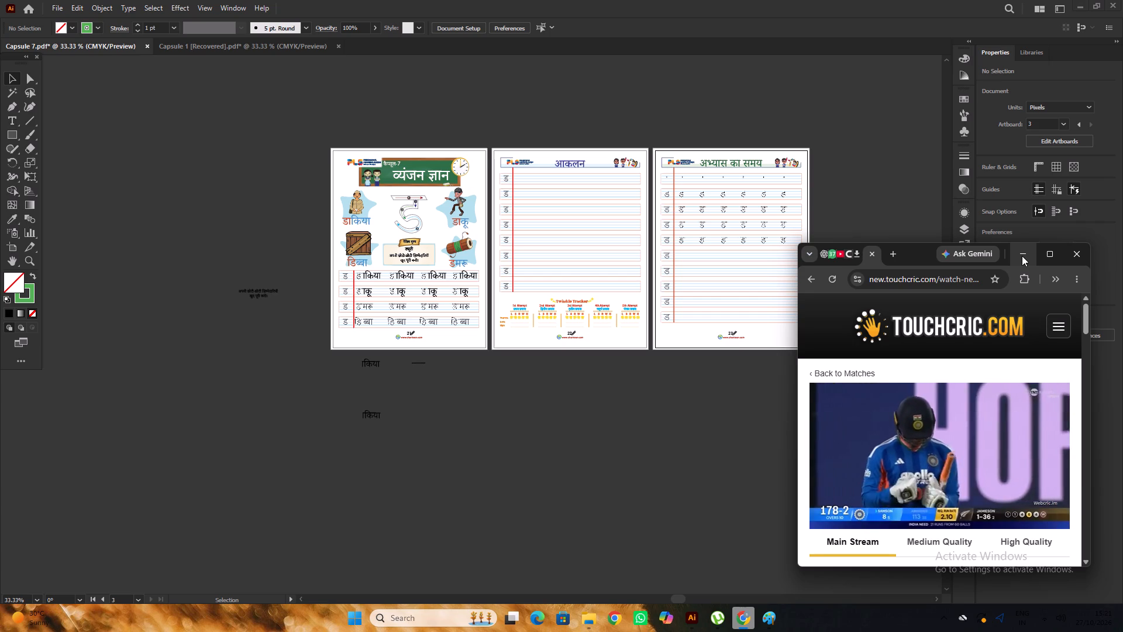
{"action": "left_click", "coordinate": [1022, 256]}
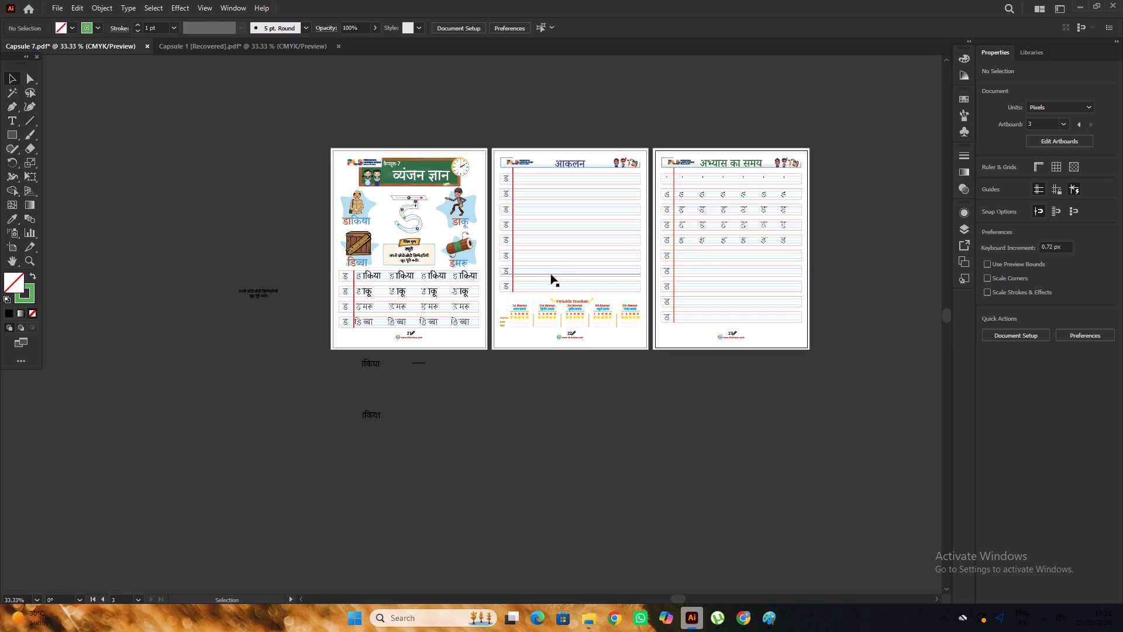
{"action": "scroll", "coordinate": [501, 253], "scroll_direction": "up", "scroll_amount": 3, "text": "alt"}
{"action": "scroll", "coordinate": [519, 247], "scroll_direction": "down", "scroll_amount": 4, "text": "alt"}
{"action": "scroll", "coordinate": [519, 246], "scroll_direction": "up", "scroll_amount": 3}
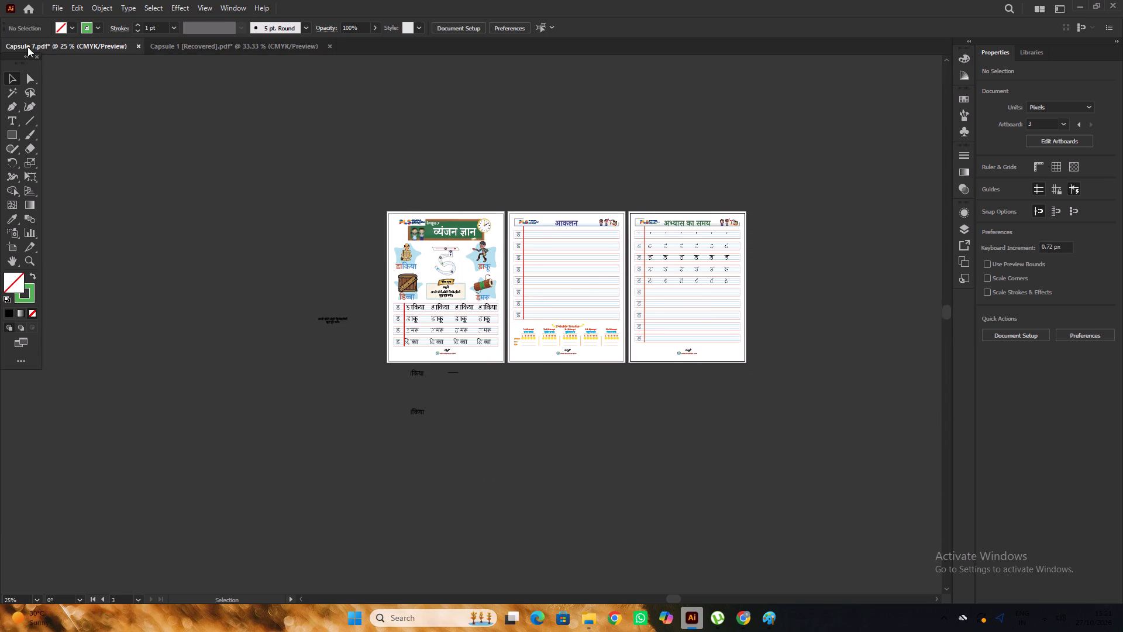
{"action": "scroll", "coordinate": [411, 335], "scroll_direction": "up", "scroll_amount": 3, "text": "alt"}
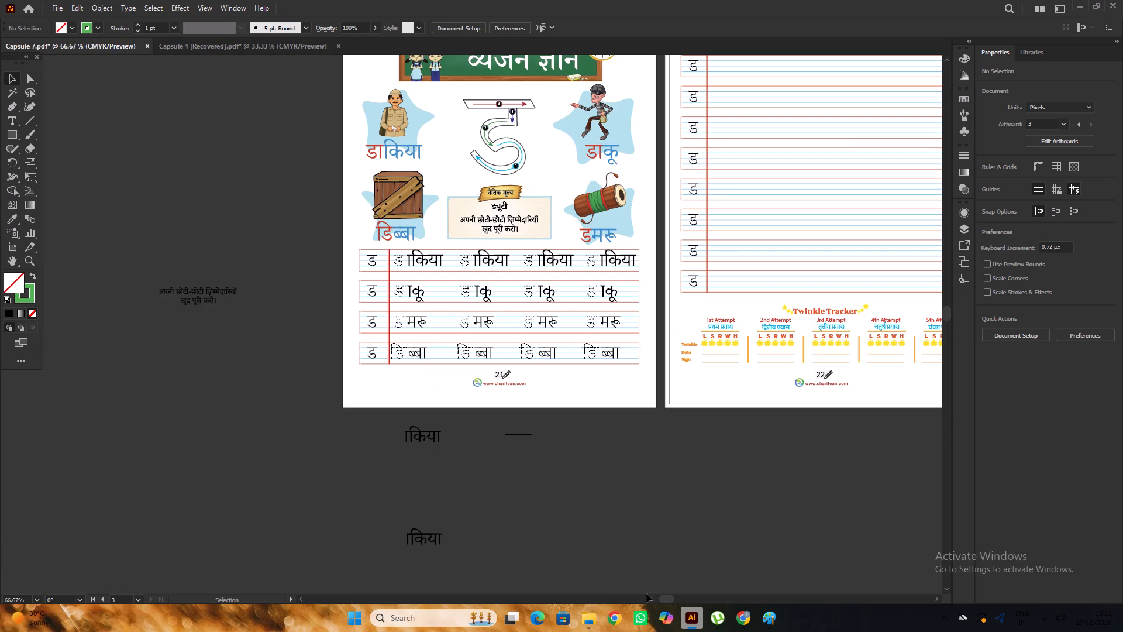
Open the Capsule 6 PDF from the PRINT FINAL folder and check the page number on its last page.
{"action": "left_click", "coordinate": [585, 625]}
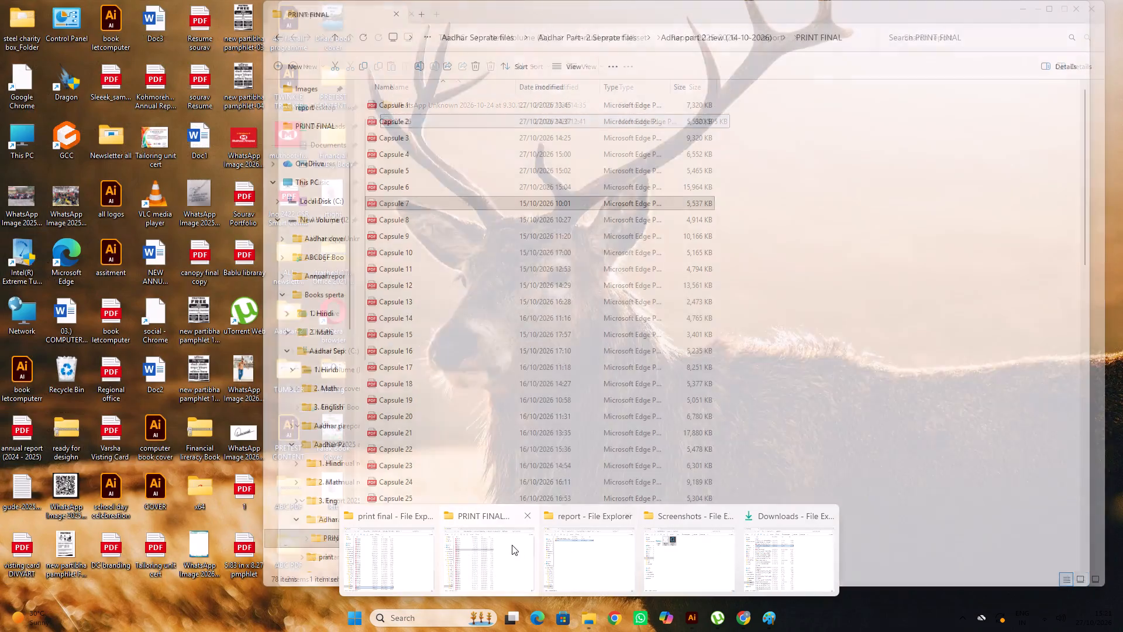
{"action": "left_click", "coordinate": [512, 545]}
{"action": "double_click", "coordinate": [415, 191]}
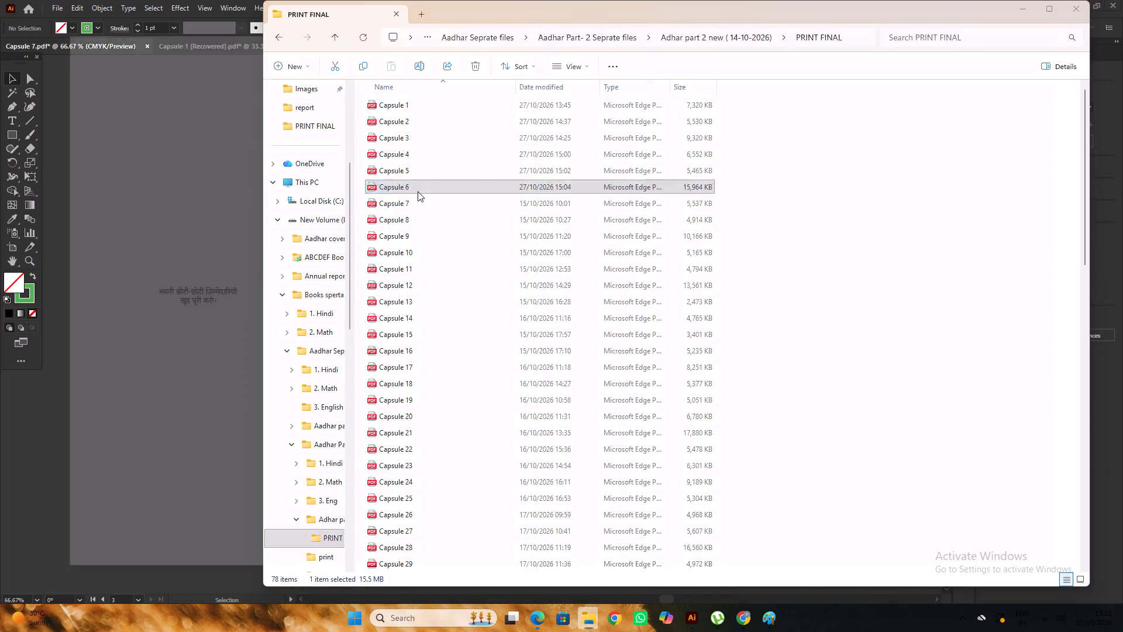
{"action": "scroll", "coordinate": [484, 222], "scroll_direction": "down", "scroll_amount": 5}
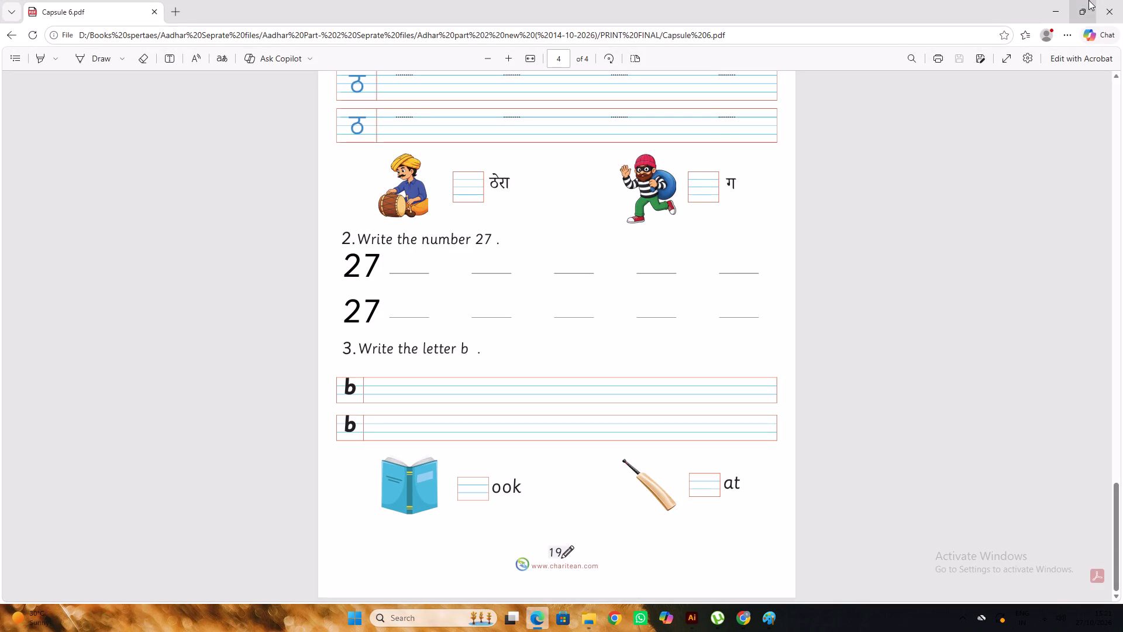
{"action": "left_click", "coordinate": [1060, 7]}
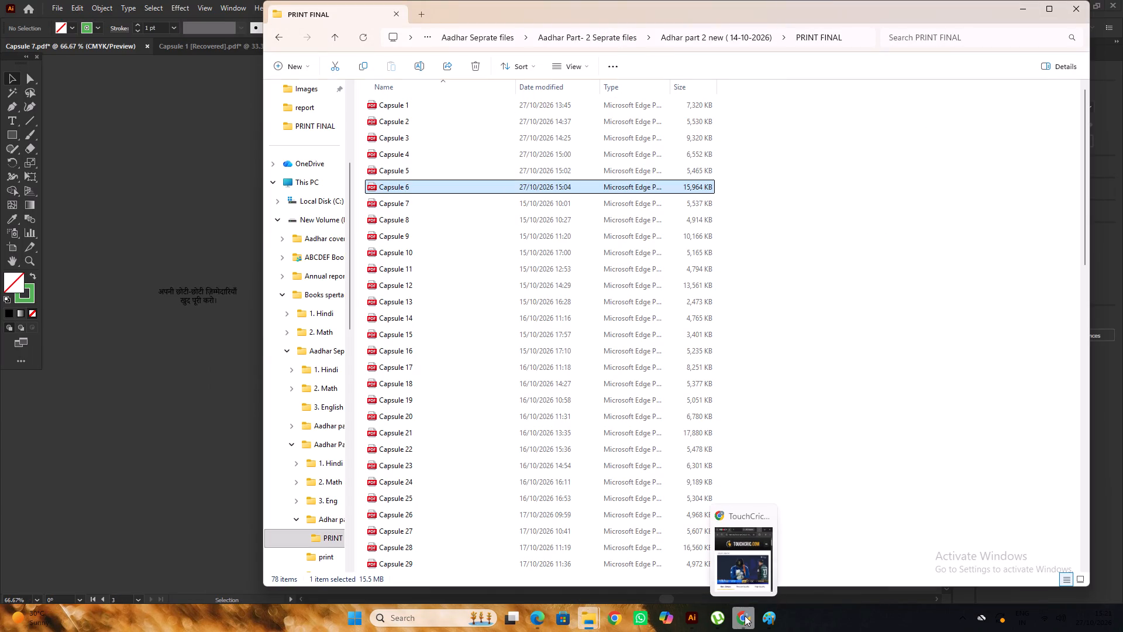
In Illustrator, change the page number on Capsule 7's first page to 20 and shift it slightly left, away from the pencil.
{"action": "left_click", "coordinate": [688, 610]}
{"action": "scroll", "coordinate": [514, 408], "scroll_direction": "up", "scroll_amount": 3, "text": "alt"}
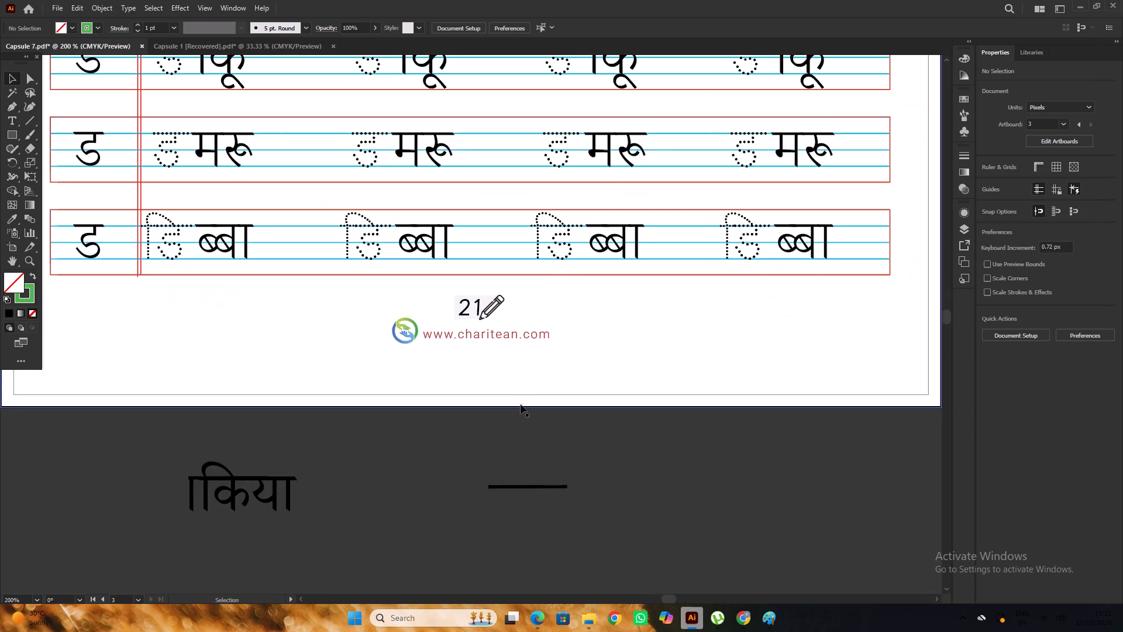
{"action": "scroll", "coordinate": [522, 401], "scroll_direction": "up", "scroll_amount": 6}
{"action": "key", "text": "t"}
{"action": "left_click_drag", "start_coordinate": [481, 335], "coordinate": [473, 348]}
{"action": "key", "text": "0"}
{"action": "left_click", "coordinate": [750, 622]}
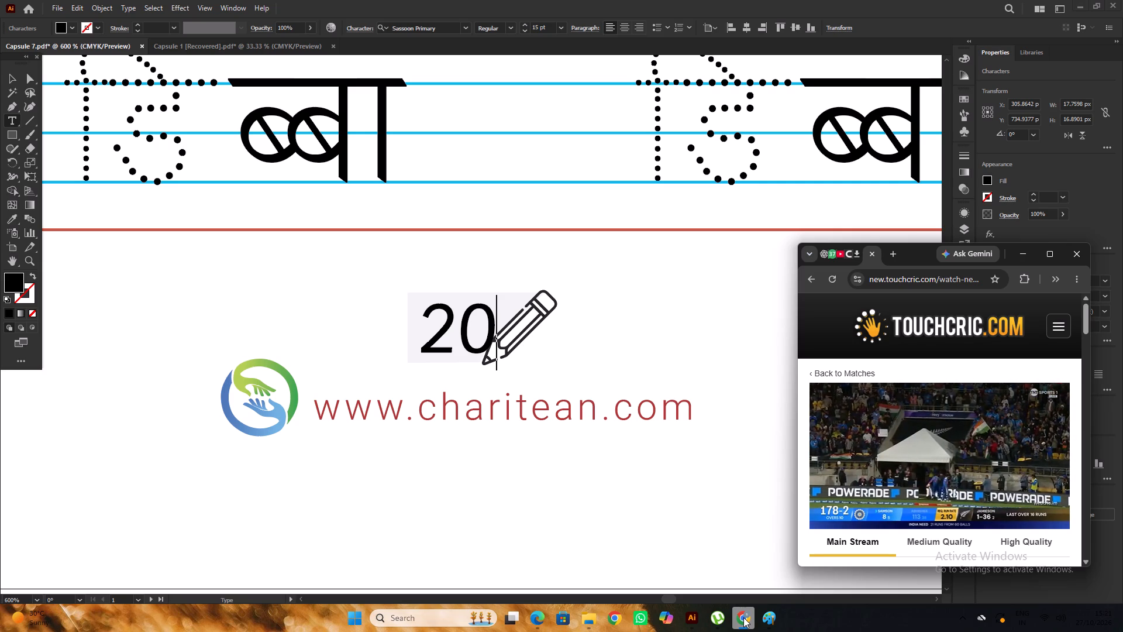
{"action": "left_click", "coordinate": [743, 617]}
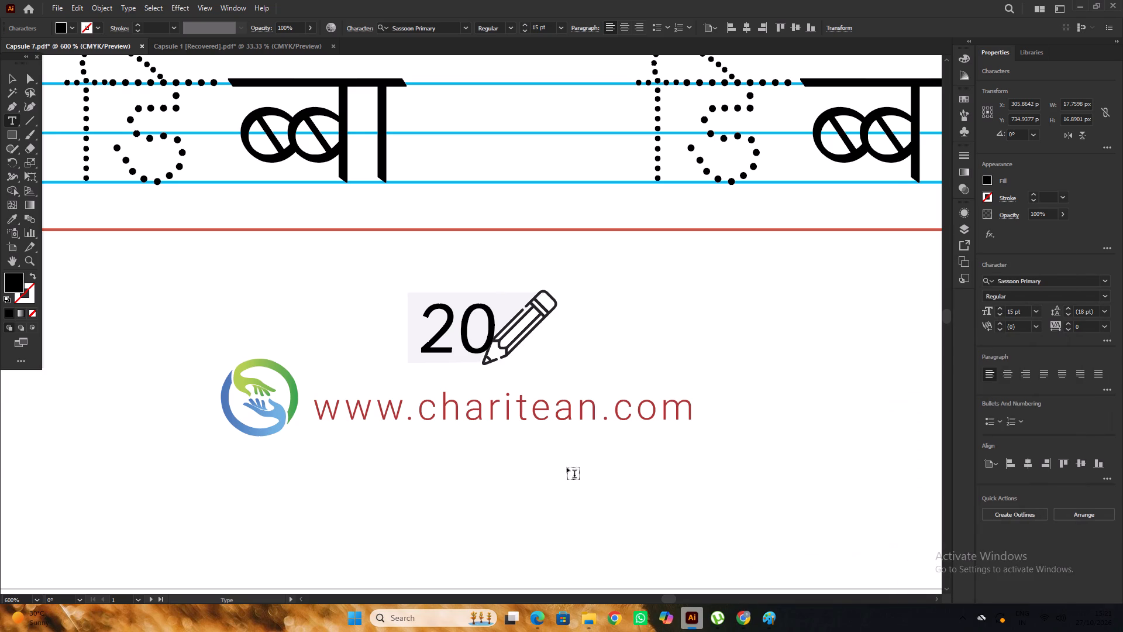
{"action": "left_click", "coordinate": [16, 81]}
{"action": "scroll", "coordinate": [391, 287], "scroll_direction": "up", "scroll_amount": 2, "text": "alt"}
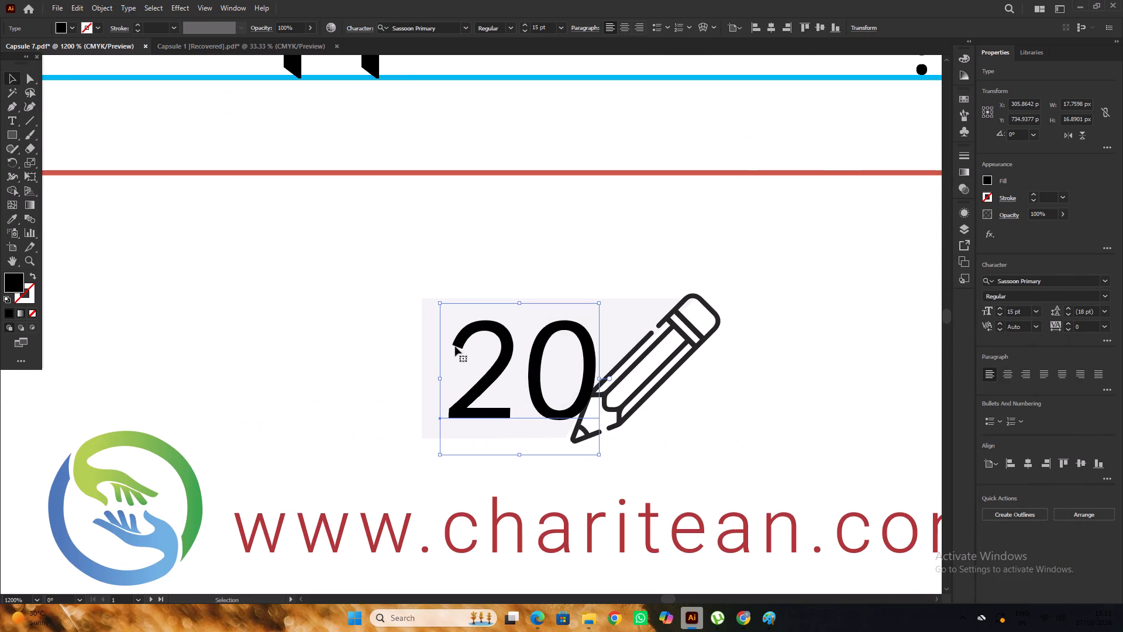
{"action": "left_click_drag", "start_coordinate": [542, 410], "coordinate": [525, 410]}
{"action": "scroll", "coordinate": [430, 352], "scroll_direction": "down", "scroll_amount": 9, "text": "alt"}
{"action": "left_click", "coordinate": [619, 501]}
Change the page number on the second page, below the Twinkle Tracker, to 21 and shift it about 1 px right towards the pencil.
{"action": "key", "text": "space"}
{"action": "left_click_drag", "start_coordinate": [795, 421], "coordinate": [638, 454]}
{"action": "scroll", "coordinate": [600, 382], "scroll_direction": "up", "scroll_amount": 2, "text": "alt"}
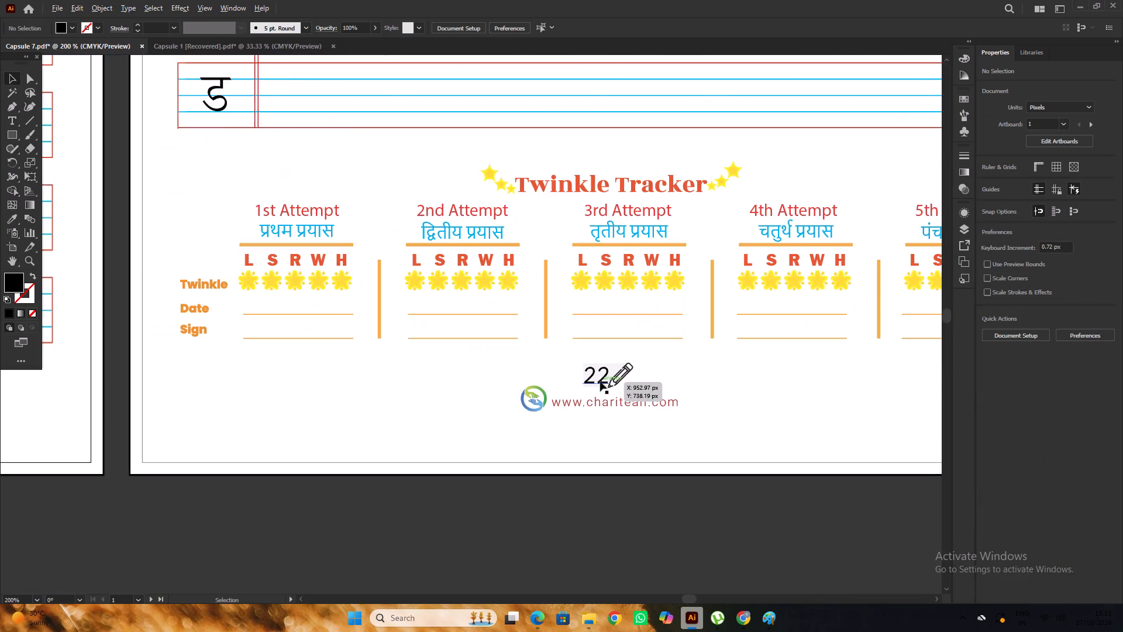
{"action": "scroll", "coordinate": [600, 382], "scroll_direction": "up", "scroll_amount": 3, "text": "alt"}
{"action": "key", "text": "t"}
{"action": "left_click_drag", "start_coordinate": [614, 381], "coordinate": [601, 391]}
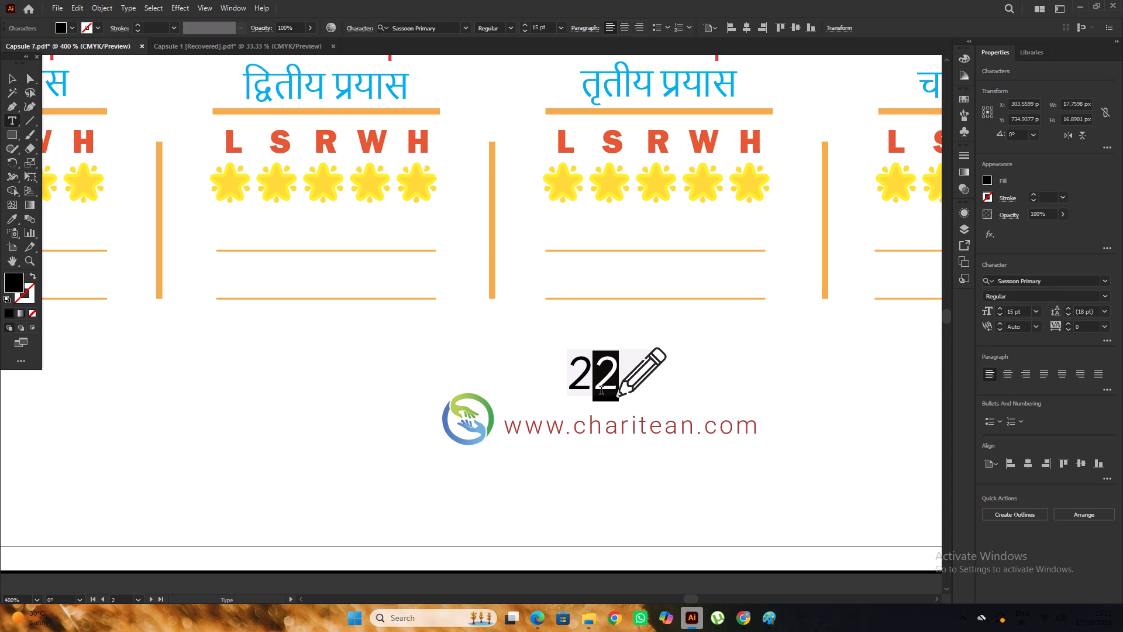
{"action": "key", "text": "1"}
{"action": "scroll", "coordinate": [497, 361], "scroll_direction": "down", "scroll_amount": 4, "text": "alt"}
{"action": "scroll", "coordinate": [508, 354], "scroll_direction": "up", "scroll_amount": 3, "text": "alt"}
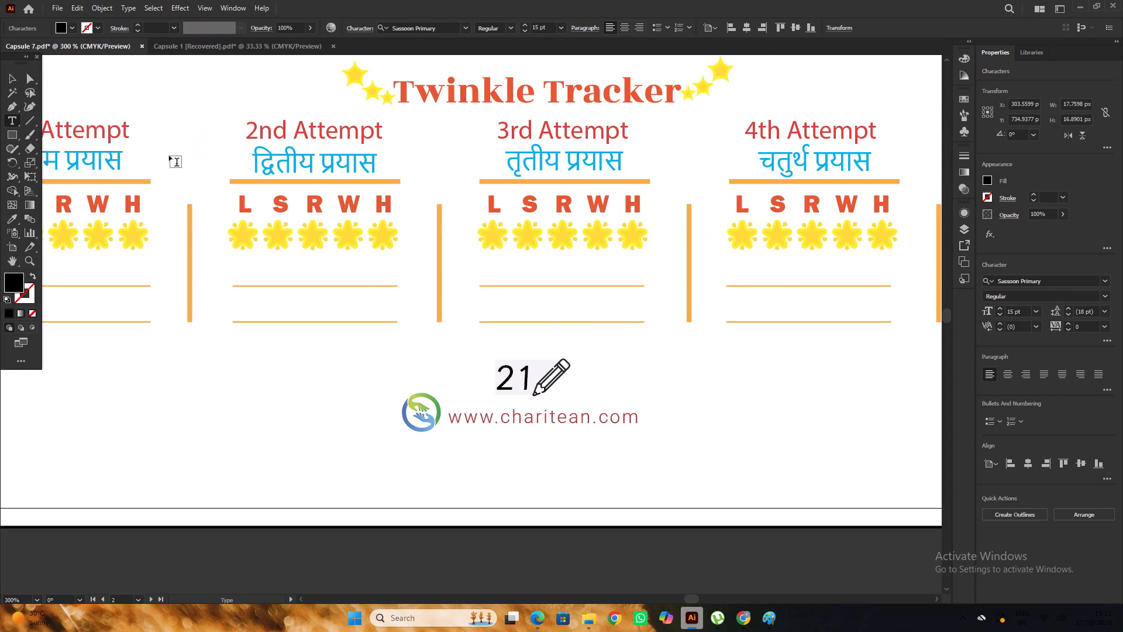
{"action": "left_click", "coordinate": [12, 79]}
{"action": "scroll", "coordinate": [491, 382], "scroll_direction": "up", "scroll_amount": 4, "text": "alt"}
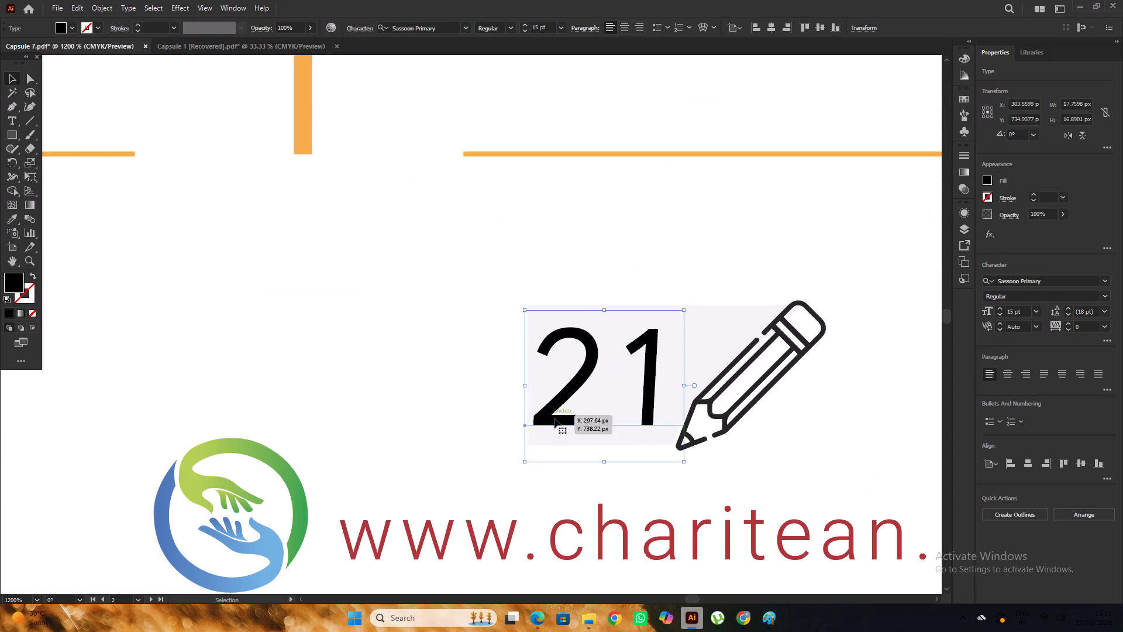
{"action": "left_click_drag", "start_coordinate": [557, 418], "coordinate": [566, 417]}
{"action": "scroll", "coordinate": [360, 346], "scroll_direction": "down", "scroll_amount": 7, "text": "alt"}
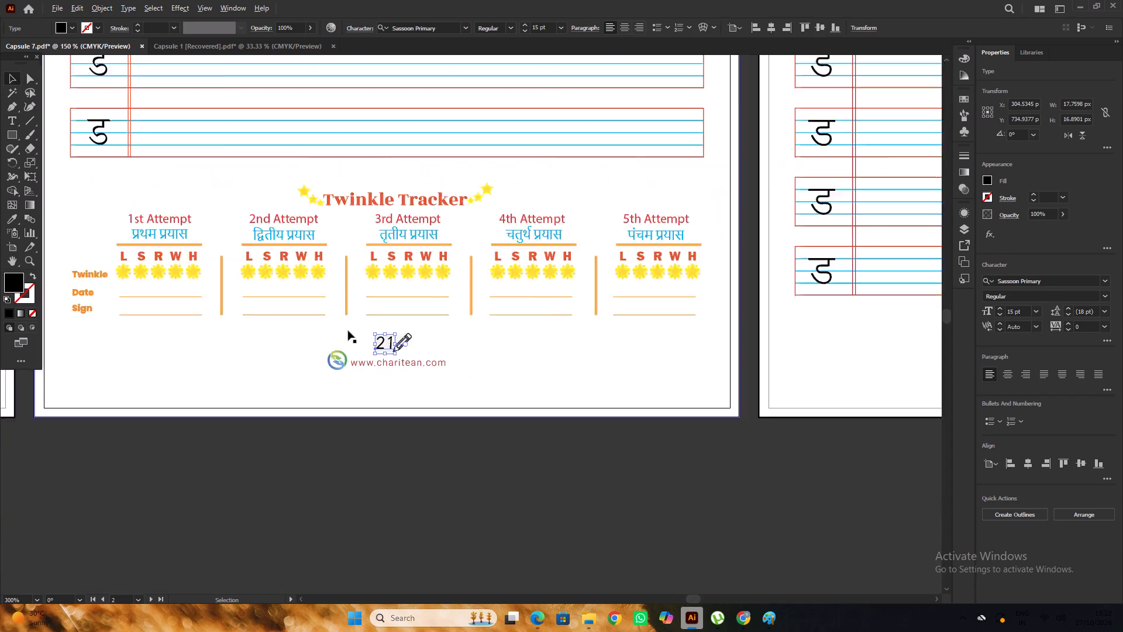
{"action": "scroll", "coordinate": [348, 331], "scroll_direction": "down", "scroll_amount": 1, "text": "alt"}
{"action": "left_click", "coordinate": [514, 454]}
Change the page number at the bottom of the third page to 22.
{"action": "scroll", "coordinate": [693, 343], "scroll_direction": "up", "scroll_amount": 6, "text": "alt"}
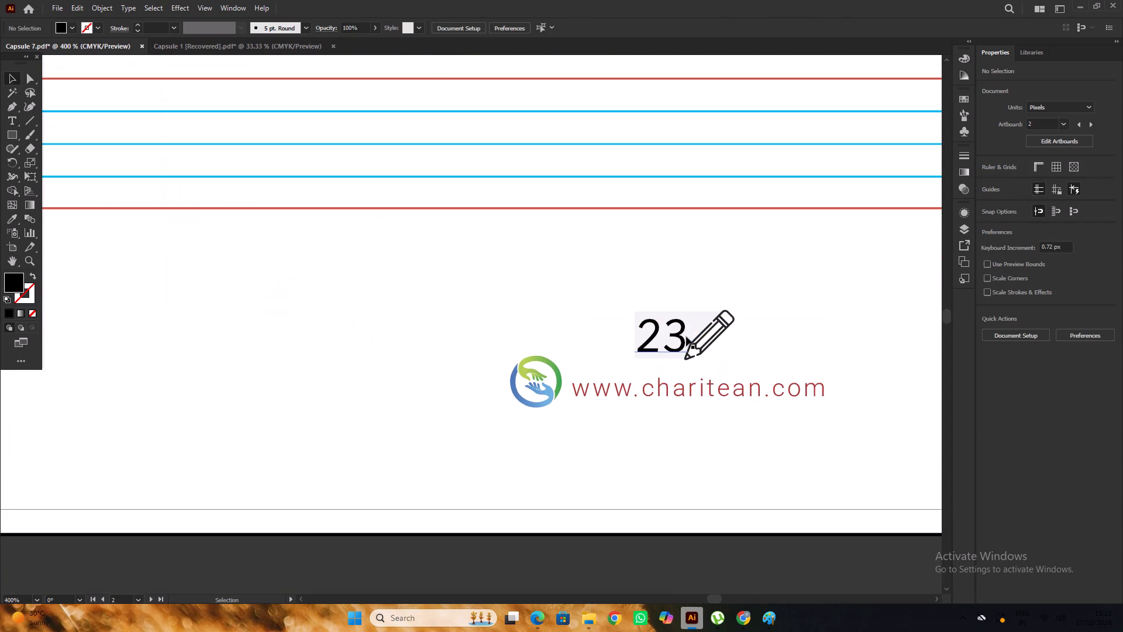
{"action": "key", "text": "t"}
{"action": "left_click_drag", "start_coordinate": [676, 329], "coordinate": [658, 352]}
{"action": "key", "text": "2"}
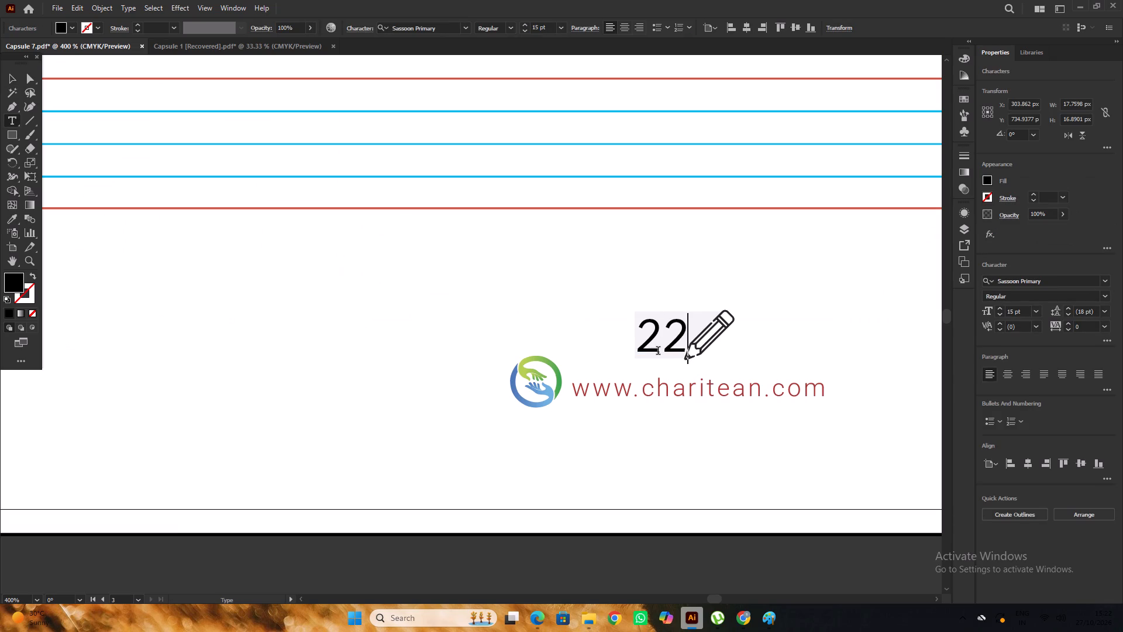
{"action": "scroll", "coordinate": [763, 375], "scroll_direction": "up", "scroll_amount": 3, "text": "alt"}
{"action": "scroll", "coordinate": [646, 341], "scroll_direction": "down", "scroll_amount": 6, "text": "alt"}
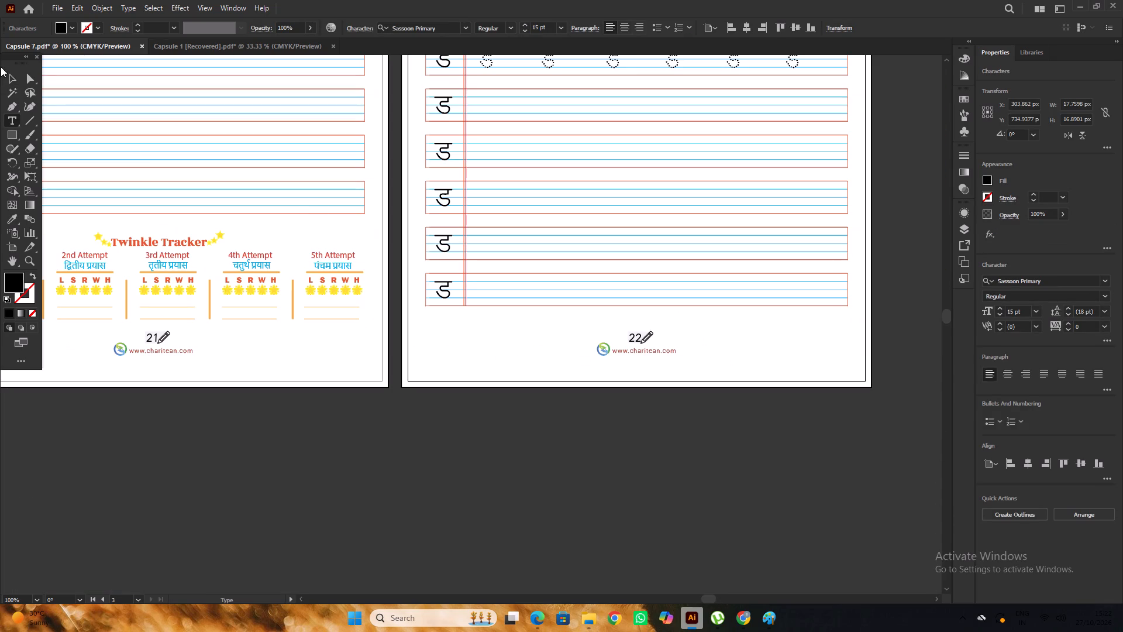
{"action": "left_click", "coordinate": [11, 80]}
{"action": "scroll", "coordinate": [680, 354], "scroll_direction": "down", "scroll_amount": 3, "text": "alt"}
{"action": "left_click", "coordinate": [685, 441]}
Examine the Capsule 7 pages, checking the first page's letter-tracing rows, artwork and the page numbers.
{"action": "key", "text": "space"}
{"action": "left_click_drag", "start_coordinate": [512, 415], "coordinate": [606, 445]}
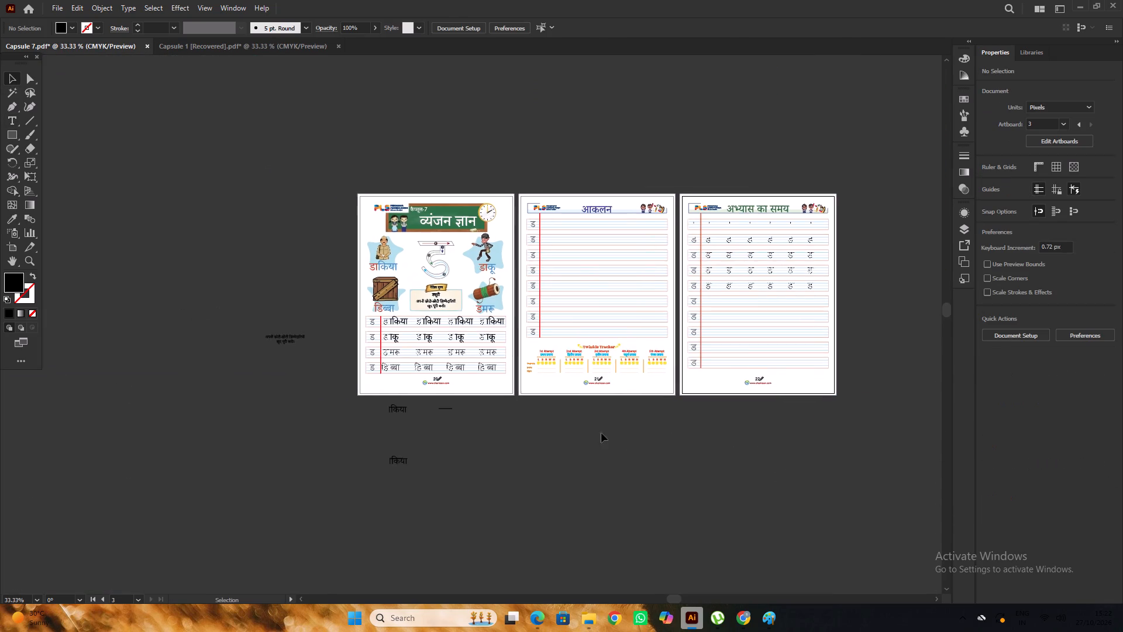
{"action": "scroll", "coordinate": [600, 430], "scroll_direction": "up", "scroll_amount": 3}
{"action": "scroll", "coordinate": [611, 420], "scroll_direction": "down", "scroll_amount": 2, "text": "alt"}
{"action": "scroll", "coordinate": [440, 270], "scroll_direction": "up", "scroll_amount": 1, "text": "alt"}
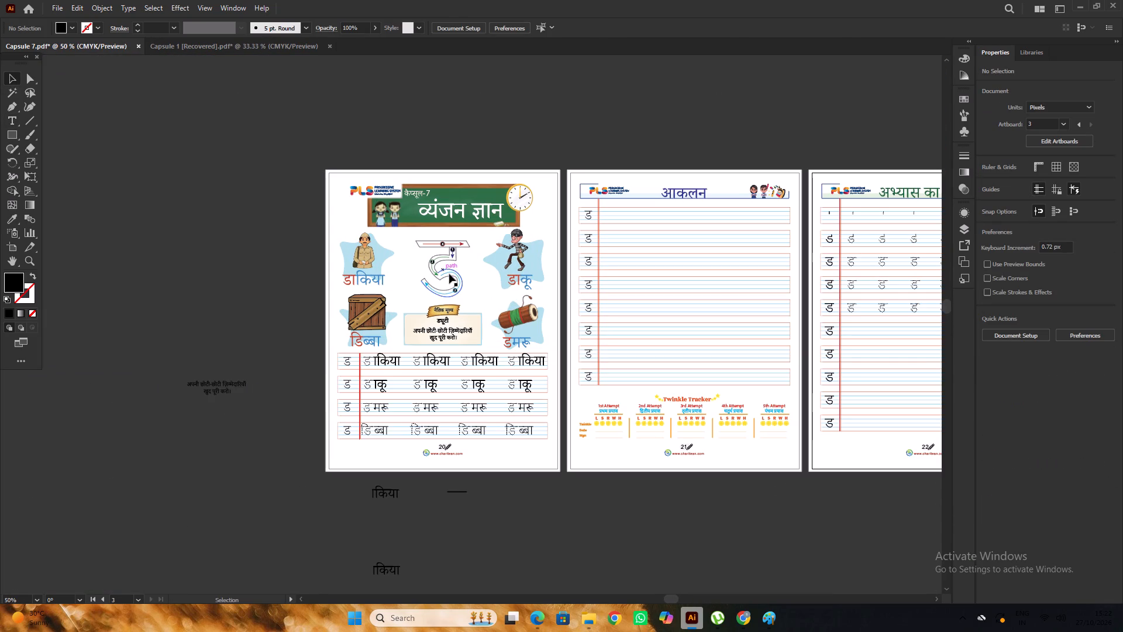
{"action": "scroll", "coordinate": [450, 271], "scroll_direction": "up", "scroll_amount": 1, "text": "alt"}
{"action": "scroll", "coordinate": [450, 271], "scroll_direction": "down", "scroll_amount": 8, "text": "alt"}
{"action": "scroll", "coordinate": [450, 271], "scroll_direction": "up", "scroll_amount": 2}
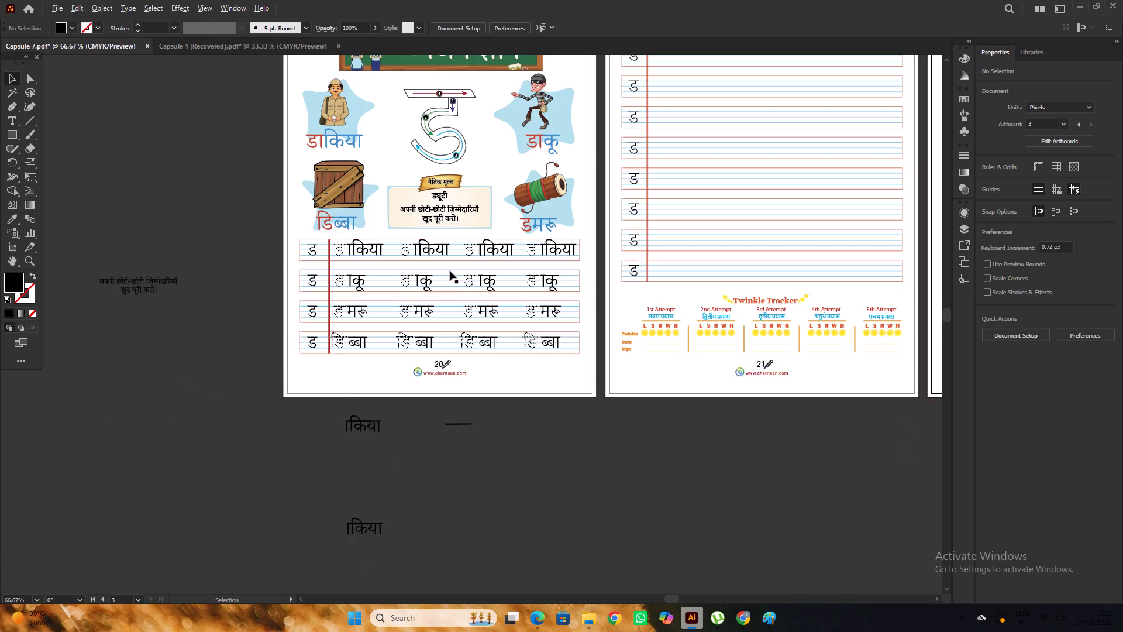
{"action": "scroll", "coordinate": [450, 271], "scroll_direction": "up", "scroll_amount": 2}
{"action": "scroll", "coordinate": [450, 271], "scroll_direction": "down", "scroll_amount": 2, "text": "alt"}
{"action": "left_click", "coordinate": [631, 437]}
{"action": "key", "text": "space"}
{"action": "left_click_drag", "start_coordinate": [654, 397], "coordinate": [628, 456]}
{"action": "scroll", "coordinate": [447, 346], "scroll_direction": "up", "scroll_amount": 3, "text": "alt"}
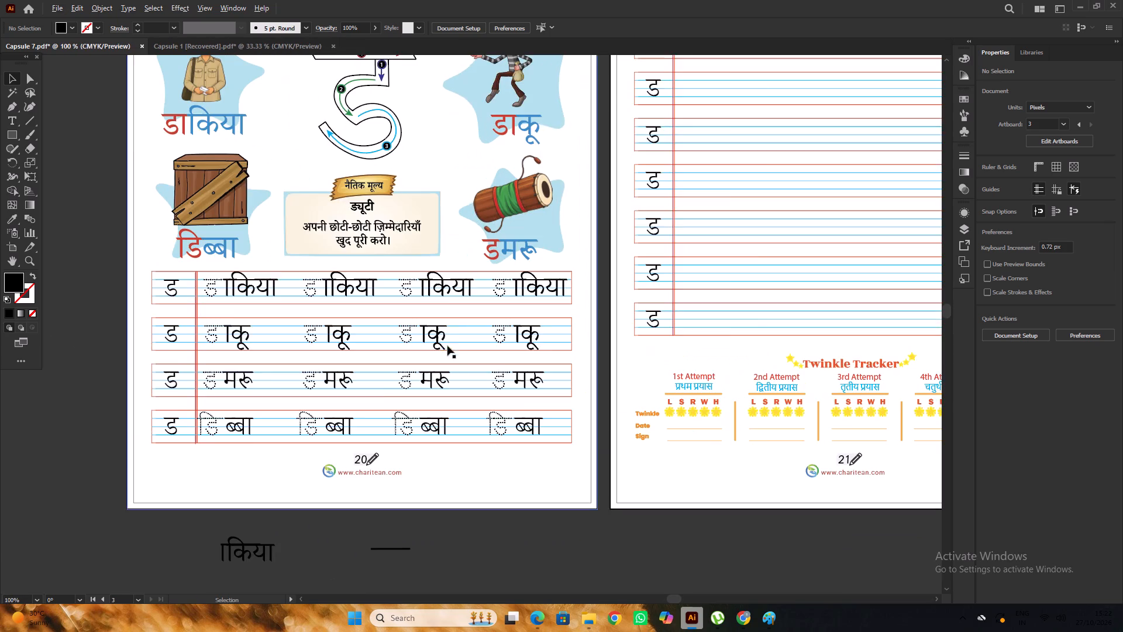
{"action": "scroll", "coordinate": [445, 341], "scroll_direction": "up", "scroll_amount": 1, "text": "alt"}
{"action": "scroll", "coordinate": [495, 332], "scroll_direction": "down", "scroll_amount": 4, "text": "alt"}
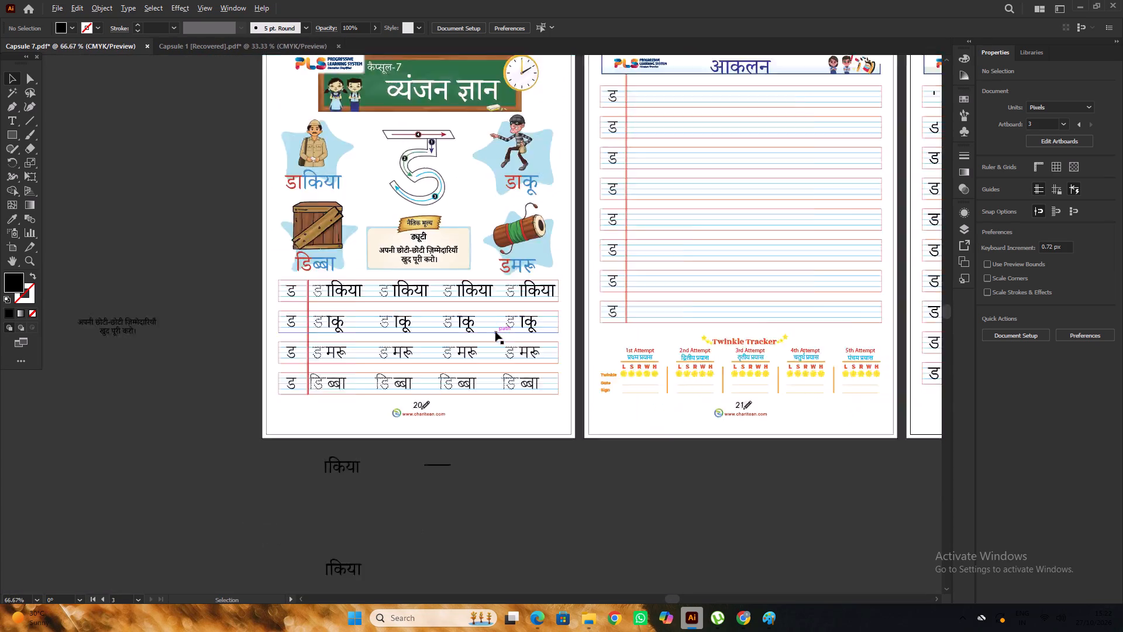
{"action": "scroll", "coordinate": [505, 339], "scroll_direction": "down", "scroll_amount": 2, "text": "alt"}
{"action": "key", "text": "space"}
{"action": "left_click_drag", "start_coordinate": [646, 423], "coordinate": [615, 438]}
{"action": "left_click", "coordinate": [619, 438]}
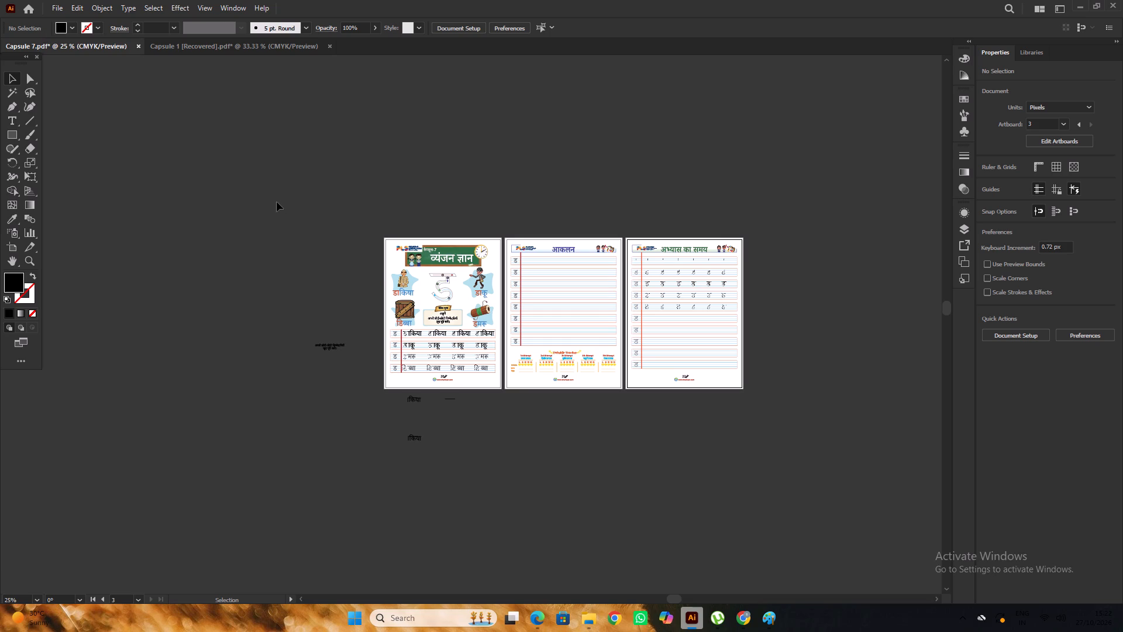
Save the Capsule 7 file.
{"action": "key", "text": "ctrl+s"}
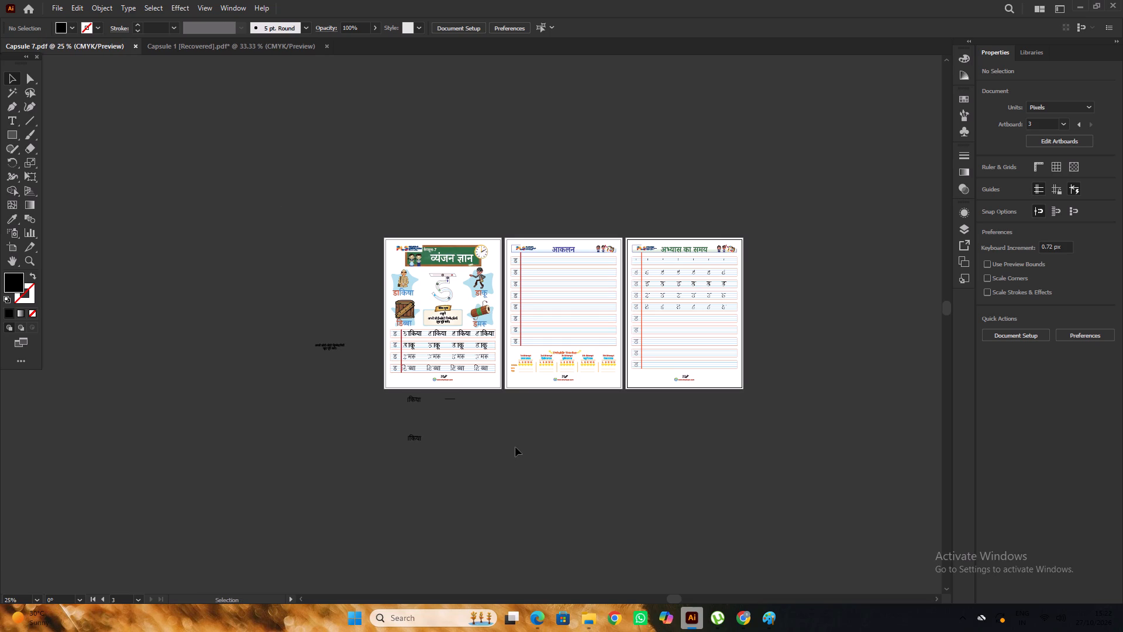
Open the Capsule 8 PDF from the PRINT FINAL folder in Adobe Illustrator.
{"action": "left_click", "coordinate": [495, 531]}
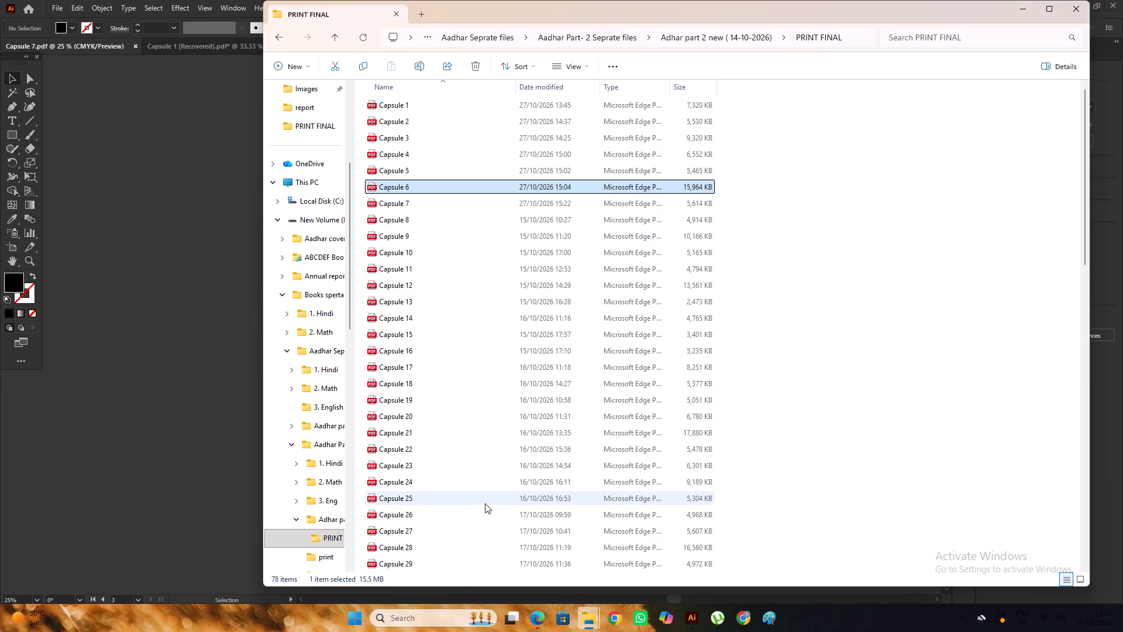
{"action": "left_click", "coordinate": [484, 202]}
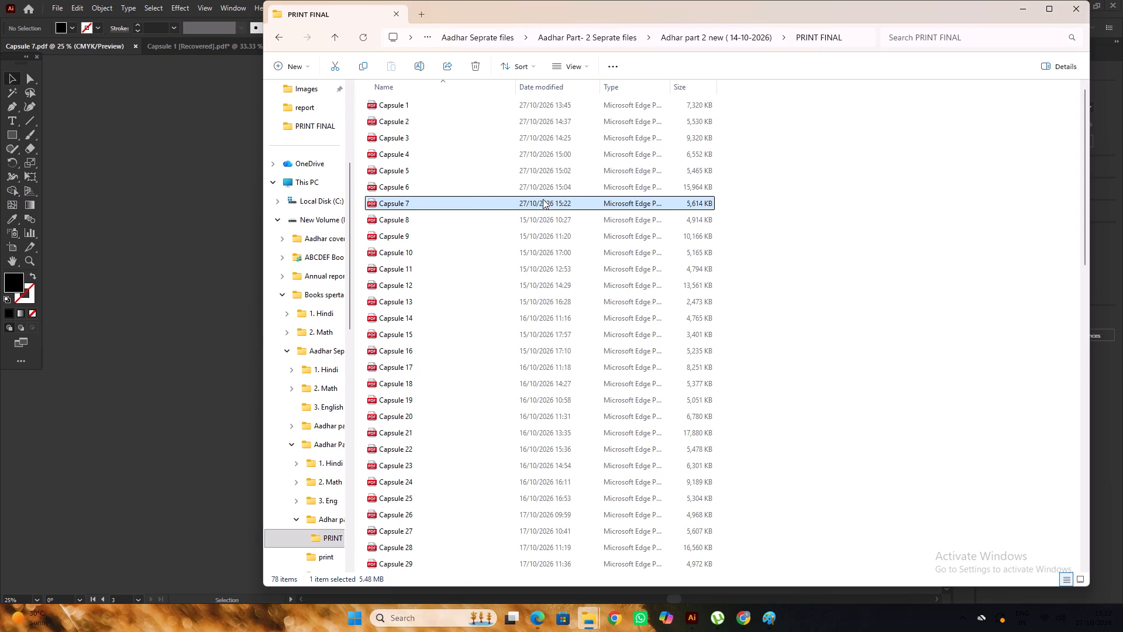
{"action": "left_click", "coordinate": [521, 228]}
{"action": "left_click", "coordinate": [522, 221]}
{"action": "right_click", "coordinate": [522, 221]}
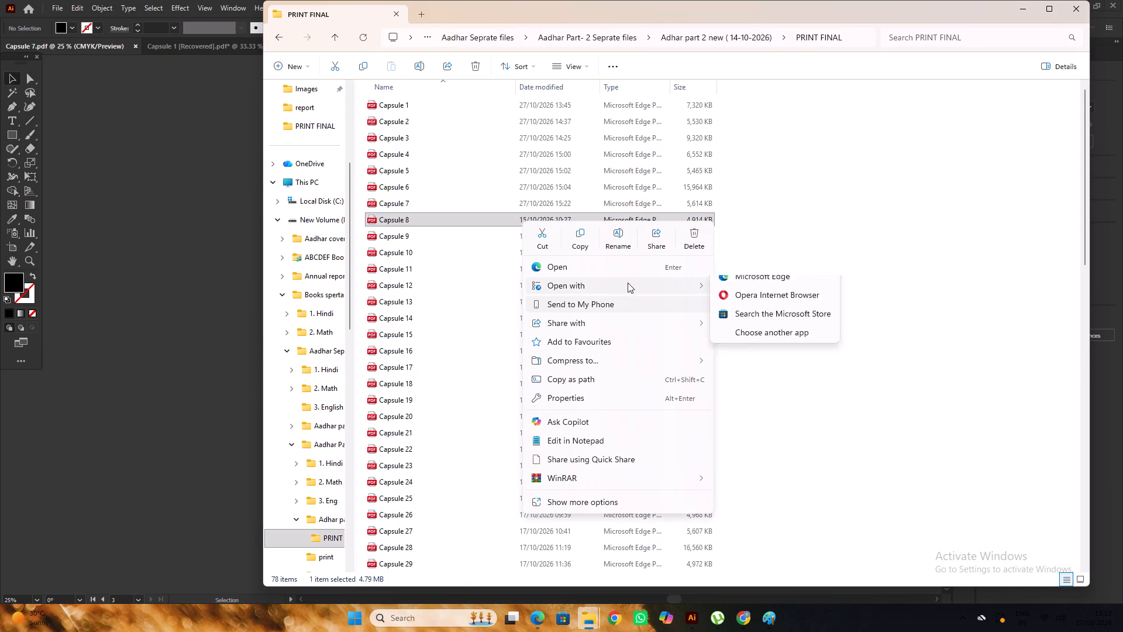
{"action": "left_click", "coordinate": [732, 282]}
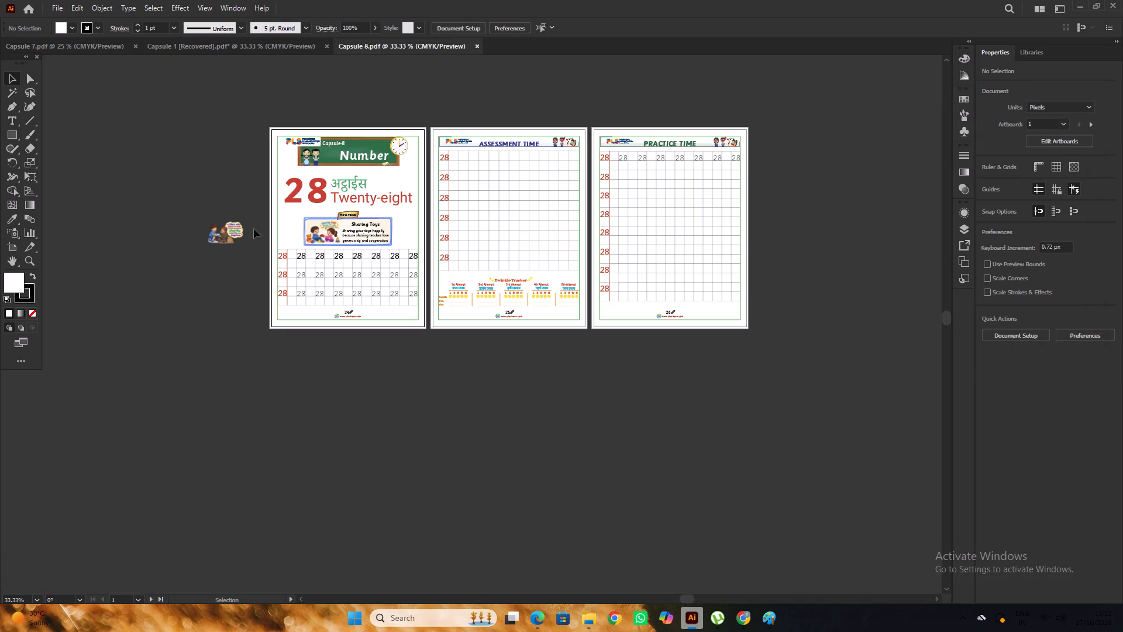
Set the font of the "Twenty-eight" text on Capsule 8's first page, inside its group, to Sassoon Primary Std Bold.
{"action": "scroll", "coordinate": [225, 219], "scroll_direction": "up", "scroll_amount": 2}
{"action": "left_click", "coordinate": [487, 210]}
{"action": "double_click", "coordinate": [484, 211]}
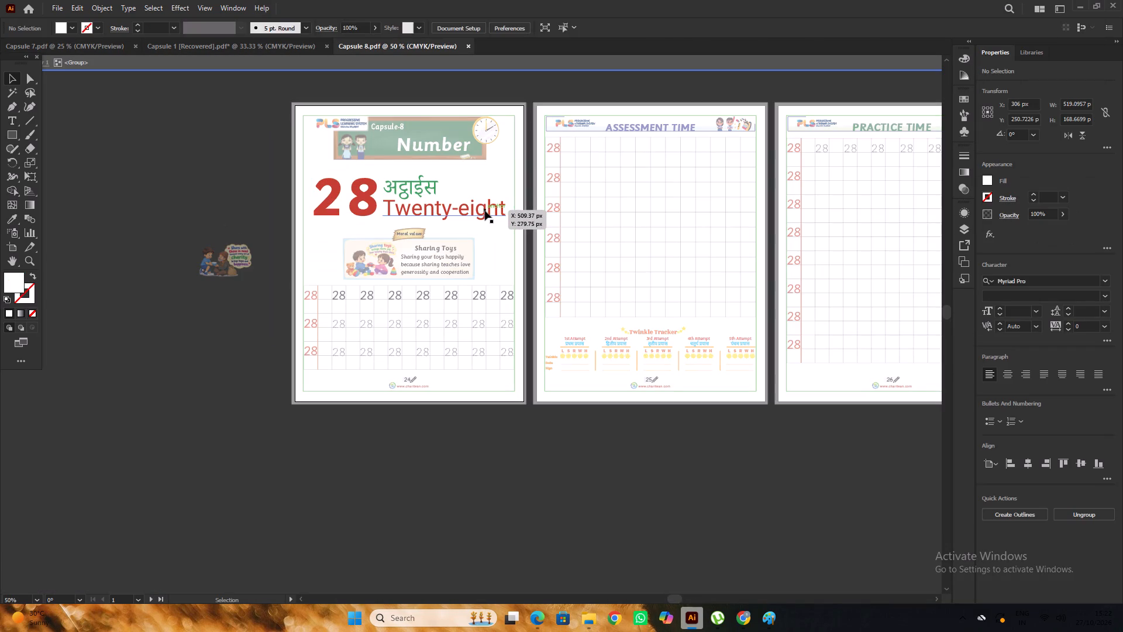
{"action": "left_click", "coordinate": [485, 211]}
{"action": "left_click", "coordinate": [1028, 287]}
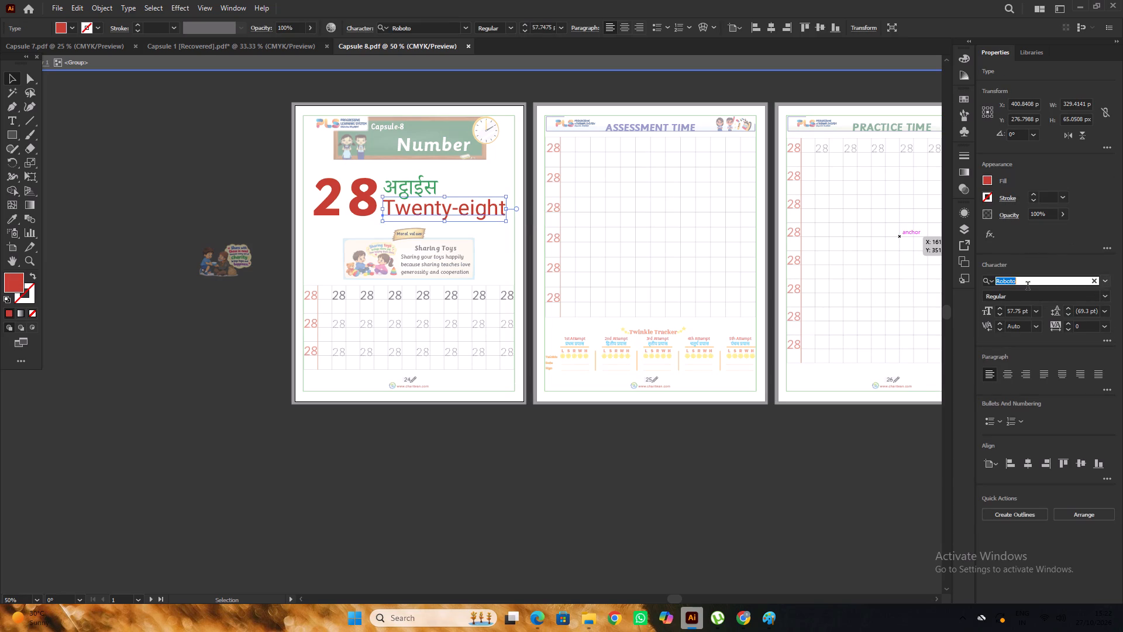
{"action": "type", "text": "sass"}
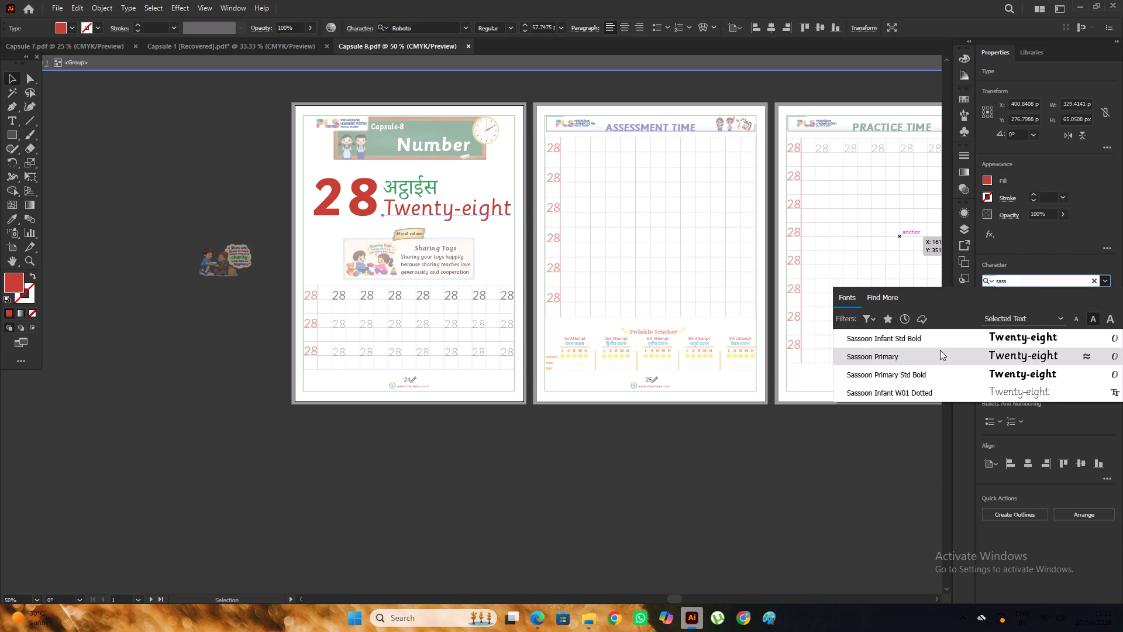
{"action": "left_click", "coordinate": [939, 350]}
{"action": "left_click", "coordinate": [1019, 296]}
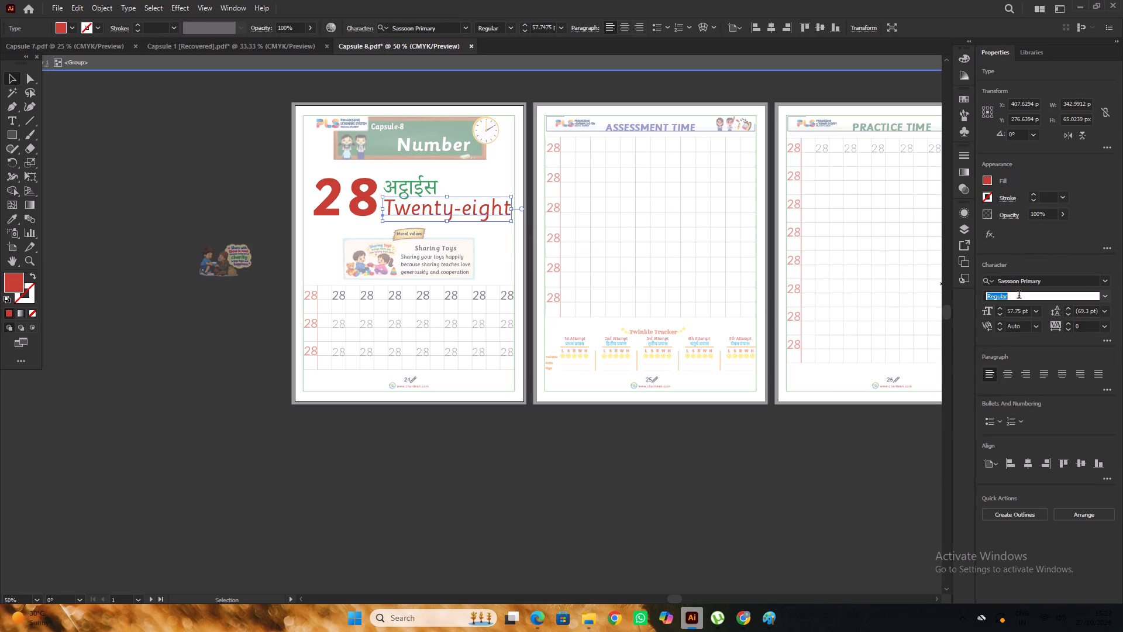
{"action": "left_click", "coordinate": [1046, 287]}
{"action": "type", "text": "sas"}
{"action": "key", "text": "s"}
{"action": "left_click", "coordinate": [941, 375]}
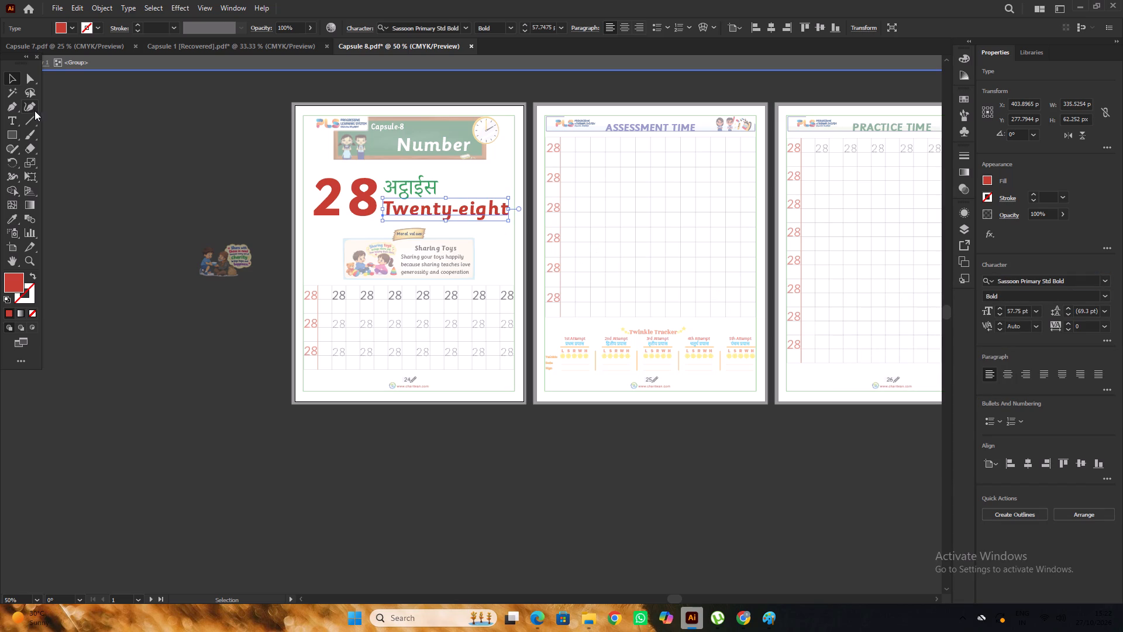
Centre the group with the "28" and "Twenty-eight" heading horizontally on Capsule 8's first page.
{"action": "left_click", "coordinate": [11, 80]}
{"action": "triple_click", "coordinate": [93, 125]}
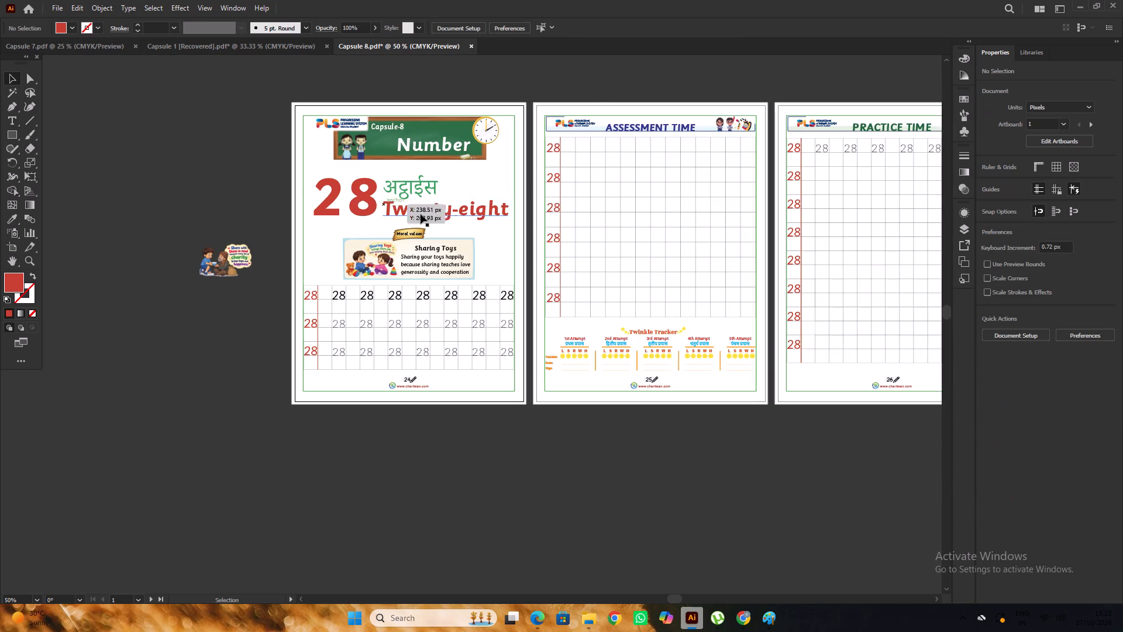
{"action": "scroll", "coordinate": [430, 209], "scroll_direction": "up", "scroll_amount": 3, "text": "alt"}
{"action": "scroll", "coordinate": [547, 212], "scroll_direction": "down", "scroll_amount": 3, "text": "alt"}
{"action": "left_click", "coordinate": [520, 212]}
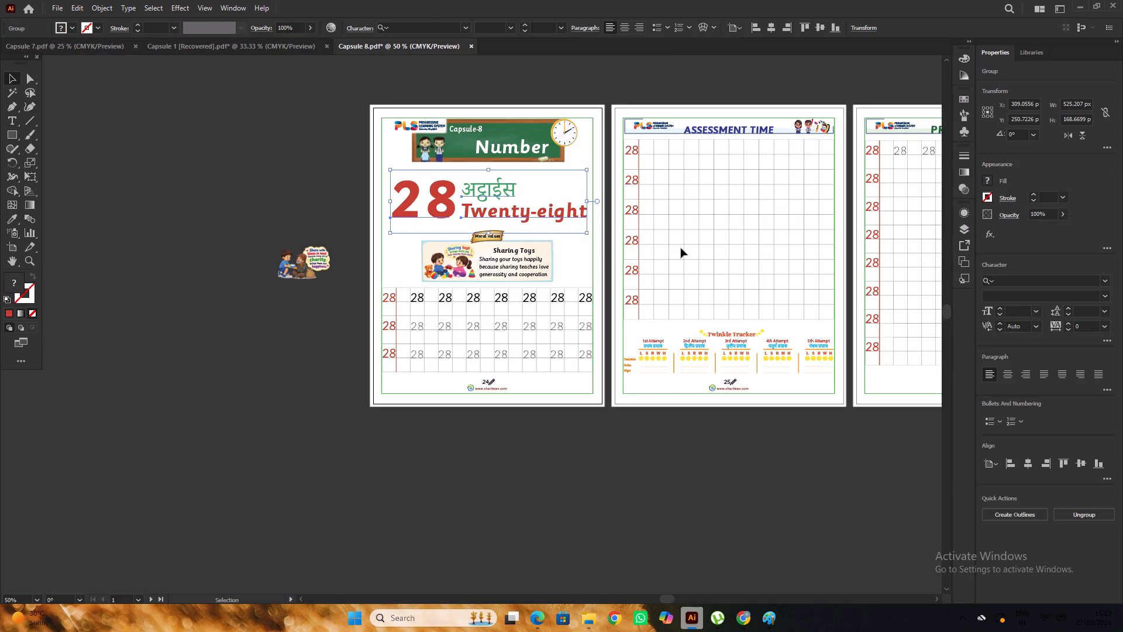
{"action": "left_click", "coordinate": [1029, 465]}
{"action": "left_click", "coordinate": [330, 202]}
{"action": "double_click", "coordinate": [323, 199]}
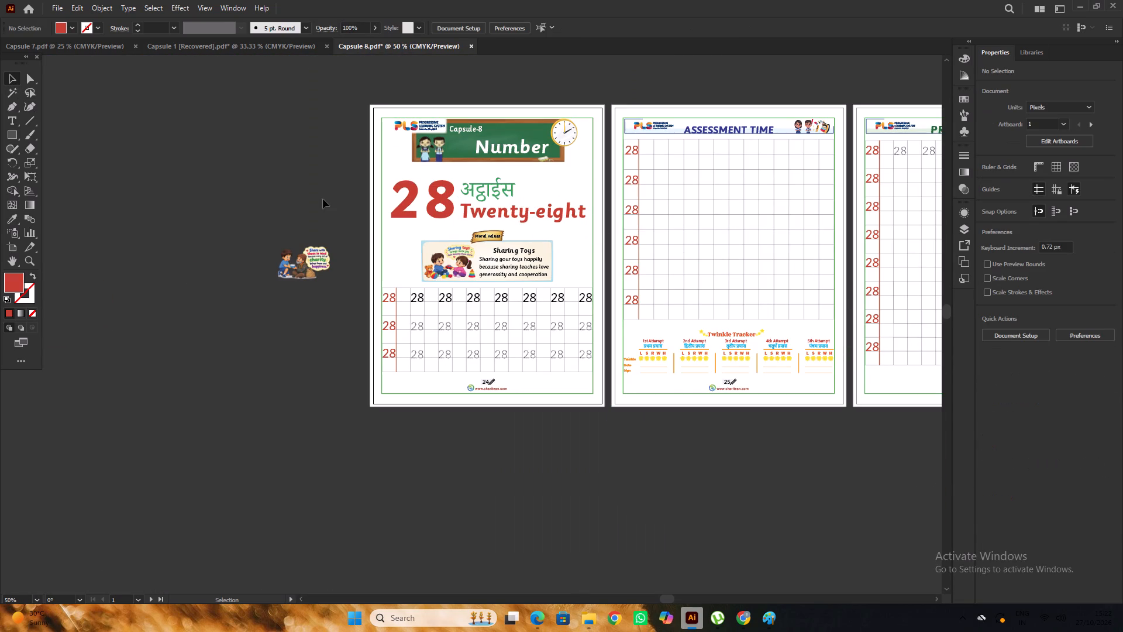
Examine the page number on Capsule 8's first page and compare it with the page numbers in Capsule 7.
{"action": "scroll", "coordinate": [332, 206], "scroll_direction": "down", "scroll_amount": 3}
{"action": "scroll", "coordinate": [497, 348], "scroll_direction": "up", "scroll_amount": 2, "text": "alt"}
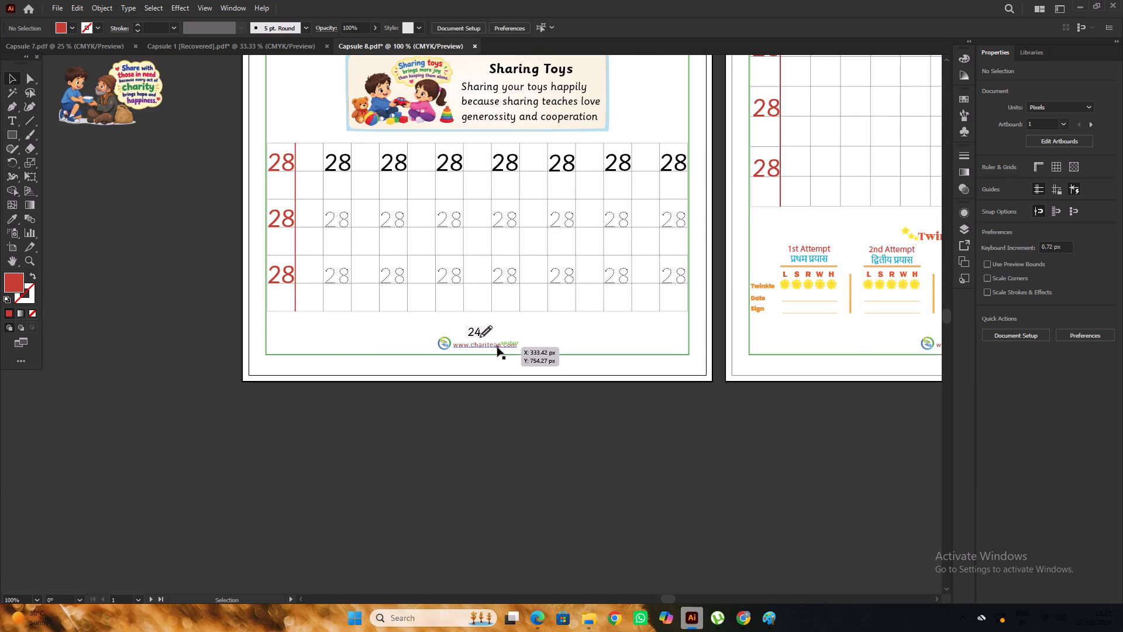
{"action": "scroll", "coordinate": [487, 335], "scroll_direction": "down", "scroll_amount": 2, "text": "alt"}
{"action": "scroll", "coordinate": [487, 335], "scroll_direction": "up", "scroll_amount": 2}
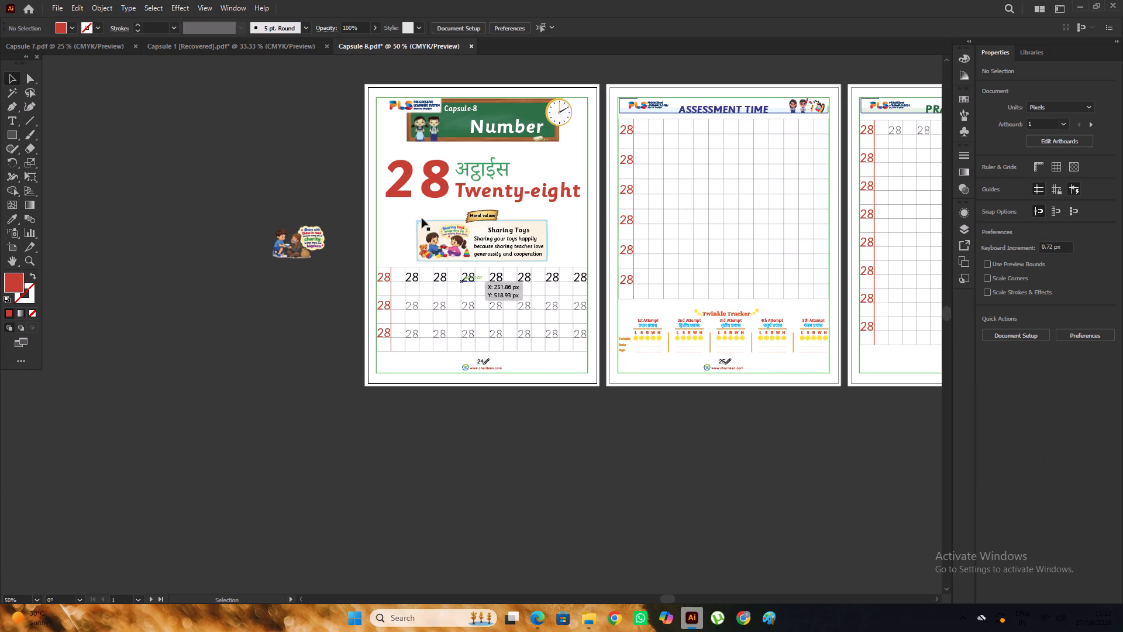
{"action": "left_click", "coordinate": [108, 47]}
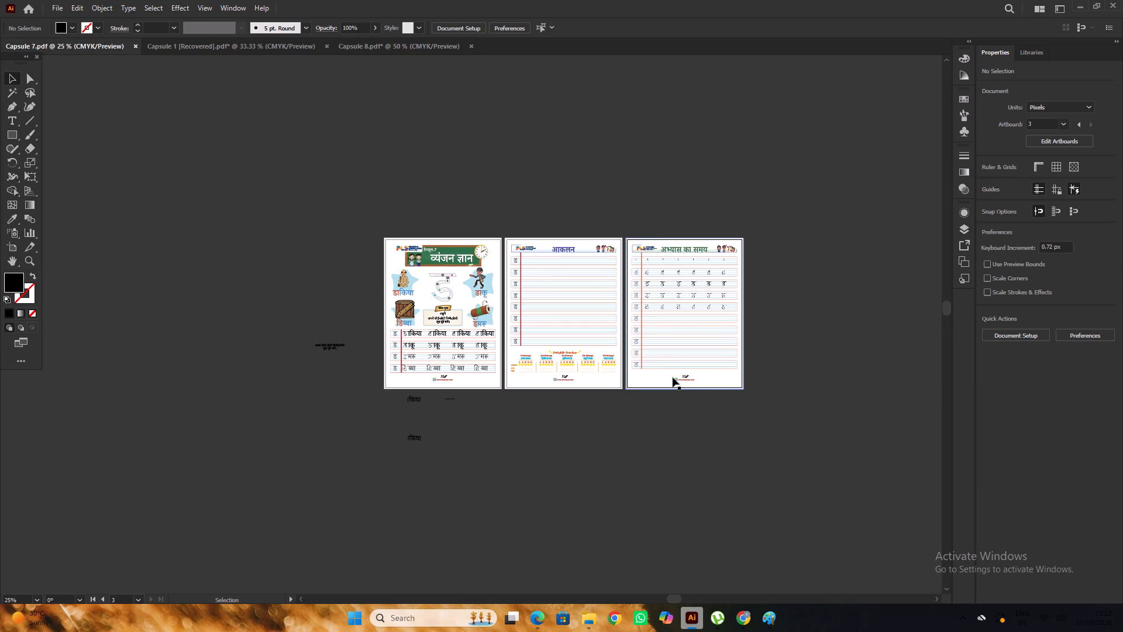
{"action": "scroll", "coordinate": [697, 377], "scroll_direction": "up", "scroll_amount": 5, "text": "alt"}
{"action": "scroll", "coordinate": [697, 377], "scroll_direction": "down", "scroll_amount": 3, "text": "alt"}
{"action": "left_click", "coordinate": [367, 47]}
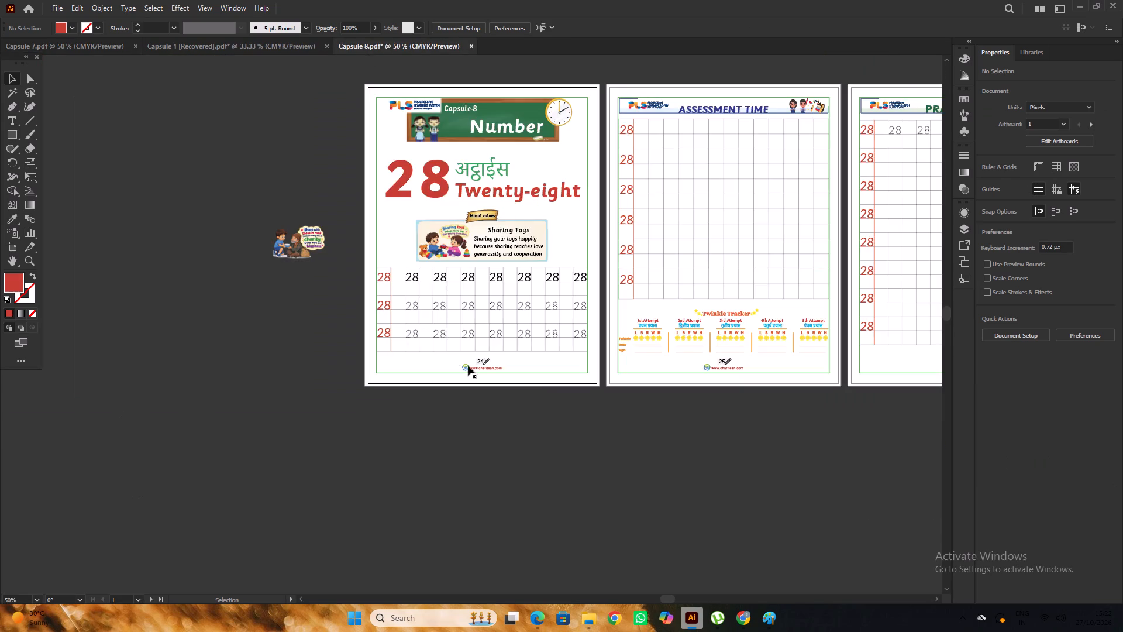
Change the page number on Capsule 8's first page to 23.
{"action": "scroll", "coordinate": [473, 370], "scroll_direction": "up", "scroll_amount": 3, "text": "alt"}
{"action": "key", "text": "t"}
{"action": "left_click", "coordinate": [501, 346]}
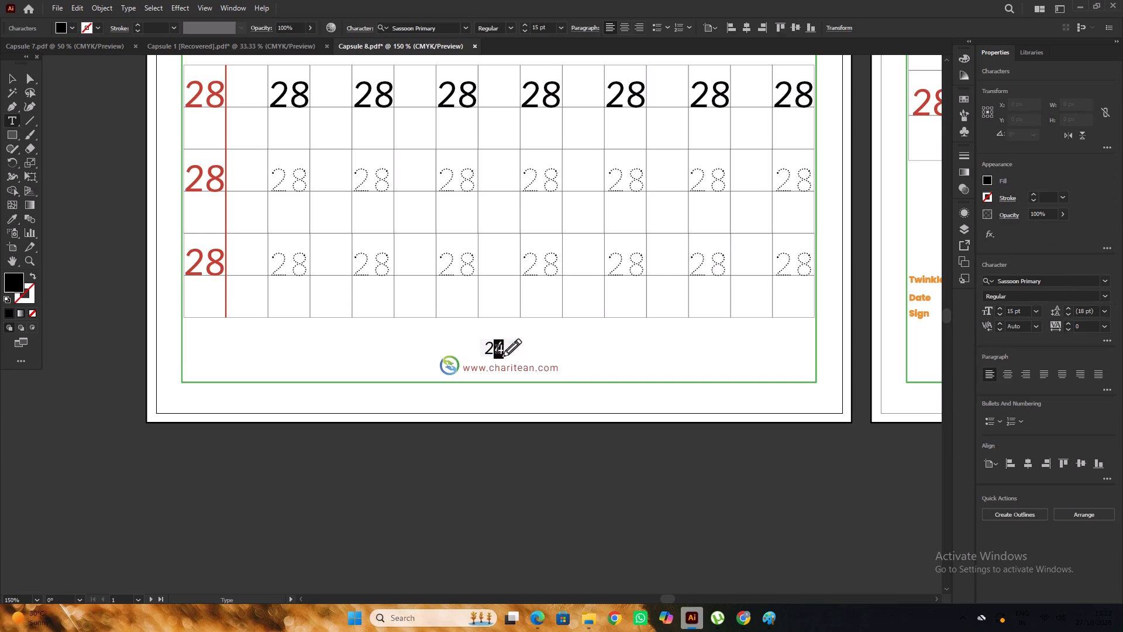
{"action": "key", "text": "3"}
{"action": "scroll", "coordinate": [497, 351], "scroll_direction": "up", "scroll_amount": 3, "text": "alt"}
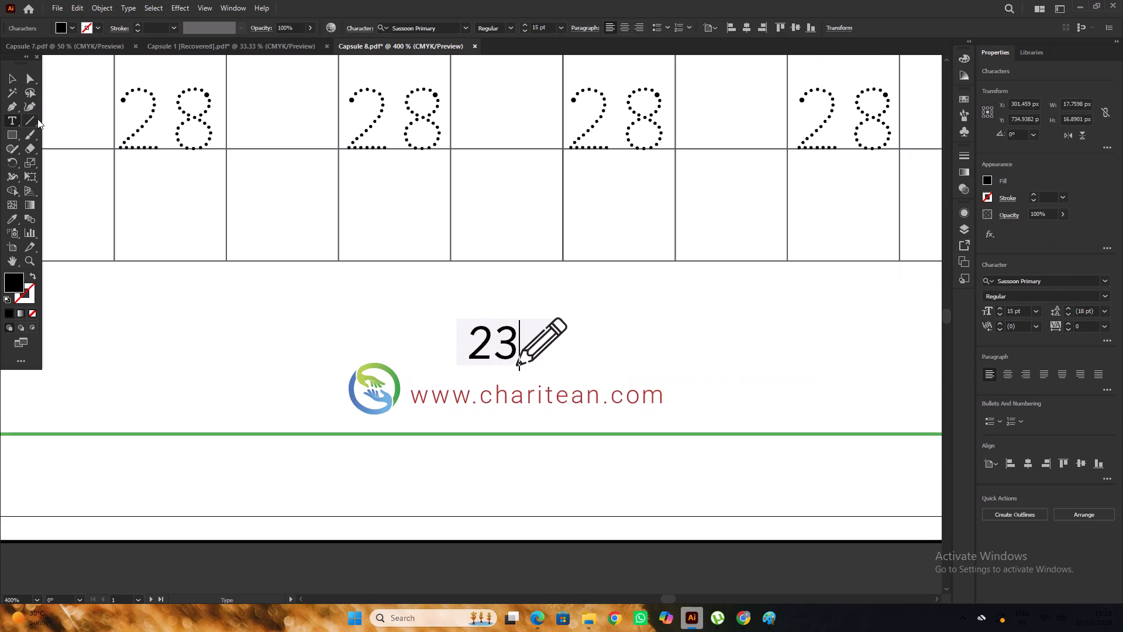
{"action": "left_click", "coordinate": [12, 81]}
{"action": "scroll", "coordinate": [491, 359], "scroll_direction": "up", "scroll_amount": 3, "text": "alt"}
{"action": "scroll", "coordinate": [461, 335], "scroll_direction": "down", "scroll_amount": 5, "text": "alt"}
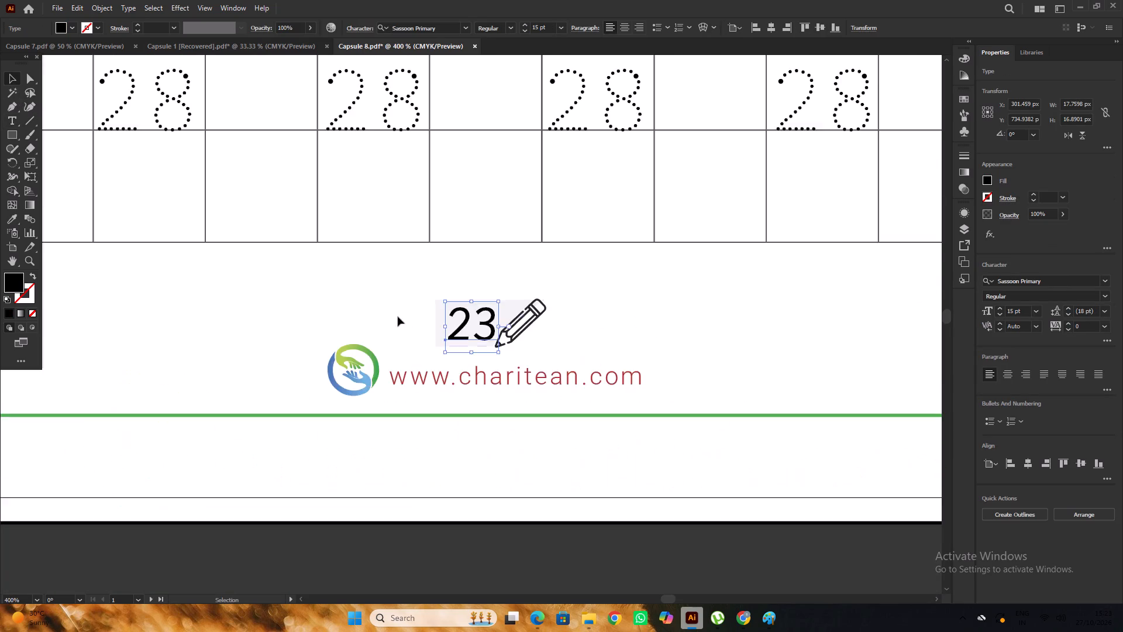
Change the page number on Capsule 8's ASSESSMENT TIME page to 24.
{"action": "scroll", "coordinate": [398, 317], "scroll_direction": "down", "scroll_amount": 3, "text": "alt"}
{"action": "scroll", "coordinate": [737, 312], "scroll_direction": "up", "scroll_amount": 5, "text": "alt"}
{"action": "key", "text": "t"}
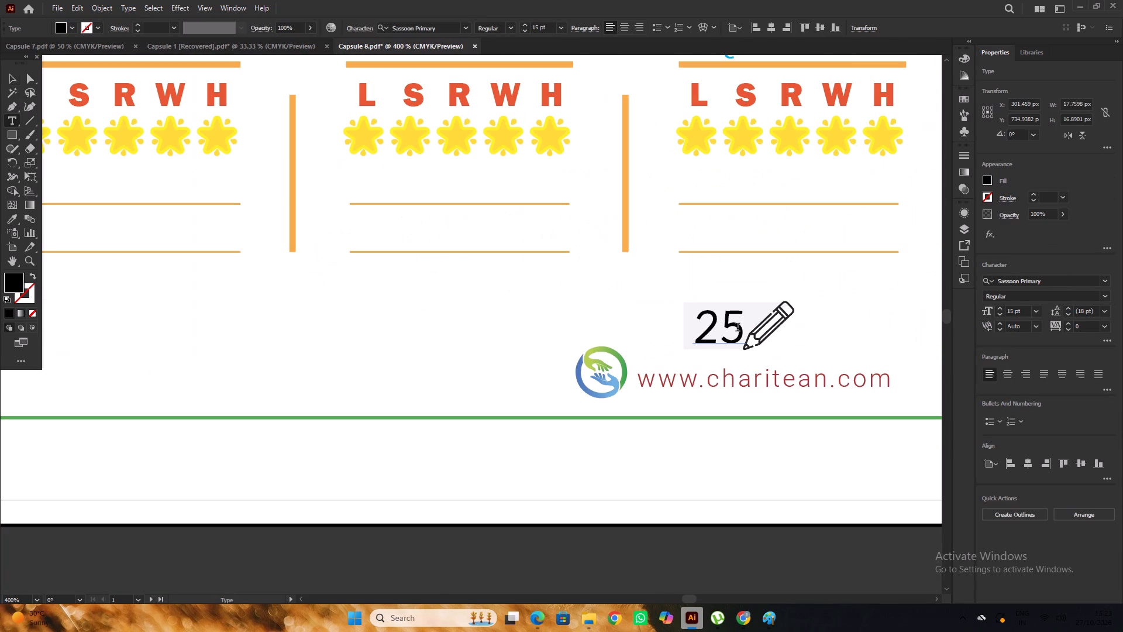
{"action": "left_click_drag", "start_coordinate": [741, 327], "coordinate": [726, 339]}
{"action": "key", "text": "4"}
{"action": "scroll", "coordinate": [569, 345], "scroll_direction": "down", "scroll_amount": 3, "text": "alt"}
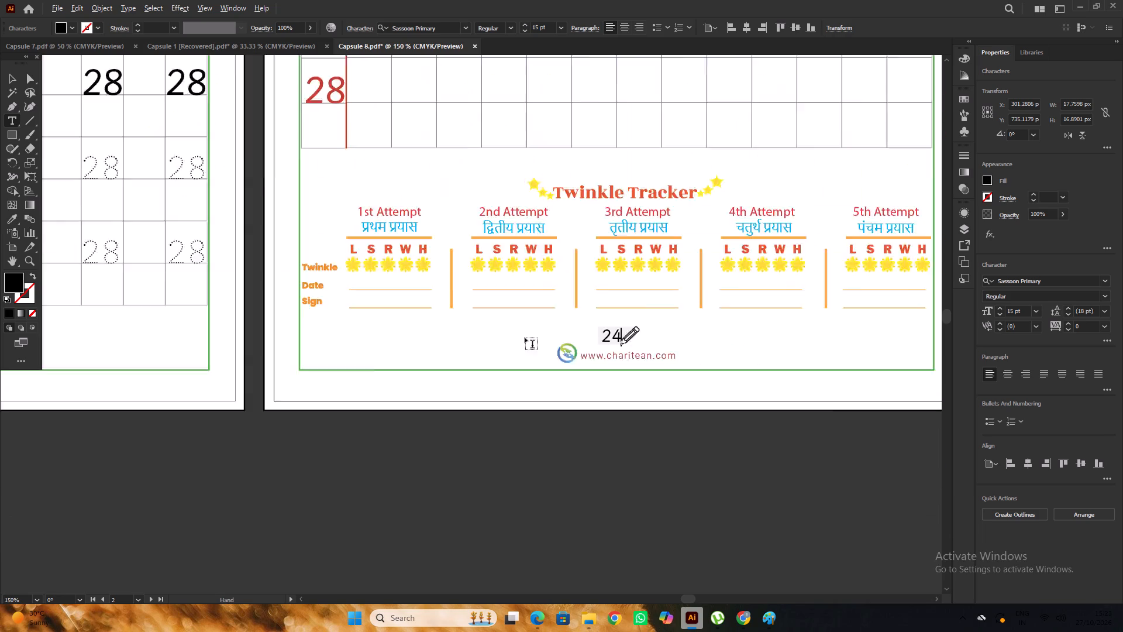
Change the page number on Capsule 8's PRACTICE TIME page to 25.
{"action": "scroll", "coordinate": [525, 338], "scroll_direction": "down", "scroll_amount": 4, "text": "alt"}
{"action": "scroll", "coordinate": [698, 342], "scroll_direction": "up", "scroll_amount": 8, "text": "alt"}
{"action": "left_click_drag", "start_coordinate": [743, 267], "coordinate": [722, 273]}
{"action": "key", "text": "5"}
{"action": "scroll", "coordinate": [715, 277], "scroll_direction": "down", "scroll_amount": 8}
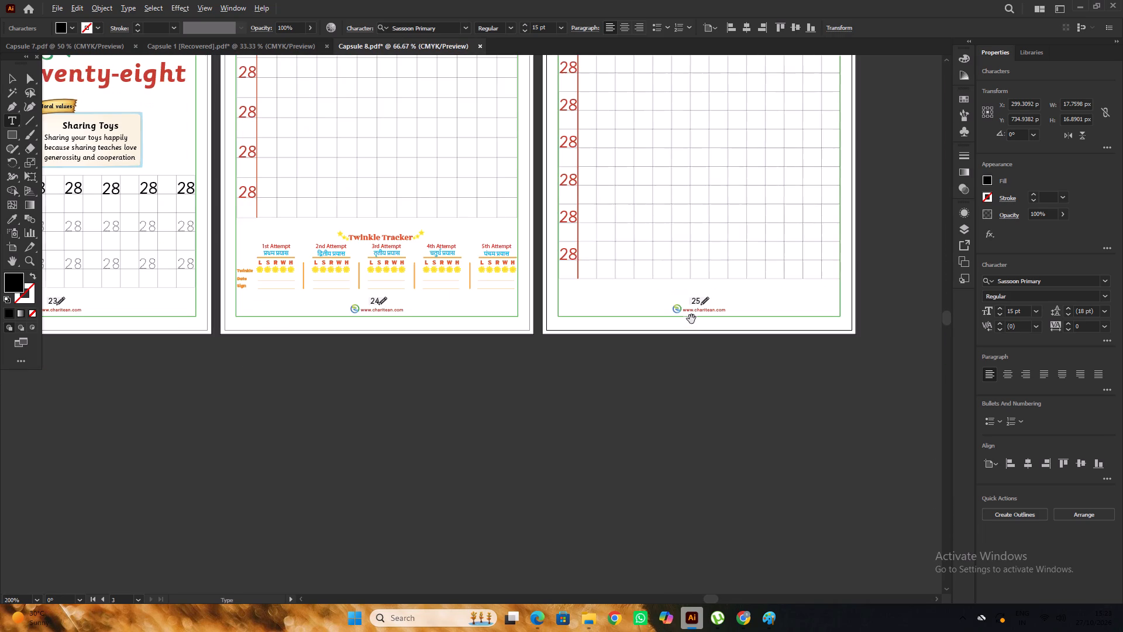
{"action": "left_click", "coordinate": [8, 76]}
{"action": "left_click", "coordinate": [749, 422]}
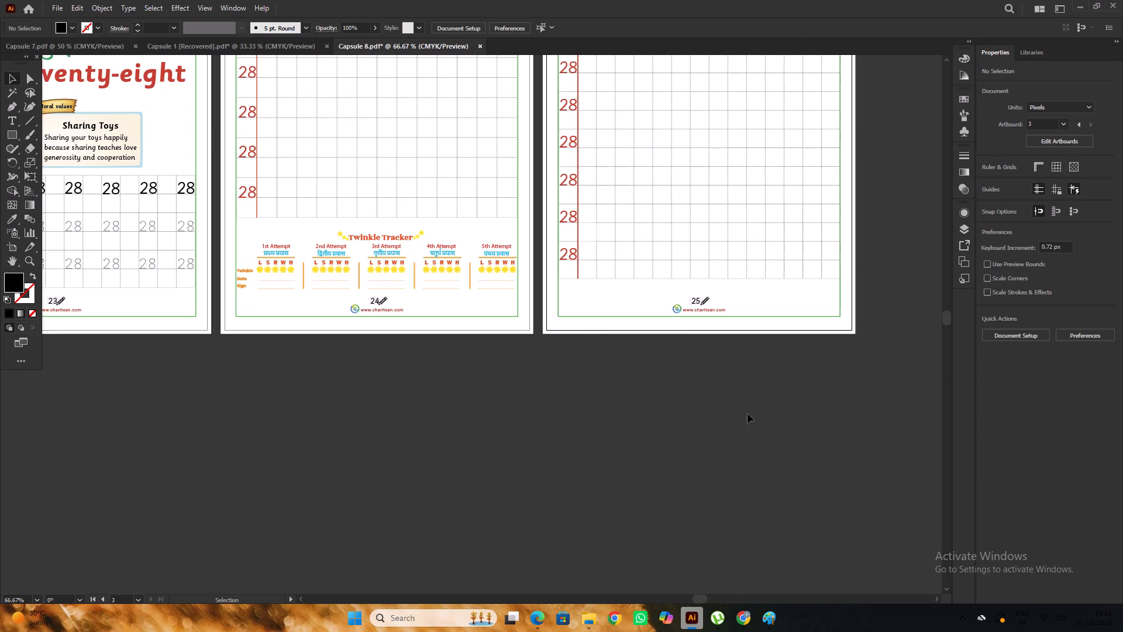
Delete the green border frame from each of the three Capsule 8 pages.
{"action": "scroll", "coordinate": [747, 414], "scroll_direction": "down", "scroll_amount": 2, "text": "alt"}
{"action": "scroll", "coordinate": [746, 413], "scroll_direction": "up", "scroll_amount": 3}
{"action": "scroll", "coordinate": [443, 427], "scroll_direction": "up", "scroll_amount": 3, "text": "alt"}
{"action": "left_click", "coordinate": [470, 370]}
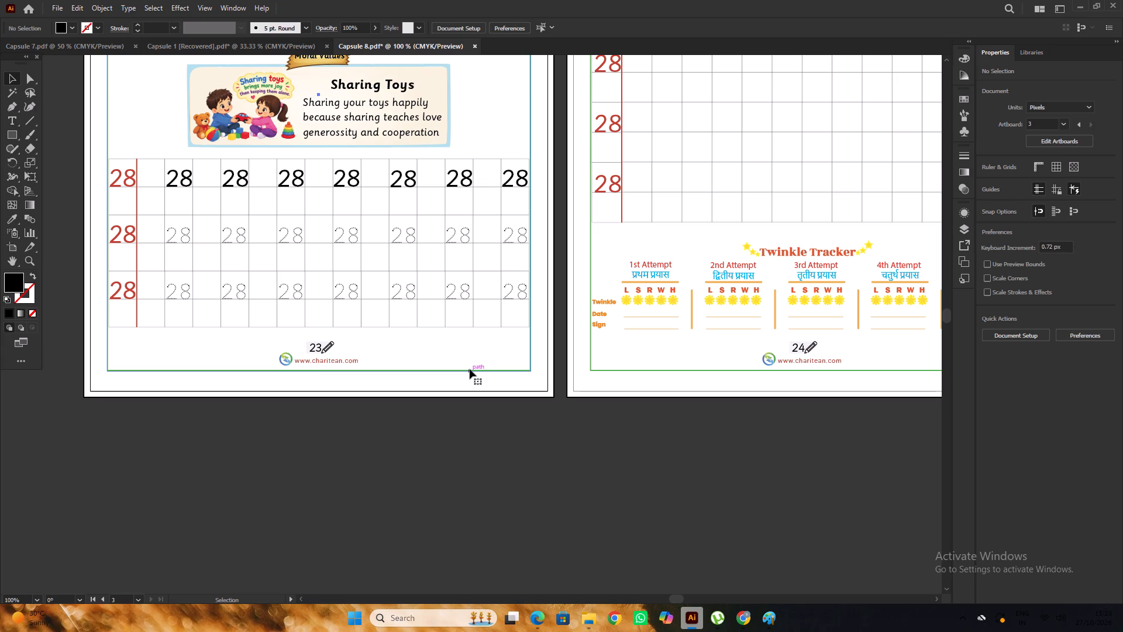
{"action": "key", "text": "Delete"}
{"action": "left_click", "coordinate": [615, 369]}
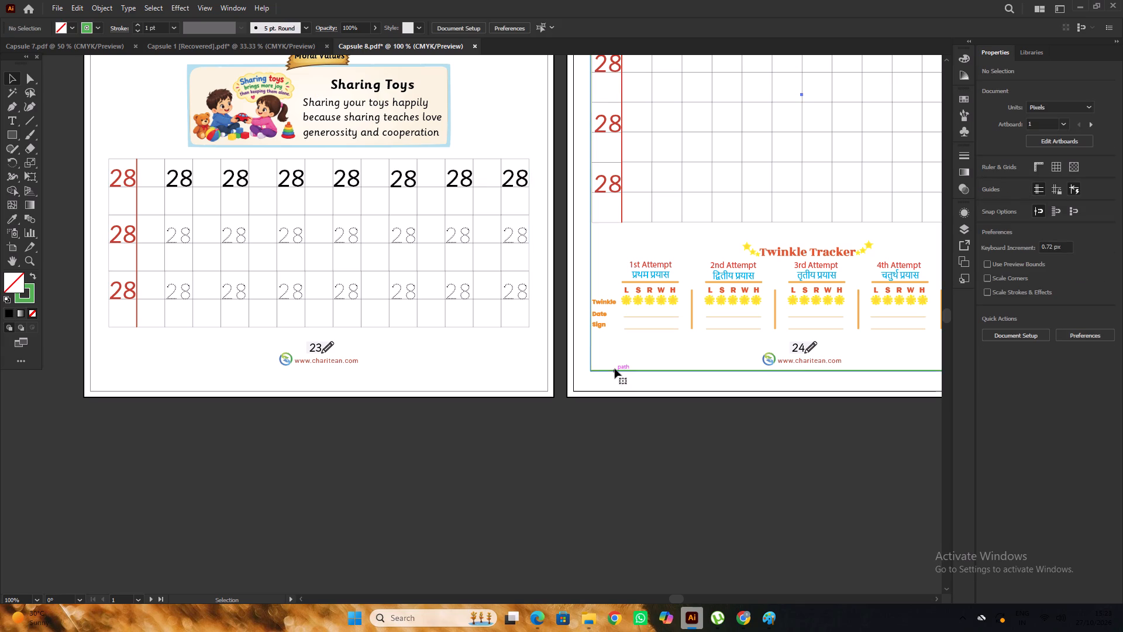
{"action": "key", "text": "Delete"}
{"action": "scroll", "coordinate": [402, 346], "scroll_direction": "down", "scroll_amount": 4, "text": "alt"}
{"action": "scroll", "coordinate": [623, 345], "scroll_direction": "up", "scroll_amount": 5, "text": "alt"}
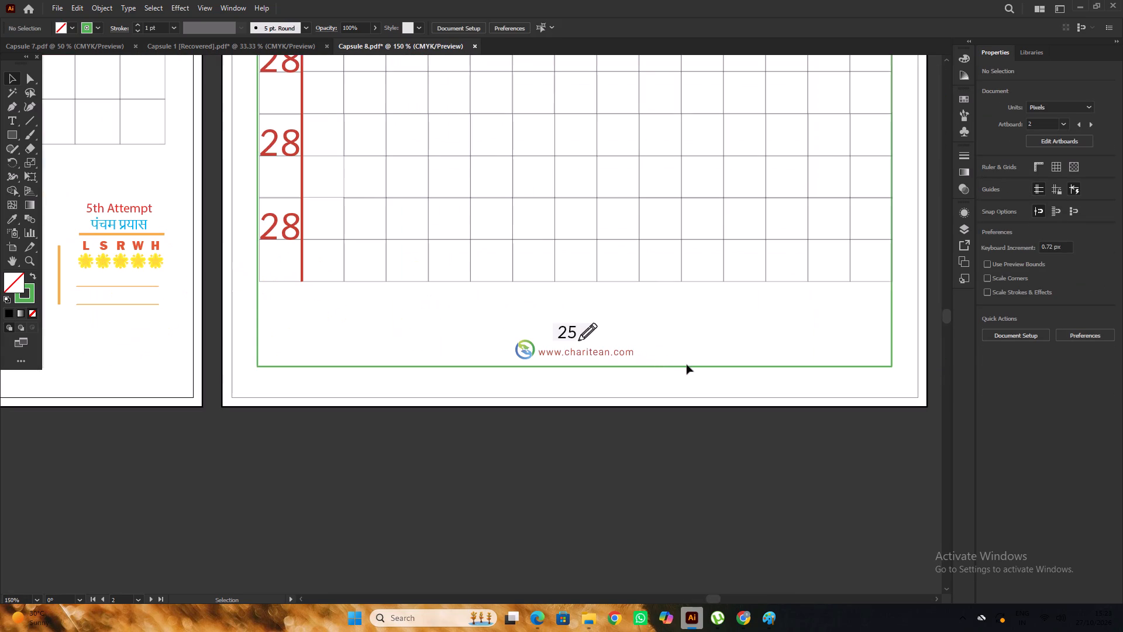
{"action": "left_click", "coordinate": [704, 366]}
{"action": "key", "text": "Delete"}
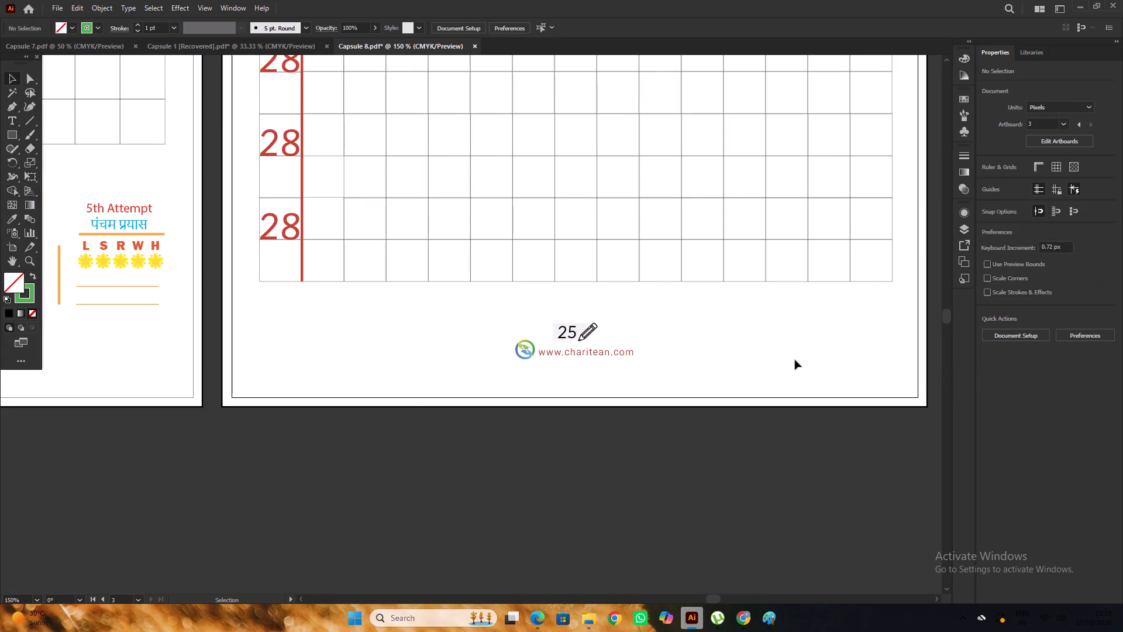
Open the Capsule 2 PDF from the PRINT FINAL folder in Adobe Illustrator as a reference.
{"action": "scroll", "coordinate": [795, 360], "scroll_direction": "down", "scroll_amount": 6, "text": "alt"}
{"action": "scroll", "coordinate": [577, 236], "scroll_direction": "up", "scroll_amount": 1, "text": "alt"}
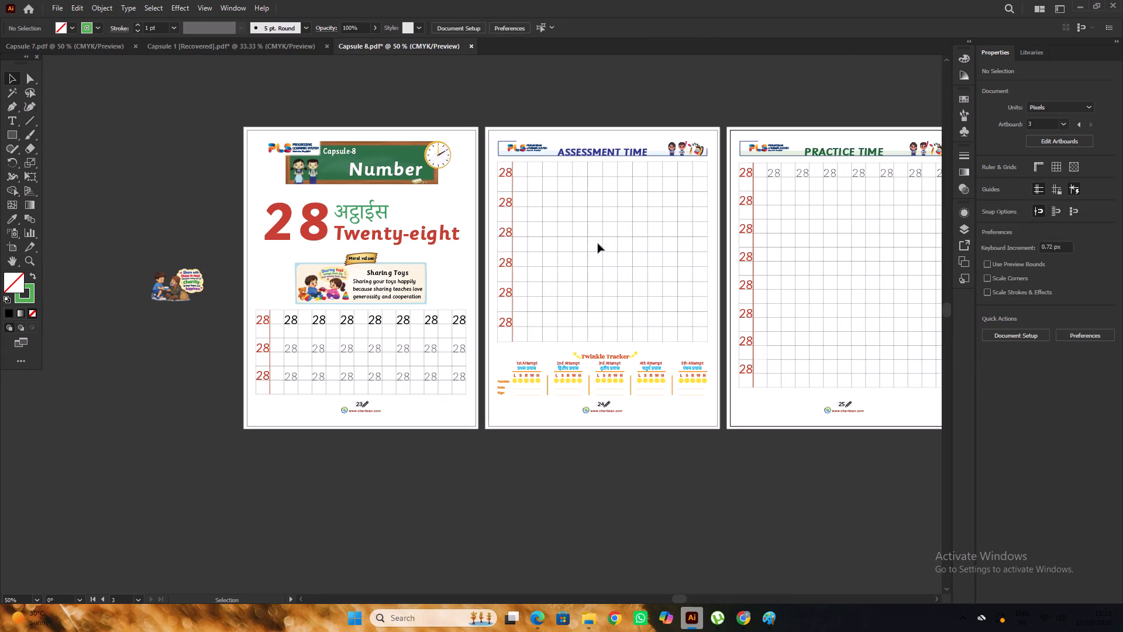
{"action": "scroll", "coordinate": [329, 236], "scroll_direction": "up", "scroll_amount": 3, "text": "alt"}
{"action": "scroll", "coordinate": [505, 242], "scroll_direction": "down", "scroll_amount": 4, "text": "alt"}
{"action": "left_click", "coordinate": [277, 164]}
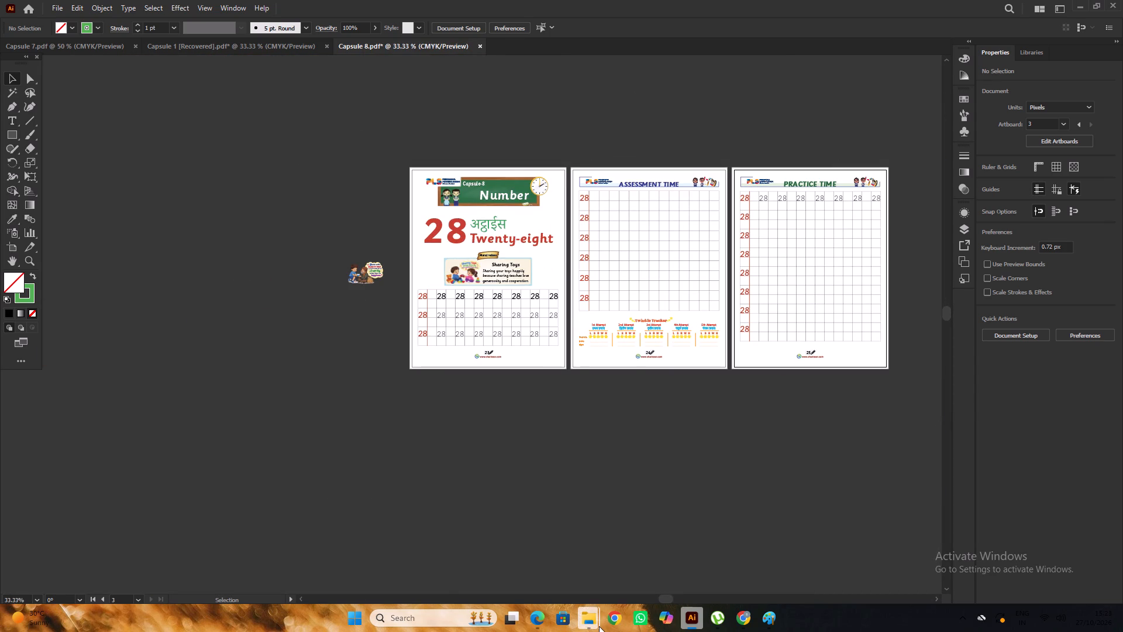
{"action": "left_click", "coordinate": [460, 539]}
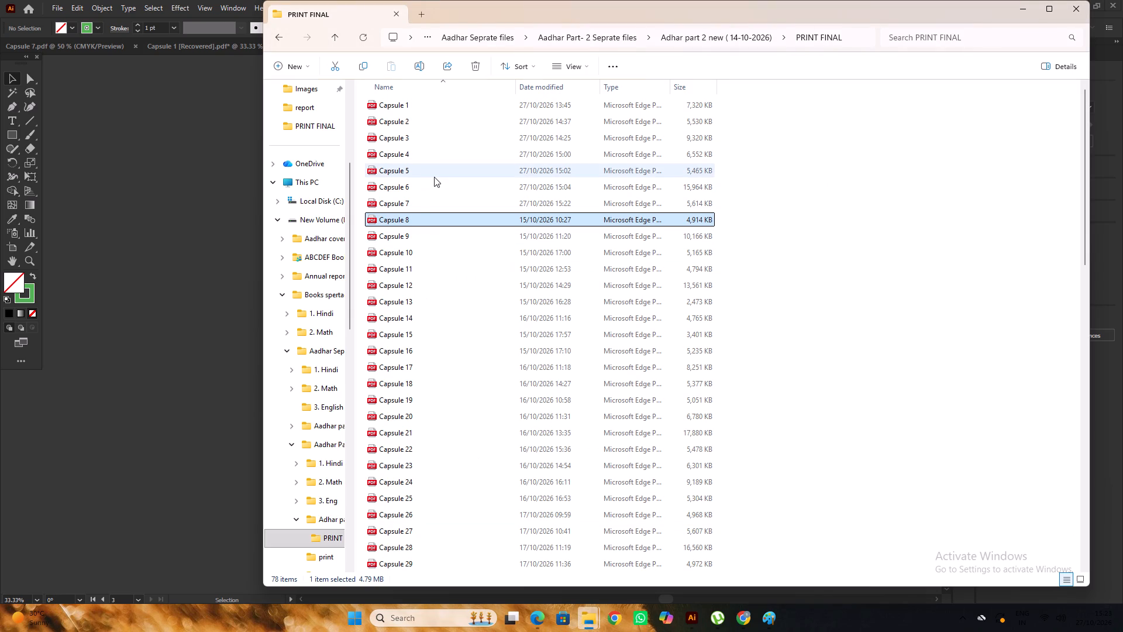
{"action": "left_click", "coordinate": [412, 125]}
{"action": "right_click", "coordinate": [412, 125]}
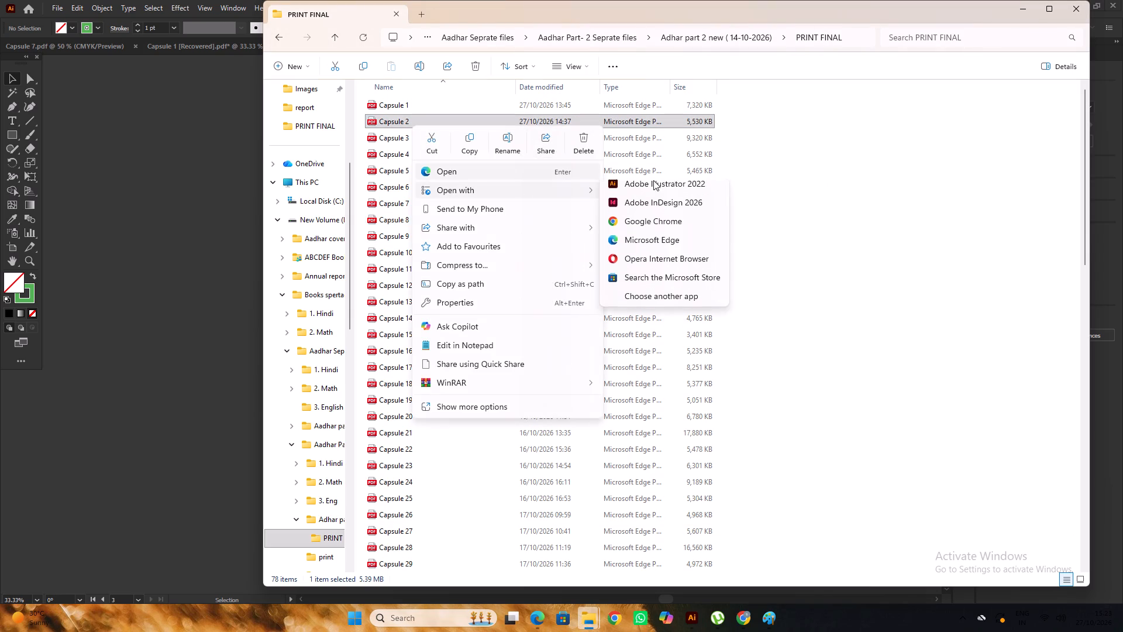
{"action": "left_click", "coordinate": [652, 188]}
Inspect the font of the "Twenty-Six" text on Capsule 2's first page and close the Capsule 2 file.
{"action": "scroll", "coordinate": [275, 222], "scroll_direction": "up", "scroll_amount": 2, "text": "alt"}
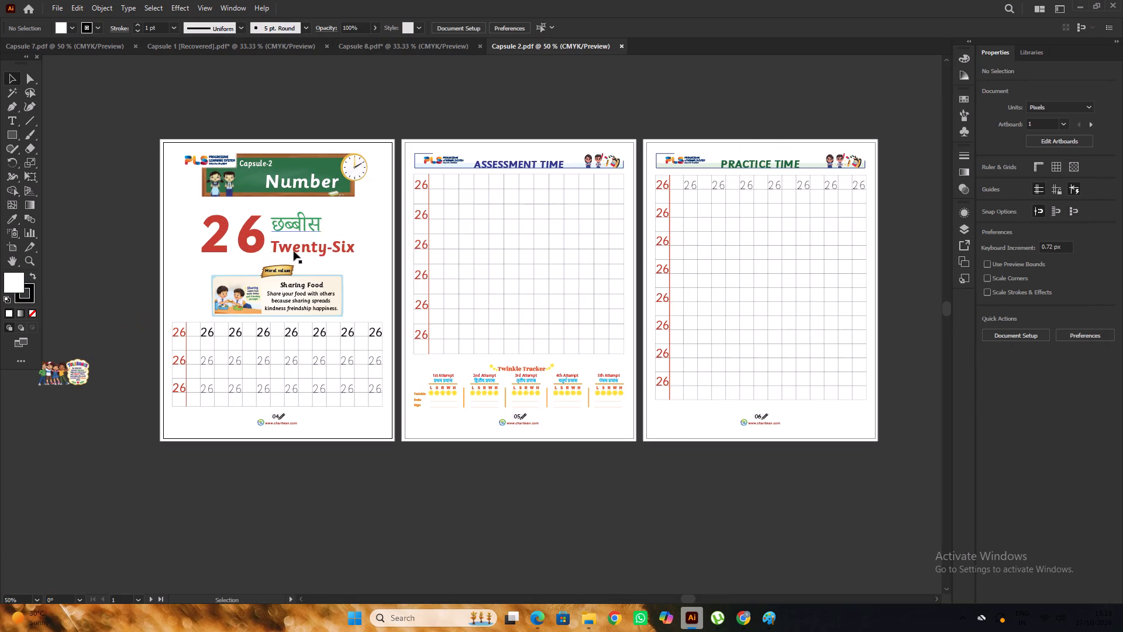
{"action": "left_click", "coordinate": [306, 246]}
{"action": "triple_click", "coordinate": [307, 245]}
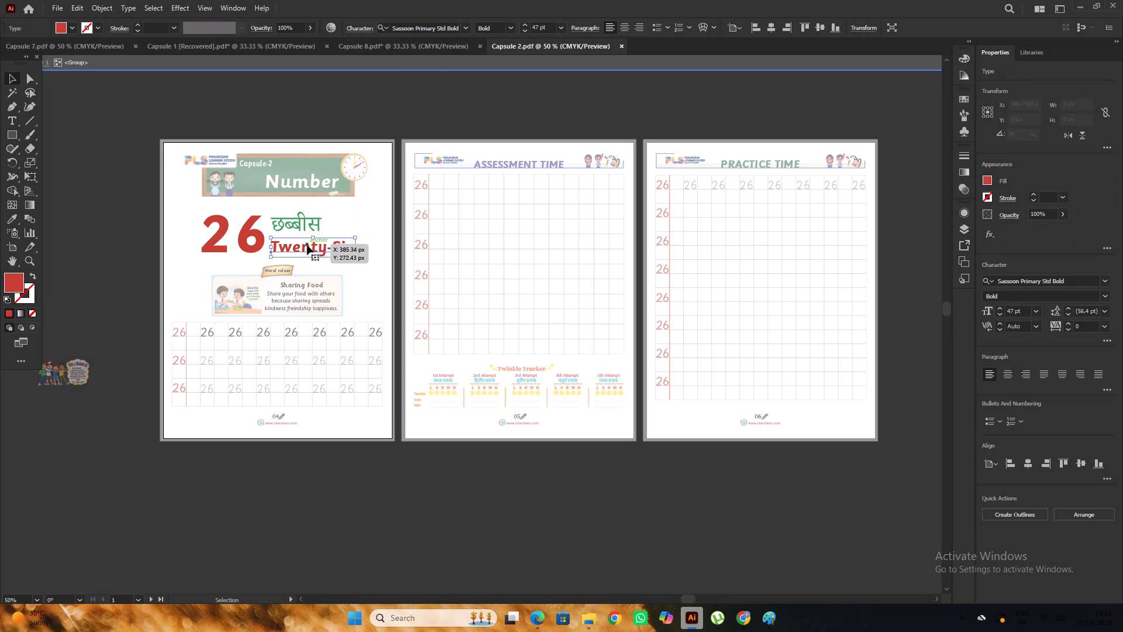
{"action": "double_click", "coordinate": [390, 109]}
{"action": "left_click", "coordinate": [623, 45]}
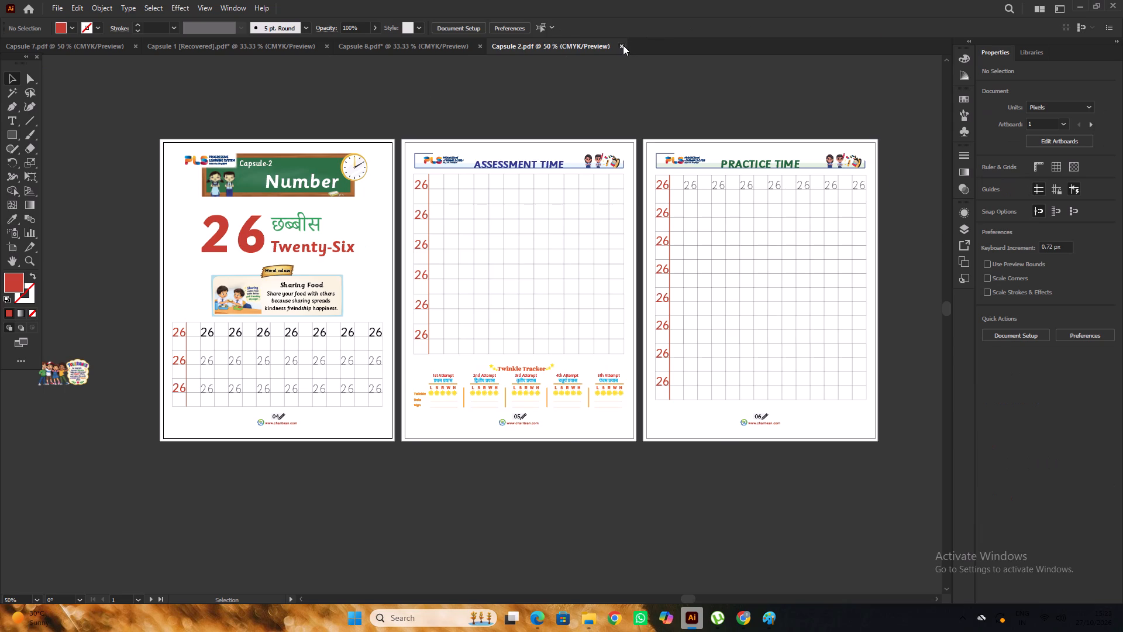
Examine Capsule 8's first page and compare it with the Capsule 7 pages, including their page numbers.
{"action": "scroll", "coordinate": [529, 246], "scroll_direction": "up", "scroll_amount": 3, "text": "alt"}
{"action": "scroll", "coordinate": [529, 241], "scroll_direction": "down", "scroll_amount": 2, "text": "alt"}
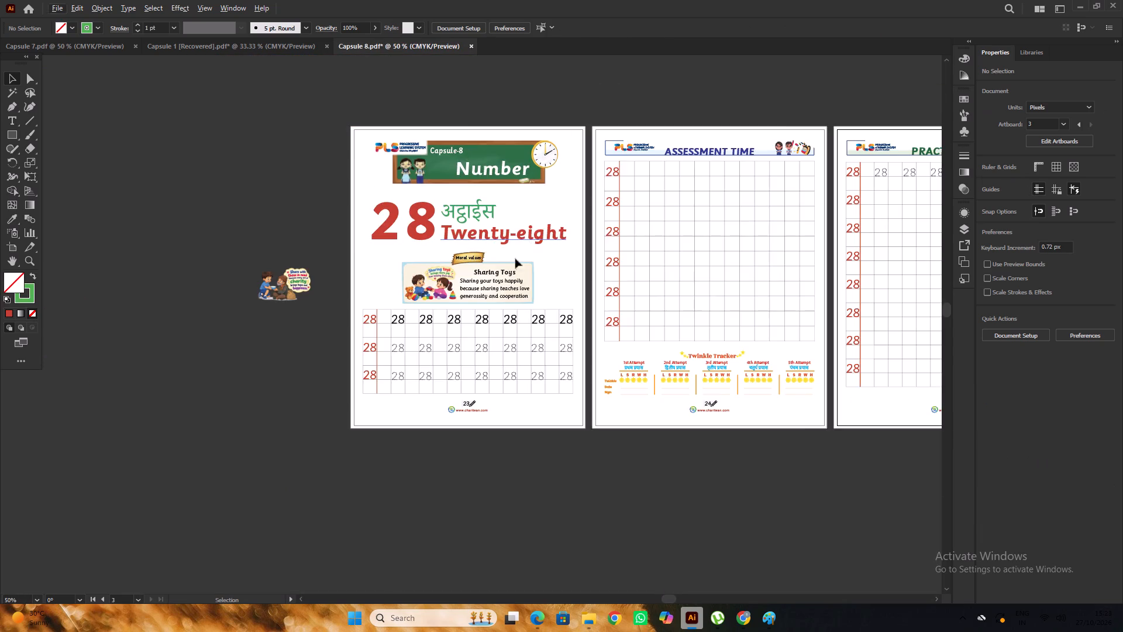
{"action": "scroll", "coordinate": [494, 298], "scroll_direction": "up", "scroll_amount": 3, "text": "alt"}
{"action": "scroll", "coordinate": [565, 267], "scroll_direction": "down", "scroll_amount": 3, "text": "alt"}
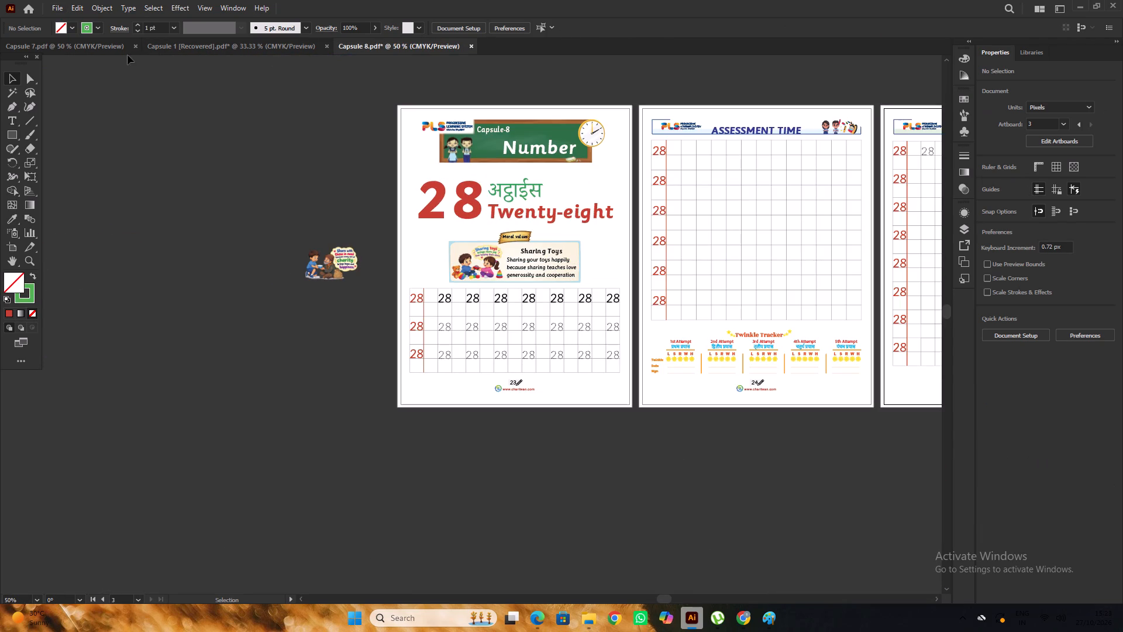
{"action": "left_click", "coordinate": [103, 51]}
{"action": "scroll", "coordinate": [614, 237], "scroll_direction": "down", "scroll_amount": 2, "text": "alt"}
{"action": "scroll", "coordinate": [321, 280], "scroll_direction": "up", "scroll_amount": 3, "text": "alt"}
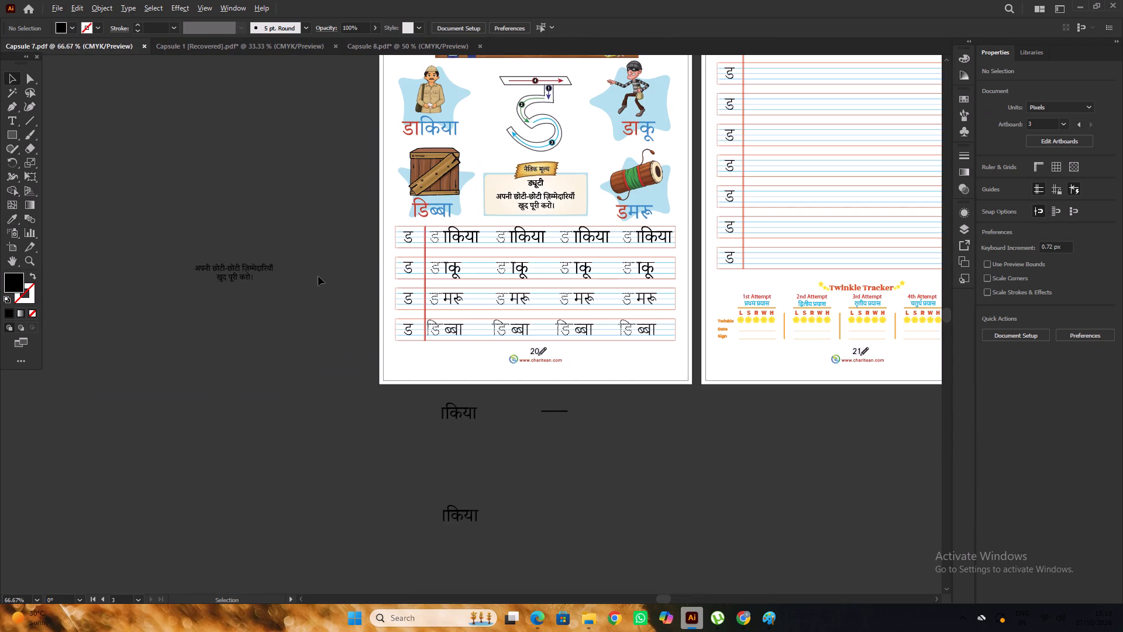
{"action": "scroll", "coordinate": [304, 265], "scroll_direction": "down", "scroll_amount": 3, "text": "alt"}
{"action": "scroll", "coordinate": [305, 265], "scroll_direction": "up", "scroll_amount": 3}
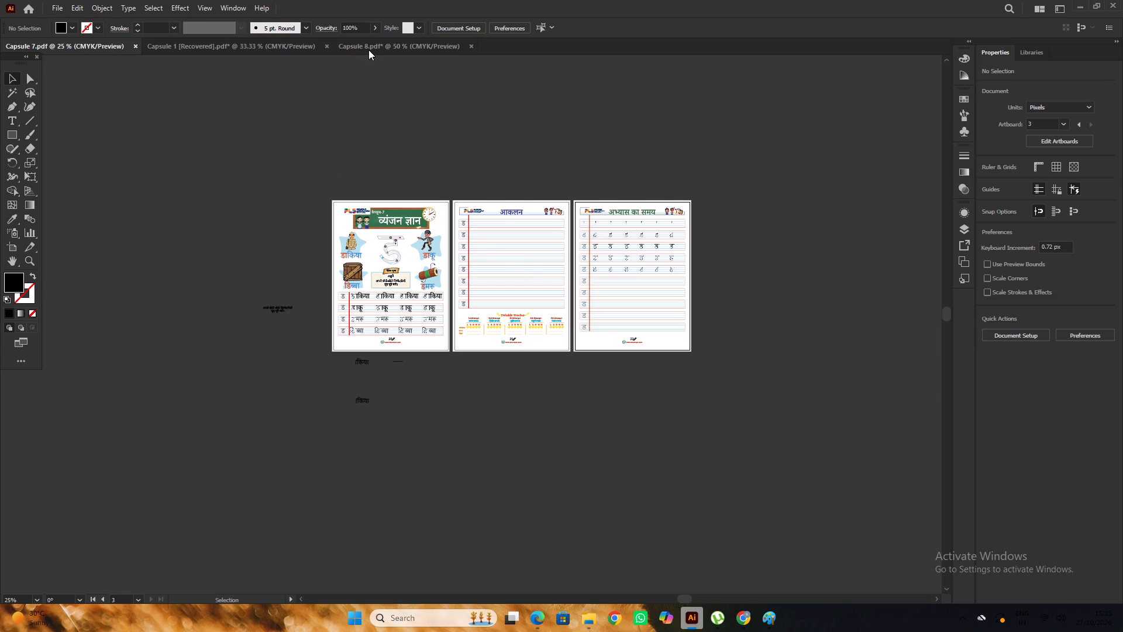
Recheck all three Capsule 8 pages, their artwork and page numbers, against the Capsule 7 pages.
{"action": "left_click", "coordinate": [368, 50]}
{"action": "scroll", "coordinate": [505, 252], "scroll_direction": "down", "scroll_amount": 2, "text": "alt"}
{"action": "scroll", "coordinate": [791, 358], "scroll_direction": "up", "scroll_amount": 2, "text": "alt"}
{"action": "scroll", "coordinate": [454, 322], "scroll_direction": "up", "scroll_amount": 4, "text": "alt"}
{"action": "scroll", "coordinate": [454, 322], "scroll_direction": "down", "scroll_amount": 2, "text": "alt"}
{"action": "scroll", "coordinate": [713, 327], "scroll_direction": "up", "scroll_amount": 2, "text": "alt"}
{"action": "scroll", "coordinate": [444, 306], "scroll_direction": "down", "scroll_amount": 3, "text": "alt"}
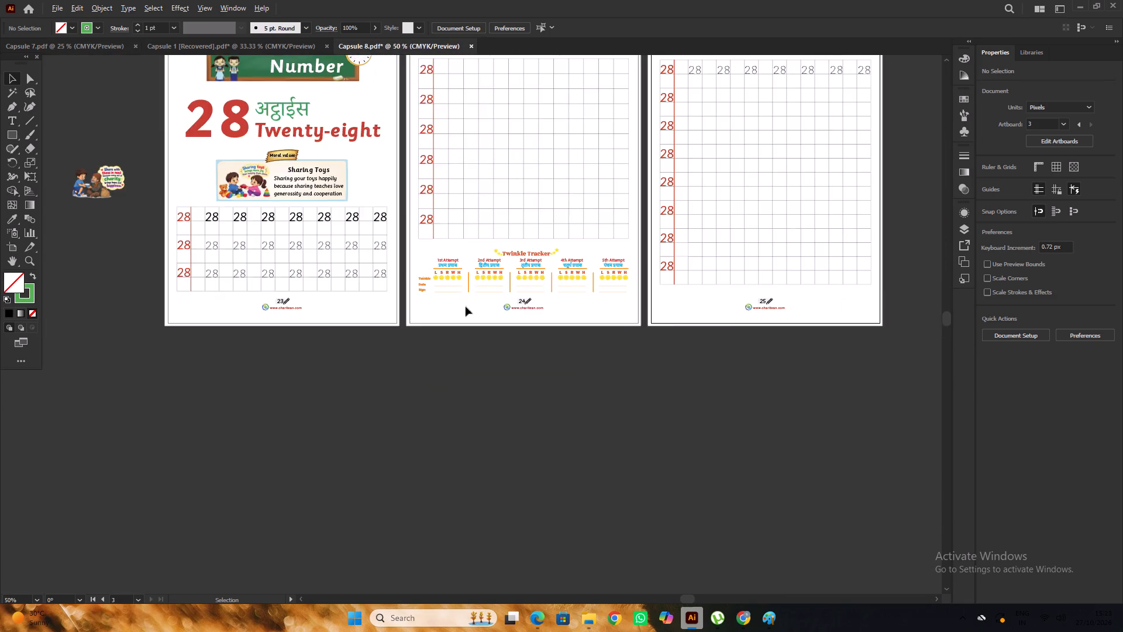
{"action": "scroll", "coordinate": [725, 309], "scroll_direction": "up", "scroll_amount": 3, "text": "alt"}
{"action": "scroll", "coordinate": [747, 312], "scroll_direction": "down", "scroll_amount": 5, "text": "alt"}
{"action": "left_click", "coordinate": [752, 353]}
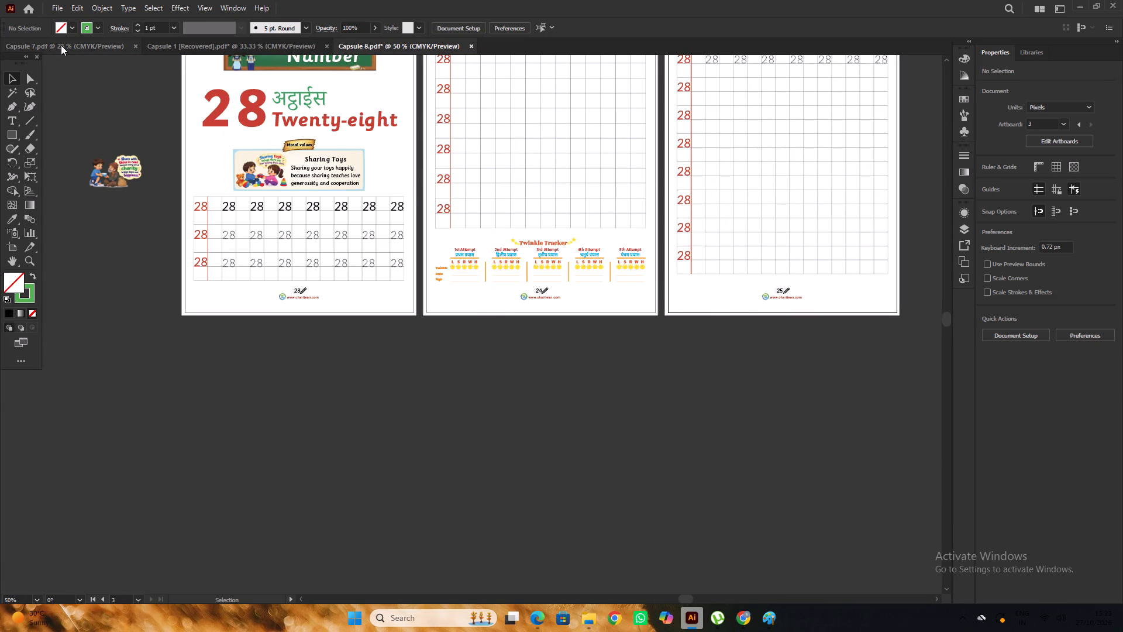
{"action": "left_click", "coordinate": [61, 45]}
{"action": "scroll", "coordinate": [614, 349], "scroll_direction": "up", "scroll_amount": 5, "text": "alt"}
{"action": "scroll", "coordinate": [722, 349], "scroll_direction": "down", "scroll_amount": 3, "text": "alt"}
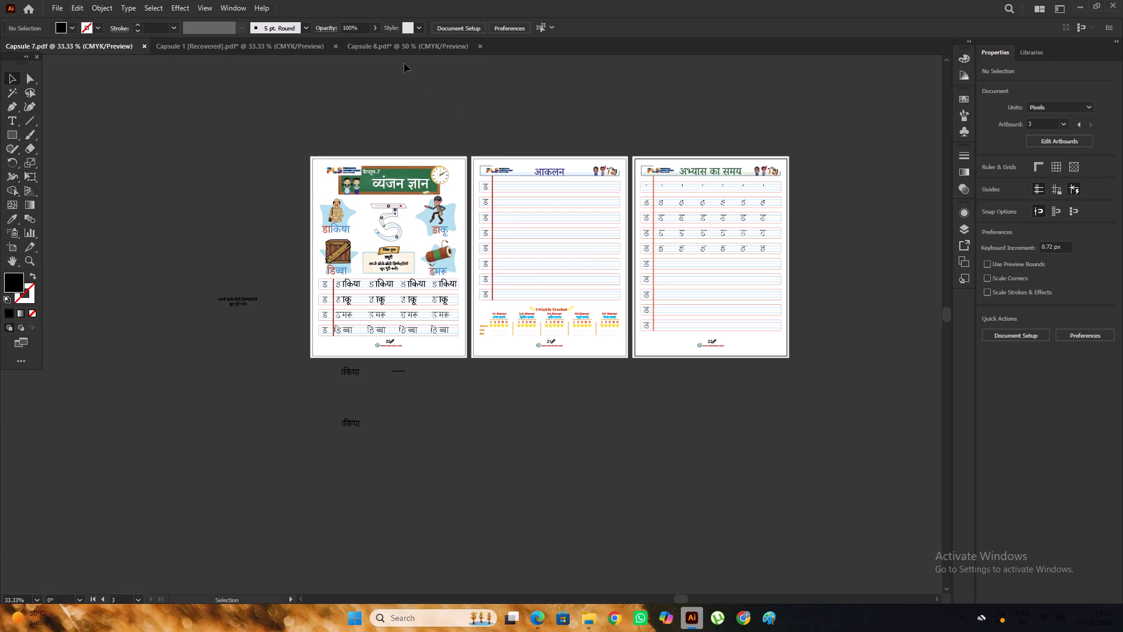
{"action": "left_click", "coordinate": [390, 50]}
{"action": "scroll", "coordinate": [562, 279], "scroll_direction": "up", "scroll_amount": 3}
{"action": "scroll", "coordinate": [572, 277], "scroll_direction": "down", "scroll_amount": 2, "text": "alt"}
{"action": "scroll", "coordinate": [573, 277], "scroll_direction": "up", "scroll_amount": 3}
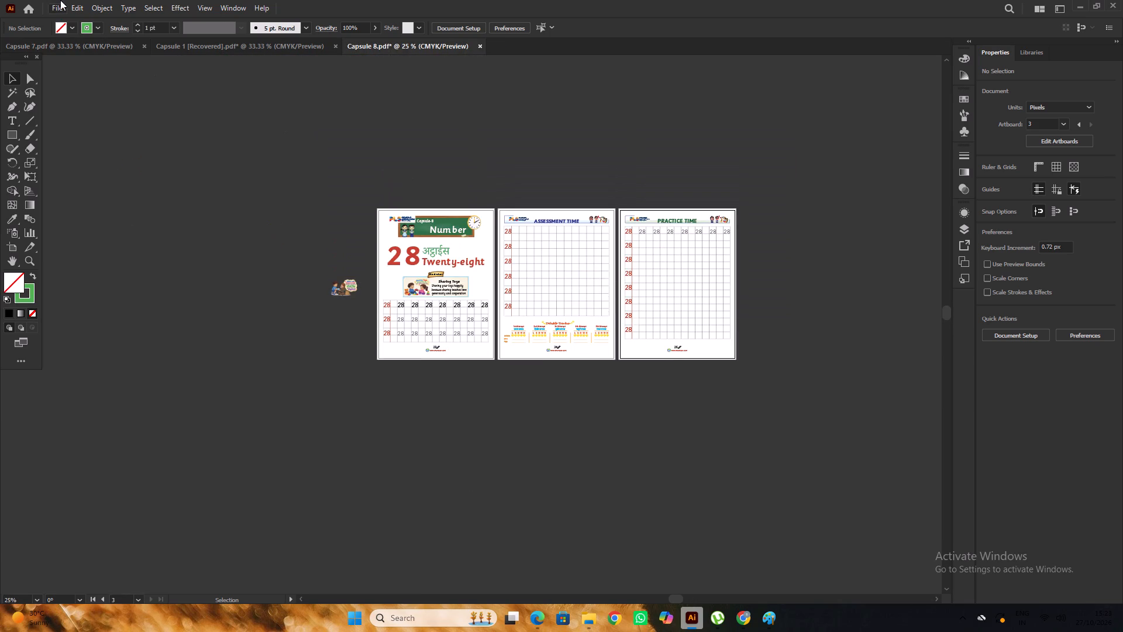
Save Capsule 8 as an Adobe PDF with all artboards, replacing the existing file in the PRINT FINAL folder.
{"action": "left_click", "coordinate": [55, 4]}
{"action": "left_click", "coordinate": [104, 132]}
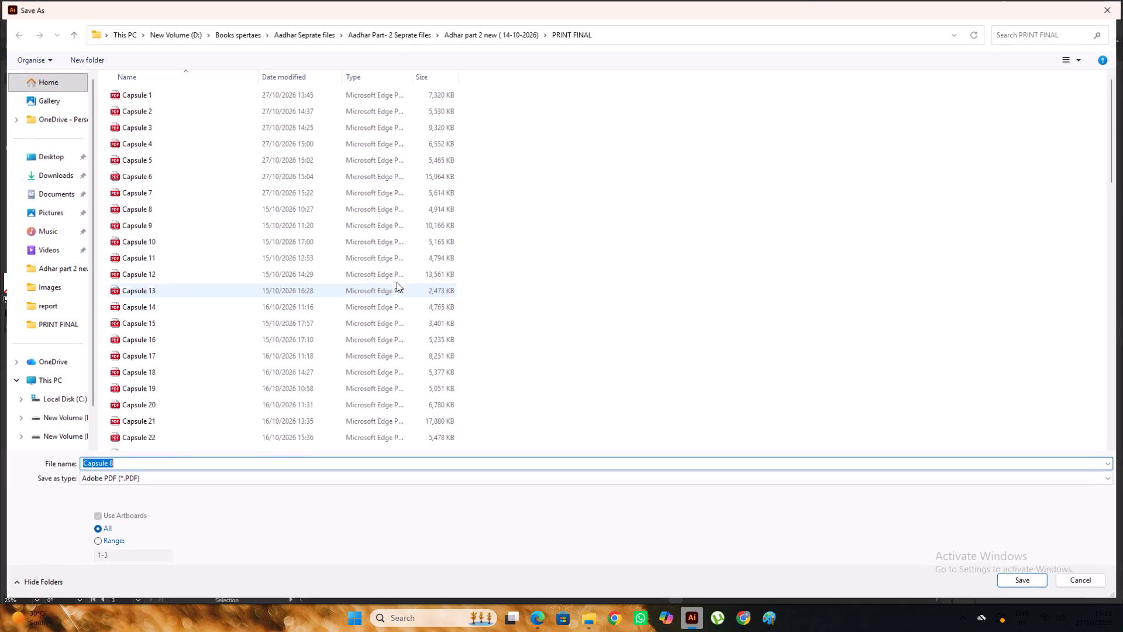
{"action": "scroll", "coordinate": [433, 417], "scroll_direction": "up", "scroll_amount": 5}
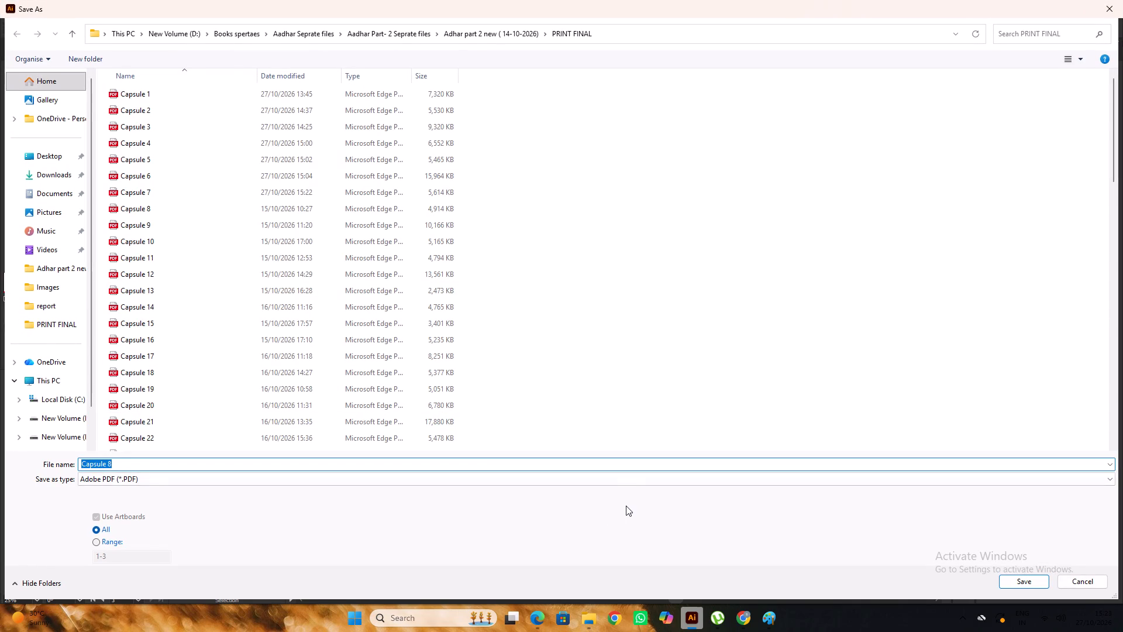
{"action": "left_click", "coordinate": [1019, 579]}
{"action": "left_click", "coordinate": [615, 352]}
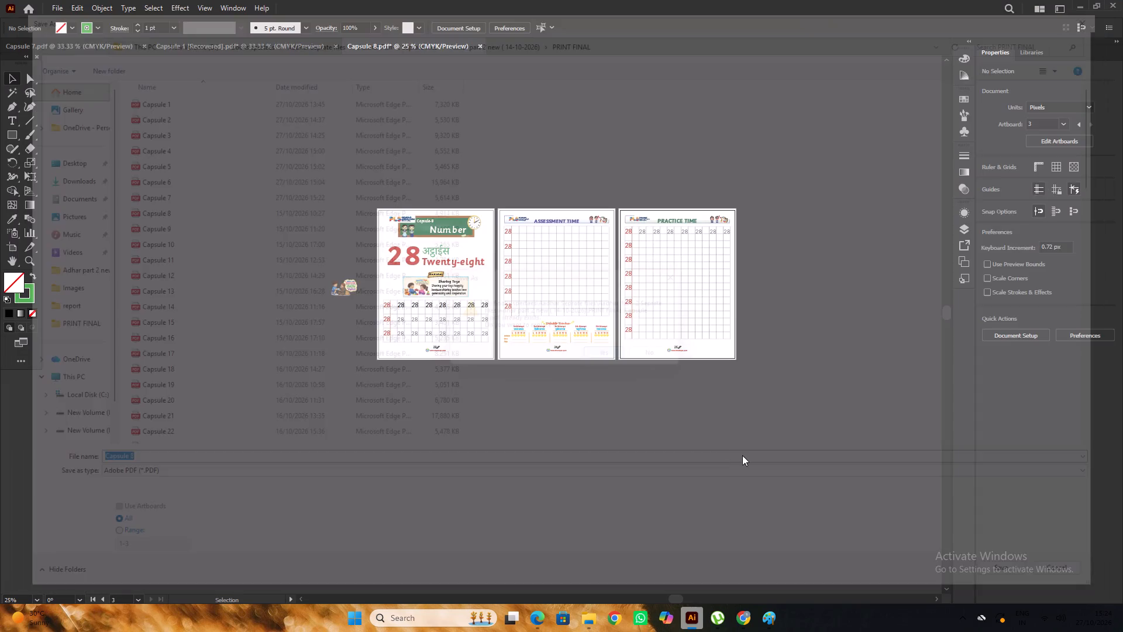
{"action": "left_click", "coordinate": [669, 458]}
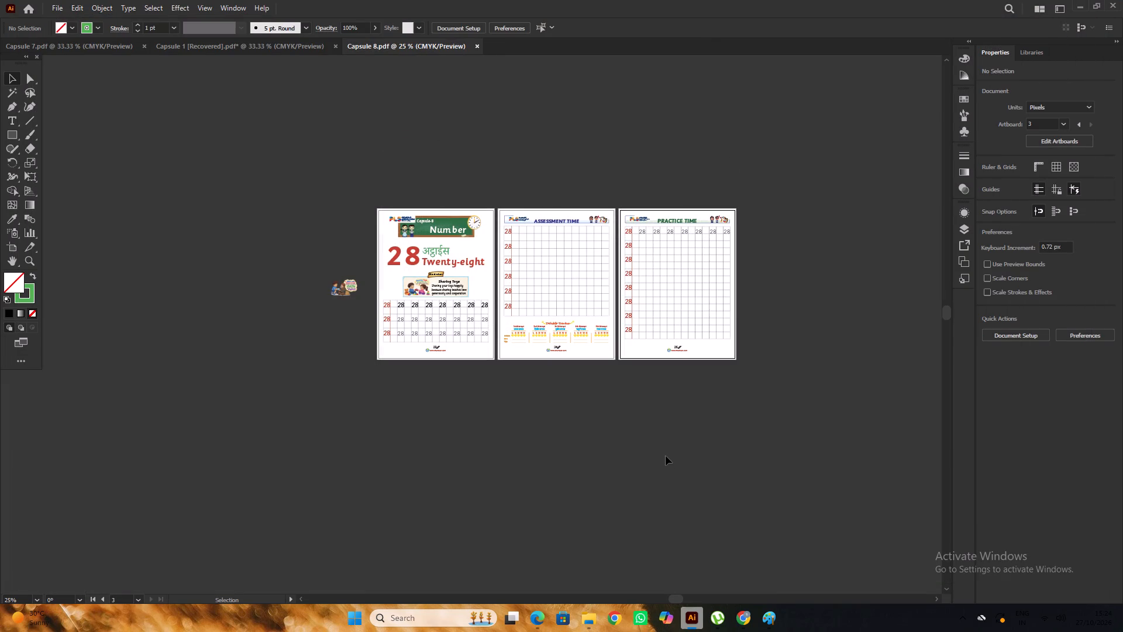
Switch to Google Chrome, reopen the India vs New Zealand live stream from the match list and unmute it.
{"action": "left_click", "coordinate": [747, 619]}
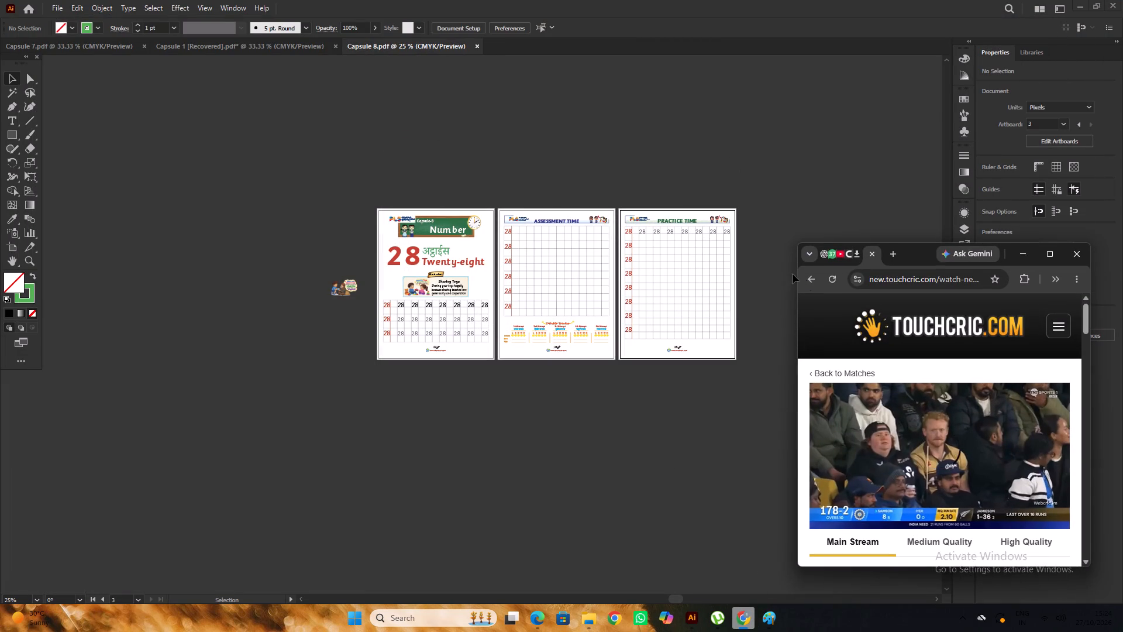
{"action": "left_click", "coordinate": [811, 279]}
{"action": "left_click", "coordinate": [873, 489]}
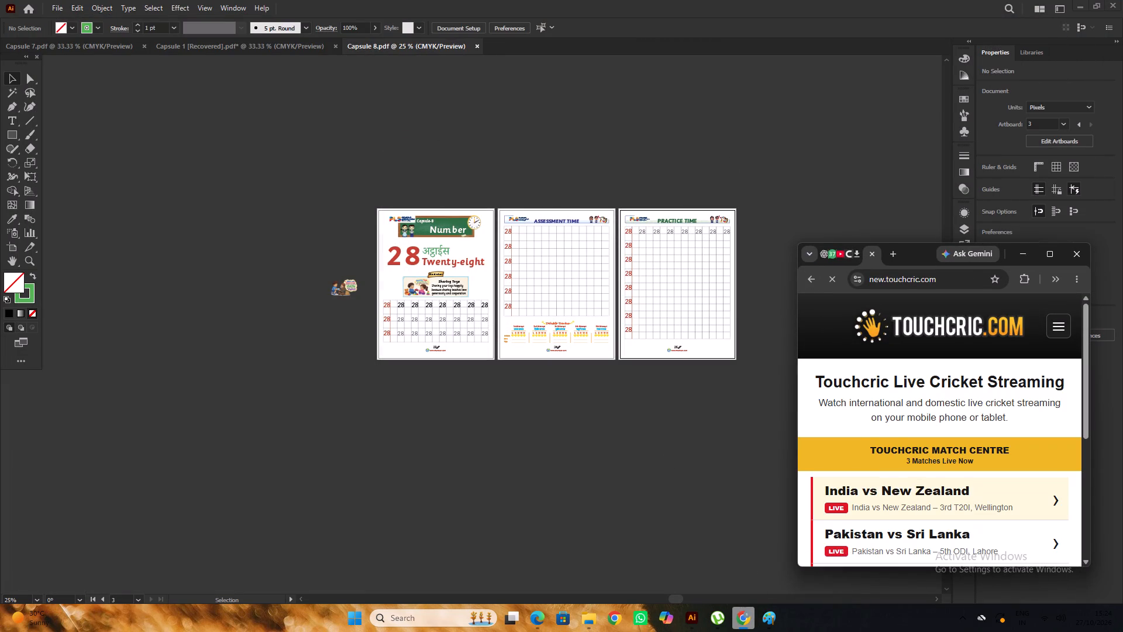
{"action": "left_click", "coordinate": [914, 489]}
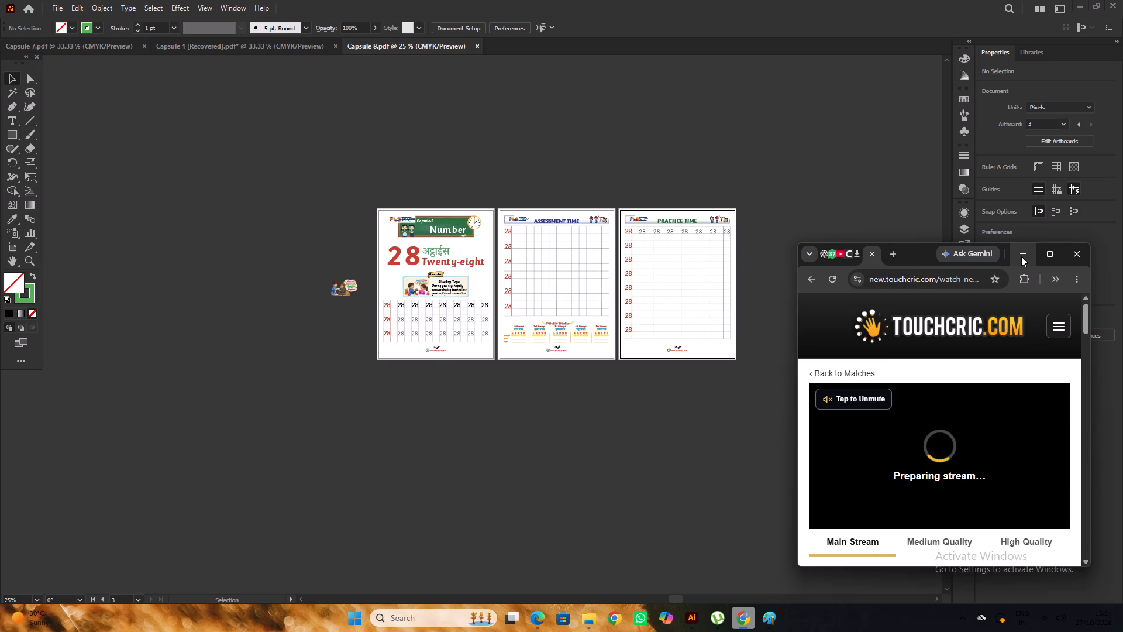
{"action": "left_click", "coordinate": [864, 394]}
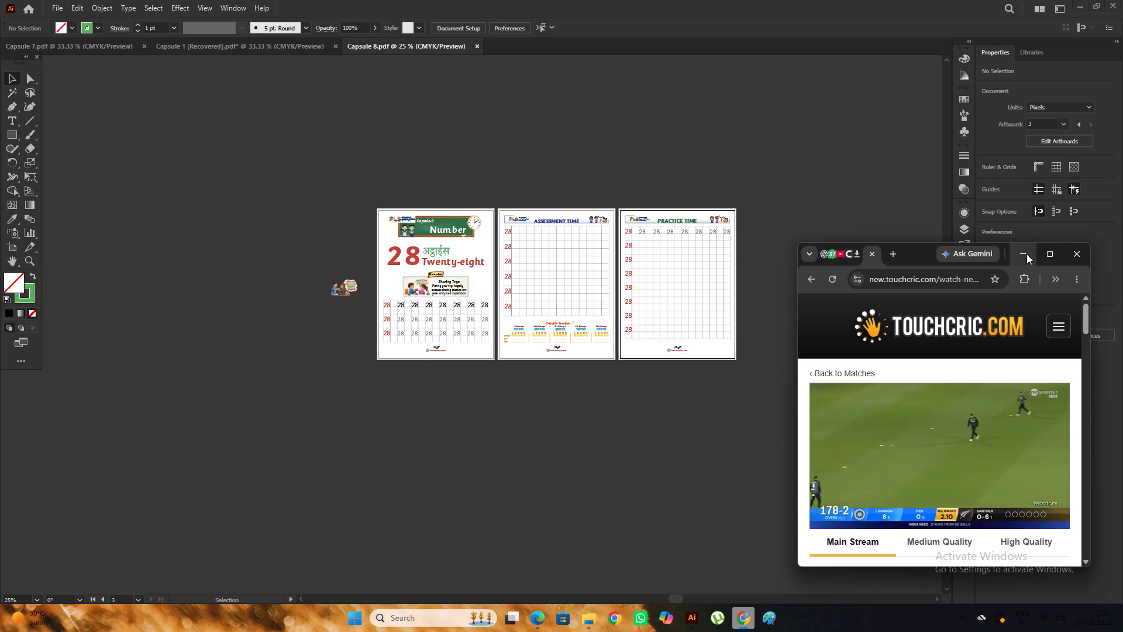
{"action": "left_click", "coordinate": [1026, 254]}
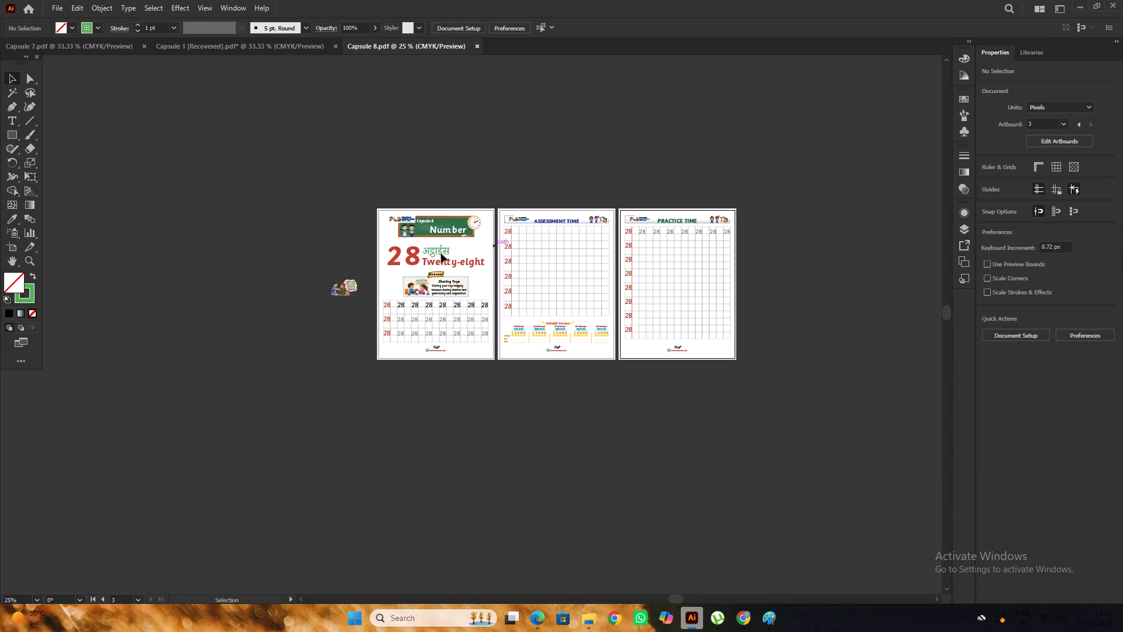
Open the saved Capsule 8 PDF from the PRINT FINAL folder in Microsoft Edge and review its three pages.
{"action": "scroll", "coordinate": [430, 253], "scroll_direction": "up", "scroll_amount": 4, "text": "alt"}
{"action": "scroll", "coordinate": [497, 224], "scroll_direction": "down", "scroll_amount": 4, "text": "alt"}
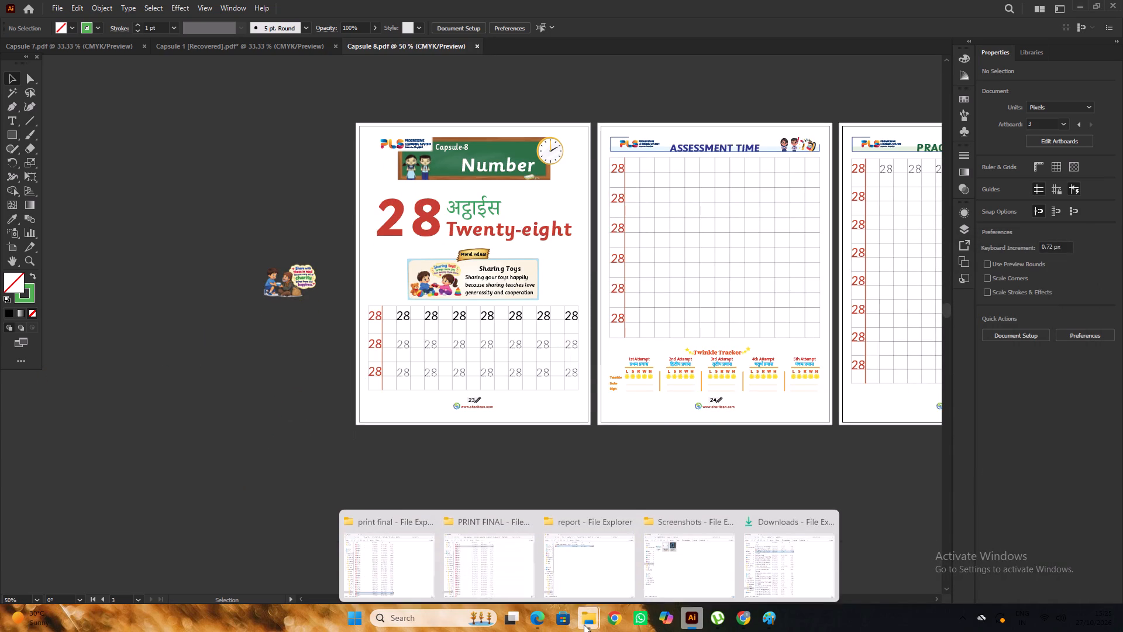
{"action": "left_click", "coordinate": [485, 551]}
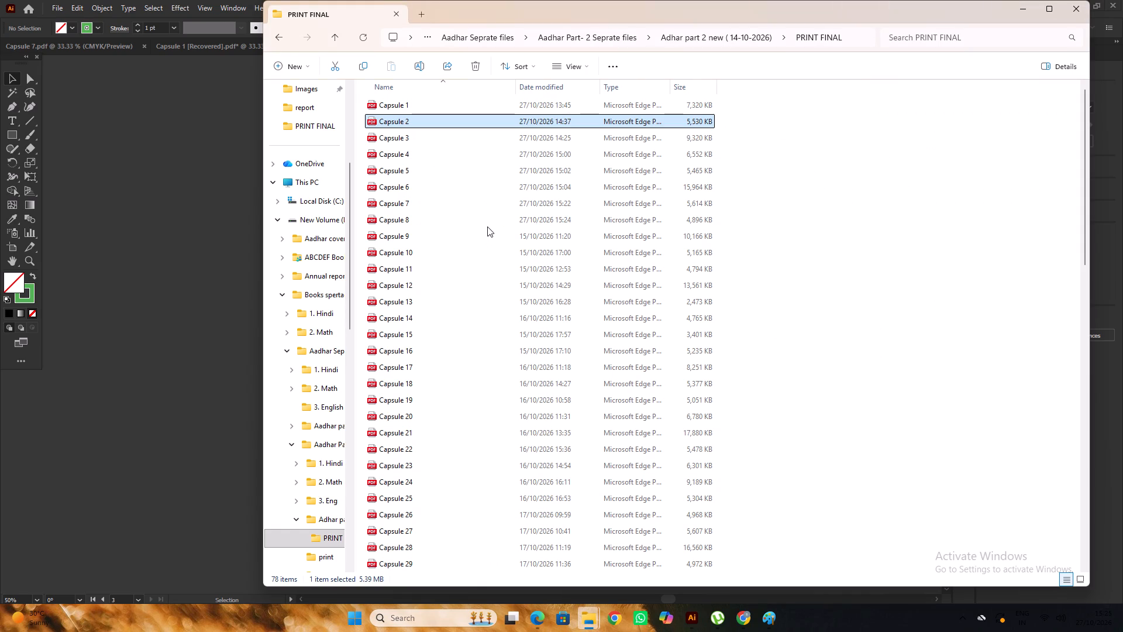
{"action": "left_click", "coordinate": [488, 224]}
{"action": "double_click", "coordinate": [488, 224]}
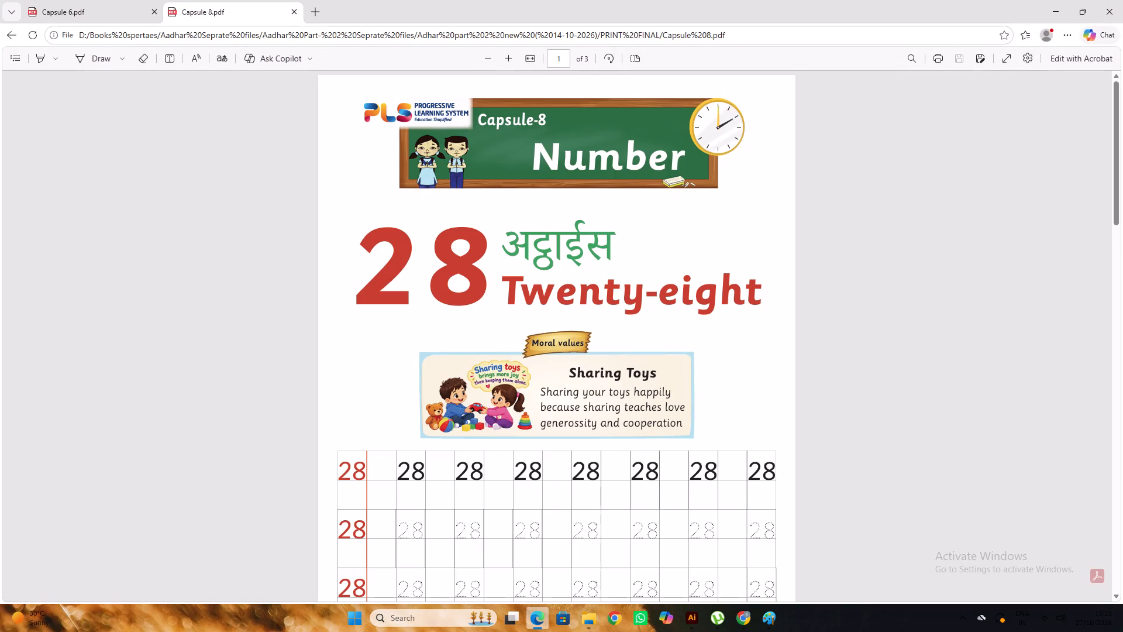
{"action": "scroll", "coordinate": [490, 228], "scroll_direction": "down", "scroll_amount": 6}
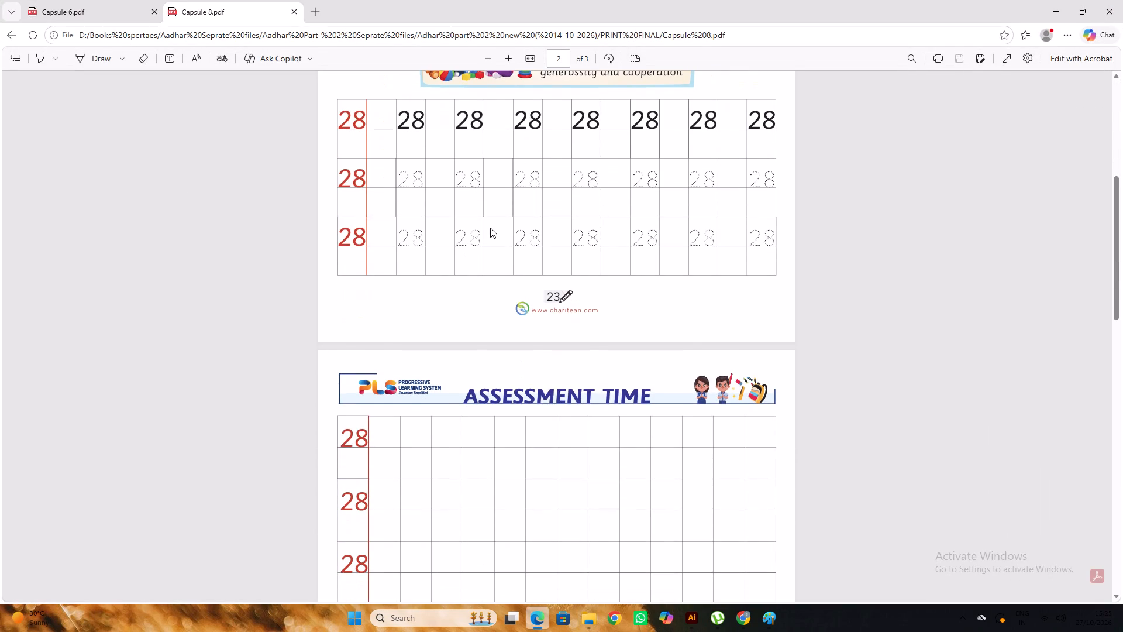
{"action": "scroll", "coordinate": [490, 227], "scroll_direction": "down", "scroll_amount": 15}
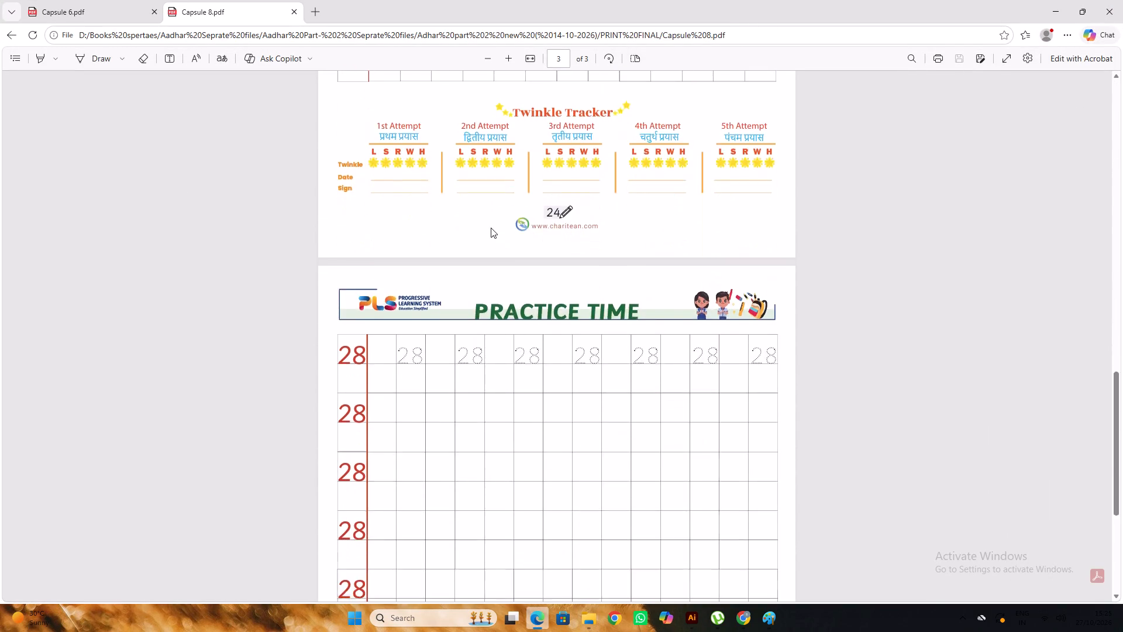
{"action": "scroll", "coordinate": [491, 228], "scroll_direction": "down", "scroll_amount": 11}
{"action": "left_click", "coordinate": [1117, 5]}
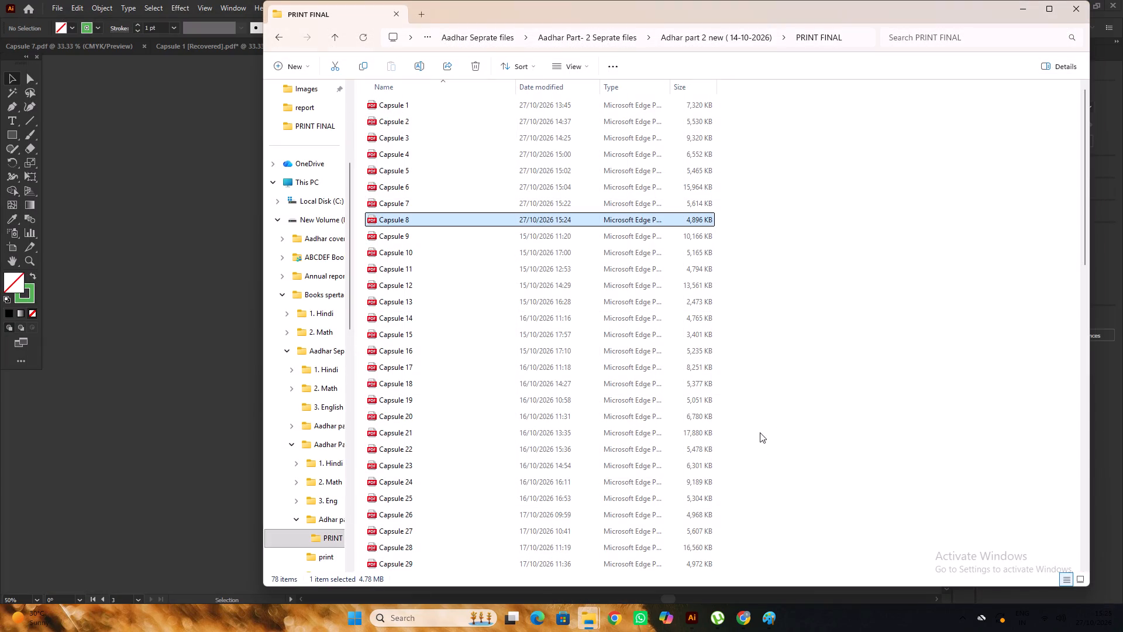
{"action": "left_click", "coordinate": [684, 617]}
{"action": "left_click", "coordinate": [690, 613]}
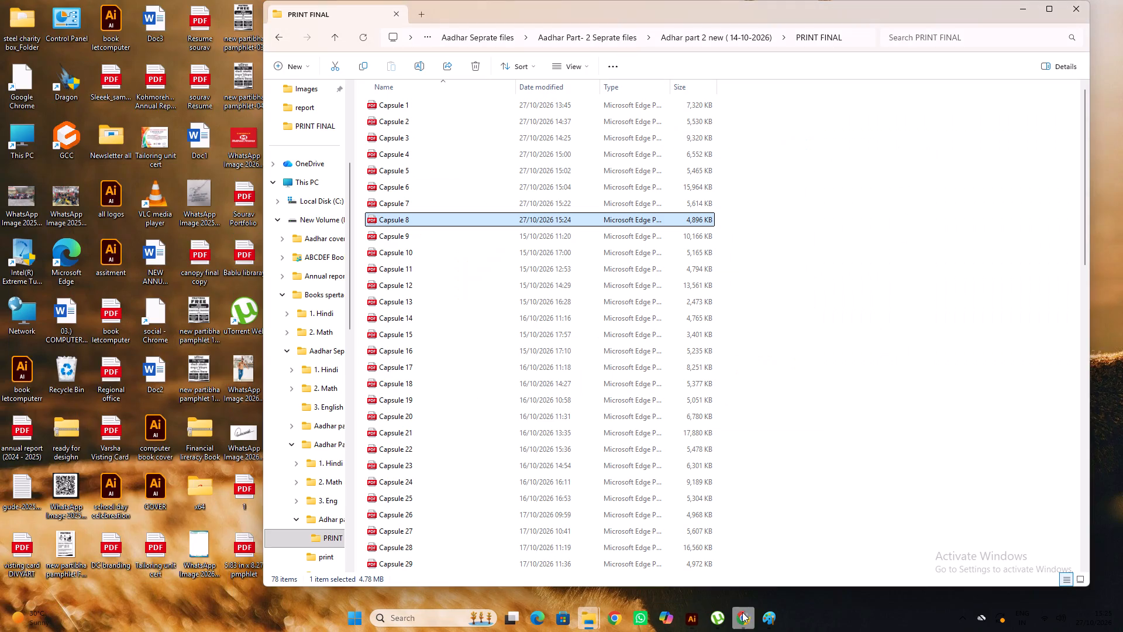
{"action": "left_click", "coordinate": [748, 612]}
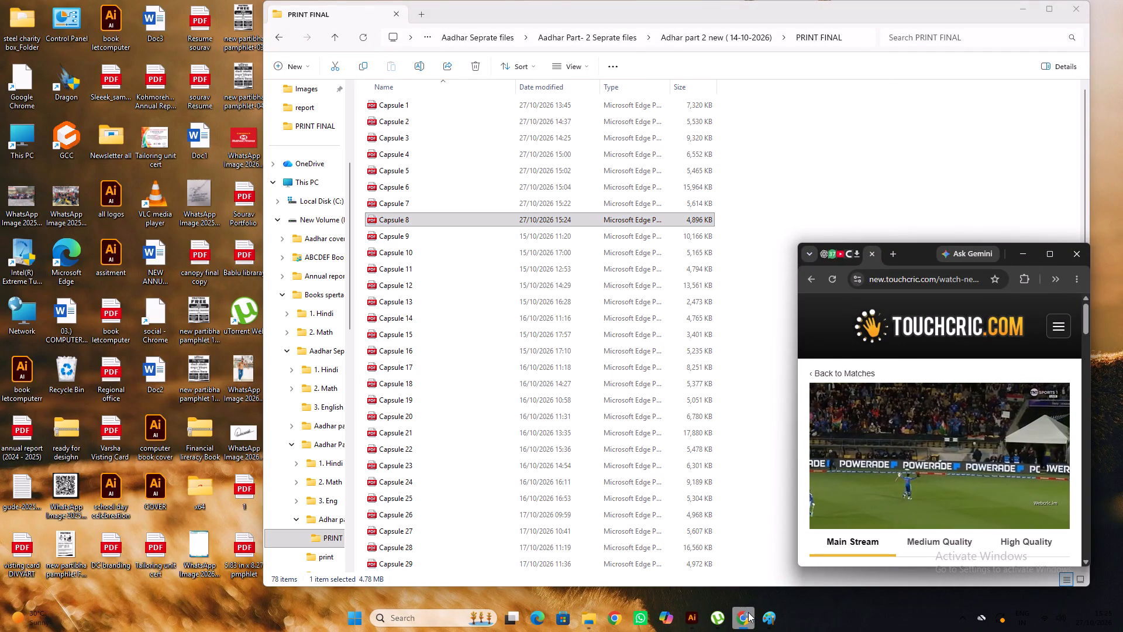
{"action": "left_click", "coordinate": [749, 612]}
Open the Capsule 9 PDF from the PRINT FINAL folder in Adobe Illustrator, ignoring all missing linked files.
{"action": "left_click", "coordinate": [438, 238]}
{"action": "right_click", "coordinate": [438, 238]}
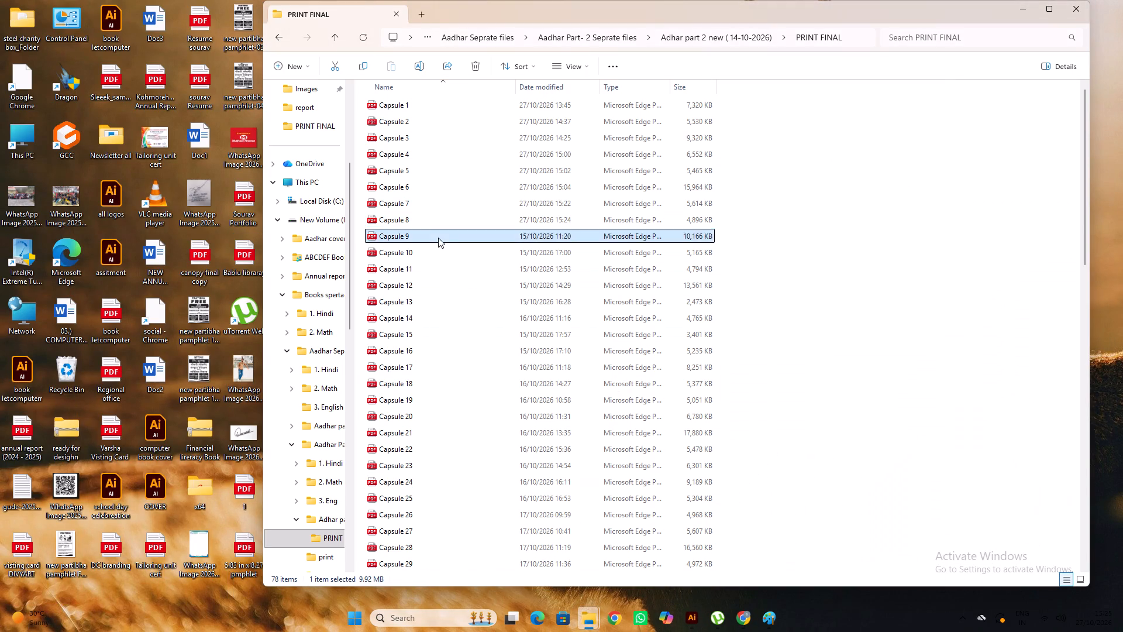
{"action": "left_click", "coordinate": [647, 303]}
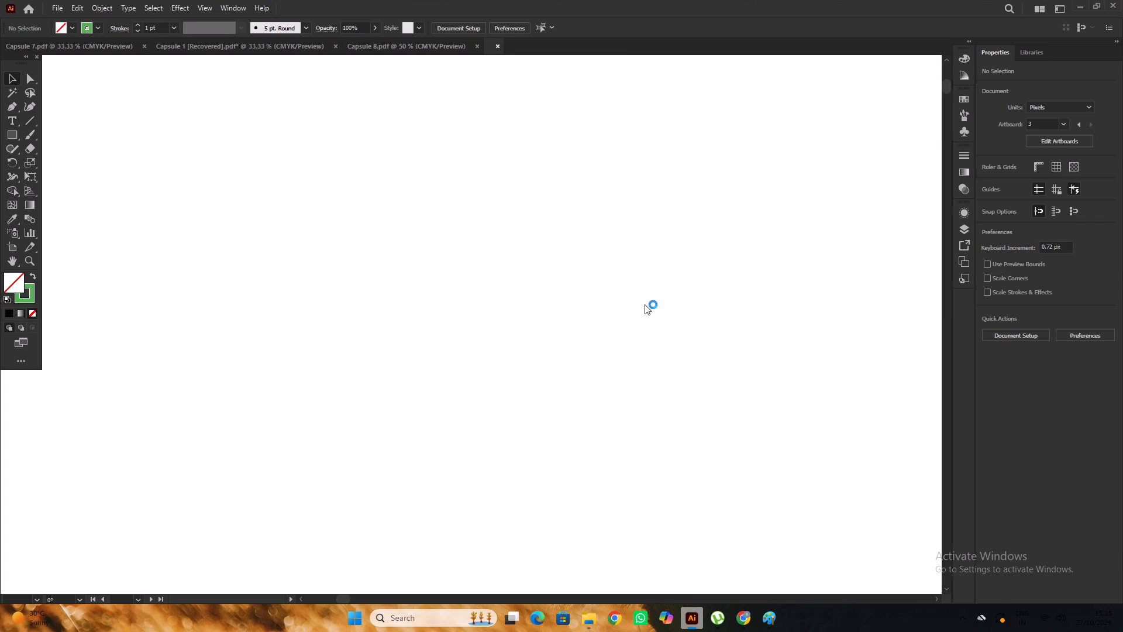
{"action": "left_click", "coordinate": [494, 324]}
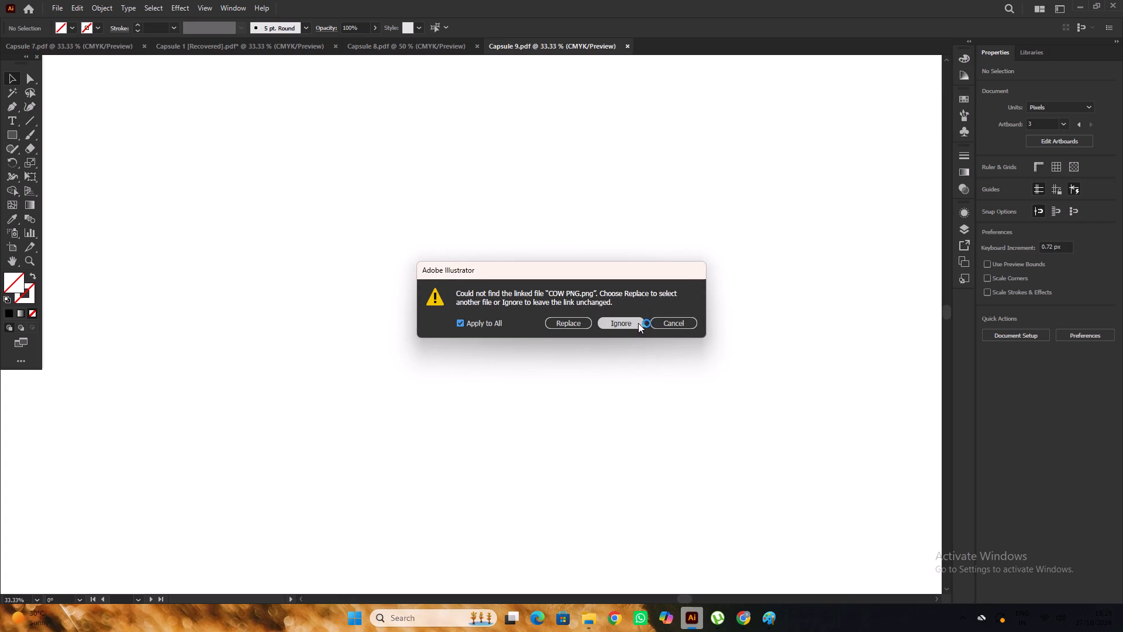
{"action": "left_click", "coordinate": [633, 321]}
Unlock all locked objects in the Capsule 9 document and clear the selection.
{"action": "scroll", "coordinate": [333, 283], "scroll_direction": "up", "scroll_amount": 2, "text": "alt"}
{"action": "scroll", "coordinate": [550, 282], "scroll_direction": "down", "scroll_amount": 2, "text": "alt"}
{"action": "scroll", "coordinate": [549, 281], "scroll_direction": "down", "scroll_amount": 5}
{"action": "scroll", "coordinate": [472, 272], "scroll_direction": "up", "scroll_amount": 2, "text": "alt"}
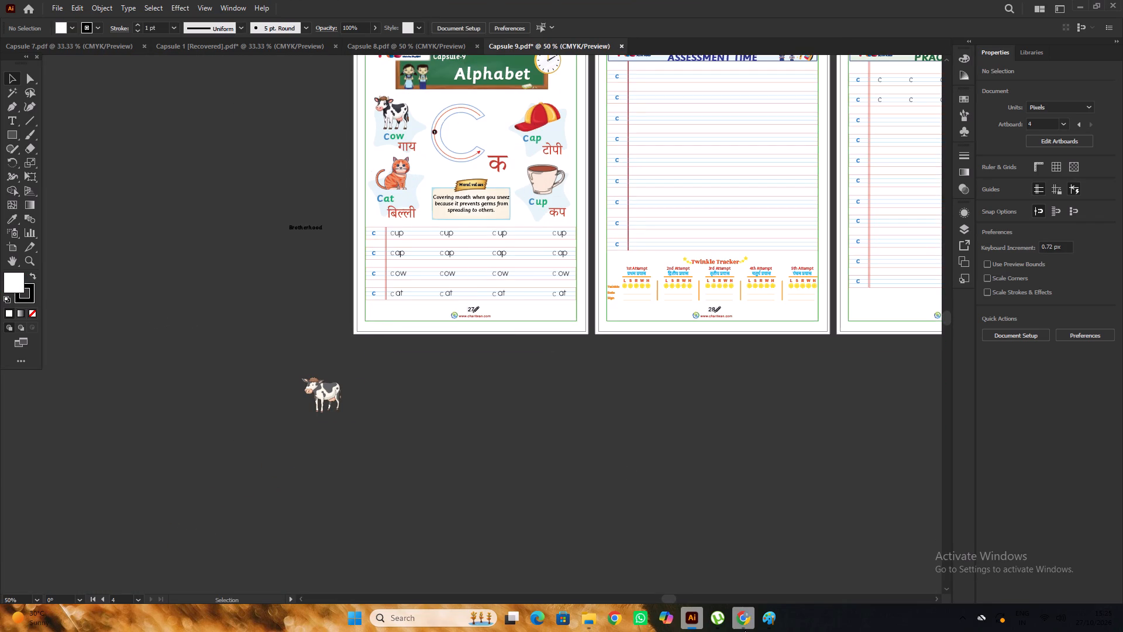
{"action": "left_click", "coordinate": [745, 628]}
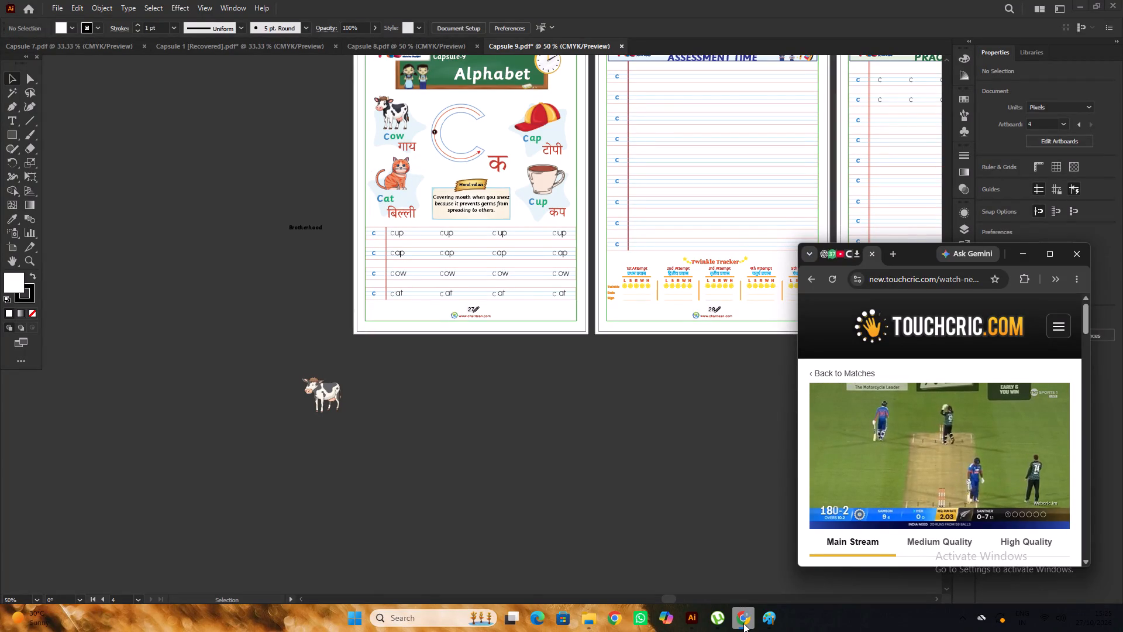
{"action": "left_click", "coordinate": [743, 623]}
{"action": "scroll", "coordinate": [477, 230], "scroll_direction": "up", "scroll_amount": 2}
{"action": "left_click", "coordinate": [473, 184]}
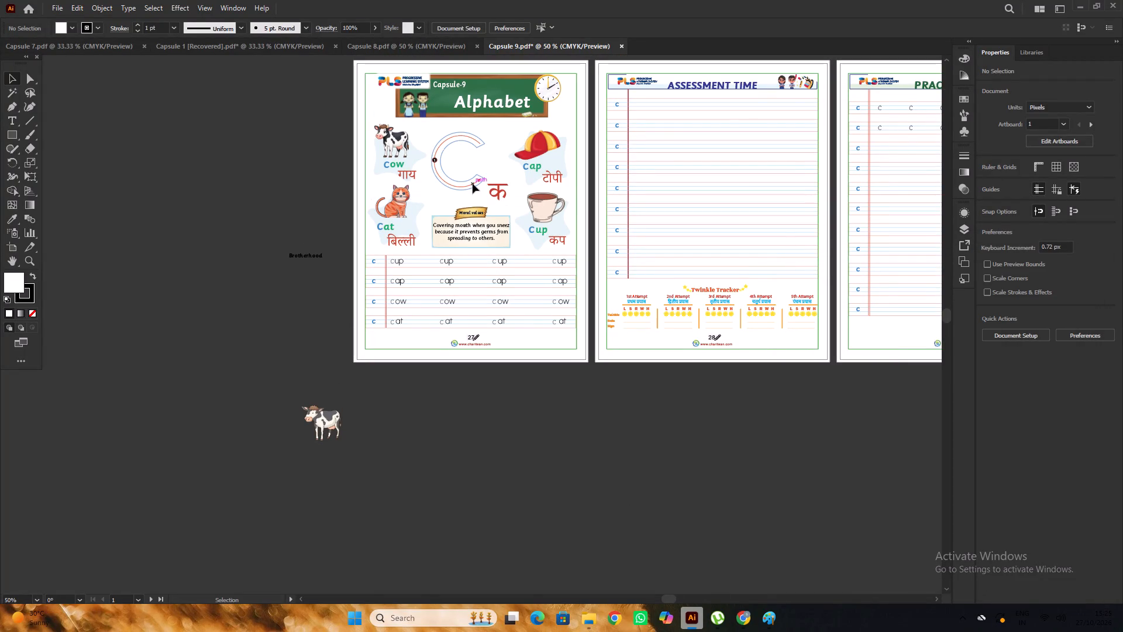
{"action": "scroll", "coordinate": [473, 183], "scroll_direction": "up", "scroll_amount": 2}
{"action": "left_click", "coordinate": [478, 204]}
{"action": "scroll", "coordinate": [478, 204], "scroll_direction": "up", "scroll_amount": 1}
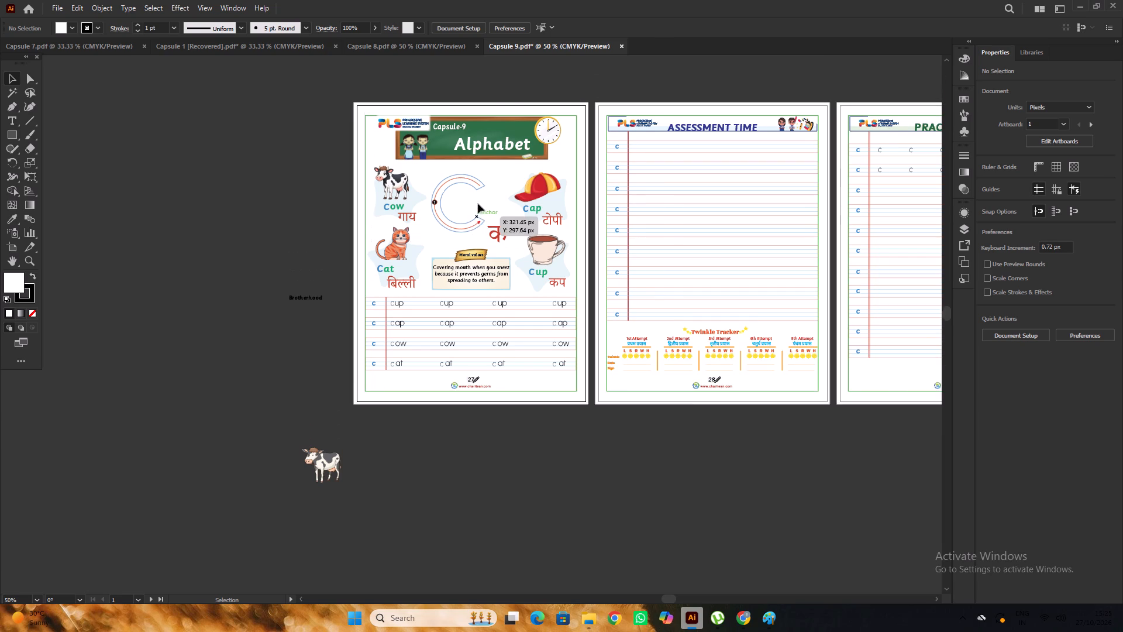
{"action": "scroll", "coordinate": [478, 204], "scroll_direction": "up", "scroll_amount": 2}
{"action": "left_click", "coordinate": [478, 204]}
{"action": "key", "text": "ctrl+alt+2"}
{"action": "scroll", "coordinate": [478, 204], "scroll_direction": "down", "scroll_amount": 3}
{"action": "left_click", "coordinate": [221, 175]}
Delete the green border frames from all four Capsule 9 pages.
{"action": "scroll", "coordinate": [397, 208], "scroll_direction": "up", "scroll_amount": 1}
{"action": "scroll", "coordinate": [393, 212], "scroll_direction": "down", "scroll_amount": 4}
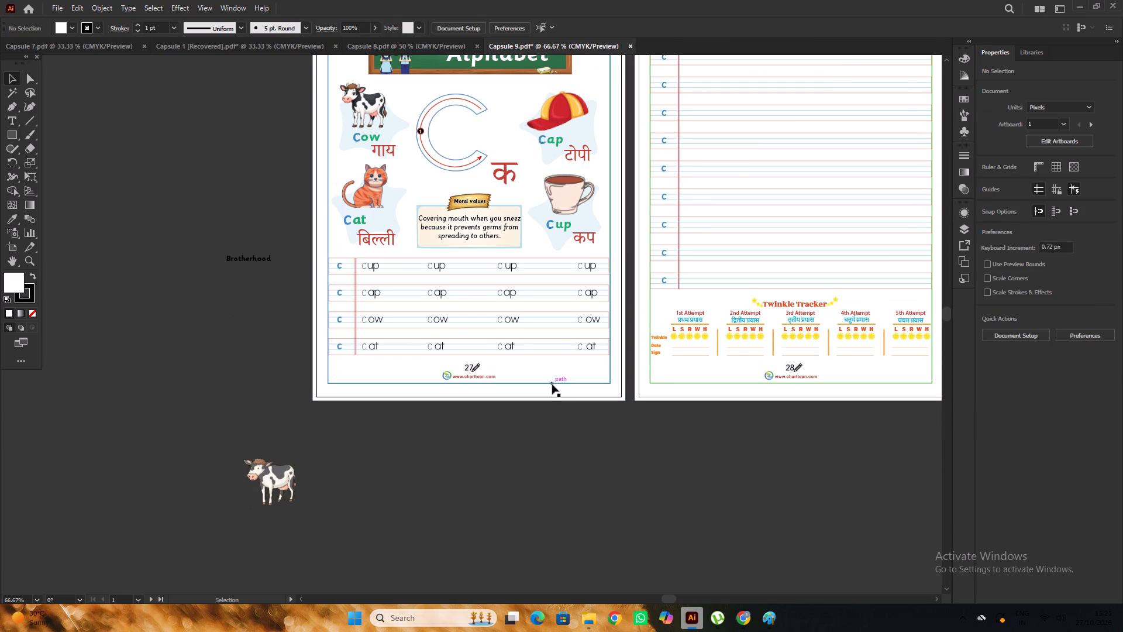
{"action": "left_click", "coordinate": [552, 384]}
{"action": "key", "text": "Delete"}
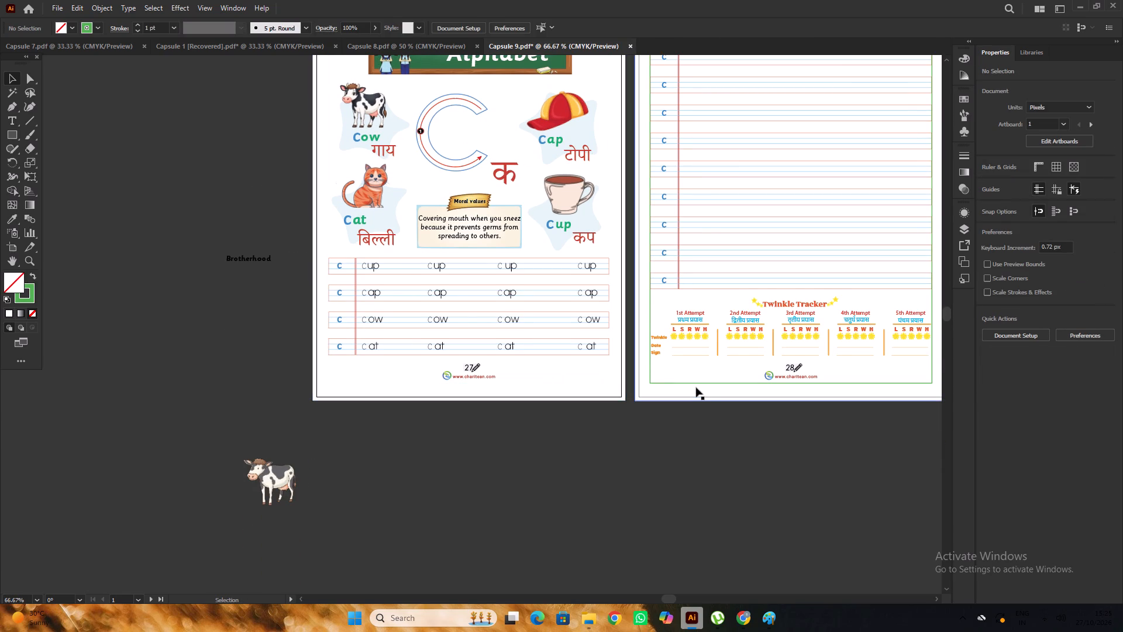
{"action": "left_click", "coordinate": [696, 384]}
{"action": "key", "text": "Delete"}
{"action": "scroll", "coordinate": [445, 288], "scroll_direction": "down", "scroll_amount": 3, "text": "alt"}
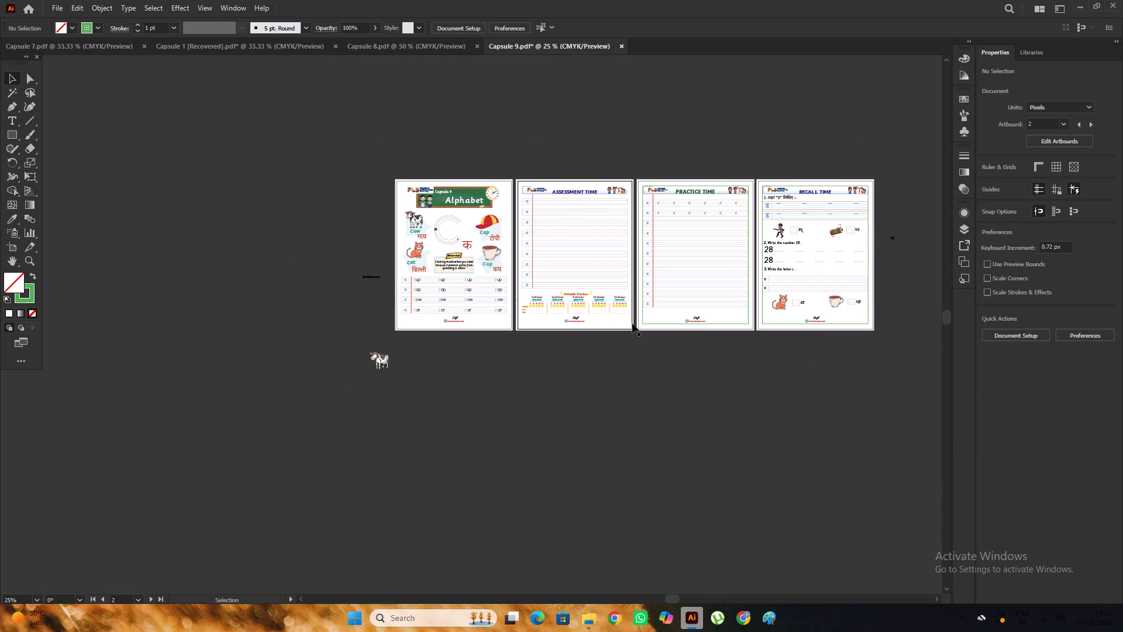
{"action": "scroll", "coordinate": [669, 336], "scroll_direction": "up", "scroll_amount": 4, "text": "alt"}
{"action": "left_click", "coordinate": [667, 322]}
{"action": "scroll", "coordinate": [666, 321], "scroll_direction": "down", "scroll_amount": 1, "text": "alt"}
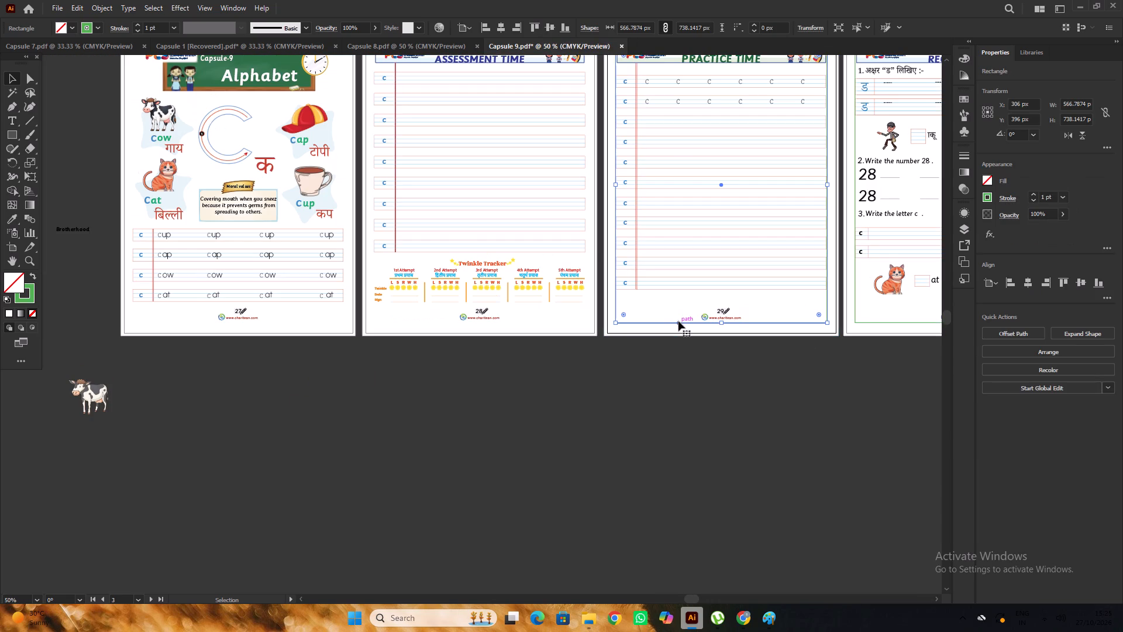
{"action": "key", "text": "Delete"}
{"action": "left_click", "coordinate": [867, 323]}
{"action": "key", "text": "Delete"}
{"action": "left_click", "coordinate": [794, 391]}
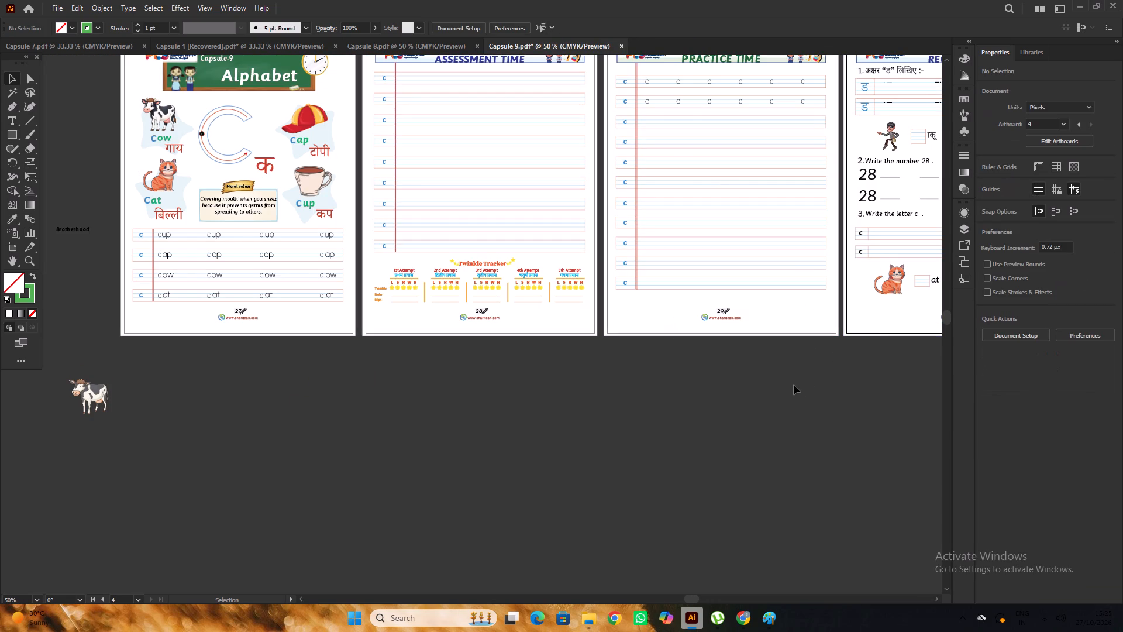
Set the black word endings up, ap, ow and at in all four practice columns on page 27 to the Sassoon Primary font.
{"action": "key", "text": "space"}
{"action": "left_click_drag", "start_coordinate": [307, 328], "coordinate": [629, 326]}
{"action": "scroll", "coordinate": [518, 254], "scroll_direction": "up", "scroll_amount": 2, "text": "alt"}
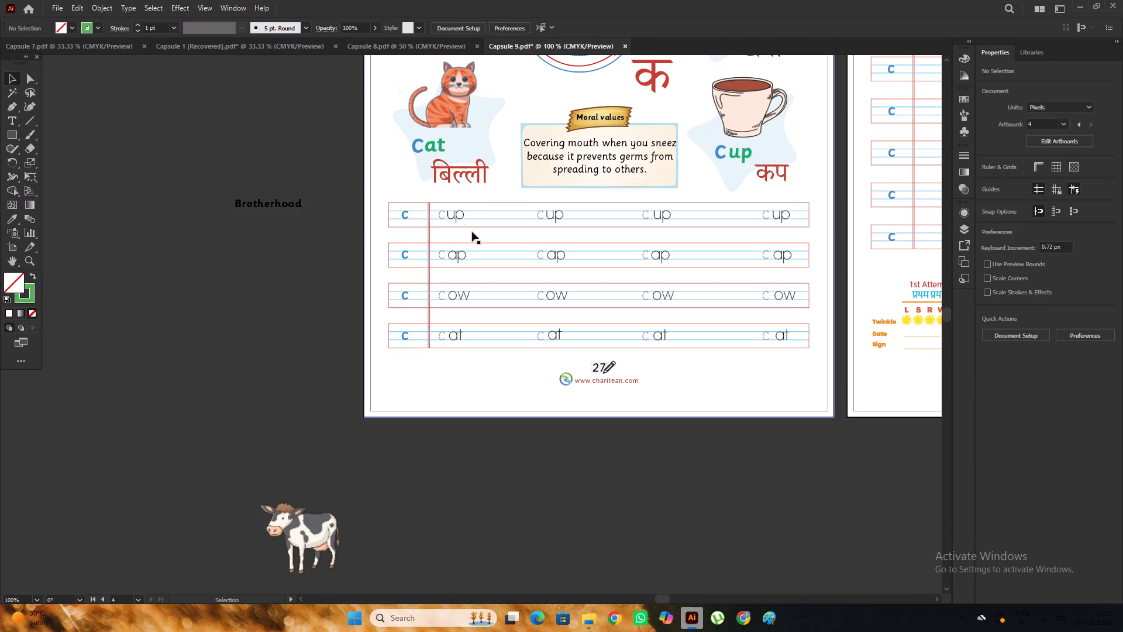
{"action": "left_click", "coordinate": [460, 219]}
{"action": "left_click", "coordinate": [461, 256], "text": "shift"}
{"action": "left_click", "coordinate": [466, 296], "text": "shift"}
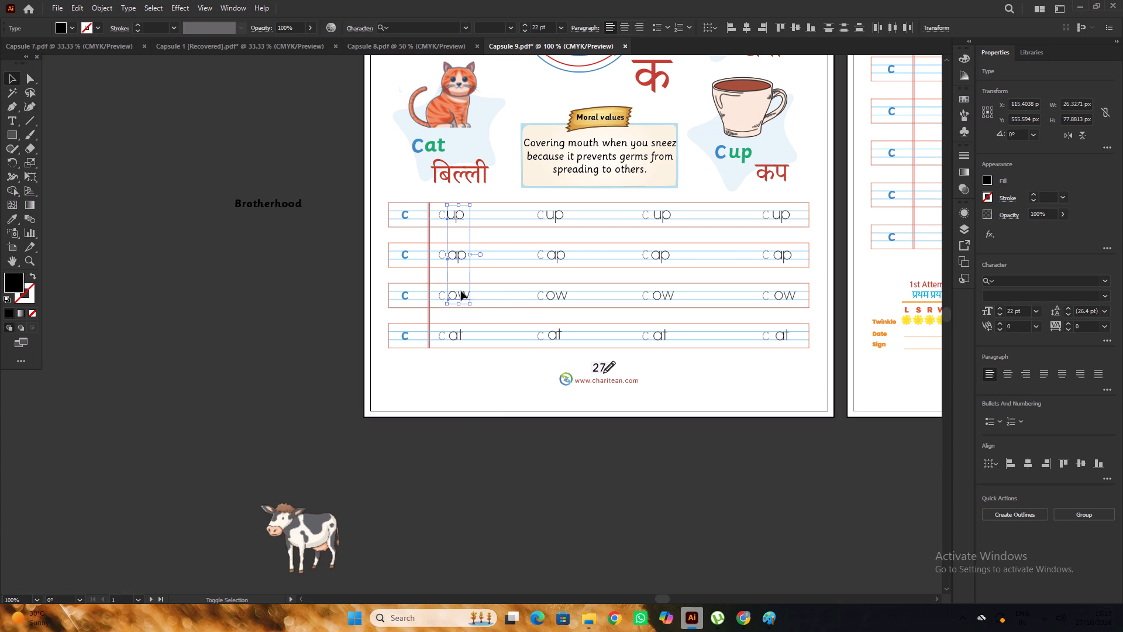
{"action": "left_click", "coordinate": [746, 623]}
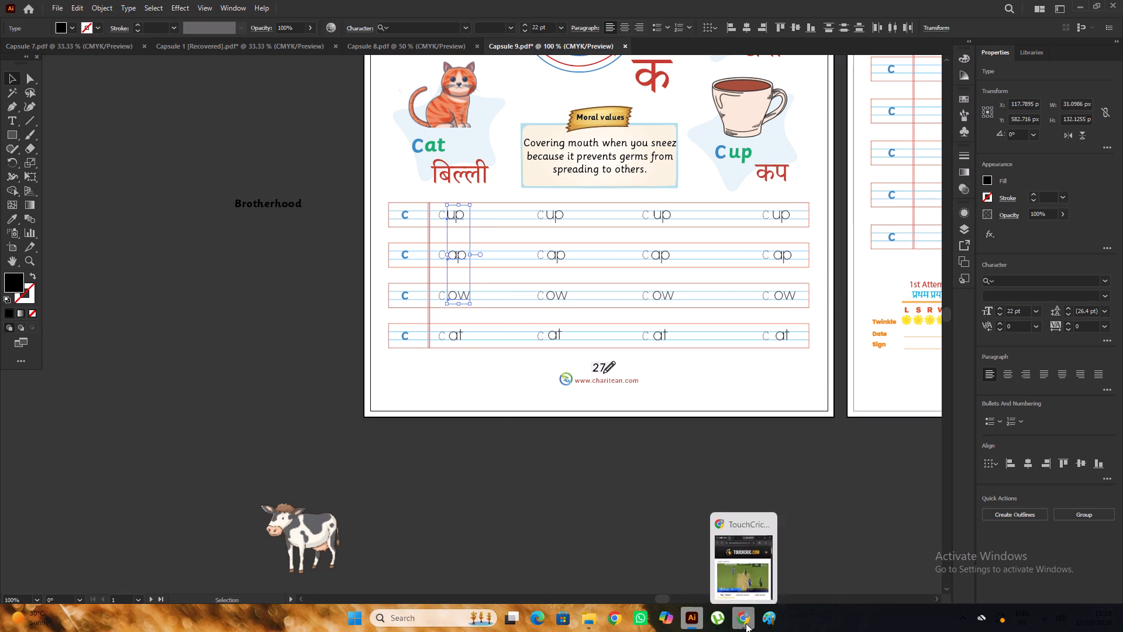
{"action": "left_click", "coordinate": [746, 623]}
{"action": "scroll", "coordinate": [502, 351], "scroll_direction": "up", "scroll_amount": 3, "text": "alt"}
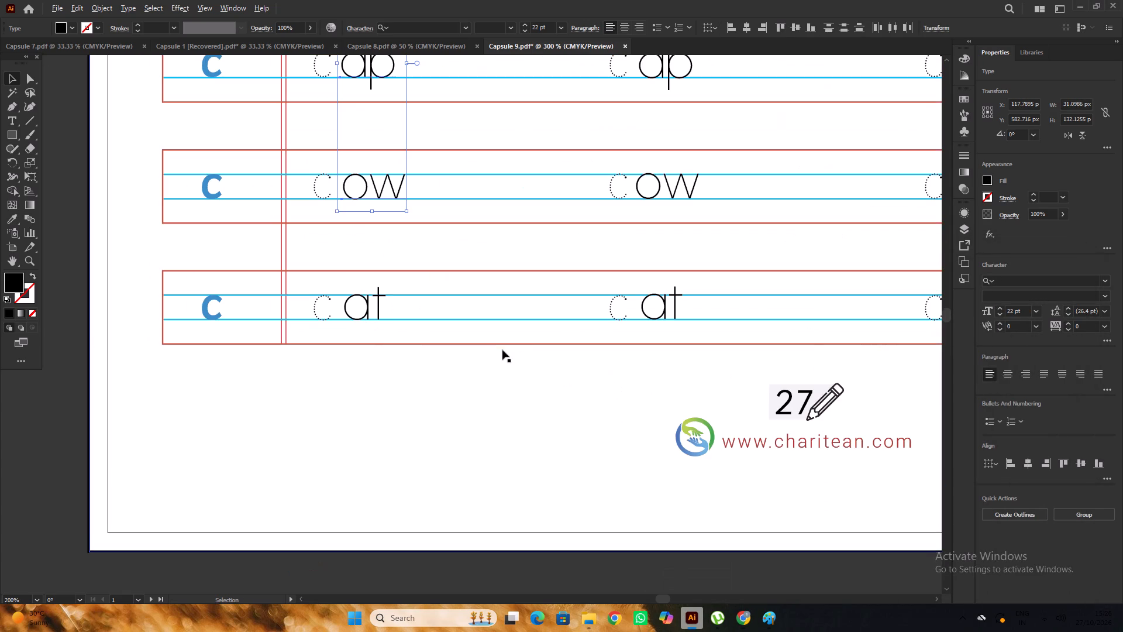
{"action": "left_click", "coordinate": [365, 299], "text": "shift"}
{"action": "scroll", "coordinate": [365, 299], "scroll_direction": "down", "scroll_amount": 2, "text": "alt"}
{"action": "scroll", "coordinate": [365, 299], "scroll_direction": "up", "scroll_amount": 3}
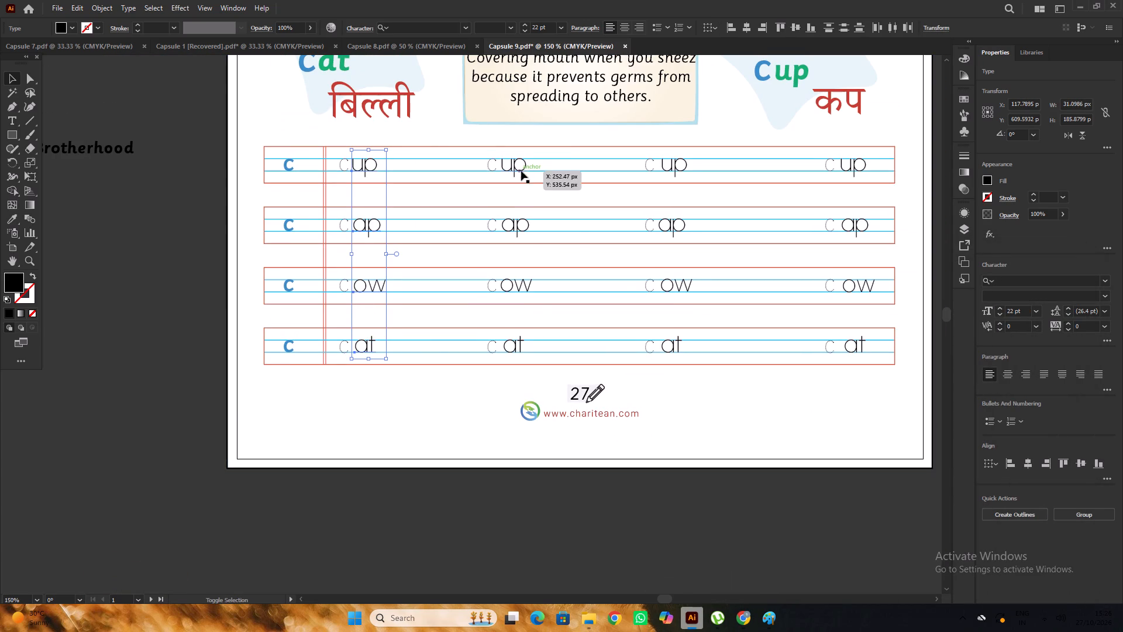
{"action": "left_click", "coordinate": [520, 170], "text": "shift"}
{"action": "left_click", "coordinate": [519, 232], "text": "shift"}
{"action": "left_click", "coordinate": [516, 291], "text": "shift"}
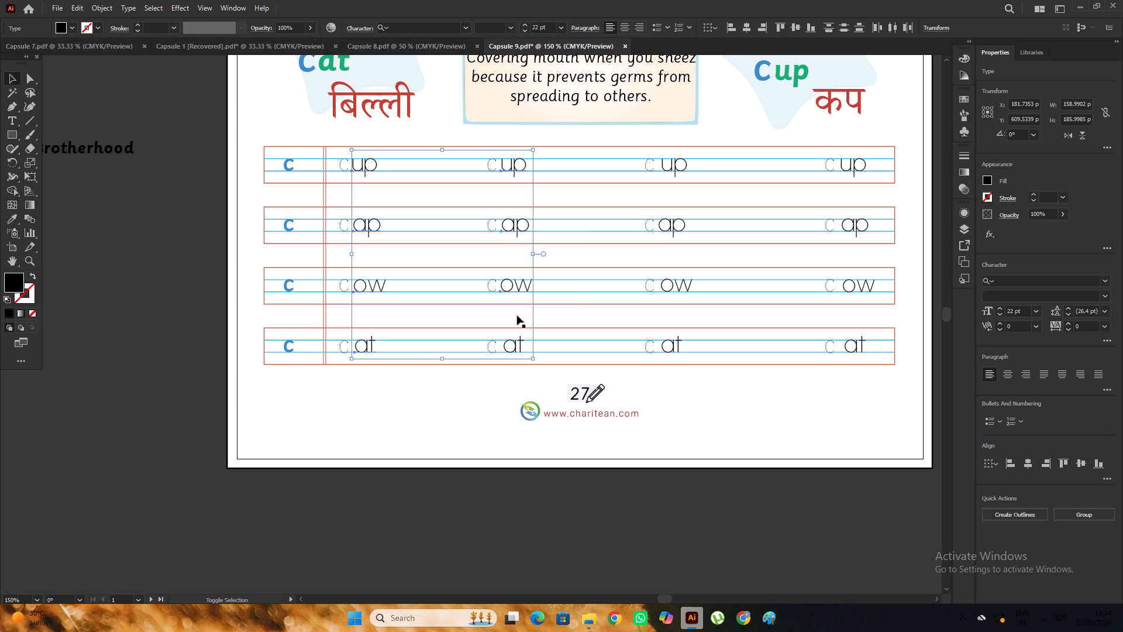
{"action": "left_click", "coordinate": [520, 350], "text": "shift"}
{"action": "left_click", "coordinate": [673, 169], "text": "shift"}
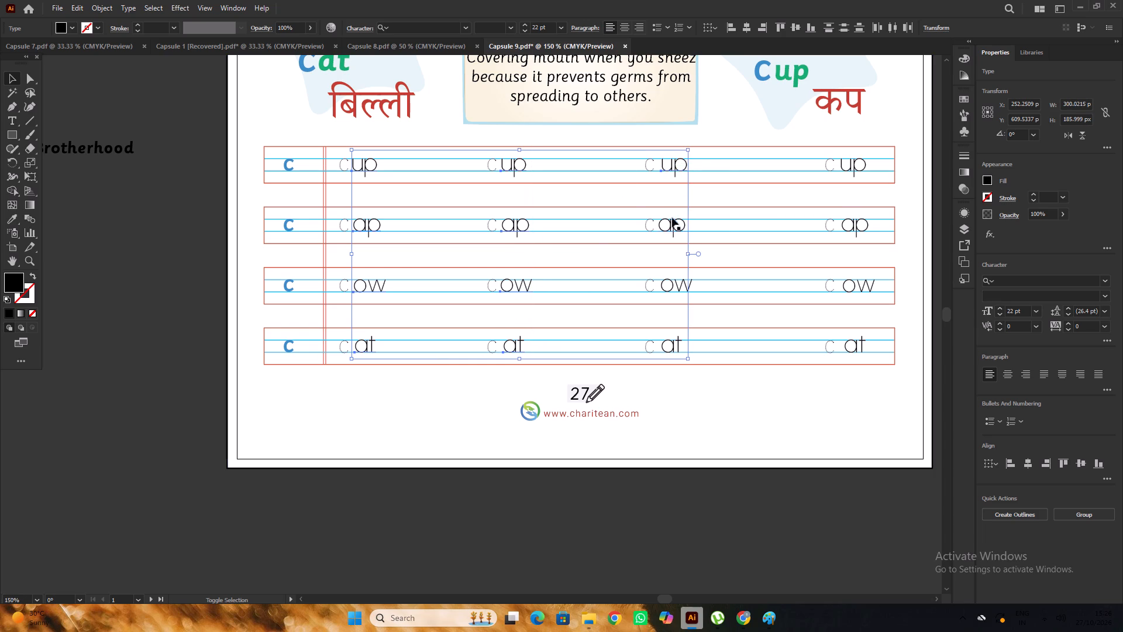
{"action": "left_click", "coordinate": [671, 226], "text": "shift"}
{"action": "left_click", "coordinate": [671, 284], "text": "shift"}
{"action": "left_click", "coordinate": [673, 343], "text": "shift"}
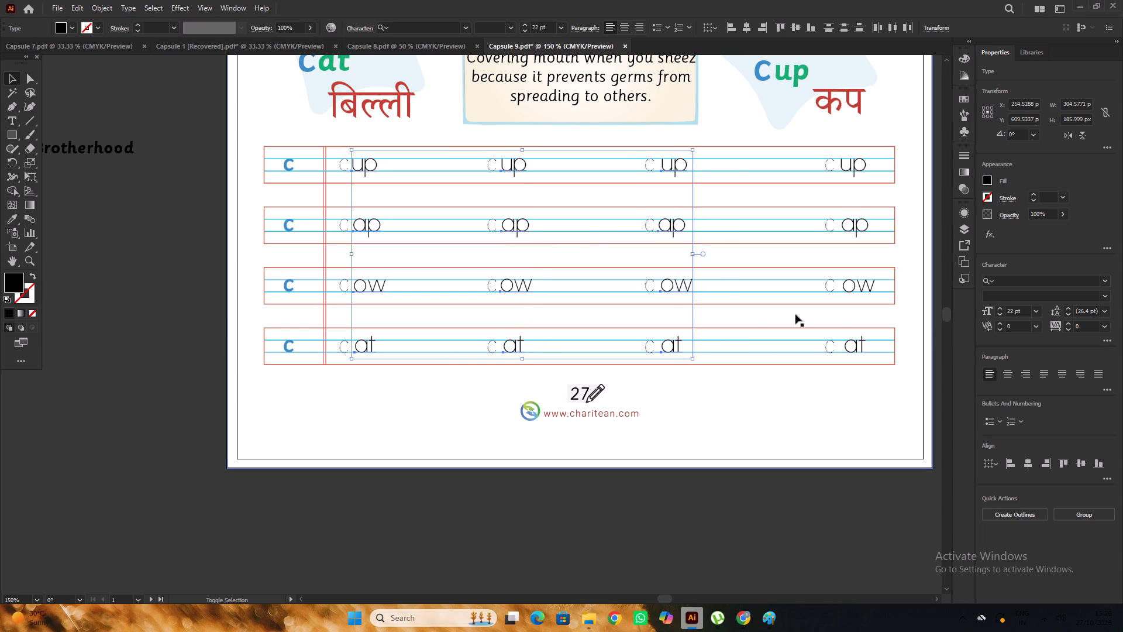
{"action": "left_click", "coordinate": [856, 349], "text": "shift"}
{"action": "left_click", "coordinate": [856, 288], "text": "shift"}
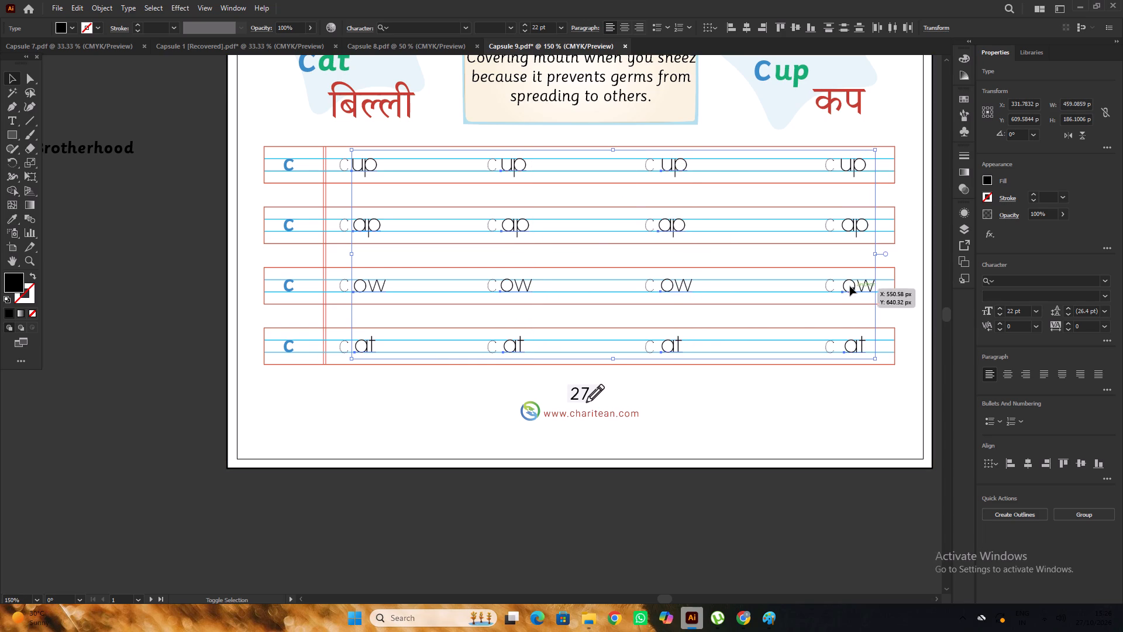
{"action": "left_click", "coordinate": [851, 231], "text": "shift"}
{"action": "left_click", "coordinate": [853, 170], "text": "shift"}
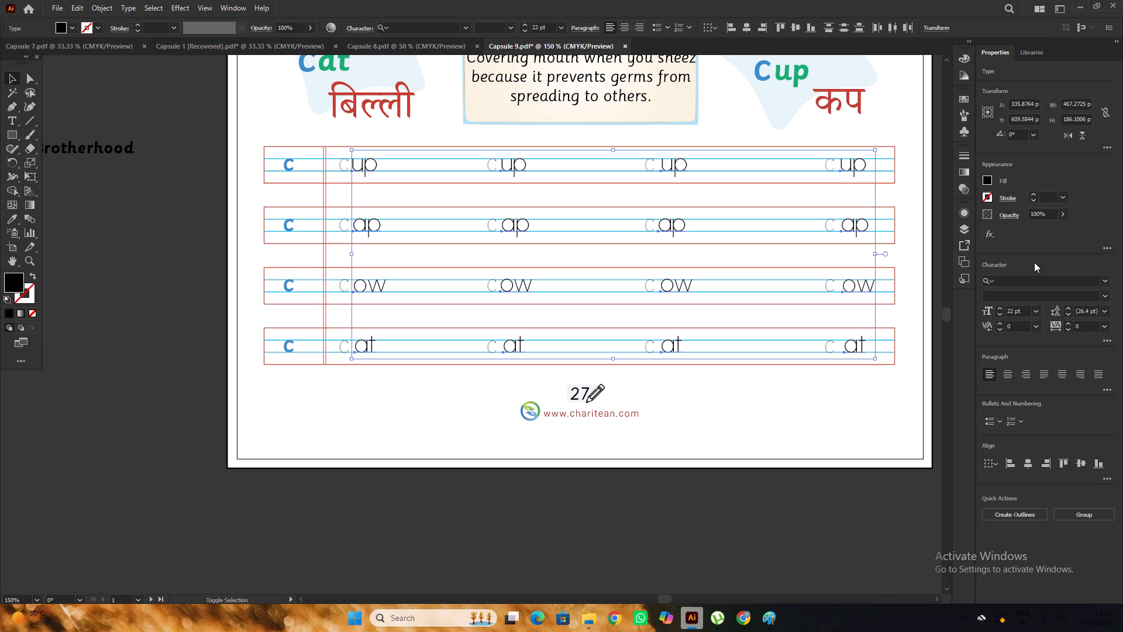
{"action": "left_click", "coordinate": [1038, 283]}
{"action": "type", "text": "sass"}
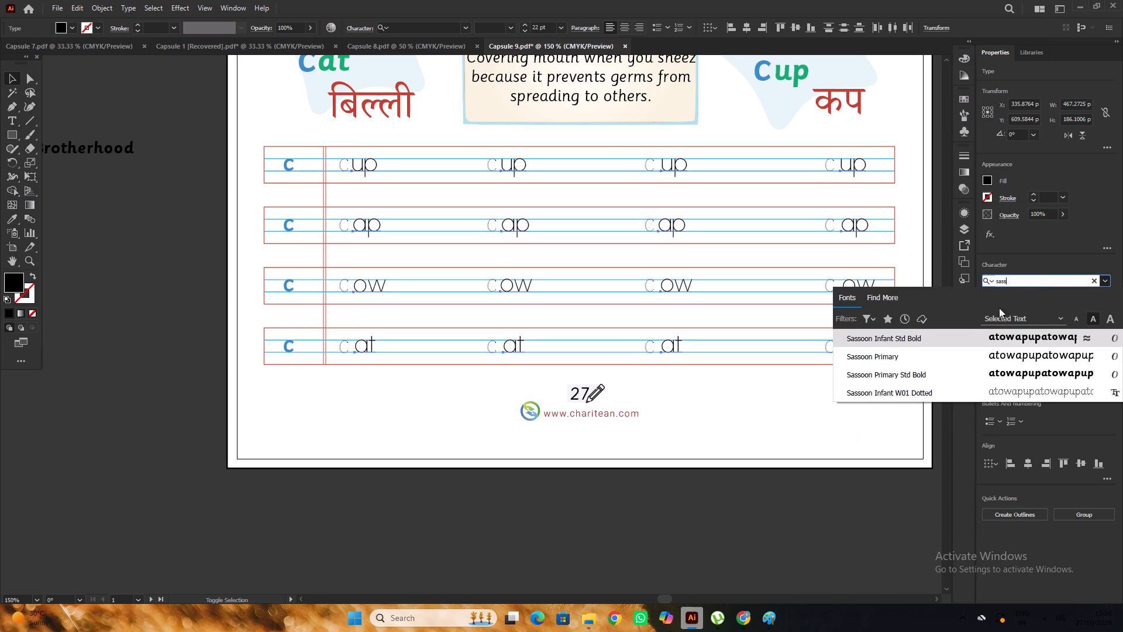
{"action": "left_click", "coordinate": [949, 355]}
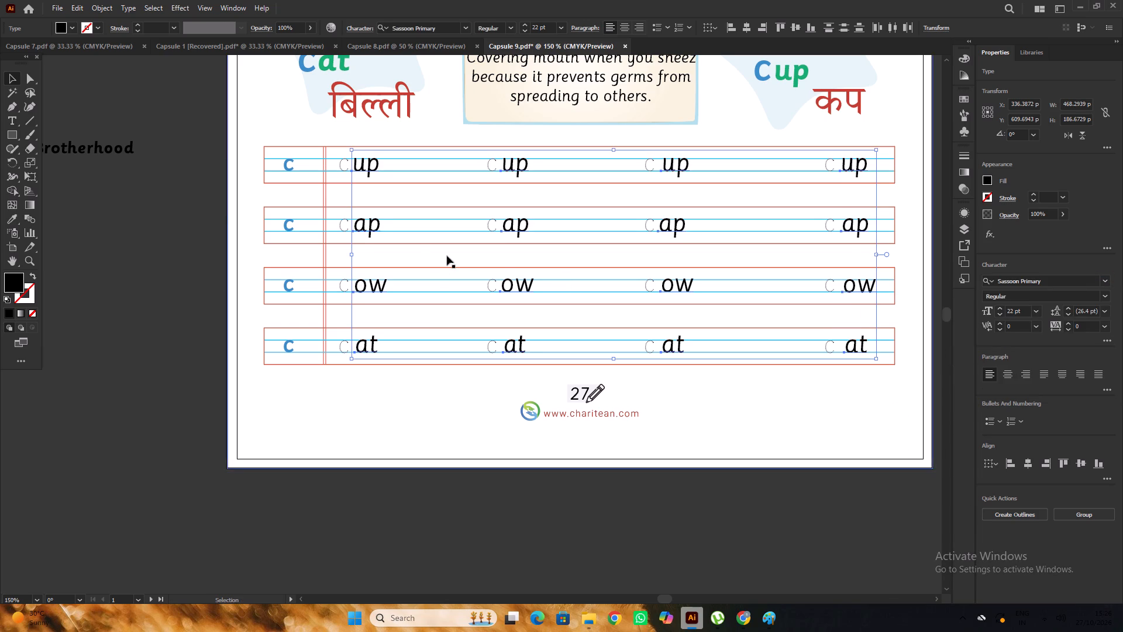
{"action": "left_click", "coordinate": [205, 209]}
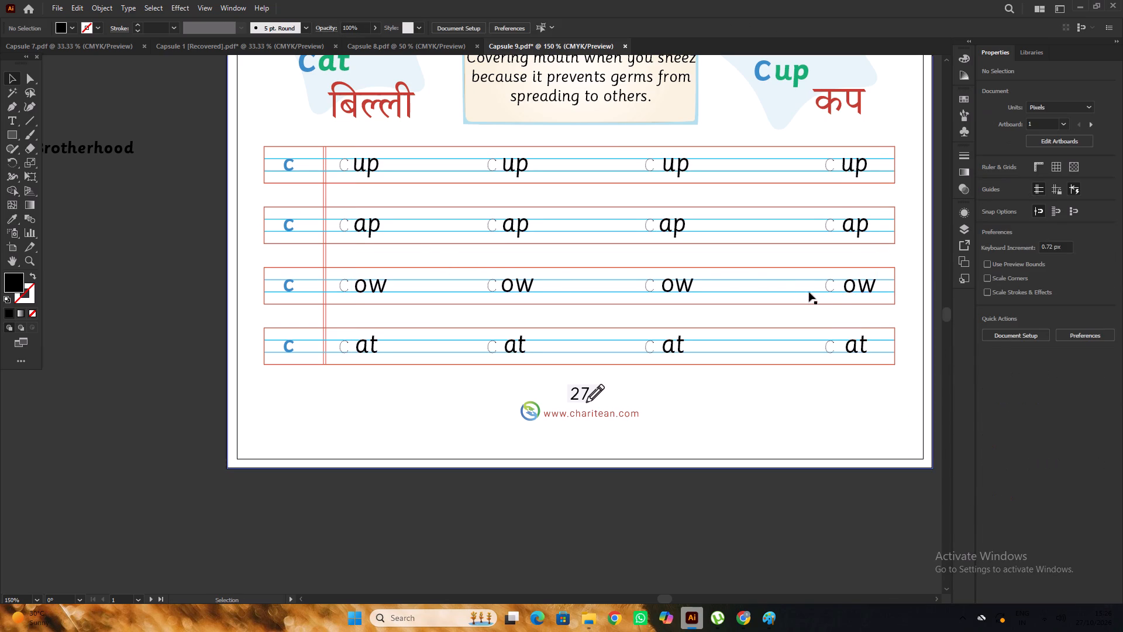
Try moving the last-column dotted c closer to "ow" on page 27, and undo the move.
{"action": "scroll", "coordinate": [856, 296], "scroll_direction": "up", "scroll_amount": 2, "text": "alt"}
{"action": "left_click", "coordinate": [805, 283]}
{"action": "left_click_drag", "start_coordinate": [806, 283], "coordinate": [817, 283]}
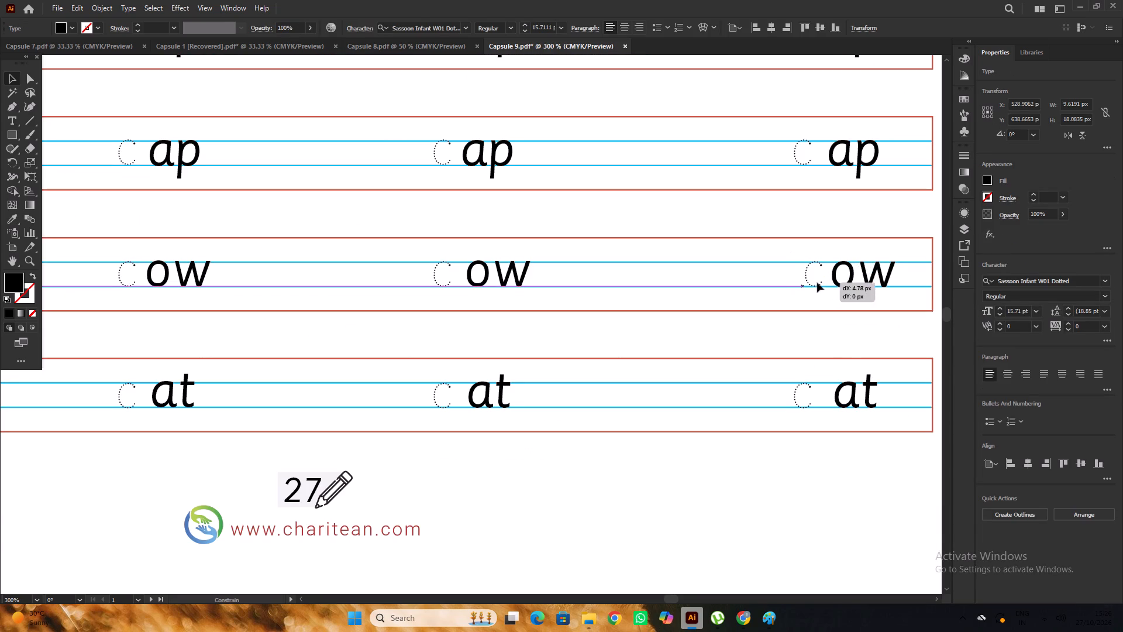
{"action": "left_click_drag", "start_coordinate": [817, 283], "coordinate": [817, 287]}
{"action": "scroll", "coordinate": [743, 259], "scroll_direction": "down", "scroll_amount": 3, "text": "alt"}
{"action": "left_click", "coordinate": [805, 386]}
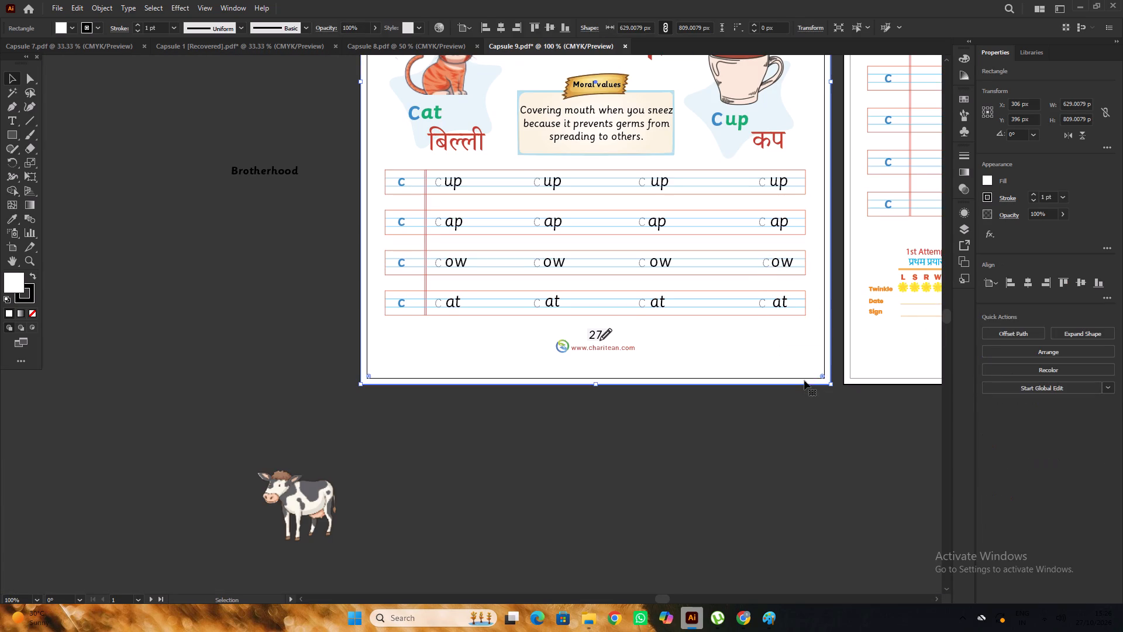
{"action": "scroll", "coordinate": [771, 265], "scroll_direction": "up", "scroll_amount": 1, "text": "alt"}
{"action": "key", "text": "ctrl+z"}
Move the last-column endings ow, at, ap and up on page 27 closer to their dotted c letters.
{"action": "scroll", "coordinate": [786, 268], "scroll_direction": "up", "scroll_amount": 2}
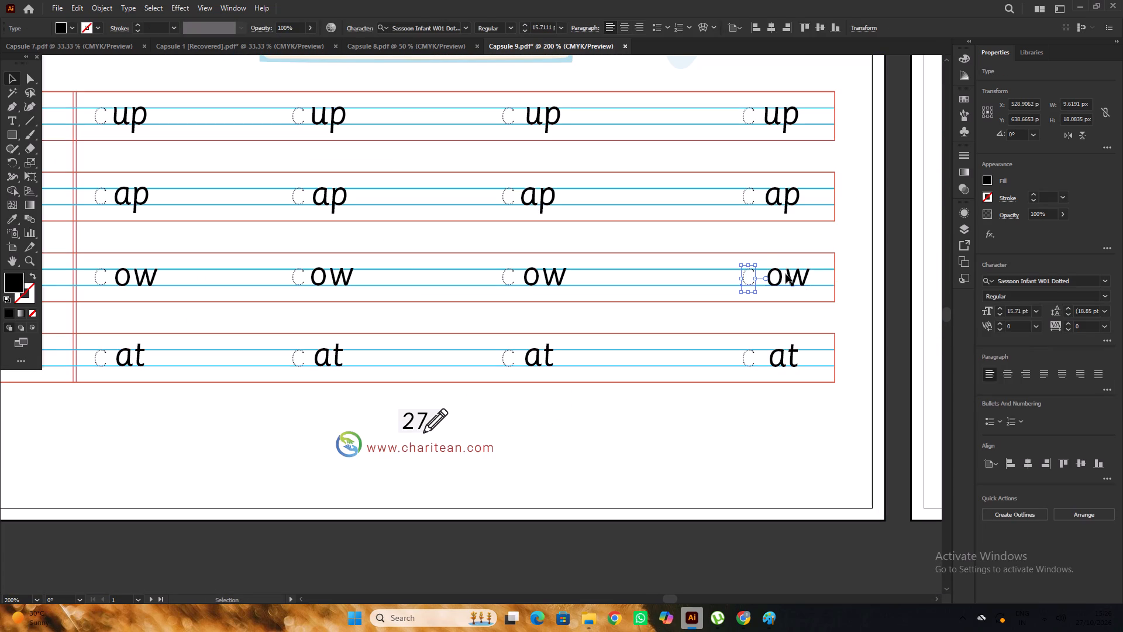
{"action": "left_click", "coordinate": [786, 274]}
{"action": "left_click_drag", "start_coordinate": [800, 274], "coordinate": [793, 276]}
{"action": "left_click", "coordinate": [773, 360]}
{"action": "left_click_drag", "start_coordinate": [783, 360], "coordinate": [774, 362]}
{"action": "scroll", "coordinate": [776, 362], "scroll_direction": "up", "scroll_amount": 9}
{"action": "left_click", "coordinate": [785, 325]}
{"action": "left_click_drag", "start_coordinate": [785, 325], "coordinate": [780, 325]}
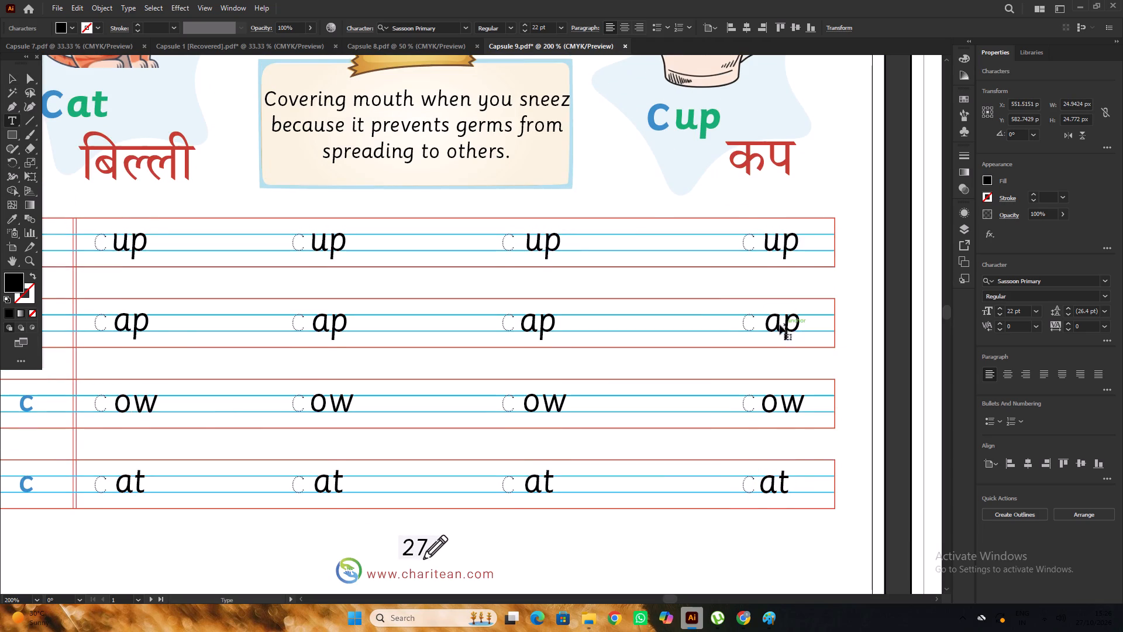
{"action": "left_click_drag", "start_coordinate": [780, 325], "coordinate": [777, 325]}
{"action": "left_click", "coordinate": [777, 325]}
{"action": "left_click", "coordinate": [11, 83]}
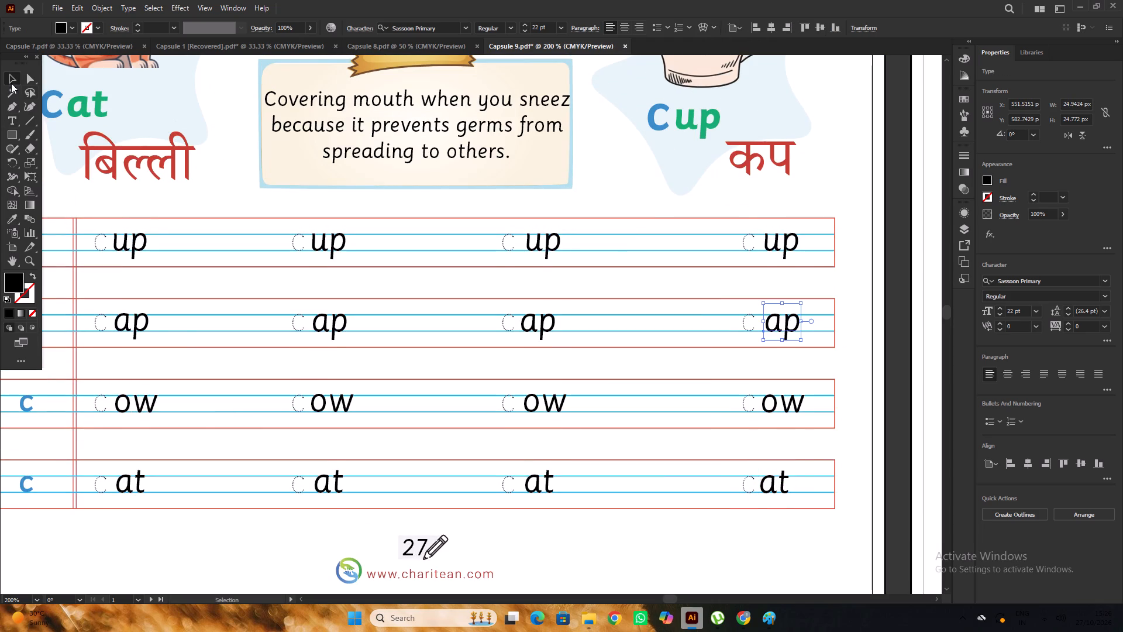
{"action": "scroll", "coordinate": [741, 339], "scroll_direction": "up", "scroll_amount": 2, "text": "alt"}
{"action": "left_click_drag", "start_coordinate": [807, 318], "coordinate": [797, 320]}
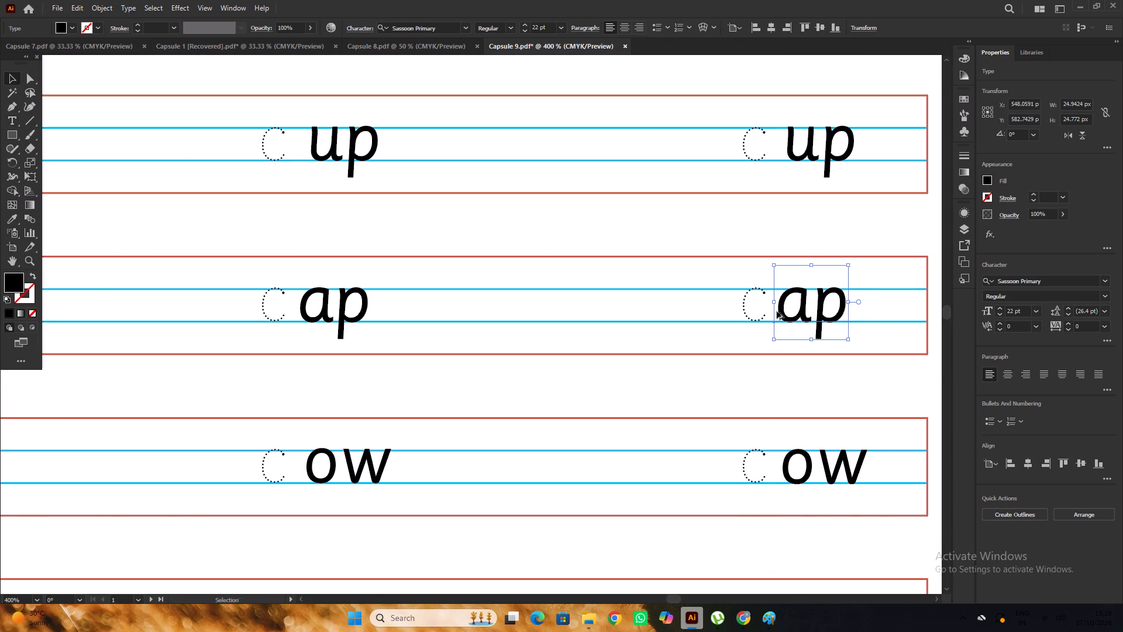
{"action": "scroll", "coordinate": [777, 311], "scroll_direction": "up", "scroll_amount": 1, "text": "alt"}
{"action": "scroll", "coordinate": [777, 311], "scroll_direction": "down", "scroll_amount": 3, "text": "alt"}
{"action": "scroll", "coordinate": [777, 311], "scroll_direction": "up", "scroll_amount": 3}
{"action": "left_click", "coordinate": [800, 268]}
{"action": "scroll", "coordinate": [799, 269], "scroll_direction": "up", "scroll_amount": 2, "text": "alt"}
{"action": "left_click_drag", "start_coordinate": [791, 276], "coordinate": [783, 276]}
{"action": "scroll", "coordinate": [783, 276], "scroll_direction": "down", "scroll_amount": 5, "text": "alt"}
{"action": "left_click", "coordinate": [433, 297]}
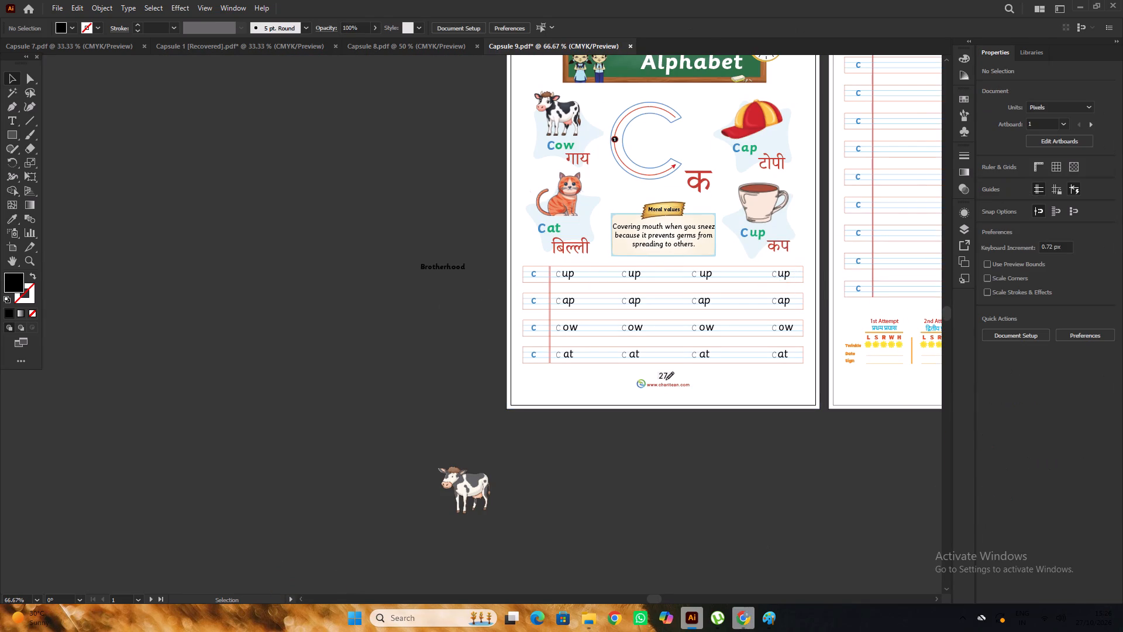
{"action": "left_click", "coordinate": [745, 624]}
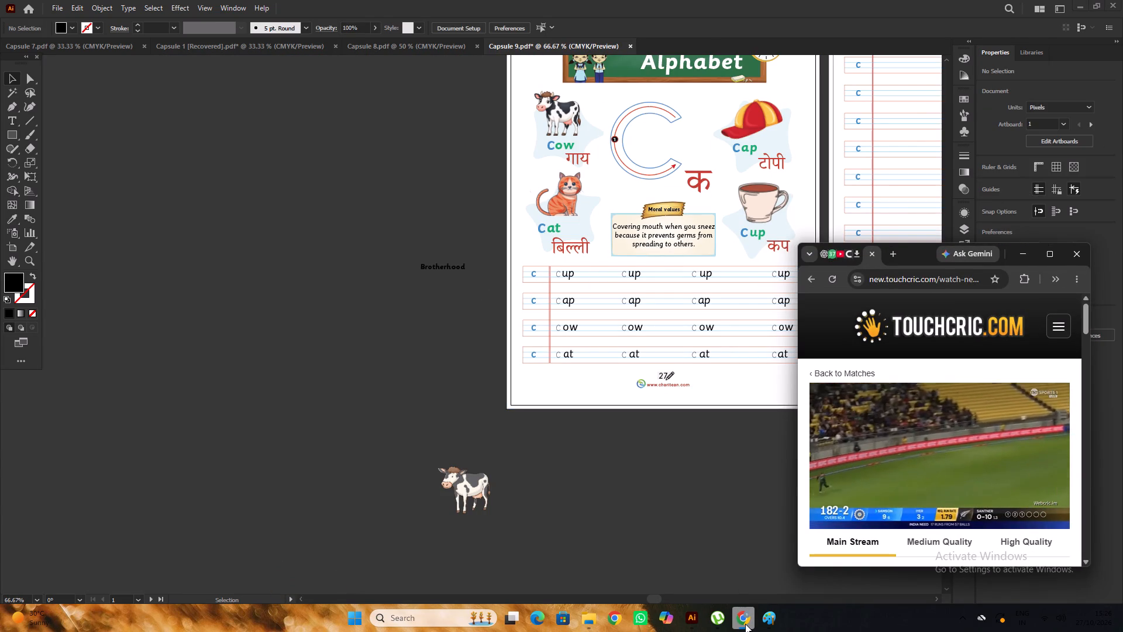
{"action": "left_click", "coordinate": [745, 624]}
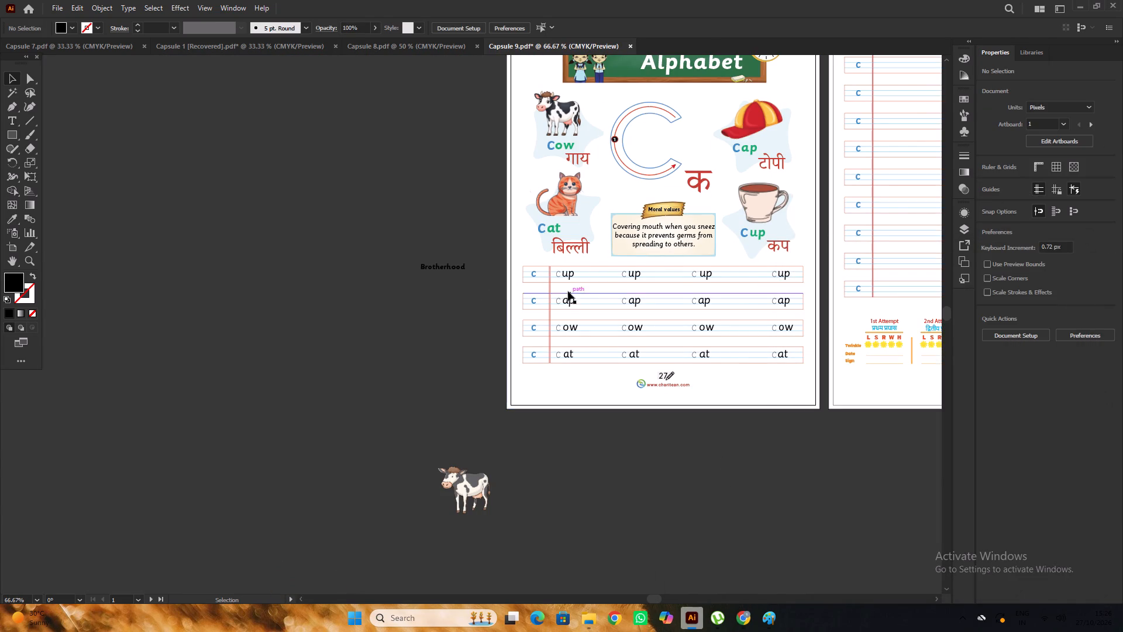
Set the four blue c letters in the first column of page 27's practice rows to the Sassoon Primary font.
{"action": "scroll", "coordinate": [568, 291], "scroll_direction": "up", "scroll_amount": 3, "text": "alt"}
{"action": "left_click", "coordinate": [468, 245]}
{"action": "left_click", "coordinate": [466, 322], "text": "shift"}
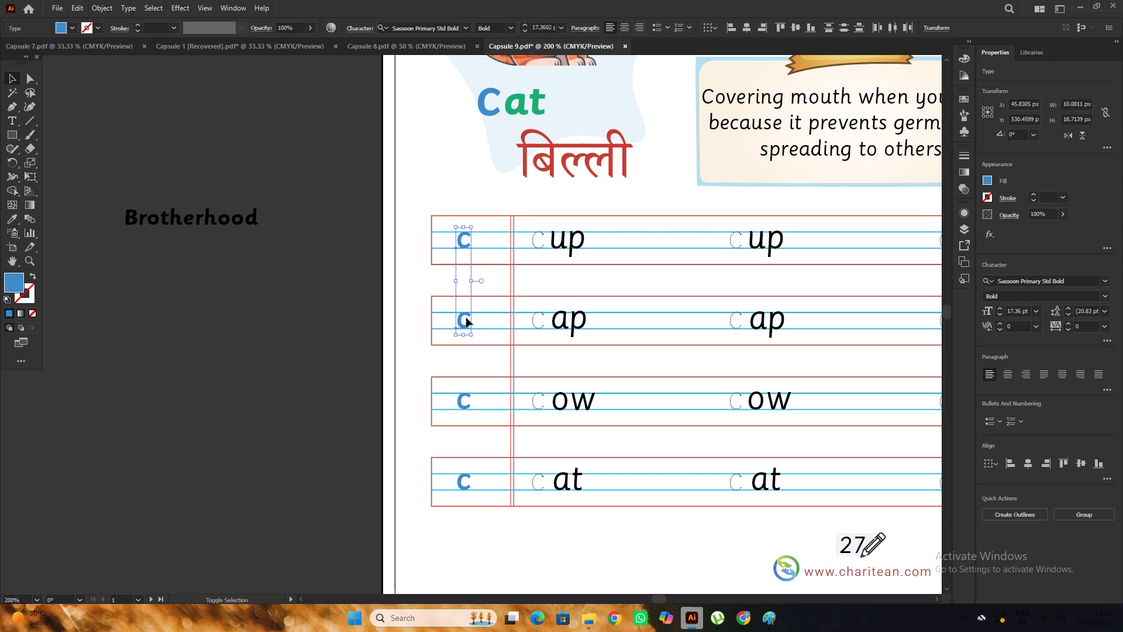
{"action": "left_click", "coordinate": [461, 400], "text": "shift"}
{"action": "left_click", "coordinate": [464, 490], "text": "shift"}
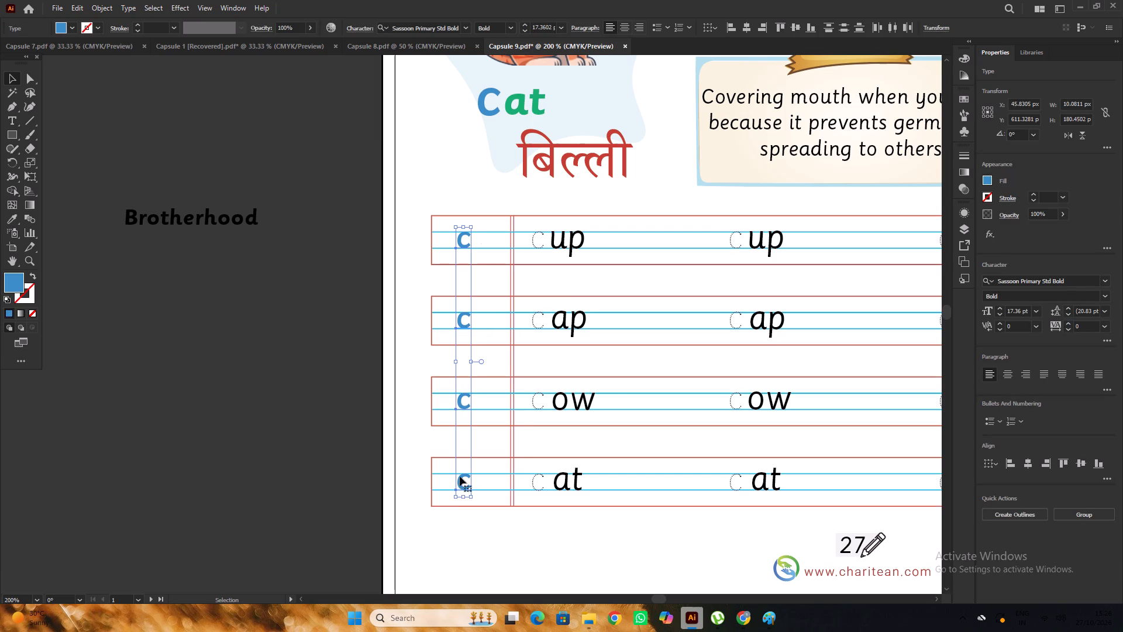
{"action": "left_click", "coordinate": [1070, 281]}
{"action": "type", "text": "sas"}
{"action": "key", "text": "s"}
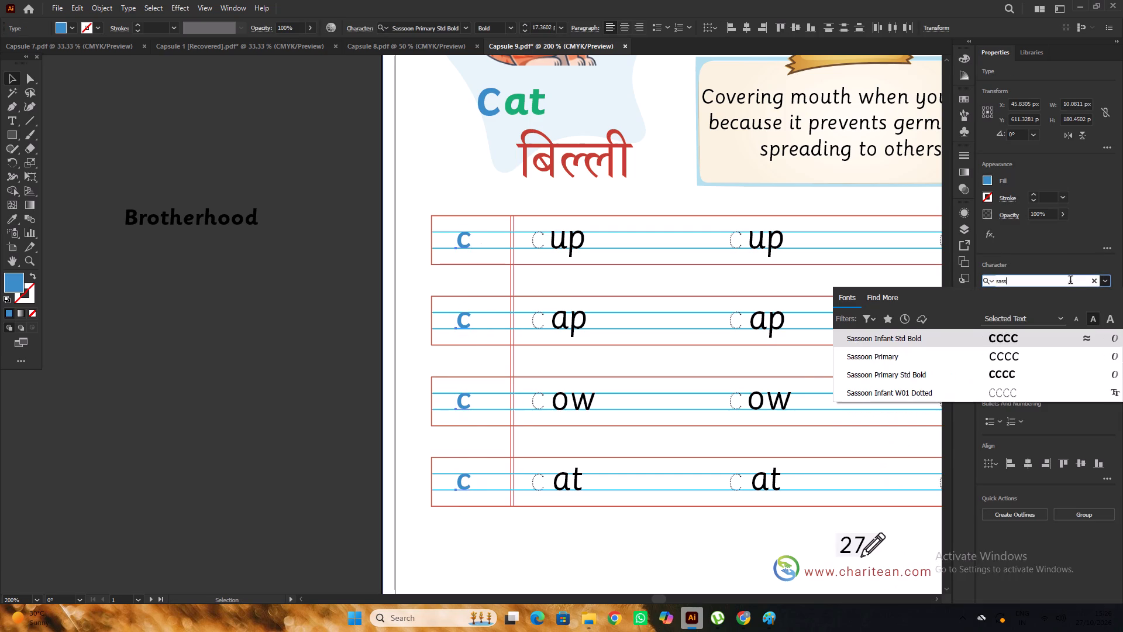
{"action": "left_click", "coordinate": [933, 354]}
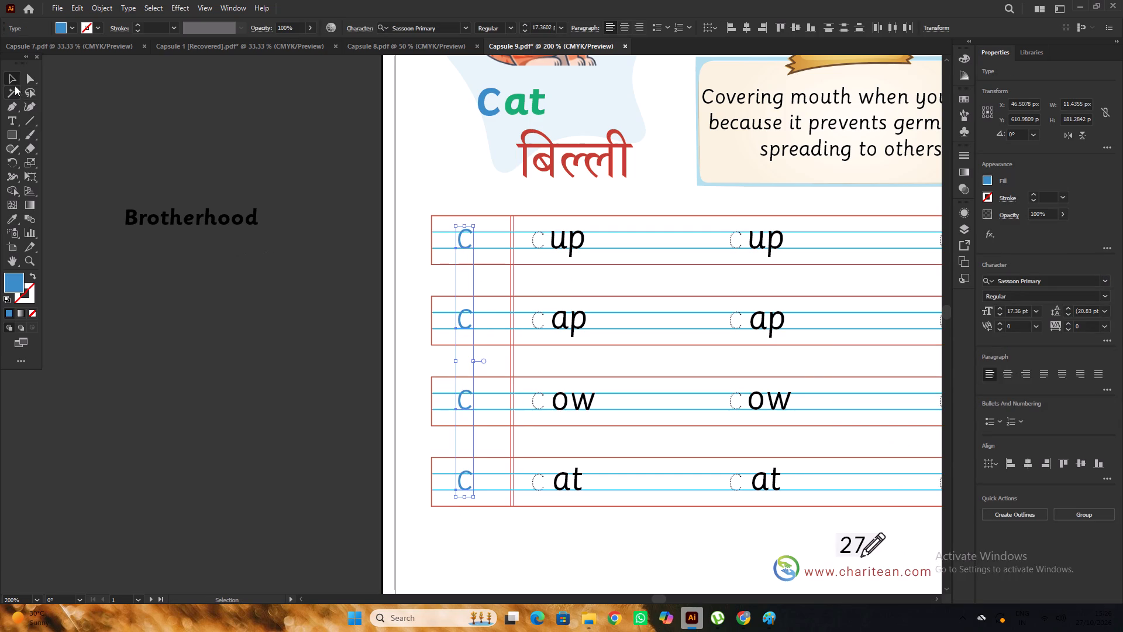
{"action": "left_click", "coordinate": [15, 85]}
{"action": "left_click", "coordinate": [190, 165]}
Scale the blue c in the "cup" row down to about 14.8 pt to fit between the blue guide lines.
{"action": "scroll", "coordinate": [459, 222], "scroll_direction": "up", "scroll_amount": 3, "text": "alt"}
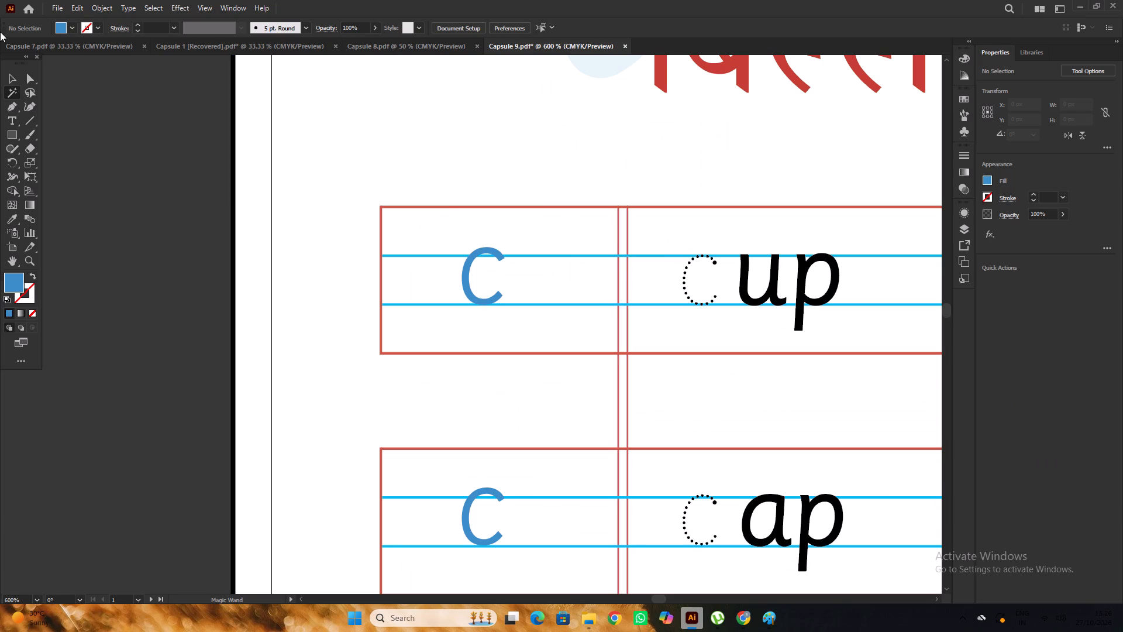
{"action": "left_click", "coordinate": [9, 78]}
{"action": "left_click", "coordinate": [497, 258]}
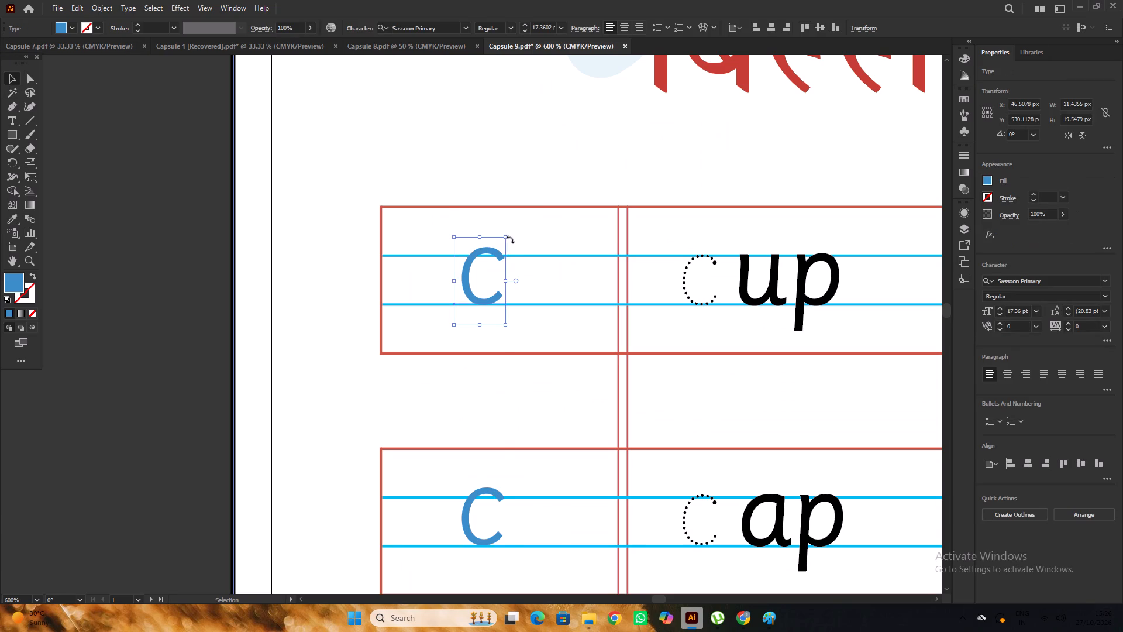
{"action": "left_click_drag", "start_coordinate": [509, 238], "coordinate": [507, 246]}
{"action": "scroll", "coordinate": [464, 328], "scroll_direction": "up", "scroll_amount": 3, "text": "alt"}
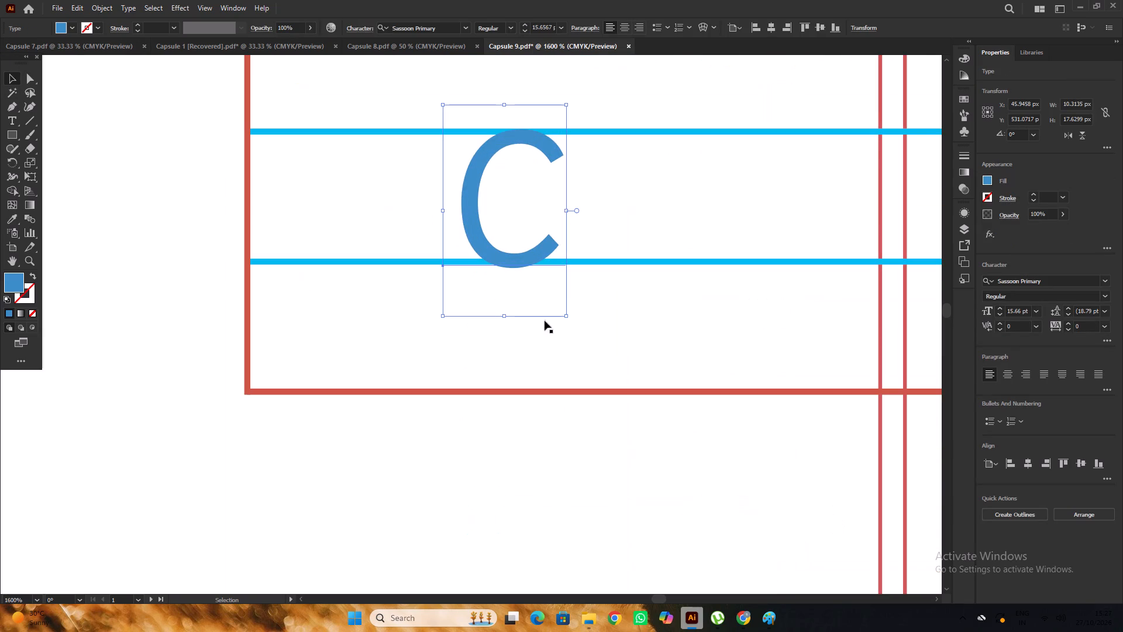
{"action": "left_click_drag", "start_coordinate": [566, 317], "coordinate": [567, 304], "text": "shift"}
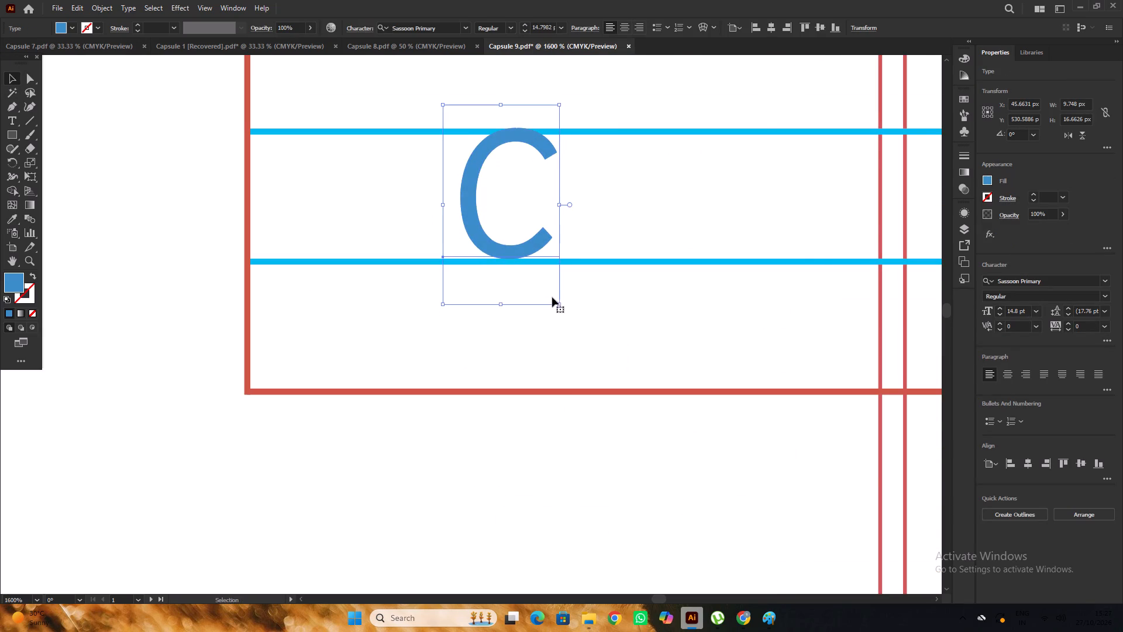
{"action": "scroll", "coordinate": [549, 290], "scroll_direction": "down", "scroll_amount": 6, "text": "alt"}
{"action": "left_click", "coordinate": [387, 239]}
Delete the unscaled blue c letters from the "cap", "cow" and "cat" rows on page 27.
{"action": "scroll", "coordinate": [387, 238], "scroll_direction": "down", "scroll_amount": 8, "text": "alt"}
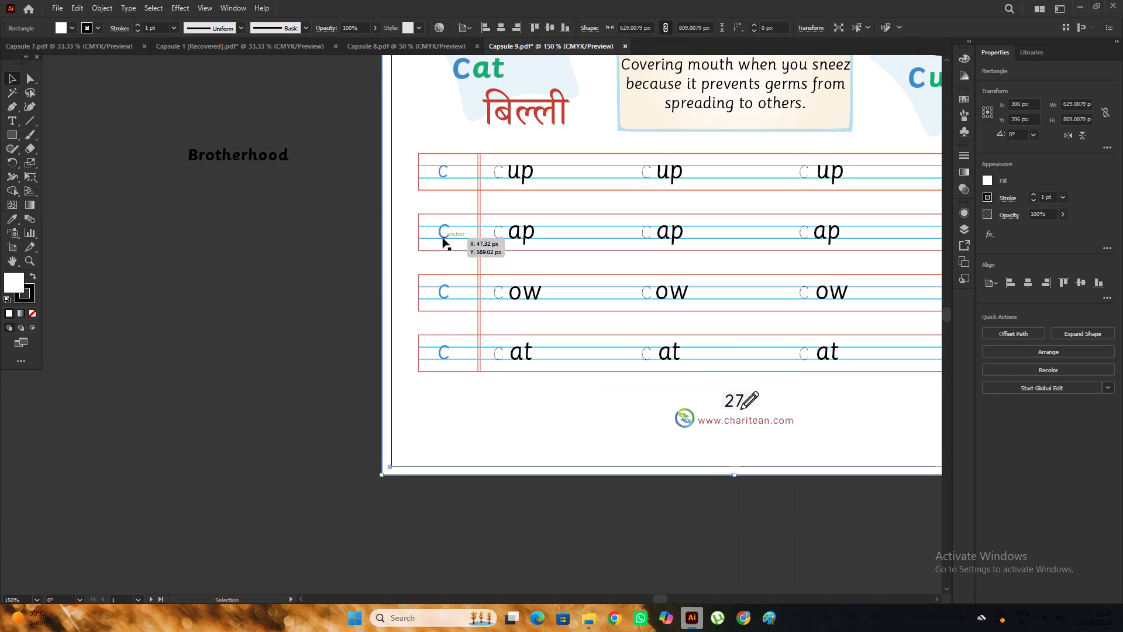
{"action": "left_click", "coordinate": [443, 238]}
{"action": "left_click", "coordinate": [442, 294], "text": "shift"}
{"action": "left_click", "coordinate": [440, 353], "text": "shift"}
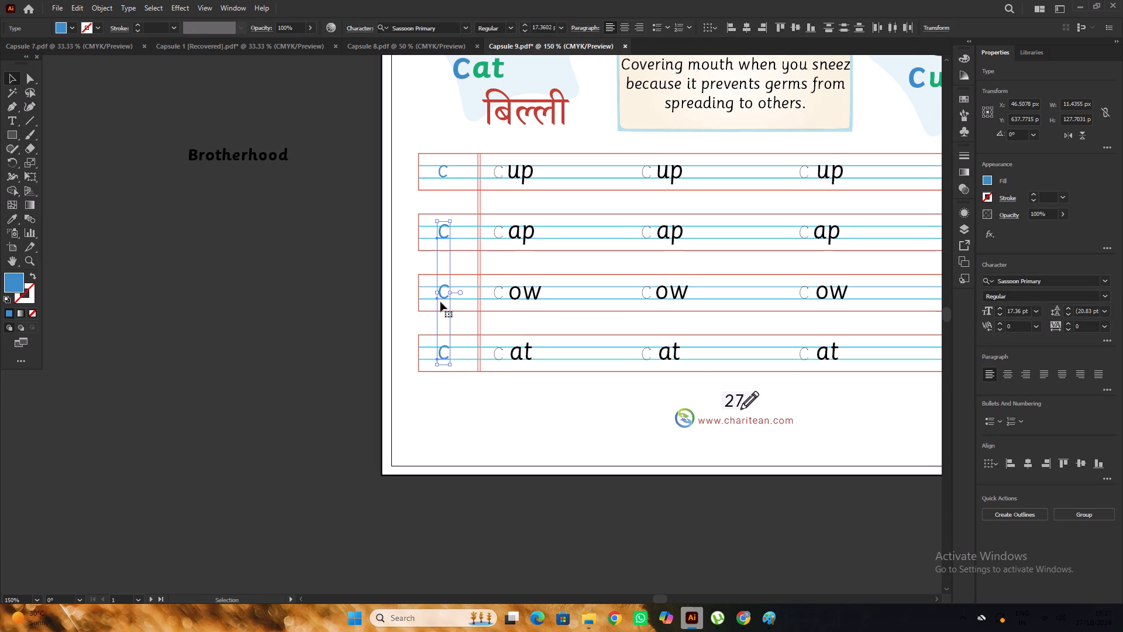
{"action": "key", "text": "Delete"}
Copy the scaled blue c from page 27's "cup" row down into the "cap", "cow" and "cat" rows, between the blue guide lines.
{"action": "scroll", "coordinate": [435, 177], "scroll_direction": "up", "scroll_amount": 2, "text": "alt"}
{"action": "left_click_drag", "start_coordinate": [454, 179], "coordinate": [464, 298], "text": "alt"}
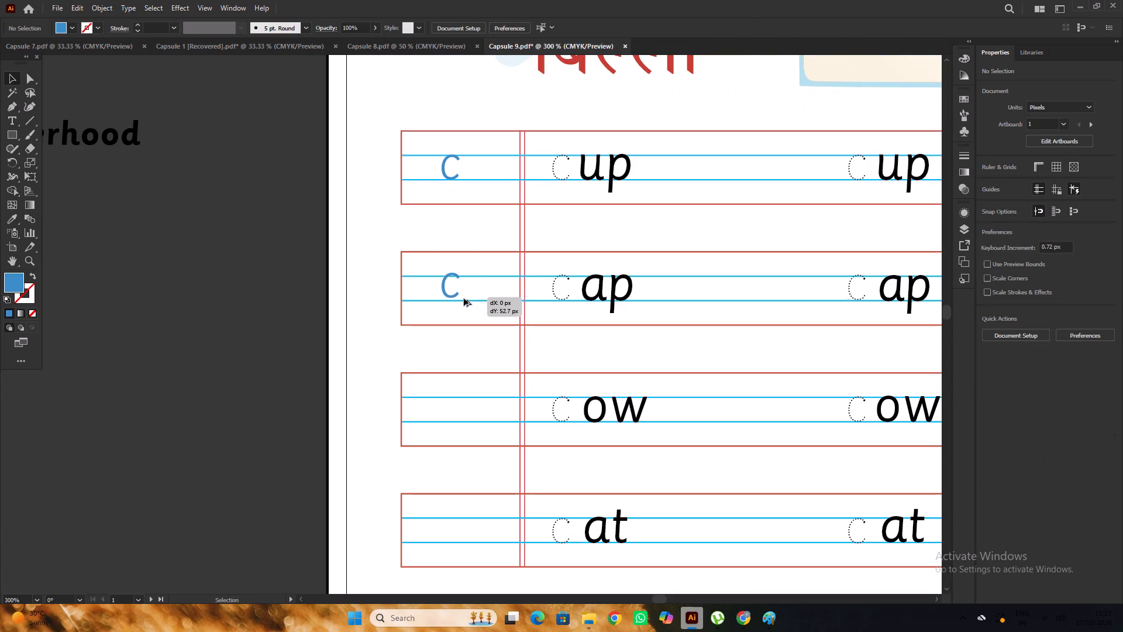
{"action": "left_click_drag", "start_coordinate": [464, 298], "coordinate": [464, 298], "text": "alt"}
{"action": "scroll", "coordinate": [443, 222], "scroll_direction": "down", "scroll_amount": 11}
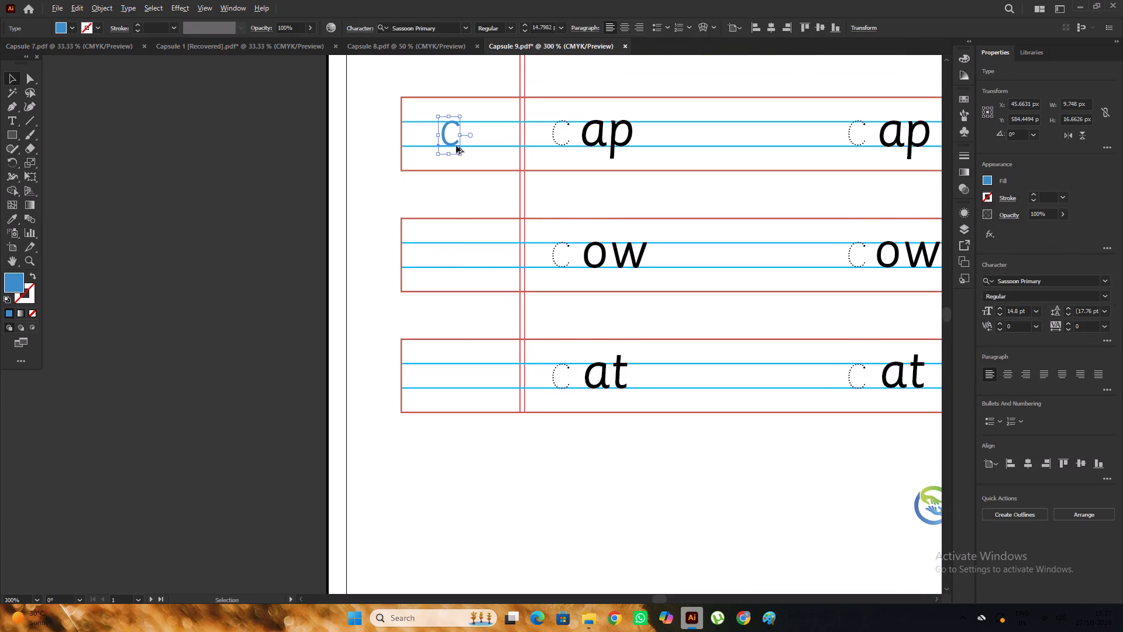
{"action": "left_click_drag", "start_coordinate": [456, 146], "coordinate": [451, 267], "text": "alt"}
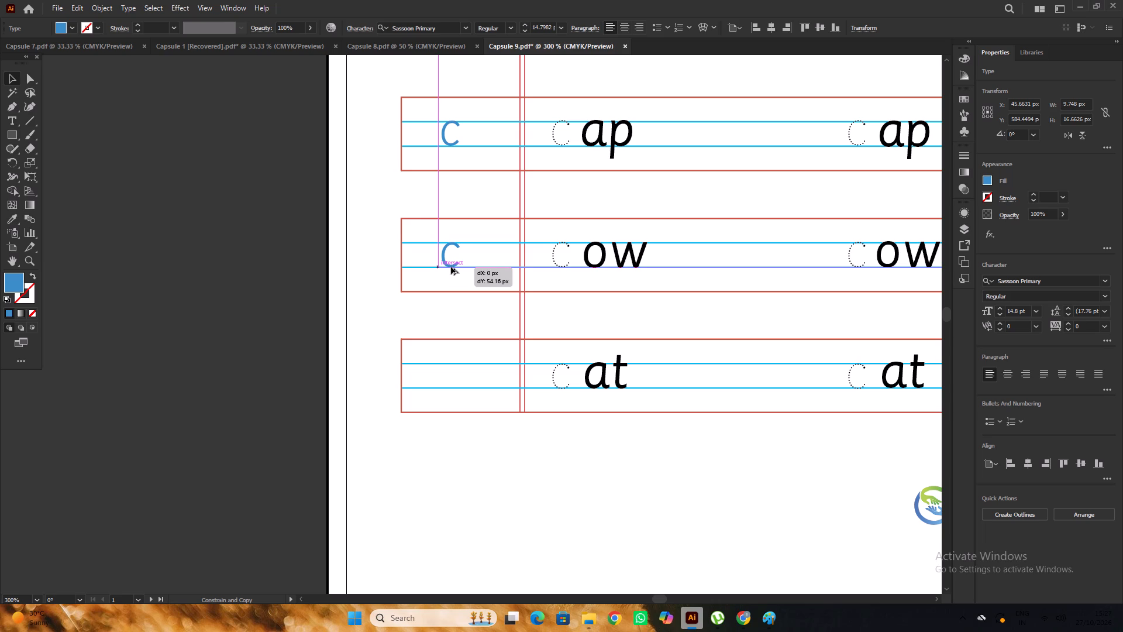
{"action": "left_click_drag", "start_coordinate": [451, 267], "coordinate": [451, 267], "text": "alt"}
{"action": "scroll", "coordinate": [435, 233], "scroll_direction": "down", "scroll_amount": 6}
{"action": "scroll", "coordinate": [459, 203], "scroll_direction": "up", "scroll_amount": 1, "text": "alt"}
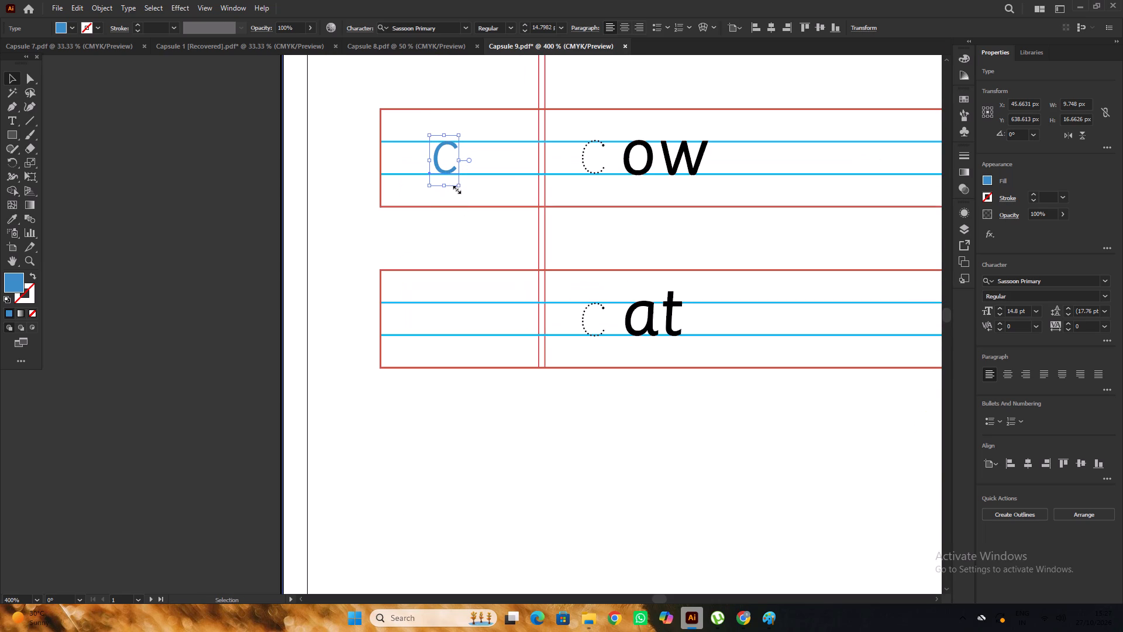
{"action": "left_click_drag", "start_coordinate": [452, 170], "coordinate": [446, 330], "text": "alt"}
{"action": "scroll", "coordinate": [446, 299], "scroll_direction": "down", "scroll_amount": 2, "text": "alt"}
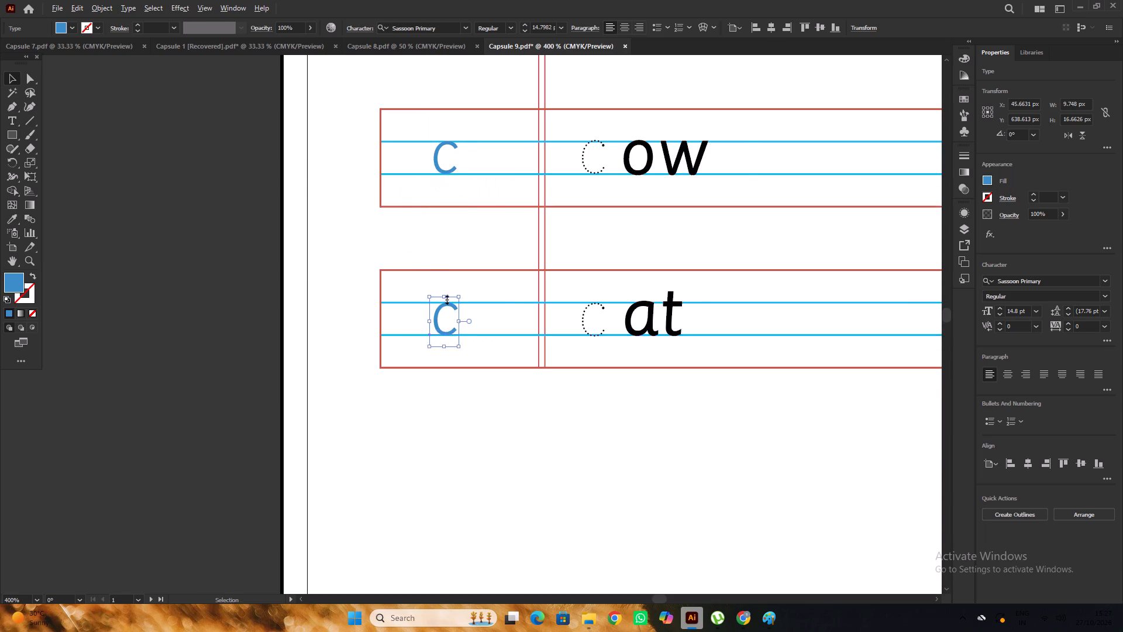
{"action": "scroll", "coordinate": [446, 298], "scroll_direction": "down", "scroll_amount": 1, "text": "alt"}
{"action": "left_click", "coordinate": [318, 228]}
{"action": "scroll", "coordinate": [318, 227], "scroll_direction": "down", "scroll_amount": 2, "text": "alt"}
{"action": "key", "text": "space"}
{"action": "left_click_drag", "start_coordinate": [794, 397], "coordinate": [581, 442]}
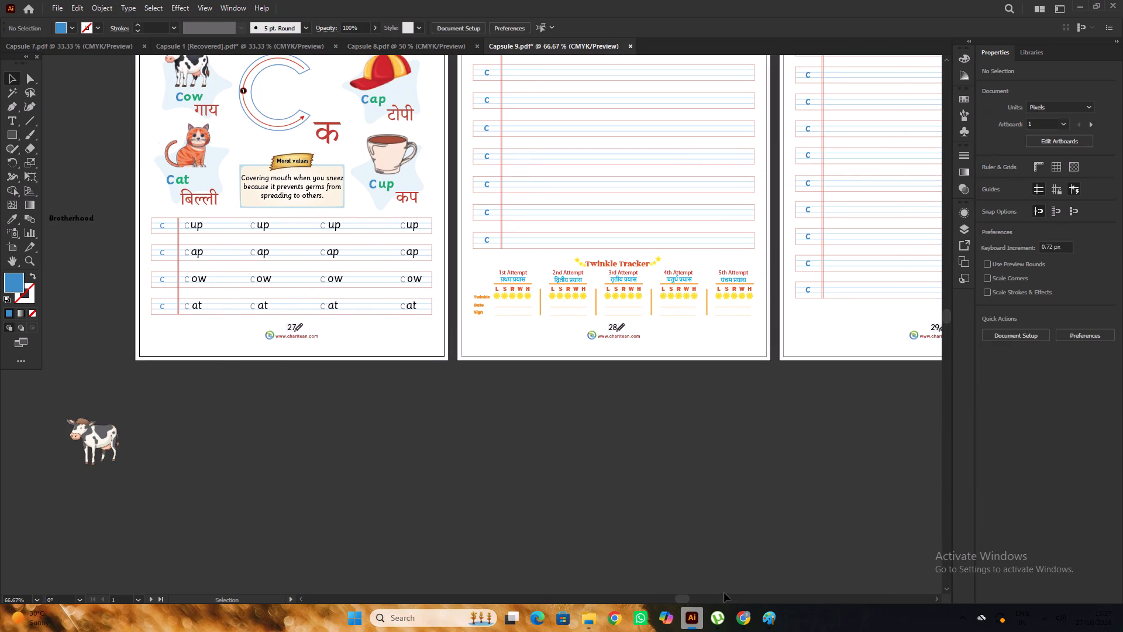
Switch to Chrome, open the India vs New Zealand live stream on Touchcric, and minimize the browser.
{"action": "left_click", "coordinate": [743, 617]}
{"action": "left_click", "coordinate": [812, 269]}
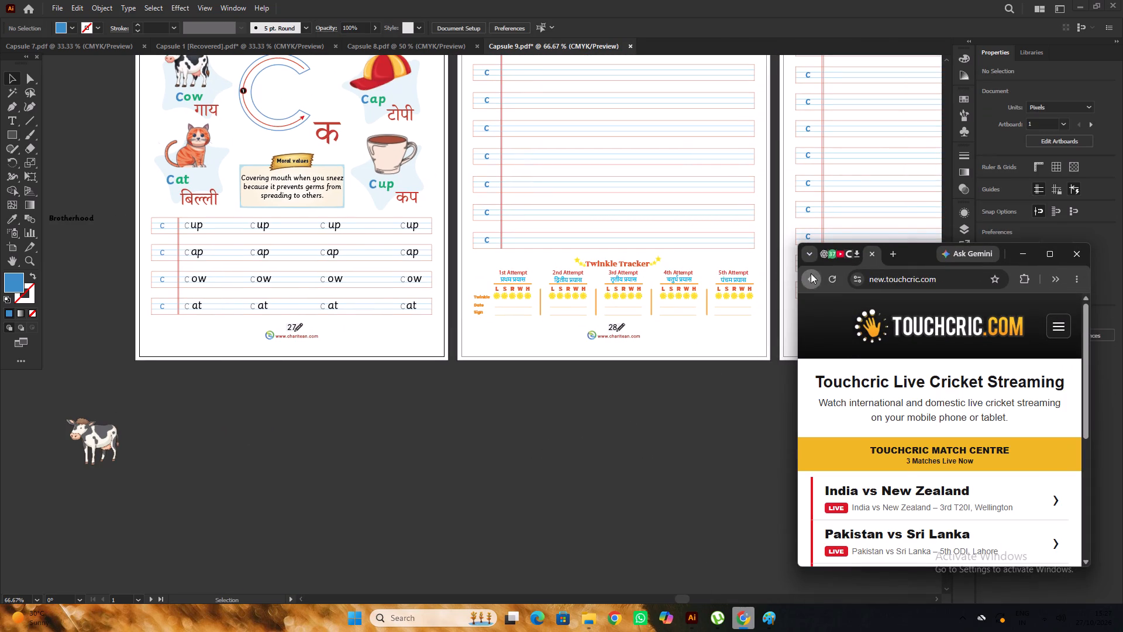
{"action": "left_click", "coordinate": [909, 498]}
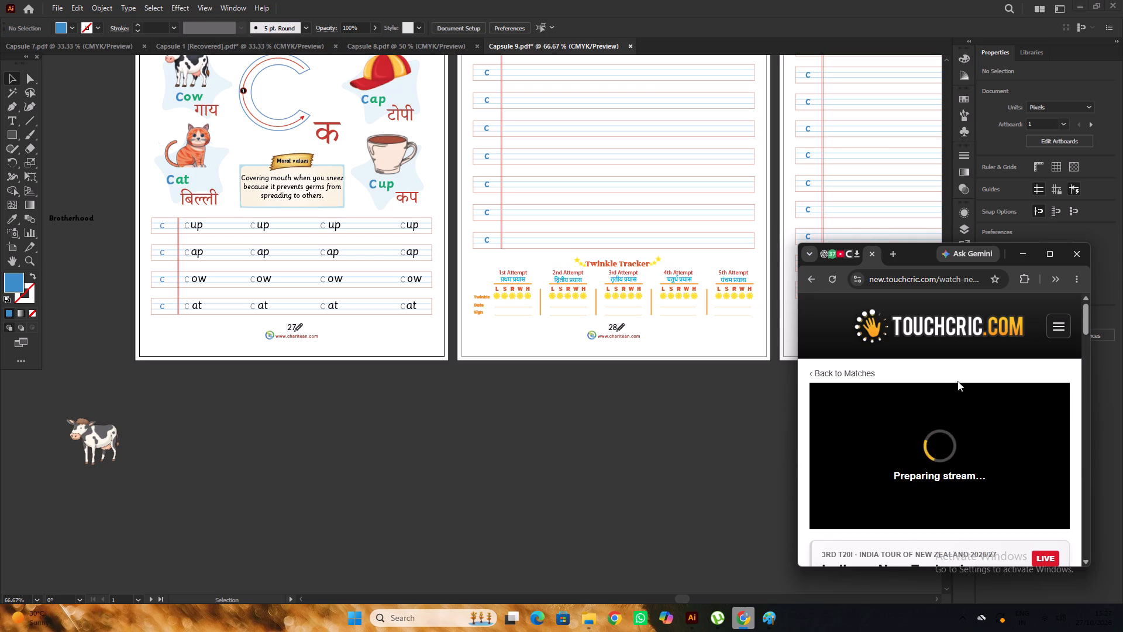
{"action": "left_click", "coordinate": [1019, 256]}
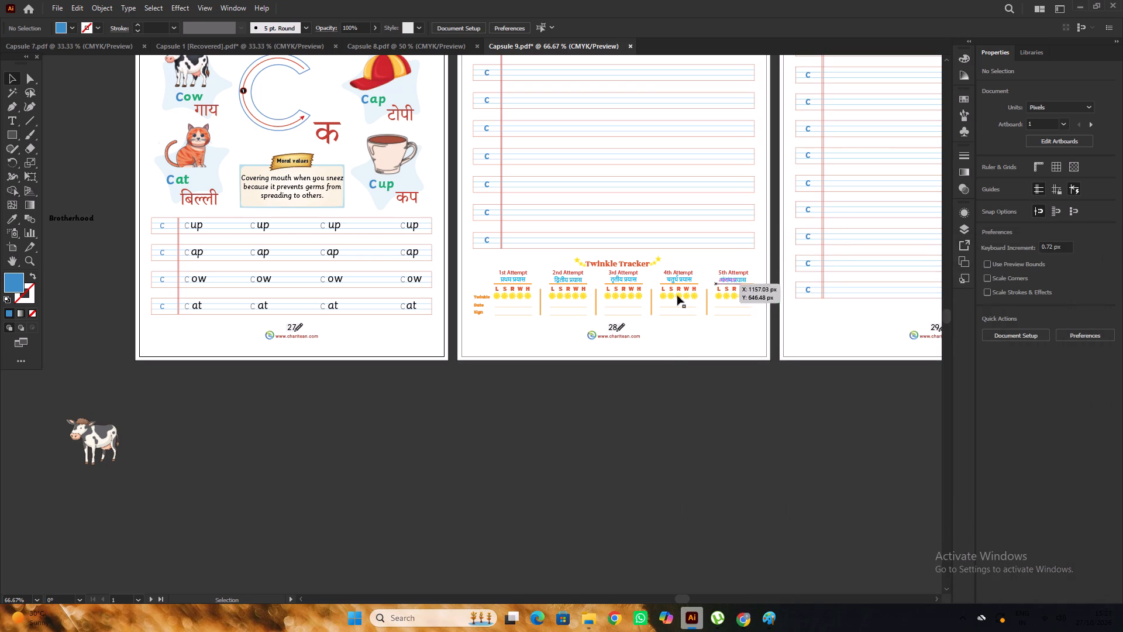
Delete the bold blue c letters from the first four Assessment Time rows on page 28.
{"action": "scroll", "coordinate": [157, 303], "scroll_direction": "up", "scroll_amount": 2, "text": "alt"}
{"action": "scroll", "coordinate": [278, 311], "scroll_direction": "down", "scroll_amount": 4, "text": "alt"}
{"action": "scroll", "coordinate": [454, 294], "scroll_direction": "up", "scroll_amount": 2}
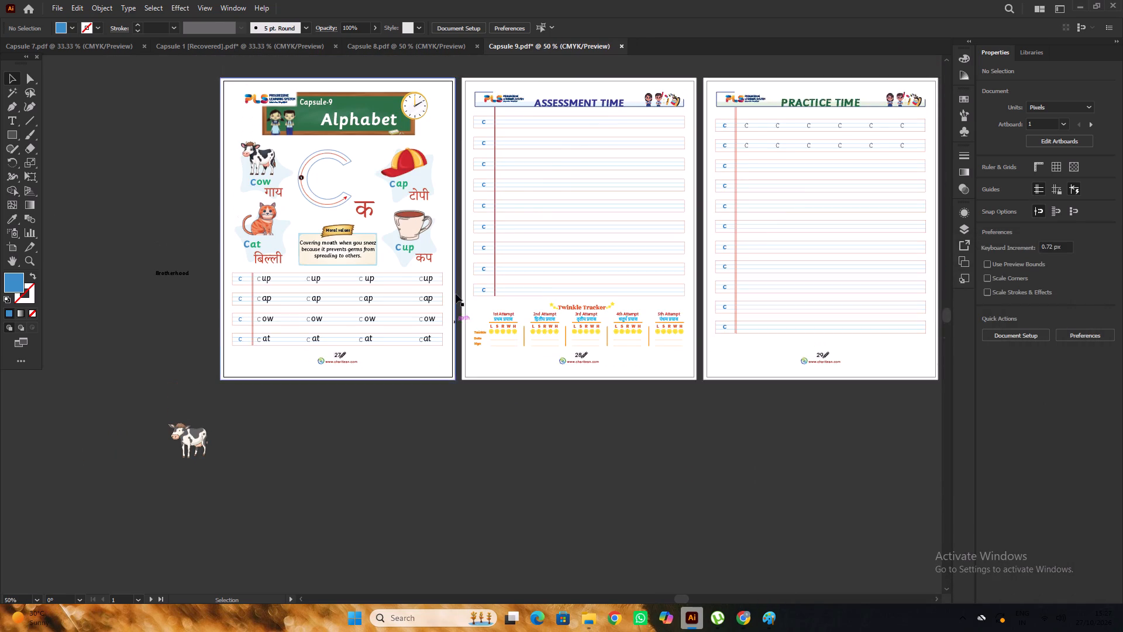
{"action": "scroll", "coordinate": [456, 294], "scroll_direction": "up", "scroll_amount": 6}
{"action": "scroll", "coordinate": [492, 237], "scroll_direction": "up", "scroll_amount": 3, "text": "alt"}
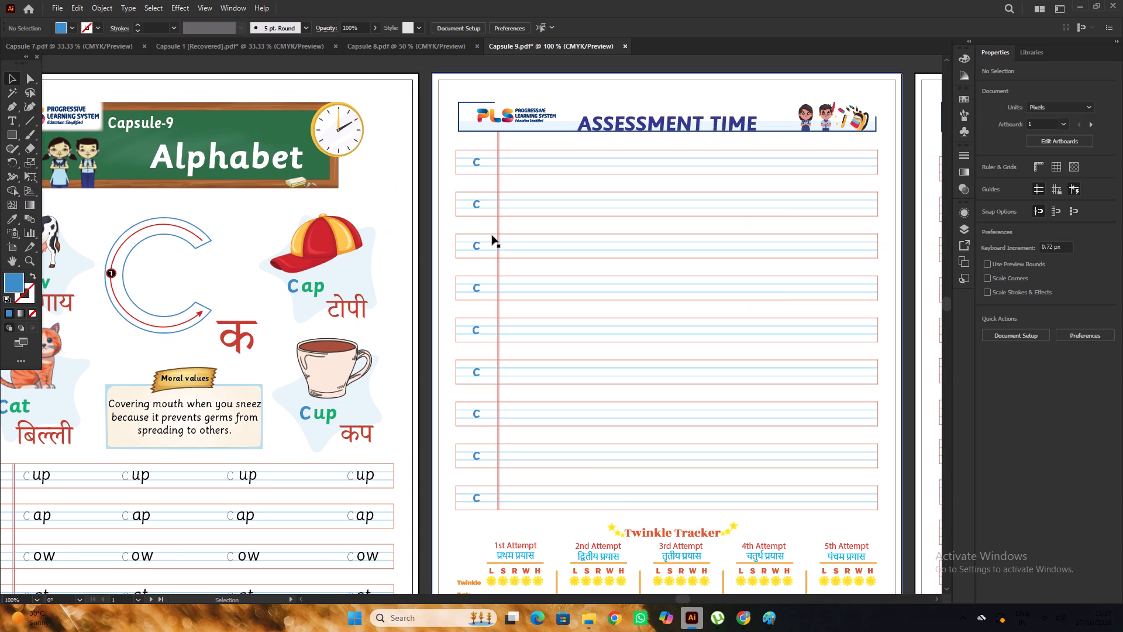
{"action": "left_click", "coordinate": [477, 167]}
{"action": "scroll", "coordinate": [477, 167], "scroll_direction": "down", "scroll_amount": 1, "text": "alt"}
{"action": "scroll", "coordinate": [461, 198], "scroll_direction": "up", "scroll_amount": 1, "text": "alt"}
{"action": "left_click", "coordinate": [486, 191], "text": "shift"}
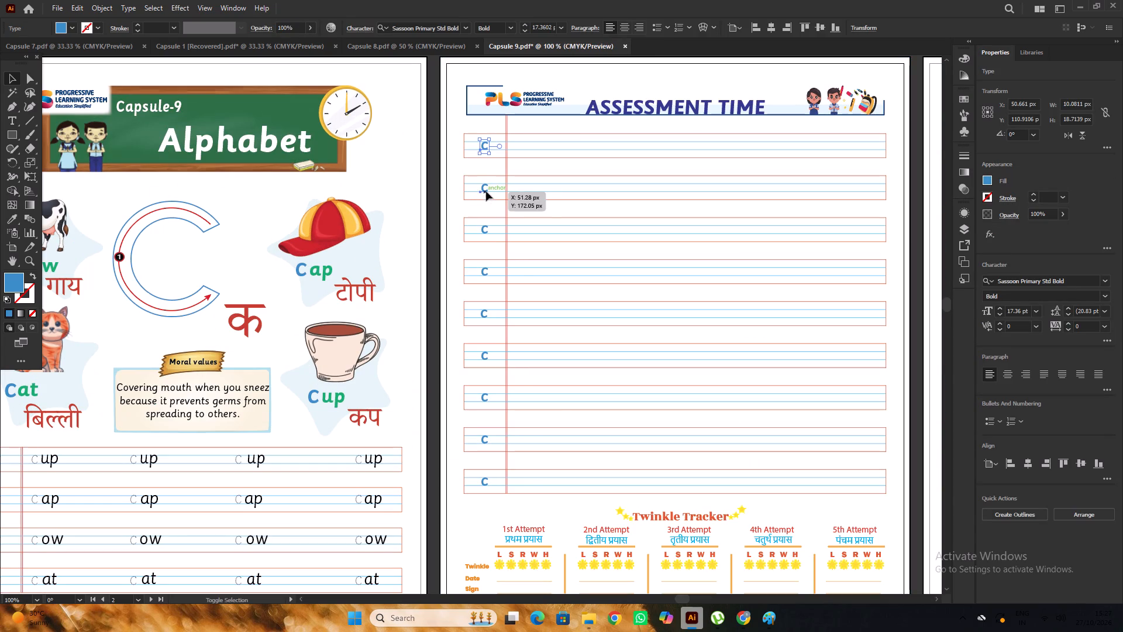
{"action": "left_click", "coordinate": [486, 235], "text": "shift"}
{"action": "left_click", "coordinate": [484, 272], "text": "shift"}
{"action": "scroll", "coordinate": [495, 239], "scroll_direction": "down", "scroll_amount": 4}
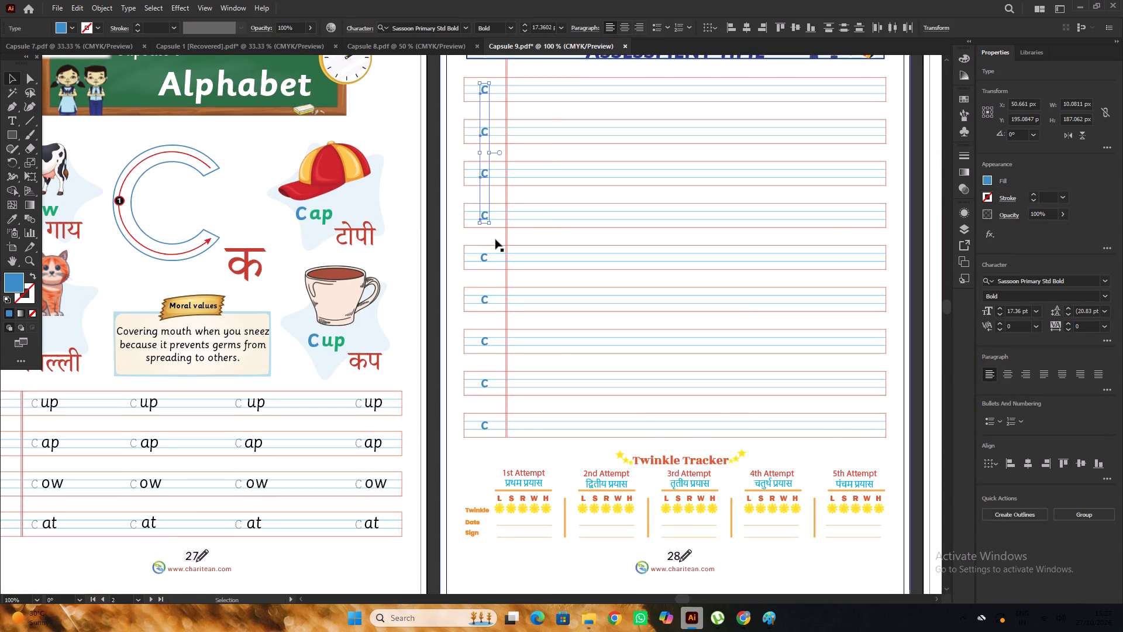
{"action": "key", "text": "Delete"}
Delete the bold blue c letters from the last five Assessment Time rows on page 28.
{"action": "scroll", "coordinate": [495, 236], "scroll_direction": "down", "scroll_amount": 3}
{"action": "left_click", "coordinate": [485, 215]}
{"action": "key", "text": "Delete"}
{"action": "left_click", "coordinate": [485, 255]}
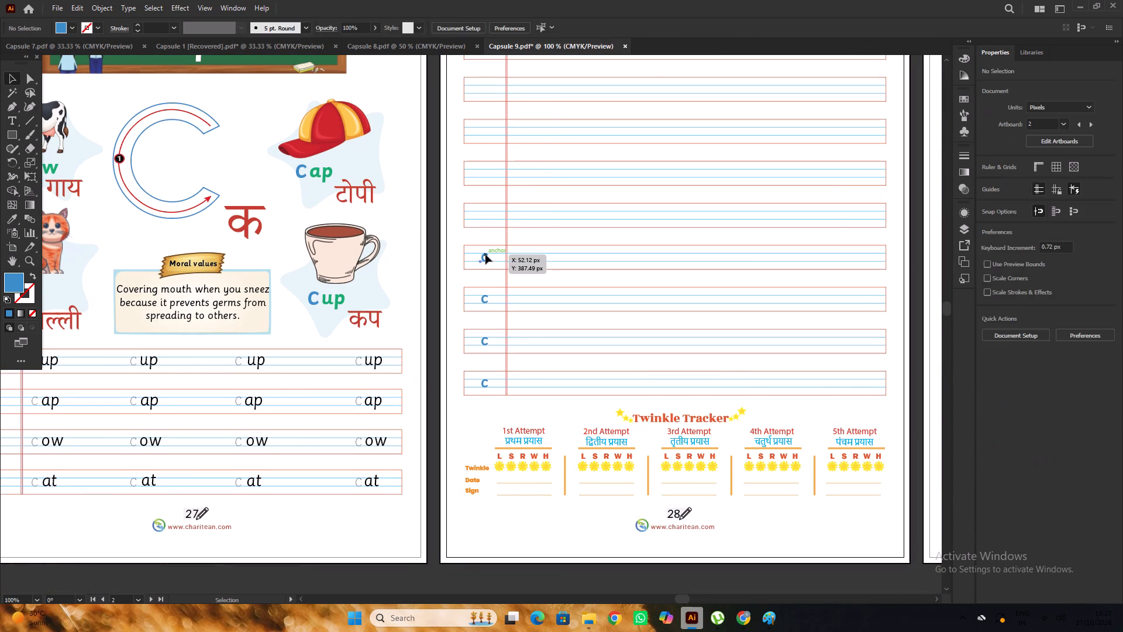
{"action": "key", "text": "Delete"}
{"action": "left_click", "coordinate": [486, 298]}
{"action": "key", "text": "Delete"}
{"action": "left_click", "coordinate": [484, 334]}
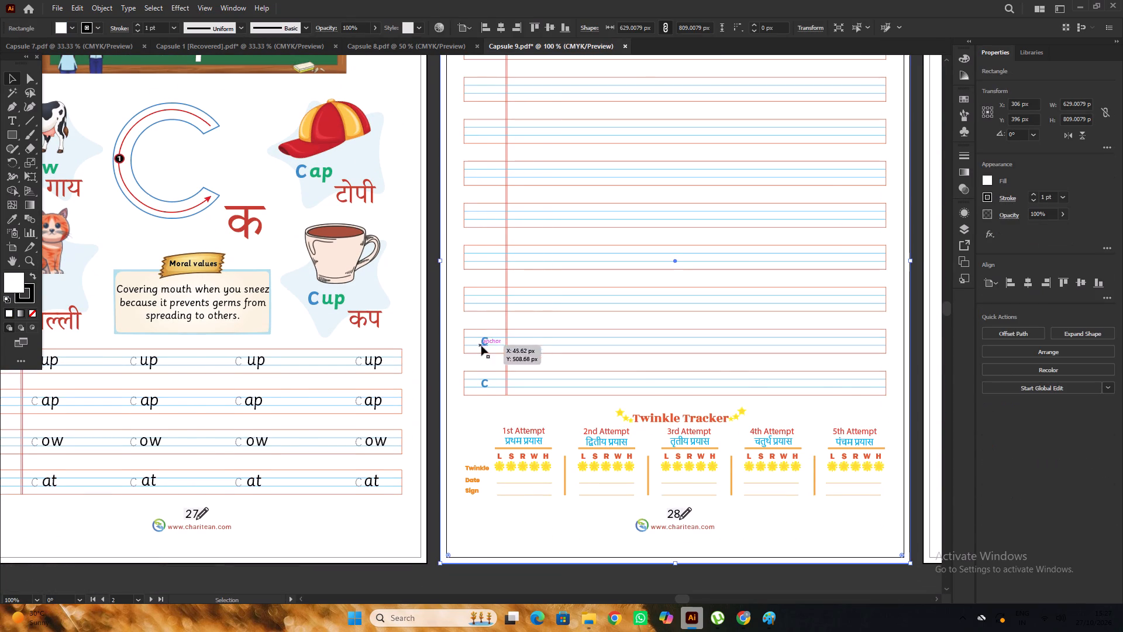
{"action": "left_click", "coordinate": [433, 339]}
{"action": "left_click", "coordinate": [481, 341]}
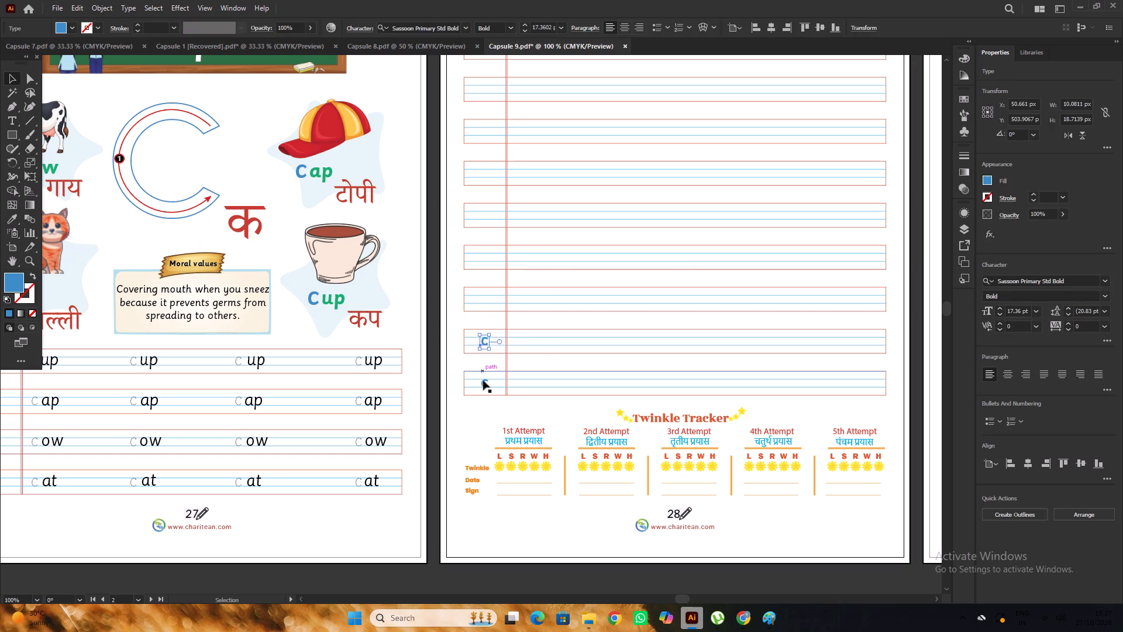
{"action": "key", "text": "Delete"}
{"action": "left_click", "coordinate": [484, 383]}
{"action": "key", "text": "Delete"}
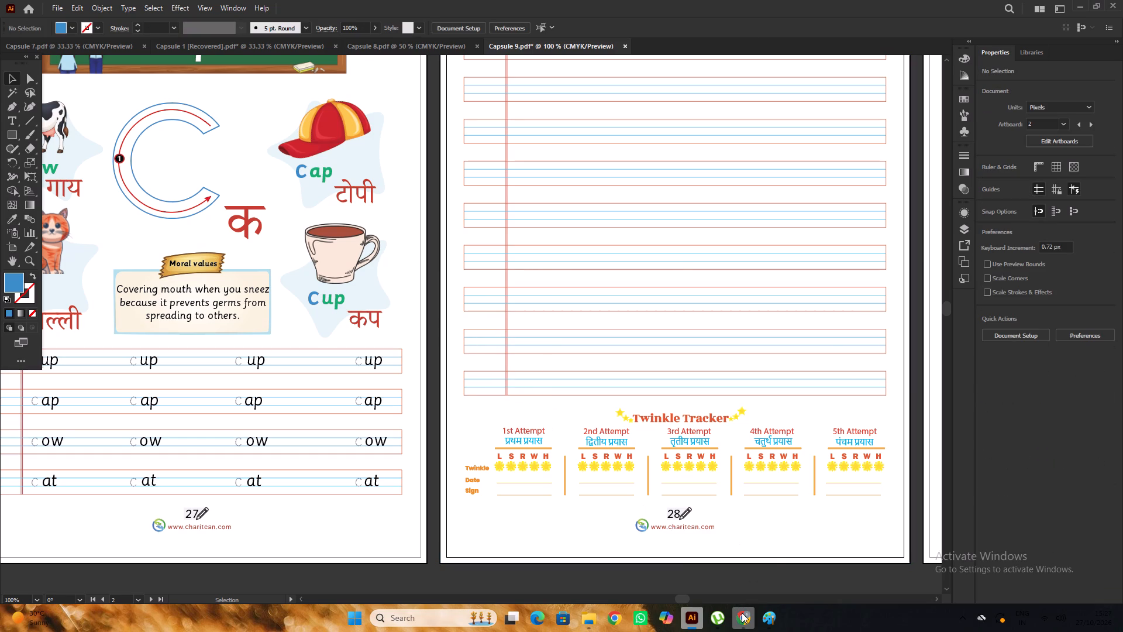
Switch to Chrome, unmute the live cricket stream, and minimize the browser.
{"action": "left_click", "coordinate": [742, 613]}
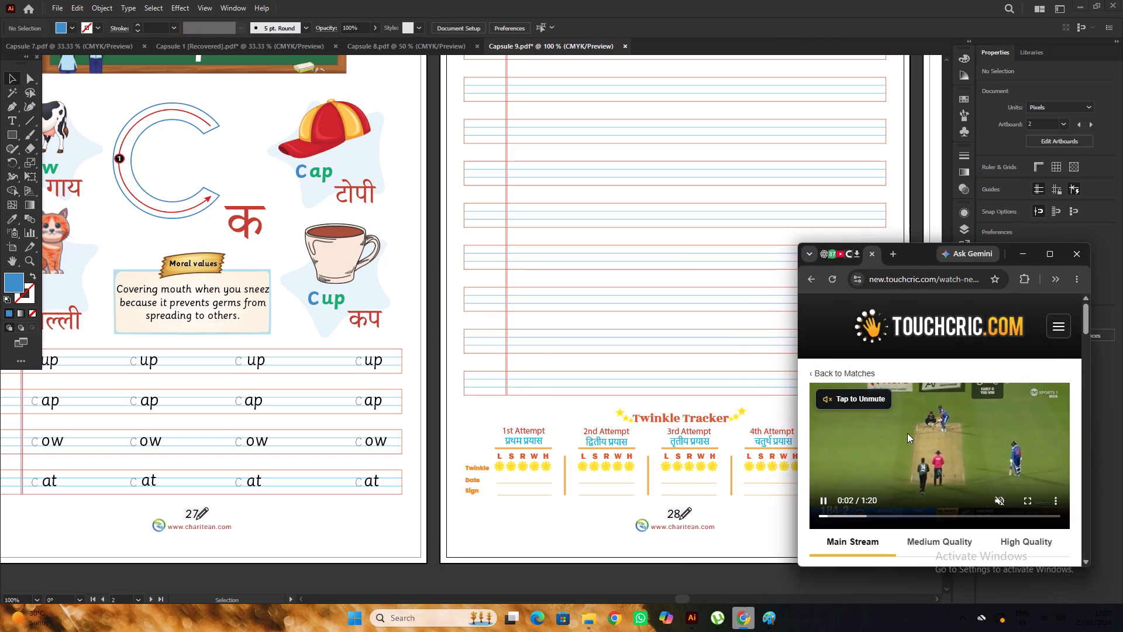
{"action": "left_click", "coordinate": [868, 400]}
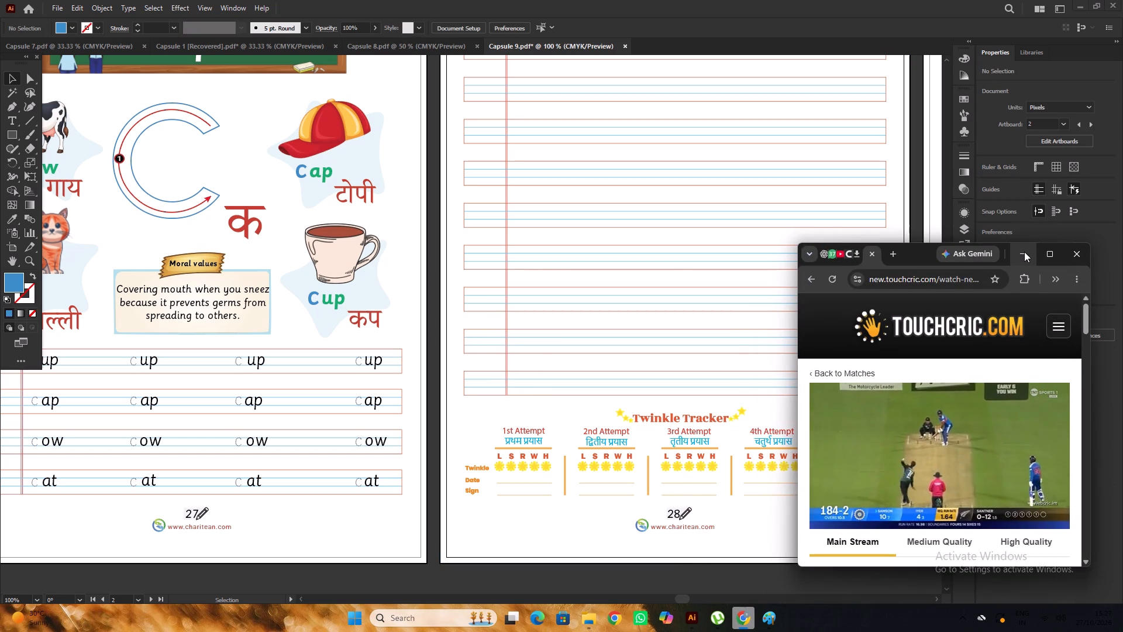
{"action": "left_click", "coordinate": [1024, 252]}
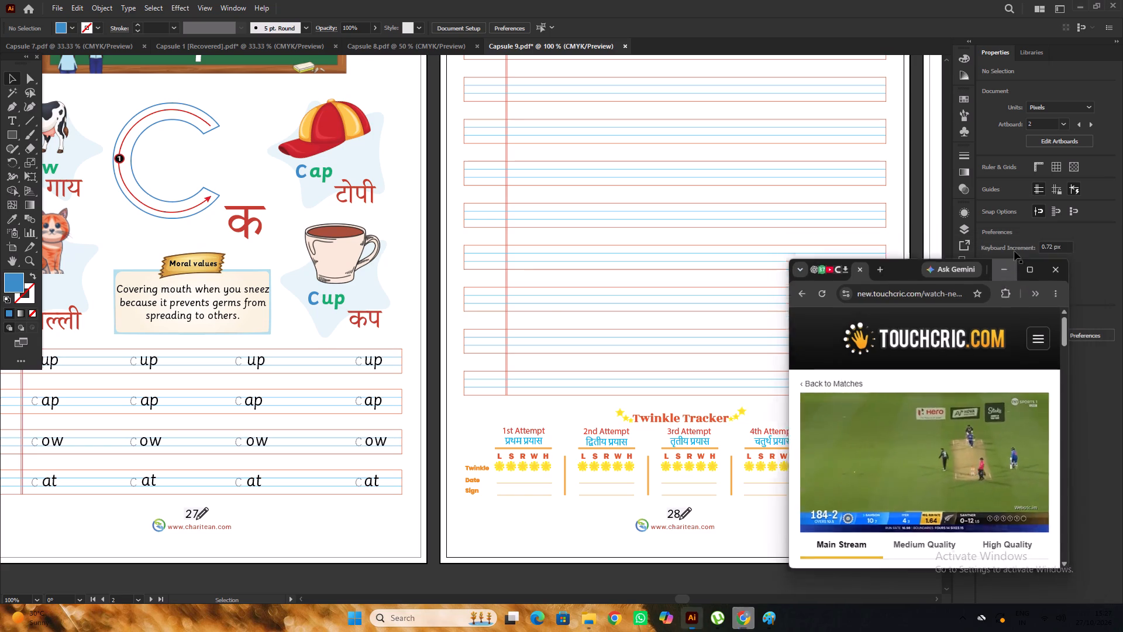
Copy a blue Sassoon Primary c from page 27 into page 28's first Assessment Time row, aligned between the blue guide lines.
{"action": "scroll", "coordinate": [629, 327], "scroll_direction": "down", "scroll_amount": 5, "text": "alt"}
{"action": "scroll", "coordinate": [445, 340], "scroll_direction": "up", "scroll_amount": 3, "text": "alt"}
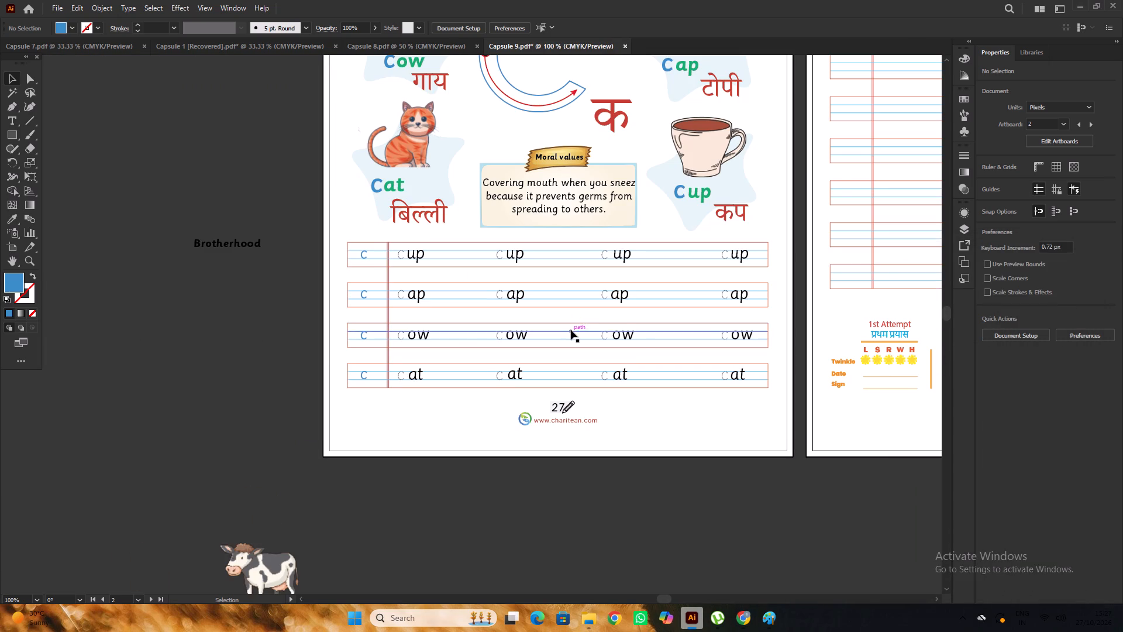
{"action": "scroll", "coordinate": [639, 341], "scroll_direction": "up", "scroll_amount": 3, "text": "alt"}
{"action": "scroll", "coordinate": [574, 331], "scroll_direction": "down", "scroll_amount": 2, "text": "alt"}
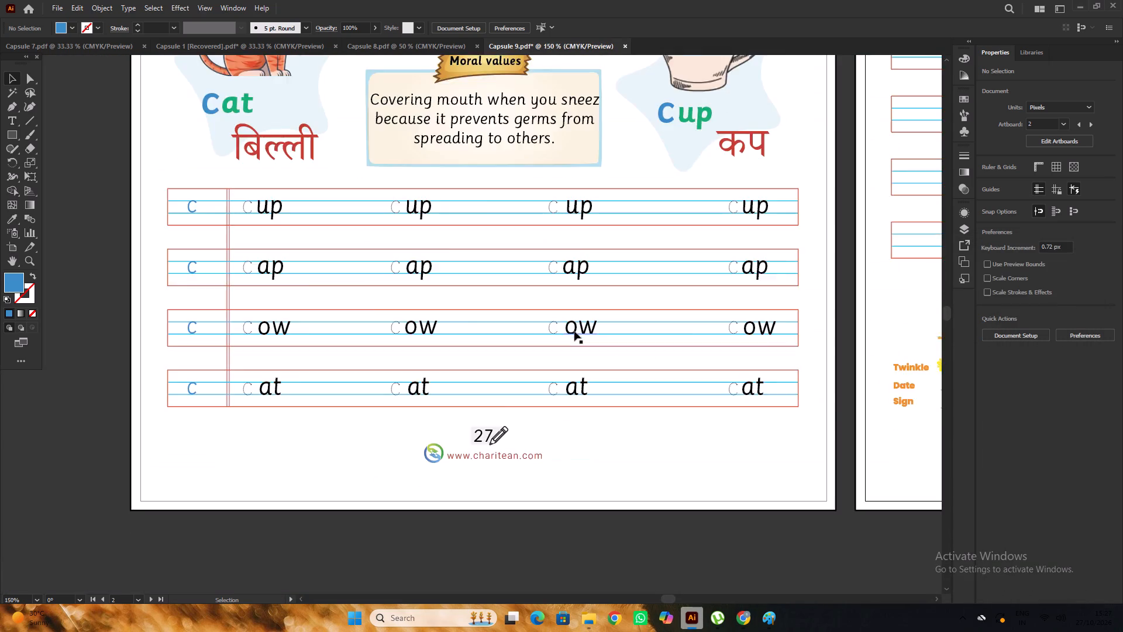
{"action": "scroll", "coordinate": [574, 331], "scroll_direction": "down", "scroll_amount": 2, "text": "alt"}
{"action": "scroll", "coordinate": [554, 426], "scroll_direction": "down", "scroll_amount": 2, "text": "alt"}
{"action": "key", "text": "space"}
{"action": "key", "text": "space"}
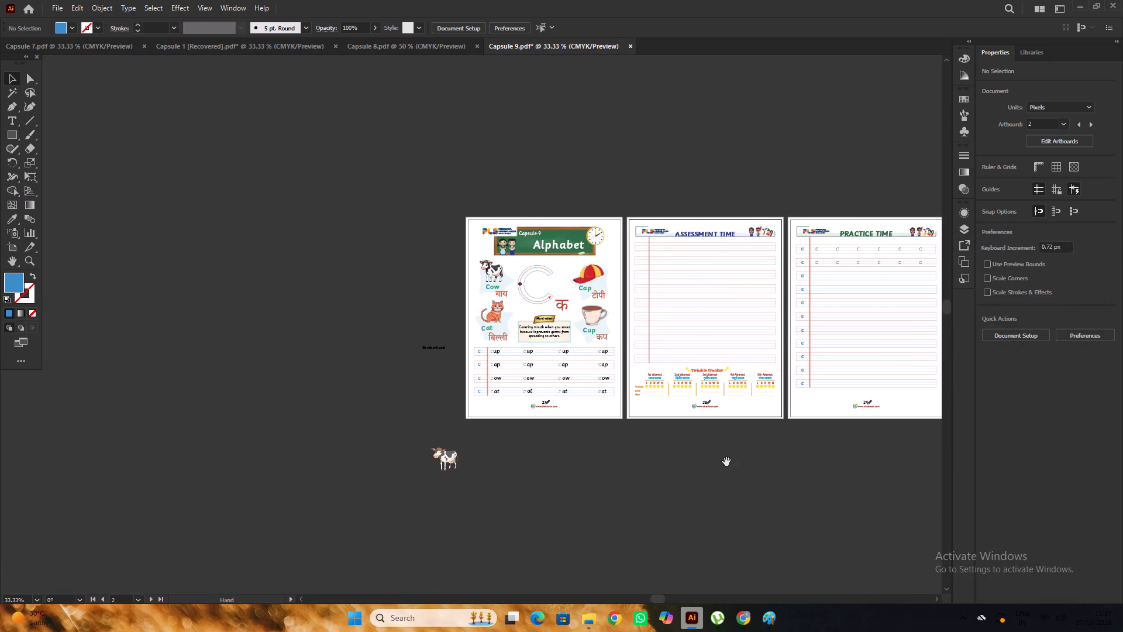
{"action": "left_click_drag", "start_coordinate": [726, 463], "coordinate": [640, 487]}
{"action": "left_click", "coordinate": [642, 487]}
{"action": "left_click_drag", "start_coordinate": [393, 376], "coordinate": [552, 271]}
{"action": "scroll", "coordinate": [557, 272], "scroll_direction": "up", "scroll_amount": 11, "text": "alt"}
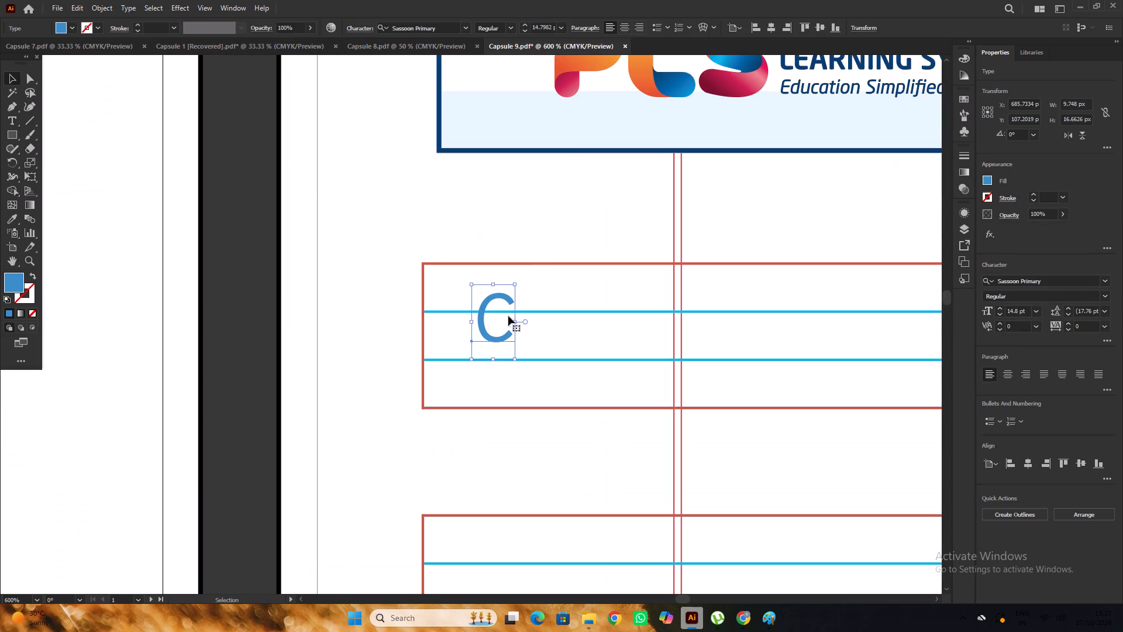
{"action": "left_click_drag", "start_coordinate": [504, 335], "coordinate": [553, 353]}
Copy the blue c straight down into the second, third and fourth Assessment Time rows on page 28.
{"action": "scroll", "coordinate": [552, 343], "scroll_direction": "down", "scroll_amount": 5, "text": "alt"}
{"action": "left_click_drag", "start_coordinate": [553, 305], "coordinate": [553, 431], "text": "alt"}
{"action": "scroll", "coordinate": [531, 358], "scroll_direction": "down", "scroll_amount": 5, "text": "alt"}
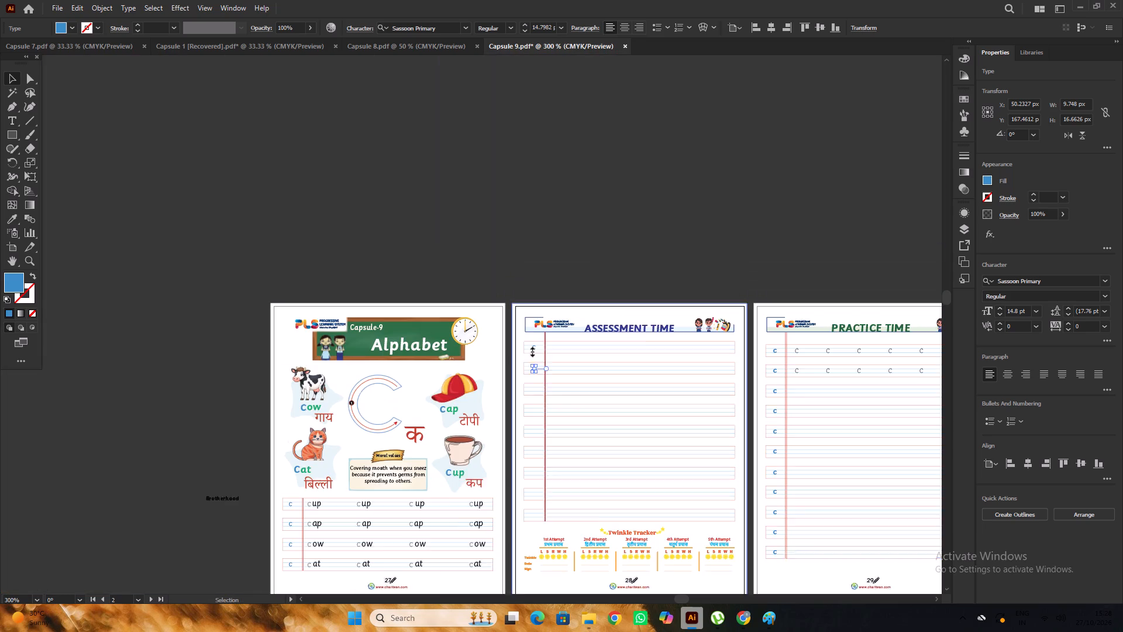
{"action": "scroll", "coordinate": [531, 351], "scroll_direction": "down", "scroll_amount": 6, "text": "alt"}
{"action": "scroll", "coordinate": [540, 302], "scroll_direction": "up", "scroll_amount": 4, "text": "alt"}
{"action": "scroll", "coordinate": [519, 240], "scroll_direction": "up", "scroll_amount": 2, "text": "alt"}
{"action": "left_click_drag", "start_coordinate": [518, 235], "coordinate": [512, 376], "text": "alt"}
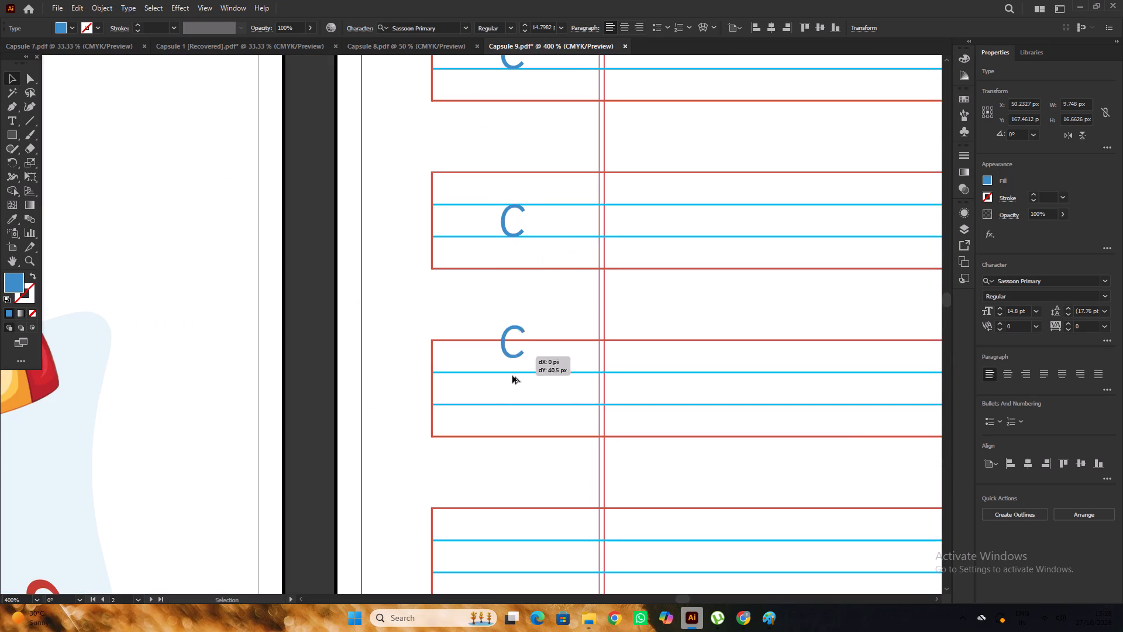
{"action": "left_click_drag", "start_coordinate": [512, 376], "coordinate": [510, 404], "text": "alt"}
{"action": "scroll", "coordinate": [515, 357], "scroll_direction": "down", "scroll_amount": 5}
{"action": "left_click_drag", "start_coordinate": [520, 332], "coordinate": [508, 466], "text": "alt"}
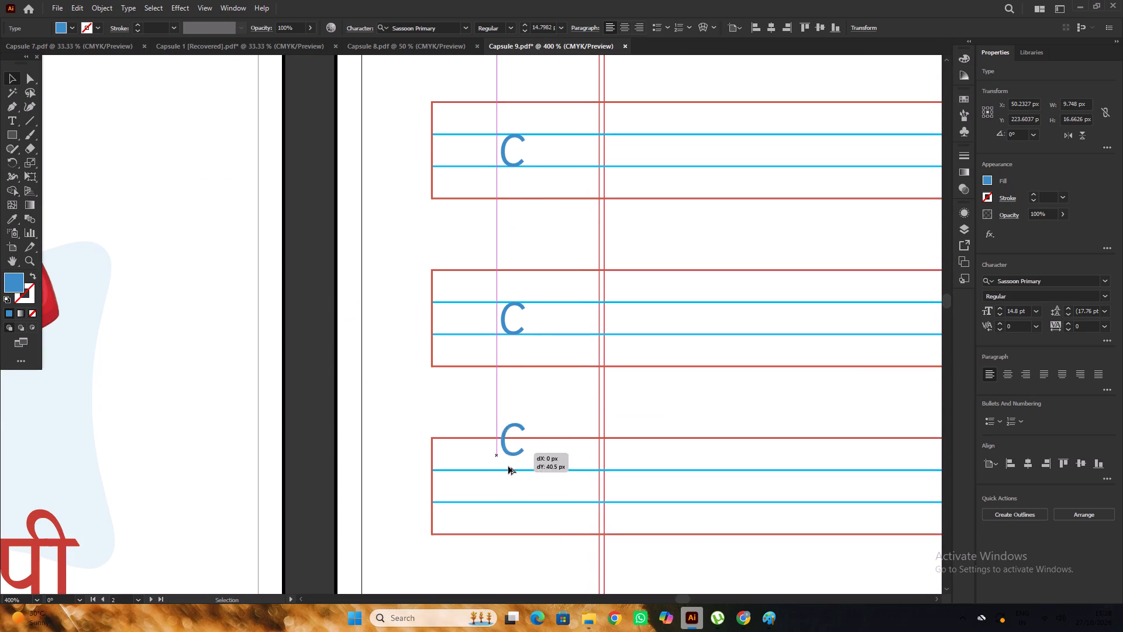
{"action": "left_click_drag", "start_coordinate": [508, 466], "coordinate": [506, 498], "text": "alt"}
Lock the page-sized border rectangle behind the Assessment Time rows on page 28.
{"action": "scroll", "coordinate": [504, 378], "scroll_direction": "down", "scroll_amount": 11, "text": "alt"}
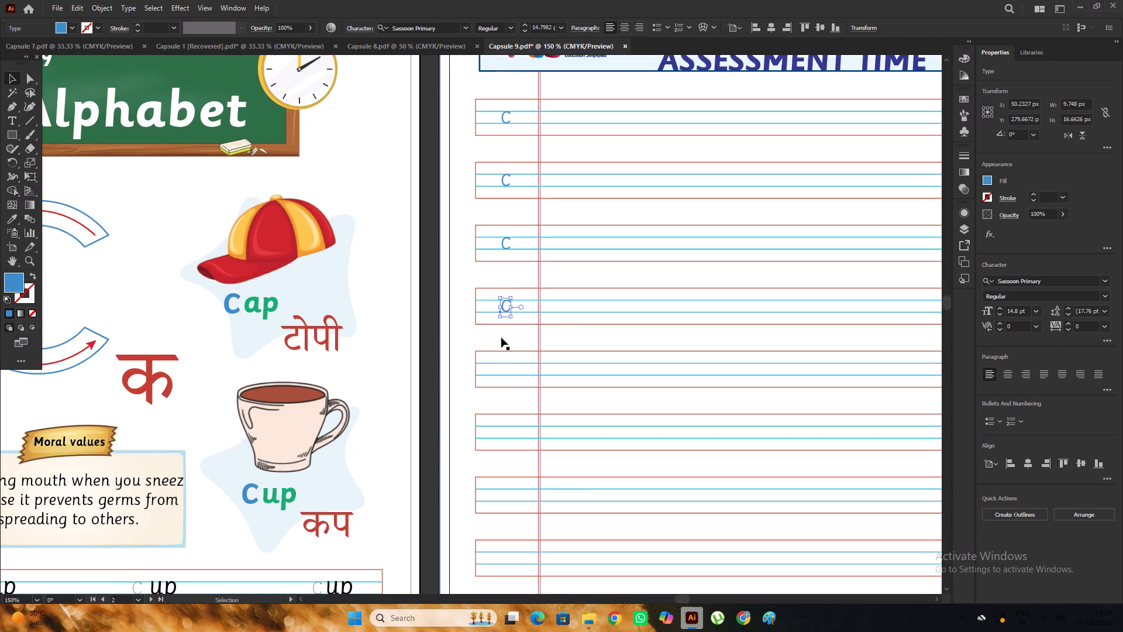
{"action": "left_click", "coordinate": [501, 338]}
{"action": "scroll", "coordinate": [501, 338], "scroll_direction": "down", "scroll_amount": 5}
{"action": "key", "text": "ctrl+2"}
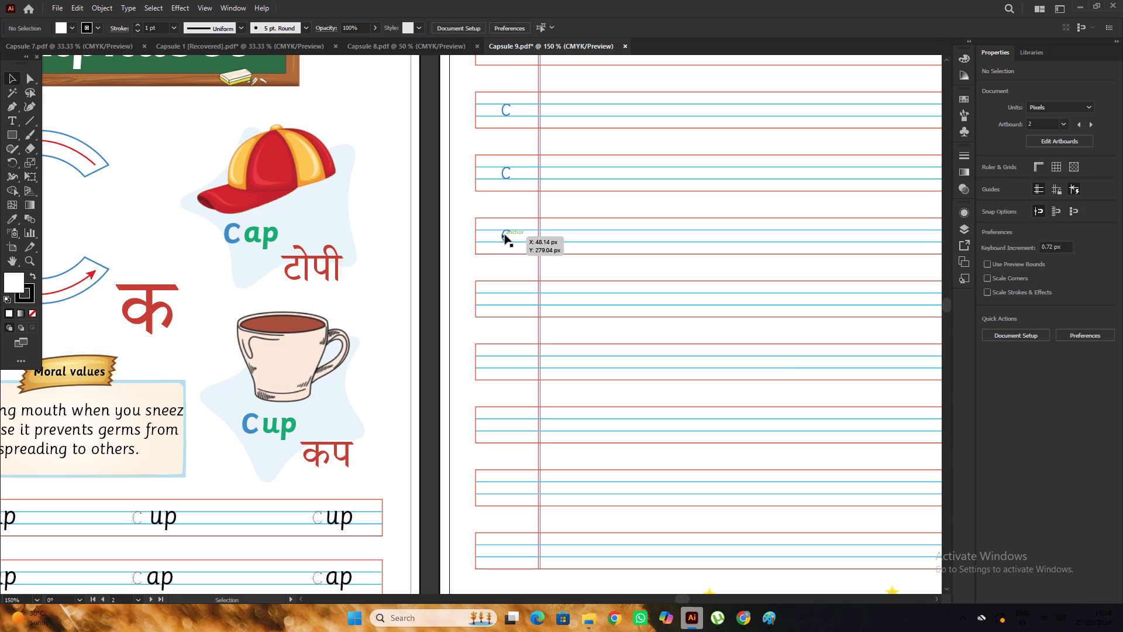
Copy the blue c straight down into the fifth and sixth Assessment Time rows on page 28.
{"action": "scroll", "coordinate": [505, 235], "scroll_direction": "up", "scroll_amount": 2}
{"action": "scroll", "coordinate": [505, 234], "scroll_direction": "down", "scroll_amount": 4}
{"action": "scroll", "coordinate": [505, 233], "scroll_direction": "up", "scroll_amount": 3}
{"action": "left_click_drag", "start_coordinate": [510, 221], "coordinate": [507, 362], "text": "alt"}
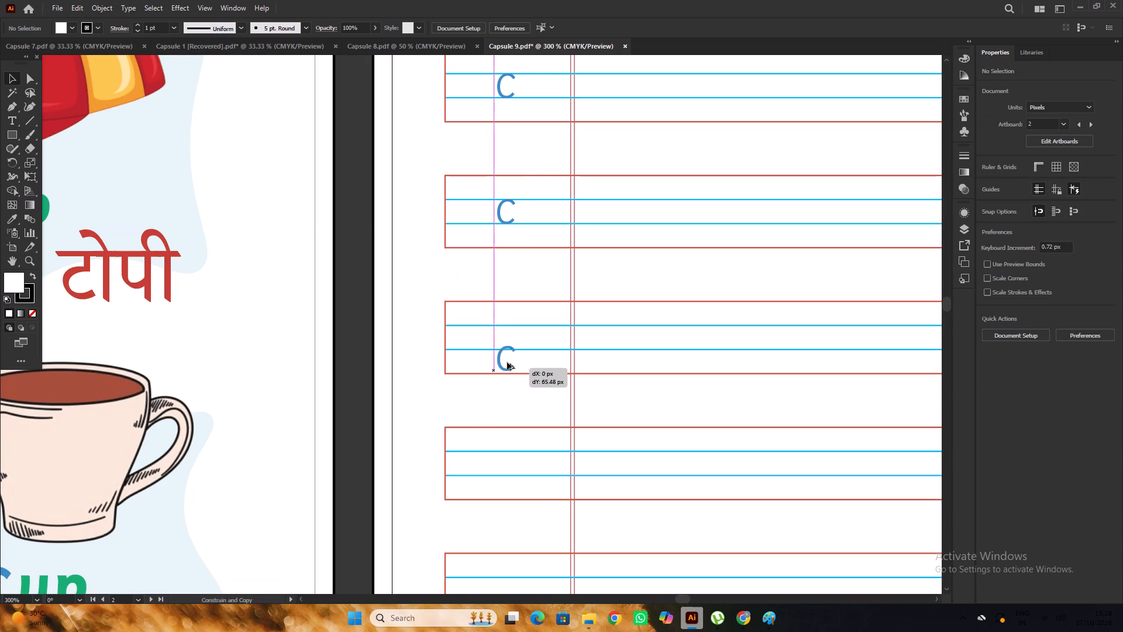
{"action": "left_click_drag", "start_coordinate": [507, 362], "coordinate": [510, 346], "text": "alt"}
{"action": "scroll", "coordinate": [510, 346], "scroll_direction": "up", "scroll_amount": 2, "text": "alt"}
{"action": "scroll", "coordinate": [510, 345], "scroll_direction": "down", "scroll_amount": 9, "text": "alt"}
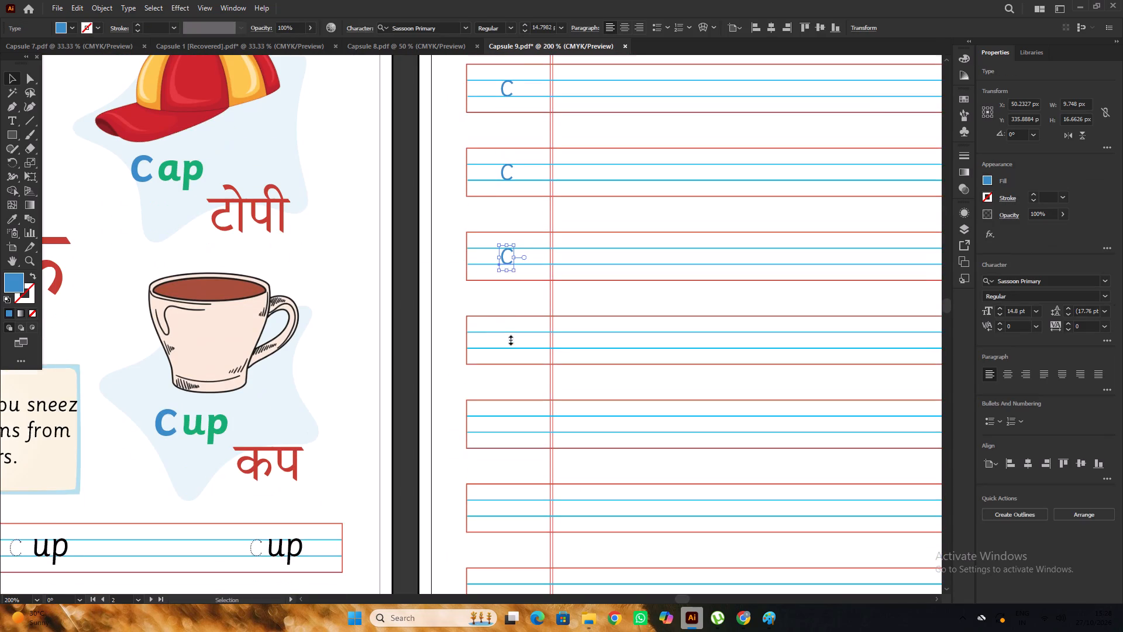
{"action": "left_click", "coordinate": [508, 299]}
{"action": "scroll", "coordinate": [509, 299], "scroll_direction": "down", "scroll_amount": 7}
{"action": "scroll", "coordinate": [504, 191], "scroll_direction": "up", "scroll_amount": 1, "text": "alt"}
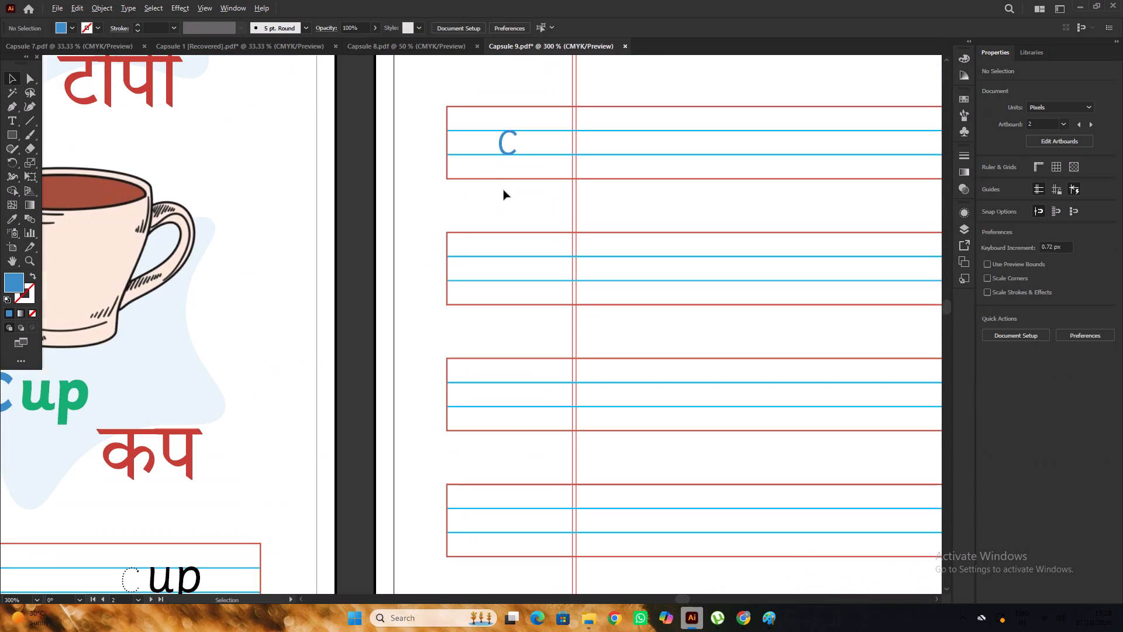
{"action": "left_click_drag", "start_coordinate": [512, 153], "coordinate": [503, 280], "text": "alt"}
{"action": "left_click", "coordinate": [503, 280], "text": "alt+shift"}
Copy the blue c straight down into the seventh and eighth Assessment Time rows on page 28.
{"action": "scroll", "coordinate": [497, 249], "scroll_direction": "down", "scroll_amount": 5}
{"action": "left_click_drag", "start_coordinate": [510, 210], "coordinate": [513, 331], "text": "alt"}
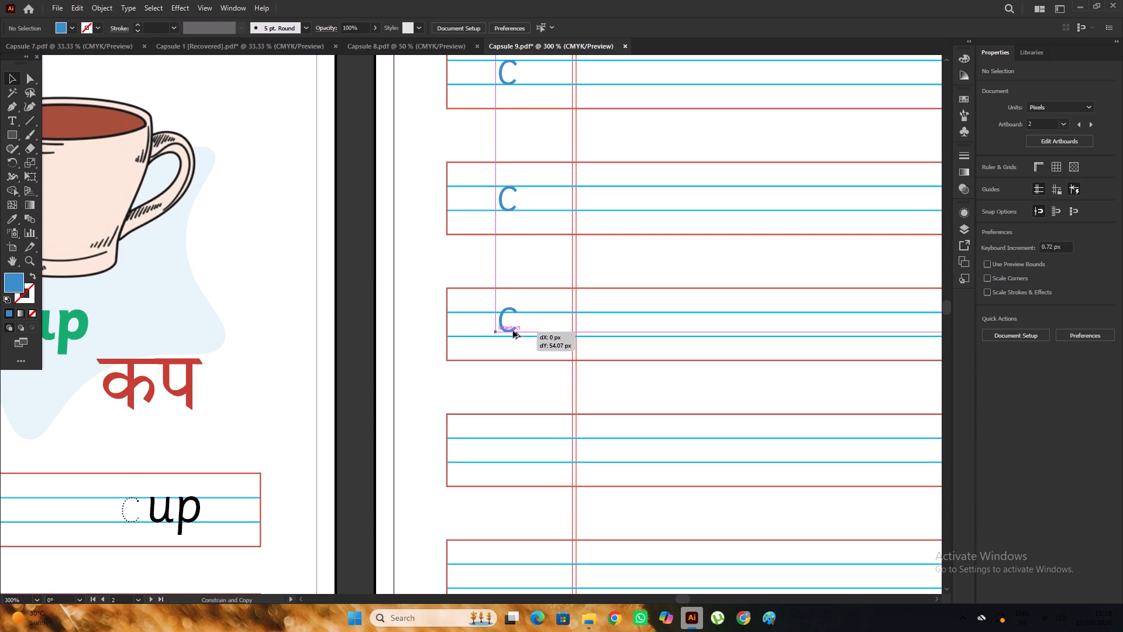
{"action": "left_click_drag", "start_coordinate": [513, 331], "coordinate": [512, 335], "text": "alt"}
{"action": "scroll", "coordinate": [487, 271], "scroll_direction": "down", "scroll_amount": 10, "text": "alt"}
{"action": "left_click", "coordinate": [551, 421]}
{"action": "scroll", "coordinate": [498, 204], "scroll_direction": "up", "scroll_amount": 3, "text": "alt"}
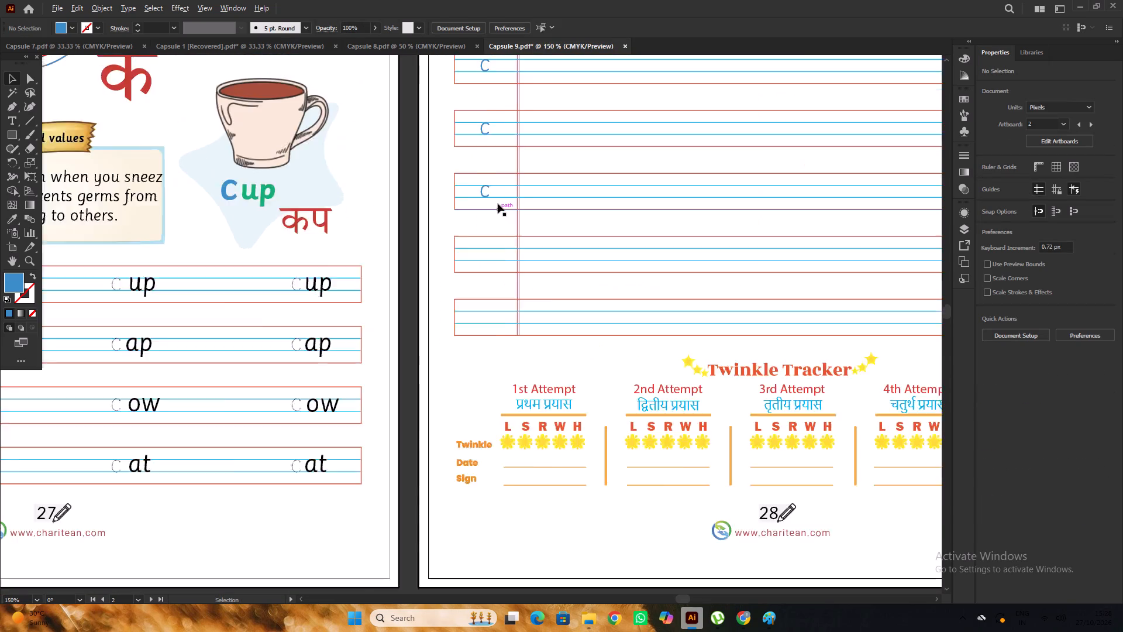
{"action": "left_click_drag", "start_coordinate": [481, 193], "coordinate": [485, 279], "text": "alt"}
{"action": "scroll", "coordinate": [485, 268], "scroll_direction": "down", "scroll_amount": 3}
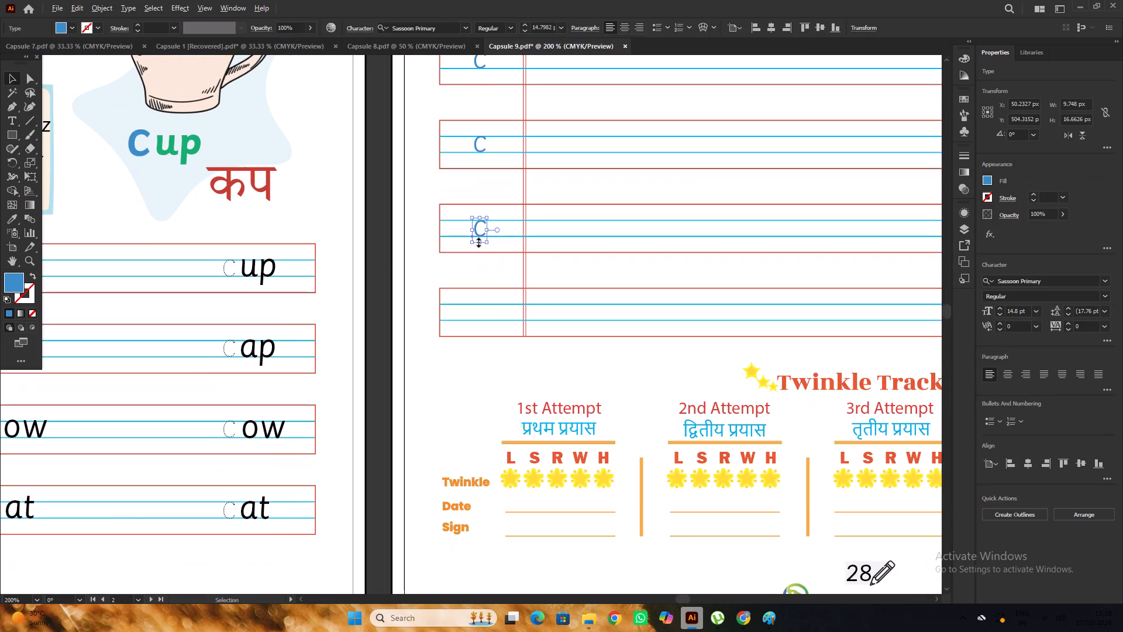
Copy the blue c straight down into the ninth Assessment Time row on page 28.
{"action": "scroll", "coordinate": [477, 241], "scroll_direction": "up", "scroll_amount": 2, "text": "alt"}
{"action": "left_click_drag", "start_coordinate": [484, 232], "coordinate": [469, 396]}
{"action": "scroll", "coordinate": [435, 311], "scroll_direction": "down", "scroll_amount": 5, "text": "alt"}
{"action": "left_click", "coordinate": [589, 459]}
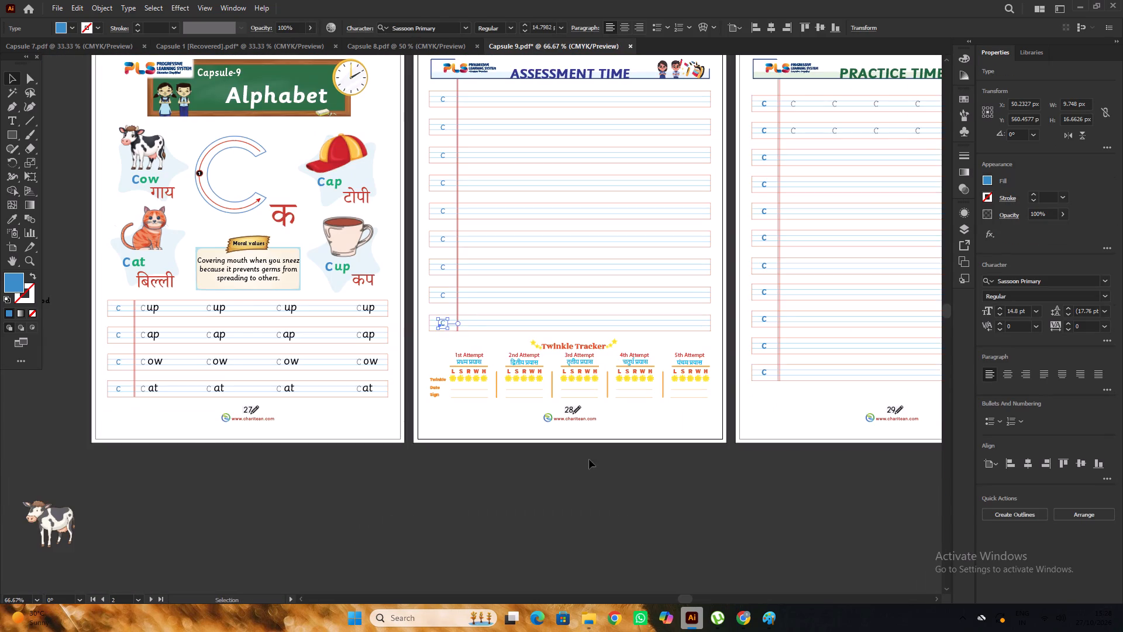
Delete the bold blue c letters from the first six Practice Time rows on page 29.
{"action": "scroll", "coordinate": [595, 449], "scroll_direction": "down", "scroll_amount": 2, "text": "alt"}
{"action": "key", "text": "space"}
{"action": "key", "text": "space"}
{"action": "key", "text": "space"}
{"action": "key", "text": "space"}
{"action": "key", "text": "space"}
{"action": "left_click_drag", "start_coordinate": [723, 486], "coordinate": [617, 463]}
{"action": "left_click", "coordinate": [750, 489]}
{"action": "scroll", "coordinate": [597, 265], "scroll_direction": "up", "scroll_amount": 2, "text": "alt"}
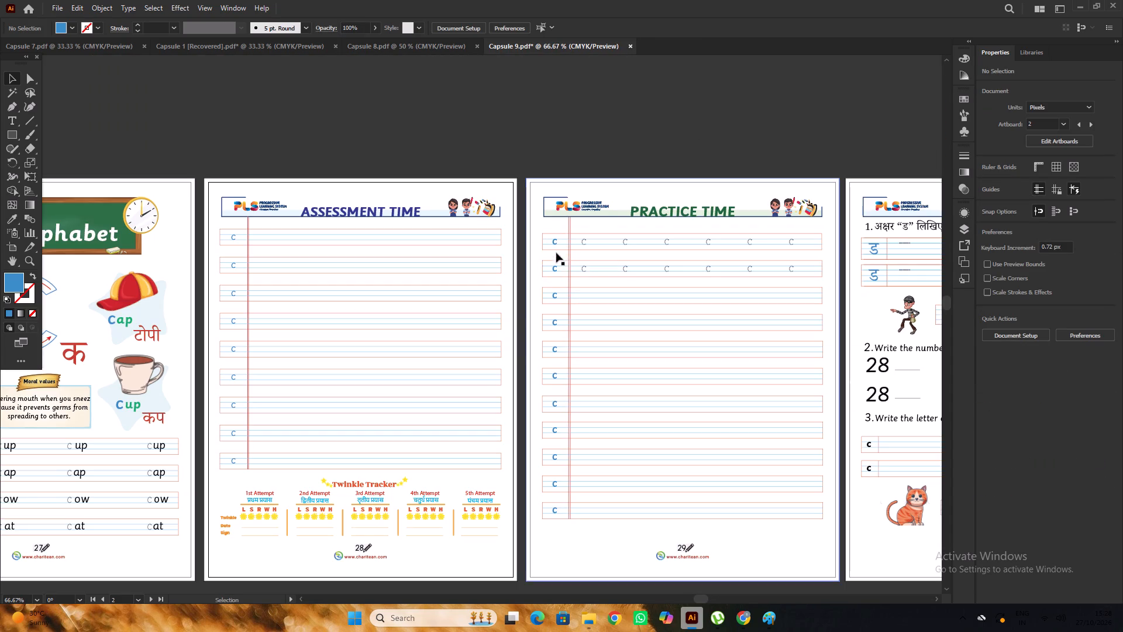
{"action": "left_click", "coordinate": [557, 245]}
{"action": "scroll", "coordinate": [557, 245], "scroll_direction": "up", "scroll_amount": 3, "text": "alt"}
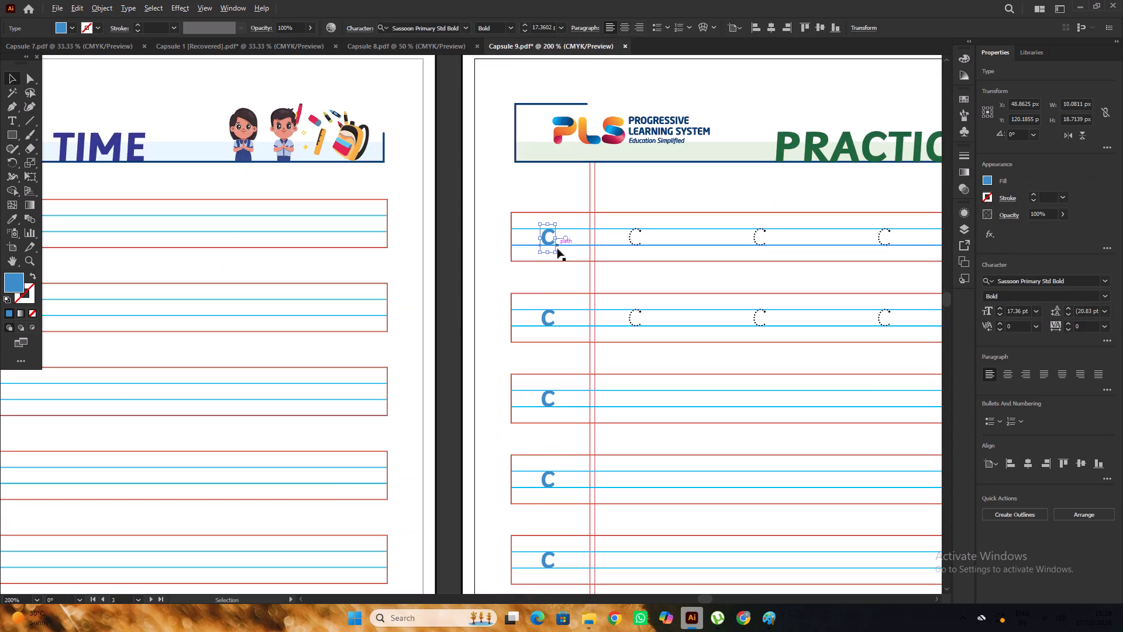
{"action": "scroll", "coordinate": [552, 273], "scroll_direction": "down", "scroll_amount": 3, "text": "alt"}
{"action": "left_click", "coordinate": [549, 291], "text": "shift"}
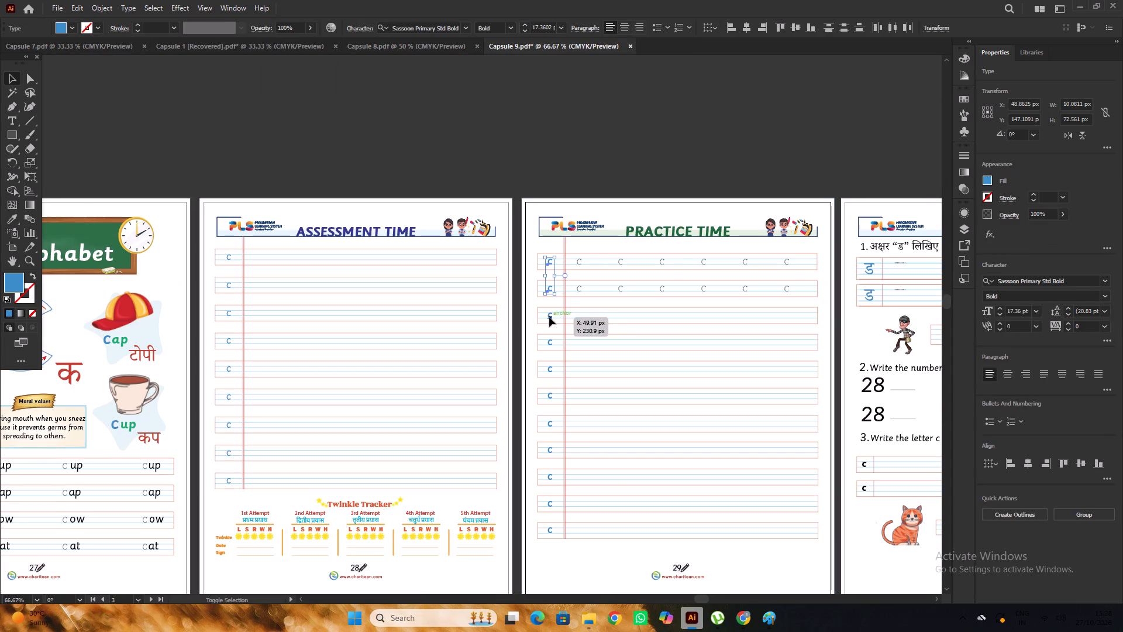
{"action": "left_click", "coordinate": [549, 317], "text": "shift"}
{"action": "scroll", "coordinate": [542, 296], "scroll_direction": "down", "scroll_amount": 6}
{"action": "scroll", "coordinate": [549, 267], "scroll_direction": "up", "scroll_amount": 1, "text": "alt"}
{"action": "left_click", "coordinate": [551, 258], "text": "shift"}
{"action": "left_click", "coordinate": [550, 294], "text": "shift"}
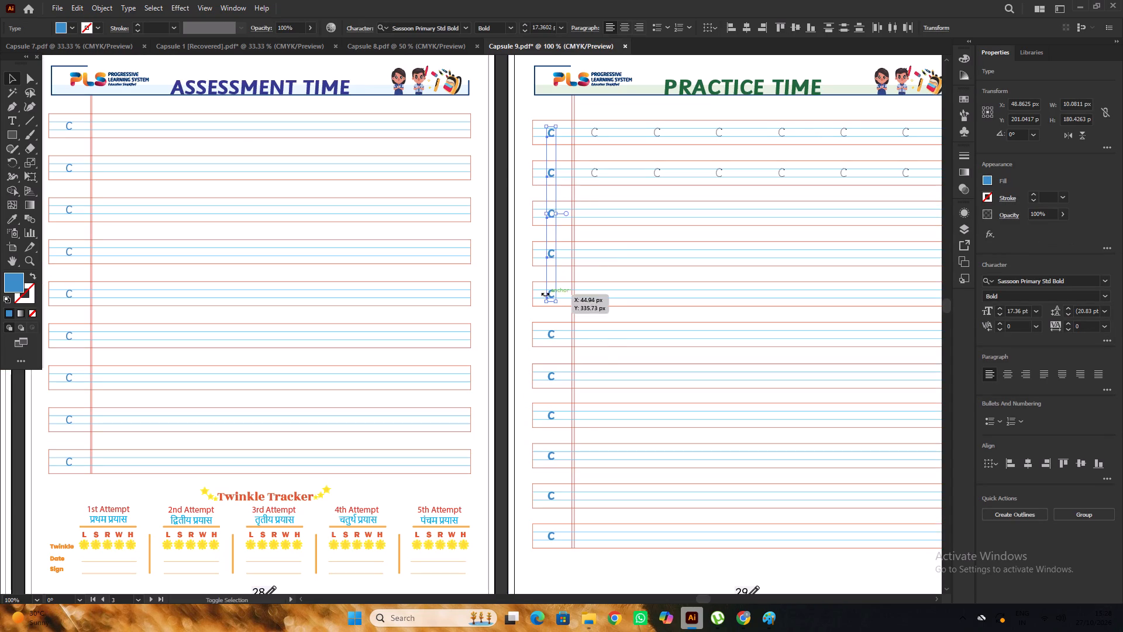
{"action": "left_click", "coordinate": [554, 335], "text": "shift"}
{"action": "key", "text": "Delete"}
Delete the bold blue c letters from the remaining five Practice Time rows on page 29.
{"action": "scroll", "coordinate": [553, 332], "scroll_direction": "down", "scroll_amount": 3}
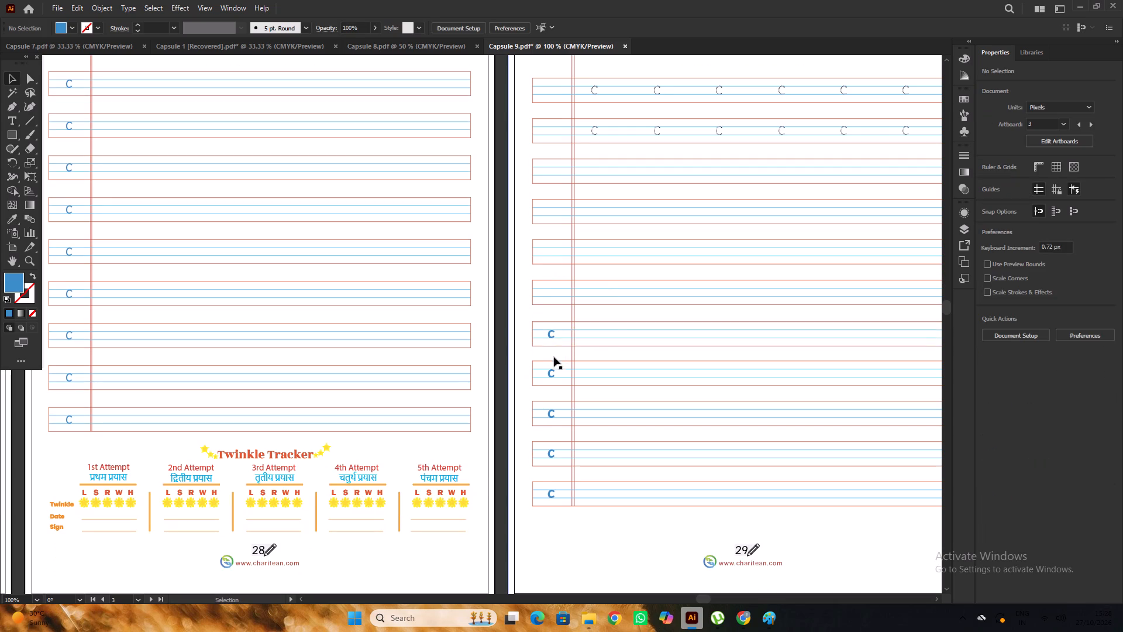
{"action": "left_click", "coordinate": [554, 335]}
{"action": "key", "text": "Delete"}
{"action": "left_click", "coordinate": [550, 372]}
{"action": "key", "text": "Delete"}
{"action": "scroll", "coordinate": [542, 333], "scroll_direction": "down", "scroll_amount": 6}
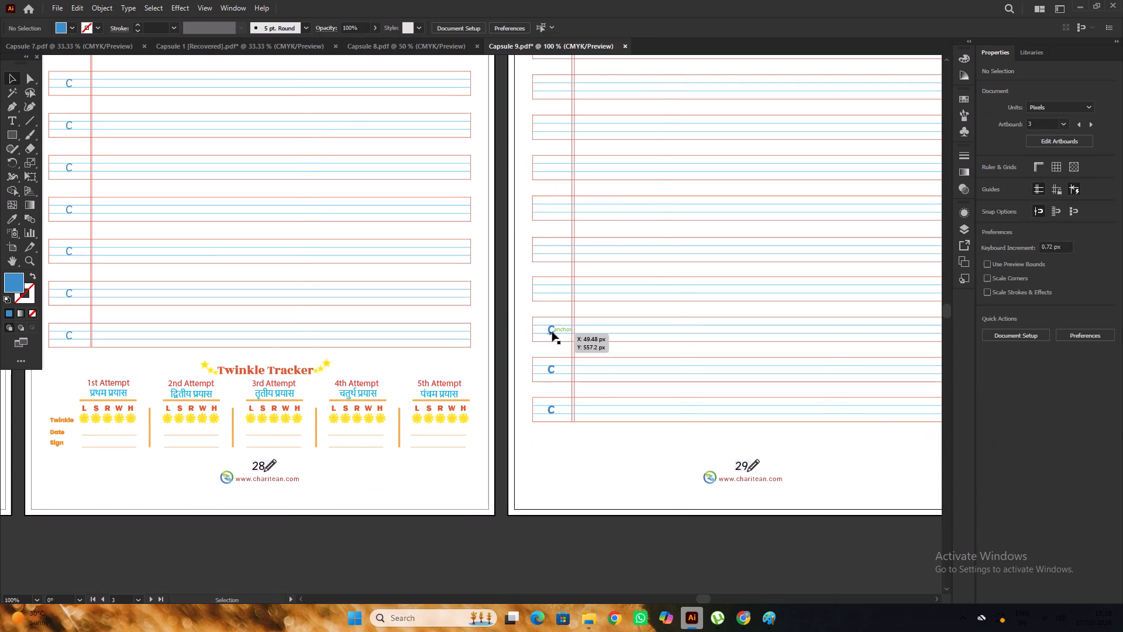
{"action": "left_click", "coordinate": [552, 332]}
{"action": "key", "text": "Delete"}
{"action": "left_click", "coordinate": [552, 369]}
{"action": "key", "text": "Delete"}
{"action": "left_click", "coordinate": [550, 404]}
{"action": "key", "text": "Delete"}
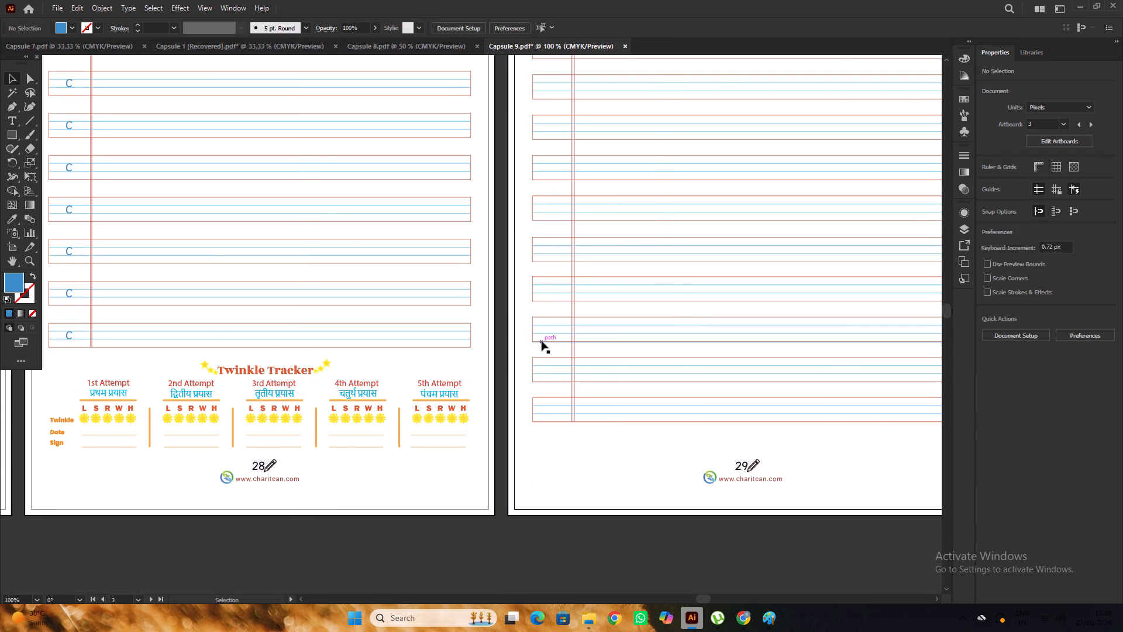
Copy the blue c from page 28's first Assessment Time row into the first Practice Time row on page 29.
{"action": "scroll", "coordinate": [542, 341], "scroll_direction": "down", "scroll_amount": 4, "text": "alt"}
{"action": "scroll", "coordinate": [540, 336], "scroll_direction": "up", "scroll_amount": 2}
{"action": "scroll", "coordinate": [519, 289], "scroll_direction": "up", "scroll_amount": 3, "text": "alt"}
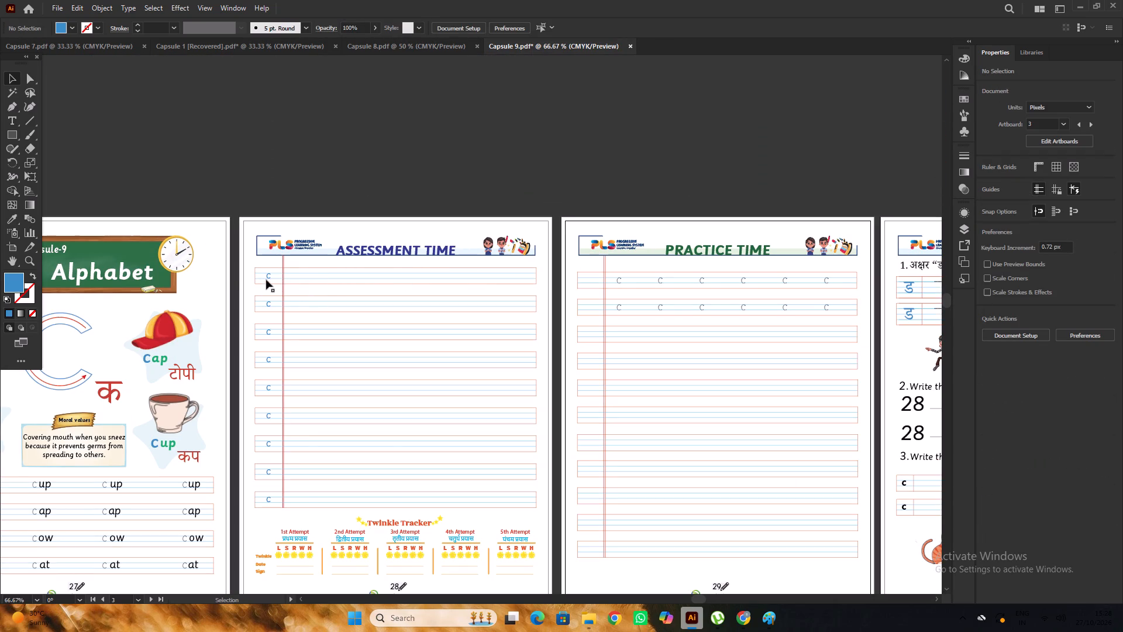
{"action": "left_click_drag", "start_coordinate": [268, 277], "coordinate": [588, 286]}
{"action": "scroll", "coordinate": [592, 285], "scroll_direction": "up", "scroll_amount": 1, "text": "alt"}
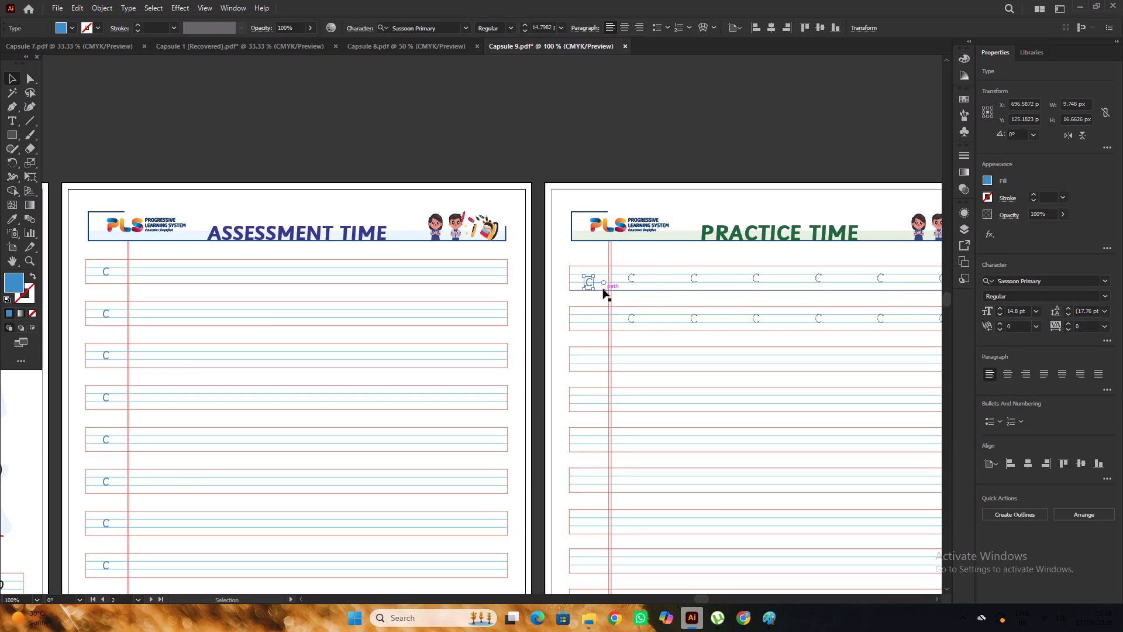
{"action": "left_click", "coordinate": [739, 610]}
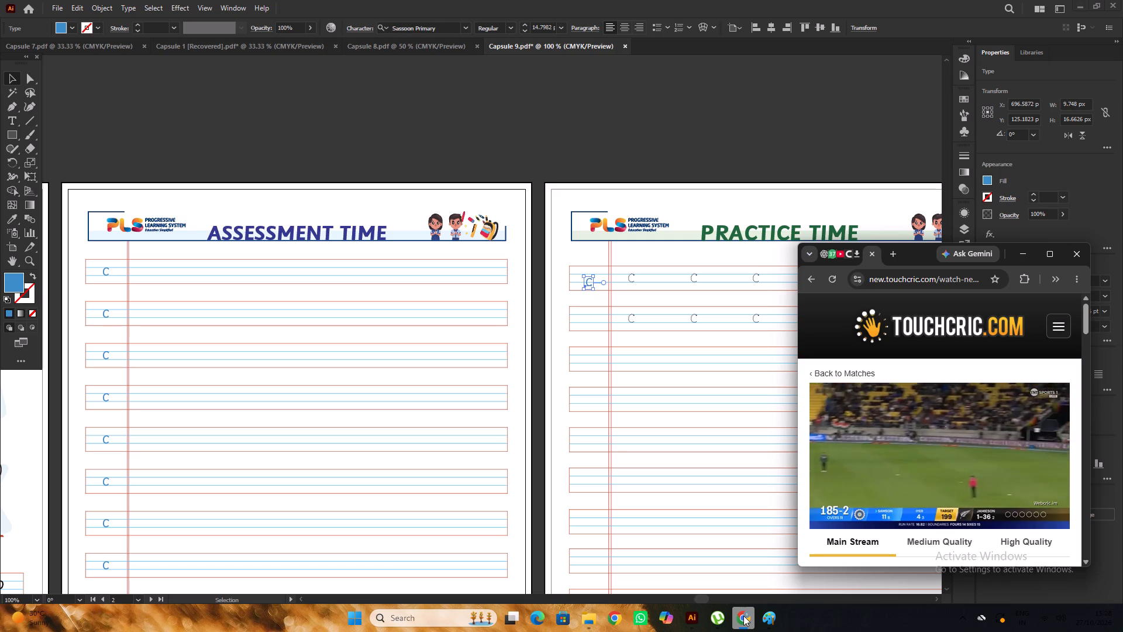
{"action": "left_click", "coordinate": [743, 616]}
Move the copied c up so it sits between the two blue guide lines of the first Practice Time row.
{"action": "scroll", "coordinate": [607, 295], "scroll_direction": "up", "scroll_amount": 3, "text": "alt"}
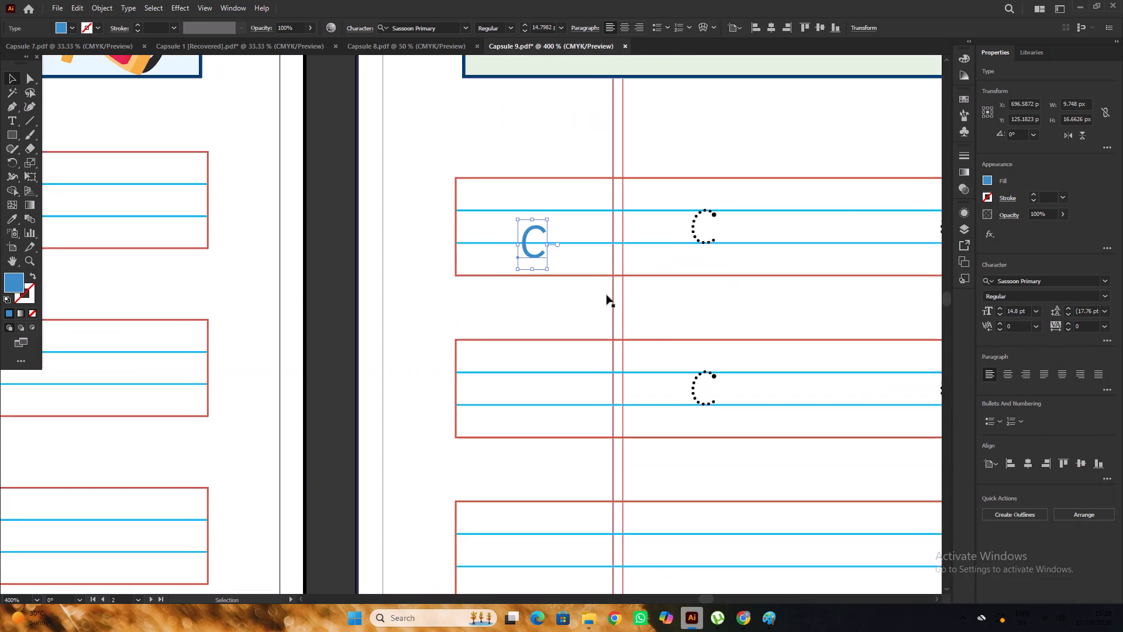
{"action": "scroll", "coordinate": [607, 295], "scroll_direction": "up", "scroll_amount": 5, "text": "alt"}
{"action": "left_click_drag", "start_coordinate": [537, 290], "coordinate": [536, 258]}
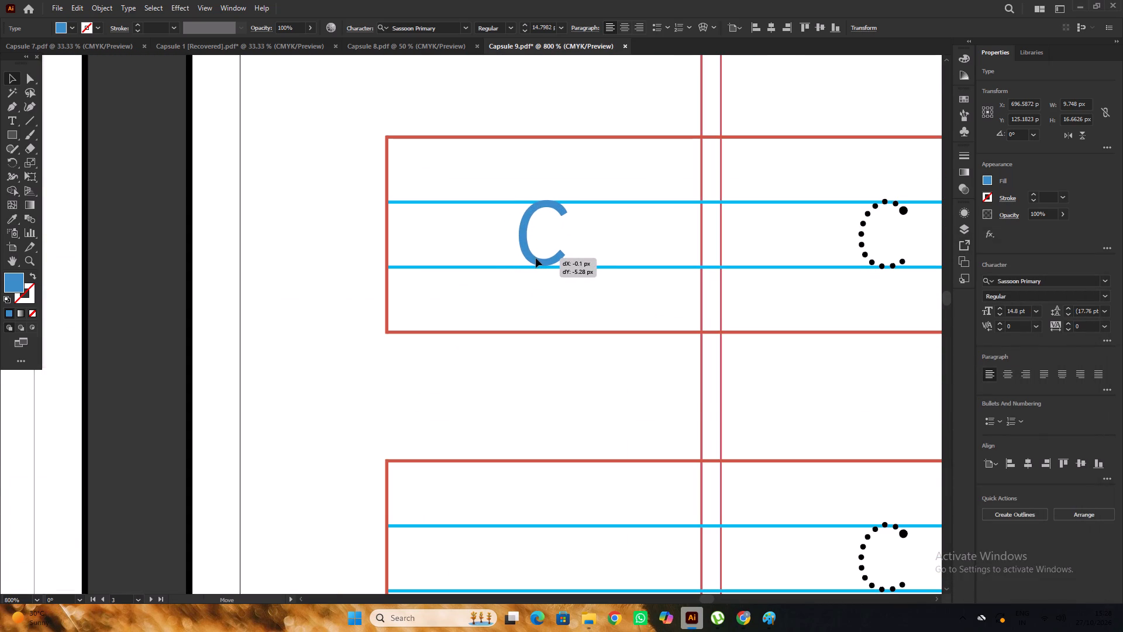
{"action": "left_click_drag", "start_coordinate": [536, 258], "coordinate": [529, 259]}
Copy the blue c straight down into the second and third Practice Time rows on page 29.
{"action": "scroll", "coordinate": [532, 258], "scroll_direction": "down", "scroll_amount": 1, "text": "alt"}
{"action": "left_click_drag", "start_coordinate": [532, 258], "coordinate": [502, 489]}
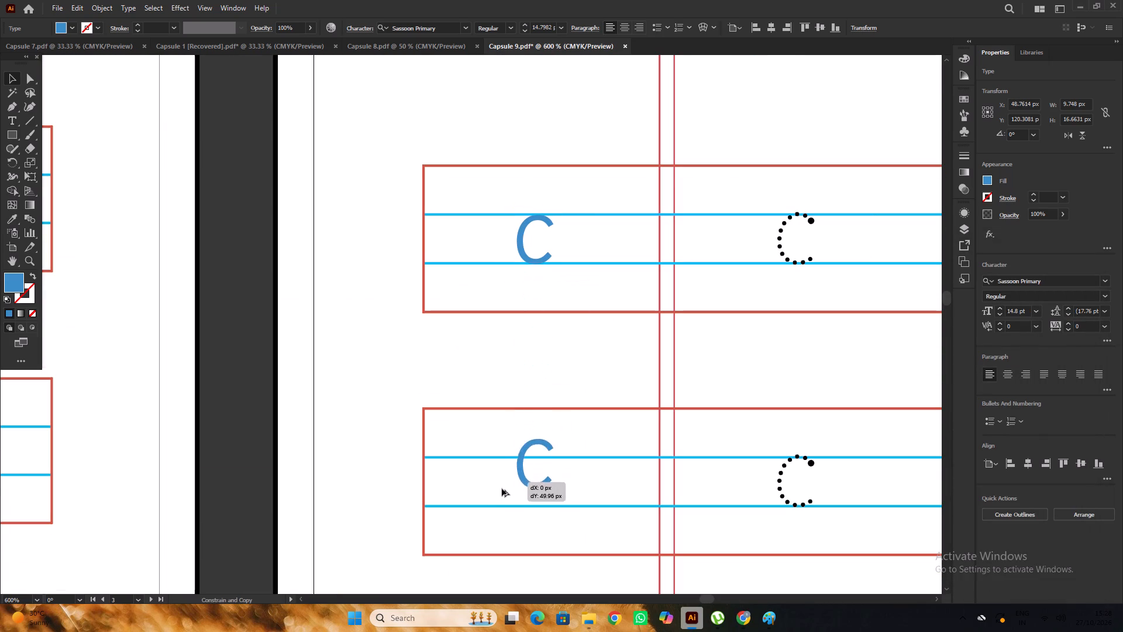
{"action": "left_click_drag", "start_coordinate": [502, 489], "coordinate": [500, 499]}
{"action": "scroll", "coordinate": [535, 380], "scroll_direction": "down", "scroll_amount": 10, "text": "alt"}
{"action": "scroll", "coordinate": [540, 362], "scroll_direction": "down", "scroll_amount": 5}
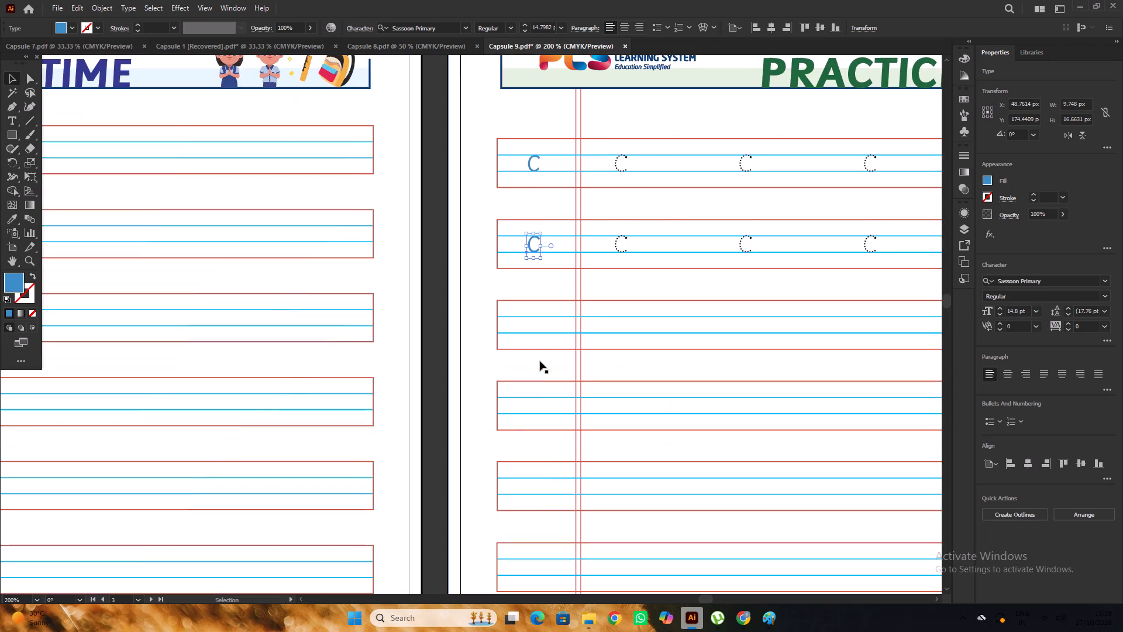
{"action": "scroll", "coordinate": [523, 297], "scroll_direction": "up", "scroll_amount": 1, "text": "alt"}
{"action": "left_click_drag", "start_coordinate": [542, 229], "coordinate": [540, 349], "text": "alt"}
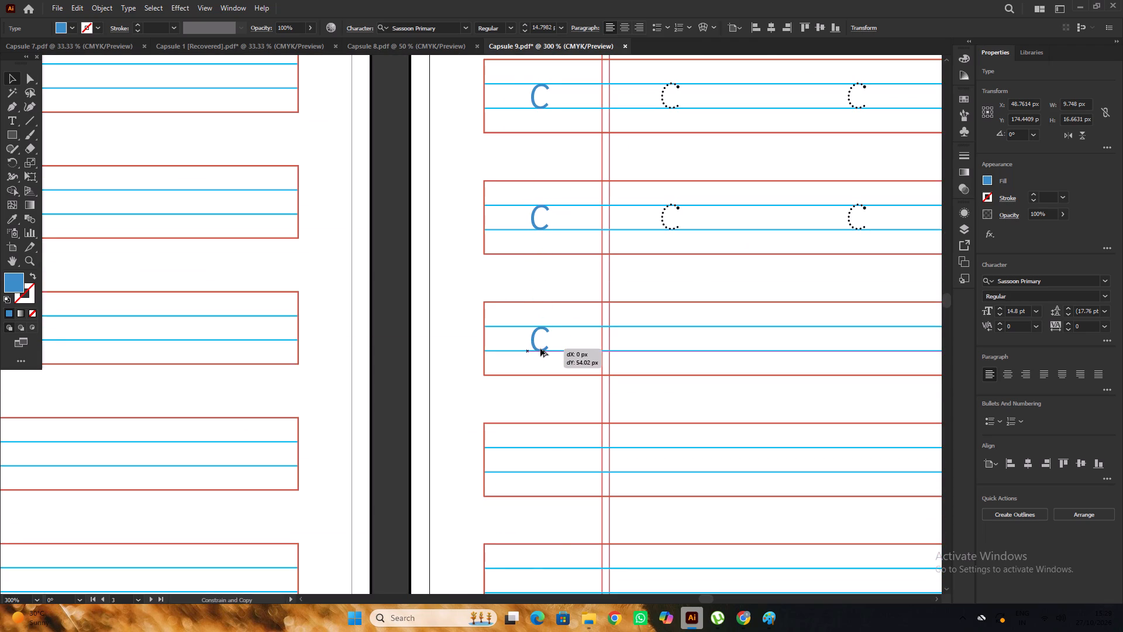
{"action": "left_click_drag", "start_coordinate": [540, 349], "coordinate": [540, 348], "text": "alt"}
Copy the blue c straight down into the fourth and fifth Practice Time rows on page 29.
{"action": "scroll", "coordinate": [542, 300], "scroll_direction": "down", "scroll_amount": 5}
{"action": "left_click_drag", "start_coordinate": [543, 280], "coordinate": [543, 397], "text": "alt"}
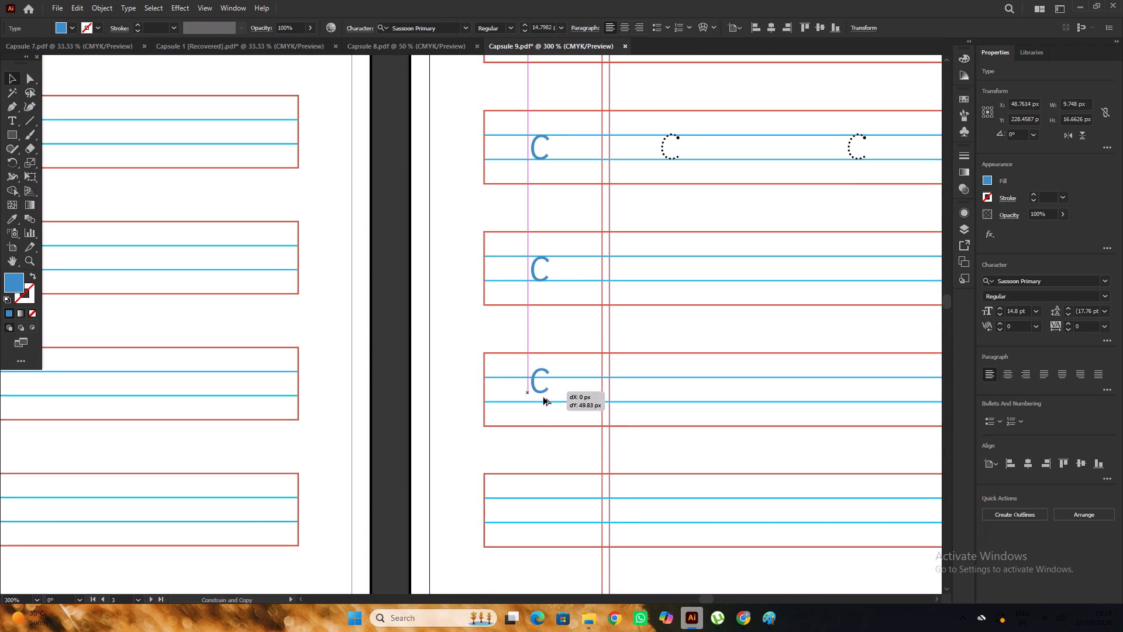
{"action": "left_click_drag", "start_coordinate": [543, 397], "coordinate": [543, 400], "text": "alt"}
{"action": "scroll", "coordinate": [557, 318], "scroll_direction": "down", "scroll_amount": 13}
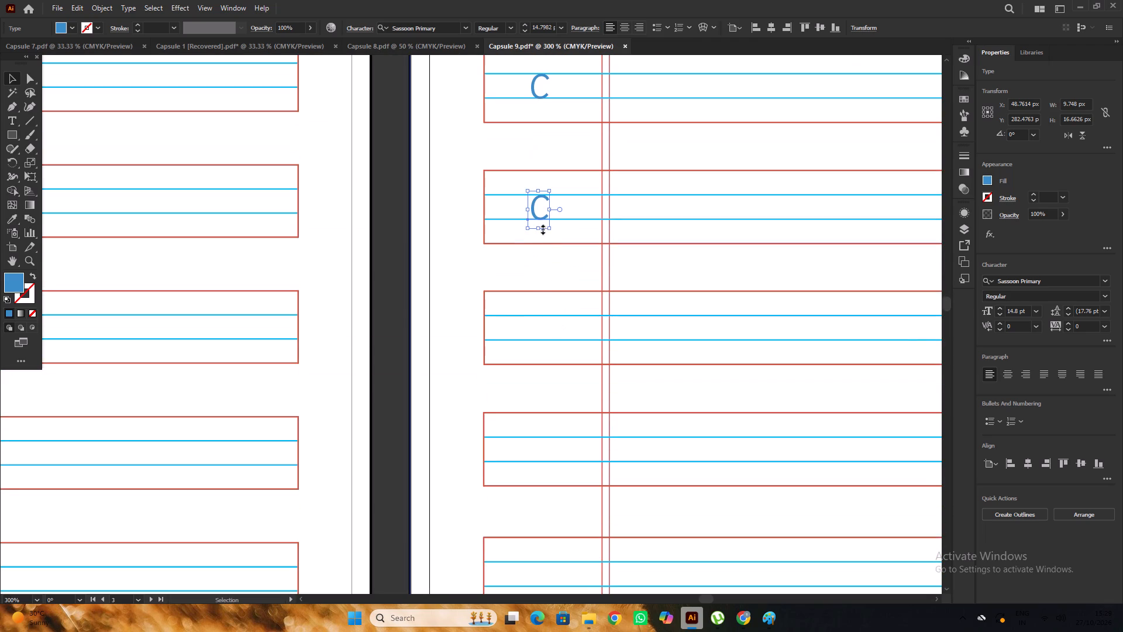
{"action": "left_click_drag", "start_coordinate": [545, 215], "coordinate": [531, 334], "text": "alt"}
{"action": "scroll", "coordinate": [534, 322], "scroll_direction": "down", "scroll_amount": 5}
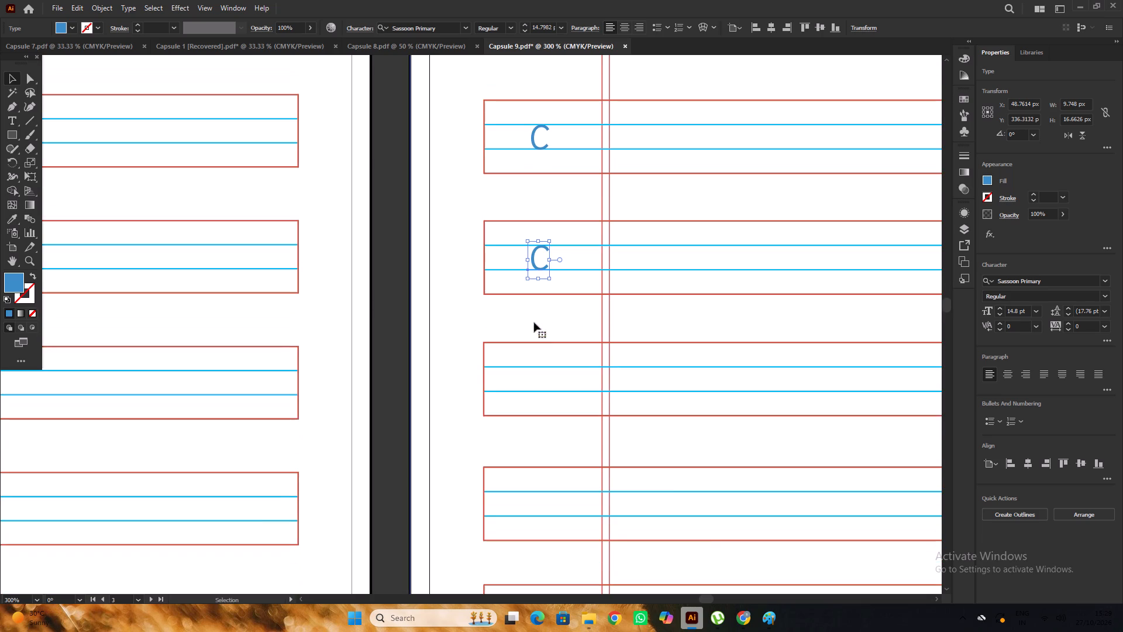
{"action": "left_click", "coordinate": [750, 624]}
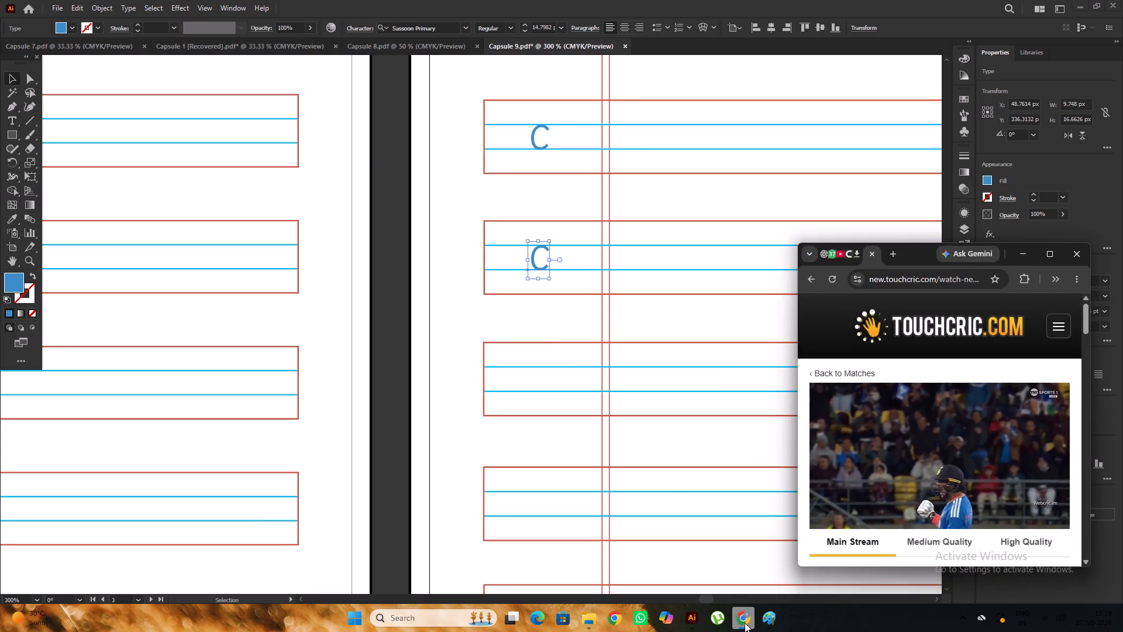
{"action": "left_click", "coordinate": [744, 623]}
Copy the blue c straight down into the sixth Practice Time row on page 29.
{"action": "scroll", "coordinate": [542, 269], "scroll_direction": "down", "scroll_amount": 5}
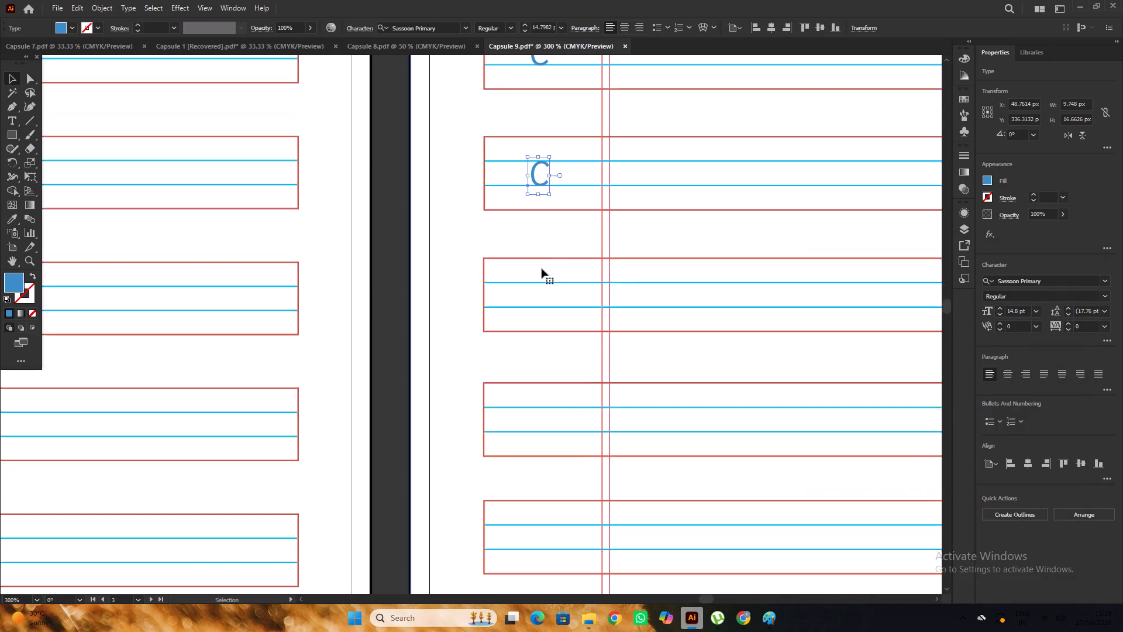
{"action": "scroll", "coordinate": [542, 269], "scroll_direction": "down", "scroll_amount": 5}
{"action": "scroll", "coordinate": [528, 132], "scroll_direction": "up", "scroll_amount": 2, "text": "alt"}
{"action": "left_click_drag", "start_coordinate": [543, 124], "coordinate": [532, 365], "text": "alt"}
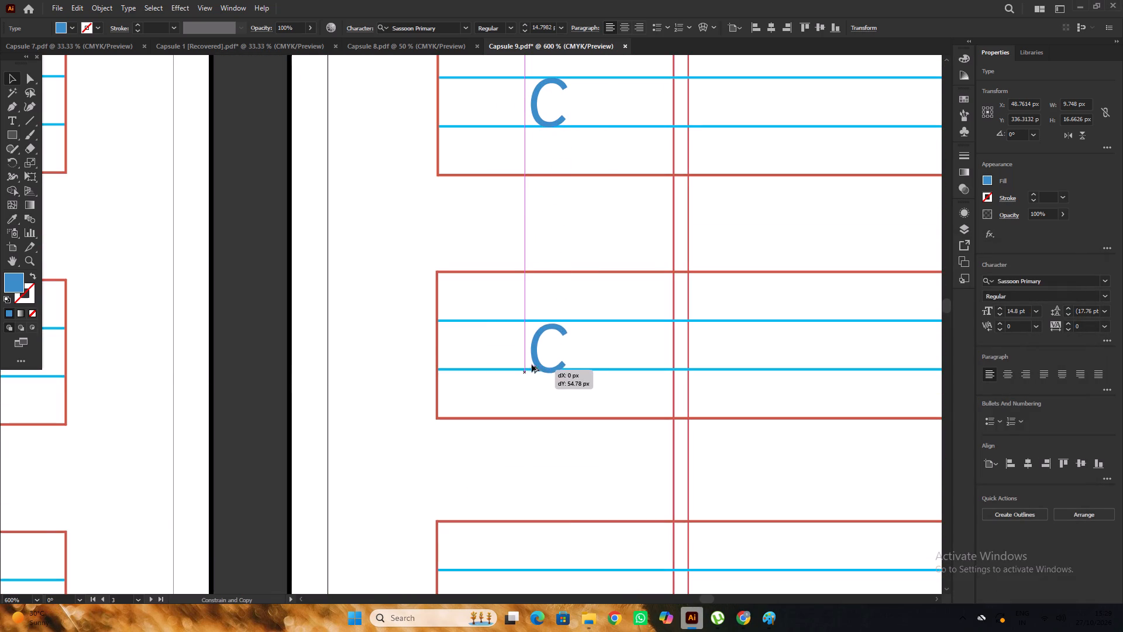
{"action": "left_click_drag", "start_coordinate": [532, 365], "coordinate": [532, 368], "text": "alt"}
Lock the page-sized border rectangle behind the Practice Time rows on page 29.
{"action": "scroll", "coordinate": [526, 297], "scroll_direction": "down", "scroll_amount": 15}
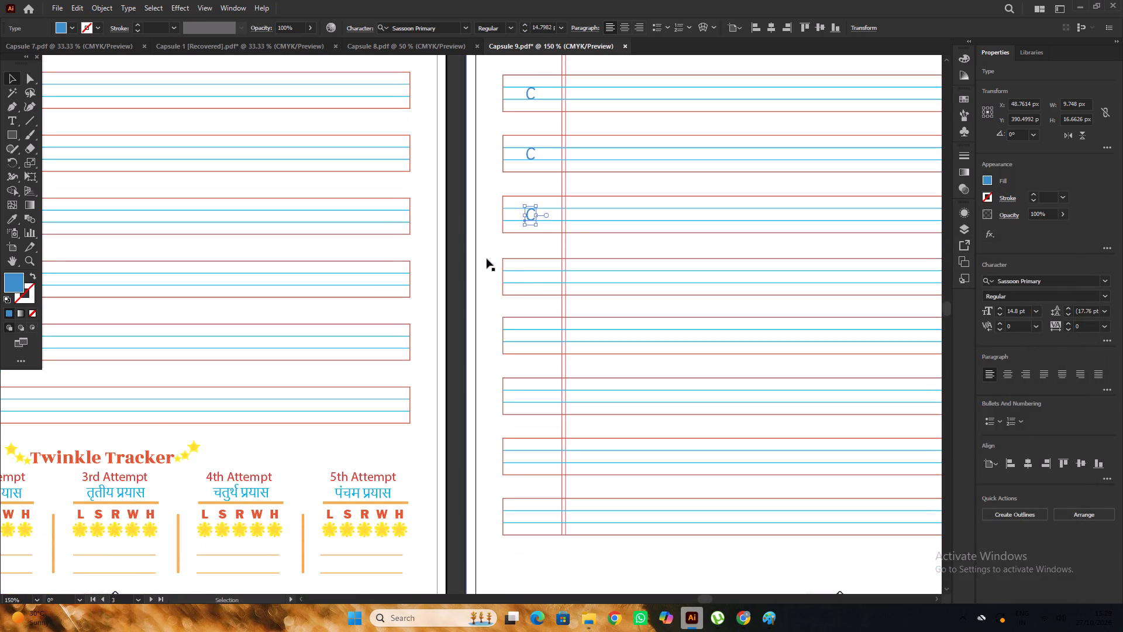
{"action": "left_click", "coordinate": [485, 255]}
{"action": "scroll", "coordinate": [485, 250], "scroll_direction": "down", "scroll_amount": 5}
{"action": "key", "text": "ctrl+2"}
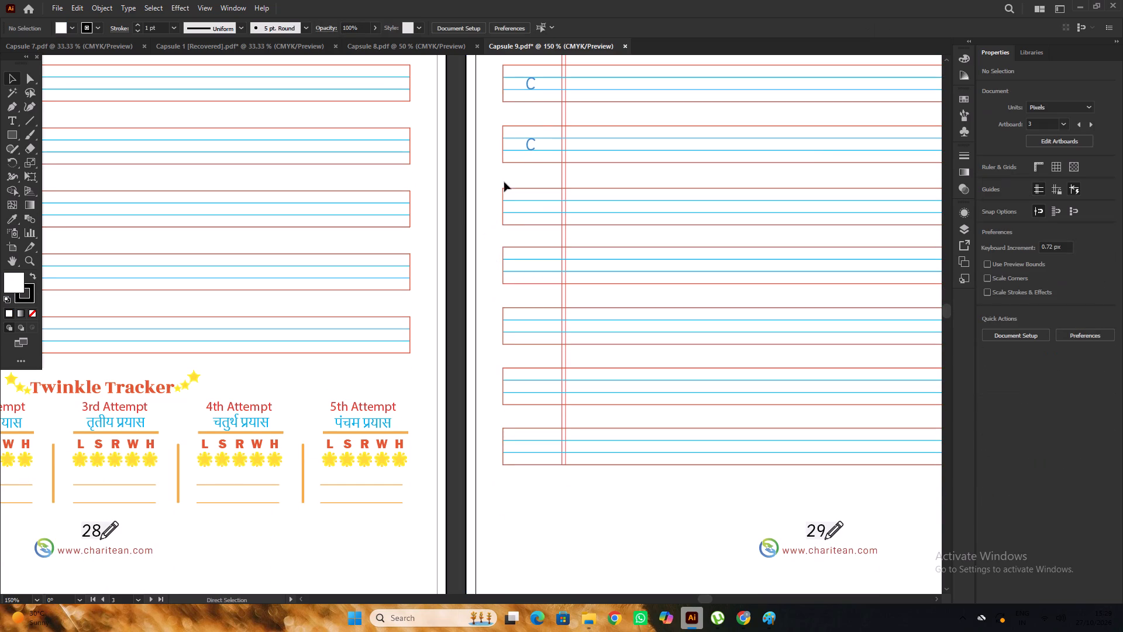
Copy the blue c straight down into the seventh and eighth Practice Time rows on page 29.
{"action": "scroll", "coordinate": [528, 154], "scroll_direction": "up", "scroll_amount": 2, "text": "alt"}
{"action": "left_click_drag", "start_coordinate": [532, 145], "coordinate": [521, 269], "text": "alt"}
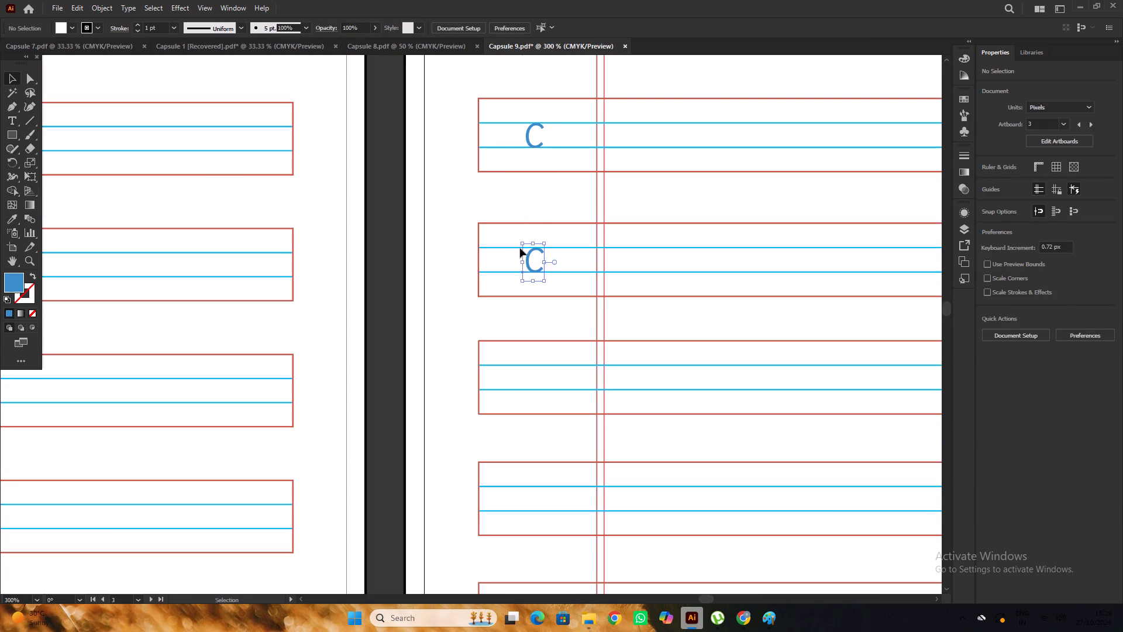
{"action": "scroll", "coordinate": [522, 226], "scroll_direction": "down", "scroll_amount": 6}
{"action": "left_click_drag", "start_coordinate": [536, 187], "coordinate": [525, 305], "text": "alt"}
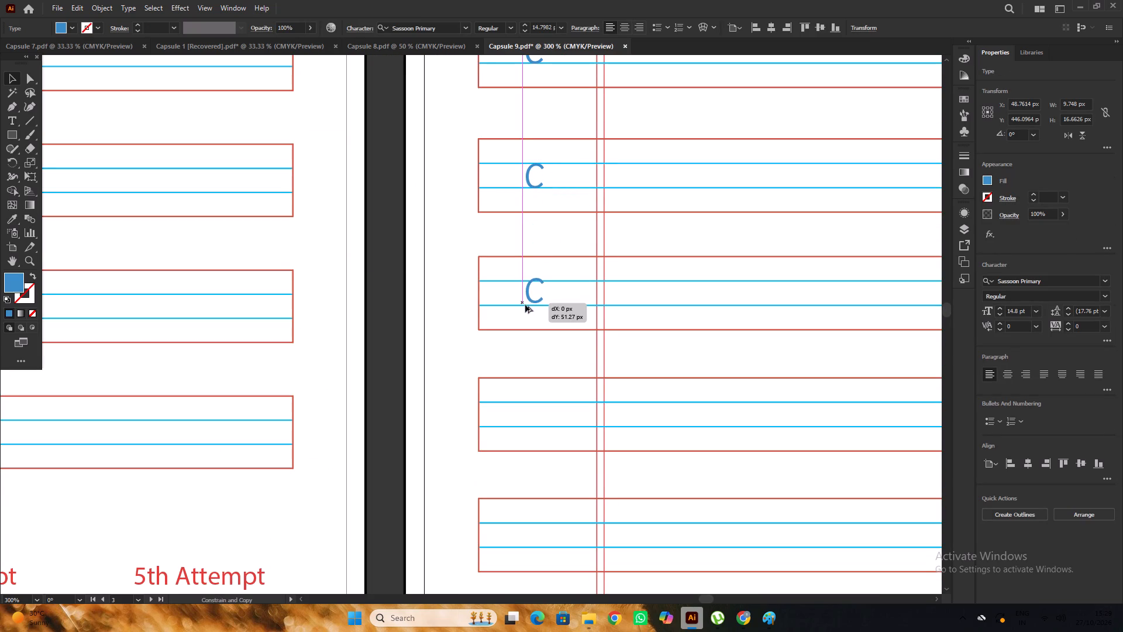
{"action": "left_click_drag", "start_coordinate": [525, 305], "coordinate": [525, 303], "text": "alt"}
Copy the blue c straight down into the ninth and tenth Practice Time rows on page 29.
{"action": "scroll", "coordinate": [519, 259], "scroll_direction": "down", "scroll_amount": 12}
{"action": "left_click_drag", "start_coordinate": [533, 135], "coordinate": [534, 252], "text": "alt"}
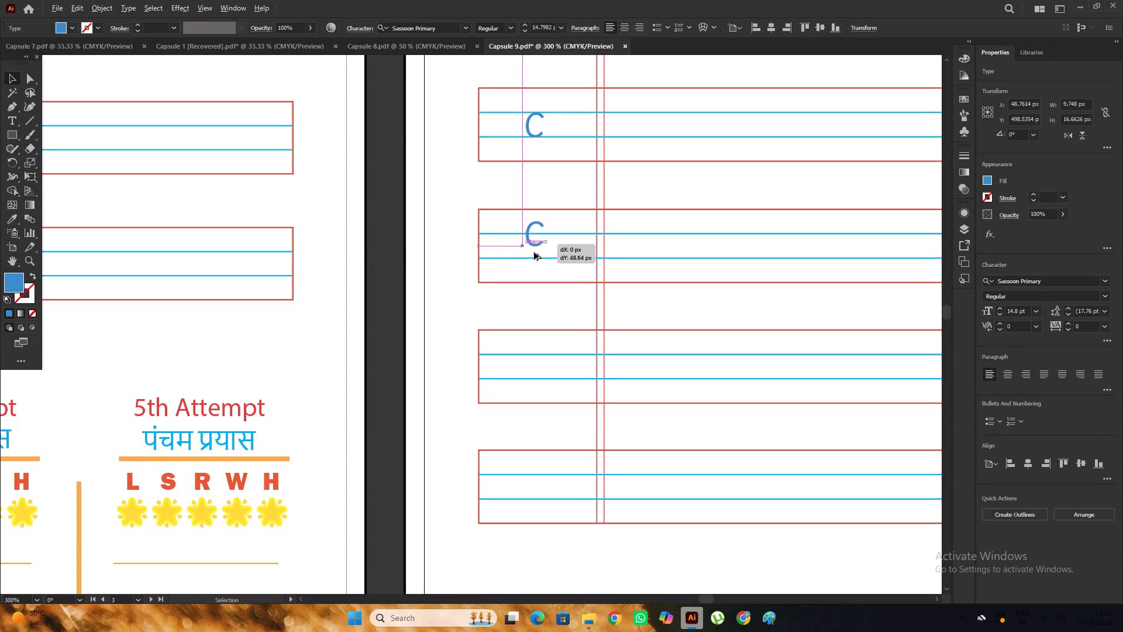
{"action": "left_click_drag", "start_coordinate": [534, 252], "coordinate": [533, 255], "text": "alt"}
{"action": "scroll", "coordinate": [533, 256], "scroll_direction": "up", "scroll_amount": 2, "text": "alt"}
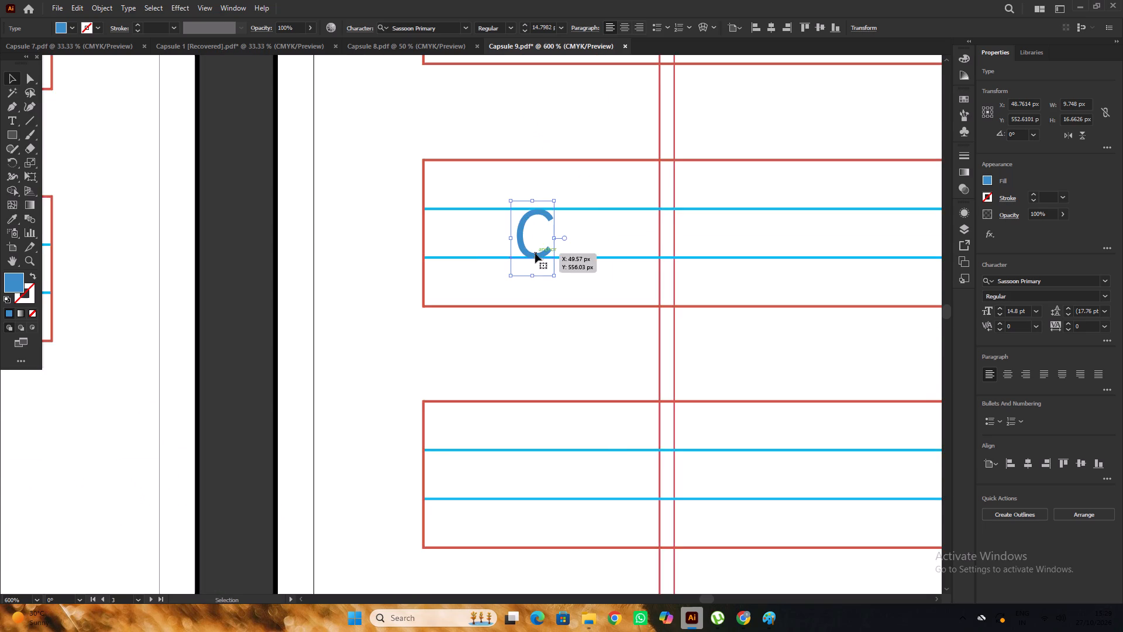
{"action": "scroll", "coordinate": [535, 253], "scroll_direction": "down", "scroll_amount": 8, "text": "alt"}
{"action": "scroll", "coordinate": [536, 198], "scroll_direction": "up", "scroll_amount": 3, "text": "alt"}
{"action": "left_click_drag", "start_coordinate": [543, 127], "coordinate": [537, 396], "text": "alt"}
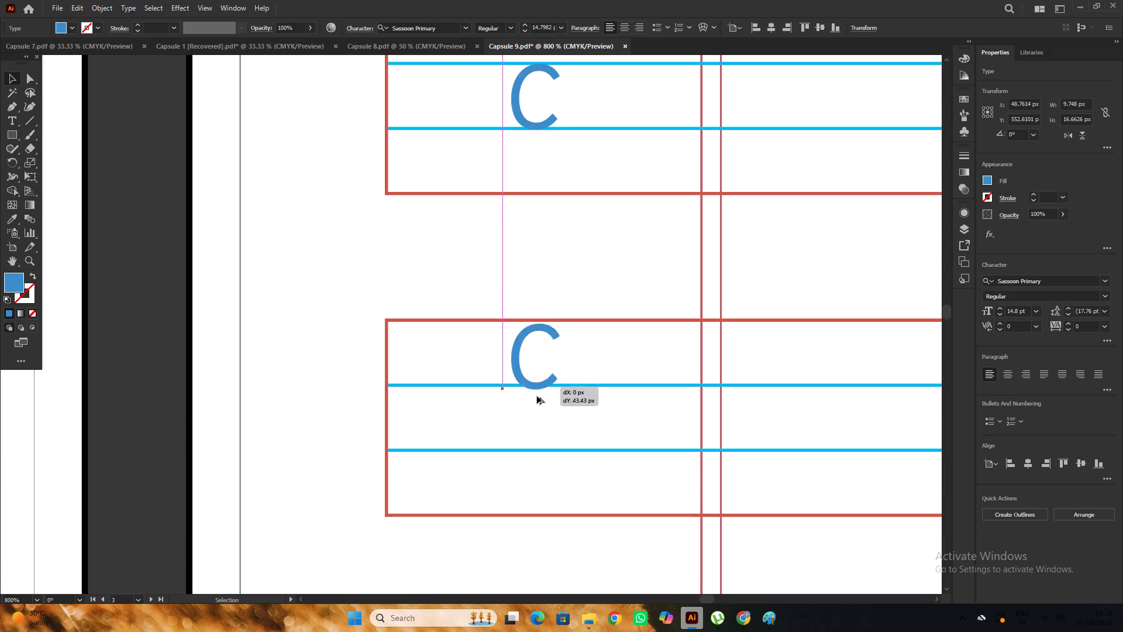
{"action": "left_click_drag", "start_coordinate": [537, 396], "coordinate": [532, 445], "text": "alt"}
Copy the blue c straight down into the eleventh Practice Time row on page 29.
{"action": "scroll", "coordinate": [540, 349], "scroll_direction": "down", "scroll_amount": 9, "text": "alt"}
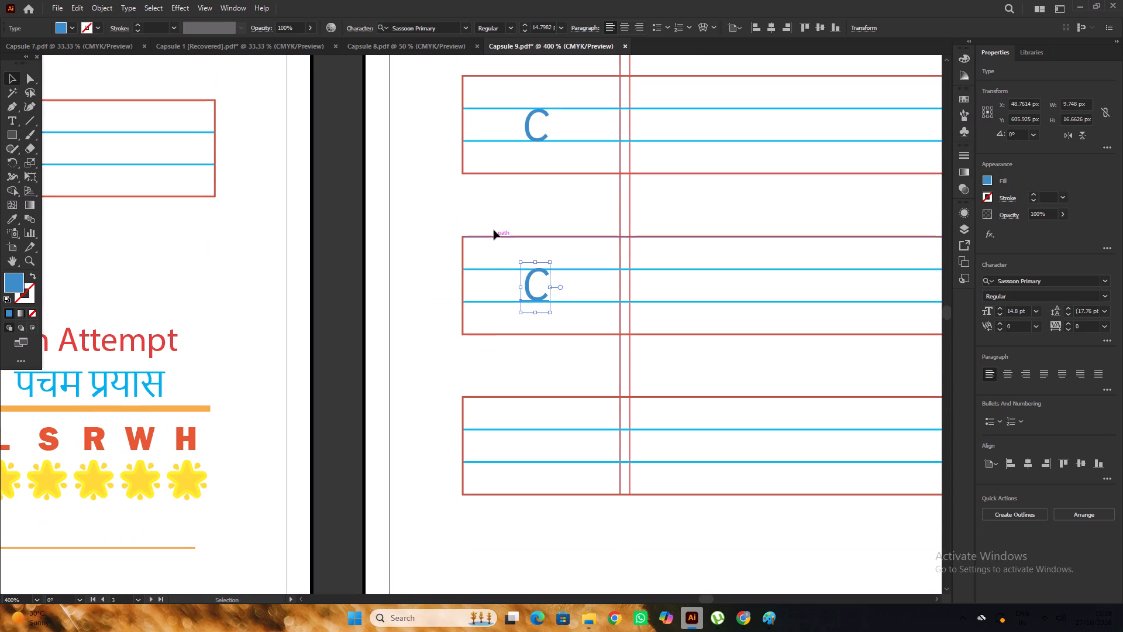
{"action": "scroll", "coordinate": [494, 228], "scroll_direction": "down", "scroll_amount": 5}
{"action": "scroll", "coordinate": [543, 226], "scroll_direction": "up", "scroll_amount": 1, "text": "alt"}
{"action": "left_click_drag", "start_coordinate": [543, 226], "coordinate": [515, 466], "text": "alt"}
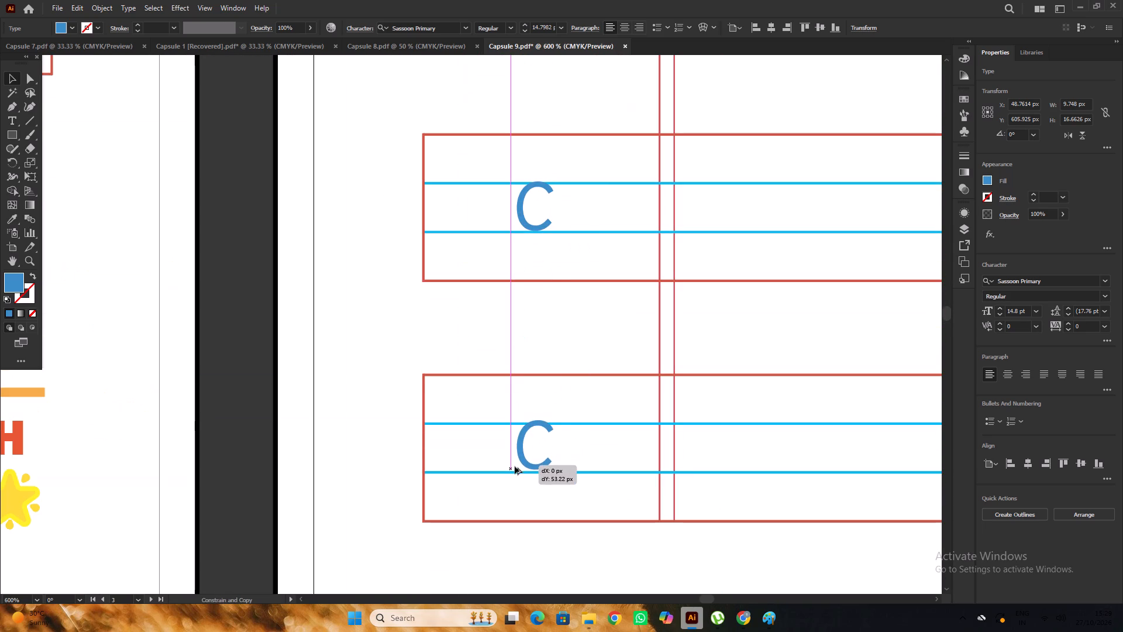
{"action": "left_click_drag", "start_coordinate": [515, 466], "coordinate": [515, 466], "text": "alt"}
{"action": "scroll", "coordinate": [518, 373], "scroll_direction": "down", "scroll_amount": 8, "text": "alt"}
{"action": "left_click", "coordinate": [621, 459]}
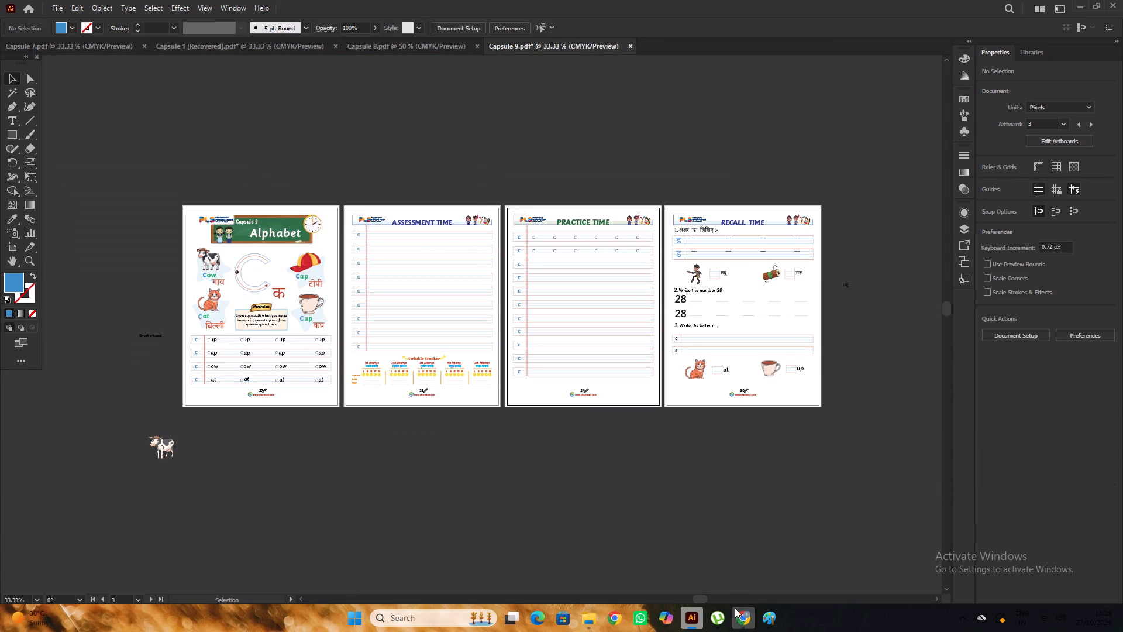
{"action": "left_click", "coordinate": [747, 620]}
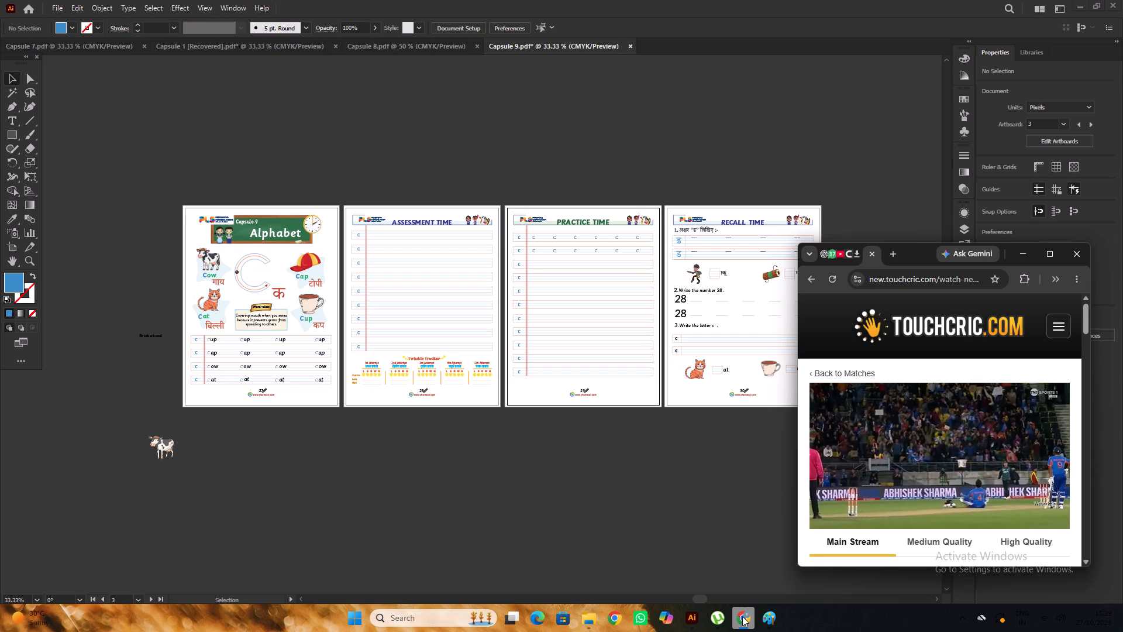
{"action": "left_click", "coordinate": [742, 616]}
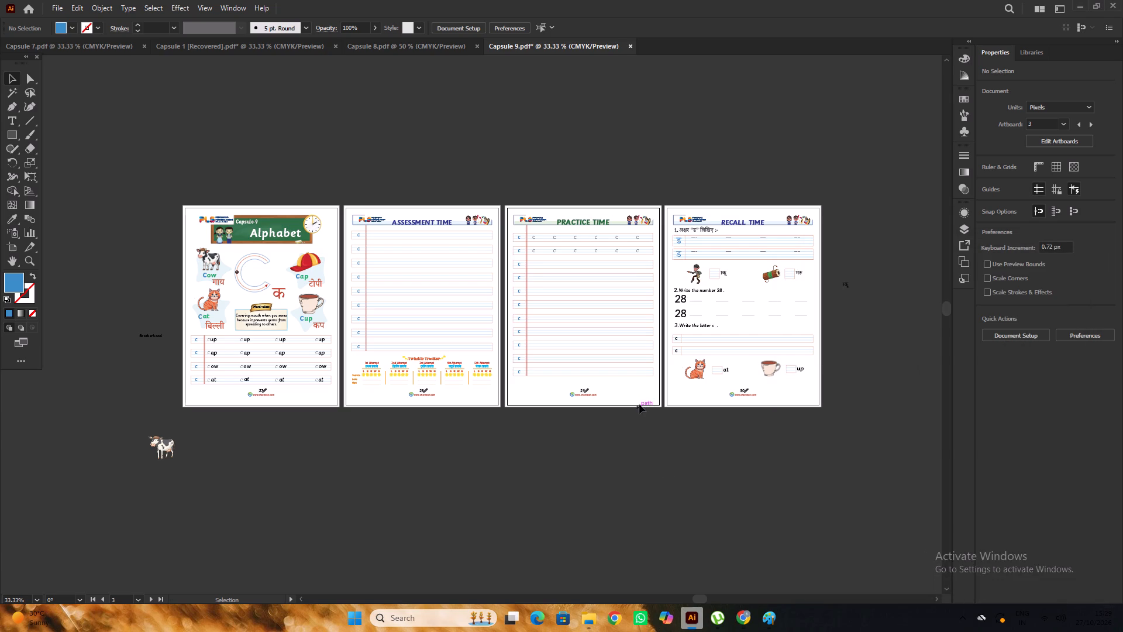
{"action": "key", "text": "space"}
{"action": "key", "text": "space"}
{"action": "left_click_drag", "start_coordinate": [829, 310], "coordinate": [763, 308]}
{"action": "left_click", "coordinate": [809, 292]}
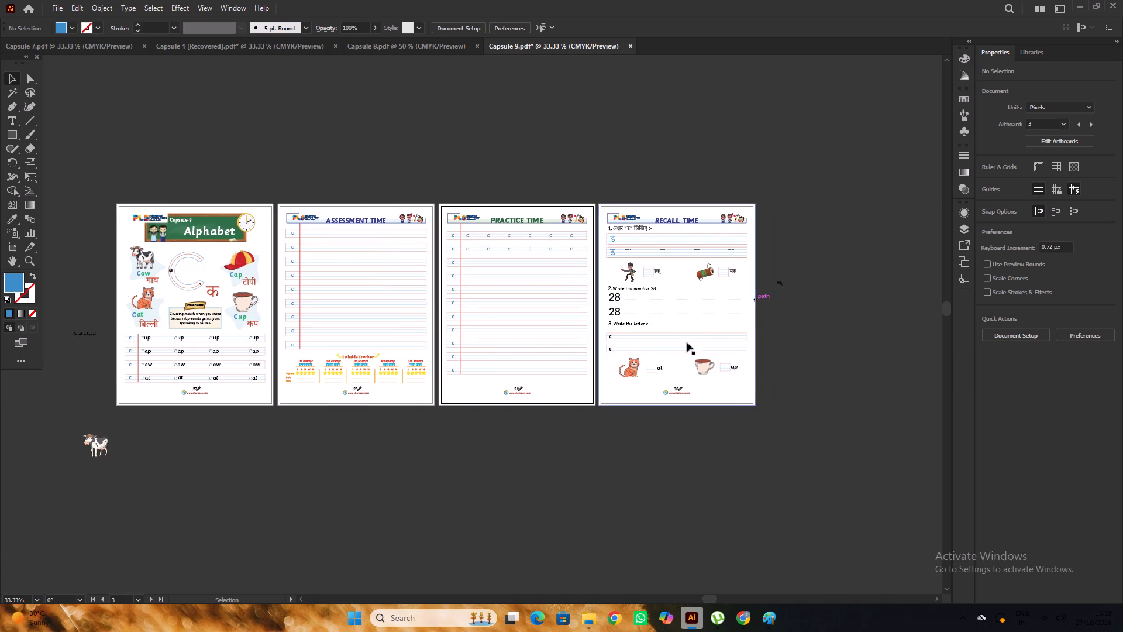
Delete the two bold black c letters from the "Write the letter c" rows on the Recall Time page 30.
{"action": "scroll", "coordinate": [632, 339], "scroll_direction": "up", "scroll_amount": 3, "text": "alt"}
{"action": "scroll", "coordinate": [572, 339], "scroll_direction": "up", "scroll_amount": 3, "text": "alt"}
{"action": "left_click", "coordinate": [568, 338]}
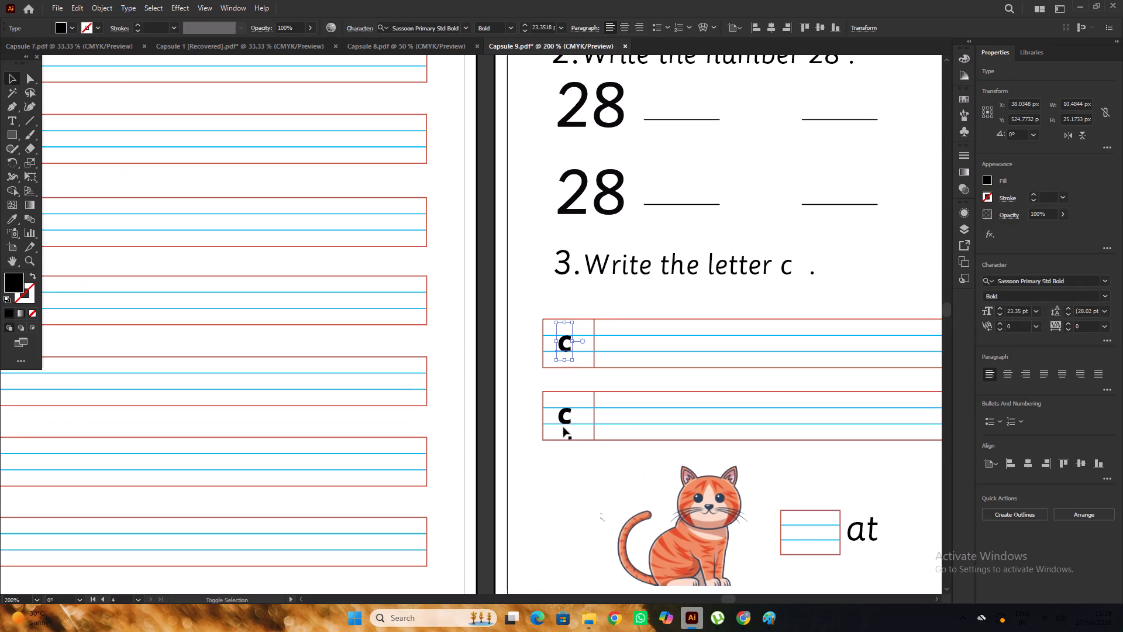
{"action": "left_click", "coordinate": [563, 418], "text": "shift"}
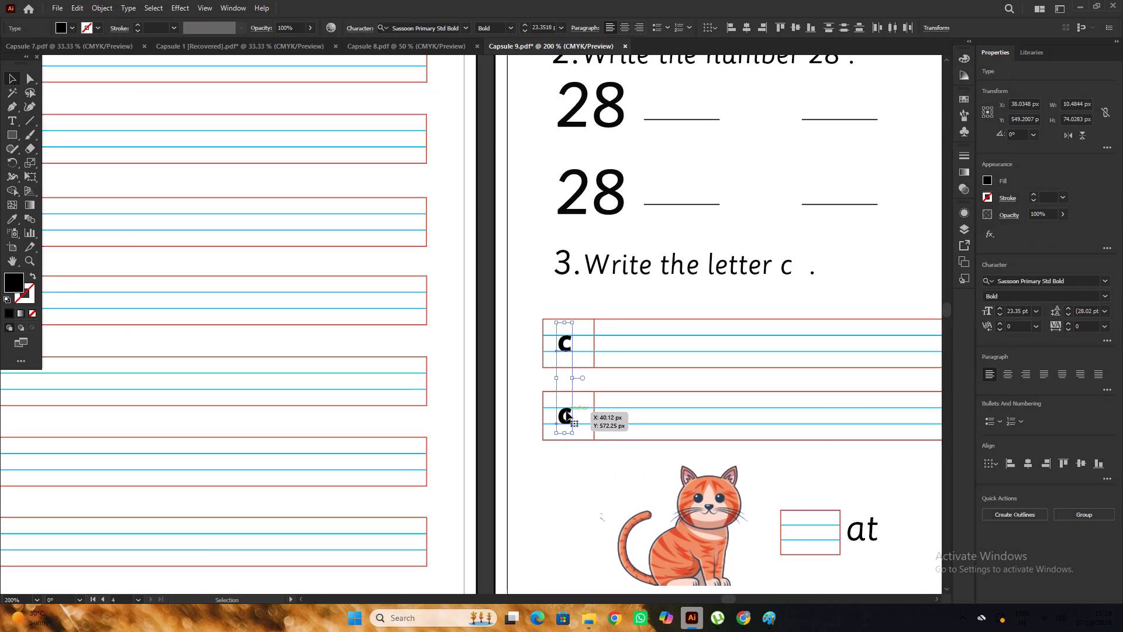
{"action": "key", "text": "Delete"}
Copy a blue c from the Practice Time page into both "Write the letter c" rows on page 30, resting it between the blue lines.
{"action": "scroll", "coordinate": [600, 307], "scroll_direction": "down", "scroll_amount": 3, "text": "alt"}
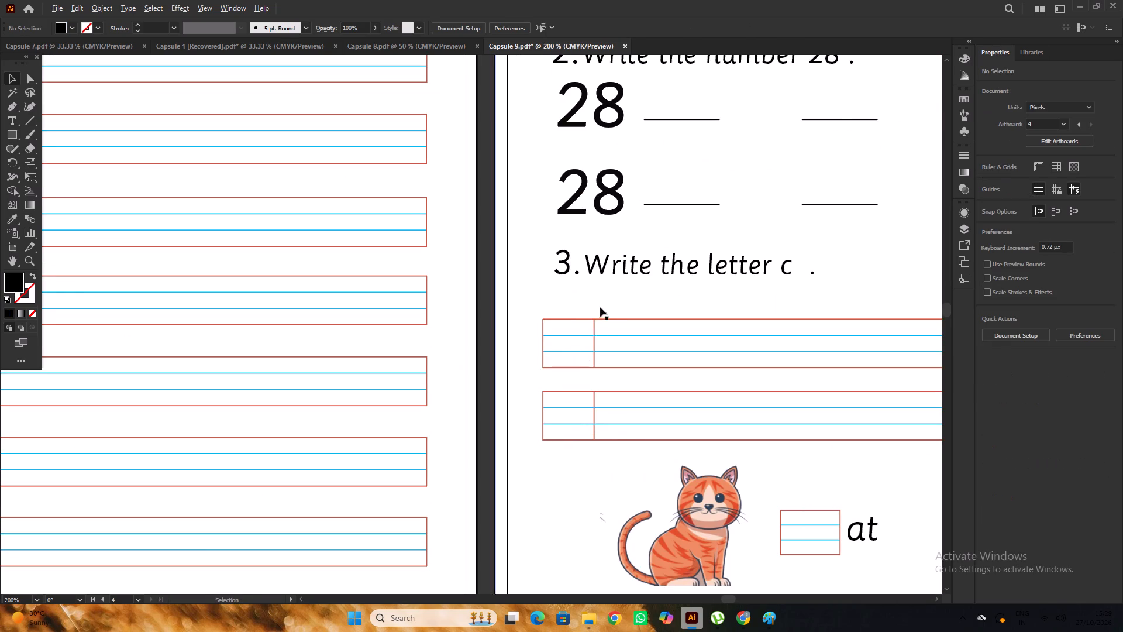
{"action": "left_click_drag", "start_coordinate": [272, 335], "coordinate": [288, 335], "text": "alt"}
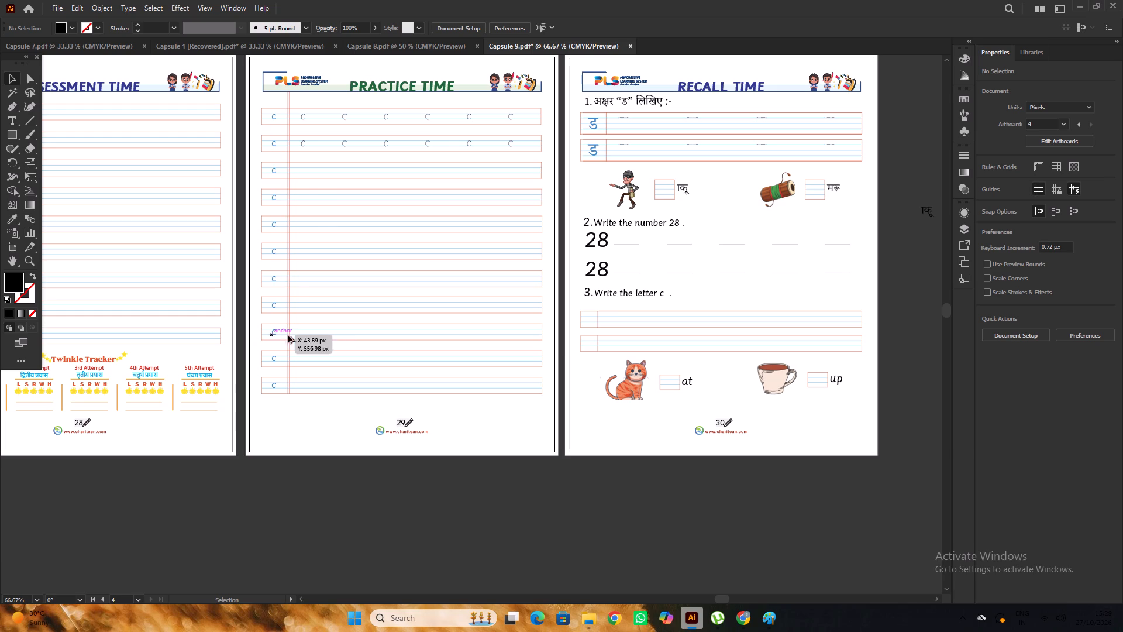
{"action": "left_click_drag", "start_coordinate": [288, 335], "coordinate": [586, 327], "text": "alt"}
{"action": "scroll", "coordinate": [586, 327], "scroll_direction": "up", "scroll_amount": 6, "text": "alt"}
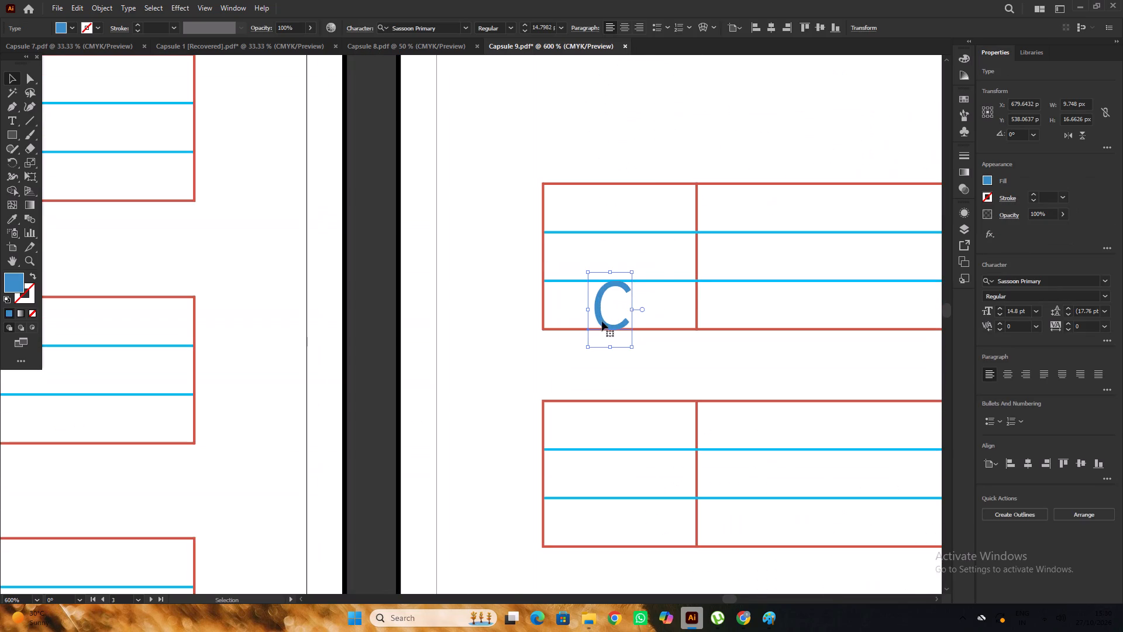
{"action": "left_click_drag", "start_coordinate": [602, 321], "coordinate": [600, 272]}
{"action": "left_click_drag", "start_coordinate": [607, 273], "coordinate": [607, 273], "text": "alt"}
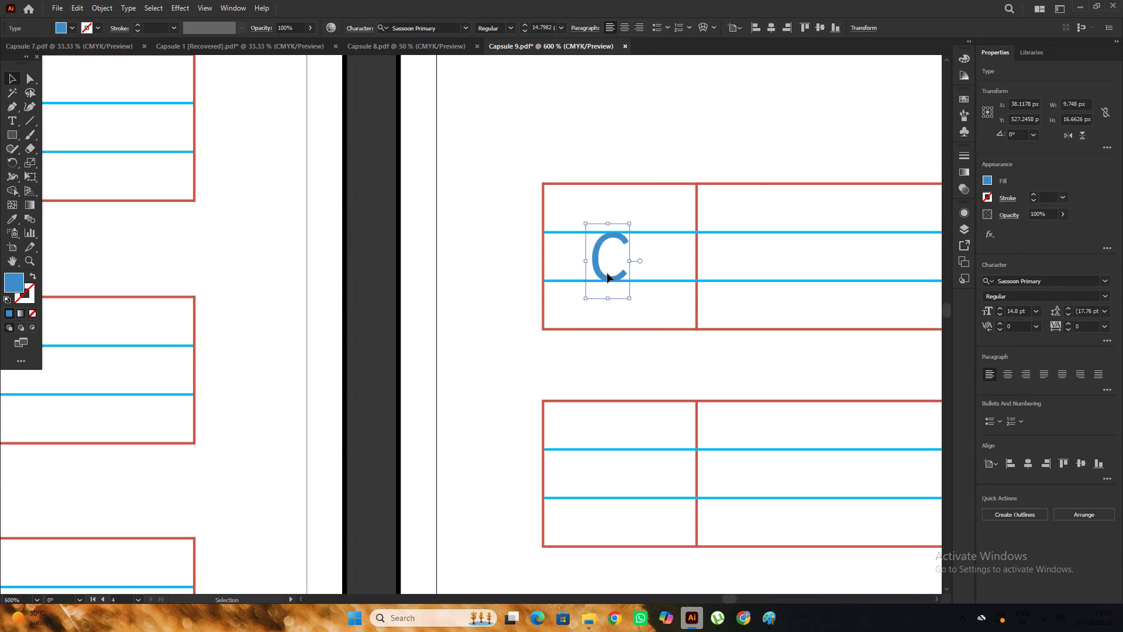
{"action": "left_click_drag", "start_coordinate": [607, 273], "coordinate": [608, 488], "text": "alt"}
{"action": "scroll", "coordinate": [580, 433], "scroll_direction": "down", "scroll_amount": 3, "text": "alt"}
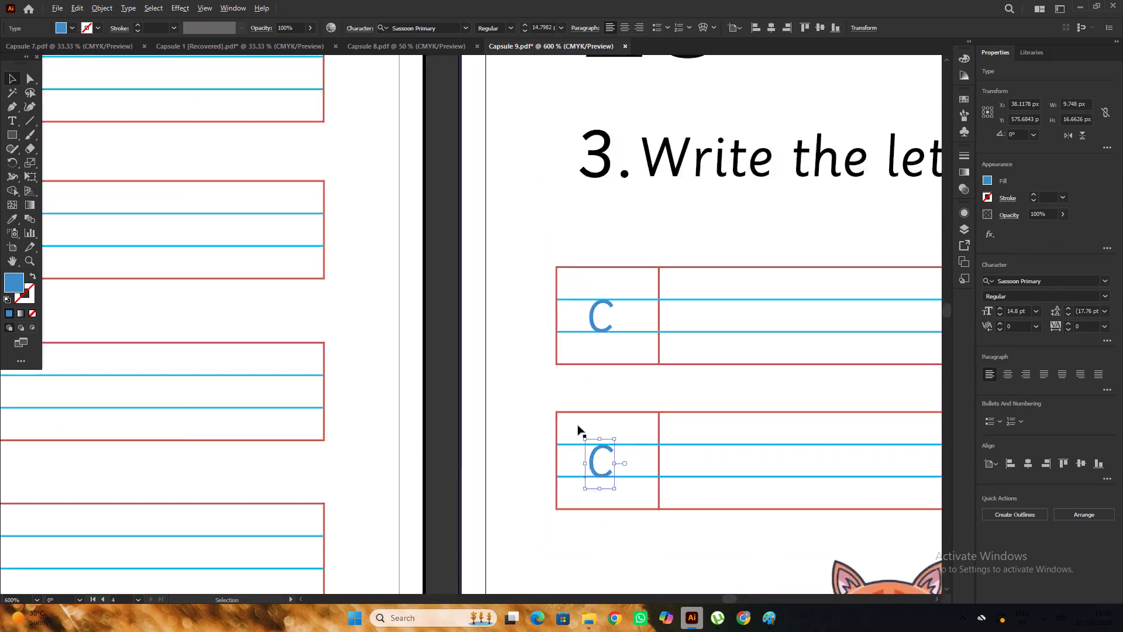
{"action": "left_click", "coordinate": [589, 370], "text": "shift"}
{"action": "scroll", "coordinate": [589, 370], "scroll_direction": "down", "scroll_amount": 3, "text": "alt"}
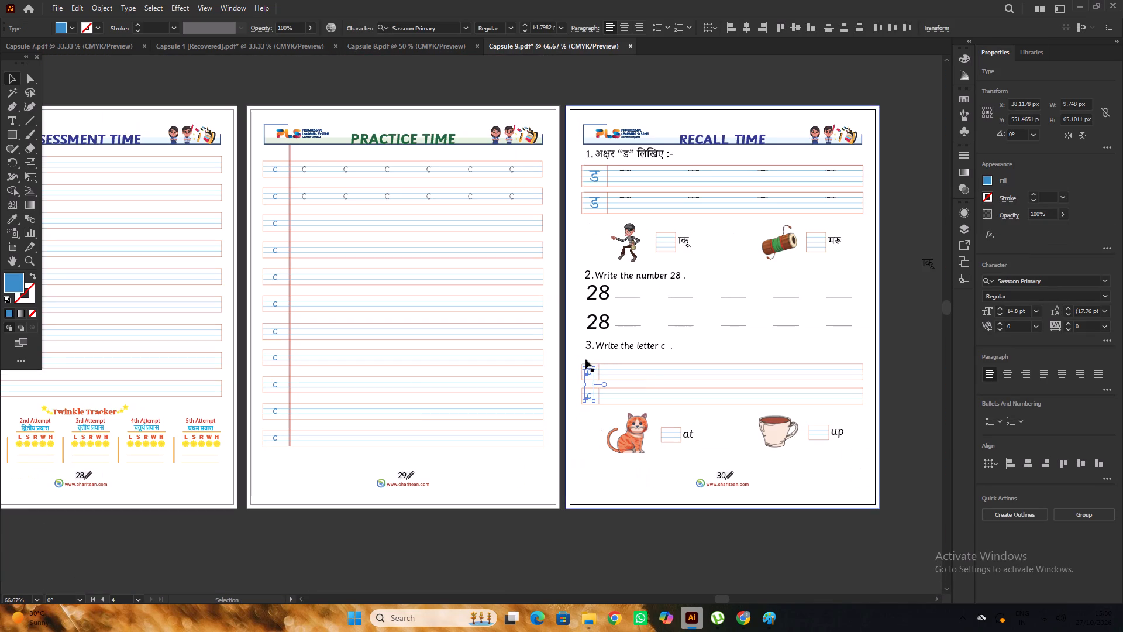
{"action": "scroll", "coordinate": [590, 367], "scroll_direction": "down", "scroll_amount": 6}
{"action": "left_click", "coordinate": [678, 466]}
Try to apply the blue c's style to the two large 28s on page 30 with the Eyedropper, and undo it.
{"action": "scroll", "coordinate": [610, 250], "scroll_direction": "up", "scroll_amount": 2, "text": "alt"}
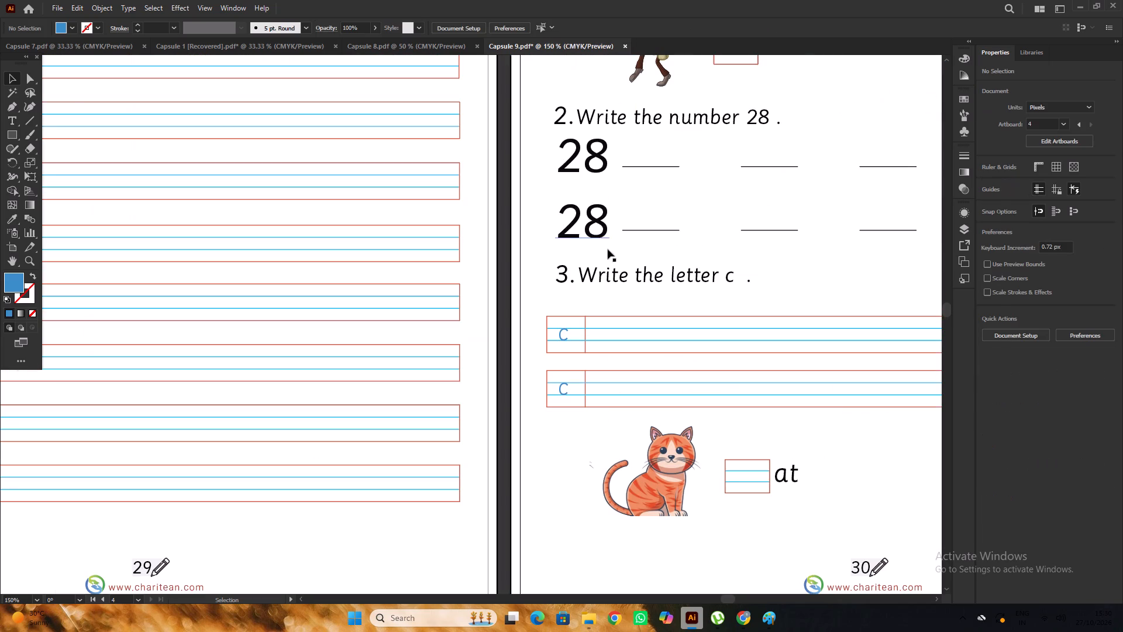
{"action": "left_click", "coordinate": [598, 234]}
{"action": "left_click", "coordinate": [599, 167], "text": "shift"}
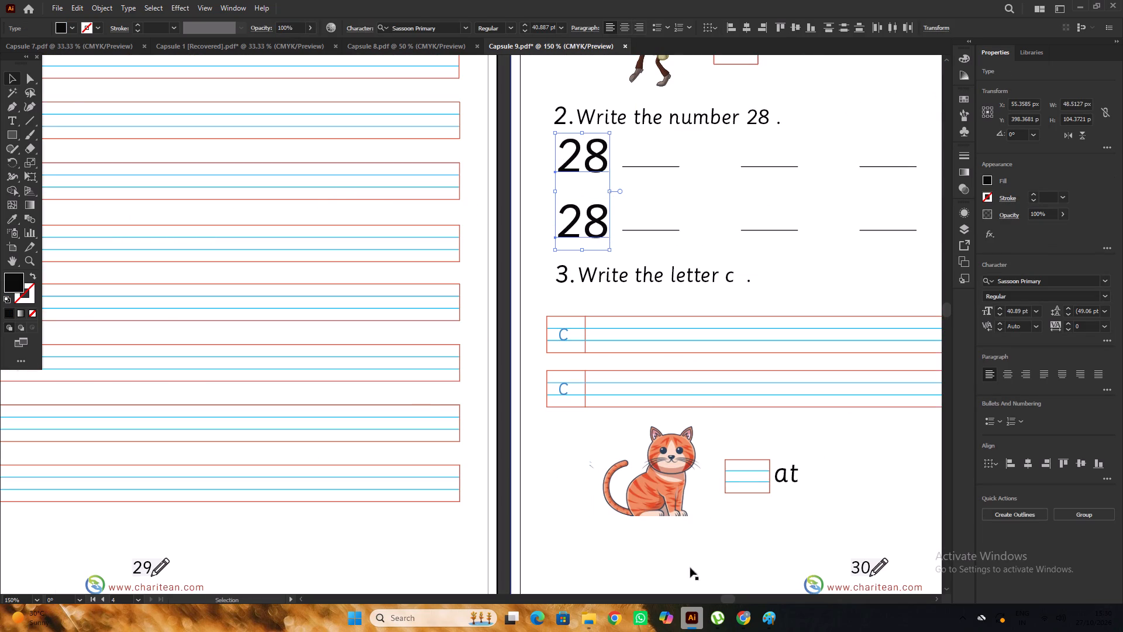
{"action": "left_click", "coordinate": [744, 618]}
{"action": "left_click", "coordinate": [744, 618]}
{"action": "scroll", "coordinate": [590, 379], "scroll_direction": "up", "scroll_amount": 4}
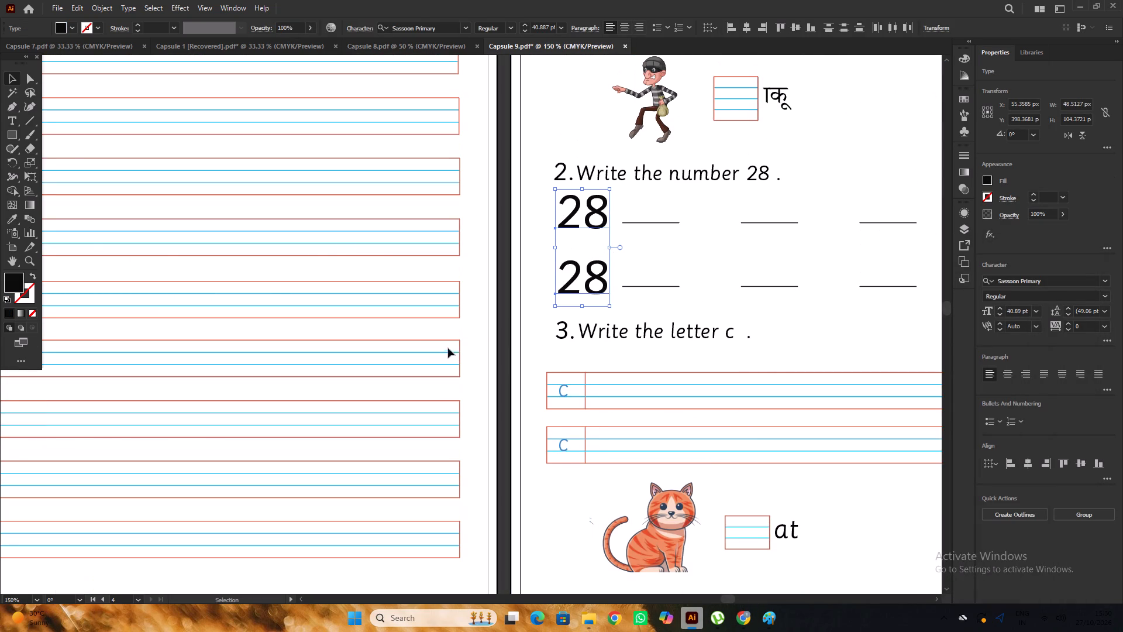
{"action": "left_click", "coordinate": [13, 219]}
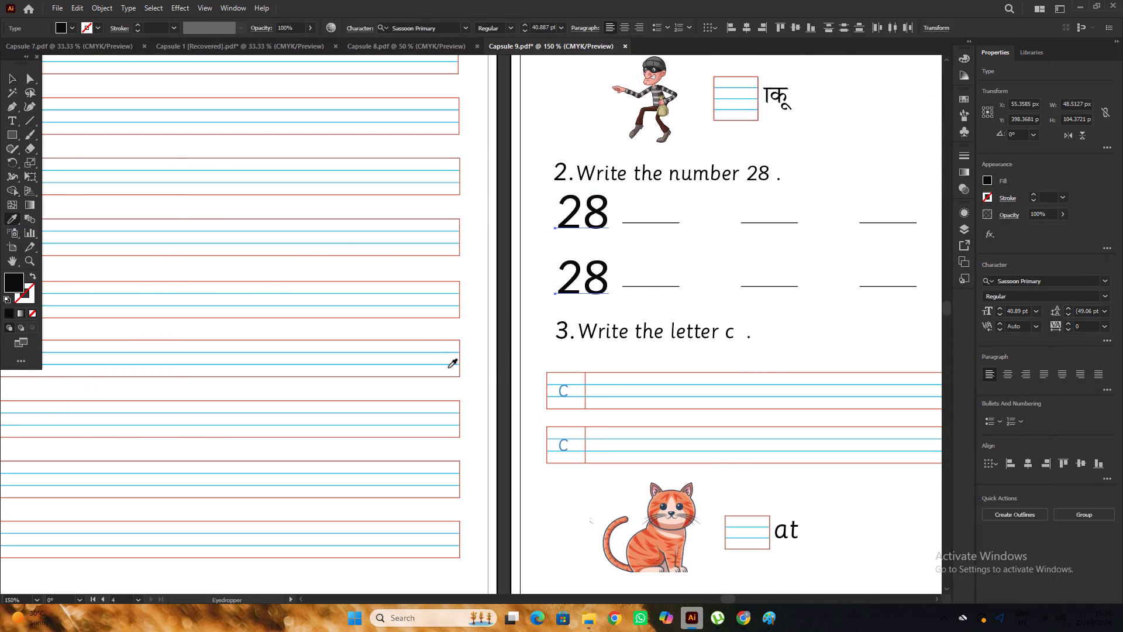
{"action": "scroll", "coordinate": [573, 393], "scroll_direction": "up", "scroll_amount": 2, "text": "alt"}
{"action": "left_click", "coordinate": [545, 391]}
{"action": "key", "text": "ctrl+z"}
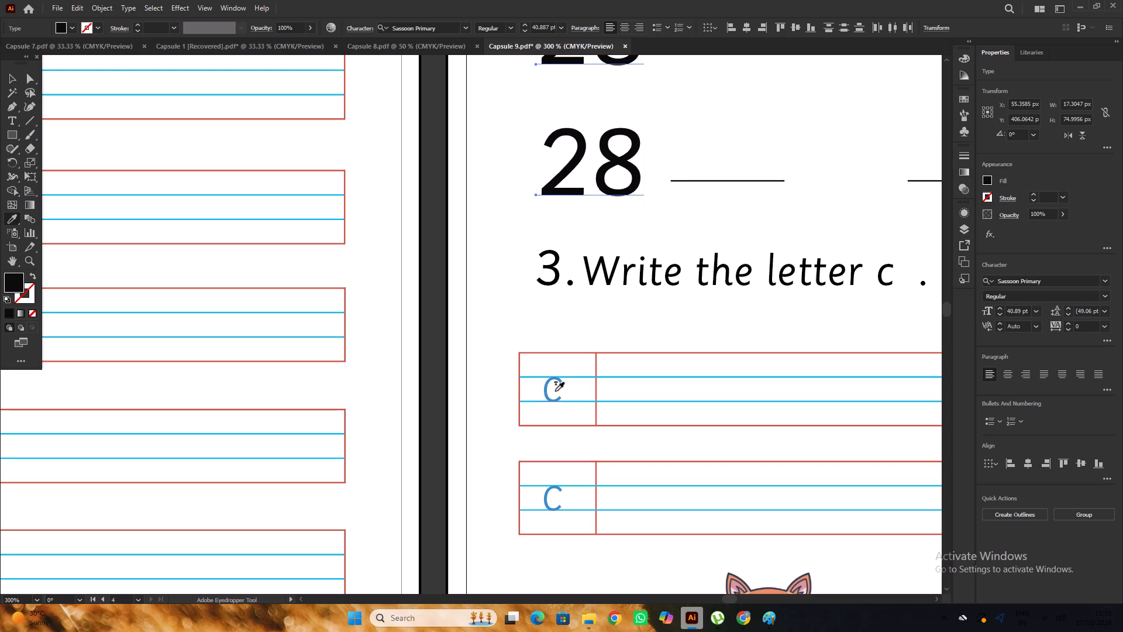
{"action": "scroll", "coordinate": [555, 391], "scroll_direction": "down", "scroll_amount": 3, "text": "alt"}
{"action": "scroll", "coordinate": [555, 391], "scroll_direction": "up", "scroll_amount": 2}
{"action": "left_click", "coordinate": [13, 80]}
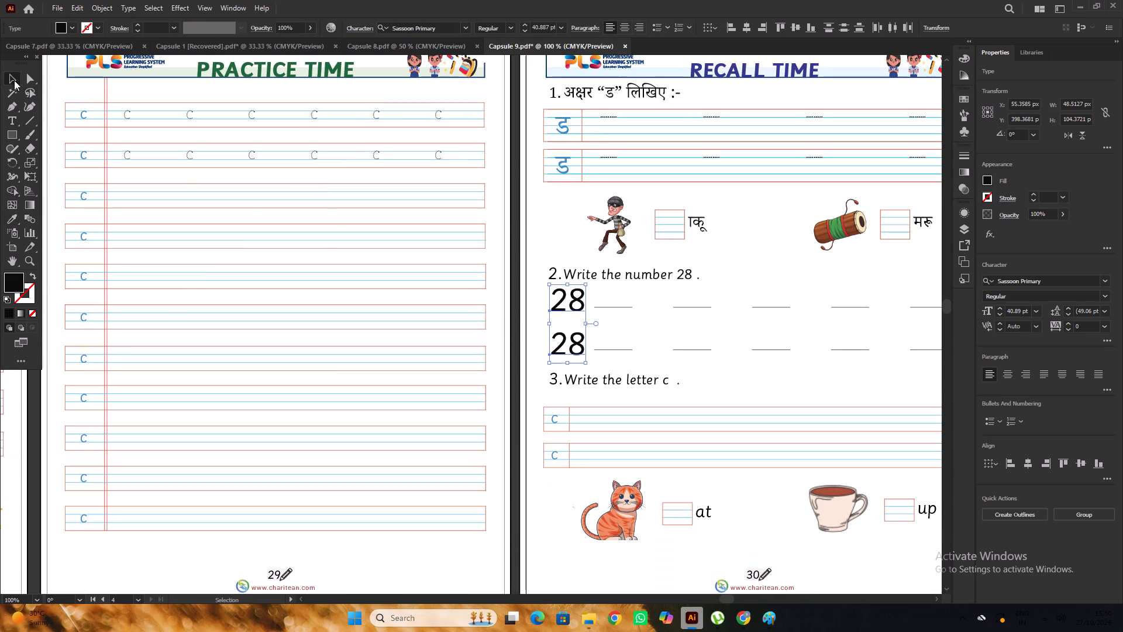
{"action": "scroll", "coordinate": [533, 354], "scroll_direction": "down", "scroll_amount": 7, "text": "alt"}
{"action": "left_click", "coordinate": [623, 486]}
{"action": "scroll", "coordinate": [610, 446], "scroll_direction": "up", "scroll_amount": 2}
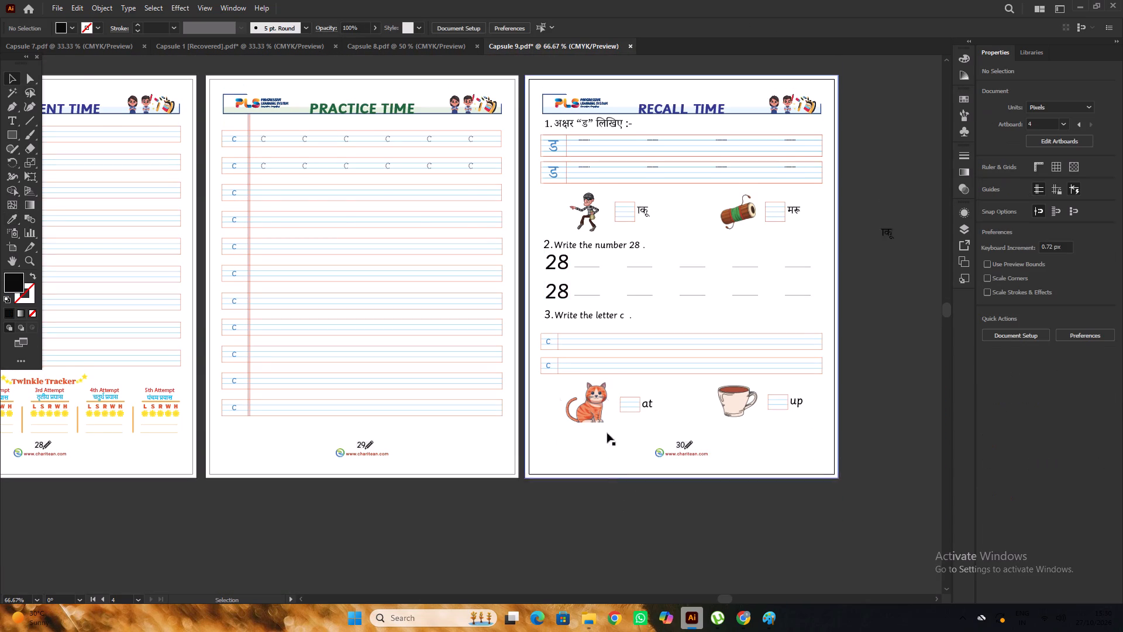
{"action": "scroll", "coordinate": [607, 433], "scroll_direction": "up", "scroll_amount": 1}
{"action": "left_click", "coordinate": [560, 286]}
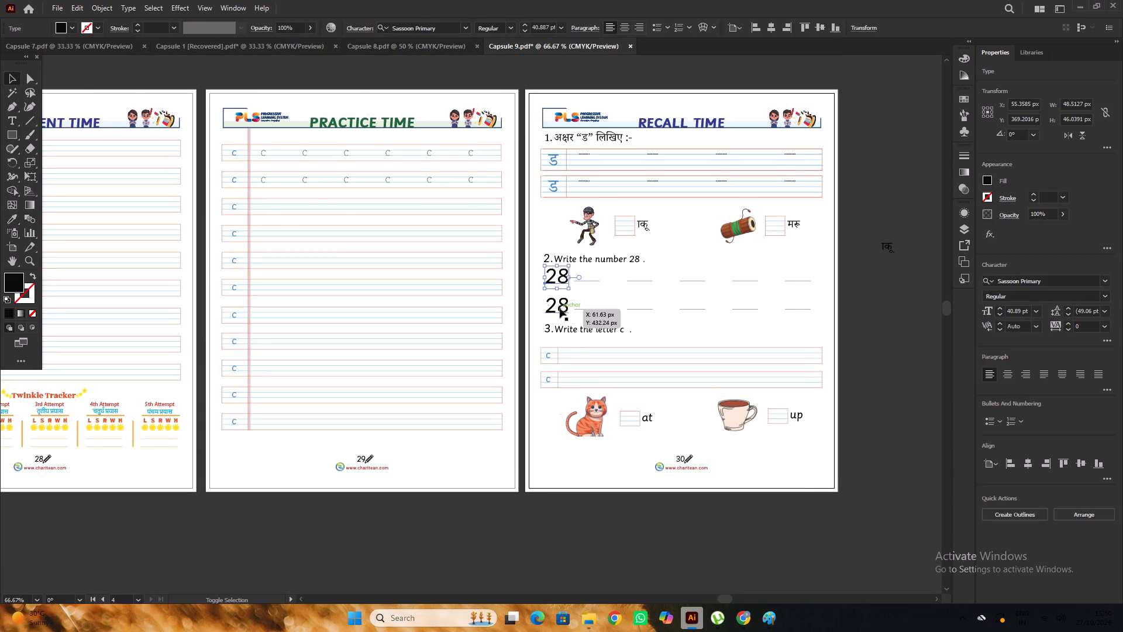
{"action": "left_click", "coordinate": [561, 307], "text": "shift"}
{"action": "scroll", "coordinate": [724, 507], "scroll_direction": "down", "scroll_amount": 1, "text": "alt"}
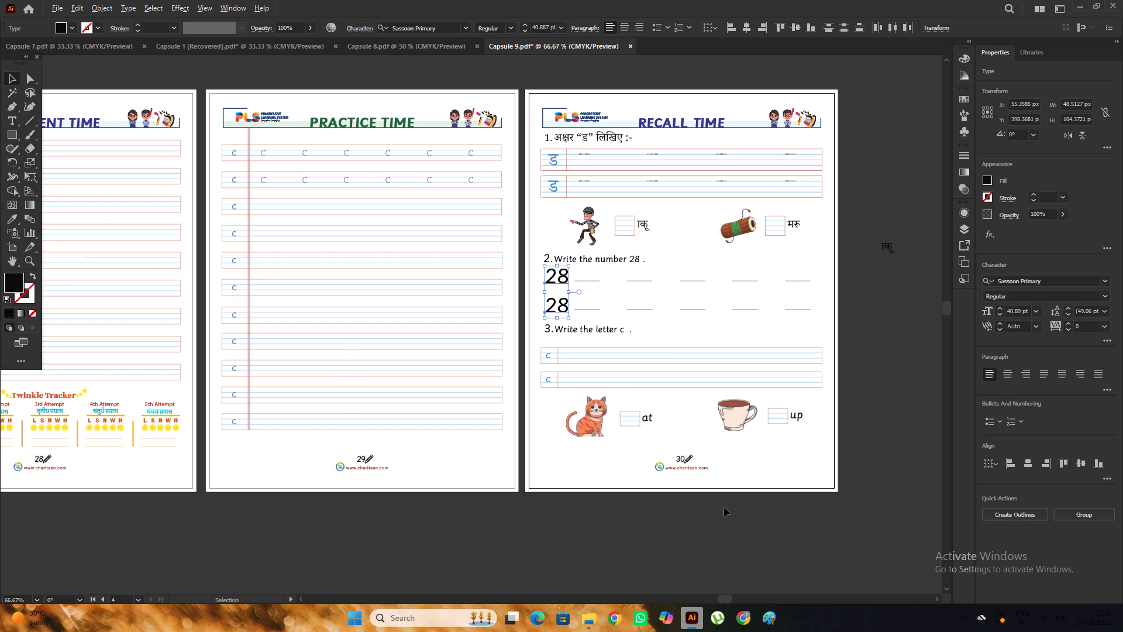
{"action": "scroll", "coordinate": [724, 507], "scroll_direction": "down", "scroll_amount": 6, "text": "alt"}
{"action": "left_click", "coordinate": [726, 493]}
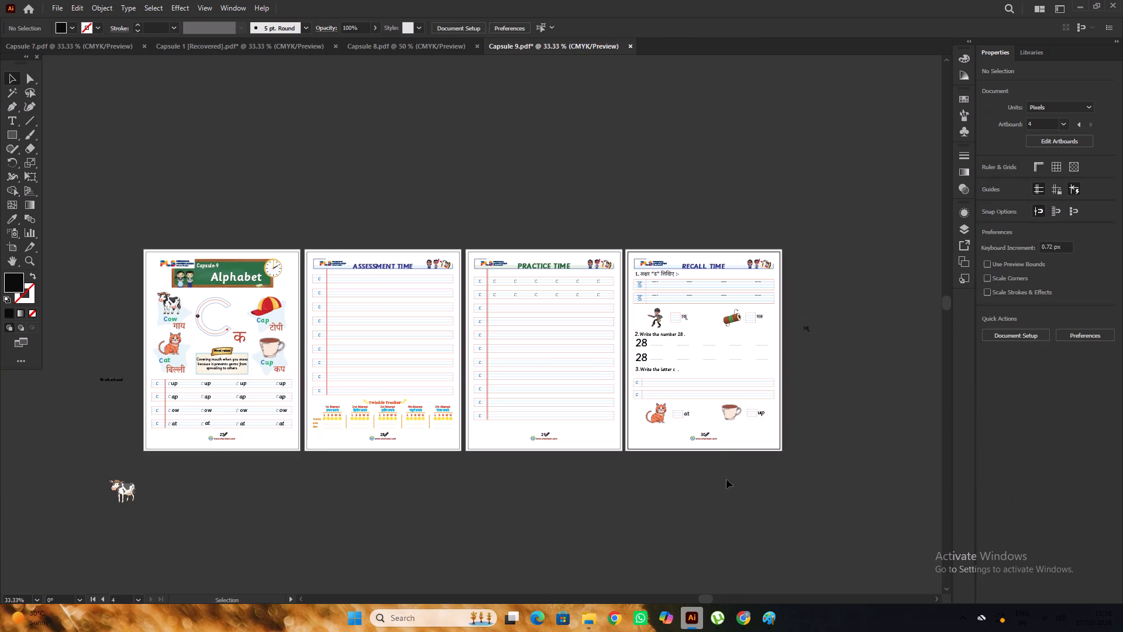
Set the fill of both c letters in the "Write the letter c" rows on page 30 to black.
{"action": "scroll", "coordinate": [692, 417], "scroll_direction": "up", "scroll_amount": 2, "text": "alt"}
{"action": "scroll", "coordinate": [704, 403], "scroll_direction": "up", "scroll_amount": 1}
{"action": "scroll", "coordinate": [640, 367], "scroll_direction": "down", "scroll_amount": 3}
{"action": "scroll", "coordinate": [566, 322], "scroll_direction": "up", "scroll_amount": 3, "text": "alt"}
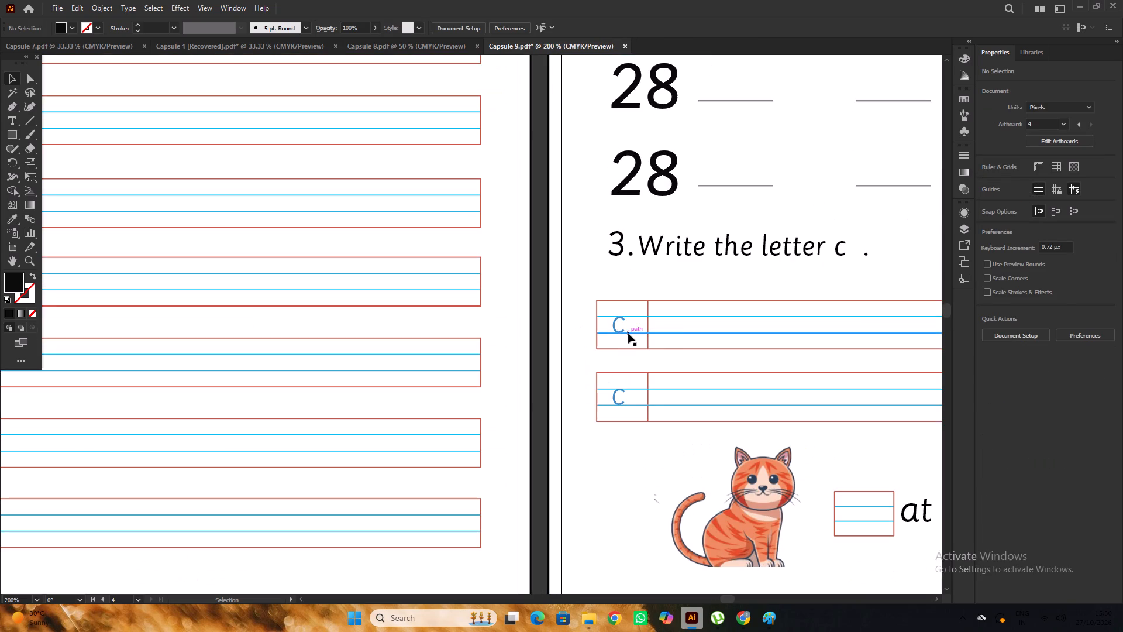
{"action": "left_click", "coordinate": [625, 330]}
{"action": "left_click", "coordinate": [624, 400], "text": "shift"}
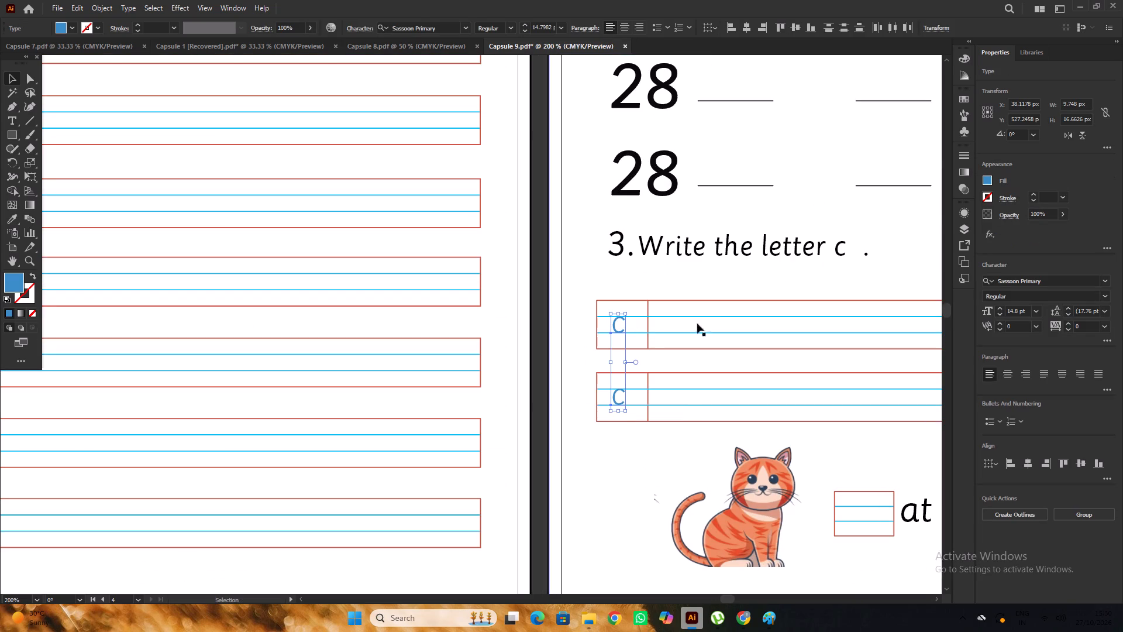
{"action": "left_click", "coordinate": [987, 181]}
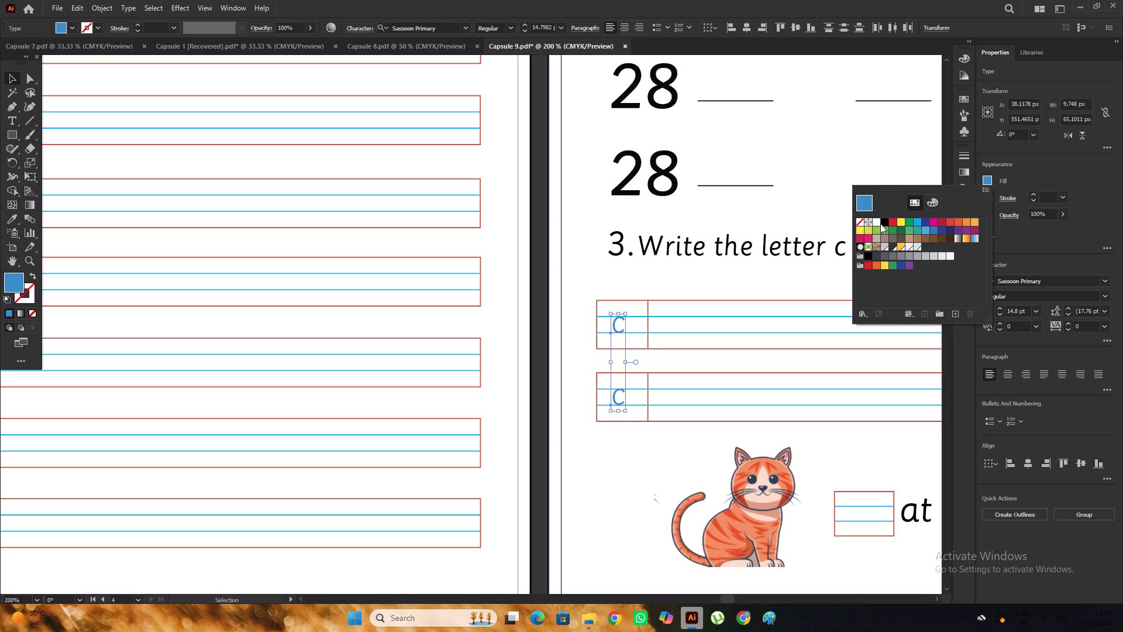
{"action": "left_click", "coordinate": [881, 219]}
{"action": "left_click", "coordinate": [15, 78]}
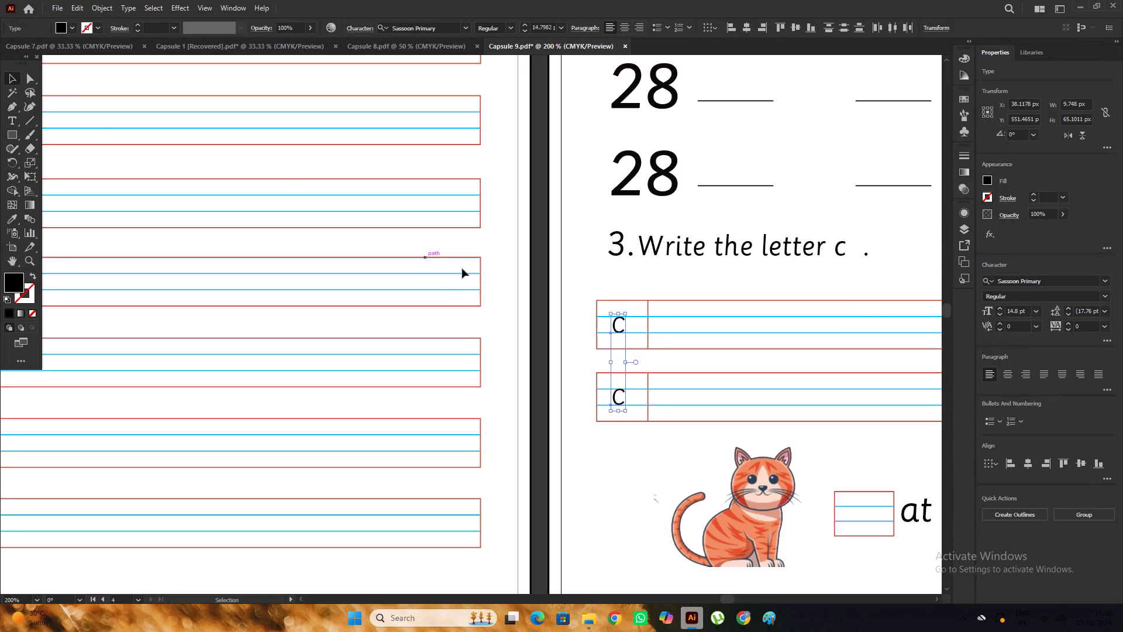
{"action": "double_click", "coordinate": [536, 265]}
Review the Capsule 9 pages and compare their page numbering with the last page of Capsule 8.
{"action": "scroll", "coordinate": [602, 261], "scroll_direction": "down", "scroll_amount": 4, "text": "alt"}
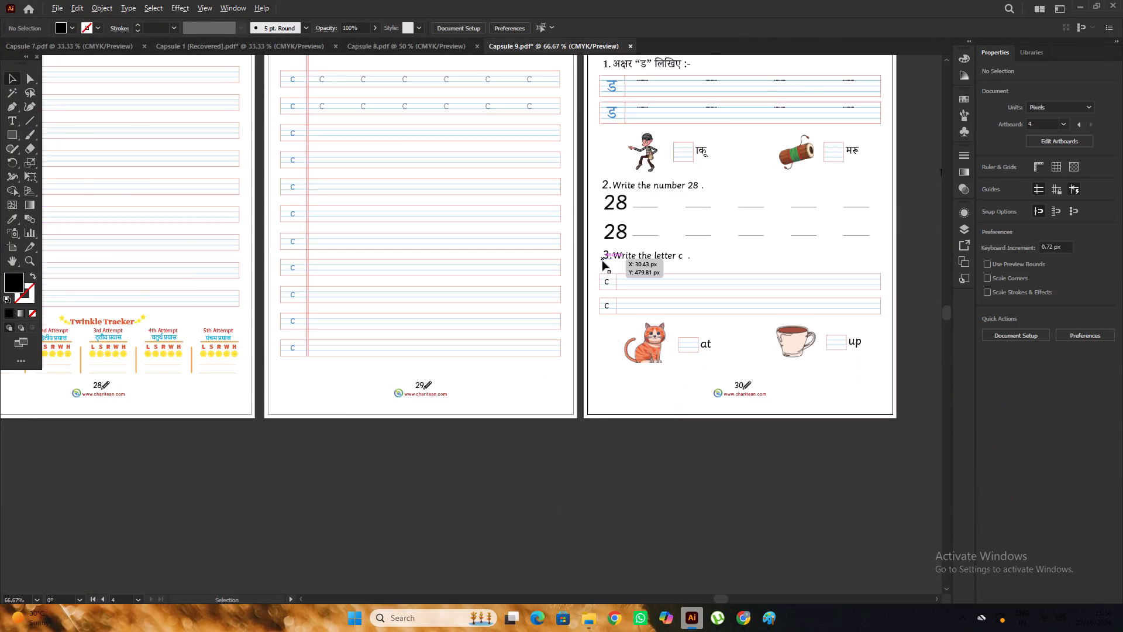
{"action": "scroll", "coordinate": [602, 261], "scroll_direction": "down", "scroll_amount": 1, "text": "alt"}
{"action": "left_click", "coordinate": [685, 417]}
{"action": "key", "text": "space"}
{"action": "key", "text": "space"}
{"action": "key", "text": "space"}
{"action": "key", "text": "space"}
{"action": "key", "text": "space"}
{"action": "key", "text": "space"}
{"action": "key", "text": "space"}
{"action": "key", "text": "space"}
{"action": "key", "text": "space"}
{"action": "key", "text": "space"}
{"action": "key", "text": "space"}
{"action": "key", "text": "space"}
{"action": "key", "text": "space"}
{"action": "key", "text": "space"}
{"action": "key", "text": "space"}
{"action": "key", "text": "space"}
{"action": "key", "text": "space"}
{"action": "key", "text": "space"}
{"action": "left_click_drag", "start_coordinate": [535, 397], "coordinate": [635, 406]}
{"action": "left_click_drag", "start_coordinate": [536, 410], "coordinate": [733, 389]}
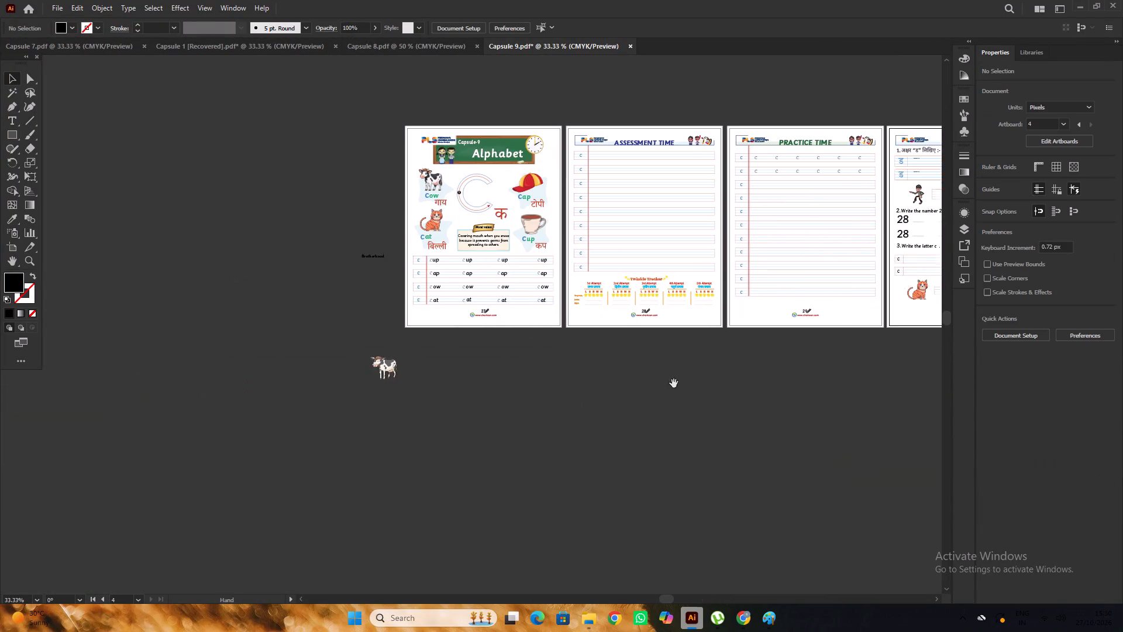
{"action": "scroll", "coordinate": [457, 326], "scroll_direction": "up", "scroll_amount": 3, "text": "alt"}
{"action": "scroll", "coordinate": [526, 317], "scroll_direction": "up", "scroll_amount": 3}
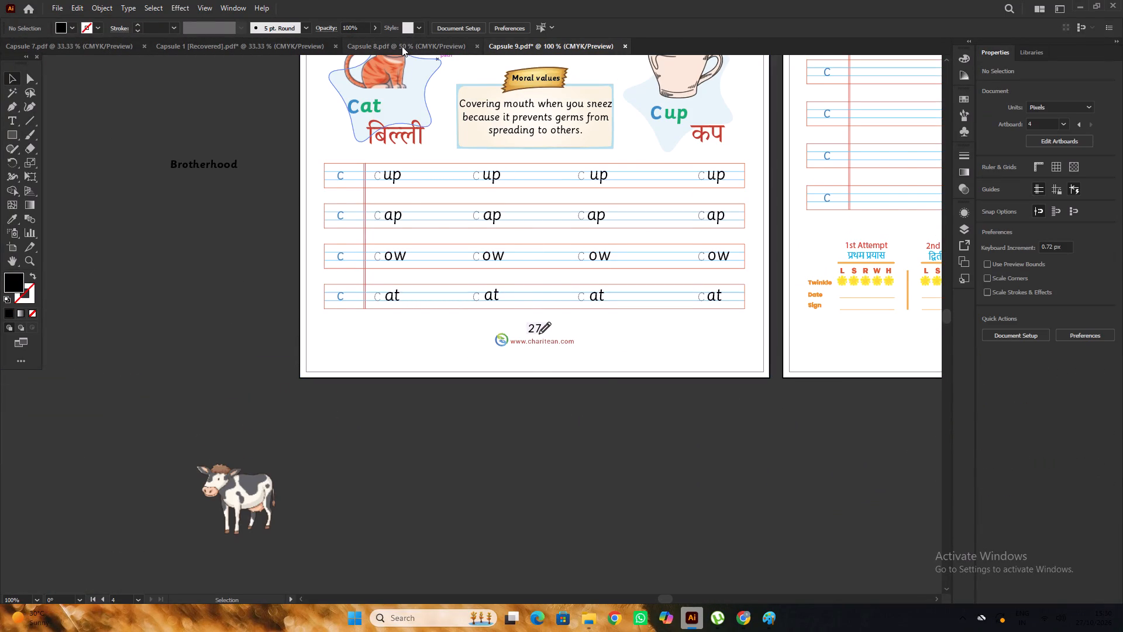
{"action": "left_click", "coordinate": [402, 46]}
{"action": "key", "text": "space"}
{"action": "left_click_drag", "start_coordinate": [846, 464], "coordinate": [665, 437]}
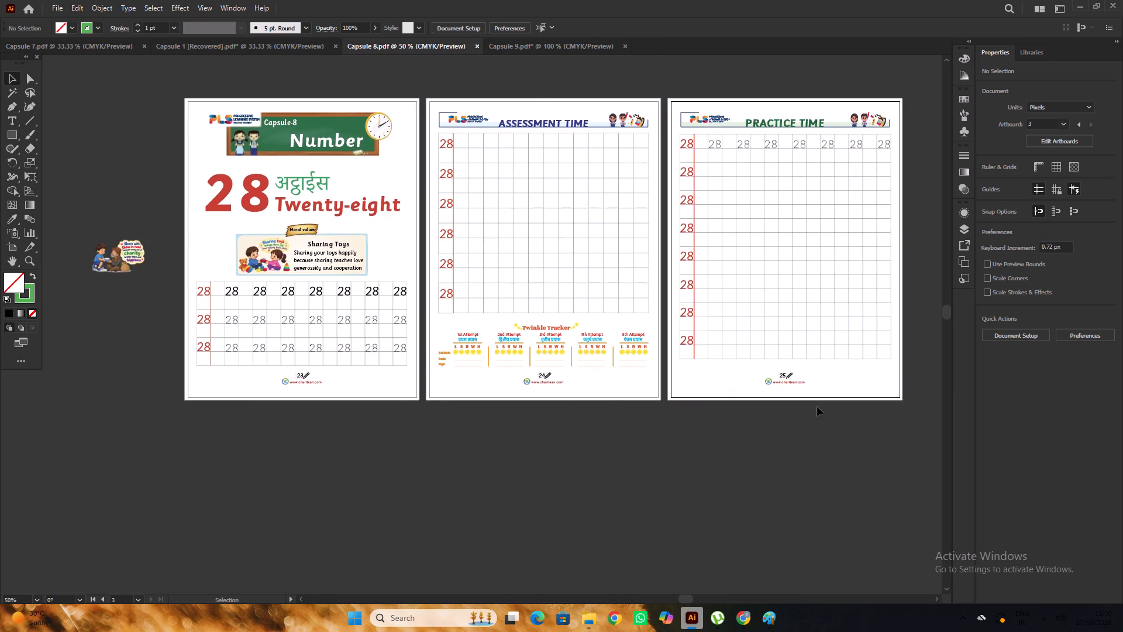
{"action": "scroll", "coordinate": [817, 407], "scroll_direction": "up", "scroll_amount": 2, "text": "alt"}
Change the page number on Capsule 9's first page to 26 and shift it about 2 px left, away from the pencil.
{"action": "left_click", "coordinate": [543, 46]}
{"action": "scroll", "coordinate": [541, 336], "scroll_direction": "up", "scroll_amount": 3, "text": "alt"}
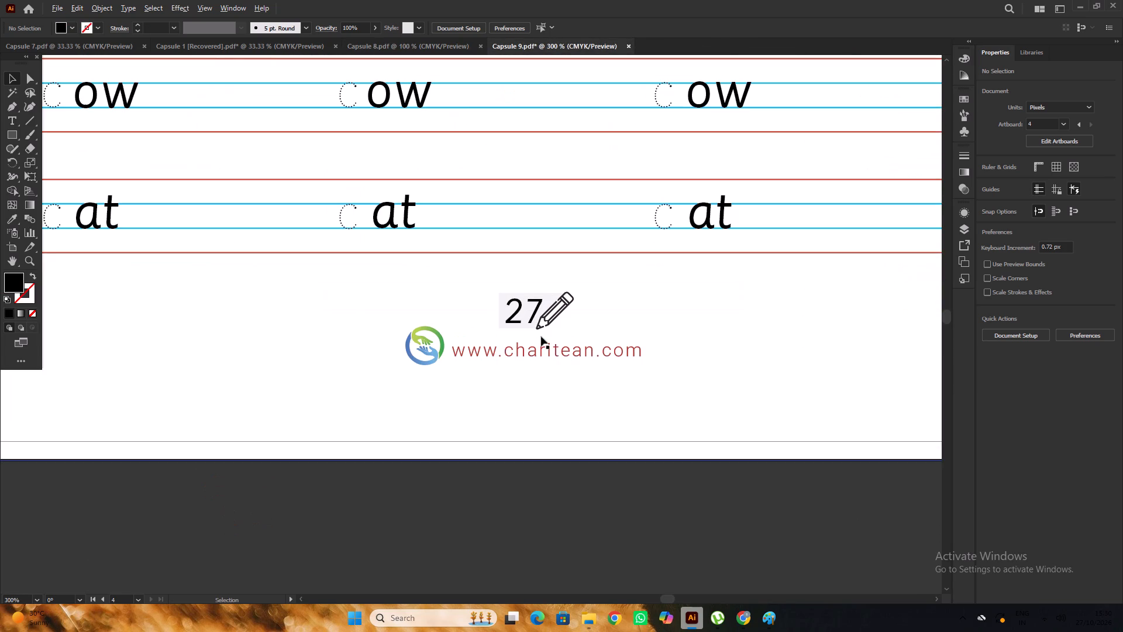
{"action": "key", "text": "t"}
{"action": "left_click_drag", "start_coordinate": [538, 303], "coordinate": [523, 316]}
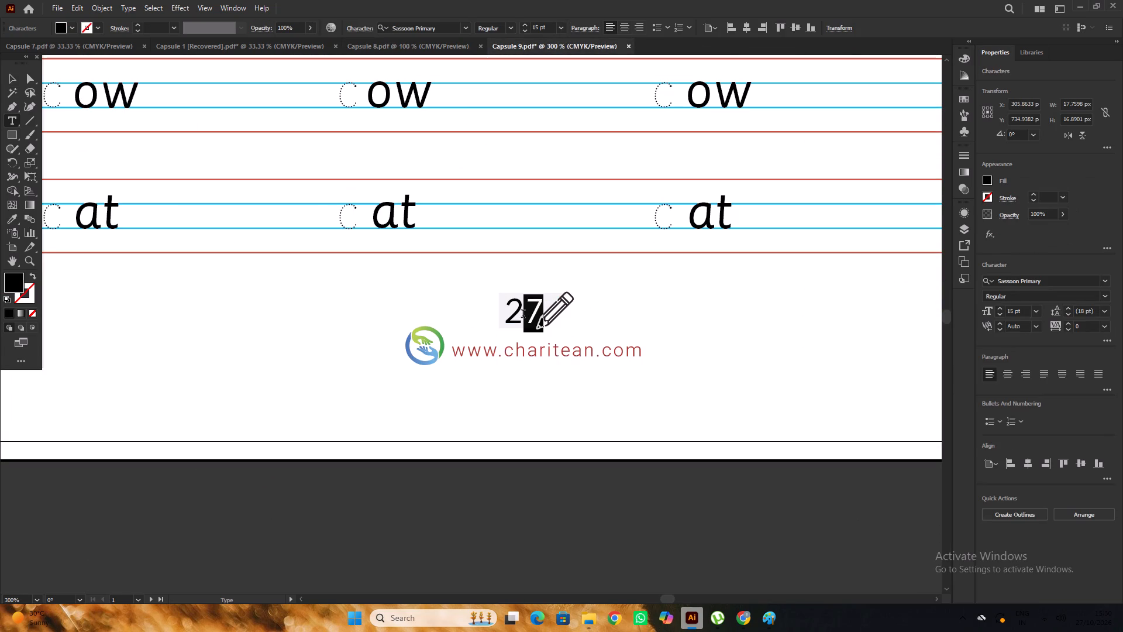
{"action": "key", "text": "6"}
{"action": "left_click", "coordinate": [11, 77]}
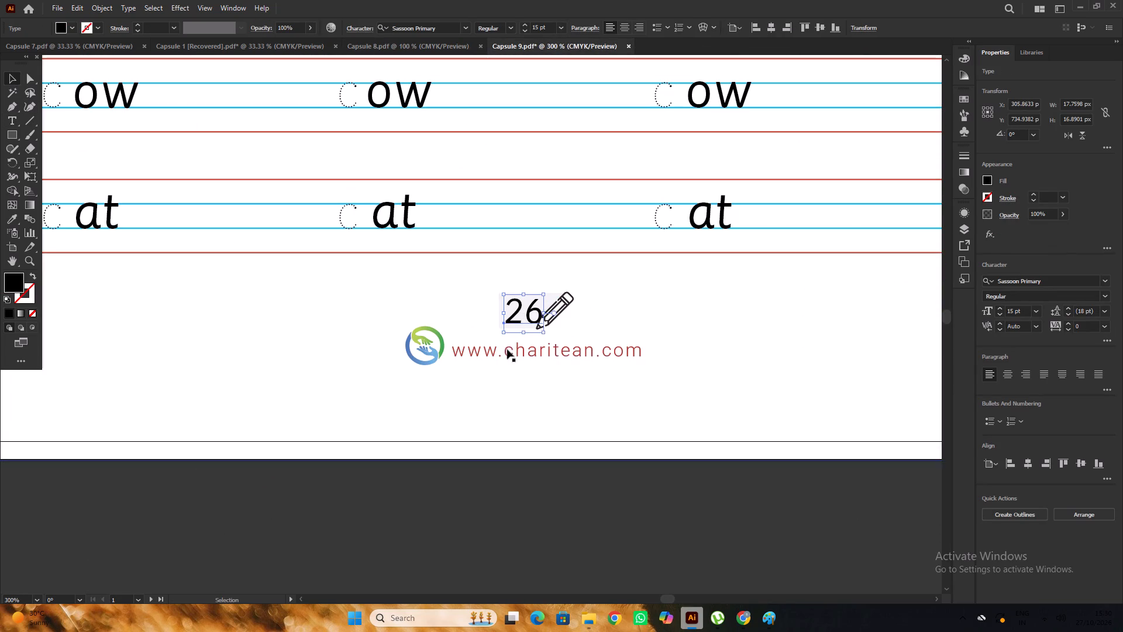
{"action": "scroll", "coordinate": [521, 320], "scroll_direction": "up", "scroll_amount": 4, "text": "alt"}
{"action": "left_click_drag", "start_coordinate": [545, 321], "coordinate": [526, 321]}
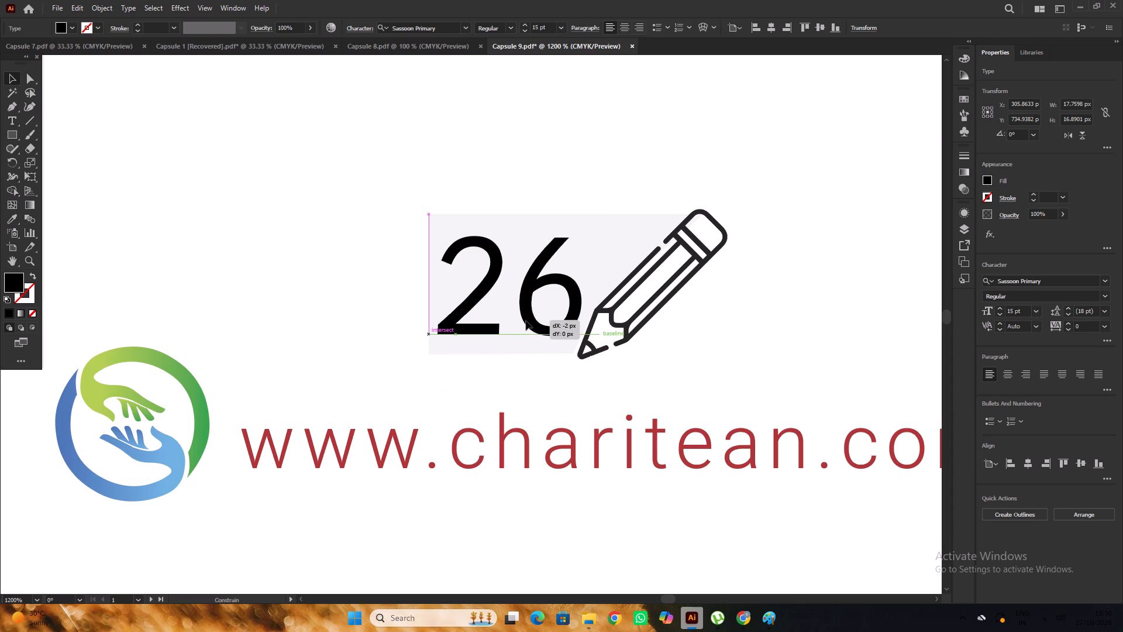
{"action": "left_click_drag", "start_coordinate": [526, 321], "coordinate": [526, 321]}
Change the page number on Capsule 9's Assessment Time page to 27.
{"action": "scroll", "coordinate": [411, 309], "scroll_direction": "down", "scroll_amount": 8, "text": "alt"}
{"action": "key", "text": "space"}
{"action": "left_click_drag", "start_coordinate": [791, 423], "coordinate": [619, 466]}
{"action": "left_click", "coordinate": [632, 461]}
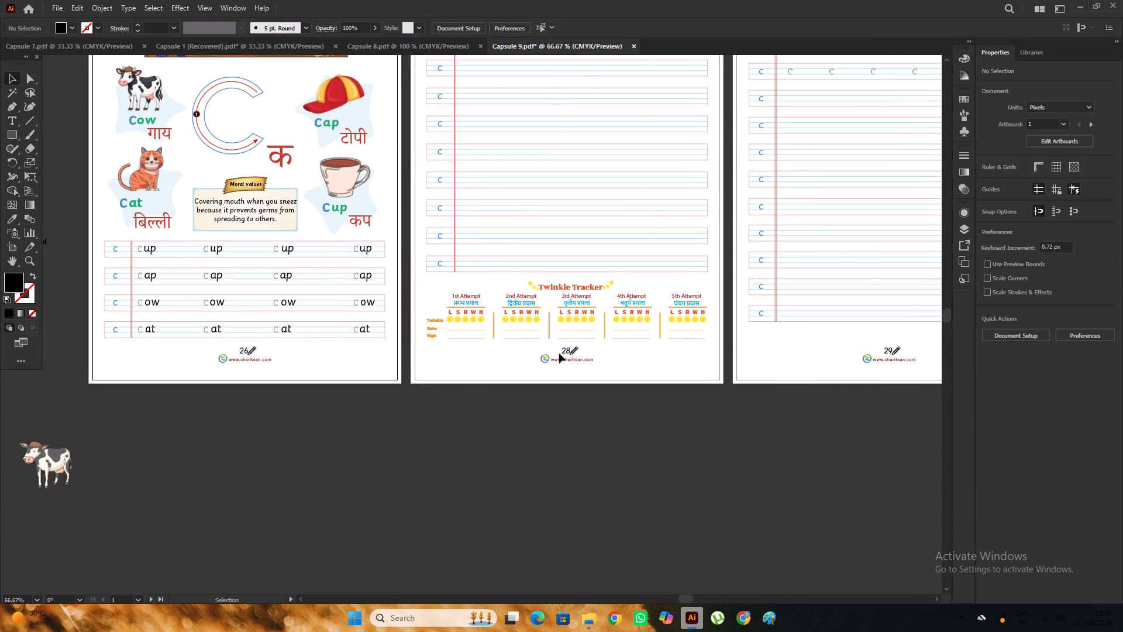
{"action": "scroll", "coordinate": [559, 353], "scroll_direction": "up", "scroll_amount": 5, "text": "alt"}
{"action": "key", "text": "t"}
{"action": "scroll", "coordinate": [583, 352], "scroll_direction": "up", "scroll_amount": 2}
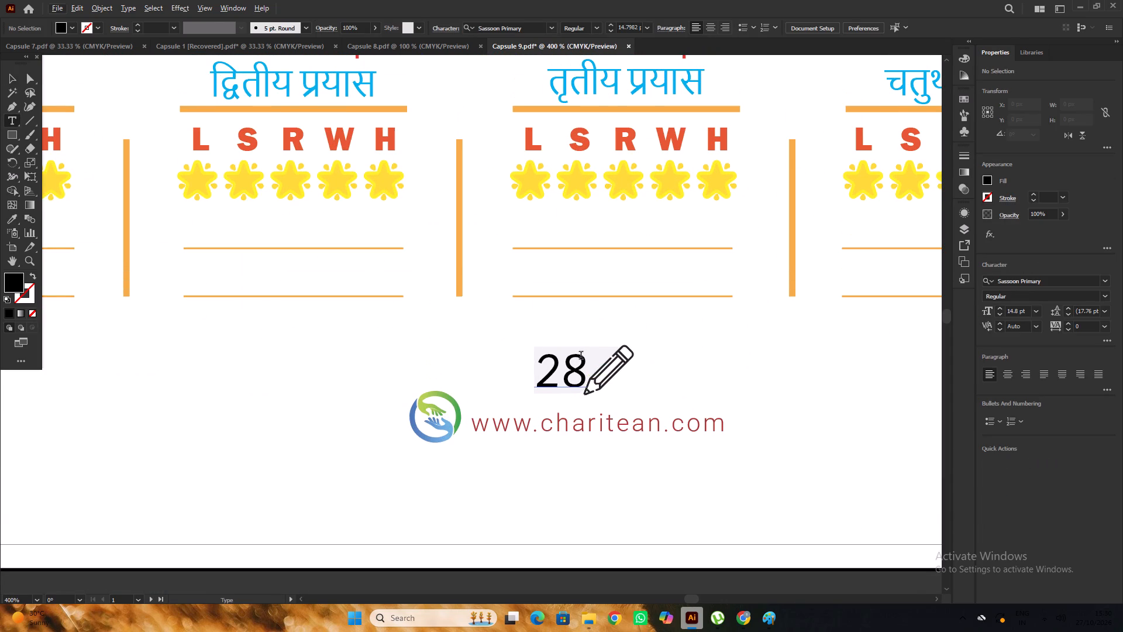
{"action": "left_click_drag", "start_coordinate": [581, 358], "coordinate": [569, 372]}
{"action": "key", "text": "7"}
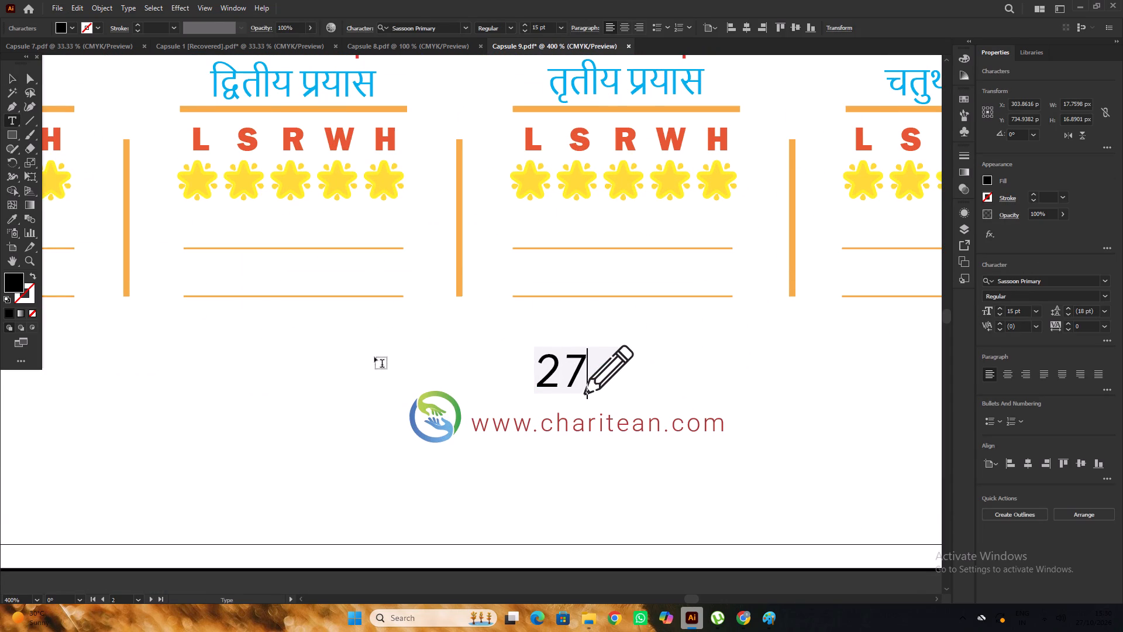
Change the page number on Capsule 9's Practice Time page to 28.
{"action": "scroll", "coordinate": [358, 349], "scroll_direction": "down", "scroll_amount": 8, "text": "alt"}
{"action": "scroll", "coordinate": [614, 346], "scroll_direction": "up", "scroll_amount": 5, "text": "alt"}
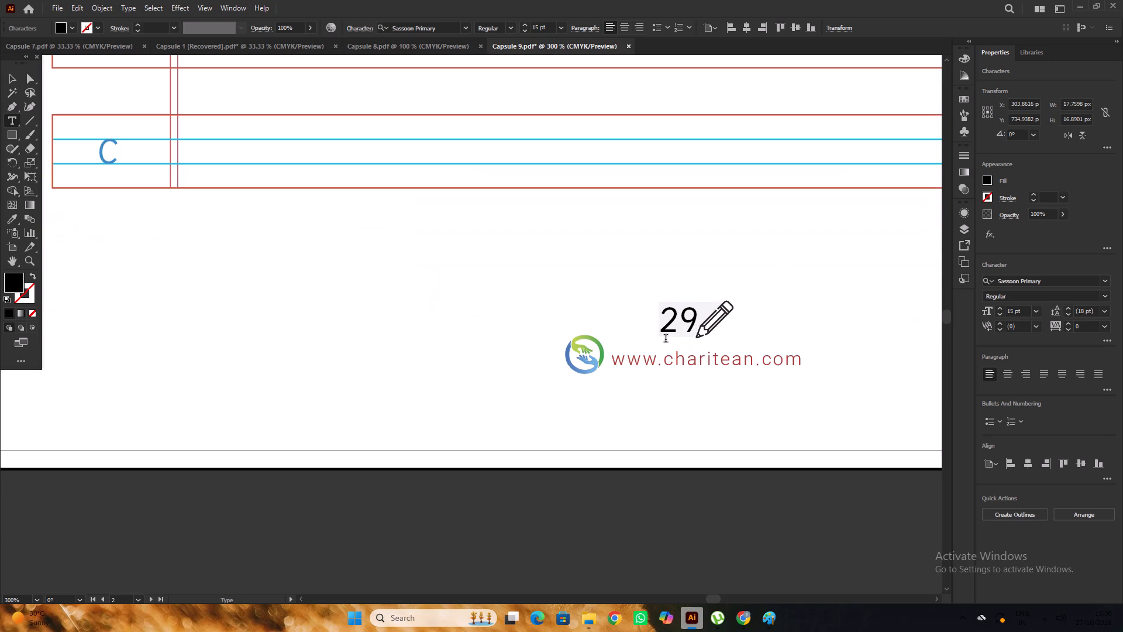
{"action": "left_click_drag", "start_coordinate": [691, 319], "coordinate": [686, 328]}
{"action": "key", "text": "8"}
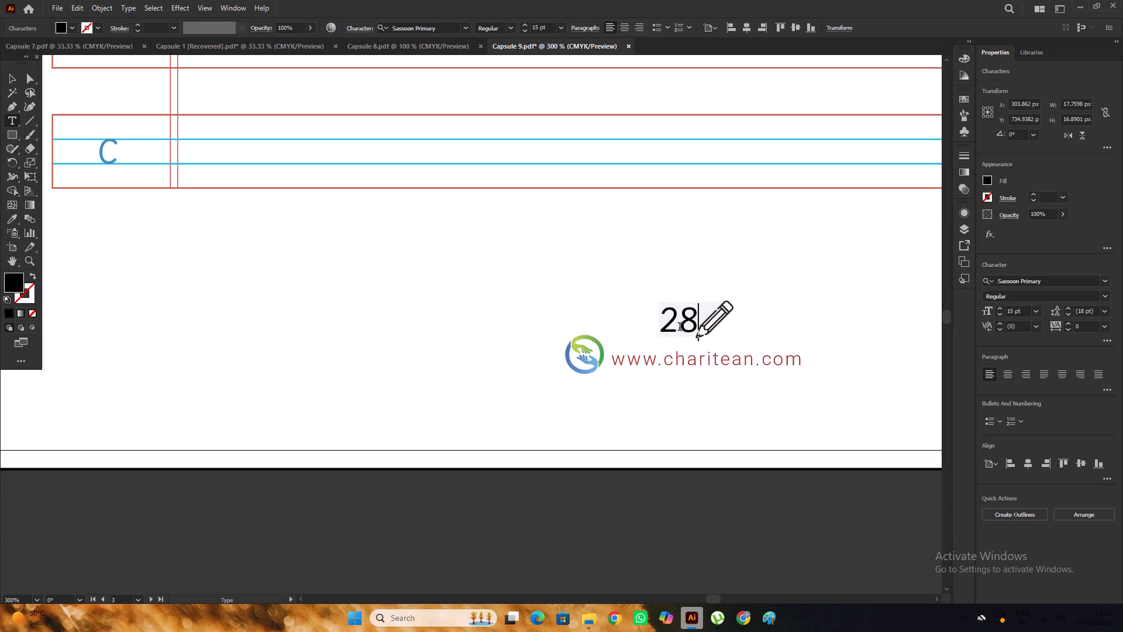
Change the page number on Capsule 9's Recall Time page to 29.
{"action": "scroll", "coordinate": [572, 320], "scroll_direction": "down", "scroll_amount": 2, "text": "alt"}
{"action": "scroll", "coordinate": [505, 386], "scroll_direction": "down", "scroll_amount": 4, "text": "alt"}
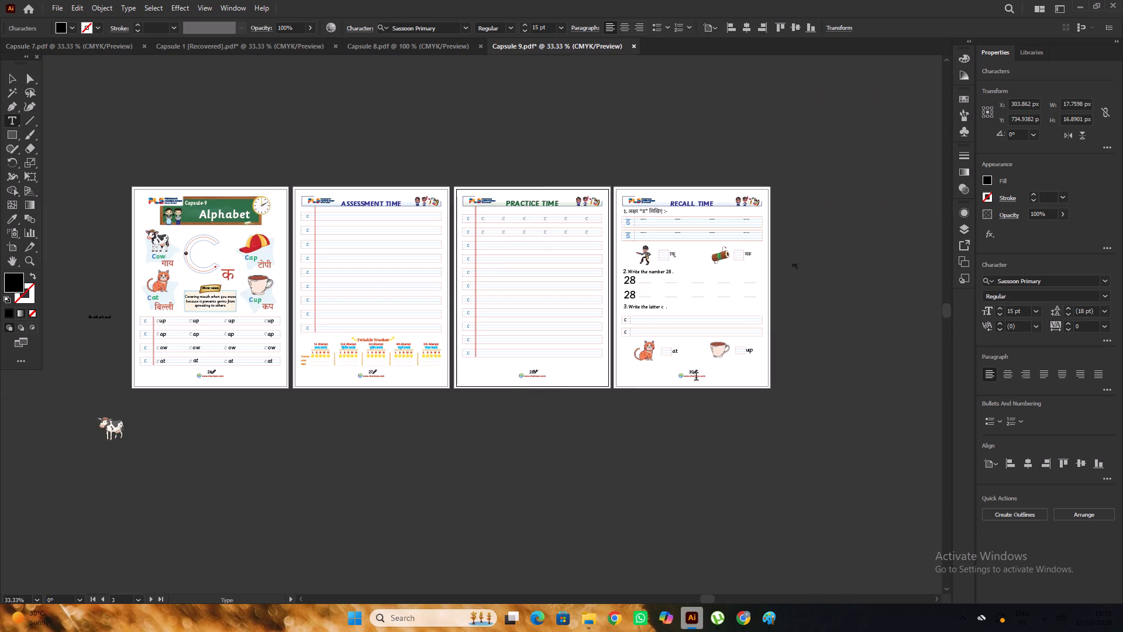
{"action": "scroll", "coordinate": [680, 373], "scroll_direction": "up", "scroll_amount": 5, "text": "alt"}
{"action": "left_click_drag", "start_coordinate": [728, 359], "coordinate": [711, 369]}
{"action": "scroll", "coordinate": [711, 369], "scroll_direction": "down", "scroll_amount": 2, "text": "alt"}
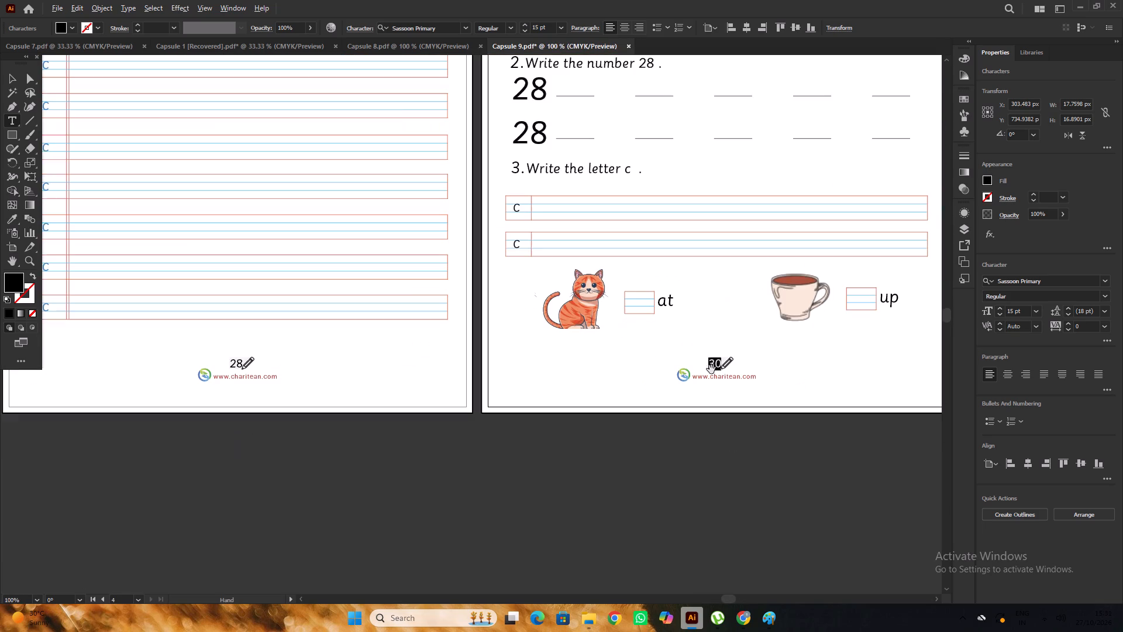
{"action": "scroll", "coordinate": [712, 369], "scroll_direction": "up", "scroll_amount": 2, "text": "alt"}
{"action": "type", "text": "29"}
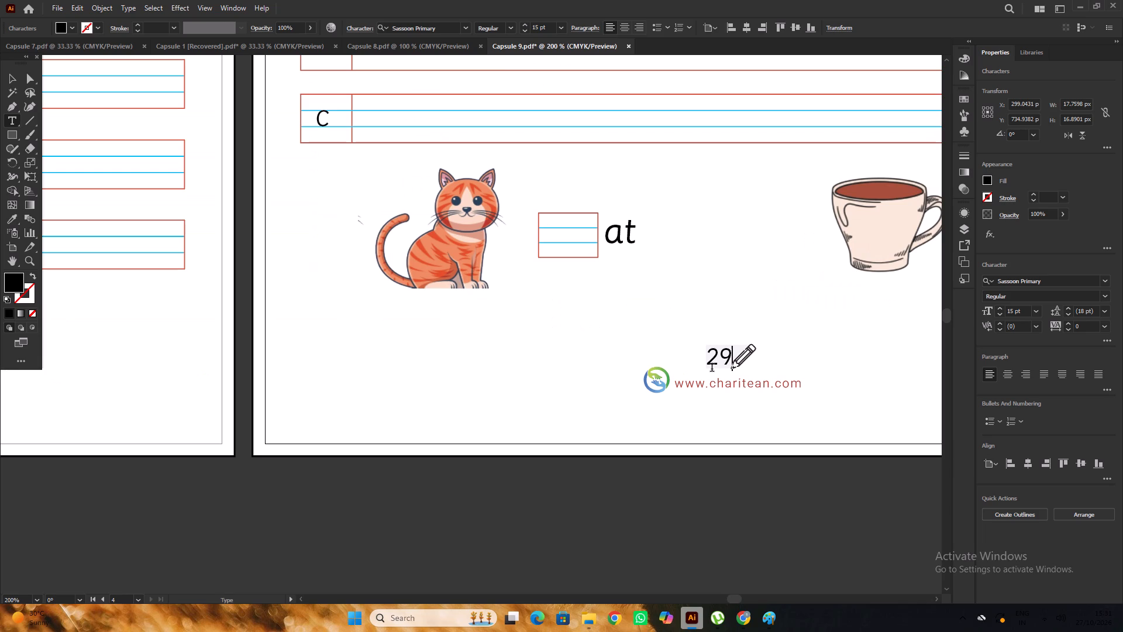
{"action": "scroll", "coordinate": [770, 380], "scroll_direction": "up", "scroll_amount": 3, "text": "alt"}
{"action": "scroll", "coordinate": [695, 349], "scroll_direction": "down", "scroll_amount": 3, "text": "alt"}
{"action": "left_click", "coordinate": [15, 80]}
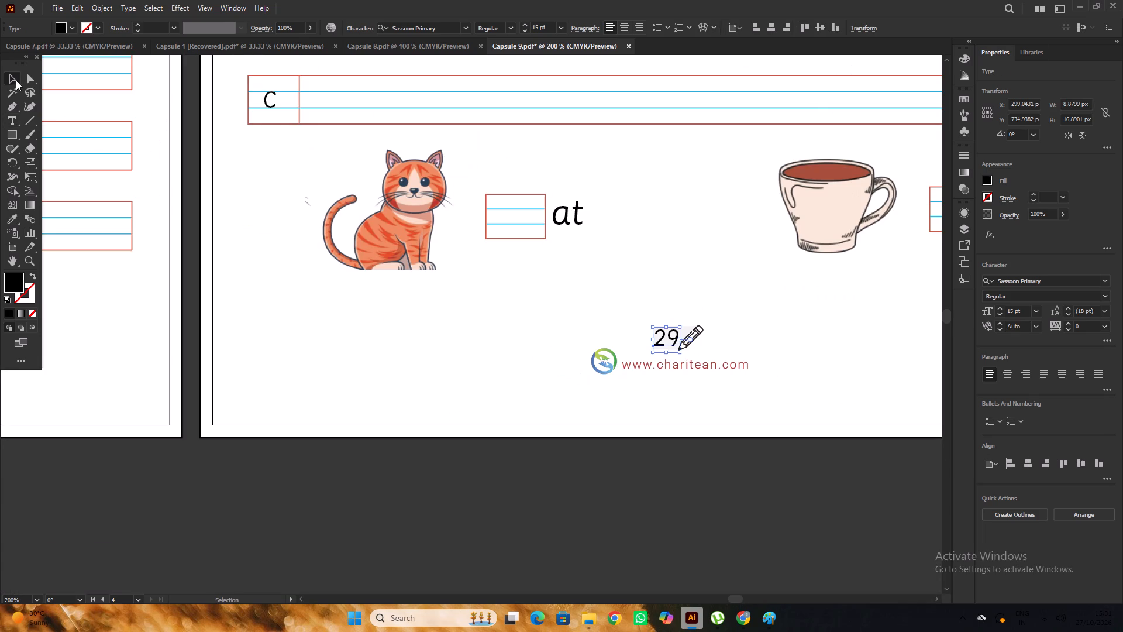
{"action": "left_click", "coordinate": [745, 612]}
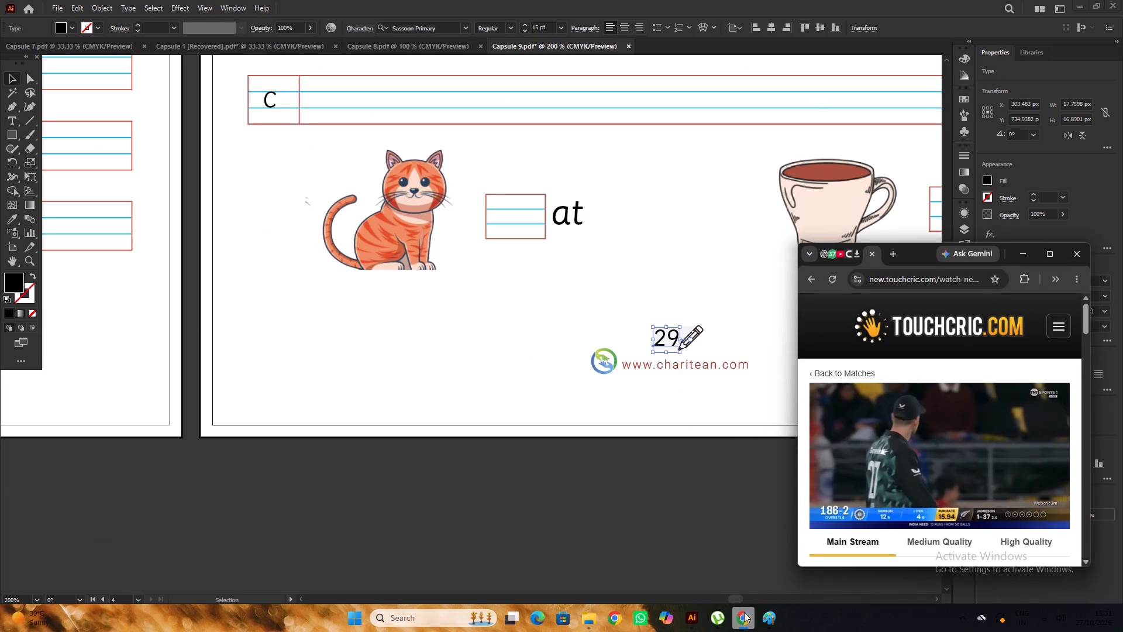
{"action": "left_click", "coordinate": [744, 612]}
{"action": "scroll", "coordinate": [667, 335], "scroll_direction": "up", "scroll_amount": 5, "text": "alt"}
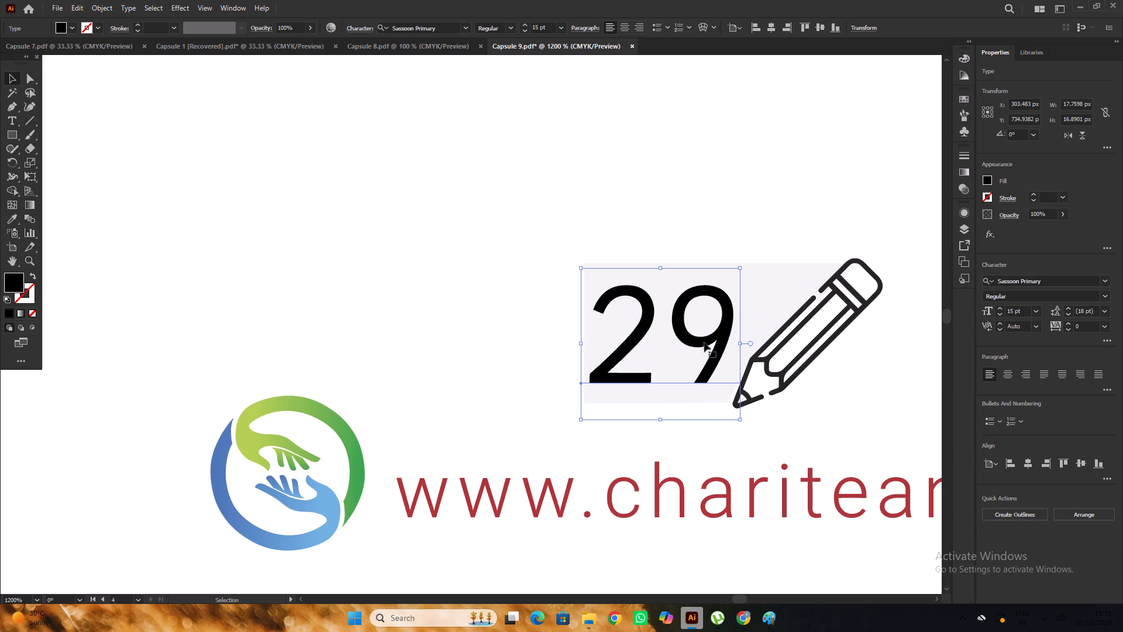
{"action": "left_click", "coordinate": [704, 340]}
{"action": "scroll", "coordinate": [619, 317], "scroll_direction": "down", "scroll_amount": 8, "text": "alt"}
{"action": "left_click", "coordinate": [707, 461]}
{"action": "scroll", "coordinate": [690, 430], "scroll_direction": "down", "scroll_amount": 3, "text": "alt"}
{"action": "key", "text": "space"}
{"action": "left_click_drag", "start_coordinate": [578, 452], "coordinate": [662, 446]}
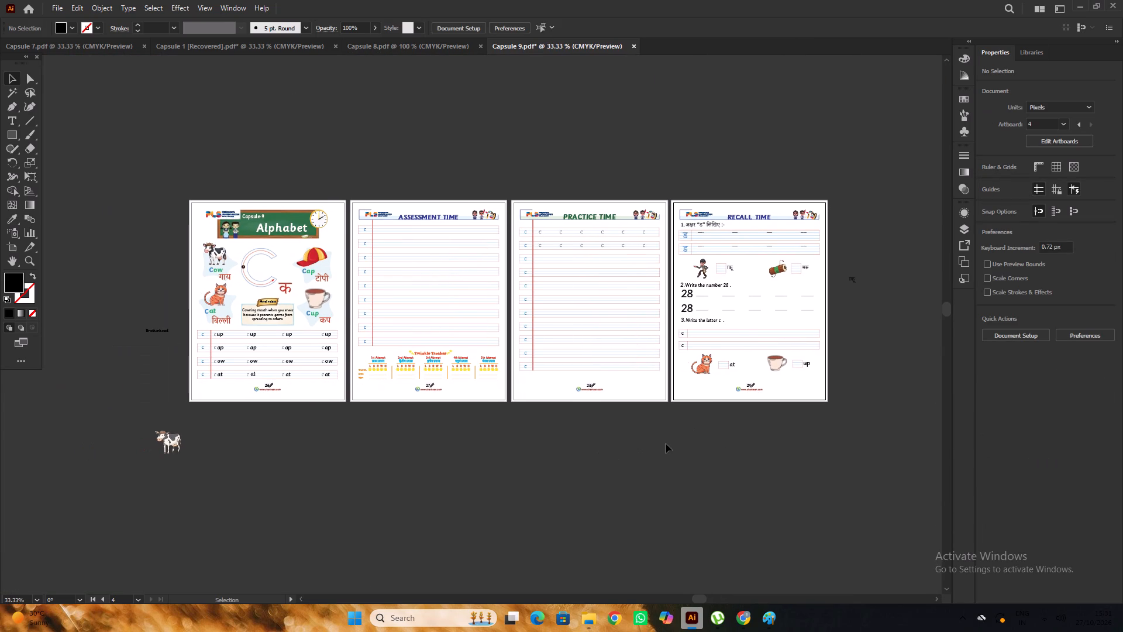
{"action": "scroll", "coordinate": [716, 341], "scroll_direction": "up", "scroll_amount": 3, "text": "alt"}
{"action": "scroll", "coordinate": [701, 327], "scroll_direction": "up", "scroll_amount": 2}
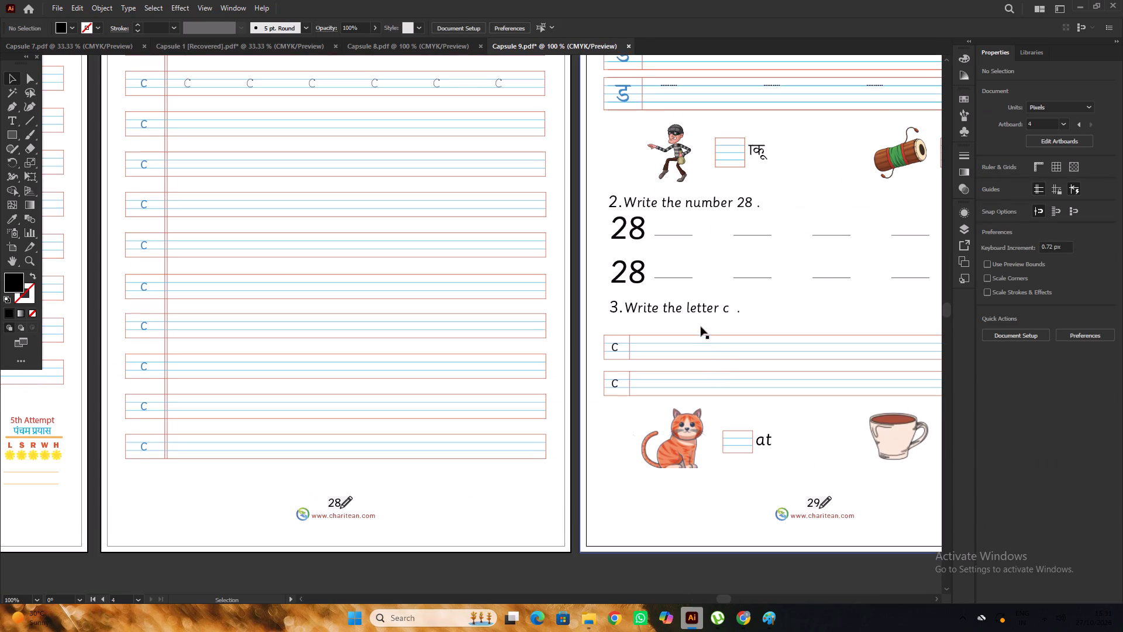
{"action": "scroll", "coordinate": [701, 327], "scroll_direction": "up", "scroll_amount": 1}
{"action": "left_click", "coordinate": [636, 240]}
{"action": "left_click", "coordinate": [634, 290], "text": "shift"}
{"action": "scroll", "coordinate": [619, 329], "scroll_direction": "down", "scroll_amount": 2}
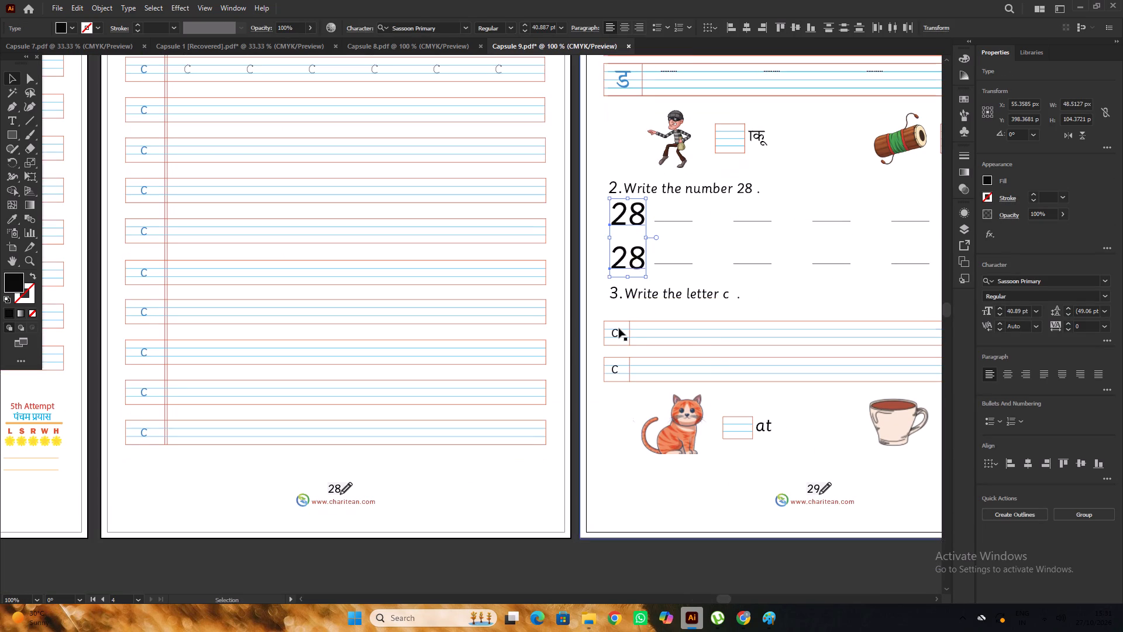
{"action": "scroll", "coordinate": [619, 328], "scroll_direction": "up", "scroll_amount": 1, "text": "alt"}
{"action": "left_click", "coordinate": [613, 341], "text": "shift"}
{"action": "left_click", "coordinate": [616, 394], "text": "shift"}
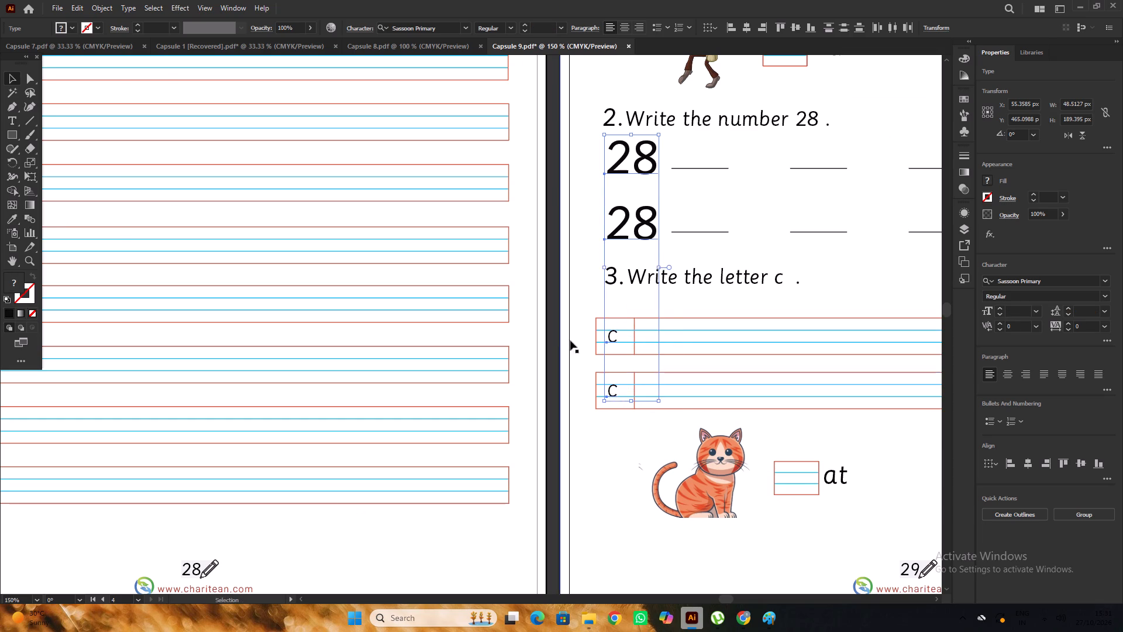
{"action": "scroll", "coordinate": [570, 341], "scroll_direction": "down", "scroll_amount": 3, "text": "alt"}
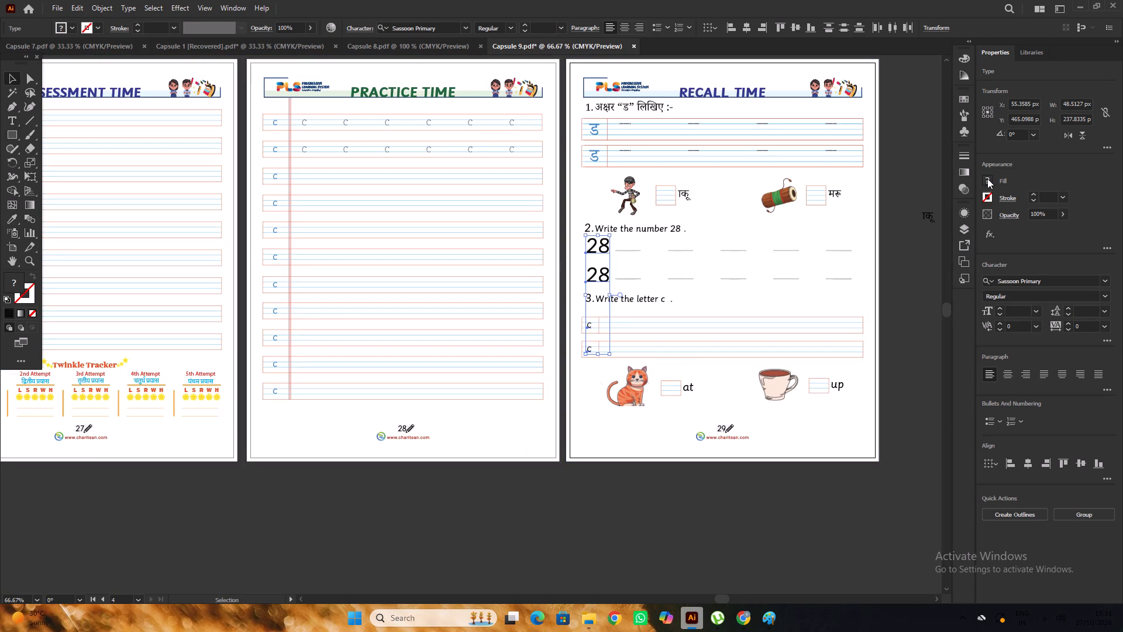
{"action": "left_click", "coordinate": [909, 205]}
Recolour both large practice numbers 28 on the Recall Time page to 248bcb, copied from the Hindi practice letter's fill.
{"action": "left_click", "coordinate": [594, 158]}
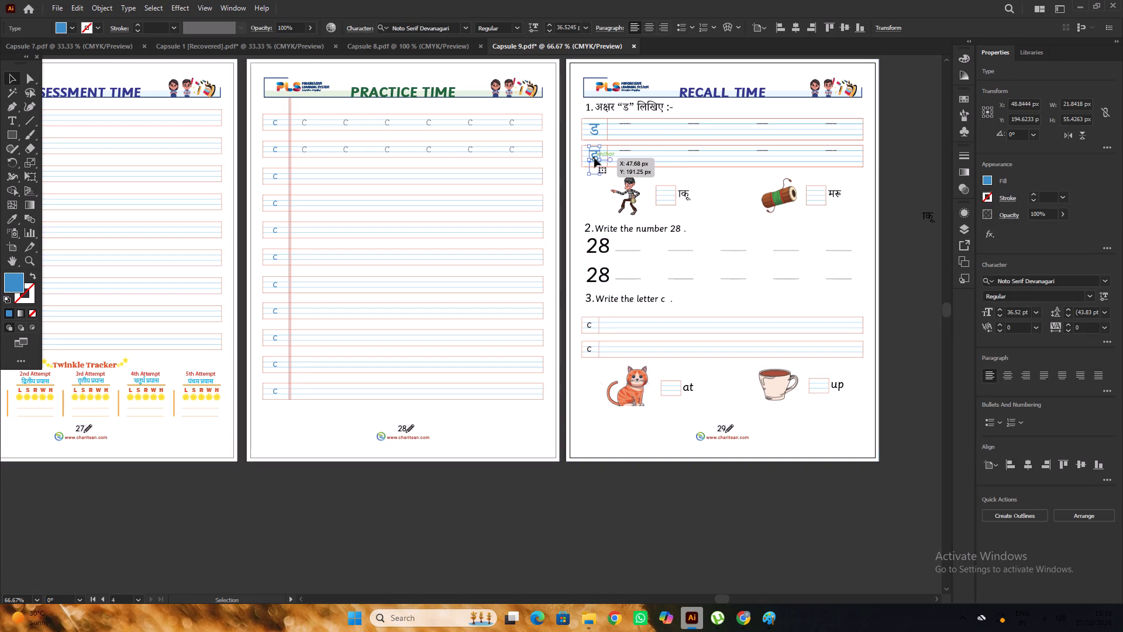
{"action": "double_click", "coordinate": [12, 279]}
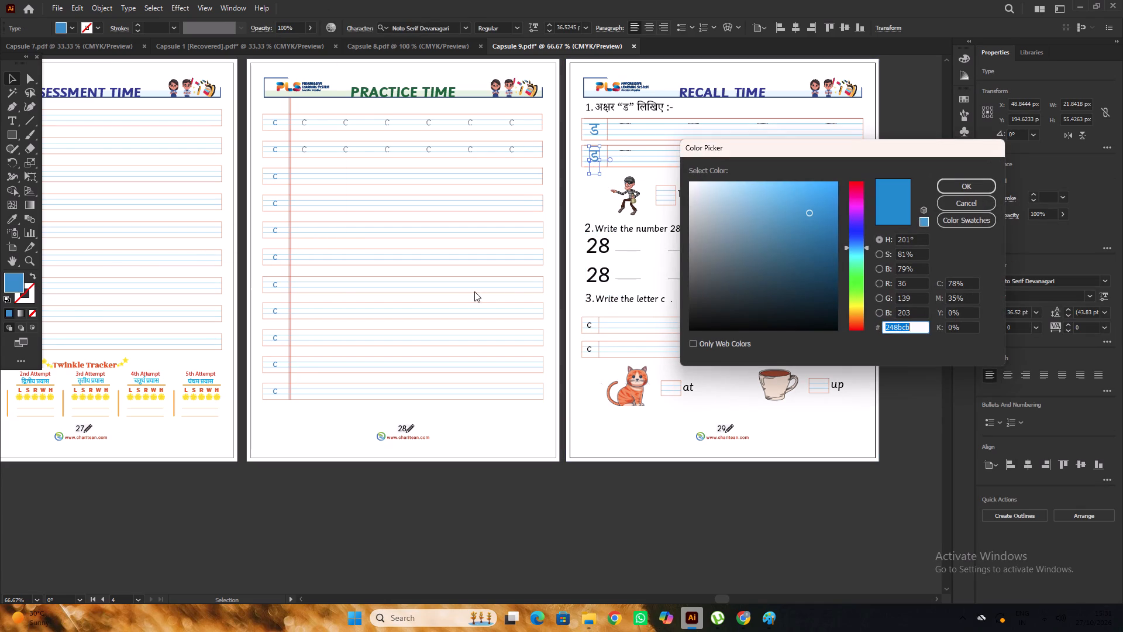
{"action": "key", "text": "ctrl+c"}
{"action": "left_click", "coordinate": [972, 188]}
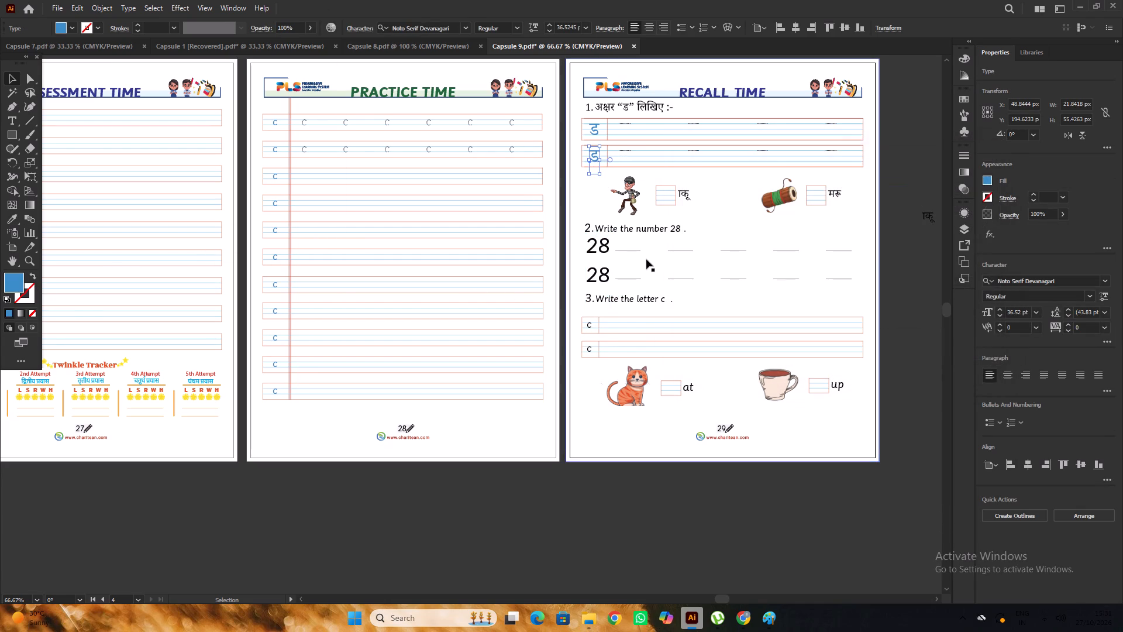
{"action": "left_click", "coordinate": [599, 250]}
{"action": "left_click", "coordinate": [604, 278], "text": "shift"}
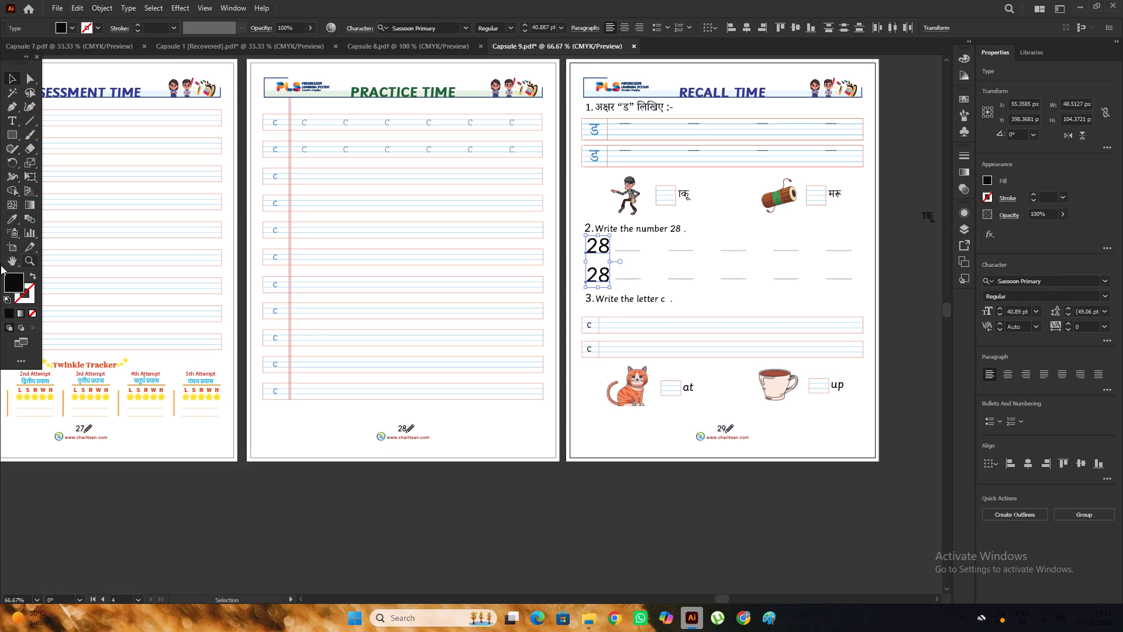
{"action": "double_click", "coordinate": [18, 277]}
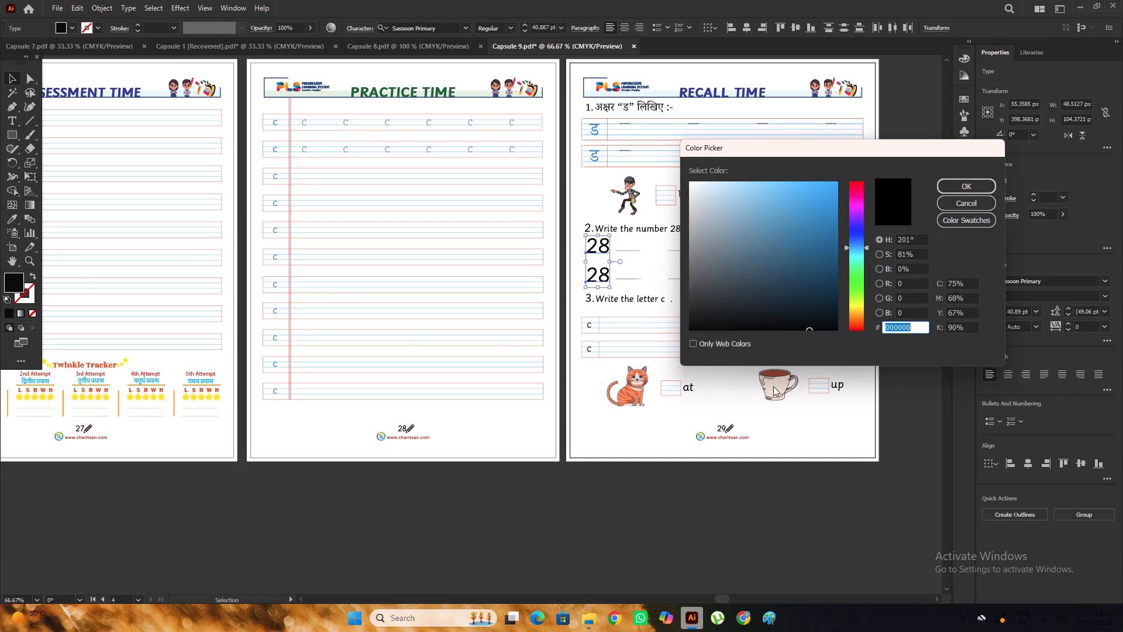
{"action": "key", "text": "ctrl+v"}
{"action": "left_click", "coordinate": [977, 184]}
{"action": "double_click", "coordinate": [924, 262]}
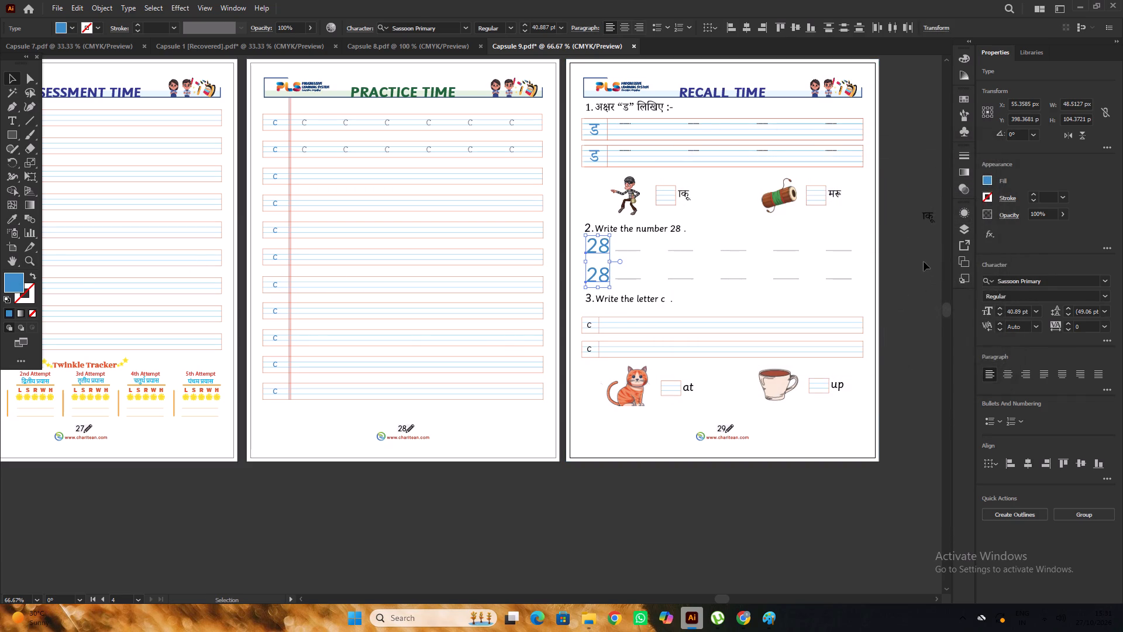
Recolour the two practice letters c under question 3 on the Recall Time page to the same blue, 248bcb.
{"action": "scroll", "coordinate": [630, 262], "scroll_direction": "down", "scroll_amount": 6}
{"action": "scroll", "coordinate": [595, 249], "scroll_direction": "up", "scroll_amount": 3, "text": "alt"}
{"action": "left_click", "coordinate": [576, 233]}
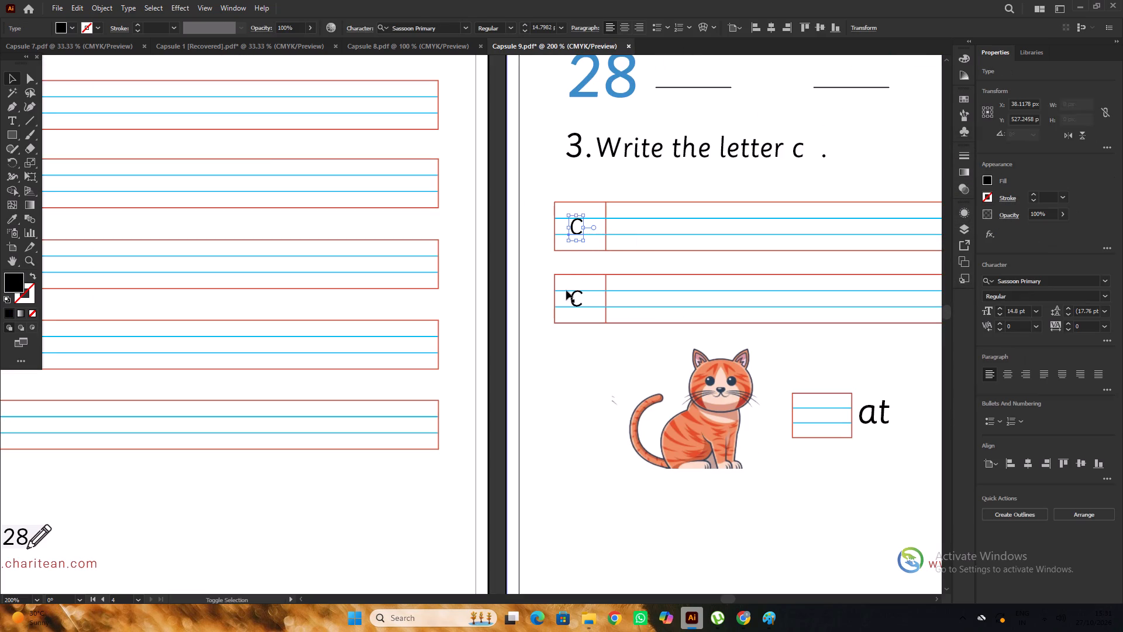
{"action": "left_click", "coordinate": [573, 296], "text": "shift"}
{"action": "scroll", "coordinate": [595, 276], "scroll_direction": "down", "scroll_amount": 2, "text": "alt"}
{"action": "double_click", "coordinate": [19, 284]}
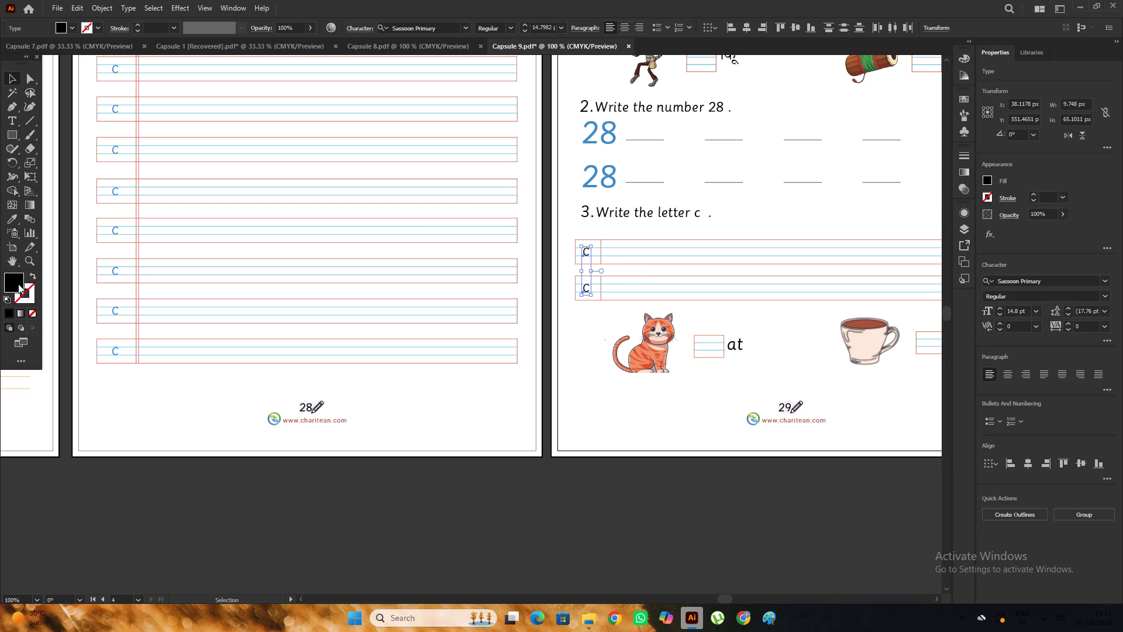
{"action": "key", "text": "ctrl+v"}
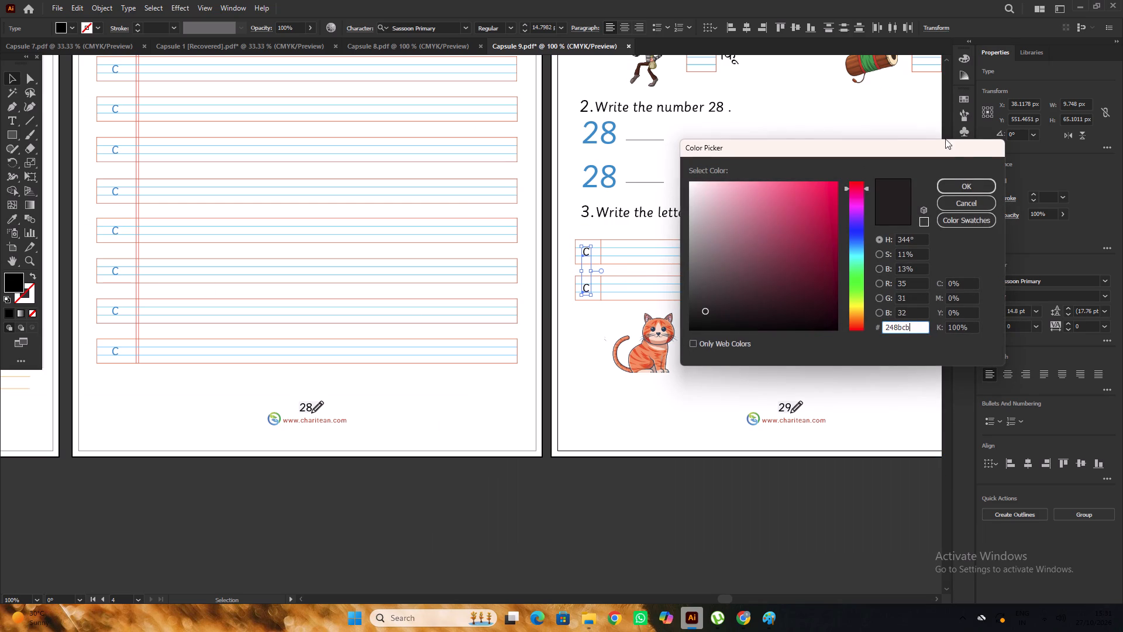
{"action": "left_click", "coordinate": [973, 188]}
{"action": "left_click", "coordinate": [588, 483]}
{"action": "scroll", "coordinate": [619, 287], "scroll_direction": "up", "scroll_amount": 2, "text": "alt"}
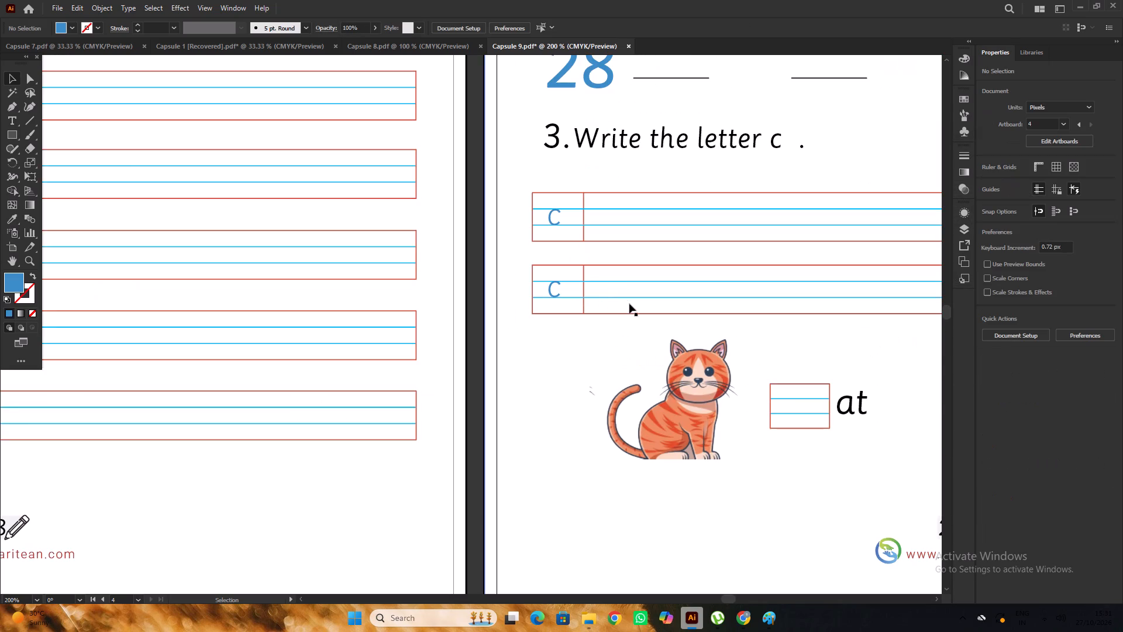
{"action": "scroll", "coordinate": [601, 278], "scroll_direction": "down", "scroll_amount": 5, "text": "alt"}
{"action": "left_click", "coordinate": [699, 395]}
Save the Capsule 9 PDF.
{"action": "key", "text": "space"}
{"action": "left_click_drag", "start_coordinate": [552, 344], "coordinate": [649, 378]}
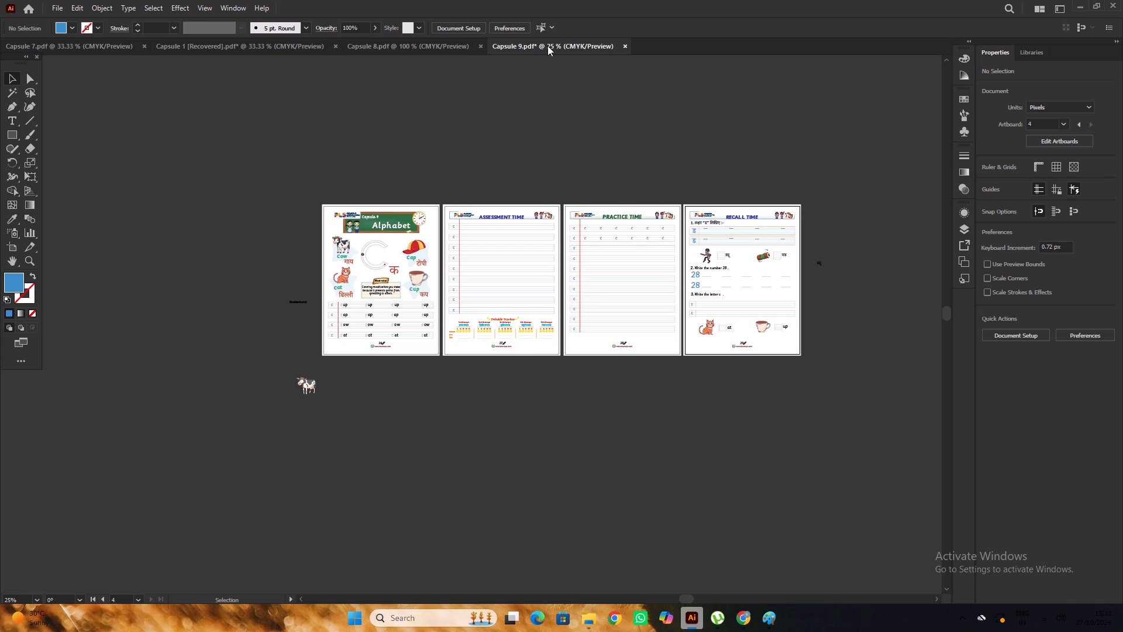
{"action": "scroll", "coordinate": [509, 18], "scroll_direction": "down", "scroll_amount": 12}
{"action": "scroll", "coordinate": [749, 163], "scroll_direction": "up", "scroll_amount": 5}
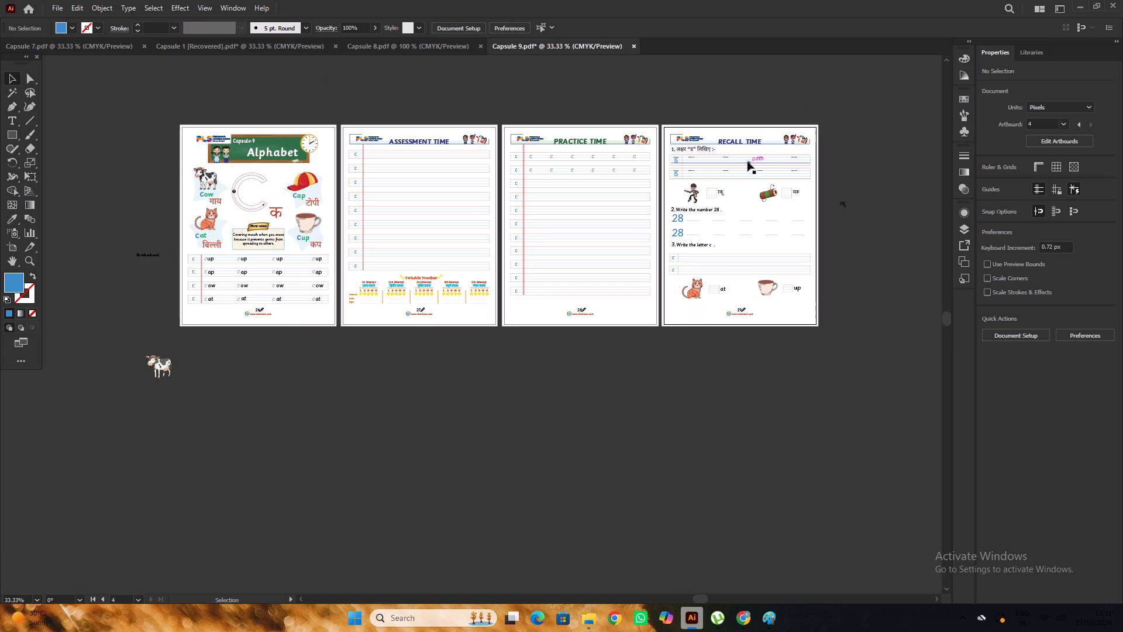
{"action": "scroll", "coordinate": [743, 156], "scroll_direction": "down", "scroll_amount": 2, "text": "alt"}
{"action": "key", "text": "space"}
{"action": "left_click_drag", "start_coordinate": [790, 265], "coordinate": [722, 290]}
{"action": "left_click", "coordinate": [777, 259]}
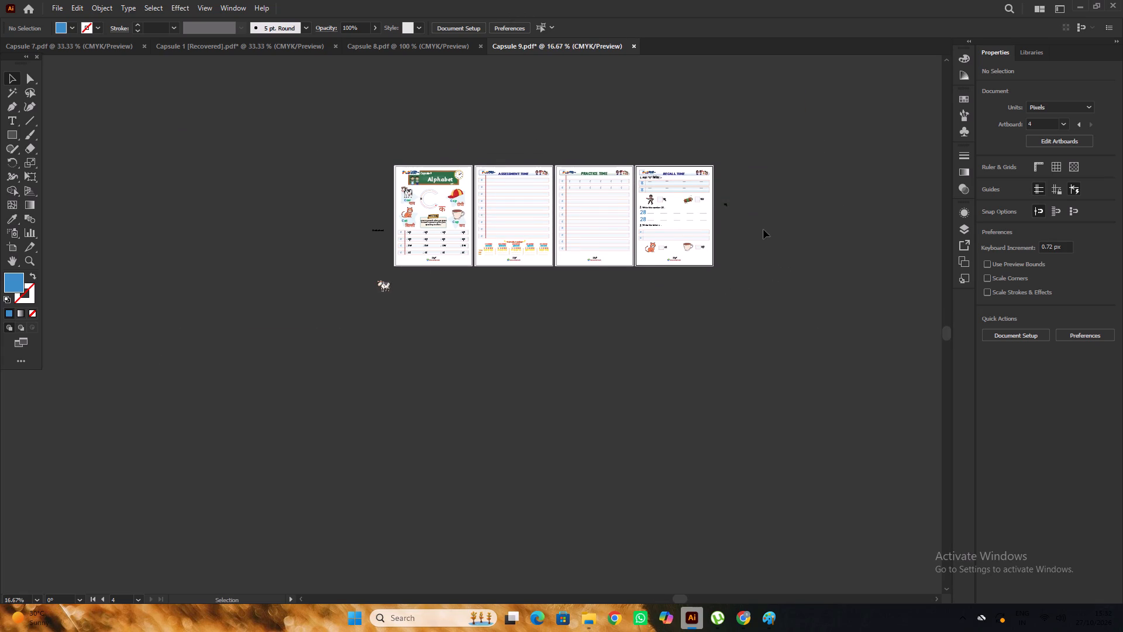
{"action": "key", "text": "ctrl+s"}
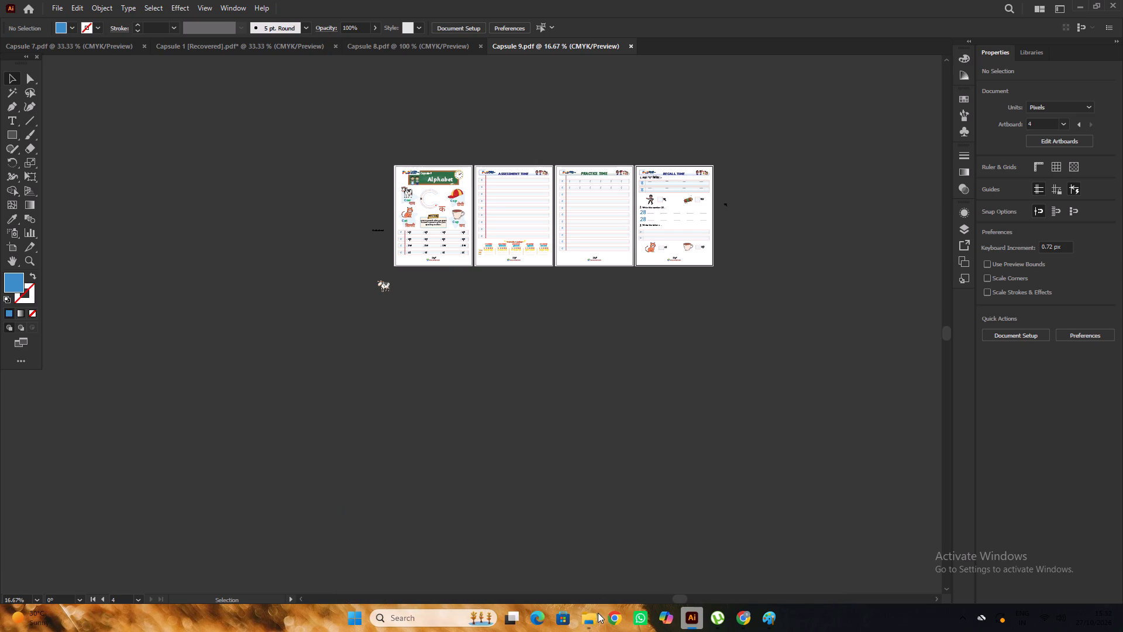
Open the saved Capsule 9 PDF from the PRINT FINAL folder in Edge and compare its first page's tracing letters with the Illustrator document.
{"action": "left_click", "coordinate": [470, 534]}
{"action": "double_click", "coordinate": [450, 232]}
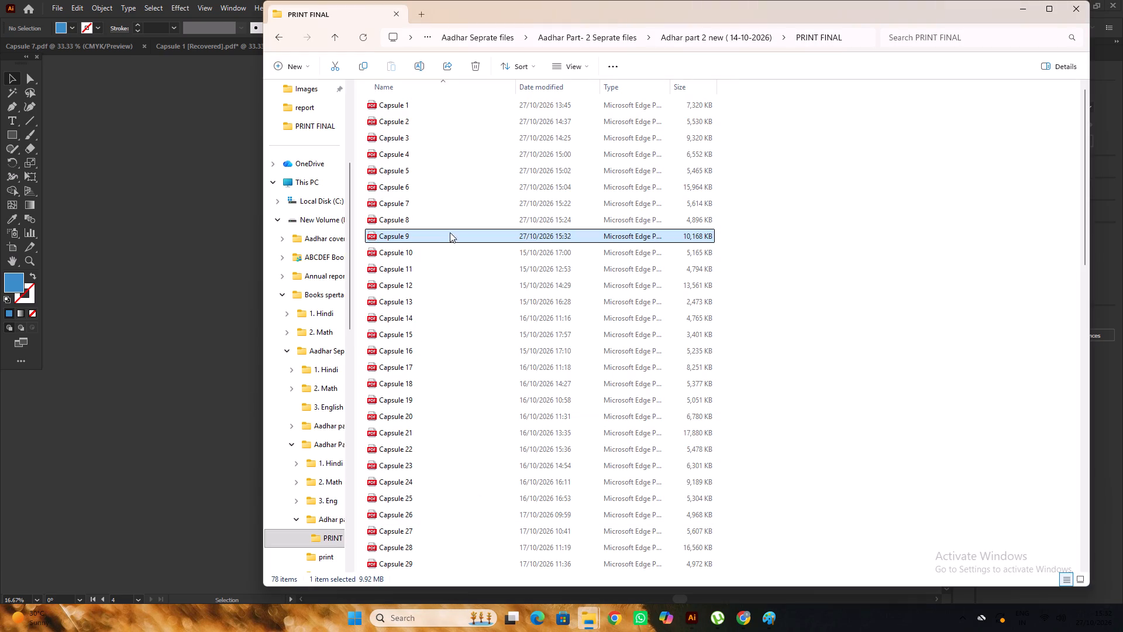
{"action": "scroll", "coordinate": [533, 224], "scroll_direction": "down", "scroll_amount": 6}
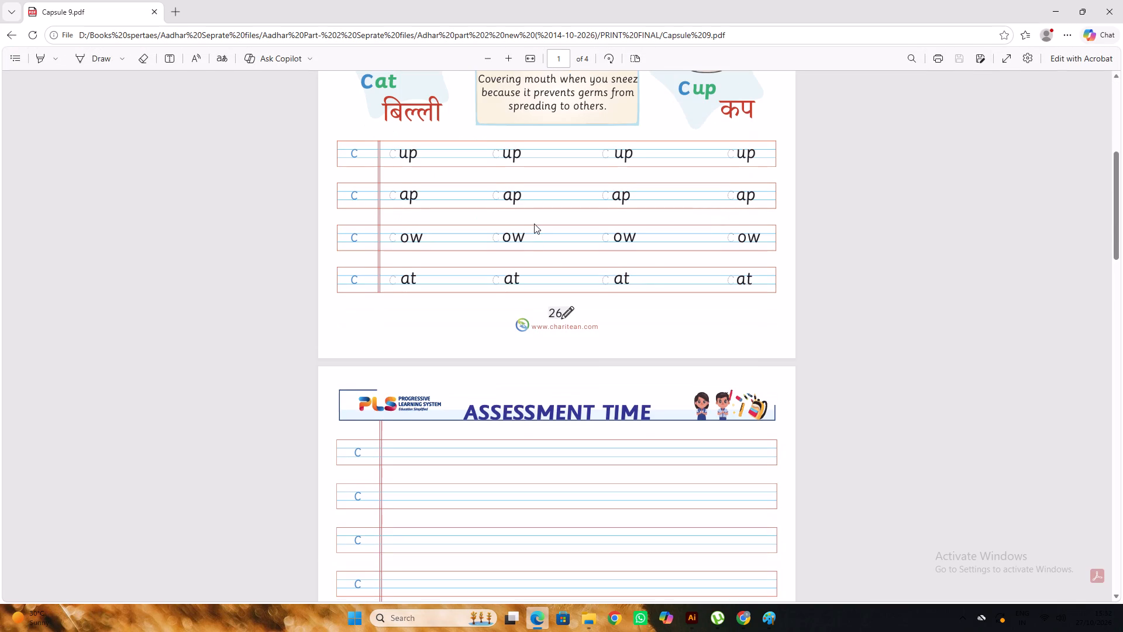
{"action": "scroll", "coordinate": [534, 224], "scroll_direction": "up", "scroll_amount": 8}
{"action": "scroll", "coordinate": [535, 224], "scroll_direction": "down", "scroll_amount": 5}
{"action": "scroll", "coordinate": [535, 224], "scroll_direction": "up", "scroll_amount": 4}
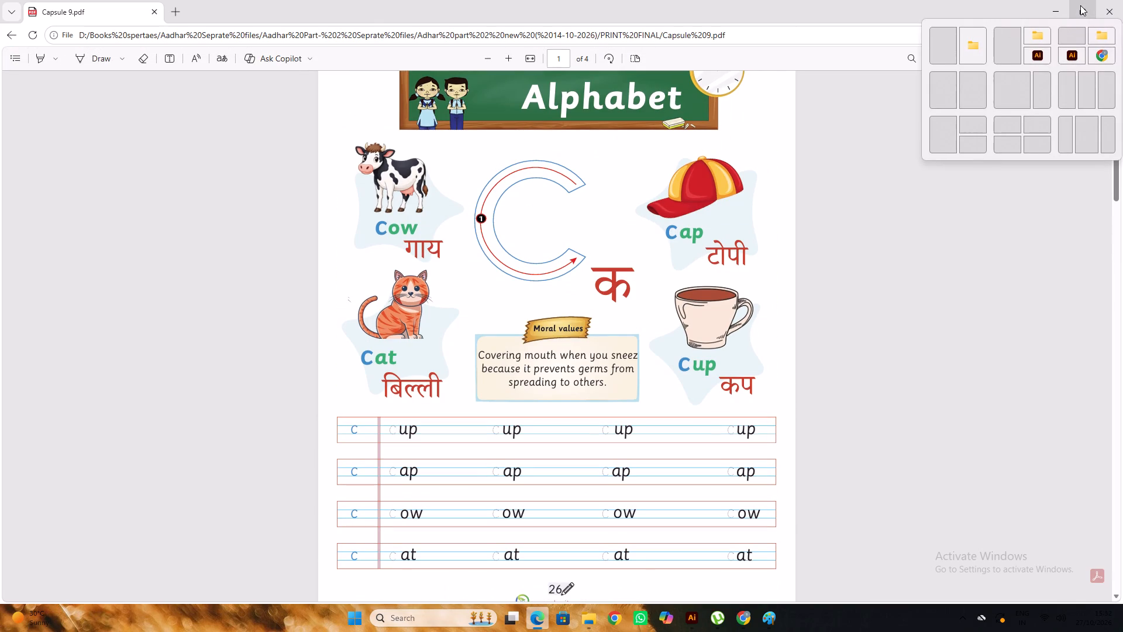
{"action": "left_click", "coordinate": [1060, 6]}
{"action": "scroll", "coordinate": [700, 239], "scroll_direction": "down", "scroll_amount": 1}
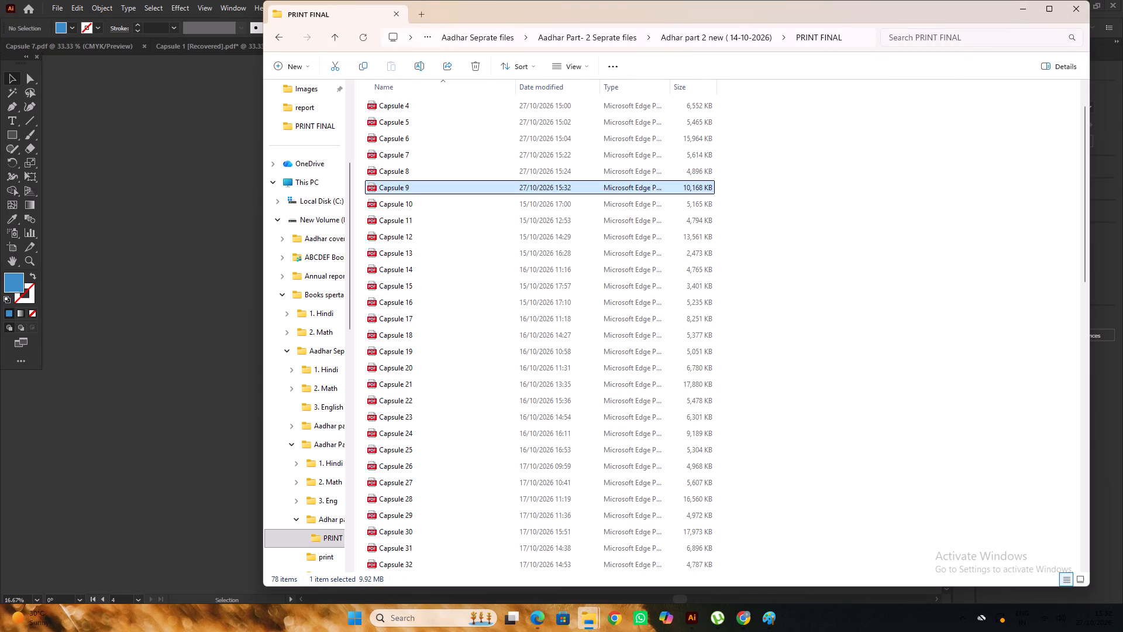
{"action": "left_click", "coordinate": [1024, 11]}
{"action": "scroll", "coordinate": [384, 207], "scroll_direction": "up", "scroll_amount": 4, "text": "alt"}
{"action": "scroll", "coordinate": [498, 215], "scroll_direction": "up", "scroll_amount": 1, "text": "alt"}
{"action": "scroll", "coordinate": [498, 217], "scroll_direction": "down", "scroll_amount": 3}
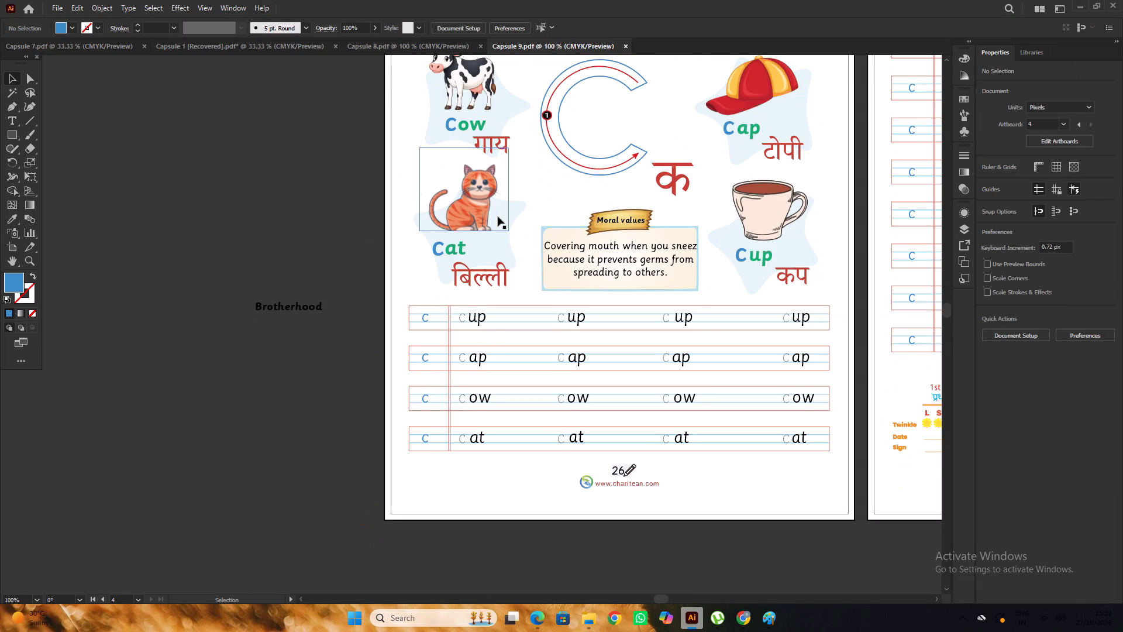
{"action": "scroll", "coordinate": [498, 217], "scroll_direction": "down", "scroll_amount": 6}
{"action": "scroll", "coordinate": [415, 382], "scroll_direction": "up", "scroll_amount": 3, "text": "alt"}
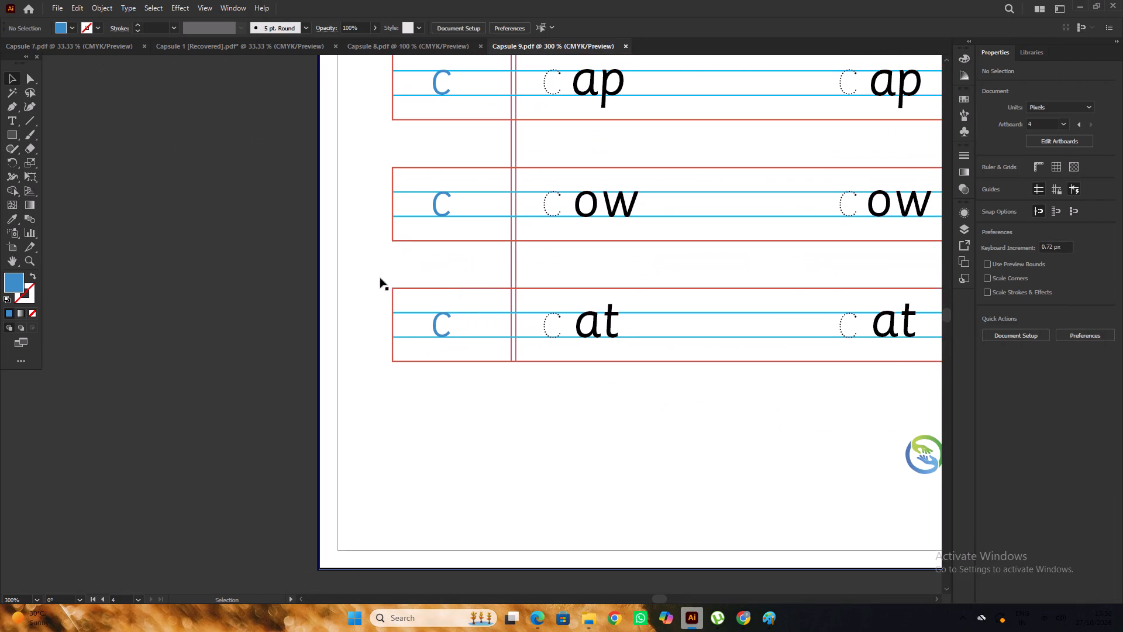
{"action": "scroll", "coordinate": [371, 279], "scroll_direction": "down", "scroll_amount": 3, "text": "alt"}
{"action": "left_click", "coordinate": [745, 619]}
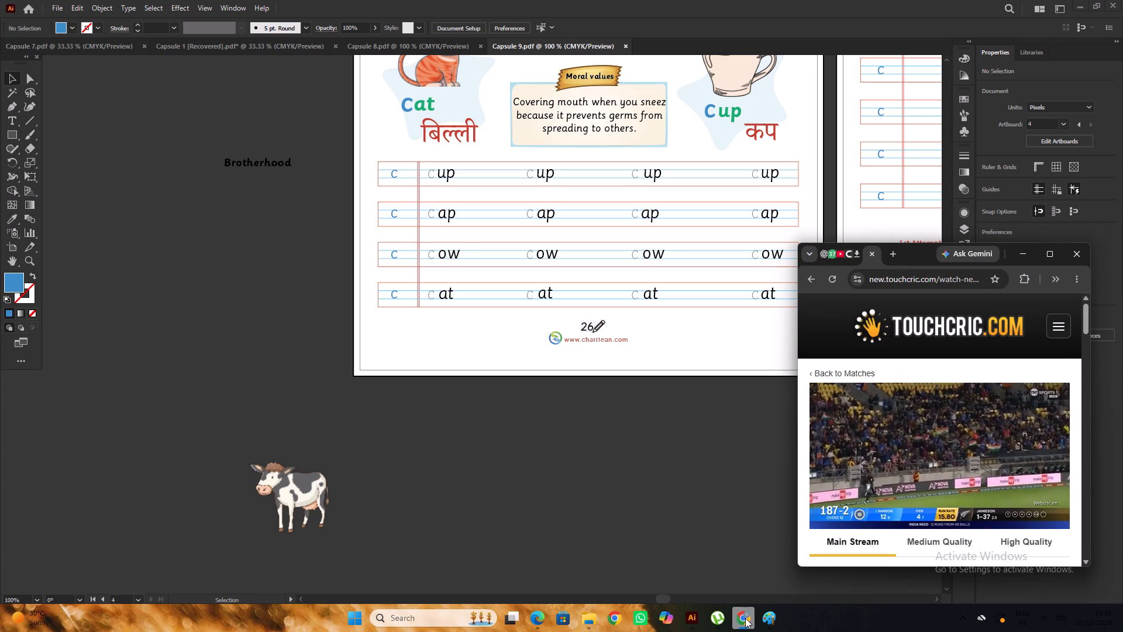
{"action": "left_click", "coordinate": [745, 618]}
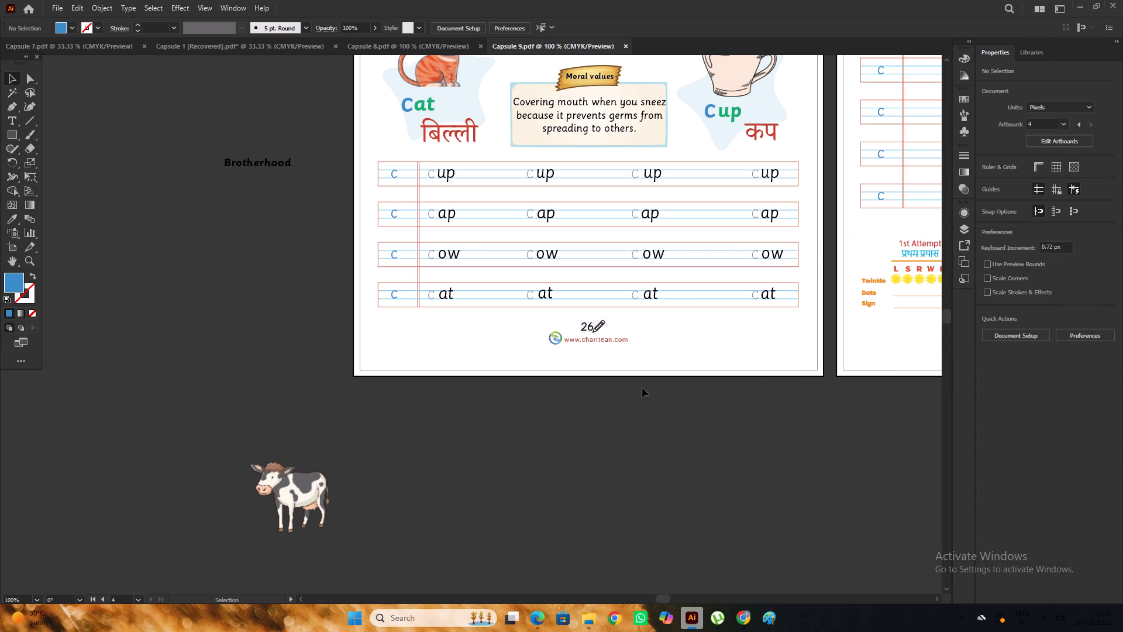
Copy the blue practice letter c from the "up" row to below the first page and enlarge it to about 155.9 pt.
{"action": "scroll", "coordinate": [447, 214], "scroll_direction": "up", "scroll_amount": 6}
{"action": "left_click_drag", "start_coordinate": [398, 262], "coordinate": [504, 523]}
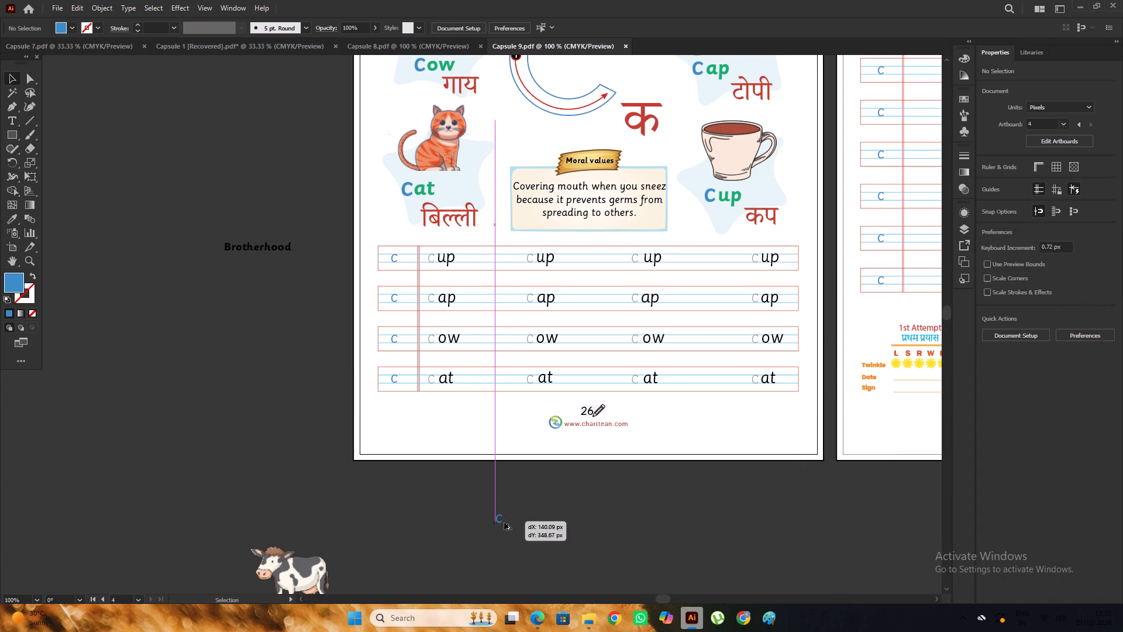
{"action": "left_click_drag", "start_coordinate": [504, 523], "coordinate": [504, 522]}
{"action": "scroll", "coordinate": [474, 325], "scroll_direction": "down", "scroll_amount": 11}
{"action": "left_click_drag", "start_coordinate": [508, 375], "coordinate": [542, 434], "text": "alt+shift"}
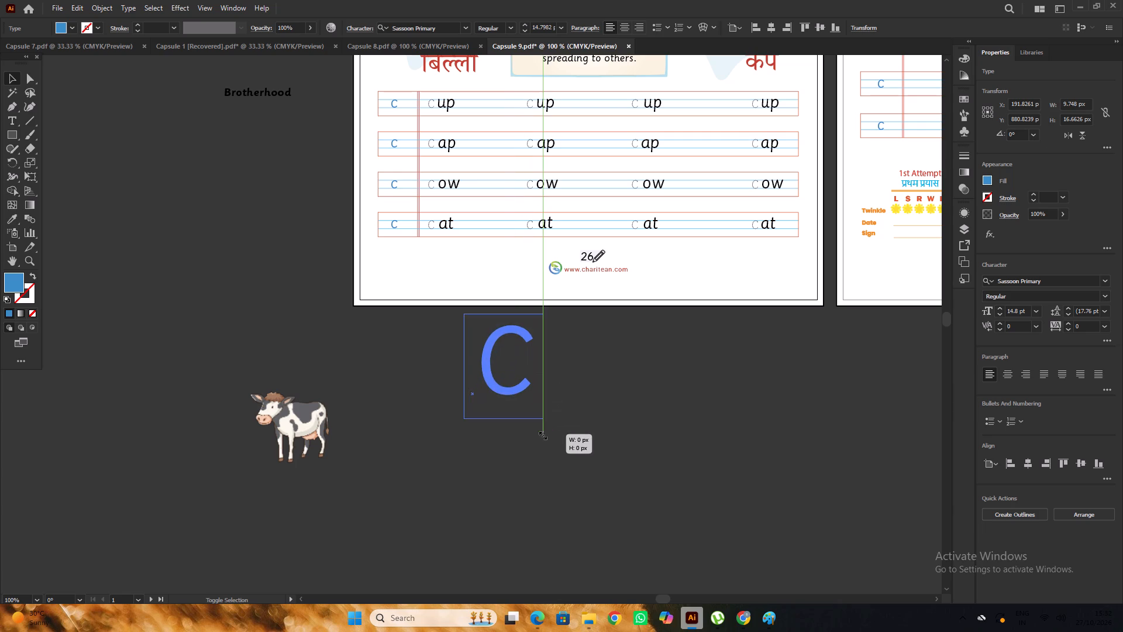
{"action": "left_click_drag", "start_coordinate": [542, 434], "coordinate": [553, 456], "text": "alt+shift"}
{"action": "left_click", "coordinate": [570, 378]}
{"action": "scroll", "coordinate": [549, 349], "scroll_direction": "down", "scroll_amount": 3, "text": "alt"}
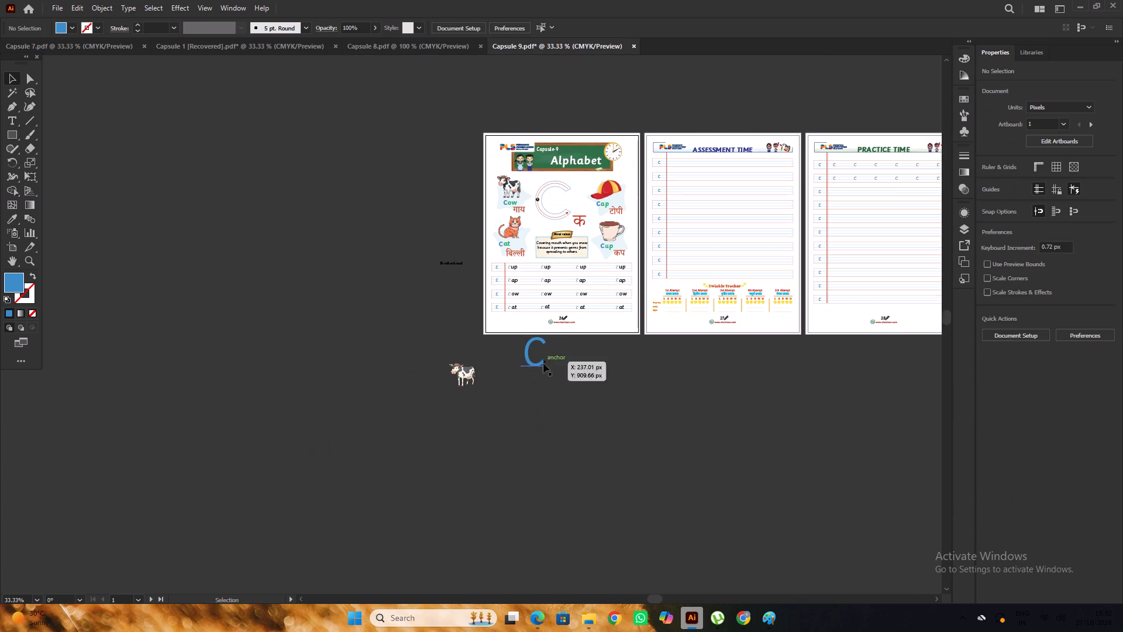
Lay the enlarged C over the first page's tracing C and scale it to about 214.6 pt to match.
{"action": "scroll", "coordinate": [543, 363], "scroll_direction": "up", "scroll_amount": 2}
{"action": "left_click_drag", "start_coordinate": [536, 394], "coordinate": [553, 233]}
{"action": "scroll", "coordinate": [554, 235], "scroll_direction": "up", "scroll_amount": 4, "text": "alt"}
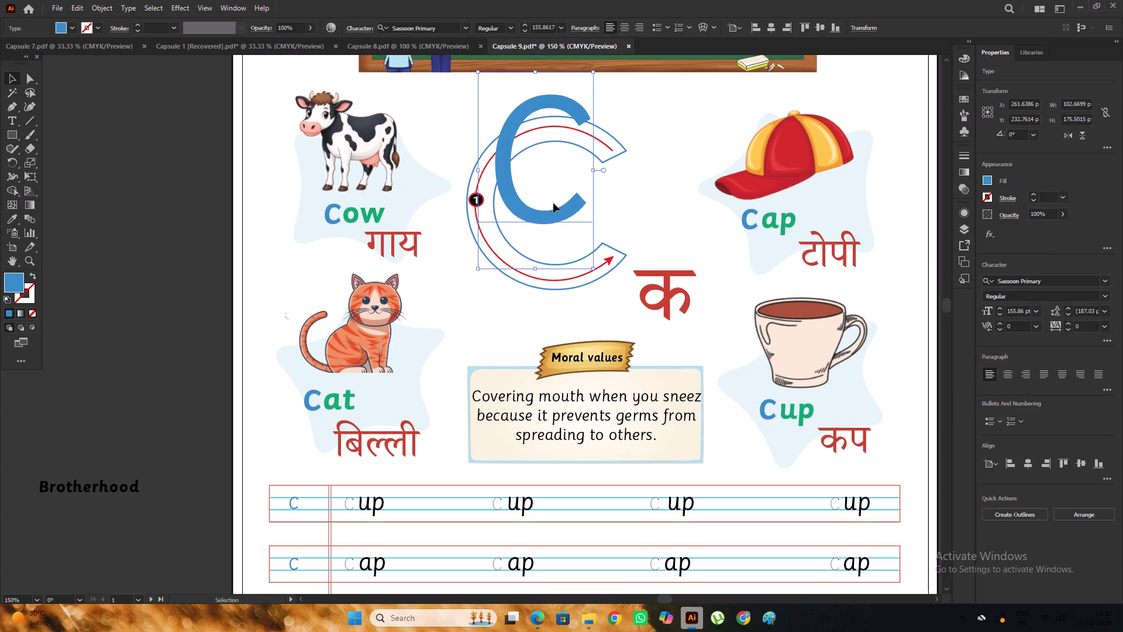
{"action": "left_click_drag", "start_coordinate": [553, 203], "coordinate": [557, 229]}
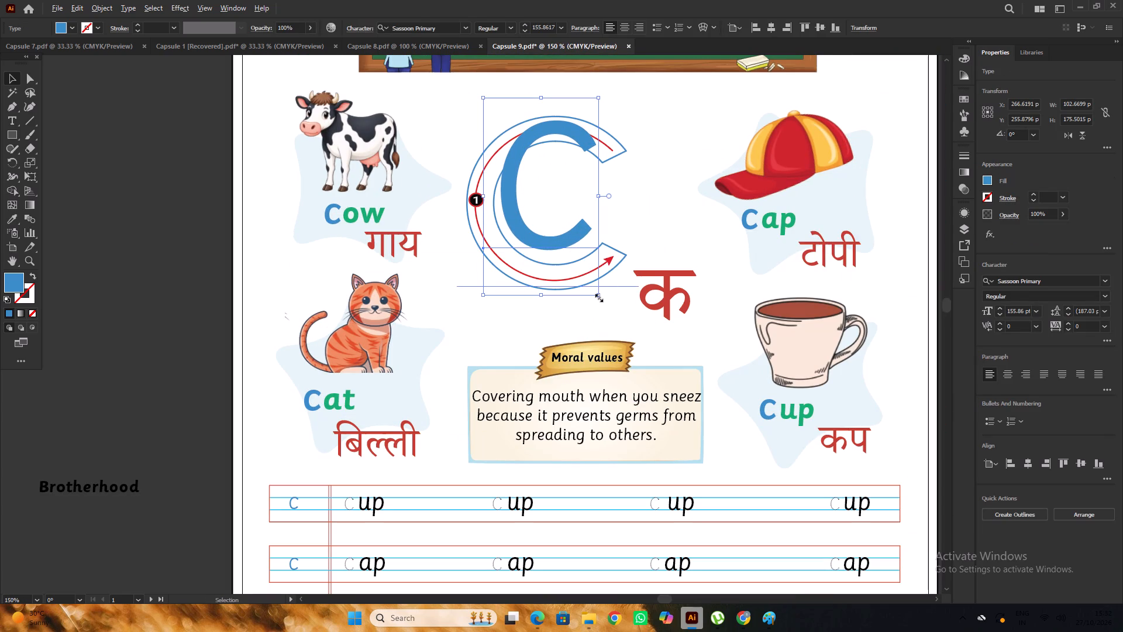
{"action": "left_click_drag", "start_coordinate": [598, 296], "coordinate": [626, 331], "text": "alt+shift"}
{"action": "left_click_drag", "start_coordinate": [580, 249], "coordinate": [578, 272]}
Move the enlarged C off the page into the empty area below the first page.
{"action": "scroll", "coordinate": [574, 262], "scroll_direction": "down", "scroll_amount": 3, "text": "alt"}
{"action": "left_click_drag", "start_coordinate": [574, 262], "coordinate": [394, 324]}
{"action": "left_click", "coordinate": [380, 238]}
{"action": "scroll", "coordinate": [380, 236], "scroll_direction": "down", "scroll_amount": 4}
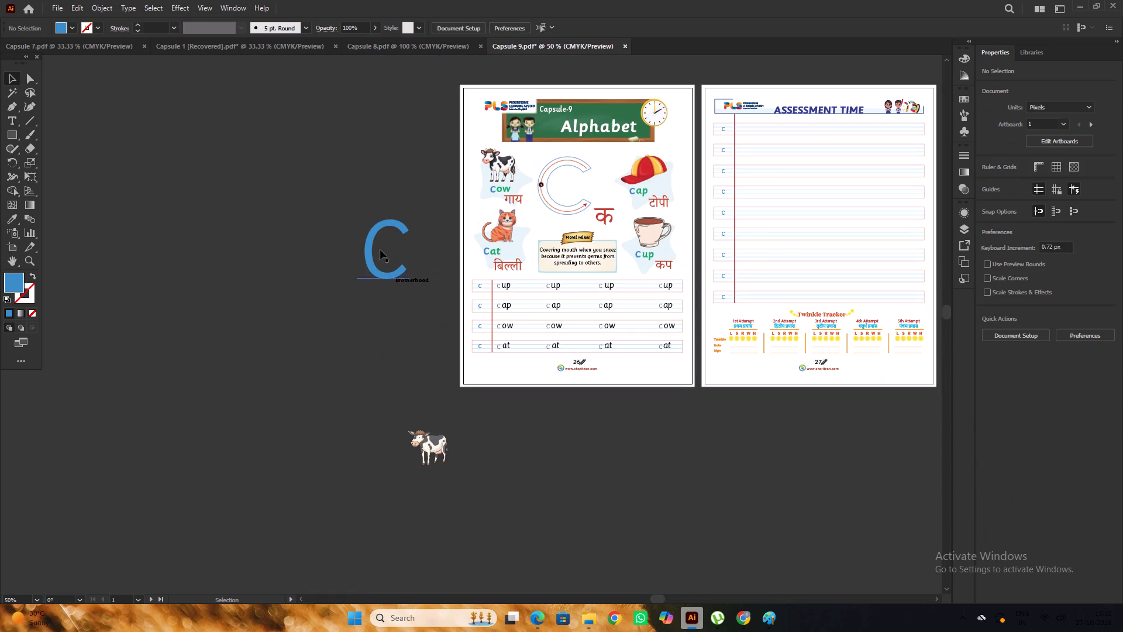
{"action": "left_click_drag", "start_coordinate": [382, 271], "coordinate": [582, 475]}
{"action": "scroll", "coordinate": [567, 414], "scroll_direction": "down", "scroll_amount": 6}
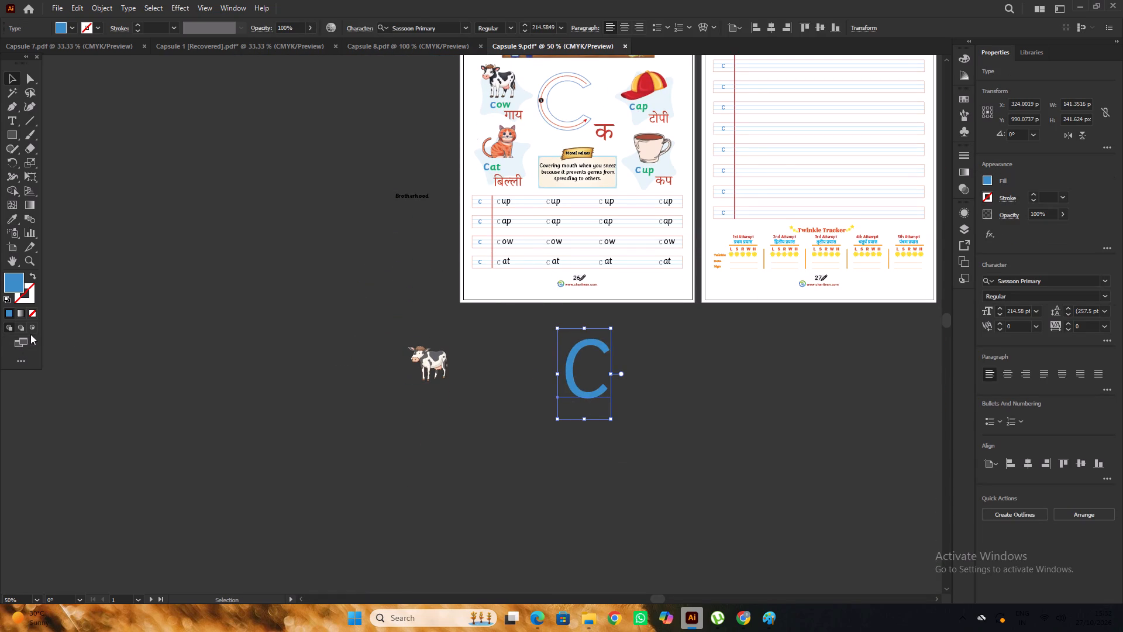
Remove the enlarged C's fill and give it a 1 pt outline.
{"action": "left_click", "coordinate": [34, 314]}
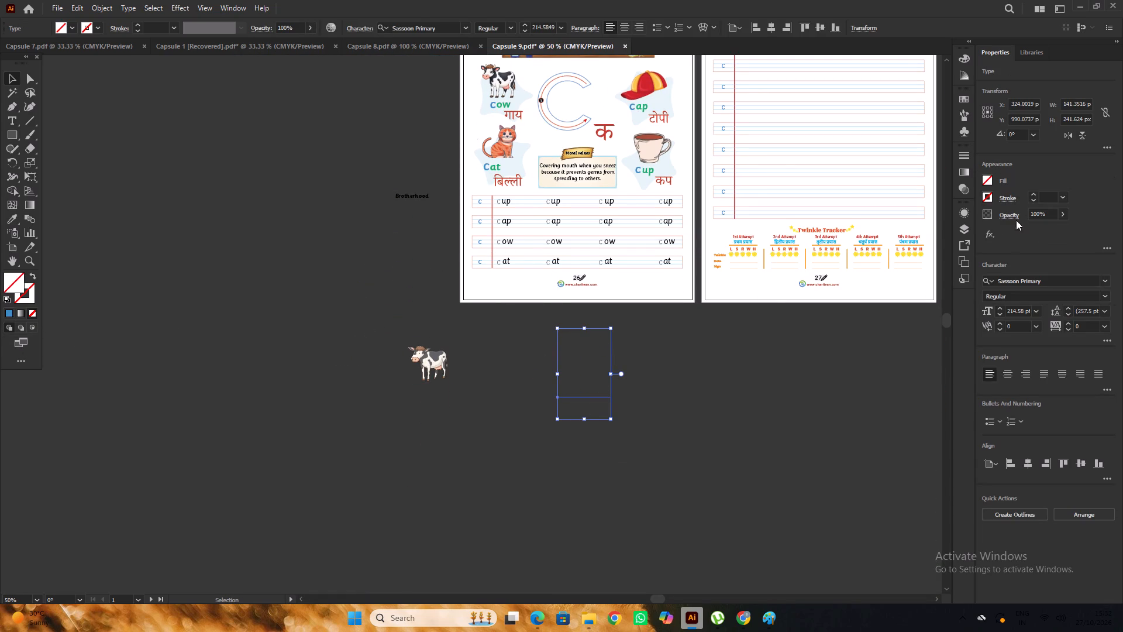
{"action": "left_click", "coordinate": [1032, 195]}
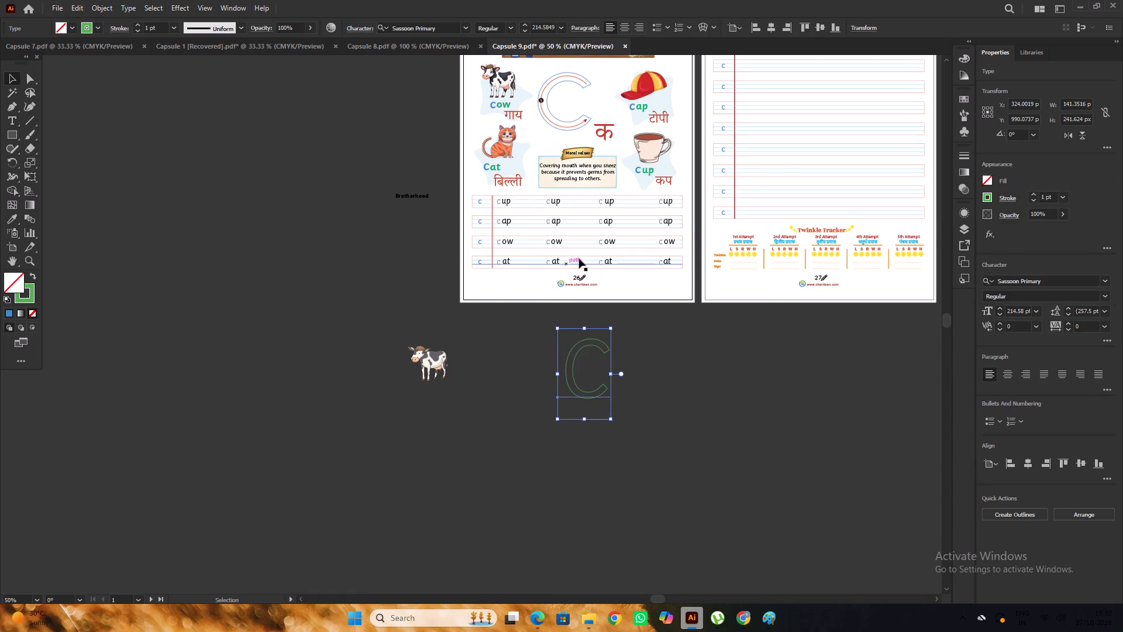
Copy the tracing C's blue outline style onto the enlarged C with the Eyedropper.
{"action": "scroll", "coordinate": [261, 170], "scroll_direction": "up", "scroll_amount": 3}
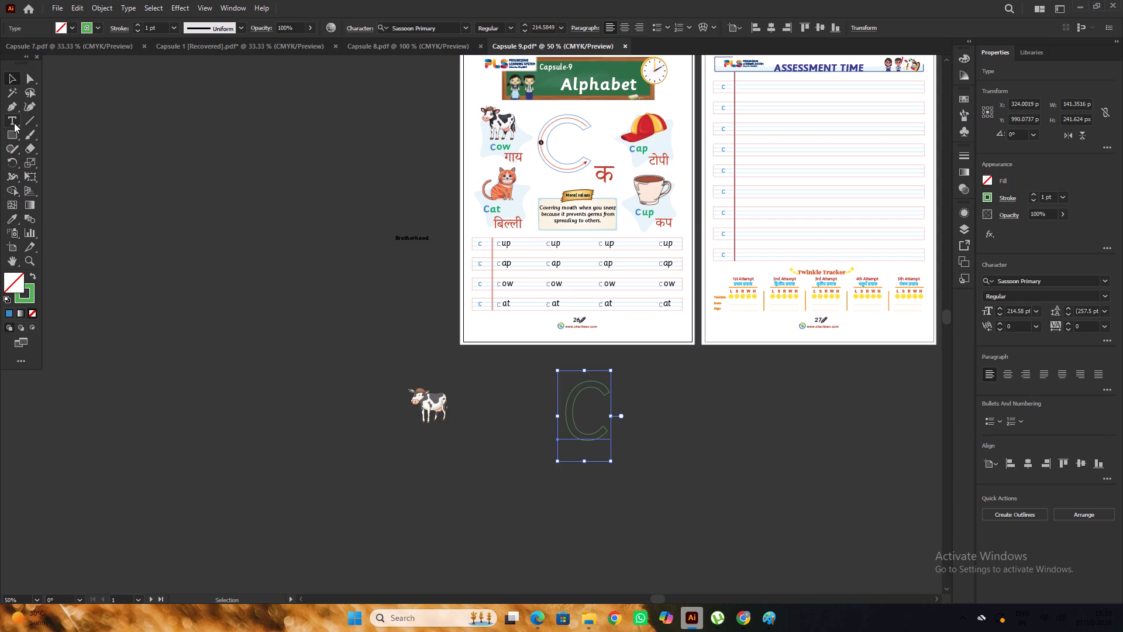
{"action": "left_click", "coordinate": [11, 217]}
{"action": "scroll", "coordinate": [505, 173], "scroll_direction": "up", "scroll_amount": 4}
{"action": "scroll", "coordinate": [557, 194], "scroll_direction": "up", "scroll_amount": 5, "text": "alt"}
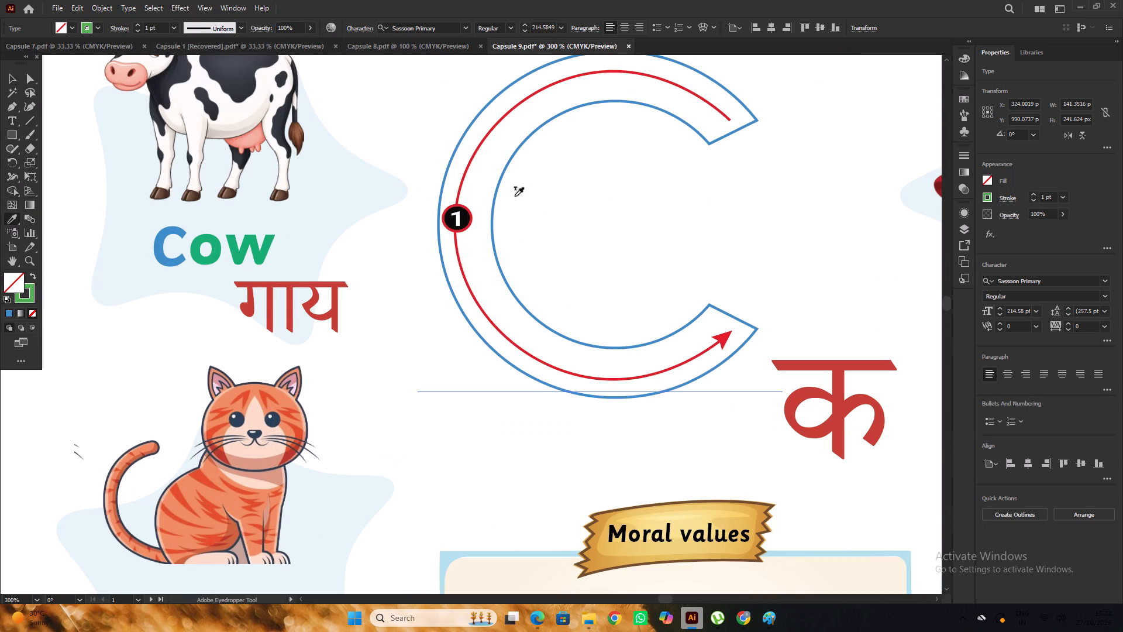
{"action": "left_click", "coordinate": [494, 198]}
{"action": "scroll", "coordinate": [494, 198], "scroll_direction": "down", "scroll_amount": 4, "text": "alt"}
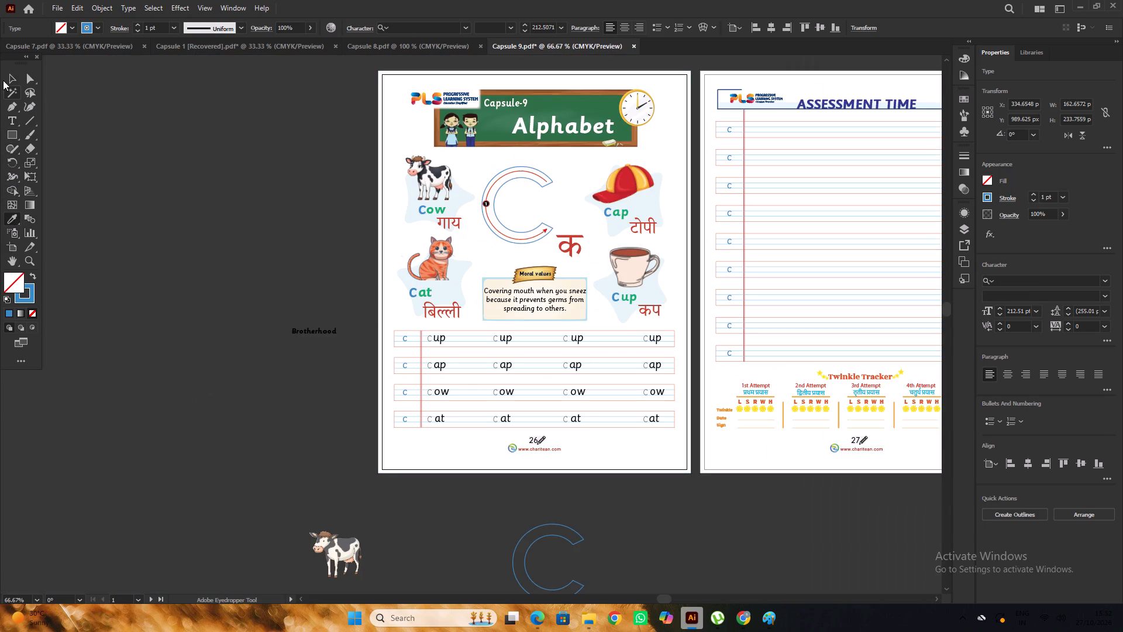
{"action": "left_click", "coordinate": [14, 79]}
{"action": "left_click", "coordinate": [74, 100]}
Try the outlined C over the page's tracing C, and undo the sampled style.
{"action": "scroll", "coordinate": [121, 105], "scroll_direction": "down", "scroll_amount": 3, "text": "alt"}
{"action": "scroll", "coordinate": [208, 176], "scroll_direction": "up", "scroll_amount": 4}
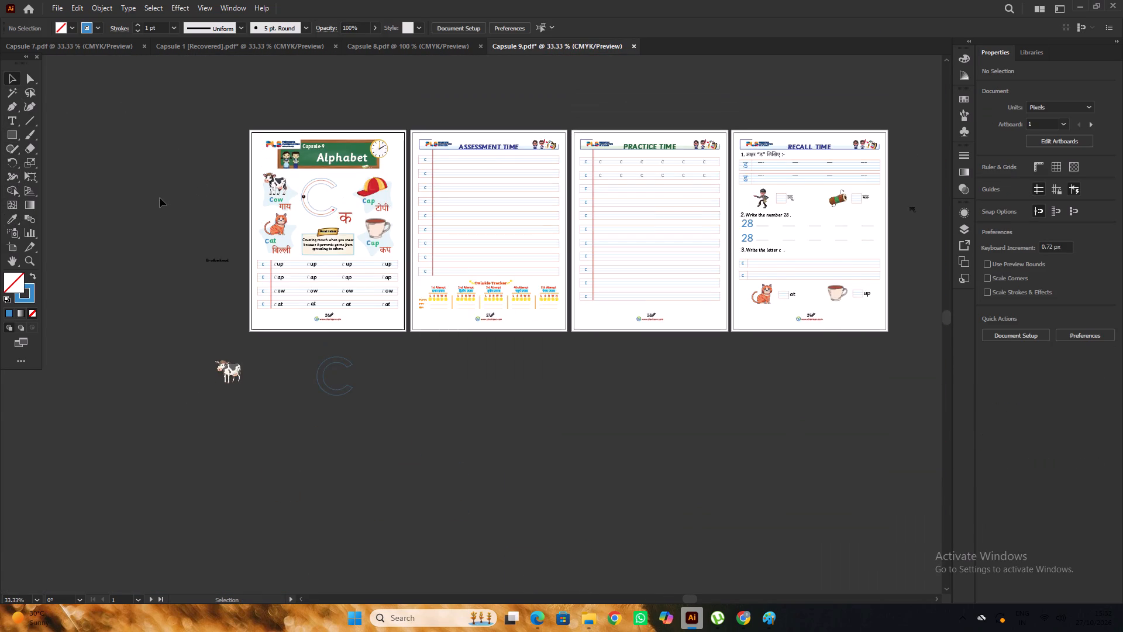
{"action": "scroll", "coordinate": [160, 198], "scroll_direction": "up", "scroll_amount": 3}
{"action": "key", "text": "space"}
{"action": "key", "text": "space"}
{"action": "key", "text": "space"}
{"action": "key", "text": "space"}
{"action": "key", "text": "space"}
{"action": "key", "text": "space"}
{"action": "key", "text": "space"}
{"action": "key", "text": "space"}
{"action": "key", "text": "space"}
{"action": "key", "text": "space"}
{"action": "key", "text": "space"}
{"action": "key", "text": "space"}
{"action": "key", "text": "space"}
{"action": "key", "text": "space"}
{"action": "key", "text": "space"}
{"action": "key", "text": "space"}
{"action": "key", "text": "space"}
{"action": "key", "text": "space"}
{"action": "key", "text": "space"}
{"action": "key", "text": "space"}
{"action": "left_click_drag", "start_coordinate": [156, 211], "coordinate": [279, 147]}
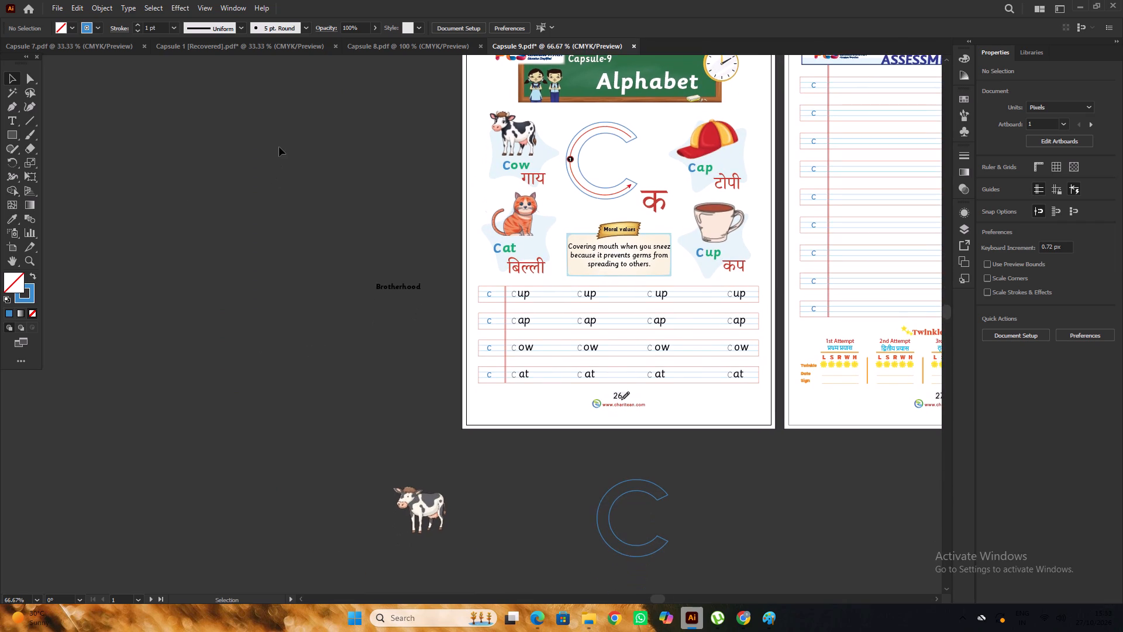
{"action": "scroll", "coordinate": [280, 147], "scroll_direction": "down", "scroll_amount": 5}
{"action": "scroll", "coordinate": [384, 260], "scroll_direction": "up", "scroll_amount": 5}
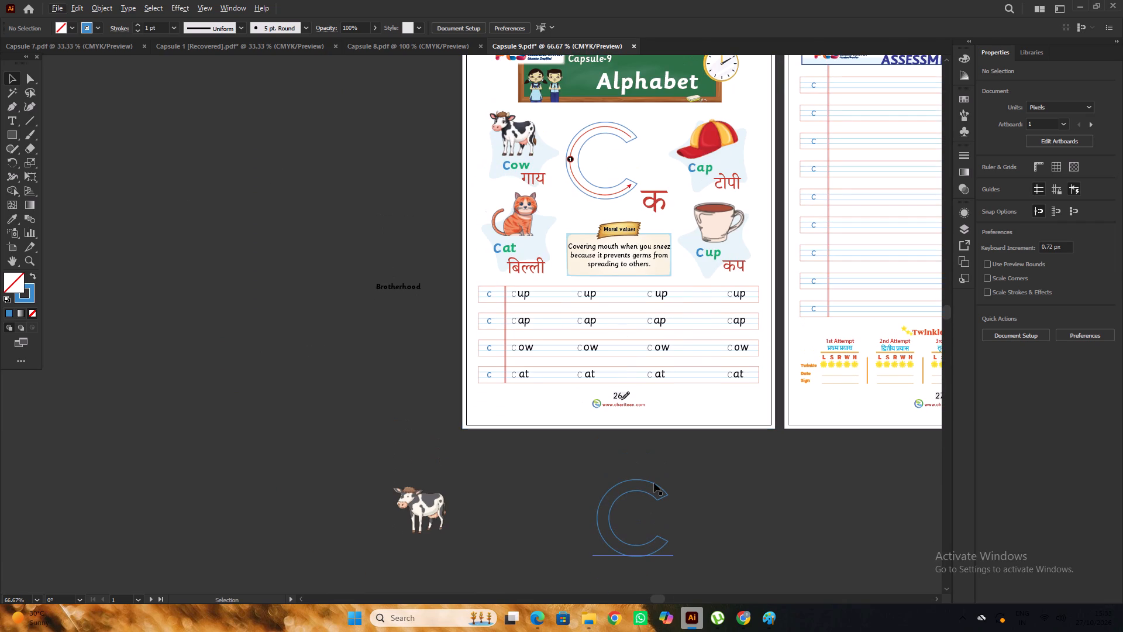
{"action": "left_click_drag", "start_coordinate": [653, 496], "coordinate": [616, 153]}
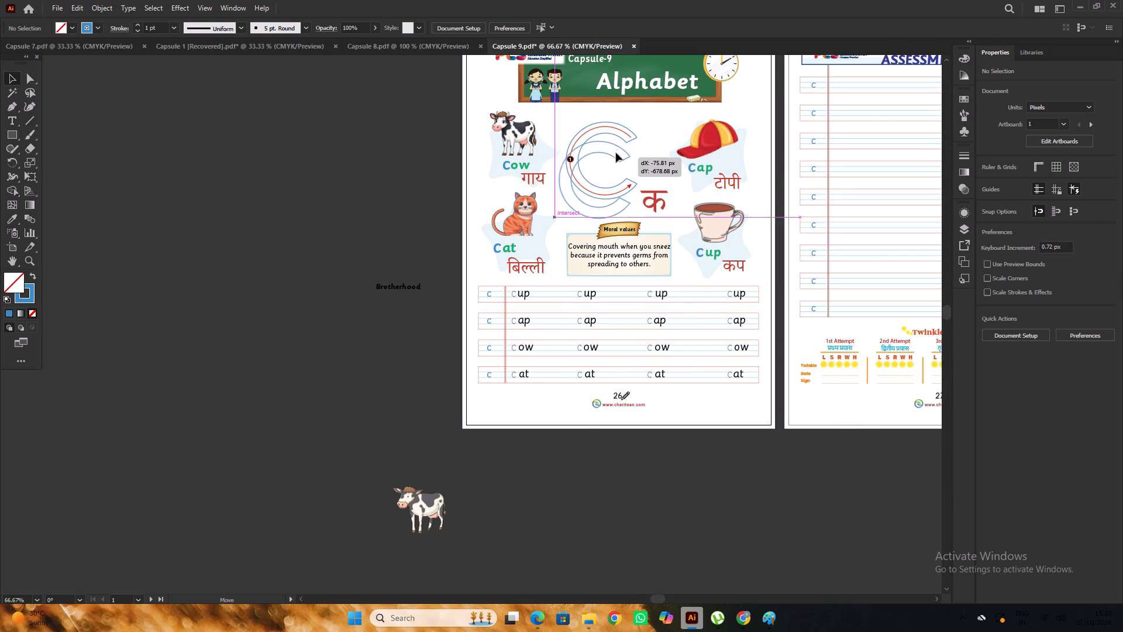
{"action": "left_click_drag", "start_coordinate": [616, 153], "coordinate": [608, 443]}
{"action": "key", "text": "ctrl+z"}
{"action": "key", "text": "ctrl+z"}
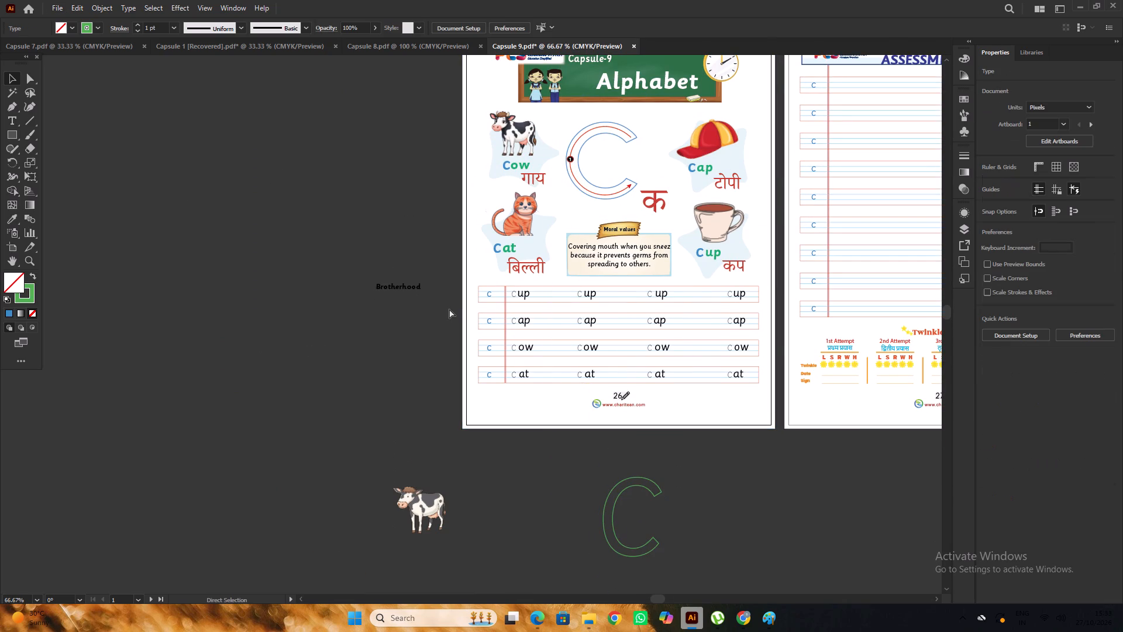
Set the stroke colour of the outlined C below the first page to 248bcb.
{"action": "left_click", "coordinate": [367, 250]}
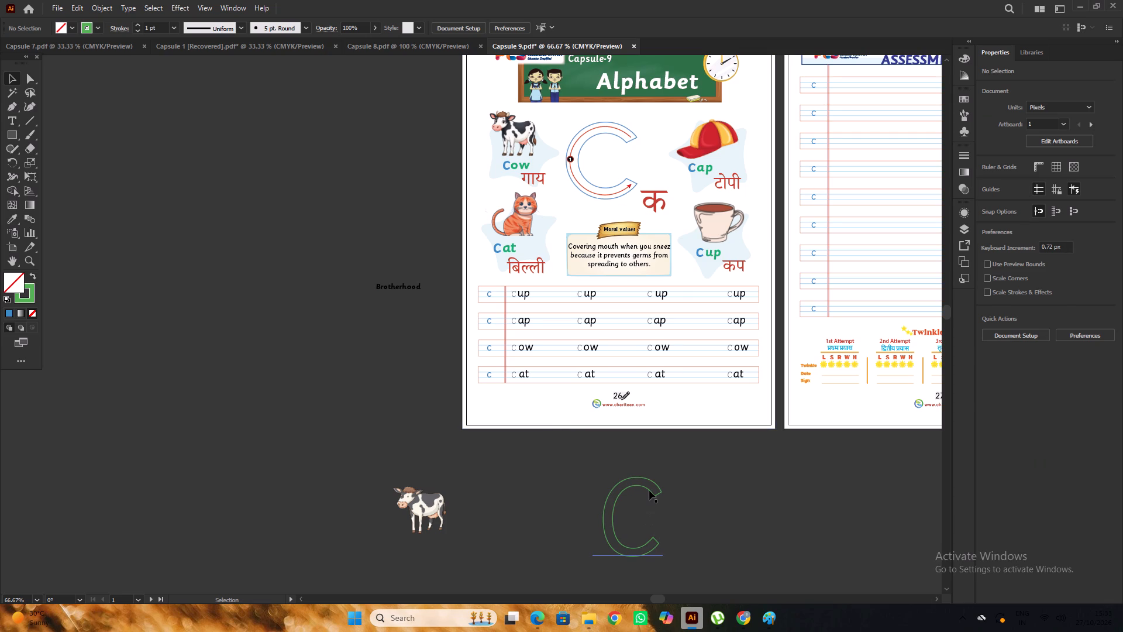
{"action": "left_click", "coordinate": [649, 490]}
{"action": "double_click", "coordinate": [27, 301]}
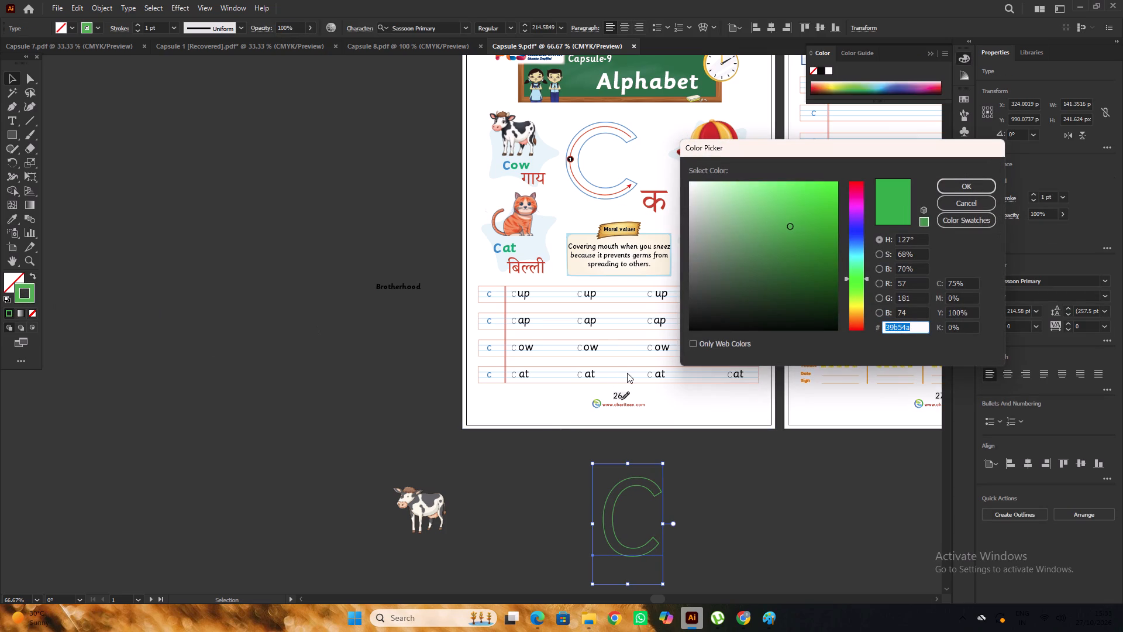
{"action": "key", "text": "ctrl+v"}
{"action": "left_click", "coordinate": [979, 186]}
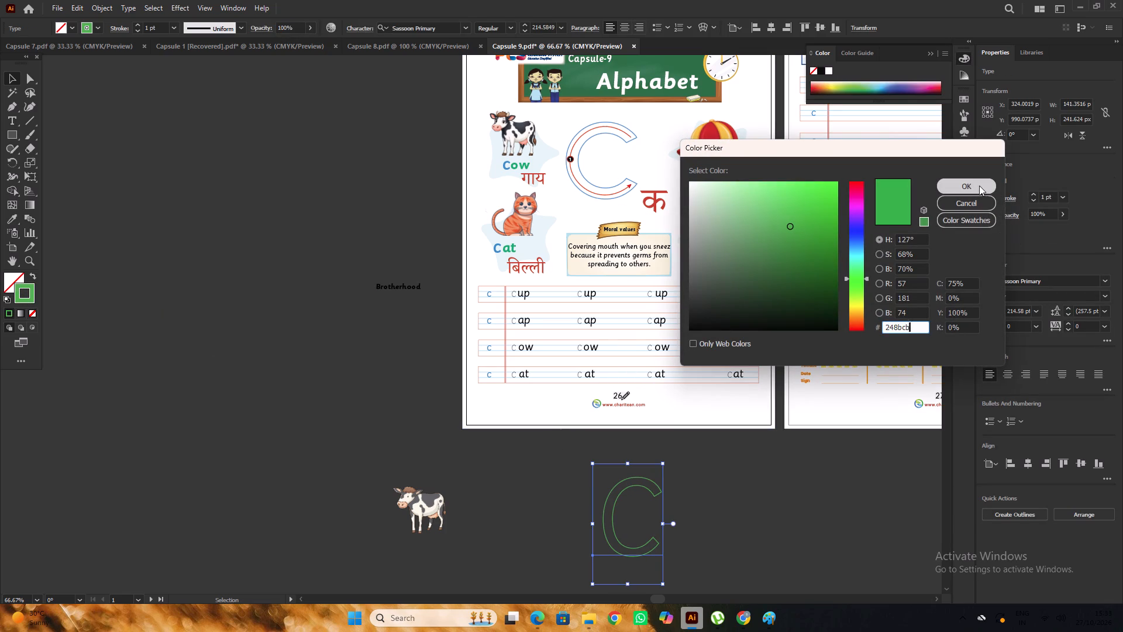
{"action": "double_click", "coordinate": [732, 466]}
{"action": "left_click", "coordinate": [654, 495]}
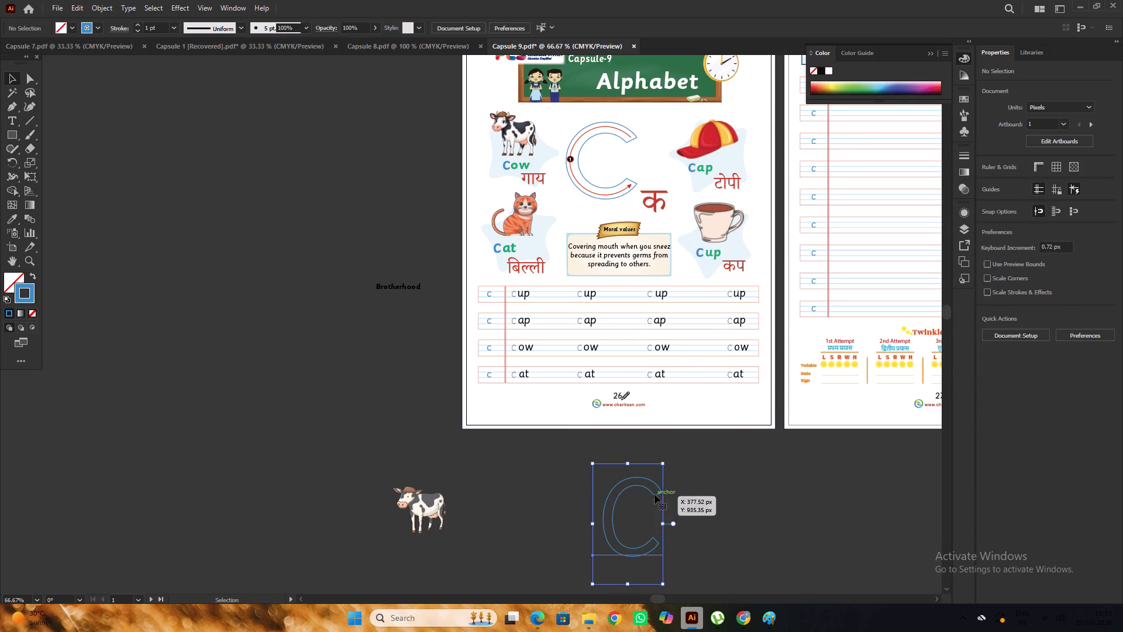
{"action": "left_click", "coordinate": [700, 503]}
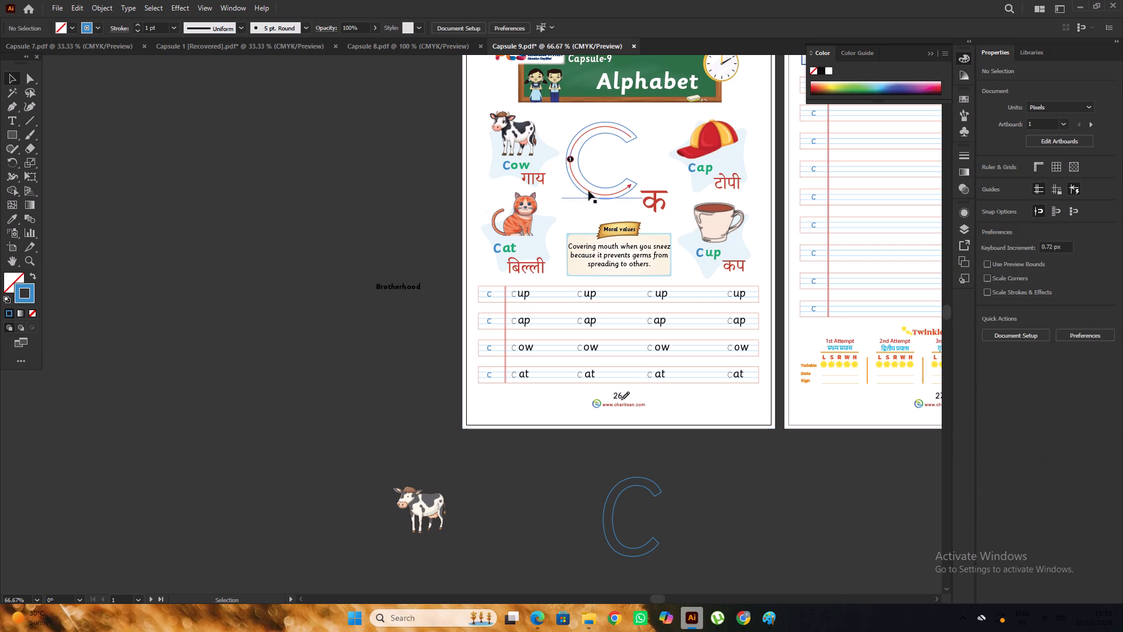
Move the original tracing C and the red Hindi letter क off the first page into the empty area beside it.
{"action": "left_click_drag", "start_coordinate": [626, 173], "coordinate": [594, 210]}
{"action": "left_click", "coordinate": [594, 210]}
{"action": "left_click_drag", "start_coordinate": [593, 210], "coordinate": [434, 259]}
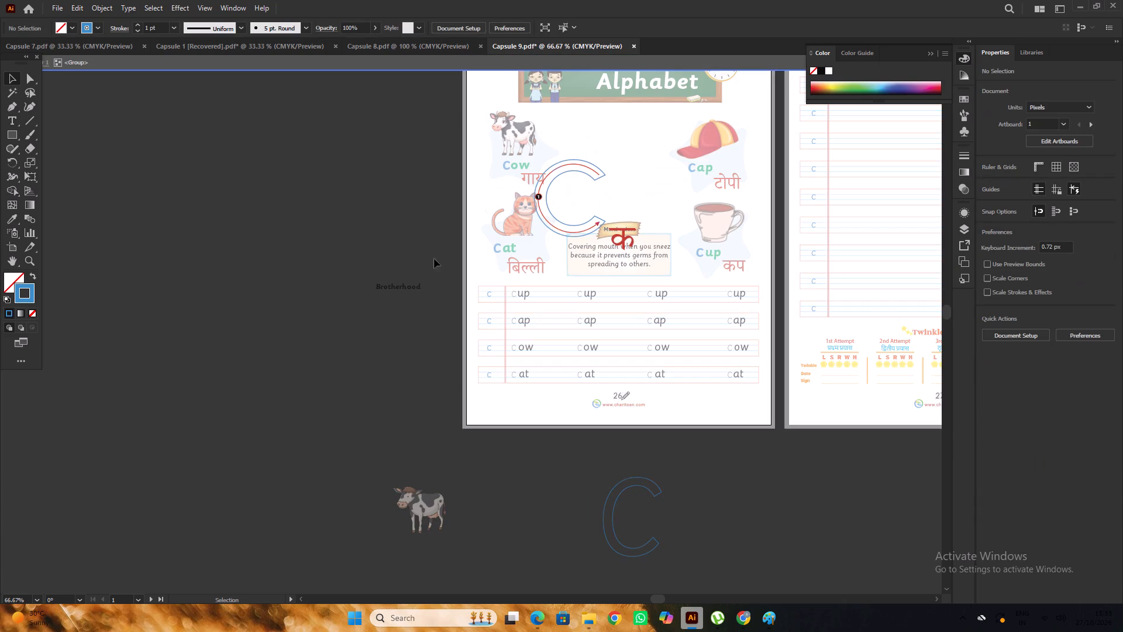
{"action": "left_click_drag", "start_coordinate": [434, 259], "coordinate": [316, 316]}
{"action": "left_click_drag", "start_coordinate": [563, 223], "coordinate": [348, 332]}
{"action": "triple_click", "coordinate": [380, 225]}
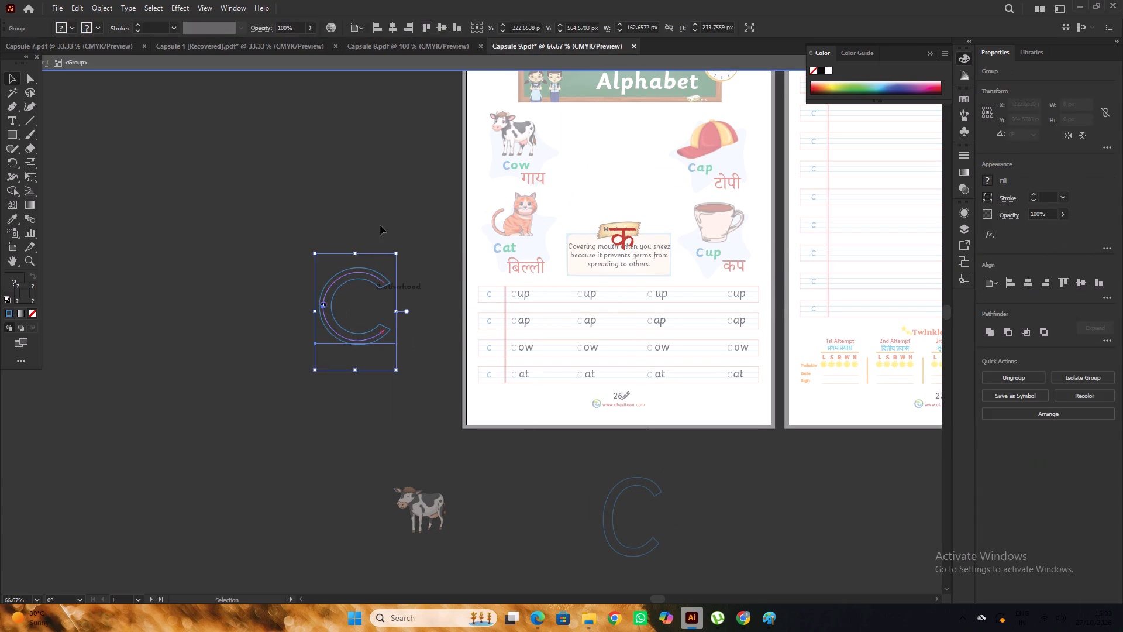
{"action": "left_click_drag", "start_coordinate": [625, 238], "coordinate": [455, 355]}
{"action": "left_click_drag", "start_coordinate": [452, 357], "coordinate": [407, 374]}
{"action": "left_click_drag", "start_coordinate": [404, 375], "coordinate": [361, 375]}
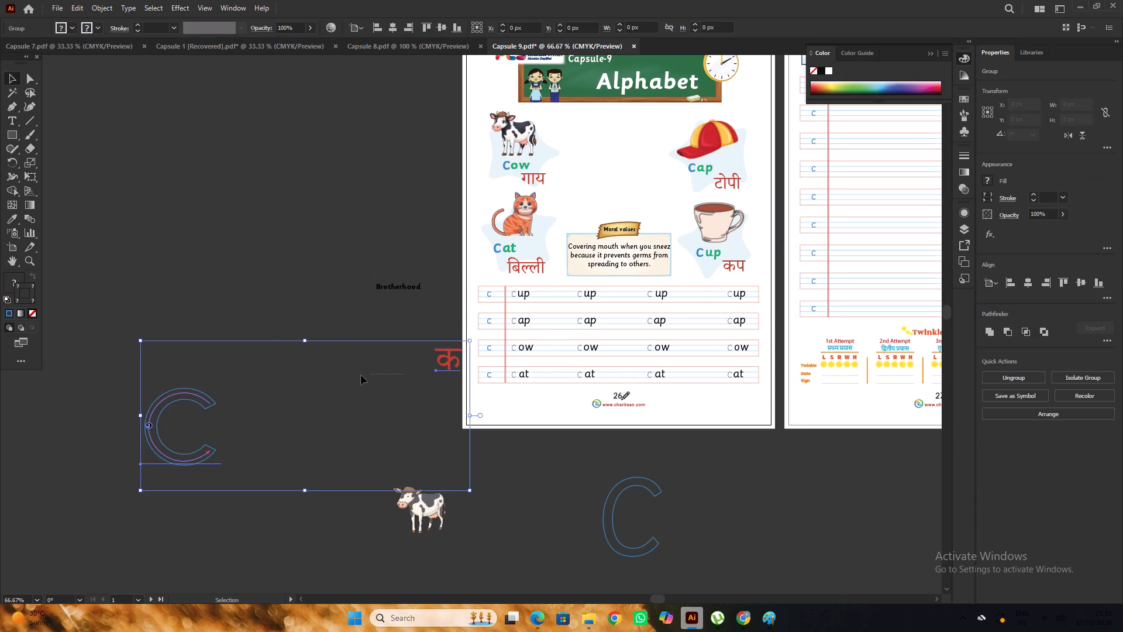
{"action": "left_click_drag", "start_coordinate": [361, 375], "coordinate": [354, 376]}
{"action": "scroll", "coordinate": [493, 299], "scroll_direction": "down", "scroll_amount": 3, "text": "alt"}
{"action": "left_click_drag", "start_coordinate": [473, 324], "coordinate": [438, 359]}
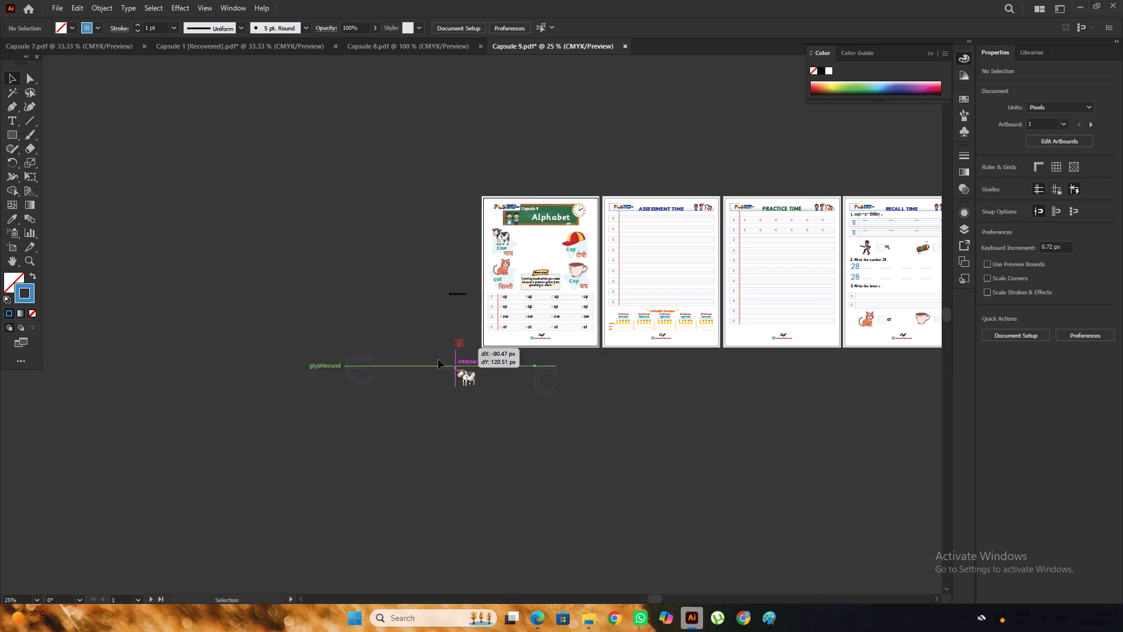
{"action": "left_click_drag", "start_coordinate": [438, 359], "coordinate": [416, 354]}
{"action": "left_click", "coordinate": [417, 318]}
Ungroup the original tracing C from the Hindi letter क.
{"action": "left_click", "coordinate": [420, 355]}
{"action": "right_click", "coordinate": [420, 355]}
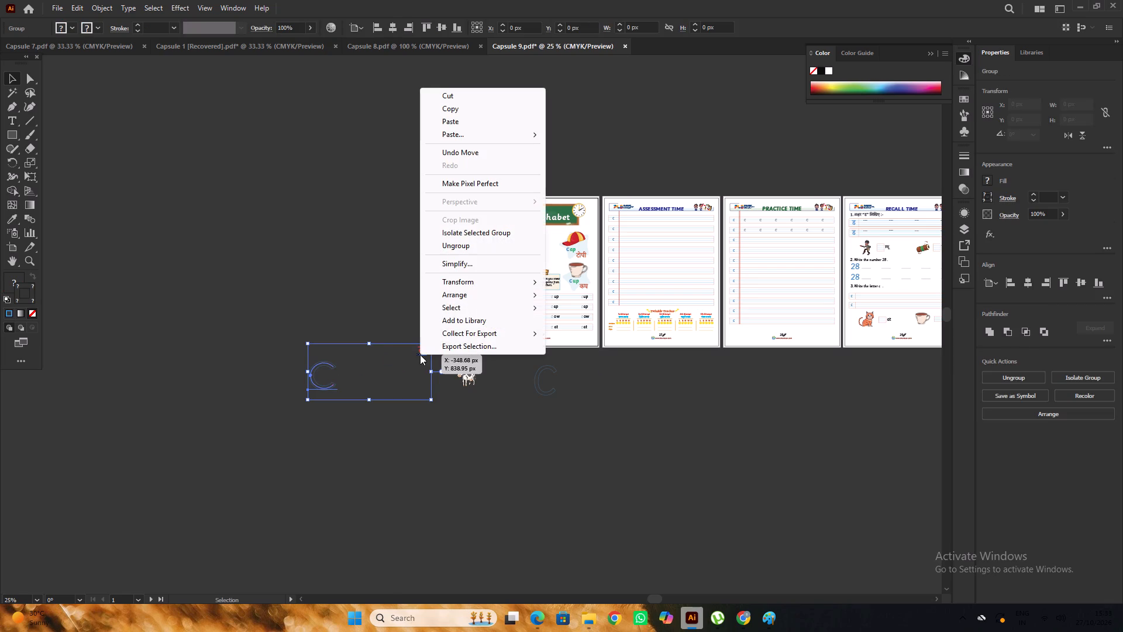
{"action": "left_click", "coordinate": [467, 247]}
{"action": "left_click", "coordinate": [394, 254]}
{"action": "scroll", "coordinate": [394, 253], "scroll_direction": "down", "scroll_amount": 5}
{"action": "scroll", "coordinate": [364, 299], "scroll_direction": "up", "scroll_amount": 1, "text": "alt"}
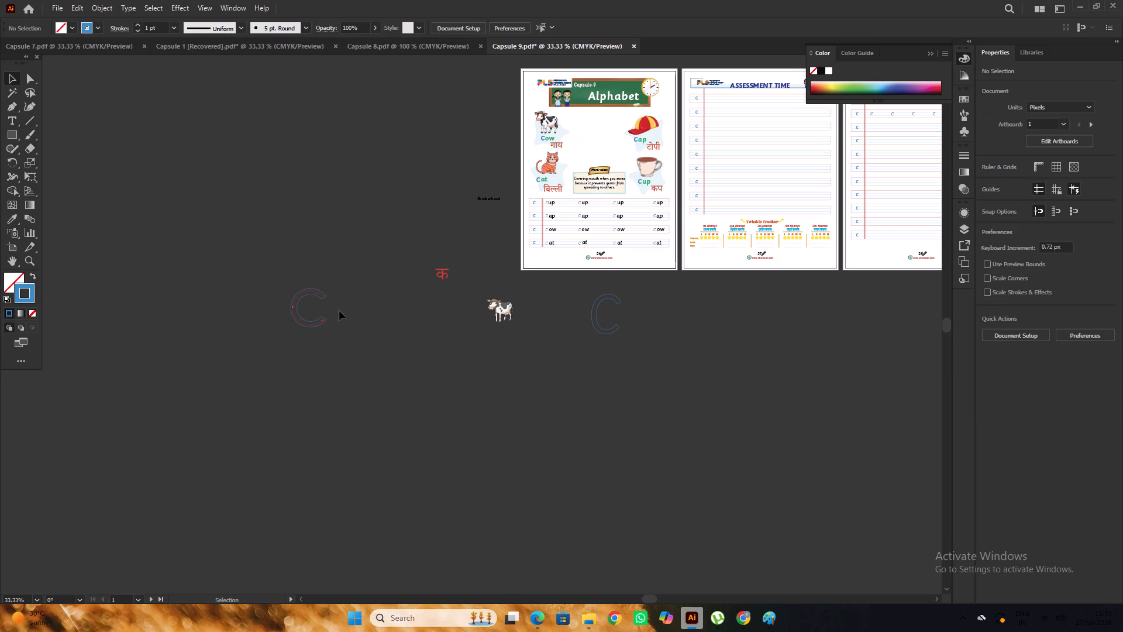
Move the tracing C below the cow, ungroup it, and pull its old blue outline away from the red direction arrow.
{"action": "left_click_drag", "start_coordinate": [323, 322], "coordinate": [614, 372]}
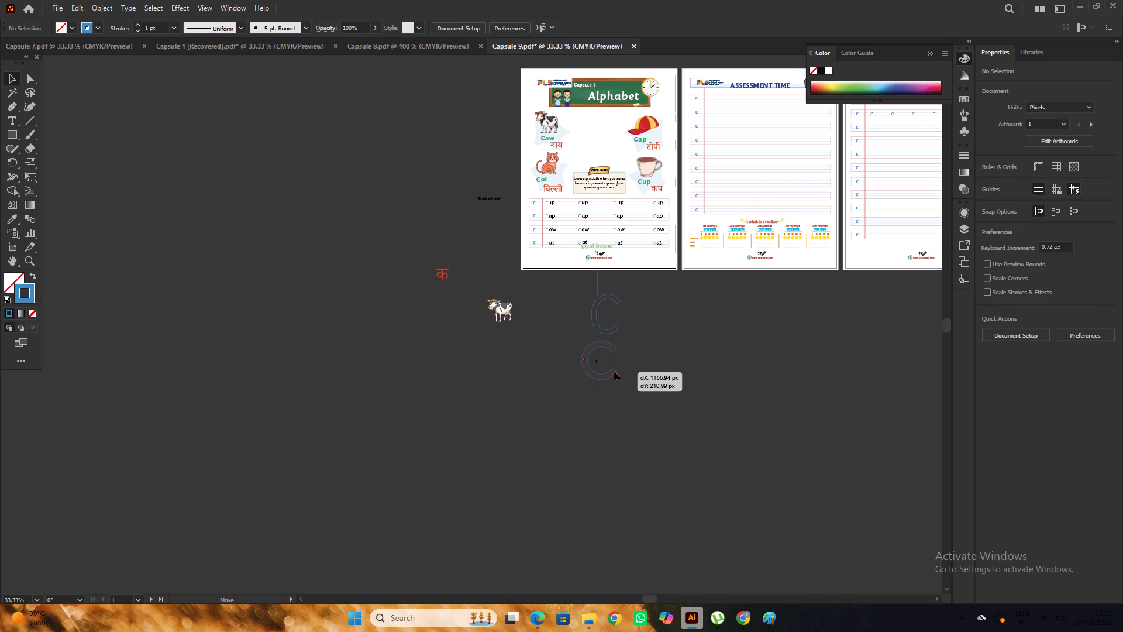
{"action": "left_click_drag", "start_coordinate": [614, 372], "coordinate": [477, 381]}
{"action": "right_click", "coordinate": [477, 381]}
{"action": "left_click", "coordinate": [523, 273]}
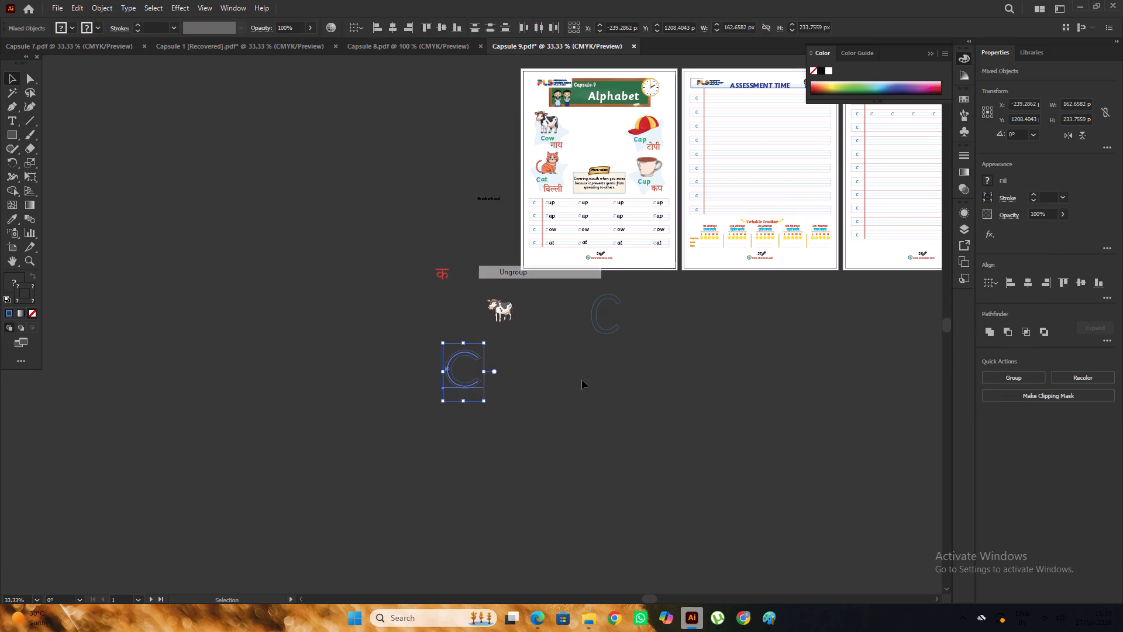
{"action": "left_click", "coordinate": [585, 389]}
{"action": "left_click_drag", "start_coordinate": [476, 386], "coordinate": [449, 491]}
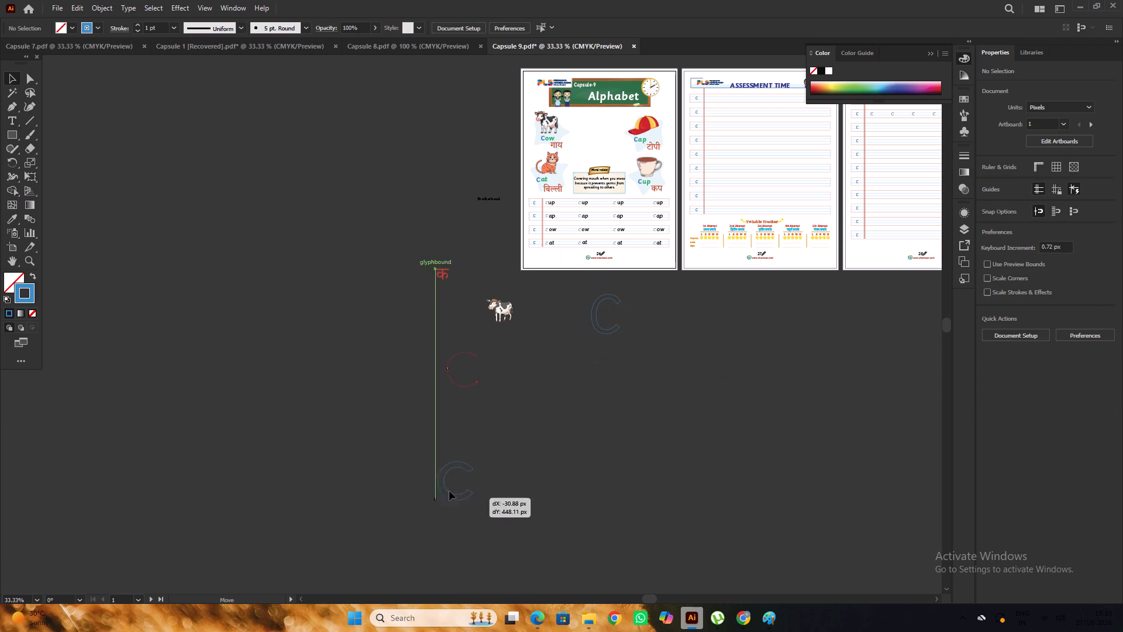
{"action": "left_click_drag", "start_coordinate": [449, 491], "coordinate": [447, 489]}
{"action": "left_click", "coordinate": [538, 420]}
Move the red direction arrow path onto the new blue C outline, roughly lining up its curved side within the letter.
{"action": "left_click_drag", "start_coordinate": [474, 384], "coordinate": [614, 338]}
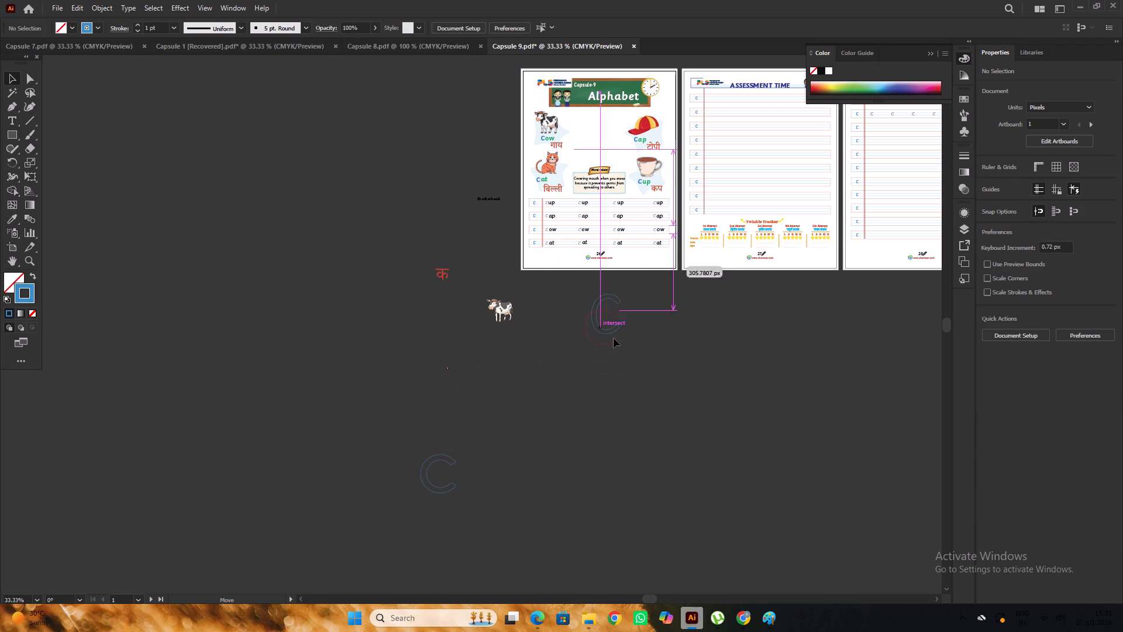
{"action": "left_click_drag", "start_coordinate": [614, 338], "coordinate": [617, 326]}
{"action": "scroll", "coordinate": [617, 325], "scroll_direction": "up", "scroll_amount": 7, "text": "alt"}
{"action": "scroll", "coordinate": [618, 328], "scroll_direction": "down", "scroll_amount": 3}
{"action": "scroll", "coordinate": [617, 332], "scroll_direction": "up", "scroll_amount": 2, "text": "alt"}
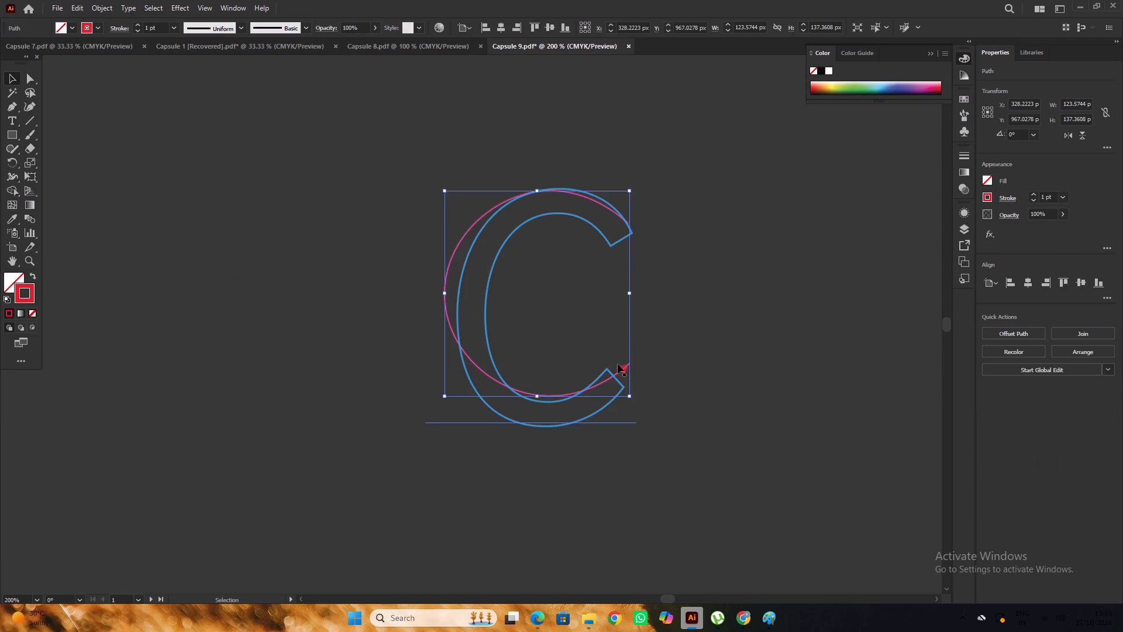
{"action": "left_click_drag", "start_coordinate": [621, 370], "coordinate": [642, 388]}
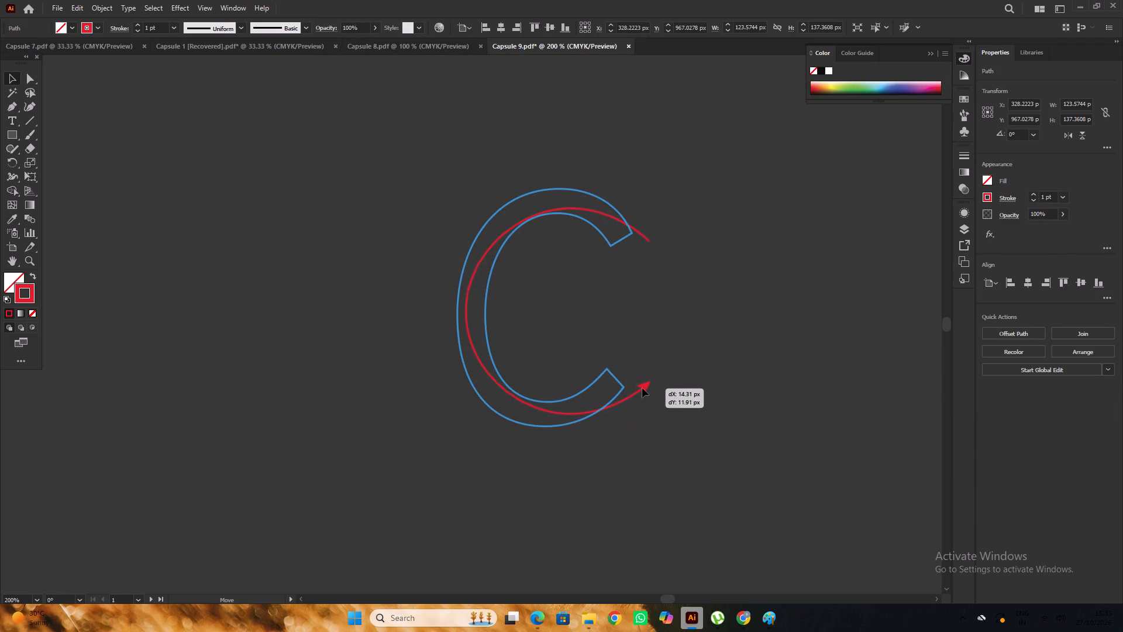
{"action": "left_click_drag", "start_coordinate": [642, 388], "coordinate": [643, 390]}
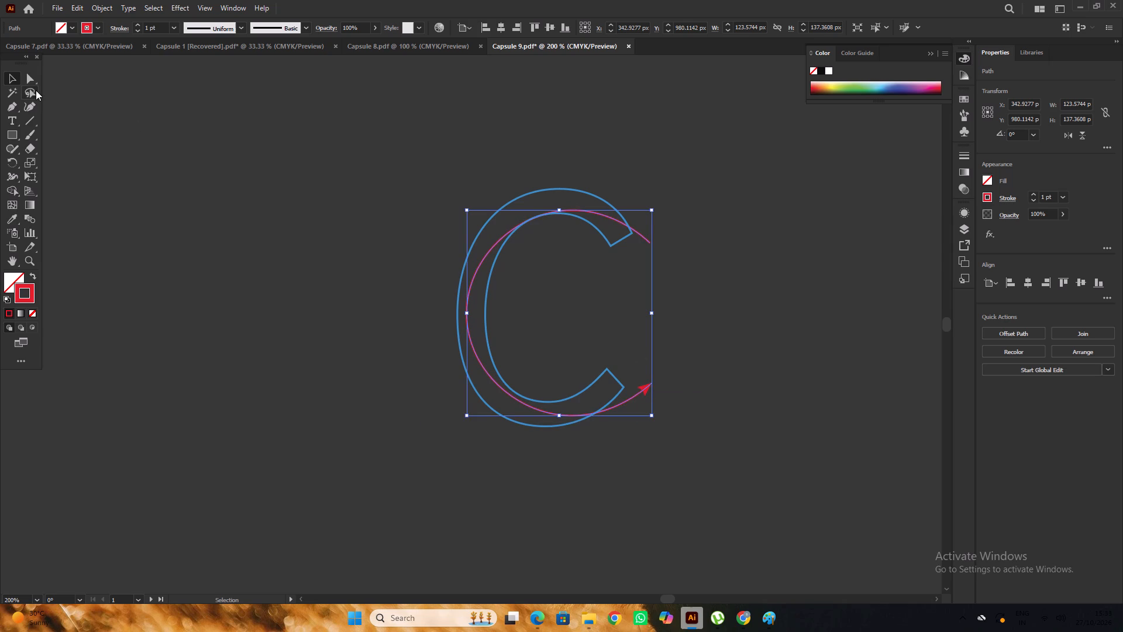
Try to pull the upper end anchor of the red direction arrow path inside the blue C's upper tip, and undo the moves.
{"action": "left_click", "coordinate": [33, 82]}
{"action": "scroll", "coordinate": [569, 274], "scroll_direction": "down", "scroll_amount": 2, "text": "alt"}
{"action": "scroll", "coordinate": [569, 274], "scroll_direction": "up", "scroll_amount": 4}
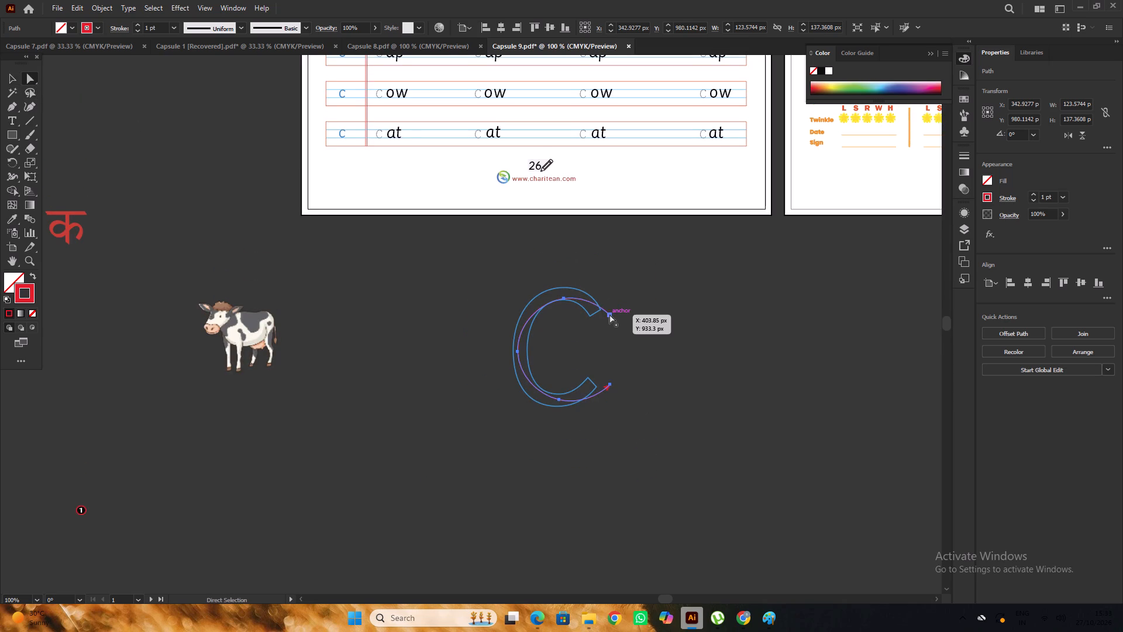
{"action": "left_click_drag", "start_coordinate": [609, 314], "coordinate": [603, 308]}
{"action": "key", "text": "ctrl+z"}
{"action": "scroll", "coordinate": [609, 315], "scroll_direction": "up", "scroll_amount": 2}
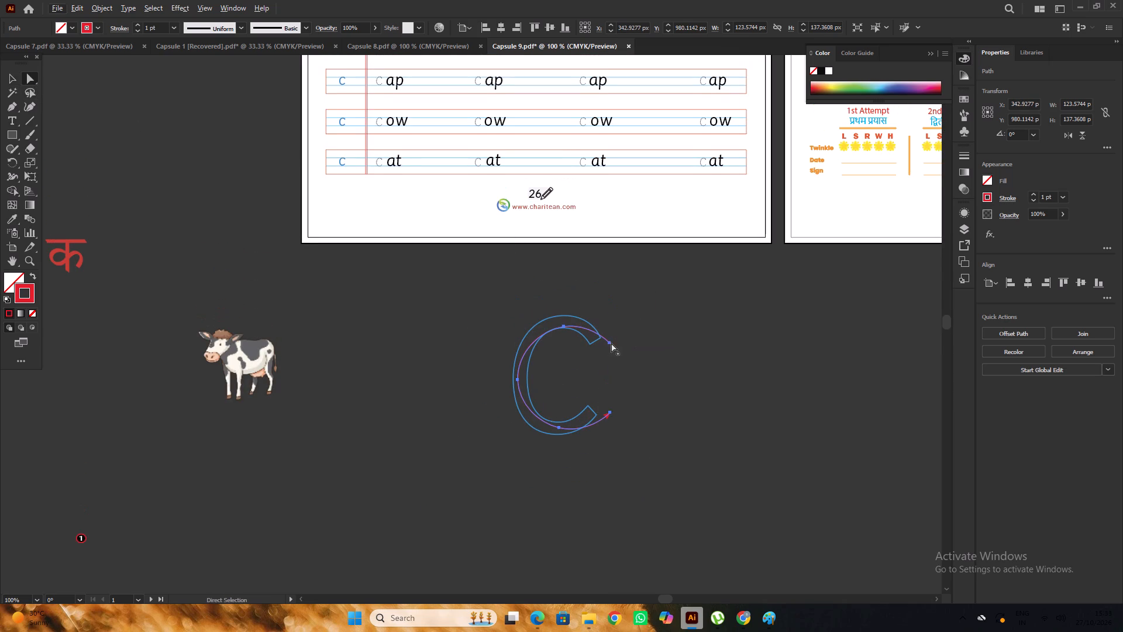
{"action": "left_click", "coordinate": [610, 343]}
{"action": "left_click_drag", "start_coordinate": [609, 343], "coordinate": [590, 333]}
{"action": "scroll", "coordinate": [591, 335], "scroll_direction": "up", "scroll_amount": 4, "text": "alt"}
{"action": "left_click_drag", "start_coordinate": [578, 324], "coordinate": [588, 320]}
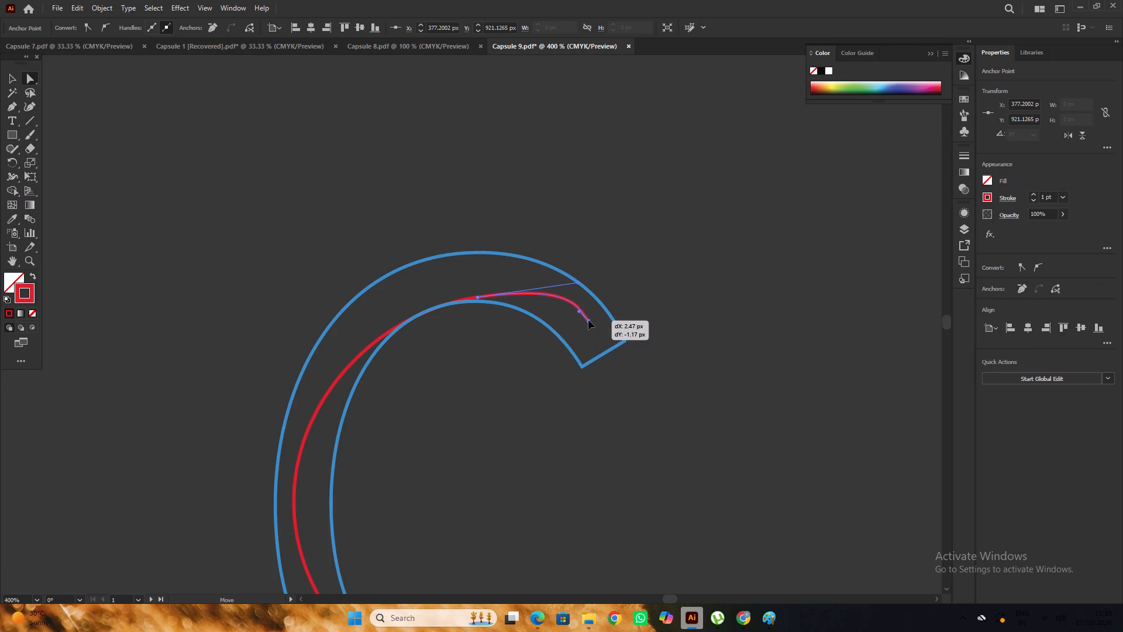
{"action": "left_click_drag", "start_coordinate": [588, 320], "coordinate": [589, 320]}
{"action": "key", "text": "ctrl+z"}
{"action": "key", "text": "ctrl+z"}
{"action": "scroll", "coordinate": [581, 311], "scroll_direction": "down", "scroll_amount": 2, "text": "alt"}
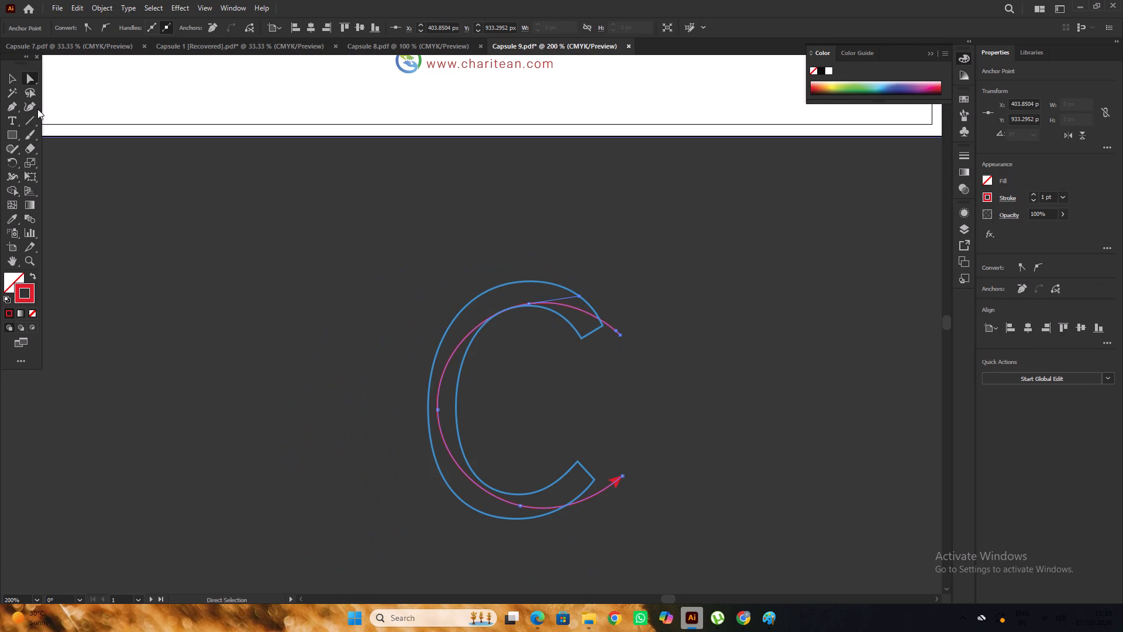
Use the Curvature tool to move the red arrow path's upper end point inside the upper tip of the blue C.
{"action": "left_click", "coordinate": [30, 104]}
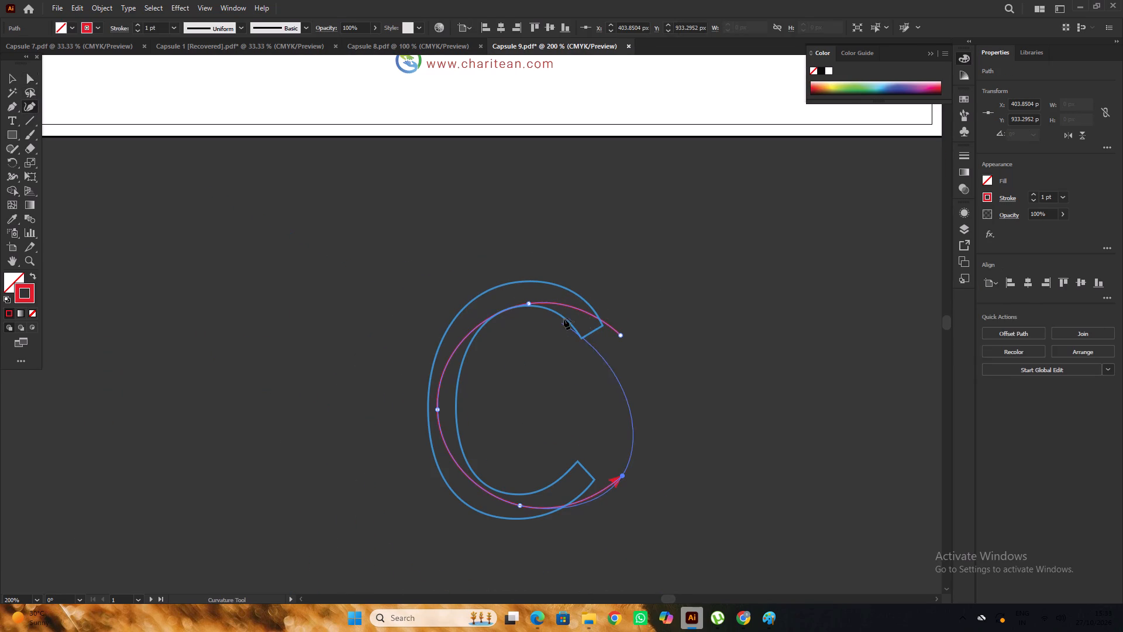
{"action": "left_click_drag", "start_coordinate": [621, 336], "coordinate": [596, 323]}
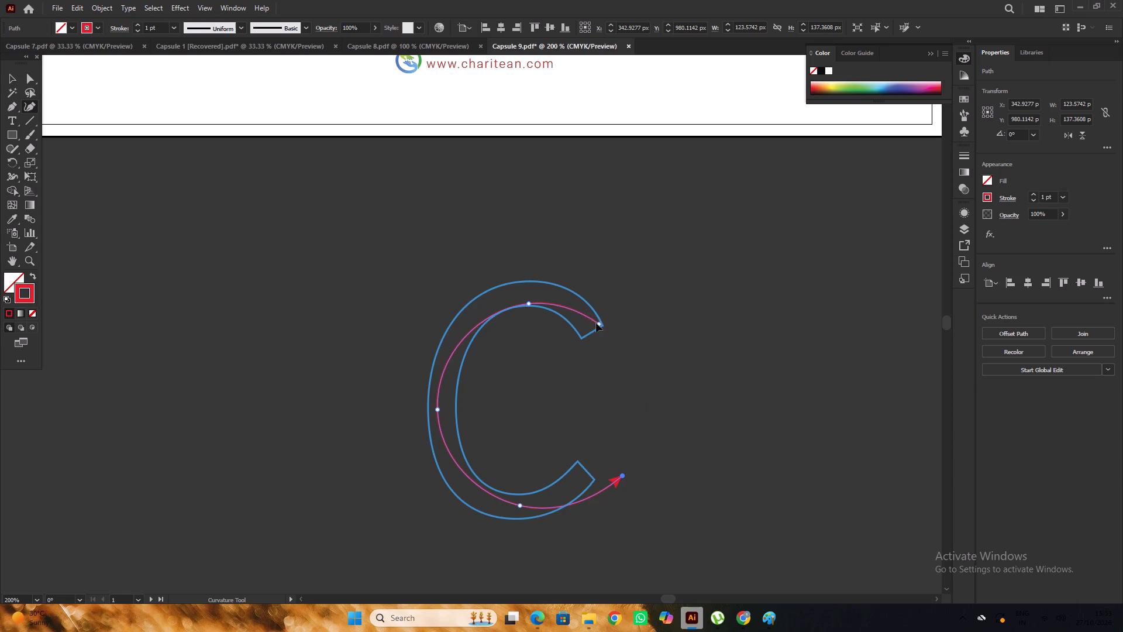
{"action": "left_click_drag", "start_coordinate": [596, 323], "coordinate": [582, 310]}
{"action": "scroll", "coordinate": [545, 293], "scroll_direction": "down", "scroll_amount": 2}
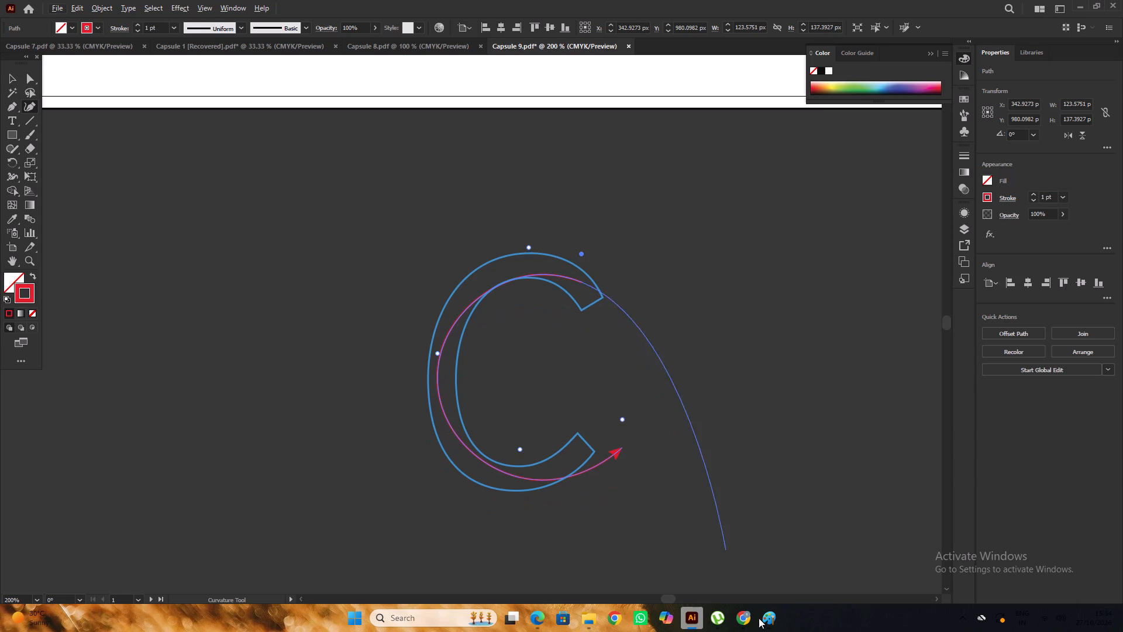
Close the open Paint window.
{"action": "left_click", "coordinate": [746, 614]}
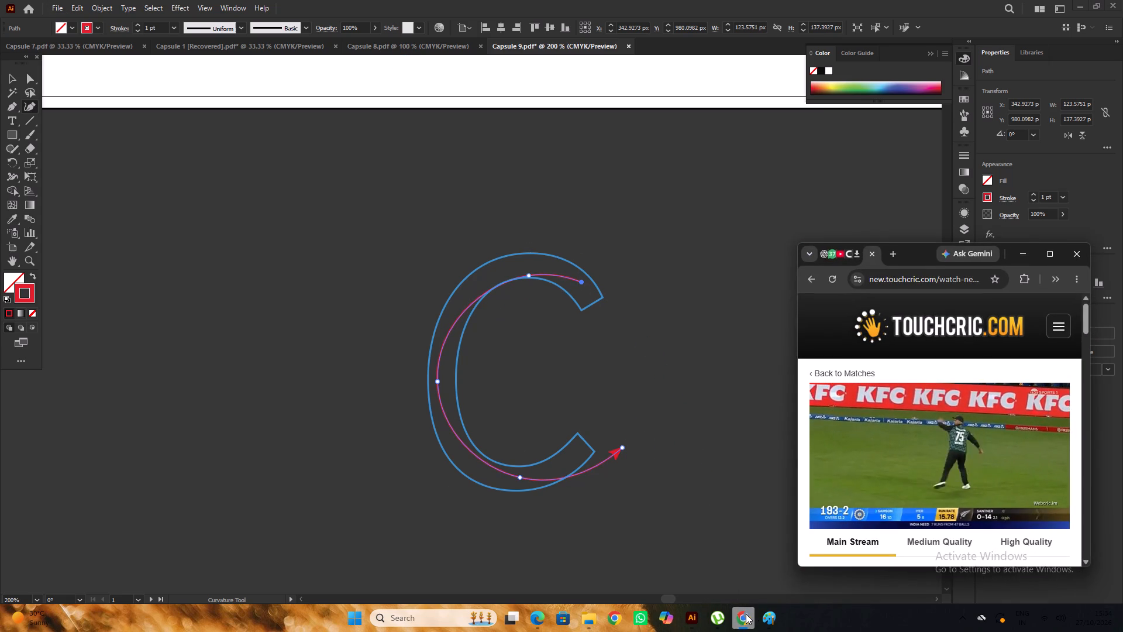
{"action": "left_click", "coordinate": [746, 614]}
{"action": "right_click", "coordinate": [769, 613]}
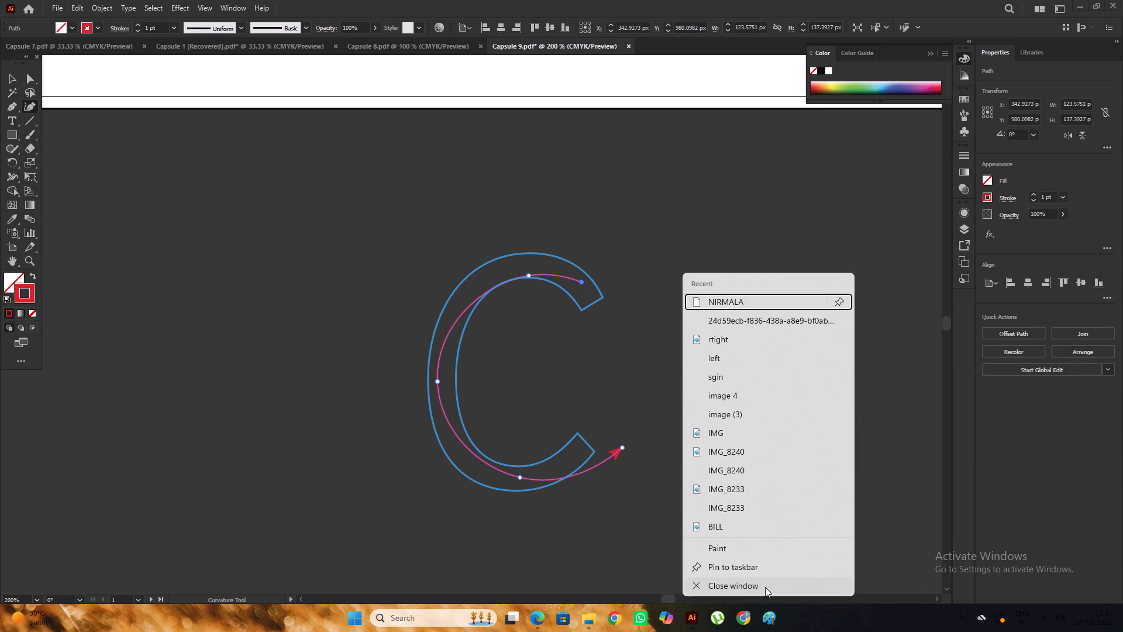
{"action": "left_click", "coordinate": [765, 587]}
Switch to Chrome, reload the India vs New Zealand live stream from the TouchCric match list, and return to Illustrator.
{"action": "left_click", "coordinate": [743, 610]}
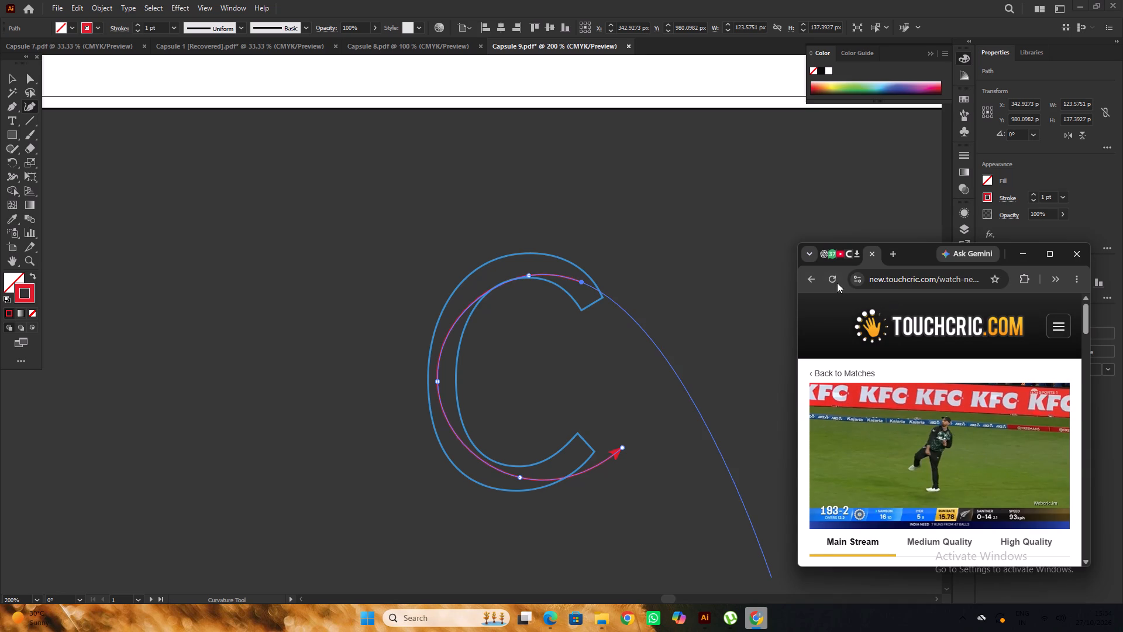
{"action": "left_click", "coordinate": [821, 282]}
{"action": "left_click", "coordinate": [887, 503]}
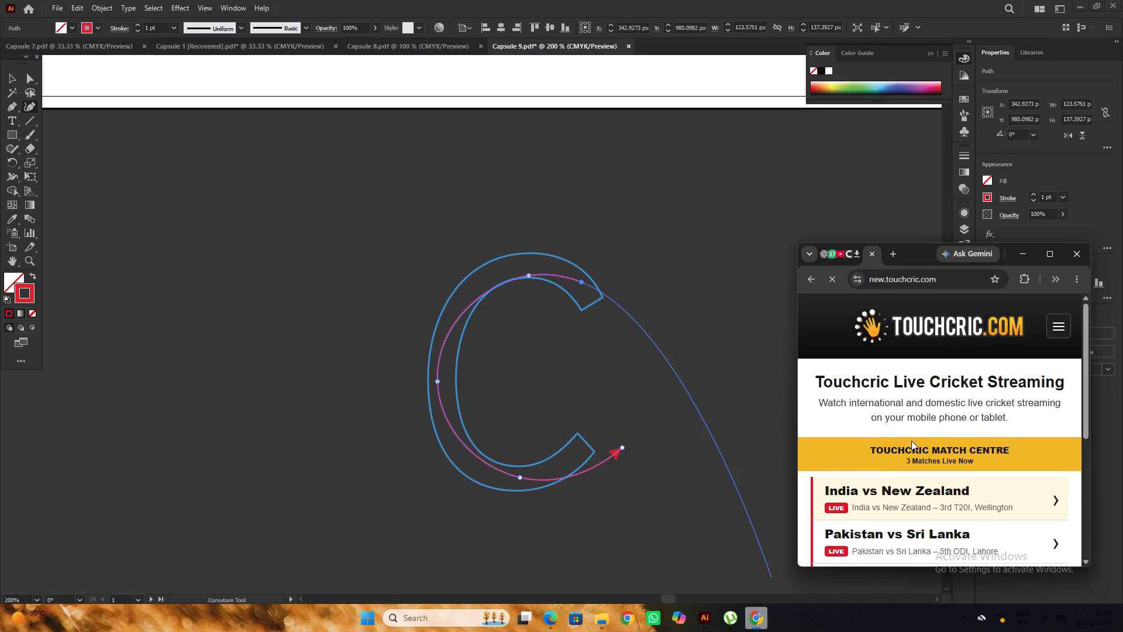
{"action": "left_click", "coordinate": [894, 492]}
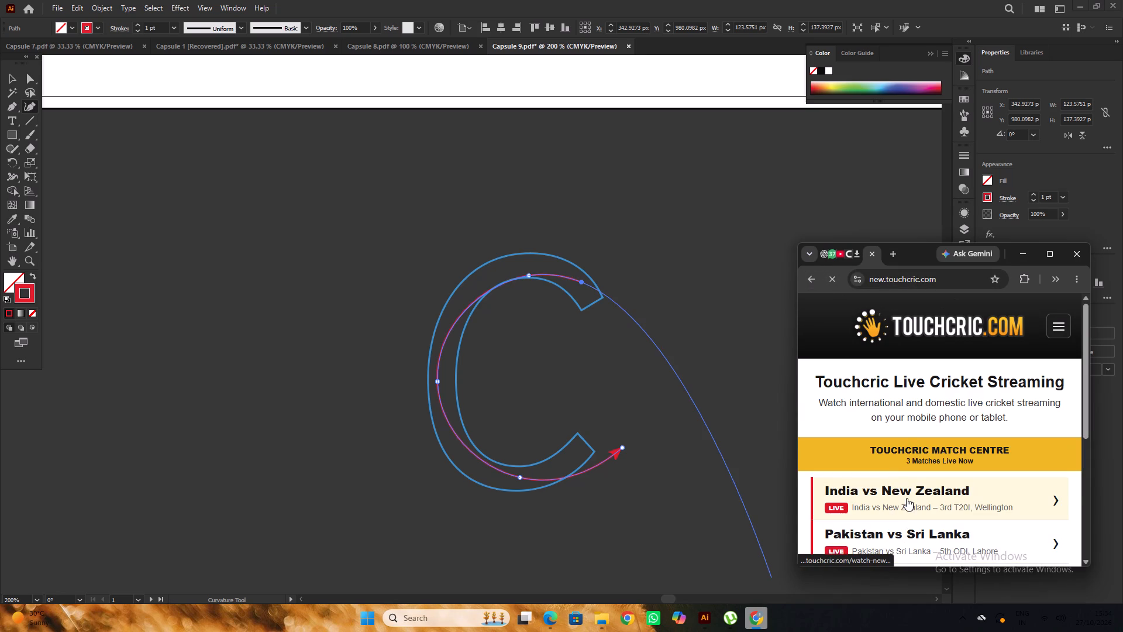
{"action": "left_click", "coordinate": [907, 498]}
{"action": "double_click", "coordinate": [907, 498]}
{"action": "left_click", "coordinate": [1049, 248]}
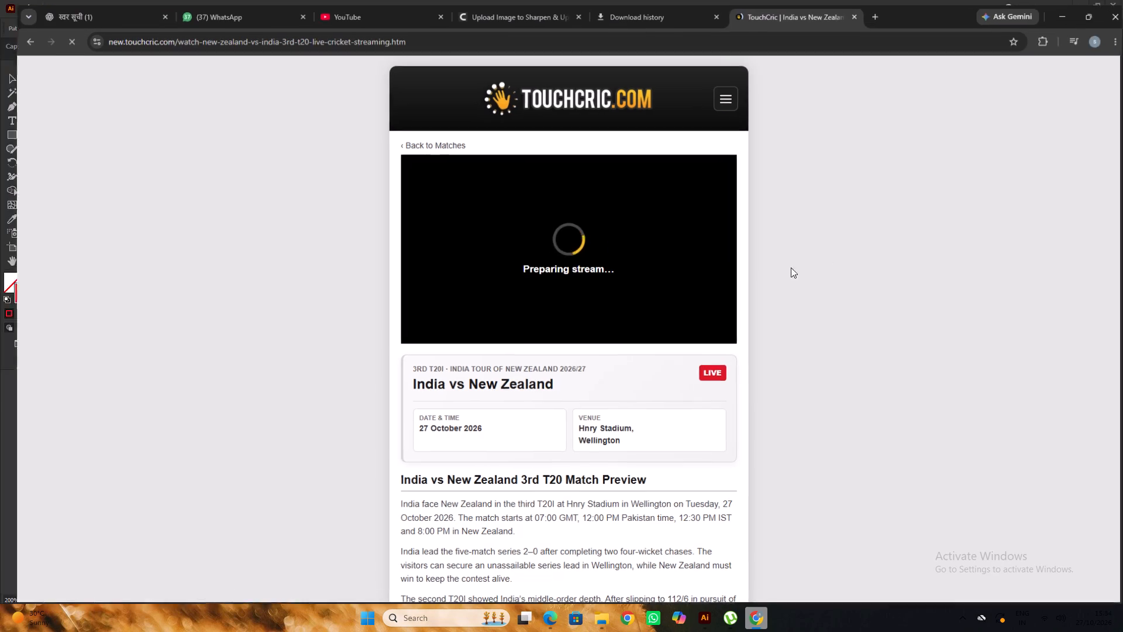
{"action": "left_click", "coordinate": [663, 0]}
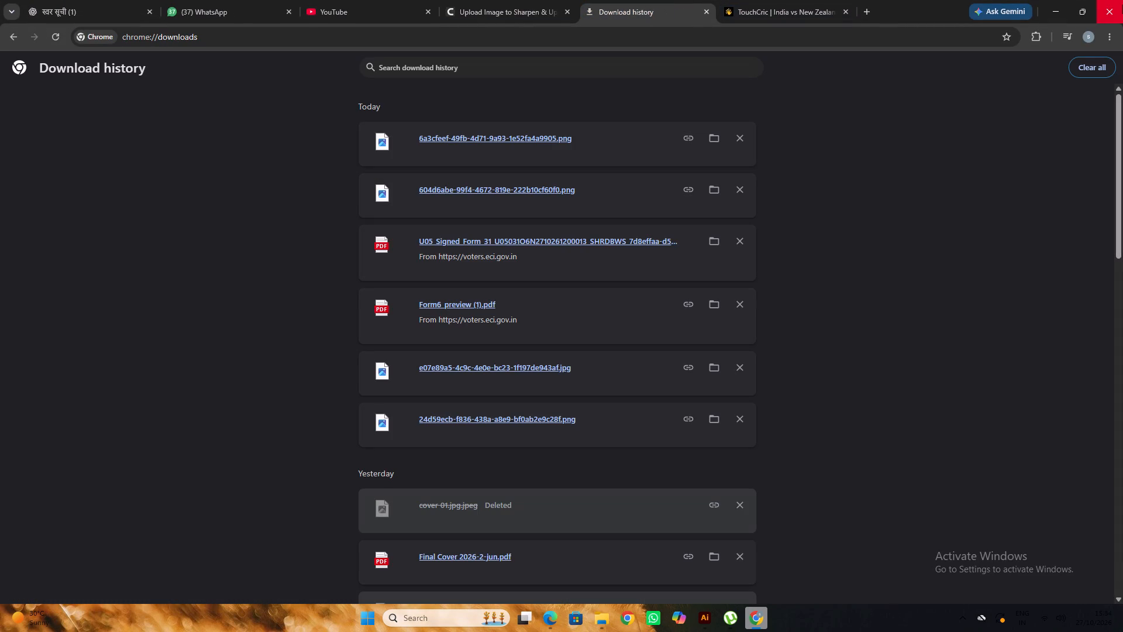
{"action": "left_click", "coordinate": [66, 0]}
{"action": "left_click", "coordinate": [1050, 12]}
Switch to the Capsule 8.pdf document and view its workbook pages.
{"action": "scroll", "coordinate": [618, 246], "scroll_direction": "up", "scroll_amount": 4}
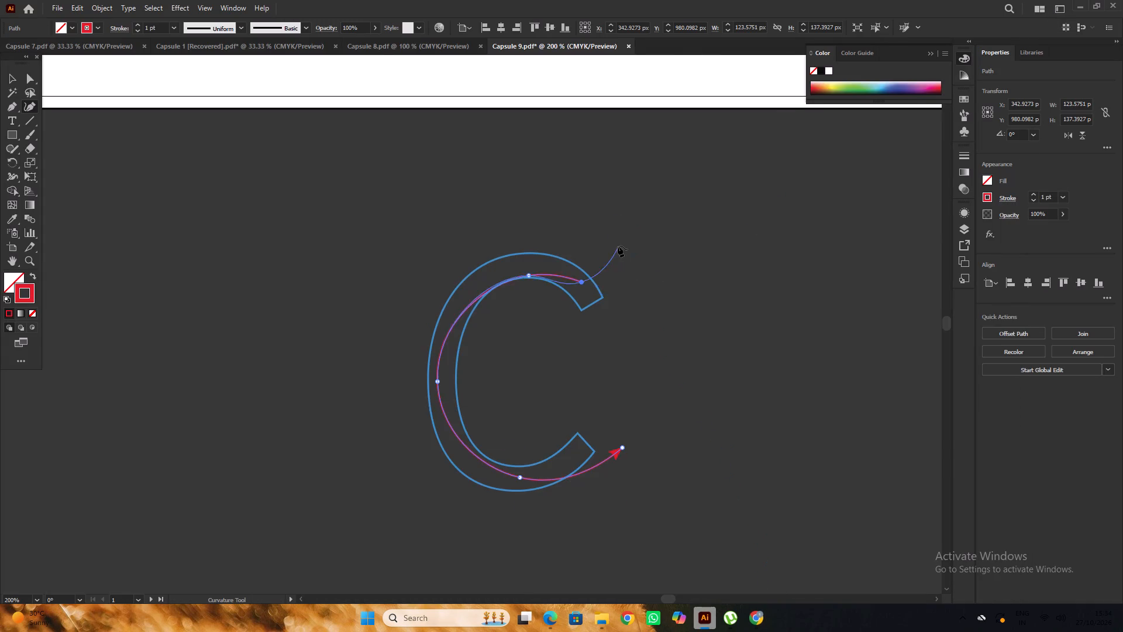
{"action": "scroll", "coordinate": [617, 245], "scroll_direction": "down", "scroll_amount": 12, "text": "alt"}
{"action": "scroll", "coordinate": [584, 228], "scroll_direction": "up", "scroll_amount": 16}
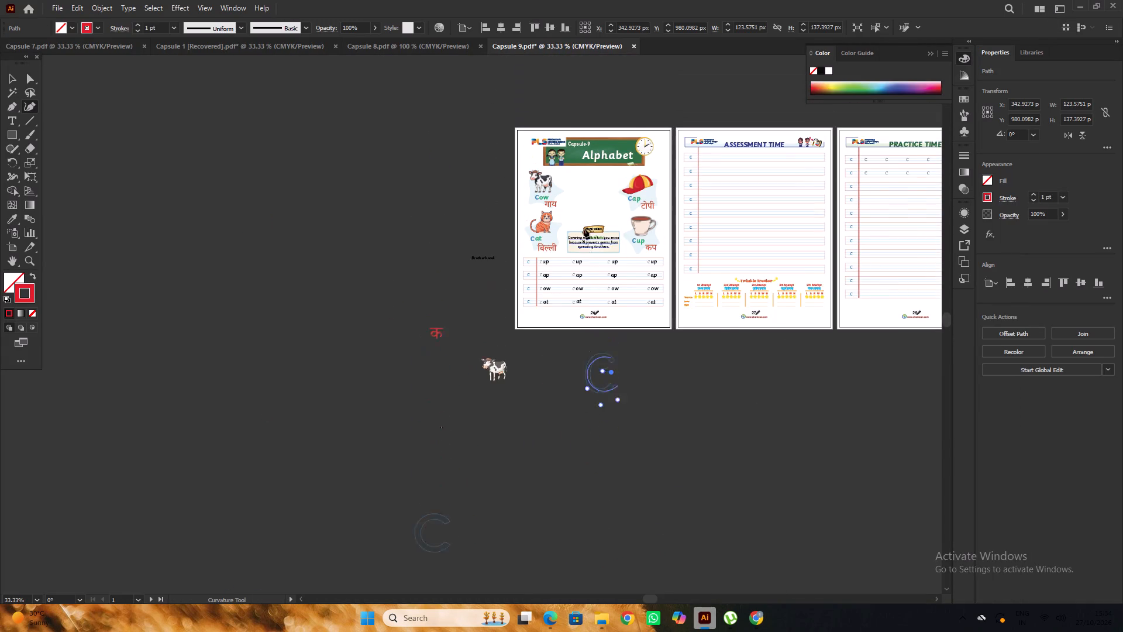
{"action": "scroll", "coordinate": [584, 228], "scroll_direction": "up", "scroll_amount": 2}
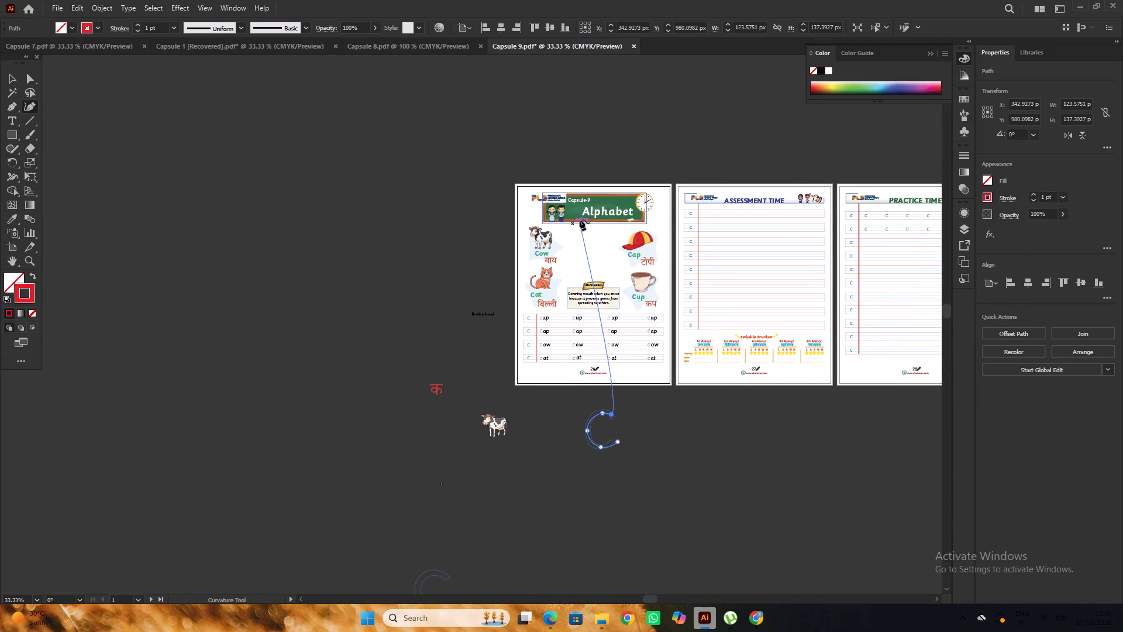
{"action": "key", "text": "p"}
{"action": "left_click", "coordinate": [423, 43]}
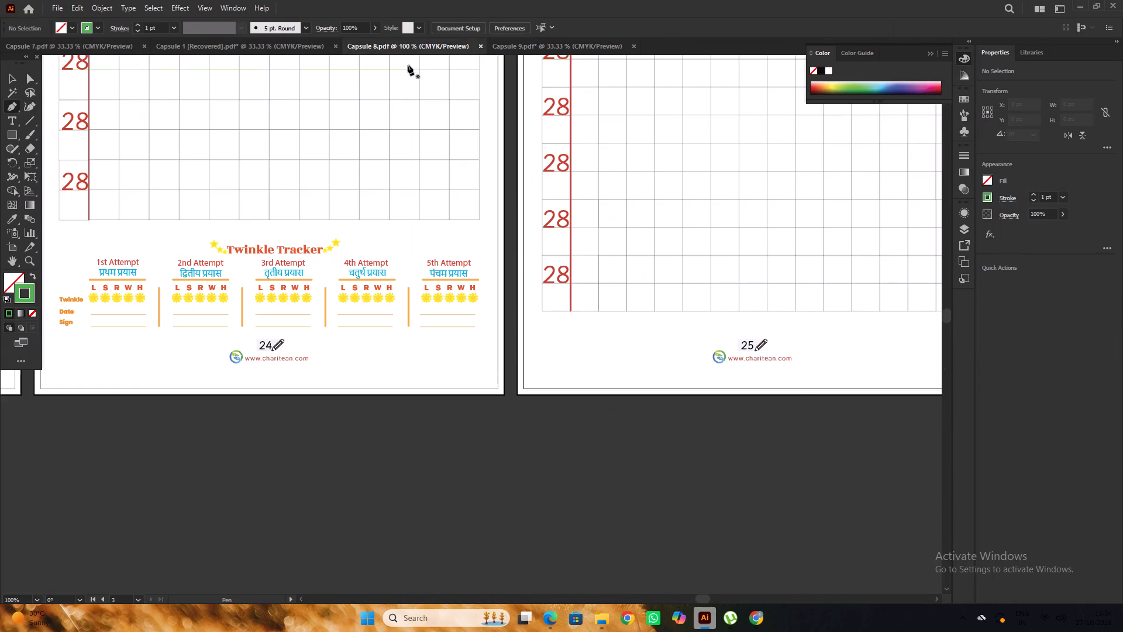
{"action": "scroll", "coordinate": [439, 104], "scroll_direction": "down", "scroll_amount": 1, "text": "alt"}
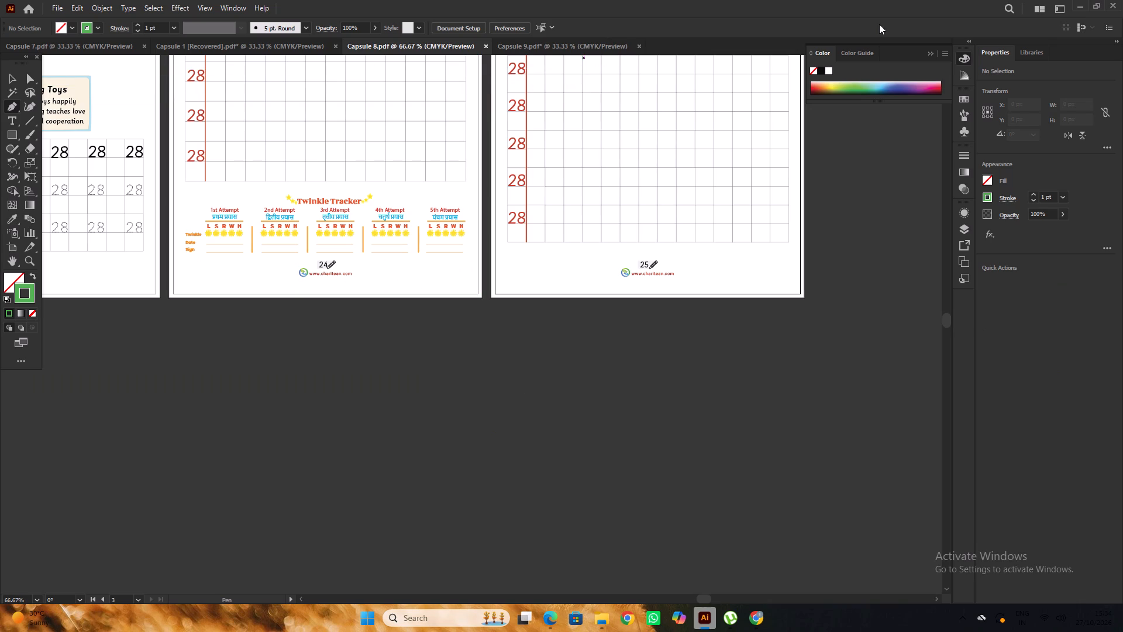
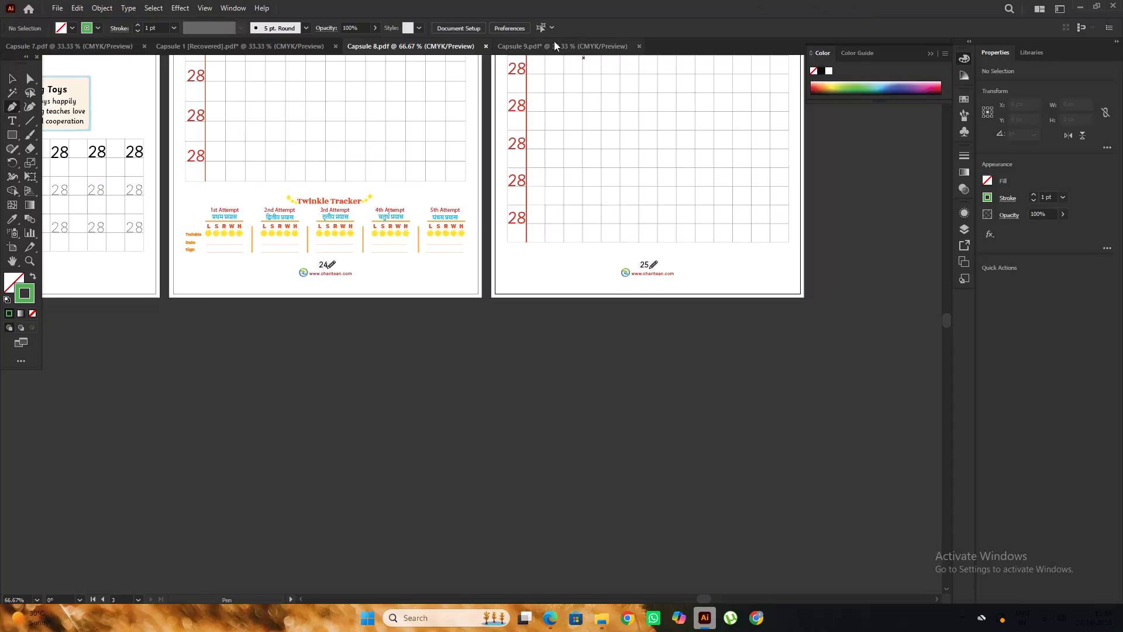
Switch to the Capsule 9.pdf document.
{"action": "left_click", "coordinate": [552, 44]}
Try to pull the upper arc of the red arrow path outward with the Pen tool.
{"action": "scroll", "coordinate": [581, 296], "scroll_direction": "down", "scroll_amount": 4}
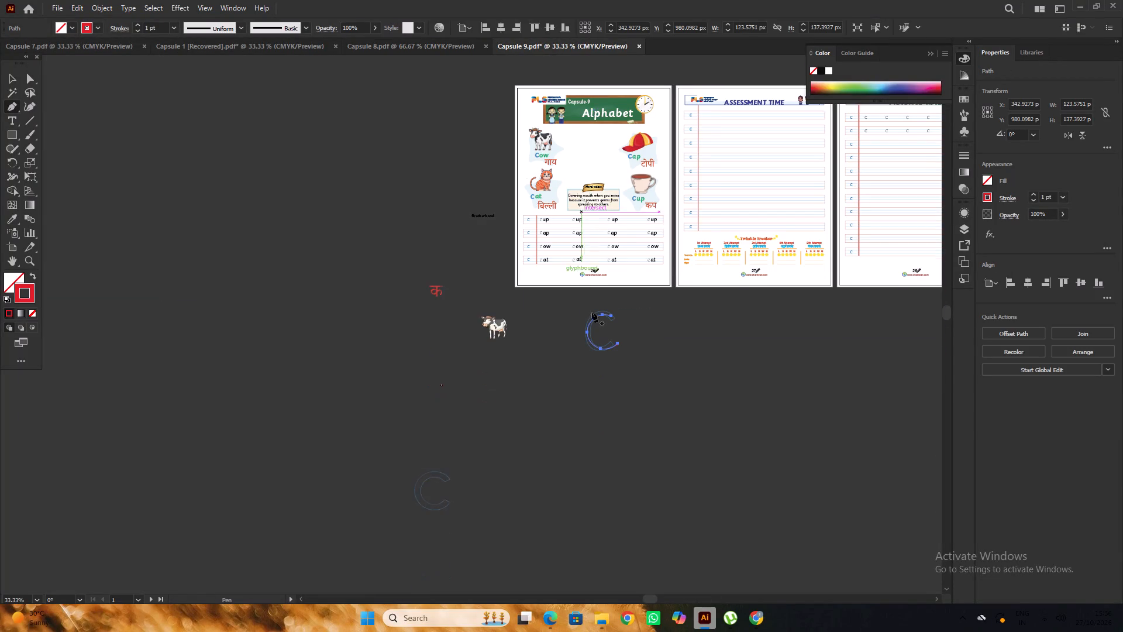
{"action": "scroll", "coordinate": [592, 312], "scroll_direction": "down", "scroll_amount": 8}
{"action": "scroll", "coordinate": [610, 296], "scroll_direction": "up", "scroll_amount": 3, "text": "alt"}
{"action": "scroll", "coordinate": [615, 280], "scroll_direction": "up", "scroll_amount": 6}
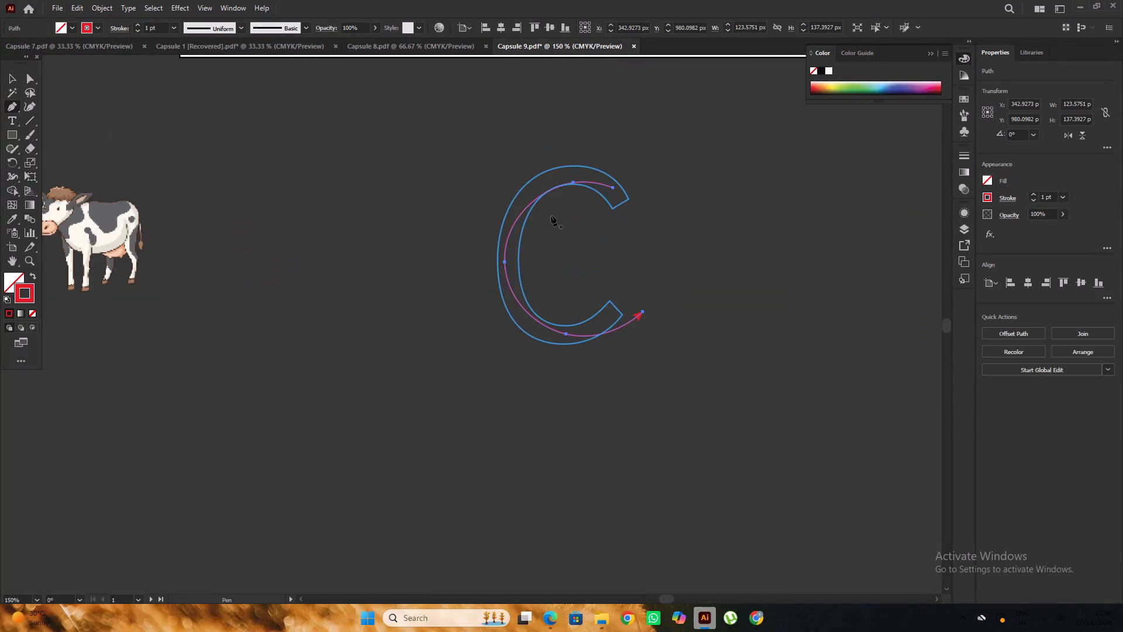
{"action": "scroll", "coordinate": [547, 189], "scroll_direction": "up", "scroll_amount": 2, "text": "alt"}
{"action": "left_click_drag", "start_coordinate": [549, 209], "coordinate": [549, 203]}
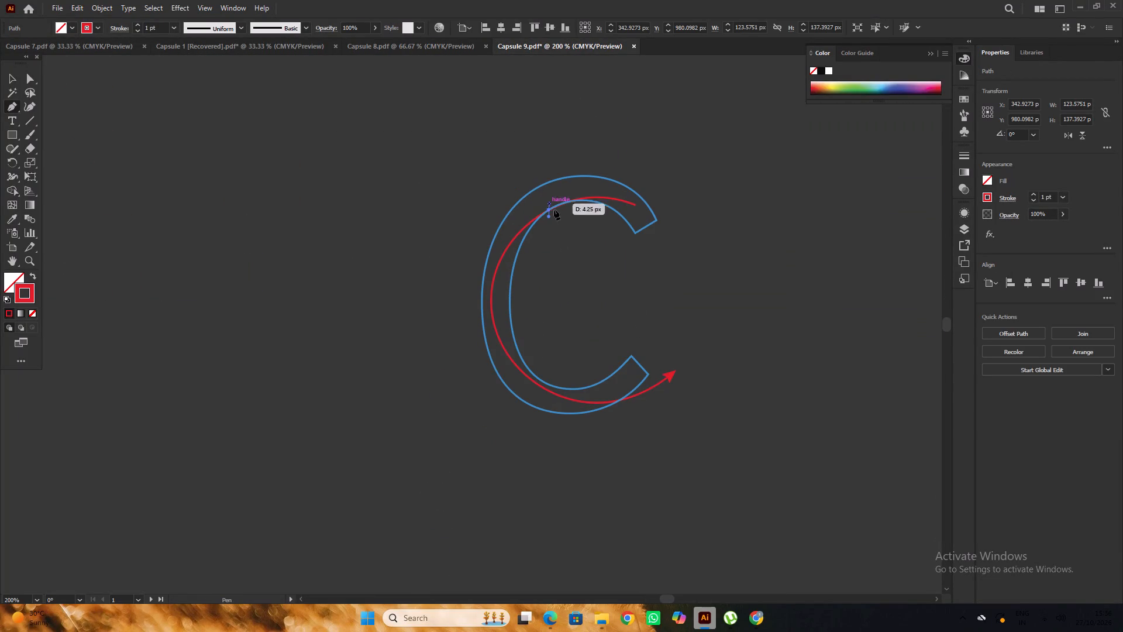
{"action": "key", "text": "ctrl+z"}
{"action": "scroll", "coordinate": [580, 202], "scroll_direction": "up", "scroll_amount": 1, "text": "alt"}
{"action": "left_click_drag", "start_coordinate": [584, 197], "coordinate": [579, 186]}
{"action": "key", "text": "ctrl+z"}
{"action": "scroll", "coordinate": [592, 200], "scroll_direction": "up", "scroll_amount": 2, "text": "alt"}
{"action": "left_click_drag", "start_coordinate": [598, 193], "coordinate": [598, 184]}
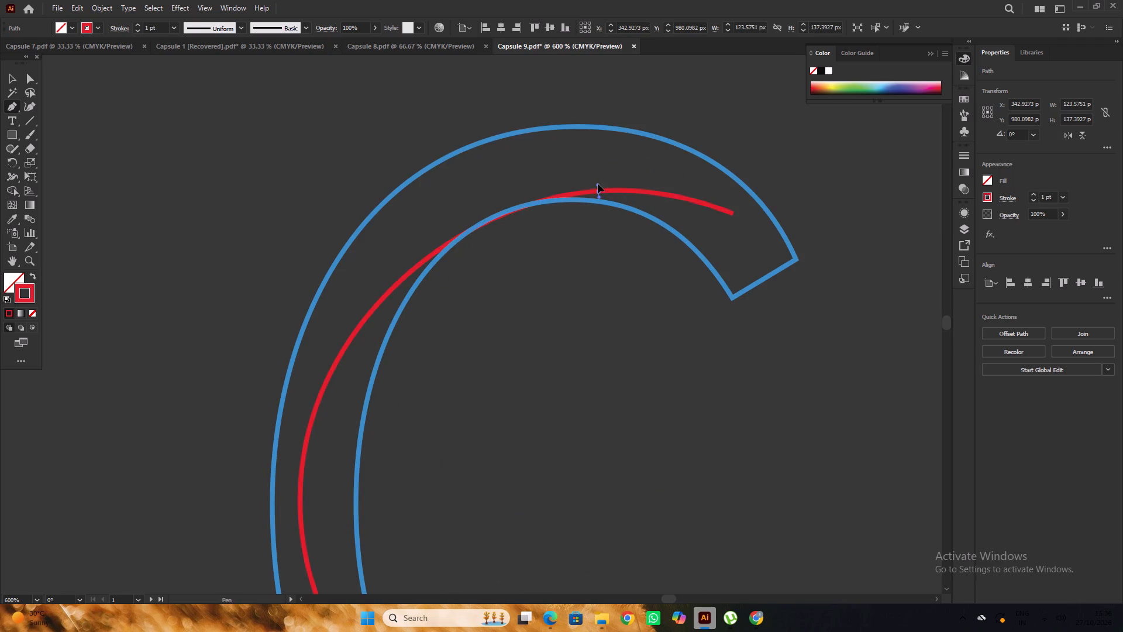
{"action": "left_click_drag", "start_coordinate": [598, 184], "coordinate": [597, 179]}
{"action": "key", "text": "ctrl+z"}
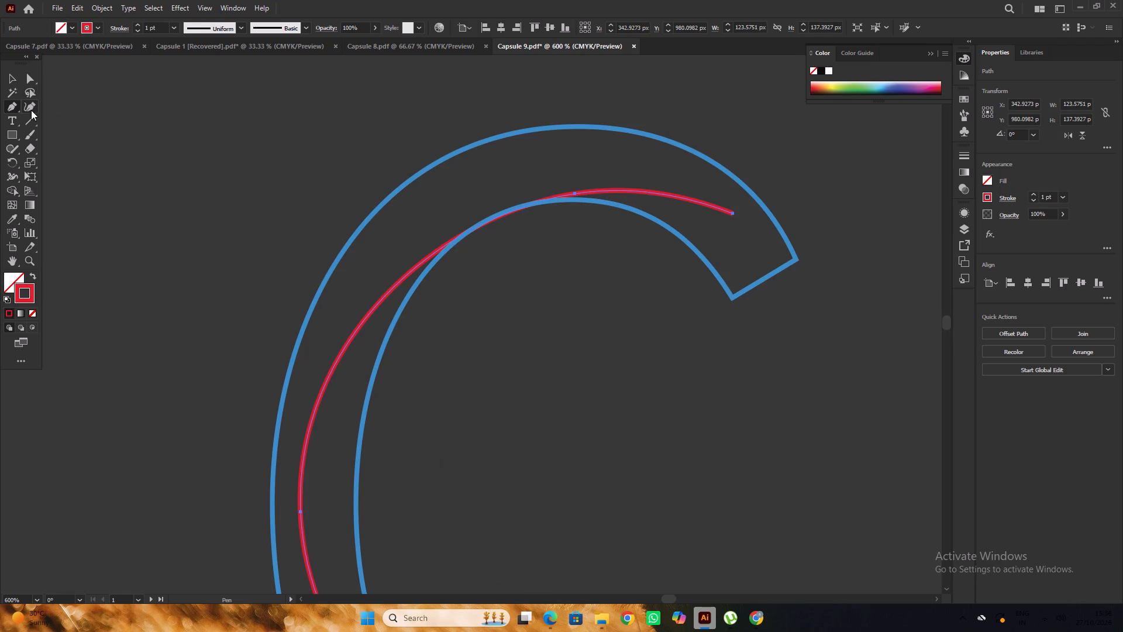
Use the Curvature tool to raise the red arrow path's top anchor to the middle of the blue C's upper stroke.
{"action": "left_click", "coordinate": [31, 110]}
{"action": "left_click_drag", "start_coordinate": [598, 188], "coordinate": [595, 172]}
{"action": "key", "text": "ctrl+z"}
{"action": "left_click_drag", "start_coordinate": [573, 193], "coordinate": [568, 183]}
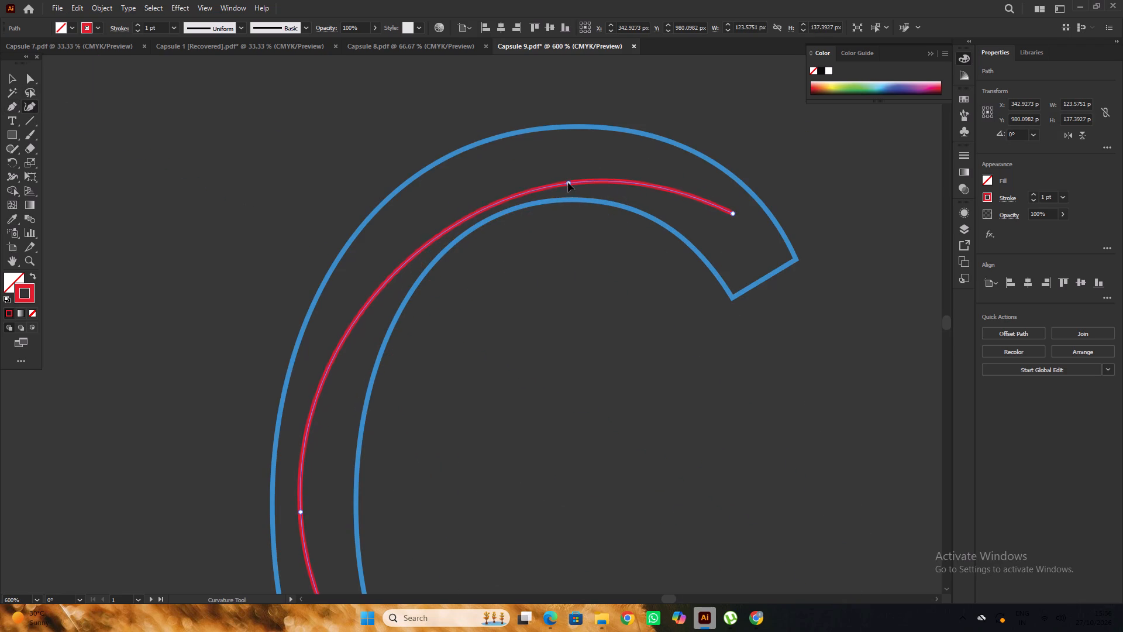
{"action": "left_click_drag", "start_coordinate": [568, 183], "coordinate": [562, 167]}
Add a curve point on the red path's lower-left bend and move it outward within the blue C's stroke.
{"action": "scroll", "coordinate": [541, 162], "scroll_direction": "down", "scroll_amount": 3, "text": "alt"}
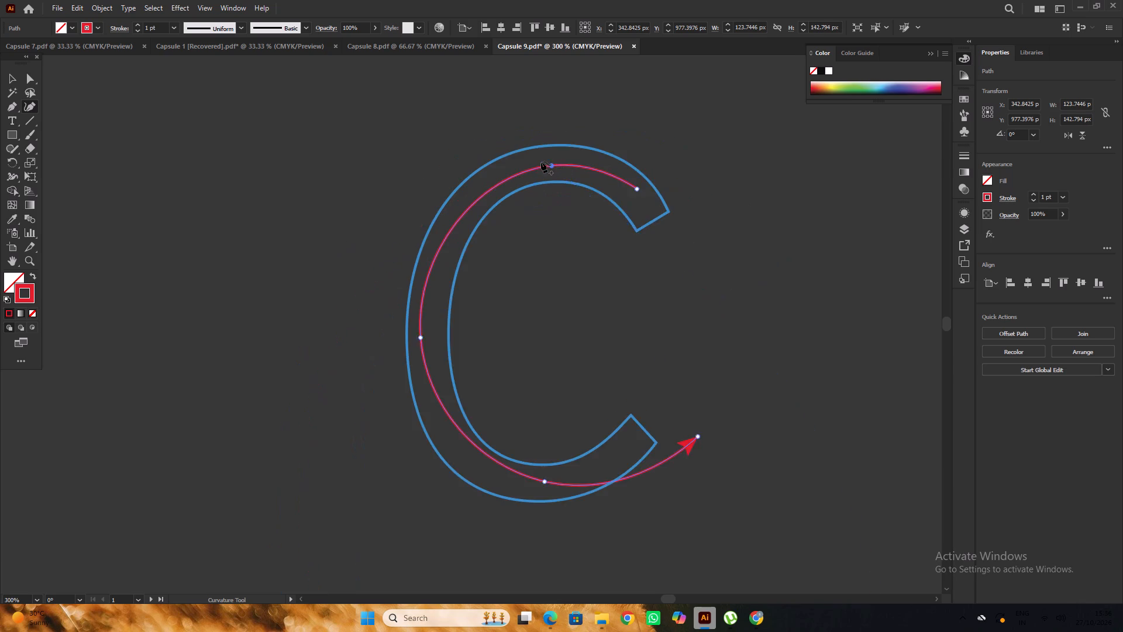
{"action": "scroll", "coordinate": [541, 162], "scroll_direction": "down", "scroll_amount": 3, "text": "alt"}
{"action": "scroll", "coordinate": [440, 276], "scroll_direction": "down", "scroll_amount": 7, "text": "alt"}
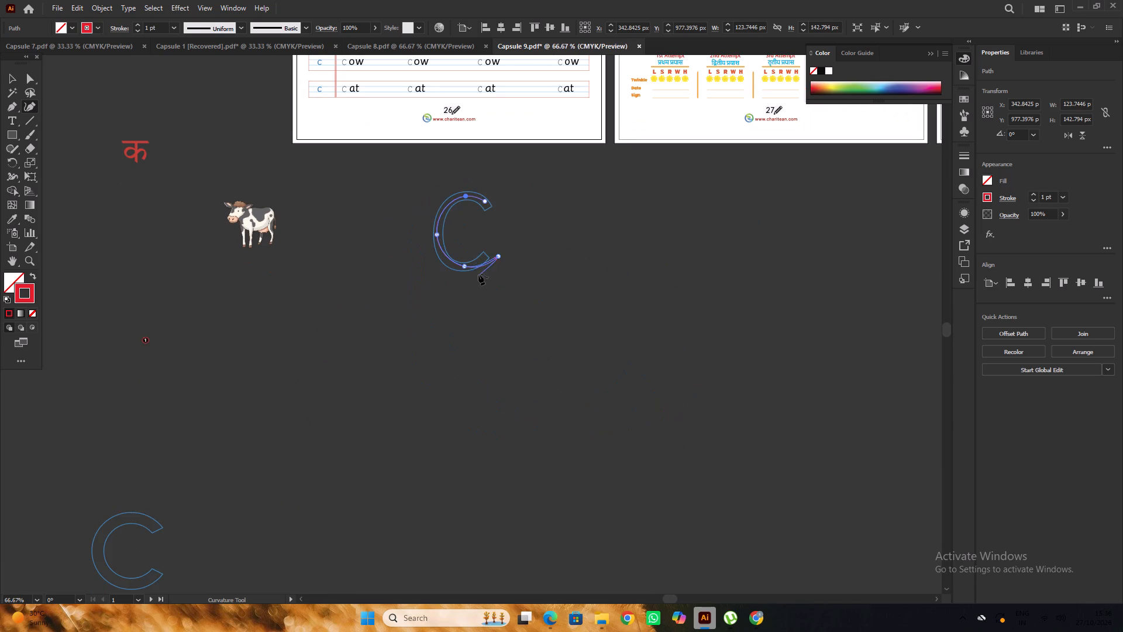
{"action": "scroll", "coordinate": [478, 274], "scroll_direction": "up", "scroll_amount": 4, "text": "alt"}
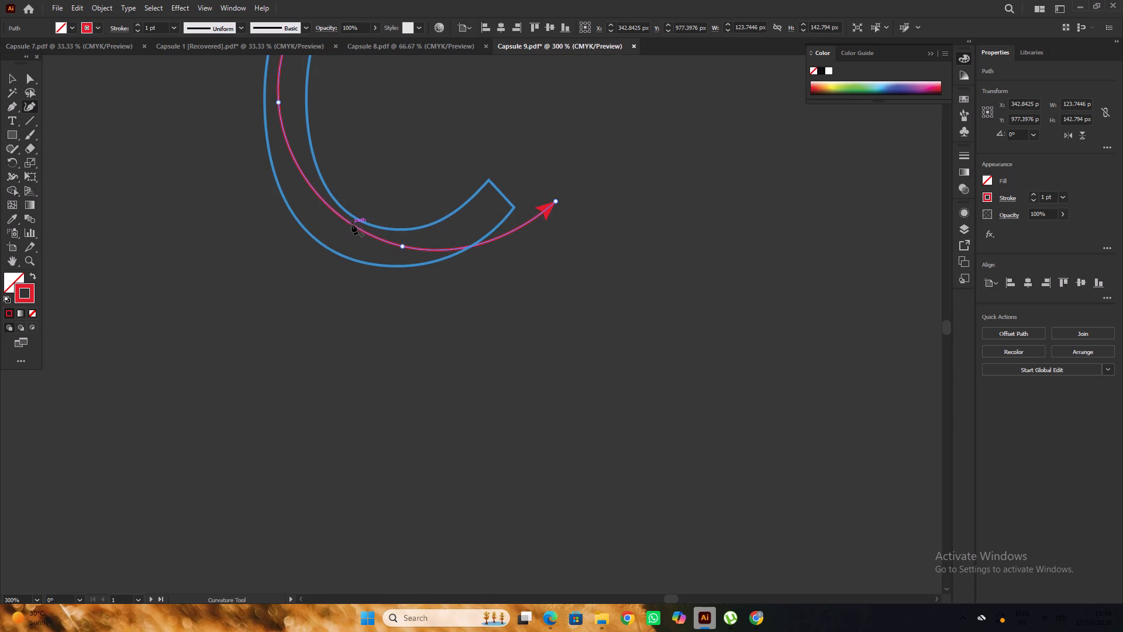
{"action": "left_click_drag", "start_coordinate": [352, 222], "coordinate": [345, 235]}
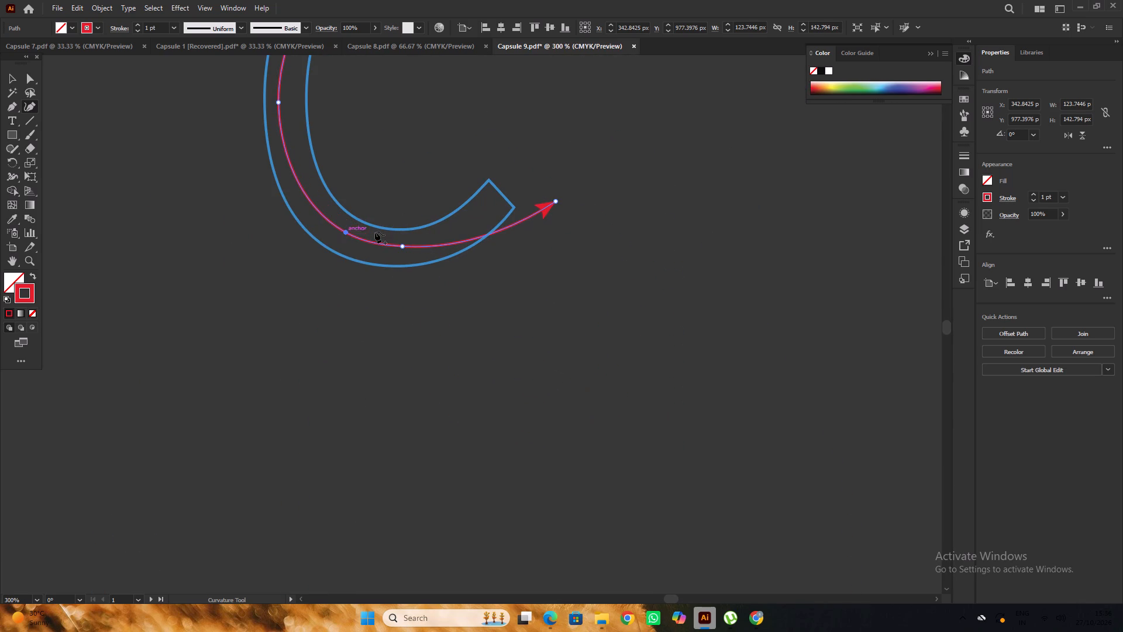
Move the red path's arrowhead end point inside the lower tip of the blue C.
{"action": "left_click_drag", "start_coordinate": [556, 201], "coordinate": [498, 211]}
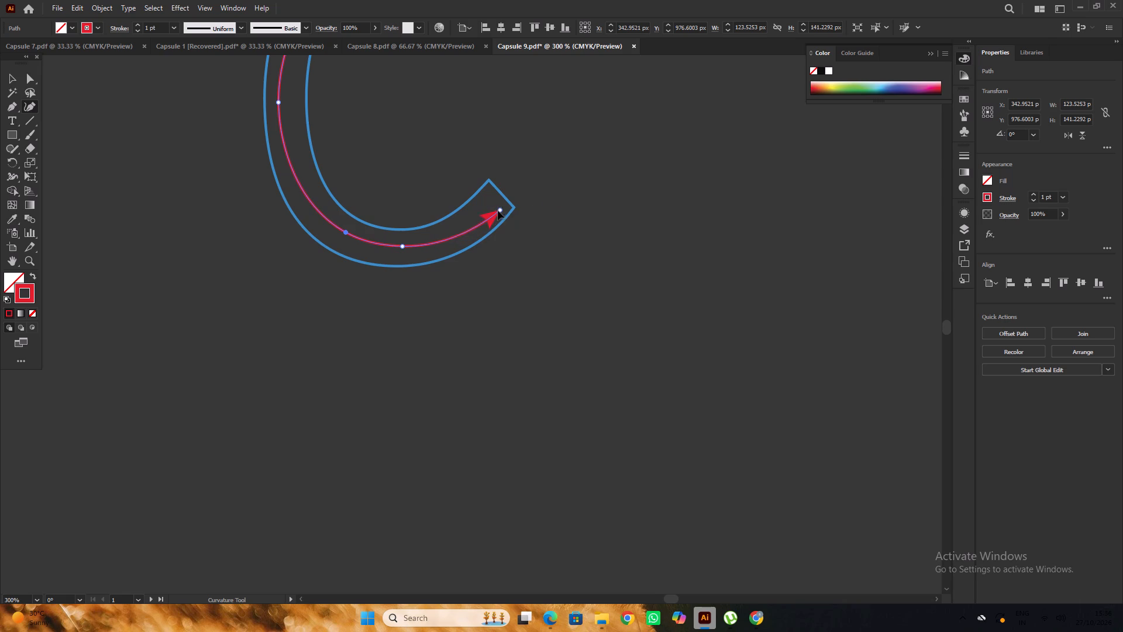
{"action": "left_click_drag", "start_coordinate": [498, 211], "coordinate": [495, 209]}
Examine the red arrow's fit inside the blue C, up close and alongside the Capsule 9 pages.
{"action": "scroll", "coordinate": [494, 209], "scroll_direction": "down", "scroll_amount": 3, "text": "alt"}
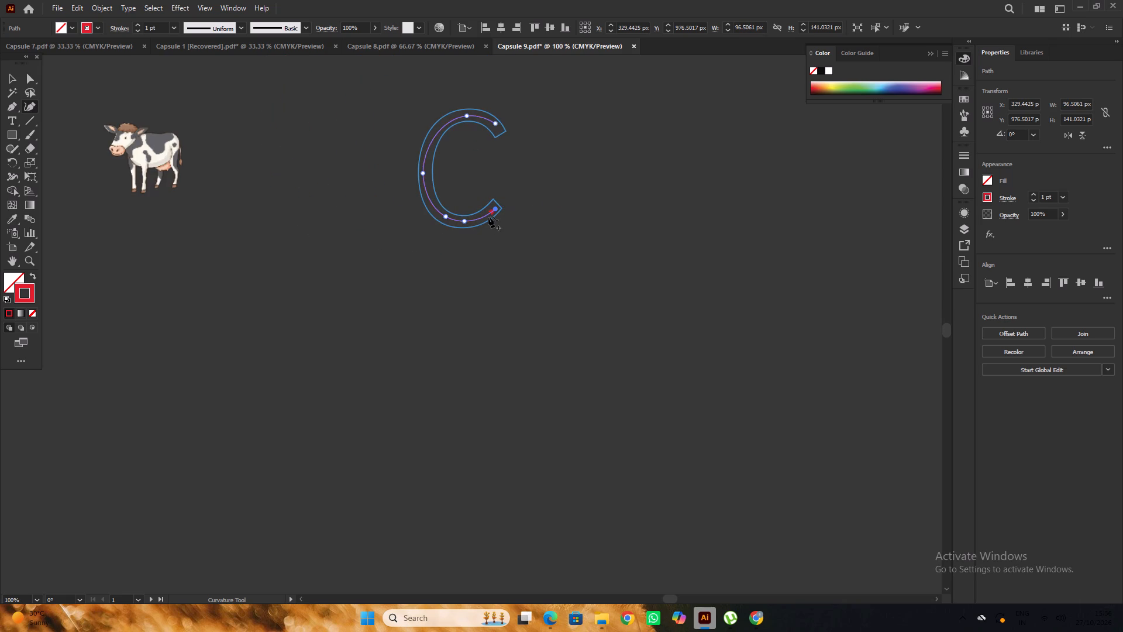
{"action": "scroll", "coordinate": [447, 219], "scroll_direction": "up", "scroll_amount": 7}
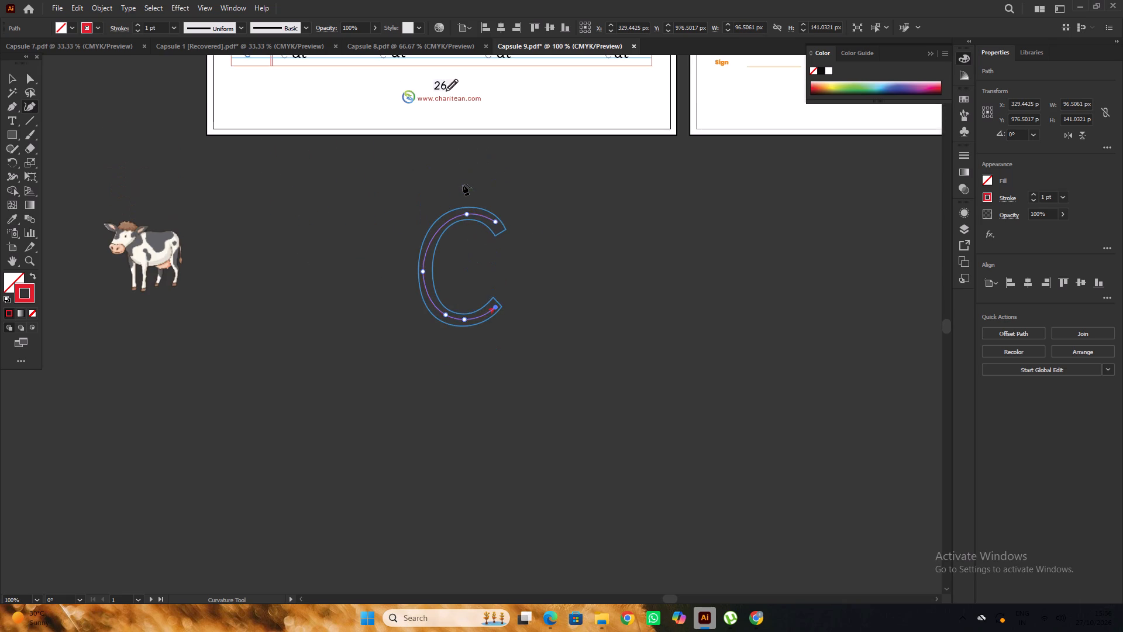
{"action": "scroll", "coordinate": [463, 183], "scroll_direction": "down", "scroll_amount": 5, "text": "alt"}
{"action": "scroll", "coordinate": [463, 194], "scroll_direction": "up", "scroll_amount": 3, "text": "alt"}
{"action": "scroll", "coordinate": [463, 194], "scroll_direction": "up", "scroll_amount": 3}
{"action": "scroll", "coordinate": [463, 194], "scroll_direction": "down", "scroll_amount": 7, "text": "alt"}
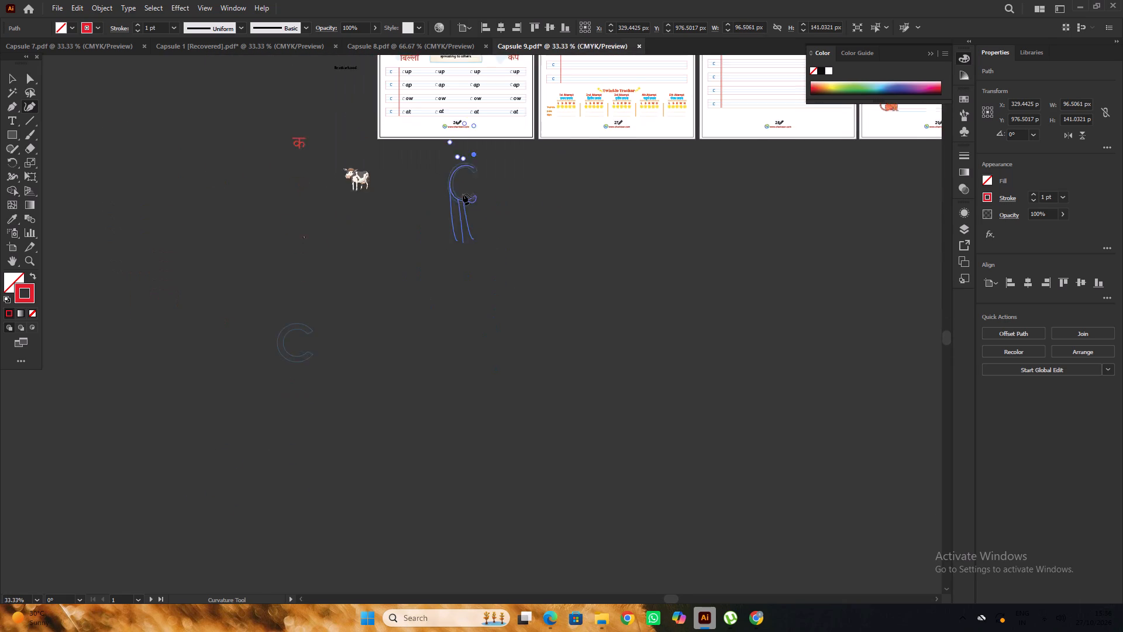
{"action": "scroll", "coordinate": [463, 194], "scroll_direction": "down", "scroll_amount": 1, "text": "alt"}
{"action": "scroll", "coordinate": [463, 194], "scroll_direction": "up", "scroll_amount": 16}
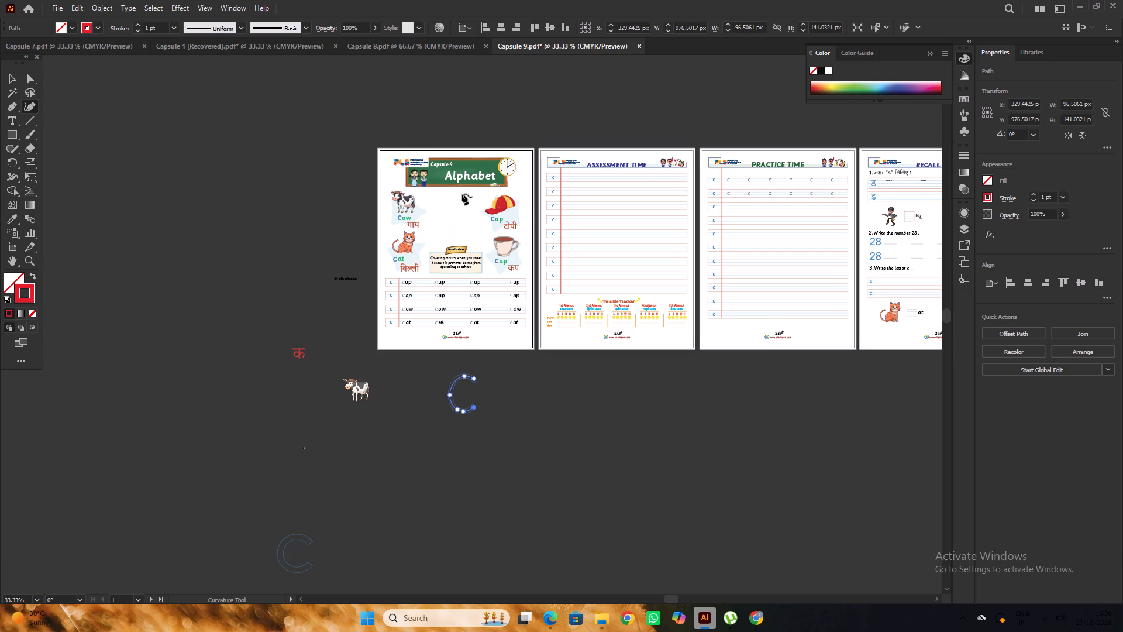
{"action": "scroll", "coordinate": [462, 194], "scroll_direction": "down", "scroll_amount": 8}
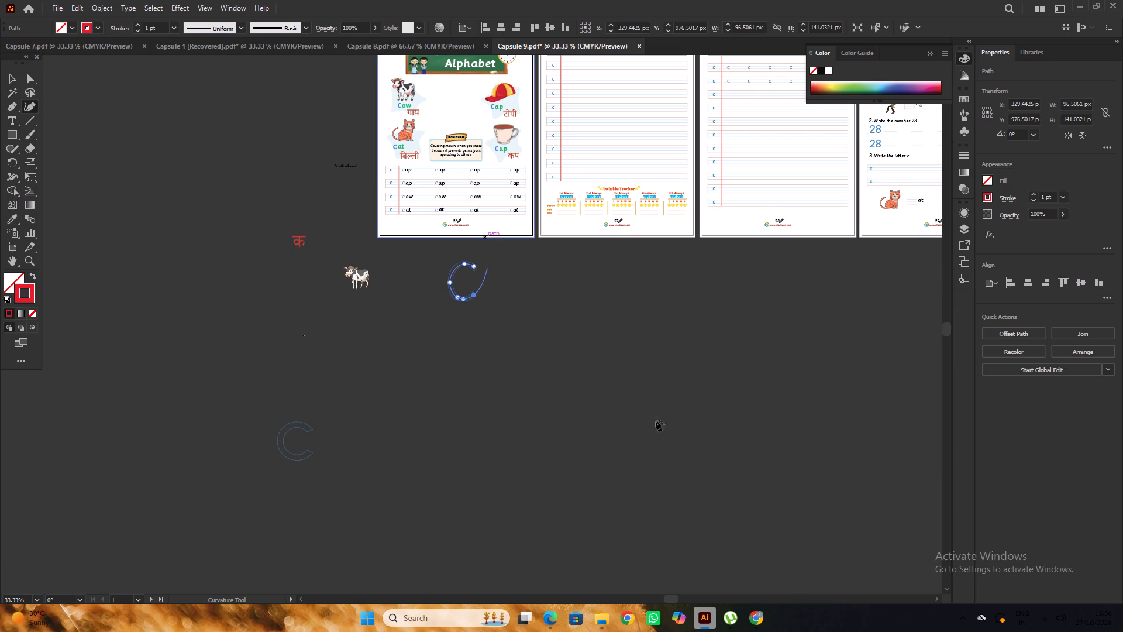
{"action": "scroll", "coordinate": [469, 298], "scroll_direction": "up", "scroll_amount": 7, "text": "alt"}
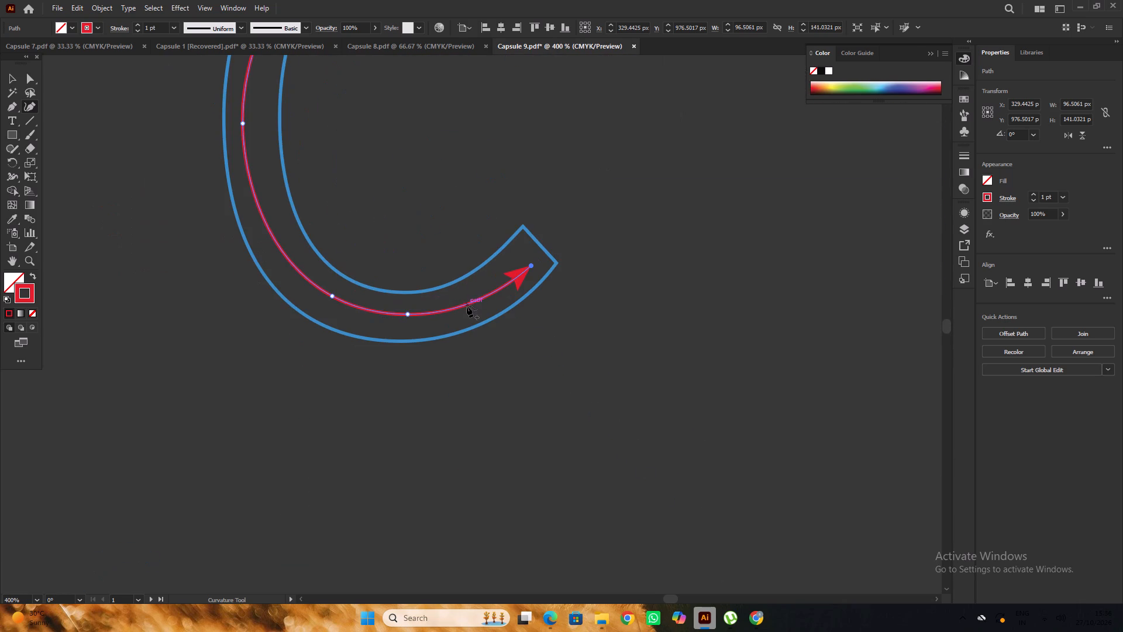
{"action": "left_click", "coordinate": [532, 266]}
{"action": "scroll", "coordinate": [530, 262], "scroll_direction": "down", "scroll_amount": 2, "text": "alt"}
Add a curve point on the red path's upper-left bend and shift it slightly outward within the C's stroke.
{"action": "scroll", "coordinate": [530, 262], "scroll_direction": "up", "scroll_amount": 3}
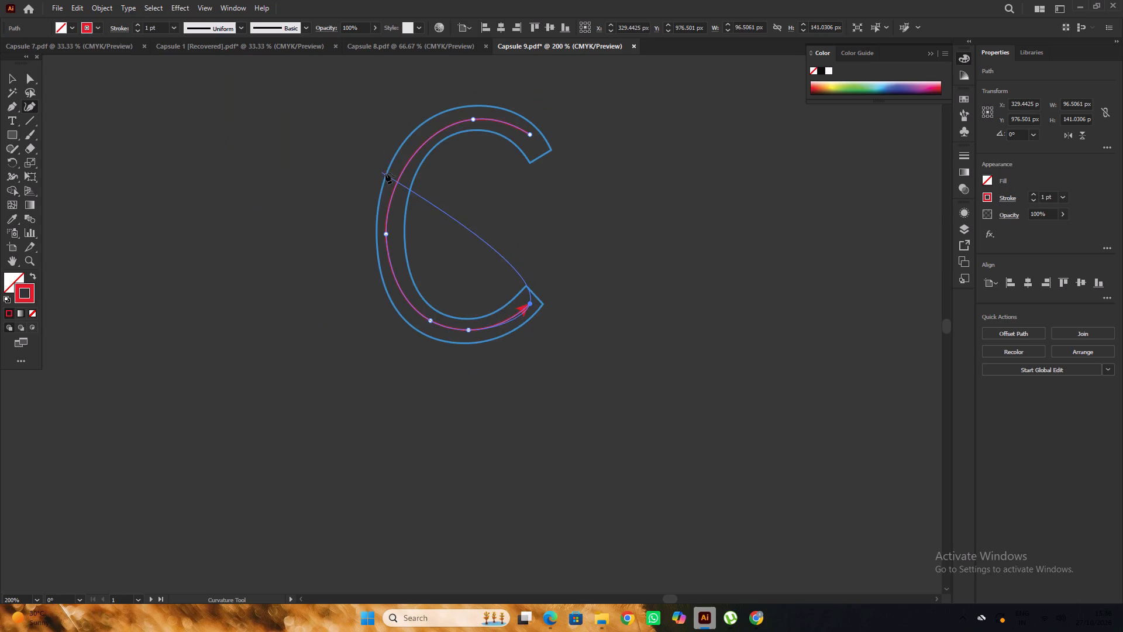
{"action": "scroll", "coordinate": [392, 171], "scroll_direction": "up", "scroll_amount": 7}
{"action": "left_click_drag", "start_coordinate": [438, 250], "coordinate": [435, 241]}
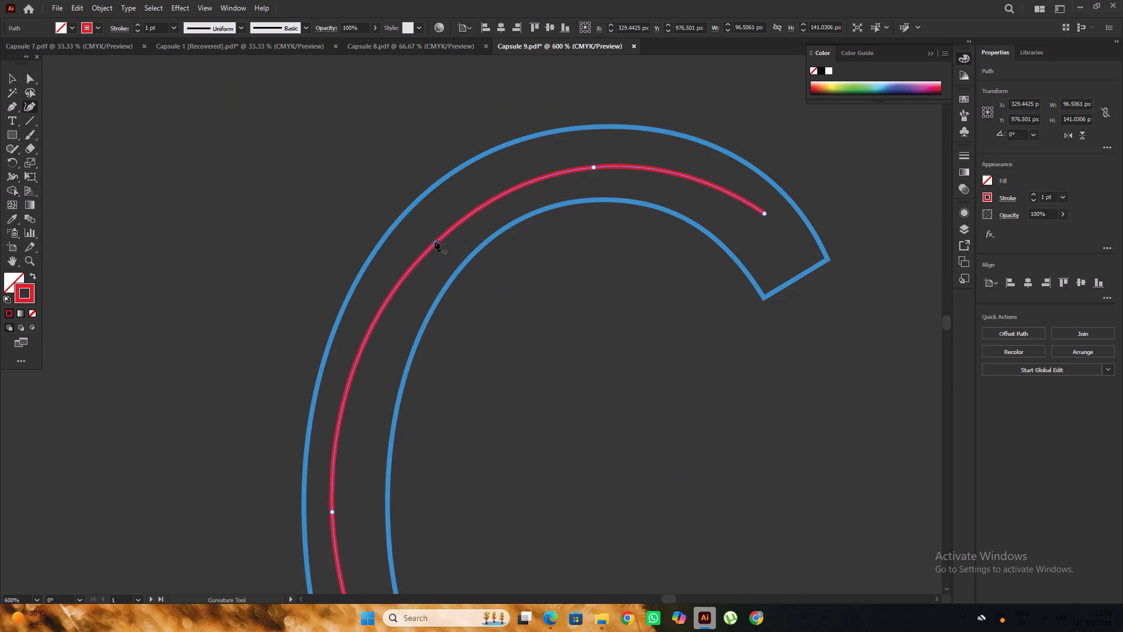
{"action": "left_click_drag", "start_coordinate": [435, 241], "coordinate": [434, 240]}
{"action": "left_click", "coordinate": [437, 237]}
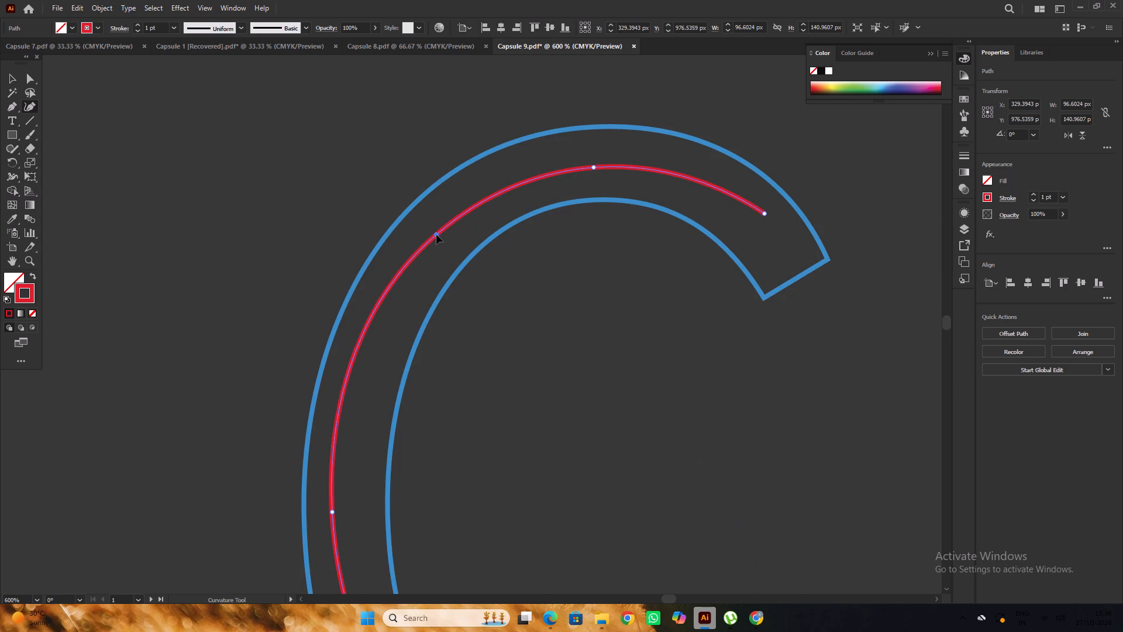
Lower the red path's upper end point so it sits centred inside the blue C's upper tip.
{"action": "scroll", "coordinate": [439, 232], "scroll_direction": "down", "scroll_amount": 4, "text": "alt"}
{"action": "scroll", "coordinate": [441, 228], "scroll_direction": "up", "scroll_amount": 4, "text": "alt"}
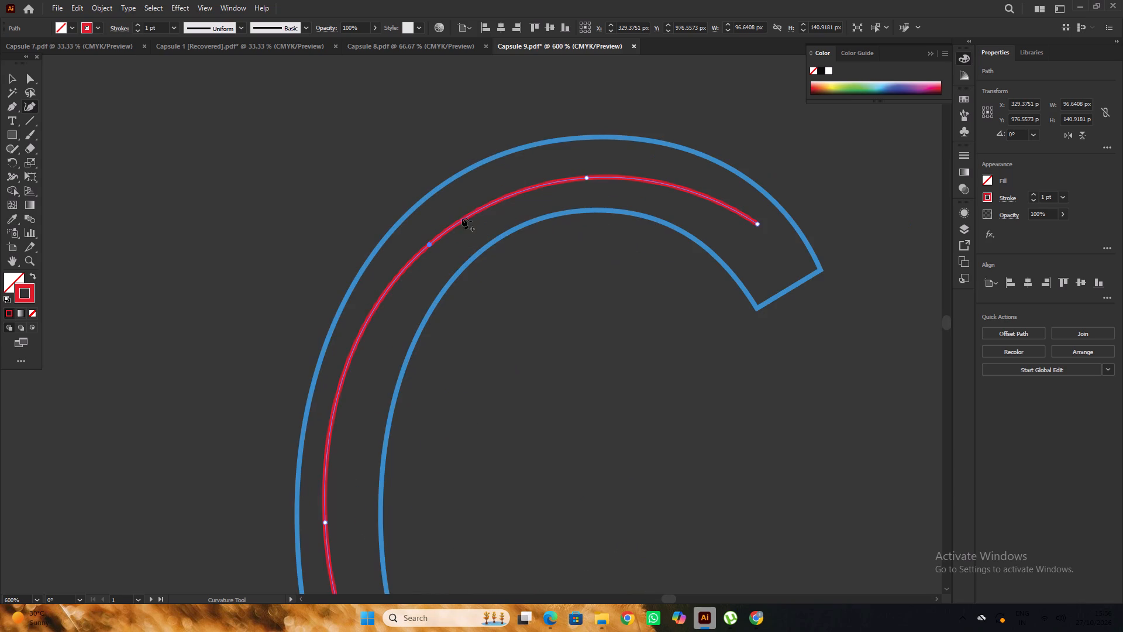
{"action": "scroll", "coordinate": [490, 204], "scroll_direction": "down", "scroll_amount": 2, "text": "alt"}
{"action": "scroll", "coordinate": [560, 203], "scroll_direction": "up", "scroll_amount": 2, "text": "alt"}
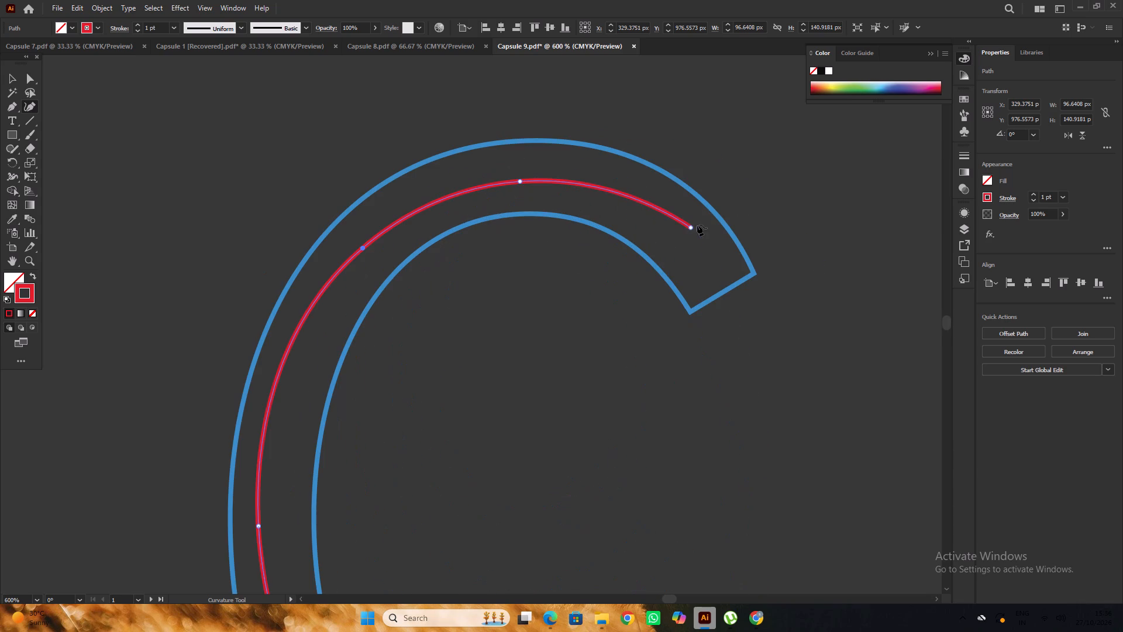
{"action": "left_click_drag", "start_coordinate": [693, 230], "coordinate": [686, 234]}
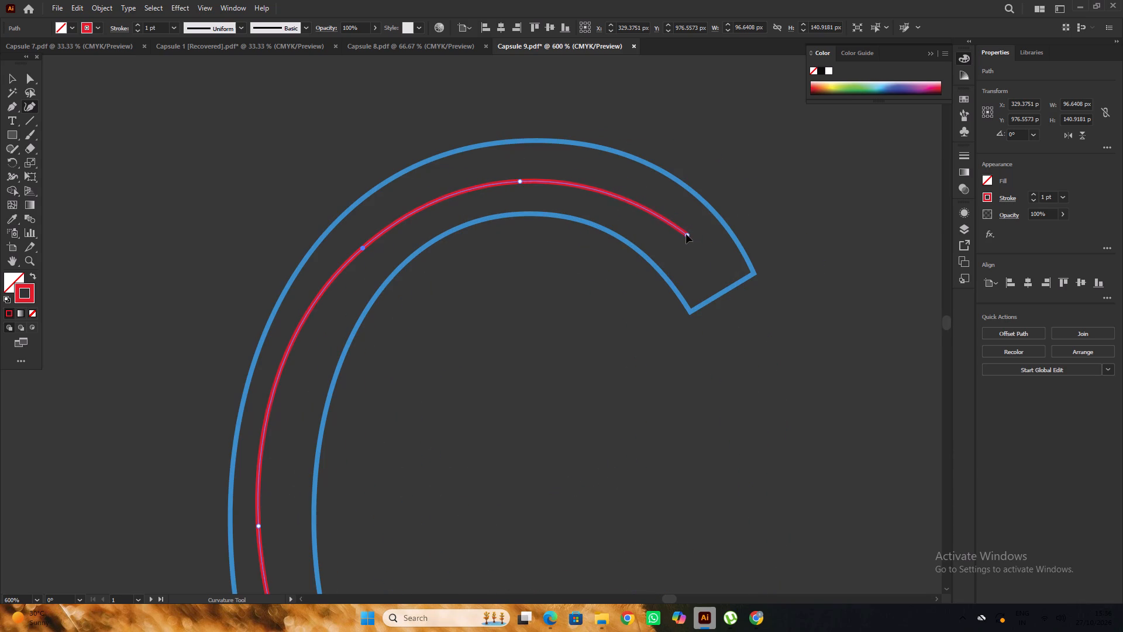
{"action": "left_click_drag", "start_coordinate": [686, 234], "coordinate": [684, 231]}
{"action": "left_click_drag", "start_coordinate": [684, 231], "coordinate": [683, 231]}
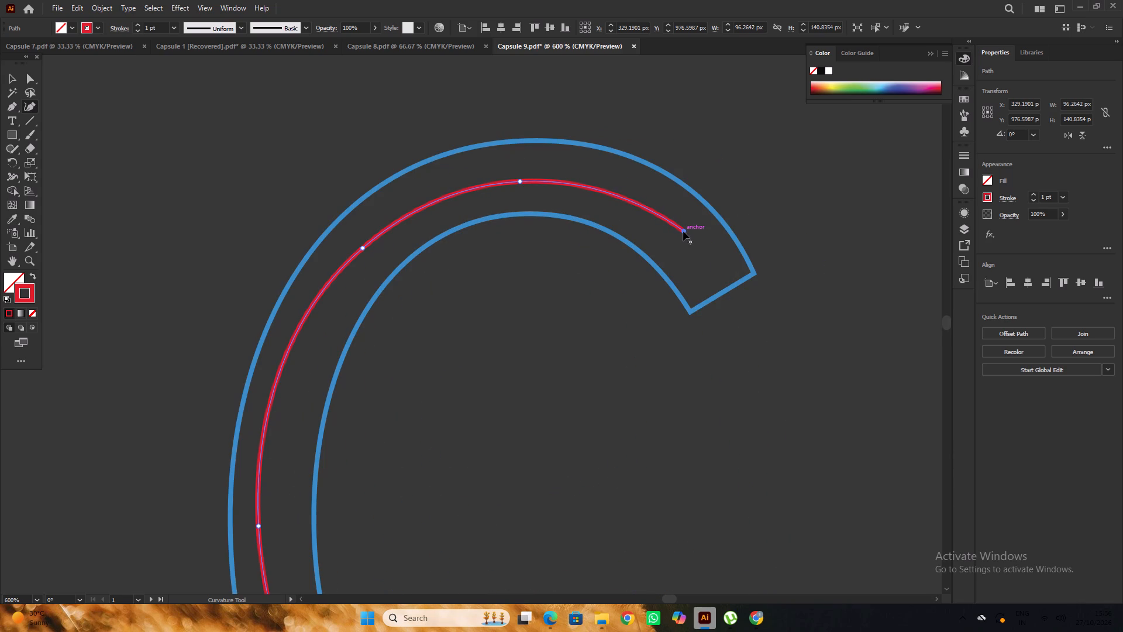
{"action": "left_click_drag", "start_coordinate": [683, 231], "coordinate": [693, 242]}
Raise the red path's top anchor slightly within the blue C's stroke and deselect the path.
{"action": "left_click_drag", "start_coordinate": [520, 183], "coordinate": [519, 180]}
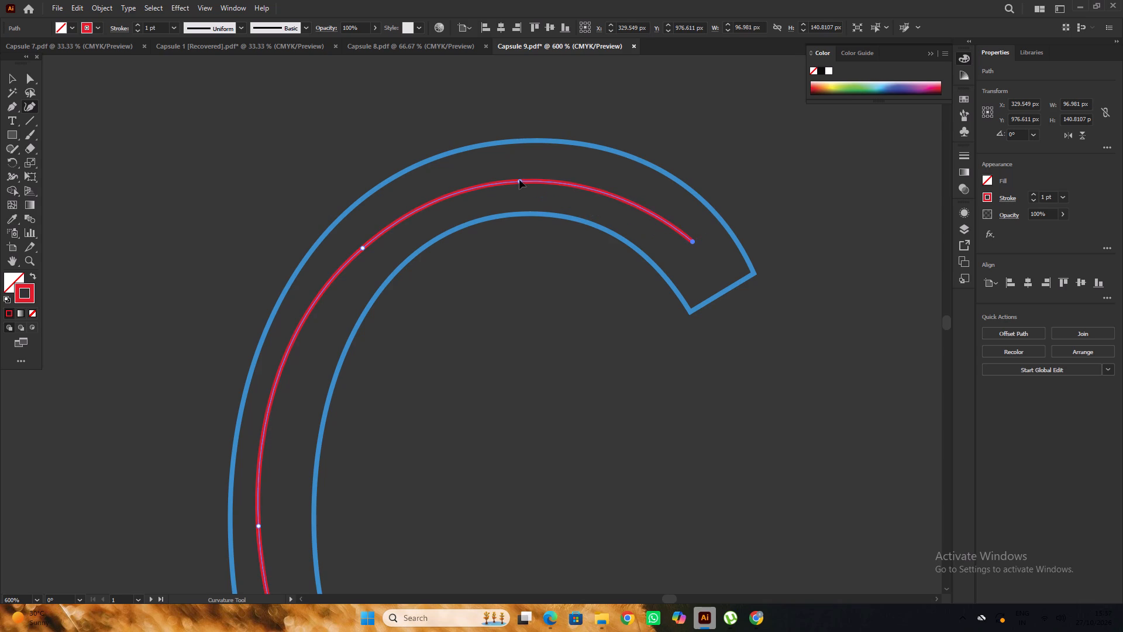
{"action": "left_click_drag", "start_coordinate": [519, 180], "coordinate": [519, 177]}
{"action": "scroll", "coordinate": [519, 177], "scroll_direction": "down", "scroll_amount": 5, "text": "alt"}
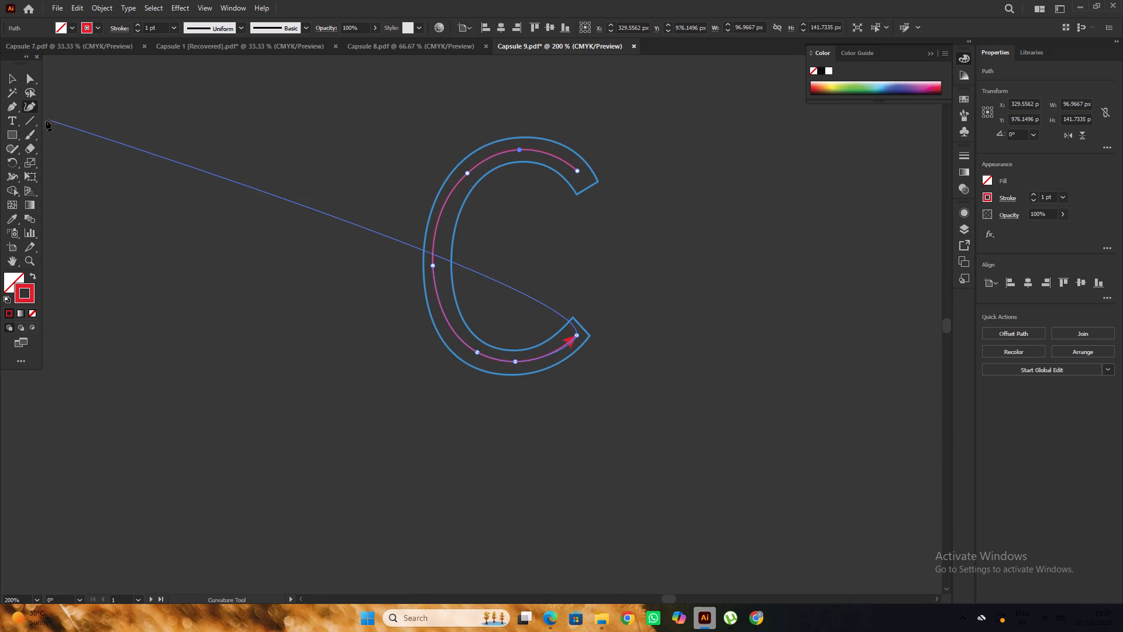
{"action": "left_click", "coordinate": [12, 78]}
{"action": "left_click", "coordinate": [225, 183]}
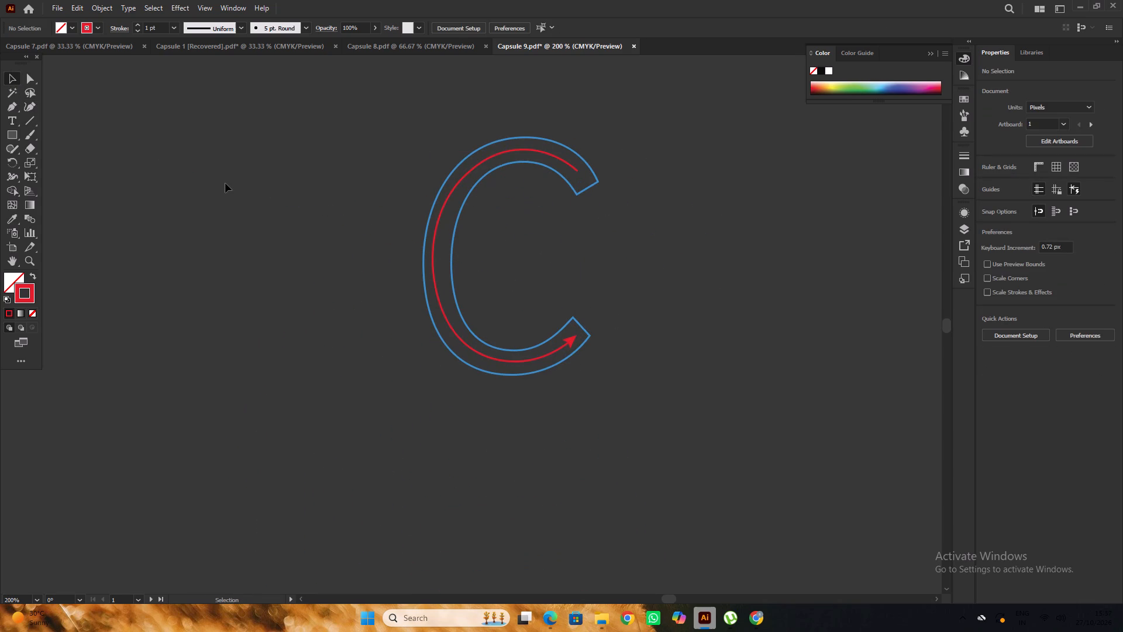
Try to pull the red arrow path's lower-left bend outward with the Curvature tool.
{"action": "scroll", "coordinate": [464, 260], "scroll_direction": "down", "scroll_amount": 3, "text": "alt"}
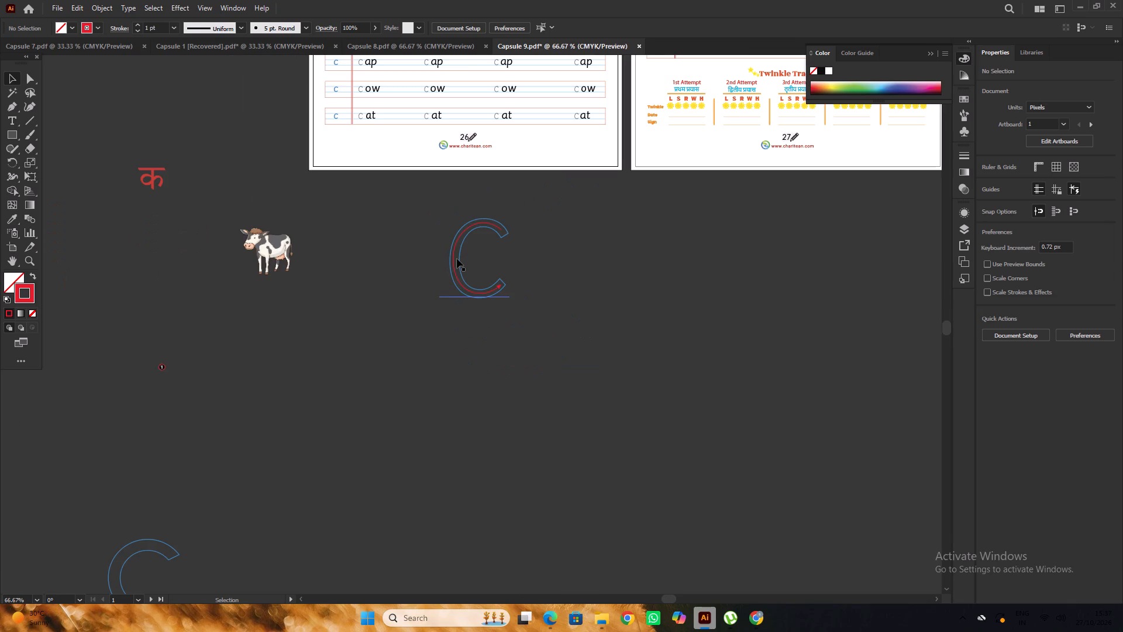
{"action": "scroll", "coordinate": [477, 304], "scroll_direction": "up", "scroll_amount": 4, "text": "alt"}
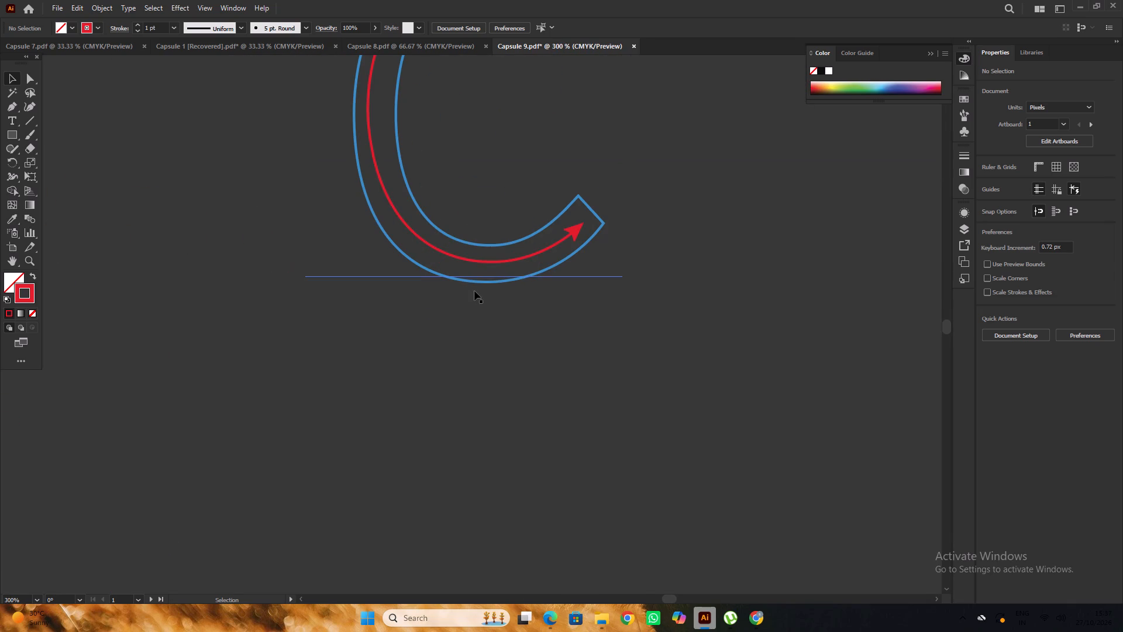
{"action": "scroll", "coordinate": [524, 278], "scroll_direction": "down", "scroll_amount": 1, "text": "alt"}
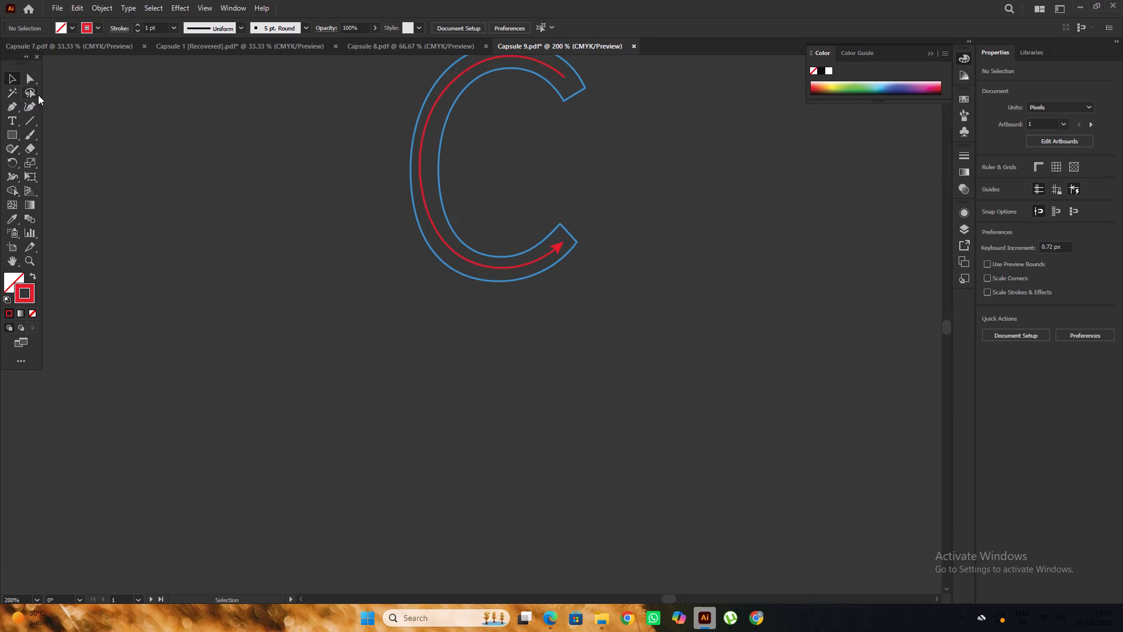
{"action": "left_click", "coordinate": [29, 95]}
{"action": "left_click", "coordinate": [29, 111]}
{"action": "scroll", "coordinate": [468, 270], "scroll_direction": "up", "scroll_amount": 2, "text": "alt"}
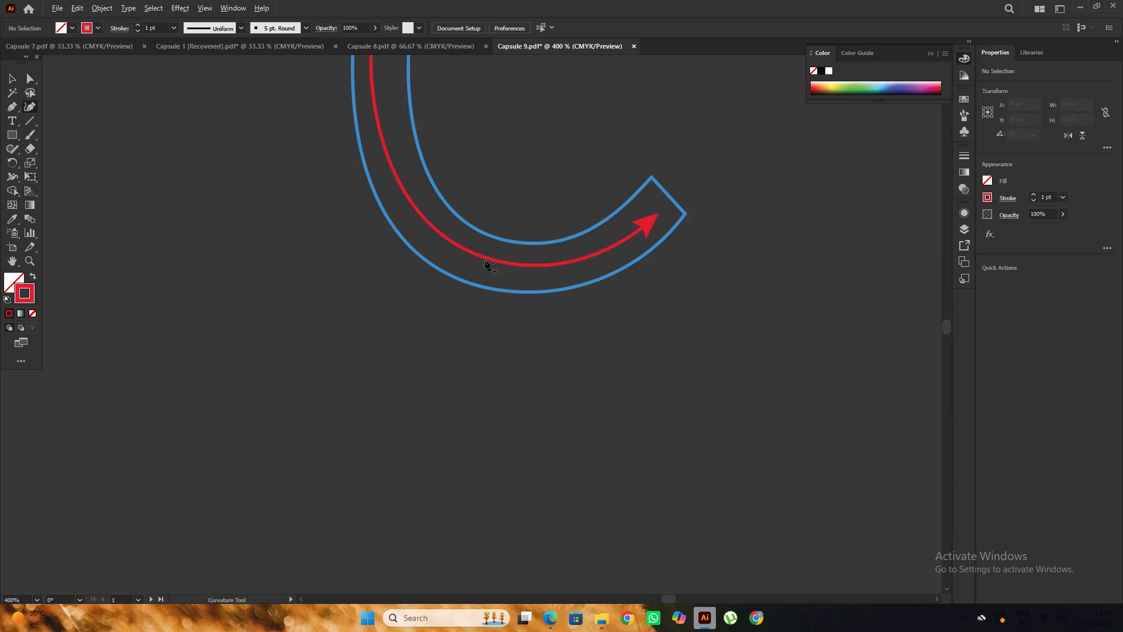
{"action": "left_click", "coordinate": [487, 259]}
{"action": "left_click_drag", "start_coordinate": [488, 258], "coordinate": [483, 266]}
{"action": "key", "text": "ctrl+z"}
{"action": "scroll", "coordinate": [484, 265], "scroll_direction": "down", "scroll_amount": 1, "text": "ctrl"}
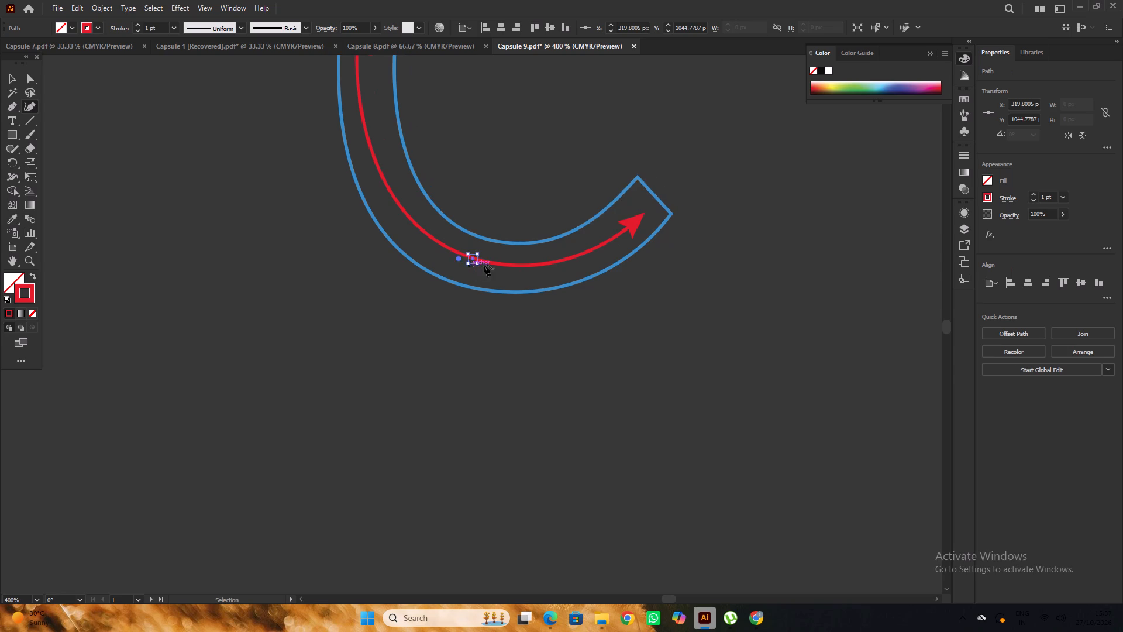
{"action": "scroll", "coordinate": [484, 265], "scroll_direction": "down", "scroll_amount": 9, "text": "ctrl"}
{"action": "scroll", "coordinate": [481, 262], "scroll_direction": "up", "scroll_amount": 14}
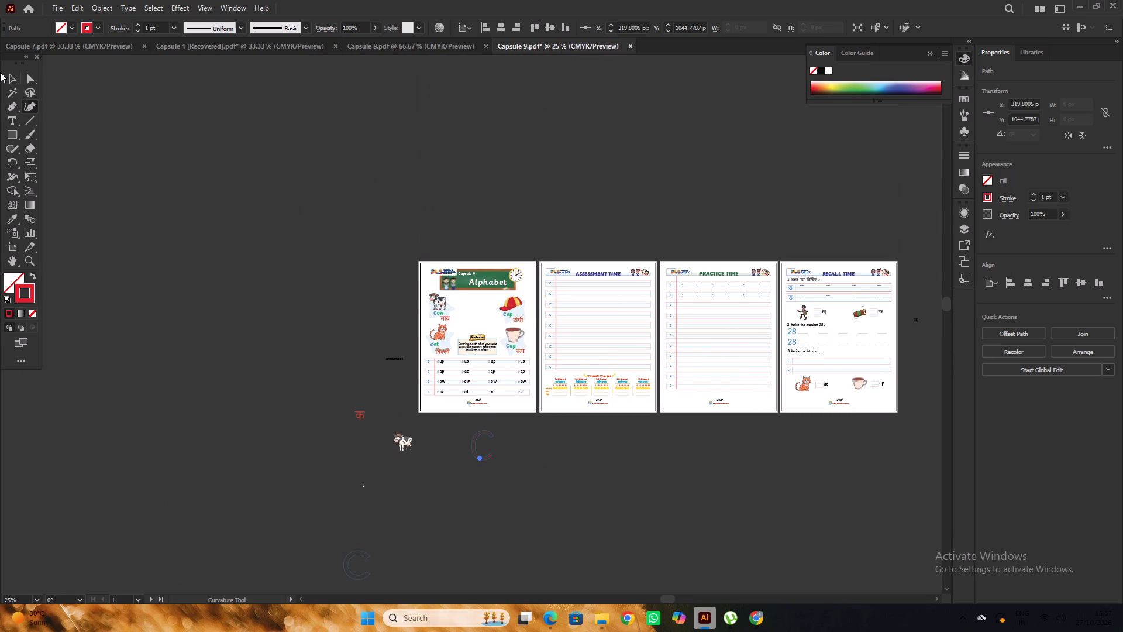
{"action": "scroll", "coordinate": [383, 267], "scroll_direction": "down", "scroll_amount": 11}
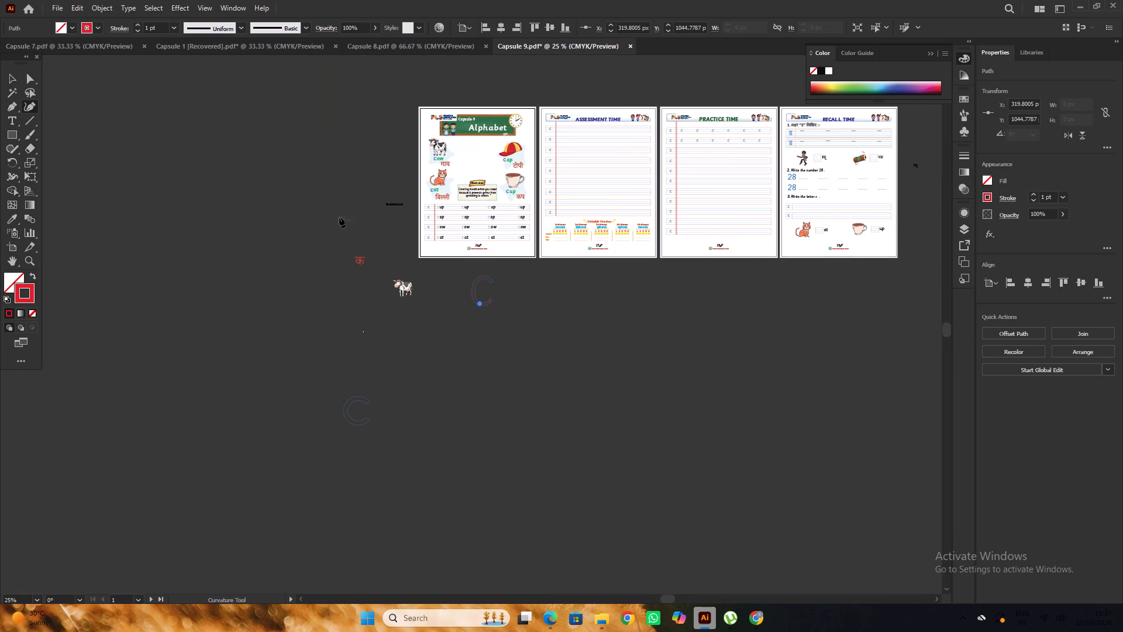
Undo the stray curve points drawn outside the blue C and deselect everything.
{"action": "left_click", "coordinate": [350, 224]}
{"action": "key", "text": "ctrl+z"}
{"action": "key", "text": "ctrl+z"}
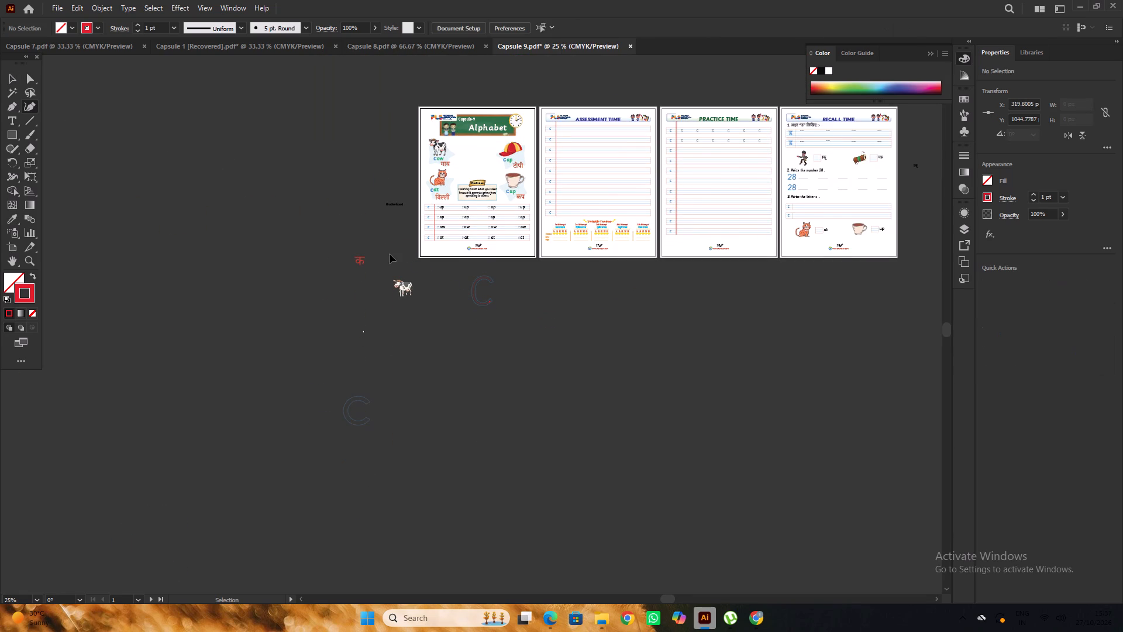
{"action": "scroll", "coordinate": [421, 345], "scroll_direction": "up", "scroll_amount": 2, "text": "alt"}
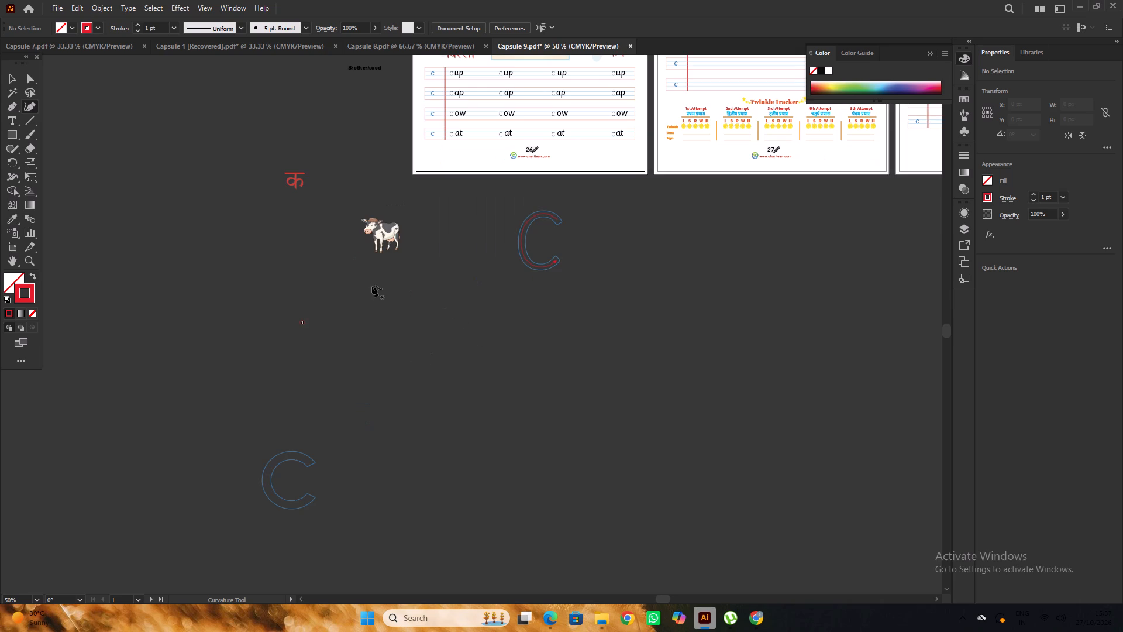
{"action": "left_click", "coordinate": [13, 79]}
{"action": "left_click", "coordinate": [151, 123]}
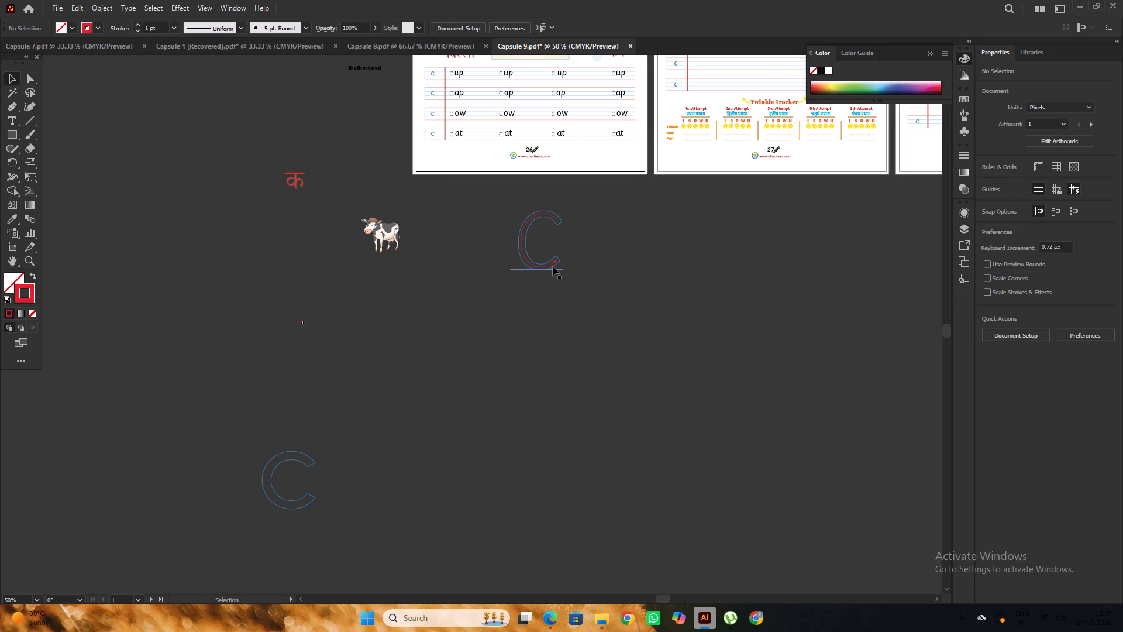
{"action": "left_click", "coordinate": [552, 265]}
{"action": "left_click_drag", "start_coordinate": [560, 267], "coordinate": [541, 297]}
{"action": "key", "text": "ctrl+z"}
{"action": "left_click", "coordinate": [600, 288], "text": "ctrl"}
Lock the blue outlined C text object that surrounds the red arrow path.
{"action": "scroll", "coordinate": [554, 255], "scroll_direction": "up", "scroll_amount": 4, "text": "alt"}
{"action": "left_click", "coordinate": [559, 283]}
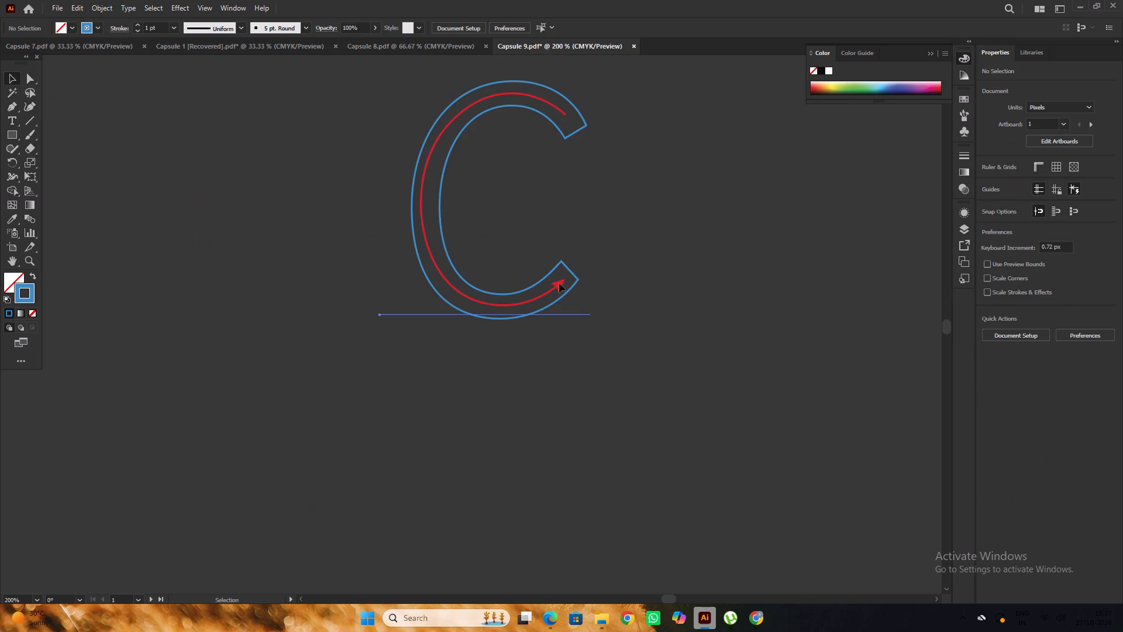
{"action": "scroll", "coordinate": [559, 283], "scroll_direction": "down", "scroll_amount": 2, "text": "alt"}
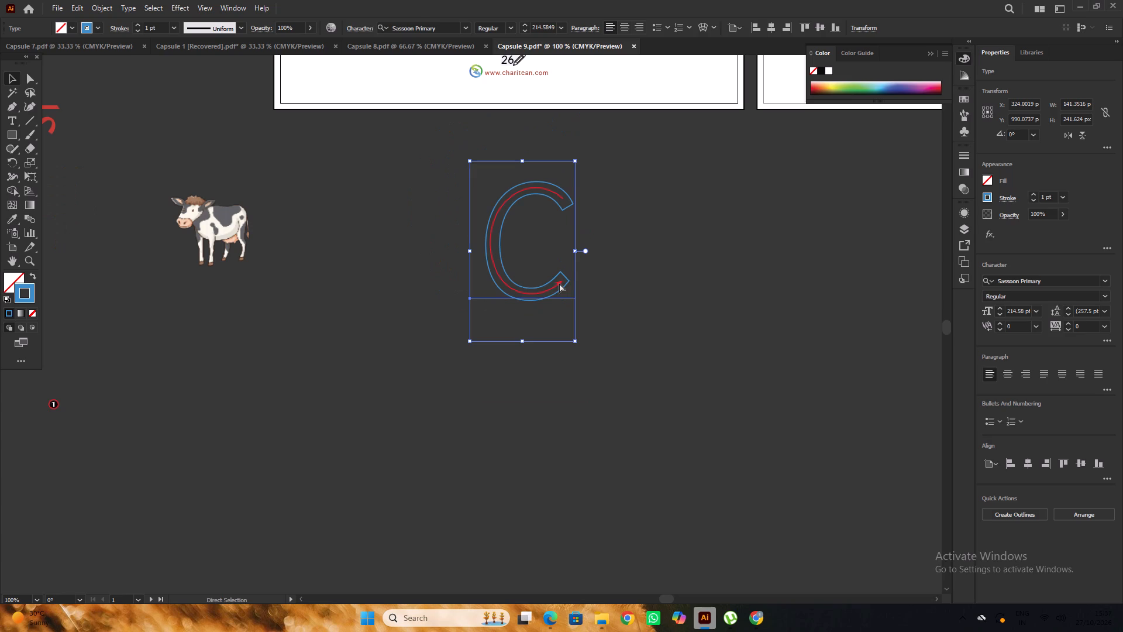
{"action": "key", "text": "ctrl+2"}
Shift the red path's bottom anchor down and its lower-left anchor slightly outward within the C's stroke, and deselect the path.
{"action": "left_click", "coordinate": [560, 286]}
{"action": "scroll", "coordinate": [519, 297], "scroll_direction": "up", "scroll_amount": 1, "text": "alt"}
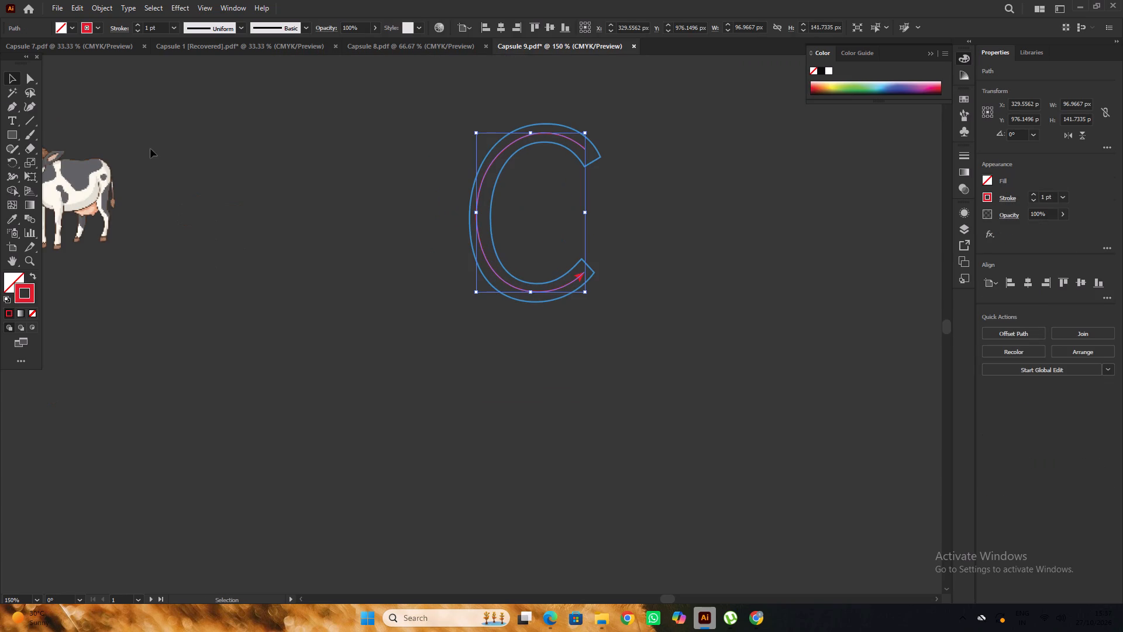
{"action": "left_click", "coordinate": [26, 111]}
{"action": "scroll", "coordinate": [521, 301], "scroll_direction": "up", "scroll_amount": 3, "text": "alt"}
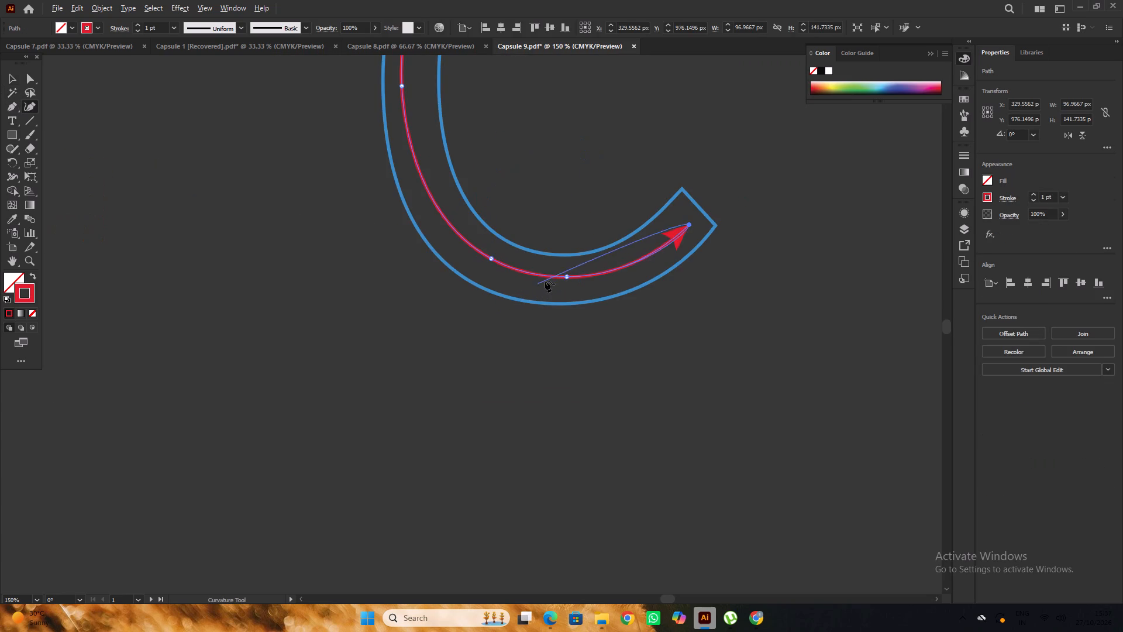
{"action": "left_click", "coordinate": [548, 276]}
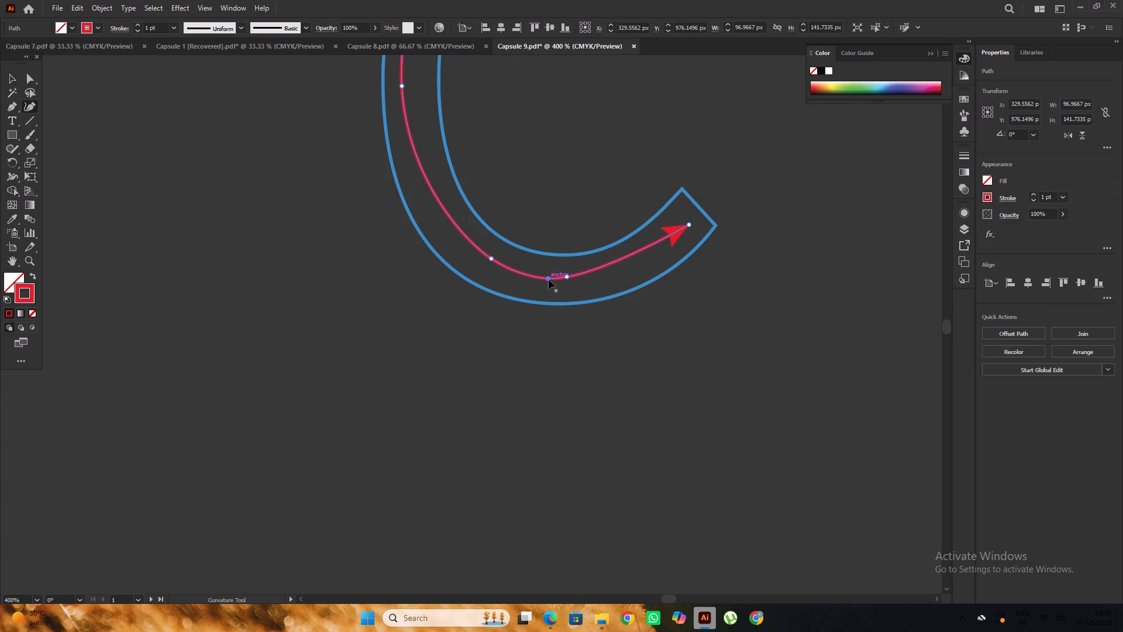
{"action": "key", "text": "ctrl+z"}
{"action": "left_click", "coordinate": [568, 279]}
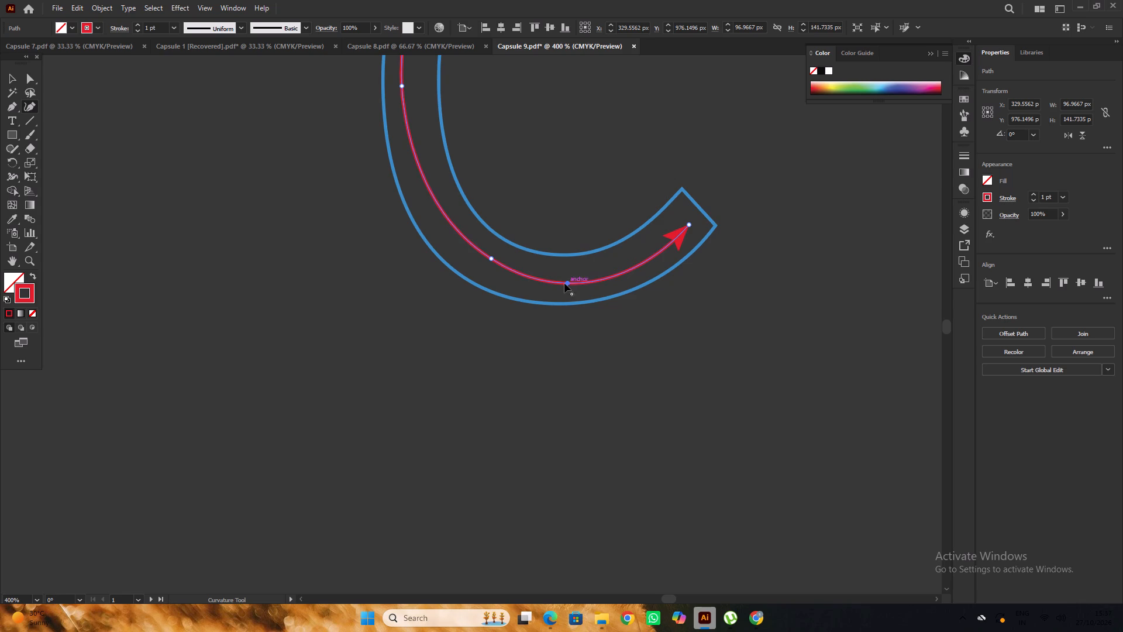
{"action": "left_click", "coordinate": [491, 261]}
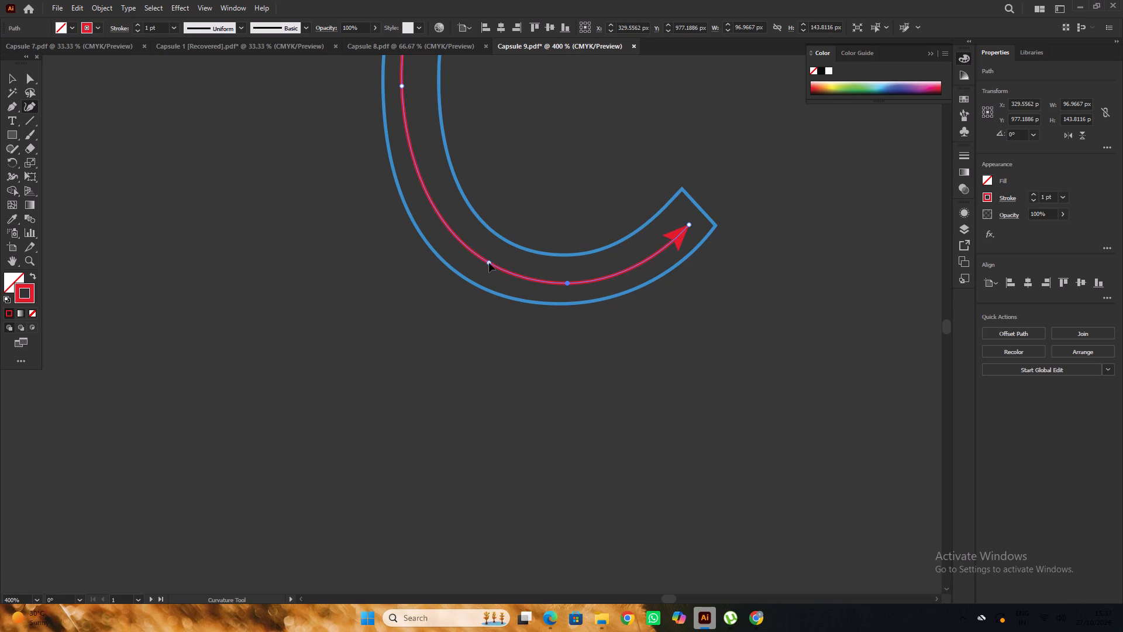
{"action": "scroll", "coordinate": [515, 265], "scroll_direction": "down", "scroll_amount": 2, "text": "alt"}
{"action": "scroll", "coordinate": [515, 265], "scroll_direction": "up", "scroll_amount": 5}
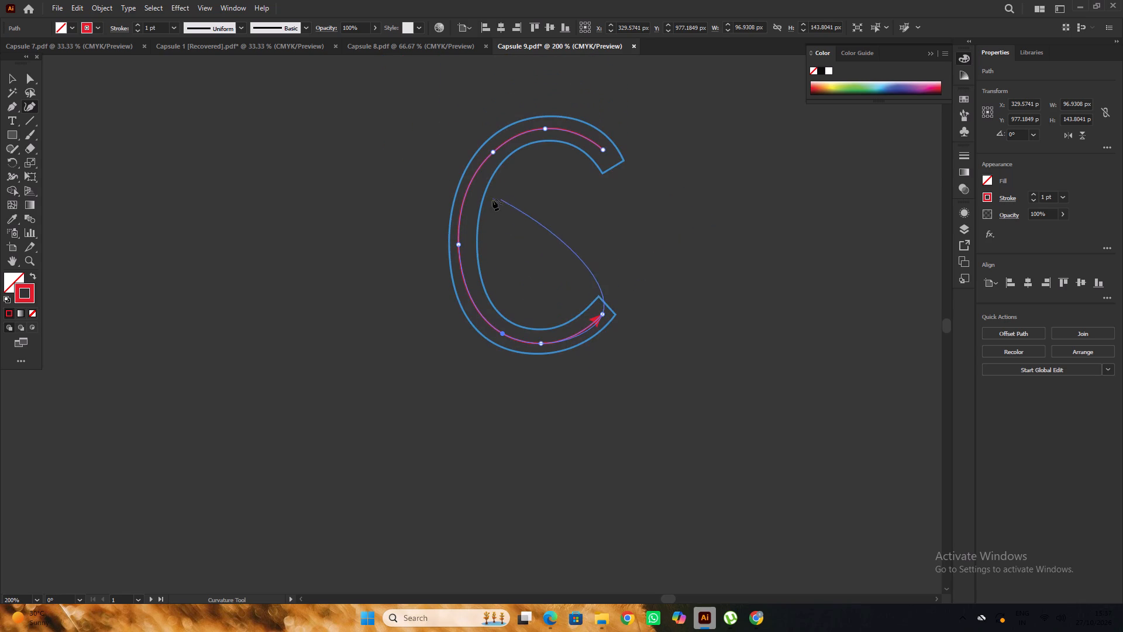
{"action": "left_click", "coordinate": [10, 79]}
{"action": "left_click", "coordinate": [240, 152]}
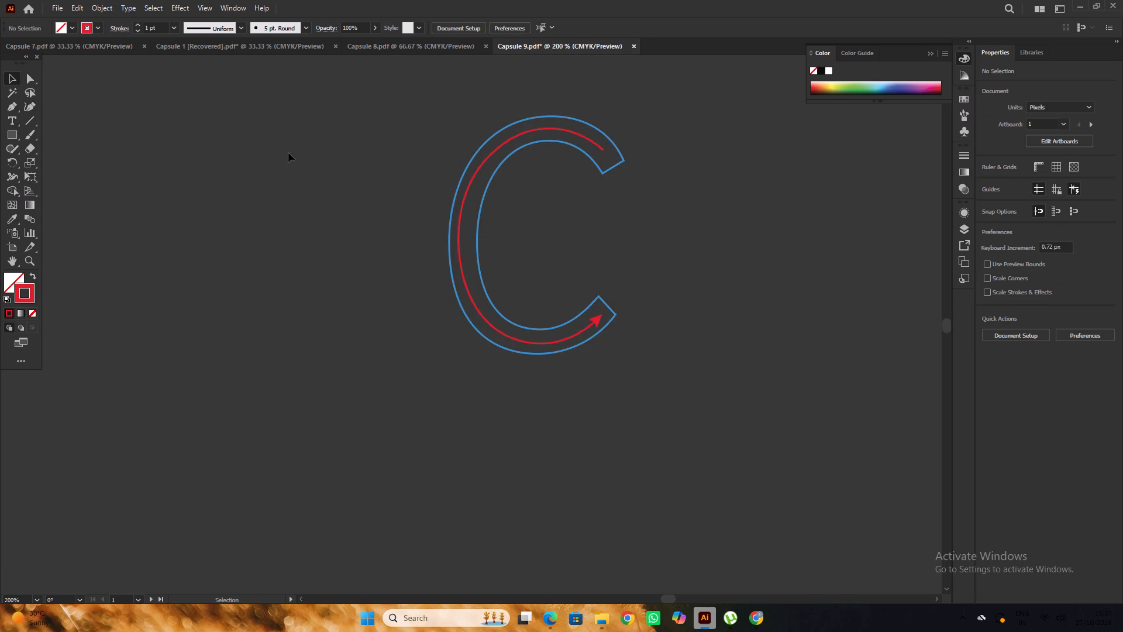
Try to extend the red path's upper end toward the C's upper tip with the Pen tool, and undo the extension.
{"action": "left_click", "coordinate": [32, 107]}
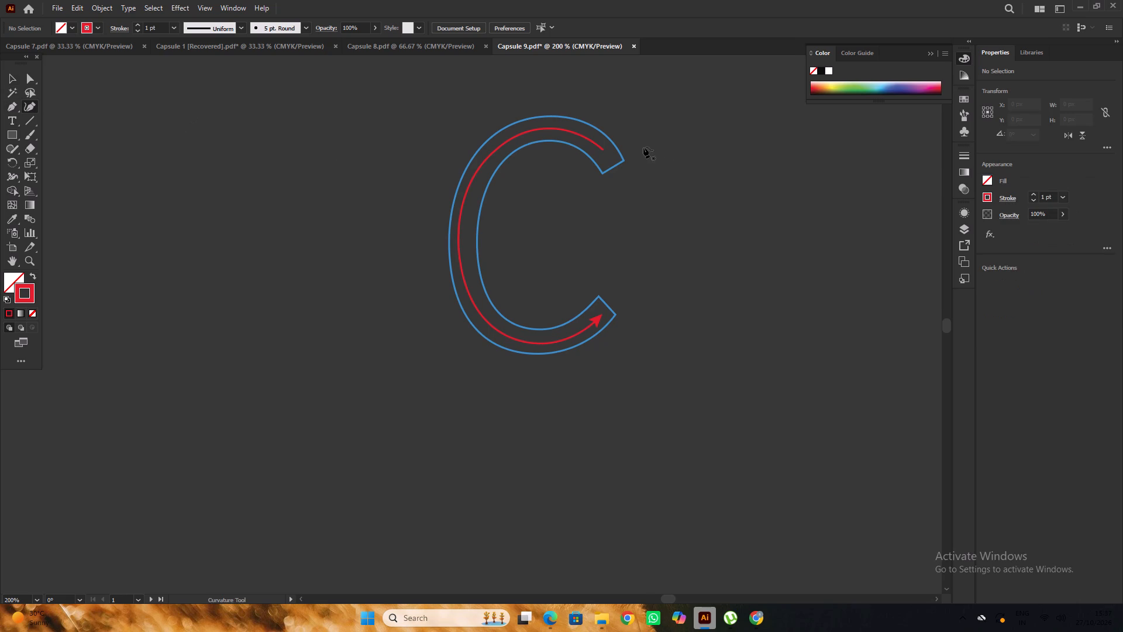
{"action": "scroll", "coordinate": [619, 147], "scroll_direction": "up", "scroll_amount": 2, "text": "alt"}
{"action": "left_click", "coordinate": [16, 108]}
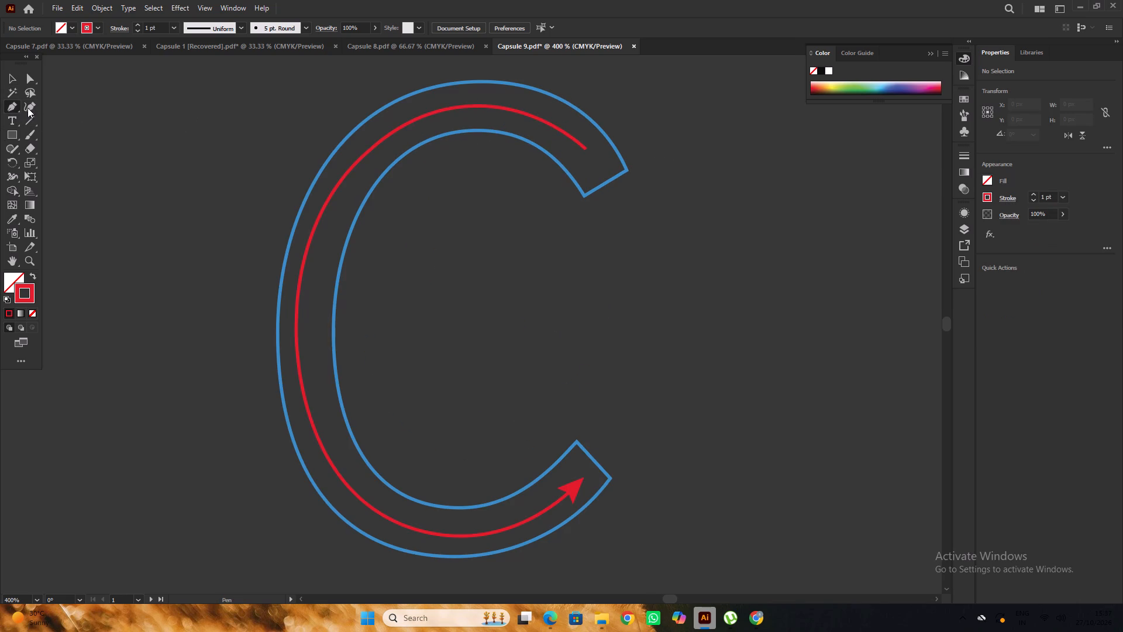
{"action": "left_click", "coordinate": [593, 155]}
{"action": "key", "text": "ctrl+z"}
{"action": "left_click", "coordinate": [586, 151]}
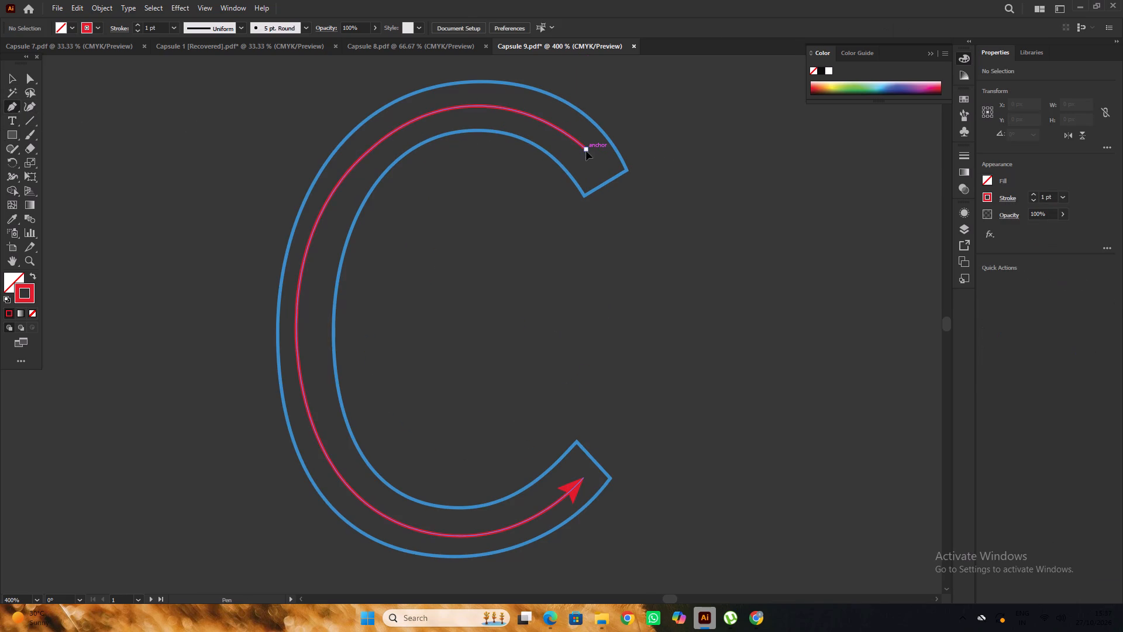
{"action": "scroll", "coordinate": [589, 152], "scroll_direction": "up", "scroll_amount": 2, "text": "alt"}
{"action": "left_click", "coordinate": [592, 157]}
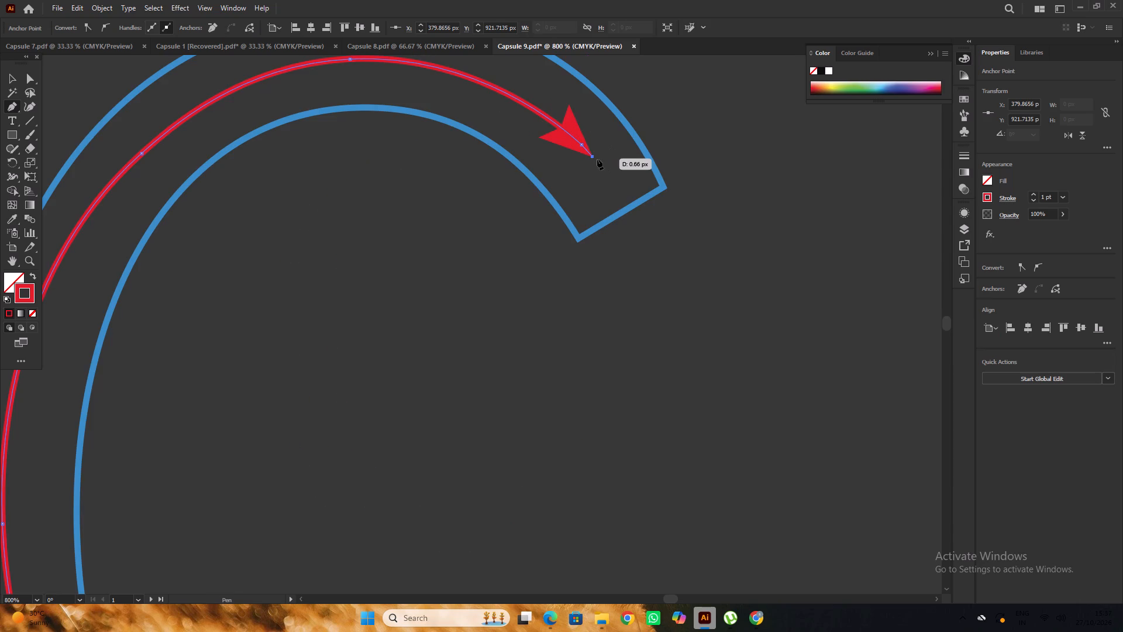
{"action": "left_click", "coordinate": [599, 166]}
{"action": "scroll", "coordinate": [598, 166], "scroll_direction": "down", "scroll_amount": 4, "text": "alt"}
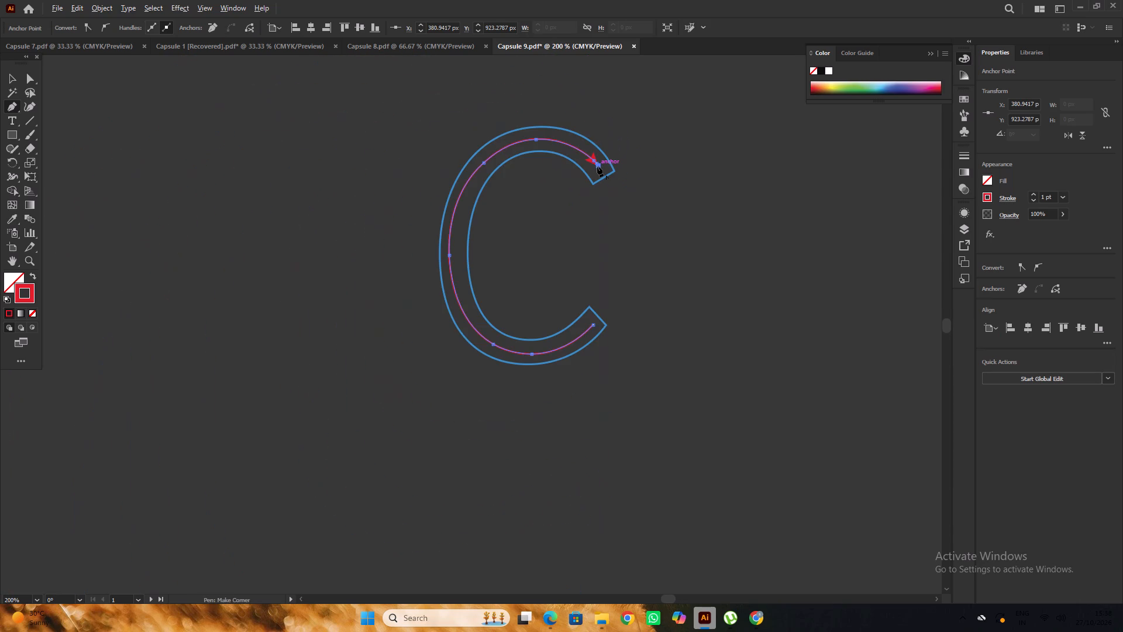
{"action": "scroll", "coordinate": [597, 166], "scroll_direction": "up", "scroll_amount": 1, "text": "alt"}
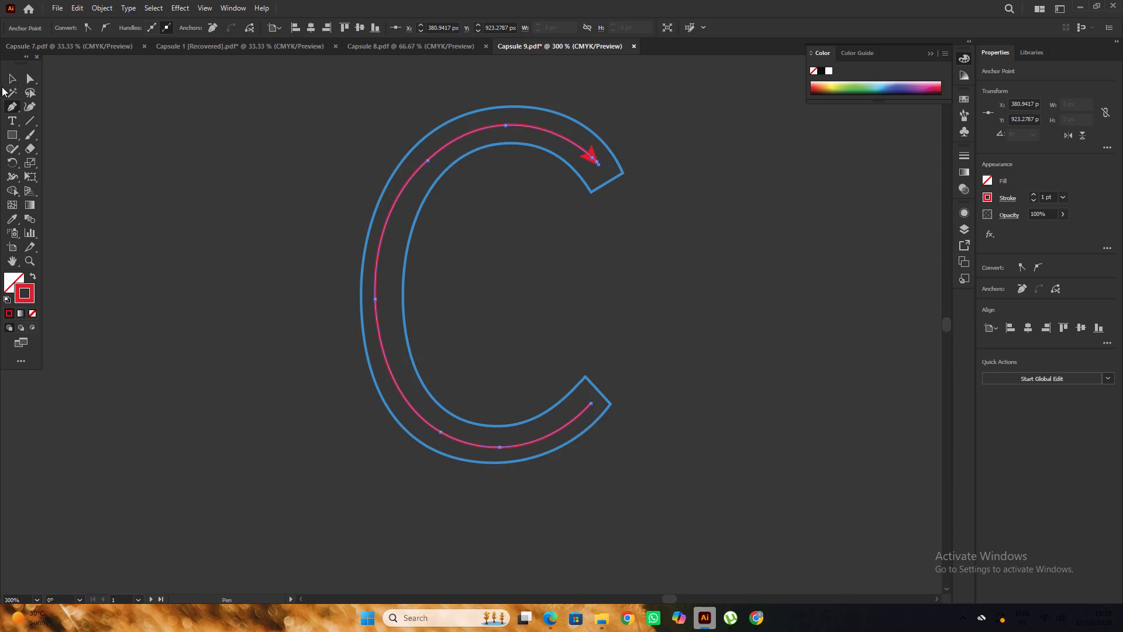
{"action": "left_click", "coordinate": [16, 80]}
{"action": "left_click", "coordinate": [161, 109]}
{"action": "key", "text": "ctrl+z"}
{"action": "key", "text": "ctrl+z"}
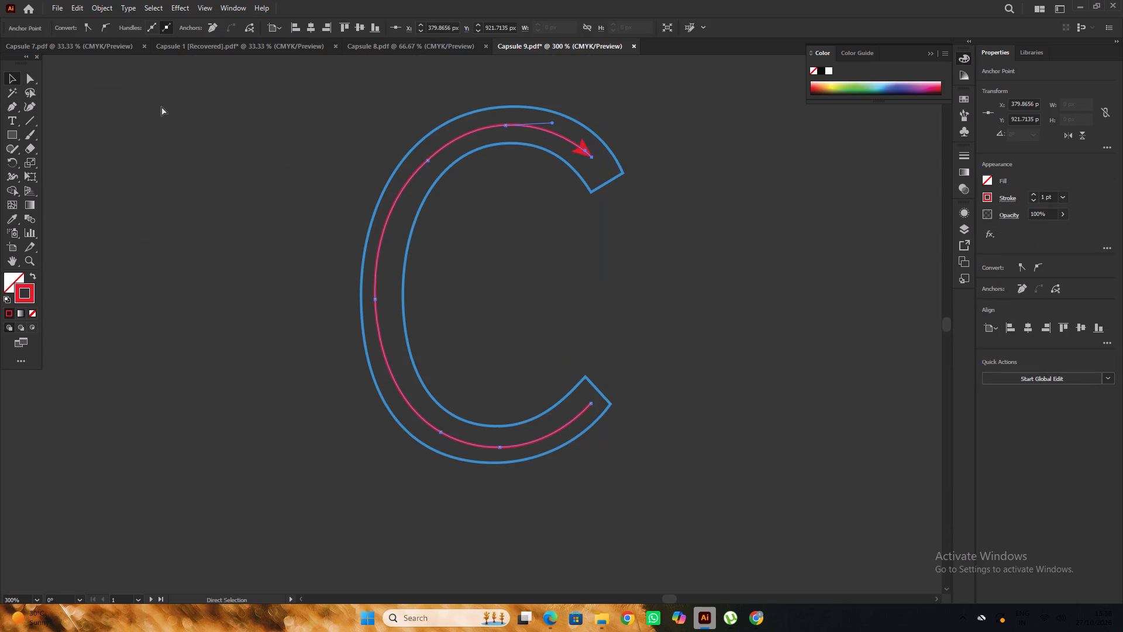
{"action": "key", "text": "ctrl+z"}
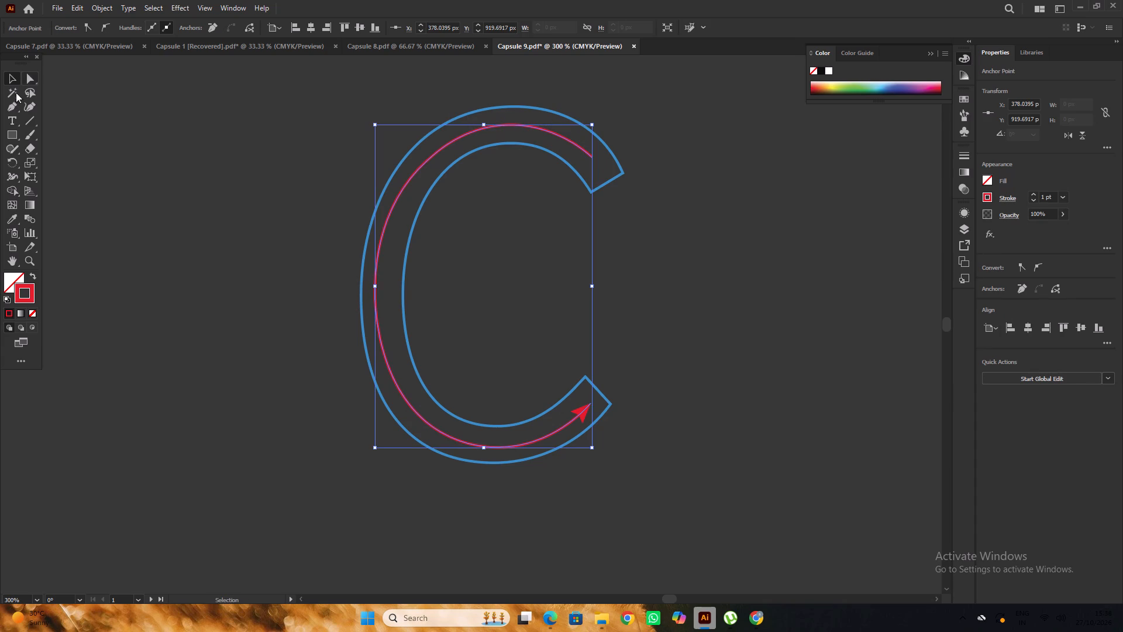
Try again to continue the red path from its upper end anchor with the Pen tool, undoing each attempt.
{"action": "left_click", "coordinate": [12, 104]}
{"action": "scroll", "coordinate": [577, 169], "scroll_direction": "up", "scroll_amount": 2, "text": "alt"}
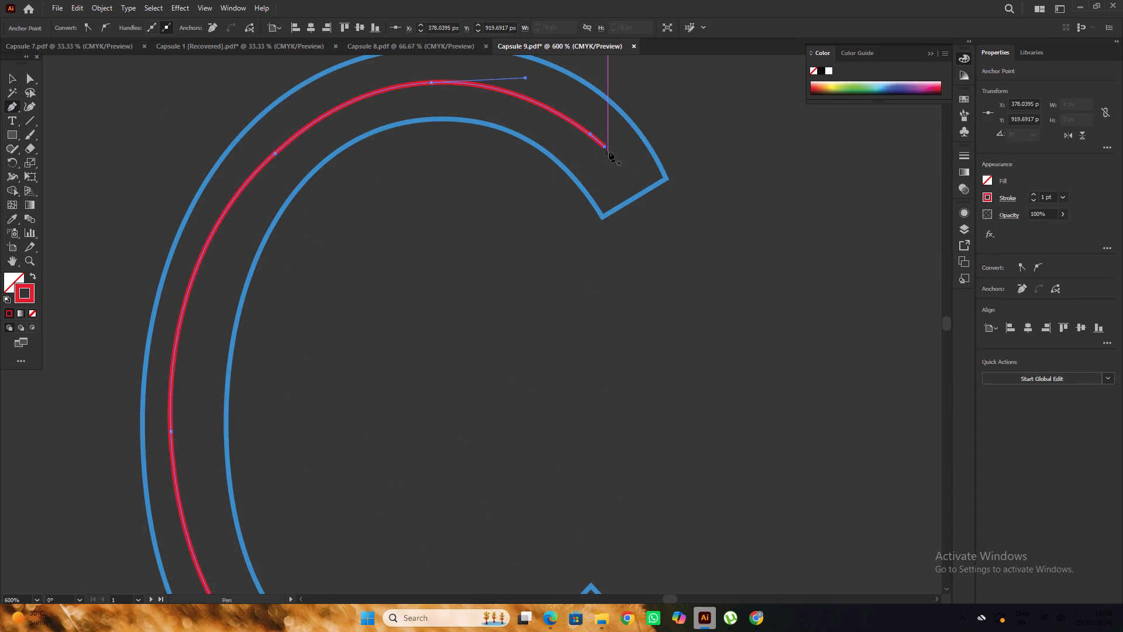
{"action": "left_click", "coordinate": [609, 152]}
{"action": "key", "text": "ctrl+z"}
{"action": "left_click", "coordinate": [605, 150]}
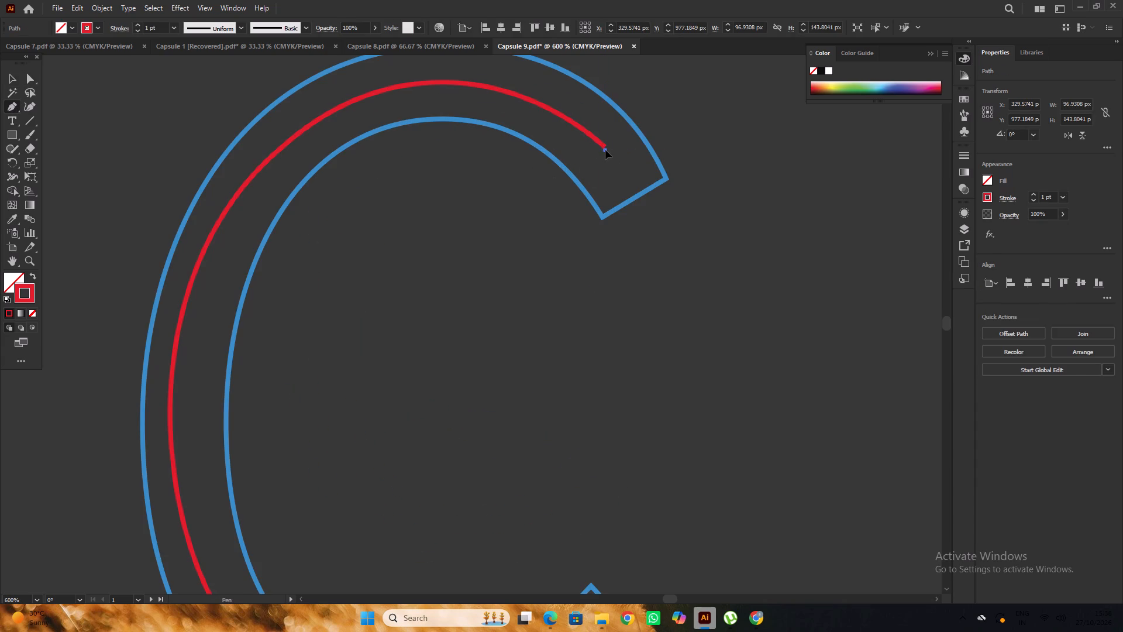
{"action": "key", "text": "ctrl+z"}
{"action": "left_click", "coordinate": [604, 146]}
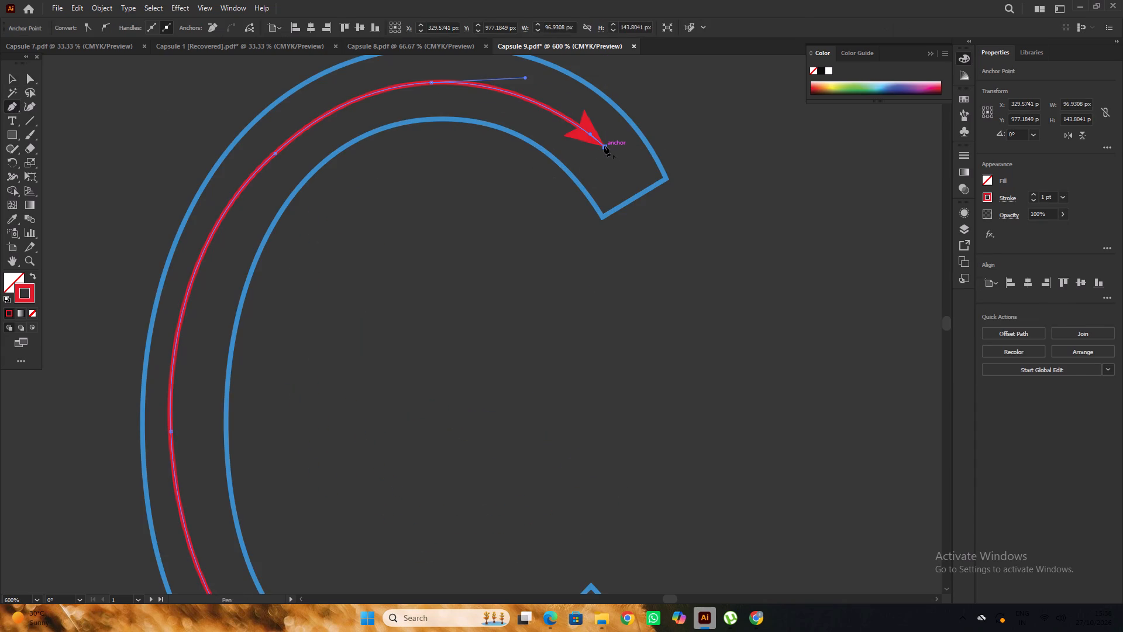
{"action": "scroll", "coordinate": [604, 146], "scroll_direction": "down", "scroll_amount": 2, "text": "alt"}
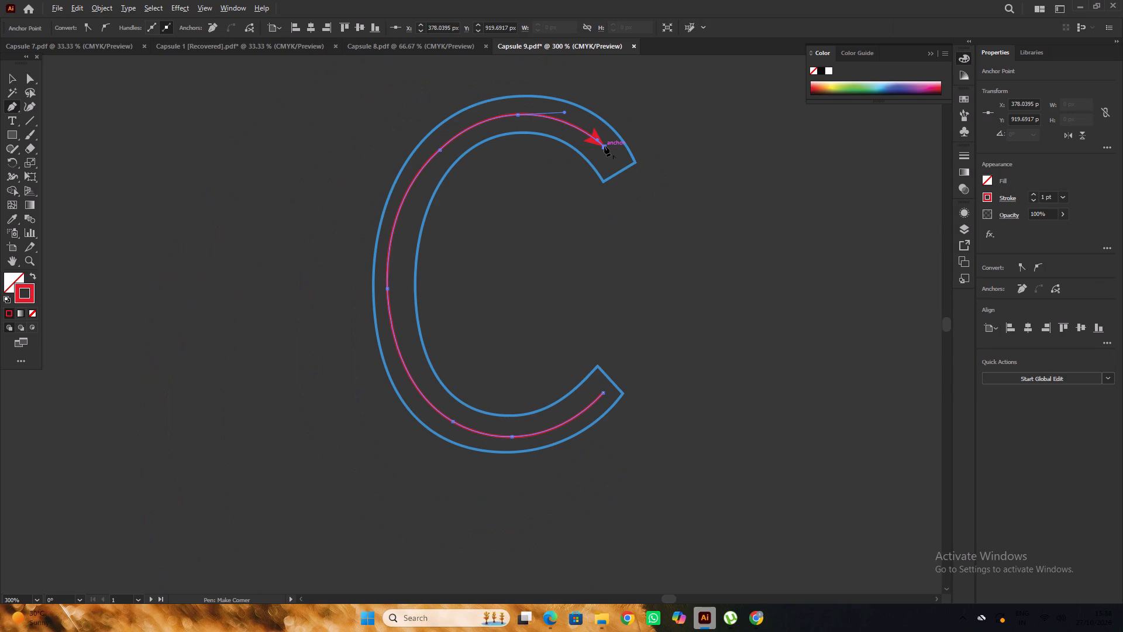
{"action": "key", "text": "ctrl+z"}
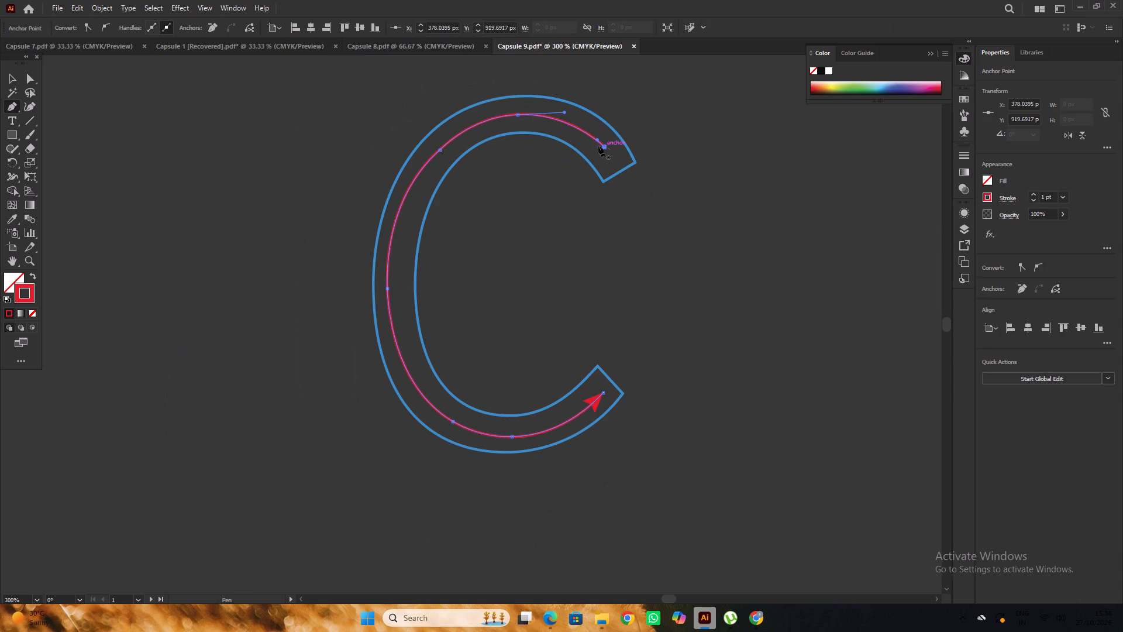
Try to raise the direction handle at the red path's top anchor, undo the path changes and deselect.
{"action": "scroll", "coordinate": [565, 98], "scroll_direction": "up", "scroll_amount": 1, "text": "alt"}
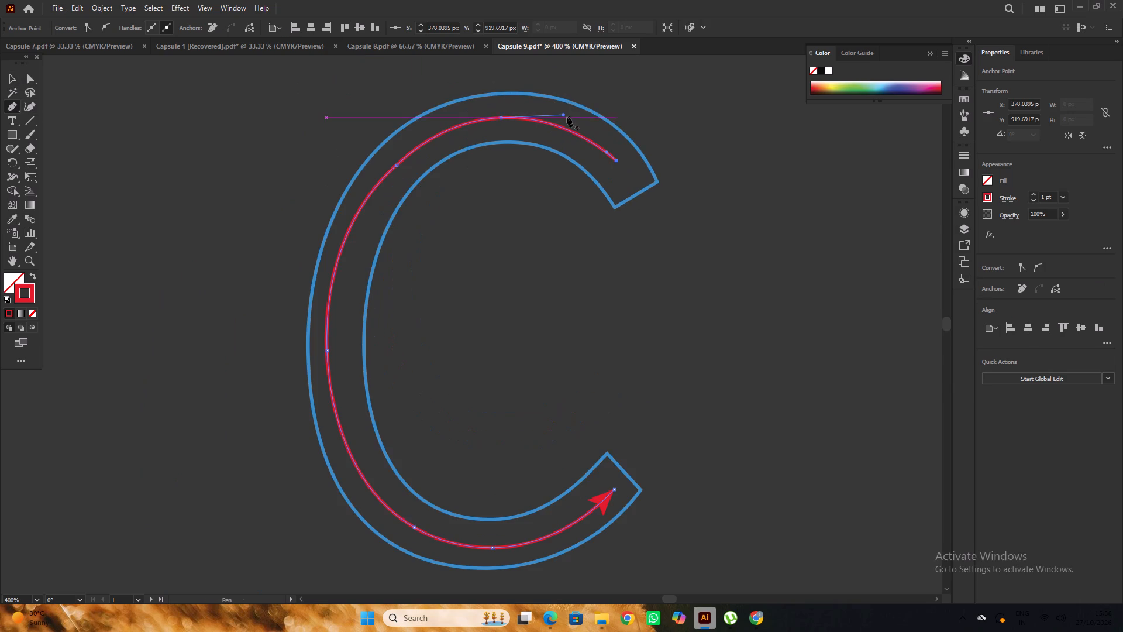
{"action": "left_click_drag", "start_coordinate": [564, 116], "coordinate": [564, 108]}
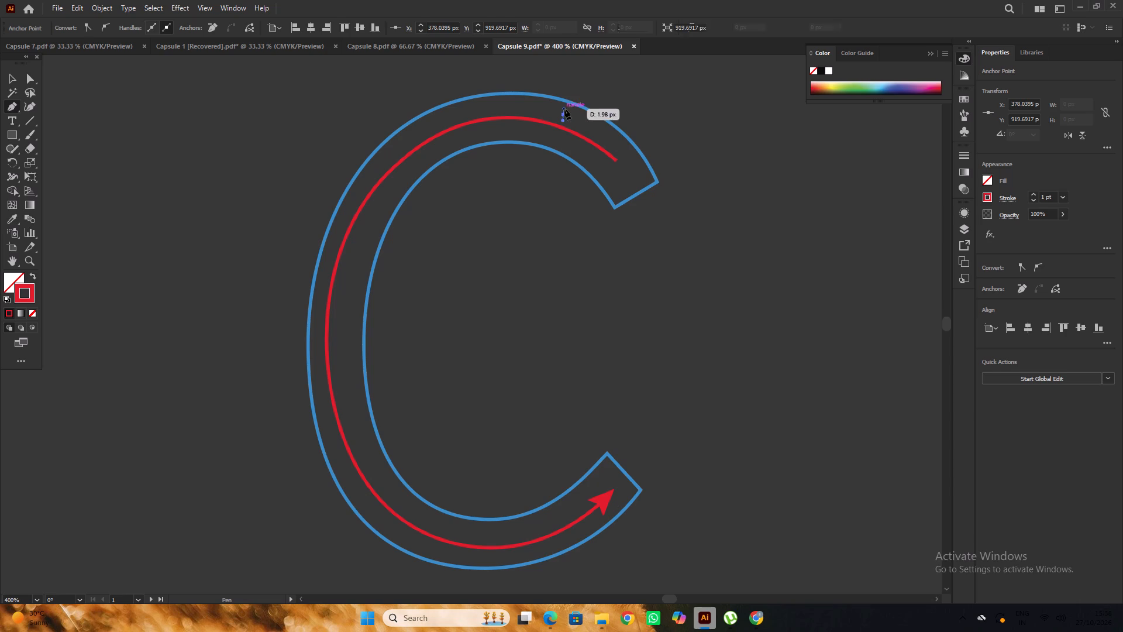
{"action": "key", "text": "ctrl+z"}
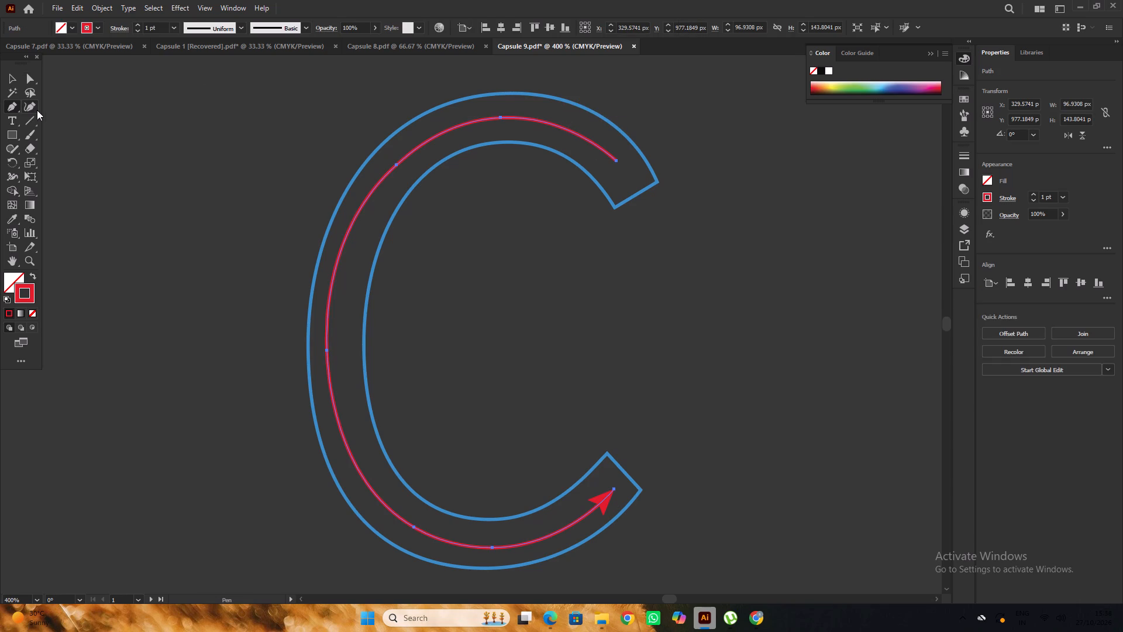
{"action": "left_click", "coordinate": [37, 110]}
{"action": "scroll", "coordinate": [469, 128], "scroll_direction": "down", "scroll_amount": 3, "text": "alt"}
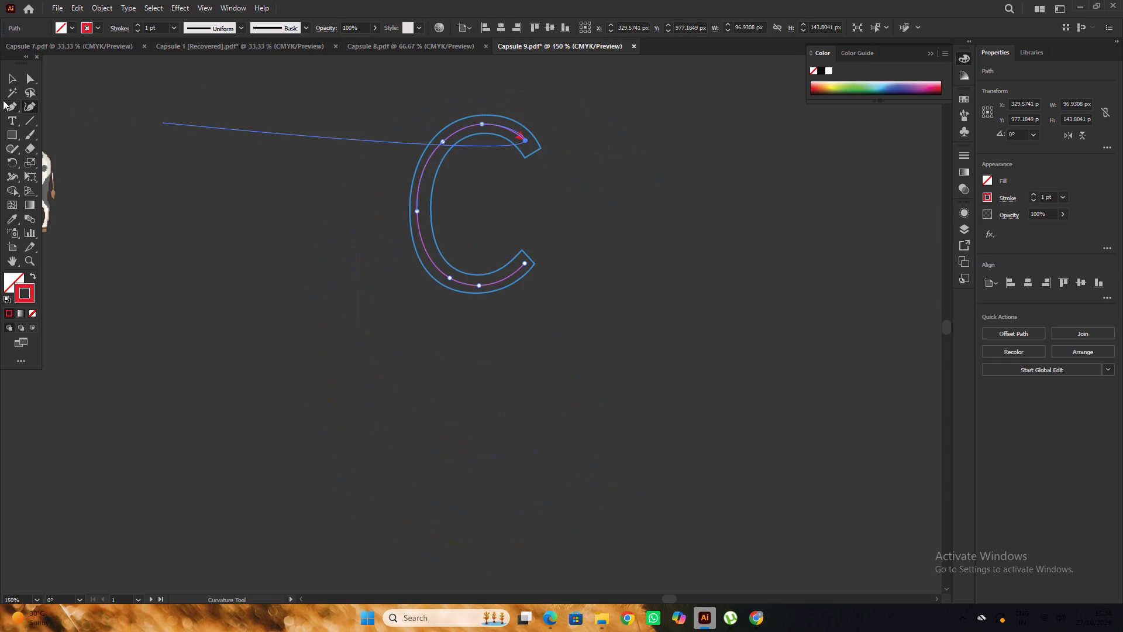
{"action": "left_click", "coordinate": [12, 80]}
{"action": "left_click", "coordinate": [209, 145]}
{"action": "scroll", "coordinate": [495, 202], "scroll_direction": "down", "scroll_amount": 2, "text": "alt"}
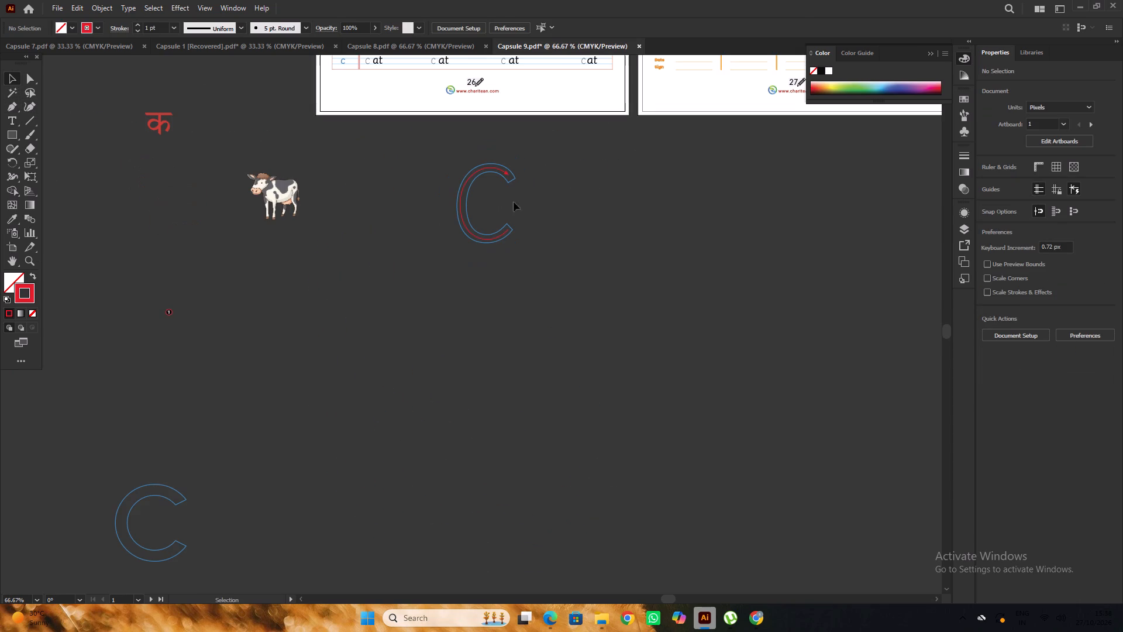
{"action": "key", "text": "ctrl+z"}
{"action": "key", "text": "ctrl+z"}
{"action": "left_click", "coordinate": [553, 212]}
Group the parts of the small circled number 1 marker beneath the cow picture and deselect it.
{"action": "scroll", "coordinate": [553, 212], "scroll_direction": "down", "scroll_amount": 3, "text": "alt"}
{"action": "key", "text": "space"}
{"action": "key", "text": "space"}
{"action": "key", "text": "space"}
{"action": "key", "text": "space"}
{"action": "key", "text": "space"}
{"action": "key", "text": "space"}
{"action": "key", "text": "space"}
{"action": "key", "text": "space"}
{"action": "key", "text": "space"}
{"action": "key", "text": "space"}
{"action": "key", "text": "space"}
{"action": "key", "text": "space"}
{"action": "key", "text": "space"}
{"action": "key", "text": "space"}
{"action": "key", "text": "space"}
{"action": "key", "text": "space"}
{"action": "key", "text": "space"}
{"action": "left_click_drag", "start_coordinate": [630, 208], "coordinate": [526, 290]}
{"action": "left_click_drag", "start_coordinate": [618, 264], "coordinate": [575, 289]}
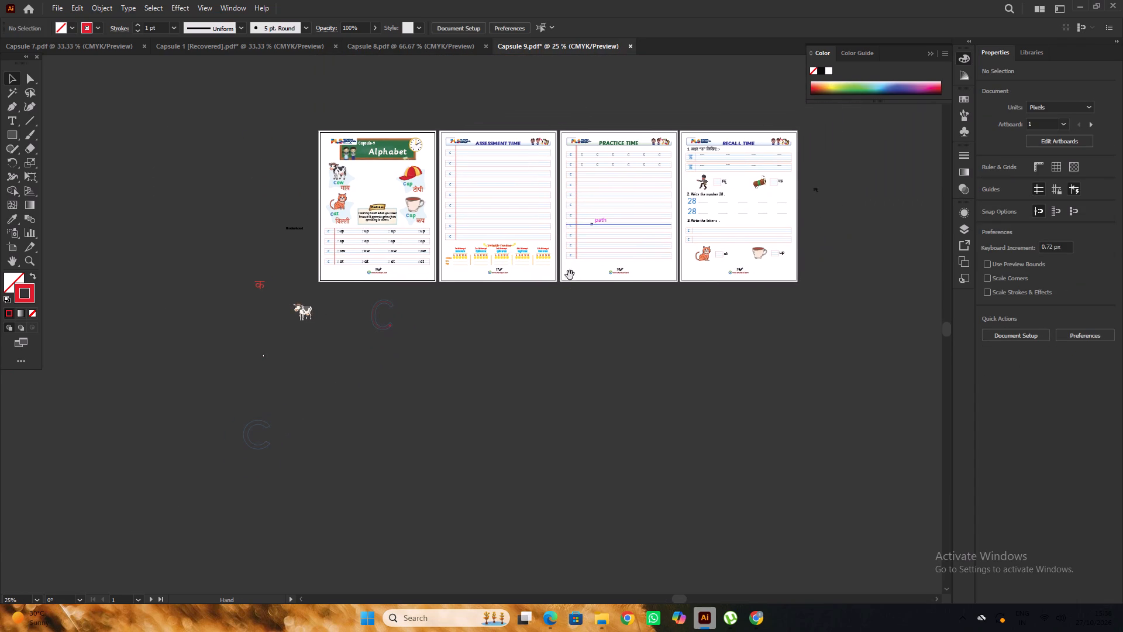
{"action": "scroll", "coordinate": [570, 268], "scroll_direction": "down", "scroll_amount": 2}
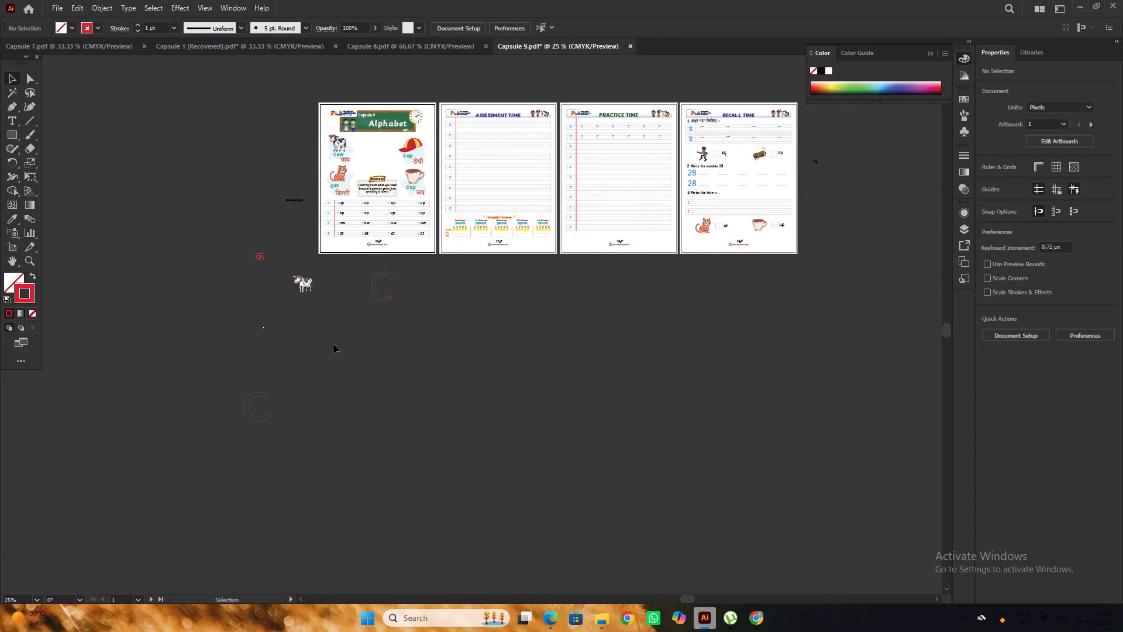
{"action": "scroll", "coordinate": [280, 341], "scroll_direction": "up", "scroll_amount": 4, "text": "alt"}
{"action": "left_click_drag", "start_coordinate": [185, 276], "coordinate": [242, 322]}
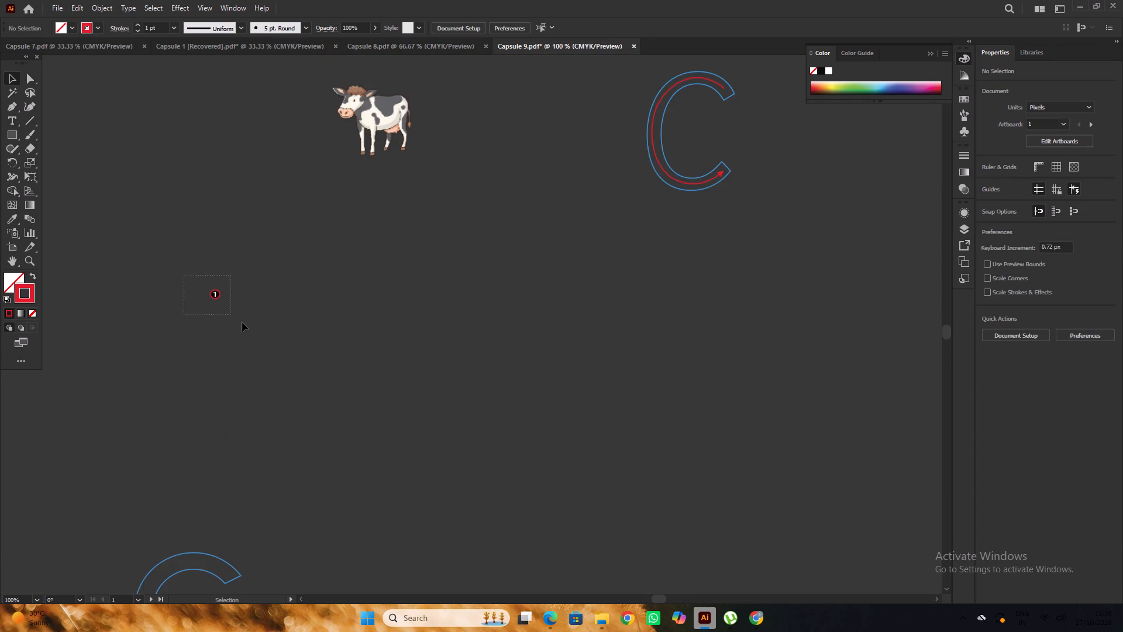
{"action": "key", "text": "ctrl+g"}
{"action": "left_click", "coordinate": [353, 359]}
{"action": "scroll", "coordinate": [236, 312], "scroll_direction": "down", "scroll_amount": 1, "text": "alt"}
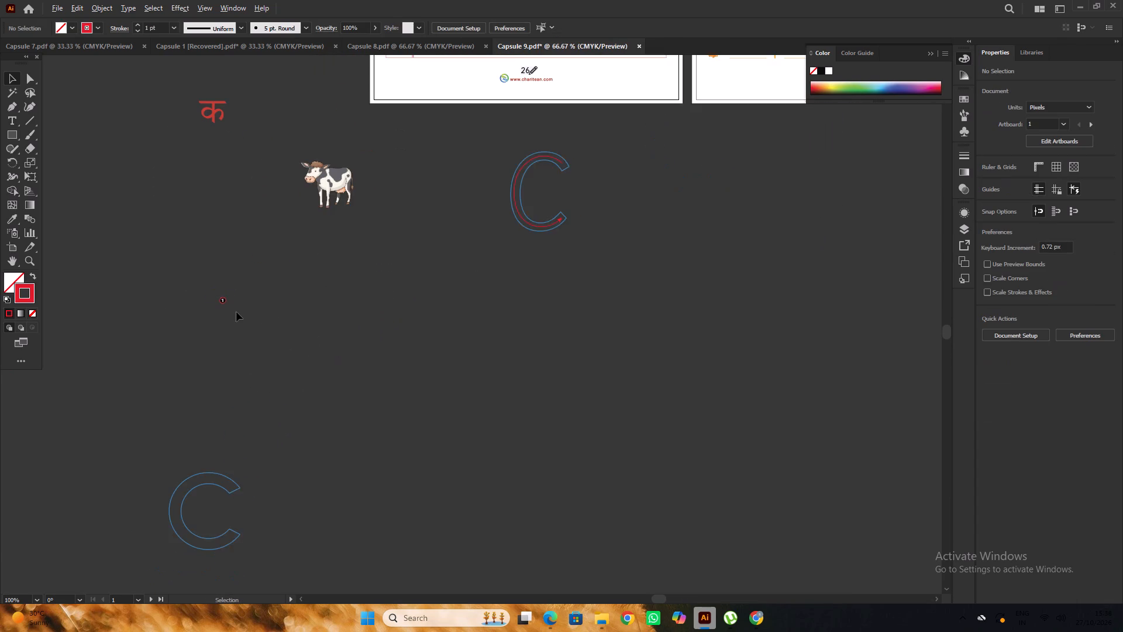
Move the small number 1 marker from beneath the cow picture to just outside the tracing C's left curve.
{"action": "scroll", "coordinate": [236, 311], "scroll_direction": "up", "scroll_amount": 1}
{"action": "left_click_drag", "start_coordinate": [222, 317], "coordinate": [514, 207]}
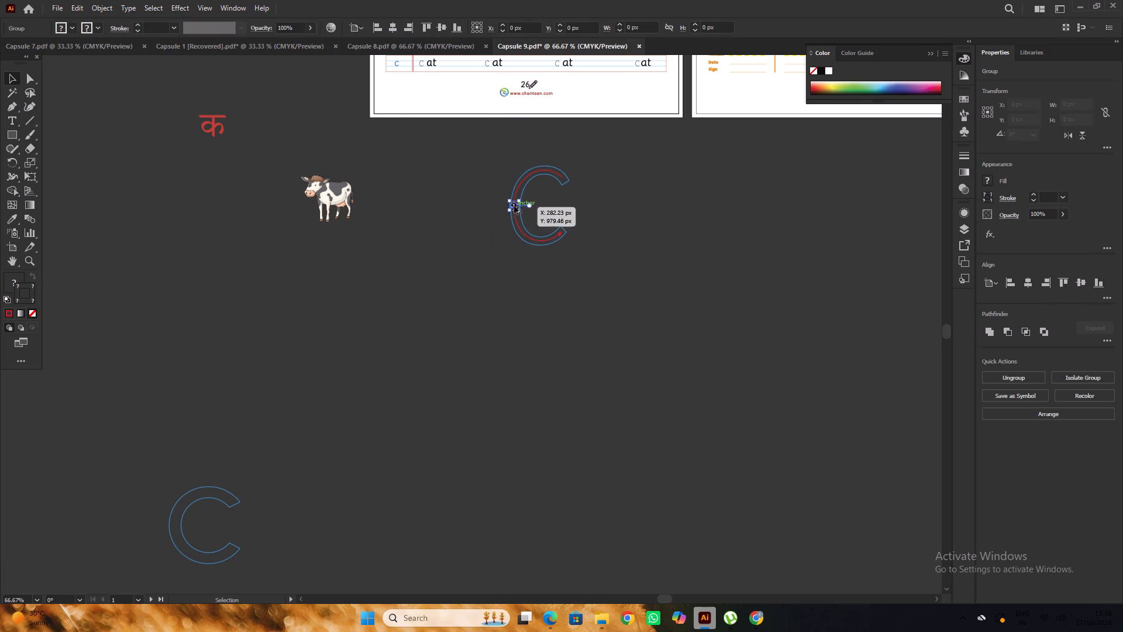
{"action": "scroll", "coordinate": [514, 206], "scroll_direction": "up", "scroll_amount": 6, "text": "alt"}
{"action": "left_click_drag", "start_coordinate": [511, 201], "coordinate": [502, 208]}
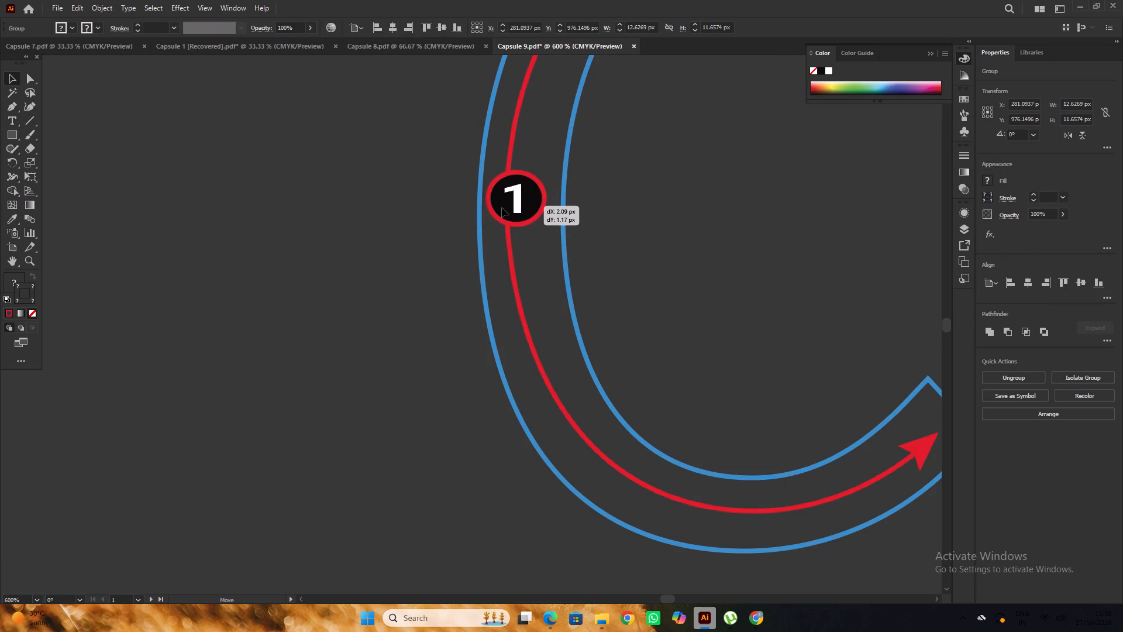
{"action": "left_click_drag", "start_coordinate": [502, 208], "coordinate": [317, 261]}
{"action": "left_click", "coordinate": [381, 188]}
Shift the red path's left-side anchor slightly toward the inside of the C with the Curvature tool.
{"action": "scroll", "coordinate": [381, 188], "scroll_direction": "down", "scroll_amount": 3, "text": "alt"}
{"action": "scroll", "coordinate": [381, 188], "scroll_direction": "up", "scroll_amount": 3}
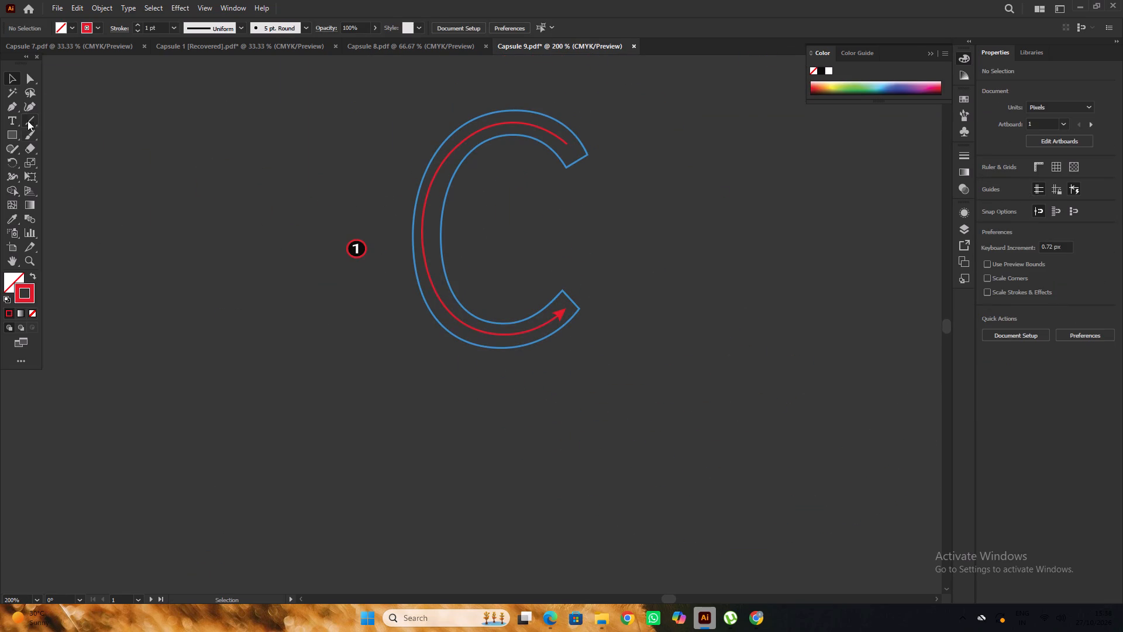
{"action": "left_click", "coordinate": [28, 111]}
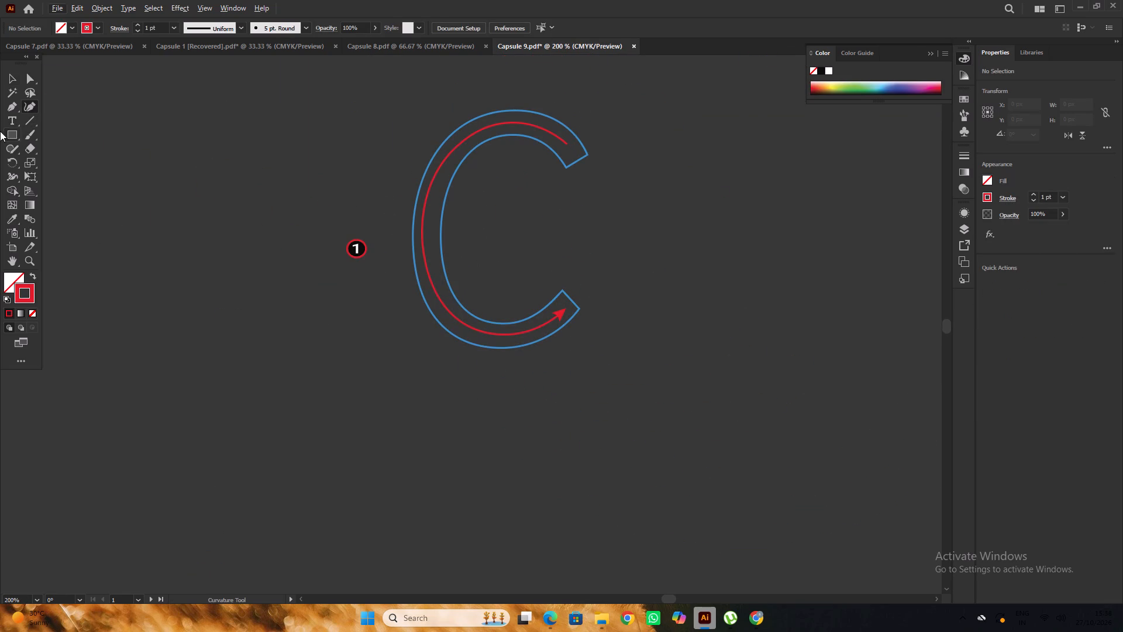
{"action": "left_click", "coordinate": [12, 75]}
{"action": "left_click", "coordinate": [438, 172]}
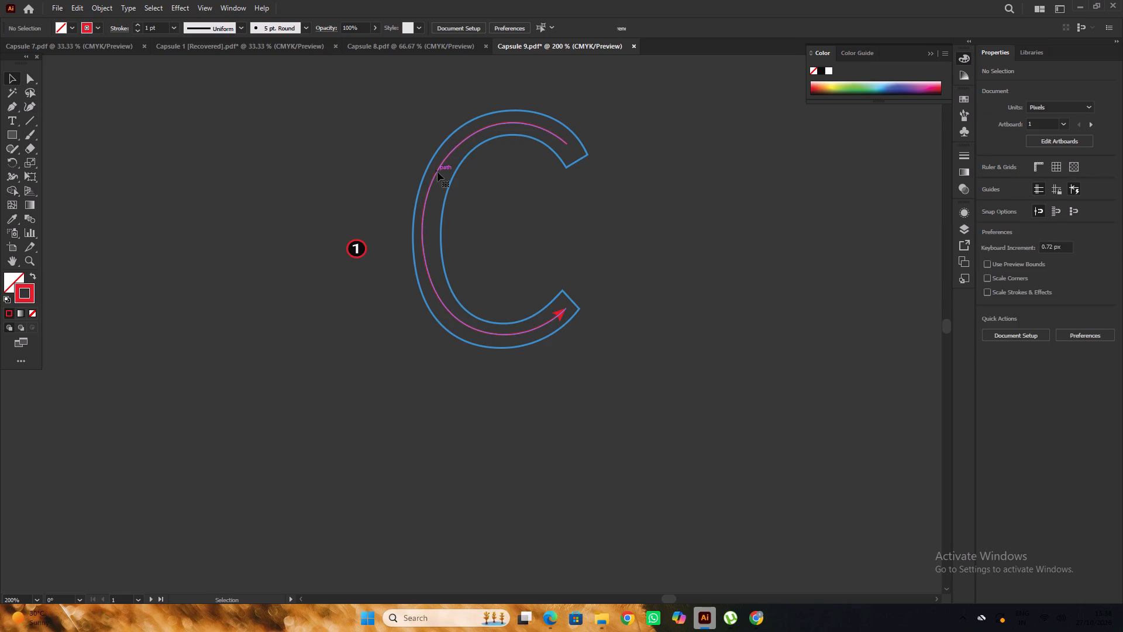
{"action": "left_click", "coordinate": [29, 104]}
{"action": "scroll", "coordinate": [426, 226], "scroll_direction": "up", "scroll_amount": 1, "text": "alt"}
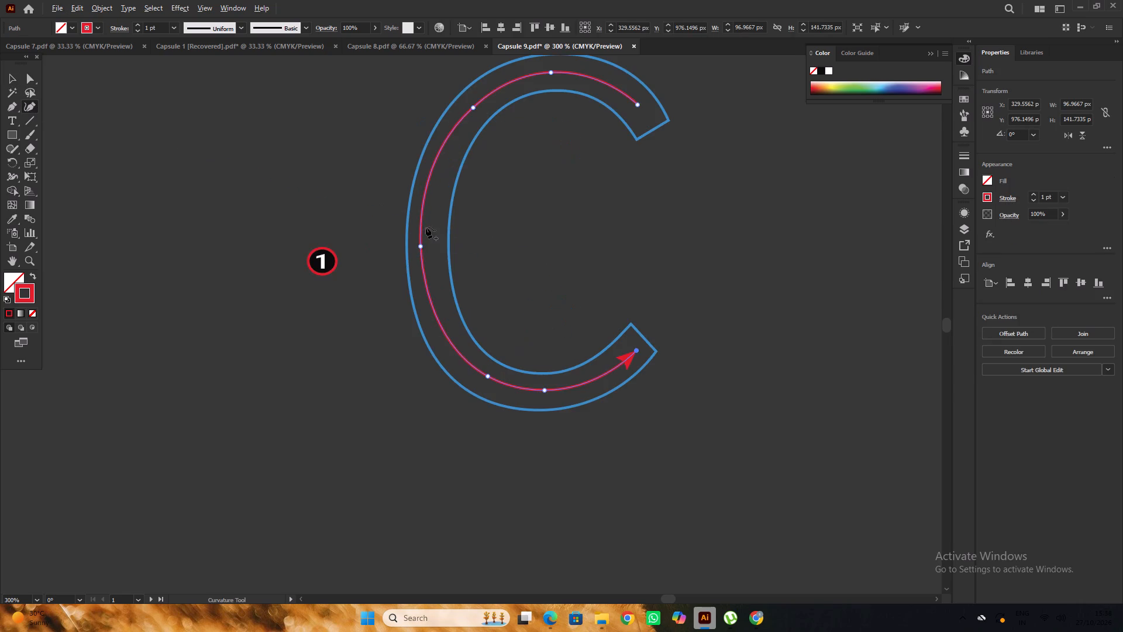
{"action": "scroll", "coordinate": [421, 245], "scroll_direction": "up", "scroll_amount": 2, "text": "alt"}
{"action": "left_click_drag", "start_coordinate": [419, 251], "coordinate": [423, 251]}
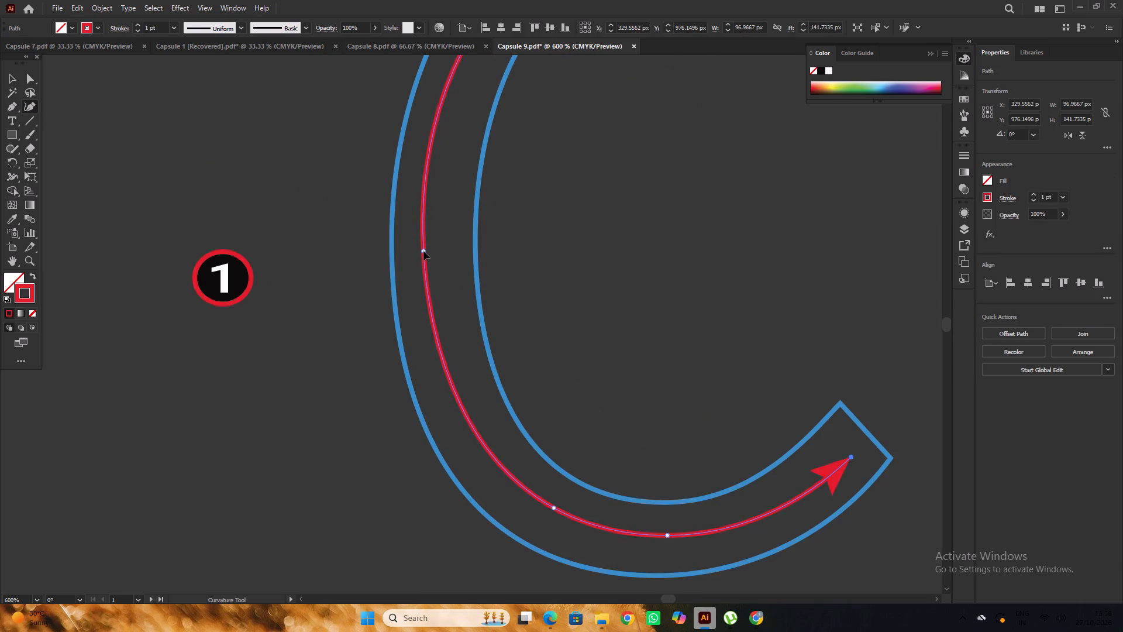
{"action": "left_click_drag", "start_coordinate": [423, 251], "coordinate": [428, 250]}
Add a curve point on the red path's upper-left bend with the Curvature tool and deselect the path.
{"action": "scroll", "coordinate": [428, 249], "scroll_direction": "down", "scroll_amount": 2, "text": "alt"}
{"action": "scroll", "coordinate": [428, 249], "scroll_direction": "up", "scroll_amount": 2}
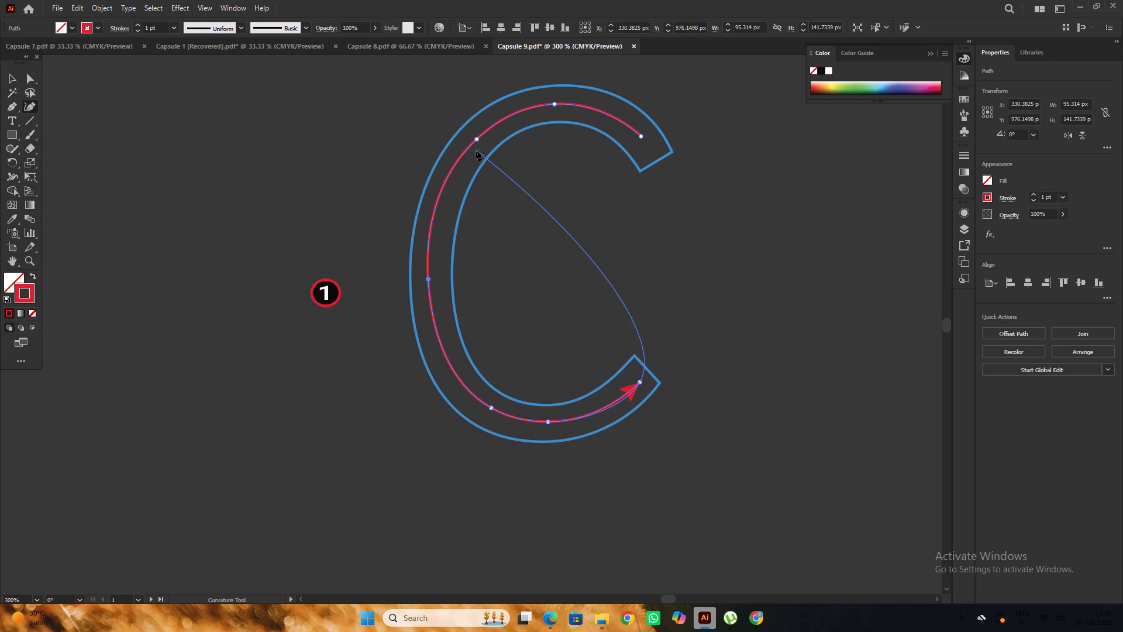
{"action": "scroll", "coordinate": [452, 177], "scroll_direction": "up", "scroll_amount": 1, "text": "alt"}
{"action": "left_click", "coordinate": [444, 181]}
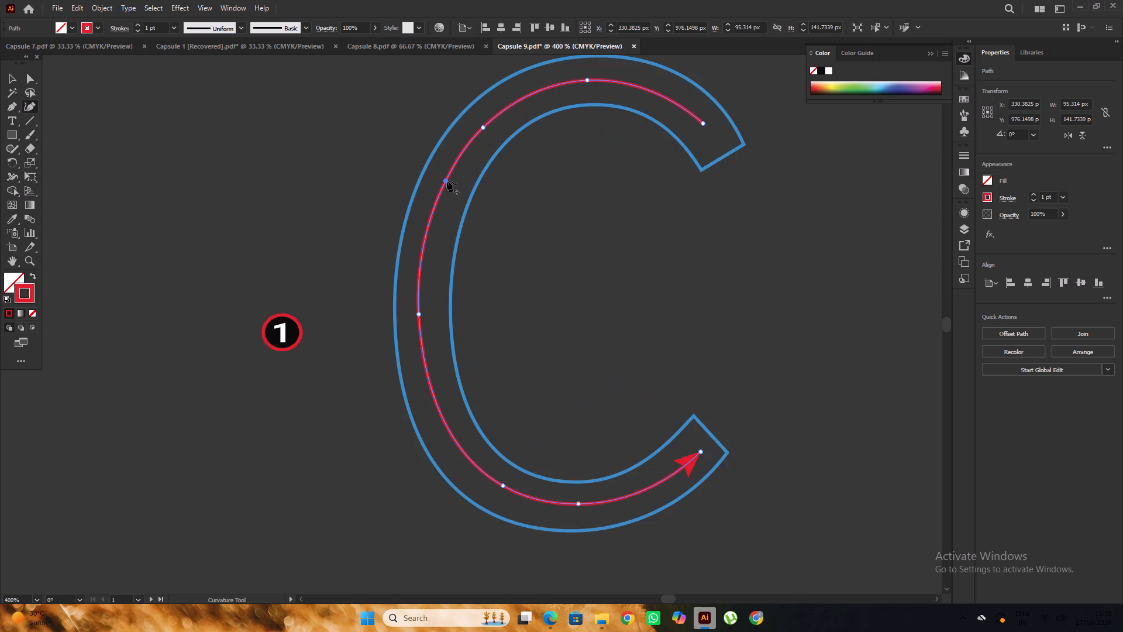
{"action": "scroll", "coordinate": [447, 180], "scroll_direction": "down", "scroll_amount": 3, "text": "alt"}
{"action": "left_click", "coordinate": [7, 80]}
{"action": "double_click", "coordinate": [170, 115]}
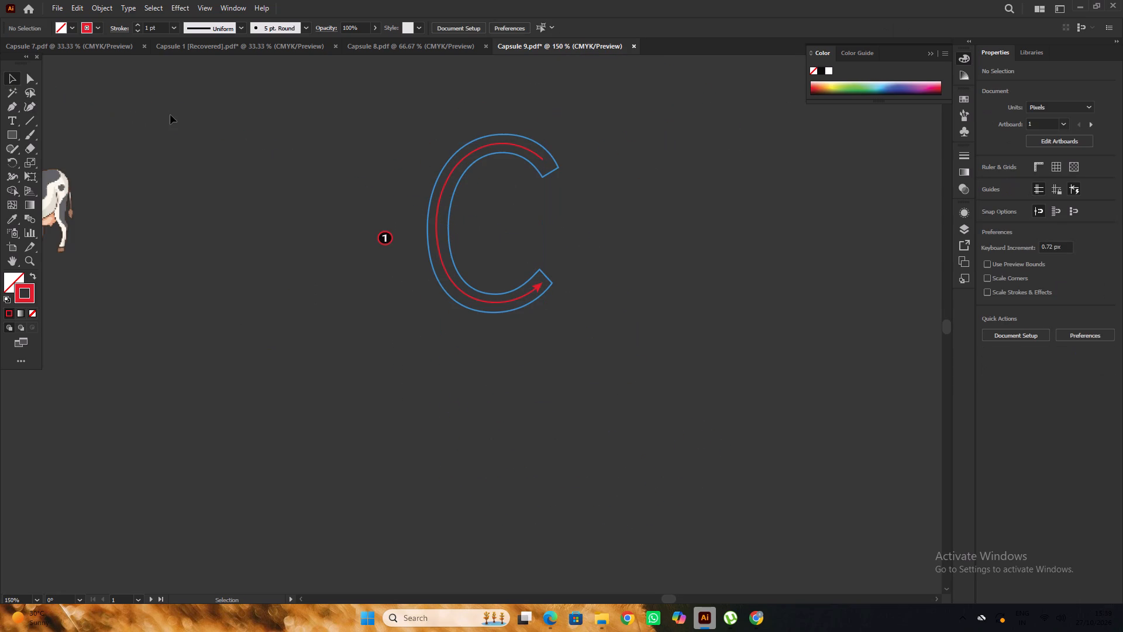
Nudge the red path's lower-left anchor with the Curvature tool to refine the bottom bend, and deselect the path.
{"action": "scroll", "coordinate": [368, 224], "scroll_direction": "up", "scroll_amount": 1, "text": "alt"}
{"action": "scroll", "coordinate": [483, 304], "scroll_direction": "up", "scroll_amount": 2, "text": "alt"}
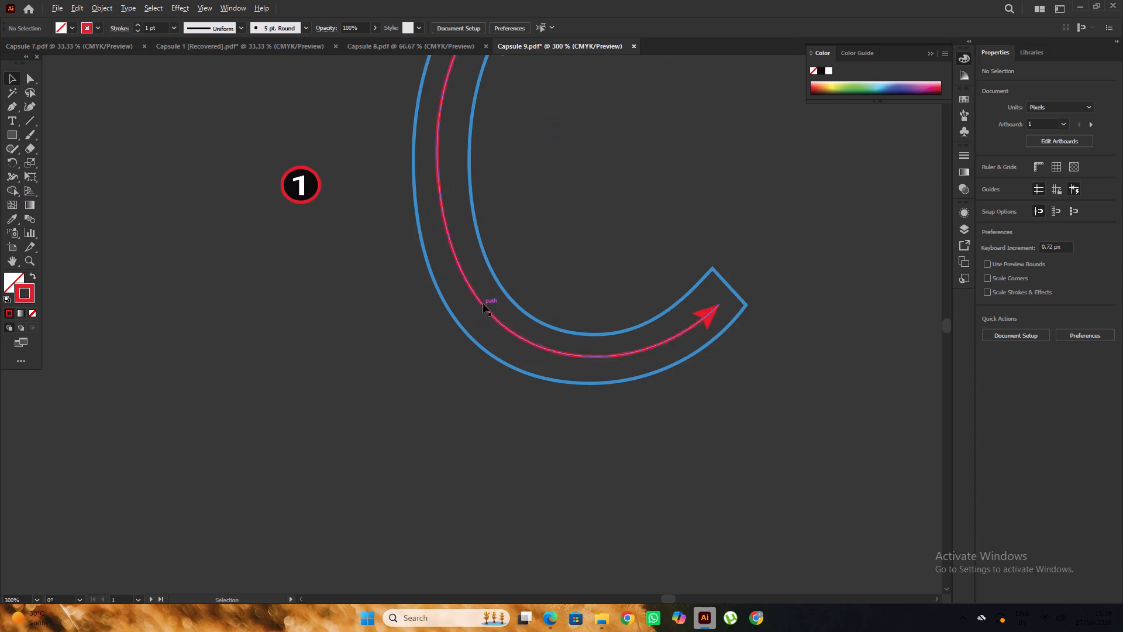
{"action": "scroll", "coordinate": [420, 280], "scroll_direction": "down", "scroll_amount": 2, "text": "alt"}
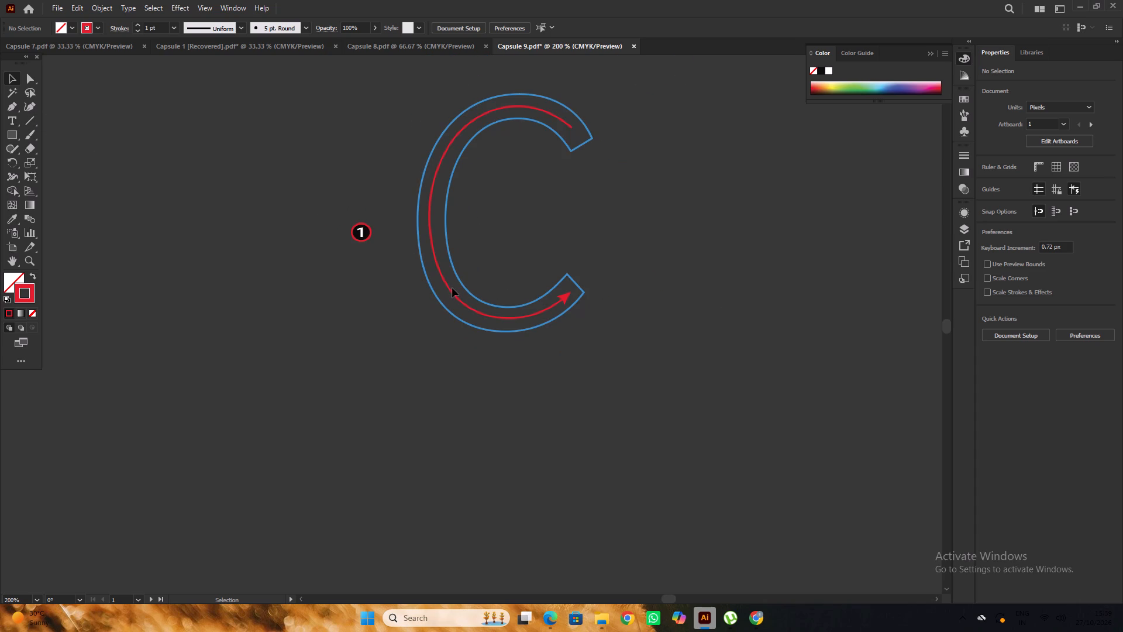
{"action": "left_click", "coordinate": [447, 286]}
{"action": "left_click", "coordinate": [29, 108]}
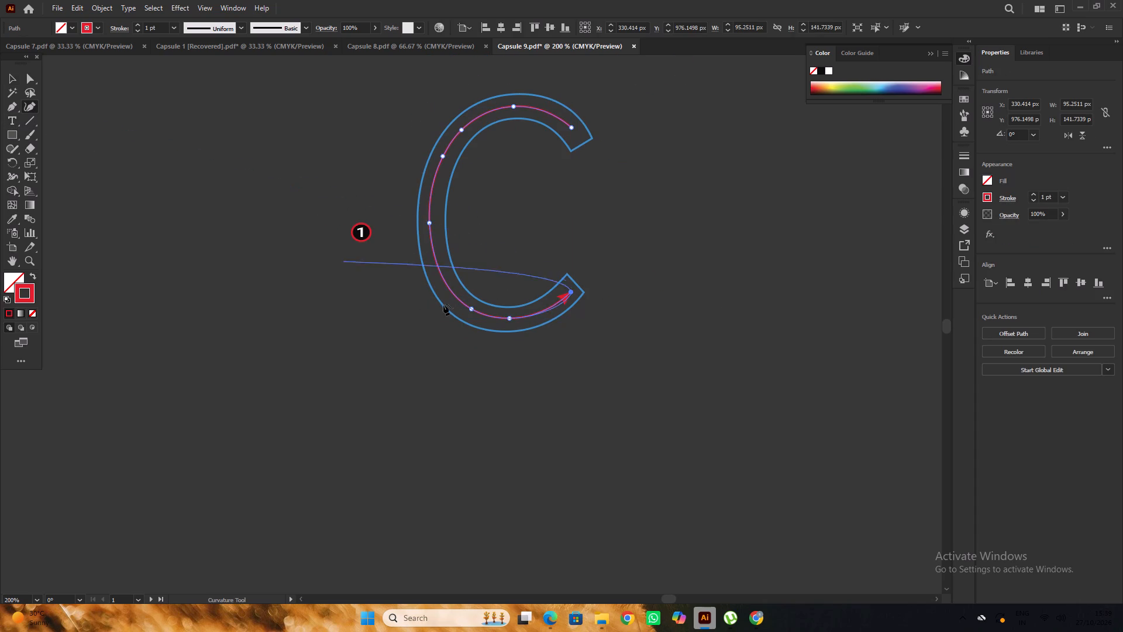
{"action": "scroll", "coordinate": [449, 307], "scroll_direction": "up", "scroll_amount": 2, "text": "alt"}
{"action": "left_click", "coordinate": [493, 313]}
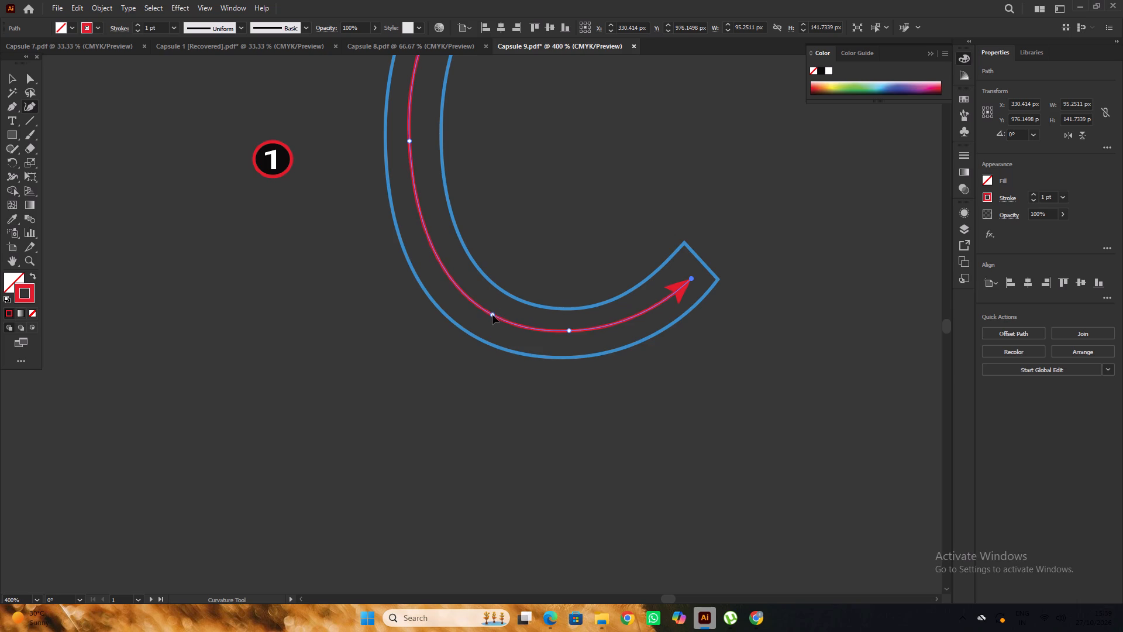
{"action": "scroll", "coordinate": [501, 317], "scroll_direction": "down", "scroll_amount": 2, "text": "alt"}
{"action": "scroll", "coordinate": [501, 317], "scroll_direction": "up", "scroll_amount": 1}
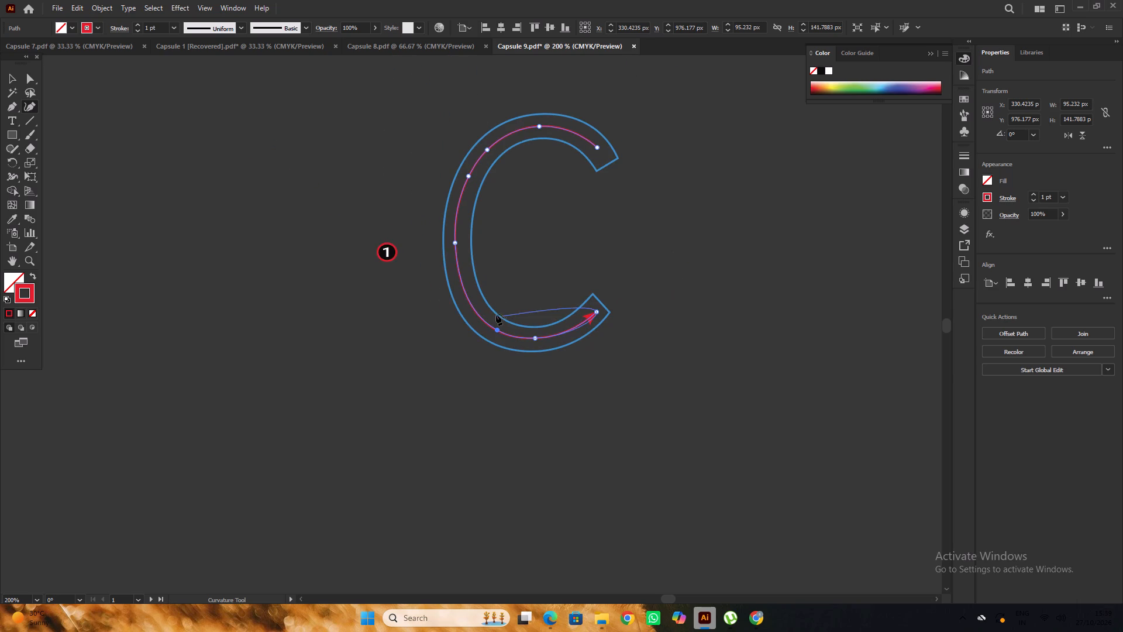
{"action": "left_click", "coordinate": [15, 78]}
{"action": "left_click", "coordinate": [128, 112]}
Place the number 1 marker on the red path at the middle of the C's left side.
{"action": "scroll", "coordinate": [128, 112], "scroll_direction": "down", "scroll_amount": 4, "text": "alt"}
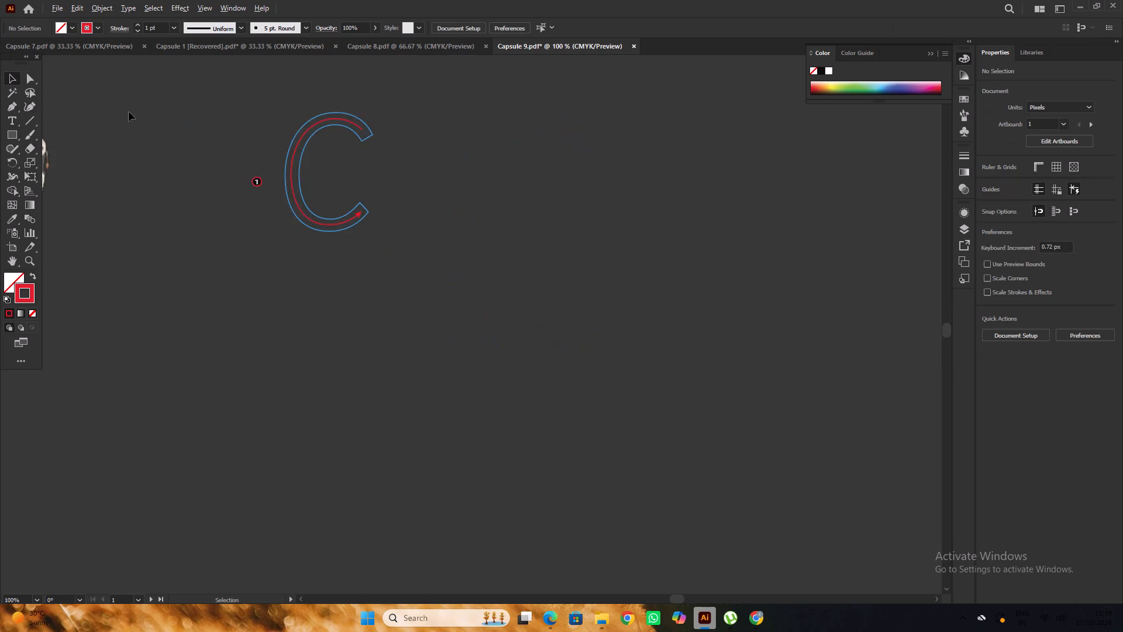
{"action": "scroll", "coordinate": [129, 112], "scroll_direction": "down", "scroll_amount": 1, "text": "alt"}
{"action": "scroll", "coordinate": [132, 114], "scroll_direction": "up", "scroll_amount": 20}
{"action": "scroll", "coordinate": [132, 114], "scroll_direction": "up", "scroll_amount": 9}
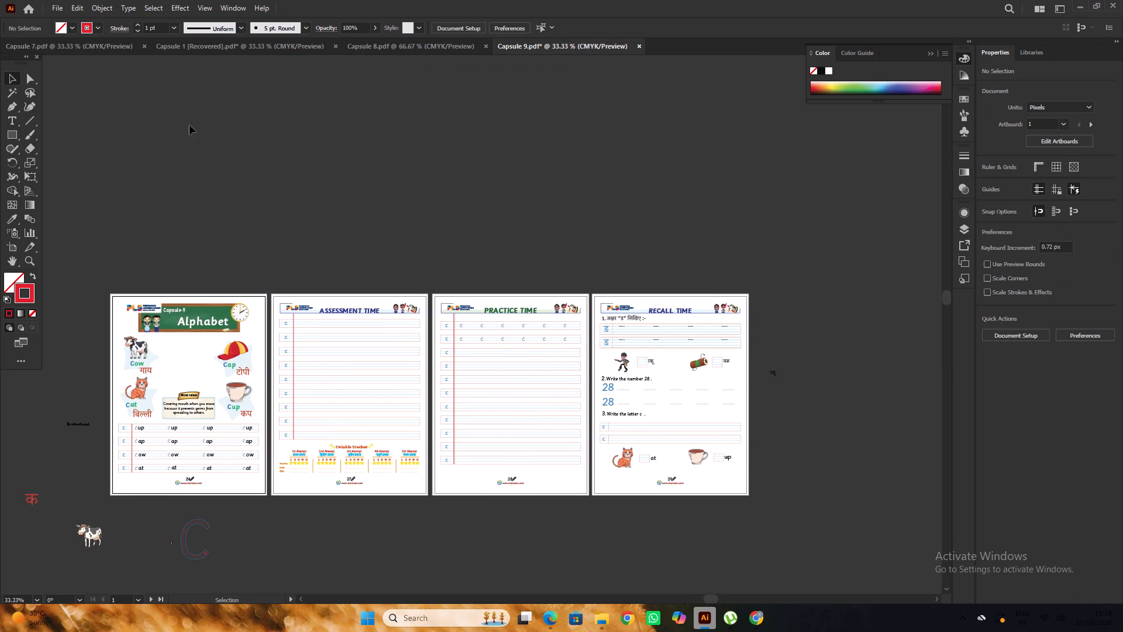
{"action": "key", "text": "space"}
{"action": "key", "text": "space"}
{"action": "left_click_drag", "start_coordinate": [186, 181], "coordinate": [479, 100]}
{"action": "scroll", "coordinate": [470, 178], "scroll_direction": "down", "scroll_amount": 13}
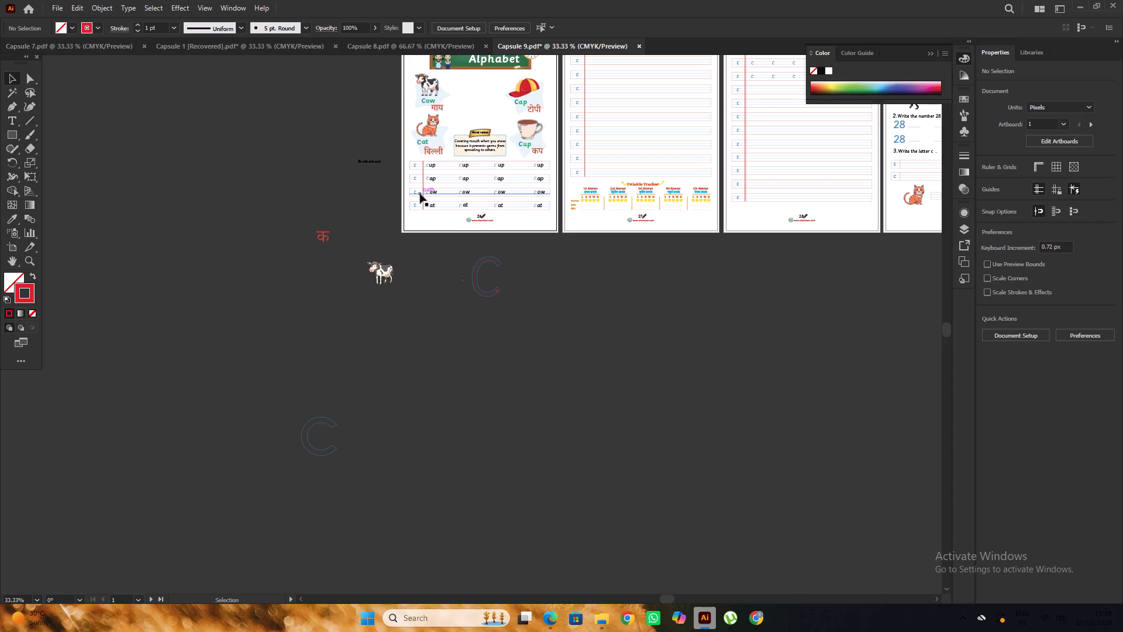
{"action": "scroll", "coordinate": [411, 188], "scroll_direction": "down", "scroll_amount": 5}
{"action": "scroll", "coordinate": [516, 213], "scroll_direction": "up", "scroll_amount": 8}
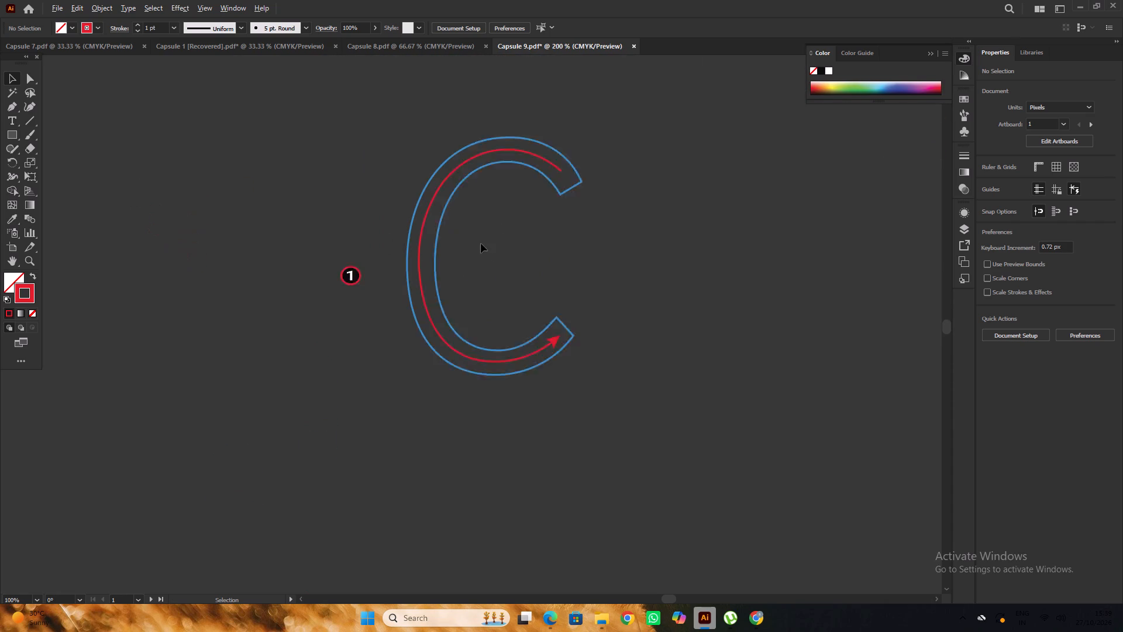
{"action": "scroll", "coordinate": [481, 243], "scroll_direction": "up", "scroll_amount": 1}
{"action": "scroll", "coordinate": [367, 294], "scroll_direction": "up", "scroll_amount": 1, "text": "alt"}
{"action": "left_click_drag", "start_coordinate": [258, 293], "coordinate": [398, 250]}
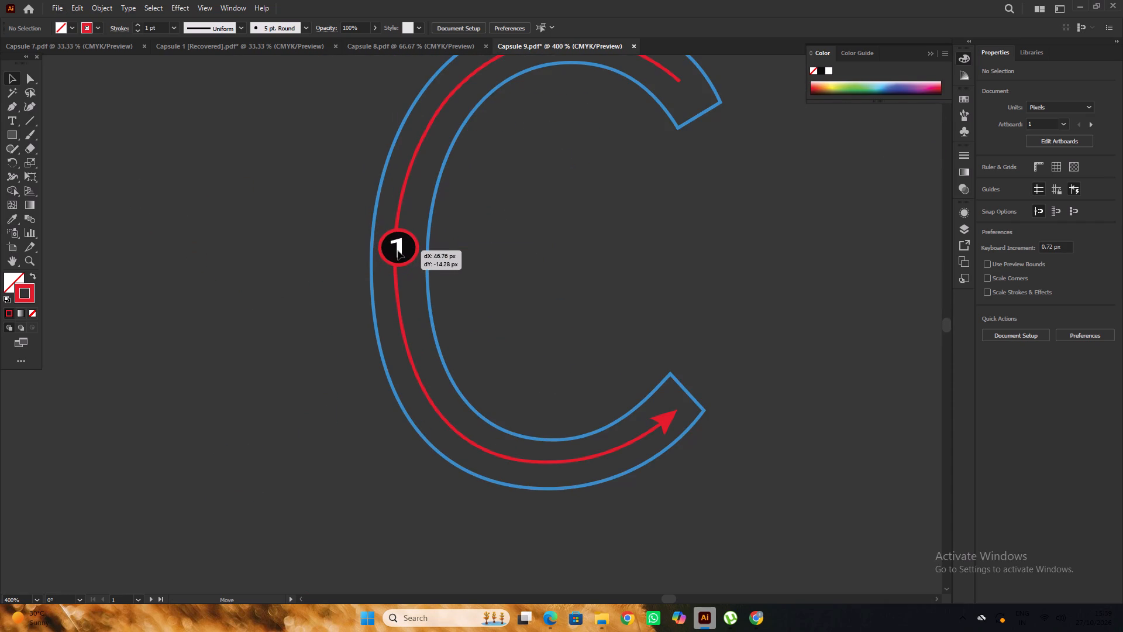
{"action": "left_click_drag", "start_coordinate": [398, 250], "coordinate": [397, 250]}
{"action": "left_click", "coordinate": [538, 216]}
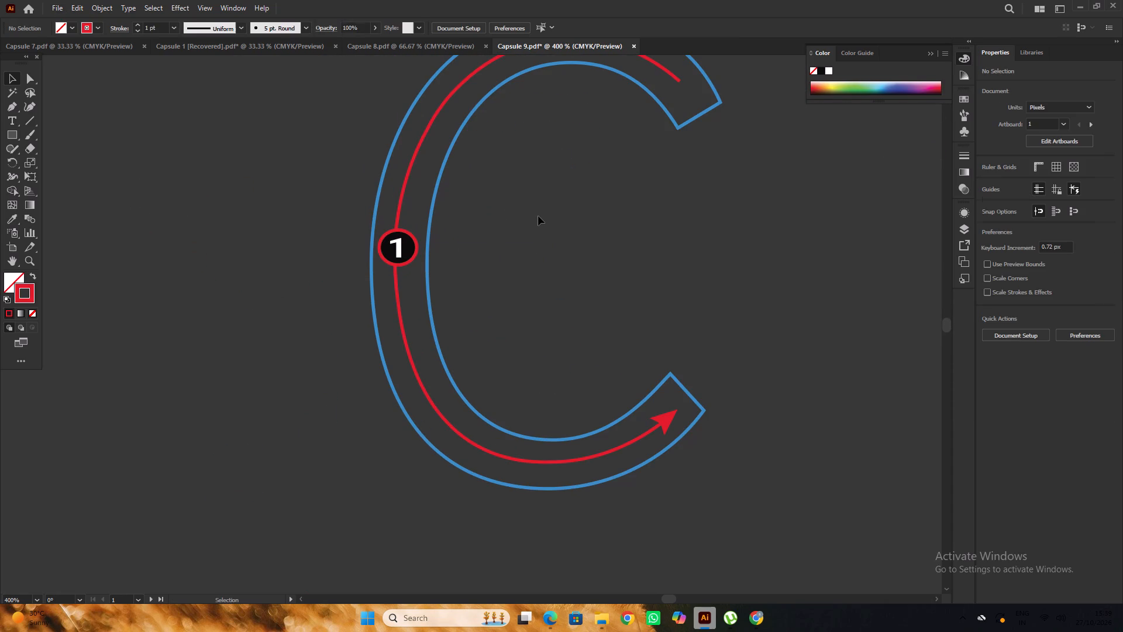
Shift the red arrow path about 1 px horizontally toward the inside of the C so it lines up with the number 1 marker.
{"action": "left_click", "coordinate": [405, 188]}
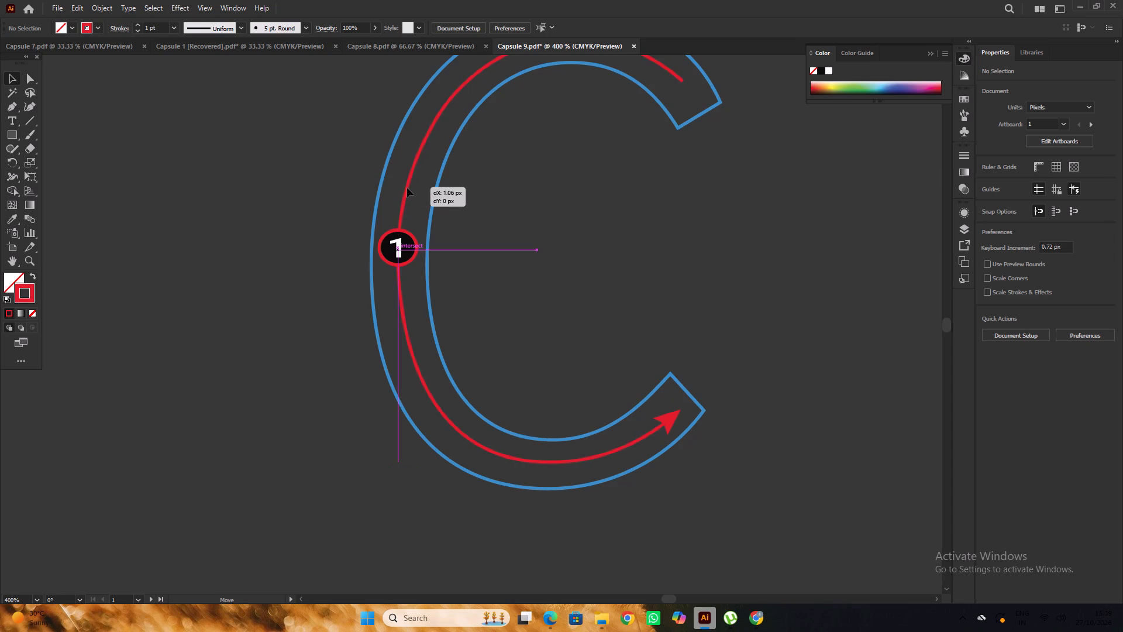
{"action": "double_click", "coordinate": [557, 200]}
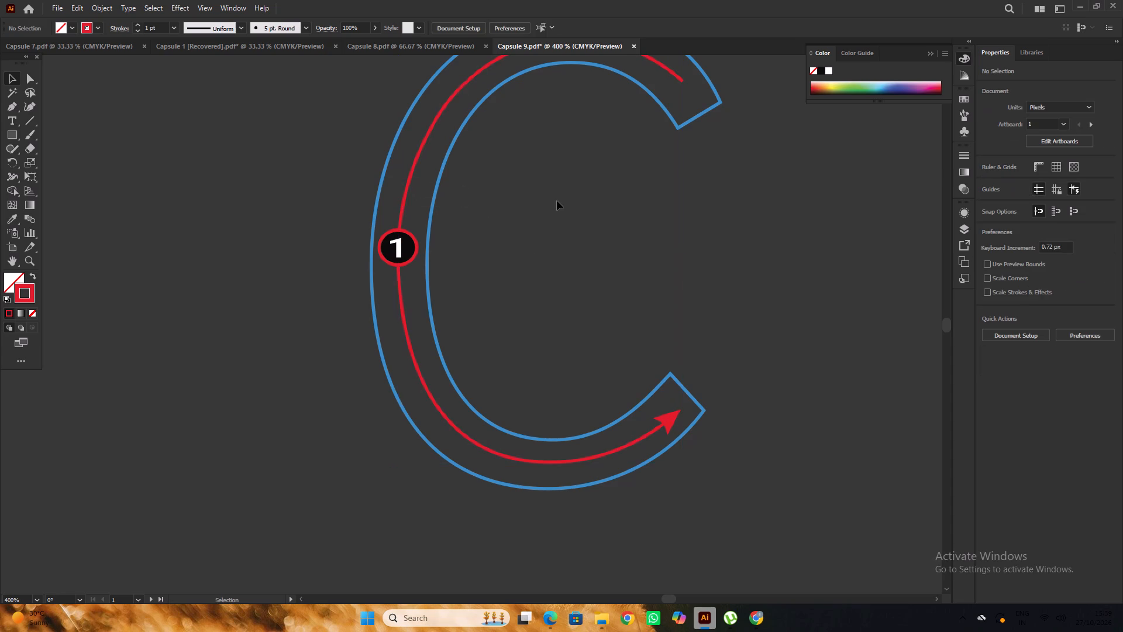
{"action": "scroll", "coordinate": [532, 197], "scroll_direction": "down", "scroll_amount": 3, "text": "alt"}
{"action": "scroll", "coordinate": [532, 197], "scroll_direction": "up", "scroll_amount": 2}
{"action": "left_click", "coordinate": [420, 170]}
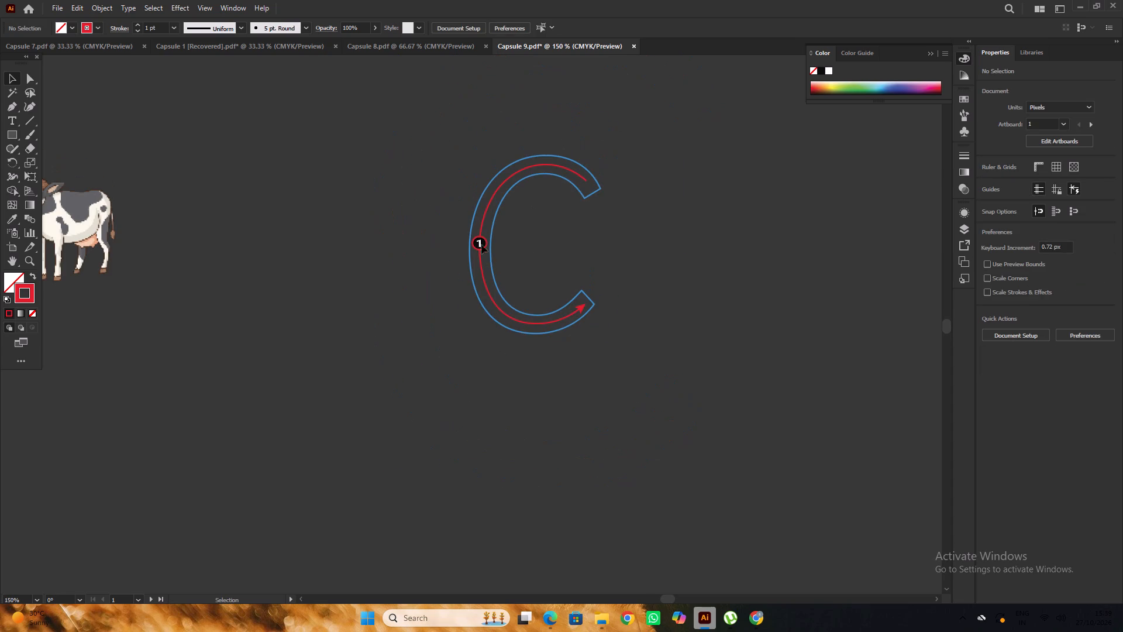
{"action": "scroll", "coordinate": [514, 265], "scroll_direction": "up", "scroll_amount": 4, "text": "alt"}
{"action": "left_click", "coordinate": [380, 195]}
{"action": "left_click", "coordinate": [565, 212]}
Unlock the blue C outline and group it with the red arrow path and the number 1 marker.
{"action": "scroll", "coordinate": [502, 205], "scroll_direction": "down", "scroll_amount": 6, "text": "alt"}
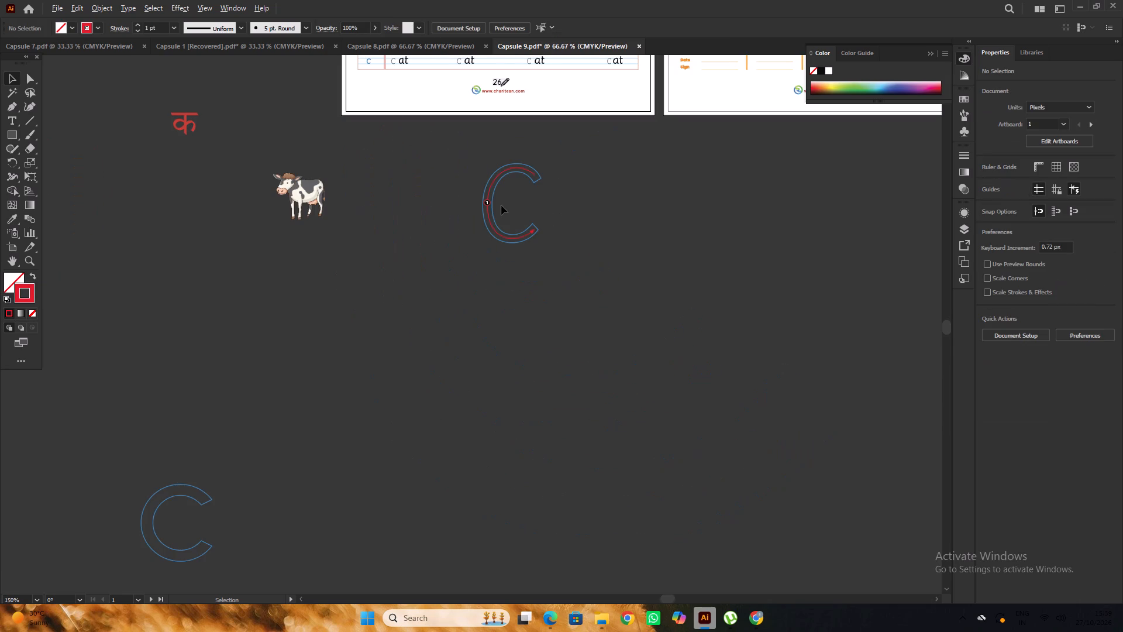
{"action": "left_click_drag", "start_coordinate": [425, 162], "coordinate": [623, 287]}
{"action": "left_click", "coordinate": [623, 284]}
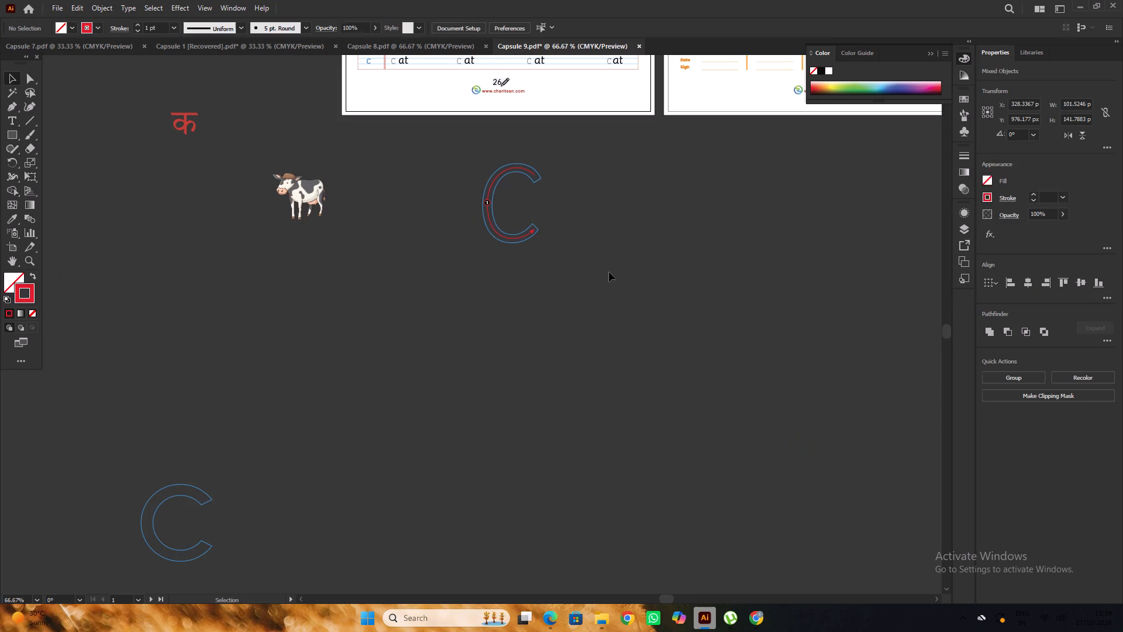
{"action": "left_click", "coordinate": [538, 232]}
{"action": "right_click", "coordinate": [538, 232]}
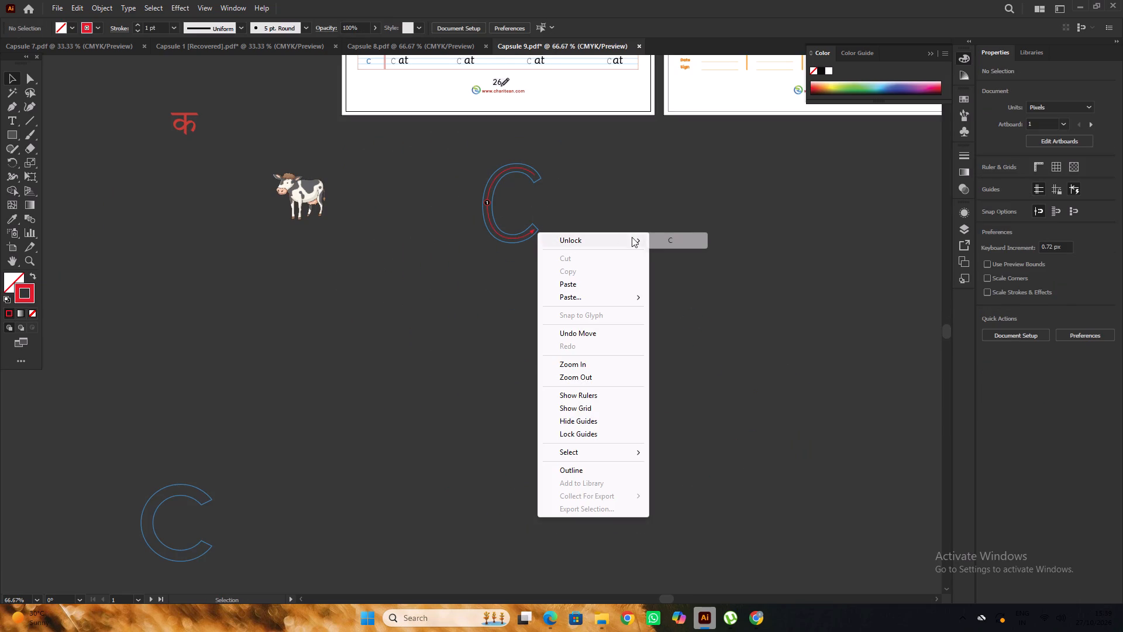
{"action": "left_click", "coordinate": [675, 239]}
{"action": "left_click", "coordinate": [694, 247]}
{"action": "left_click_drag", "start_coordinate": [422, 149], "coordinate": [605, 311]}
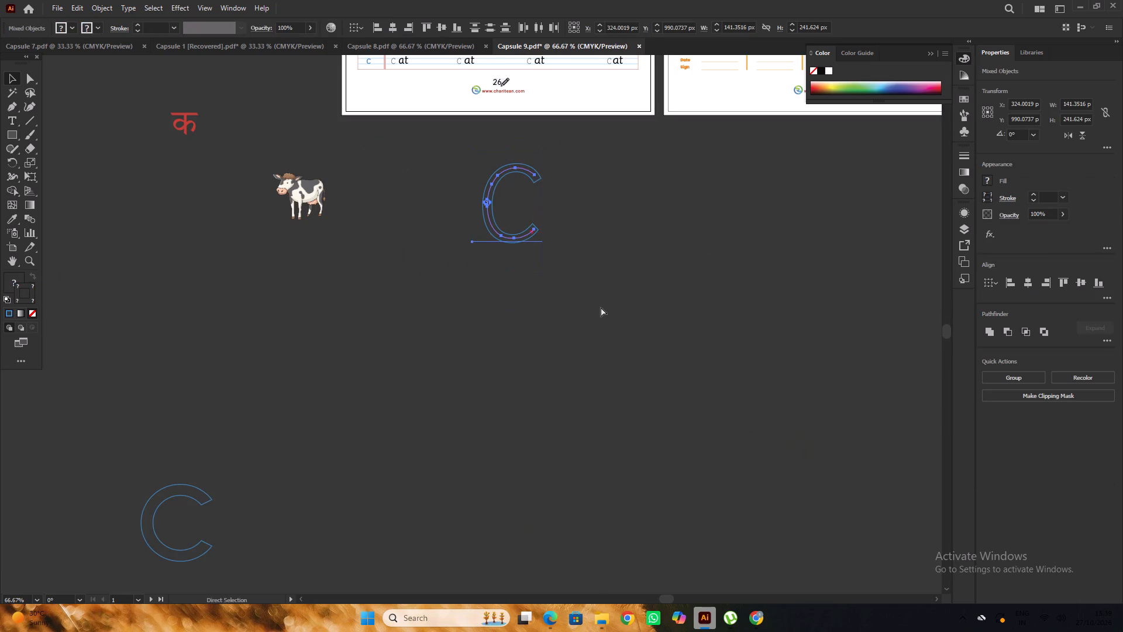
{"action": "key", "text": "ctrl+g"}
{"action": "left_click", "coordinate": [601, 305]}
Move the grouped tracing C onto the Alphabet page, between the cow and cap pictures.
{"action": "scroll", "coordinate": [528, 286], "scroll_direction": "down", "scroll_amount": 3, "text": "alt"}
{"action": "scroll", "coordinate": [527, 286], "scroll_direction": "up", "scroll_amount": 4}
{"action": "left_click_drag", "start_coordinate": [530, 320], "coordinate": [523, 193]}
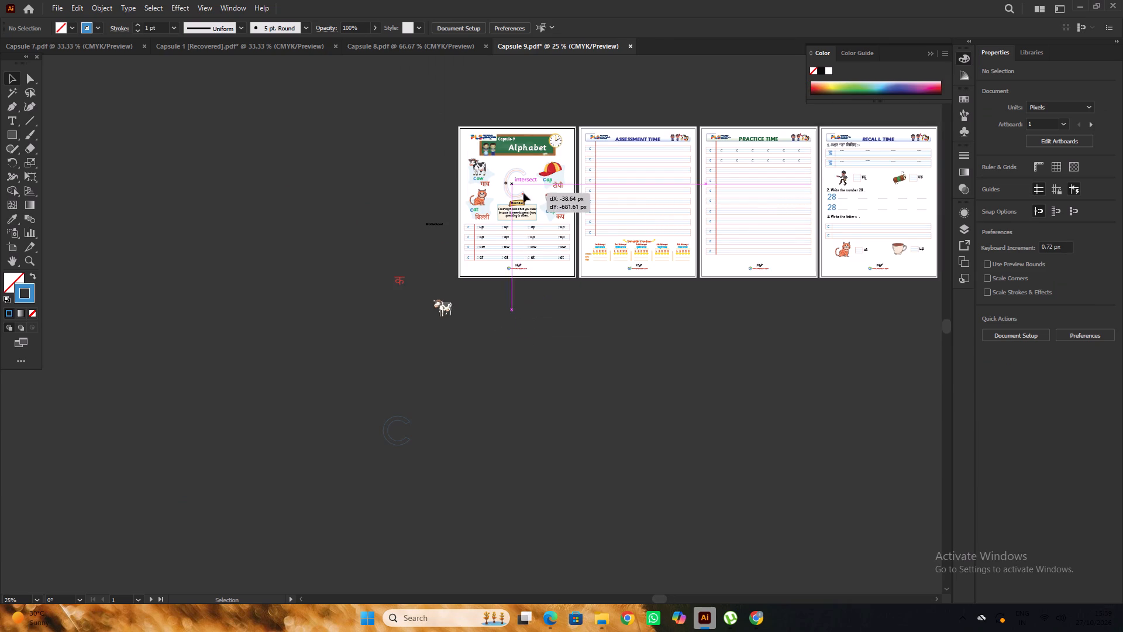
{"action": "left_click_drag", "start_coordinate": [523, 193], "coordinate": [522, 190]}
Lock the Alphabet page's white background rectangle.
{"action": "scroll", "coordinate": [522, 190], "scroll_direction": "up", "scroll_amount": 4, "text": "alt"}
{"action": "left_click", "coordinate": [547, 186]}
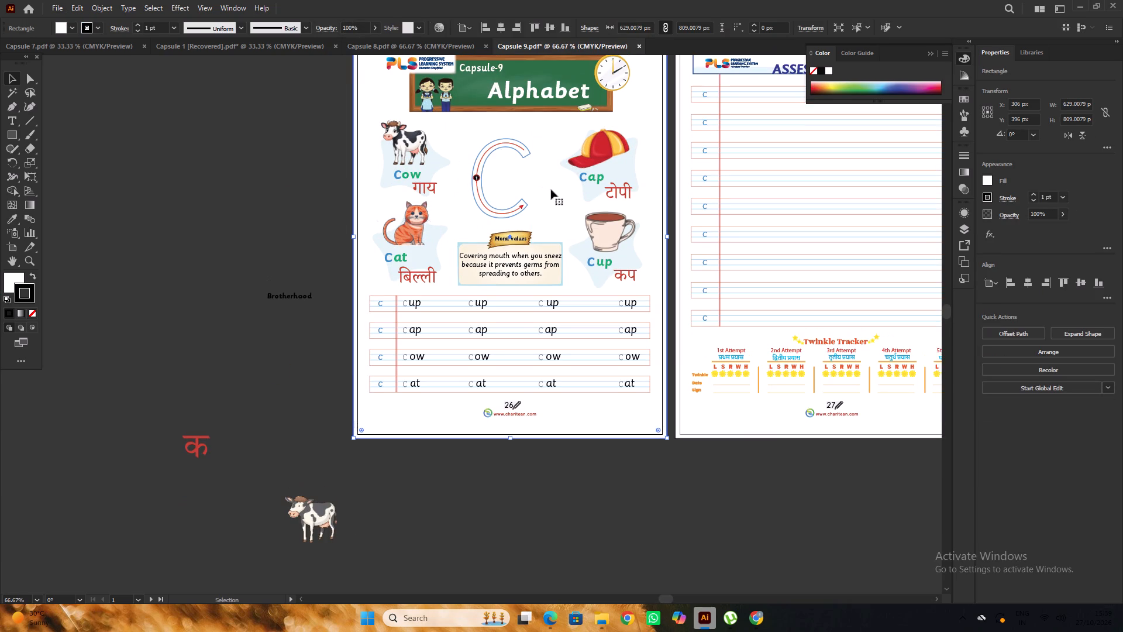
{"action": "left_click", "coordinate": [257, 143]}
{"action": "left_click", "coordinate": [361, 133]}
{"action": "key", "text": "ctrl+2"}
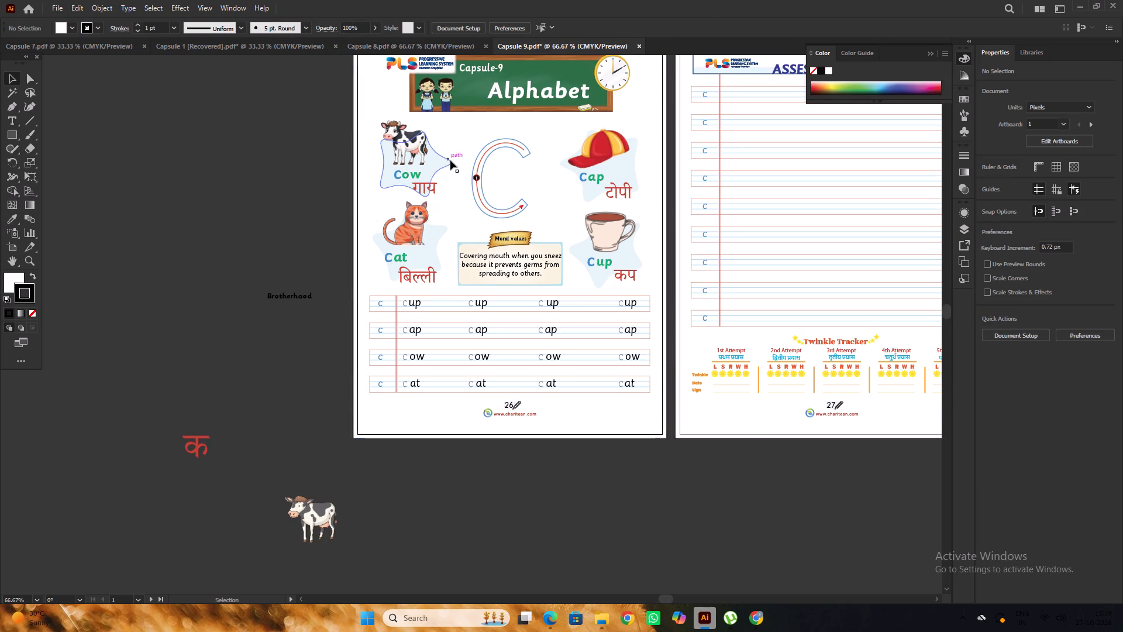
Enlarge the tracing C group to about 152.5 by 260.7 px and position it centrally above the Moral values box.
{"action": "scroll", "coordinate": [450, 160], "scroll_direction": "up", "scroll_amount": 2}
{"action": "scroll", "coordinate": [504, 207], "scroll_direction": "up", "scroll_amount": 1, "text": "alt"}
{"action": "left_click_drag", "start_coordinate": [533, 241], "coordinate": [530, 228]}
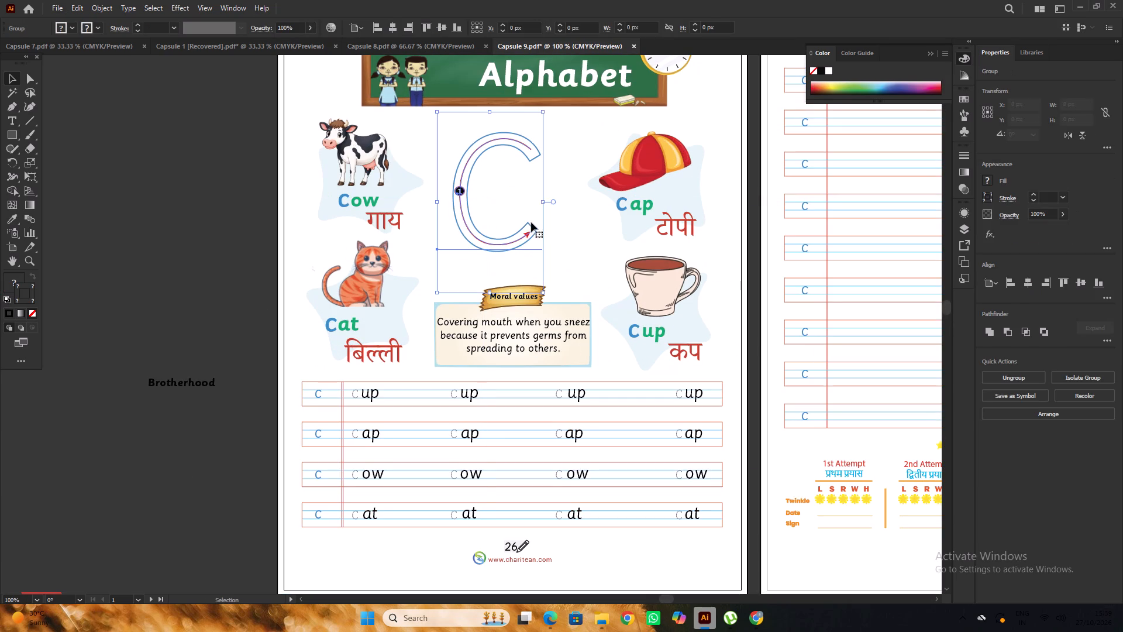
{"action": "left_click_drag", "start_coordinate": [543, 292], "coordinate": [552, 305], "text": "shift"}
{"action": "left_click", "coordinate": [560, 248]}
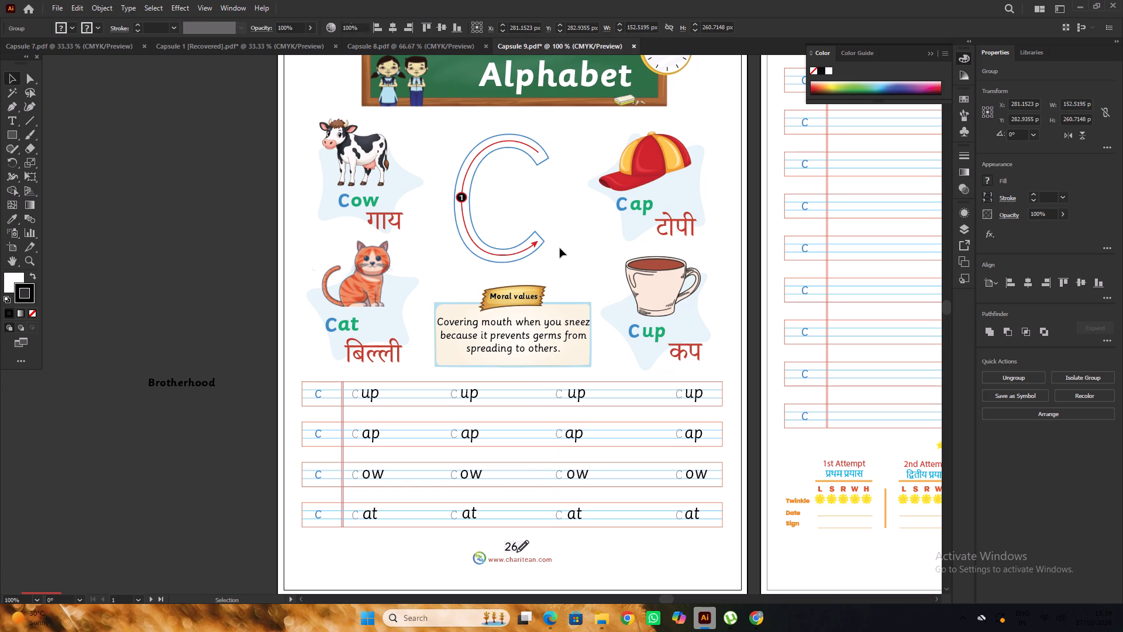
{"action": "left_click_drag", "start_coordinate": [544, 241], "coordinate": [538, 243]}
{"action": "left_click", "coordinate": [563, 236]}
{"action": "scroll", "coordinate": [557, 232], "scroll_direction": "down", "scroll_amount": 2, "text": "alt"}
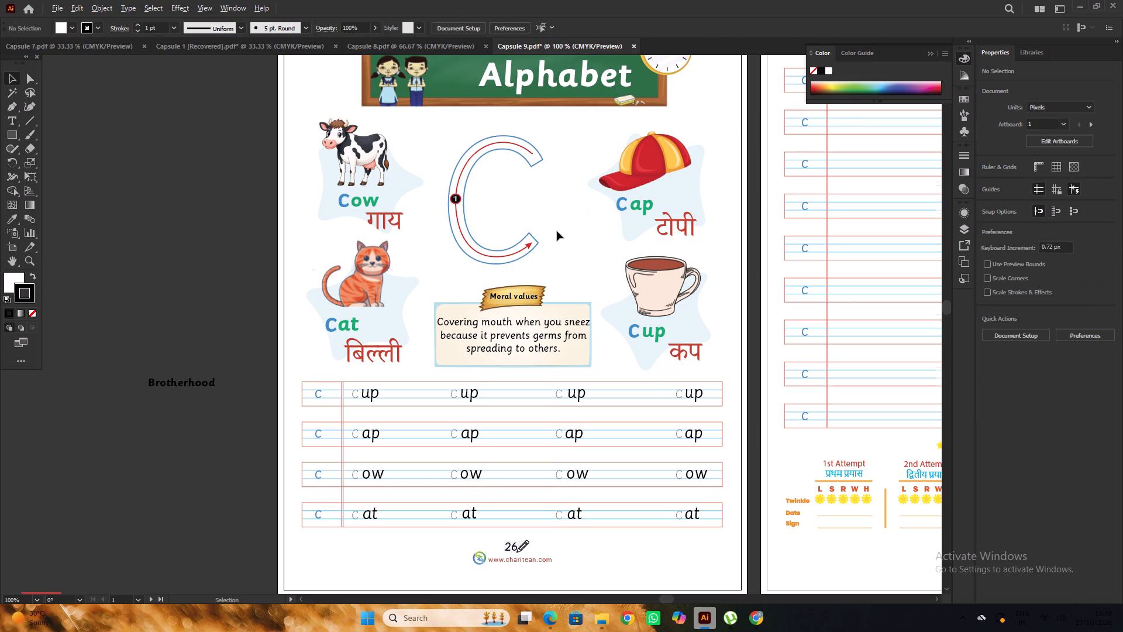
{"action": "scroll", "coordinate": [516, 229], "scroll_direction": "down", "scroll_amount": 1}
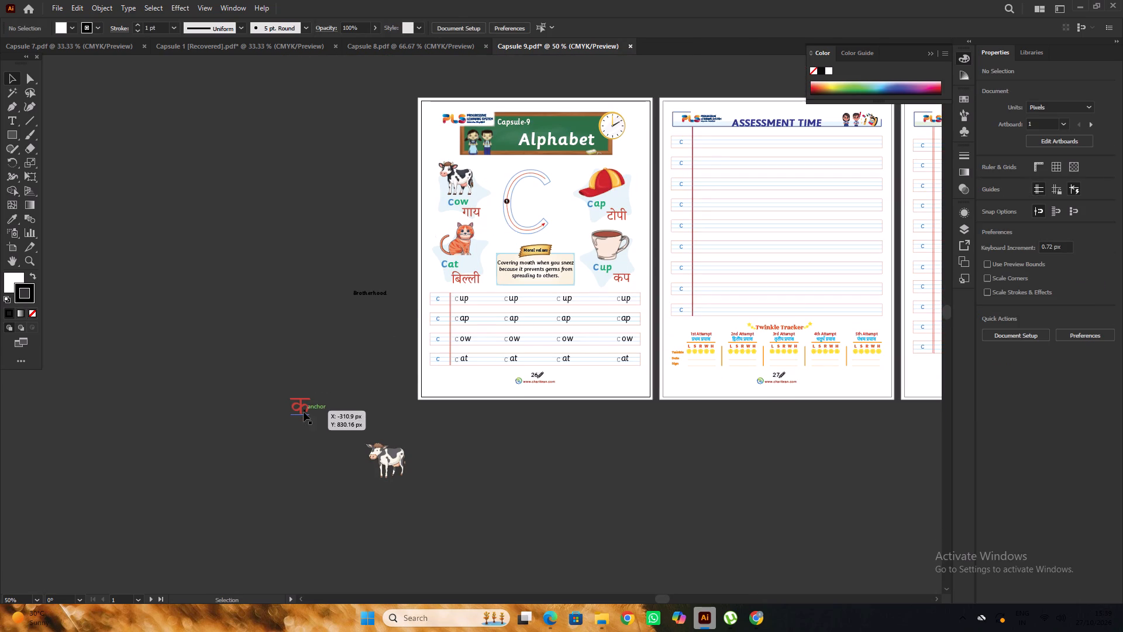
Move the red Hindi letter क from outside the page onto the Alphabet page, beside the tracing C's lower end.
{"action": "left_click_drag", "start_coordinate": [303, 410], "coordinate": [568, 236]}
{"action": "scroll", "coordinate": [565, 237], "scroll_direction": "up", "scroll_amount": 4, "text": "alt"}
{"action": "left_click_drag", "start_coordinate": [567, 239], "coordinate": [566, 240]}
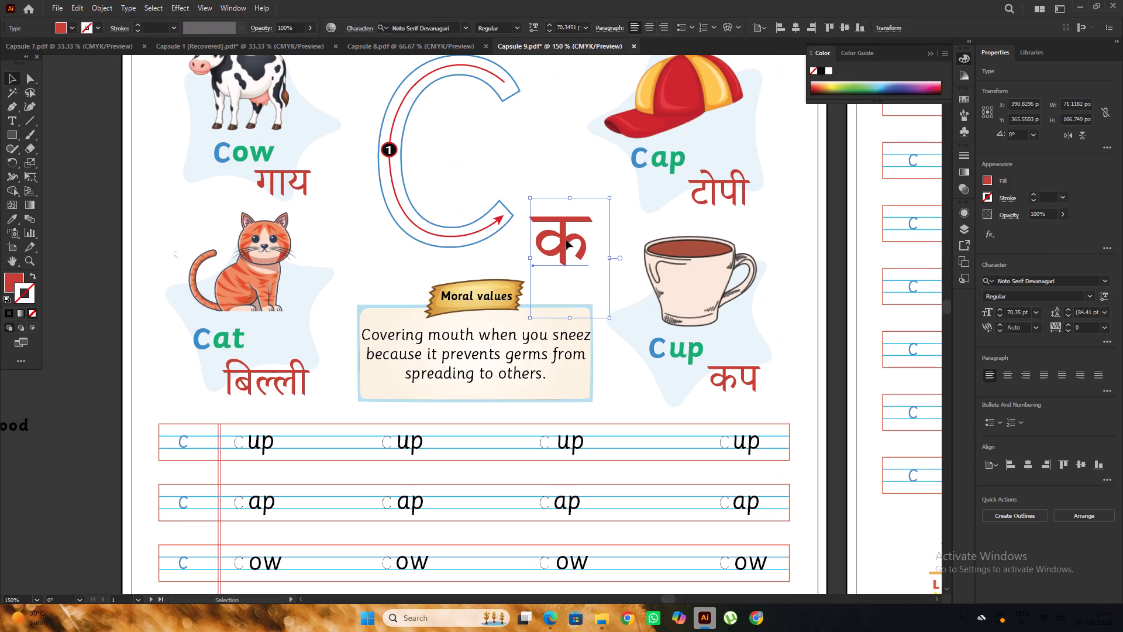
{"action": "left_click_drag", "start_coordinate": [566, 240], "coordinate": [560, 242]}
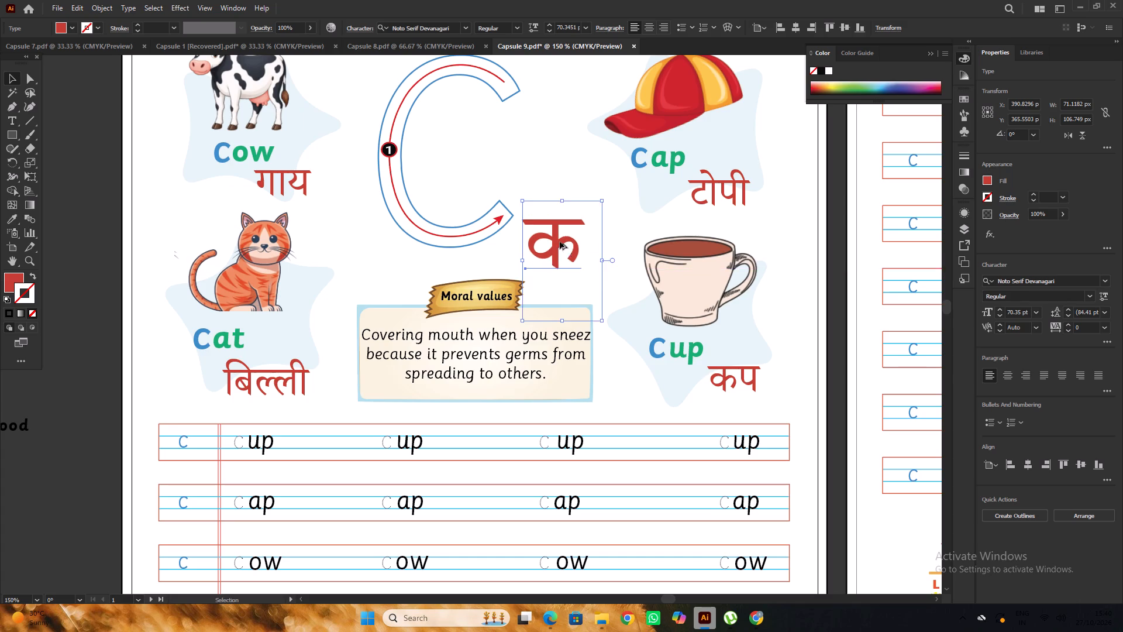
{"action": "scroll", "coordinate": [560, 242], "scroll_direction": "down", "scroll_amount": 3, "text": "alt"}
{"action": "left_click", "coordinate": [300, 221]}
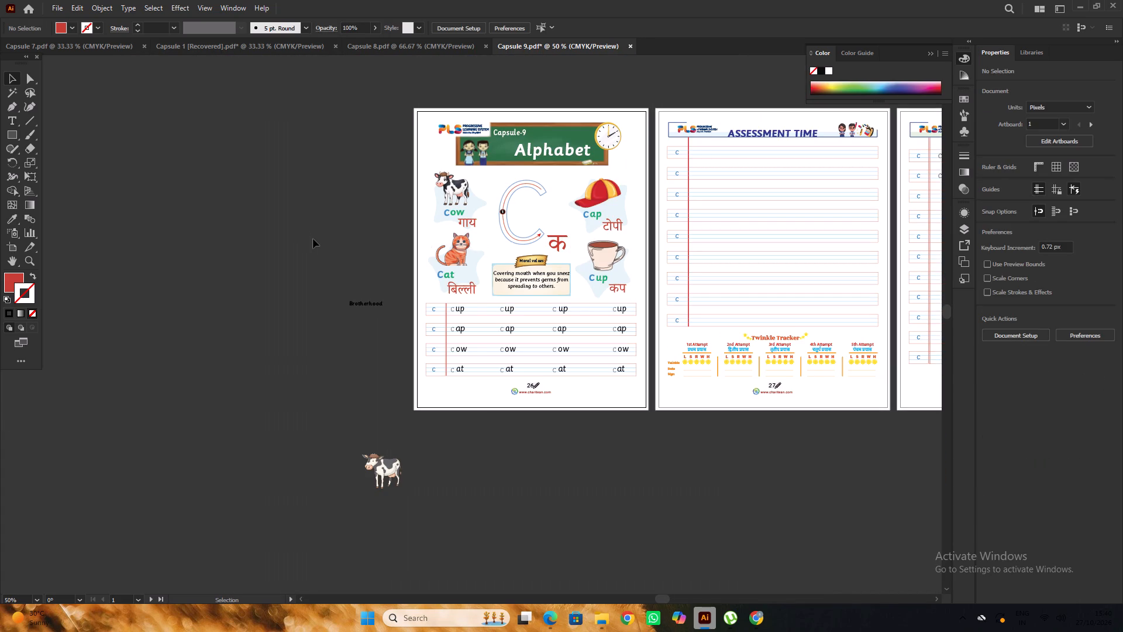
{"action": "scroll", "coordinate": [276, 240], "scroll_direction": "down", "scroll_amount": 1, "text": "alt"}
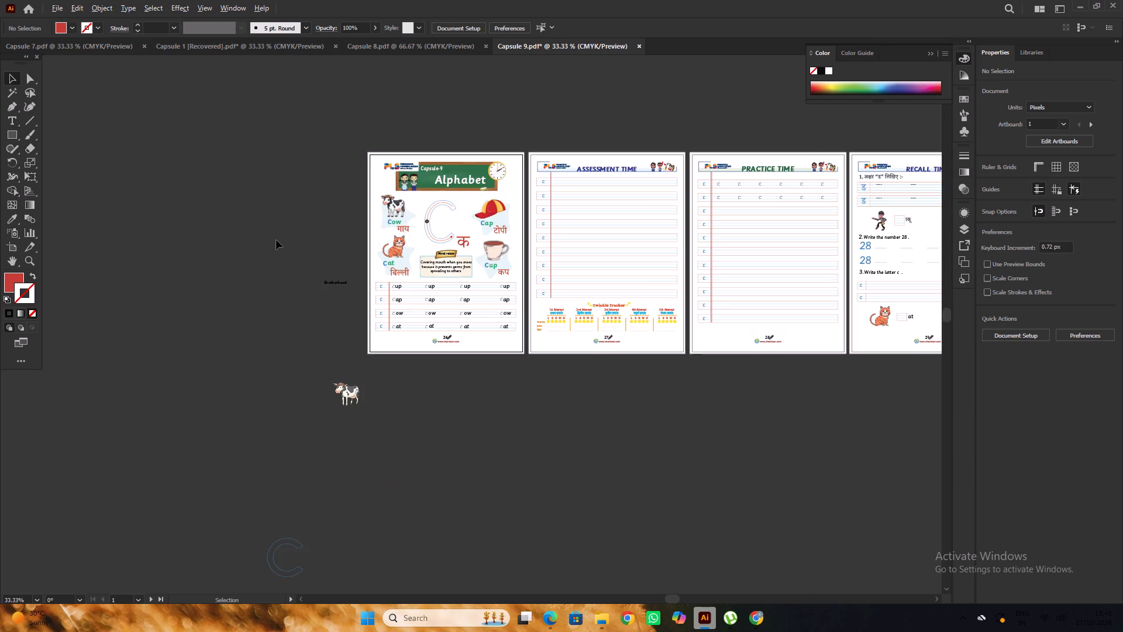
{"action": "scroll", "coordinate": [362, 249], "scroll_direction": "up", "scroll_amount": 2, "text": "alt"}
{"action": "scroll", "coordinate": [362, 249], "scroll_direction": "down", "scroll_amount": 2, "text": "alt"}
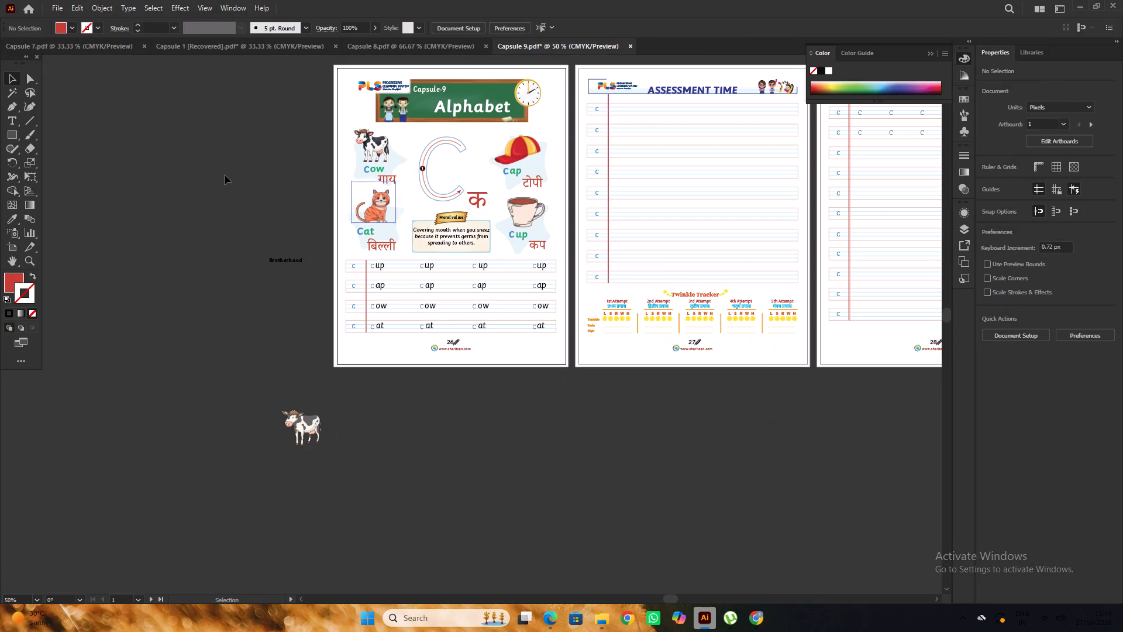
{"action": "left_click", "coordinate": [208, 171]}
{"action": "scroll", "coordinate": [447, 167], "scroll_direction": "up", "scroll_amount": 1, "text": "alt"}
{"action": "left_click", "coordinate": [415, 123]}
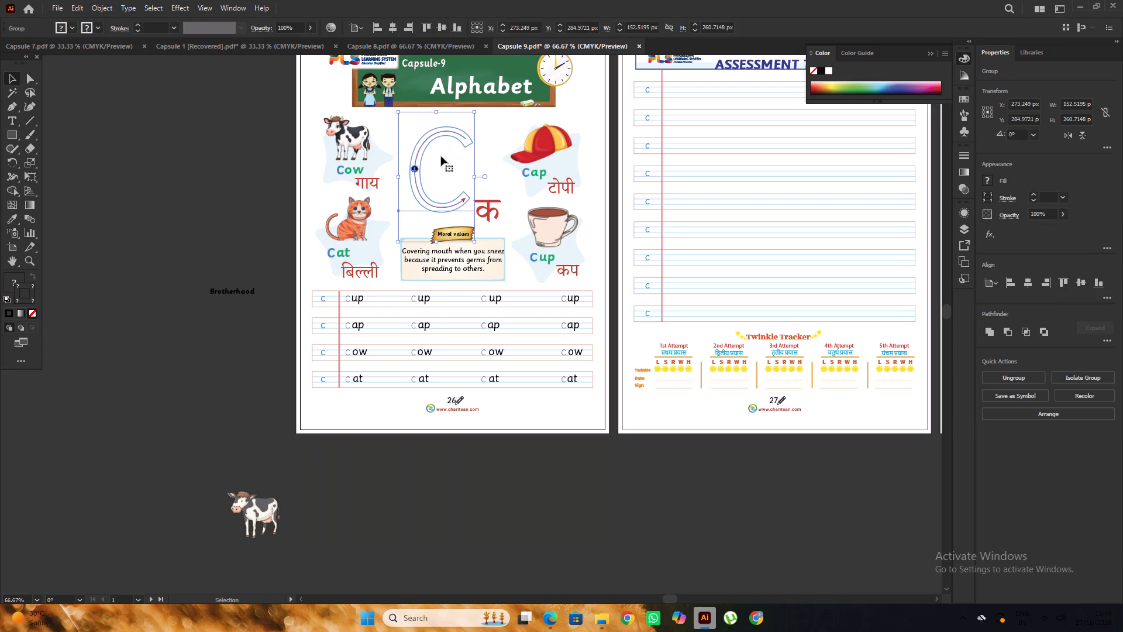
{"action": "left_click", "coordinate": [492, 210], "text": "shift"}
{"action": "left_click", "coordinate": [1028, 283]}
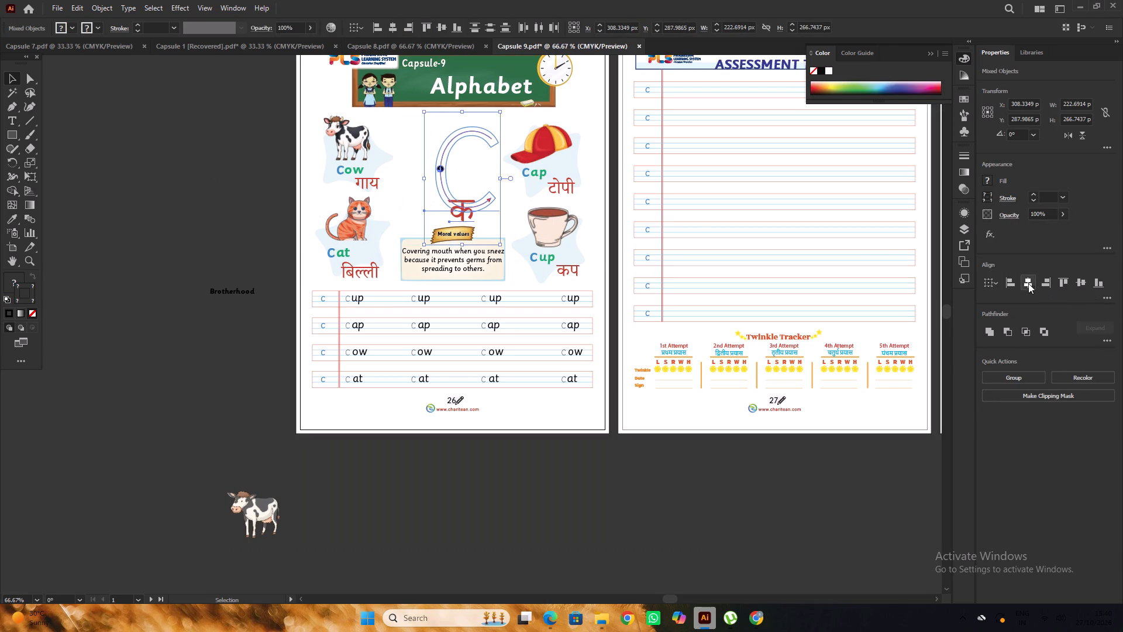
{"action": "key", "text": "ctrl+z"}
{"action": "key", "text": "ctrl+g"}
{"action": "left_click", "coordinate": [1028, 283]}
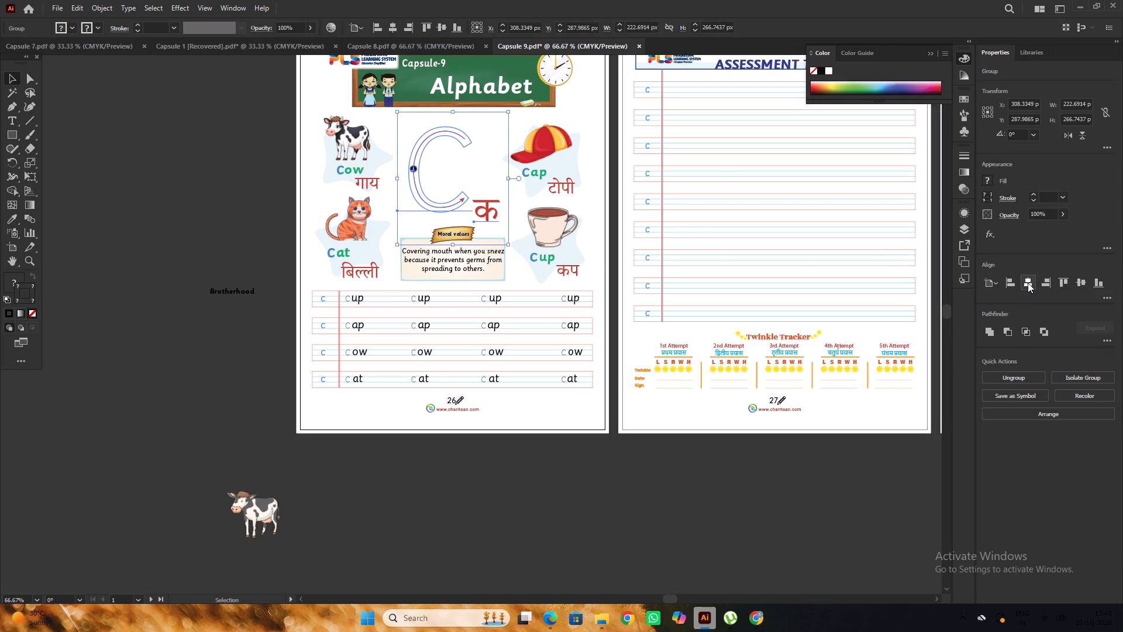
{"action": "double_click", "coordinate": [78, 222]}
Look over Capsule 9's Assessment Time, Practice Time and Recall Time pages.
{"action": "scroll", "coordinate": [220, 262], "scroll_direction": "down", "scroll_amount": 1, "text": "alt"}
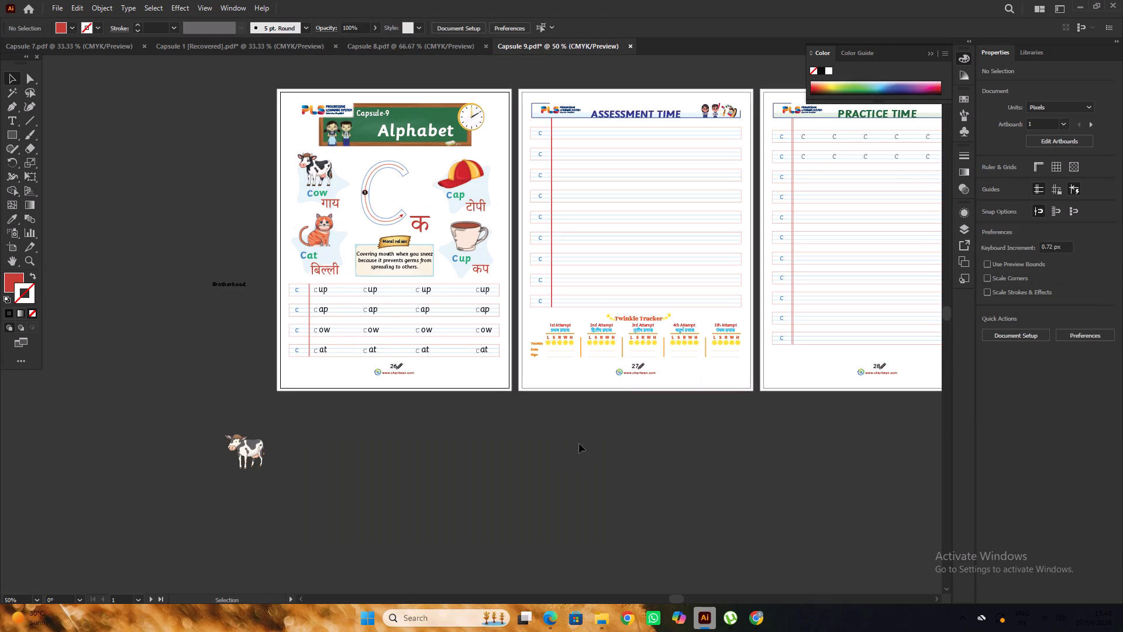
{"action": "key", "text": "space"}
{"action": "key", "text": "space"}
{"action": "key", "text": "space"}
{"action": "key", "text": "space"}
{"action": "key", "text": "space"}
{"action": "key", "text": "space"}
{"action": "key", "text": "space"}
{"action": "key", "text": "space"}
{"action": "key", "text": "space"}
{"action": "key", "text": "space"}
{"action": "key", "text": "space"}
{"action": "key", "text": "space"}
{"action": "key", "text": "space"}
{"action": "key", "text": "space"}
{"action": "key", "text": "space"}
{"action": "key", "text": "space"}
{"action": "key", "text": "space"}
{"action": "key", "text": "space"}
{"action": "key", "text": "space"}
{"action": "key", "text": "space"}
{"action": "left_click_drag", "start_coordinate": [710, 451], "coordinate": [560, 461]}
{"action": "left_click_drag", "start_coordinate": [684, 460], "coordinate": [600, 461]}
{"action": "double_click", "coordinate": [600, 461]}
{"action": "left_click_drag", "start_coordinate": [667, 460], "coordinate": [540, 448]}
{"action": "left_click_drag", "start_coordinate": [667, 450], "coordinate": [632, 451]}
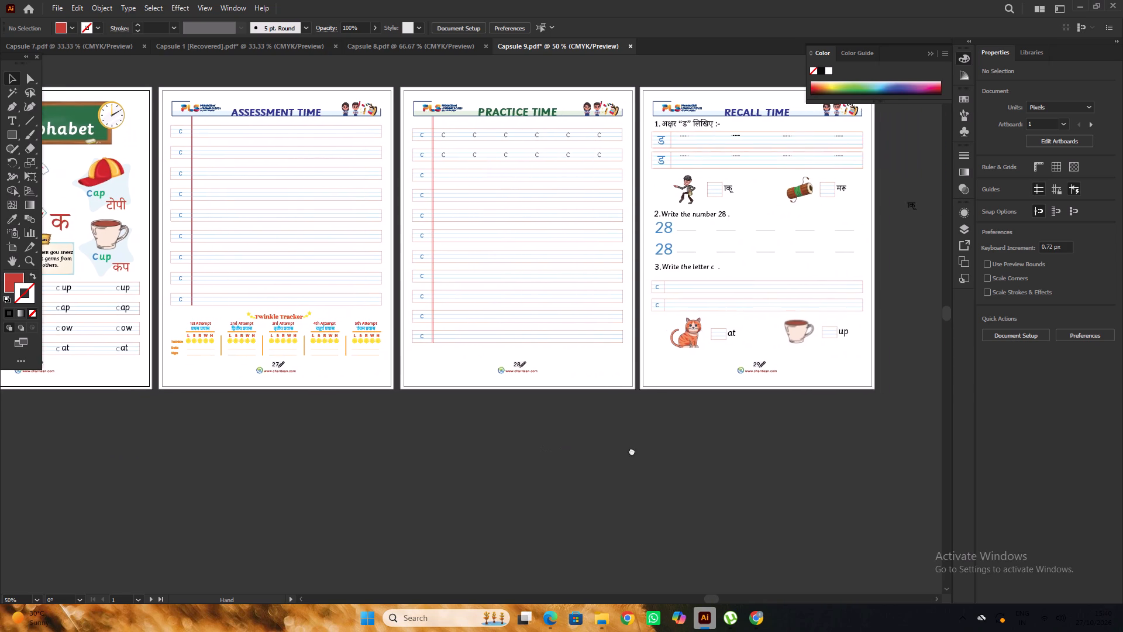
{"action": "left_click_drag", "start_coordinate": [632, 451], "coordinate": [624, 451]}
{"action": "scroll", "coordinate": [689, 447], "scroll_direction": "down", "scroll_amount": 5}
{"action": "scroll", "coordinate": [700, 416], "scroll_direction": "up", "scroll_amount": 2, "text": "alt"}
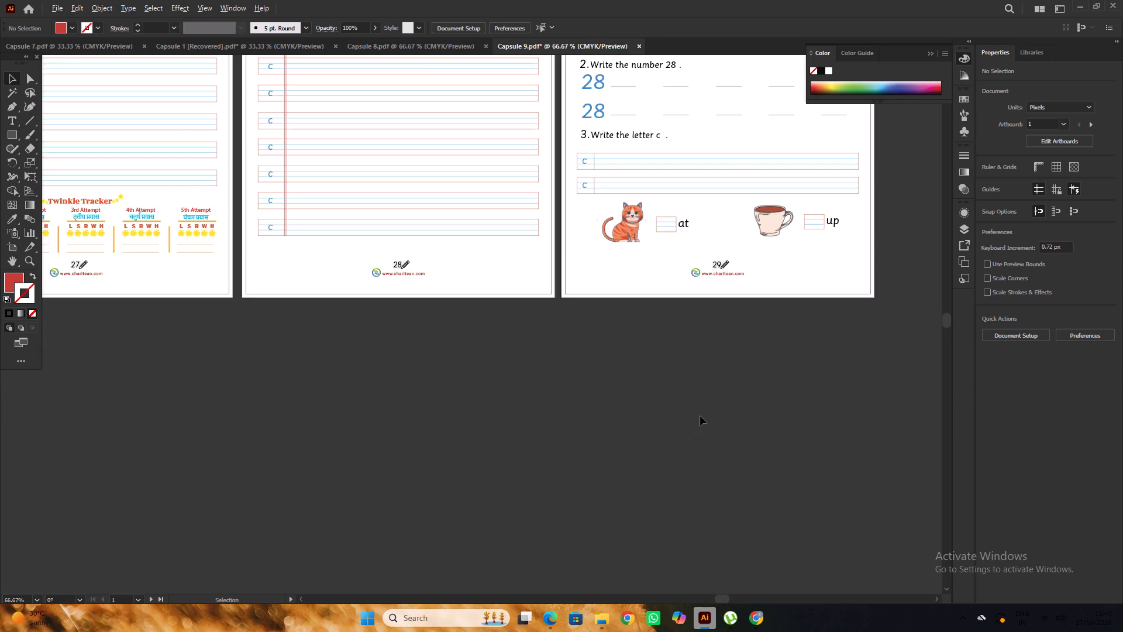
{"action": "scroll", "coordinate": [700, 416], "scroll_direction": "down", "scroll_amount": 2, "text": "alt"}
{"action": "key", "text": "space"}
{"action": "key", "text": "space"}
{"action": "key", "text": "space"}
{"action": "key", "text": "space"}
{"action": "key", "text": "space"}
{"action": "key", "text": "space"}
{"action": "key", "text": "space"}
{"action": "key", "text": "space"}
{"action": "key", "text": "space"}
{"action": "key", "text": "space"}
{"action": "key", "text": "space"}
{"action": "key", "text": "space"}
{"action": "left_click_drag", "start_coordinate": [652, 413], "coordinate": [729, 410]}
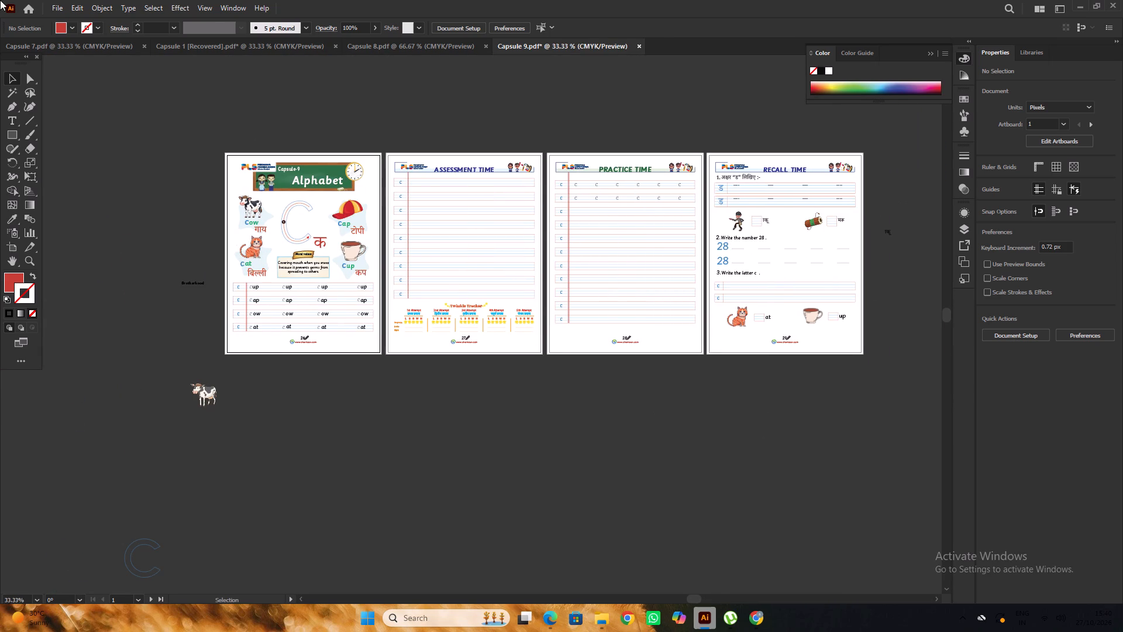
Save the document as the Adobe PDF Capsule 9 in the PRINT FINAL folder, replacing the existing file.
{"action": "left_click", "coordinate": [57, 11]}
{"action": "left_click", "coordinate": [71, 132]}
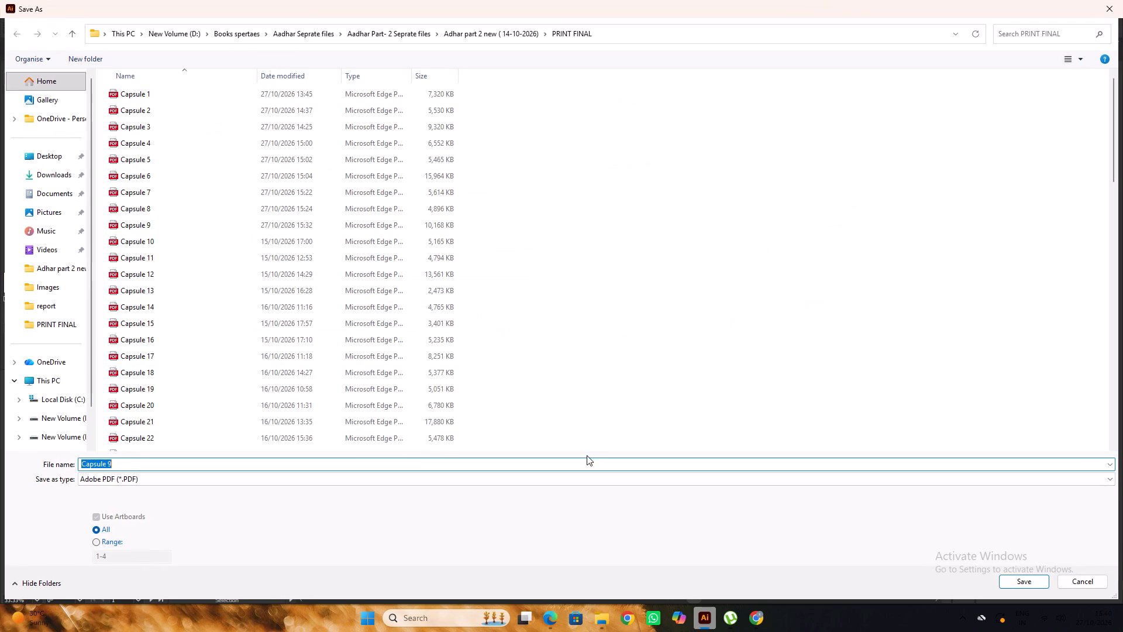
{"action": "scroll", "coordinate": [317, 363], "scroll_direction": "down", "scroll_amount": 3}
{"action": "scroll", "coordinate": [316, 363], "scroll_direction": "up", "scroll_amount": 7}
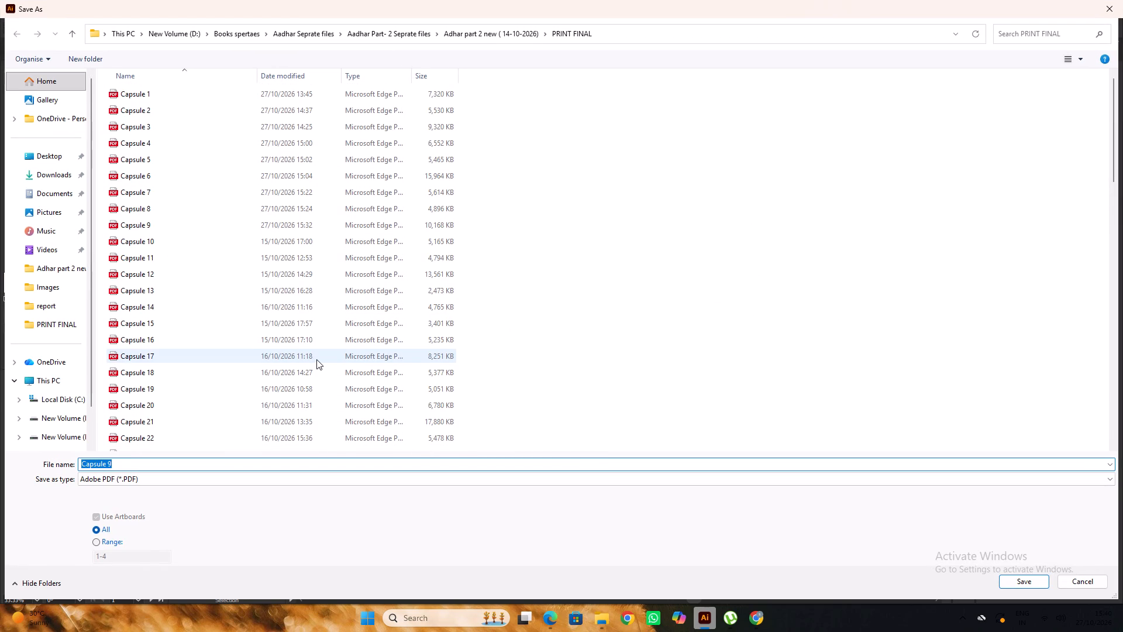
{"action": "left_click", "coordinate": [1028, 584]}
{"action": "left_click", "coordinate": [612, 353]}
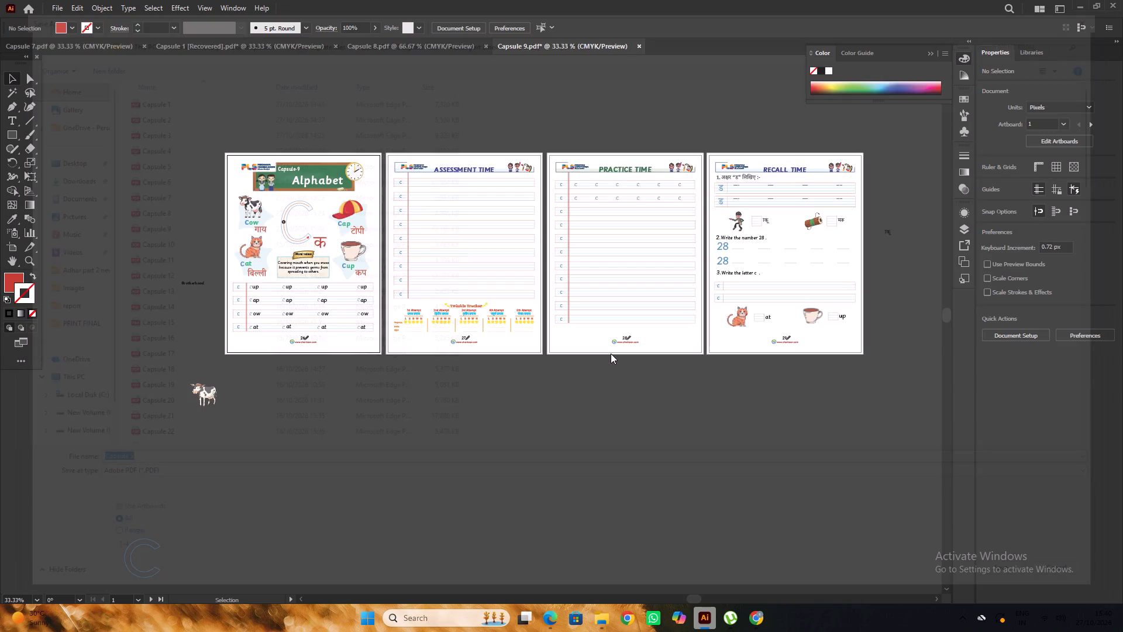
{"action": "left_click", "coordinate": [671, 460]}
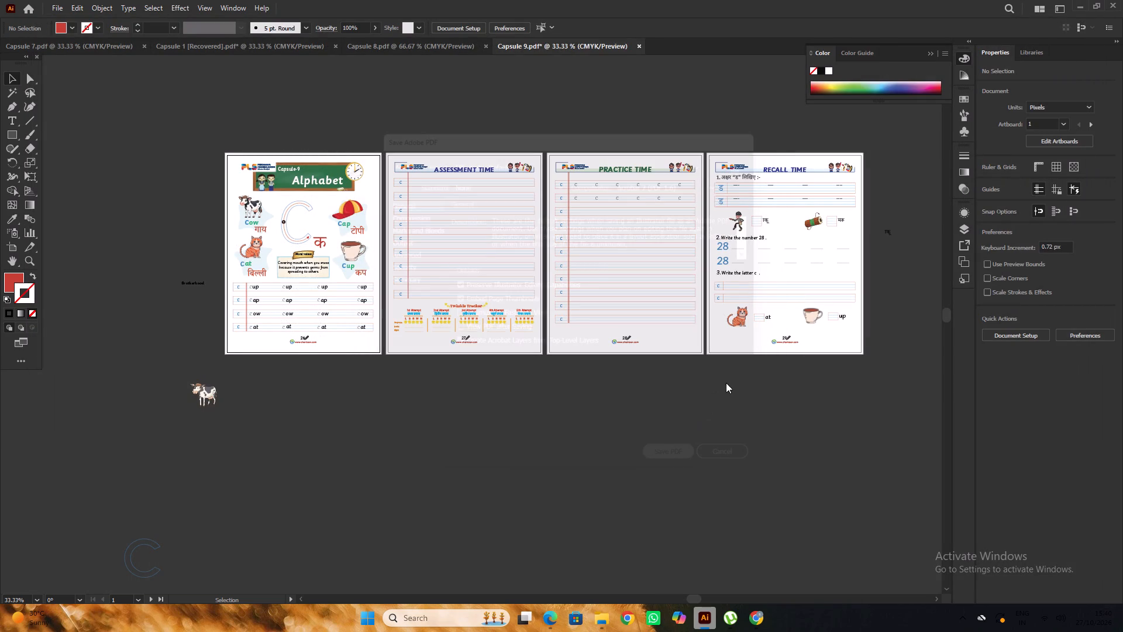
Review the open Capsule 8 pages and the complete set of Capsule 9 pages.
{"action": "left_click", "coordinate": [398, 49]}
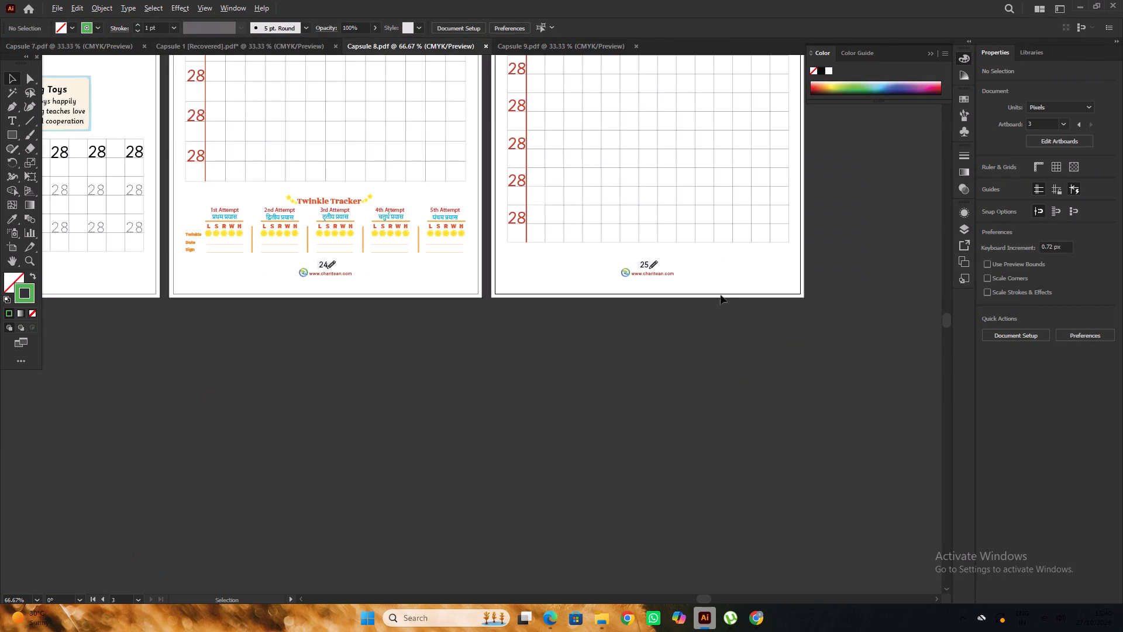
{"action": "scroll", "coordinate": [693, 277], "scroll_direction": "up", "scroll_amount": 2, "text": "alt"}
{"action": "left_click", "coordinate": [539, 48]}
{"action": "scroll", "coordinate": [638, 306], "scroll_direction": "up", "scroll_amount": 3, "text": "alt"}
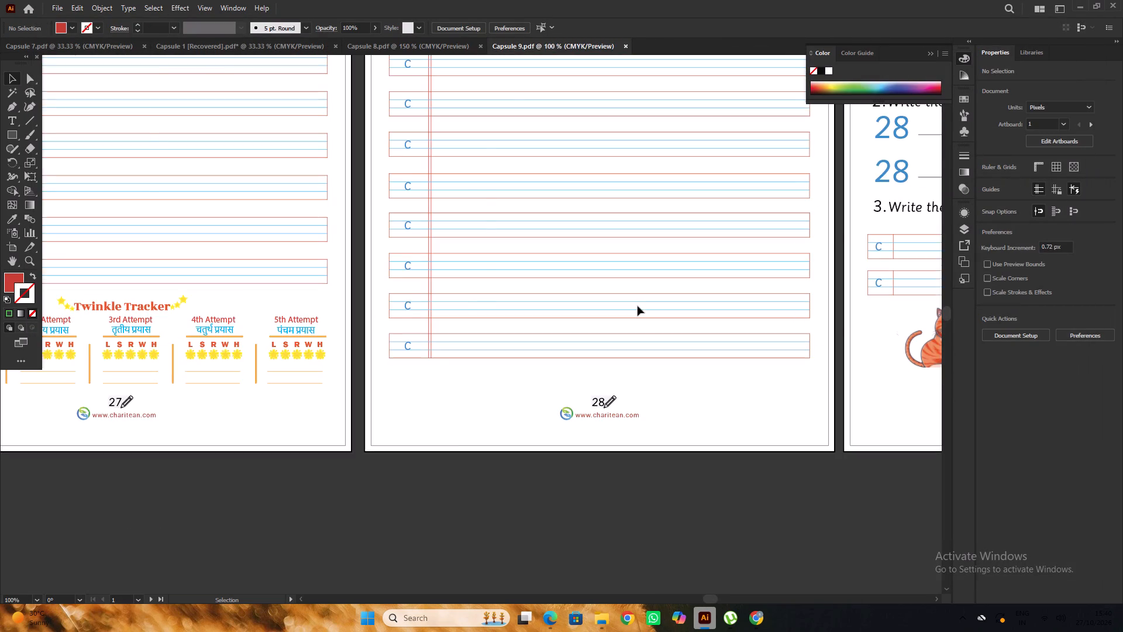
{"action": "scroll", "coordinate": [638, 306], "scroll_direction": "down", "scroll_amount": 3, "text": "alt"}
{"action": "scroll", "coordinate": [294, 391], "scroll_direction": "up", "scroll_amount": 3, "text": "alt"}
{"action": "scroll", "coordinate": [325, 342], "scroll_direction": "down", "scroll_amount": 4, "text": "alt"}
{"action": "left_click", "coordinate": [520, 383]}
{"action": "key", "text": "space"}
{"action": "left_click", "coordinate": [562, 386]}
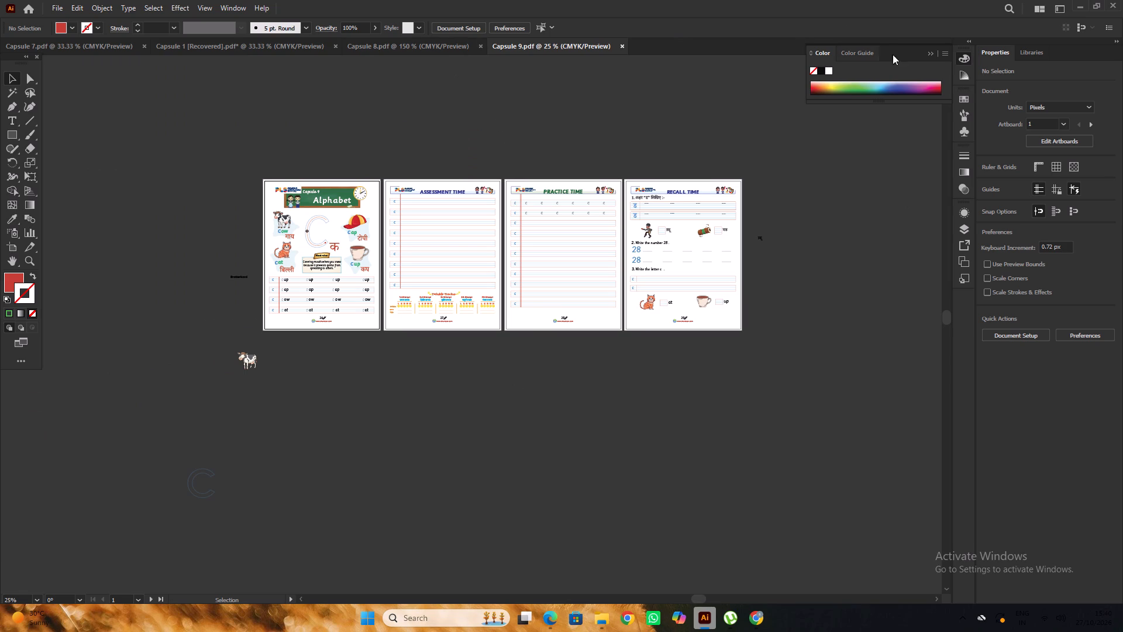
Collapse the floating Color panel.
{"action": "left_click", "coordinate": [931, 53]}
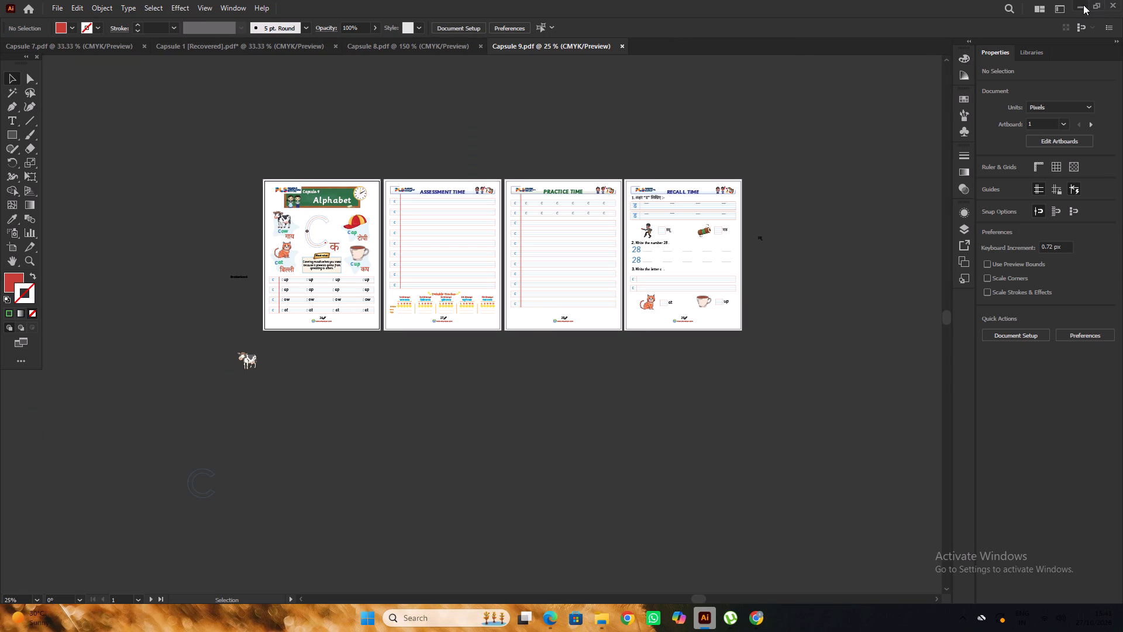
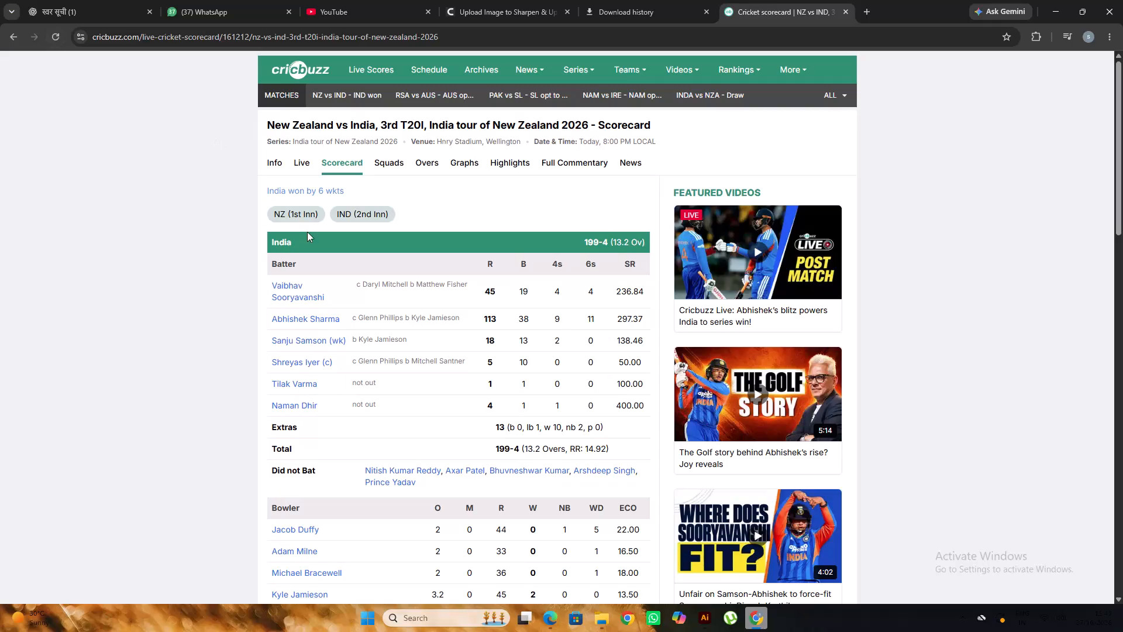
Examine India's innings on the Cricbuzz scorecard of the New Zealand vs India 3rd T20I.
{"action": "left_click", "coordinate": [295, 298]}
{"action": "triple_click", "coordinate": [295, 298]}
{"action": "left_click", "coordinate": [309, 318]}
{"action": "left_click", "coordinate": [309, 318]}
{"action": "right_click", "coordinate": [290, 297]}
{"action": "left_click", "coordinate": [255, 276]}
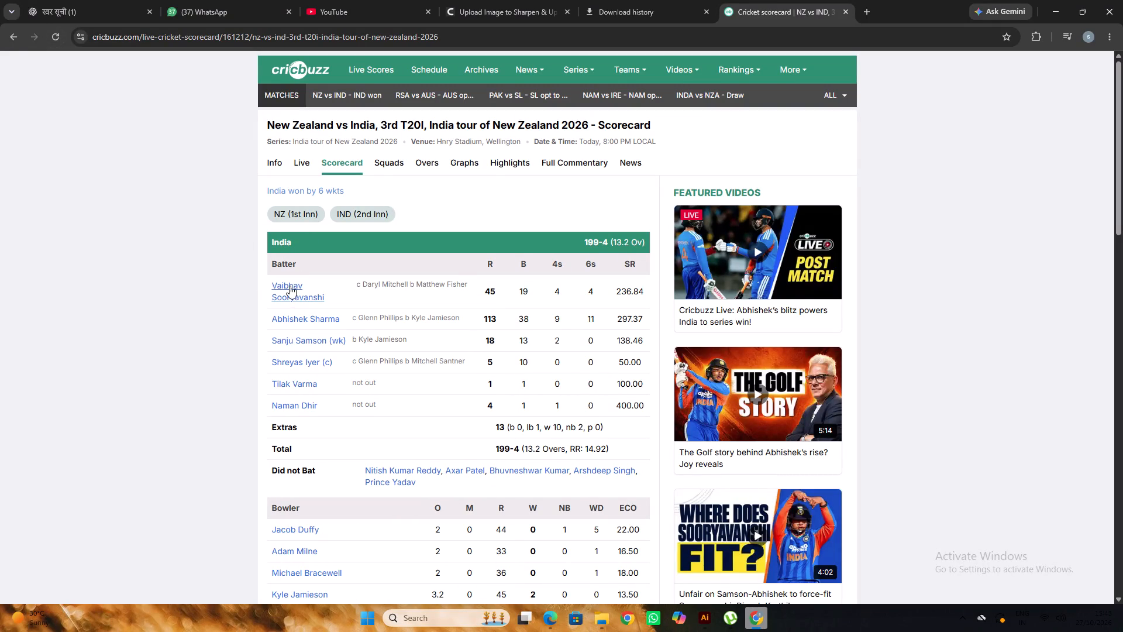
{"action": "triple_click", "coordinate": [13, 43]}
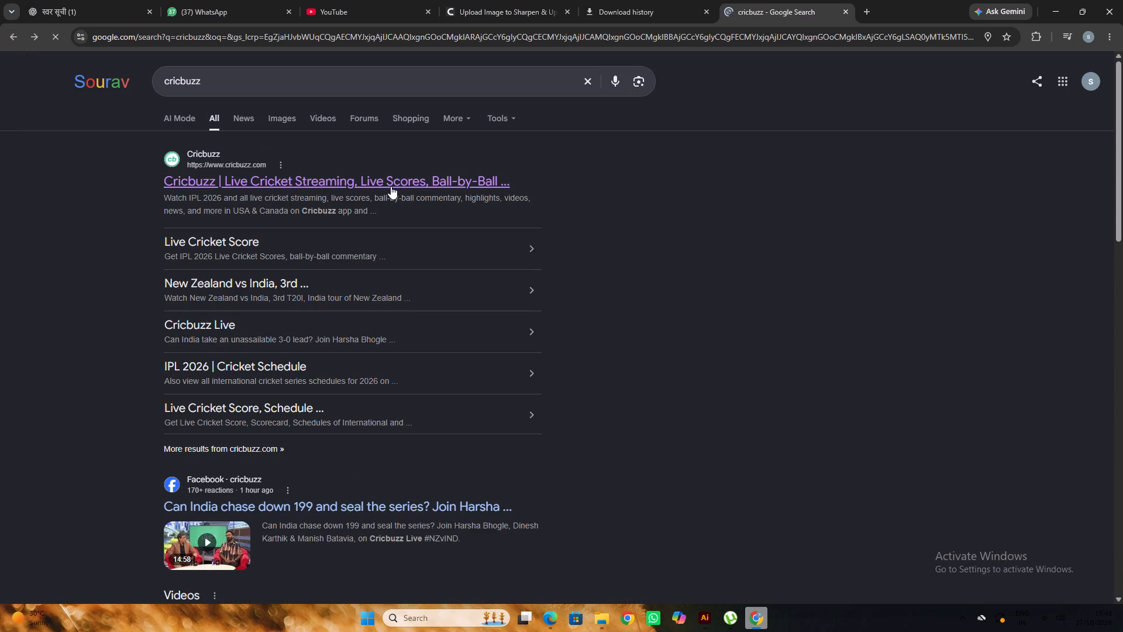
{"action": "left_click", "coordinate": [390, 184]}
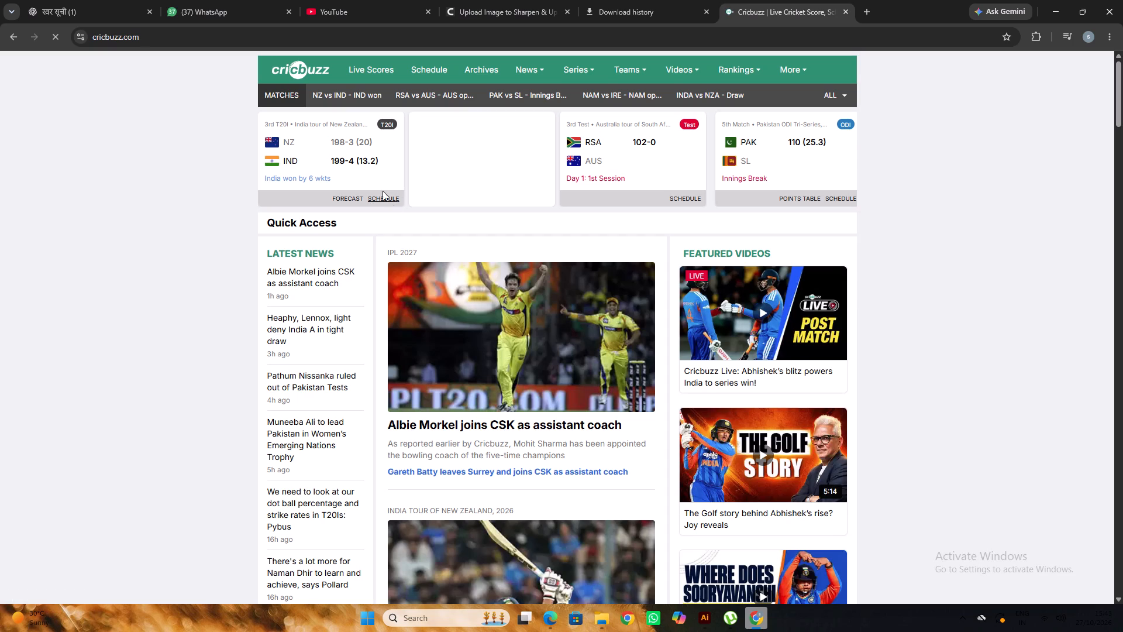
{"action": "left_click", "coordinate": [363, 175]}
{"action": "left_click", "coordinate": [334, 166]}
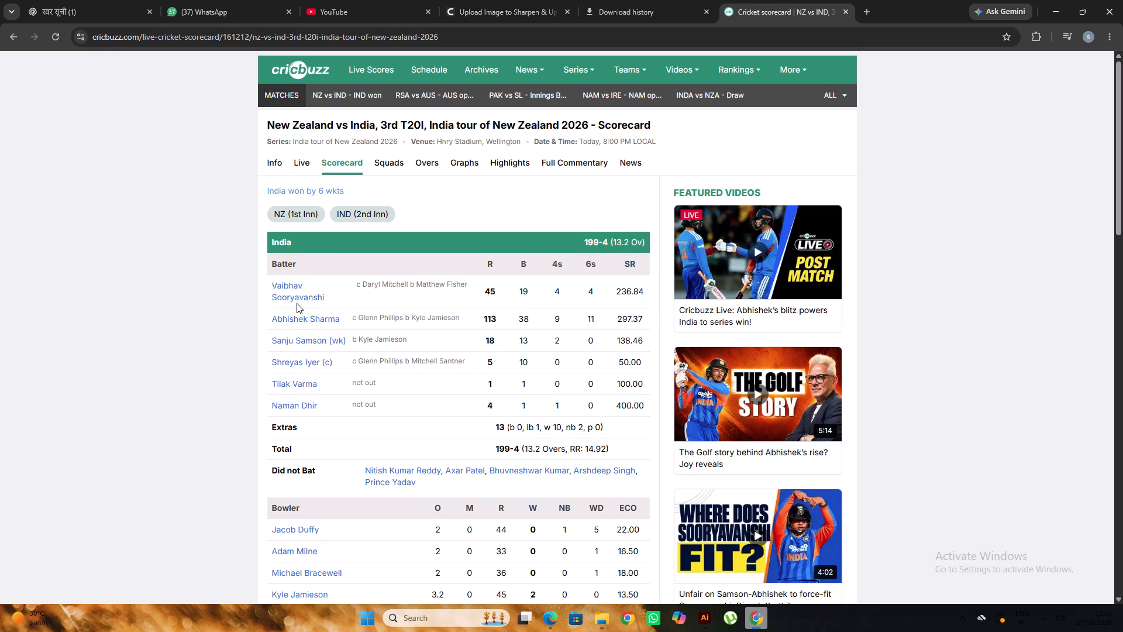
{"action": "left_click", "coordinate": [299, 295]}
{"action": "scroll", "coordinate": [300, 294], "scroll_direction": "down", "scroll_amount": 6}
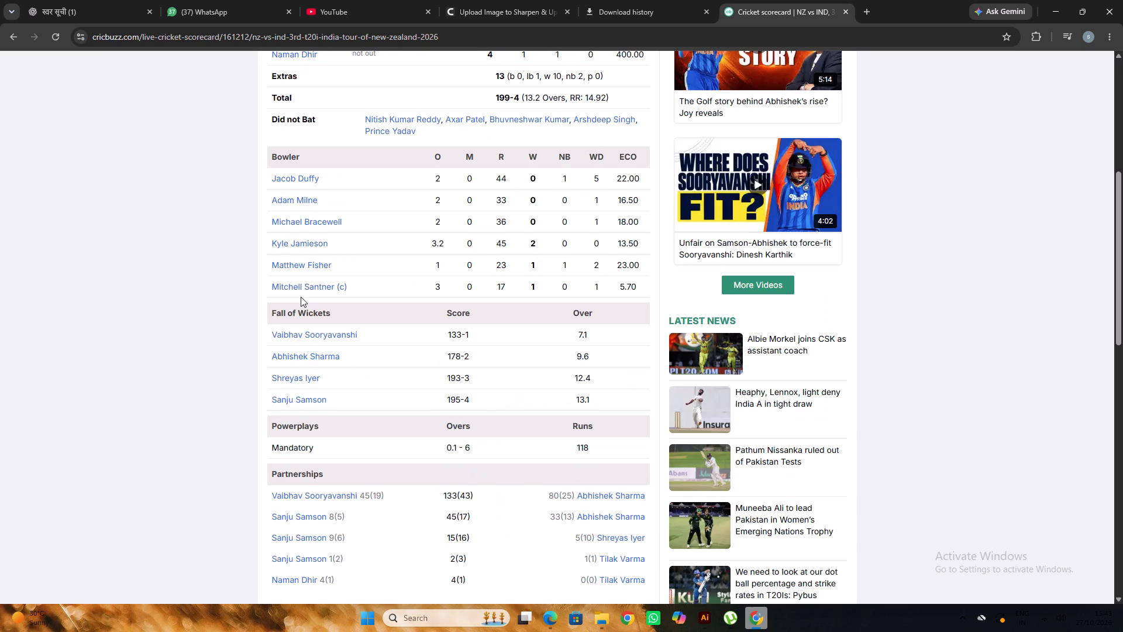
{"action": "left_click", "coordinate": [316, 335]}
{"action": "double_click", "coordinate": [316, 335]}
{"action": "double_click", "coordinate": [188, 265]}
{"action": "scroll", "coordinate": [188, 265], "scroll_direction": "up", "scroll_amount": 5}
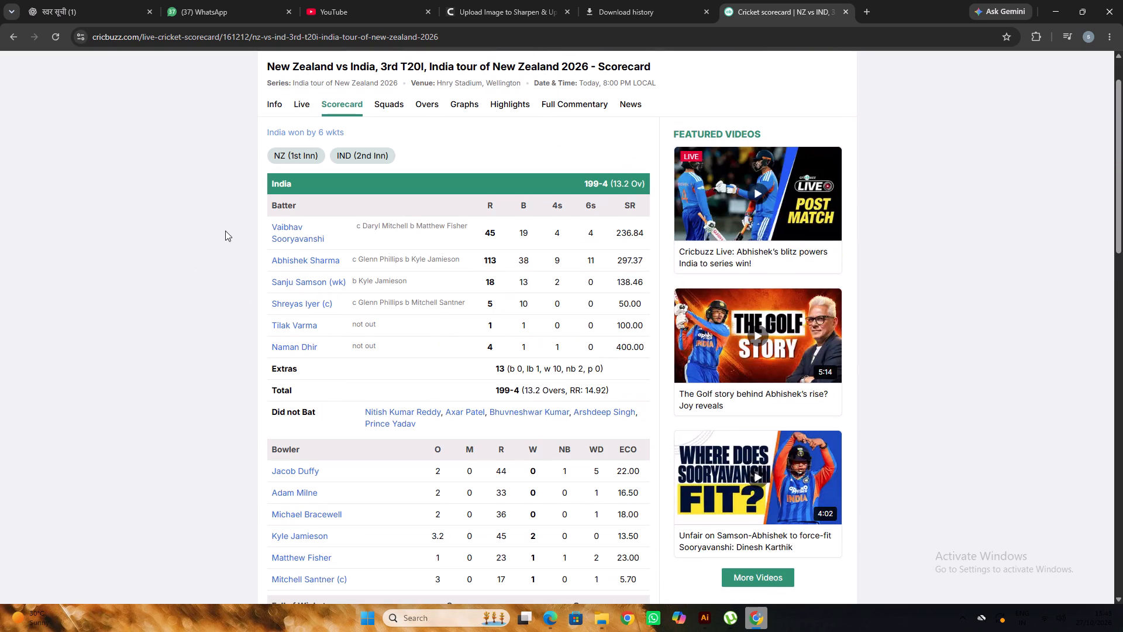
{"action": "left_click", "coordinate": [314, 260]}
Look over the match's live commentary page and open the India tour of New Zealand schedule.
{"action": "left_click", "coordinate": [14, 42]}
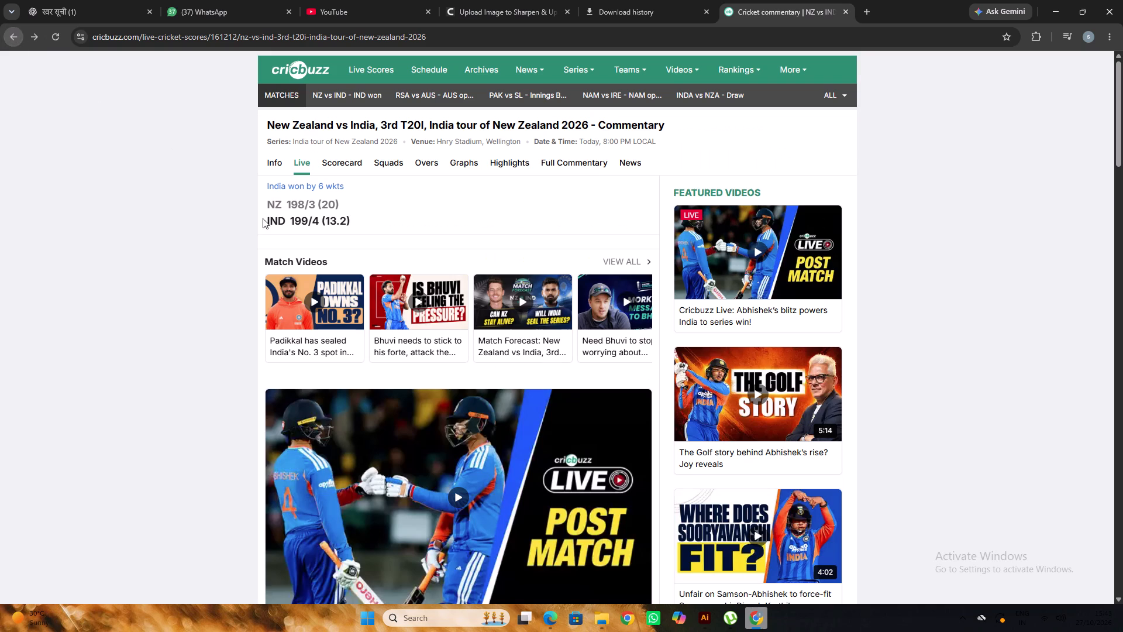
{"action": "scroll", "coordinate": [225, 194], "scroll_direction": "down", "scroll_amount": 4}
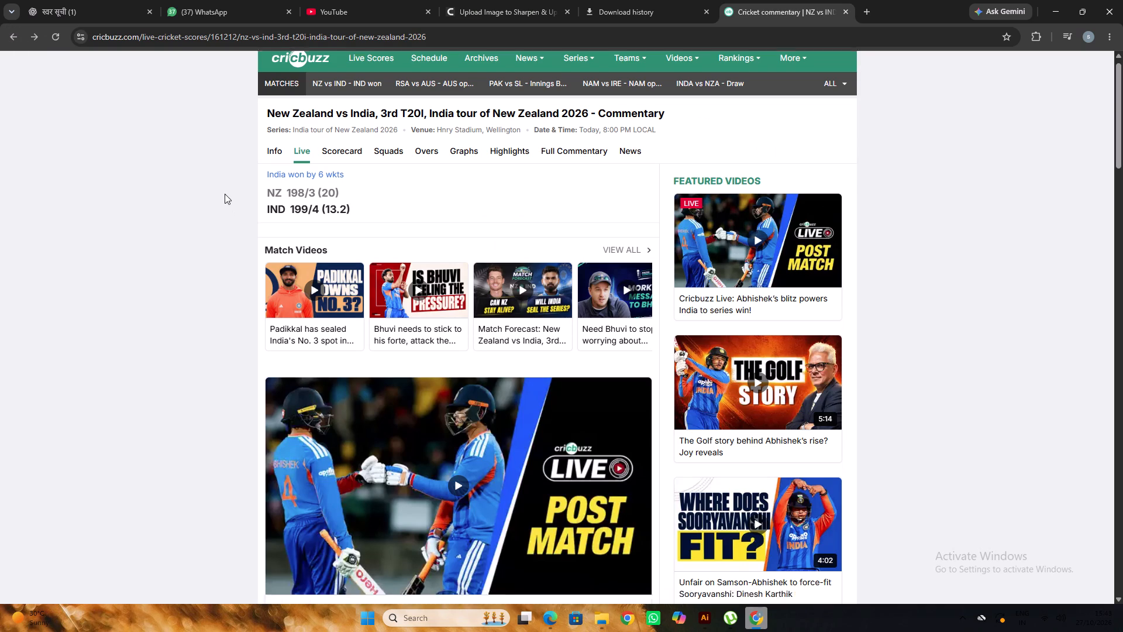
{"action": "scroll", "coordinate": [223, 192], "scroll_direction": "up", "scroll_amount": 4}
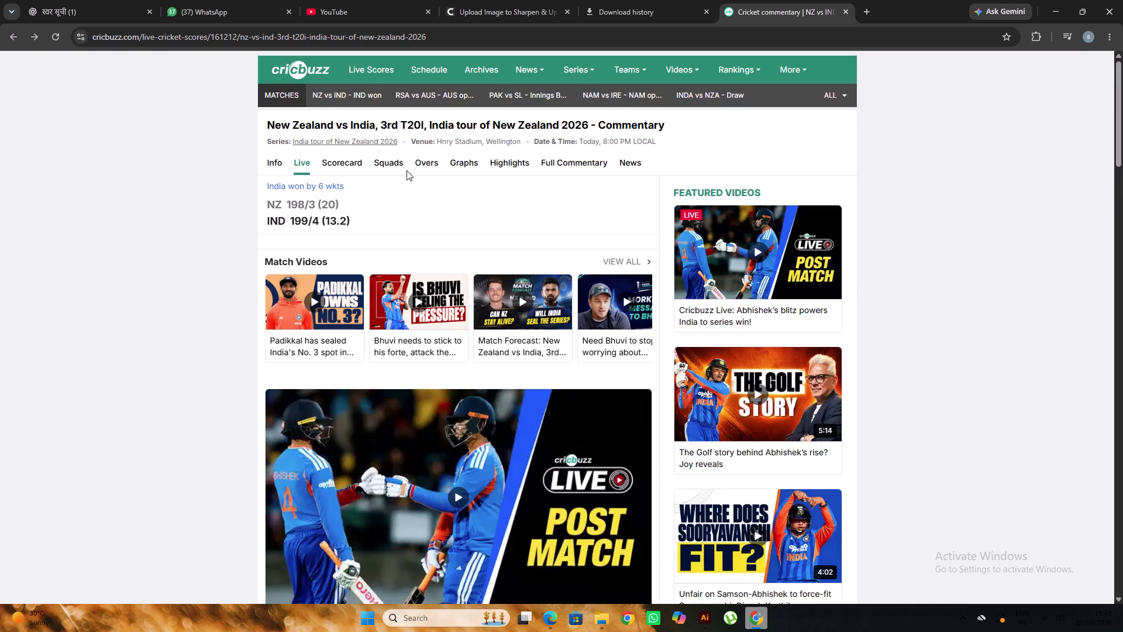
{"action": "left_click", "coordinate": [15, 34]}
{"action": "left_click", "coordinate": [387, 200]}
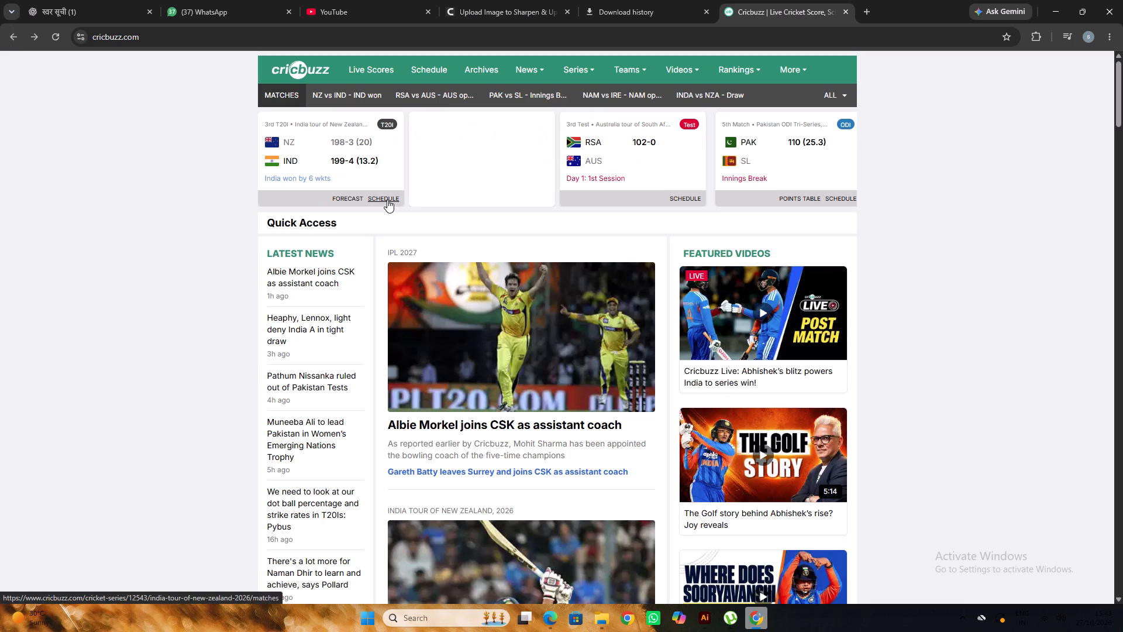
{"action": "scroll", "coordinate": [235, 169], "scroll_direction": "down", "scroll_amount": 4}
{"action": "scroll", "coordinate": [235, 169], "scroll_direction": "up", "scroll_amount": 4}
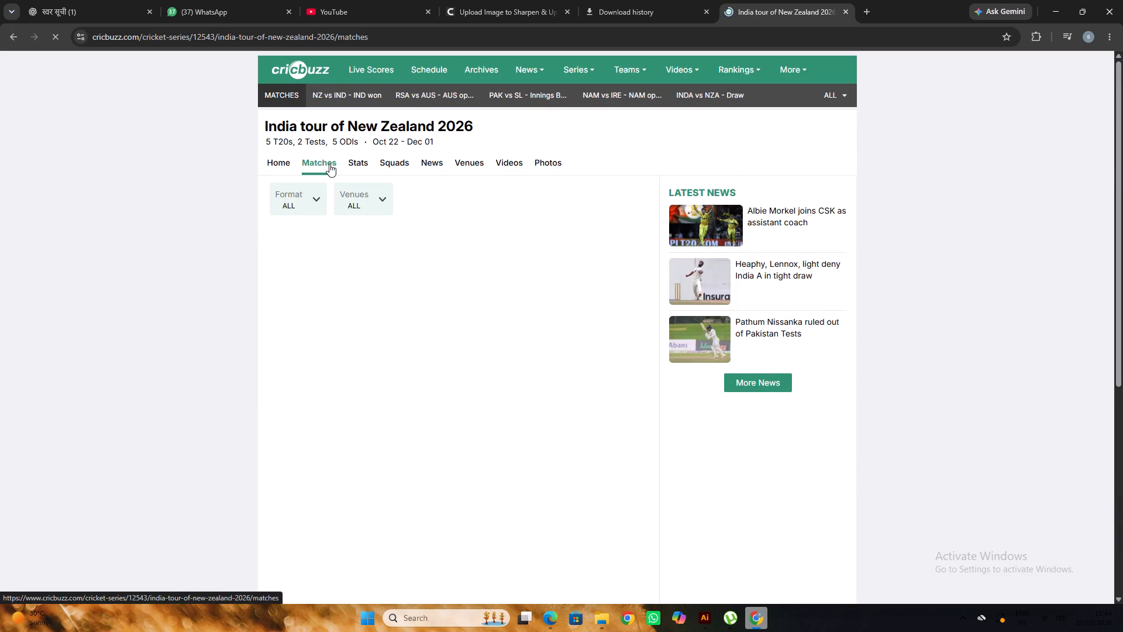
Reopen Cricbuzz in a new browser tab, check the India tour of New Zealand 2026 matches page and close it.
{"action": "left_click", "coordinate": [862, 13]}
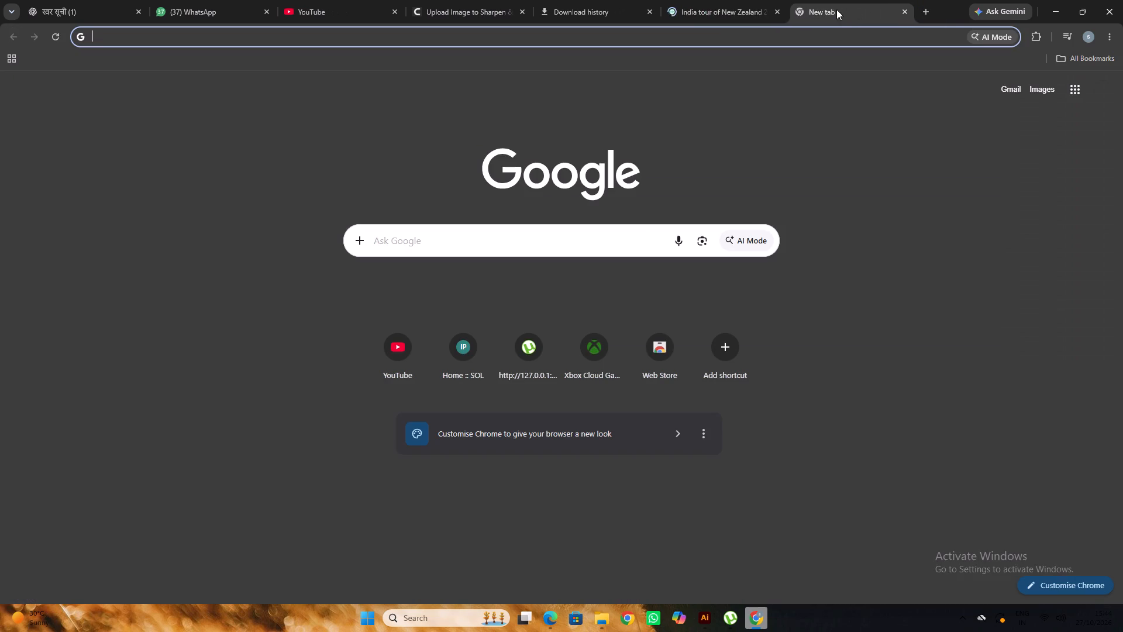
{"action": "left_click", "coordinate": [776, 10]}
{"action": "left_click", "coordinate": [550, 225]}
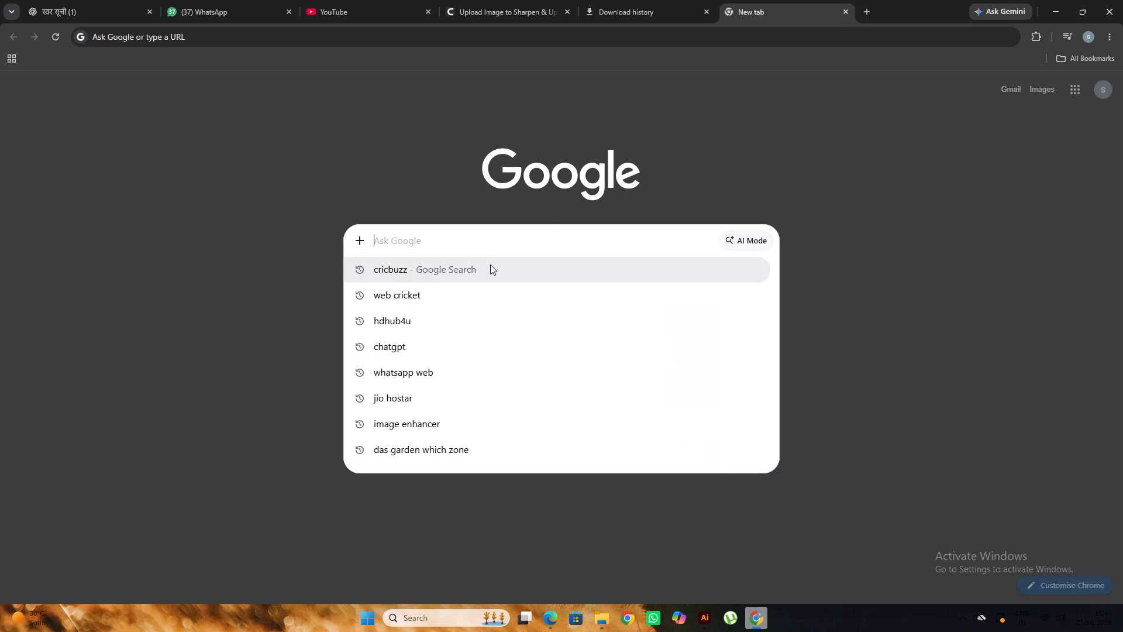
{"action": "left_click", "coordinate": [487, 267]}
{"action": "left_click", "coordinate": [375, 185]}
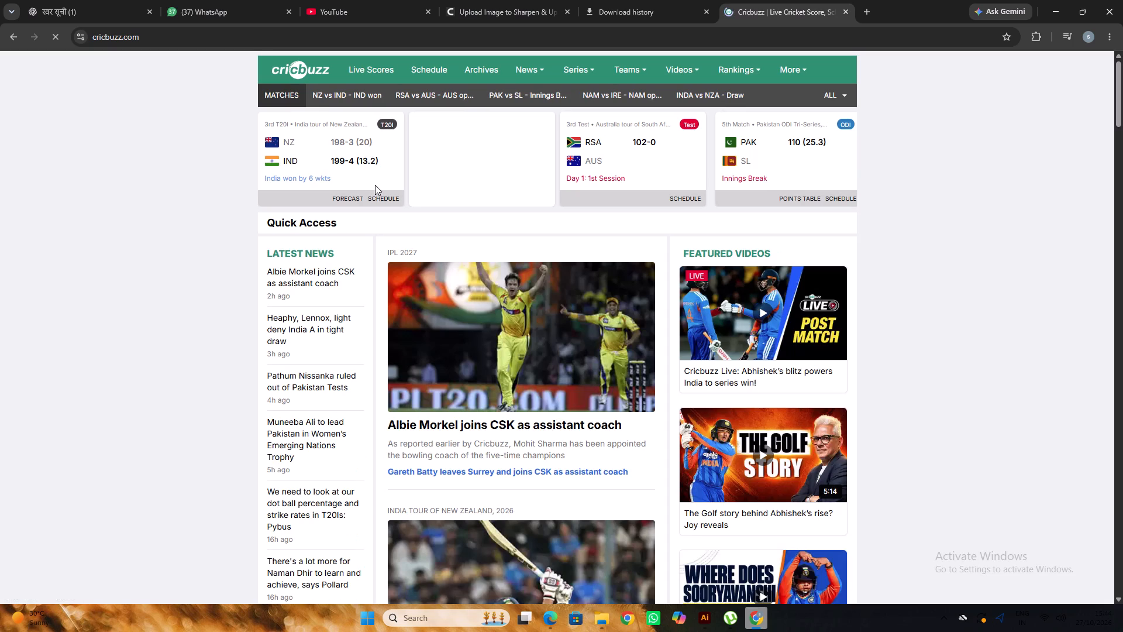
{"action": "left_click", "coordinate": [364, 177]}
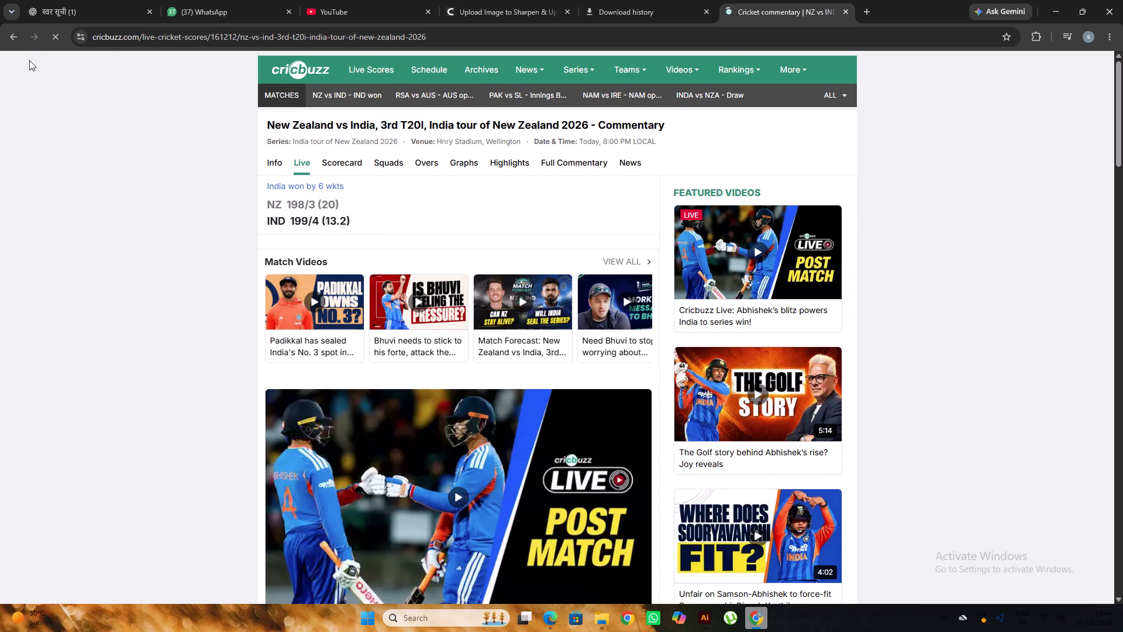
{"action": "left_click", "coordinate": [12, 43]}
{"action": "left_click", "coordinate": [388, 198]}
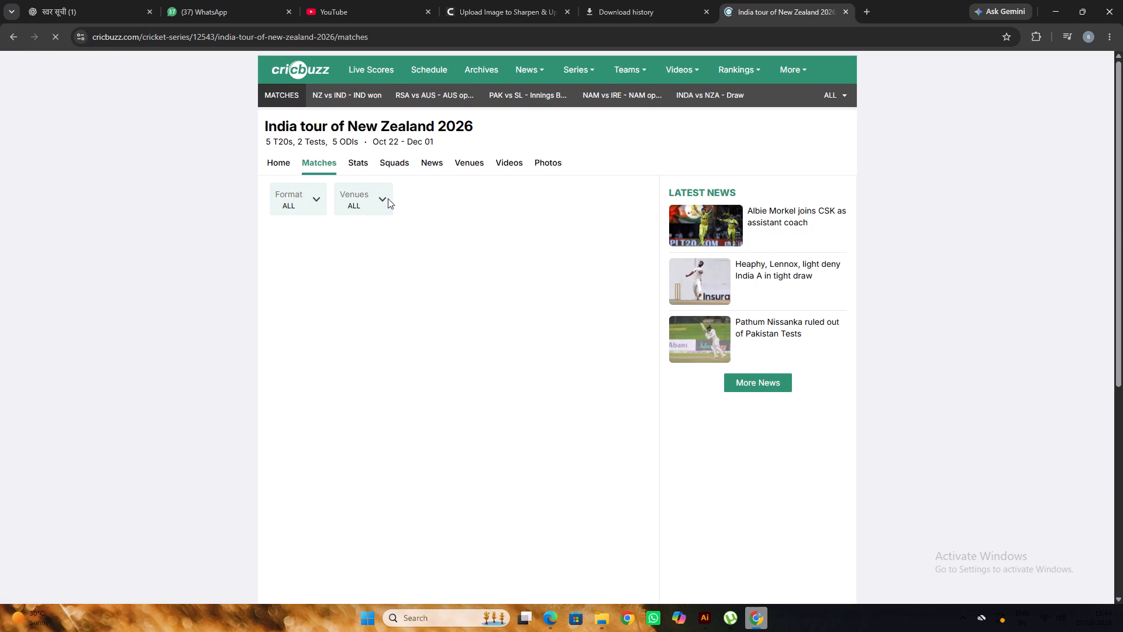
{"action": "scroll", "coordinate": [397, 215], "scroll_direction": "down", "scroll_amount": 8}
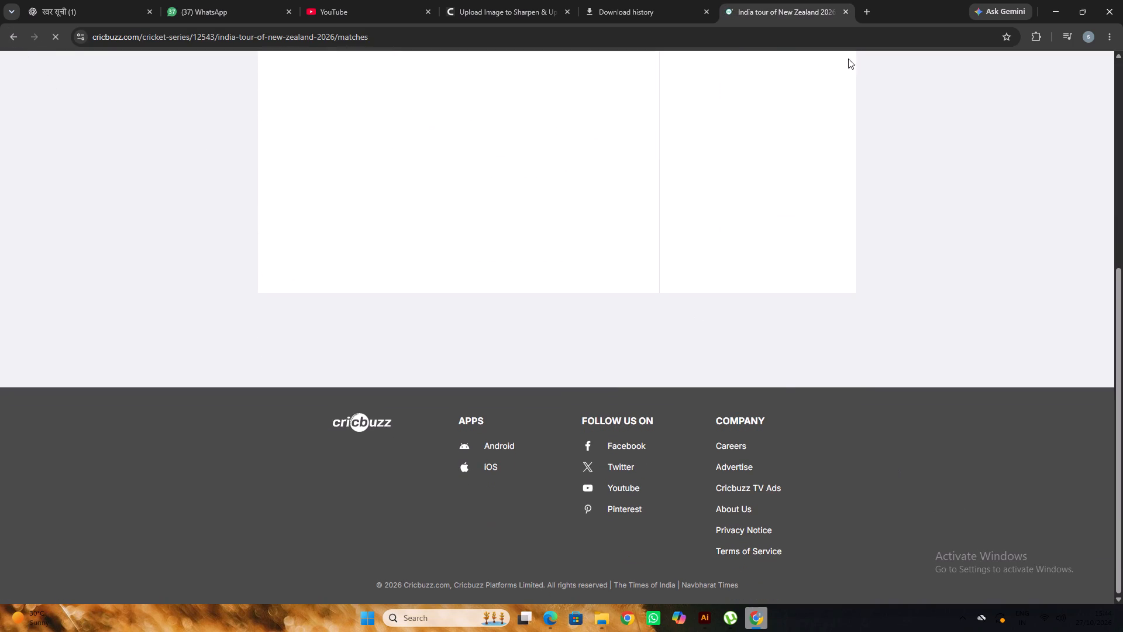
{"action": "left_click", "coordinate": [846, 11]}
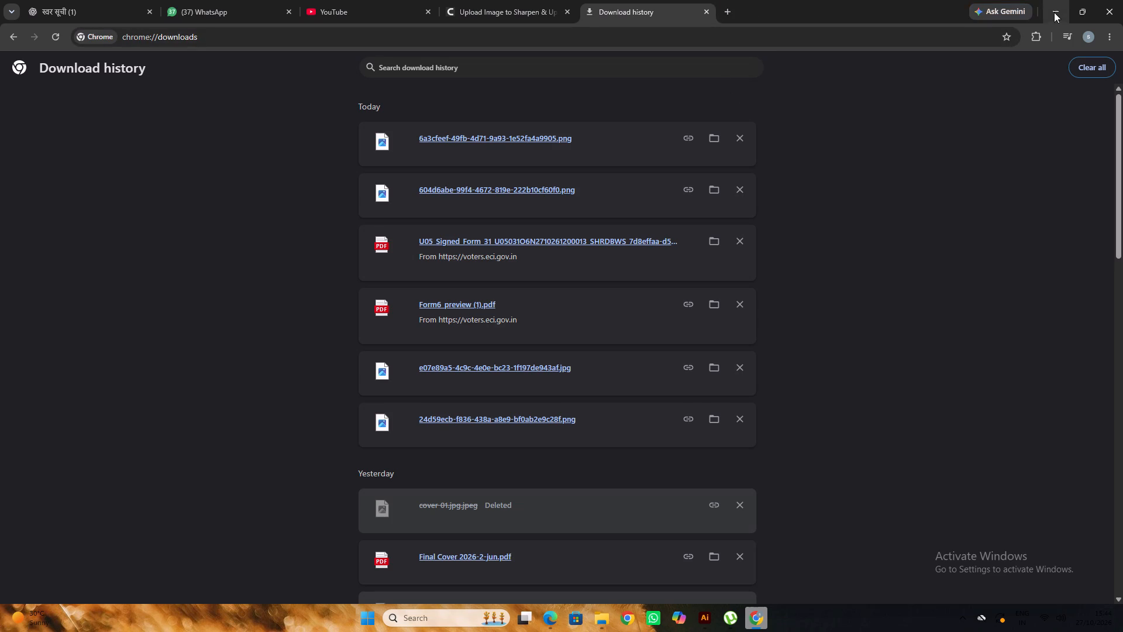
In Illustrator, change the four ढ letters starting the practice rows on Capsule 10's page 31 to a lighter font style.
{"action": "left_click", "coordinate": [1054, 12]}
{"action": "scroll", "coordinate": [638, 297], "scroll_direction": "down", "scroll_amount": 4}
{"action": "scroll", "coordinate": [513, 329], "scroll_direction": "down", "scroll_amount": 2}
{"action": "scroll", "coordinate": [524, 438], "scroll_direction": "up", "scroll_amount": 2}
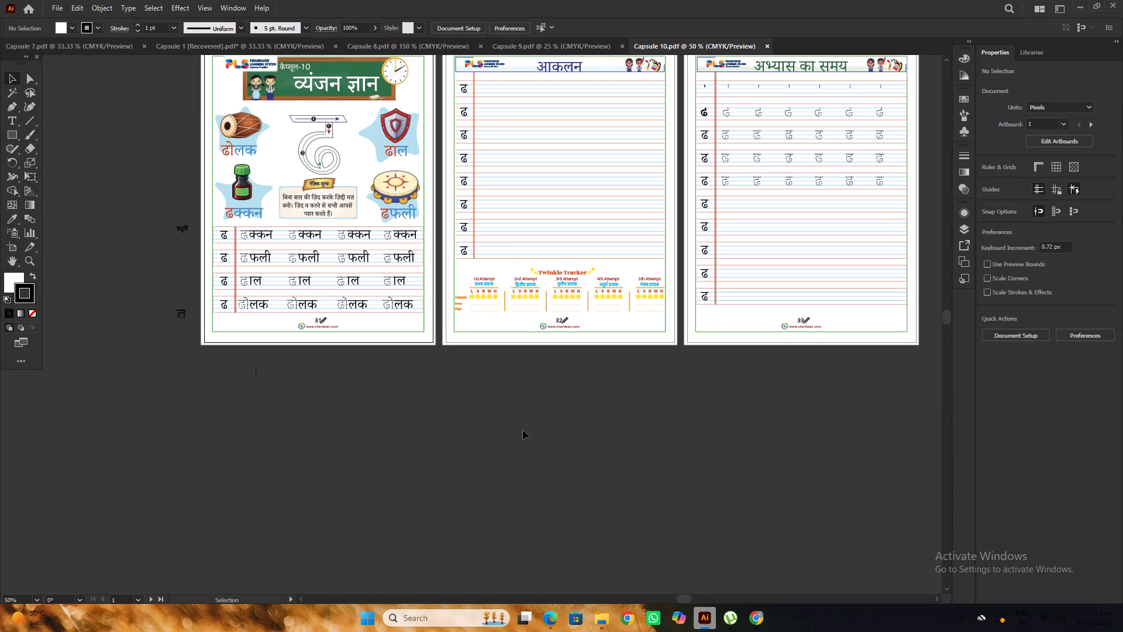
{"action": "key", "text": "space"}
{"action": "left_click_drag", "start_coordinate": [374, 384], "coordinate": [572, 410]}
{"action": "scroll", "coordinate": [571, 404], "scroll_direction": "up", "scroll_amount": 5}
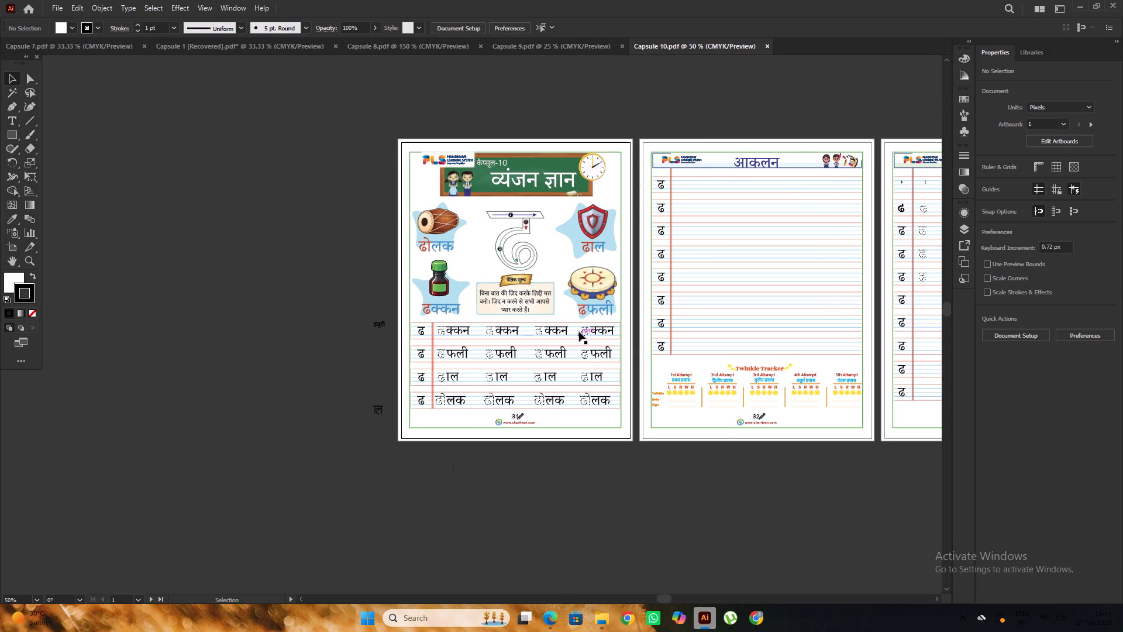
{"action": "scroll", "coordinate": [580, 331], "scroll_direction": "down", "scroll_amount": 5}
{"action": "scroll", "coordinate": [535, 305], "scroll_direction": "up", "scroll_amount": 2, "text": "alt"}
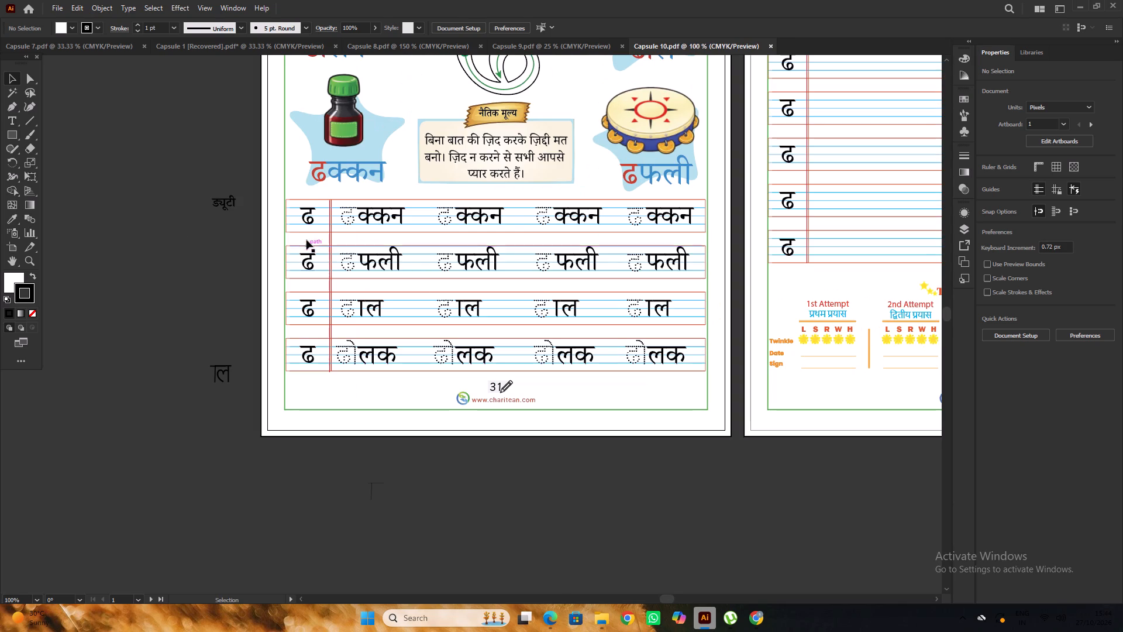
{"action": "left_click", "coordinate": [308, 229]}
{"action": "left_click", "coordinate": [312, 268], "text": "shift"}
{"action": "left_click", "coordinate": [309, 313], "text": "shift"}
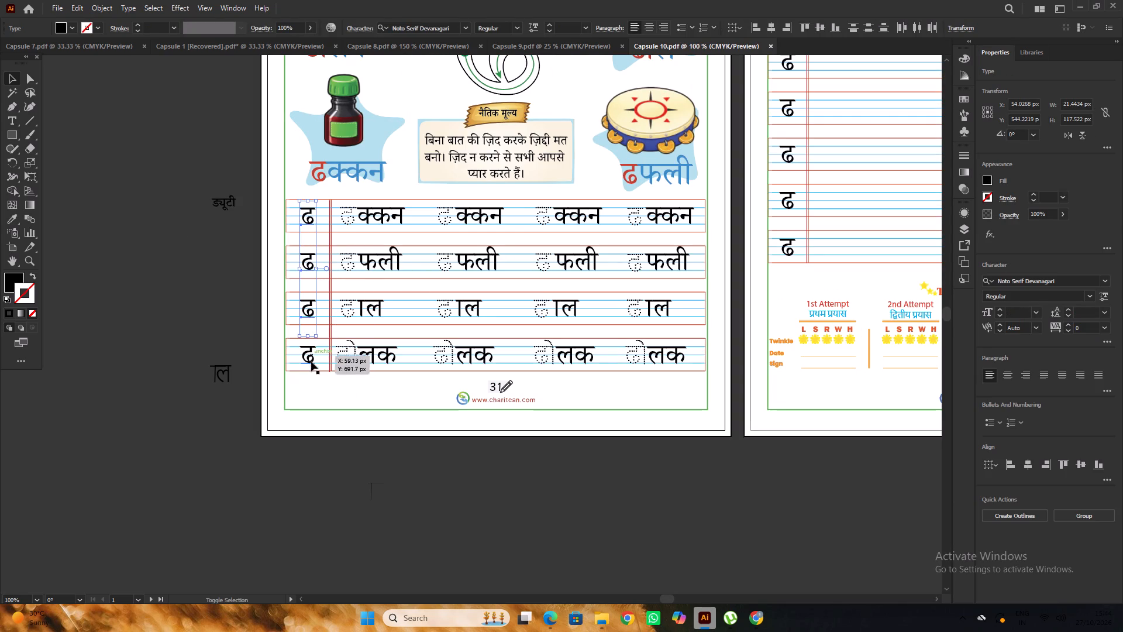
{"action": "left_click", "coordinate": [311, 362], "text": "shift"}
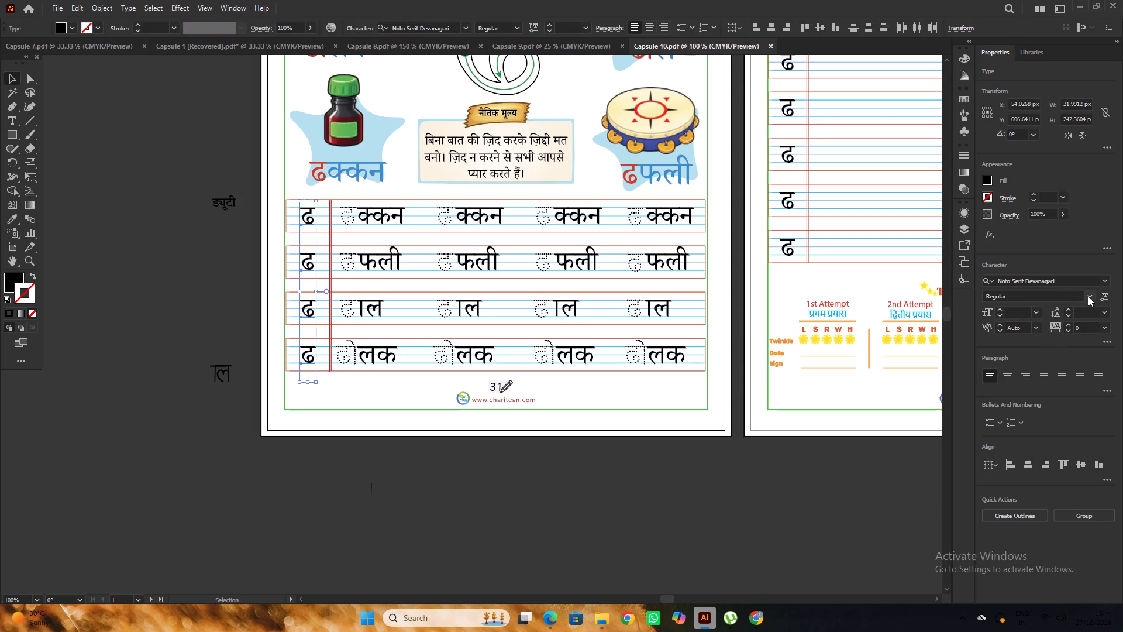
{"action": "left_click", "coordinate": [1088, 296]}
{"action": "left_click", "coordinate": [1028, 352]}
{"action": "left_click", "coordinate": [206, 242]}
Change the four क्कन word parts in the first practice row of page 31 to the lighter font style.
{"action": "scroll", "coordinate": [292, 233], "scroll_direction": "up", "scroll_amount": 3, "text": "alt"}
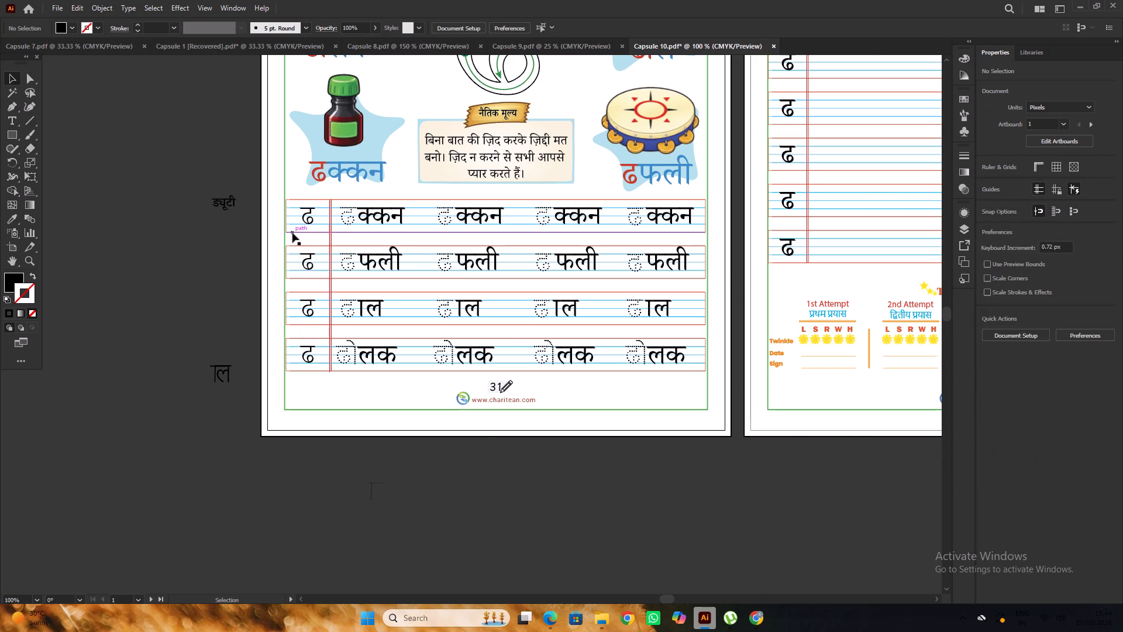
{"action": "scroll", "coordinate": [425, 228], "scroll_direction": "down", "scroll_amount": 2, "text": "alt"}
{"action": "left_click", "coordinate": [495, 212]}
{"action": "scroll", "coordinate": [383, 224], "scroll_direction": "down", "scroll_amount": 2, "text": "alt"}
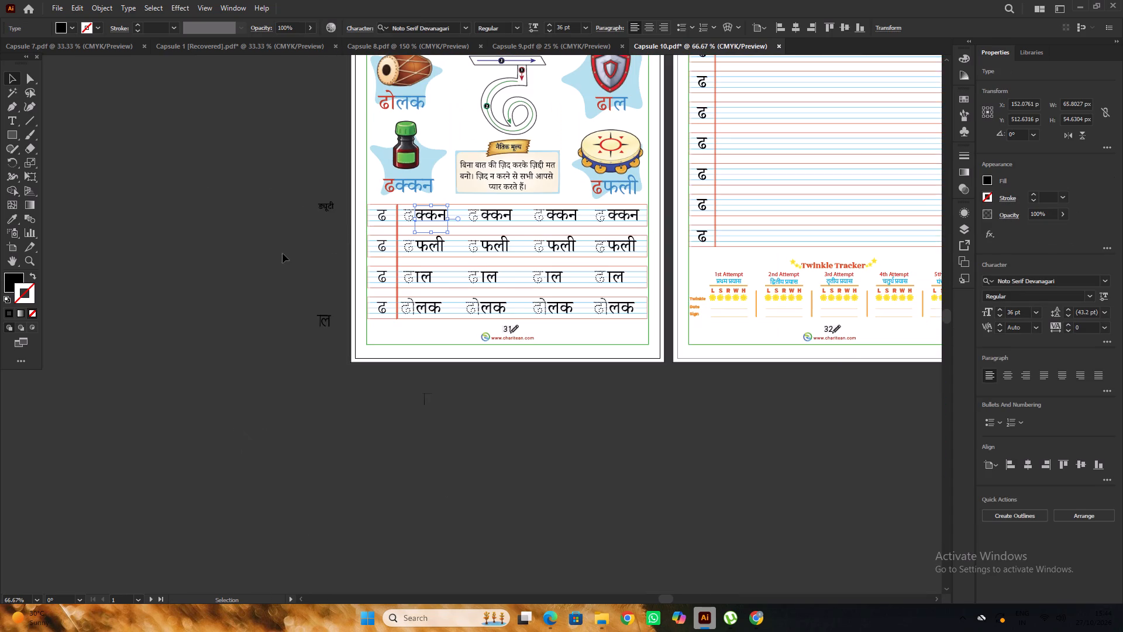
{"action": "left_click", "coordinate": [496, 218], "text": "shift"}
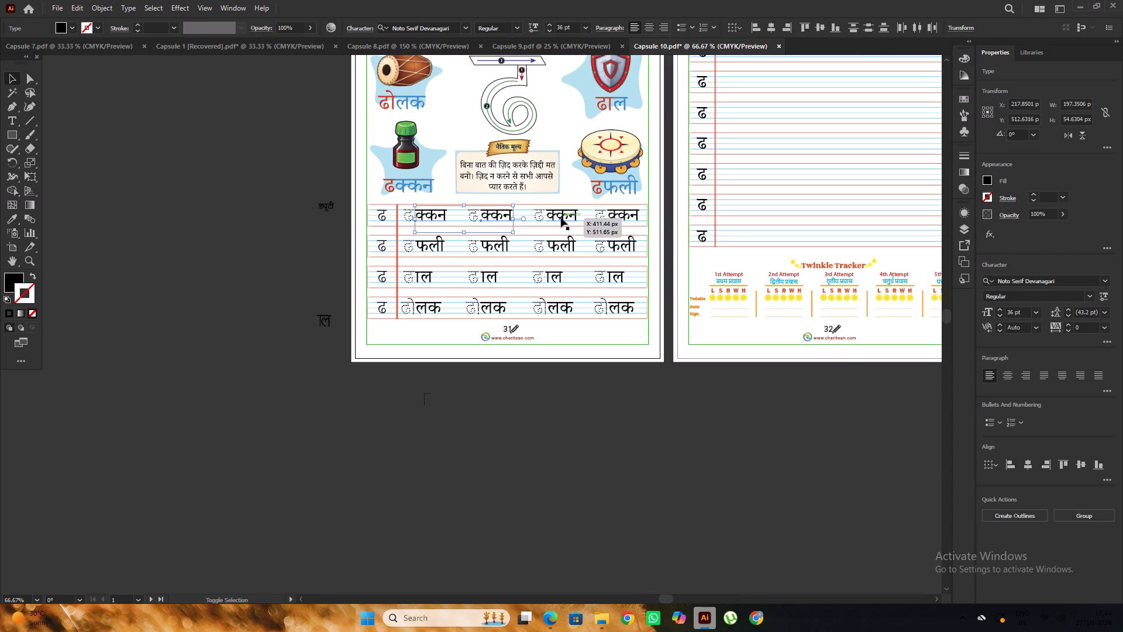
{"action": "left_click", "coordinate": [561, 218], "text": "shift"}
{"action": "left_click", "coordinate": [615, 216], "text": "shift"}
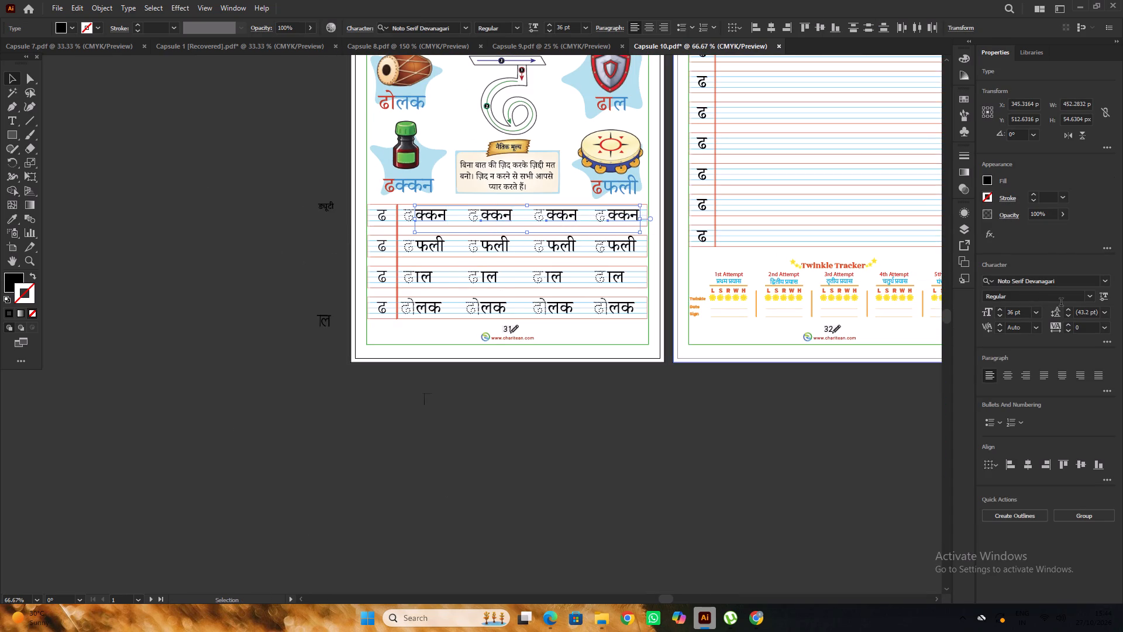
{"action": "left_click", "coordinate": [1091, 297]}
{"action": "left_click", "coordinate": [1028, 349]}
{"action": "left_click", "coordinate": [308, 222]}
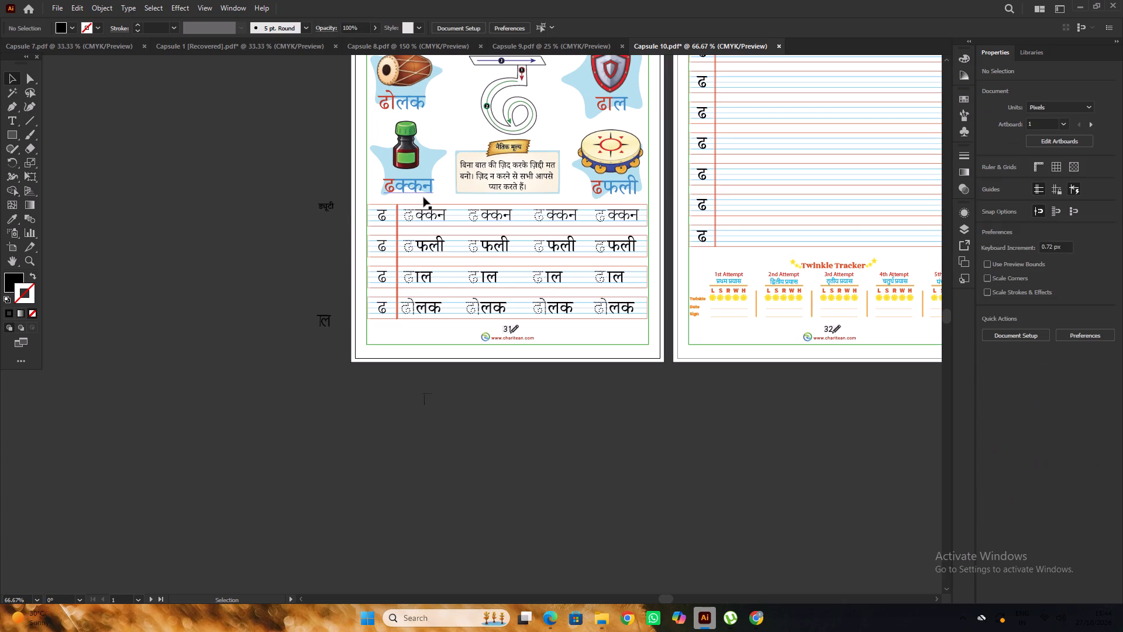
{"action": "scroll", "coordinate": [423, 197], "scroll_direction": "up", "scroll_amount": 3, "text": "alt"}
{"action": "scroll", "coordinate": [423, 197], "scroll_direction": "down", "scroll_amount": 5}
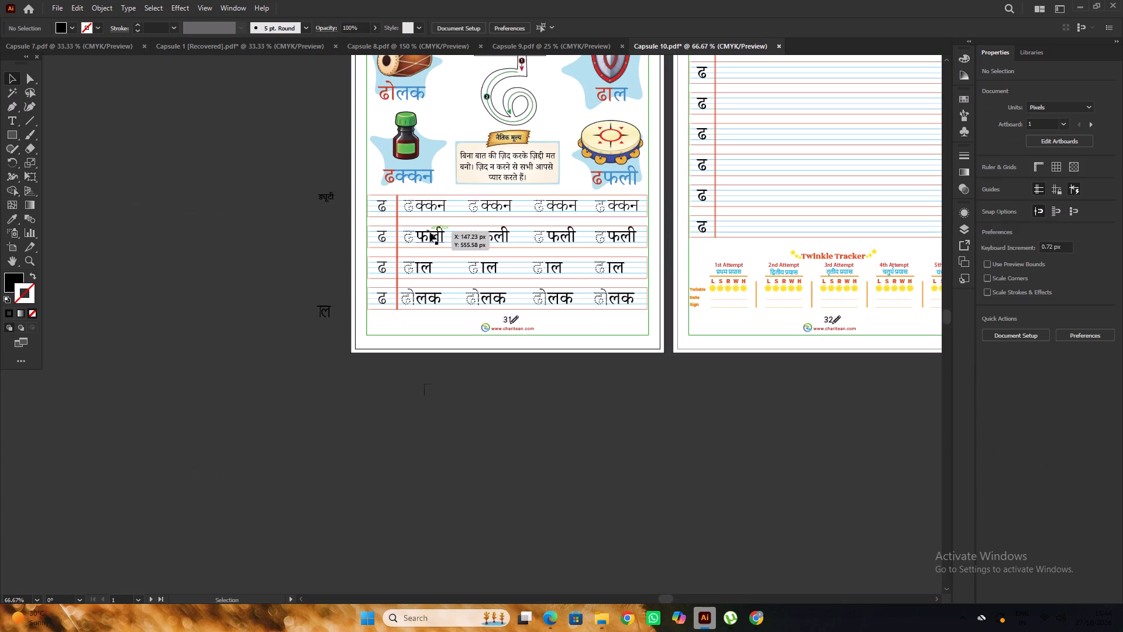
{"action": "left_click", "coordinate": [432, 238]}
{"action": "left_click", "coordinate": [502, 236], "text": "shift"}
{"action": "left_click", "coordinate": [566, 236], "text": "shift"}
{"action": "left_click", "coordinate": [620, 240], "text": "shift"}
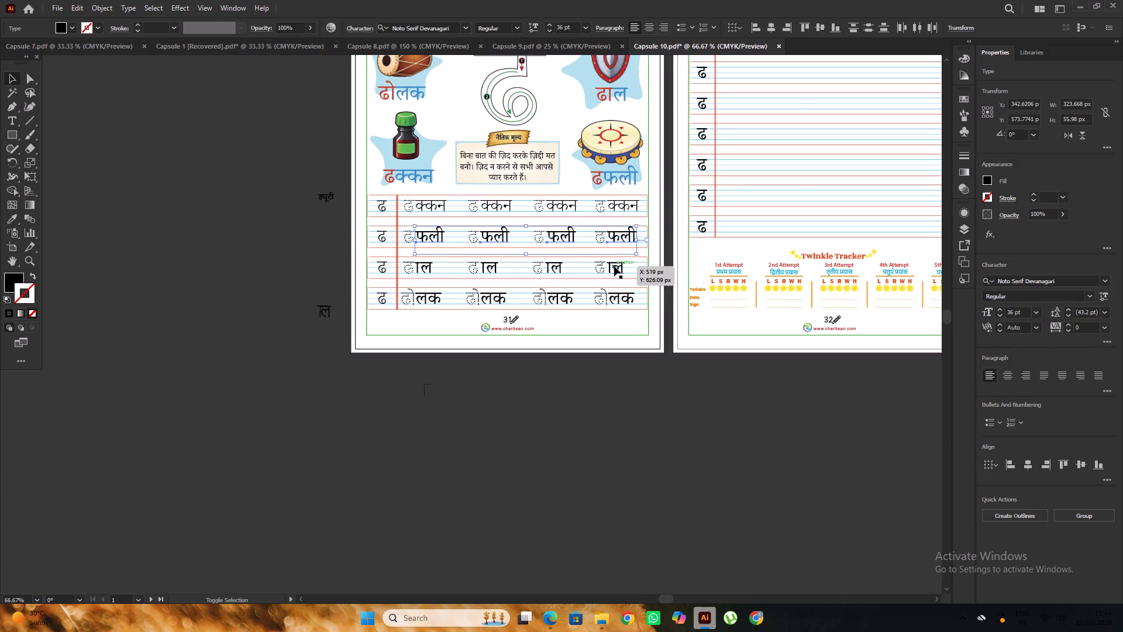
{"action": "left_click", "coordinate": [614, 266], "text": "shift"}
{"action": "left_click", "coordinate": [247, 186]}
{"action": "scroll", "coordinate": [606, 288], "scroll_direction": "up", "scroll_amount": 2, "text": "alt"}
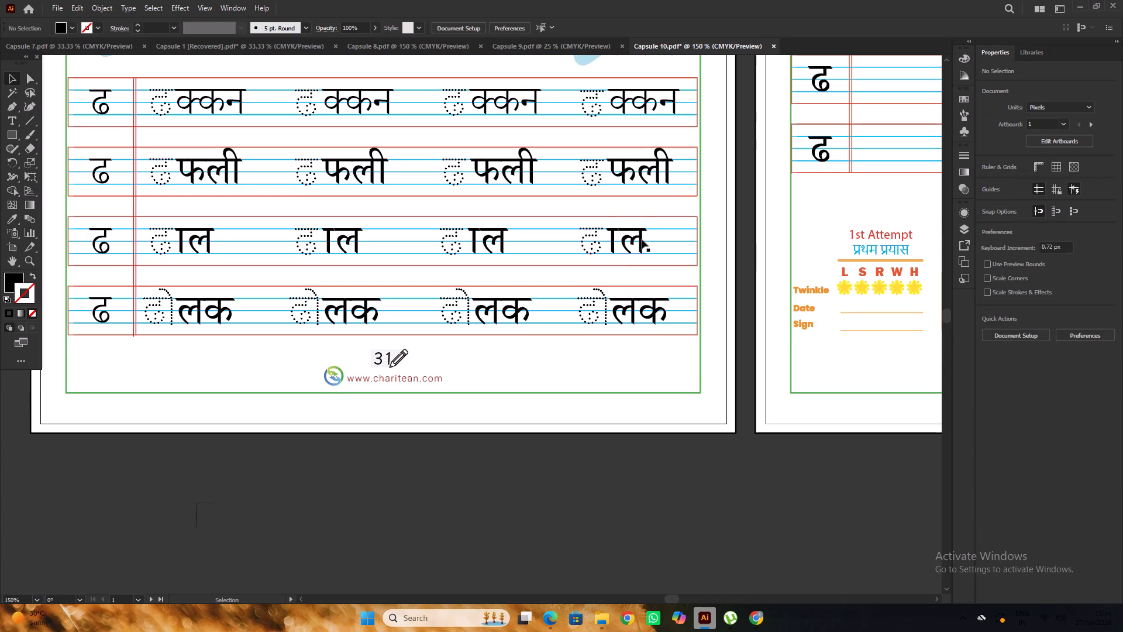
Set the font style of the four फली word parts in page 31's second practice row to Light.
{"action": "left_click", "coordinate": [641, 239]}
{"action": "scroll", "coordinate": [626, 233], "scroll_direction": "down", "scroll_amount": 2, "text": "alt"}
{"action": "left_click", "coordinate": [663, 377]}
{"action": "scroll", "coordinate": [650, 345], "scroll_direction": "up", "scroll_amount": 3}
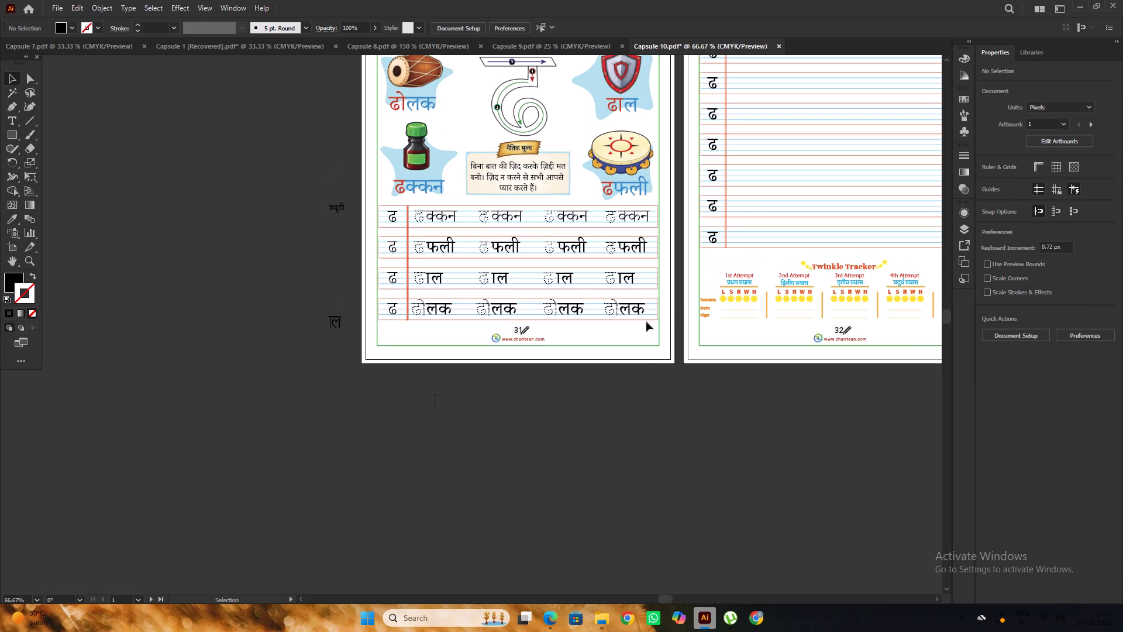
{"action": "scroll", "coordinate": [636, 286], "scroll_direction": "up", "scroll_amount": 4, "text": "alt"}
{"action": "scroll", "coordinate": [605, 268], "scroll_direction": "down", "scroll_amount": 4, "text": "alt"}
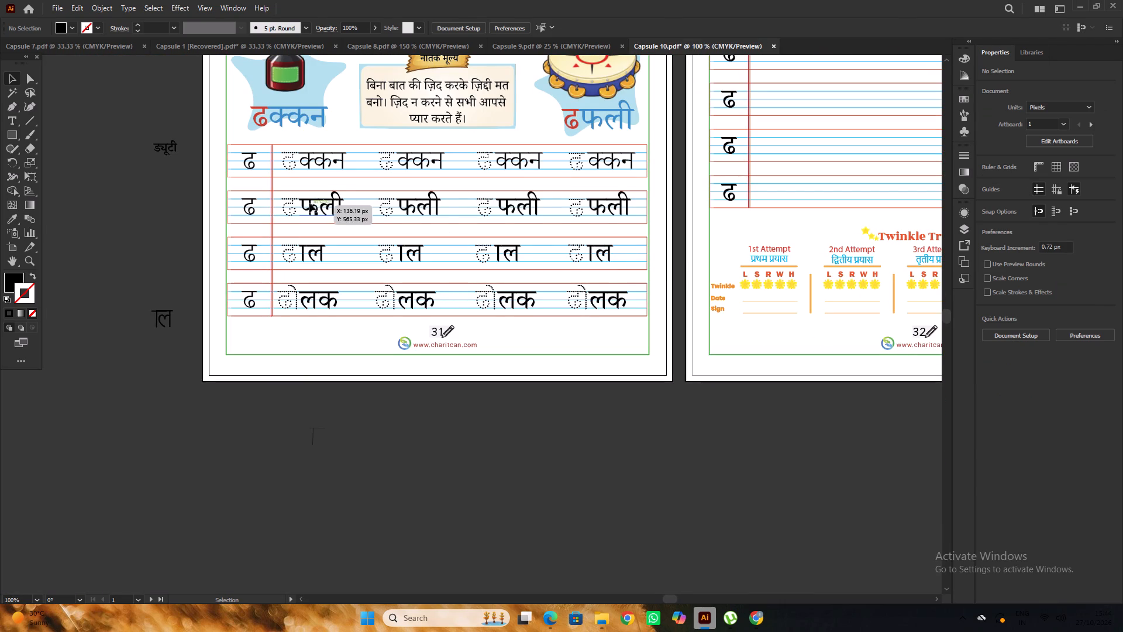
{"action": "left_click", "coordinate": [309, 203]}
{"action": "left_click", "coordinate": [430, 204], "text": "shift"}
{"action": "left_click", "coordinate": [509, 204], "text": "shift"}
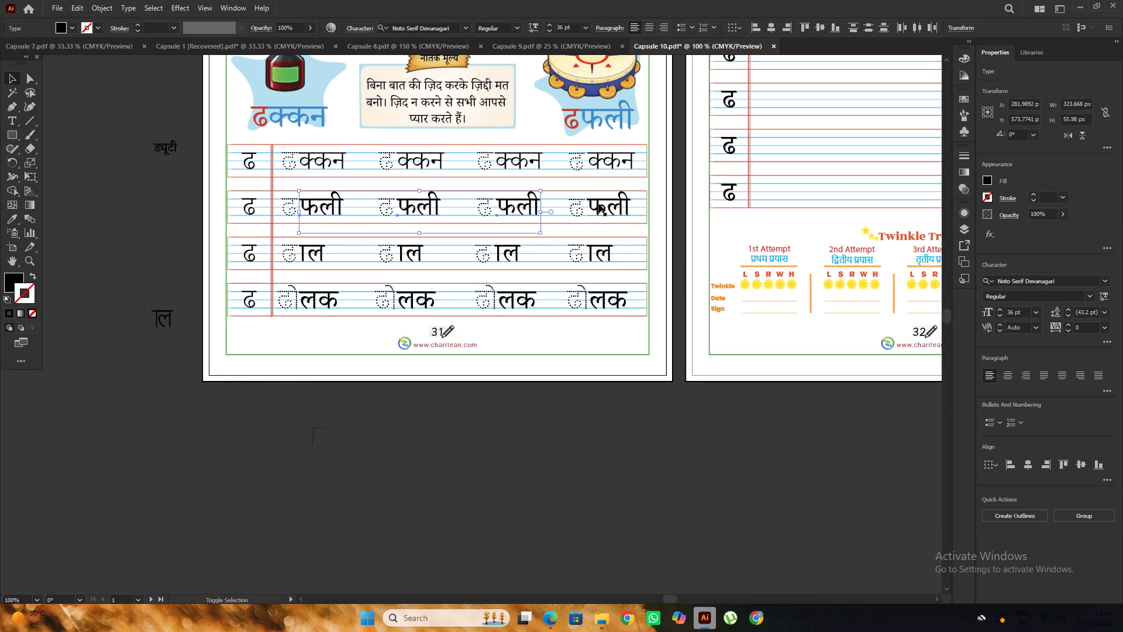
{"action": "left_click", "coordinate": [599, 204], "text": "shift"}
{"action": "left_click", "coordinate": [1090, 301]}
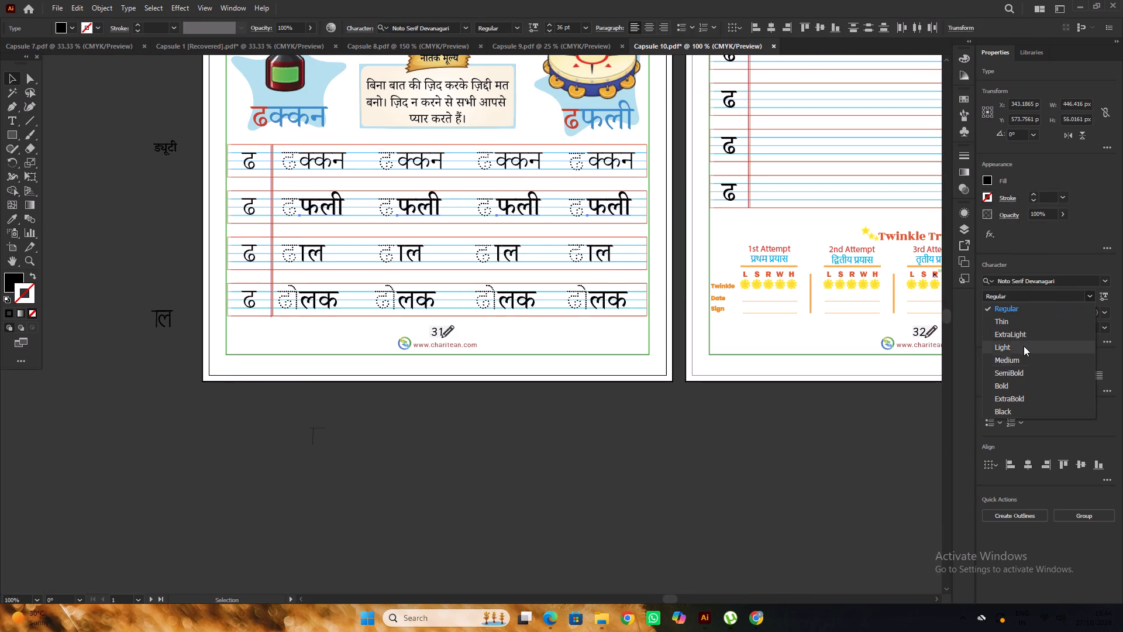
{"action": "left_click", "coordinate": [1023, 345]}
{"action": "left_click", "coordinate": [109, 242]}
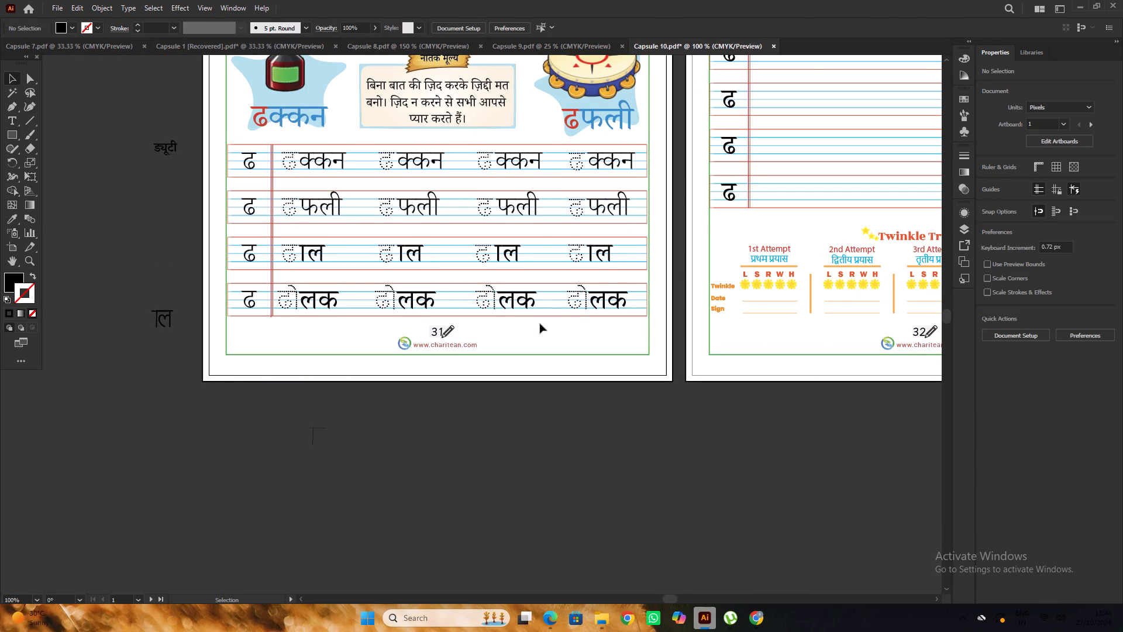
Ungroup the third ढोलक word in page 31's last practice row so its लक part can be selected separately.
{"action": "scroll", "coordinate": [552, 309], "scroll_direction": "up", "scroll_amount": 2}
{"action": "scroll", "coordinate": [693, 304], "scroll_direction": "down", "scroll_amount": 1}
{"action": "scroll", "coordinate": [693, 304], "scroll_direction": "down", "scroll_amount": 2, "text": "alt"}
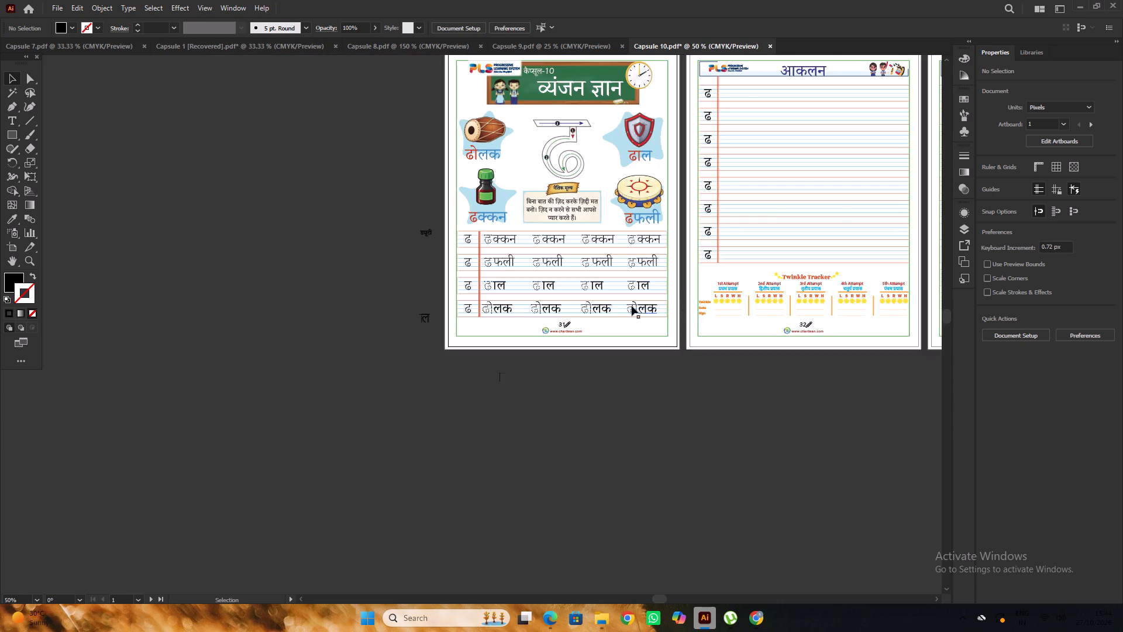
{"action": "scroll", "coordinate": [631, 306], "scroll_direction": "up", "scroll_amount": 2, "text": "alt"}
{"action": "left_click", "coordinate": [662, 310]}
{"action": "left_click", "coordinate": [570, 314], "text": "shift"}
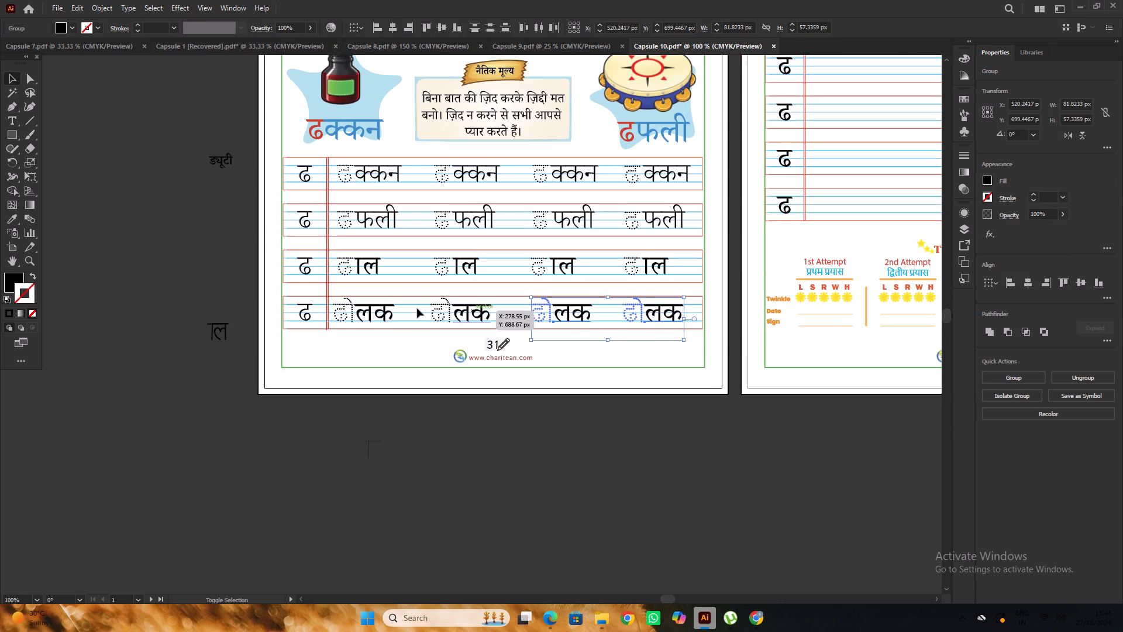
{"action": "left_click", "coordinate": [640, 448]}
{"action": "left_click", "coordinate": [574, 315]}
{"action": "right_click", "coordinate": [574, 315]}
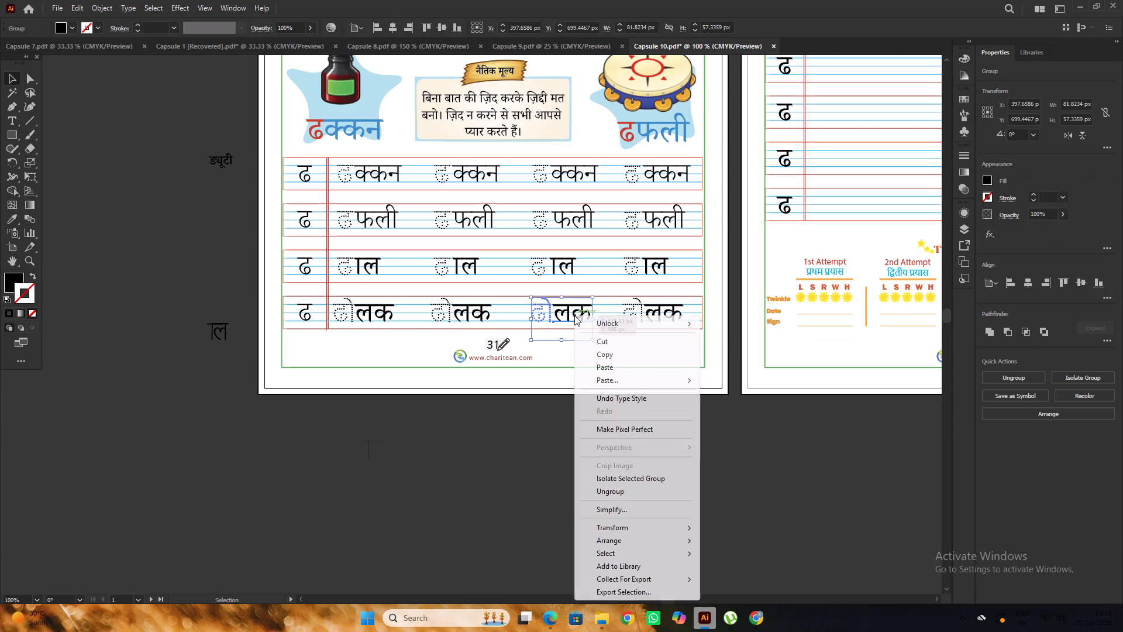
{"action": "left_click", "coordinate": [626, 489]}
{"action": "left_click", "coordinate": [660, 487]}
{"action": "left_click", "coordinate": [559, 308]}
{"action": "left_click", "coordinate": [669, 314], "text": "shift"}
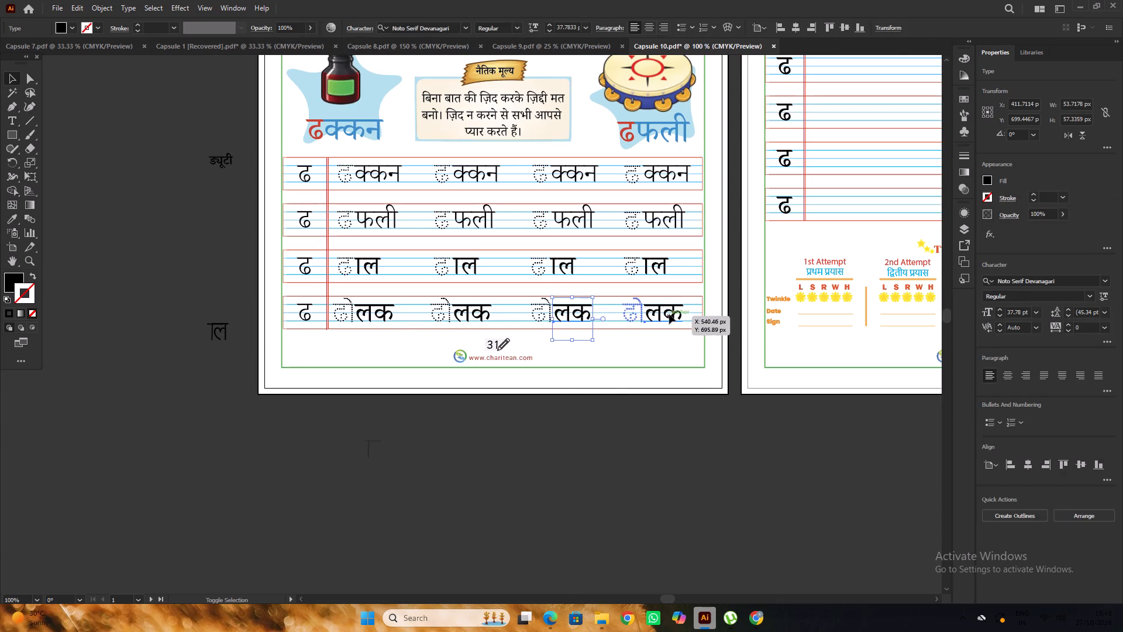
{"action": "left_click", "coordinate": [467, 311], "text": "shift"}
{"action": "left_click", "coordinate": [632, 472]}
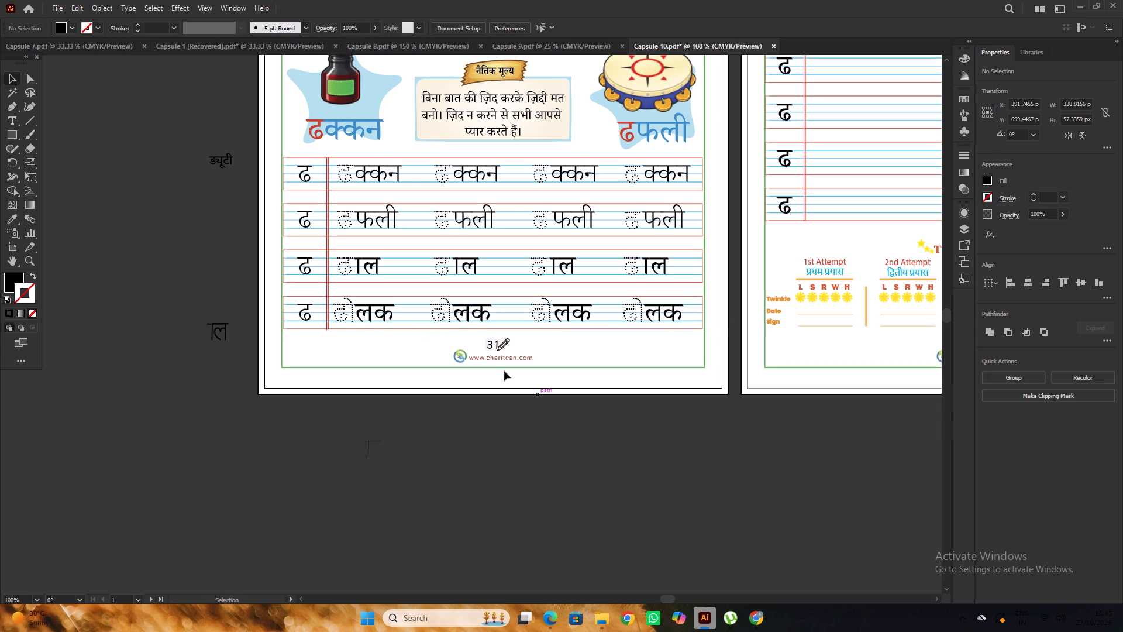
Ungroup the first and second ढोलक words in page 31's last practice row.
{"action": "left_click", "coordinate": [464, 316]}
{"action": "left_click", "coordinate": [367, 314], "text": "shift"}
{"action": "right_click", "coordinate": [367, 314]}
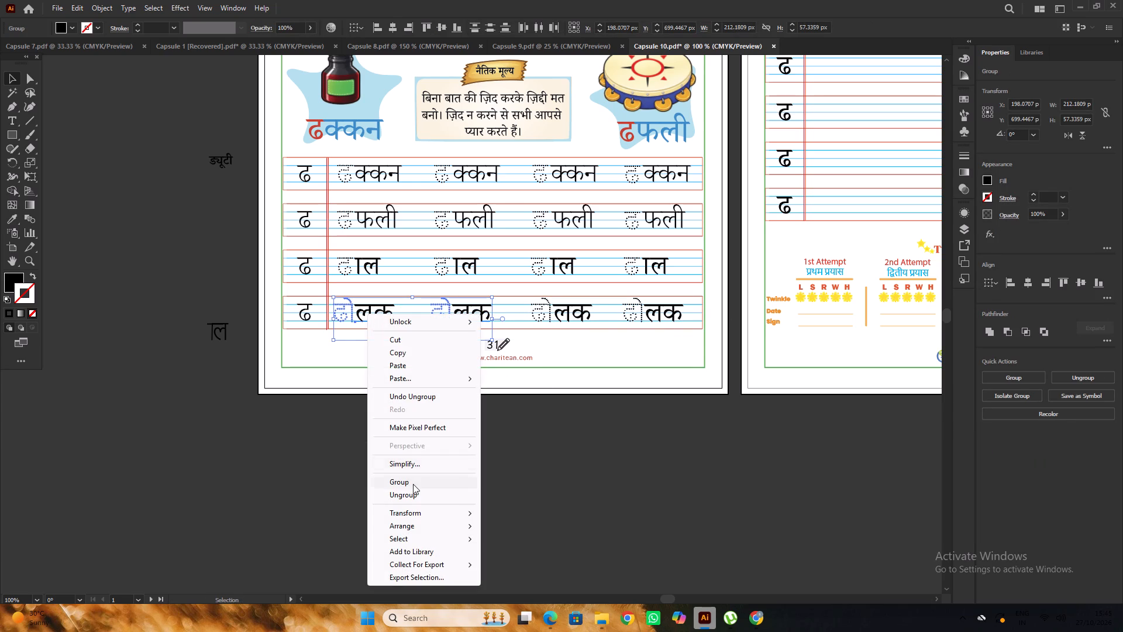
{"action": "left_click", "coordinate": [412, 492]}
{"action": "left_click", "coordinate": [506, 494]}
Ungroup the fourth ढोलक word in page 31's last practice row.
{"action": "left_click", "coordinate": [374, 313]}
{"action": "left_click", "coordinate": [472, 317], "text": "shift"}
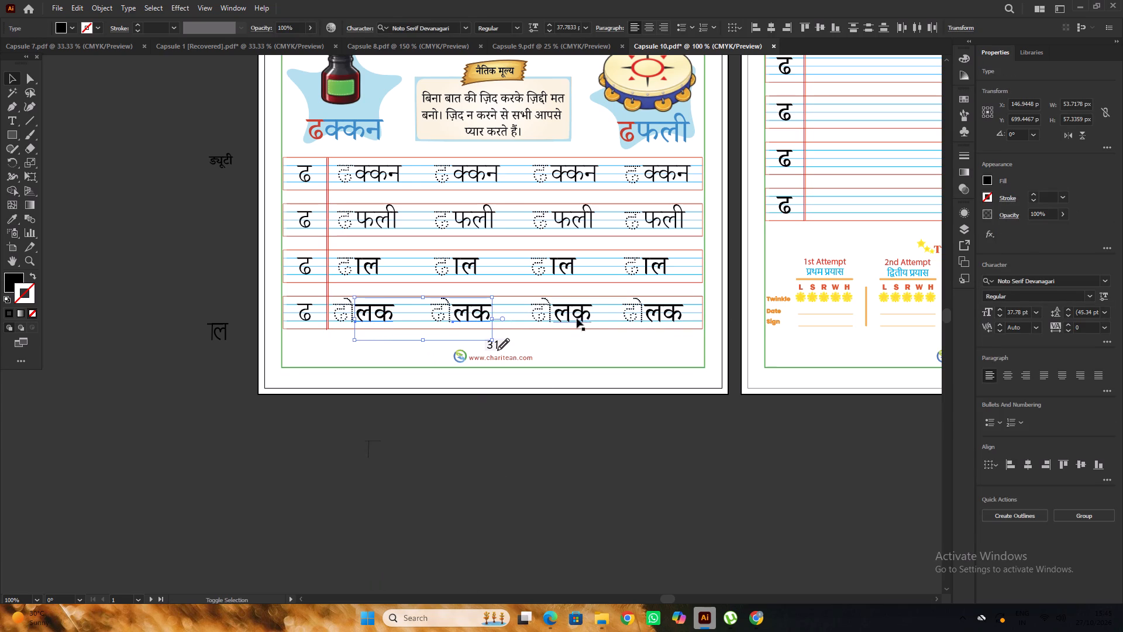
{"action": "left_click", "coordinate": [587, 314], "text": "shift"}
{"action": "left_click", "coordinate": [671, 317], "text": "shift"}
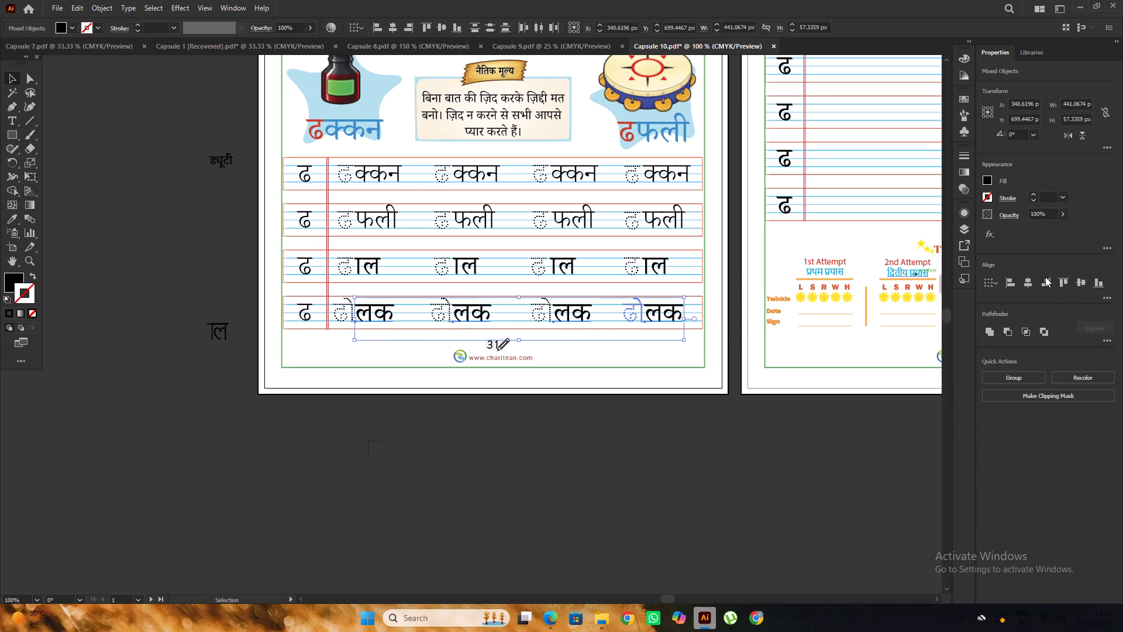
{"action": "double_click", "coordinate": [764, 441]}
{"action": "left_click", "coordinate": [656, 315]}
{"action": "right_click", "coordinate": [656, 315]}
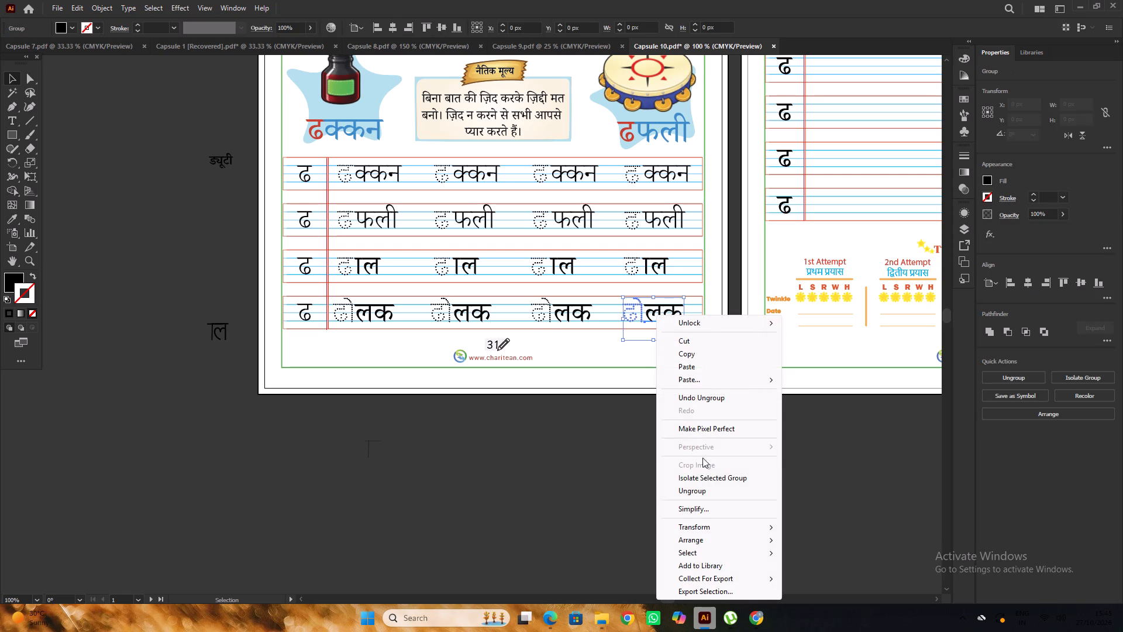
{"action": "left_click", "coordinate": [699, 497]}
{"action": "left_click", "coordinate": [733, 487]}
{"action": "left_click", "coordinate": [715, 468]}
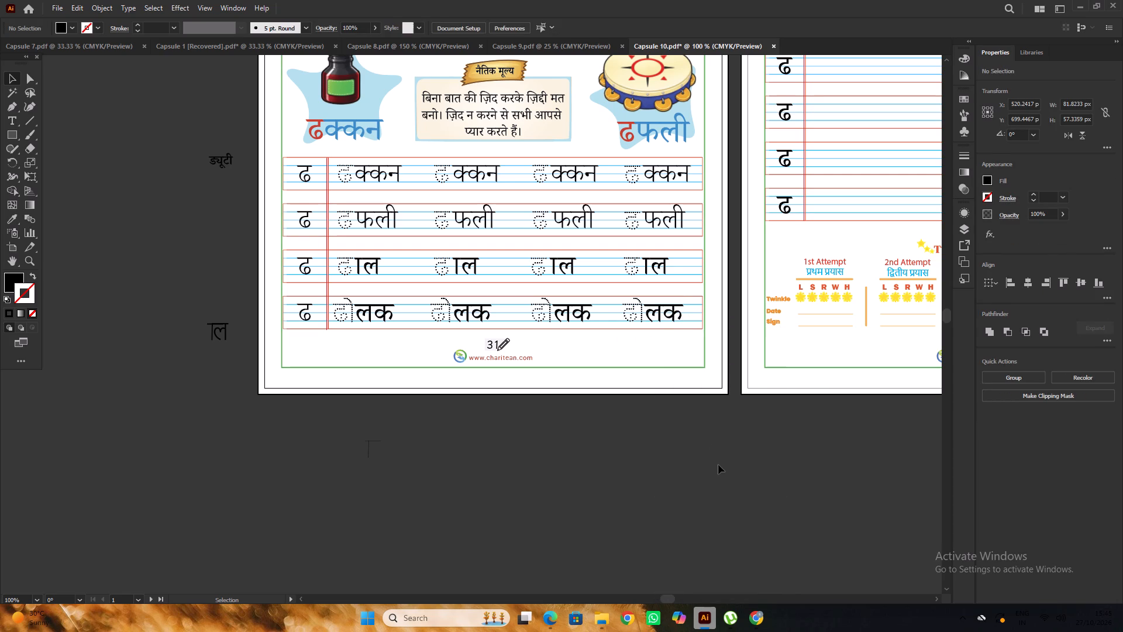
Set the font style of the four लक word parts in the last practice row to Light.
{"action": "left_click", "coordinate": [658, 315]}
{"action": "left_click", "coordinate": [563, 318], "text": "shift"}
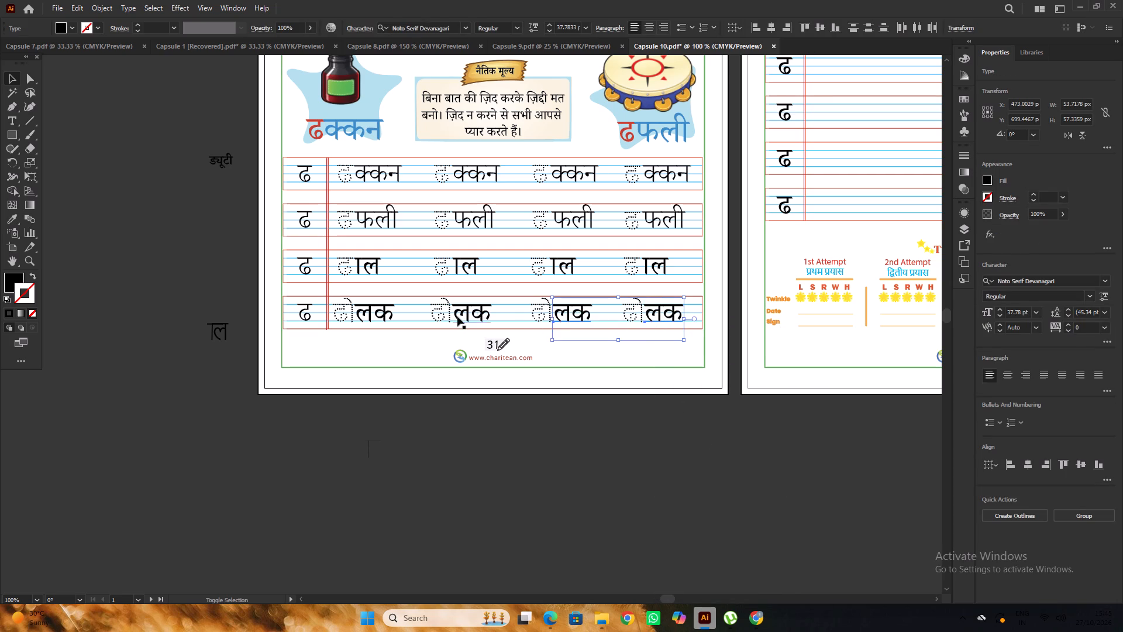
{"action": "left_click", "coordinate": [454, 315], "text": "shift"}
{"action": "left_click", "coordinate": [375, 312], "text": "shift"}
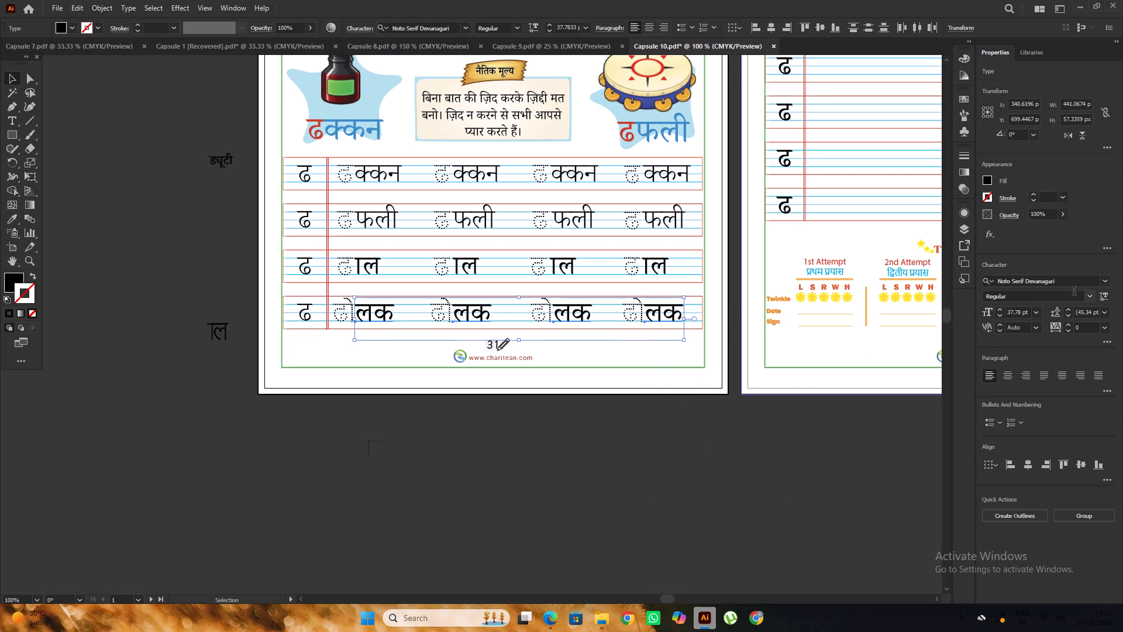
{"action": "left_click", "coordinate": [1090, 298]}
{"action": "left_click", "coordinate": [1039, 348]}
{"action": "left_click", "coordinate": [769, 470]}
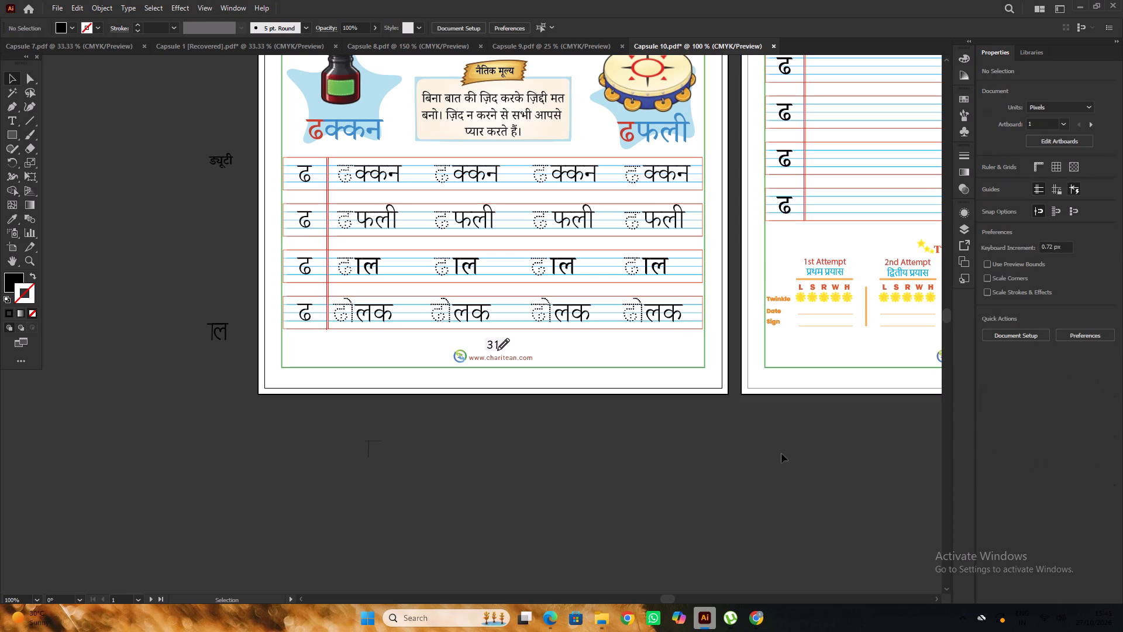
Scale down the लक part of the third ढोलक word slightly to fit between the writing lines.
{"action": "scroll", "coordinate": [663, 365], "scroll_direction": "up", "scroll_amount": 4, "text": "alt"}
{"action": "scroll", "coordinate": [718, 350], "scroll_direction": "down", "scroll_amount": 2, "text": "alt"}
{"action": "scroll", "coordinate": [718, 349], "scroll_direction": "up", "scroll_amount": 2}
{"action": "scroll", "coordinate": [521, 284], "scroll_direction": "up", "scroll_amount": 2}
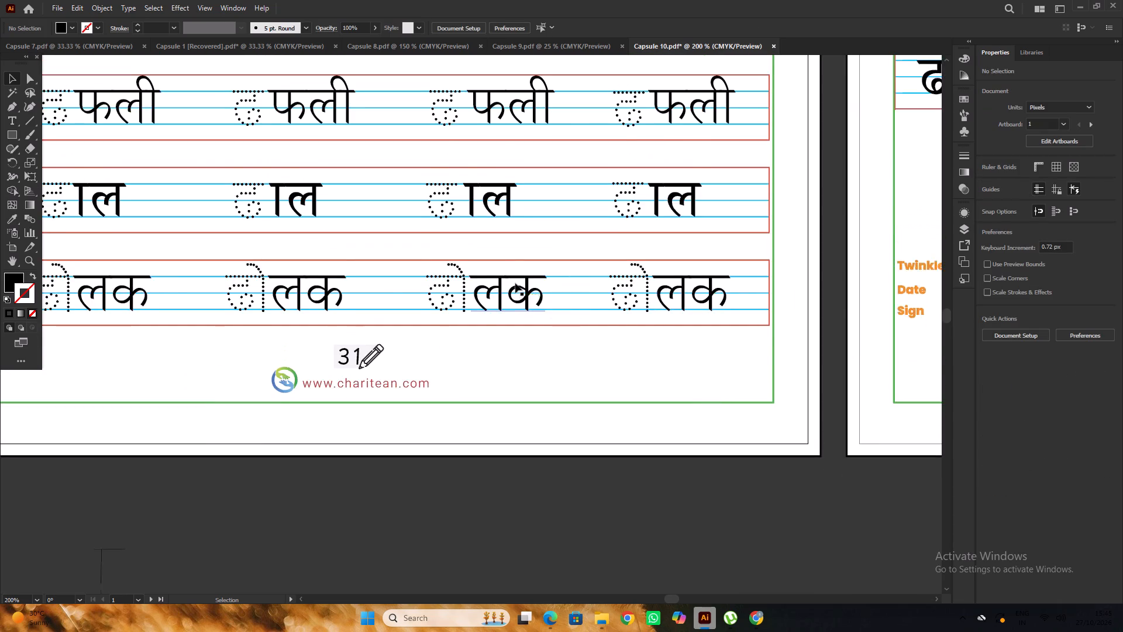
{"action": "scroll", "coordinate": [515, 283], "scroll_direction": "up", "scroll_amount": 2}
{"action": "left_click", "coordinate": [550, 328]}
{"action": "scroll", "coordinate": [562, 360], "scroll_direction": "up", "scroll_amount": 2}
{"action": "left_click_drag", "start_coordinate": [592, 506], "coordinate": [590, 494], "text": "shift"}
{"action": "scroll", "coordinate": [495, 365], "scroll_direction": "down", "scroll_amount": 11, "text": "alt"}
{"action": "left_click", "coordinate": [567, 421]}
Scale down the लक part of the fourth ढोलक word slightly to fit the writing lines.
{"action": "scroll", "coordinate": [584, 269], "scroll_direction": "up", "scroll_amount": 1}
{"action": "left_click", "coordinate": [598, 288]}
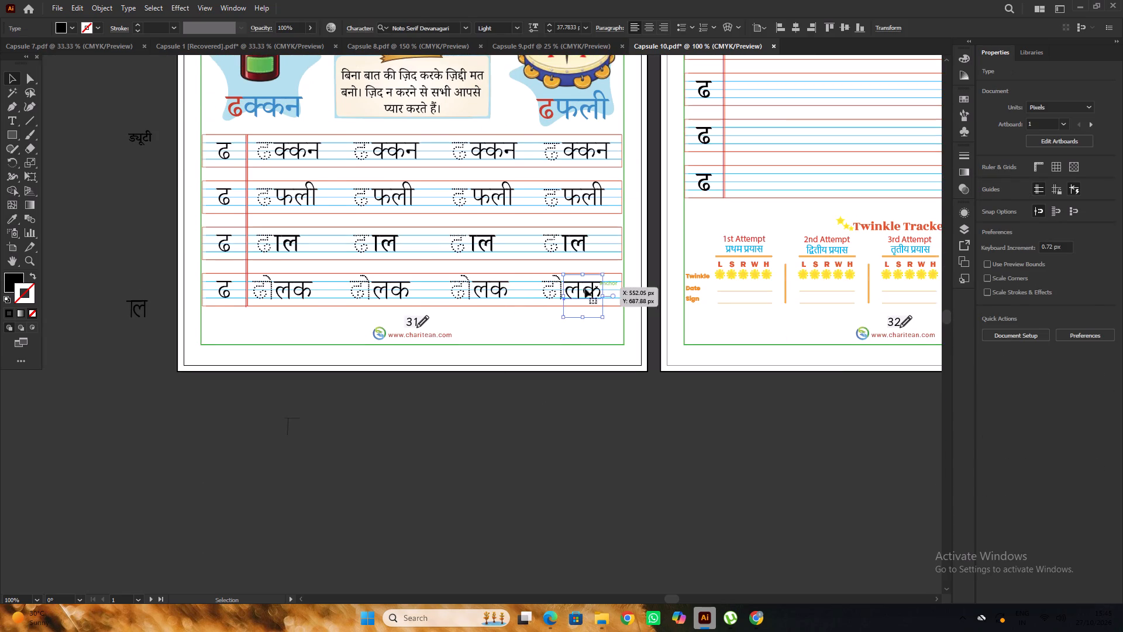
{"action": "scroll", "coordinate": [550, 307], "scroll_direction": "up", "scroll_amount": 4, "text": "alt"}
{"action": "scroll", "coordinate": [656, 359], "scroll_direction": "up", "scroll_amount": 3}
{"action": "left_click", "coordinate": [762, 395]}
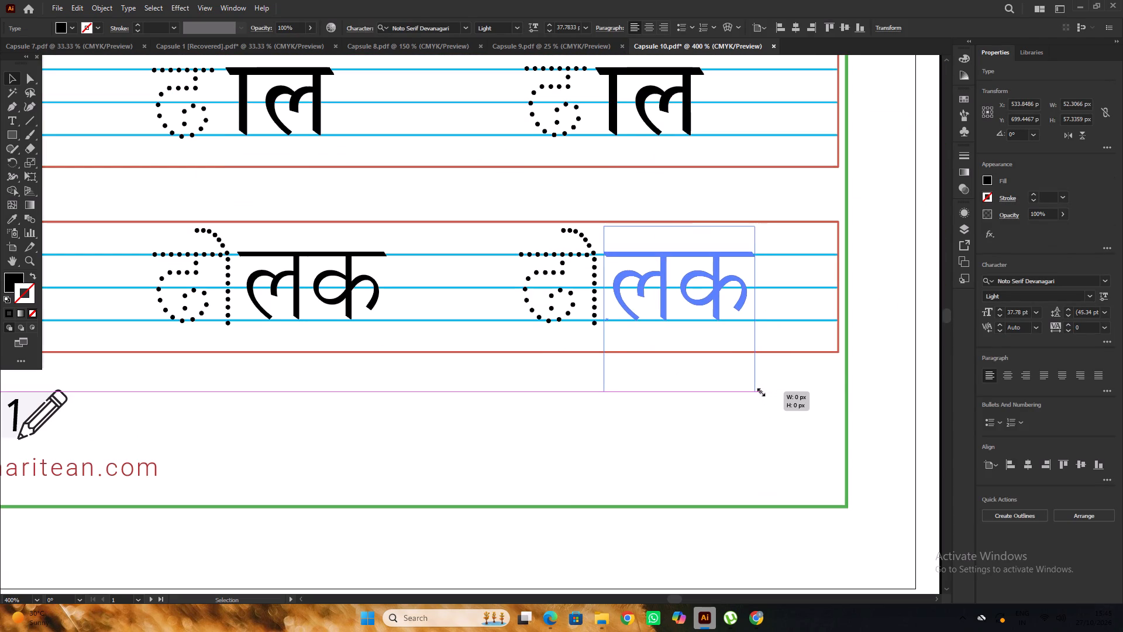
{"action": "scroll", "coordinate": [750, 374], "scroll_direction": "down", "scroll_amount": 4, "text": "alt"}
{"action": "left_click", "coordinate": [760, 471]}
Scale down the लक part of the second ढोलक word slightly to fit the writing lines.
{"action": "scroll", "coordinate": [612, 376], "scroll_direction": "up", "scroll_amount": 2, "text": "alt"}
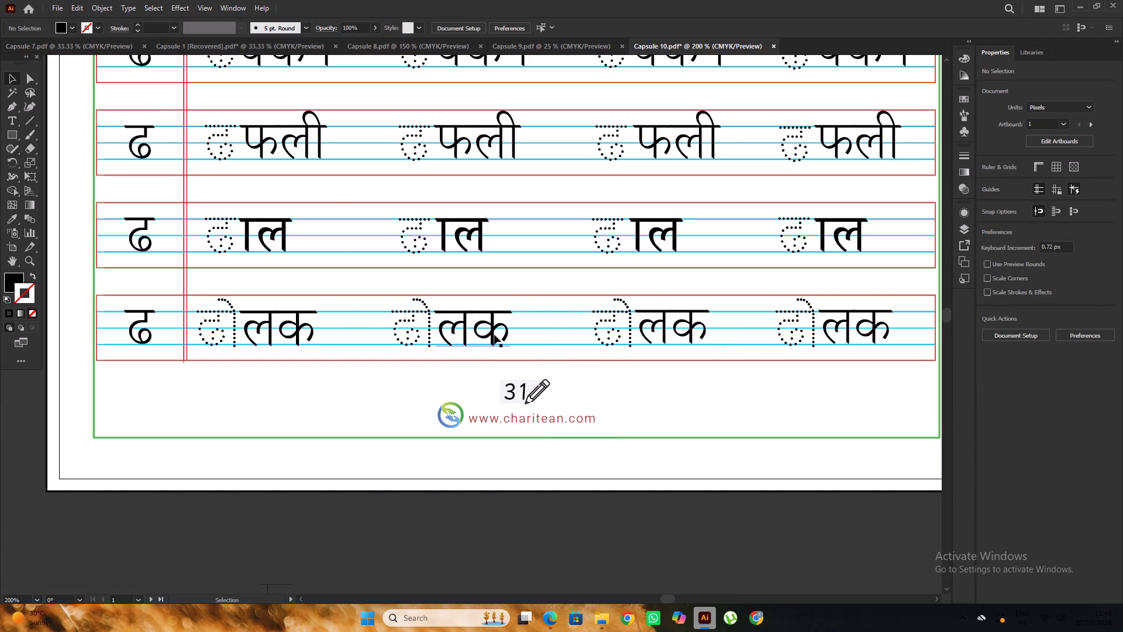
{"action": "left_click", "coordinate": [494, 335]}
{"action": "scroll", "coordinate": [471, 369], "scroll_direction": "up", "scroll_amount": 3}
{"action": "left_click_drag", "start_coordinate": [554, 427], "coordinate": [552, 418], "text": "shift"}
{"action": "scroll", "coordinate": [663, 351], "scroll_direction": "down", "scroll_amount": 5, "text": "alt"}
{"action": "left_click", "coordinate": [371, 359]}
Scale down the लक part of the first ढोलक word to about 36.2 pt to fit the writing lines.
{"action": "scroll", "coordinate": [577, 356], "scroll_direction": "up", "scroll_amount": 2, "text": "alt"}
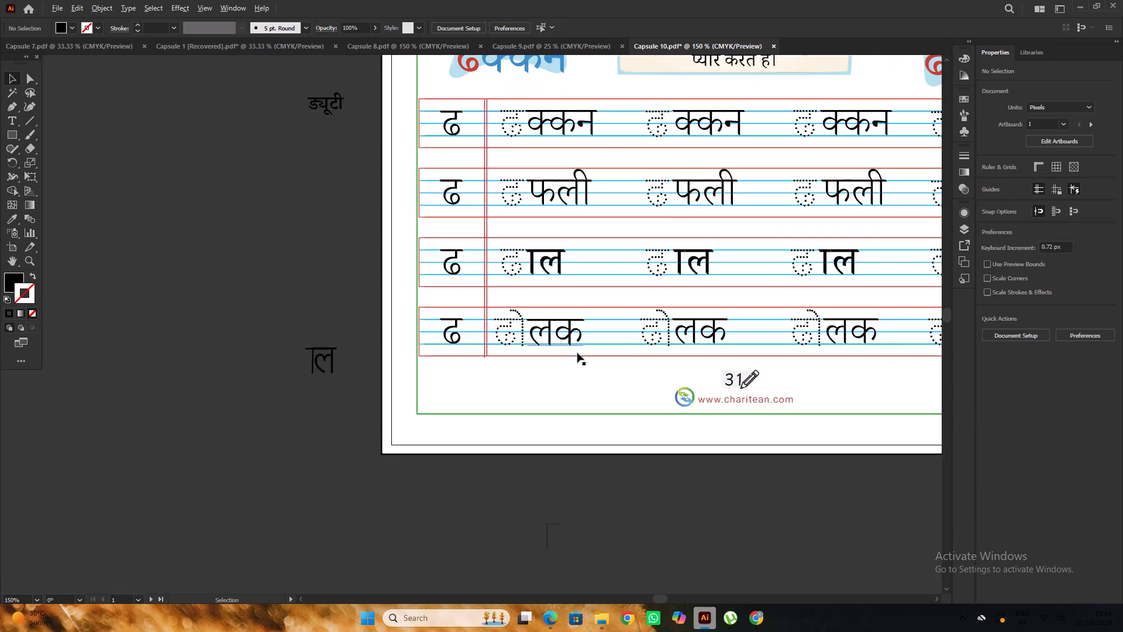
{"action": "scroll", "coordinate": [577, 353], "scroll_direction": "up", "scroll_amount": 4, "text": "alt"}
{"action": "left_click", "coordinate": [570, 336]}
{"action": "scroll", "coordinate": [572, 367], "scroll_direction": "up", "scroll_amount": 1, "text": "alt"}
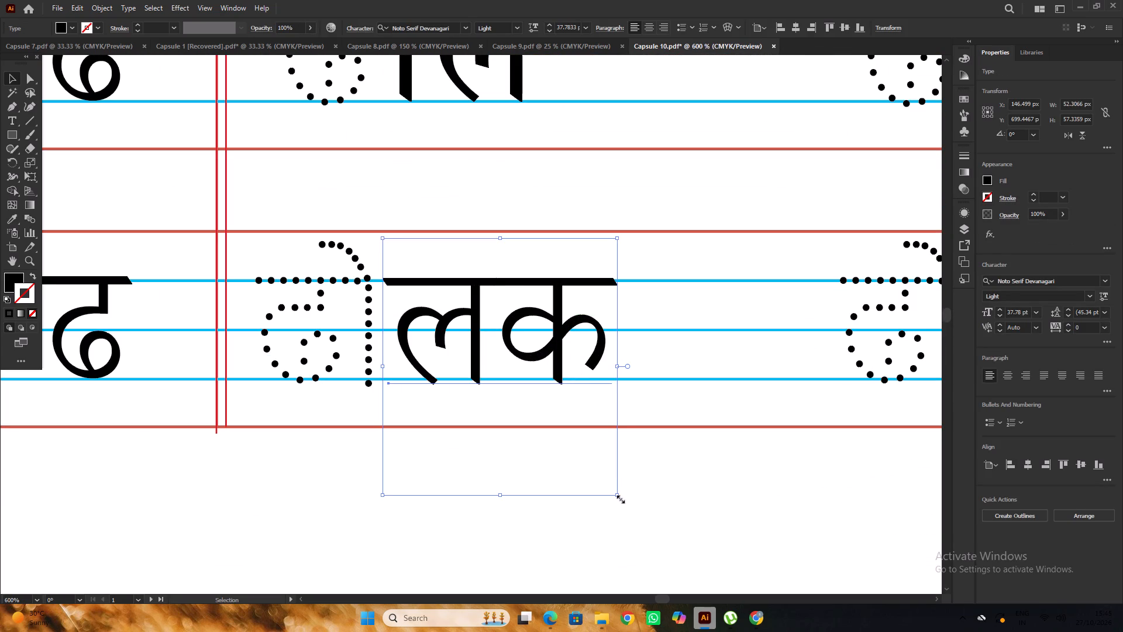
{"action": "left_click_drag", "start_coordinate": [619, 497], "coordinate": [615, 485], "text": "shift"}
{"action": "scroll", "coordinate": [545, 415], "scroll_direction": "down", "scroll_amount": 4, "text": "alt"}
{"action": "left_click", "coordinate": [249, 316]}
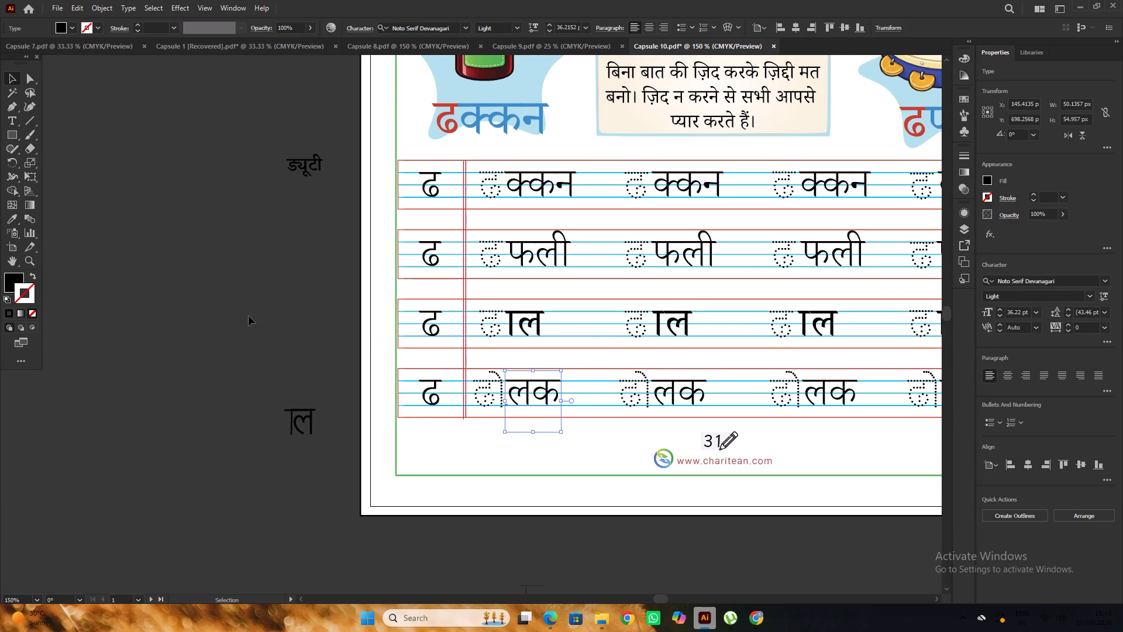
Place a copy of the second फली word part from the second practice row in the empty area below page 31.
{"action": "scroll", "coordinate": [249, 316], "scroll_direction": "down", "scroll_amount": 1, "text": "alt"}
{"action": "scroll", "coordinate": [249, 317], "scroll_direction": "up", "scroll_amount": 2}
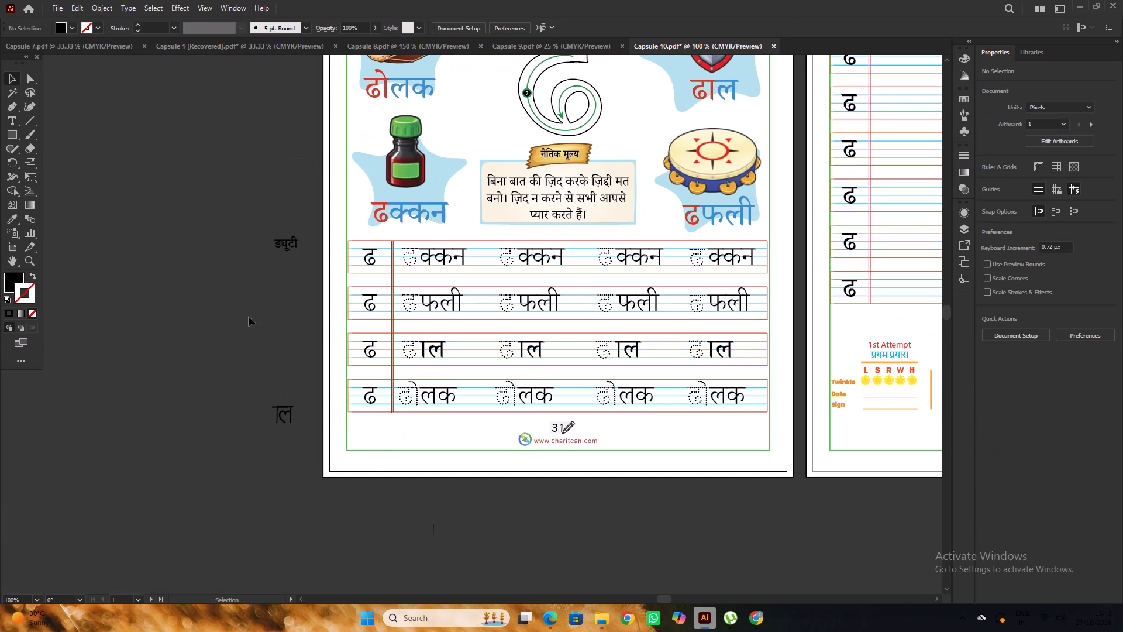
{"action": "scroll", "coordinate": [439, 339], "scroll_direction": "down", "scroll_amount": 6, "text": "alt"}
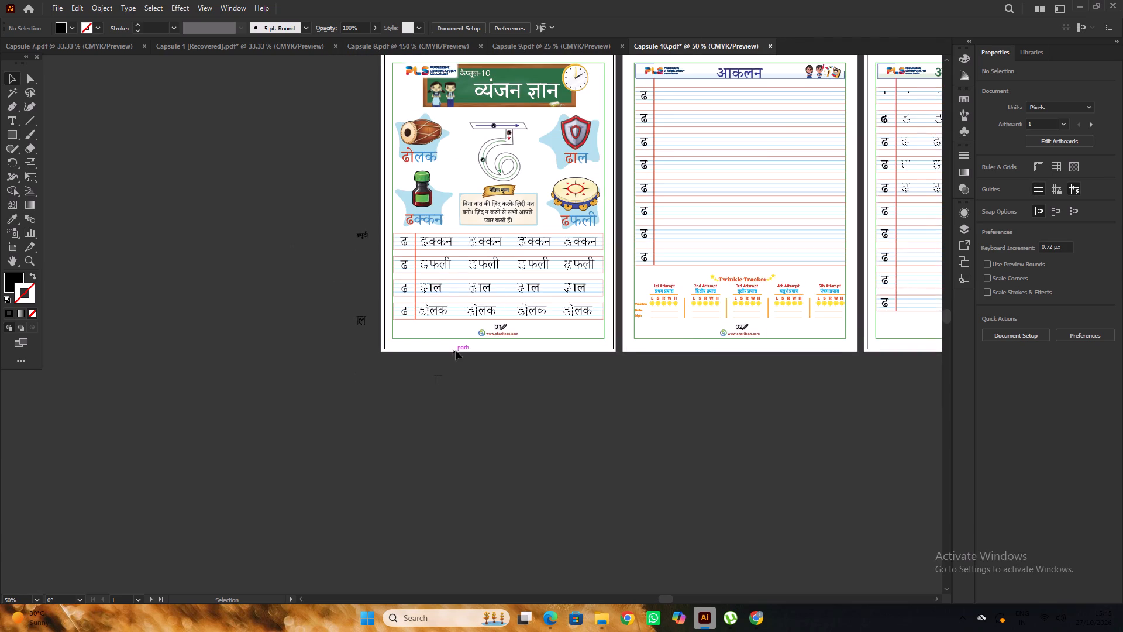
{"action": "scroll", "coordinate": [452, 332], "scroll_direction": "up", "scroll_amount": 2, "text": "alt"}
{"action": "left_click_drag", "start_coordinate": [527, 201], "coordinate": [570, 453]}
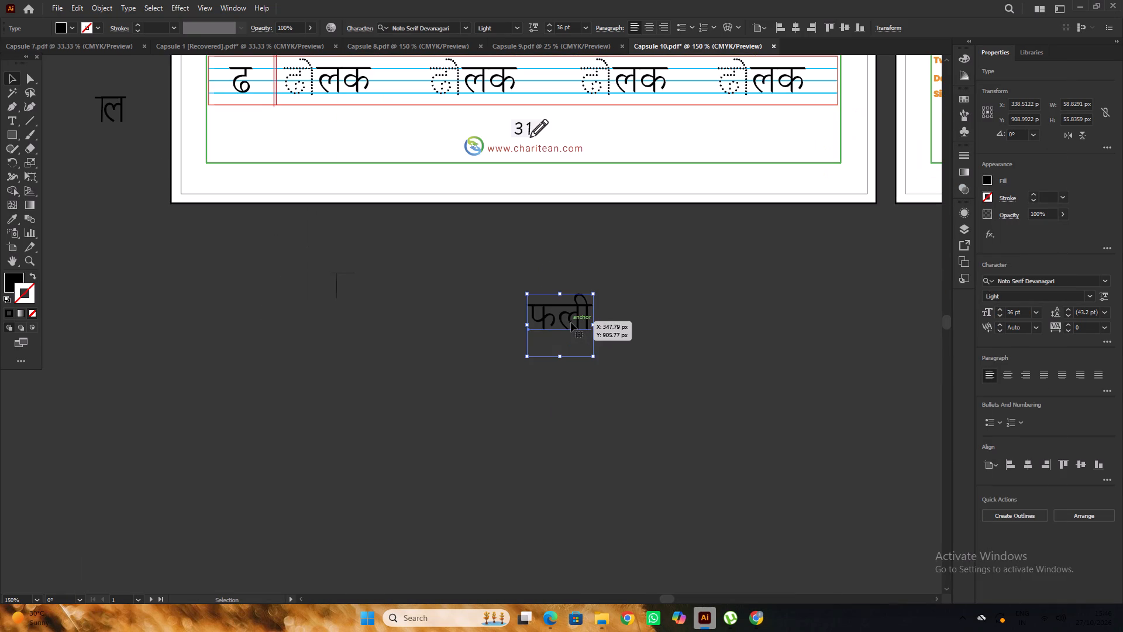
{"action": "double_click", "coordinate": [570, 321]}
{"action": "left_click_drag", "start_coordinate": [539, 324], "coordinate": [593, 329]}
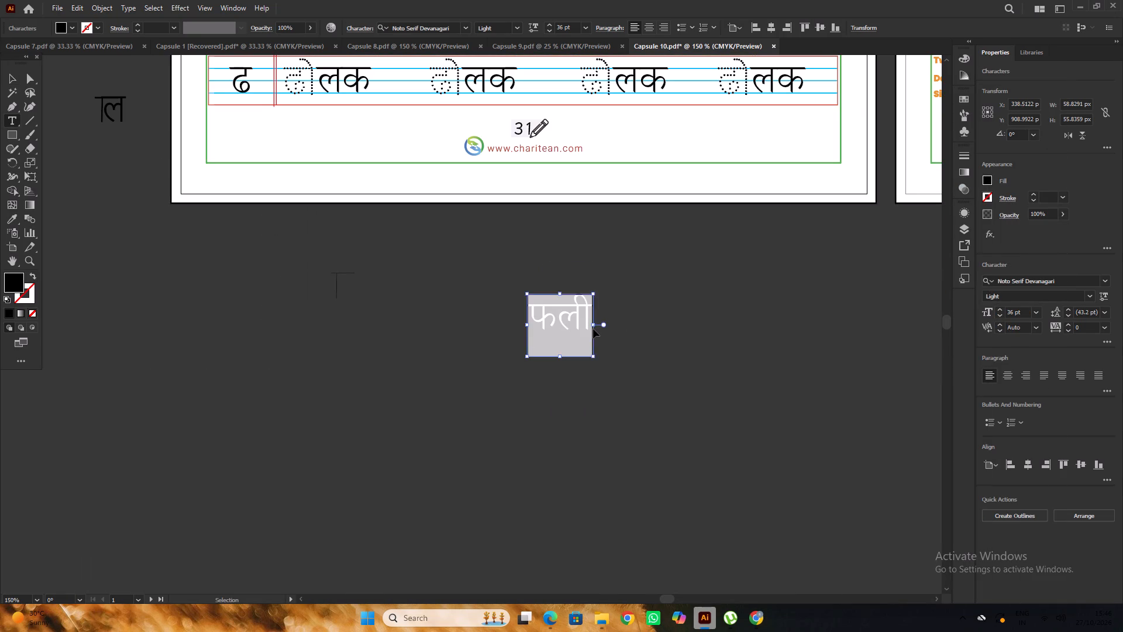
{"action": "key", "text": "ctrl+v"}
{"action": "scroll", "coordinate": [593, 329], "scroll_direction": "up", "scroll_amount": 3}
{"action": "scroll", "coordinate": [593, 329], "scroll_direction": "down", "scroll_amount": 1, "text": "alt"}
{"action": "scroll", "coordinate": [593, 329], "scroll_direction": "up", "scroll_amount": 1}
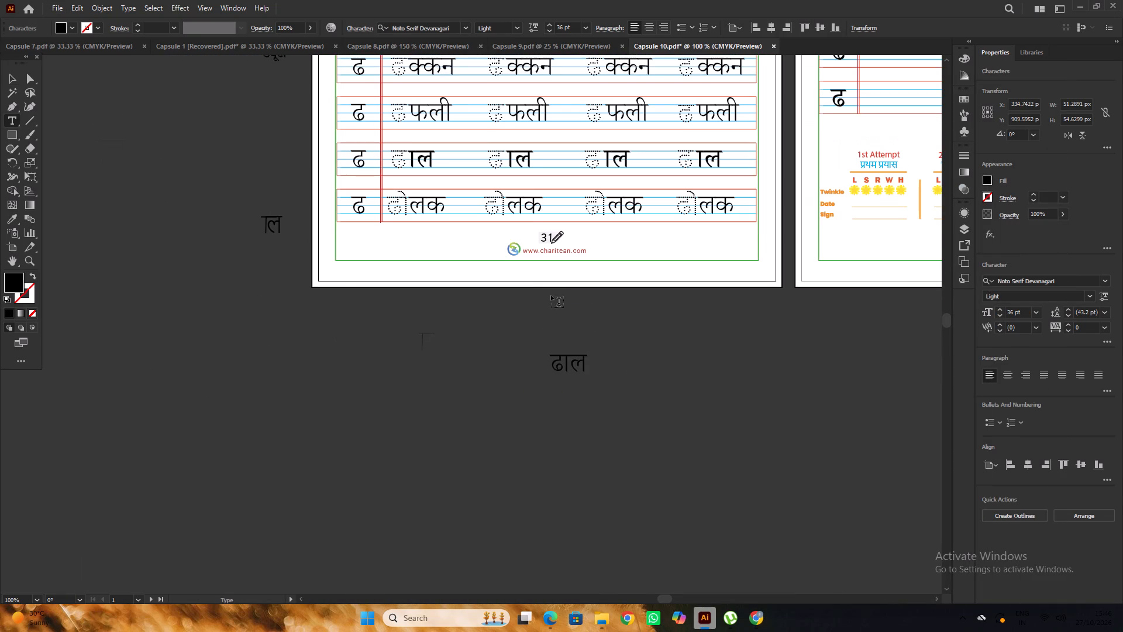
{"action": "scroll", "coordinate": [98, 118], "scroll_direction": "up", "scroll_amount": 3}
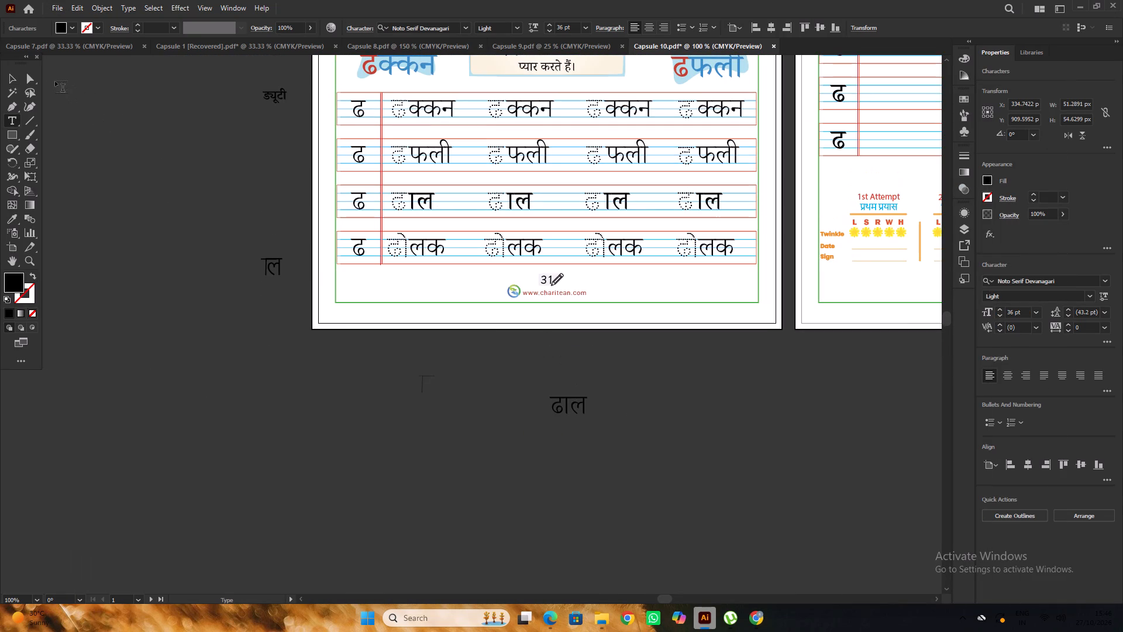
{"action": "left_click", "coordinate": [12, 80]}
{"action": "left_click", "coordinate": [710, 380]}
Draw a rectangle about 36 by 36 px over the ाल part of ढाल and use it as a clipping mask on the word.
{"action": "scroll", "coordinate": [584, 405], "scroll_direction": "up", "scroll_amount": 1, "text": "alt"}
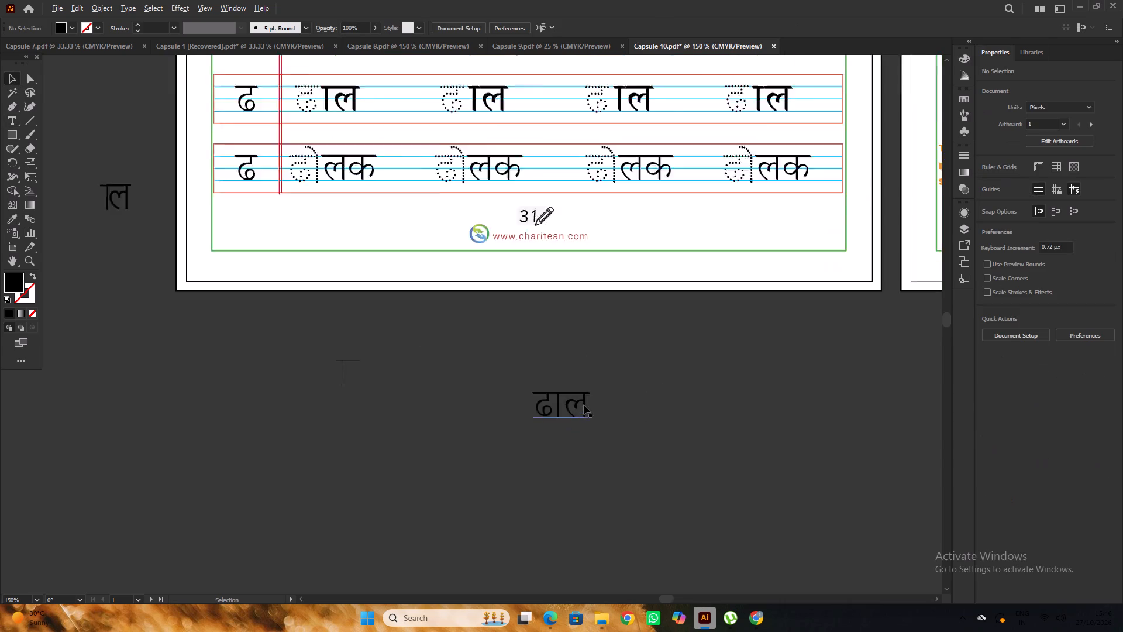
{"action": "scroll", "coordinate": [584, 405], "scroll_direction": "up", "scroll_amount": 1, "text": "alt"}
{"action": "left_click", "coordinate": [12, 139]}
{"action": "scroll", "coordinate": [615, 311], "scroll_direction": "down", "scroll_amount": 6}
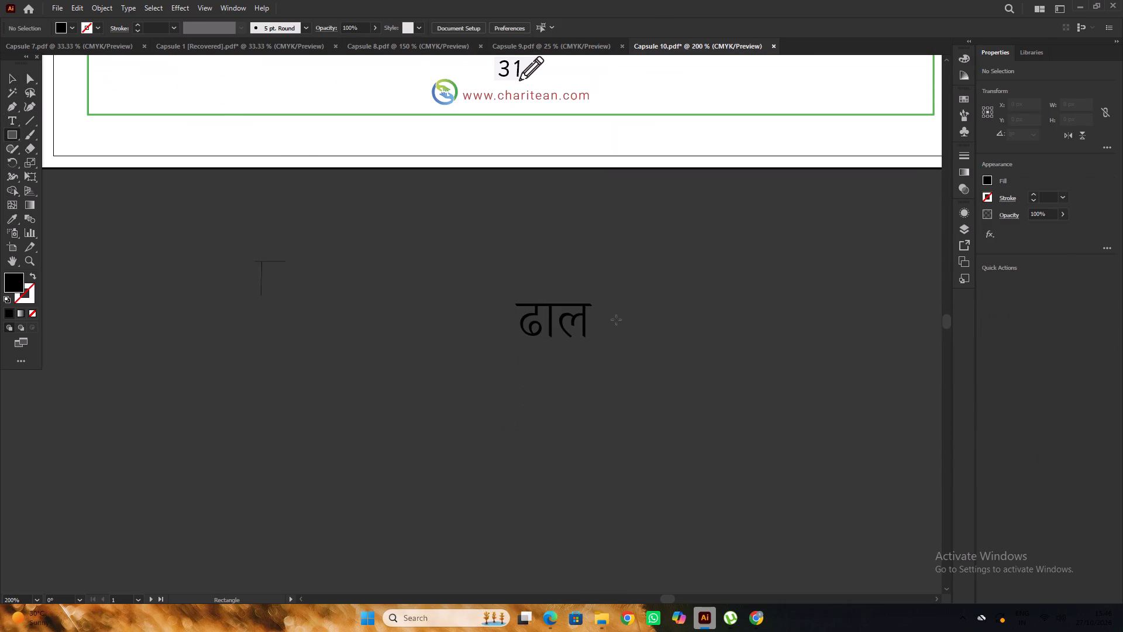
{"action": "scroll", "coordinate": [566, 311], "scroll_direction": "up", "scroll_amount": 1, "text": "alt"}
{"action": "left_click_drag", "start_coordinate": [534, 281], "coordinate": [605, 379]}
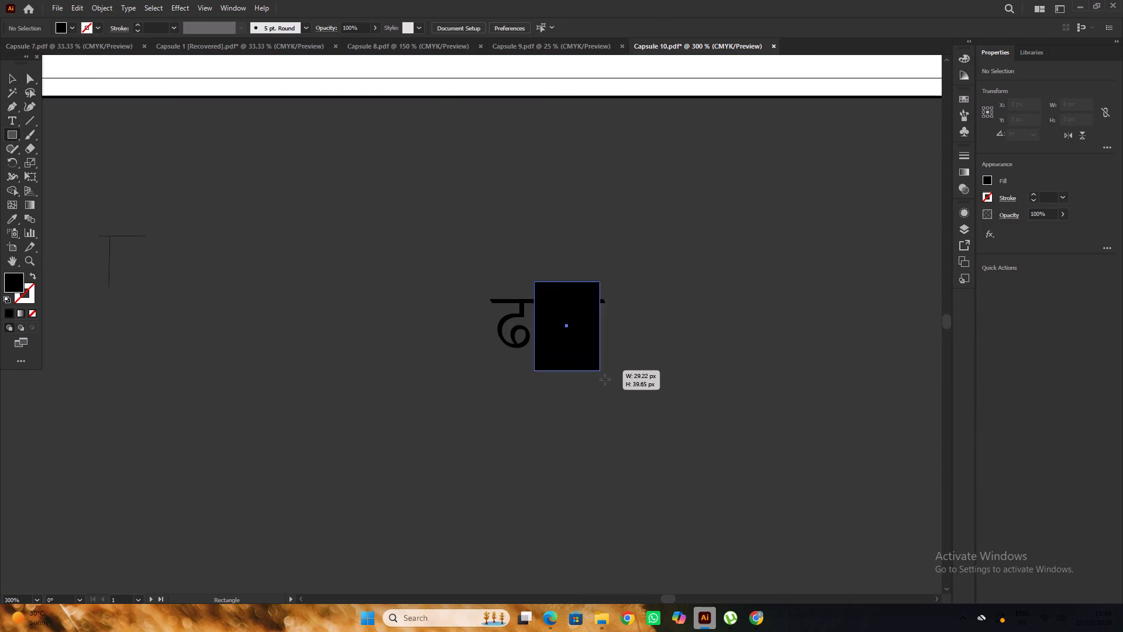
{"action": "left_click_drag", "start_coordinate": [605, 379], "coordinate": [614, 360]}
{"action": "left_click", "coordinate": [12, 78]}
{"action": "left_click", "coordinate": [272, 211]}
{"action": "left_click_drag", "start_coordinate": [306, 216], "coordinate": [691, 427]}
{"action": "right_click_drag", "start_coordinate": [550, 303], "coordinate": [538, 289]}
{"action": "left_click", "coordinate": [626, 465]}
{"action": "left_click", "coordinate": [683, 451]}
Delete the four heavy ाल word parts from the third practice row on page 31.
{"action": "scroll", "coordinate": [671, 416], "scroll_direction": "down", "scroll_amount": 2, "text": "alt"}
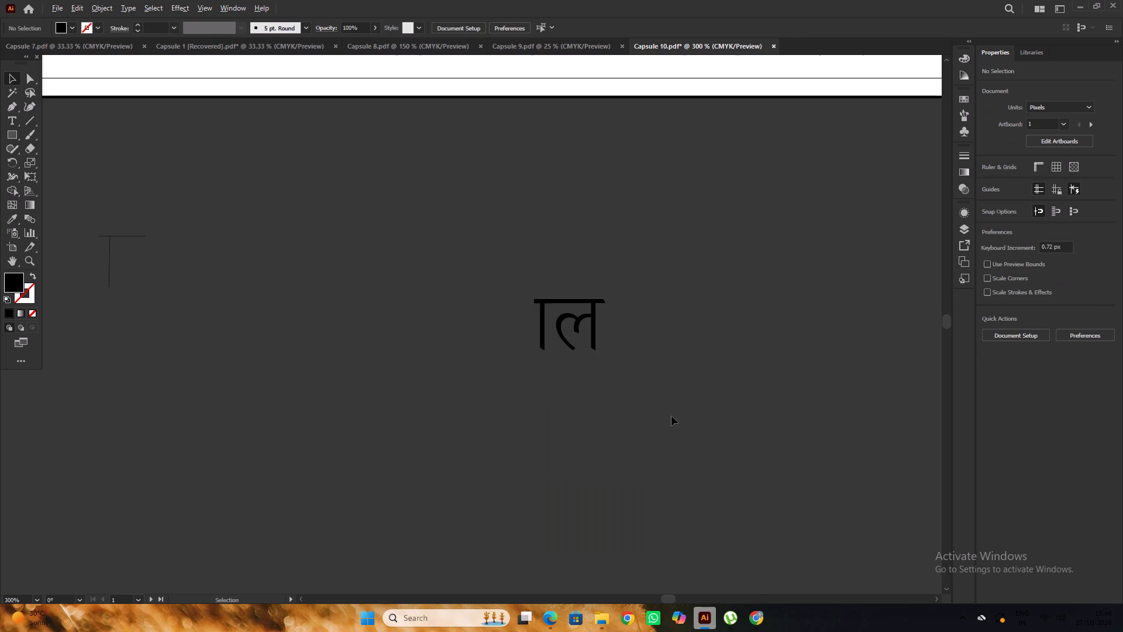
{"action": "scroll", "coordinate": [671, 416], "scroll_direction": "down", "scroll_amount": 3, "text": "alt"}
{"action": "scroll", "coordinate": [671, 414], "scroll_direction": "up", "scroll_amount": 5, "text": "alt"}
{"action": "left_click", "coordinate": [638, 449]}
{"action": "left_click", "coordinate": [544, 319]}
{"action": "scroll", "coordinate": [608, 318], "scroll_direction": "up", "scroll_amount": 2, "text": "alt"}
{"action": "left_click", "coordinate": [621, 310], "text": "shift"}
{"action": "scroll", "coordinate": [566, 307], "scroll_direction": "down", "scroll_amount": 2, "text": "alt"}
{"action": "scroll", "coordinate": [696, 311], "scroll_direction": "up", "scroll_amount": 1, "text": "alt"}
{"action": "left_click", "coordinate": [640, 307], "text": "shift"}
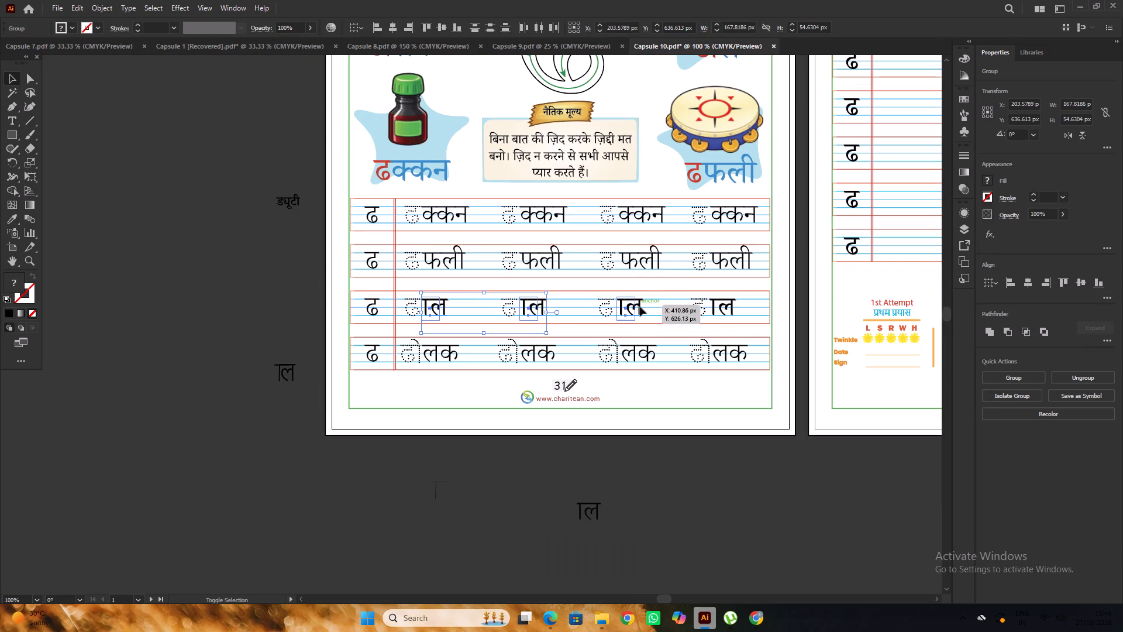
{"action": "left_click", "coordinate": [718, 304], "text": "shift"}
{"action": "key", "text": "Delete"}
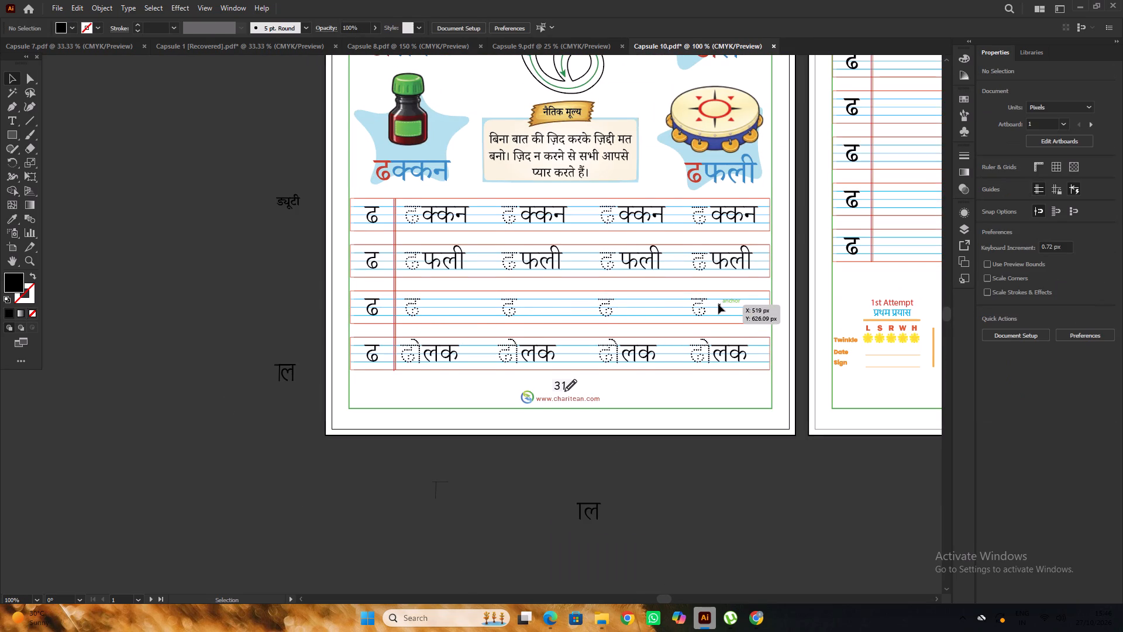
Move the clipped ाल piece beside the first dotted ढ in the third row, aligned to the writing lines.
{"action": "scroll", "coordinate": [714, 306], "scroll_direction": "down", "scroll_amount": 5}
{"action": "left_click_drag", "start_coordinate": [594, 443], "coordinate": [439, 240]}
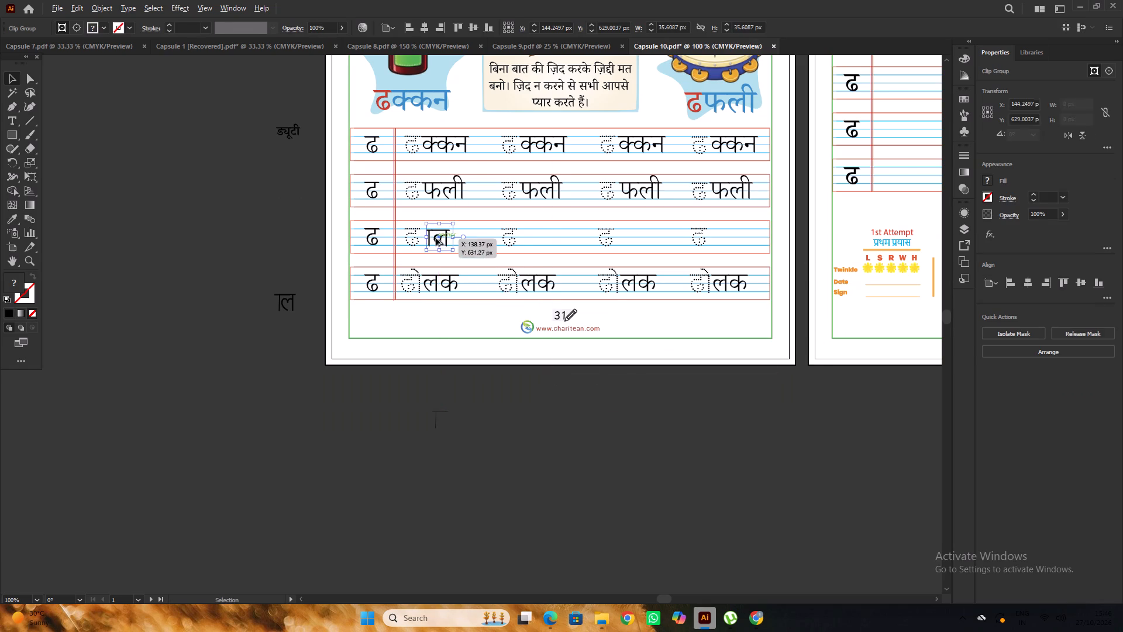
{"action": "scroll", "coordinate": [435, 237], "scroll_direction": "up", "scroll_amount": 5, "text": "alt"}
{"action": "left_click_drag", "start_coordinate": [461, 241], "coordinate": [436, 234]}
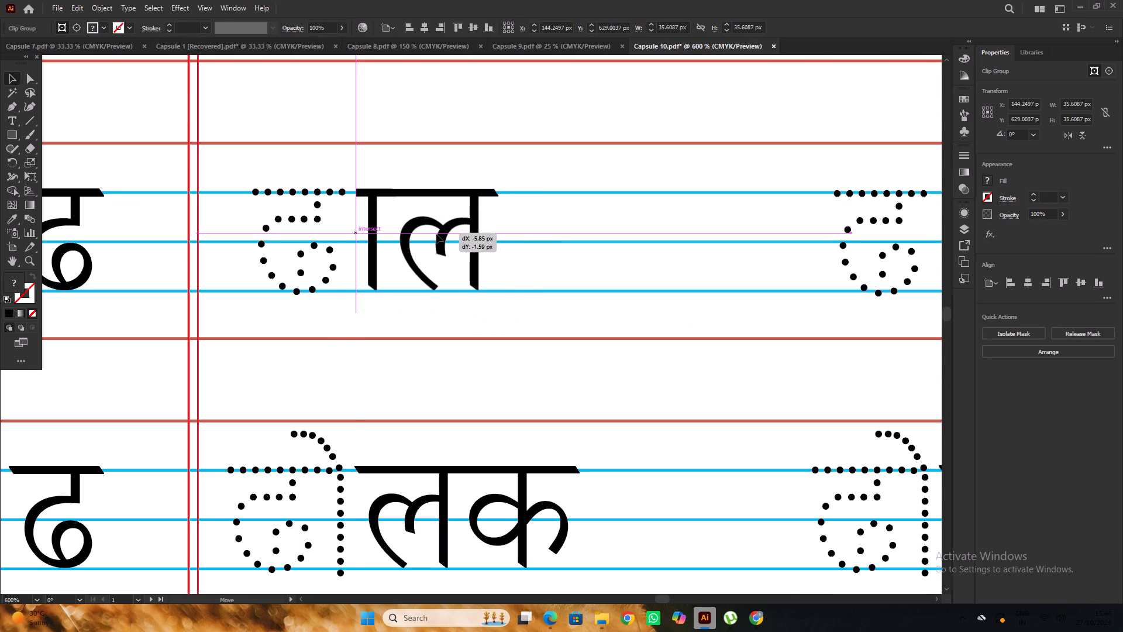
{"action": "left_click_drag", "start_coordinate": [436, 234], "coordinate": [433, 234]}
Copy the ाल piece beside each of the other three dotted ढ letters in the third practice row.
{"action": "scroll", "coordinate": [419, 231], "scroll_direction": "down", "scroll_amount": 4, "text": "alt"}
{"action": "left_click_drag", "start_coordinate": [429, 230], "coordinate": [579, 233], "text": "alt"}
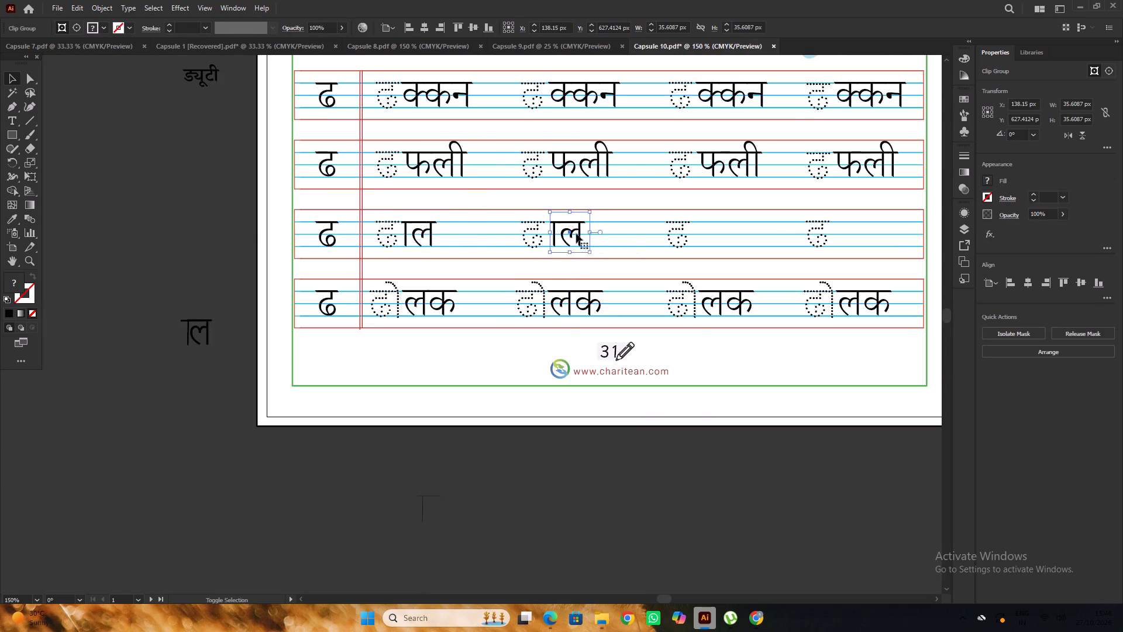
{"action": "scroll", "coordinate": [572, 233], "scroll_direction": "up", "scroll_amount": 2, "text": "alt"}
{"action": "left_click_drag", "start_coordinate": [573, 238], "coordinate": [567, 238]}
{"action": "scroll", "coordinate": [477, 230], "scroll_direction": "down", "scroll_amount": 4, "text": "alt"}
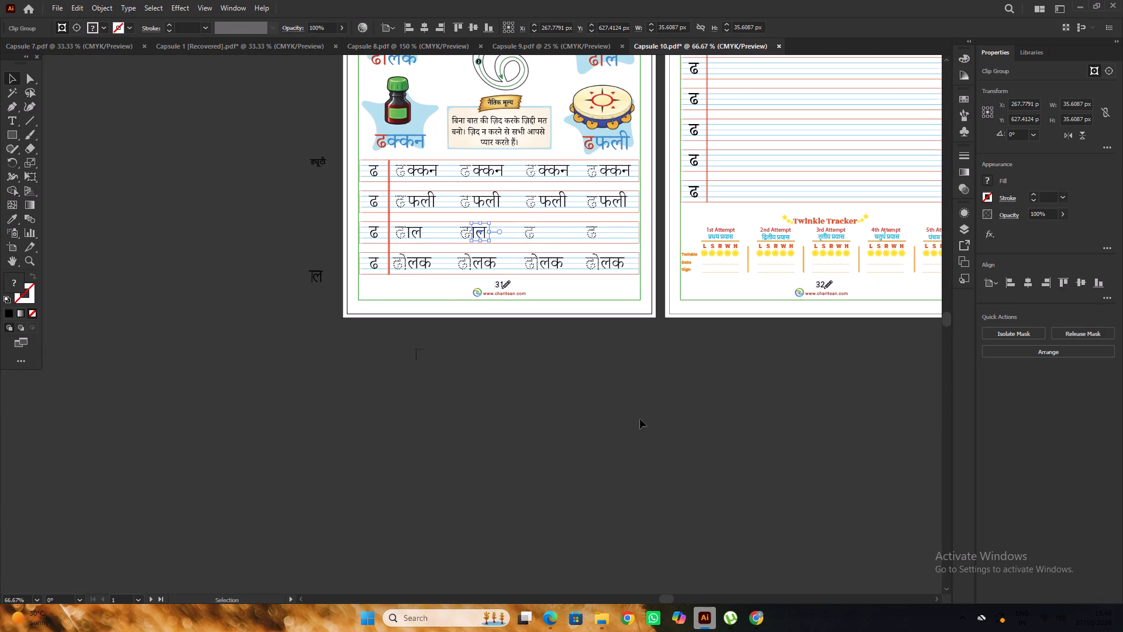
{"action": "left_click", "coordinate": [650, 420]}
{"action": "scroll", "coordinate": [588, 330], "scroll_direction": "up", "scroll_amount": 7}
{"action": "left_click_drag", "start_coordinate": [185, 242], "coordinate": [284, 250]}
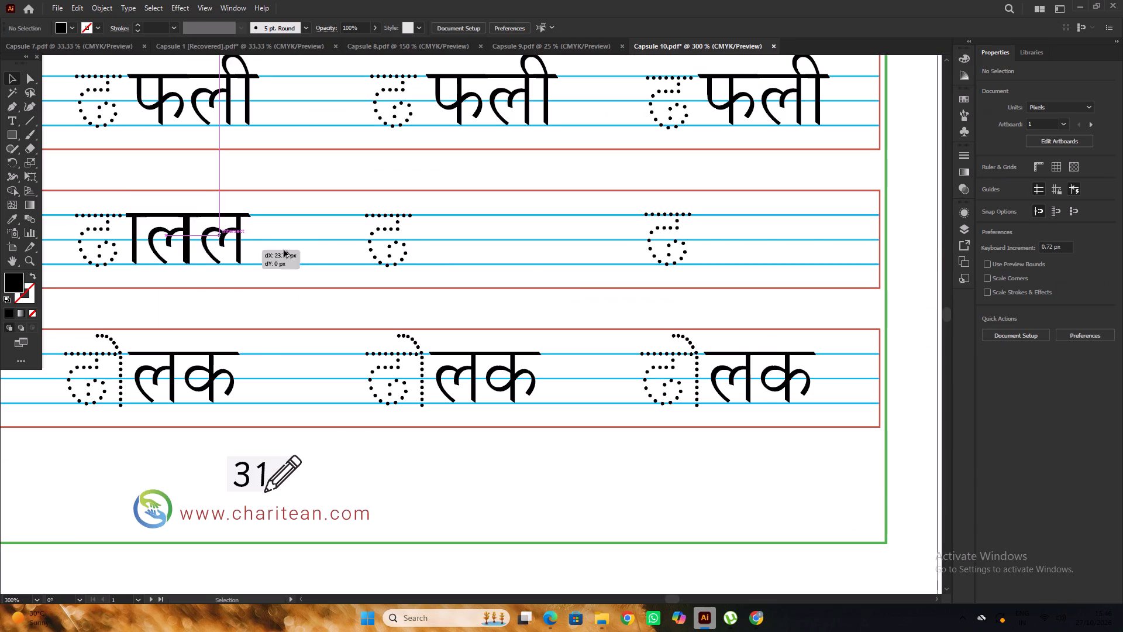
{"action": "left_click_drag", "start_coordinate": [284, 250], "coordinate": [476, 254]}
{"action": "left_click_drag", "start_coordinate": [456, 239], "coordinate": [463, 240]}
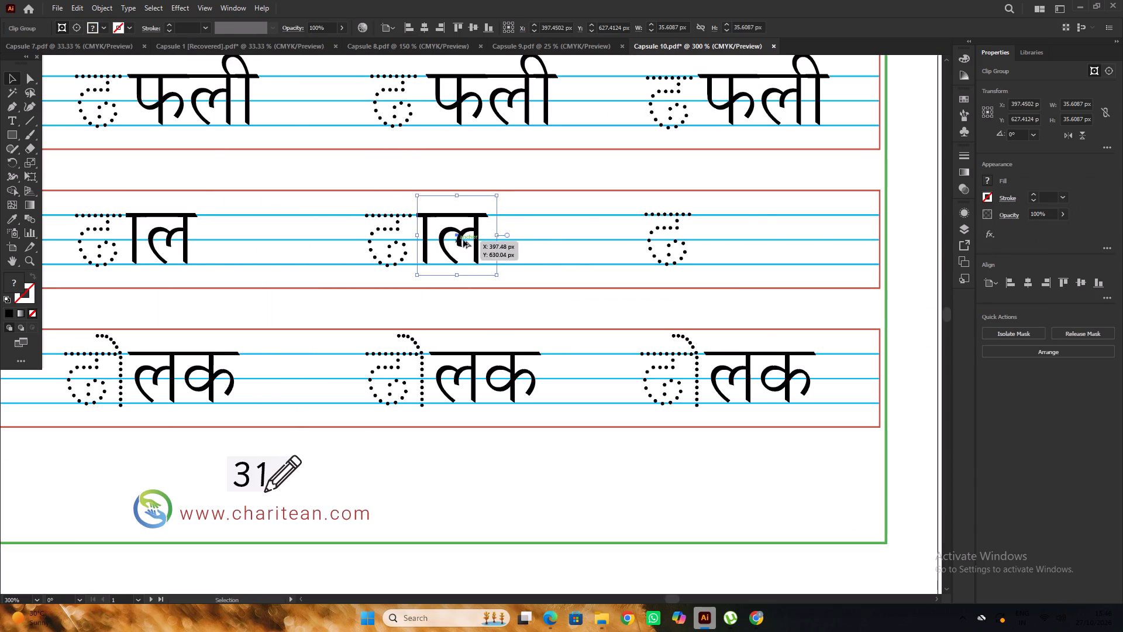
{"action": "left_click_drag", "start_coordinate": [463, 240], "coordinate": [739, 239]}
{"action": "scroll", "coordinate": [687, 238], "scroll_direction": "down", "scroll_amount": 4, "text": "alt"}
{"action": "left_click", "coordinate": [730, 433]}
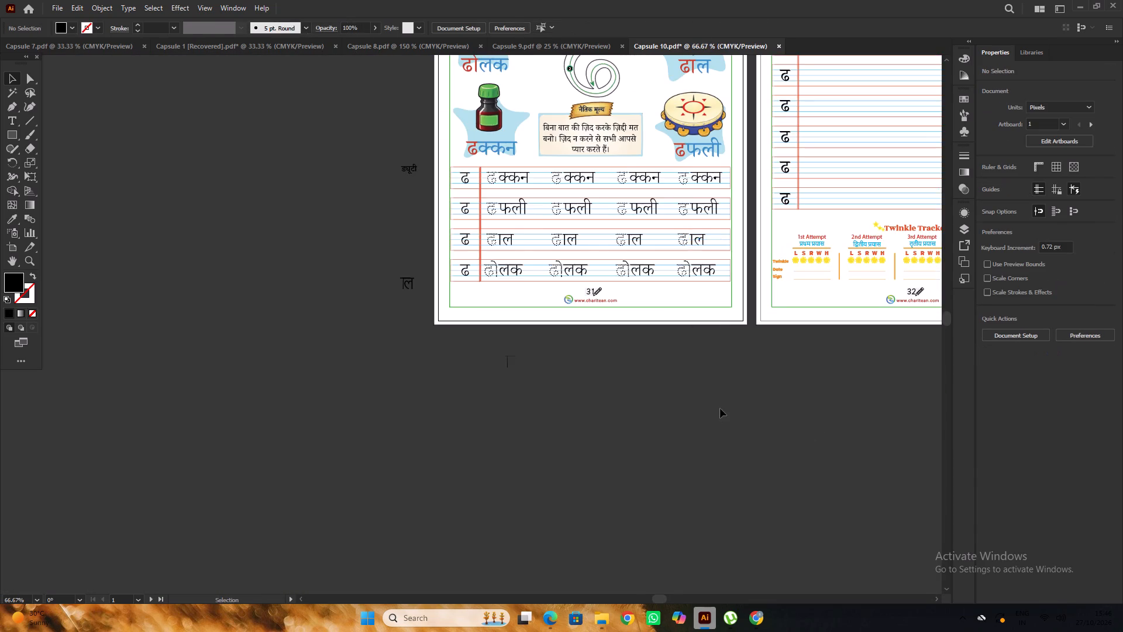
Review the practice rows on page 31 and the overall layout of pages 31 to 33.
{"action": "scroll", "coordinate": [716, 404], "scroll_direction": "down", "scroll_amount": 2, "text": "alt"}
{"action": "key", "text": "space"}
{"action": "left_click_drag", "start_coordinate": [780, 407], "coordinate": [665, 430]}
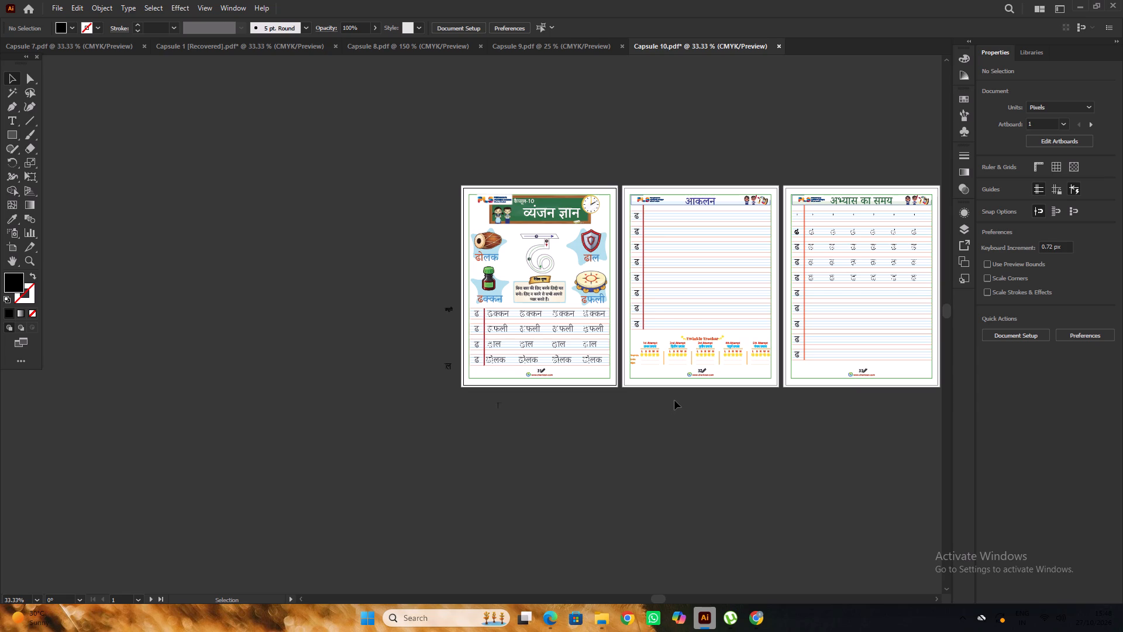
{"action": "key", "text": "space"}
{"action": "left_click_drag", "start_coordinate": [716, 428], "coordinate": [635, 456]}
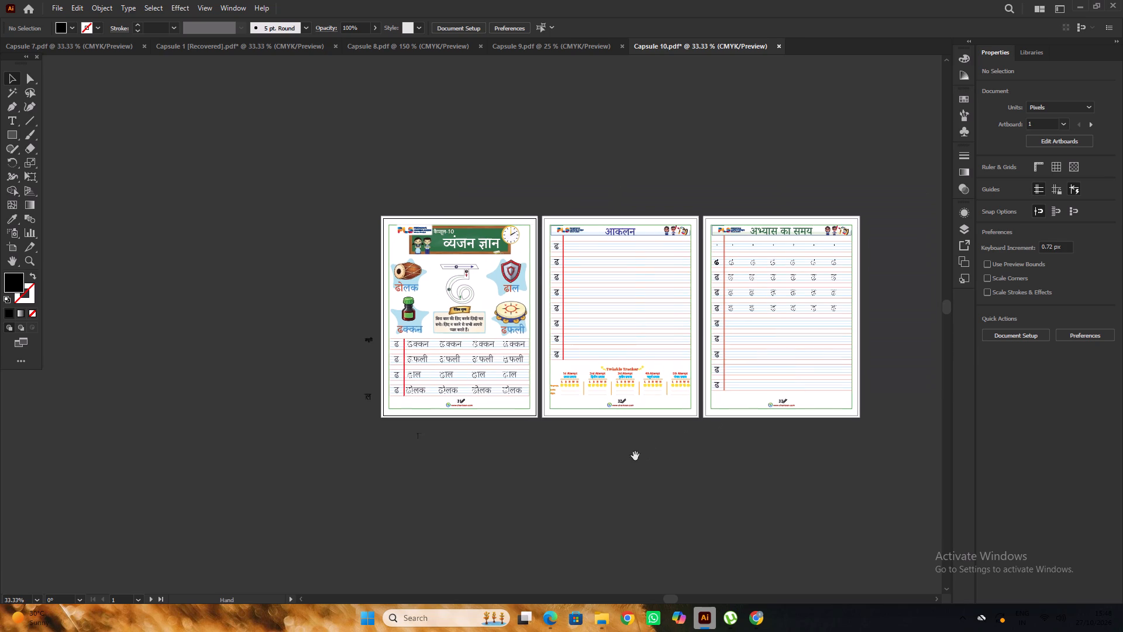
{"action": "left_click_drag", "start_coordinate": [635, 456], "coordinate": [635, 458]}
{"action": "scroll", "coordinate": [640, 442], "scroll_direction": "down", "scroll_amount": 4}
{"action": "scroll", "coordinate": [488, 344], "scroll_direction": "up", "scroll_amount": 3, "text": "alt"}
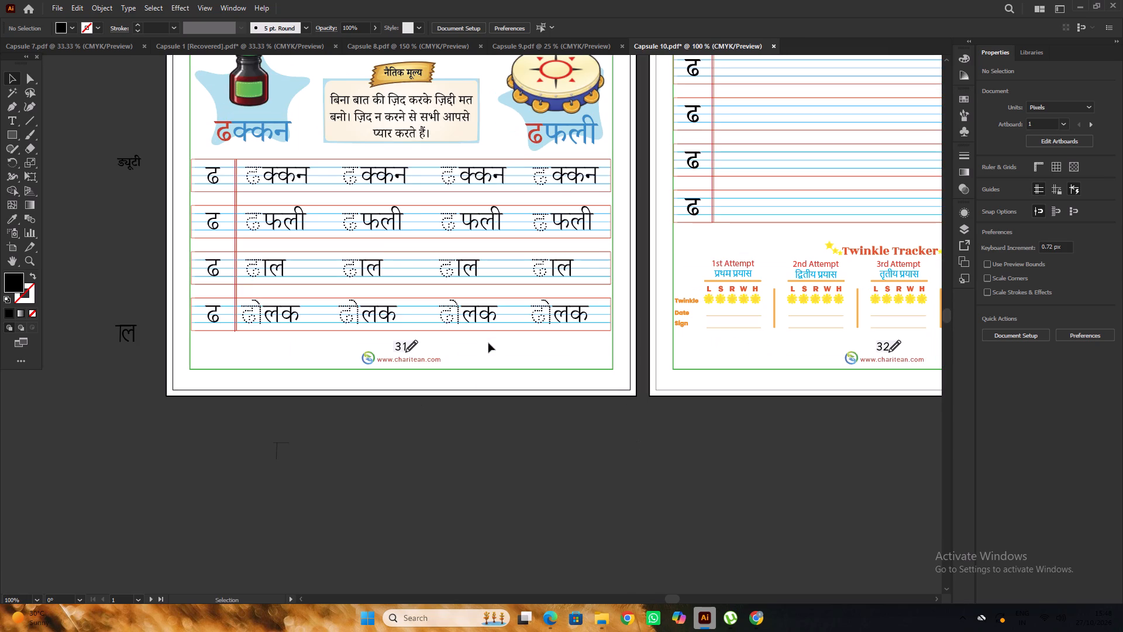
{"action": "scroll", "coordinate": [460, 332], "scroll_direction": "up", "scroll_amount": 3, "text": "alt"}
{"action": "scroll", "coordinate": [460, 327], "scroll_direction": "down", "scroll_amount": 1, "text": "alt"}
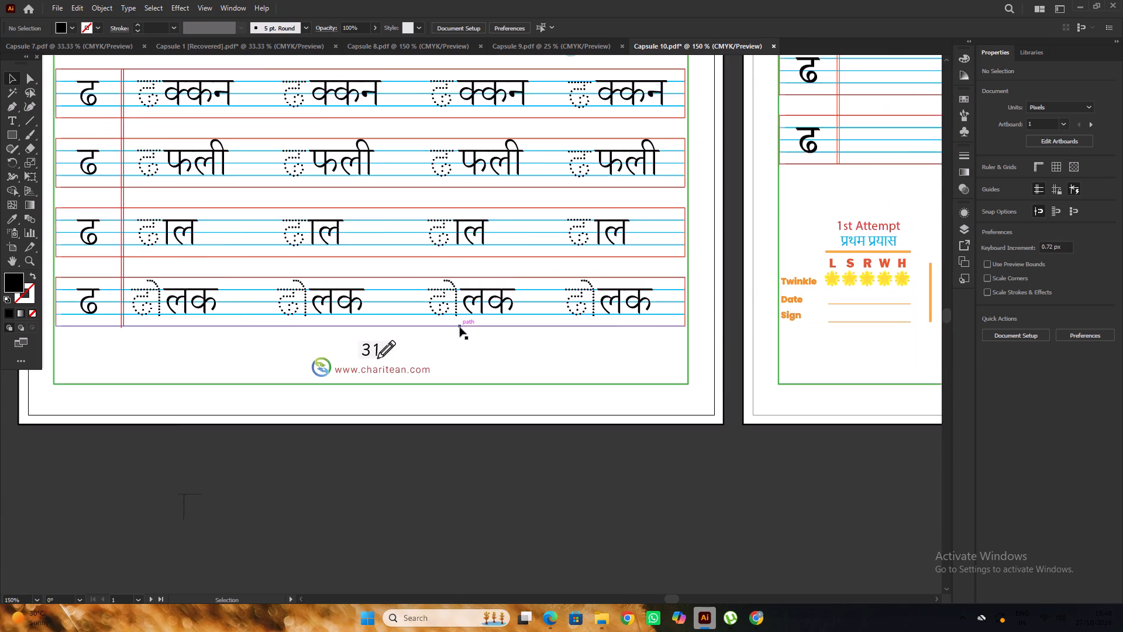
{"action": "scroll", "coordinate": [460, 327], "scroll_direction": "down", "scroll_amount": 2, "text": "alt"}
{"action": "scroll", "coordinate": [541, 395], "scroll_direction": "up", "scroll_amount": 3}
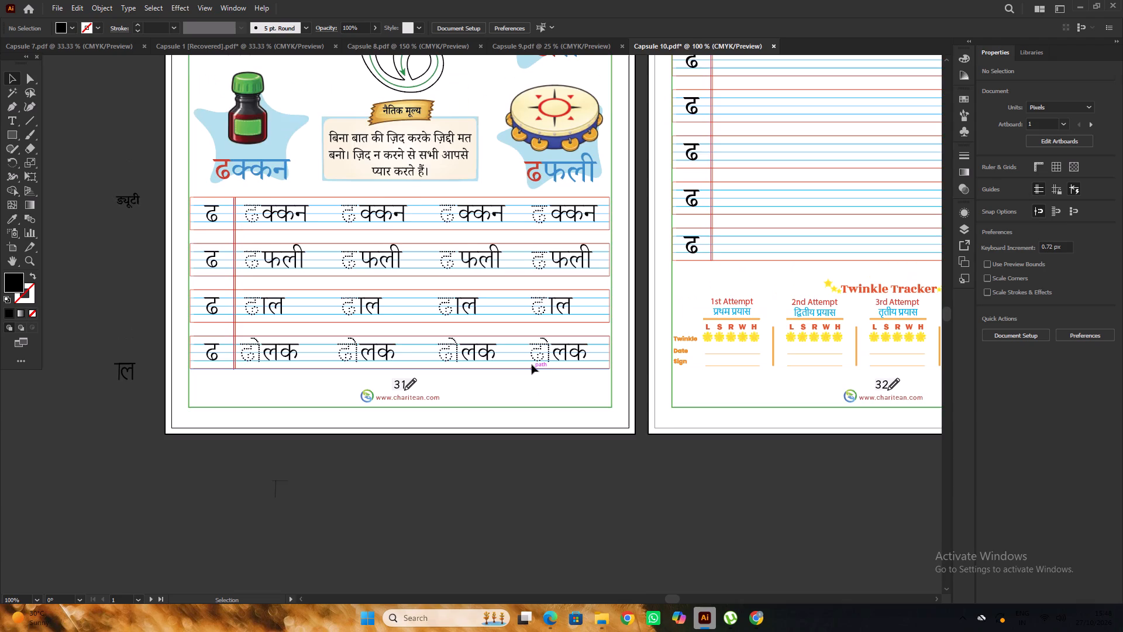
{"action": "scroll", "coordinate": [530, 362], "scroll_direction": "down", "scroll_amount": 2, "text": "alt"}
{"action": "key", "text": "space"}
{"action": "key", "text": "space"}
{"action": "key", "text": "space"}
{"action": "left_click_drag", "start_coordinate": [712, 434], "coordinate": [577, 418]}
{"action": "key", "text": "space"}
{"action": "key", "text": "space"}
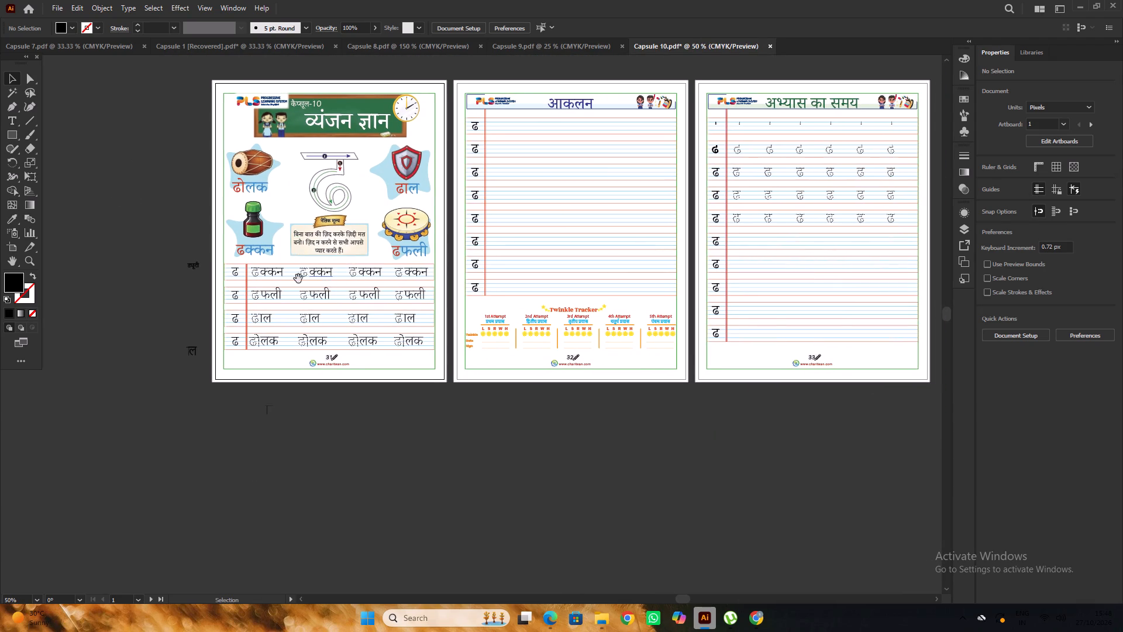
Place a copy of the नैतिक मूल्य box in the empty area beside page 31.
{"action": "left_click_drag", "start_coordinate": [291, 278], "coordinate": [485, 252]}
{"action": "left_click", "coordinate": [509, 211]}
{"action": "left_click_drag", "start_coordinate": [525, 218], "coordinate": [229, 293], "text": "alt"}
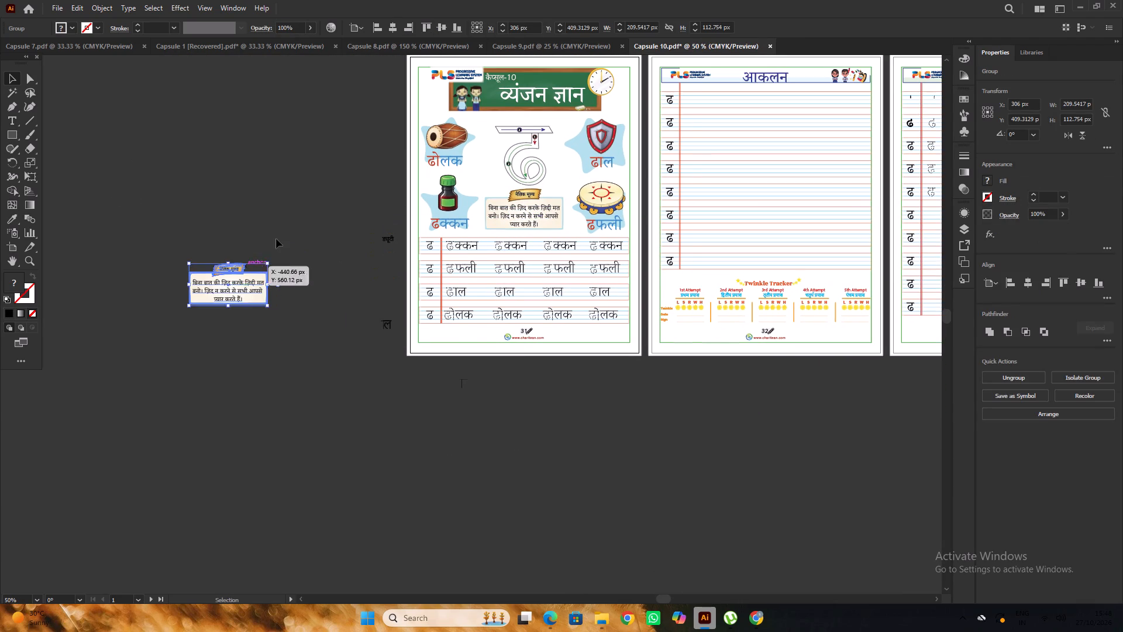
{"action": "left_click", "coordinate": [276, 239], "text": "alt"}
Convert the text of the नैतिक मूल्य box on page 31 to outlines.
{"action": "scroll", "coordinate": [564, 209], "scroll_direction": "up", "scroll_amount": 1, "text": "alt"}
{"action": "left_click", "coordinate": [524, 221]}
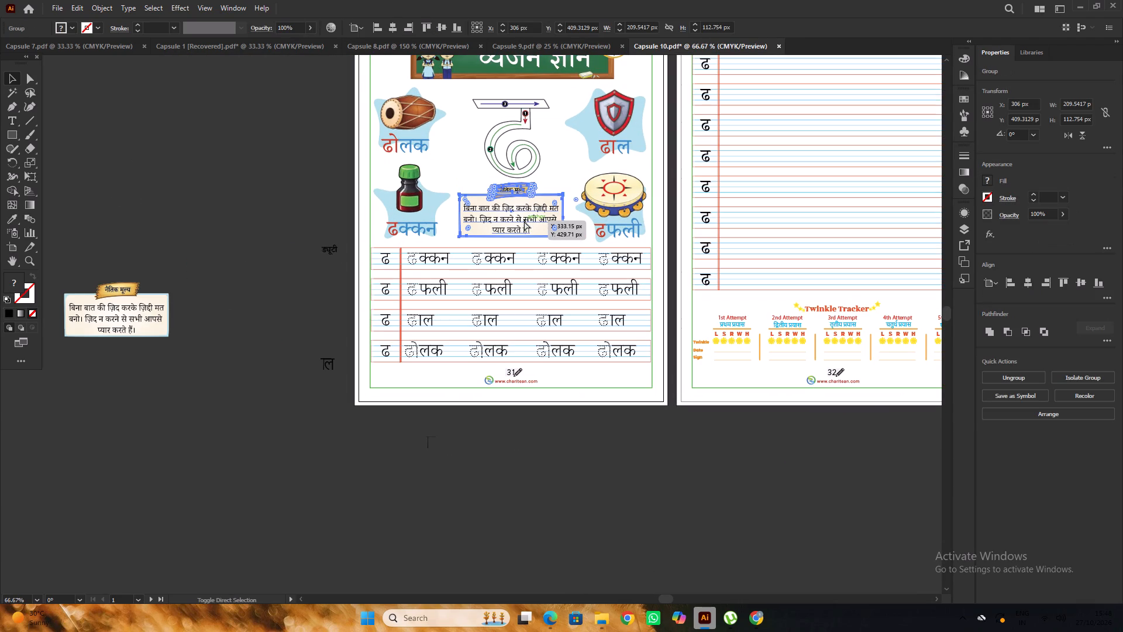
{"action": "key", "text": "ctrl+shift+o"}
{"action": "left_click", "coordinate": [159, 153]}
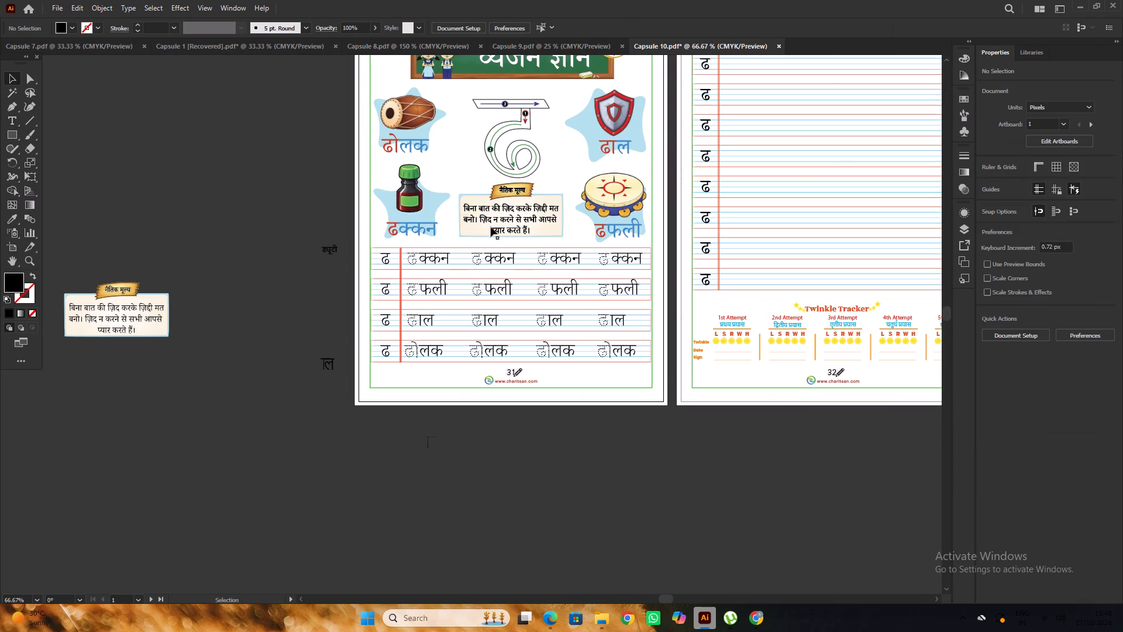
Examine the outlined text of the नैतिक मूल्य box on page 31 and its editable copy beside the page.
{"action": "scroll", "coordinate": [491, 227], "scroll_direction": "up", "scroll_amount": 3, "text": "alt"}
{"action": "scroll", "coordinate": [522, 191], "scroll_direction": "up", "scroll_amount": 5}
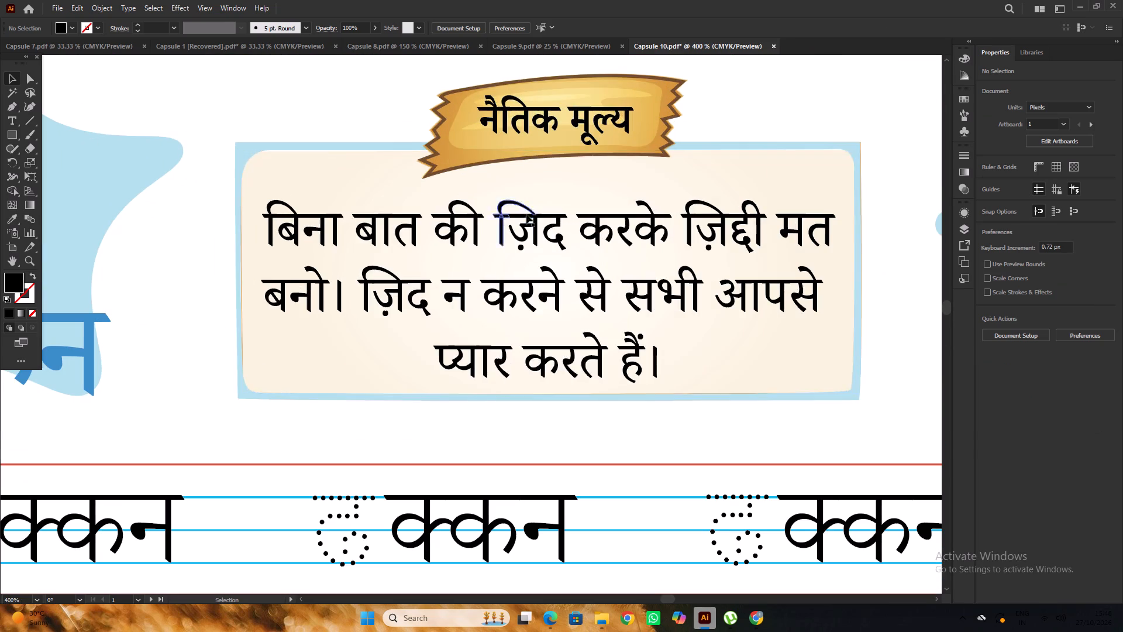
{"action": "left_click", "coordinate": [526, 215]}
{"action": "double_click", "coordinate": [527, 224]}
{"action": "left_click", "coordinate": [527, 226]}
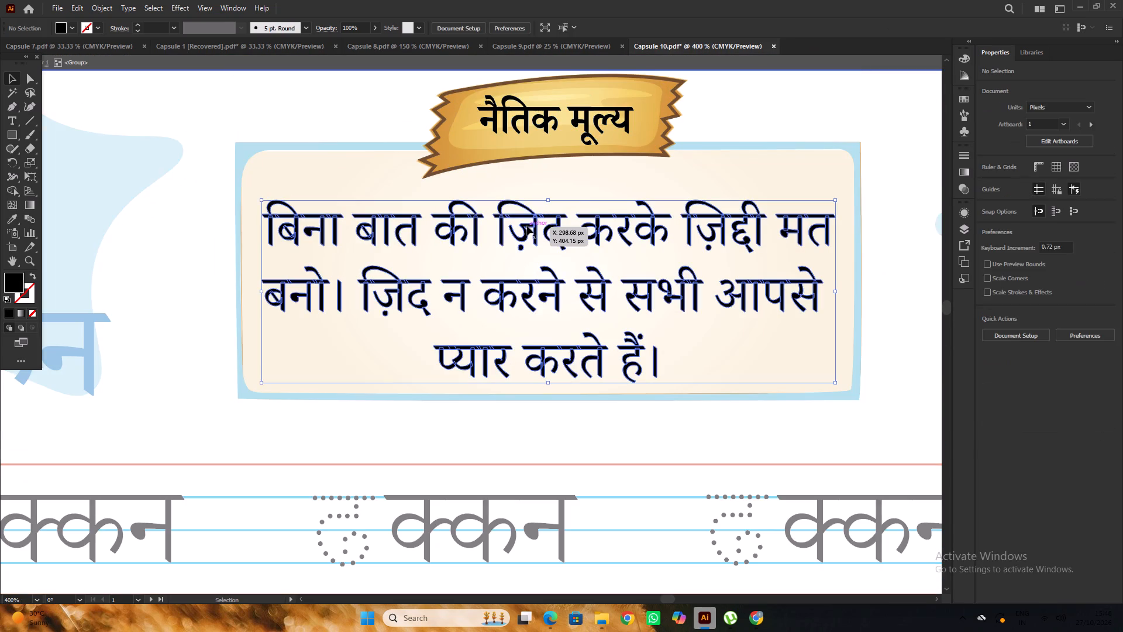
{"action": "triple_click", "coordinate": [528, 228]}
{"action": "scroll", "coordinate": [528, 228], "scroll_direction": "down", "scroll_amount": 5, "text": "alt"}
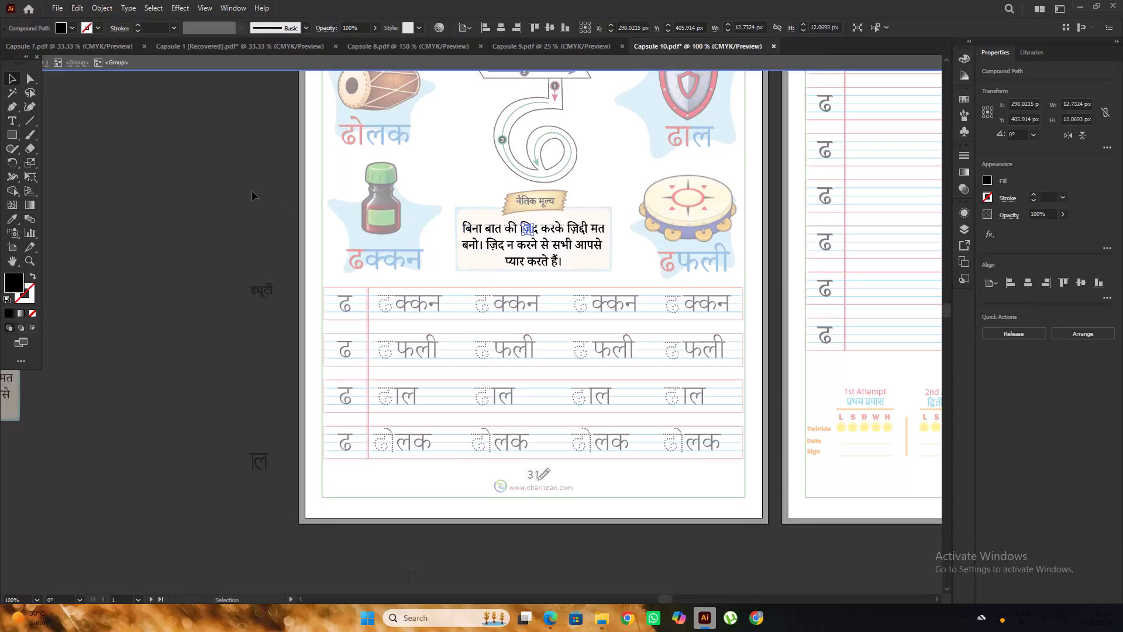
{"action": "triple_click", "coordinate": [252, 191]}
{"action": "scroll", "coordinate": [396, 205], "scroll_direction": "down", "scroll_amount": 2, "text": "alt"}
{"action": "left_click", "coordinate": [194, 300]}
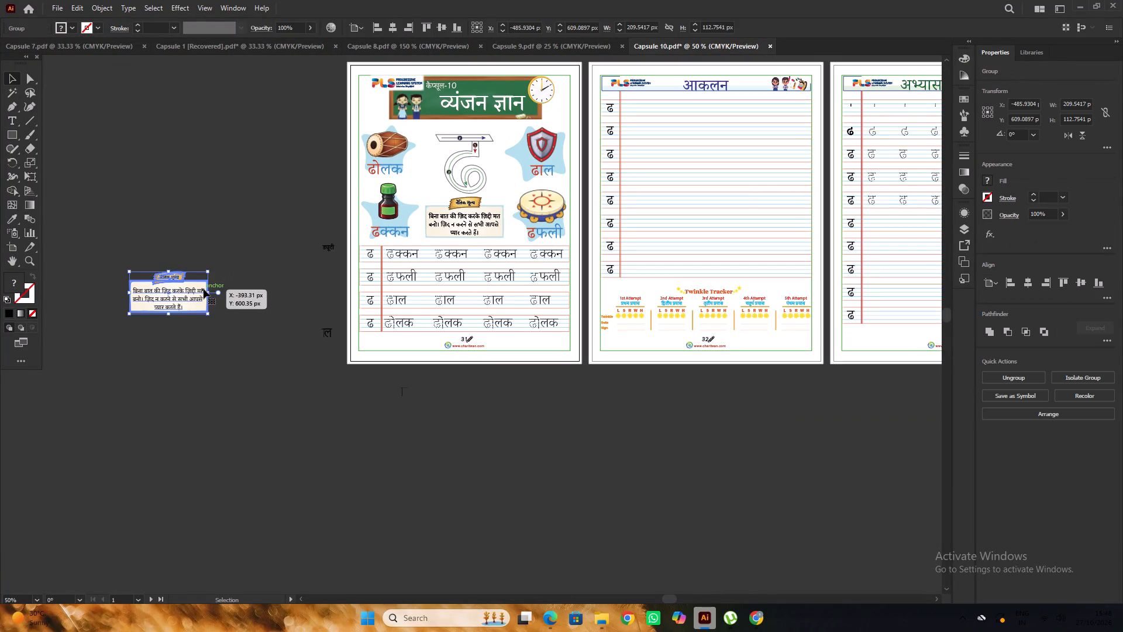
{"action": "left_click", "coordinate": [204, 289]}
{"action": "triple_click", "coordinate": [177, 300]}
{"action": "left_click", "coordinate": [176, 300]}
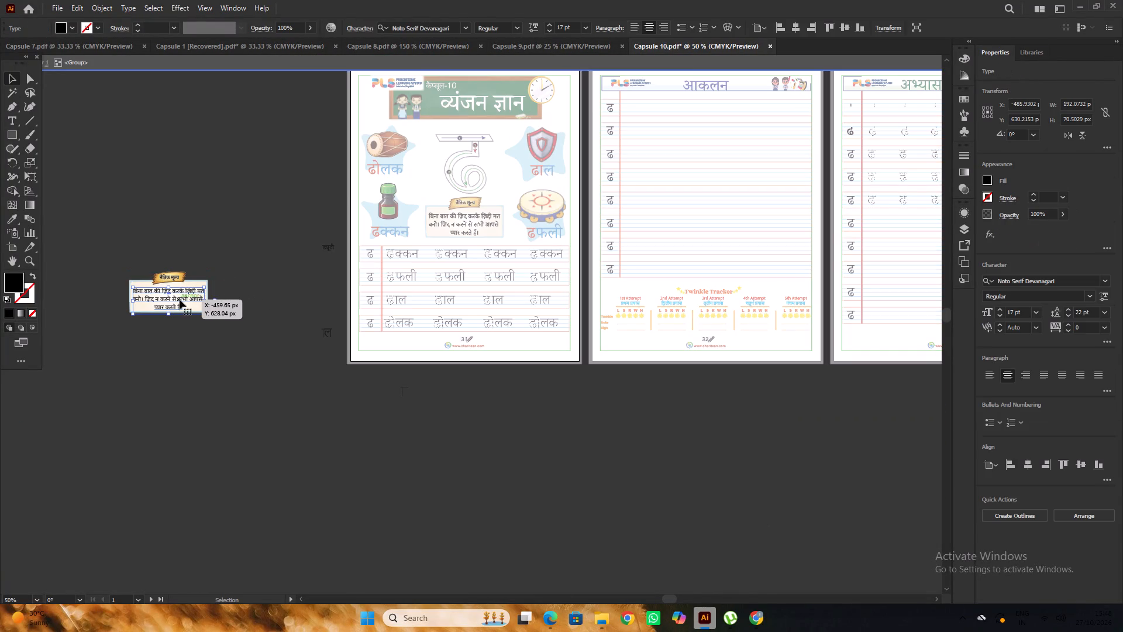
{"action": "left_click", "coordinate": [180, 300]}
{"action": "triple_click", "coordinate": [226, 260]}
{"action": "scroll", "coordinate": [226, 260], "scroll_direction": "down", "scroll_amount": 2, "text": "alt"}
{"action": "scroll", "coordinate": [277, 250], "scroll_direction": "up", "scroll_amount": 2, "text": "alt"}
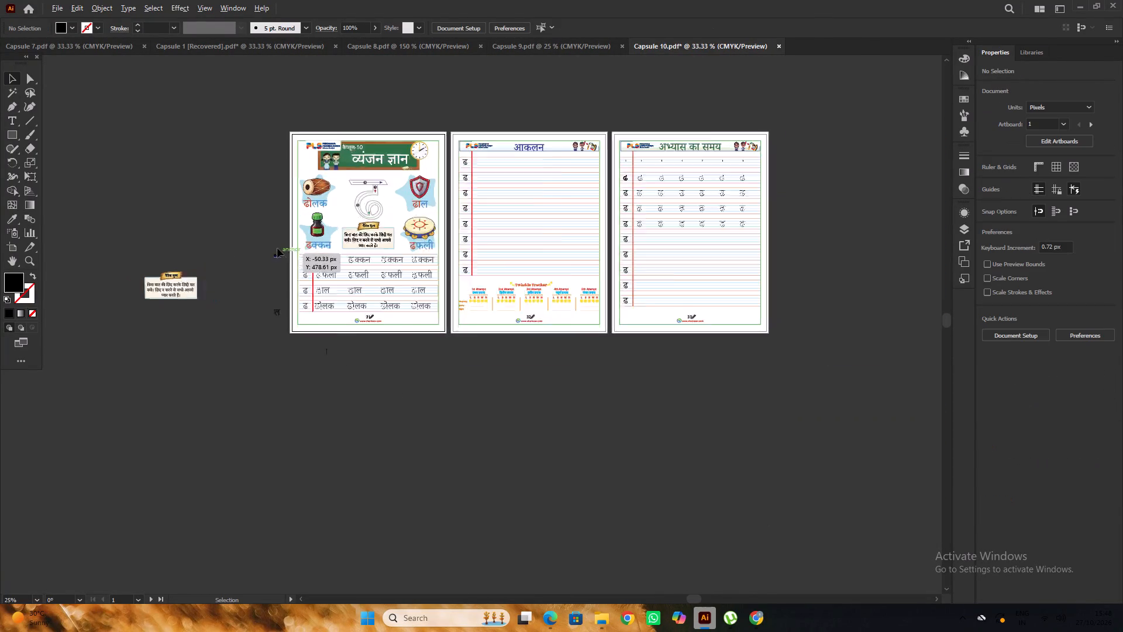
{"action": "scroll", "coordinate": [267, 248], "scroll_direction": "up", "scroll_amount": 1}
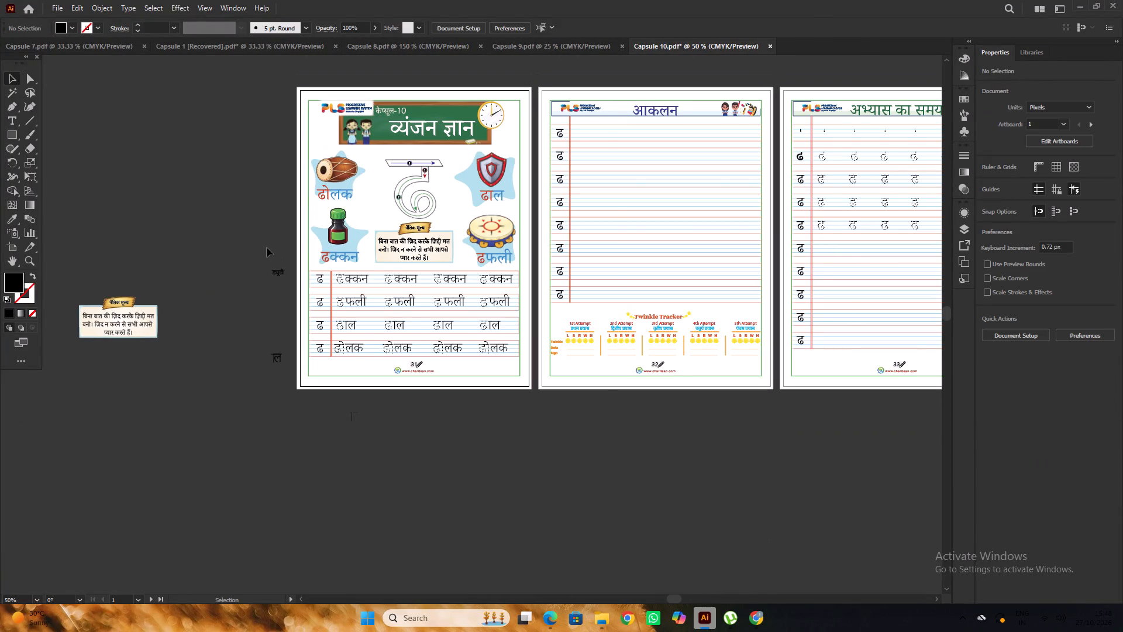
{"action": "scroll", "coordinate": [267, 248], "scroll_direction": "down", "scroll_amount": 1, "text": "alt"}
{"action": "scroll", "coordinate": [467, 185], "scroll_direction": "up", "scroll_amount": 1, "text": "alt"}
Set the font style of all eight ढ letters in the first column of page 32 to Light.
{"action": "left_click", "coordinate": [461, 164]}
{"action": "left_click", "coordinate": [461, 191], "text": "shift"}
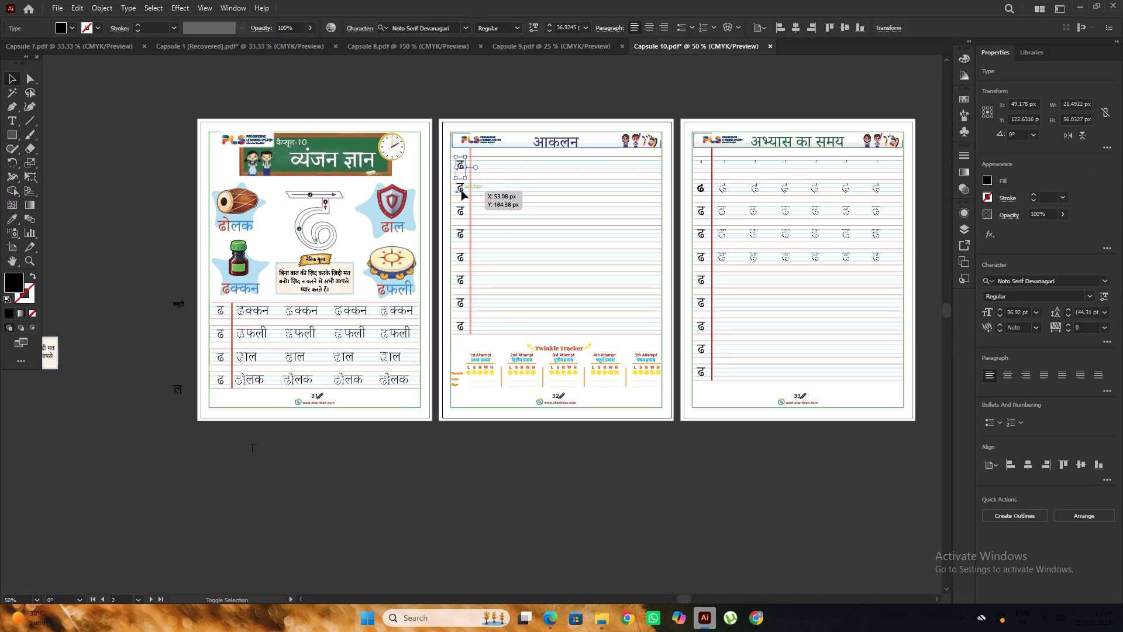
{"action": "left_click", "coordinate": [460, 209], "text": "shift"}
{"action": "left_click", "coordinate": [462, 235], "text": "shift"}
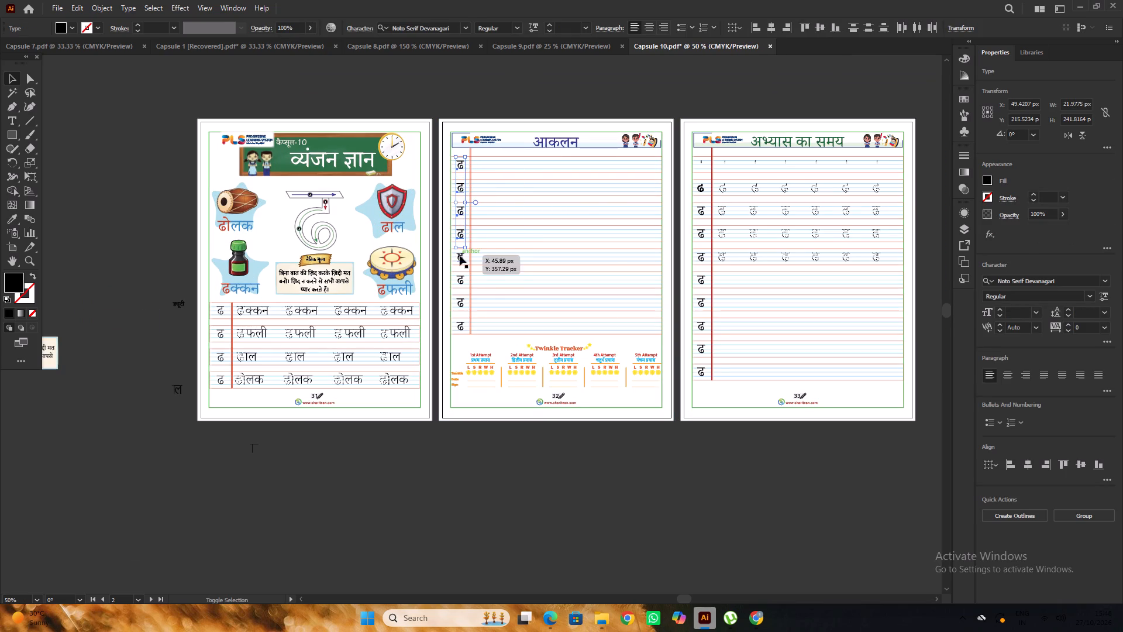
{"action": "left_click", "coordinate": [460, 258], "text": "shift"}
{"action": "left_click", "coordinate": [461, 281], "text": "shift"}
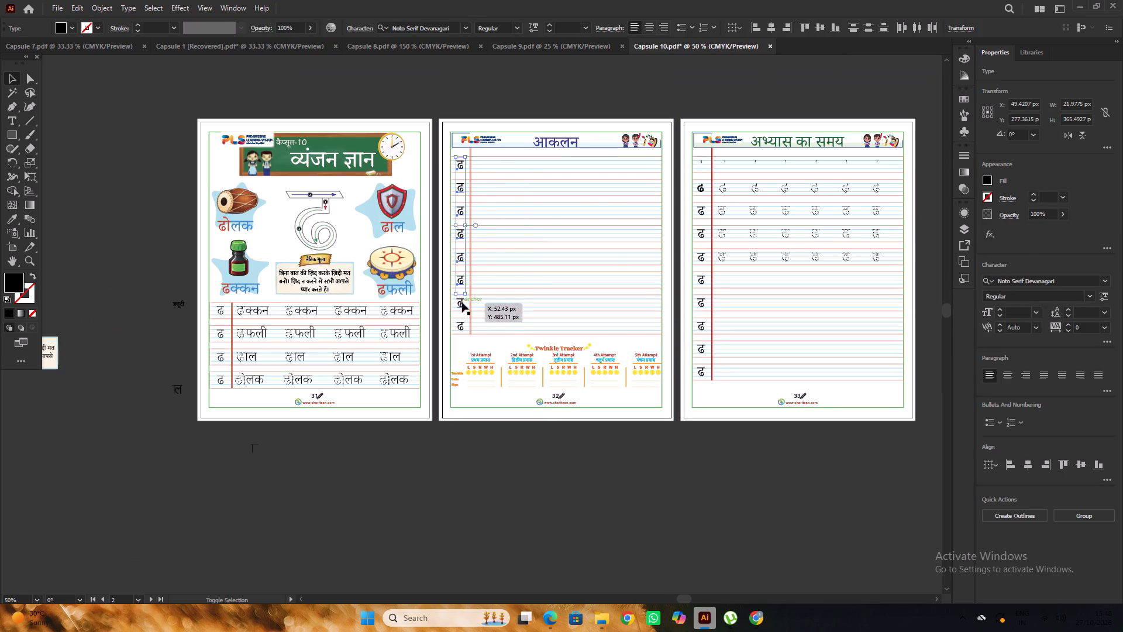
{"action": "left_click", "coordinate": [462, 303], "text": "shift"}
{"action": "left_click", "coordinate": [461, 329], "text": "shift"}
{"action": "left_click", "coordinate": [1061, 283]}
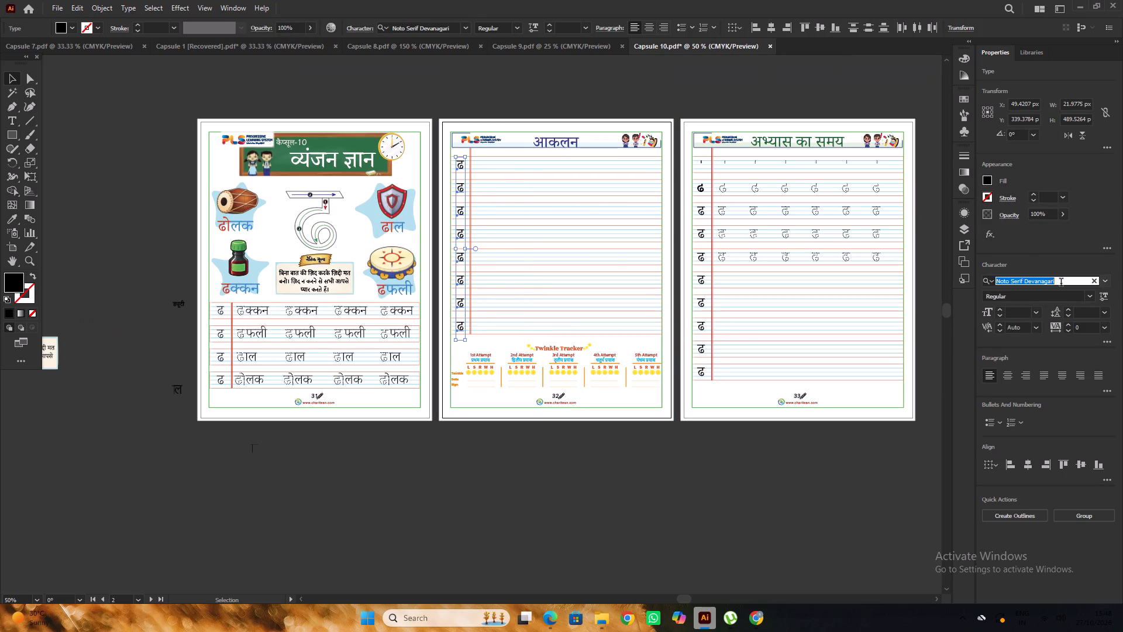
{"action": "left_click", "coordinate": [1088, 298]}
{"action": "left_click", "coordinate": [1028, 347]}
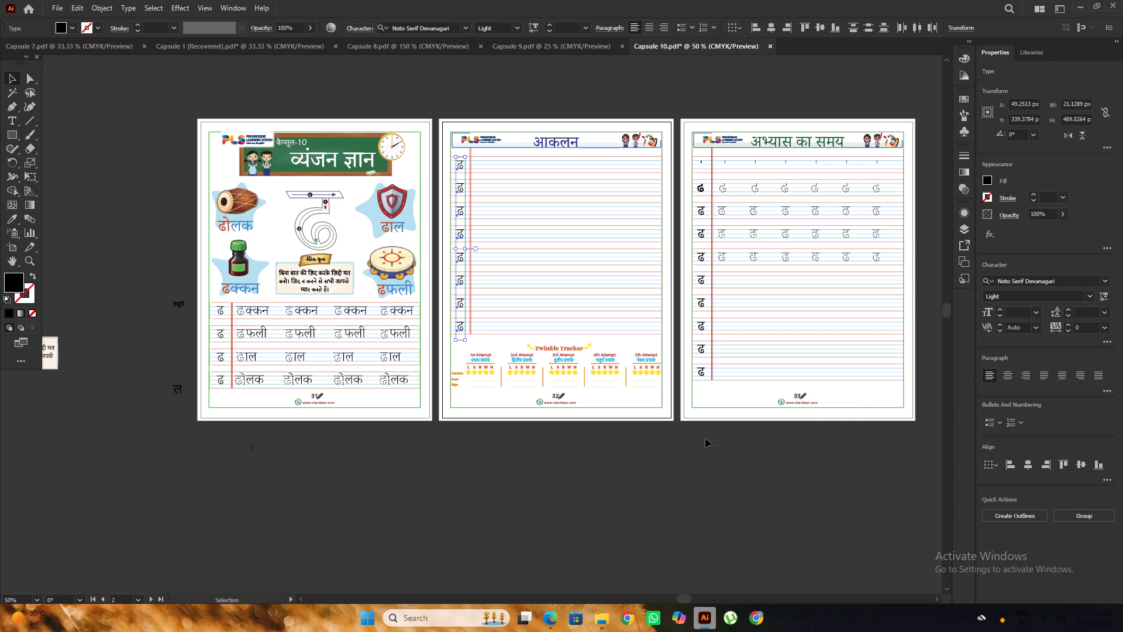
{"action": "left_click_drag", "start_coordinate": [605, 512], "coordinate": [600, 504]}
Nudge the ढ in the last row of page 32 up by about 0.58 px to fit its writing lines.
{"action": "scroll", "coordinate": [460, 330], "scroll_direction": "up", "scroll_amount": 10, "text": "alt"}
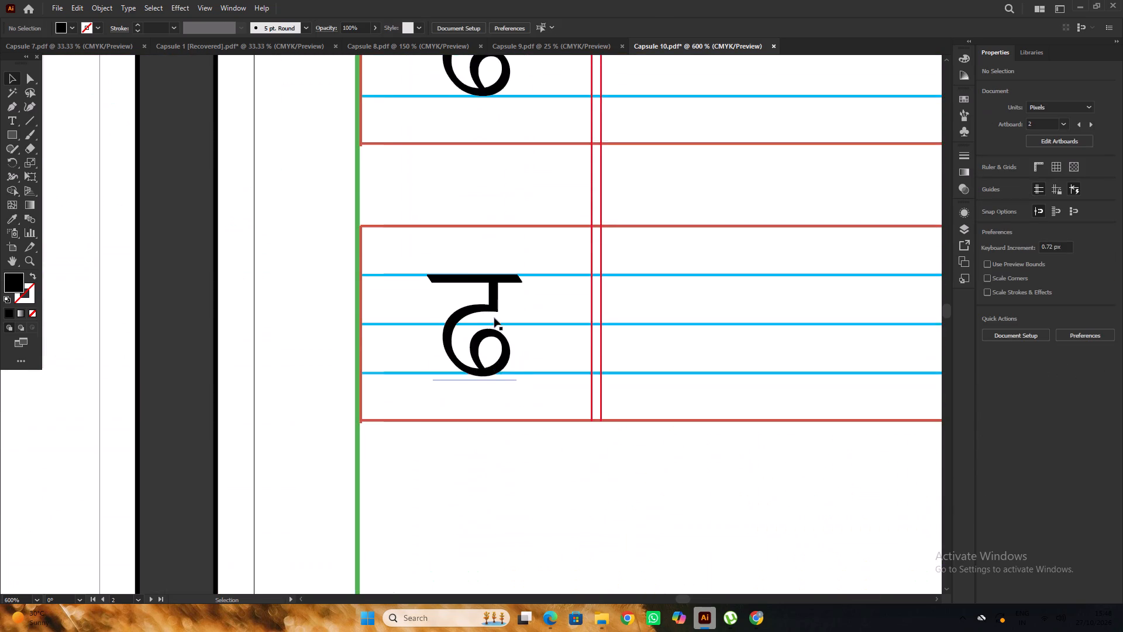
{"action": "scroll", "coordinate": [493, 324], "scroll_direction": "up", "scroll_amount": 2, "text": "alt"}
{"action": "left_click_drag", "start_coordinate": [490, 289], "coordinate": [491, 283]}
{"action": "scroll", "coordinate": [491, 283], "scroll_direction": "down", "scroll_amount": 3, "text": "alt"}
{"action": "scroll", "coordinate": [491, 283], "scroll_direction": "up", "scroll_amount": 3}
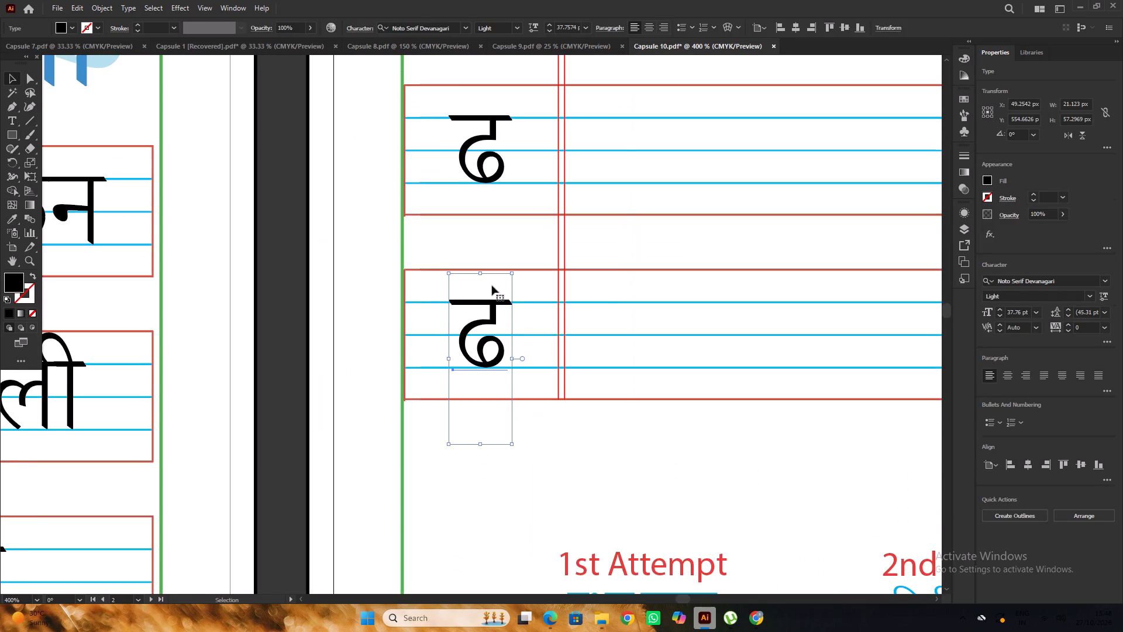
{"action": "key", "text": "ctrl+z"}
{"action": "scroll", "coordinate": [496, 310], "scroll_direction": "up", "scroll_amount": 3, "text": "alt"}
{"action": "left_click", "coordinate": [484, 323]}
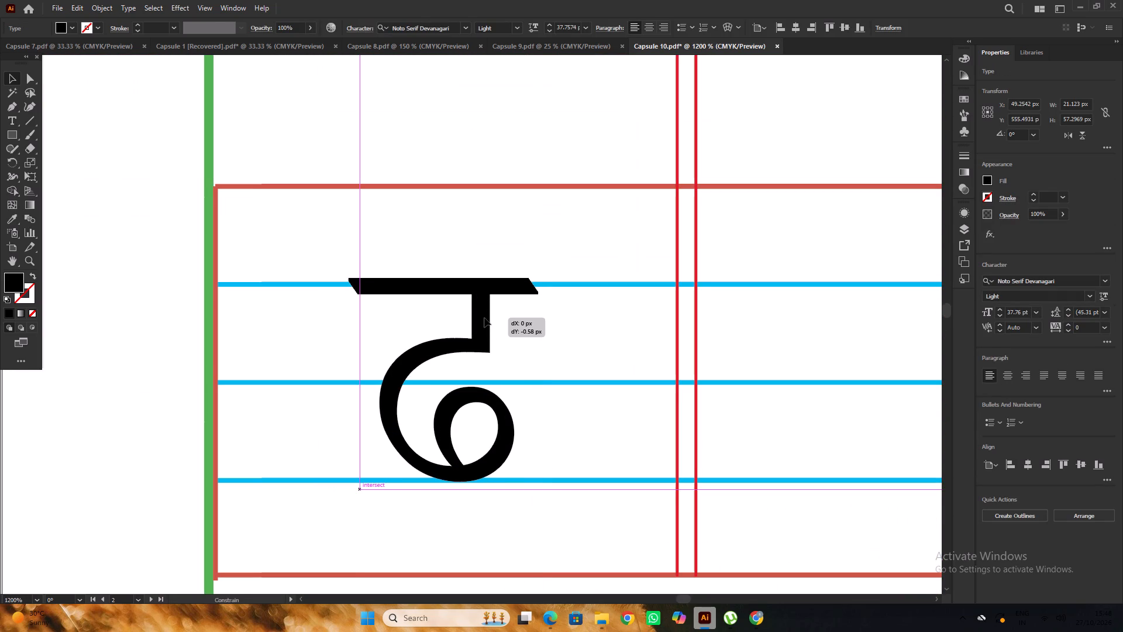
Inspect how the remaining ढ letters on page 32 sit on their writing lines, up to the top row.
{"action": "scroll", "coordinate": [484, 312], "scroll_direction": "down", "scroll_amount": 5, "text": "alt"}
{"action": "scroll", "coordinate": [484, 312], "scroll_direction": "up", "scroll_amount": 6}
{"action": "scroll", "coordinate": [484, 308], "scroll_direction": "up", "scroll_amount": 3, "text": "alt"}
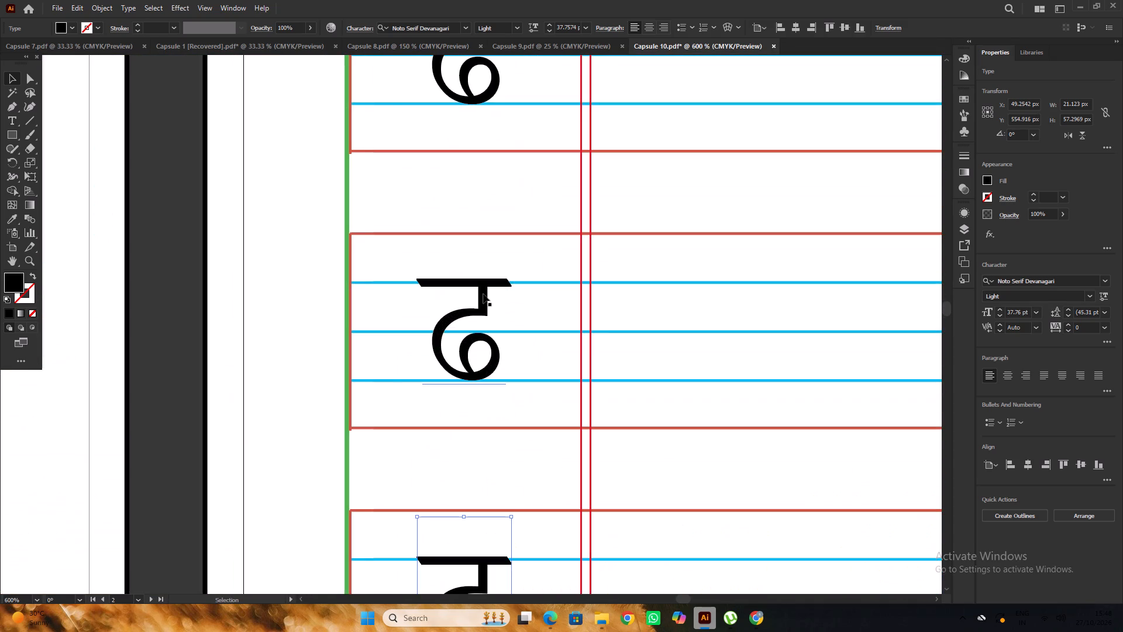
{"action": "scroll", "coordinate": [483, 294], "scroll_direction": "down", "scroll_amount": 3, "text": "alt"}
{"action": "scroll", "coordinate": [483, 294], "scroll_direction": "up", "scroll_amount": 8}
{"action": "scroll", "coordinate": [484, 289], "scroll_direction": "down", "scroll_amount": 3, "text": "alt"}
{"action": "scroll", "coordinate": [484, 289], "scroll_direction": "up", "scroll_amount": 9}
{"action": "scroll", "coordinate": [483, 279], "scroll_direction": "down", "scroll_amount": 3, "text": "alt"}
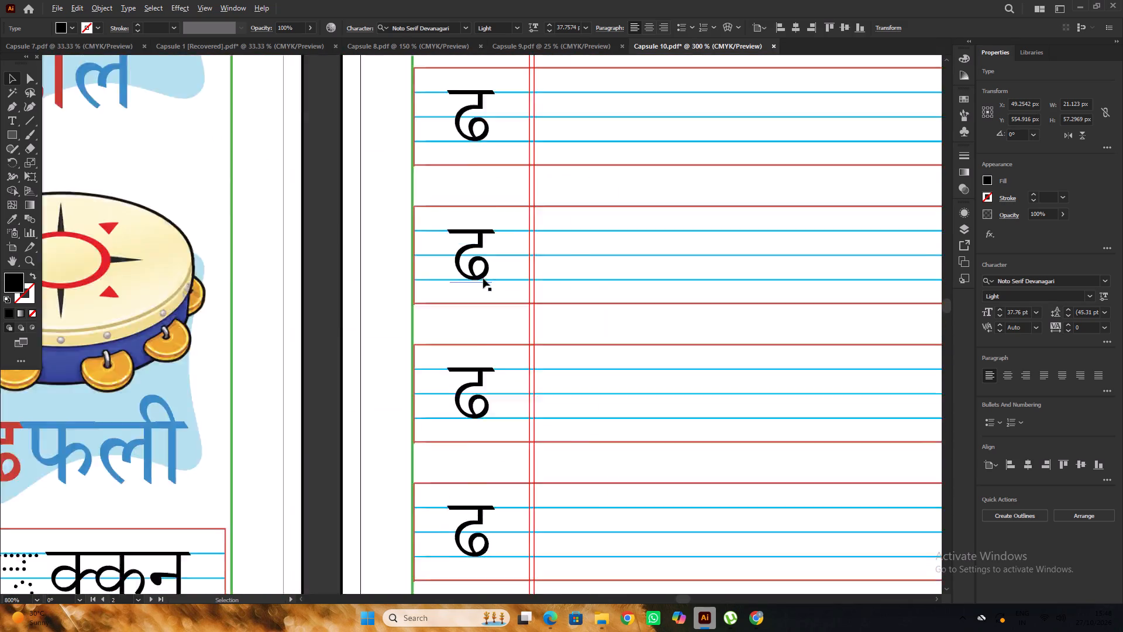
{"action": "scroll", "coordinate": [483, 279], "scroll_direction": "down", "scroll_amount": 1, "text": "alt"}
{"action": "scroll", "coordinate": [483, 279], "scroll_direction": "up", "scroll_amount": 12}
{"action": "scroll", "coordinate": [482, 279], "scroll_direction": "down", "scroll_amount": 3}
{"action": "scroll", "coordinate": [482, 279], "scroll_direction": "up", "scroll_amount": 9}
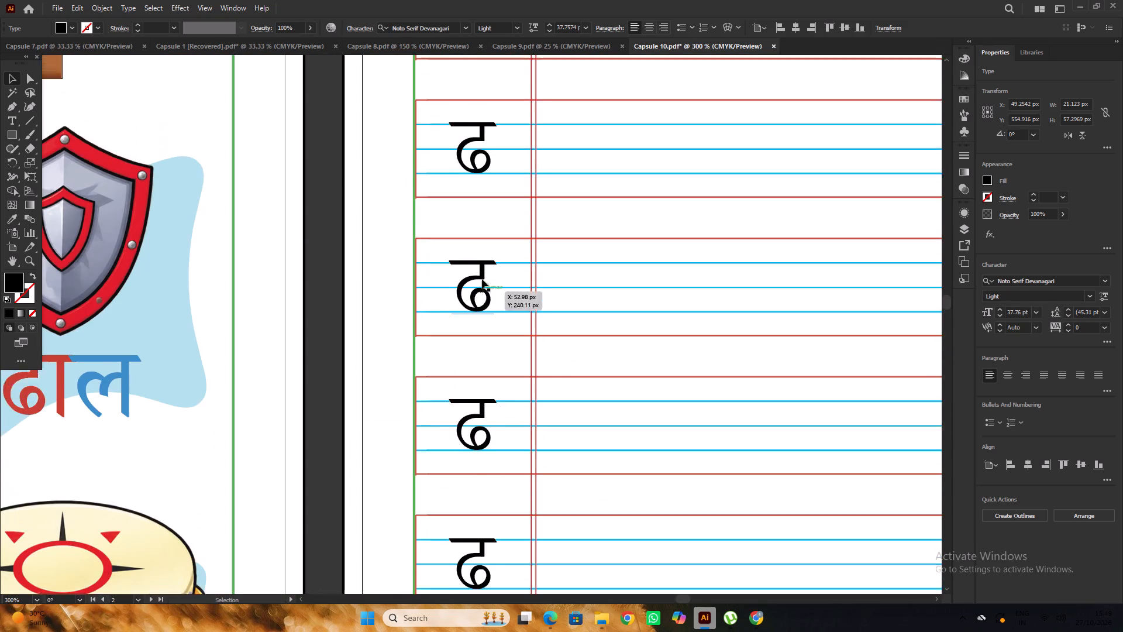
{"action": "scroll", "coordinate": [482, 279], "scroll_direction": "up", "scroll_amount": 4}
{"action": "scroll", "coordinate": [482, 279], "scroll_direction": "down", "scroll_amount": 4, "text": "alt"}
{"action": "scroll", "coordinate": [482, 279], "scroll_direction": "up", "scroll_amount": 13}
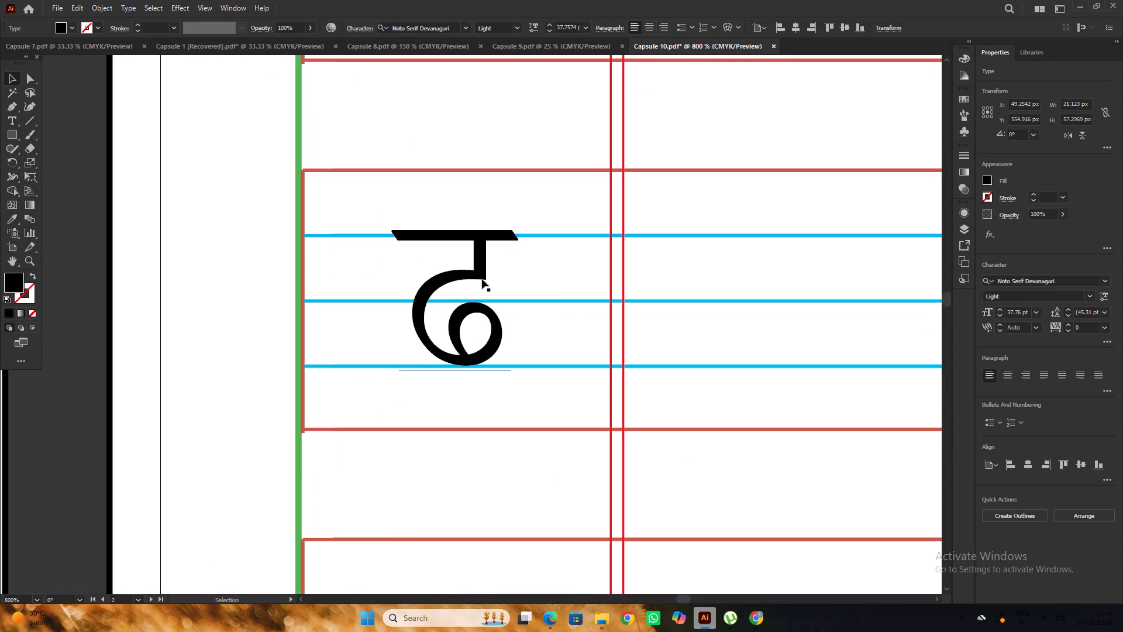
{"action": "scroll", "coordinate": [482, 279], "scroll_direction": "down", "scroll_amount": 3, "text": "alt"}
{"action": "scroll", "coordinate": [482, 279], "scroll_direction": "up", "scroll_amount": 10}
{"action": "scroll", "coordinate": [482, 279], "scroll_direction": "up", "scroll_amount": 5, "text": "alt"}
{"action": "scroll", "coordinate": [482, 279], "scroll_direction": "down", "scroll_amount": 7, "text": "alt"}
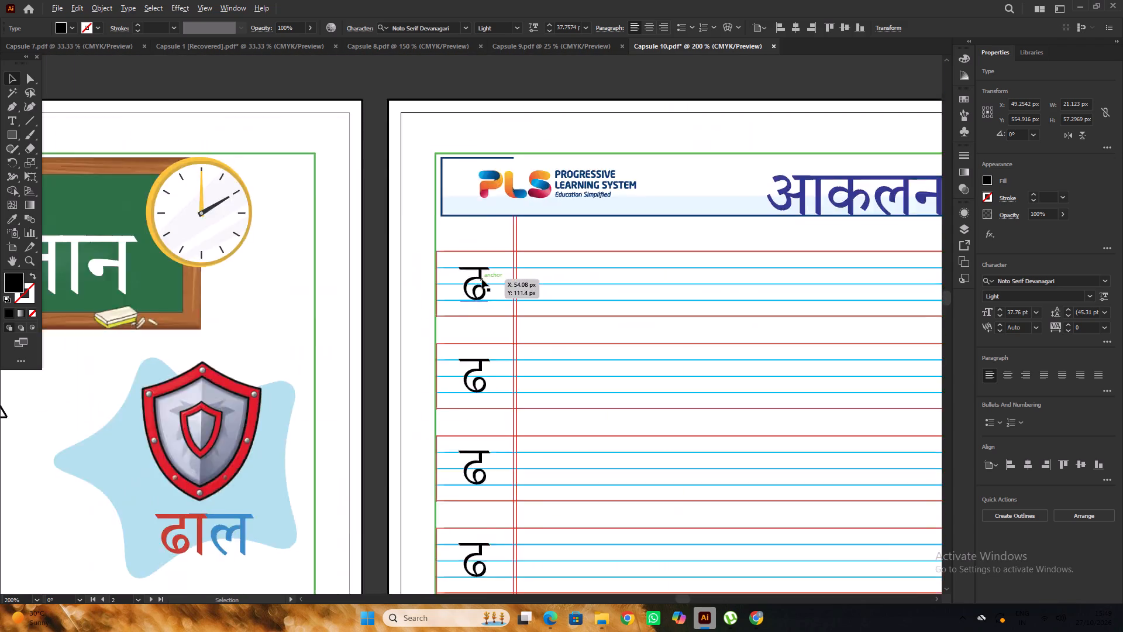
{"action": "scroll", "coordinate": [482, 279], "scroll_direction": "down", "scroll_amount": 3, "text": "alt"}
Set the font style of the eight full ढ letters in the first column of page 33, from the third row down, to Light.
{"action": "left_click", "coordinate": [502, 205]}
{"action": "key", "text": "space"}
{"action": "key", "text": "space"}
{"action": "key", "text": "space"}
{"action": "key", "text": "space"}
{"action": "key", "text": "space"}
{"action": "key", "text": "space"}
{"action": "key", "text": "space"}
{"action": "key", "text": "space"}
{"action": "left_click_drag", "start_coordinate": [701, 206], "coordinate": [492, 188]}
{"action": "scroll", "coordinate": [567, 178], "scroll_direction": "down", "scroll_amount": 4}
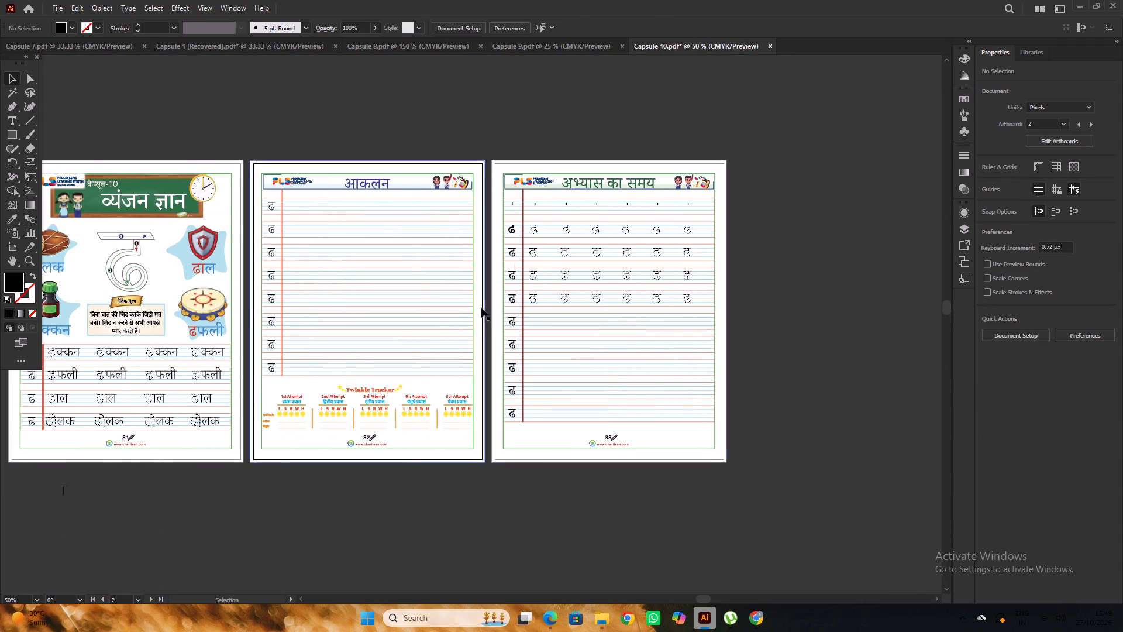
{"action": "scroll", "coordinate": [481, 308], "scroll_direction": "up", "scroll_amount": 2, "text": "alt"}
{"action": "left_click", "coordinate": [536, 245]}
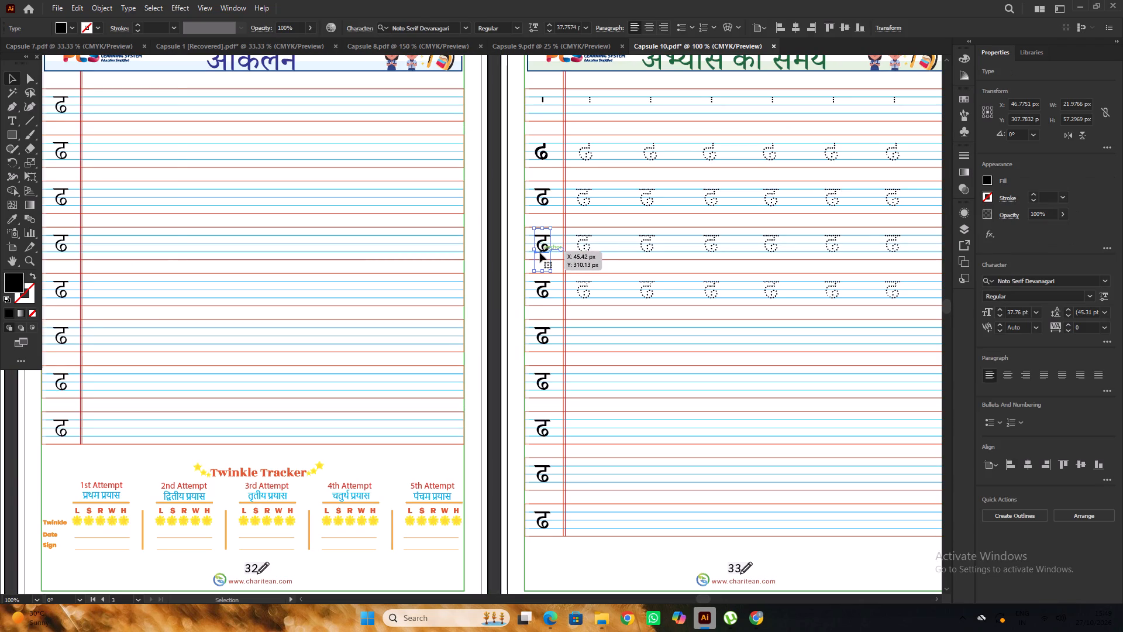
{"action": "left_click", "coordinate": [542, 195]}
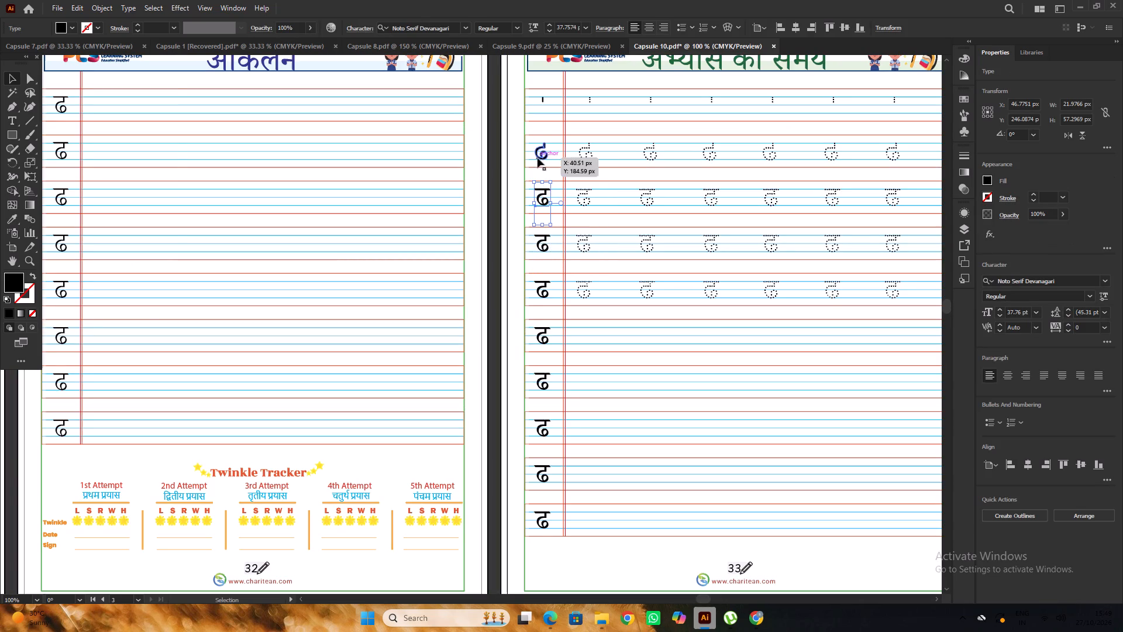
{"action": "left_click", "coordinate": [543, 248], "text": "shift"}
{"action": "scroll", "coordinate": [543, 248], "scroll_direction": "down", "scroll_amount": 4}
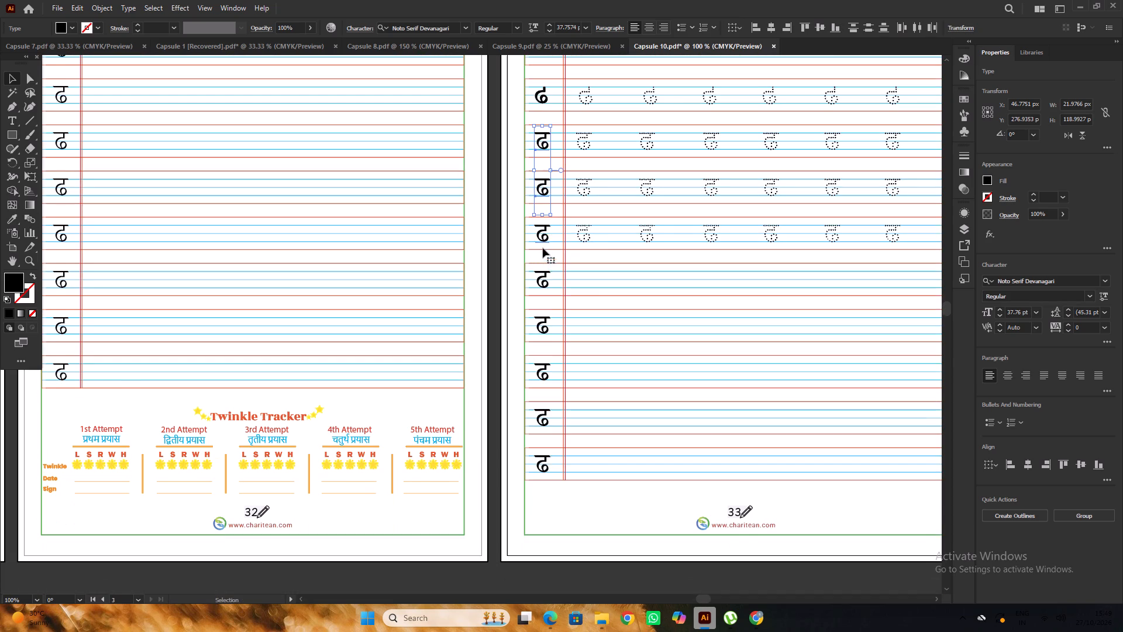
{"action": "left_click", "coordinate": [543, 241], "text": "shift"}
{"action": "left_click", "coordinate": [543, 279], "text": "shift"}
{"action": "scroll", "coordinate": [539, 257], "scroll_direction": "down", "scroll_amount": 5}
{"action": "left_click", "coordinate": [542, 254], "text": "shift"}
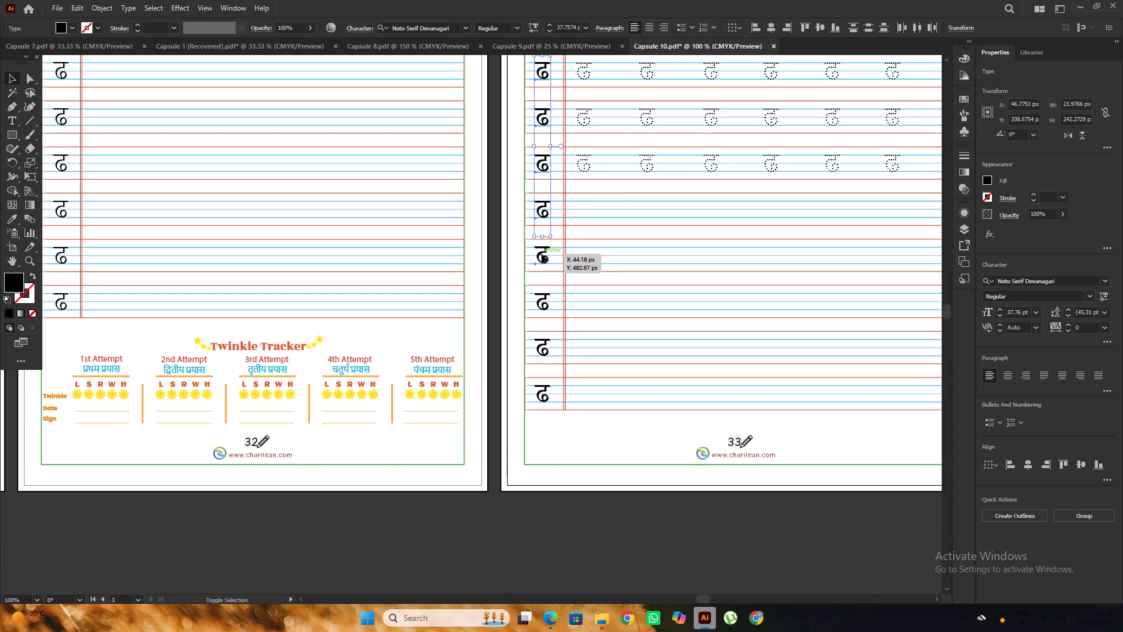
{"action": "left_click", "coordinate": [546, 307], "text": "shift"}
{"action": "left_click", "coordinate": [545, 349], "text": "shift"}
{"action": "left_click", "coordinate": [546, 396], "text": "shift"}
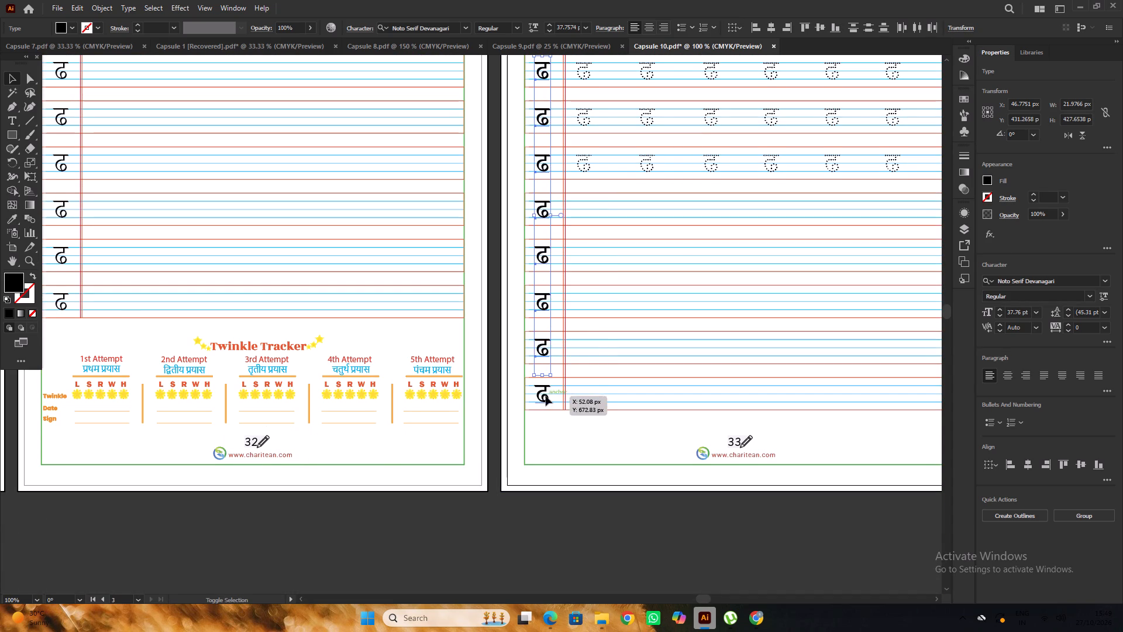
{"action": "left_click", "coordinate": [1055, 283]}
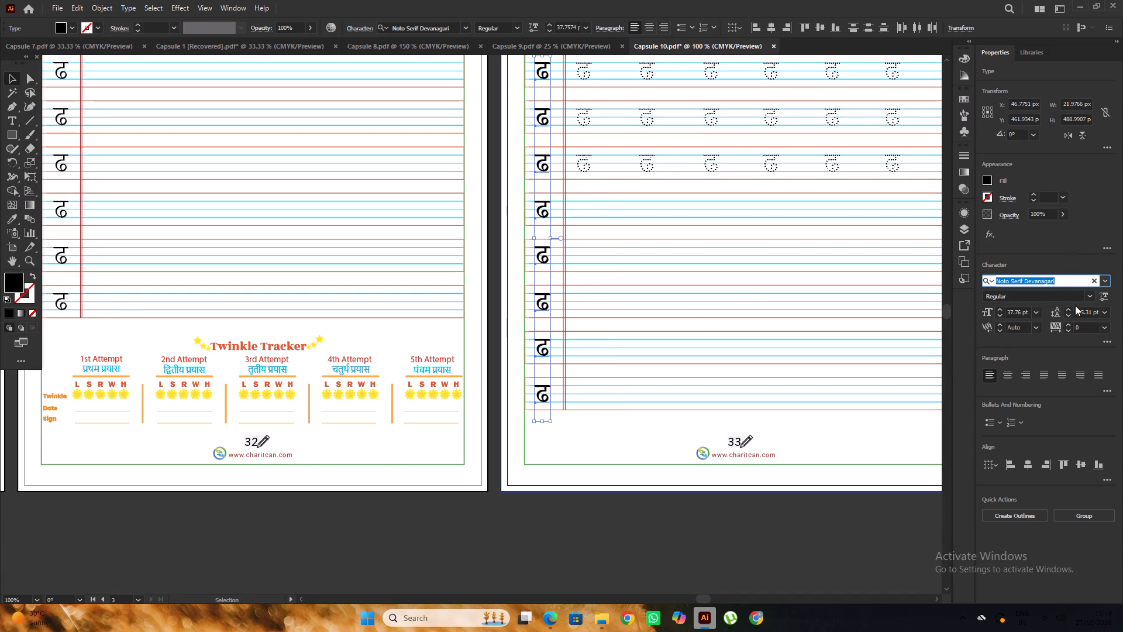
{"action": "left_click", "coordinate": [1088, 298]}
{"action": "left_click", "coordinate": [1014, 348]}
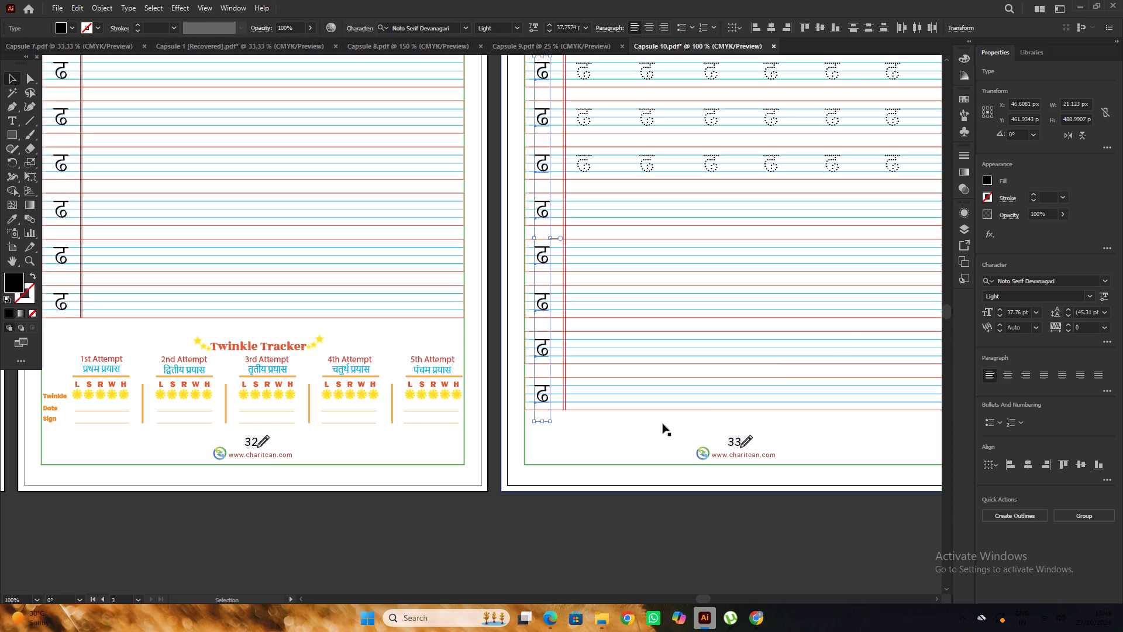
{"action": "left_click", "coordinate": [592, 524]}
Inspect the first-column ढ letters on page 33 against their writing lines and review the layout of all three pages.
{"action": "scroll", "coordinate": [543, 402], "scroll_direction": "up", "scroll_amount": 3, "text": "alt"}
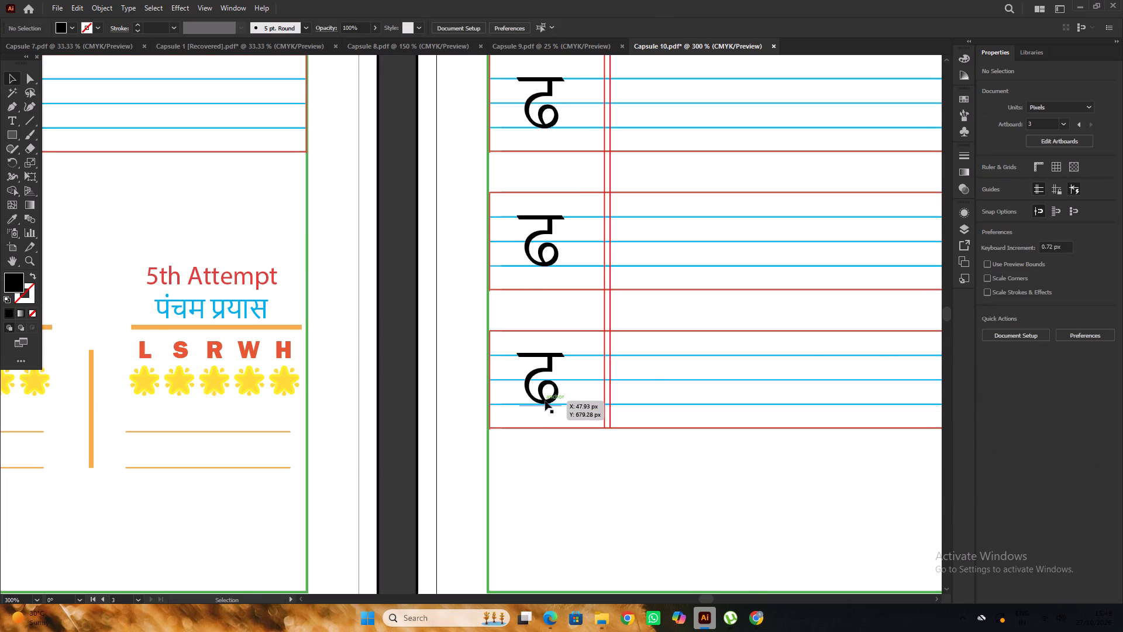
{"action": "scroll", "coordinate": [545, 401], "scroll_direction": "down", "scroll_amount": 3, "text": "alt"}
{"action": "scroll", "coordinate": [545, 401], "scroll_direction": "up", "scroll_amount": 7}
{"action": "scroll", "coordinate": [546, 401], "scroll_direction": "down", "scroll_amount": 1, "text": "alt"}
{"action": "scroll", "coordinate": [546, 401], "scroll_direction": "up", "scroll_amount": 4}
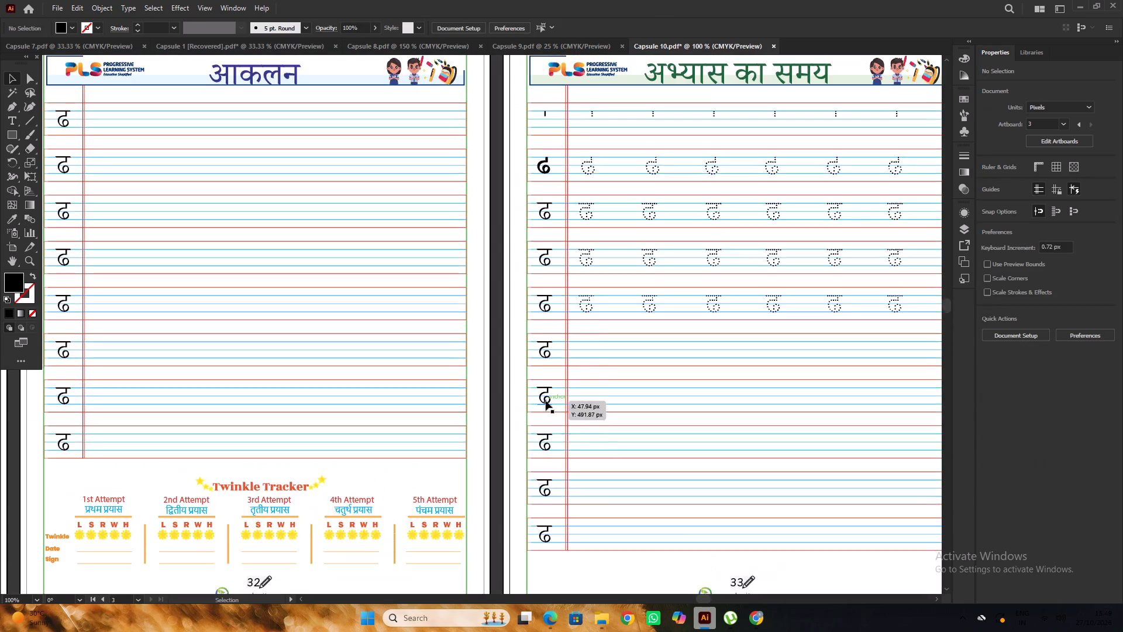
{"action": "scroll", "coordinate": [546, 401], "scroll_direction": "up", "scroll_amount": 9}
{"action": "scroll", "coordinate": [546, 401], "scroll_direction": "down", "scroll_amount": 2, "text": "alt"}
{"action": "scroll", "coordinate": [546, 401], "scroll_direction": "up", "scroll_amount": 4, "text": "alt"}
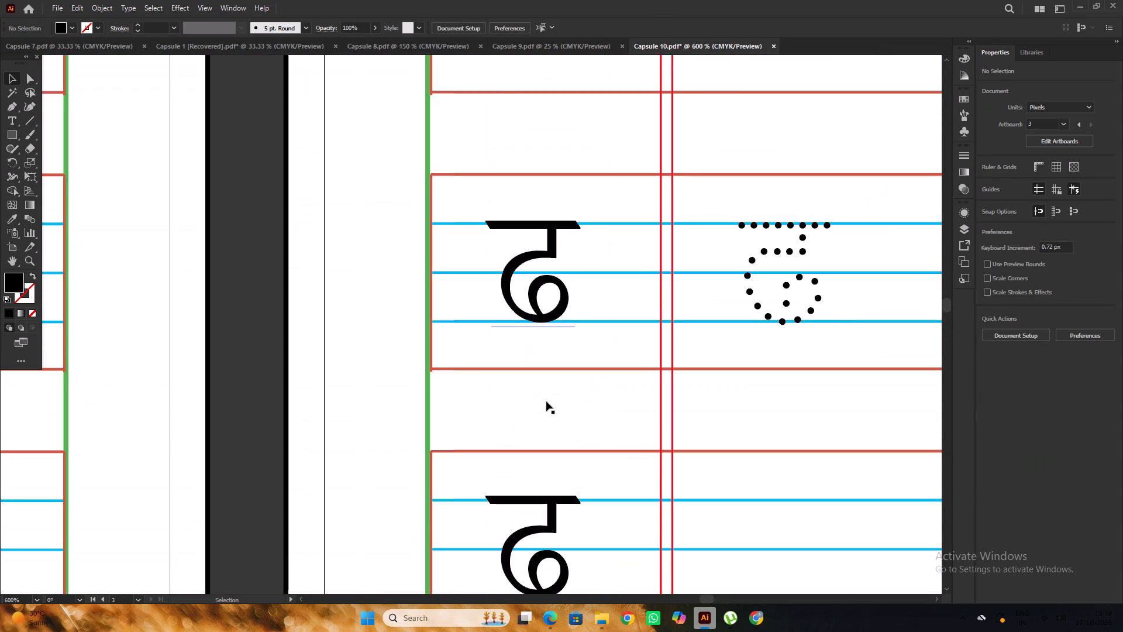
{"action": "scroll", "coordinate": [546, 401], "scroll_direction": "down", "scroll_amount": 3, "text": "alt"}
{"action": "scroll", "coordinate": [546, 401], "scroll_direction": "up", "scroll_amount": 17}
{"action": "scroll", "coordinate": [547, 401], "scroll_direction": "down", "scroll_amount": 2, "text": "alt"}
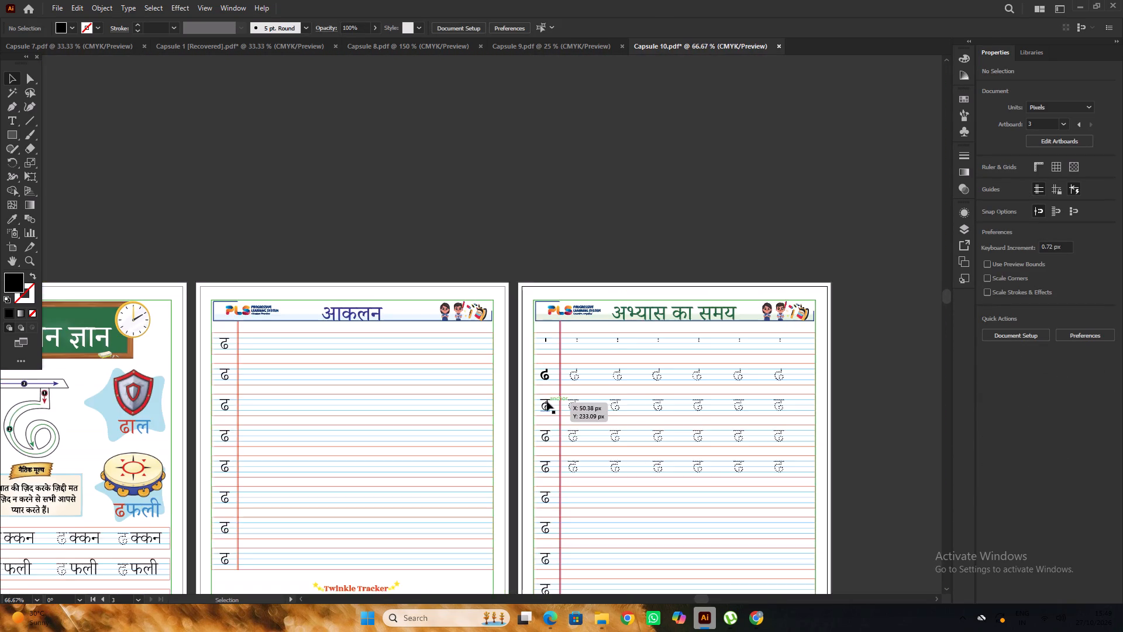
{"action": "scroll", "coordinate": [547, 401], "scroll_direction": "down", "scroll_amount": 5}
{"action": "scroll", "coordinate": [547, 401], "scroll_direction": "up", "scroll_amount": 4, "text": "alt"}
{"action": "scroll", "coordinate": [547, 401], "scroll_direction": "down", "scroll_amount": 12, "text": "alt"}
{"action": "left_click", "coordinate": [715, 379]}
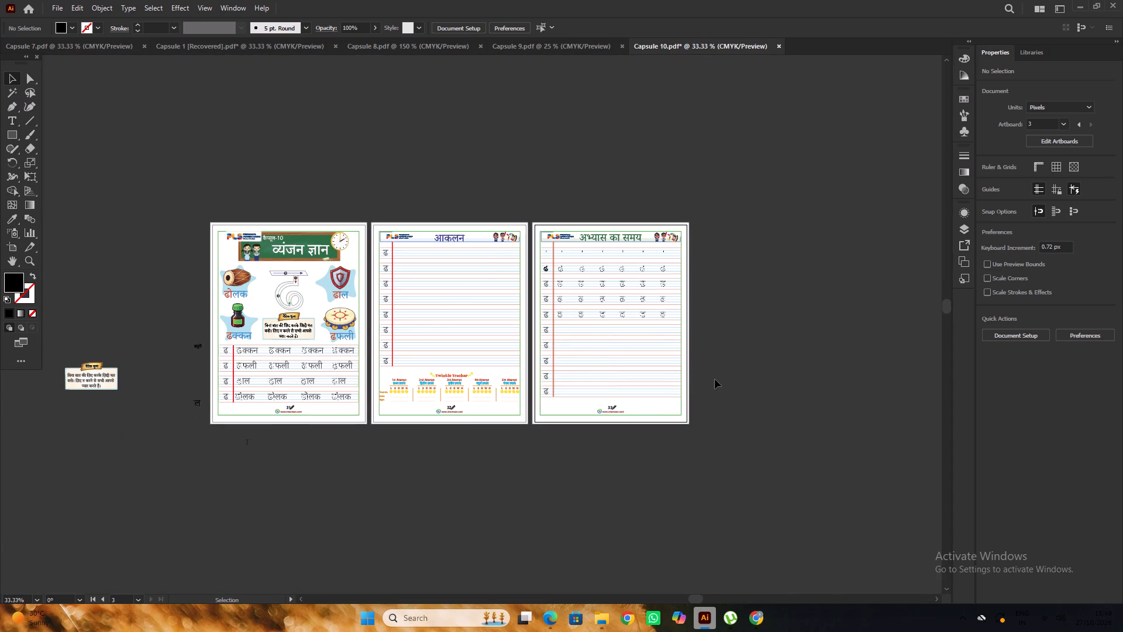
{"action": "key", "text": "space"}
{"action": "left_click_drag", "start_coordinate": [601, 465], "coordinate": [691, 374]}
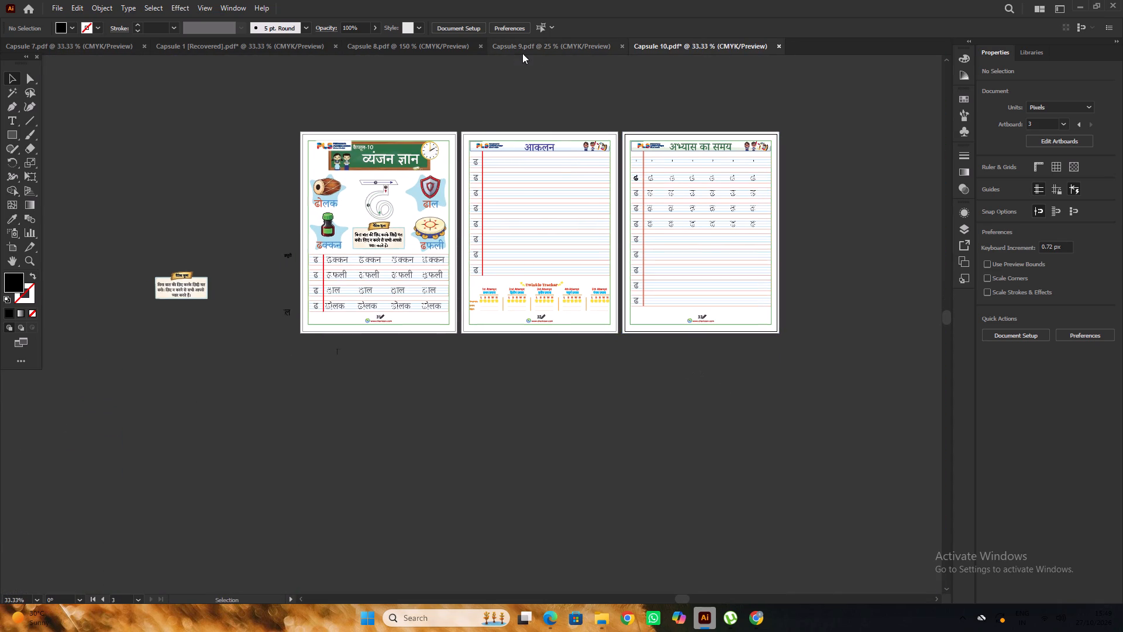
Switch to the Capsule 9 document and look over its pages 27 to 29.
{"action": "left_click", "coordinate": [526, 48]}
{"action": "scroll", "coordinate": [668, 311], "scroll_direction": "up", "scroll_amount": 3, "text": "alt"}
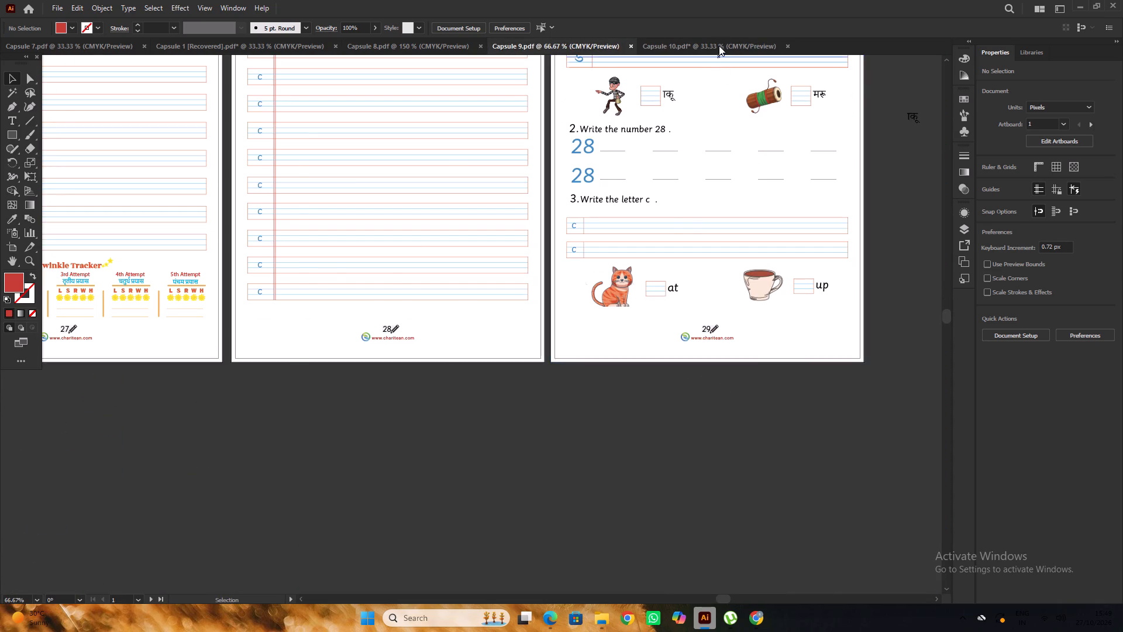
Switch back to the Capsule 10 document and change the first page's page number to 30.
{"action": "left_click", "coordinate": [719, 44]}
{"action": "scroll", "coordinate": [370, 329], "scroll_direction": "up", "scroll_amount": 5, "text": "alt"}
{"action": "key", "text": "t"}
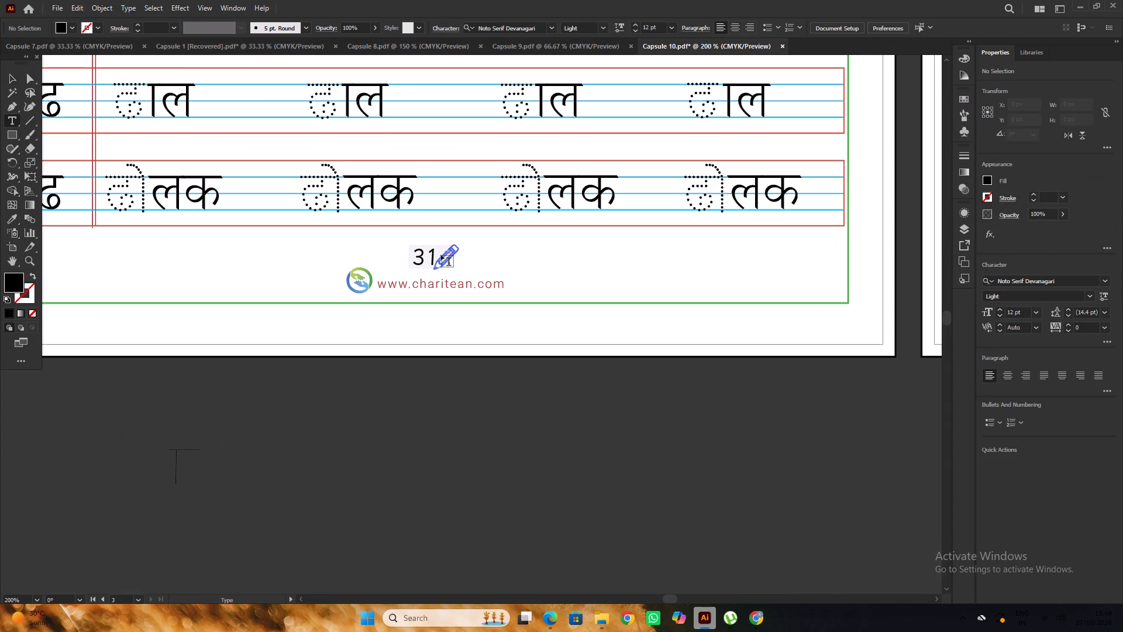
{"action": "left_click", "coordinate": [433, 254]}
{"action": "key", "text": "0"}
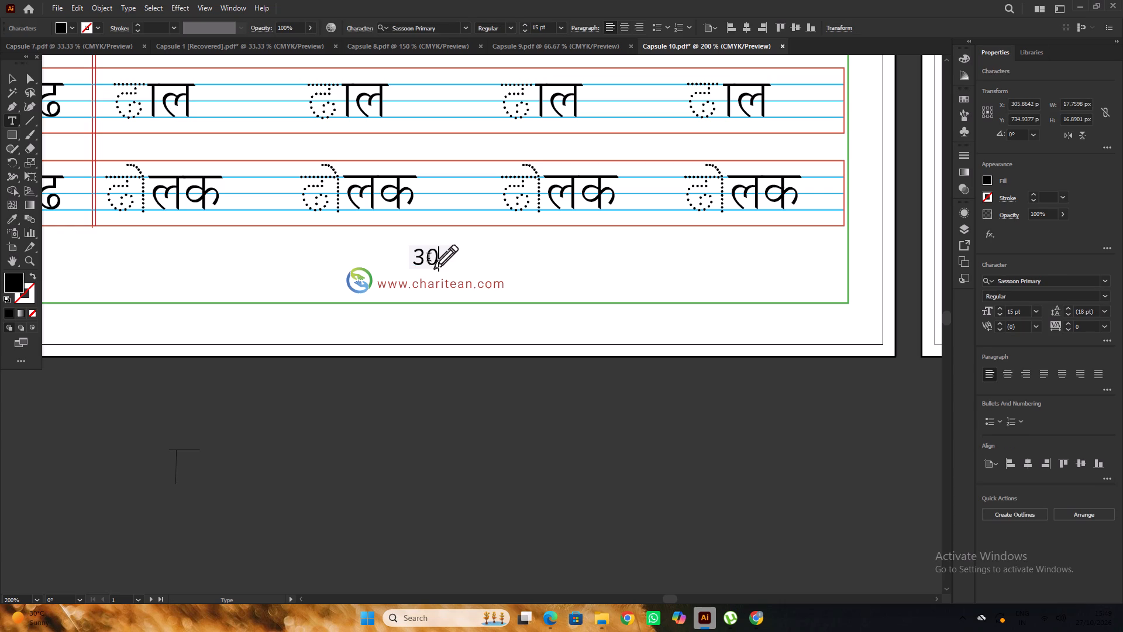
{"action": "scroll", "coordinate": [429, 258], "scroll_direction": "up", "scroll_amount": 4}
{"action": "left_click", "coordinate": [9, 80]}
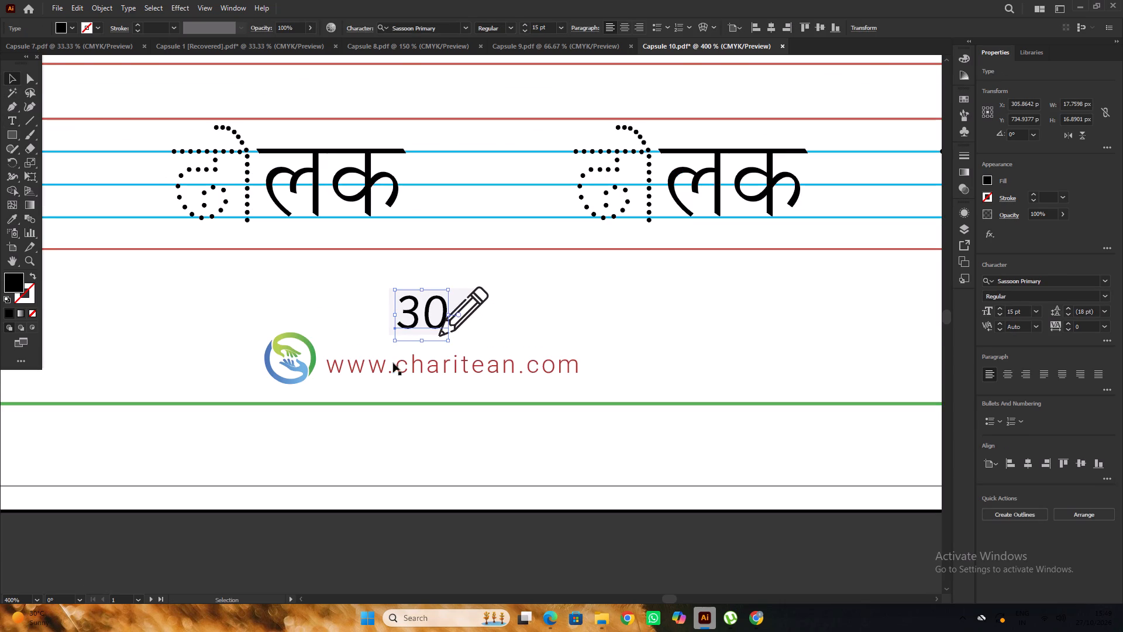
{"action": "scroll", "coordinate": [414, 334], "scroll_direction": "up", "scroll_amount": 3, "text": "alt"}
{"action": "left_click_drag", "start_coordinate": [454, 310], "coordinate": [440, 307]}
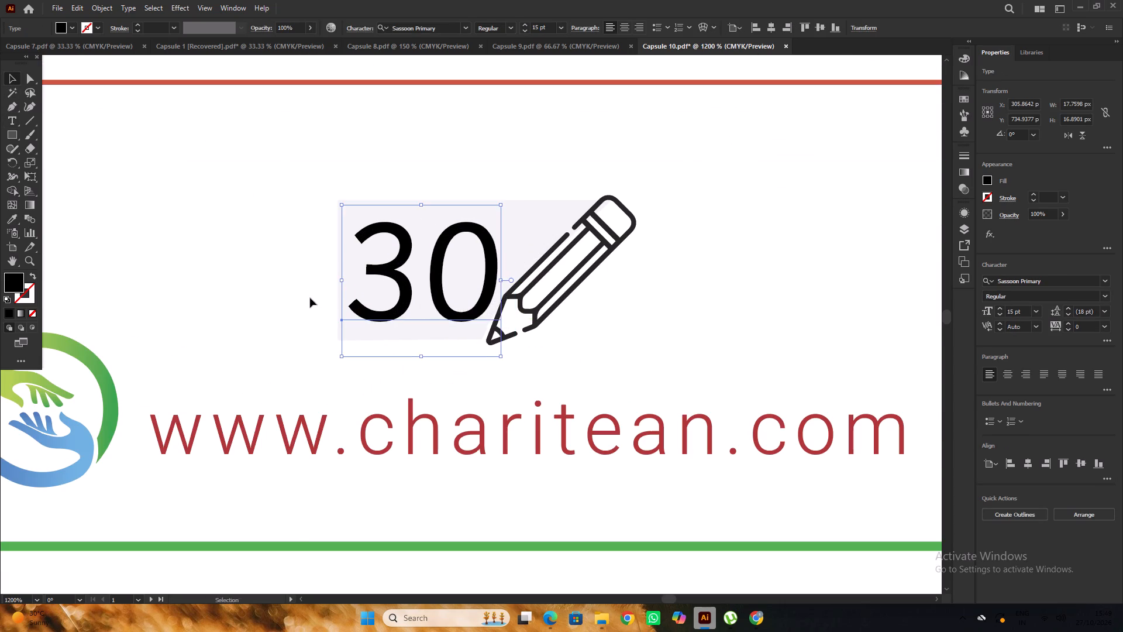
{"action": "scroll", "coordinate": [306, 297], "scroll_direction": "down", "scroll_amount": 6, "text": "alt"}
{"action": "scroll", "coordinate": [392, 324], "scroll_direction": "down", "scroll_amount": 3, "text": "alt"}
{"action": "left_click", "coordinate": [515, 382]}
Change the page number on the आकलन page to 31.
{"action": "scroll", "coordinate": [615, 325], "scroll_direction": "up", "scroll_amount": 2, "text": "alt"}
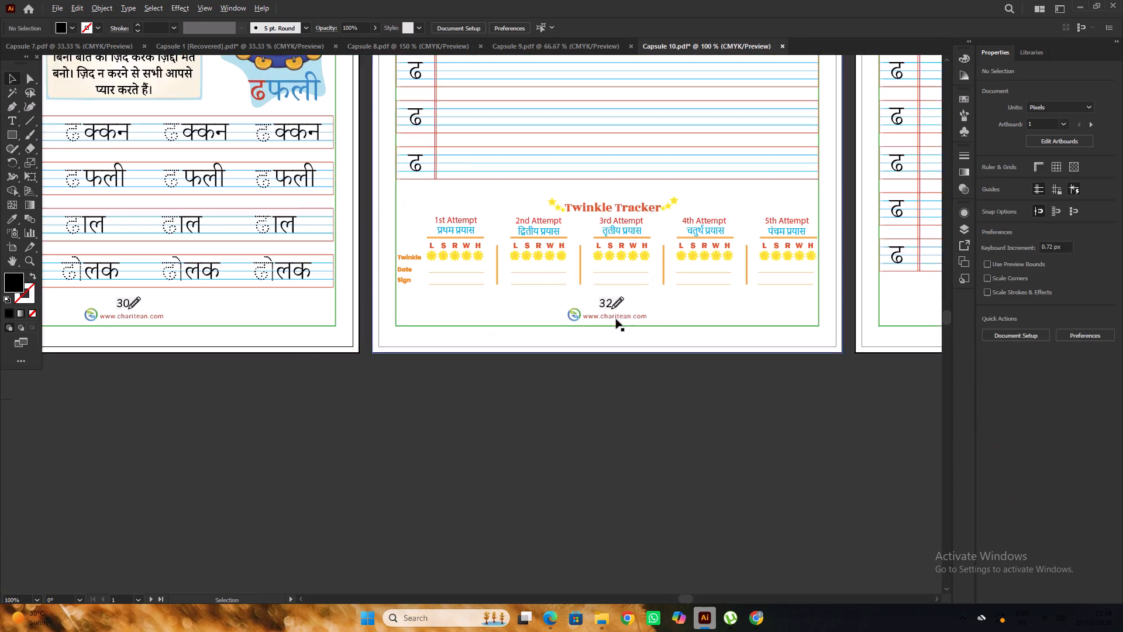
{"action": "scroll", "coordinate": [616, 319], "scroll_direction": "up", "scroll_amount": 5, "text": "alt"}
{"action": "key", "text": "t"}
{"action": "left_click_drag", "start_coordinate": [610, 327], "coordinate": [596, 344]}
{"action": "key", "text": "1"}
{"action": "scroll", "coordinate": [536, 343], "scroll_direction": "down", "scroll_amount": 6, "text": "alt"}
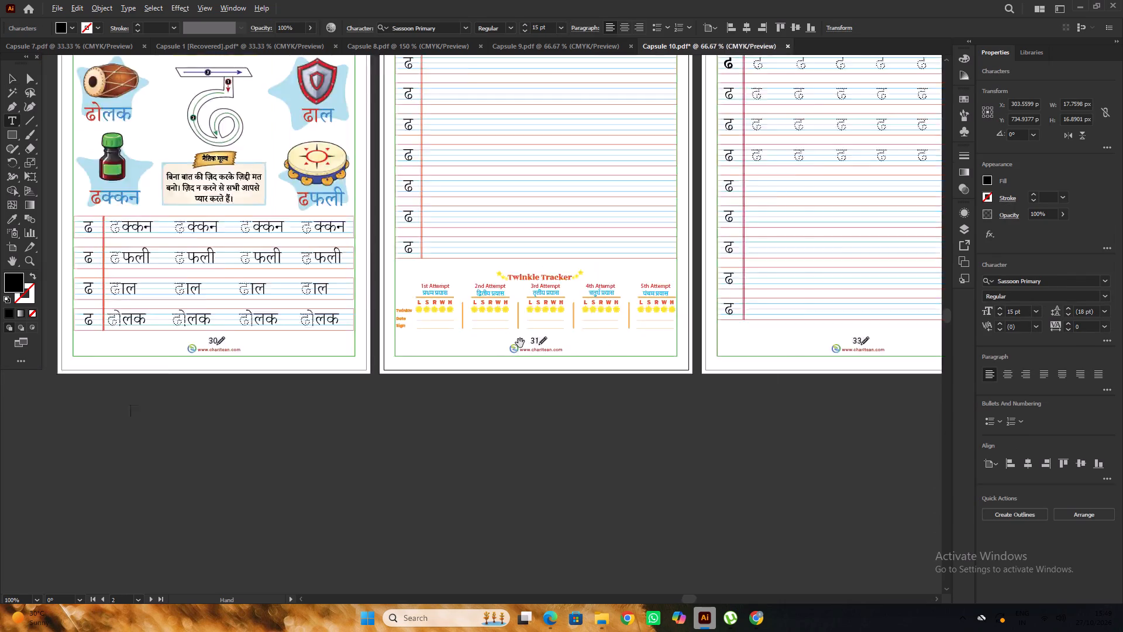
Change the page number on the अभ्यास का समय page to 32, checking the Capsule 9 document for the numbering.
{"action": "scroll", "coordinate": [822, 338], "scroll_direction": "up", "scroll_amount": 2, "text": "alt"}
{"action": "scroll", "coordinate": [762, 368], "scroll_direction": "up", "scroll_amount": 3, "text": "alt"}
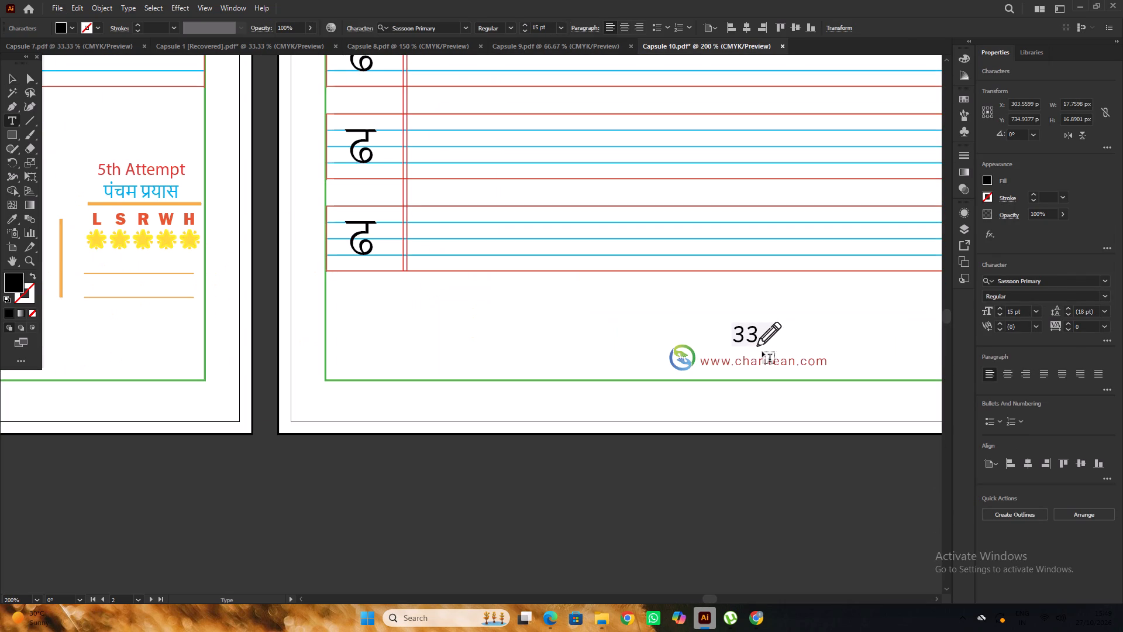
{"action": "left_click_drag", "start_coordinate": [757, 334], "coordinate": [743, 342]}
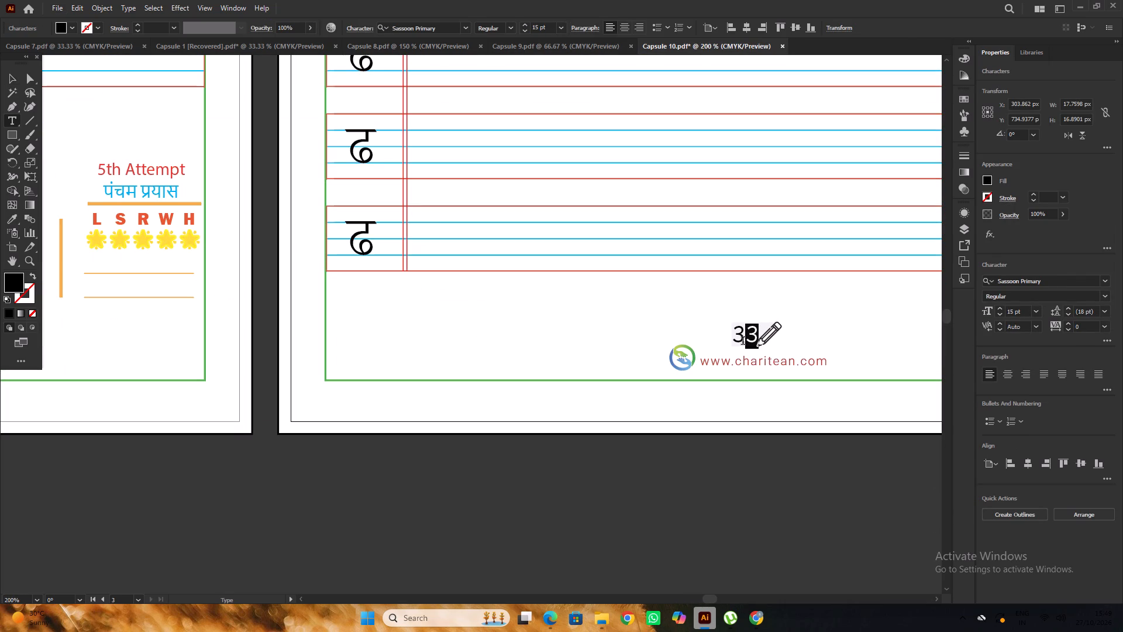
{"action": "left_click", "coordinate": [553, 48]}
{"action": "left_click", "coordinate": [697, 42]}
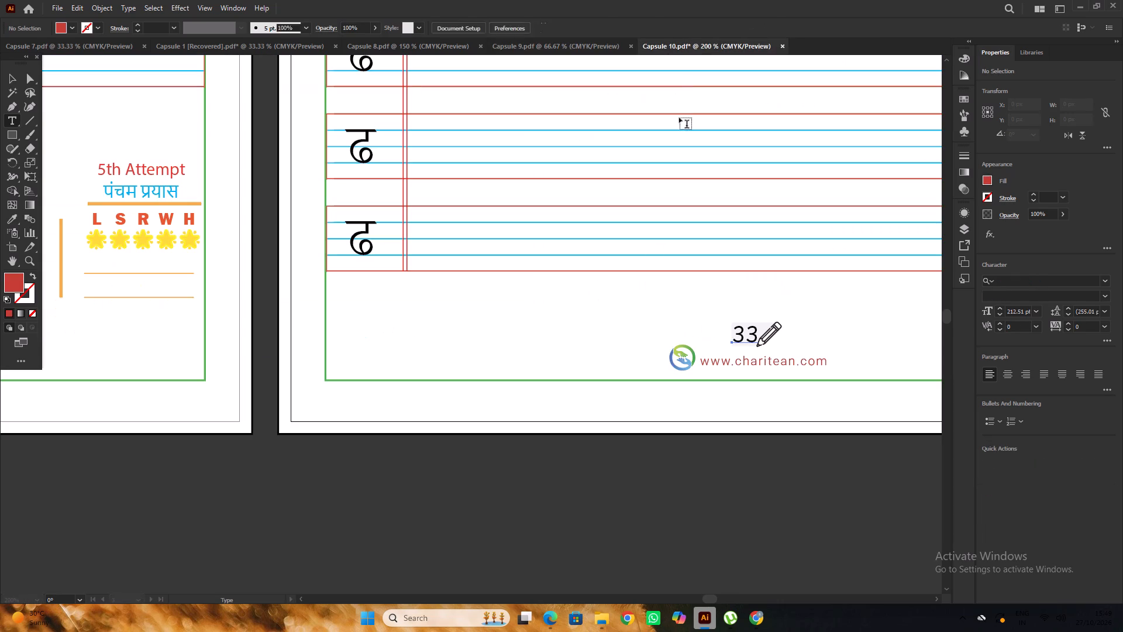
{"action": "scroll", "coordinate": [775, 334], "scroll_direction": "up", "scroll_amount": 2}
{"action": "scroll", "coordinate": [756, 327], "scroll_direction": "down", "scroll_amount": 4, "text": "alt"}
{"action": "scroll", "coordinate": [755, 327], "scroll_direction": "up", "scroll_amount": 1, "text": "alt"}
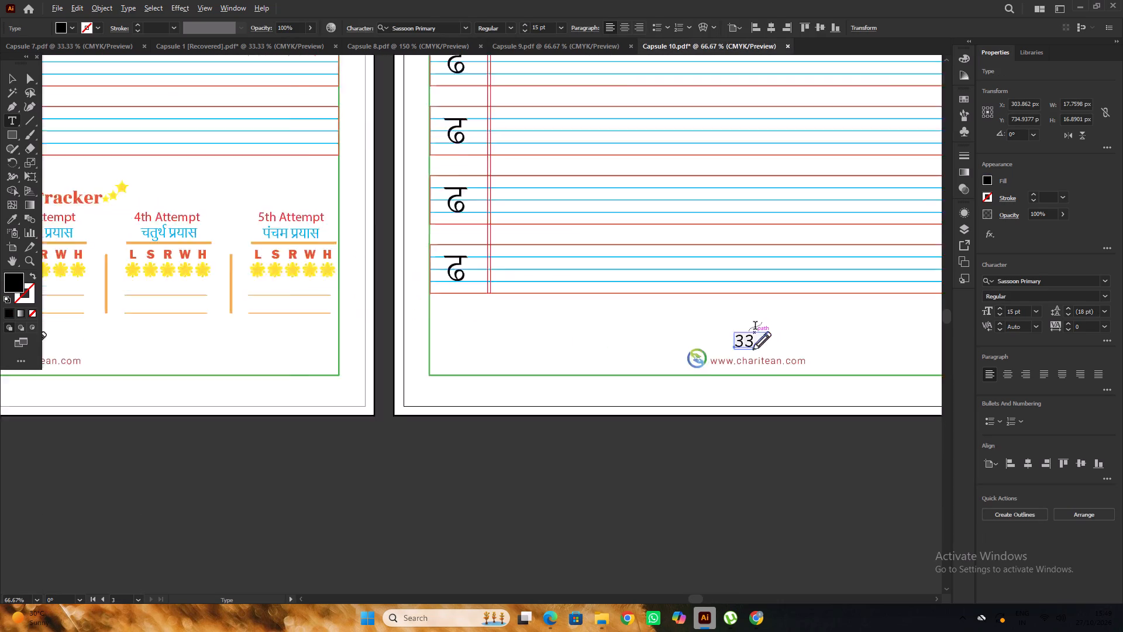
{"action": "scroll", "coordinate": [755, 327], "scroll_direction": "up", "scroll_amount": 3, "text": "alt"}
{"action": "left_click_drag", "start_coordinate": [752, 349], "coordinate": [739, 361]}
{"action": "key", "text": "2"}
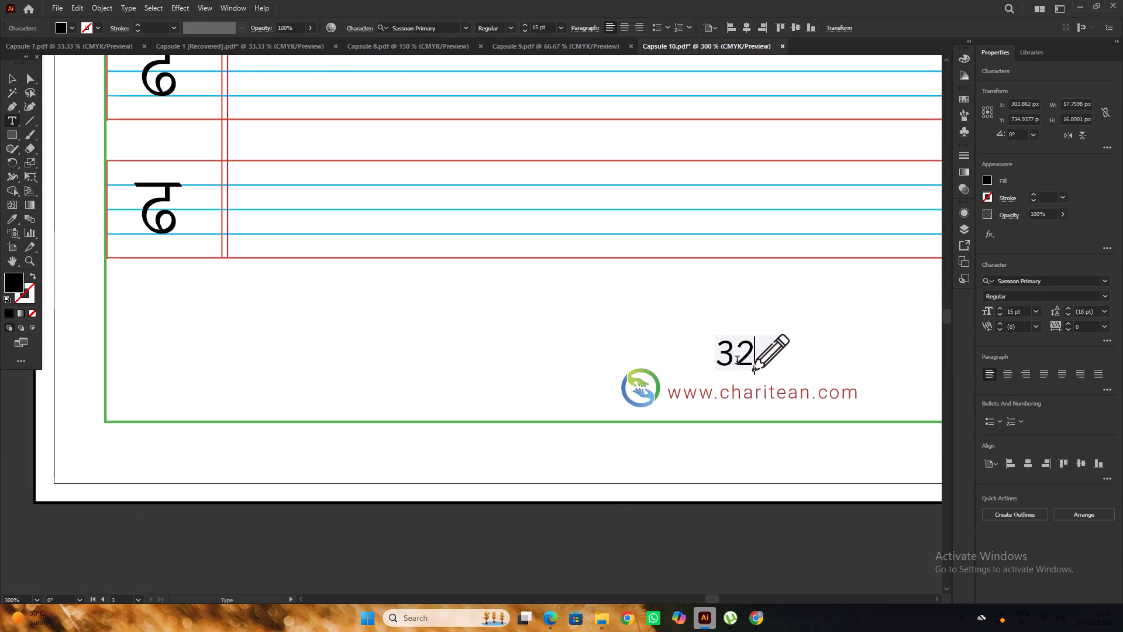
{"action": "scroll", "coordinate": [733, 360], "scroll_direction": "down", "scroll_amount": 4, "text": "alt"}
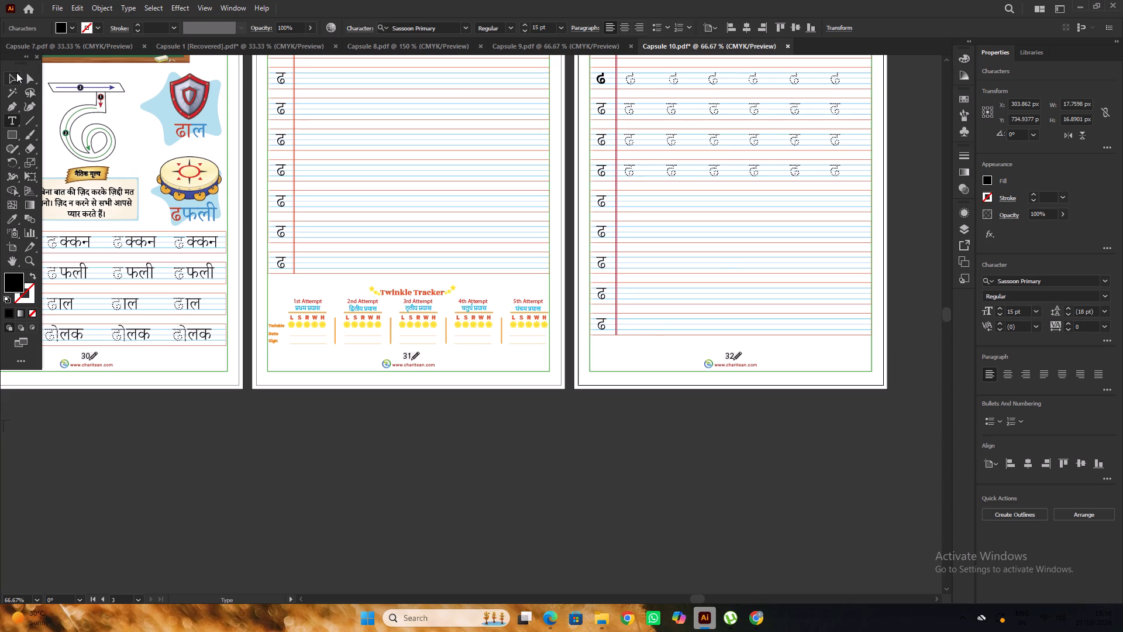
{"action": "left_click", "coordinate": [16, 74]}
{"action": "scroll", "coordinate": [755, 259], "scroll_direction": "down", "scroll_amount": 3, "text": "alt"}
{"action": "left_click", "coordinate": [776, 383]}
Save the renumbered Capsule 10 document.
{"action": "scroll", "coordinate": [785, 327], "scroll_direction": "up", "scroll_amount": 3}
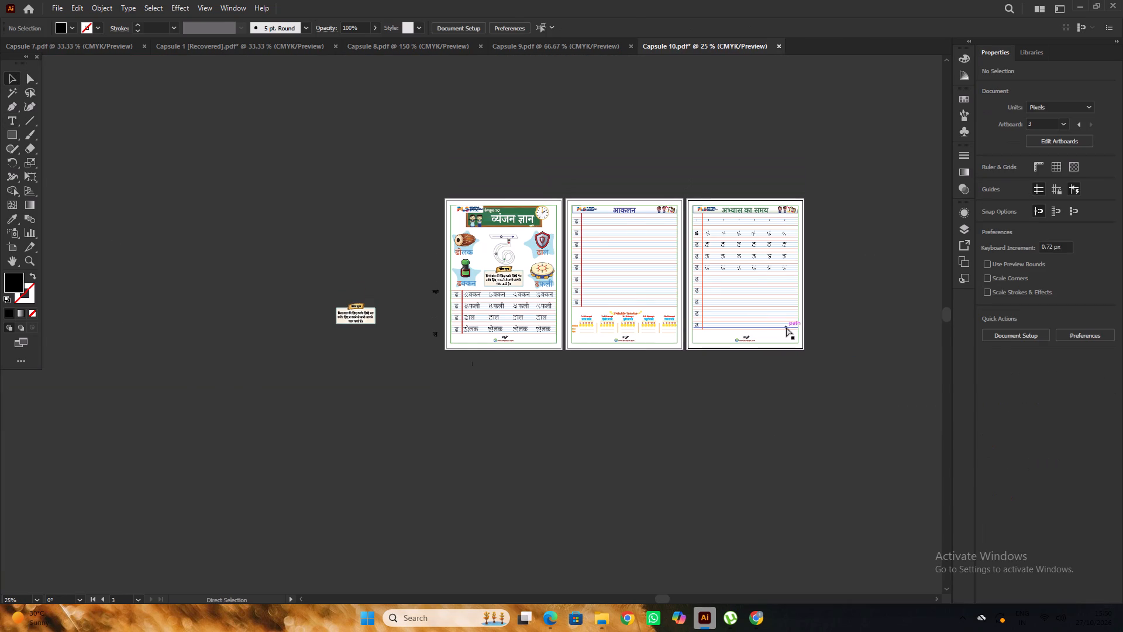
{"action": "key", "text": "ctrl+s"}
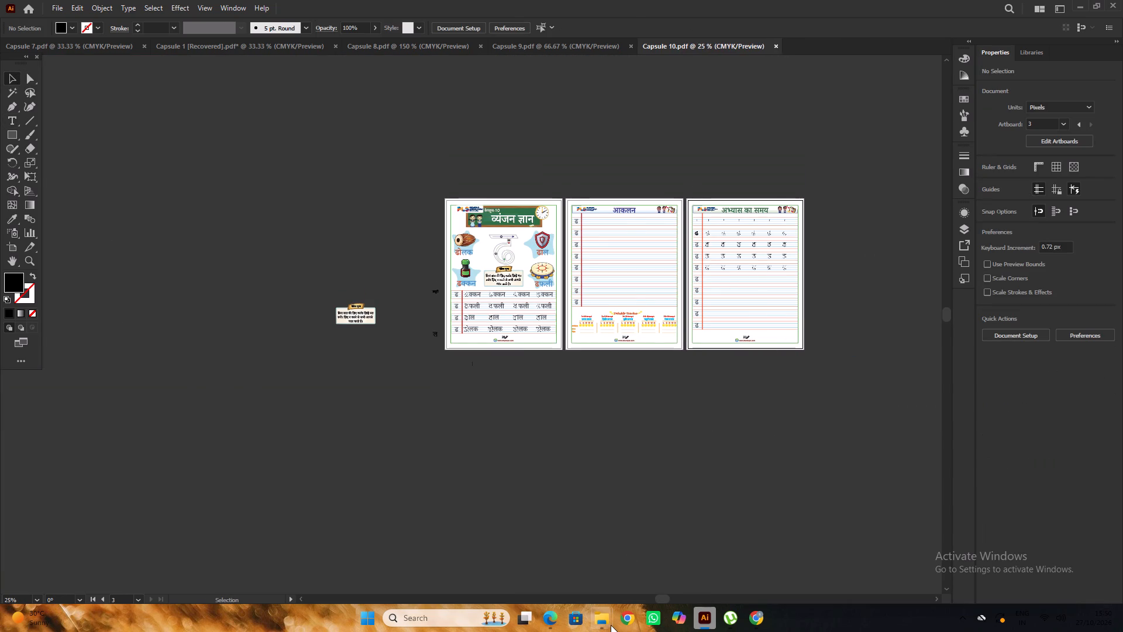
Open the saved Capsule 10 PDF from the PRINT FINAL folder in Edge and review its three pages and page numbers.
{"action": "left_click", "coordinate": [505, 551]}
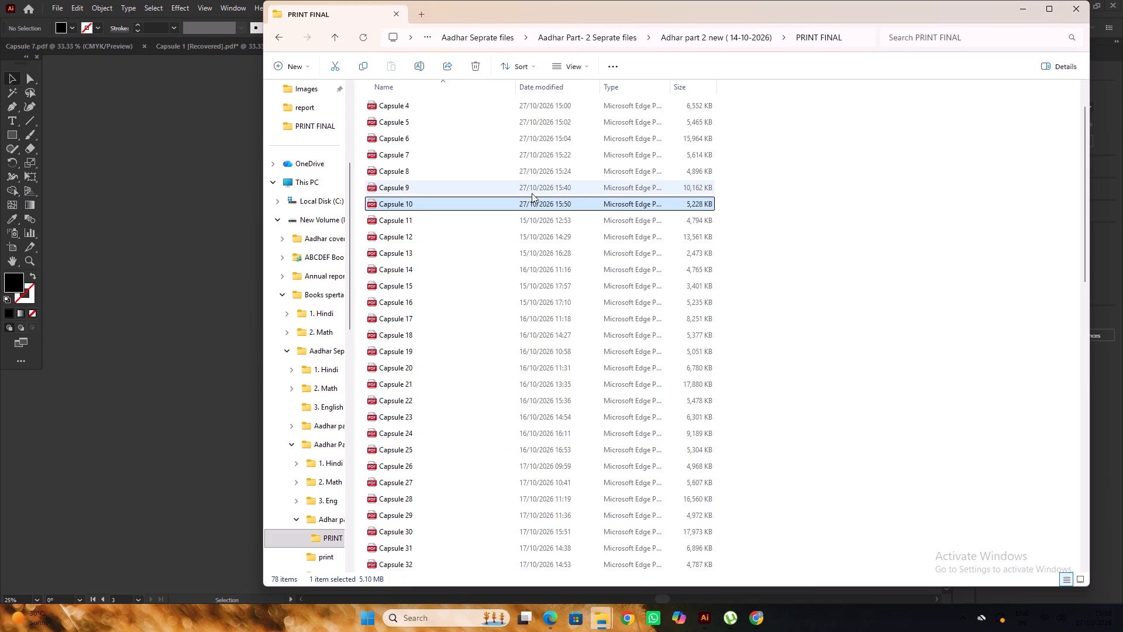
{"action": "double_click", "coordinate": [531, 205]}
{"action": "scroll", "coordinate": [542, 210], "scroll_direction": "down", "scroll_amount": 3}
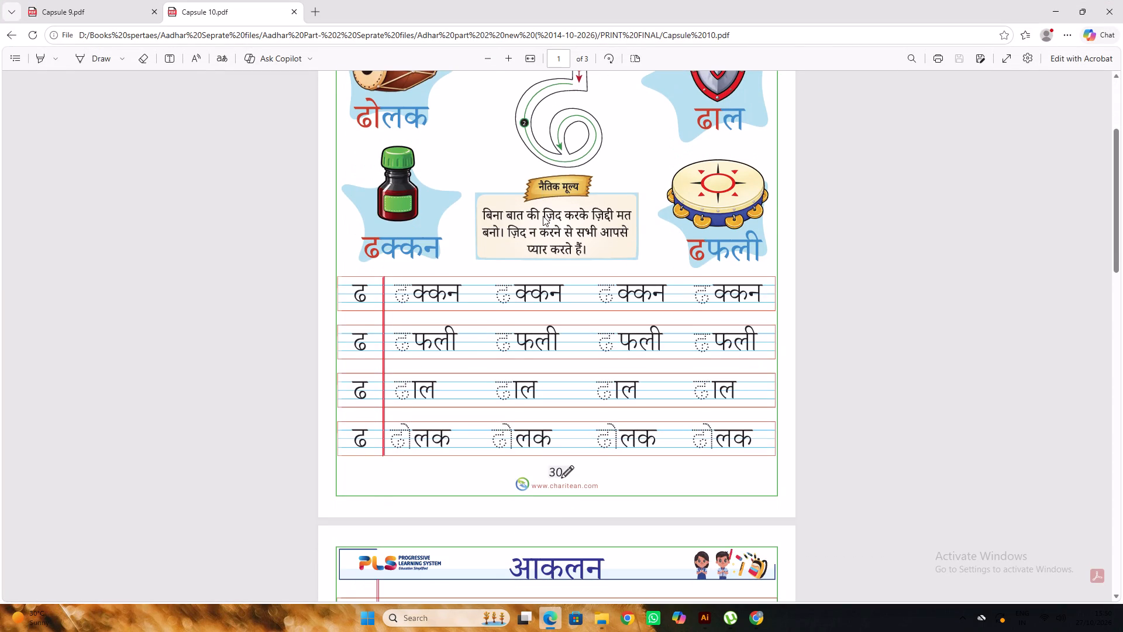
{"action": "scroll", "coordinate": [545, 210], "scroll_direction": "up", "scroll_amount": 5}
{"action": "scroll", "coordinate": [546, 209], "scroll_direction": "down", "scroll_amount": 8}
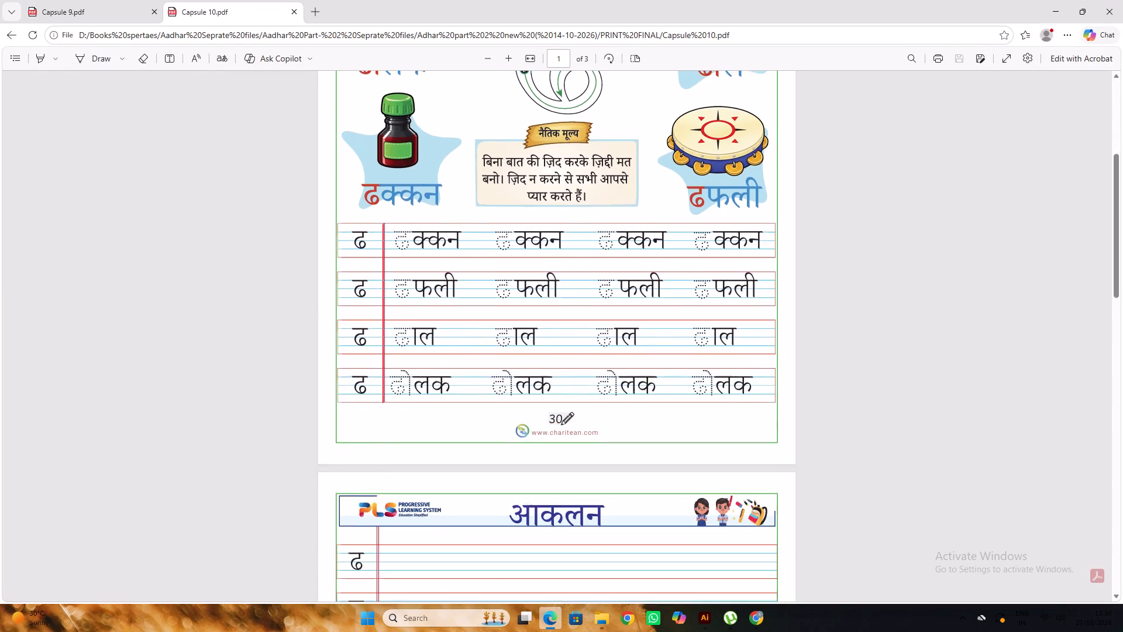
{"action": "scroll", "coordinate": [545, 214], "scroll_direction": "down", "scroll_amount": 5}
{"action": "scroll", "coordinate": [545, 214], "scroll_direction": "down", "scroll_amount": 19}
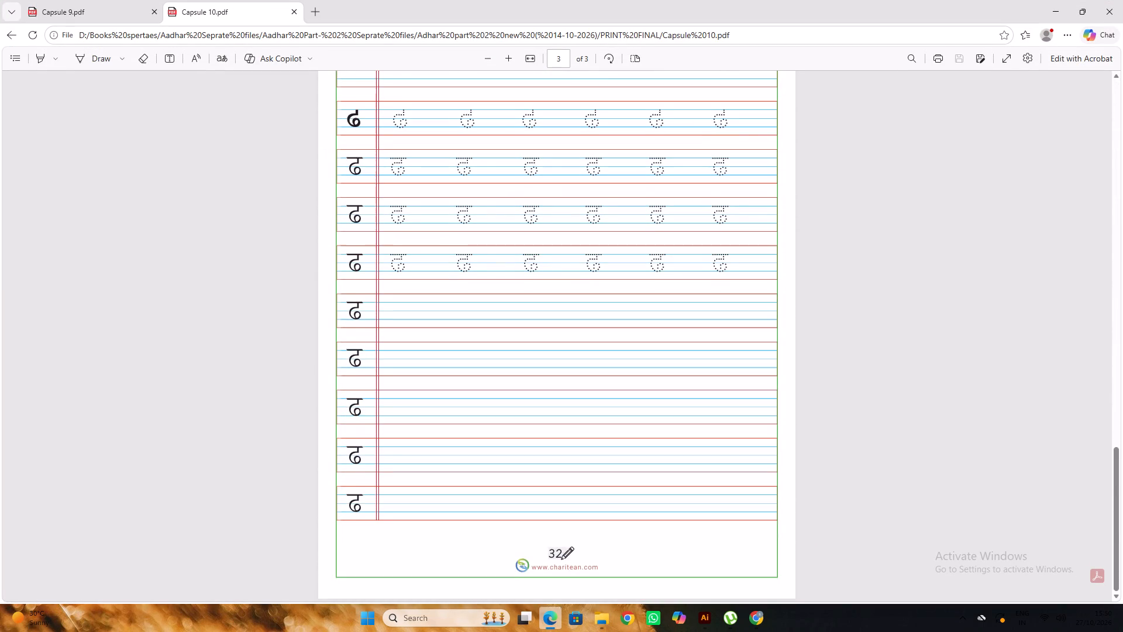
{"action": "scroll", "coordinate": [545, 214], "scroll_direction": "up", "scroll_amount": 4}
{"action": "scroll", "coordinate": [545, 214], "scroll_direction": "down", "scroll_amount": 4}
{"action": "left_click", "coordinate": [1112, 4]}
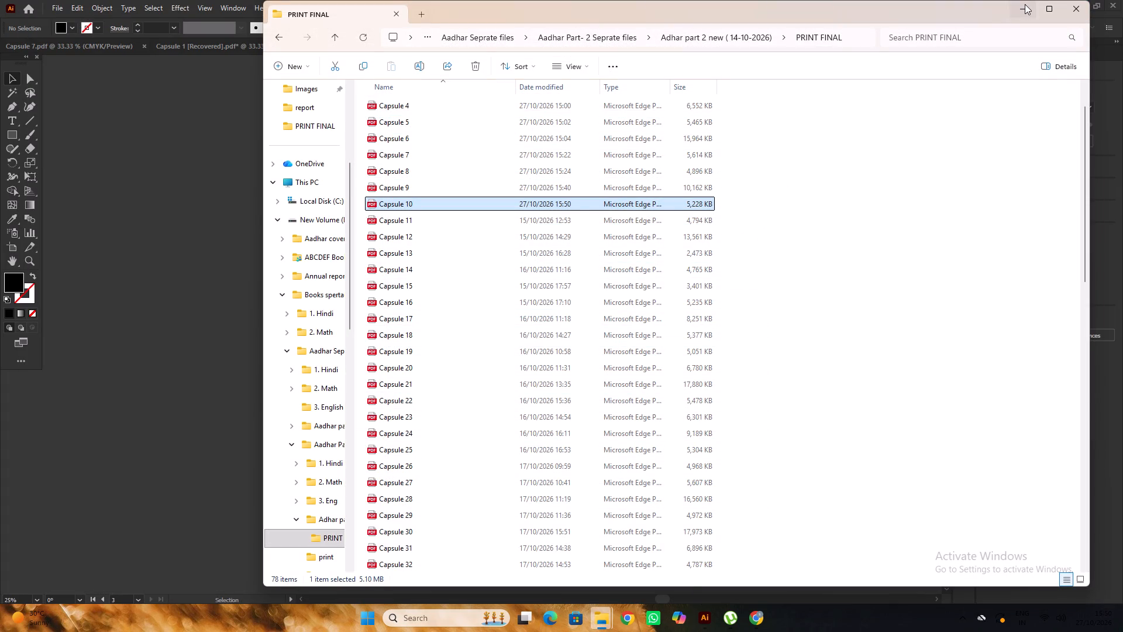
{"action": "left_click", "coordinate": [1025, 4]}
Unlock all objects in Capsule 10 and delete the green border rectangles from all three pages.
{"action": "scroll", "coordinate": [612, 321], "scroll_direction": "up", "scroll_amount": 3, "text": "alt"}
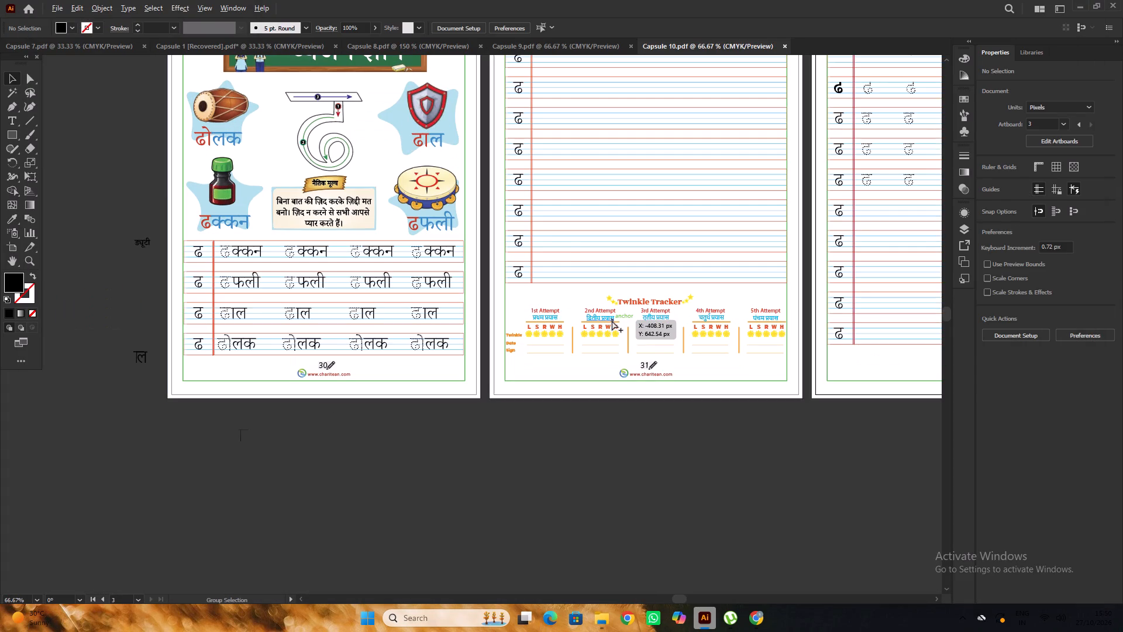
{"action": "key", "text": "ctrl+alt+2"}
{"action": "scroll", "coordinate": [508, 236], "scroll_direction": "down", "scroll_amount": 4}
{"action": "left_click", "coordinate": [490, 405]}
{"action": "left_click", "coordinate": [465, 325]}
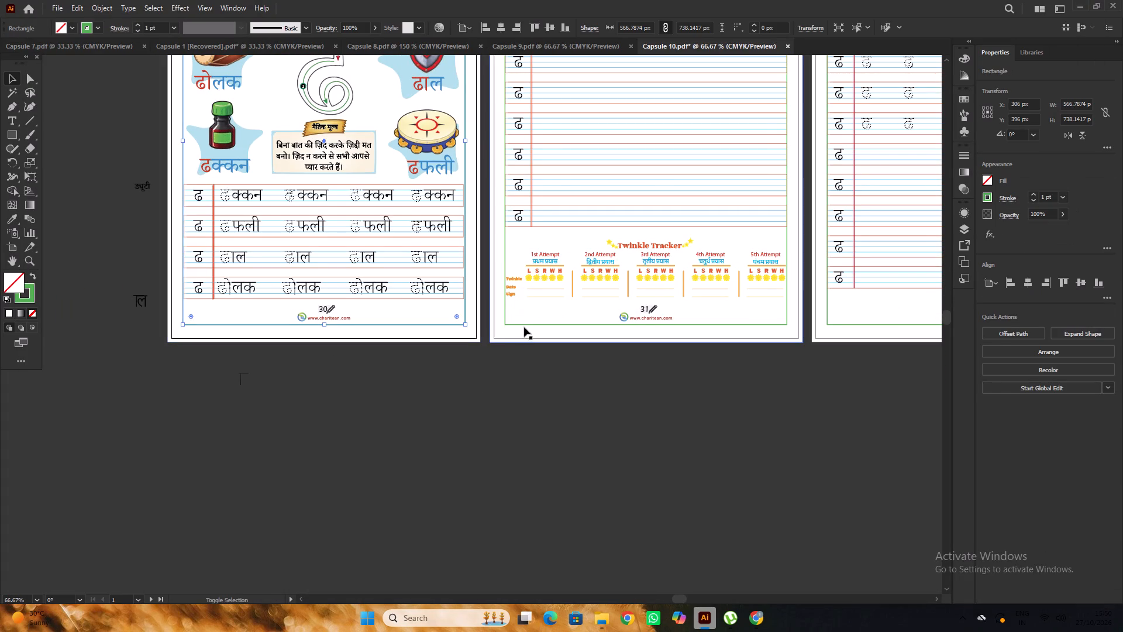
{"action": "left_click", "coordinate": [524, 327], "text": "shift"}
{"action": "scroll", "coordinate": [454, 315], "scroll_direction": "down", "scroll_amount": 4, "text": "alt"}
{"action": "scroll", "coordinate": [615, 311], "scroll_direction": "up", "scroll_amount": 2, "text": "alt"}
{"action": "left_click", "coordinate": [614, 321], "text": "shift"}
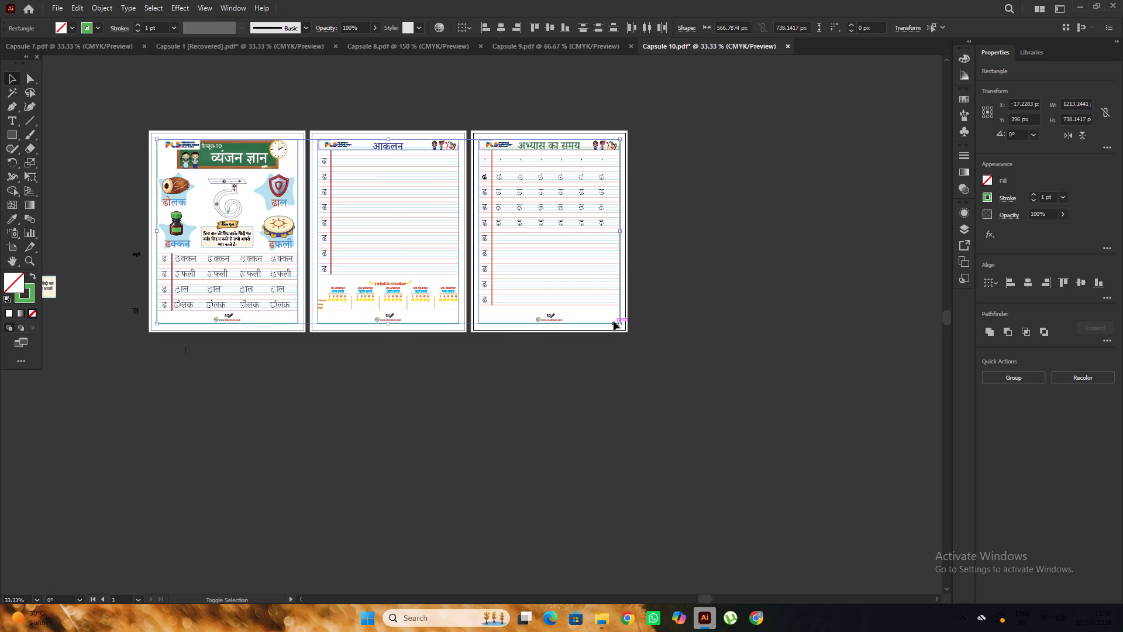
{"action": "scroll", "coordinate": [614, 321], "scroll_direction": "down", "scroll_amount": 1, "text": "alt"}
{"action": "key", "text": "Delete"}
{"action": "scroll", "coordinate": [614, 321], "scroll_direction": "up", "scroll_amount": 7}
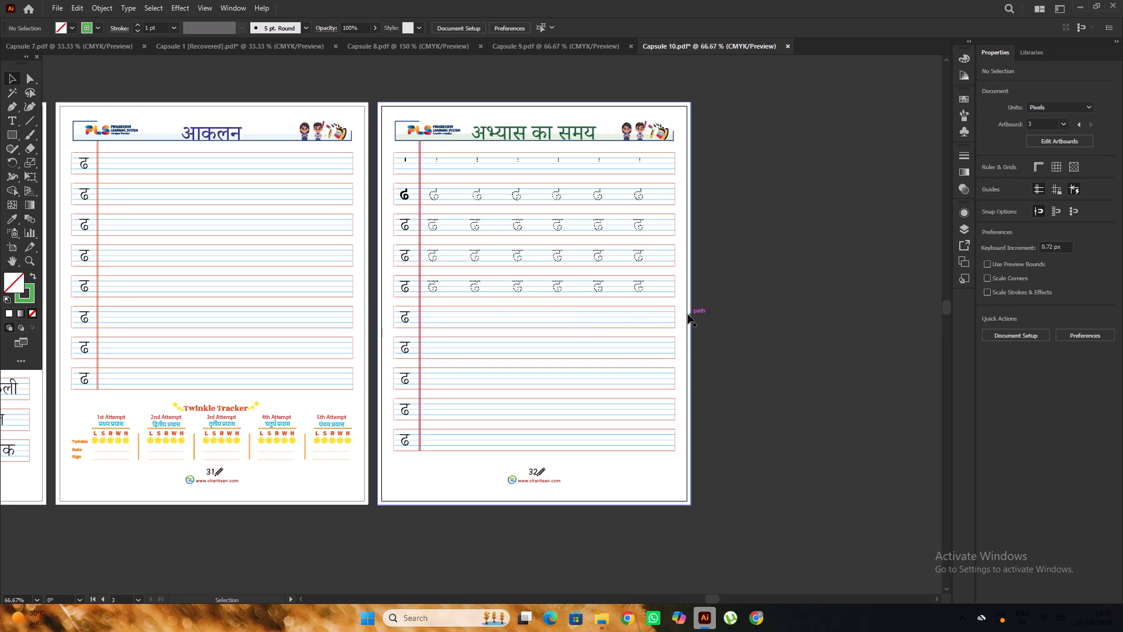
Look over the three Capsule 10 pages without their green borders and save the document.
{"action": "scroll", "coordinate": [736, 326], "scroll_direction": "down", "scroll_amount": 2, "text": "alt"}
{"action": "scroll", "coordinate": [638, 307], "scroll_direction": "up", "scroll_amount": 3, "text": "alt"}
{"action": "scroll", "coordinate": [638, 306], "scroll_direction": "down", "scroll_amount": 2, "text": "alt"}
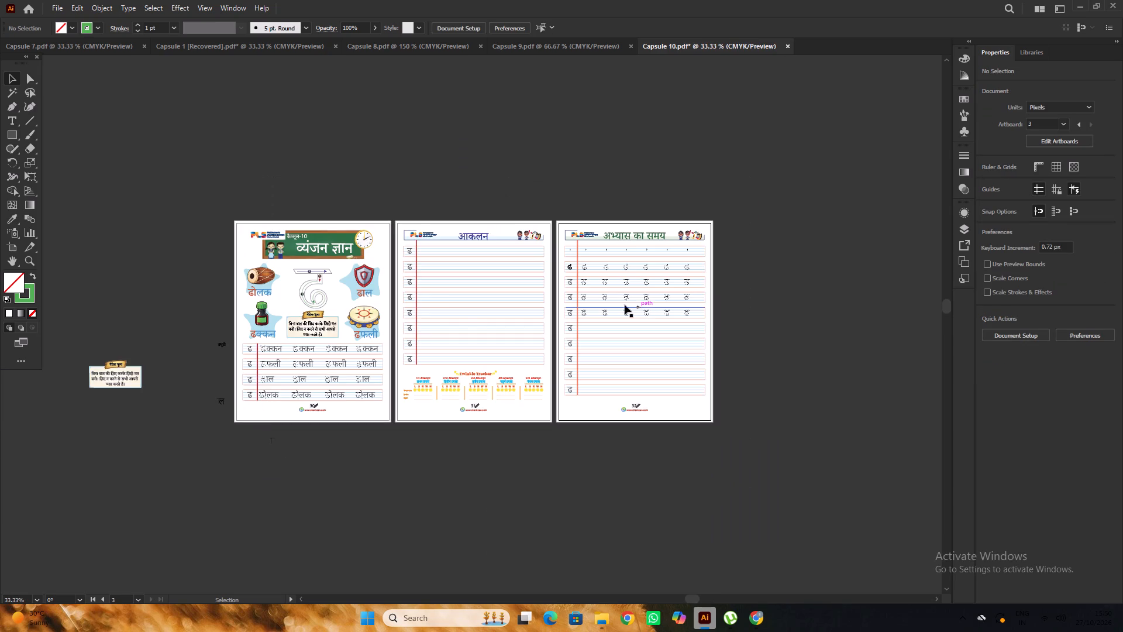
{"action": "scroll", "coordinate": [291, 293], "scroll_direction": "up", "scroll_amount": 2, "text": "alt"}
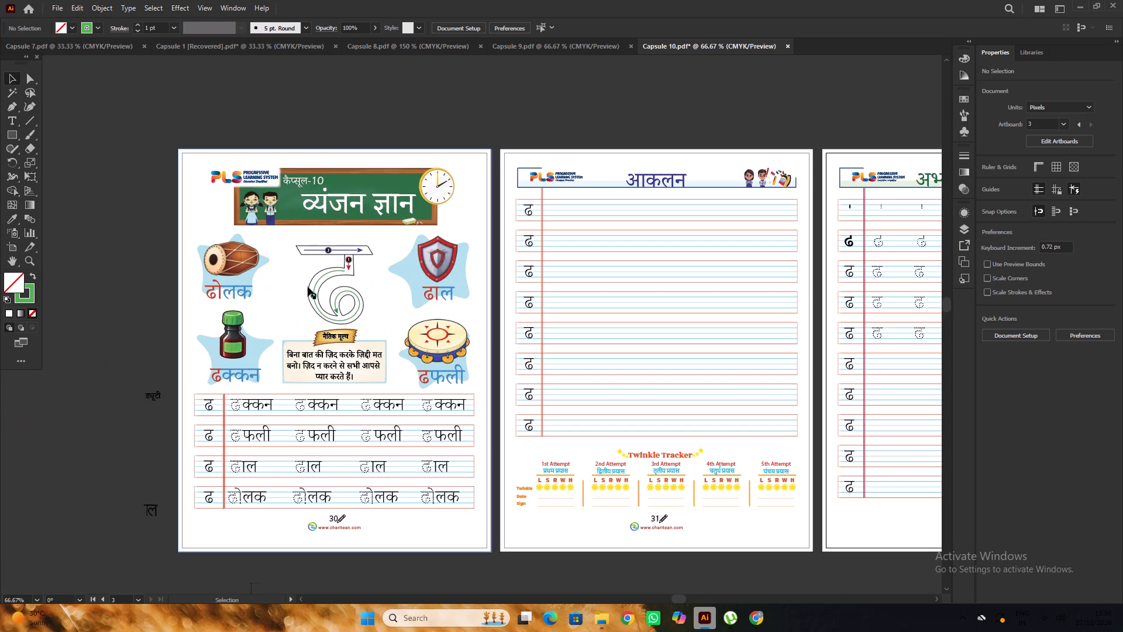
{"action": "scroll", "coordinate": [333, 284], "scroll_direction": "down", "scroll_amount": 3, "text": "alt"}
{"action": "left_click", "coordinate": [422, 166]}
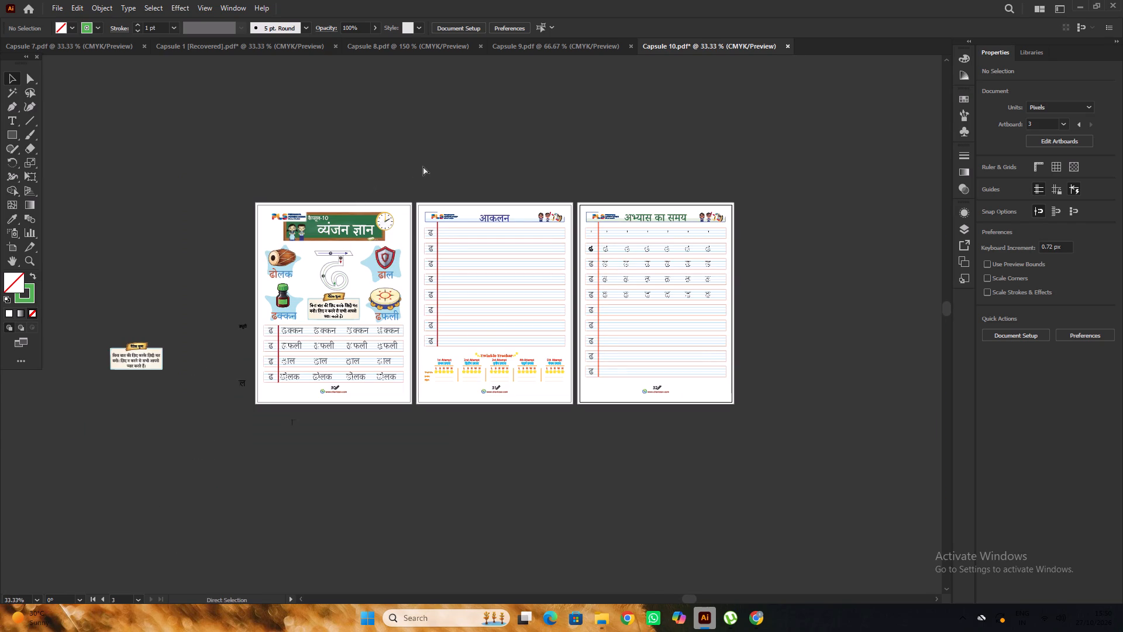
{"action": "key", "text": "ctrl+s"}
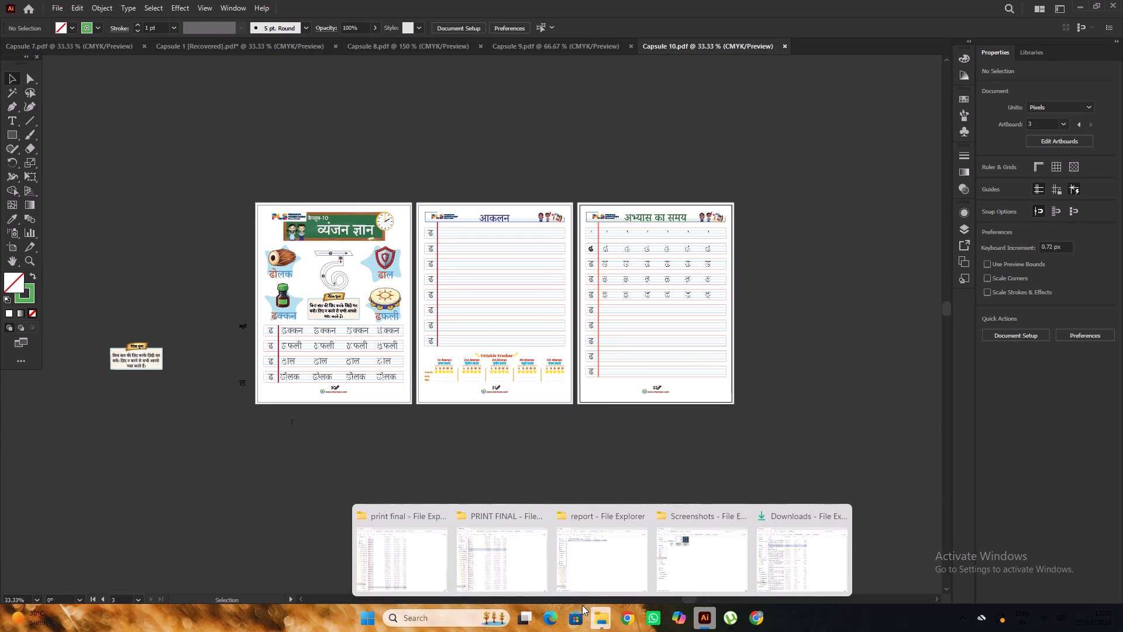
Open the Capsule 11 PDF from the PRINT FINAL folder in Adobe Illustrator 2022.
{"action": "left_click", "coordinate": [483, 563]}
{"action": "left_click", "coordinate": [385, 224]}
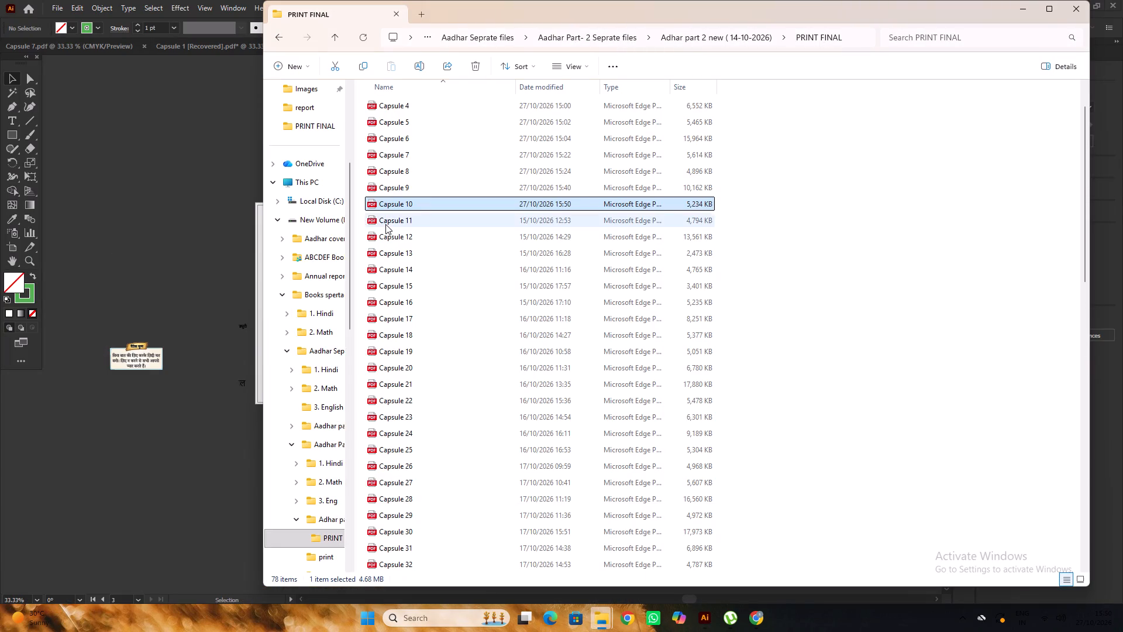
{"action": "right_click", "coordinate": [385, 224]}
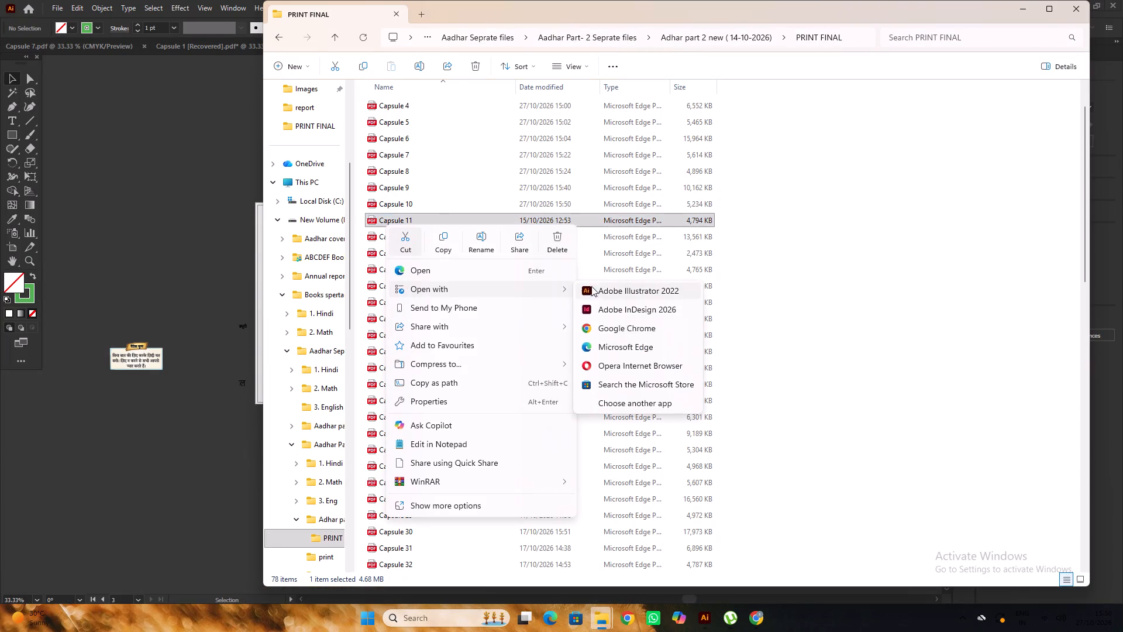
{"action": "left_click", "coordinate": [598, 290]}
{"action": "scroll", "coordinate": [413, 266], "scroll_direction": "up", "scroll_amount": 2, "text": "alt"}
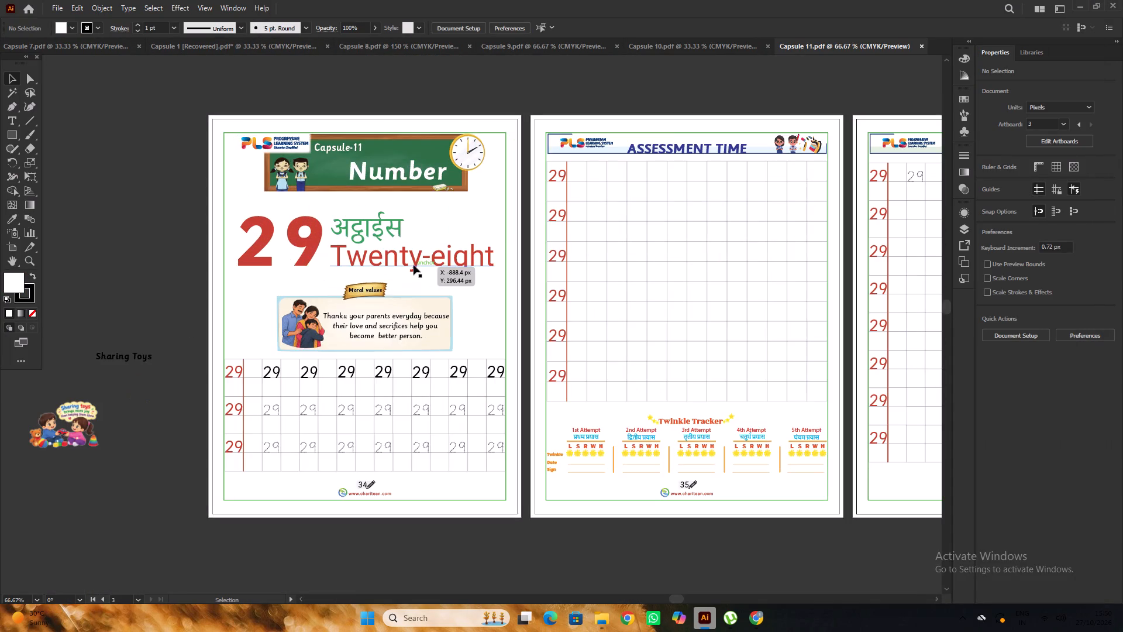
Set the font of the red "Twenty-eight" heading on Capsule 11's first page to Sassoon Primary Std Bold.
{"action": "triple_click", "coordinate": [414, 265]}
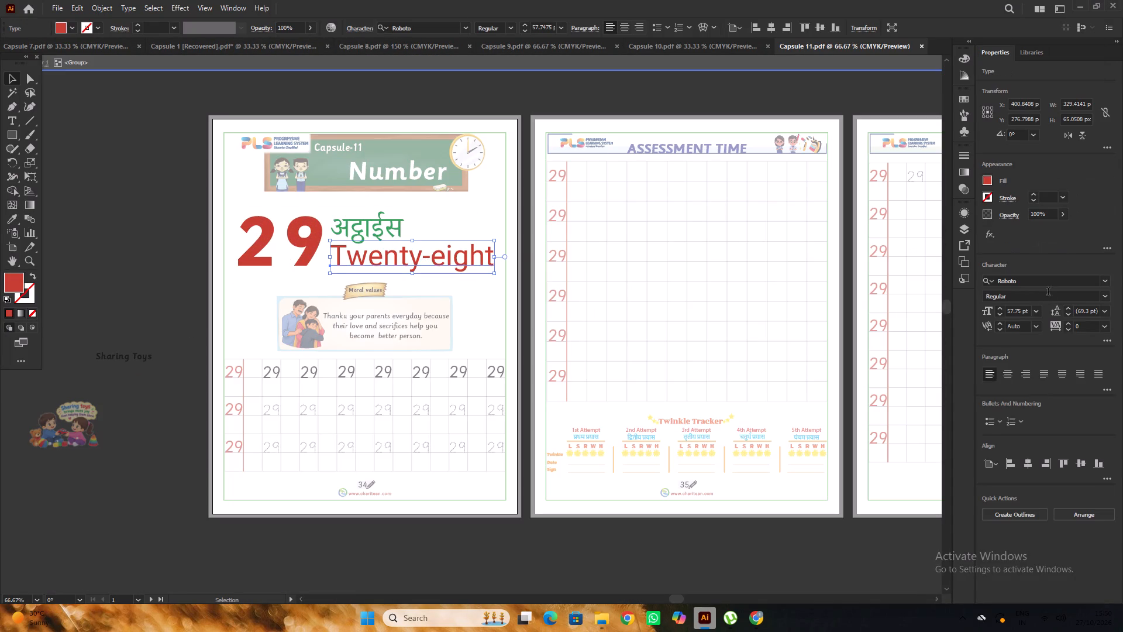
{"action": "left_click", "coordinate": [1046, 284]}
{"action": "type", "text": "sas"}
{"action": "key", "text": "s"}
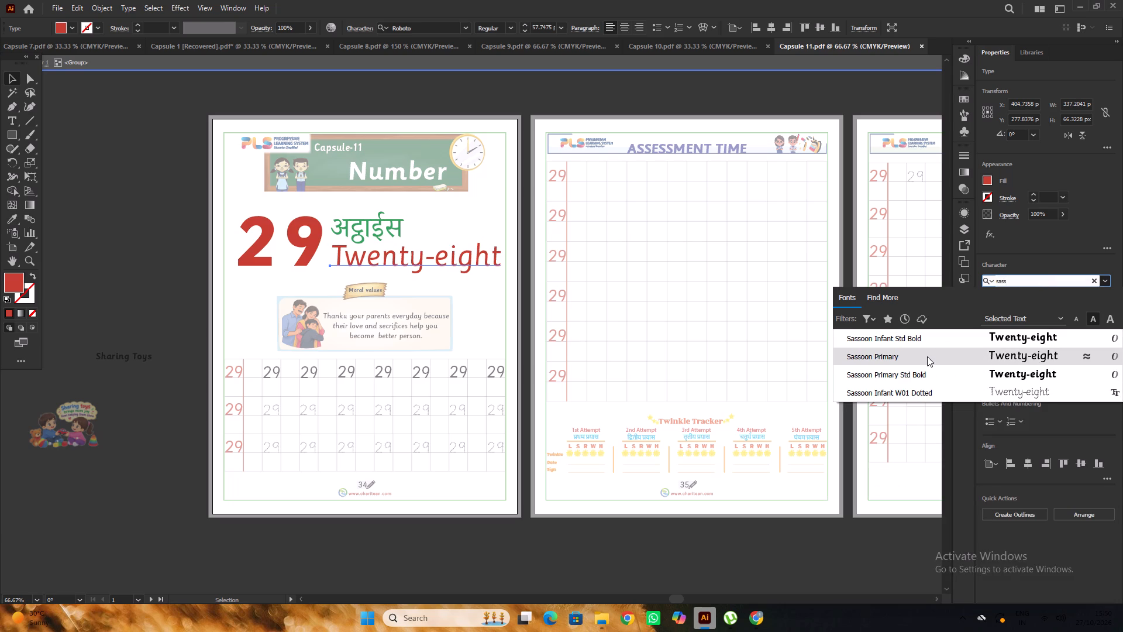
{"action": "left_click", "coordinate": [918, 381]}
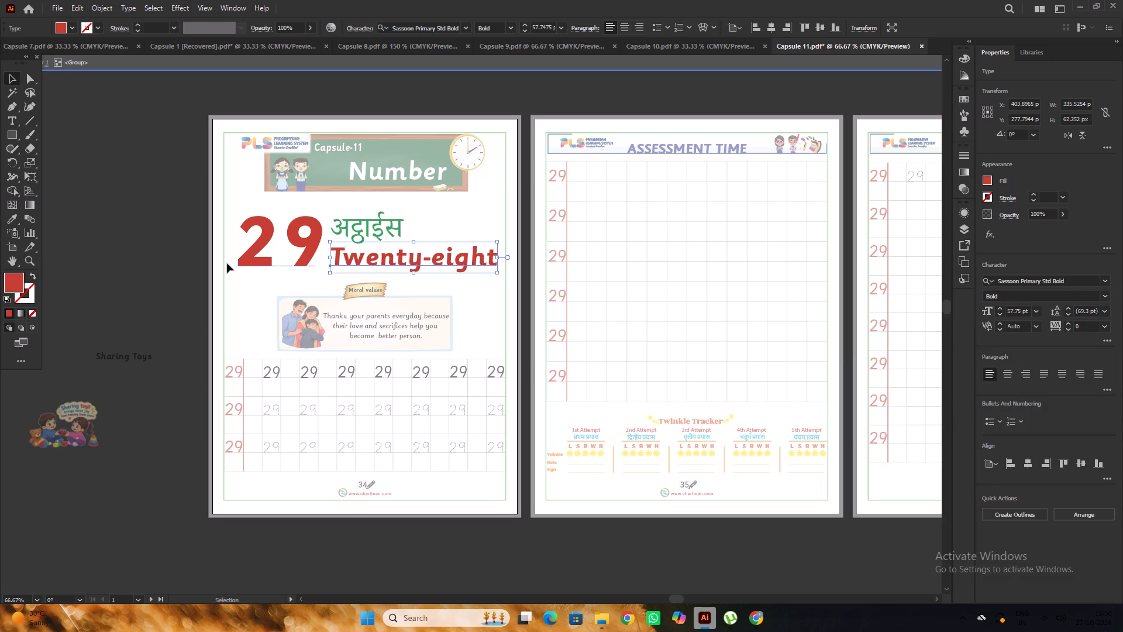
{"action": "scroll", "coordinate": [322, 260], "scroll_direction": "up", "scroll_amount": 1, "text": "alt"}
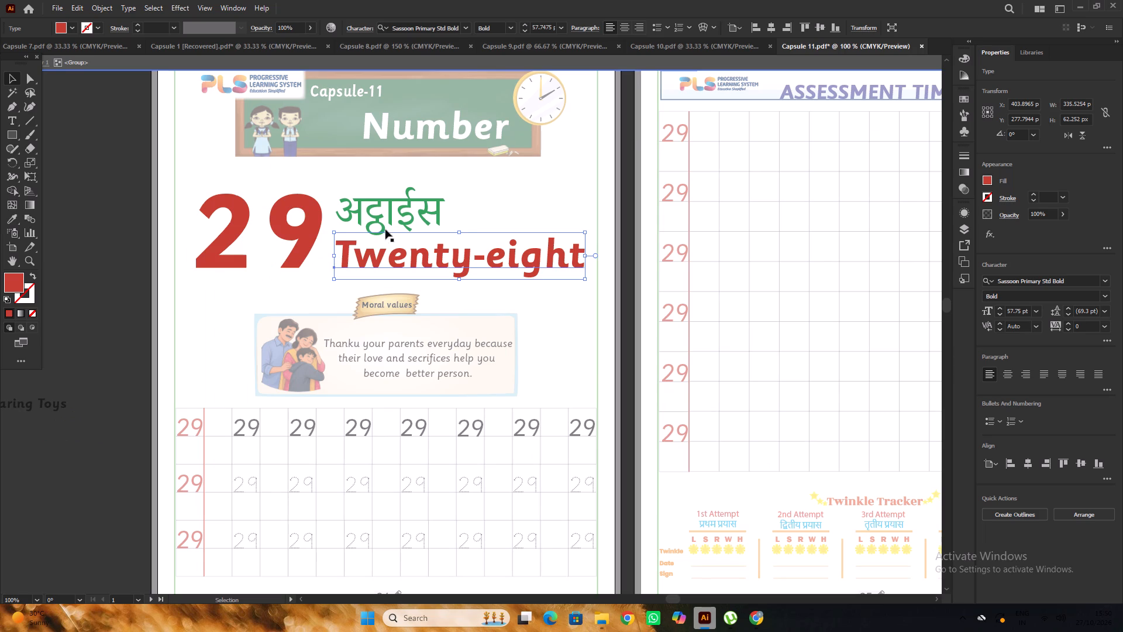
{"action": "scroll", "coordinate": [445, 241], "scroll_direction": "down", "scroll_amount": 2, "text": "alt"}
{"action": "triple_click", "coordinate": [209, 218]}
{"action": "left_click", "coordinate": [419, 252]}
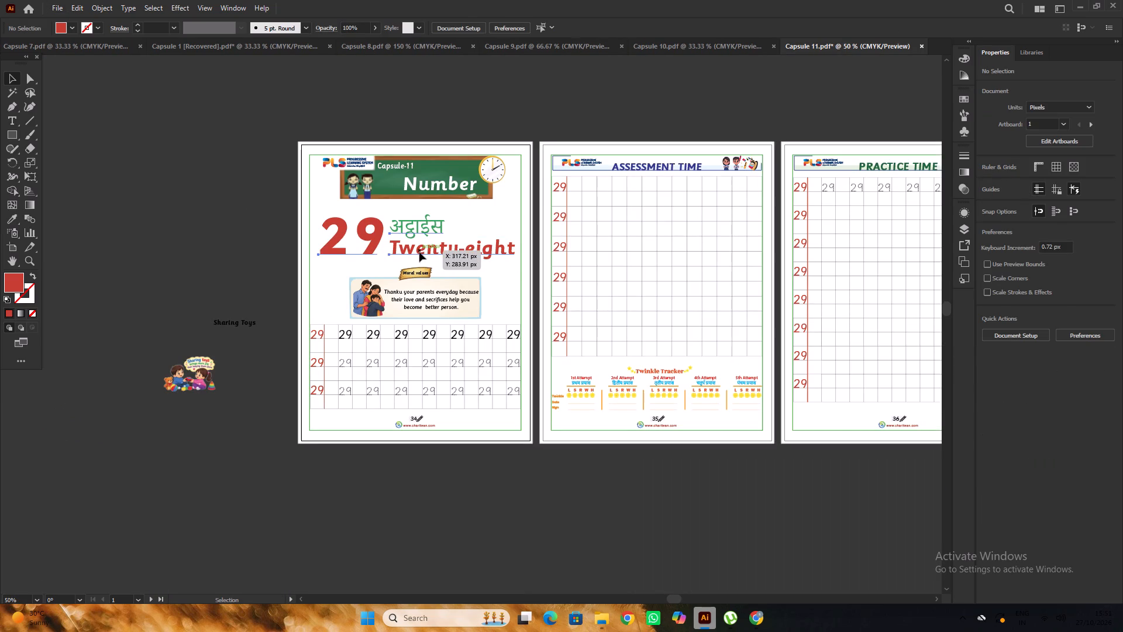
Centre the "29 Twenty-eight" heading group horizontally on Capsule 11's first page.
{"action": "left_click", "coordinate": [1026, 457]}
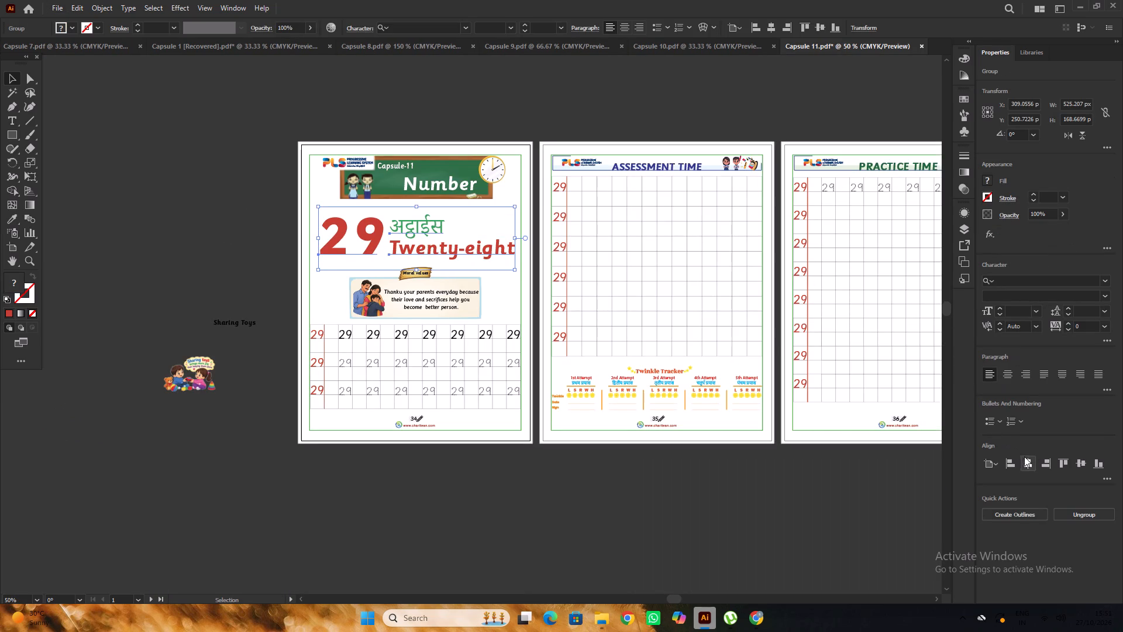
{"action": "triple_click", "coordinate": [246, 217]}
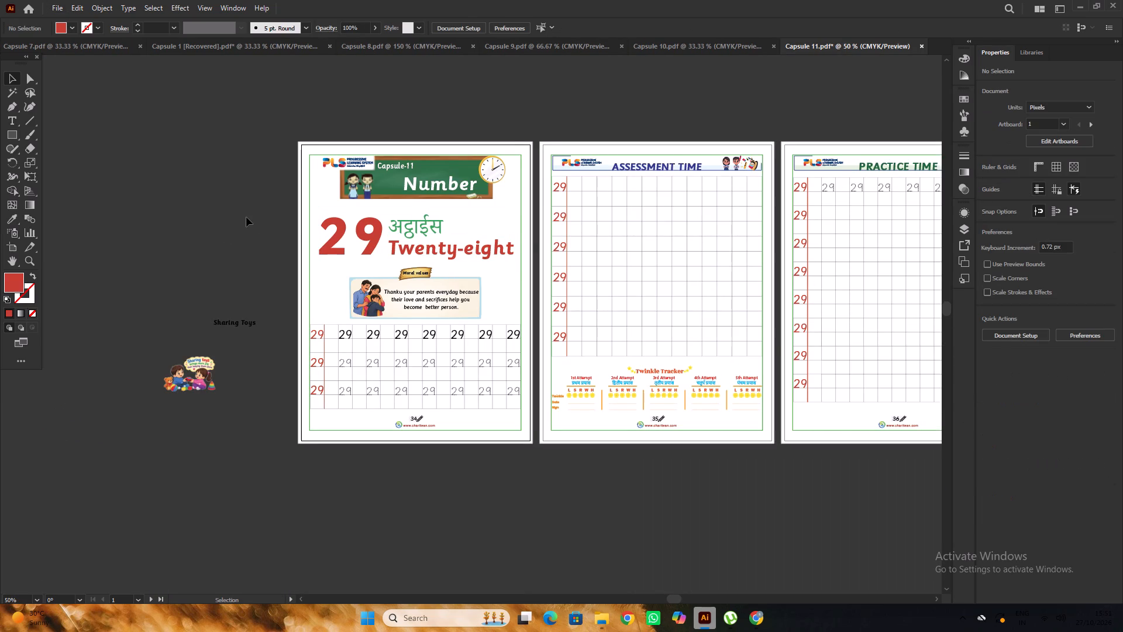
Unlock all objects in Capsule 11 and delete the green border rectangles from all three pages.
{"action": "scroll", "coordinate": [246, 217], "scroll_direction": "down", "scroll_amount": 4}
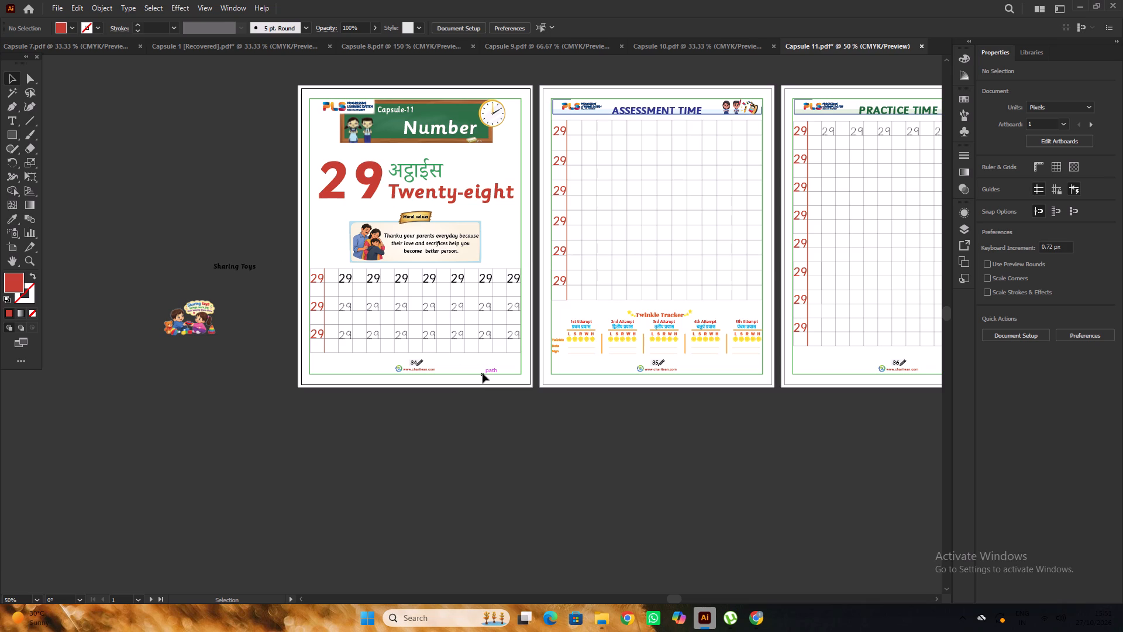
{"action": "left_click", "coordinate": [483, 373]}
{"action": "key", "text": "ctrl+alt+2"}
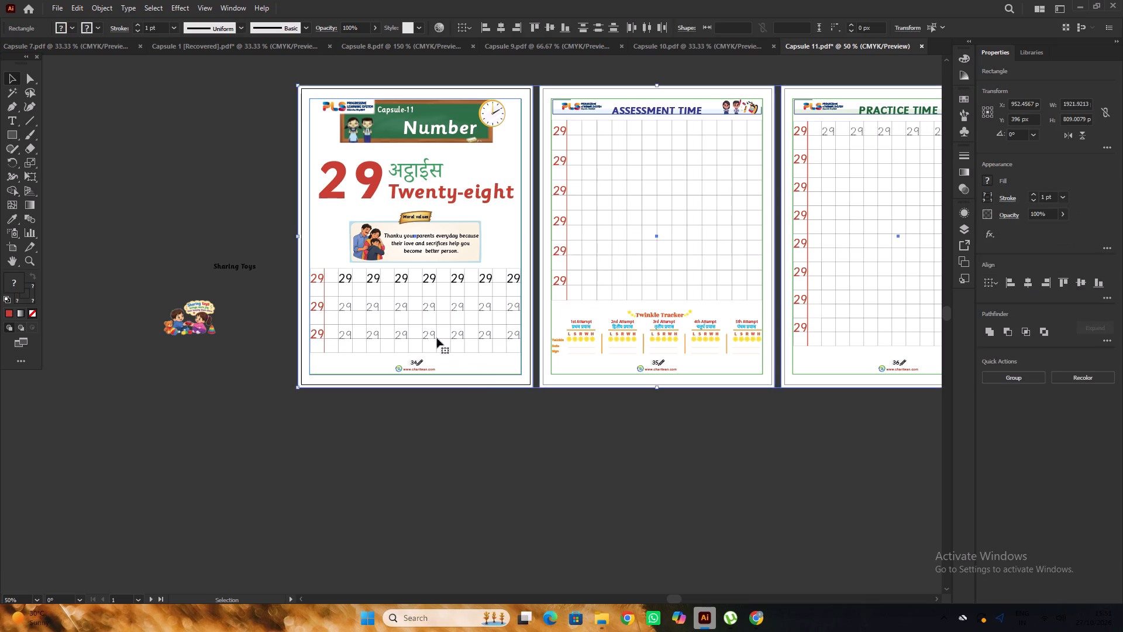
{"action": "scroll", "coordinate": [426, 329], "scroll_direction": "down", "scroll_amount": 2}
{"action": "left_click", "coordinate": [521, 439]}
{"action": "scroll", "coordinate": [438, 368], "scroll_direction": "down", "scroll_amount": 2, "text": "alt"}
{"action": "scroll", "coordinate": [490, 367], "scroll_direction": "up", "scroll_amount": 2, "text": "alt"}
{"action": "left_click", "coordinate": [468, 345]}
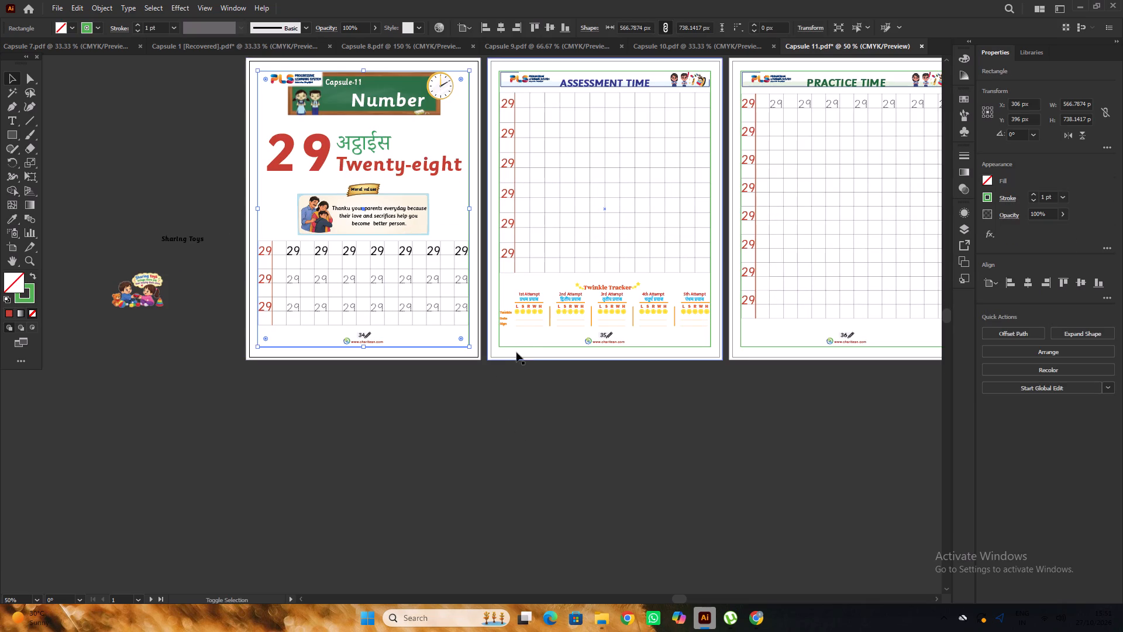
{"action": "left_click", "coordinate": [523, 347], "text": "shift"}
{"action": "left_click", "coordinate": [747, 346], "text": "shift"}
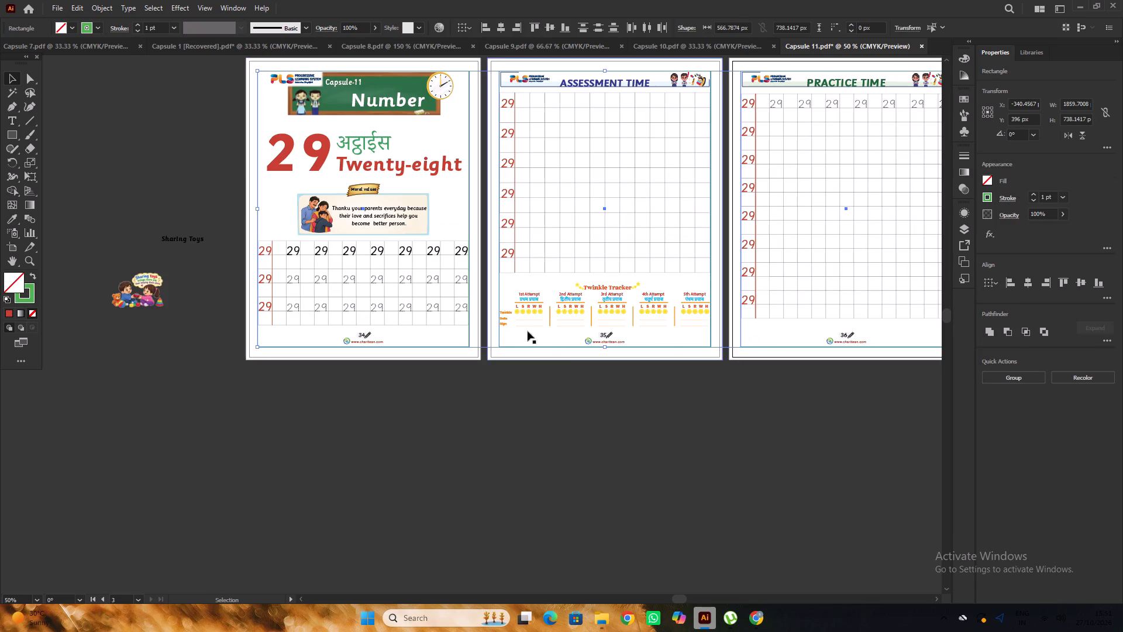
{"action": "scroll", "coordinate": [518, 331], "scroll_direction": "down", "scroll_amount": 2, "text": "alt"}
{"action": "key", "text": "Delete"}
{"action": "left_click", "coordinate": [740, 409]}
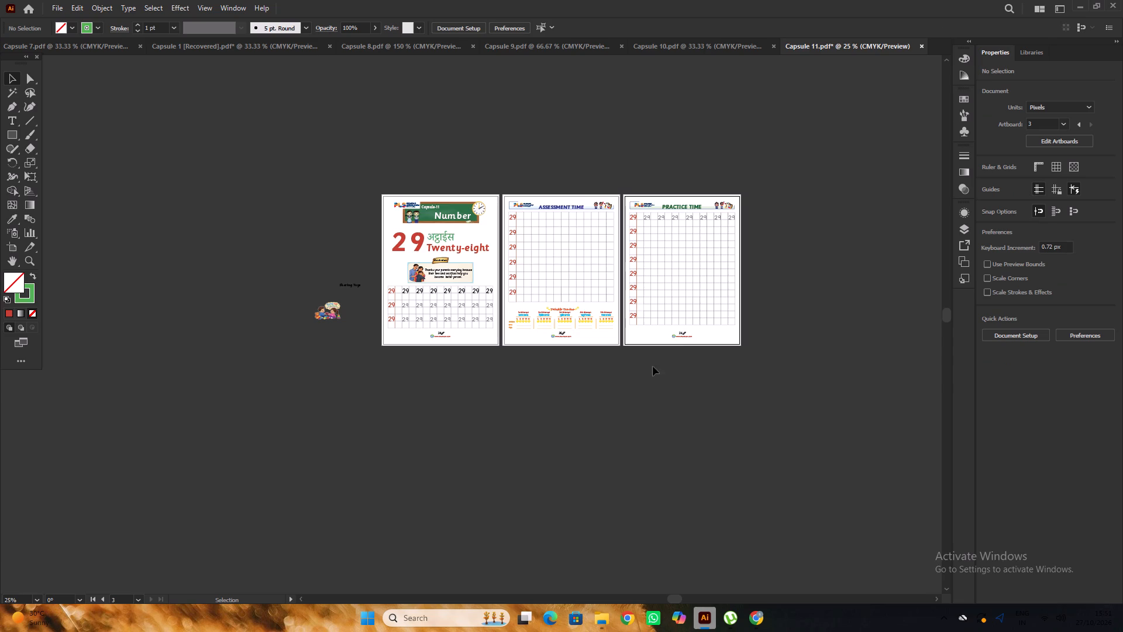
Check the last page number in Capsule 10 and set Capsule 11's first page number to 33.
{"action": "scroll", "coordinate": [422, 342], "scroll_direction": "up", "scroll_amount": 2, "text": "alt"}
{"action": "left_click", "coordinate": [725, 45]}
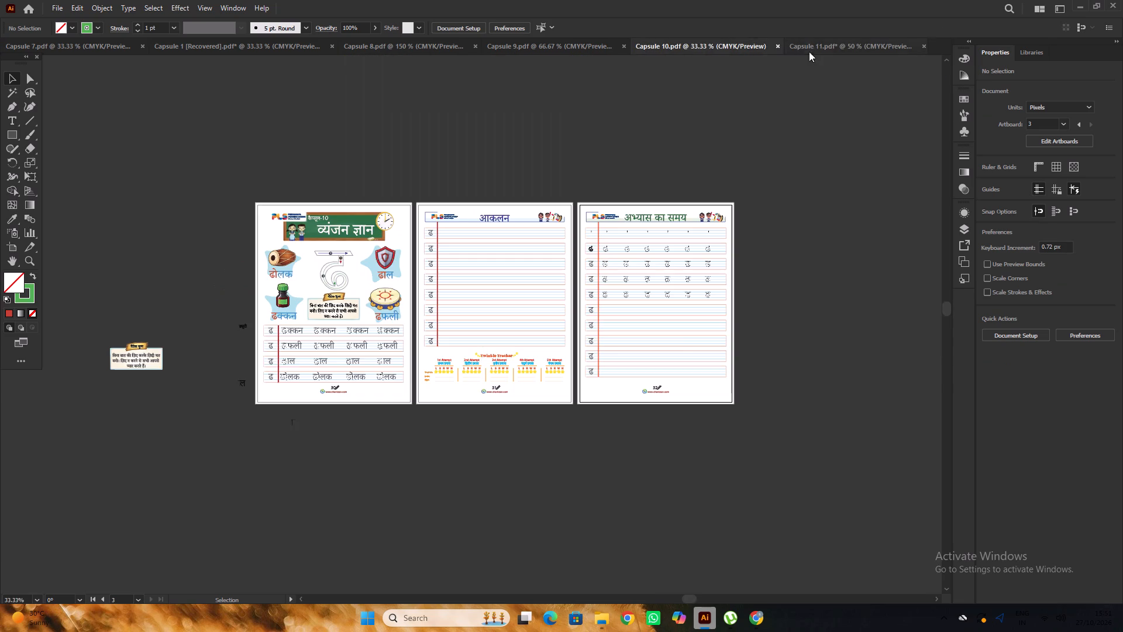
{"action": "scroll", "coordinate": [671, 348], "scroll_direction": "up", "scroll_amount": 4, "text": "alt"}
{"action": "scroll", "coordinate": [712, 313], "scroll_direction": "down", "scroll_amount": 4, "text": "alt"}
{"action": "left_click", "coordinate": [837, 51]}
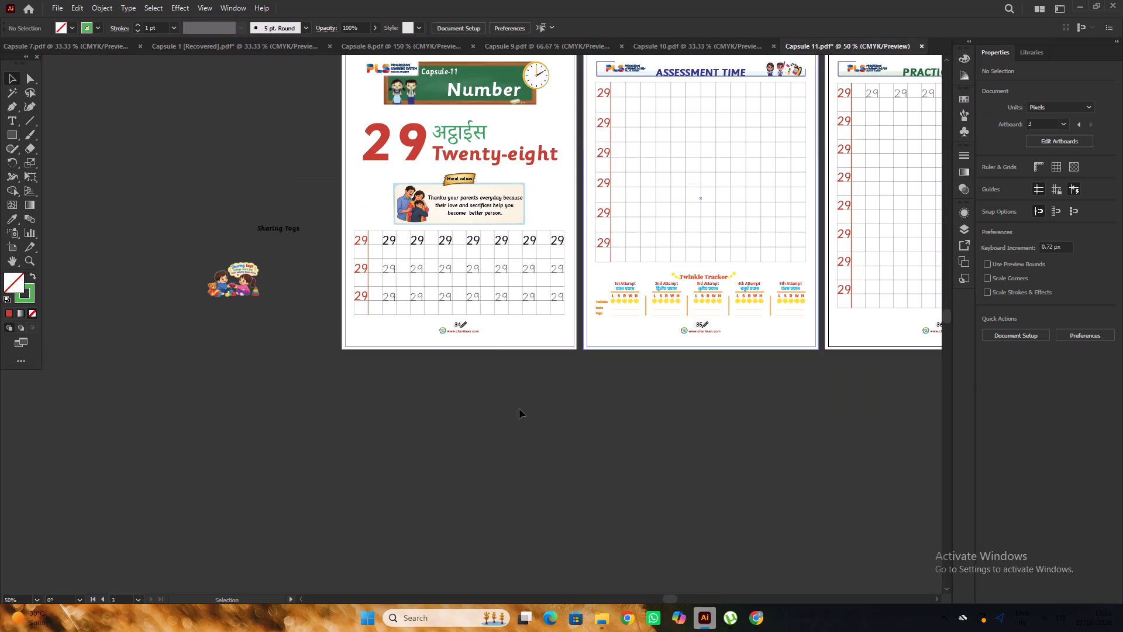
{"action": "scroll", "coordinate": [494, 317], "scroll_direction": "up", "scroll_amount": 2, "text": "alt"}
{"action": "scroll", "coordinate": [433, 331], "scroll_direction": "up", "scroll_amount": 4, "text": "alt"}
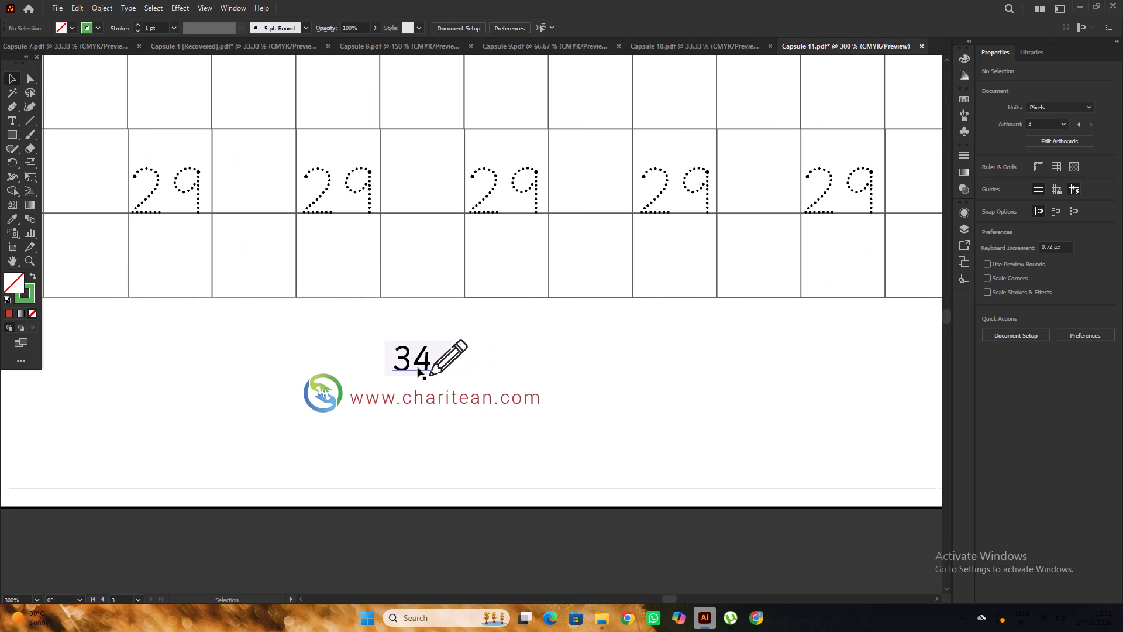
{"action": "key", "text": "t"}
{"action": "scroll", "coordinate": [418, 368], "scroll_direction": "up", "scroll_amount": 2, "text": "alt"}
{"action": "left_click_drag", "start_coordinate": [428, 362], "coordinate": [422, 367]}
{"action": "left_click_drag", "start_coordinate": [429, 354], "coordinate": [418, 364]}
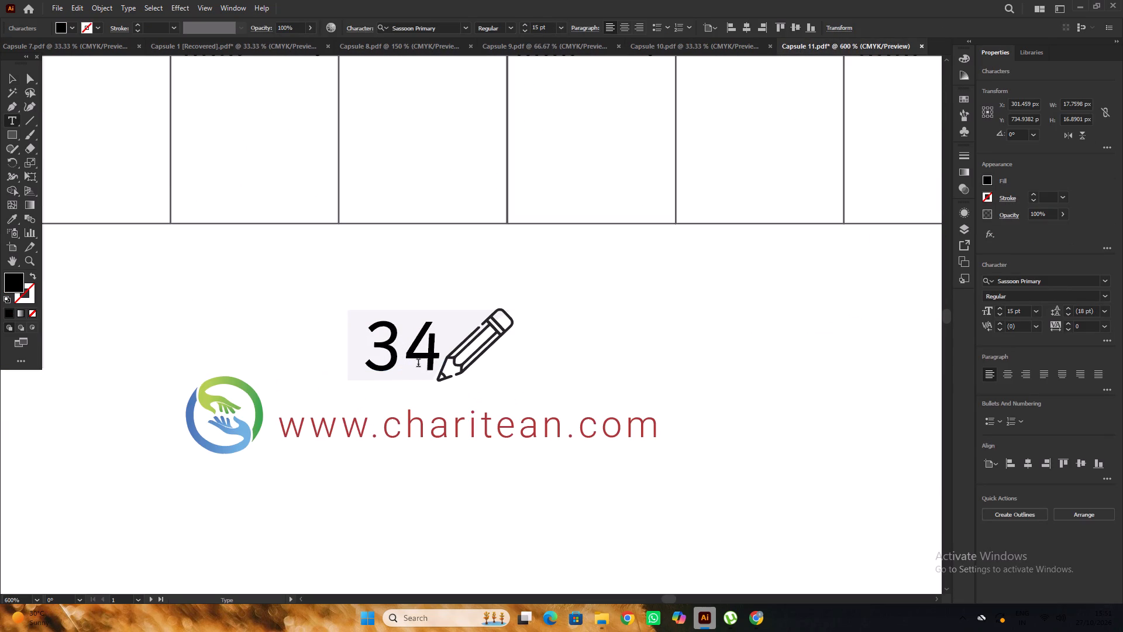
{"action": "left_click_drag", "start_coordinate": [418, 364], "coordinate": [418, 365]}
{"action": "key", "text": "3"}
Change the page number on Capsule 11's Assessment Time page to 34.
{"action": "scroll", "coordinate": [309, 301], "scroll_direction": "down", "scroll_amount": 2, "text": "alt"}
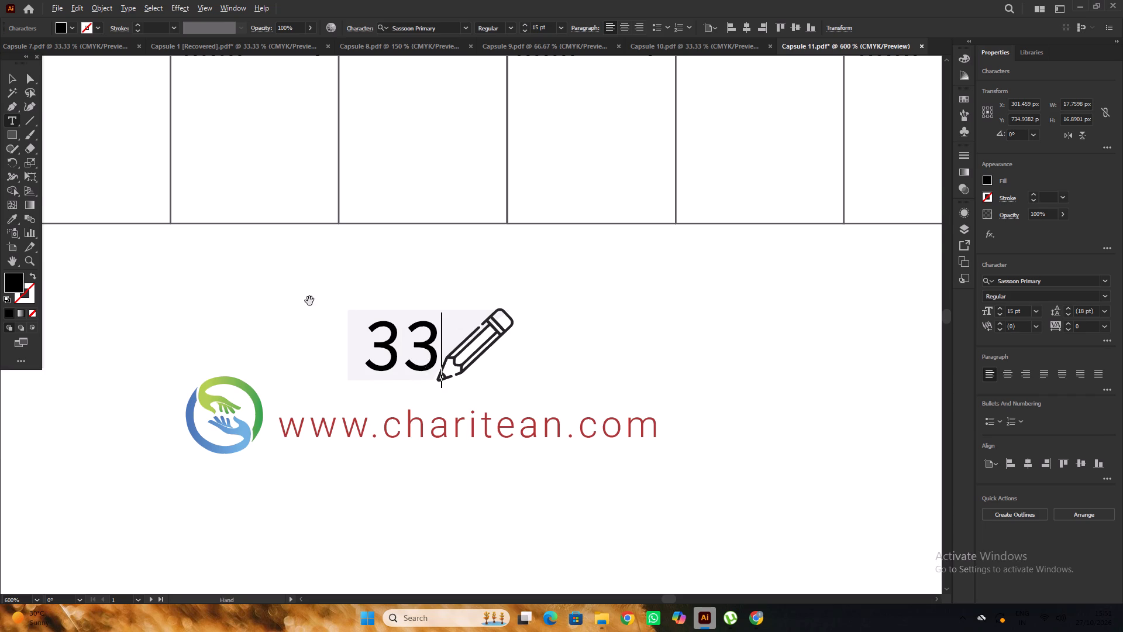
{"action": "scroll", "coordinate": [309, 301], "scroll_direction": "down", "scroll_amount": 2, "text": "alt"}
{"action": "scroll", "coordinate": [516, 320], "scroll_direction": "down", "scroll_amount": 4, "text": "alt"}
{"action": "scroll", "coordinate": [700, 328], "scroll_direction": "up", "scroll_amount": 7, "text": "alt"}
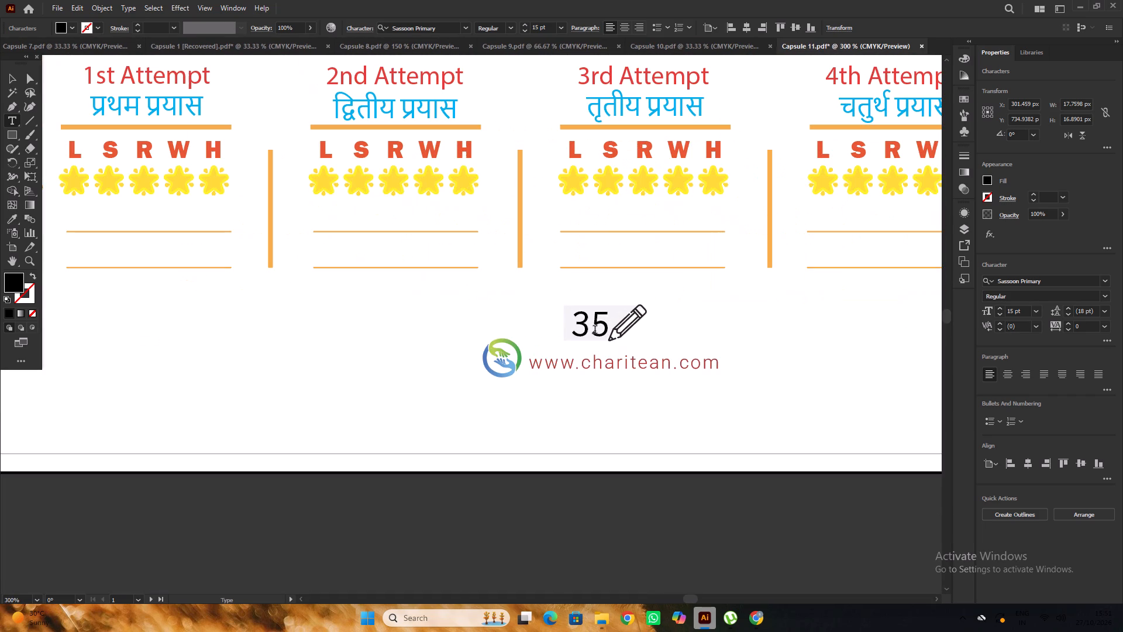
{"action": "left_click_drag", "start_coordinate": [601, 327], "coordinate": [592, 334]}
{"action": "key", "text": "4"}
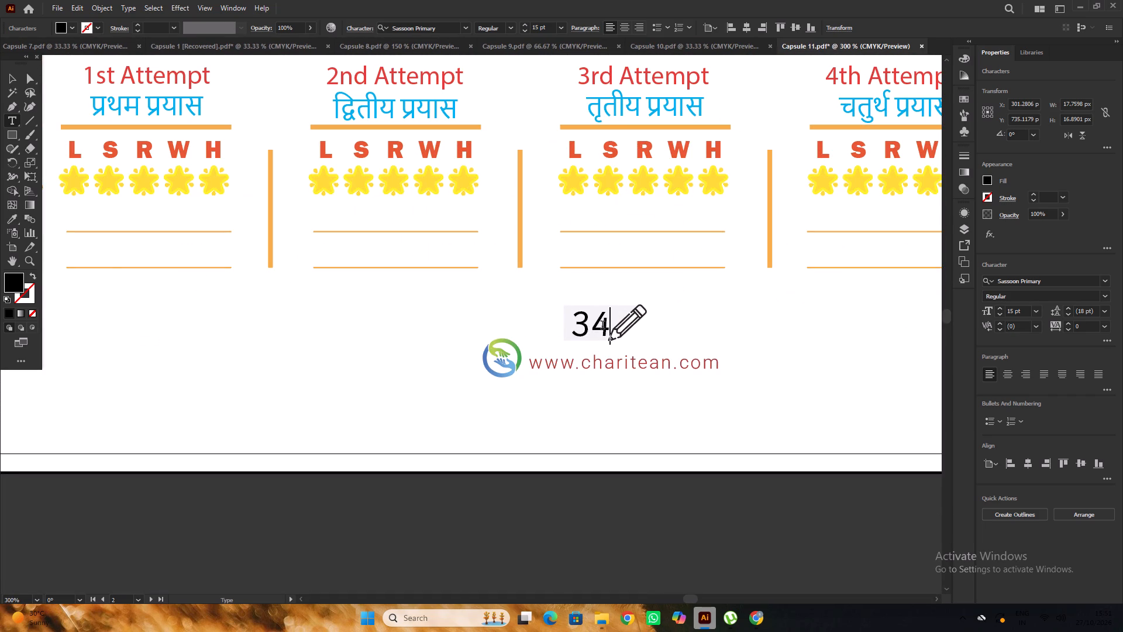
Change the page number on Capsule 11's Practice Time page to 35.
{"action": "scroll", "coordinate": [399, 303], "scroll_direction": "down", "scroll_amount": 6, "text": "alt"}
{"action": "scroll", "coordinate": [557, 313], "scroll_direction": "up", "scroll_amount": 3, "text": "alt"}
{"action": "scroll", "coordinate": [621, 305], "scroll_direction": "up", "scroll_amount": 2, "text": "alt"}
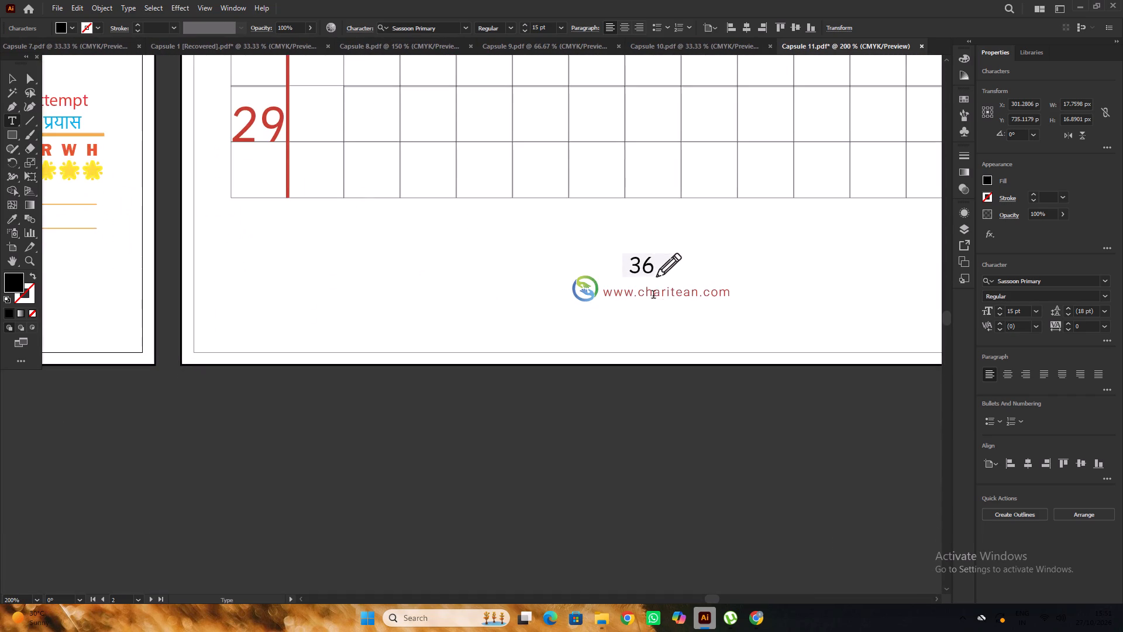
{"action": "scroll", "coordinate": [653, 296], "scroll_direction": "up", "scroll_amount": 2}
{"action": "left_click_drag", "start_coordinate": [650, 264], "coordinate": [635, 290]}
{"action": "key", "text": "5"}
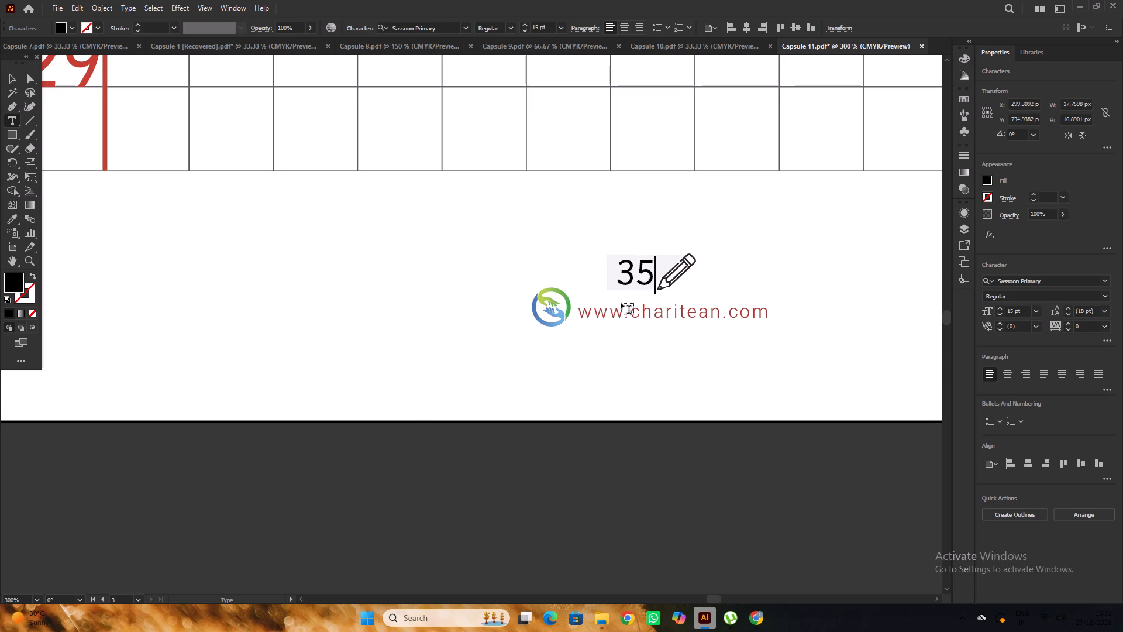
{"action": "scroll", "coordinate": [662, 319], "scroll_direction": "down", "scroll_amount": 8, "text": "alt"}
{"action": "left_click", "coordinate": [12, 78]}
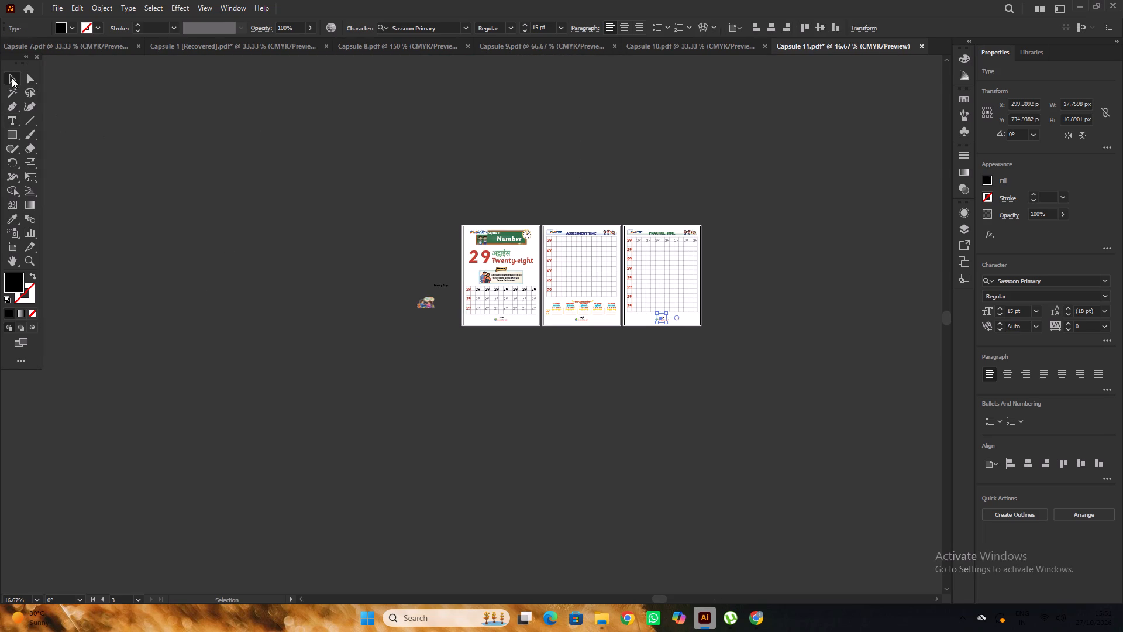
{"action": "left_click", "coordinate": [364, 142]}
Save the document as Adobe PDF over the existing Capsule 11 in PRINT FINAL, using the Illustrator Default preset.
{"action": "scroll", "coordinate": [538, 282], "scroll_direction": "up", "scroll_amount": 3, "text": "alt"}
{"action": "scroll", "coordinate": [538, 281], "scroll_direction": "down", "scroll_amount": 2, "text": "alt"}
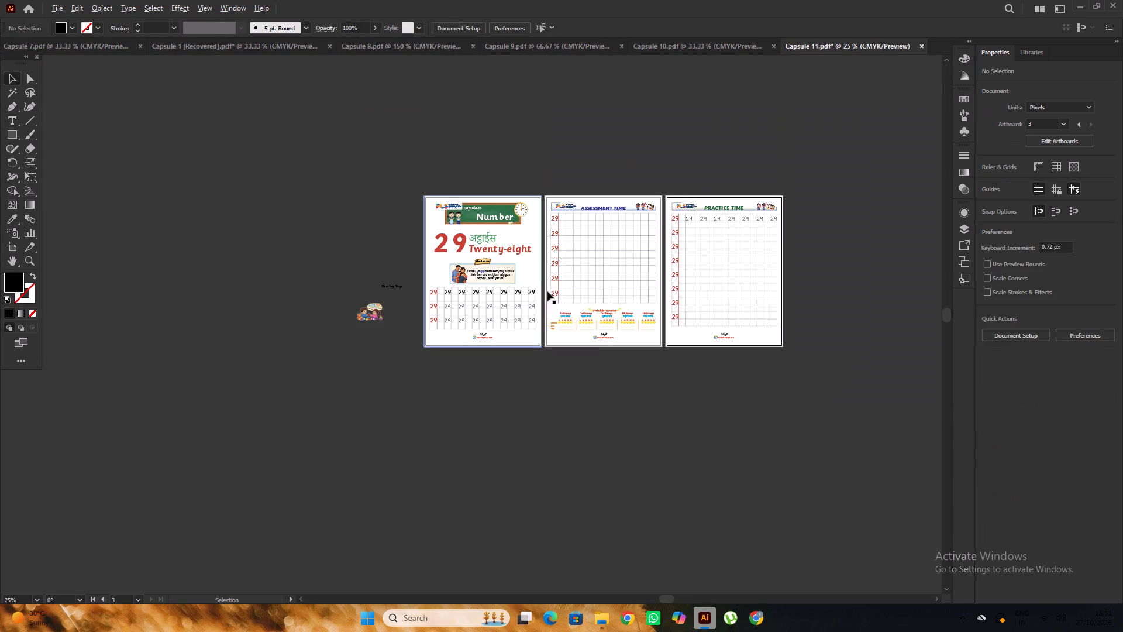
{"action": "key", "text": "space"}
{"action": "left_click_drag", "start_coordinate": [718, 406], "coordinate": [690, 435]}
{"action": "left_click", "coordinate": [687, 432]}
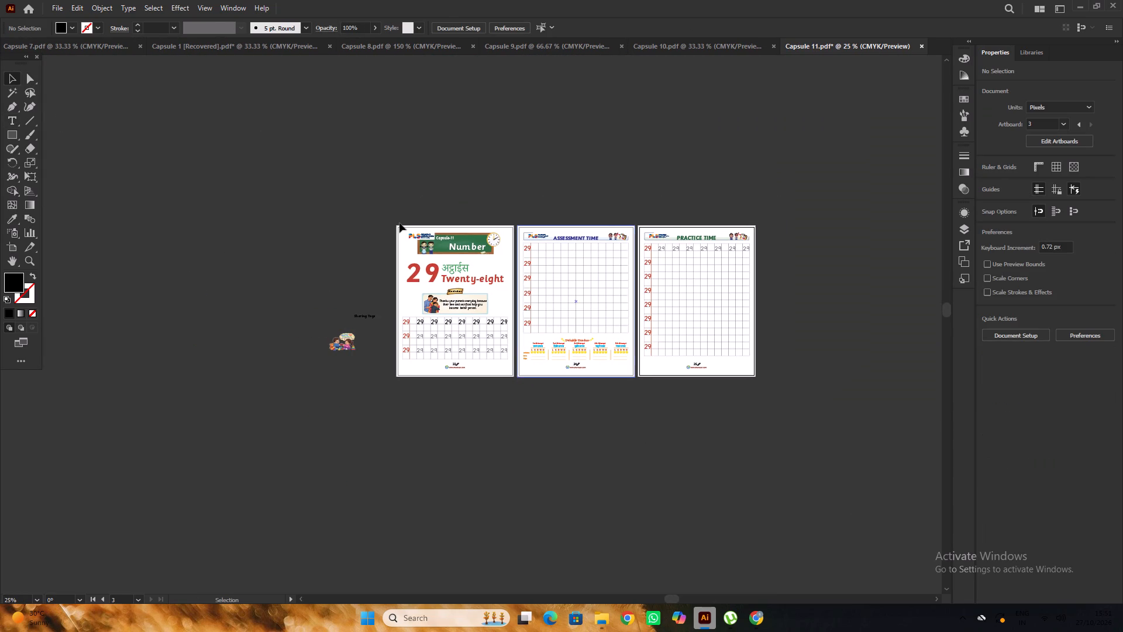
{"action": "left_click", "coordinate": [60, 9]}
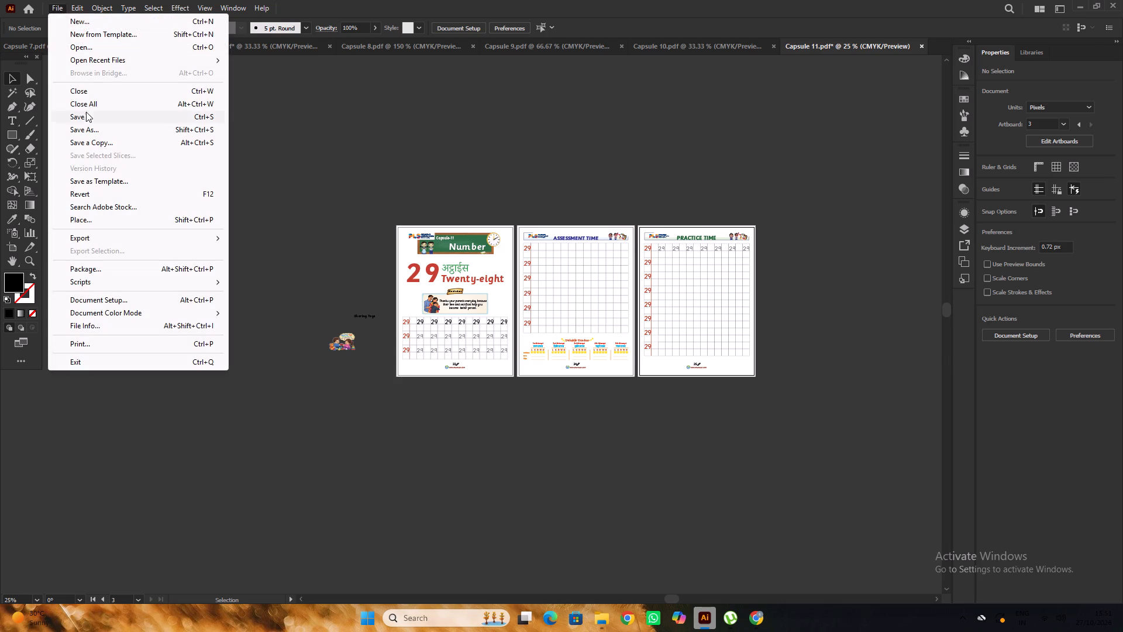
{"action": "left_click", "coordinate": [87, 126]}
{"action": "scroll", "coordinate": [370, 358], "scroll_direction": "down", "scroll_amount": 7}
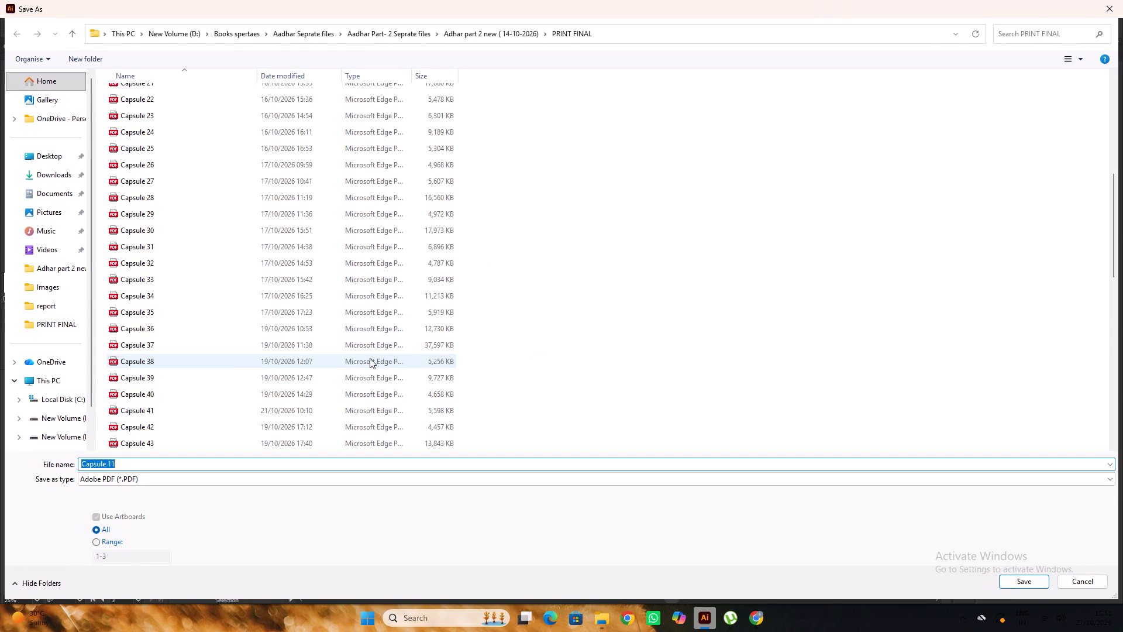
{"action": "scroll", "coordinate": [370, 358], "scroll_direction": "up", "scroll_amount": 14}
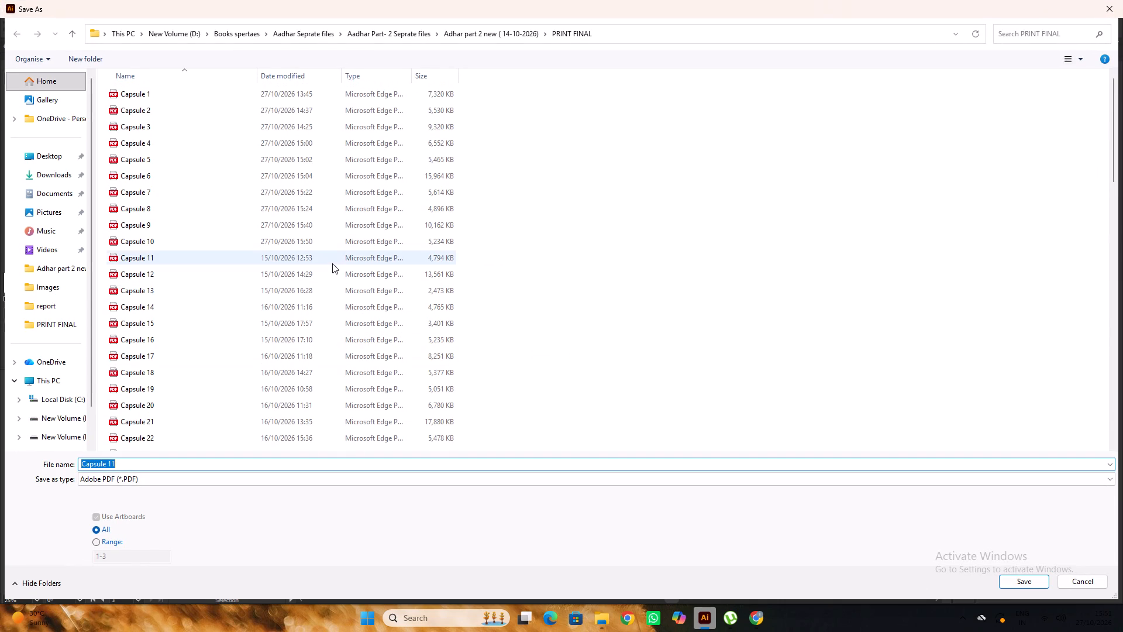
{"action": "left_click", "coordinate": [1009, 580]}
{"action": "left_click", "coordinate": [602, 349]}
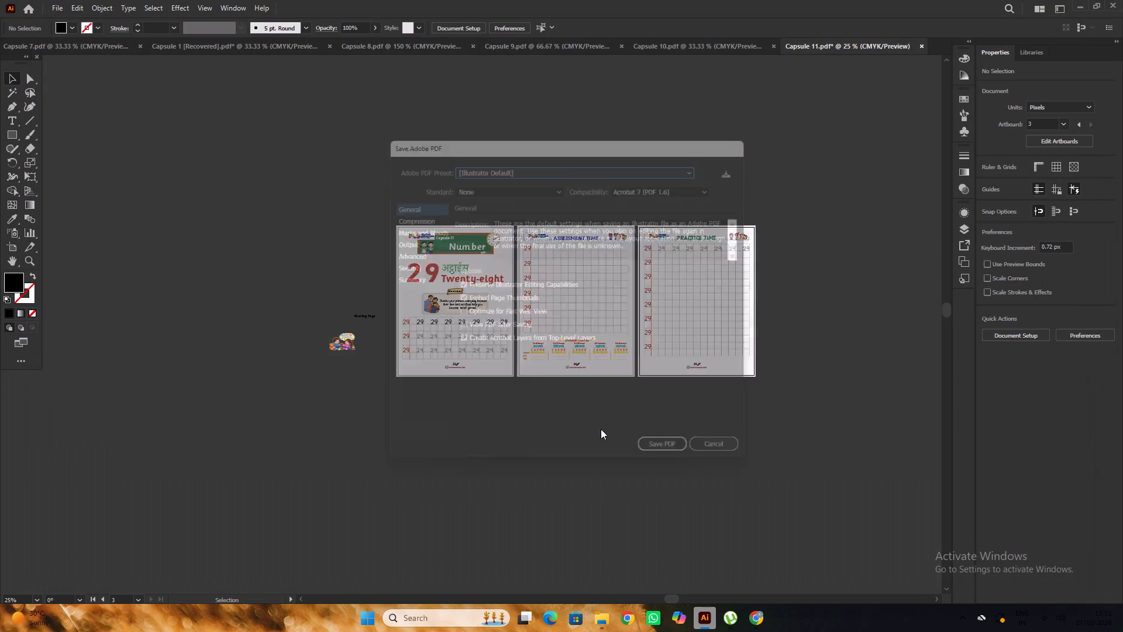
{"action": "left_click", "coordinate": [678, 465]}
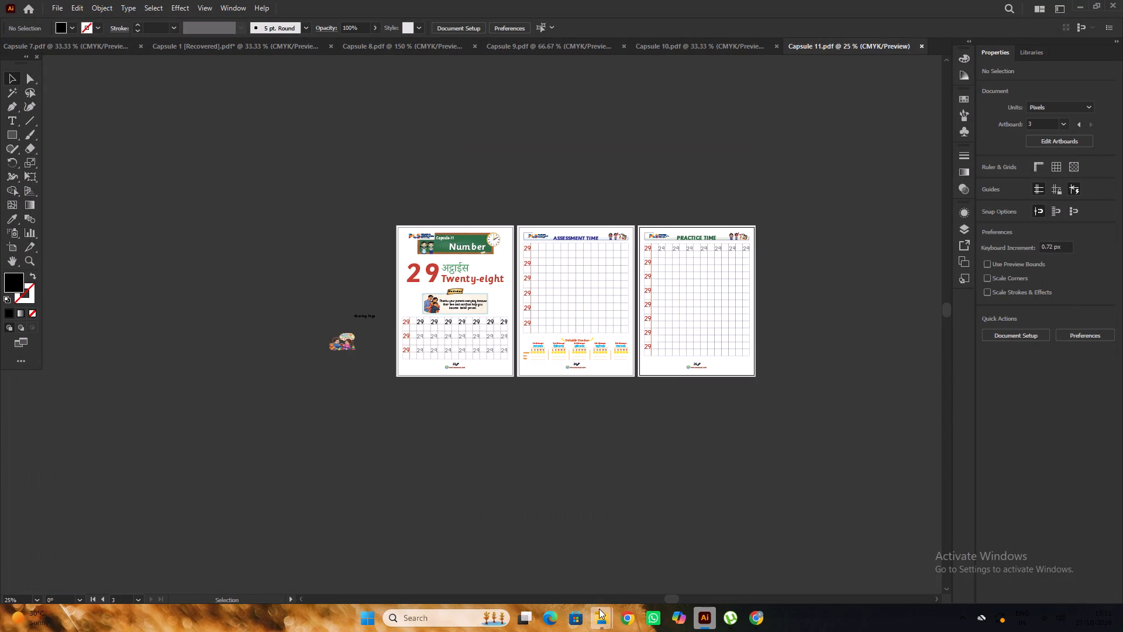
Open the saved Capsule 11 PDF from the PRINT FINAL folder in Microsoft Edge and check its three pages.
{"action": "left_click", "coordinate": [500, 539]}
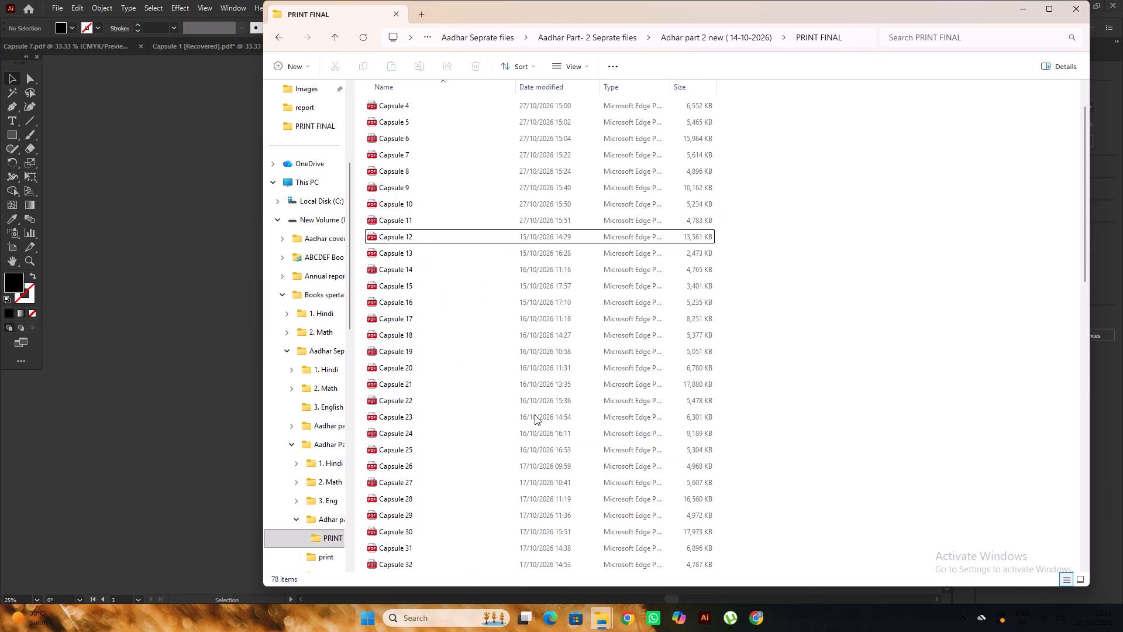
{"action": "left_click", "coordinate": [283, 39]}
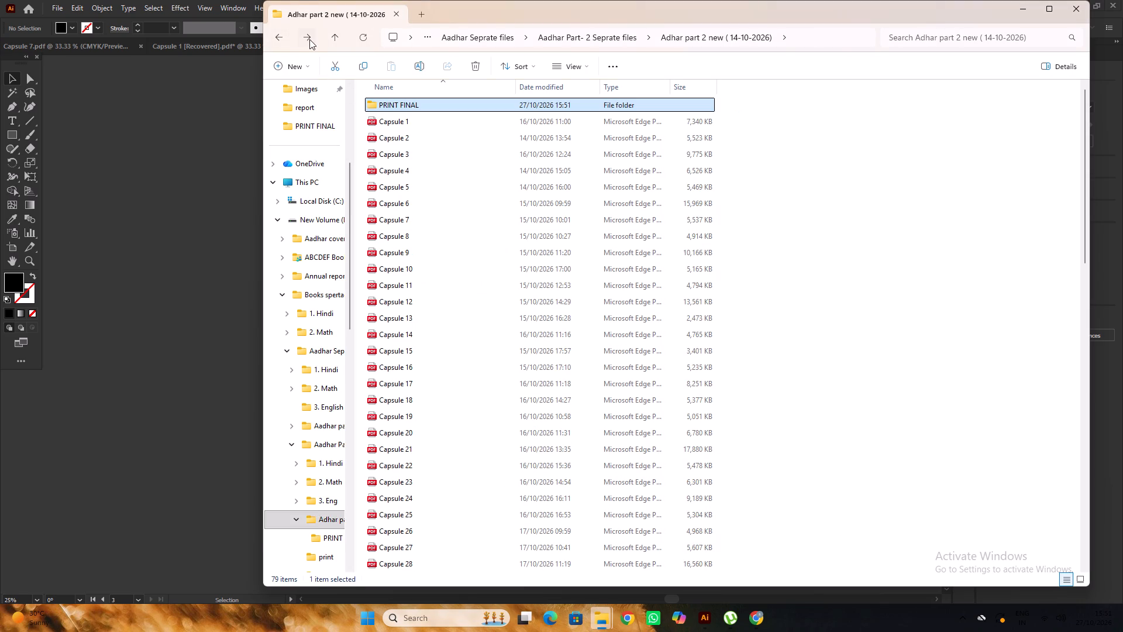
{"action": "double_click", "coordinate": [456, 108]}
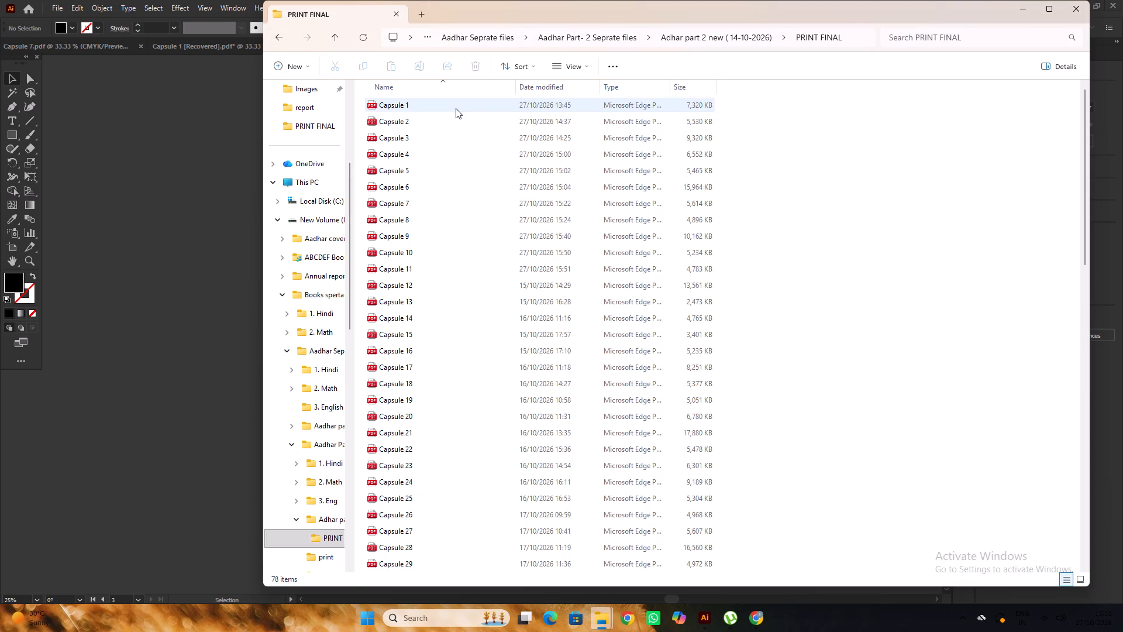
{"action": "double_click", "coordinate": [421, 273]}
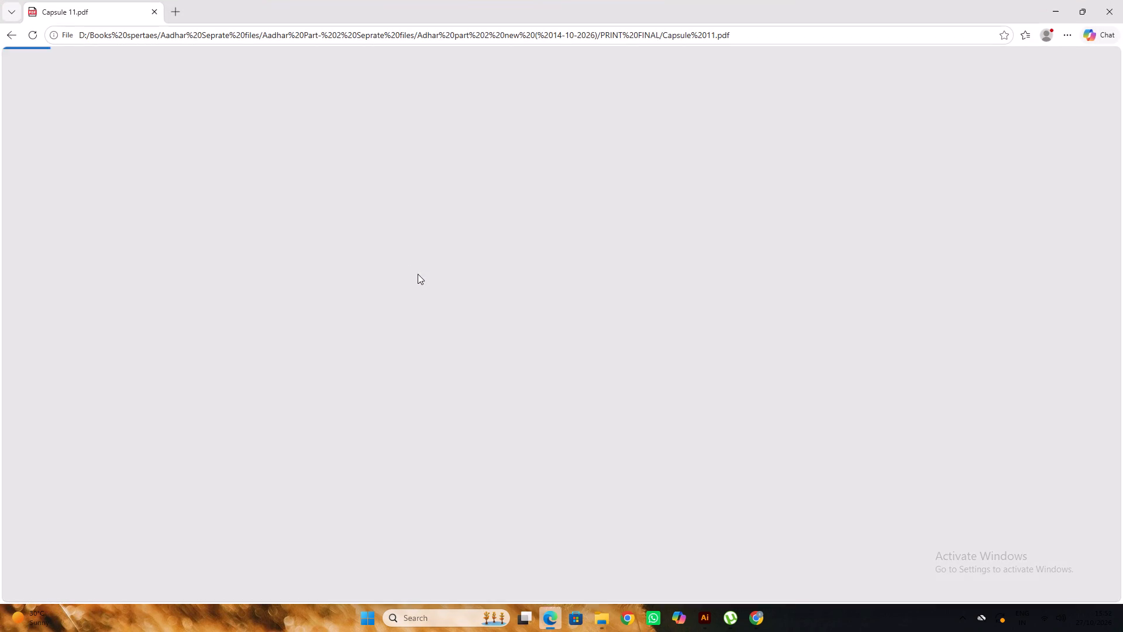
{"action": "scroll", "coordinate": [422, 257], "scroll_direction": "down", "scroll_amount": 4}
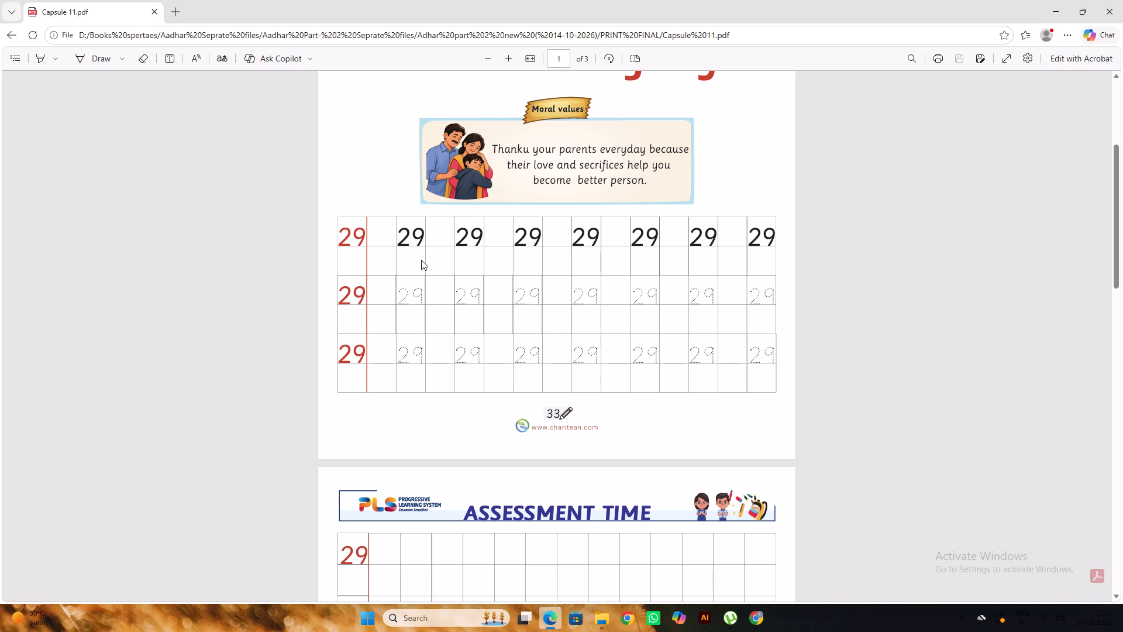
{"action": "scroll", "coordinate": [415, 273], "scroll_direction": "up", "scroll_amount": 3}
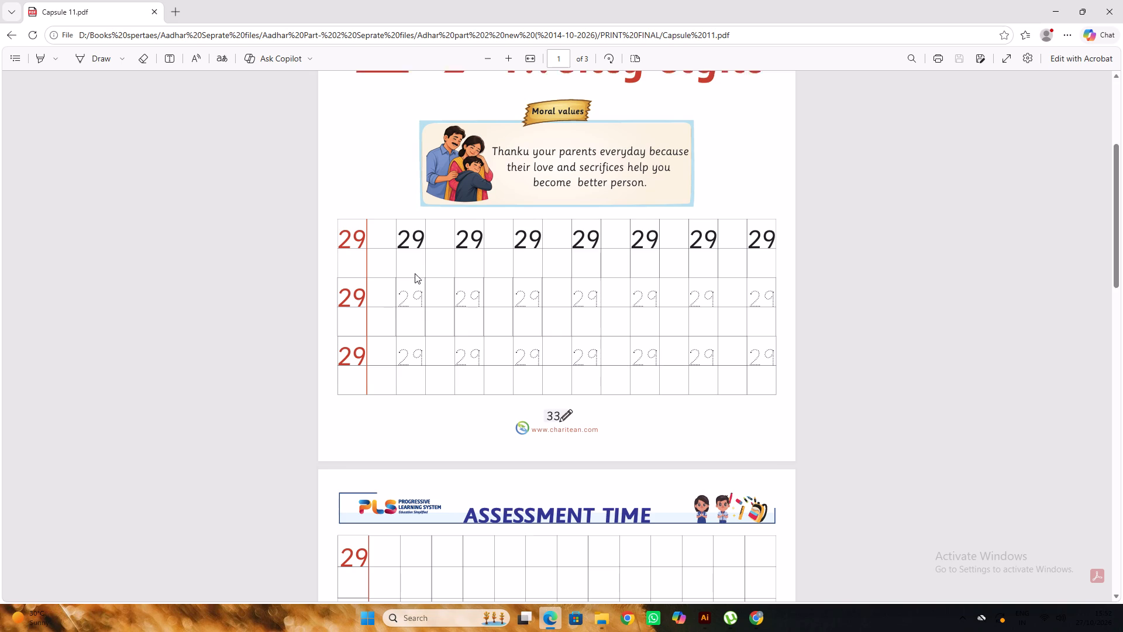
{"action": "scroll", "coordinate": [415, 273], "scroll_direction": "up", "scroll_amount": 2}
{"action": "scroll", "coordinate": [415, 273], "scroll_direction": "down", "scroll_amount": 20}
{"action": "scroll", "coordinate": [415, 273], "scroll_direction": "down", "scroll_amount": 6}
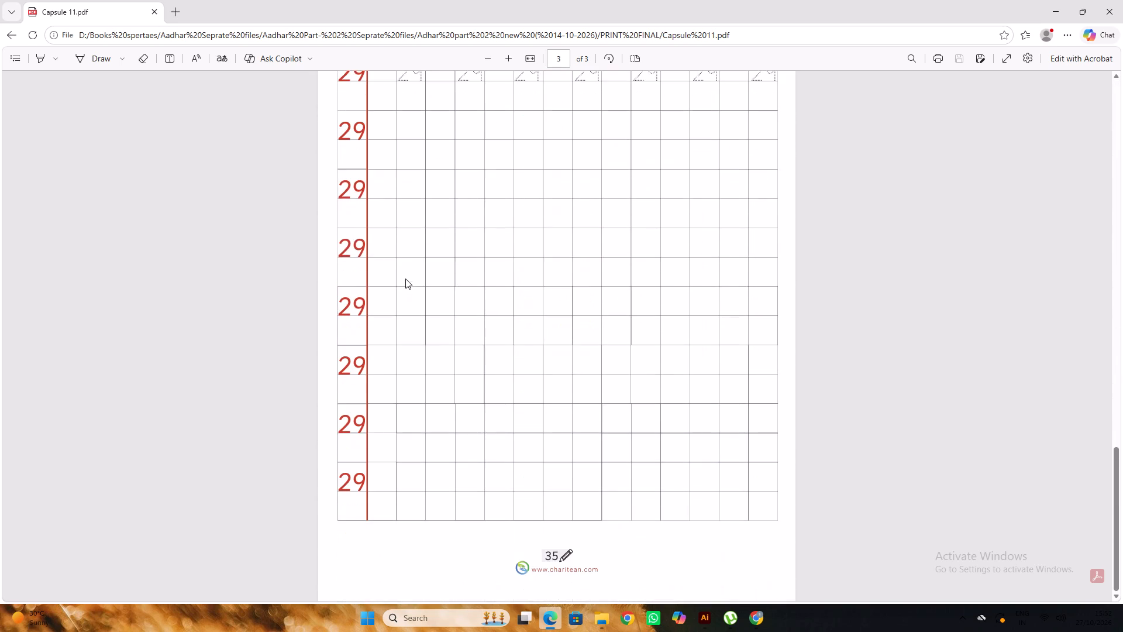
{"action": "left_click", "coordinate": [1115, 14]}
Open the Capsule 12 PDF from the PRINT FINAL folder in Adobe Illustrator 2022.
{"action": "left_click", "coordinate": [449, 284]}
{"action": "right_click", "coordinate": [449, 284]}
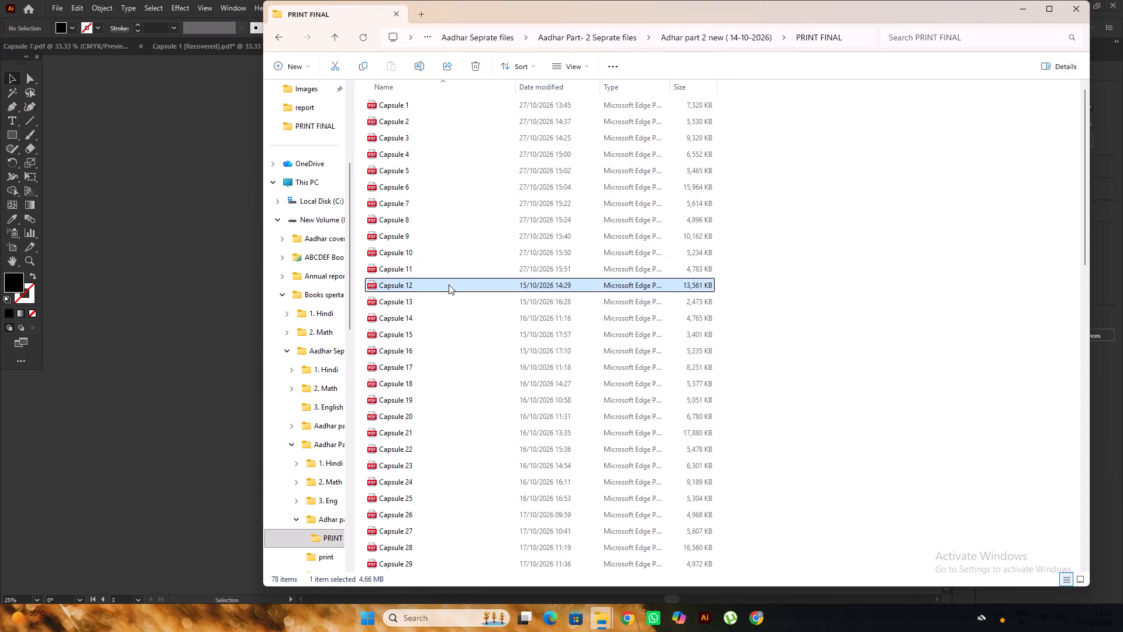
{"action": "left_click", "coordinate": [645, 300]}
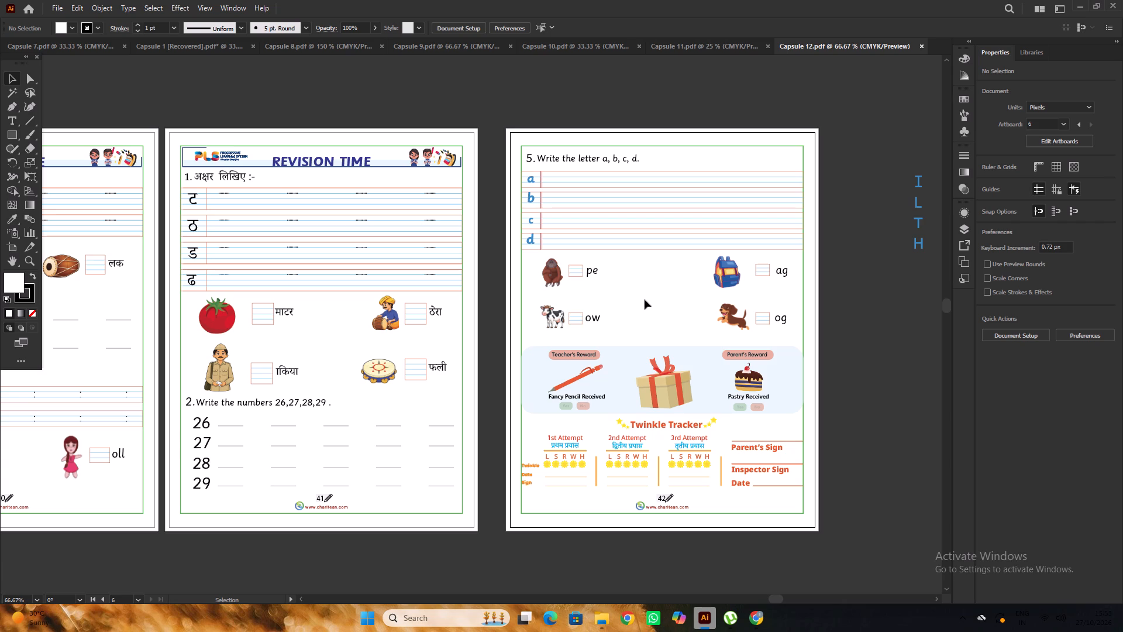
Look over the Capsule 12 pages, from the Alphabet page through the revision pages.
{"action": "scroll", "coordinate": [471, 345], "scroll_direction": "down", "scroll_amount": 4}
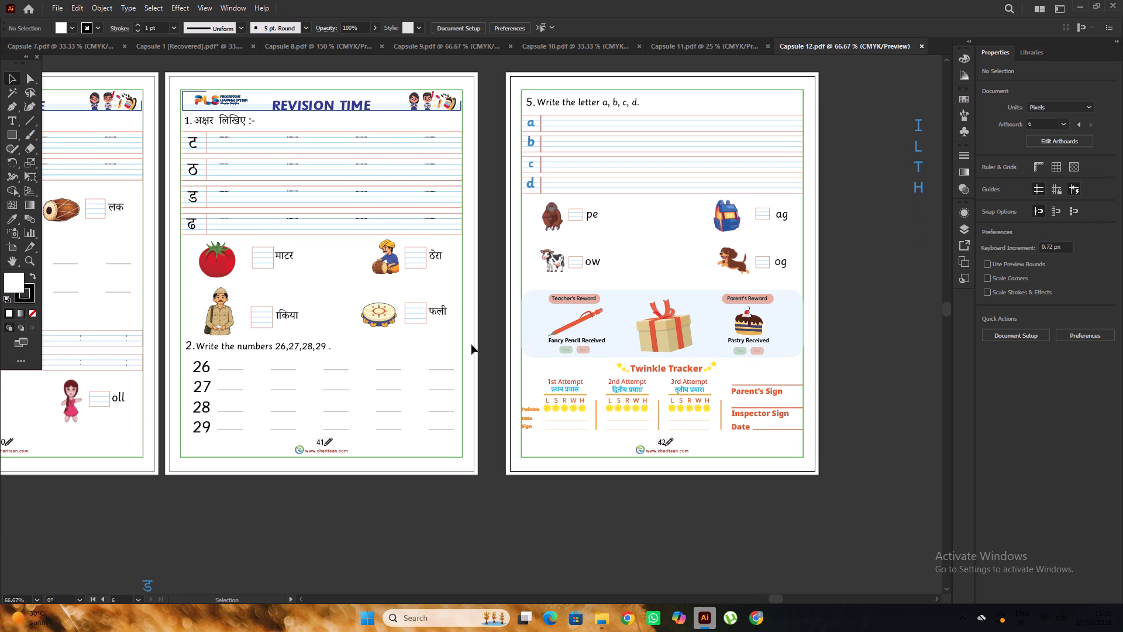
{"action": "scroll", "coordinate": [471, 345], "scroll_direction": "down", "scroll_amount": 3, "text": "alt"}
{"action": "key", "text": "space"}
{"action": "key", "text": "space"}
{"action": "key", "text": "space"}
{"action": "key", "text": "space"}
{"action": "key", "text": "space"}
{"action": "key", "text": "space"}
{"action": "key", "text": "space"}
{"action": "key", "text": "space"}
{"action": "key", "text": "space"}
{"action": "key", "text": "space"}
{"action": "key", "text": "space"}
{"action": "key", "text": "space"}
{"action": "key", "text": "space"}
{"action": "key", "text": "space"}
{"action": "key", "text": "space"}
{"action": "key", "text": "space"}
{"action": "key", "text": "space"}
{"action": "key", "text": "space"}
{"action": "key", "text": "space"}
{"action": "key", "text": "space"}
{"action": "left_click_drag", "start_coordinate": [401, 417], "coordinate": [621, 429]}
{"action": "left_click_drag", "start_coordinate": [382, 448], "coordinate": [584, 437]}
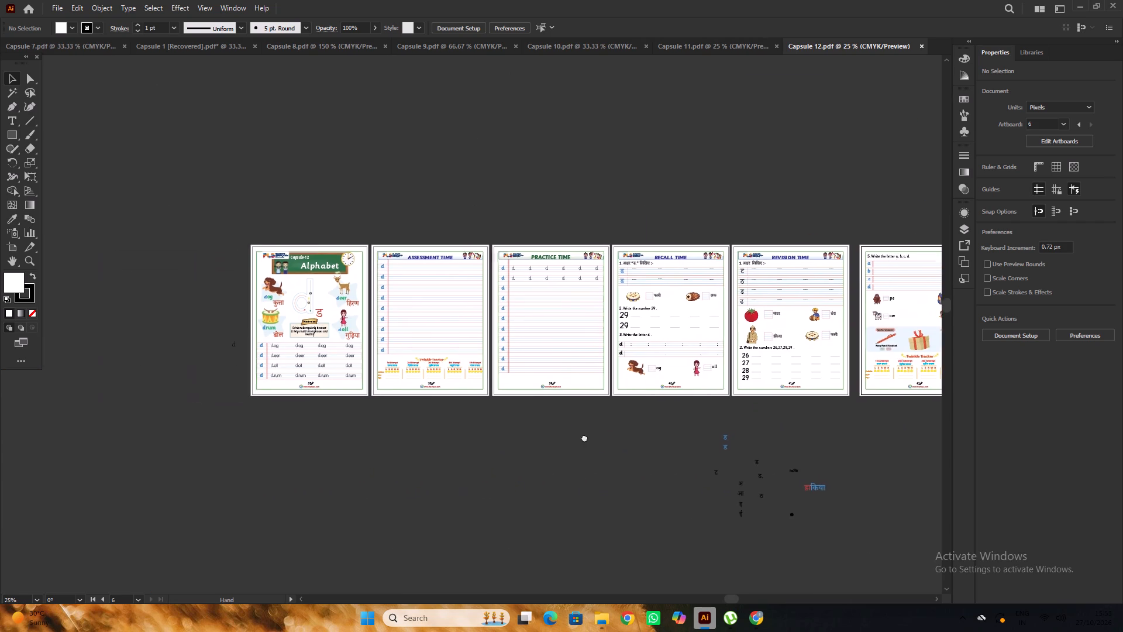
Change the four blue row-label d letters beside the dog, deer, doll and drum rows to Sassoon Primary.
{"action": "left_click_drag", "start_coordinate": [584, 437], "coordinate": [589, 437]}
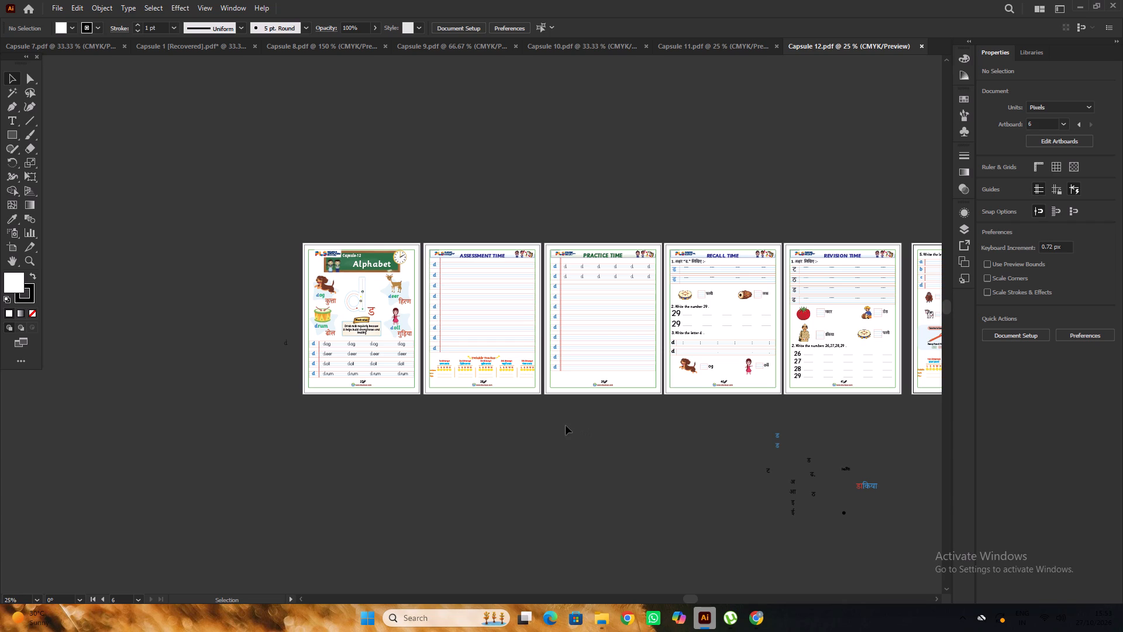
{"action": "scroll", "coordinate": [311, 382], "scroll_direction": "up", "scroll_amount": 4, "text": "alt"}
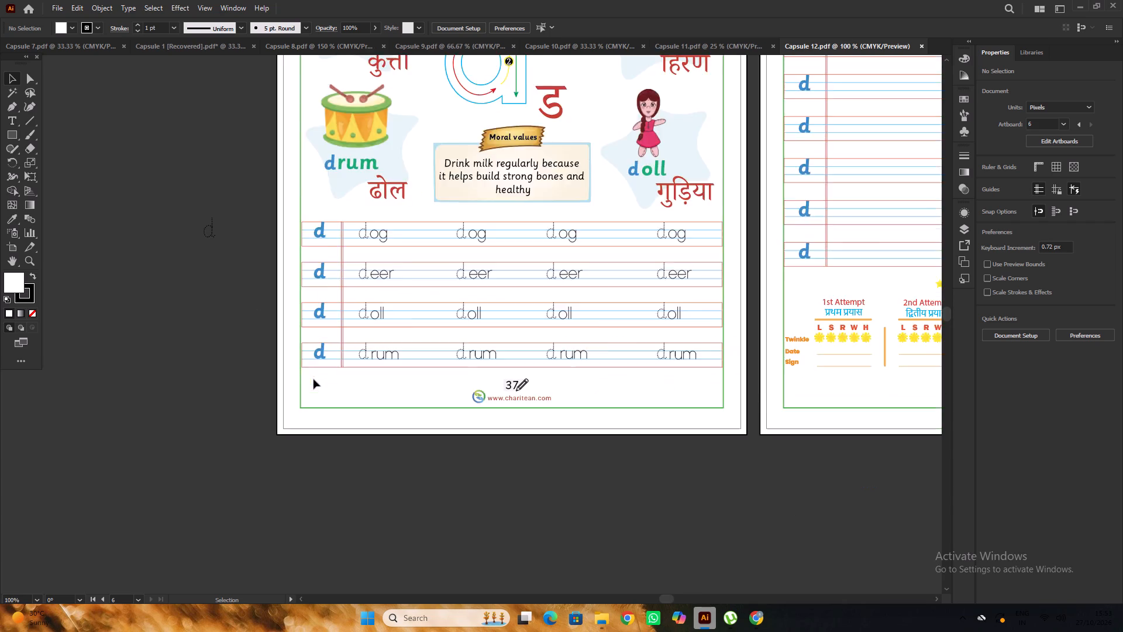
{"action": "scroll", "coordinate": [314, 379], "scroll_direction": "up", "scroll_amount": 3, "text": "alt"}
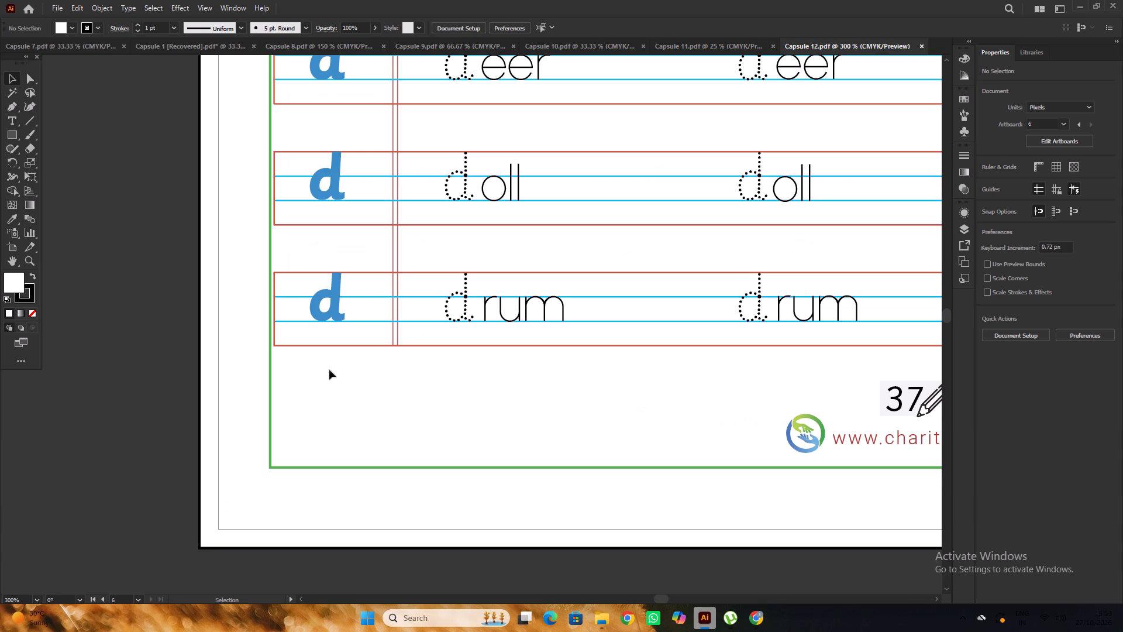
{"action": "scroll", "coordinate": [329, 367], "scroll_direction": "up", "scroll_amount": 5}
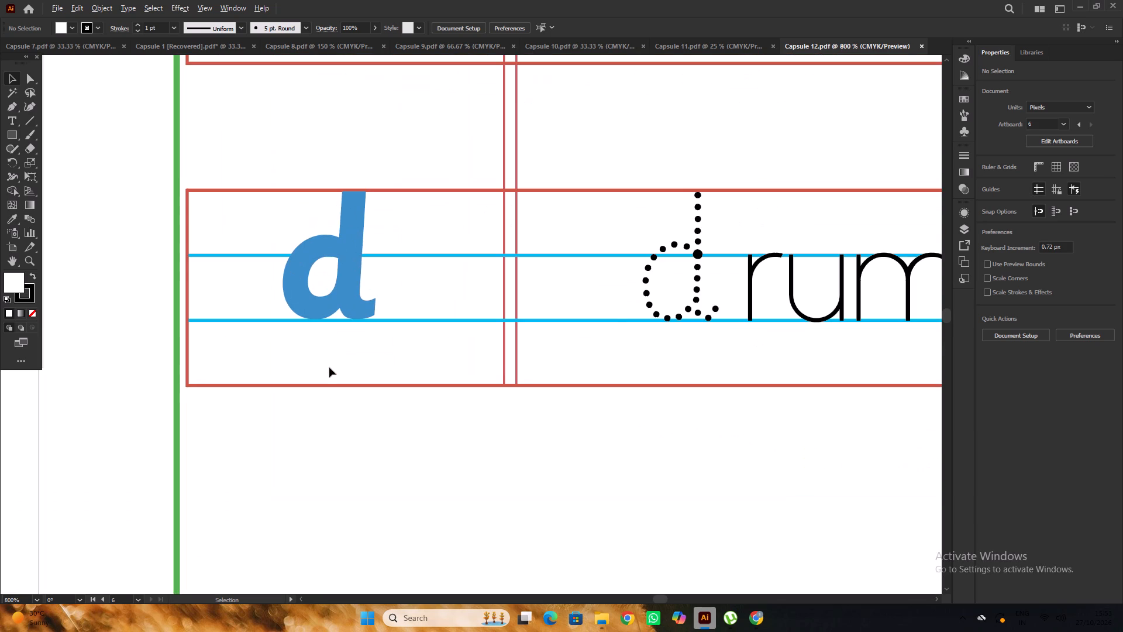
{"action": "scroll", "coordinate": [329, 367], "scroll_direction": "down", "scroll_amount": 5, "text": "alt"}
{"action": "left_click", "coordinate": [224, 336]}
{"action": "scroll", "coordinate": [228, 336], "scroll_direction": "down", "scroll_amount": 3, "text": "alt"}
{"action": "scroll", "coordinate": [228, 336], "scroll_direction": "up", "scroll_amount": 2}
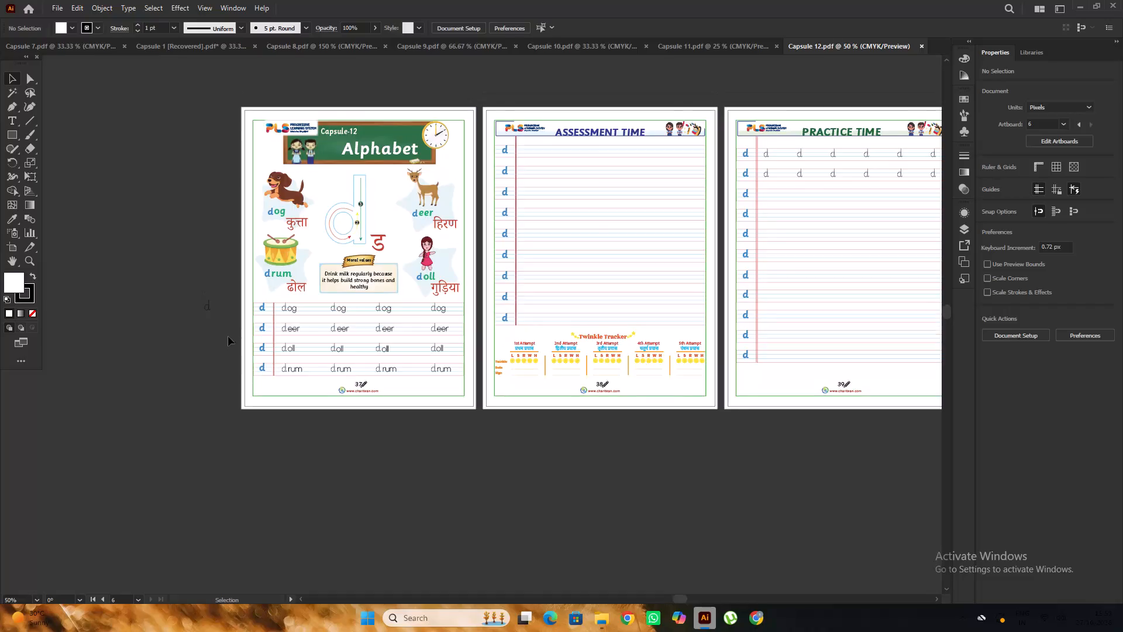
{"action": "scroll", "coordinate": [228, 336], "scroll_direction": "up", "scroll_amount": 3}
{"action": "left_click", "coordinate": [320, 269]}
{"action": "left_click", "coordinate": [319, 325], "text": "shift"}
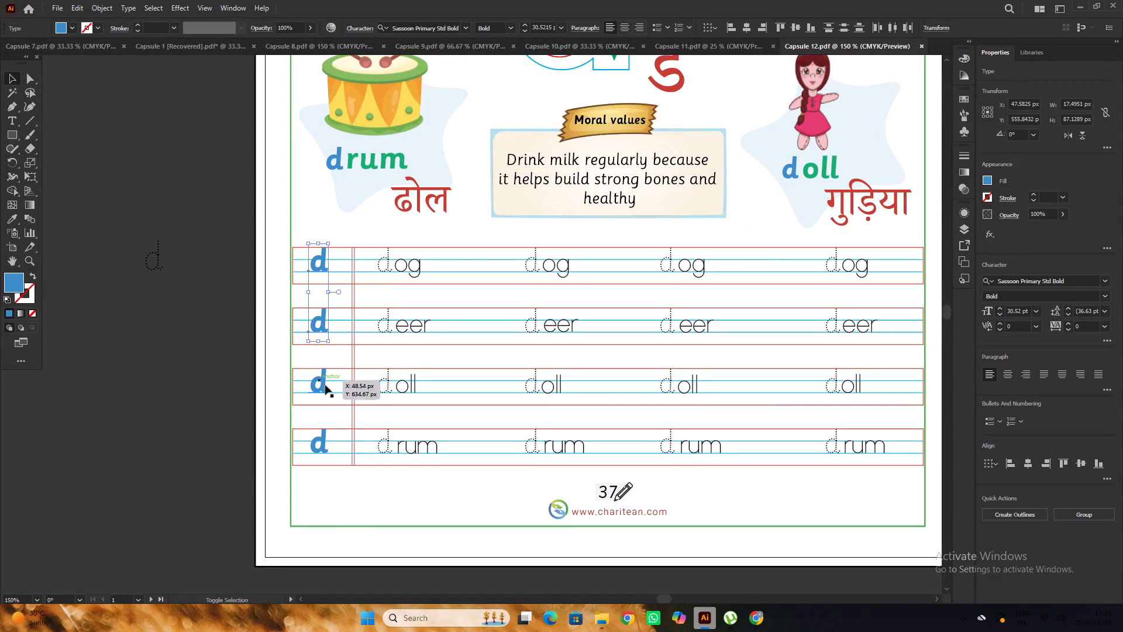
{"action": "left_click", "coordinate": [326, 384], "text": "shift"}
{"action": "left_click", "coordinate": [326, 443], "text": "shift"}
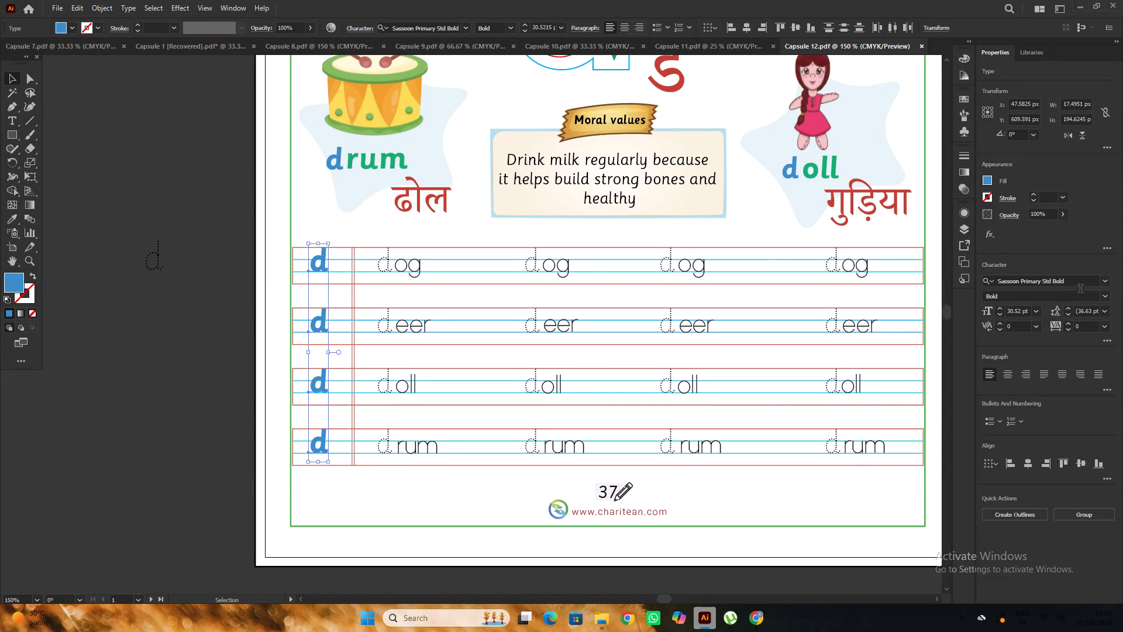
{"action": "left_click", "coordinate": [1080, 284]}
{"action": "type", "text": "sa"}
{"action": "key", "text": "s"}
{"action": "key", "text": "s"}
{"action": "left_click", "coordinate": [936, 360]}
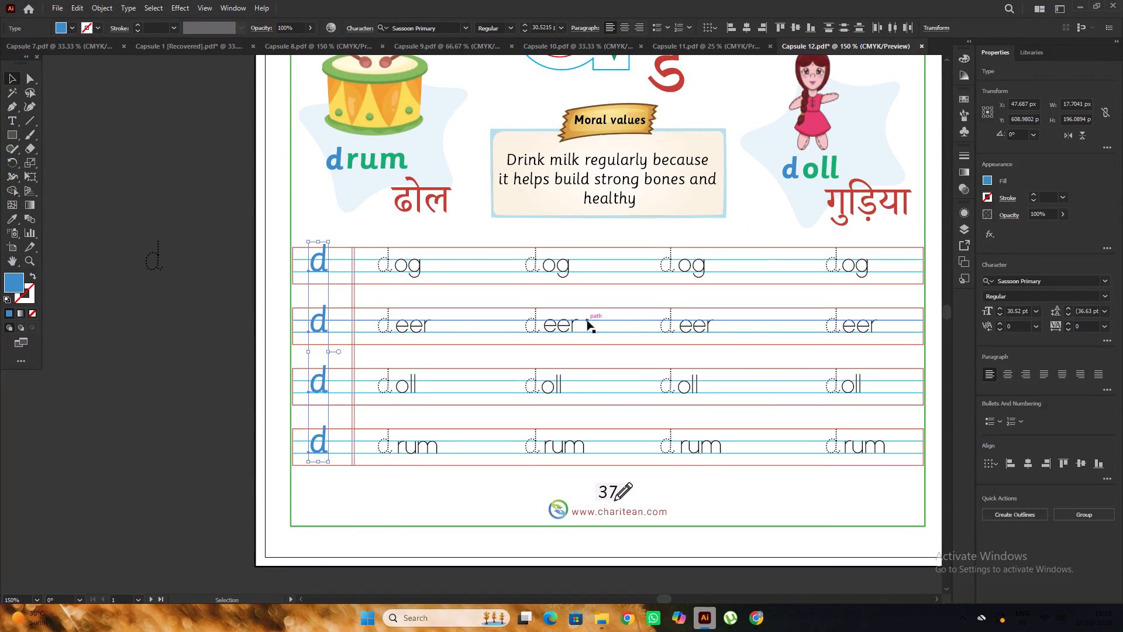
{"action": "left_click", "coordinate": [187, 306]}
Scale the blue d beside the dog row down to about 27.65 pt so it fits within the writing lines.
{"action": "scroll", "coordinate": [261, 258], "scroll_direction": "up", "scroll_amount": 6}
{"action": "left_click", "coordinate": [335, 296]}
{"action": "scroll", "coordinate": [340, 297], "scroll_direction": "up", "scroll_amount": 2}
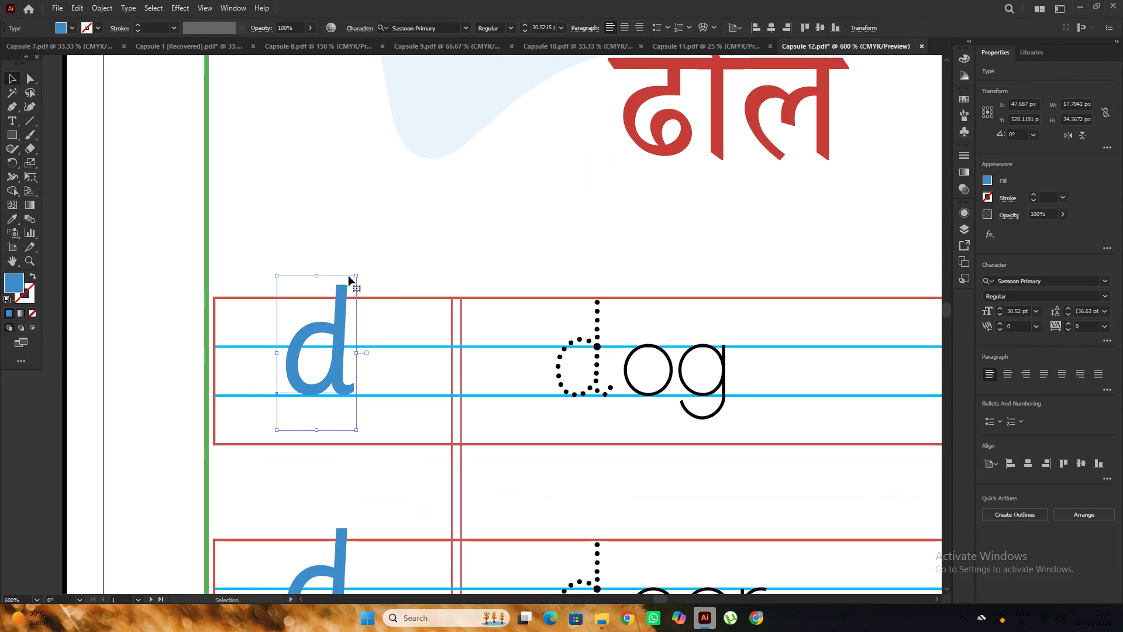
{"action": "left_click_drag", "start_coordinate": [357, 275], "coordinate": [354, 290]}
{"action": "scroll", "coordinate": [354, 288], "scroll_direction": "down", "scroll_amount": 3, "text": "alt"}
{"action": "left_click", "coordinate": [201, 257]}
Delete the blue d letters beside the deer, doll and drum rows on the Alphabet page.
{"action": "scroll", "coordinate": [202, 257], "scroll_direction": "down", "scroll_amount": 5}
{"action": "left_click", "coordinate": [345, 321]}
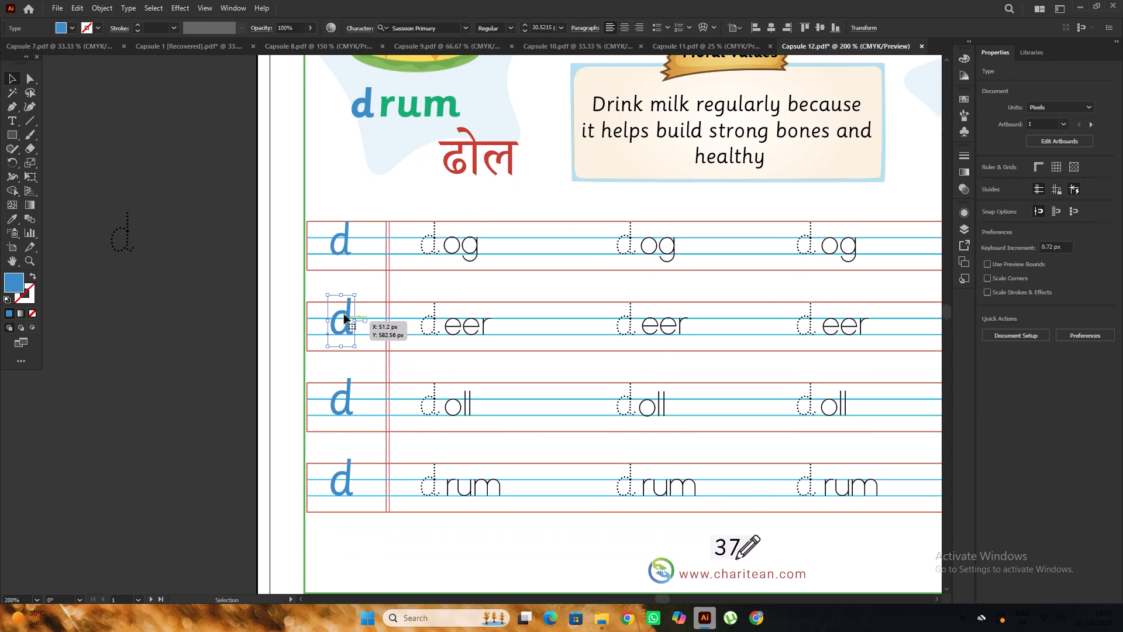
{"action": "left_click", "coordinate": [348, 409], "text": "shift"}
{"action": "left_click", "coordinate": [343, 484], "text": "shift"}
{"action": "key", "text": "Delete"}
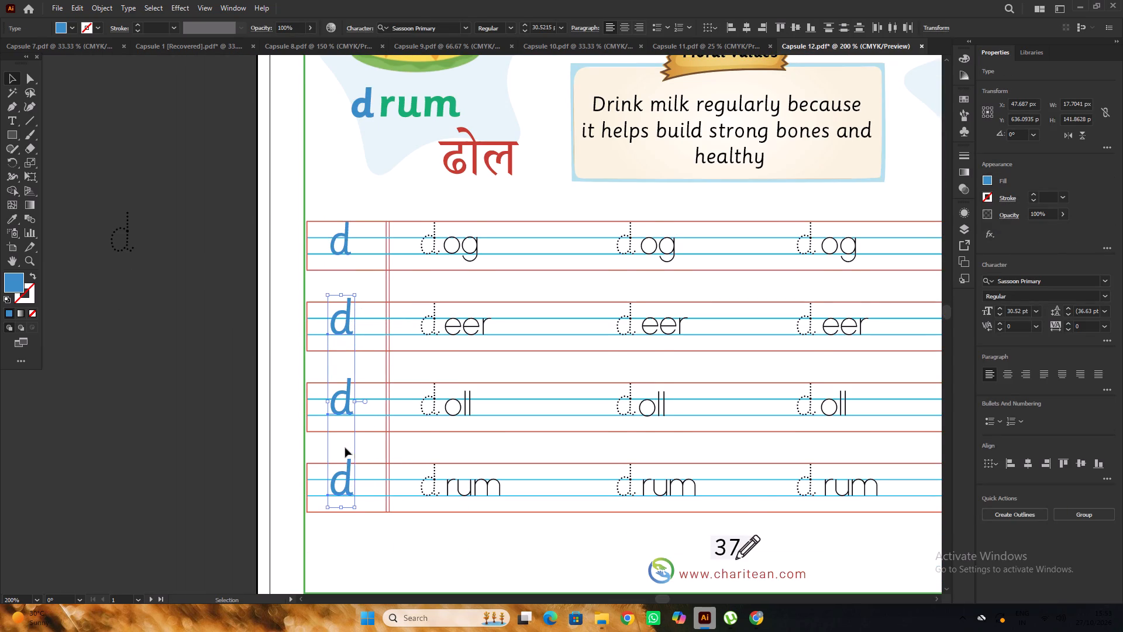
Copy the resized blue d straight down into the deer, doll and drum rows, seated on their writing lines.
{"action": "scroll", "coordinate": [349, 233], "scroll_direction": "down", "scroll_amount": 6}
{"action": "scroll", "coordinate": [343, 183], "scroll_direction": "up", "scroll_amount": 2, "text": "alt"}
{"action": "left_click_drag", "start_coordinate": [353, 155], "coordinate": [352, 311], "text": "alt"}
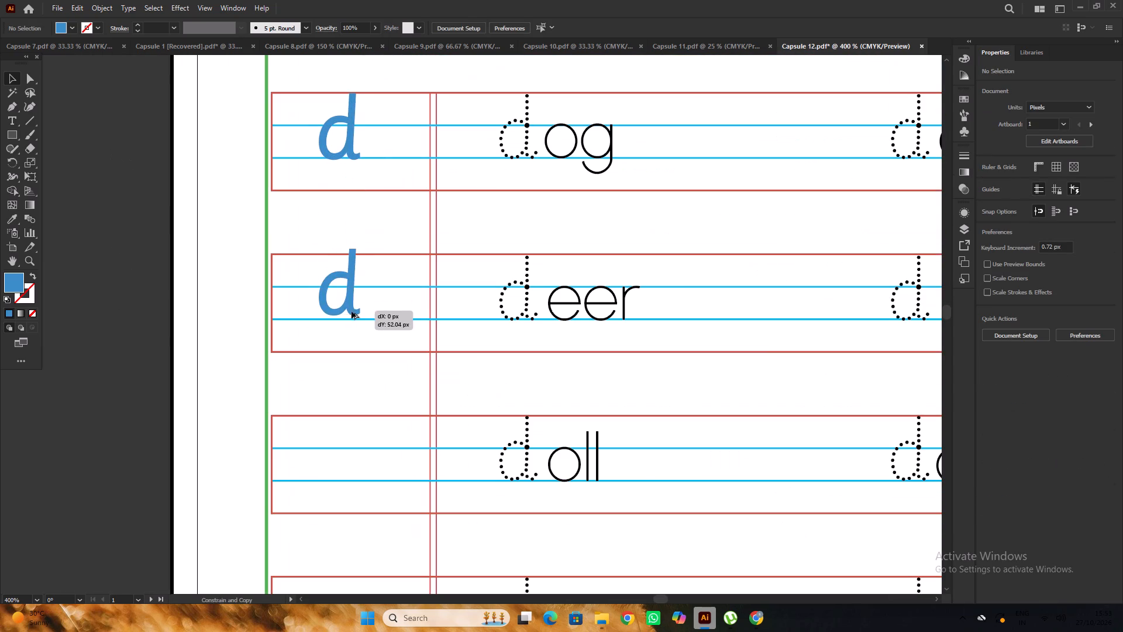
{"action": "left_click_drag", "start_coordinate": [352, 311], "coordinate": [349, 318], "text": "alt"}
{"action": "scroll", "coordinate": [349, 304], "scroll_direction": "down", "scroll_amount": 4}
{"action": "left_click_drag", "start_coordinate": [350, 261], "coordinate": [350, 261], "text": "alt"}
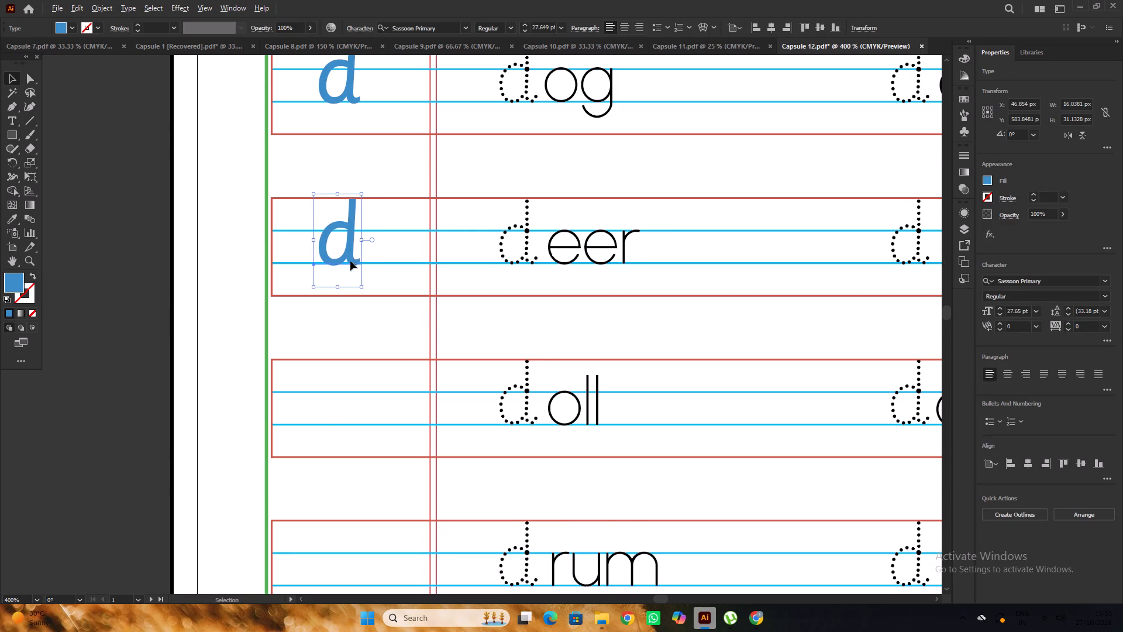
{"action": "left_click_drag", "start_coordinate": [350, 261], "coordinate": [337, 423], "text": "alt"}
{"action": "scroll", "coordinate": [336, 408], "scroll_direction": "down", "scroll_amount": 3, "text": "alt"}
{"action": "left_click", "coordinate": [249, 354]}
{"action": "scroll", "coordinate": [250, 350], "scroll_direction": "down", "scroll_amount": 5}
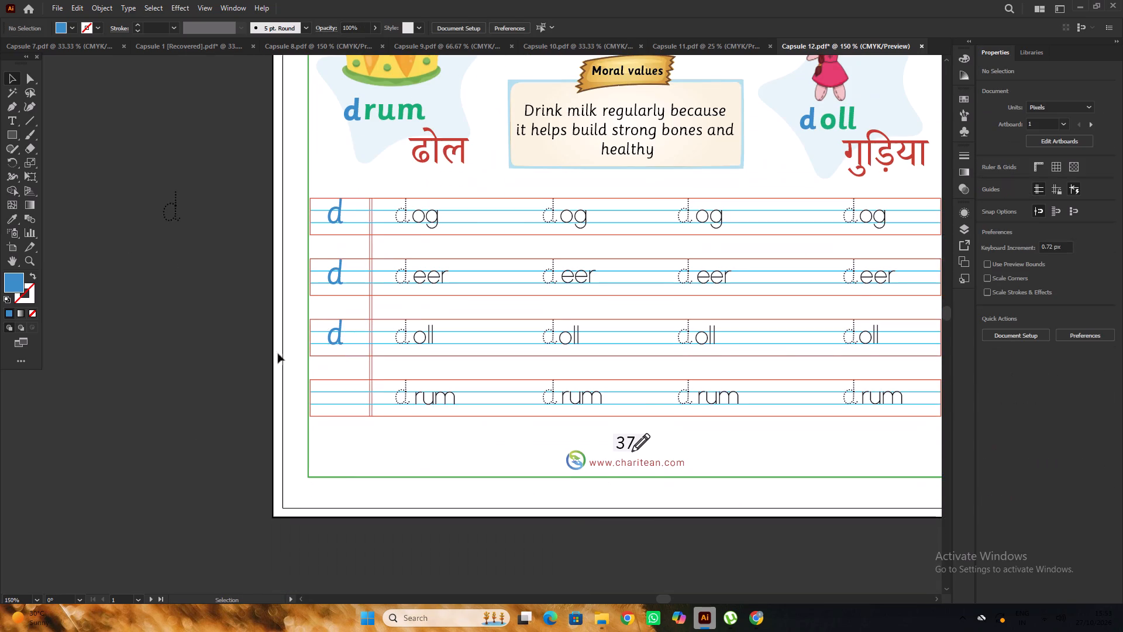
{"action": "scroll", "coordinate": [317, 336], "scroll_direction": "up", "scroll_amount": 2, "text": "alt"}
{"action": "left_click_drag", "start_coordinate": [361, 349], "coordinate": [346, 471], "text": "alt"}
{"action": "scroll", "coordinate": [286, 398], "scroll_direction": "down", "scroll_amount": 2, "text": "alt"}
{"action": "left_click", "coordinate": [223, 344]}
{"action": "scroll", "coordinate": [341, 243], "scroll_direction": "down", "scroll_amount": 2, "text": "alt"}
Change all sixteen og, eer, oll and rum word endings in the Alphabet page's tracing rows to Sassoon Primary.
{"action": "scroll", "coordinate": [384, 249], "scroll_direction": "up", "scroll_amount": 1, "text": "alt"}
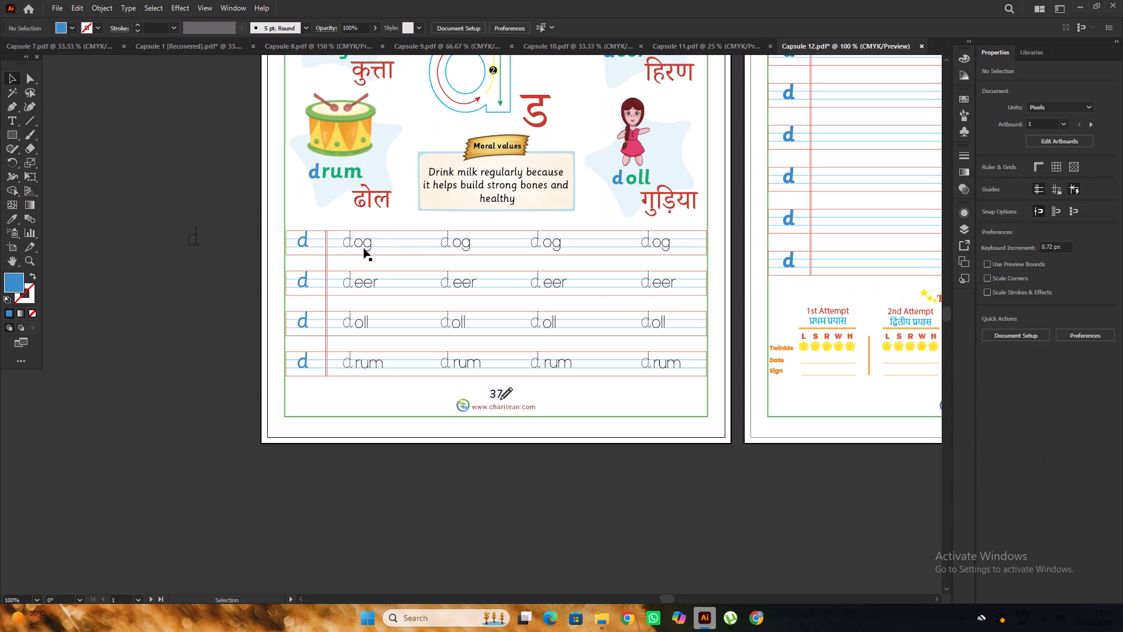
{"action": "left_click", "coordinate": [360, 248]}
{"action": "left_click", "coordinate": [466, 244], "text": "shift"}
{"action": "left_click", "coordinate": [551, 245], "text": "shift"}
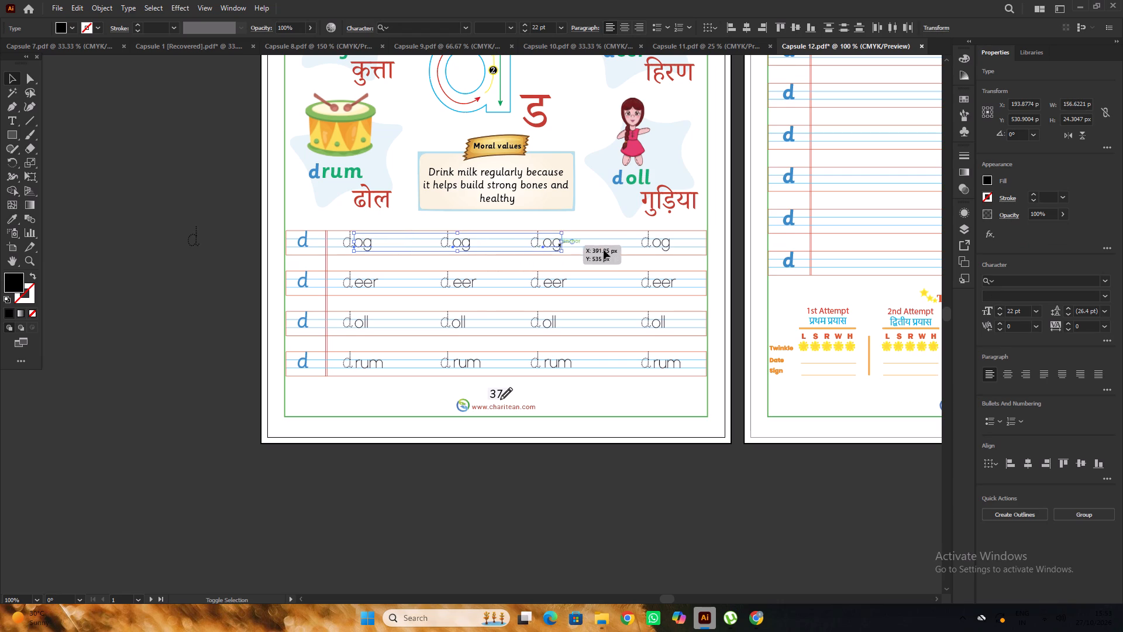
{"action": "left_click", "coordinate": [660, 246], "text": "shift"}
{"action": "left_click", "coordinate": [659, 286], "text": "shift"}
{"action": "left_click", "coordinate": [548, 286], "text": "shift"}
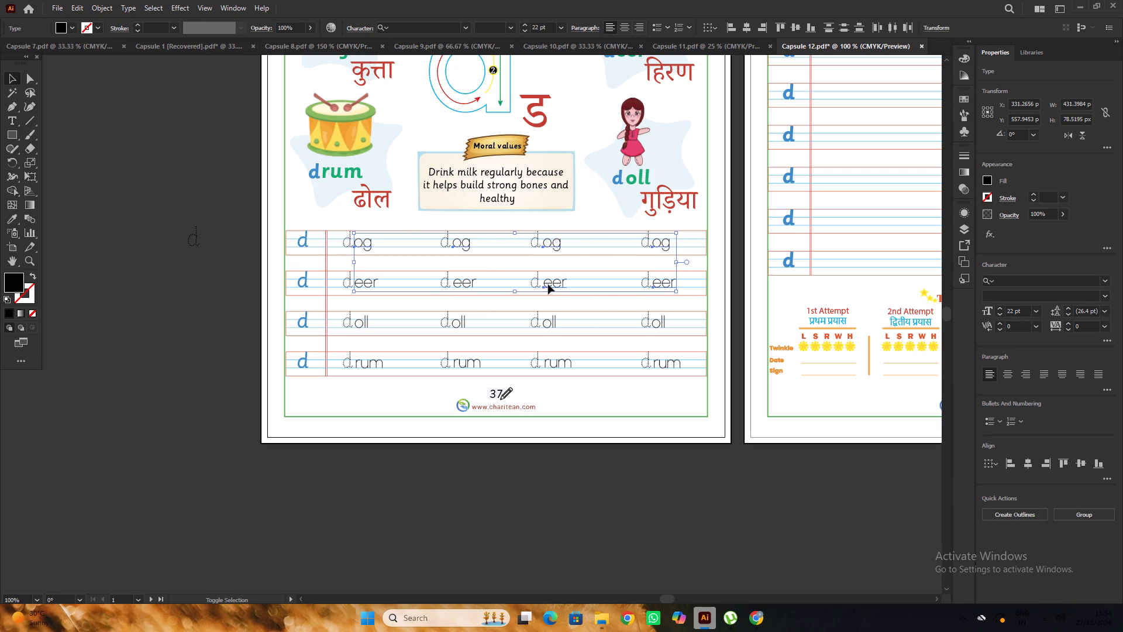
{"action": "left_click", "coordinate": [369, 284], "text": "shift"}
{"action": "left_click", "coordinate": [464, 285], "text": "shift"}
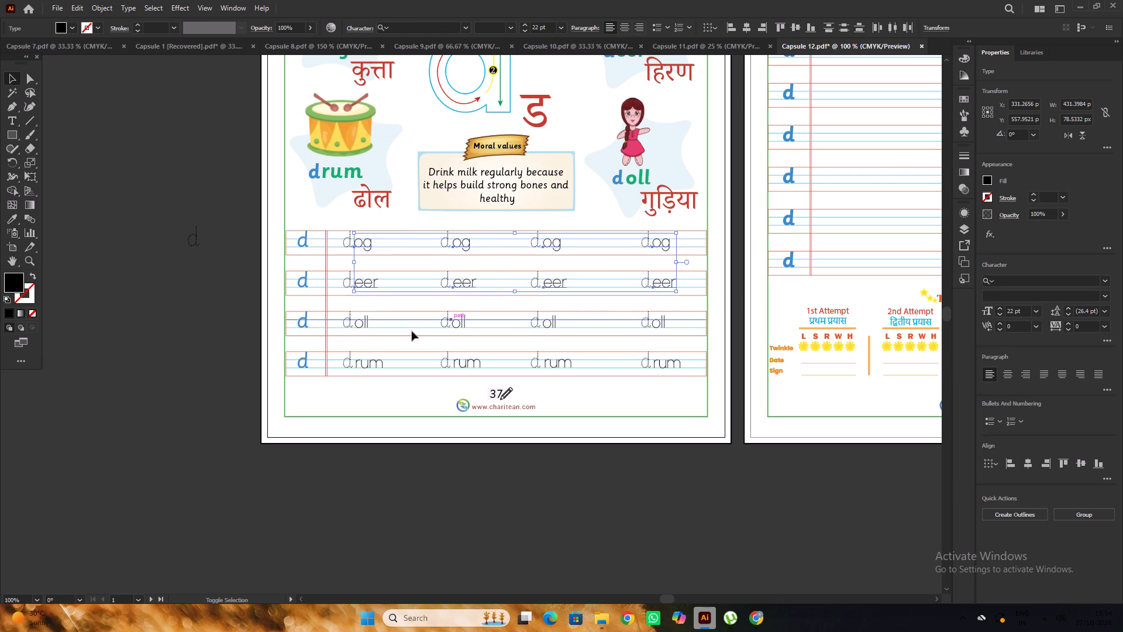
{"action": "left_click", "coordinate": [363, 326], "text": "shift"}
{"action": "left_click", "coordinate": [369, 363], "text": "shift"}
{"action": "left_click", "coordinate": [467, 365], "text": "shift"}
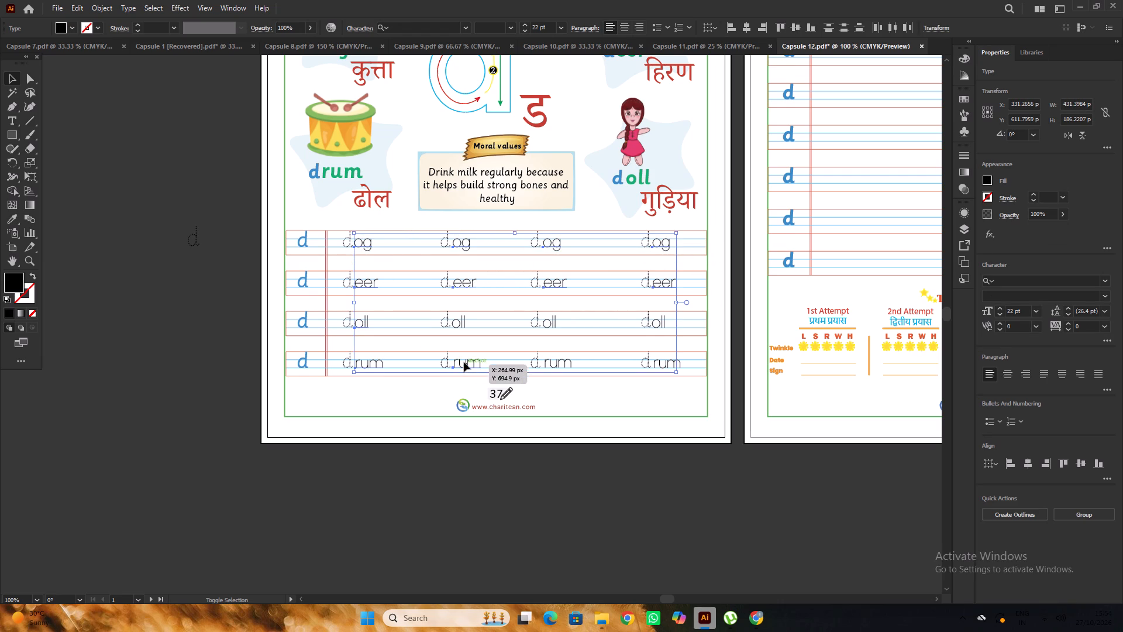
{"action": "left_click", "coordinate": [458, 324], "text": "shift"}
{"action": "left_click", "coordinate": [543, 327], "text": "shift"}
{"action": "left_click", "coordinate": [554, 366], "text": "shift"}
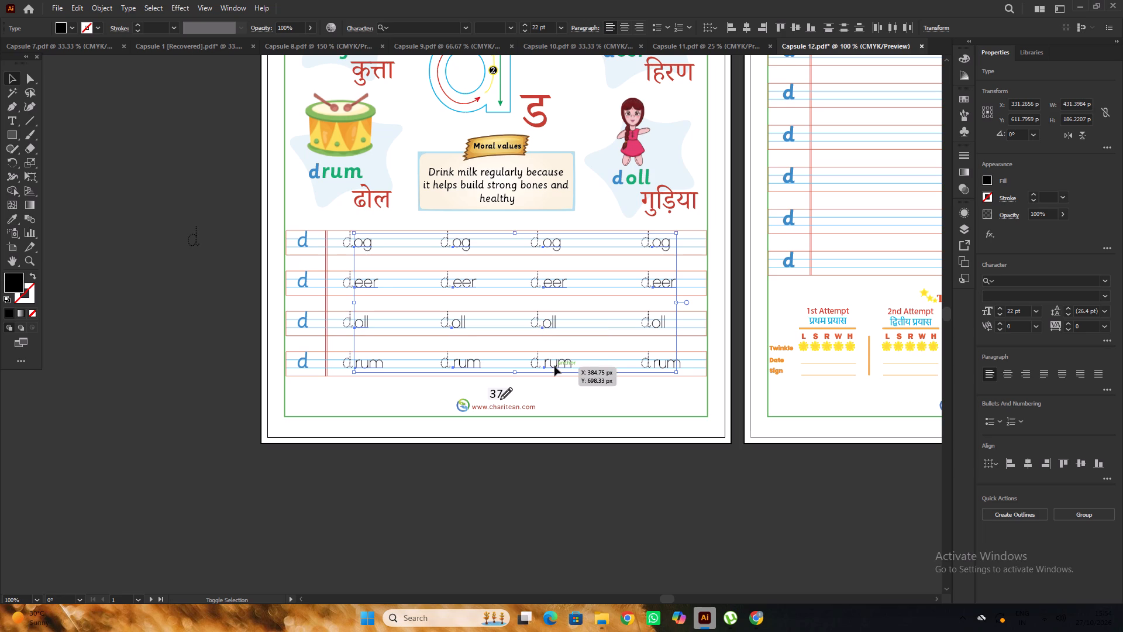
{"action": "left_click", "coordinate": [657, 322], "text": "shift"}
{"action": "left_click", "coordinate": [661, 359], "text": "shift"}
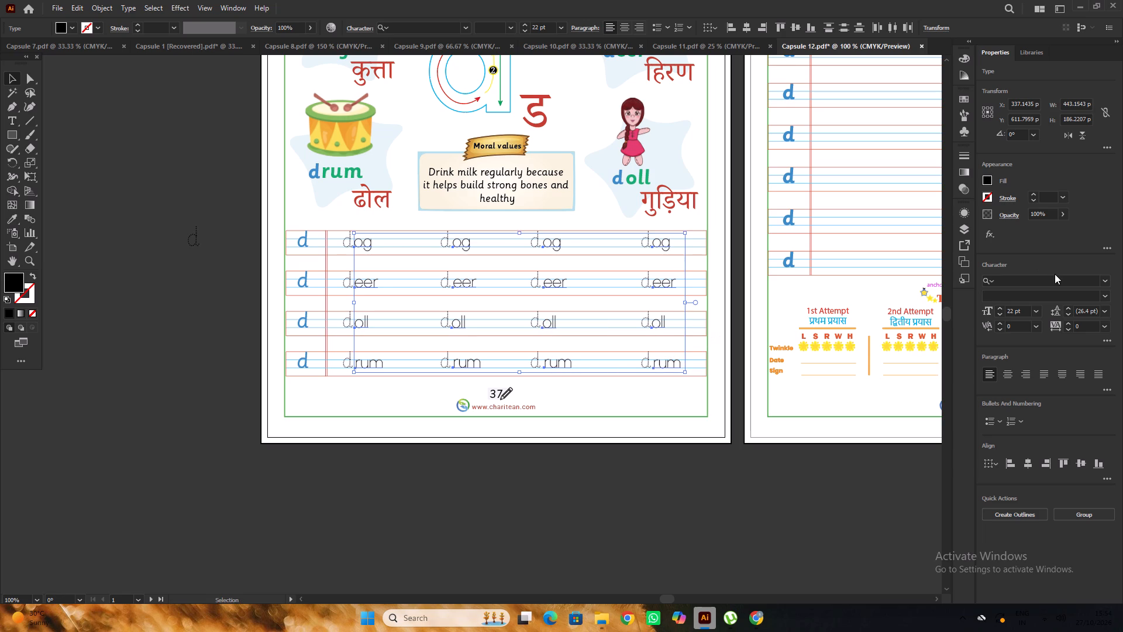
{"action": "left_click", "coordinate": [1032, 283]}
{"action": "key", "text": "s"}
{"action": "type", "text": "ass"}
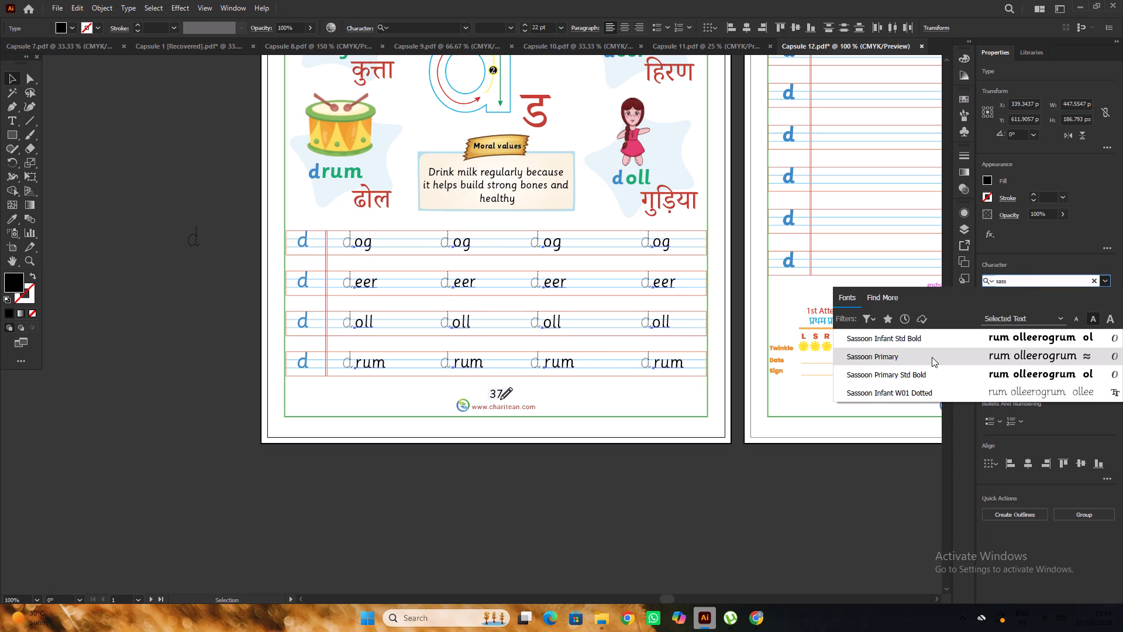
{"action": "left_click", "coordinate": [932, 357]}
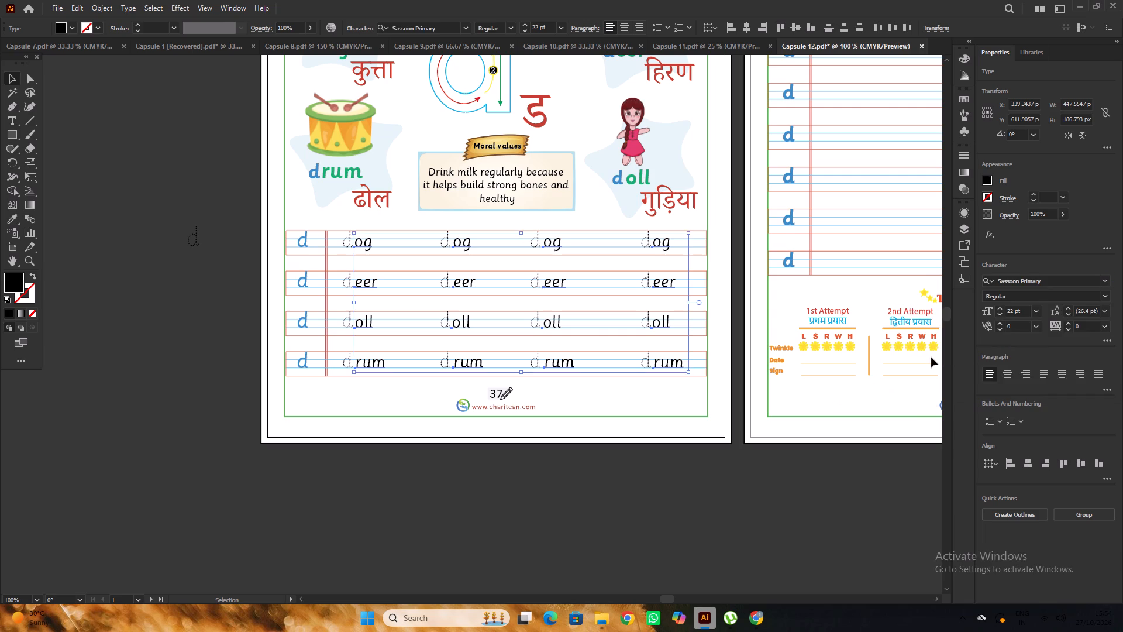
{"action": "left_click", "coordinate": [553, 505]}
Change the nine blue d letters down the margin of the Assessment Time page to Sassoon Primary.
{"action": "scroll", "coordinate": [387, 287], "scroll_direction": "up", "scroll_amount": 3, "text": "alt"}
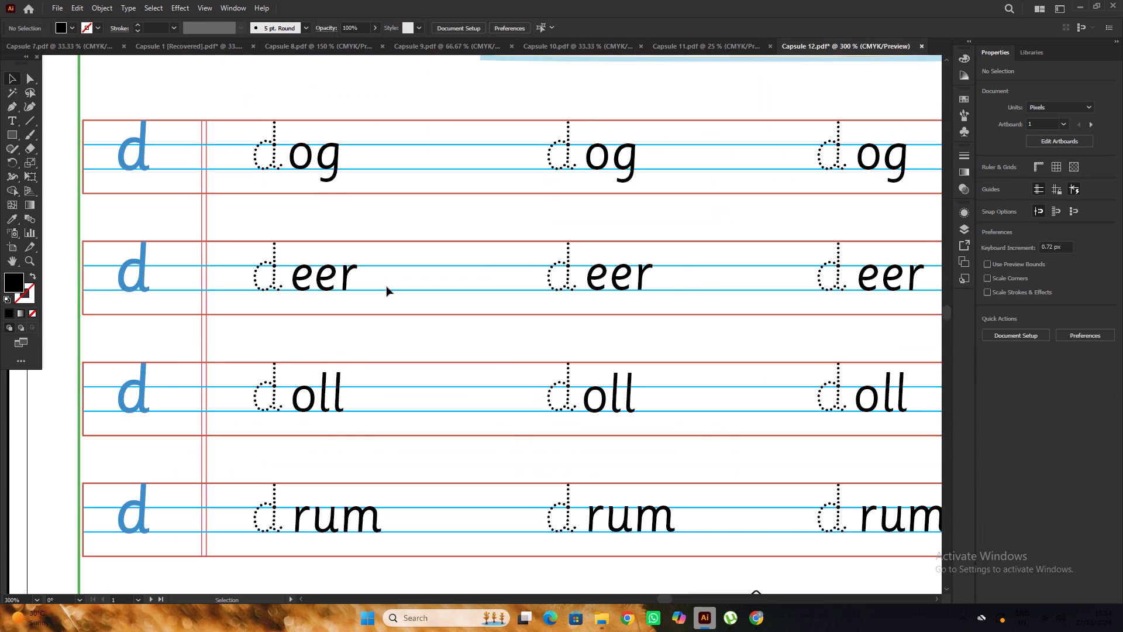
{"action": "scroll", "coordinate": [367, 287], "scroll_direction": "down", "scroll_amount": 5, "text": "alt"}
{"action": "key", "text": "space"}
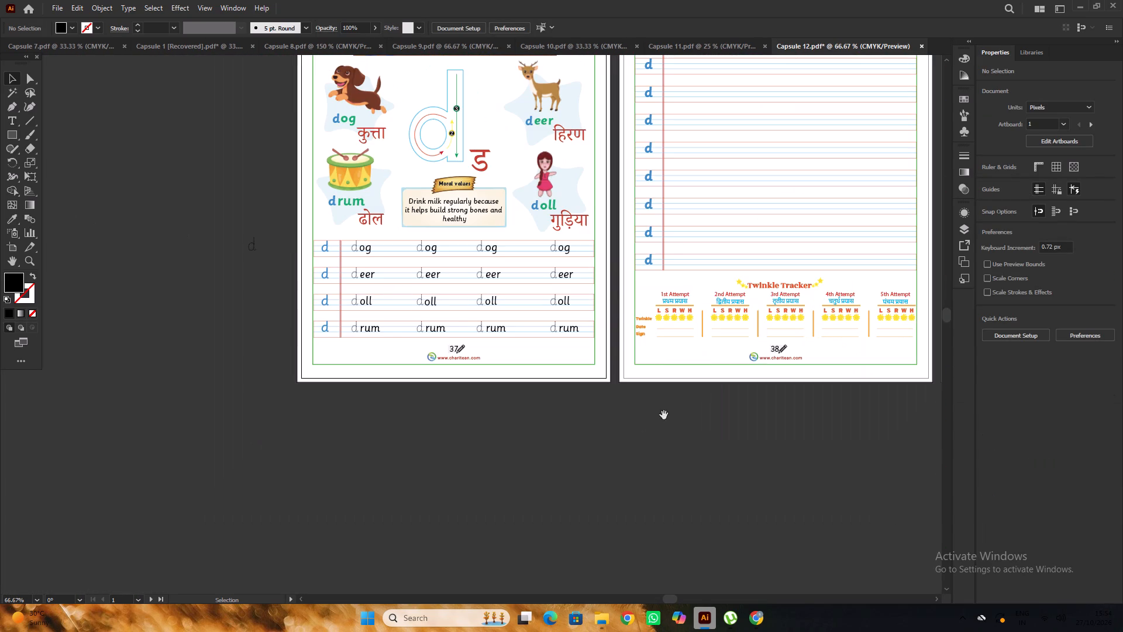
{"action": "left_click_drag", "start_coordinate": [652, 417], "coordinate": [504, 455]}
{"action": "scroll", "coordinate": [483, 423], "scroll_direction": "up", "scroll_amount": 3}
{"action": "scroll", "coordinate": [485, 415], "scroll_direction": "down", "scroll_amount": 1, "text": "alt"}
{"action": "left_click_drag", "start_coordinate": [604, 460], "coordinate": [429, 444]}
{"action": "scroll", "coordinate": [525, 214], "scroll_direction": "up", "scroll_amount": 1, "text": "alt"}
{"action": "left_click", "coordinate": [491, 188]}
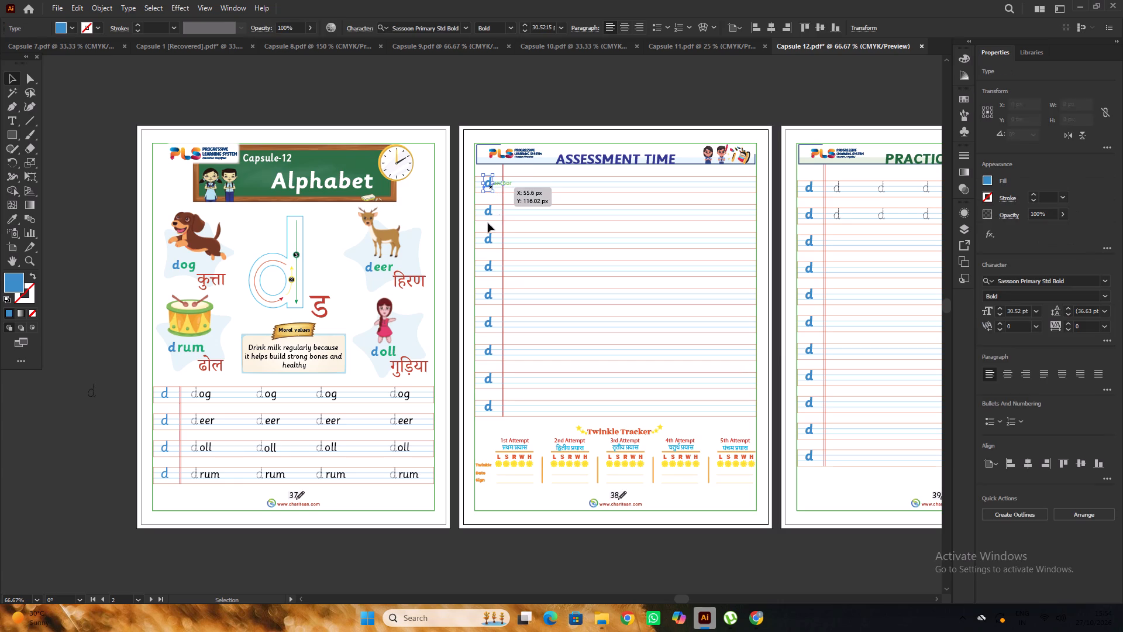
{"action": "left_click", "coordinate": [488, 216], "text": "shift"}
{"action": "left_click", "coordinate": [490, 242], "text": "shift"}
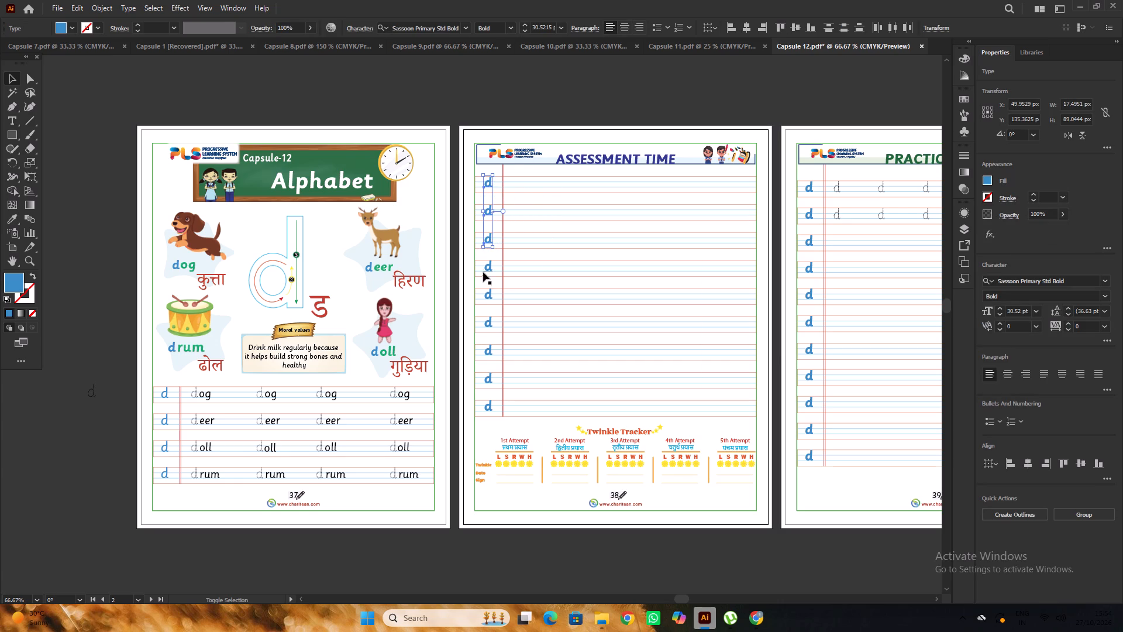
{"action": "left_click", "coordinate": [487, 270], "text": "shift"}
{"action": "left_click", "coordinate": [491, 298], "text": "shift"}
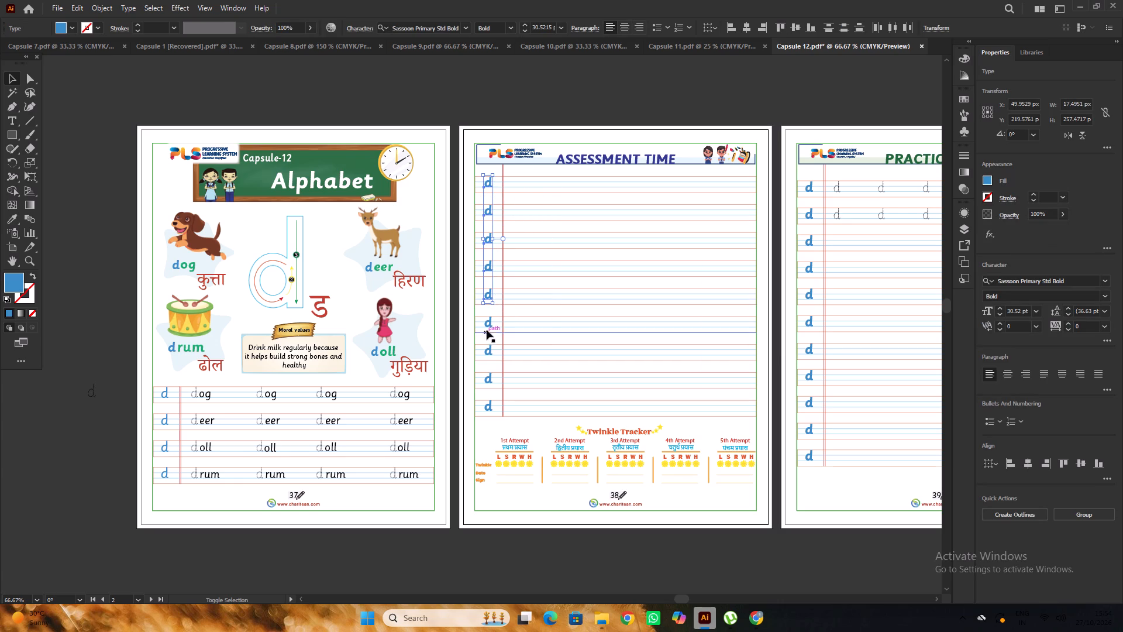
{"action": "left_click", "coordinate": [489, 325], "text": "shift"}
{"action": "left_click", "coordinate": [487, 355], "text": "shift"}
{"action": "left_click", "coordinate": [490, 379], "text": "shift"}
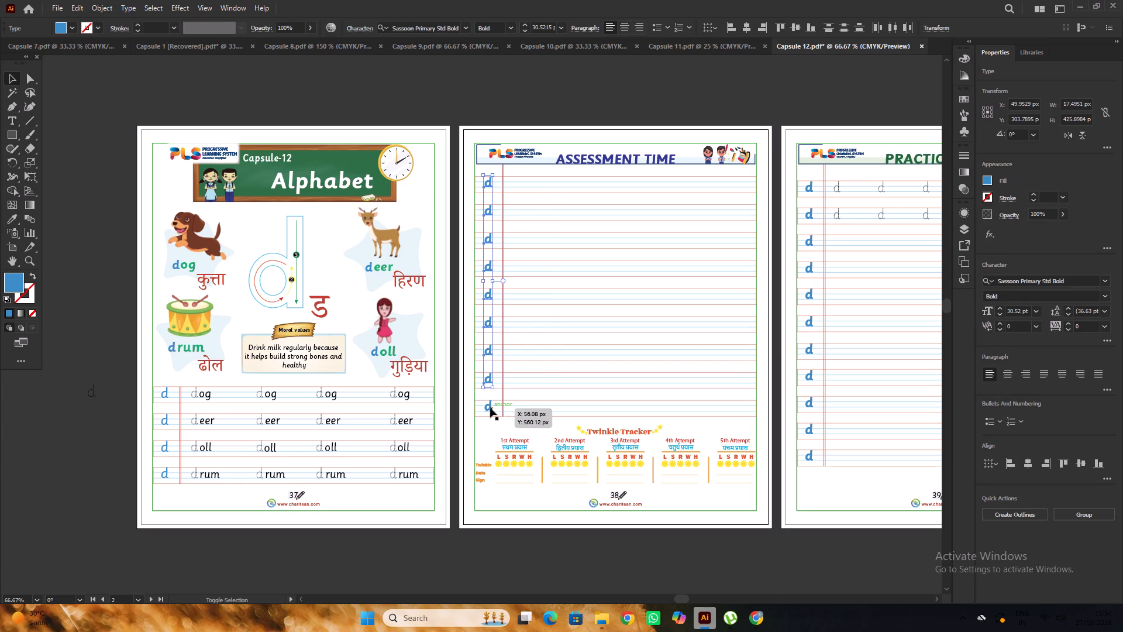
{"action": "left_click", "coordinate": [490, 408], "text": "shift"}
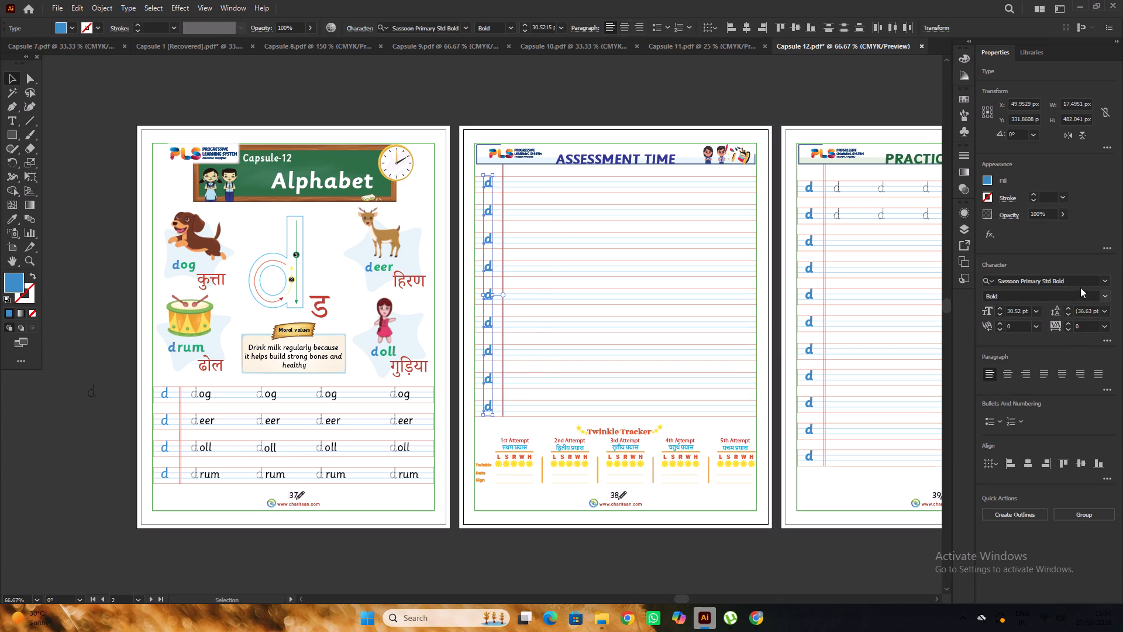
{"action": "left_click", "coordinate": [1080, 287]}
{"action": "type", "text": "sas"}
{"action": "key", "text": "s"}
{"action": "left_click", "coordinate": [907, 354]}
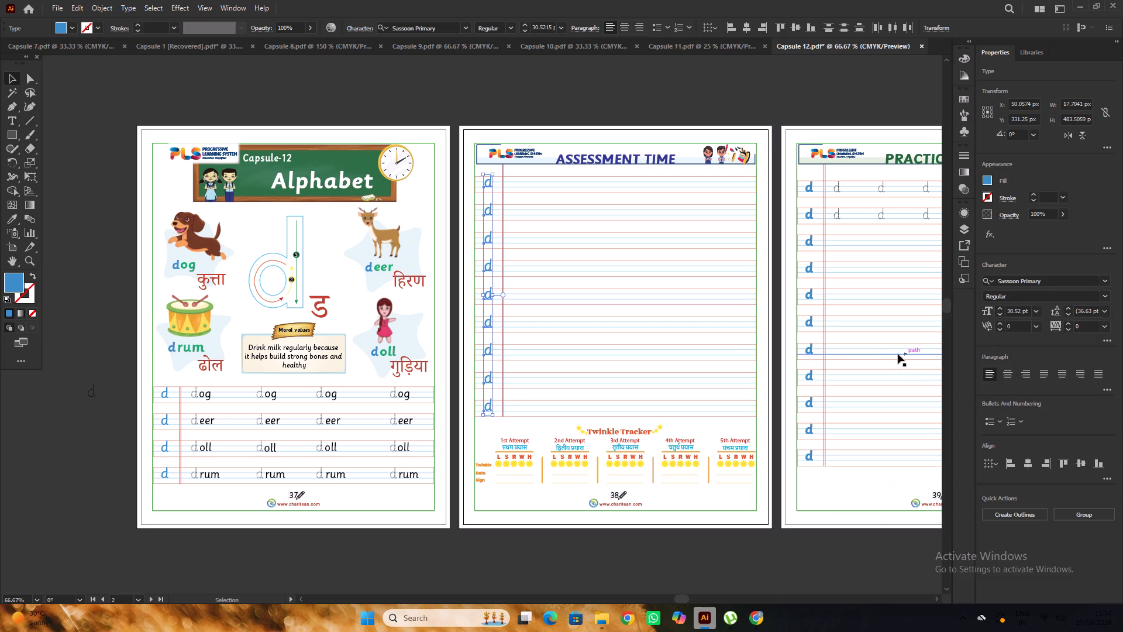
Scale the first blue d on the Assessment Time page down to about 27.82 pt to fit its writing lines.
{"action": "scroll", "coordinate": [455, 155], "scroll_direction": "up", "scroll_amount": 5}
{"action": "left_click", "coordinate": [541, 140]}
{"action": "scroll", "coordinate": [533, 261], "scroll_direction": "up", "scroll_amount": 3, "text": "alt"}
{"action": "scroll", "coordinate": [415, 247], "scroll_direction": "up", "scroll_amount": 3, "text": "alt"}
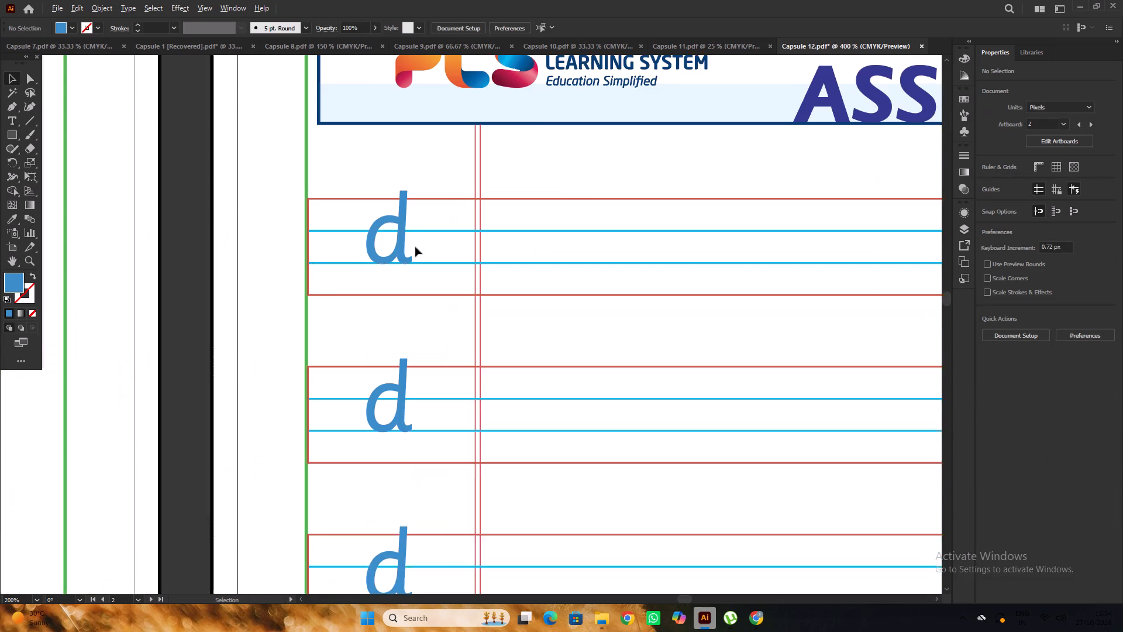
{"action": "scroll", "coordinate": [392, 236], "scroll_direction": "up", "scroll_amount": 1}
{"action": "left_click", "coordinate": [399, 238]}
{"action": "scroll", "coordinate": [399, 238], "scroll_direction": "up", "scroll_amount": 3, "text": "alt"}
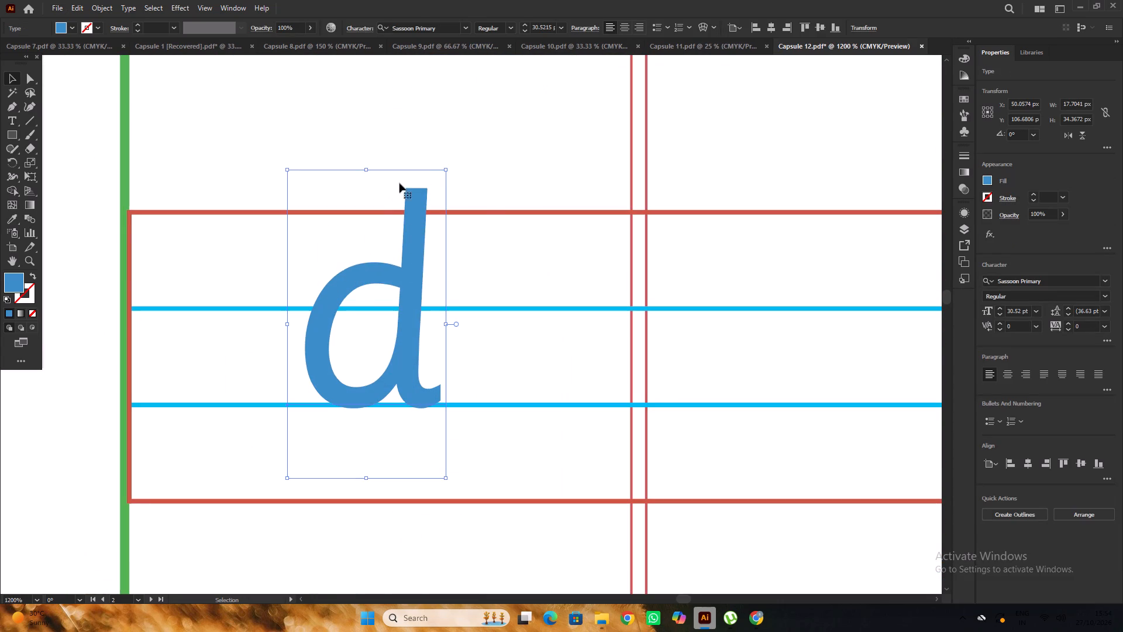
{"action": "left_click_drag", "start_coordinate": [446, 171], "coordinate": [438, 197], "text": "shift"}
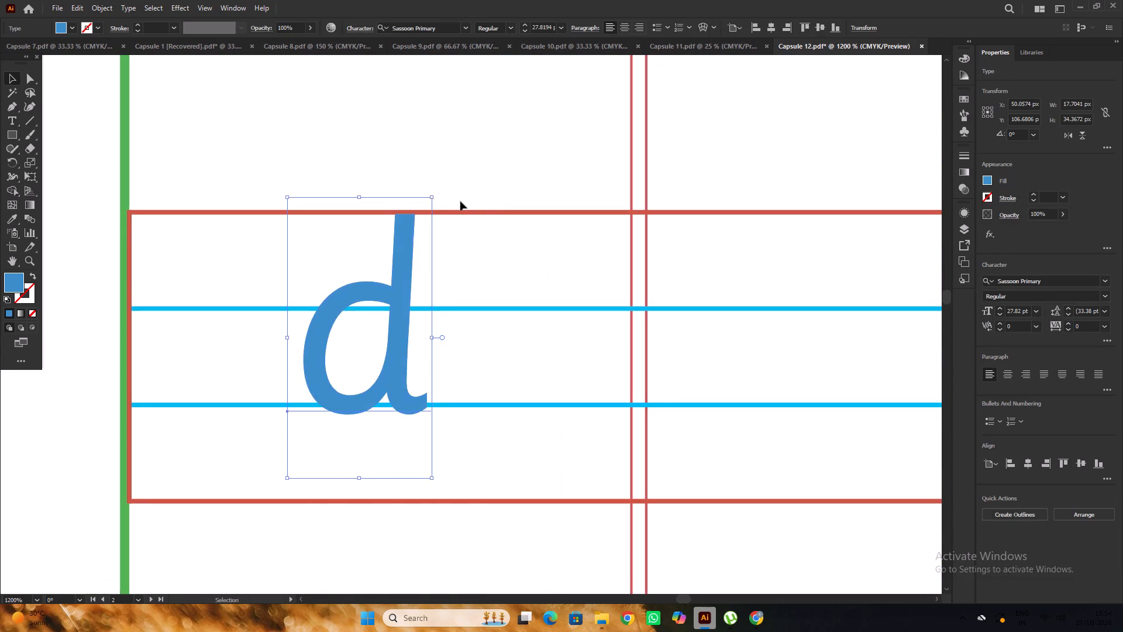
{"action": "scroll", "coordinate": [460, 201], "scroll_direction": "down", "scroll_amount": 4, "text": "alt"}
{"action": "scroll", "coordinate": [460, 201], "scroll_direction": "up", "scroll_amount": 1, "text": "alt"}
{"action": "scroll", "coordinate": [460, 201], "scroll_direction": "down", "scroll_amount": 5, "text": "alt"}
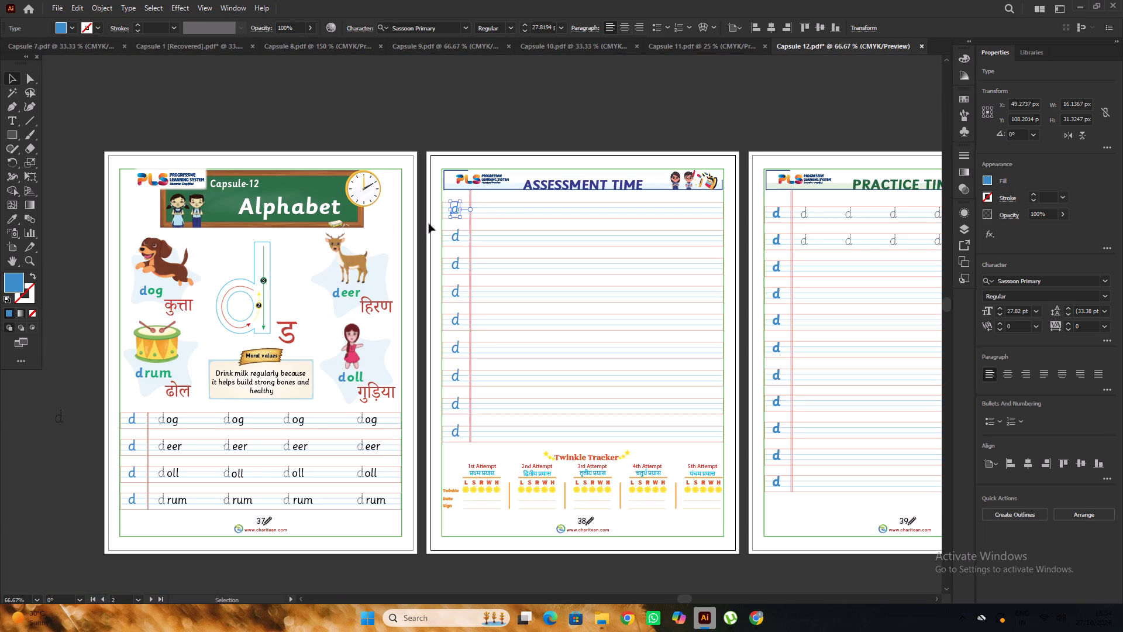
Delete the eight blue d letters below the first one in the Assessment Time page's margin.
{"action": "left_click", "coordinate": [428, 224]}
{"action": "scroll", "coordinate": [427, 222], "scroll_direction": "up", "scroll_amount": 3, "text": "alt"}
{"action": "left_click", "coordinate": [488, 257]}
{"action": "scroll", "coordinate": [489, 257], "scroll_direction": "down", "scroll_amount": 2, "text": "alt"}
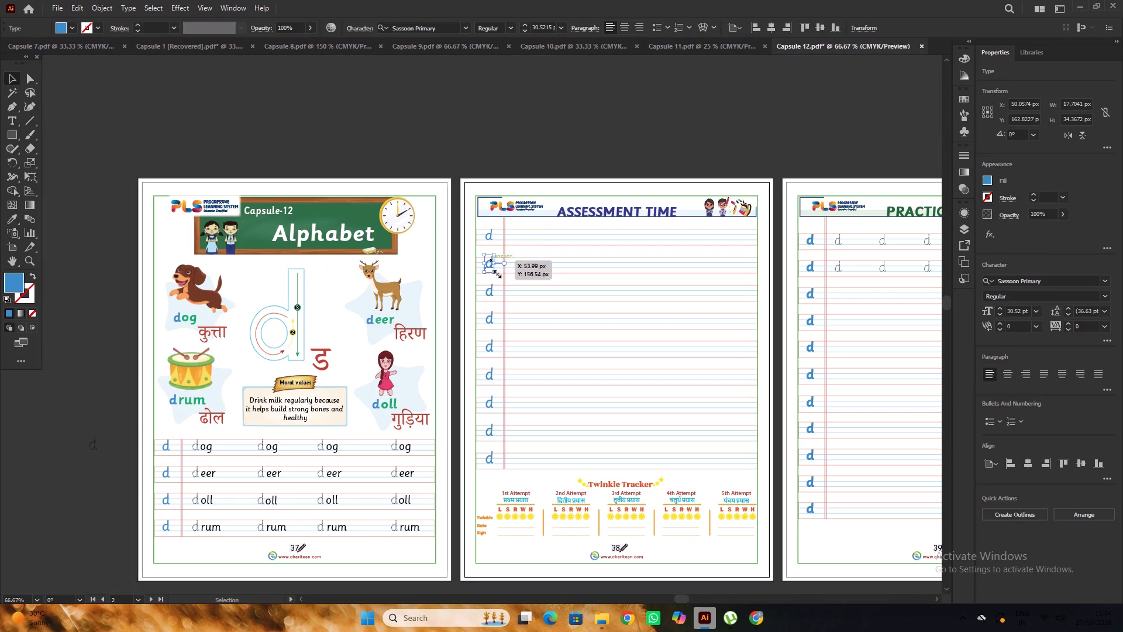
{"action": "left_click", "coordinate": [493, 294], "text": "shift"}
{"action": "left_click", "coordinate": [488, 322], "text": "shift"}
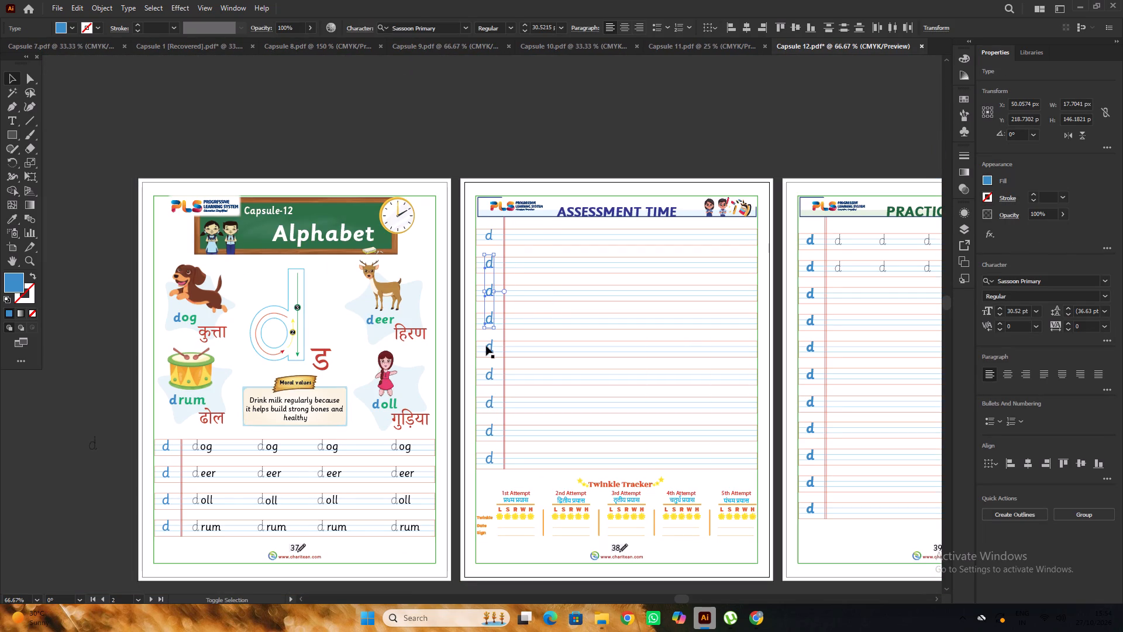
{"action": "left_click", "coordinate": [486, 346], "text": "shift"}
{"action": "left_click", "coordinate": [489, 371], "text": "shift"}
{"action": "left_click", "coordinate": [491, 406], "text": "shift"}
{"action": "left_click", "coordinate": [490, 431], "text": "shift"}
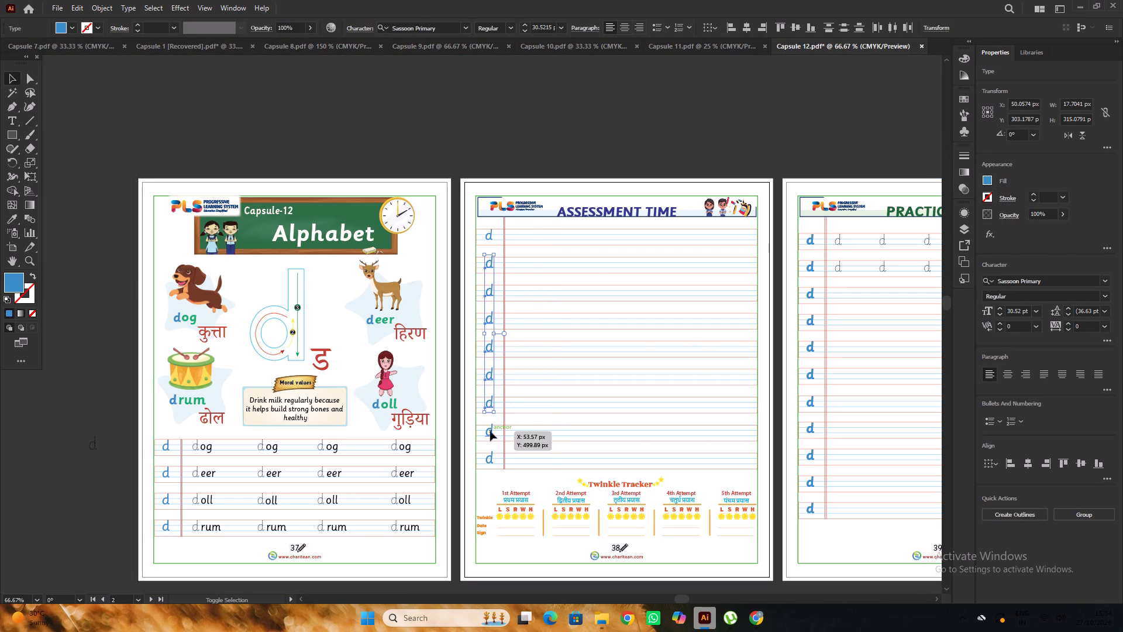
{"action": "left_click", "coordinate": [489, 460], "text": "shift"}
{"action": "key", "text": "Delete"}
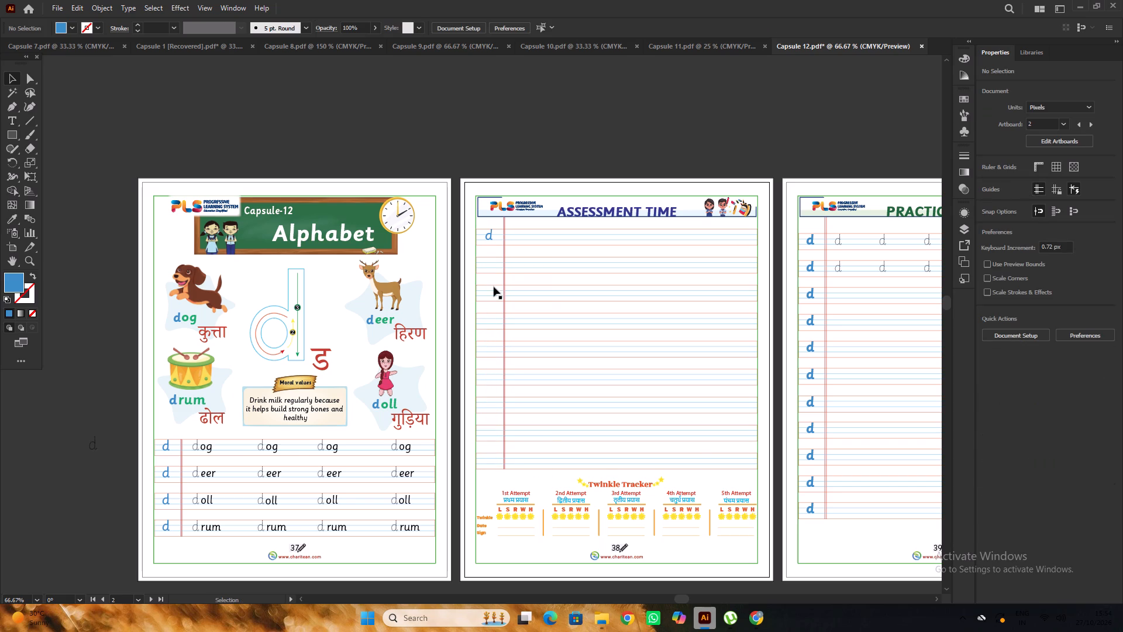
Scale the remaining first blue d on the Assessment Time page to about 26.11 pt to fit between its writing lines.
{"action": "scroll", "coordinate": [487, 238], "scroll_direction": "up", "scroll_amount": 6, "text": "alt"}
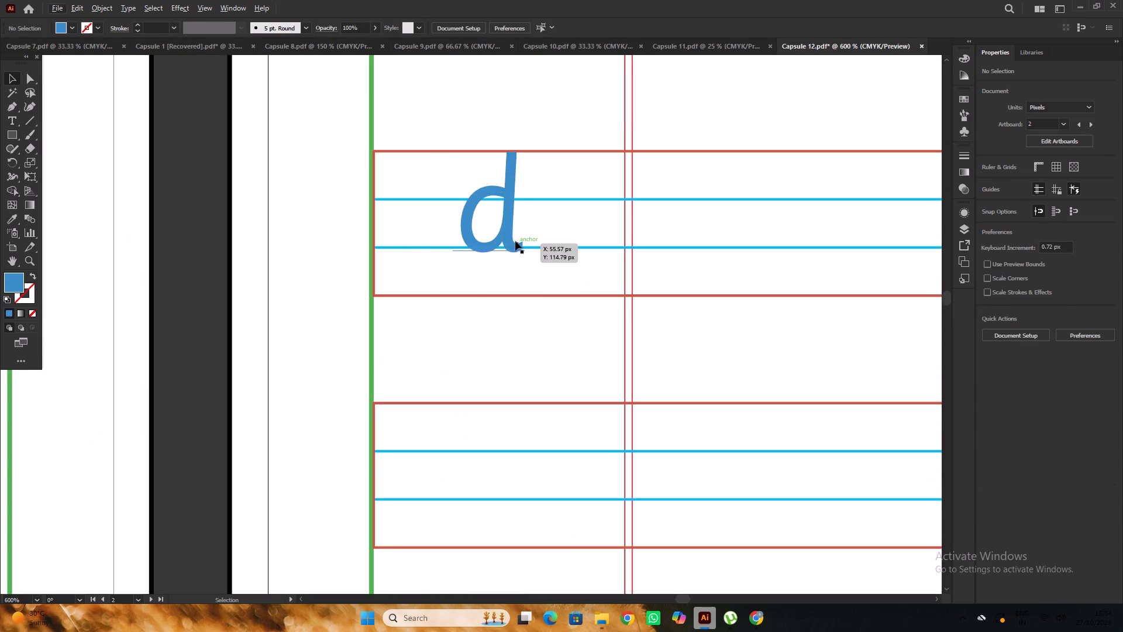
{"action": "left_click", "coordinate": [515, 241]}
{"action": "scroll", "coordinate": [515, 241], "scroll_direction": "up", "scroll_amount": 1, "text": "alt"}
{"action": "left_click_drag", "start_coordinate": [526, 300], "coordinate": [525, 290], "text": "alt+shift"}
{"action": "scroll", "coordinate": [521, 263], "scroll_direction": "up", "scroll_amount": 4}
{"action": "scroll", "coordinate": [485, 187], "scroll_direction": "up", "scroll_amount": 2, "text": "alt"}
{"action": "left_click_drag", "start_coordinate": [460, 161], "coordinate": [464, 143]}
{"action": "key", "text": "ctrl+z"}
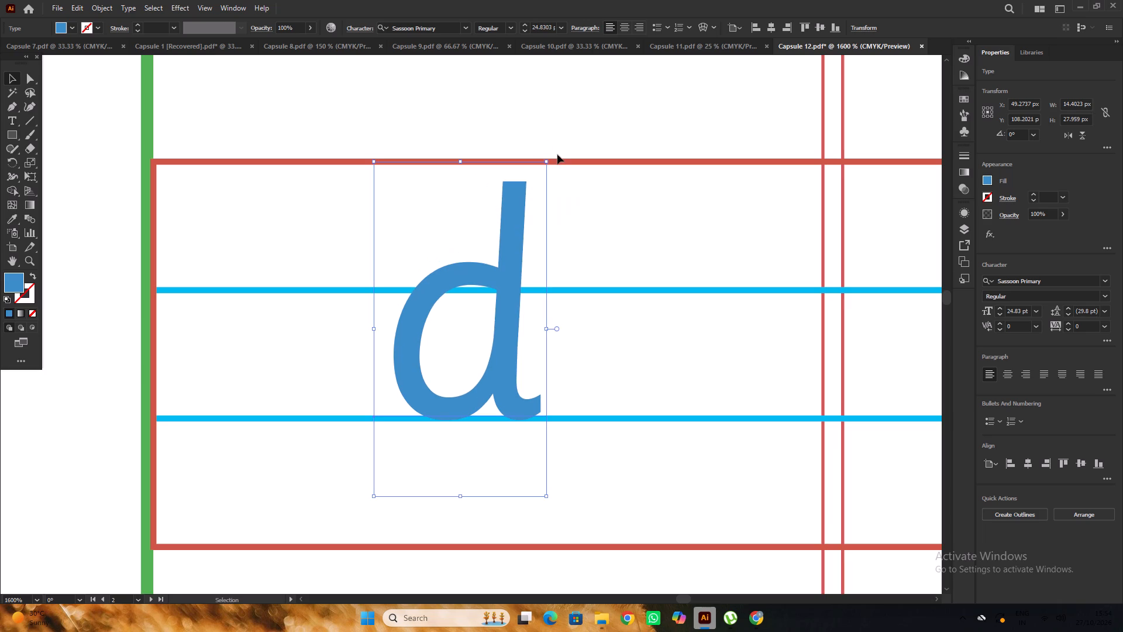
{"action": "left_click_drag", "start_coordinate": [547, 159], "coordinate": [563, 142], "text": "shift"}
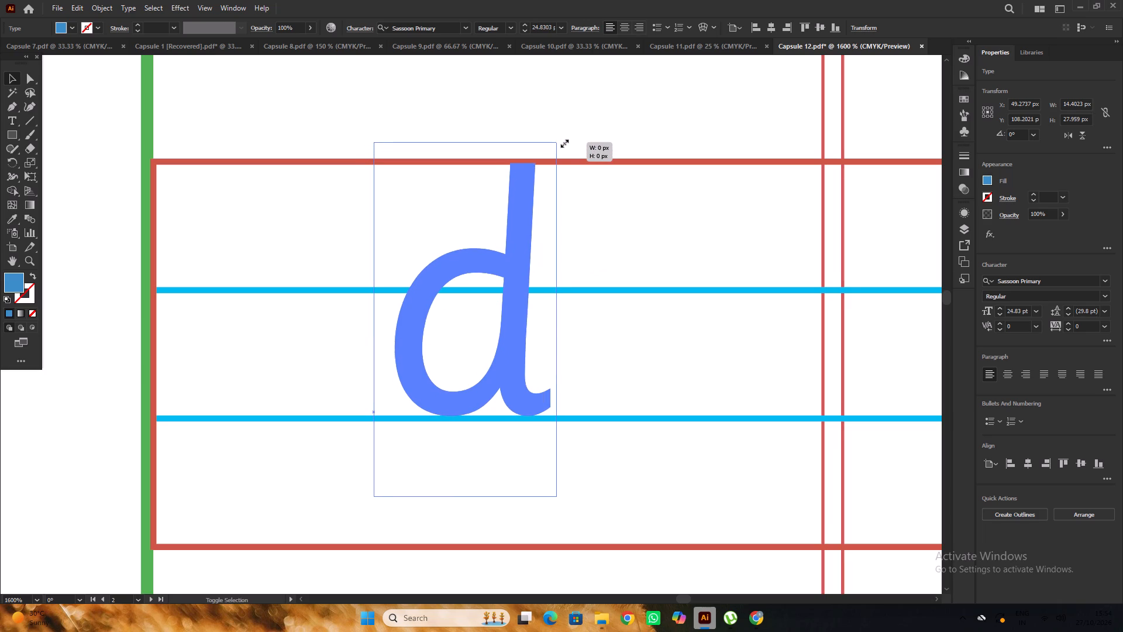
{"action": "left_click_drag", "start_coordinate": [563, 142], "coordinate": [559, 146], "text": "shift"}
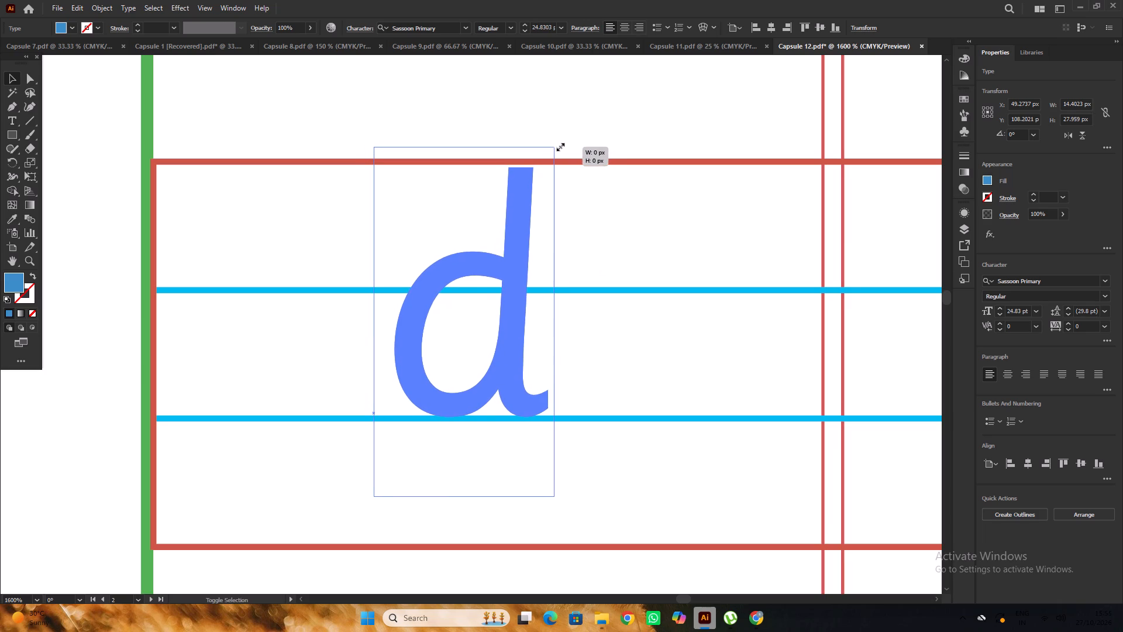
{"action": "left_click_drag", "start_coordinate": [559, 146], "coordinate": [559, 145], "text": "shift"}
Copy the first blue d straight down to the second Assessment Time row, seat it on the line and enlarge it to about 26.7 pt.
{"action": "scroll", "coordinate": [519, 153], "scroll_direction": "down", "scroll_amount": 6, "text": "alt"}
{"action": "left_click_drag", "start_coordinate": [516, 183], "coordinate": [511, 249], "text": "alt"}
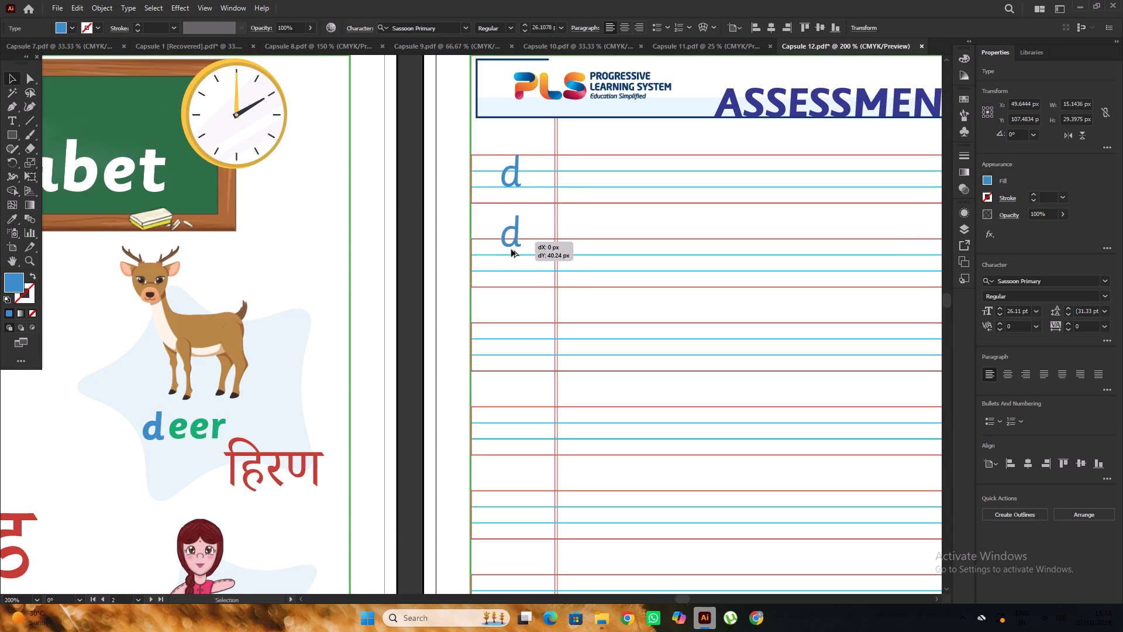
{"action": "left_click_drag", "start_coordinate": [511, 249], "coordinate": [511, 266], "text": "alt"}
{"action": "scroll", "coordinate": [510, 265], "scroll_direction": "up", "scroll_amount": 3, "text": "alt"}
{"action": "scroll", "coordinate": [510, 265], "scroll_direction": "down", "scroll_amount": 3, "text": "alt"}
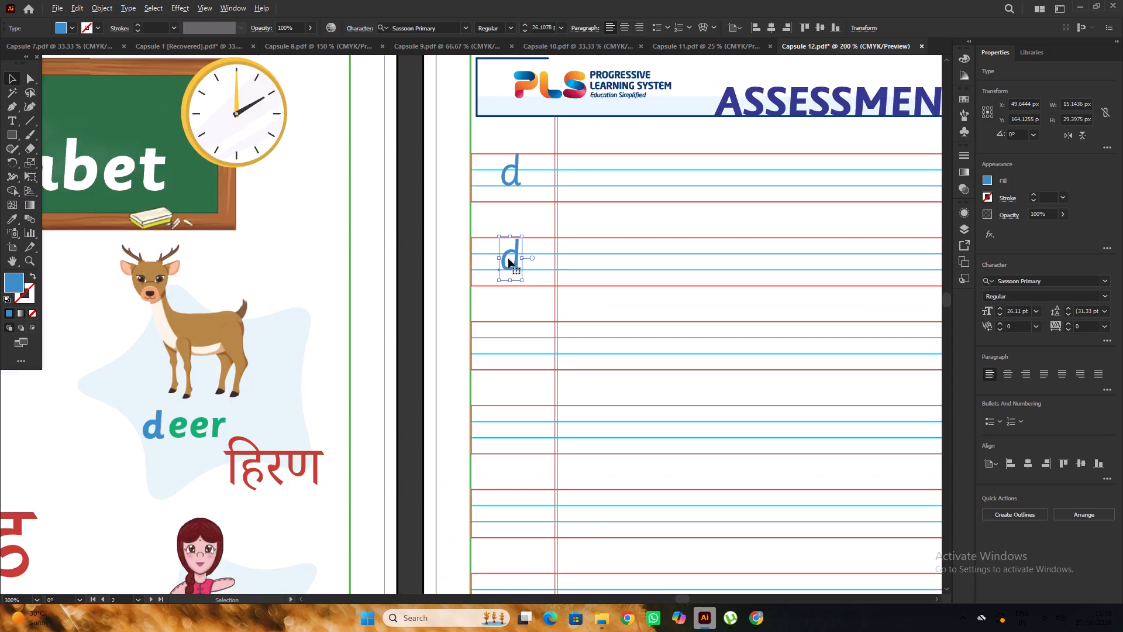
{"action": "scroll", "coordinate": [513, 249], "scroll_direction": "up", "scroll_amount": 6, "text": "alt"}
{"action": "left_click_drag", "start_coordinate": [540, 263], "coordinate": [540, 258]}
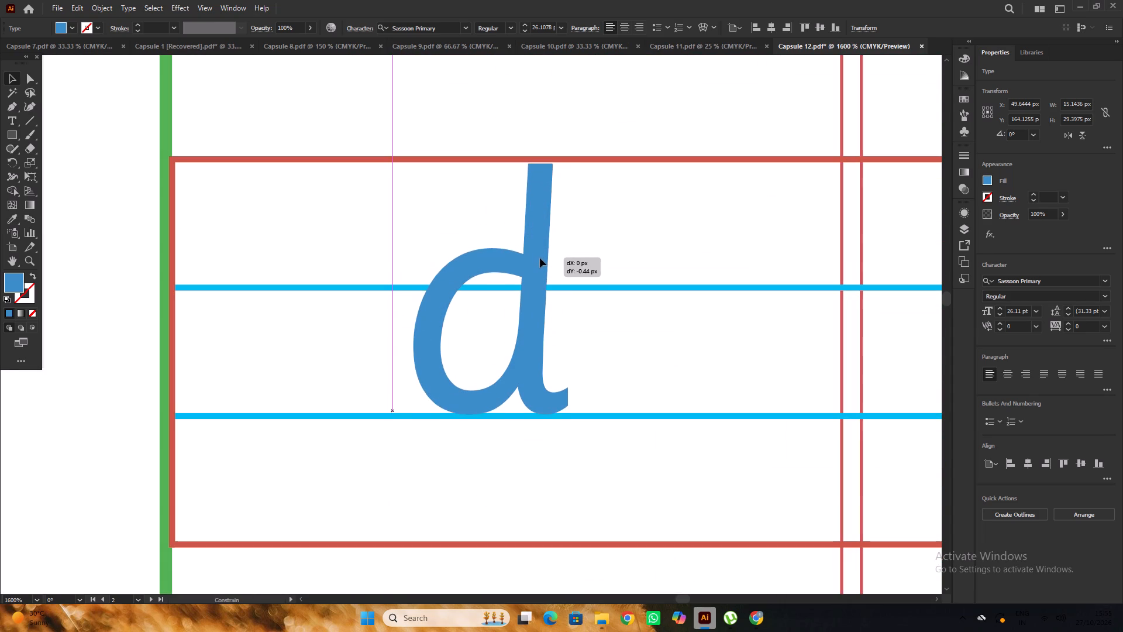
{"action": "left_click_drag", "start_coordinate": [540, 258], "coordinate": [540, 255]}
{"action": "scroll", "coordinate": [532, 259], "scroll_direction": "down", "scroll_amount": 3, "text": "alt"}
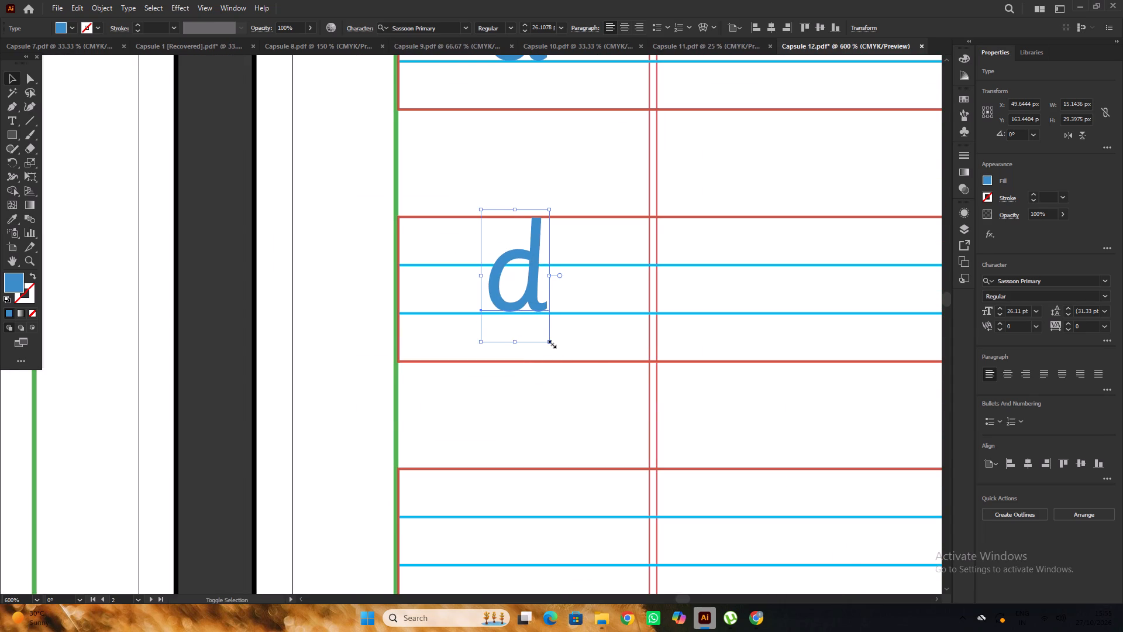
{"action": "left_click", "coordinate": [552, 342], "text": "shift"}
Copy the second row's enlarged blue d straight down into the third and fourth Assessment Time rows, seated on their writing lines.
{"action": "scroll", "coordinate": [516, 329], "scroll_direction": "down", "scroll_amount": 4, "text": "alt"}
{"action": "left_click_drag", "start_coordinate": [521, 321], "coordinate": [515, 387], "text": "alt"}
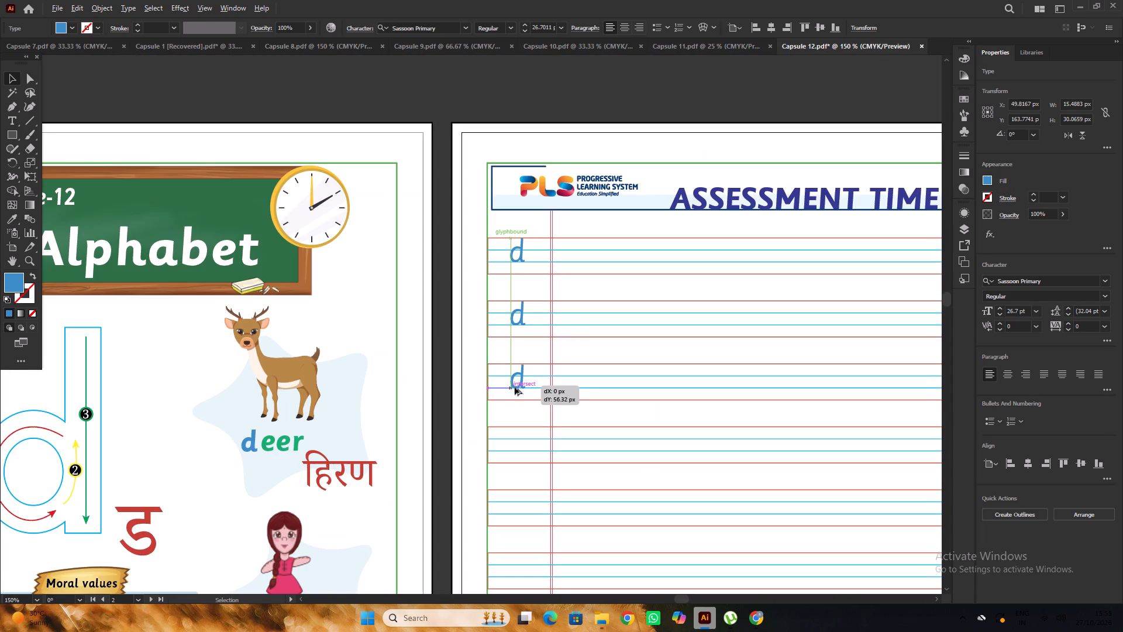
{"action": "left_click_drag", "start_coordinate": [515, 387], "coordinate": [515, 386], "text": "alt"}
{"action": "scroll", "coordinate": [515, 380], "scroll_direction": "down", "scroll_amount": 6}
{"action": "scroll", "coordinate": [525, 330], "scroll_direction": "up", "scroll_amount": 6, "text": "alt"}
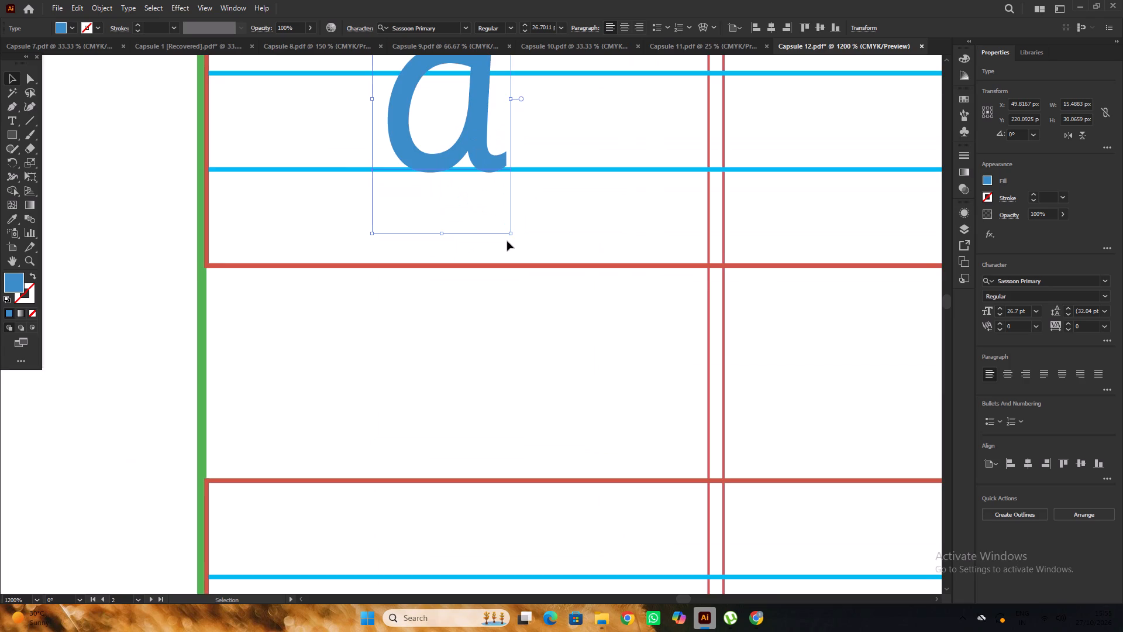
{"action": "scroll", "coordinate": [507, 241], "scroll_direction": "up", "scroll_amount": 3, "text": "alt"}
{"action": "scroll", "coordinate": [507, 241], "scroll_direction": "down", "scroll_amount": 9, "text": "alt"}
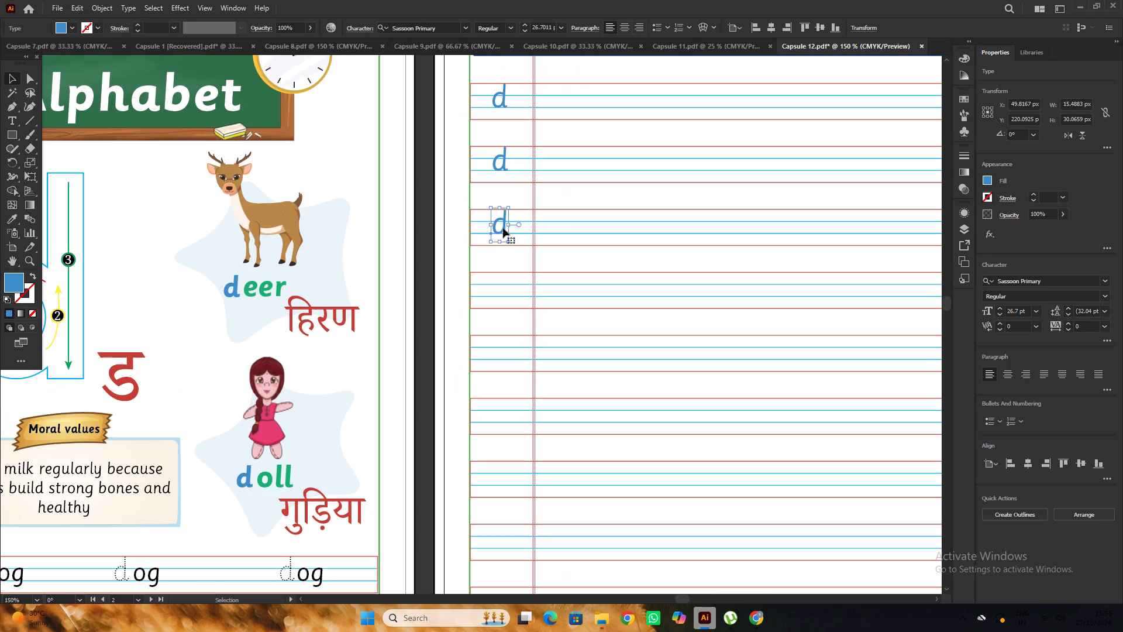
{"action": "scroll", "coordinate": [503, 229], "scroll_direction": "up", "scroll_amount": 3, "text": "alt"}
{"action": "left_click_drag", "start_coordinate": [505, 228], "coordinate": [483, 401], "text": "alt"}
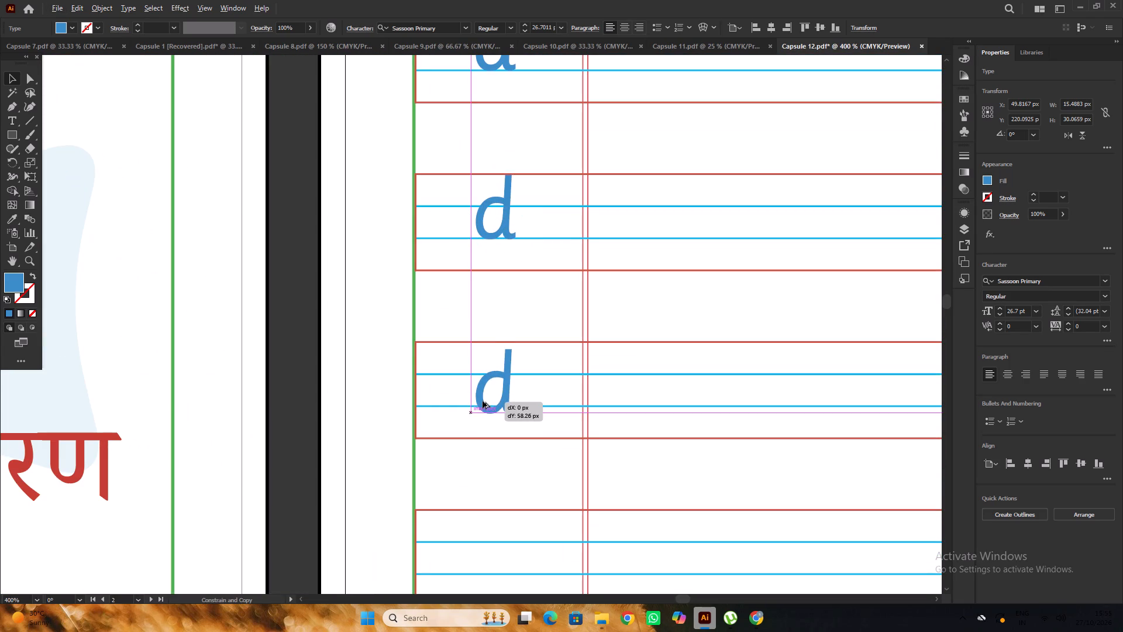
{"action": "left_click_drag", "start_coordinate": [483, 401], "coordinate": [485, 397], "text": "alt"}
{"action": "scroll", "coordinate": [494, 376], "scroll_direction": "down", "scroll_amount": 5}
{"action": "scroll", "coordinate": [514, 328], "scroll_direction": "up", "scroll_amount": 3, "text": "alt"}
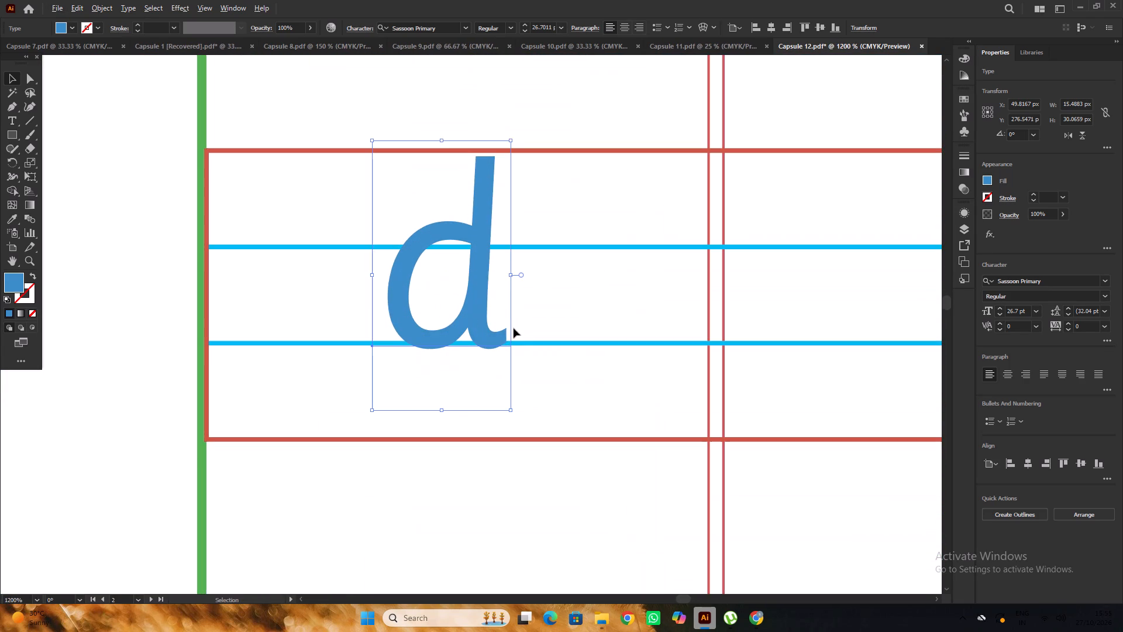
{"action": "left_click", "coordinate": [484, 301], "text": "shift"}
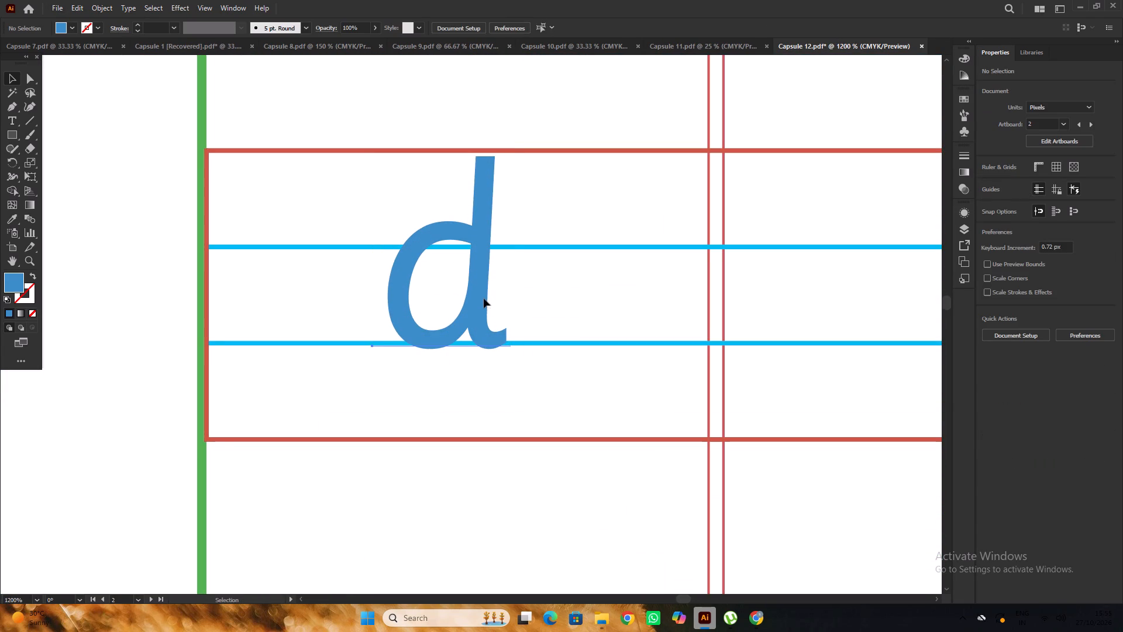
{"action": "left_click", "coordinate": [484, 298]}
{"action": "left_click_drag", "start_coordinate": [485, 301], "coordinate": [487, 294]}
Copy the blue d straight down into the fifth, sixth and seventh Assessment Time rows, seated on their writing lines.
{"action": "scroll", "coordinate": [474, 288], "scroll_direction": "down", "scroll_amount": 4, "text": "alt"}
{"action": "left_click_drag", "start_coordinate": [474, 283], "coordinate": [436, 451]}
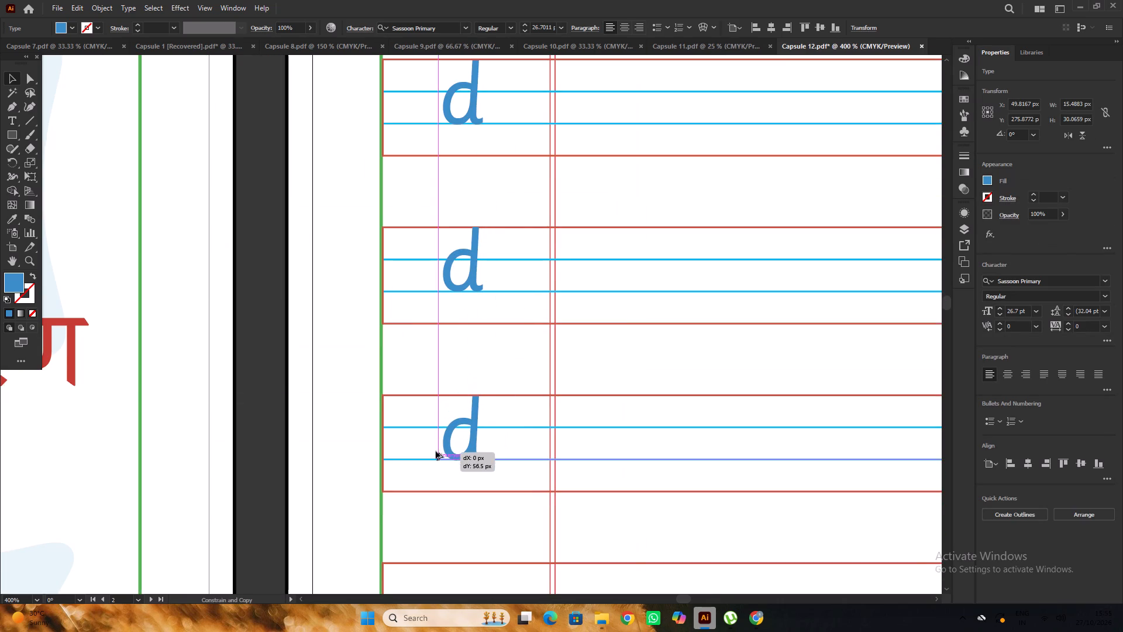
{"action": "left_click_drag", "start_coordinate": [436, 451], "coordinate": [435, 452]}
{"action": "scroll", "coordinate": [453, 303], "scroll_direction": "down", "scroll_amount": 17}
{"action": "scroll", "coordinate": [464, 241], "scroll_direction": "up", "scroll_amount": 1, "text": "alt"}
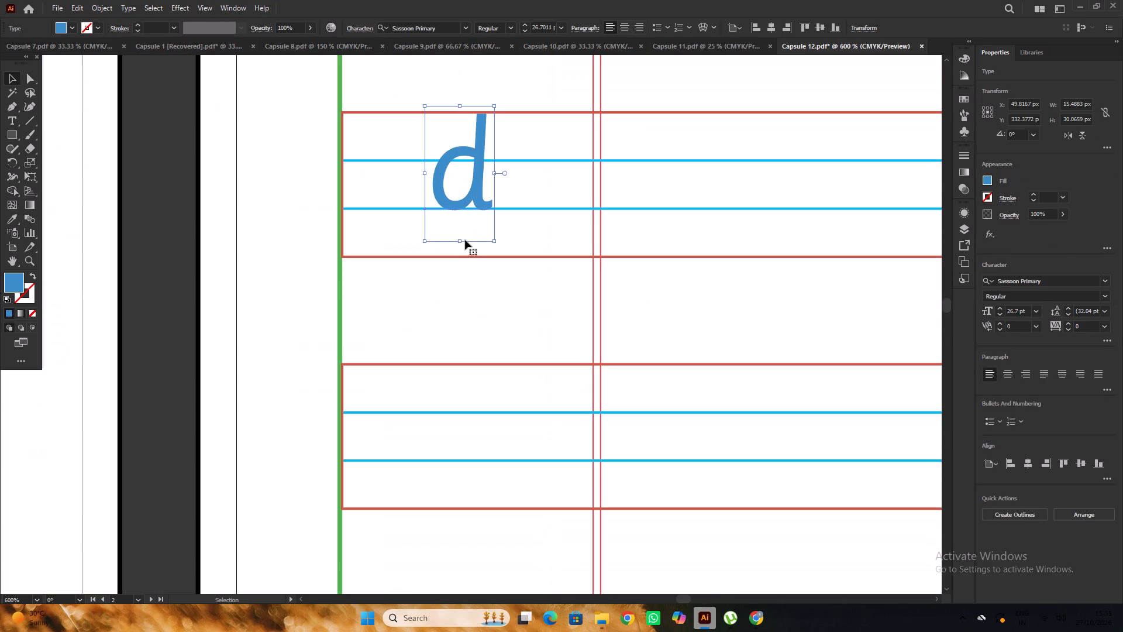
{"action": "left_click_drag", "start_coordinate": [477, 204], "coordinate": [435, 453], "text": "alt"}
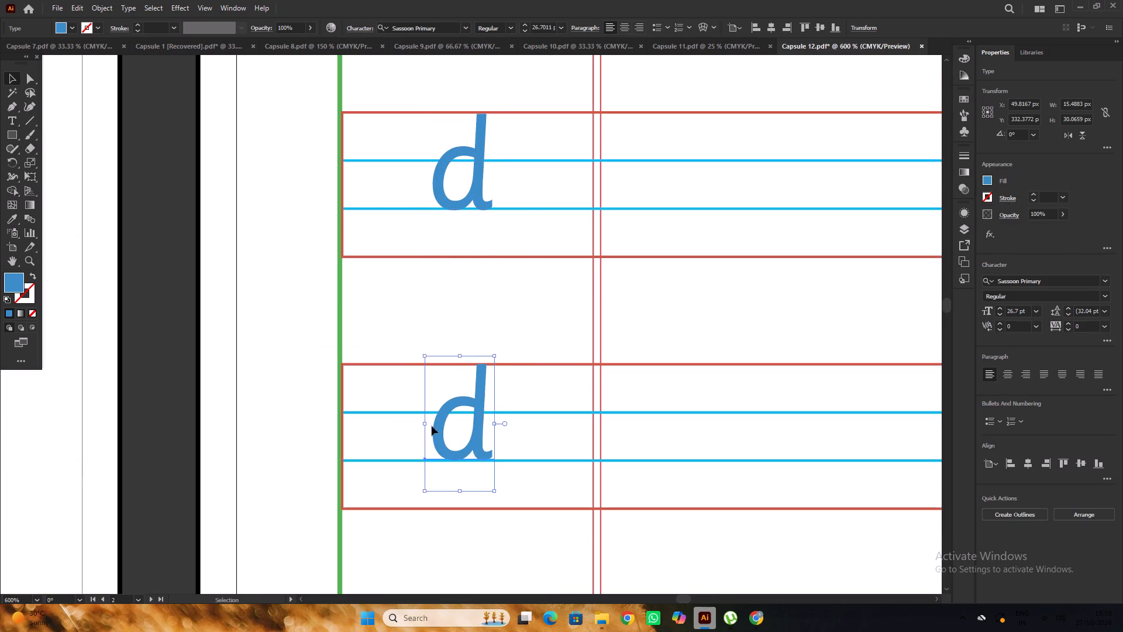
{"action": "scroll", "coordinate": [421, 357], "scroll_direction": "down", "scroll_amount": 8, "text": "alt"}
{"action": "scroll", "coordinate": [439, 335], "scroll_direction": "up", "scroll_amount": 2, "text": "alt"}
{"action": "left_click_drag", "start_coordinate": [457, 310], "coordinate": [402, 579], "text": "alt"}
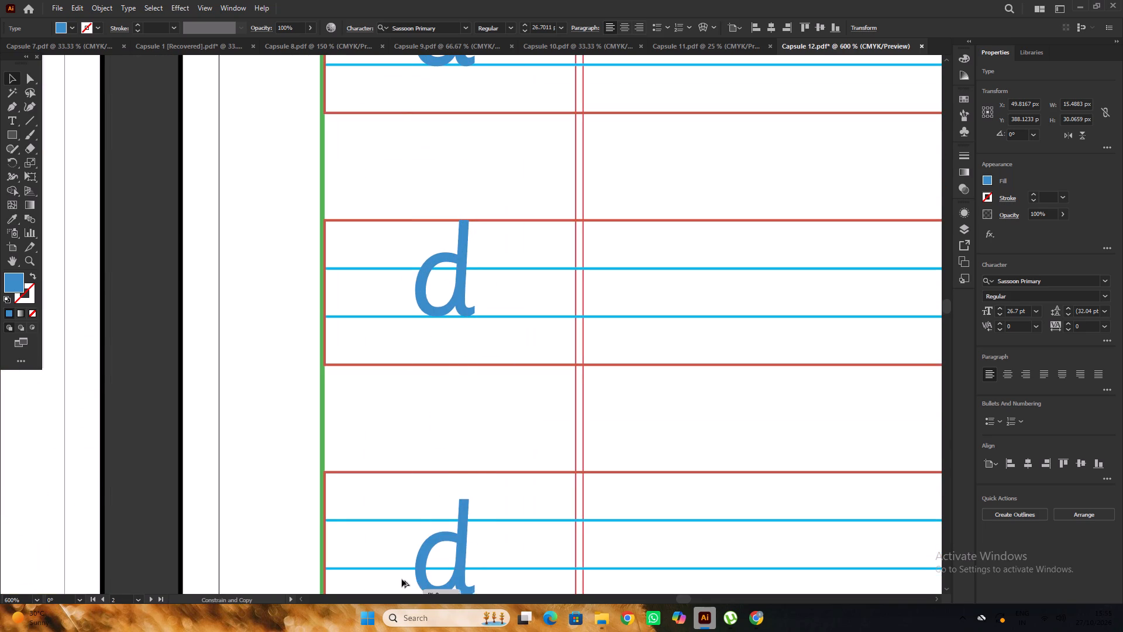
{"action": "left_click_drag", "start_coordinate": [402, 579], "coordinate": [404, 565], "text": "alt"}
Copy the blue d straight down into the eighth and ninth Assessment Time rows to complete the margin column.
{"action": "scroll", "coordinate": [422, 454], "scroll_direction": "down", "scroll_amount": 13, "text": "alt"}
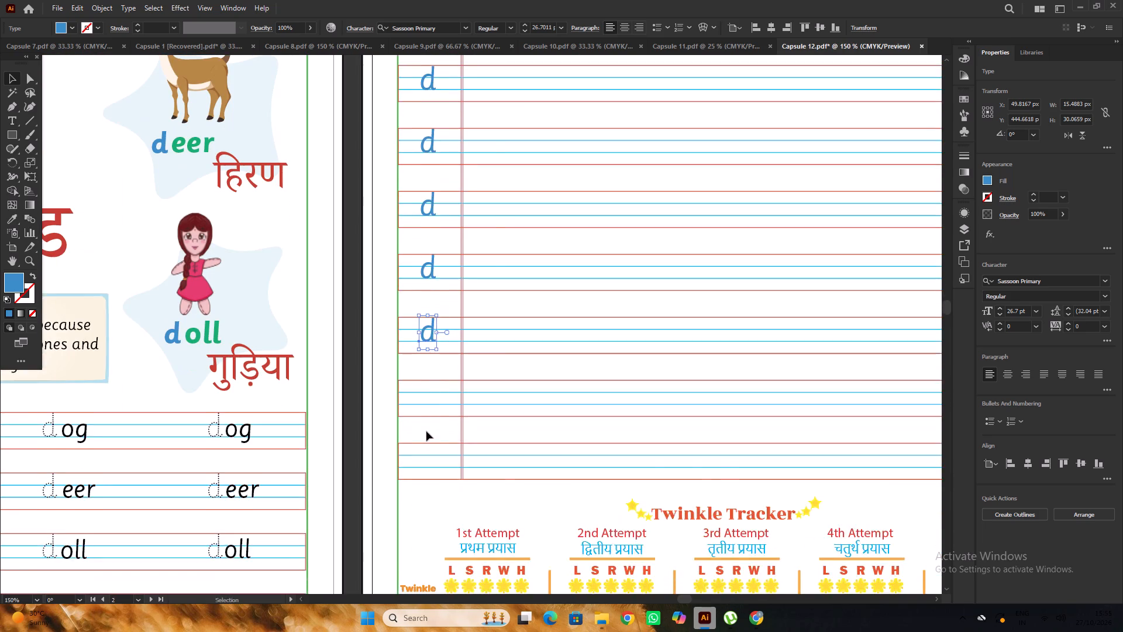
{"action": "scroll", "coordinate": [428, 411], "scroll_direction": "up", "scroll_amount": 3, "text": "alt"}
{"action": "scroll", "coordinate": [446, 310], "scroll_direction": "up", "scroll_amount": 1}
{"action": "left_click_drag", "start_coordinate": [438, 240], "coordinate": [429, 404], "text": "alt"}
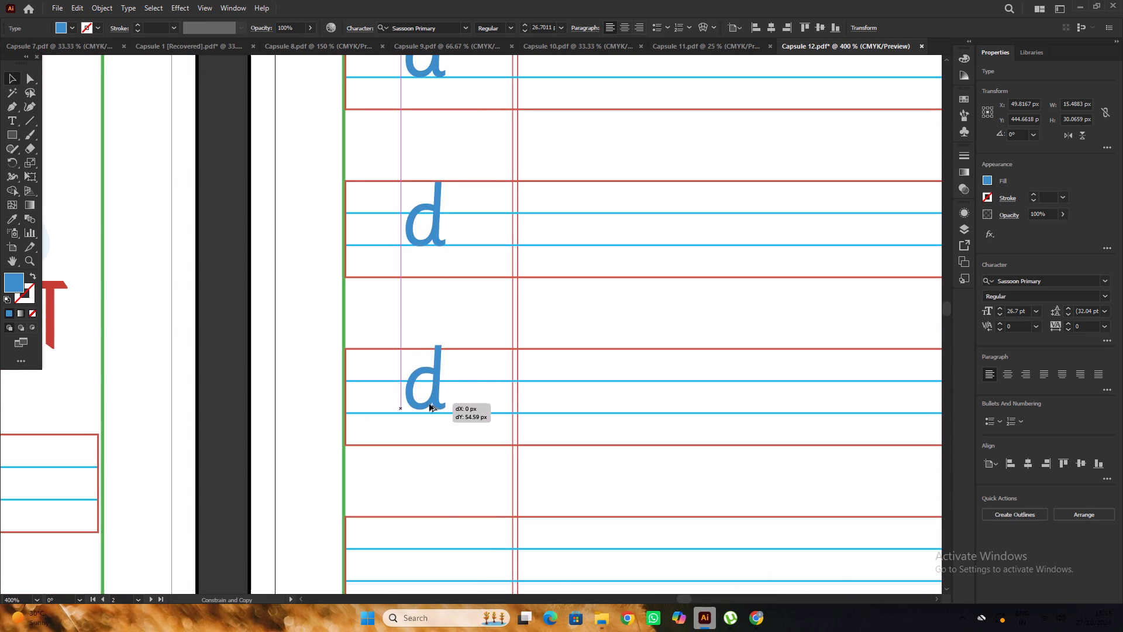
{"action": "left_click_drag", "start_coordinate": [429, 404], "coordinate": [428, 409], "text": "alt"}
{"action": "scroll", "coordinate": [436, 358], "scroll_direction": "down", "scroll_amount": 10}
{"action": "left_click_drag", "start_coordinate": [442, 269], "coordinate": [442, 272], "text": "alt"}
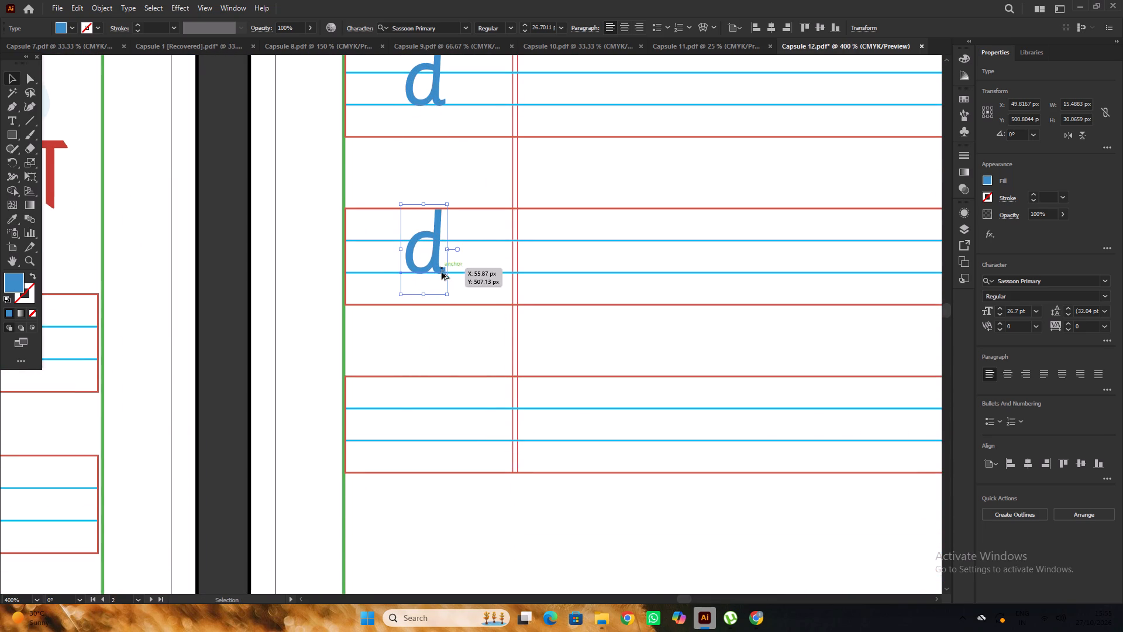
{"action": "left_click_drag", "start_coordinate": [442, 272], "coordinate": [428, 435], "text": "alt"}
{"action": "scroll", "coordinate": [423, 408], "scroll_direction": "down", "scroll_amount": 5, "text": "alt"}
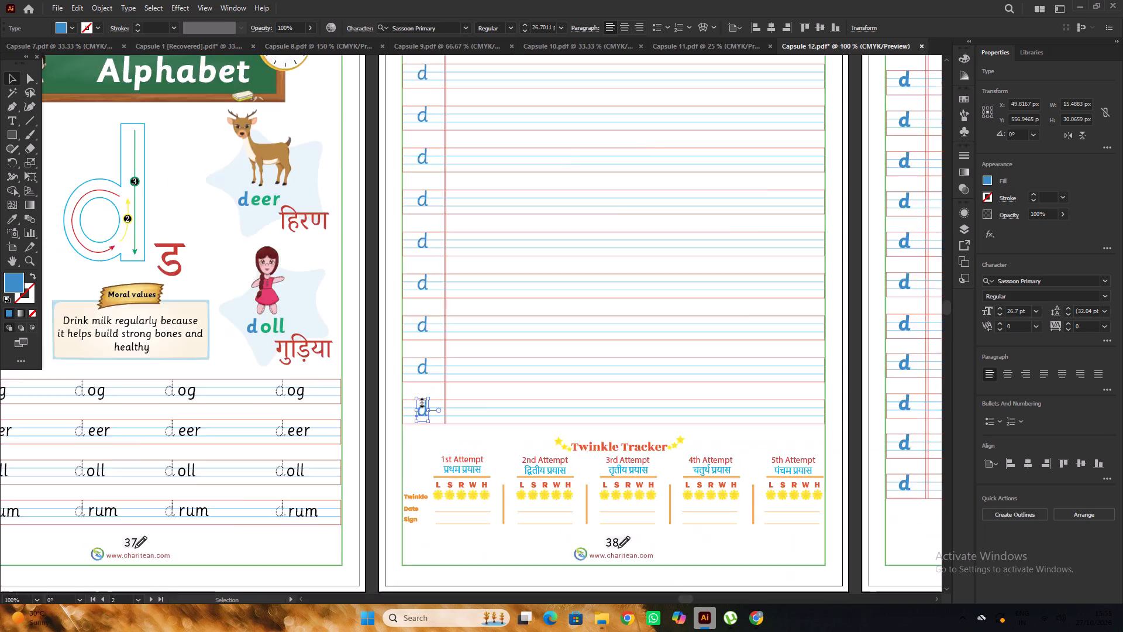
{"action": "scroll", "coordinate": [421, 401], "scroll_direction": "down", "scroll_amount": 2, "text": "alt"}
{"action": "left_click", "coordinate": [525, 530]}
Align all nine blue d letters in the Assessment Time page's margin on their horizontal centres.
{"action": "scroll", "coordinate": [424, 286], "scroll_direction": "up", "scroll_amount": 2, "text": "alt"}
{"action": "scroll", "coordinate": [424, 298], "scroll_direction": "down", "scroll_amount": 2}
{"action": "scroll", "coordinate": [413, 279], "scroll_direction": "up", "scroll_amount": 2, "text": "alt"}
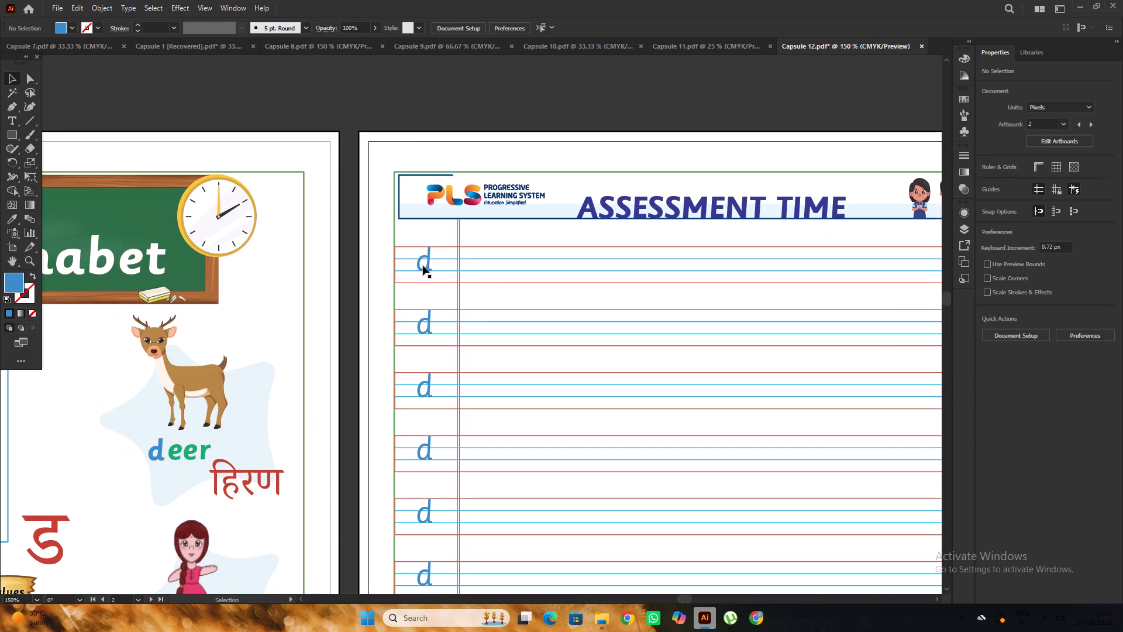
{"action": "left_click", "coordinate": [423, 266]}
{"action": "left_click", "coordinate": [428, 321], "text": "shift"}
{"action": "left_click", "coordinate": [426, 384], "text": "shift"}
{"action": "scroll", "coordinate": [436, 338], "scroll_direction": "down", "scroll_amount": 7, "text": "alt"}
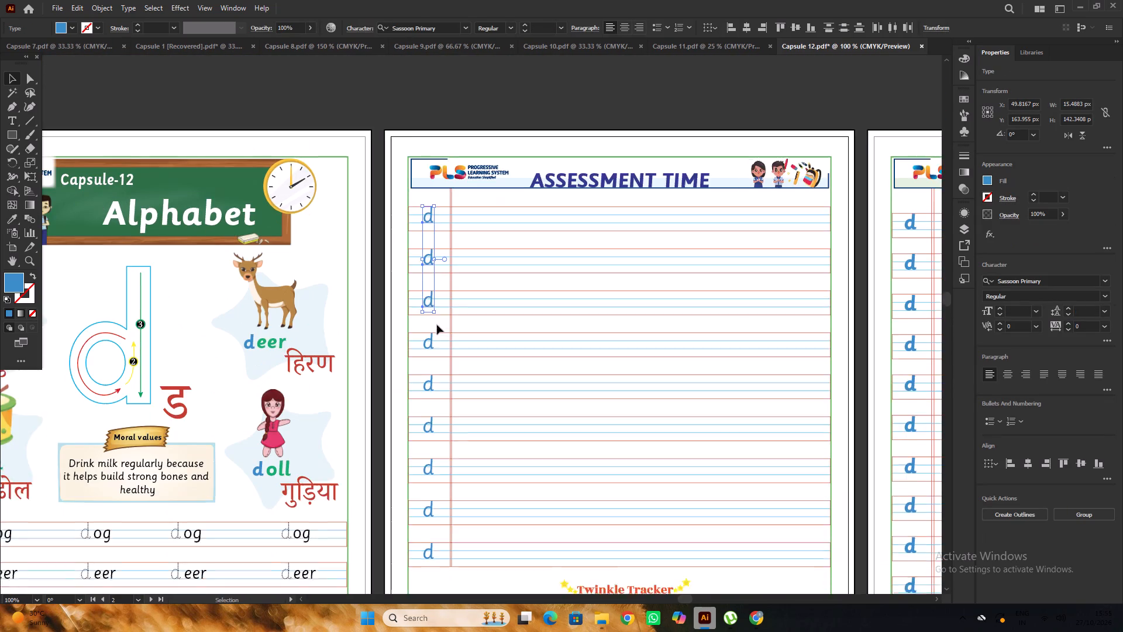
{"action": "scroll", "coordinate": [430, 339], "scroll_direction": "up", "scroll_amount": 1, "text": "alt"}
{"action": "left_click", "coordinate": [433, 328], "text": "shift"}
{"action": "left_click", "coordinate": [433, 390], "text": "shift"}
{"action": "scroll", "coordinate": [428, 323], "scroll_direction": "down", "scroll_amount": 8}
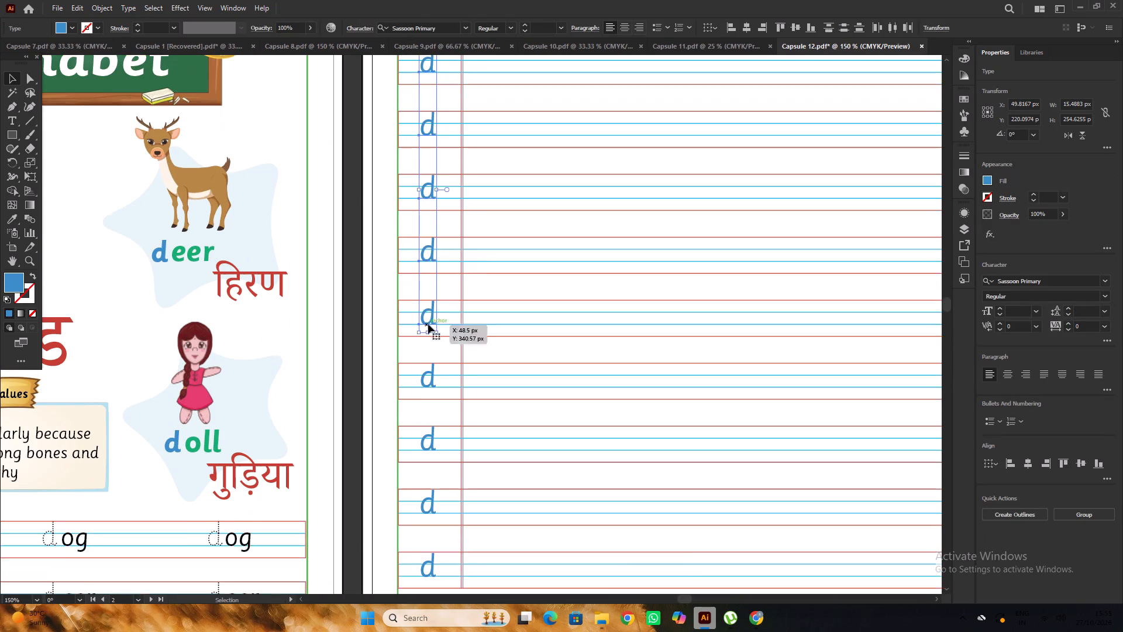
{"action": "scroll", "coordinate": [428, 324], "scroll_direction": "down", "scroll_amount": 1}
{"action": "left_click", "coordinate": [431, 328], "text": "shift"}
{"action": "left_click", "coordinate": [431, 378], "text": "shift"}
{"action": "scroll", "coordinate": [428, 339], "scroll_direction": "down", "scroll_amount": 6}
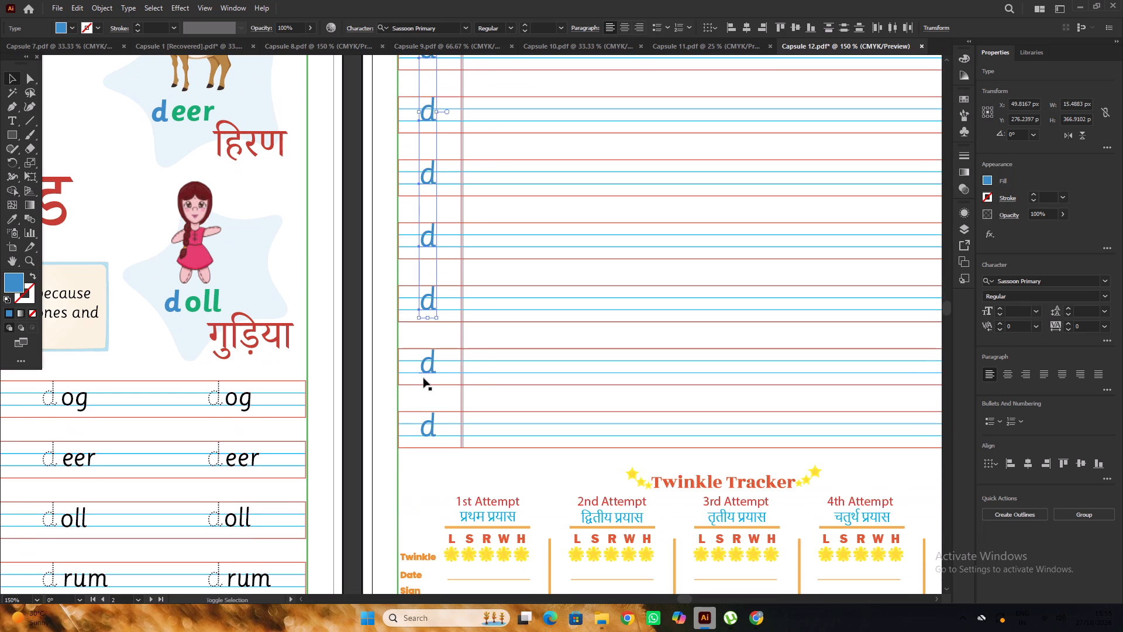
{"action": "left_click", "coordinate": [431, 371], "text": "shift"}
{"action": "left_click", "coordinate": [432, 421], "text": "shift"}
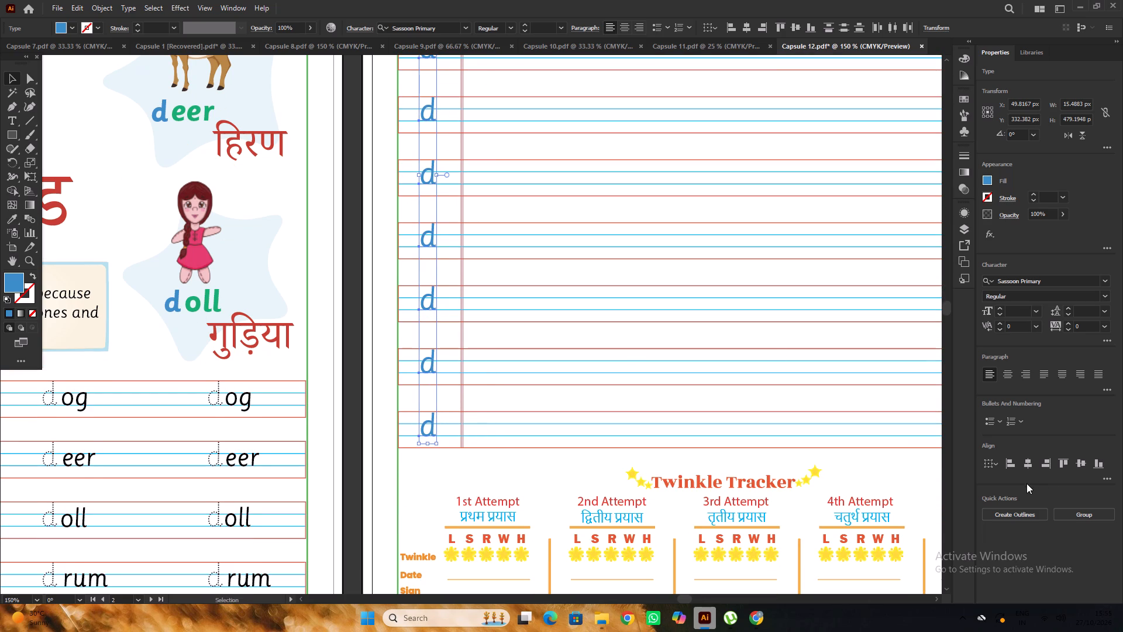
{"action": "left_click", "coordinate": [1026, 469]}
{"action": "scroll", "coordinate": [491, 320], "scroll_direction": "down", "scroll_amount": 6, "text": "alt"}
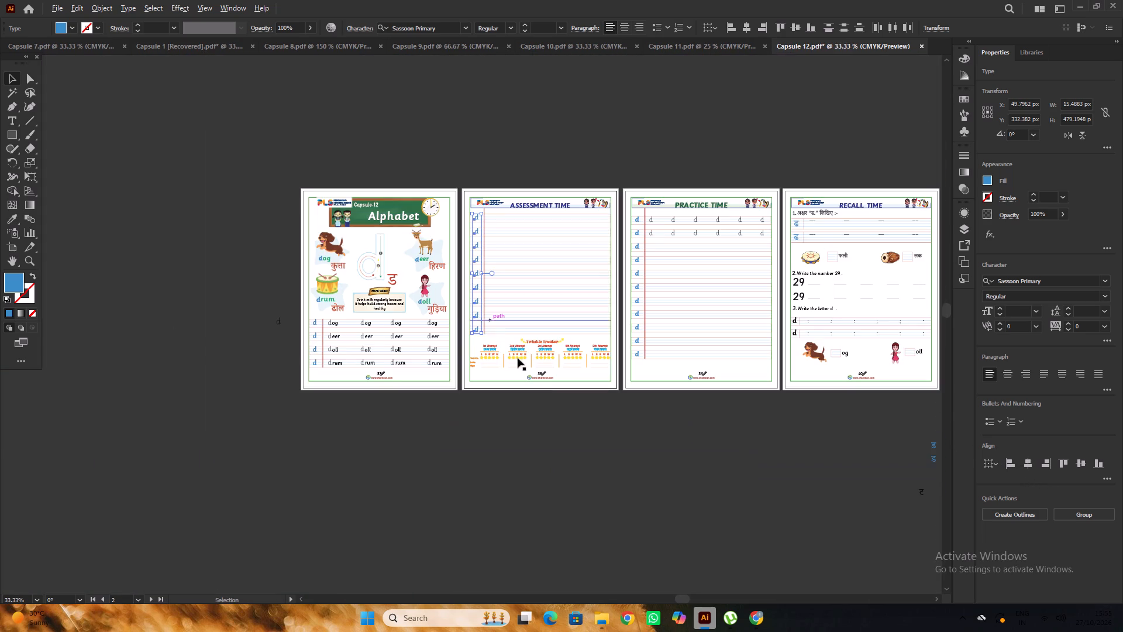
{"action": "scroll", "coordinate": [448, 317], "scroll_direction": "up", "scroll_amount": 6, "text": "alt"}
{"action": "scroll", "coordinate": [540, 338], "scroll_direction": "down", "scroll_amount": 3, "text": "alt"}
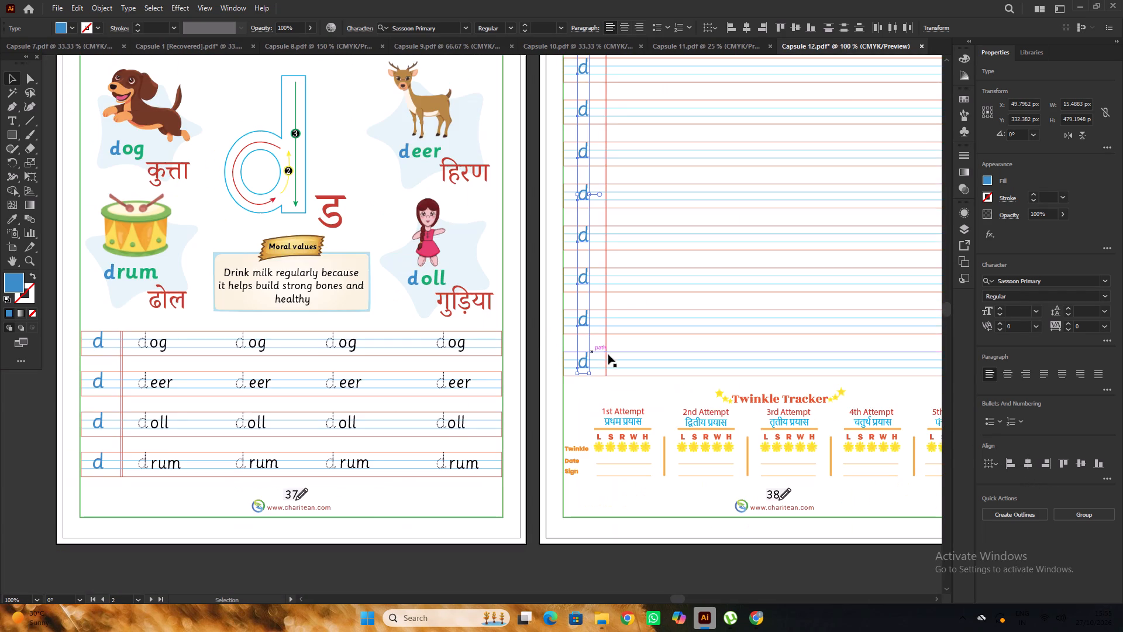
{"action": "scroll", "coordinate": [496, 334], "scroll_direction": "down", "scroll_amount": 3, "text": "alt"}
{"action": "left_click", "coordinate": [665, 470]}
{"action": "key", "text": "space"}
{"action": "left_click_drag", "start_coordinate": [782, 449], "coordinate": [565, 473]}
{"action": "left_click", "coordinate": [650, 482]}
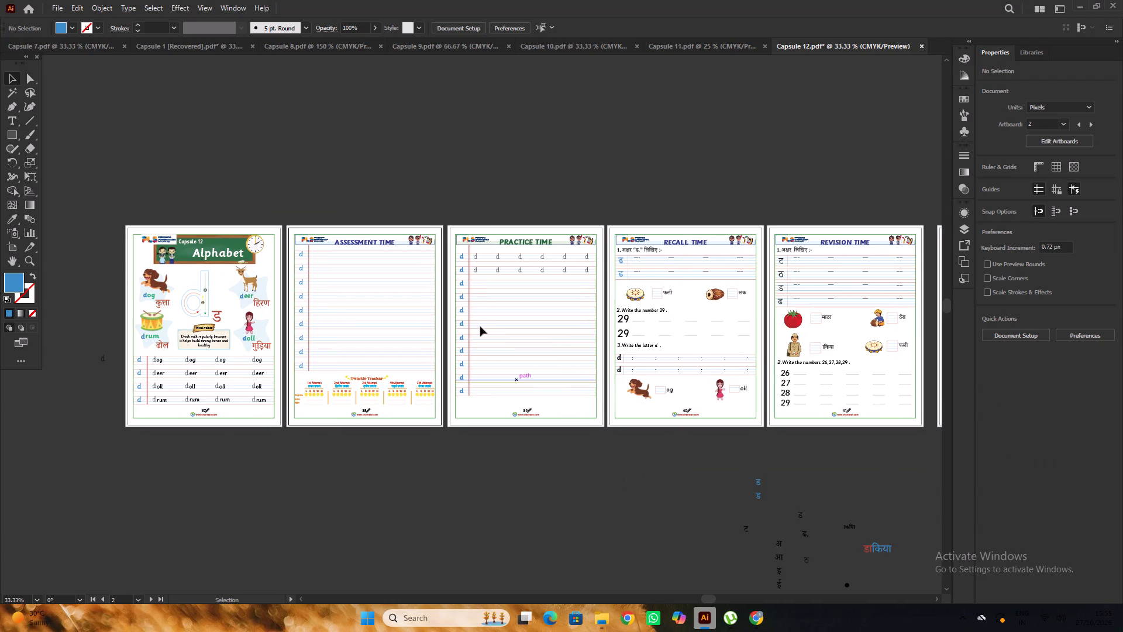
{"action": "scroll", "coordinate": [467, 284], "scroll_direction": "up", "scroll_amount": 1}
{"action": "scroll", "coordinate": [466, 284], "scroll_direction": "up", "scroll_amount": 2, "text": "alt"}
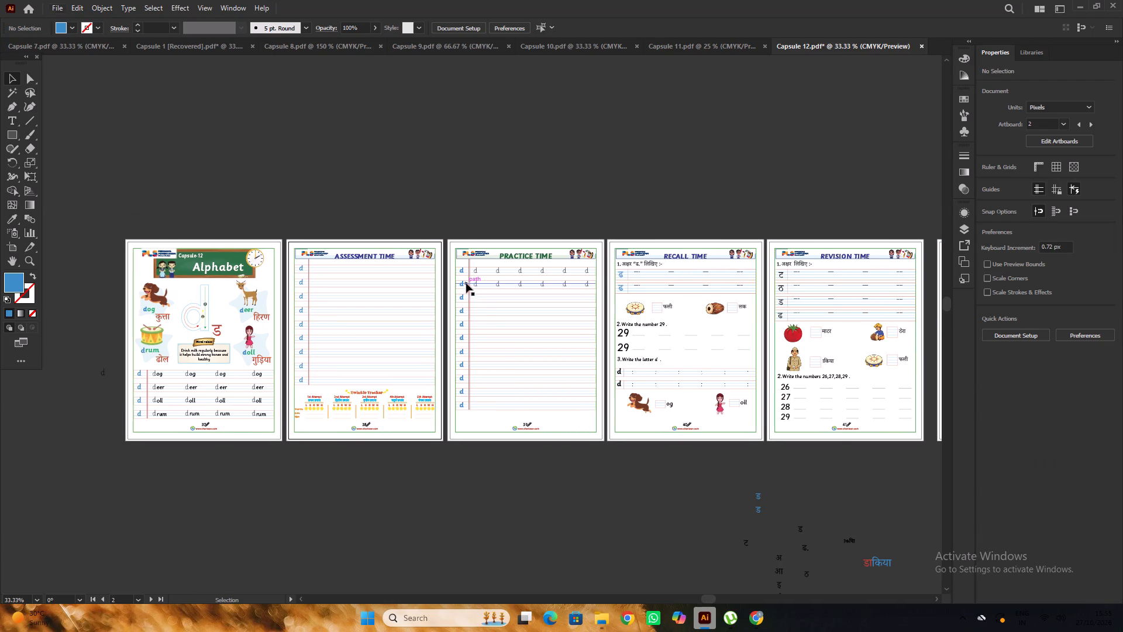
Delete all eleven old bold blue d letters from the Practice Time page's margin column.
{"action": "left_click", "coordinate": [459, 262]}
{"action": "left_click", "coordinate": [459, 289], "text": "shift"}
{"action": "left_click", "coordinate": [459, 312], "text": "shift"}
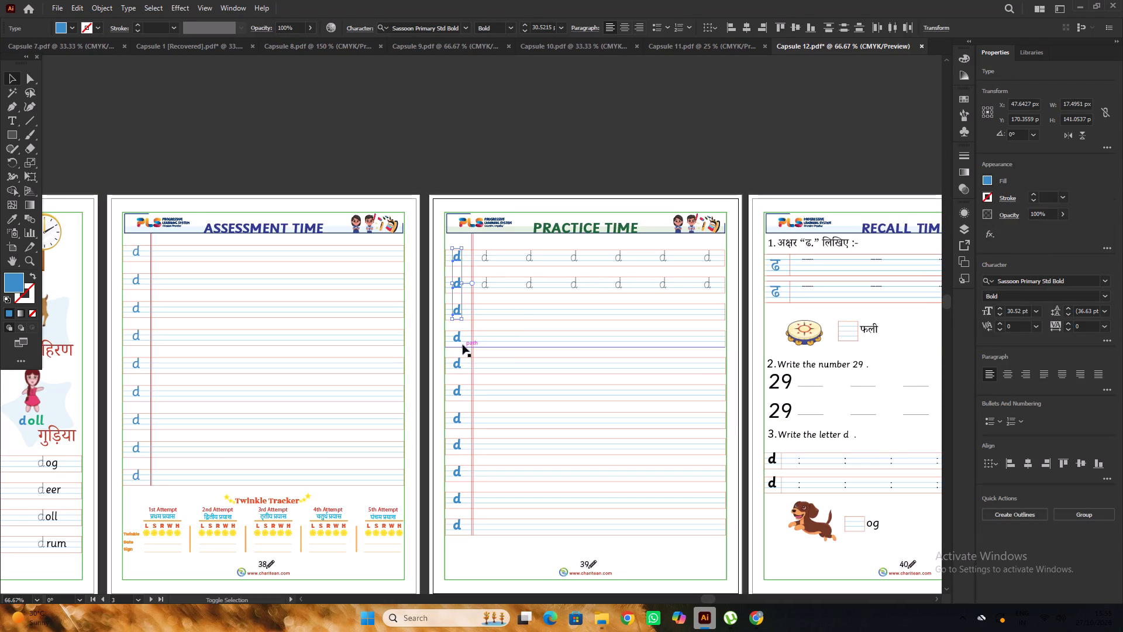
{"action": "left_click", "coordinate": [458, 342], "text": "shift"}
{"action": "scroll", "coordinate": [452, 296], "scroll_direction": "down", "scroll_amount": 4}
{"action": "left_click", "coordinate": [459, 312], "text": "shift"}
{"action": "left_click", "coordinate": [458, 341], "text": "shift"}
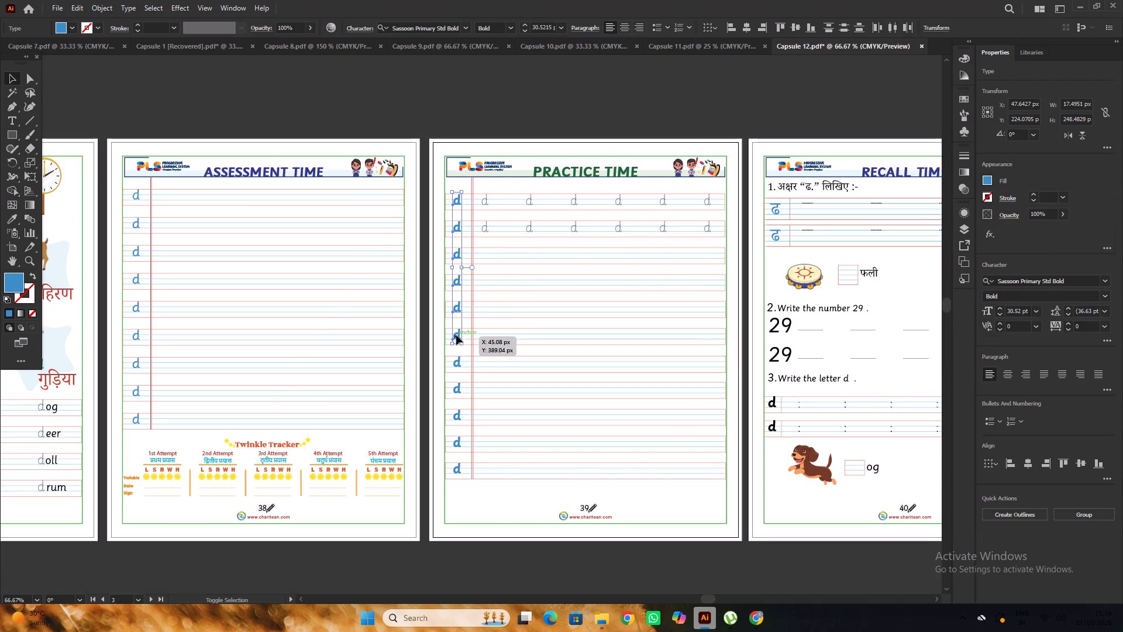
{"action": "left_click", "coordinate": [460, 366], "text": "shift"}
{"action": "left_click", "coordinate": [458, 394], "text": "shift"}
{"action": "left_click", "coordinate": [458, 418], "text": "shift"}
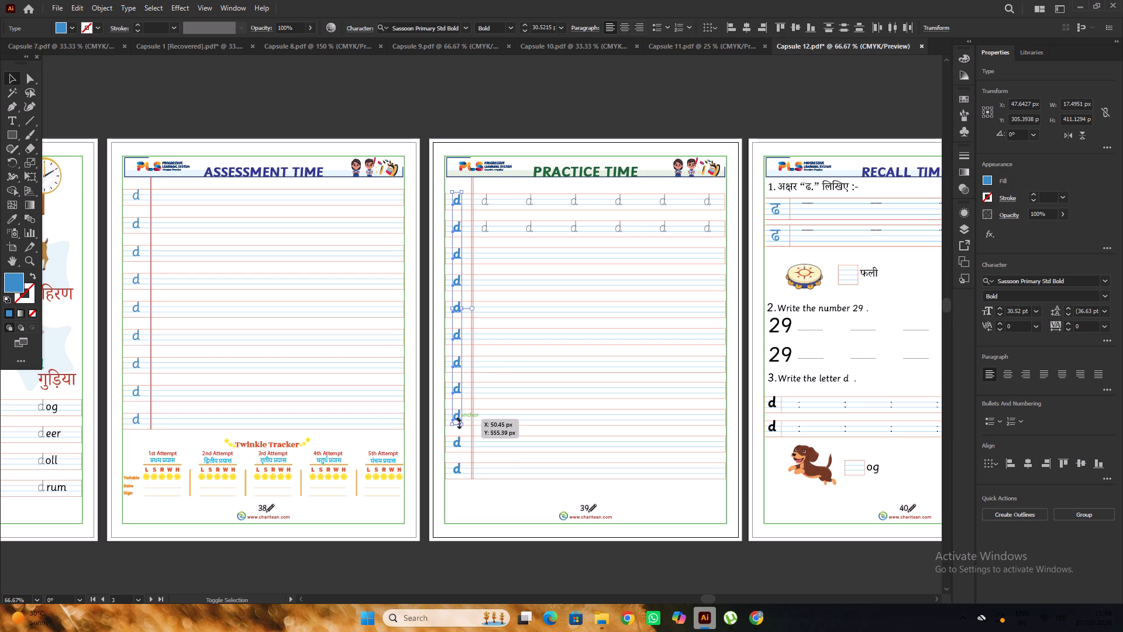
{"action": "left_click", "coordinate": [457, 441], "text": "shift"}
{"action": "left_click", "coordinate": [459, 470], "text": "shift"}
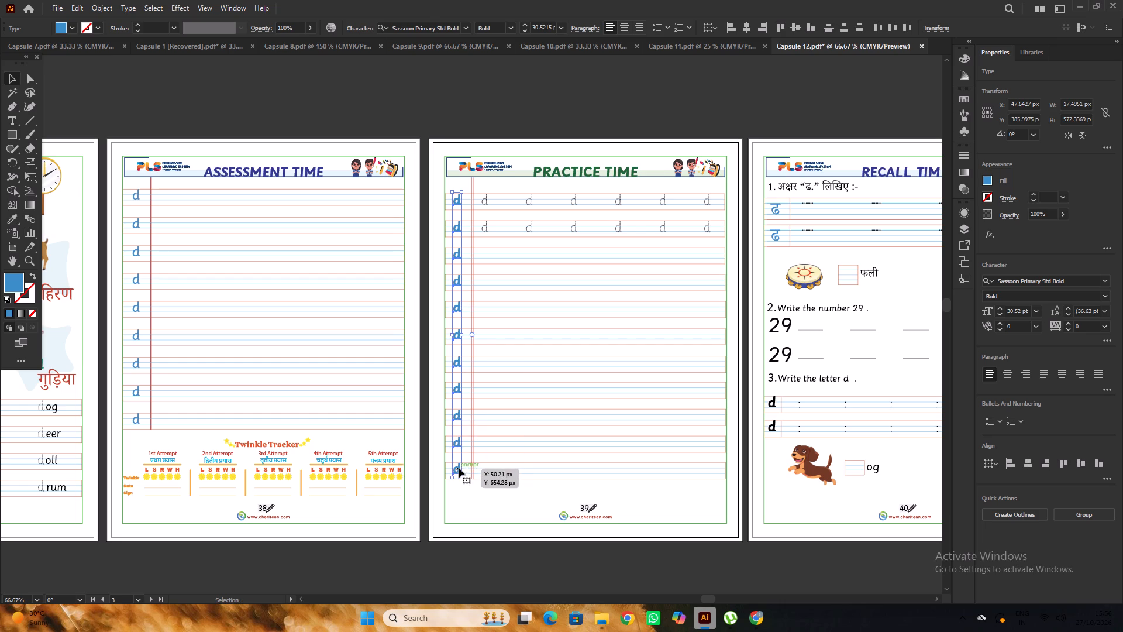
{"action": "key", "text": "Delete"}
Copy Assessment Time's top blue d into the first Practice Time margin row, seated on its writing line and enlarged to 26.48 pt.
{"action": "left_click_drag", "start_coordinate": [139, 201], "coordinate": [390, 204]}
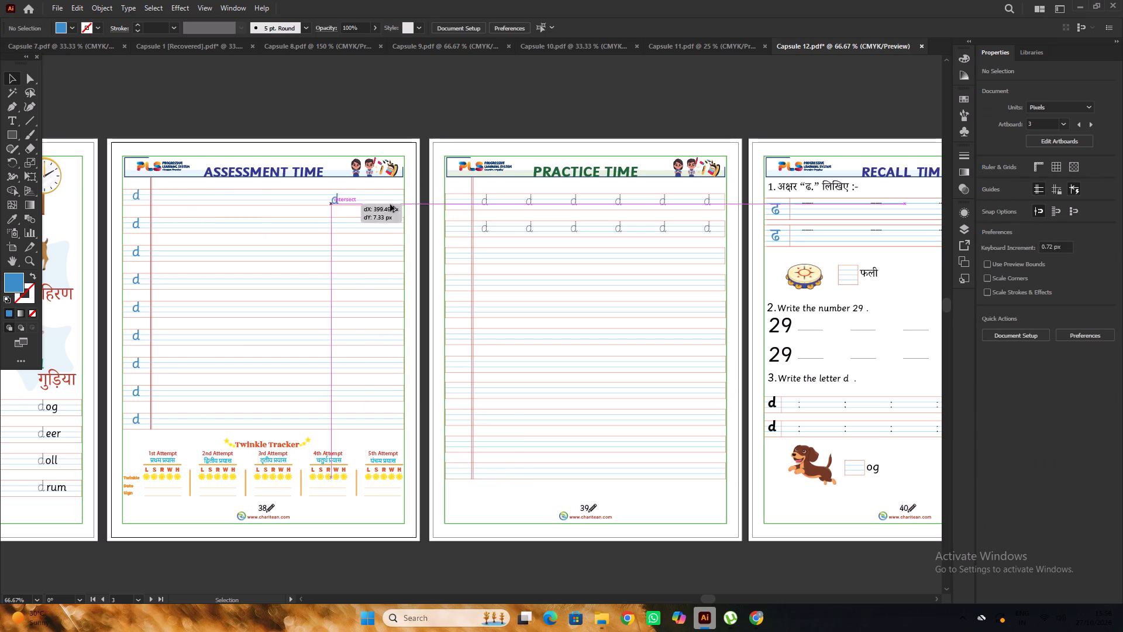
{"action": "left_click_drag", "start_coordinate": [390, 204], "coordinate": [459, 207]}
{"action": "scroll", "coordinate": [459, 207], "scroll_direction": "up", "scroll_amount": 8, "text": "alt"}
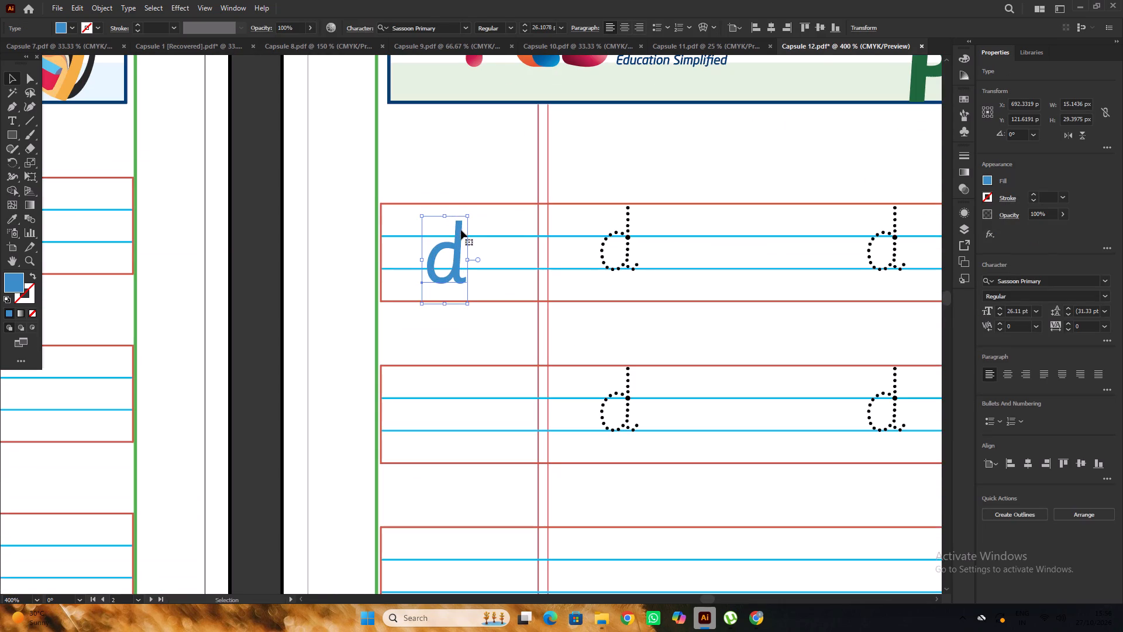
{"action": "left_click_drag", "start_coordinate": [461, 230], "coordinate": [468, 214]}
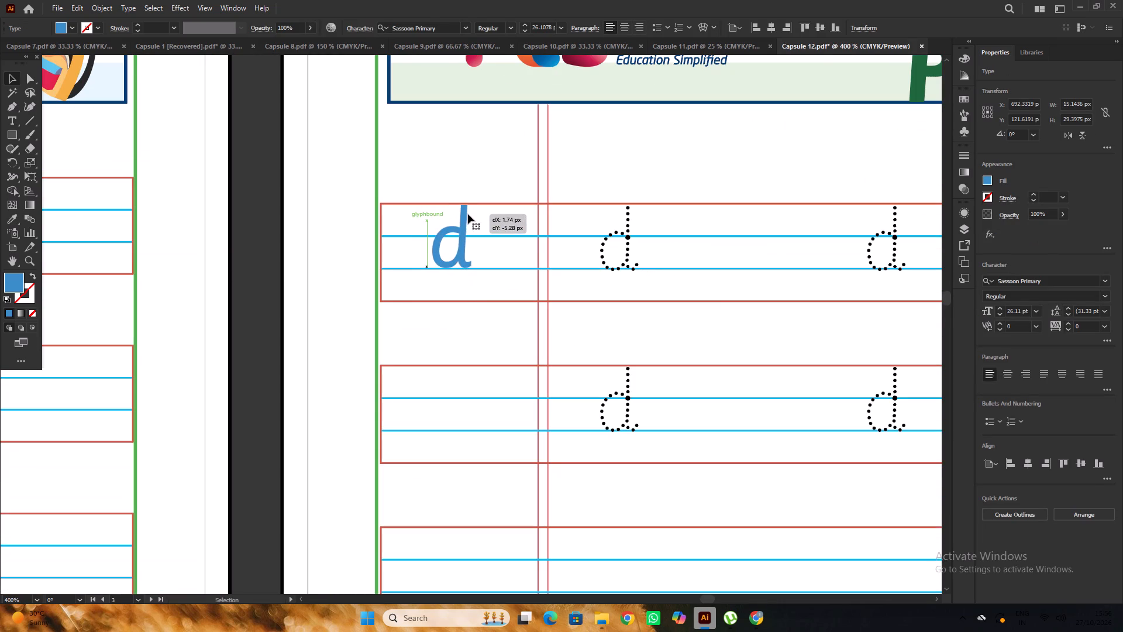
{"action": "scroll", "coordinate": [468, 214], "scroll_direction": "up", "scroll_amount": 5, "text": "alt"}
{"action": "left_click_drag", "start_coordinate": [469, 215], "coordinate": [469, 214]}
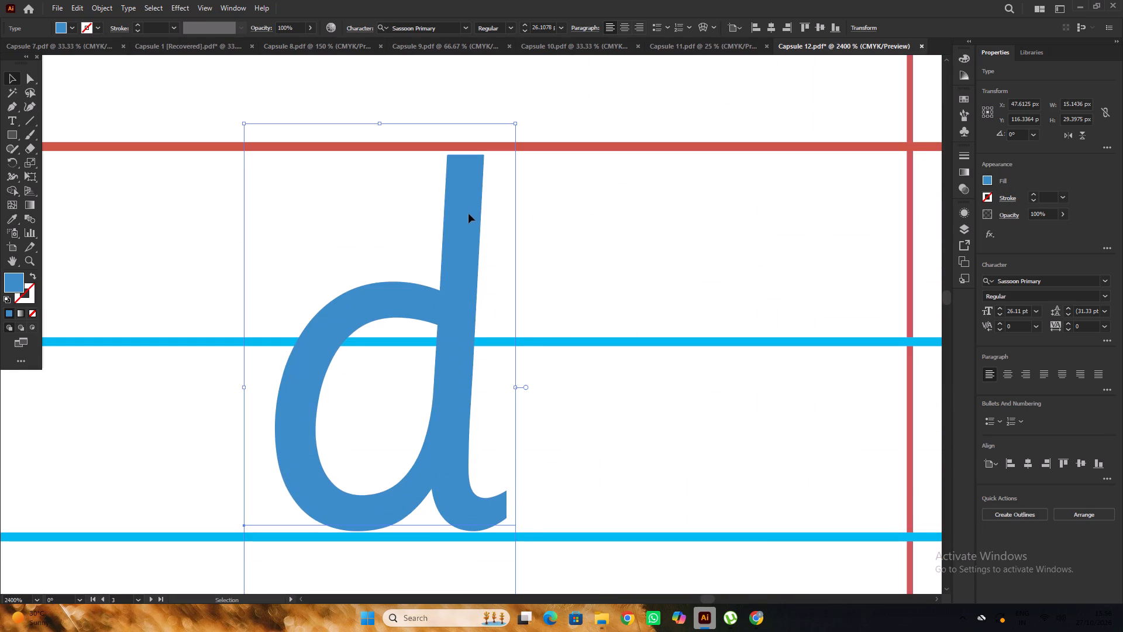
{"action": "left_click_drag", "start_coordinate": [469, 214], "coordinate": [469, 189]}
{"action": "left_click", "coordinate": [467, 190]}
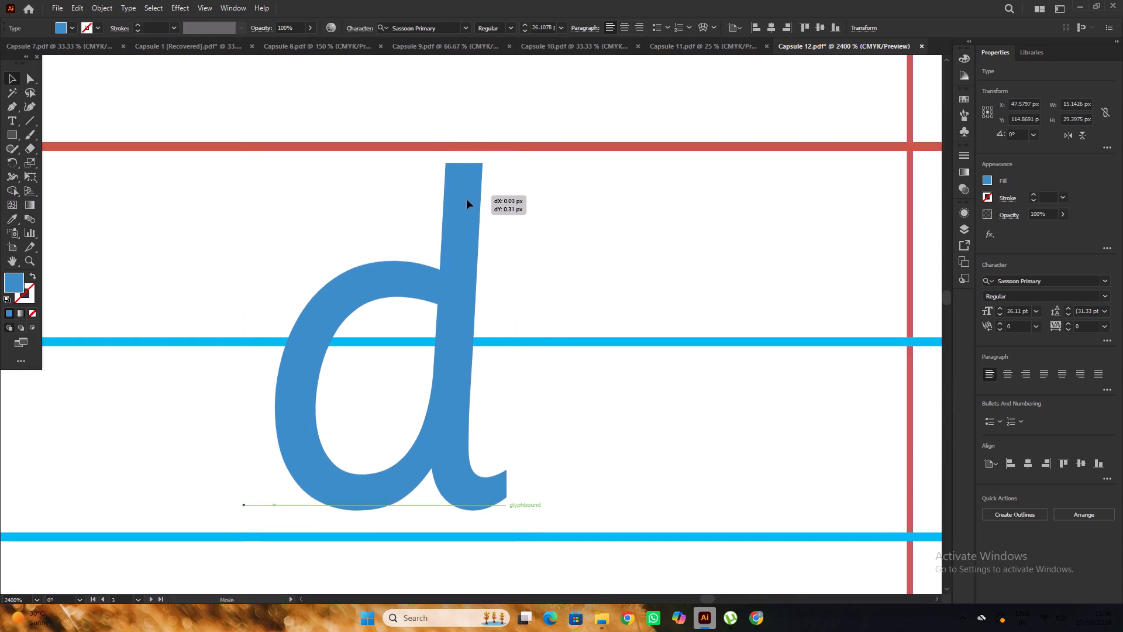
{"action": "scroll", "coordinate": [464, 190], "scroll_direction": "down", "scroll_amount": 2, "text": "alt"}
{"action": "left_click_drag", "start_coordinate": [463, 190], "coordinate": [461, 204]}
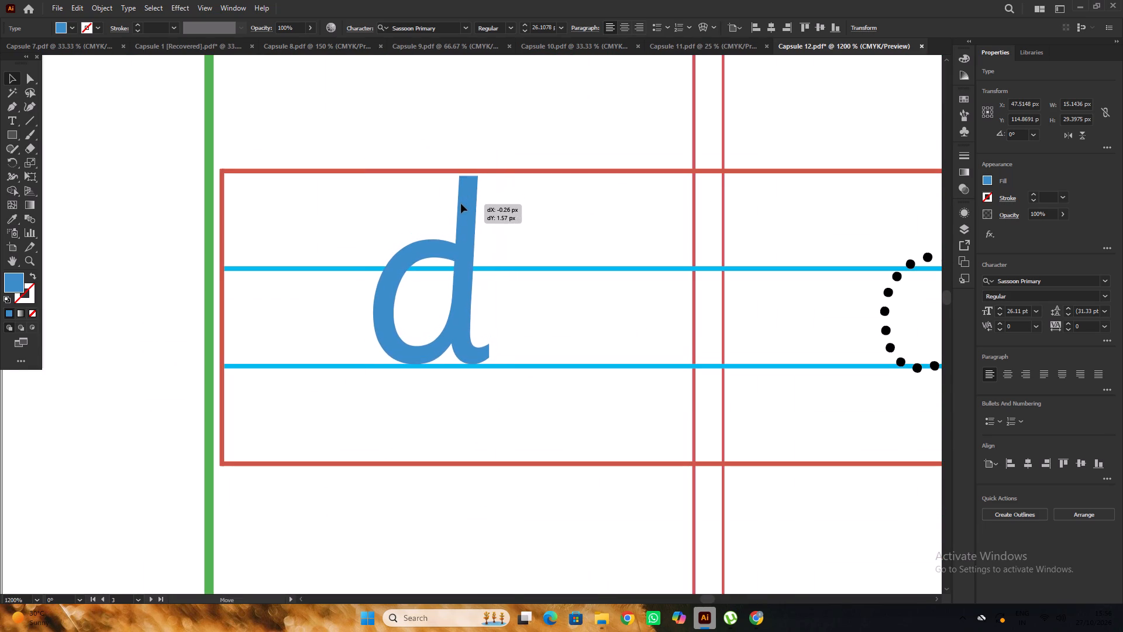
{"action": "left_click_drag", "start_coordinate": [461, 204], "coordinate": [461, 201]}
{"action": "scroll", "coordinate": [461, 201], "scroll_direction": "down", "scroll_amount": 5}
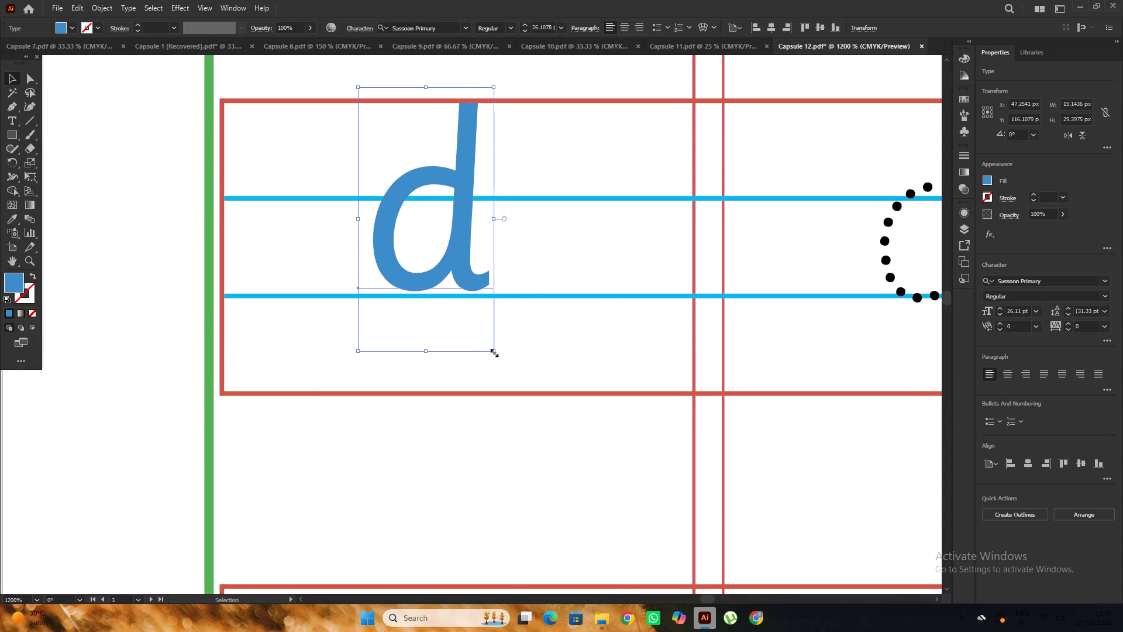
{"action": "left_click", "coordinate": [493, 353]}
Copy the first row's blue d straight down into the second Practice Time row, seated on its writing line.
{"action": "scroll", "coordinate": [453, 214], "scroll_direction": "down", "scroll_amount": 3, "text": "alt"}
{"action": "left_click_drag", "start_coordinate": [455, 214], "coordinate": [434, 377], "text": "alt"}
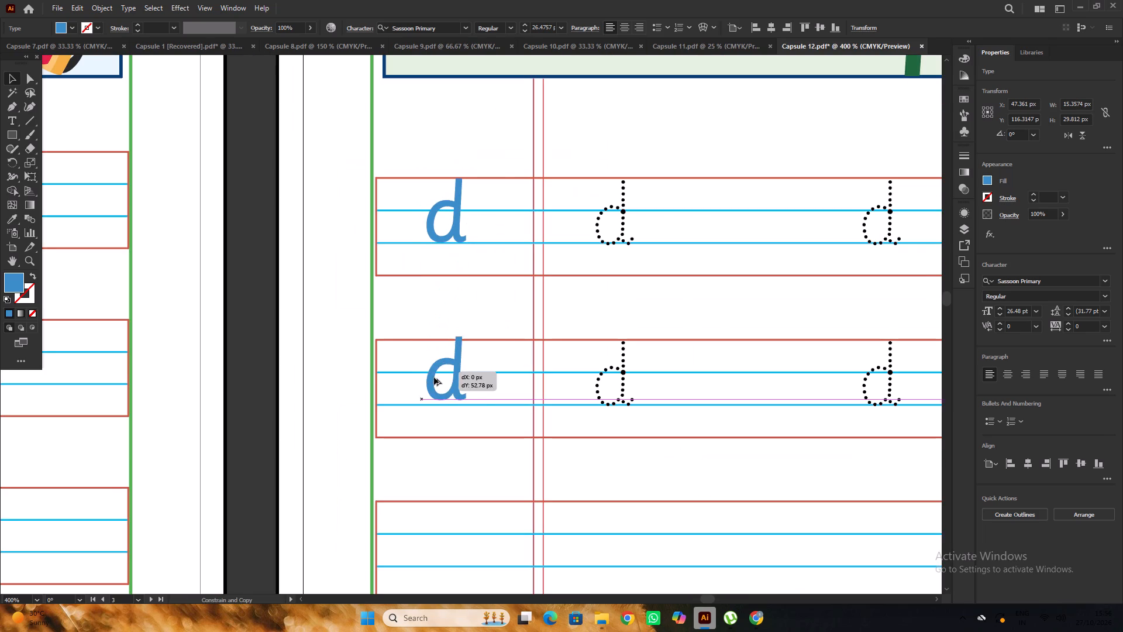
{"action": "left_click_drag", "start_coordinate": [434, 377], "coordinate": [432, 377], "text": "alt"}
{"action": "scroll", "coordinate": [457, 339], "scroll_direction": "down", "scroll_amount": 6}
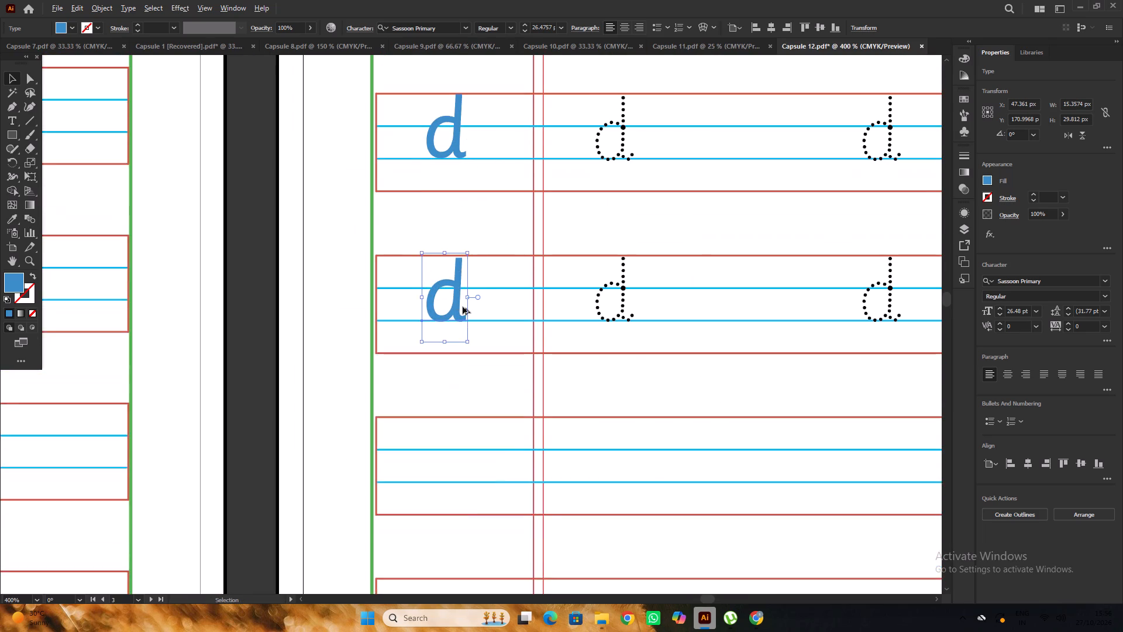
{"action": "scroll", "coordinate": [463, 304], "scroll_direction": "up", "scroll_amount": 2, "text": "alt"}
{"action": "left_click", "coordinate": [458, 275]}
{"action": "scroll", "coordinate": [458, 272], "scroll_direction": "down", "scroll_amount": 5, "text": "alt"}
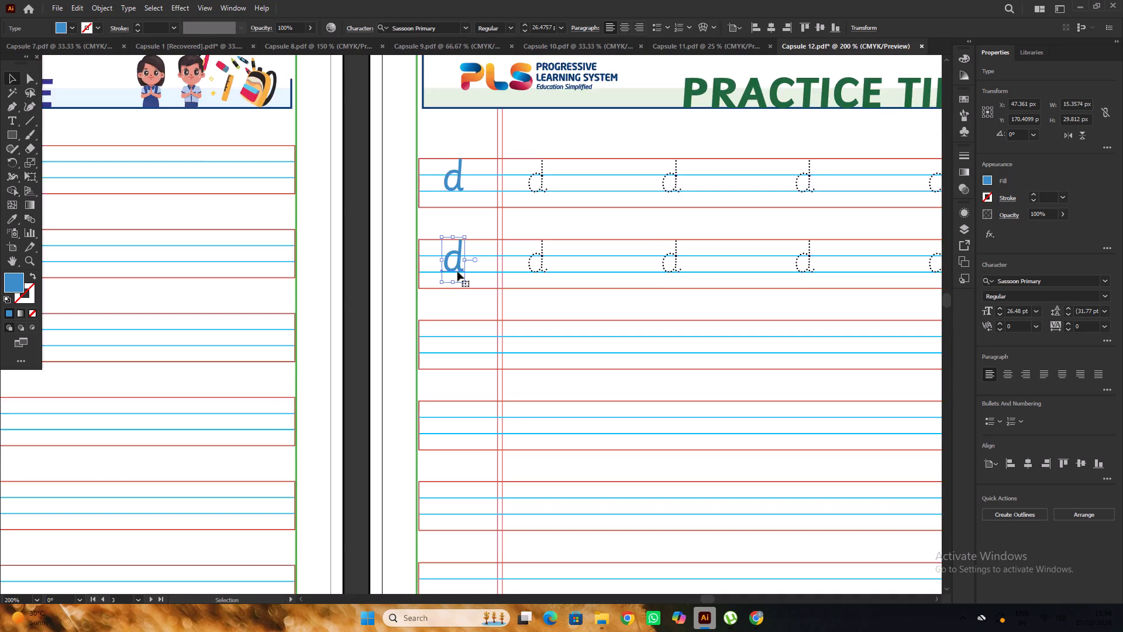
{"action": "scroll", "coordinate": [457, 272], "scroll_direction": "down", "scroll_amount": 3}
{"action": "left_click", "coordinate": [366, 255]}
Copy the blue d straight down into the third and fourth Practice Time rows, seated on their writing lines.
{"action": "scroll", "coordinate": [364, 249], "scroll_direction": "down", "scroll_amount": 5}
{"action": "scroll", "coordinate": [459, 167], "scroll_direction": "up", "scroll_amount": 3, "text": "alt"}
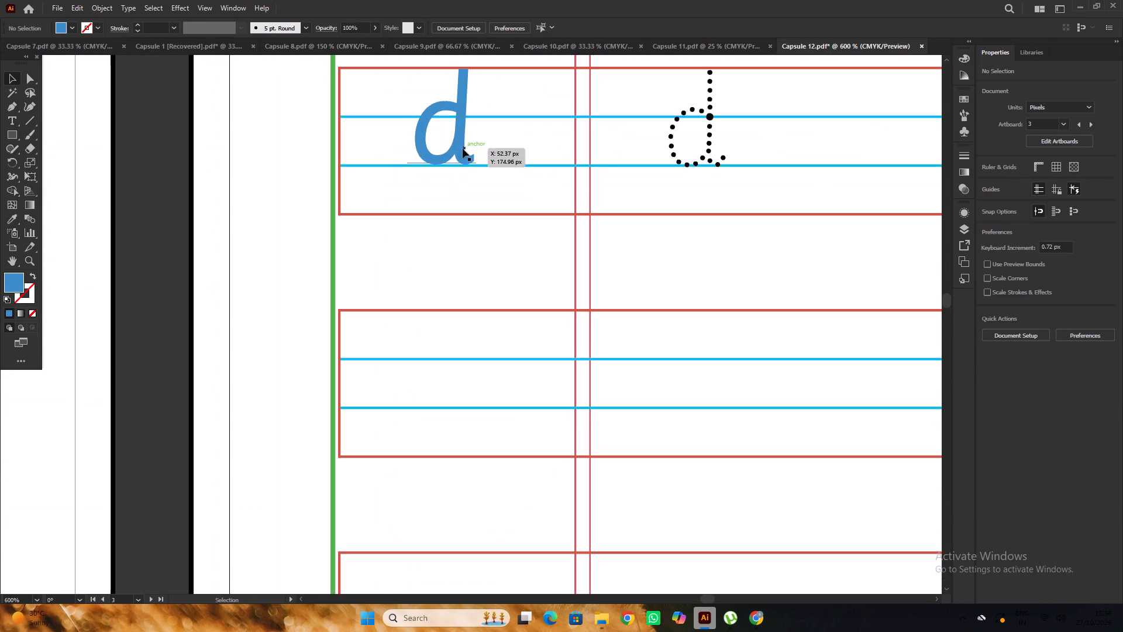
{"action": "left_click_drag", "start_coordinate": [463, 149], "coordinate": [435, 391], "text": "alt"}
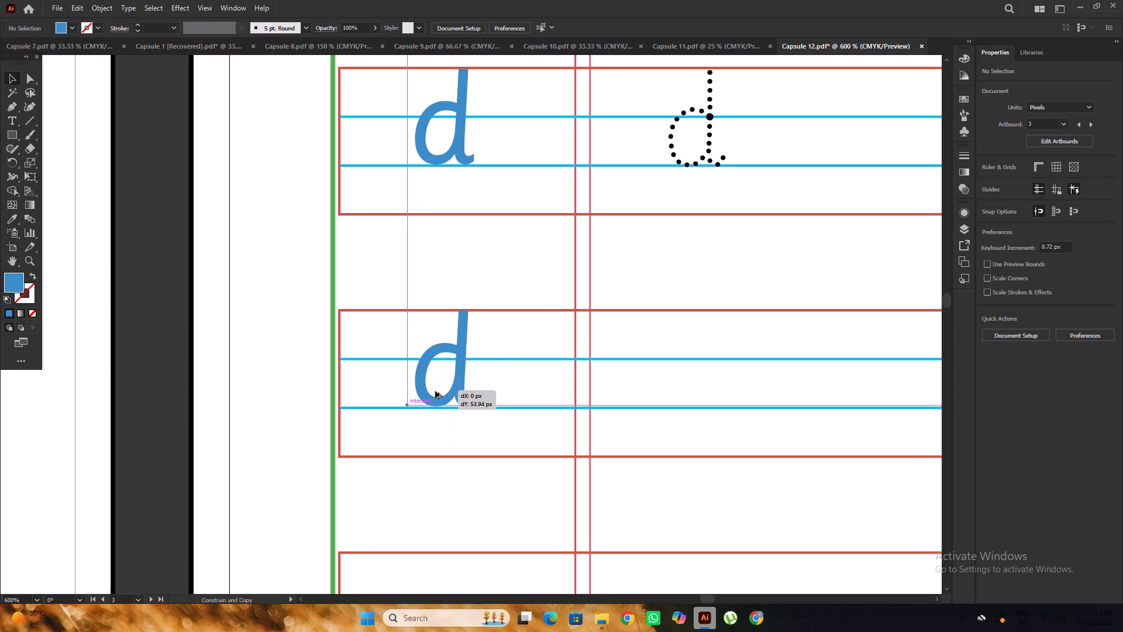
{"action": "left_click_drag", "start_coordinate": [435, 391], "coordinate": [436, 391], "text": "alt"}
{"action": "scroll", "coordinate": [433, 390], "scroll_direction": "down", "scroll_amount": 3, "text": "alt"}
{"action": "left_click", "coordinate": [370, 344]}
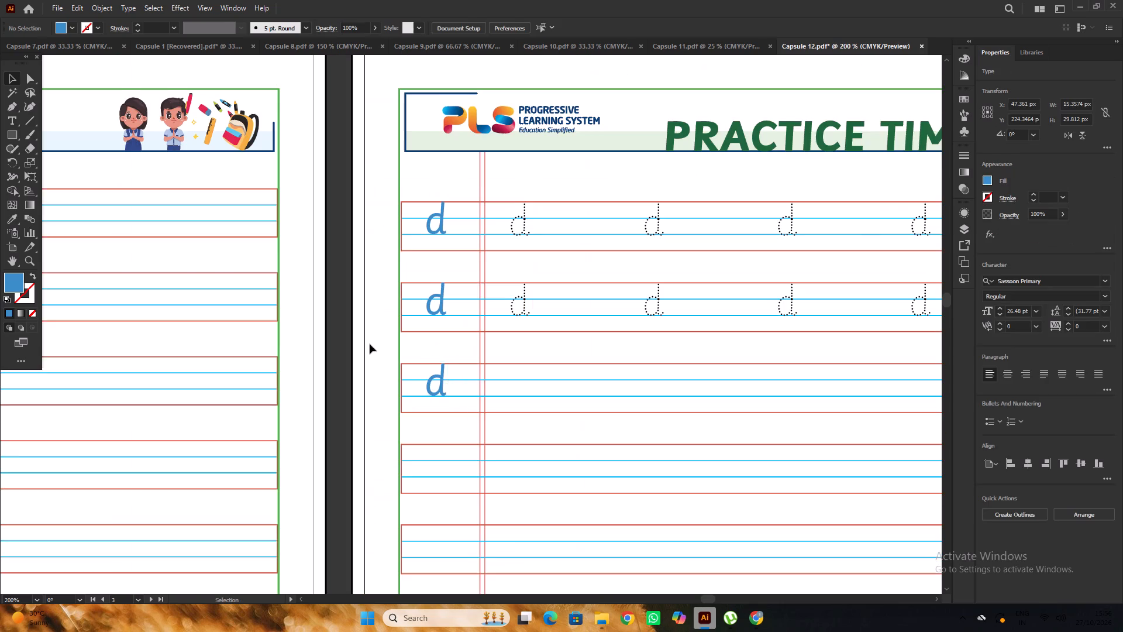
{"action": "scroll", "coordinate": [370, 344], "scroll_direction": "down", "scroll_amount": 11}
{"action": "scroll", "coordinate": [447, 227], "scroll_direction": "up", "scroll_amount": 2, "text": "alt"}
{"action": "left_click_drag", "start_coordinate": [435, 236], "coordinate": [404, 401], "text": "alt"}
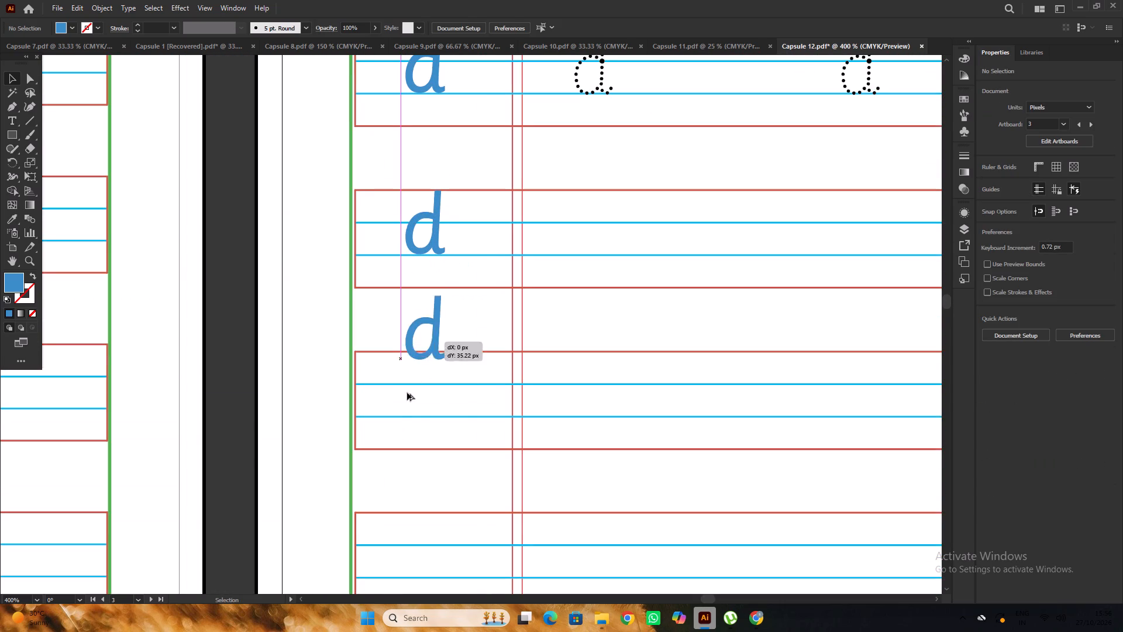
{"action": "left_click_drag", "start_coordinate": [404, 401], "coordinate": [403, 398], "text": "alt"}
{"action": "scroll", "coordinate": [401, 343], "scroll_direction": "down", "scroll_amount": 8, "text": "alt"}
{"action": "left_click", "coordinate": [377, 286]}
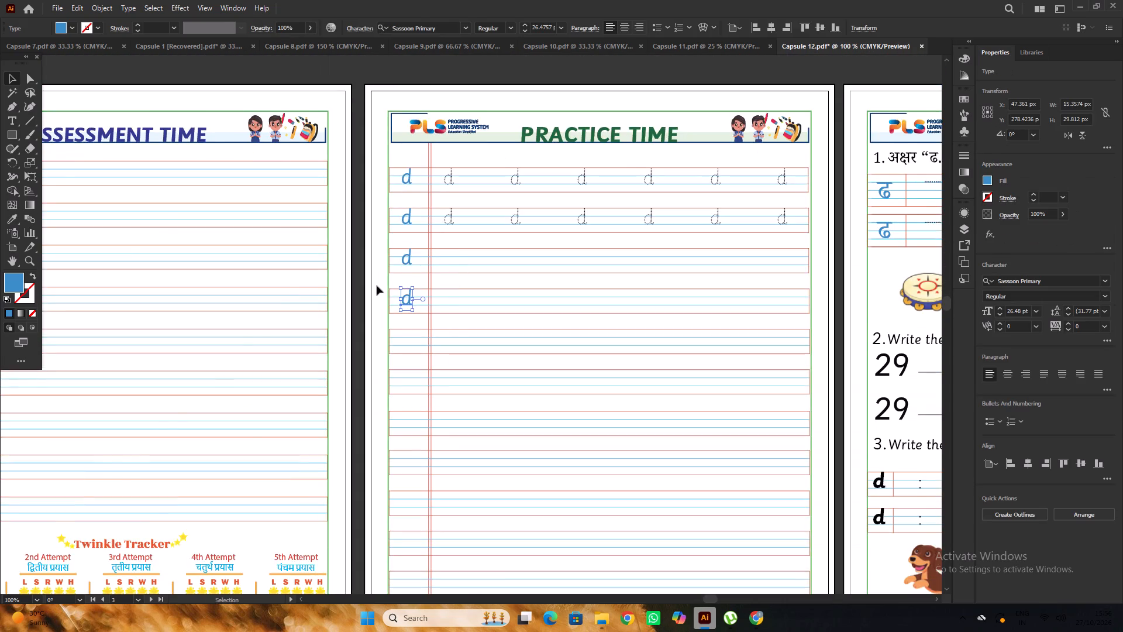
Copy the blue d straight down into the fifth Practice Time row, seated on its writing line.
{"action": "scroll", "coordinate": [378, 285], "scroll_direction": "down", "scroll_amount": 5}
{"action": "scroll", "coordinate": [416, 248], "scroll_direction": "up", "scroll_amount": 3, "text": "alt"}
{"action": "left_click_drag", "start_coordinate": [397, 203], "coordinate": [383, 332], "text": "alt"}
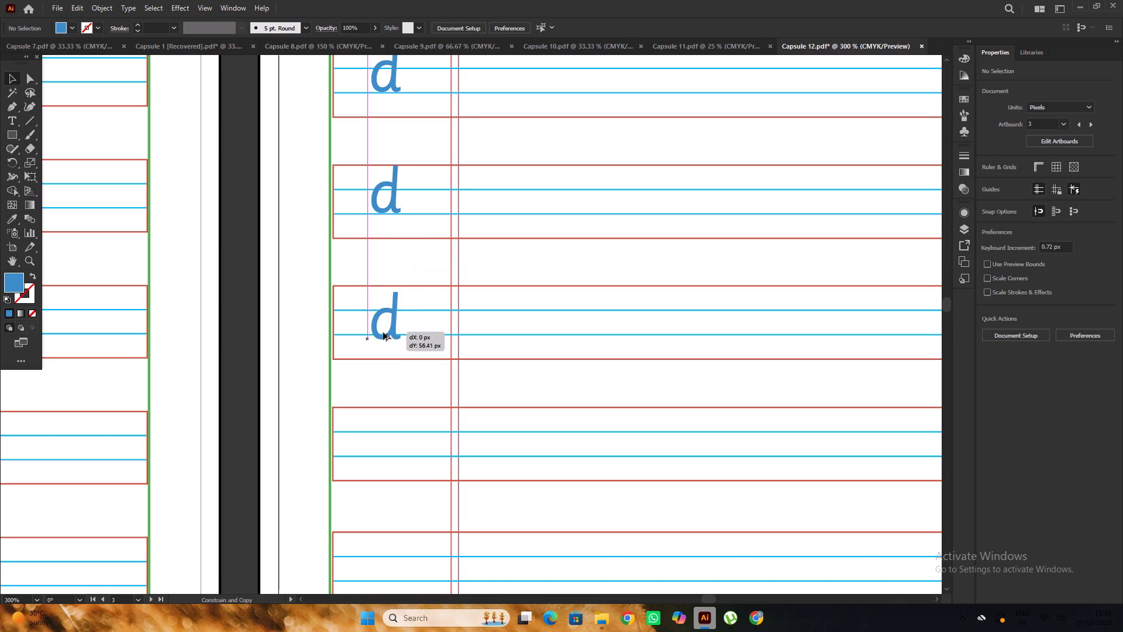
{"action": "left_click_drag", "start_coordinate": [383, 332], "coordinate": [384, 327], "text": "alt"}
{"action": "scroll", "coordinate": [396, 315], "scroll_direction": "down", "scroll_amount": 2, "text": "alt"}
{"action": "left_click", "coordinate": [361, 283]}
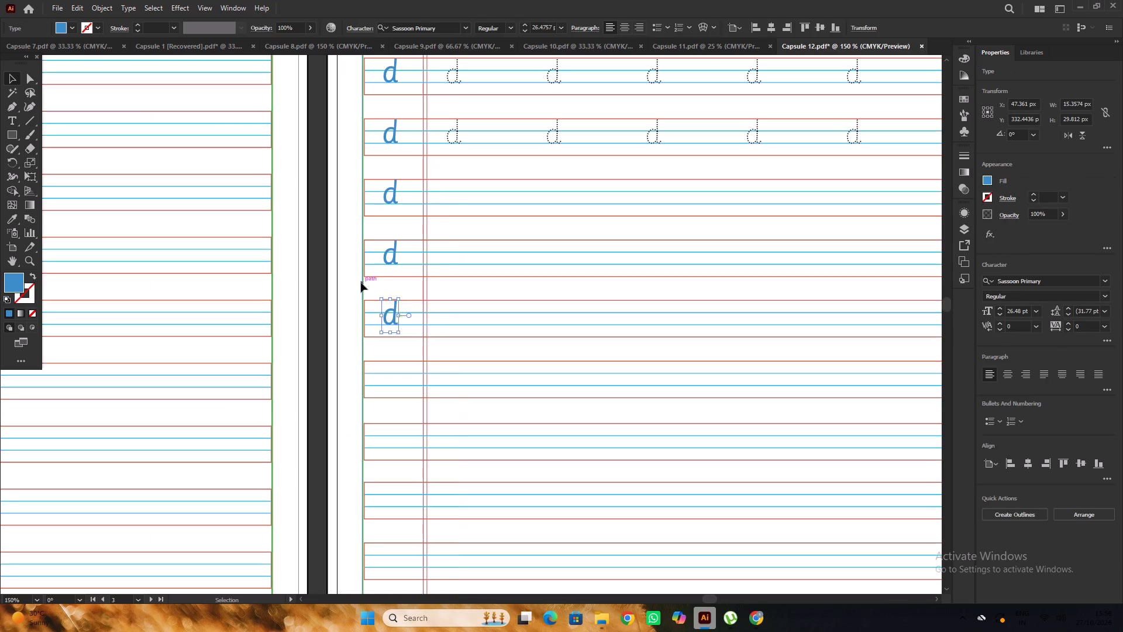
{"action": "scroll", "coordinate": [357, 279], "scroll_direction": "down", "scroll_amount": 5}
{"action": "left_click", "coordinate": [339, 273]}
Copy the blue d down into the sixth Practice Time row and adjust it to sit on its writing line.
{"action": "scroll", "coordinate": [357, 262], "scroll_direction": "down", "scroll_amount": 4}
{"action": "scroll", "coordinate": [371, 219], "scroll_direction": "up", "scroll_amount": 2, "text": "alt"}
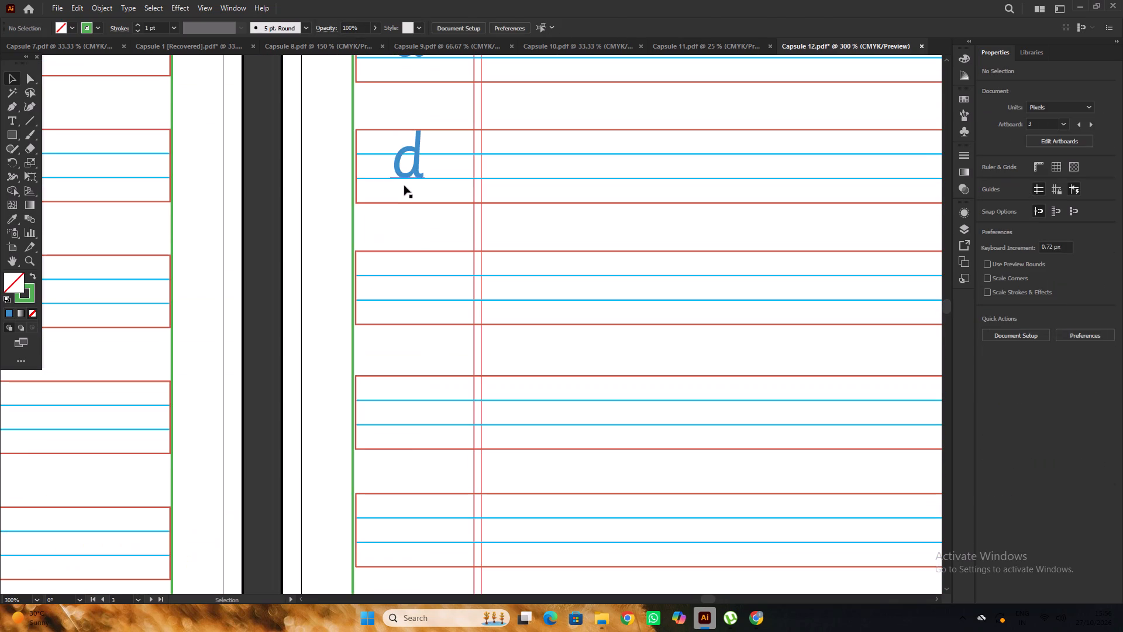
{"action": "left_click_drag", "start_coordinate": [416, 172], "coordinate": [403, 292], "text": "alt"}
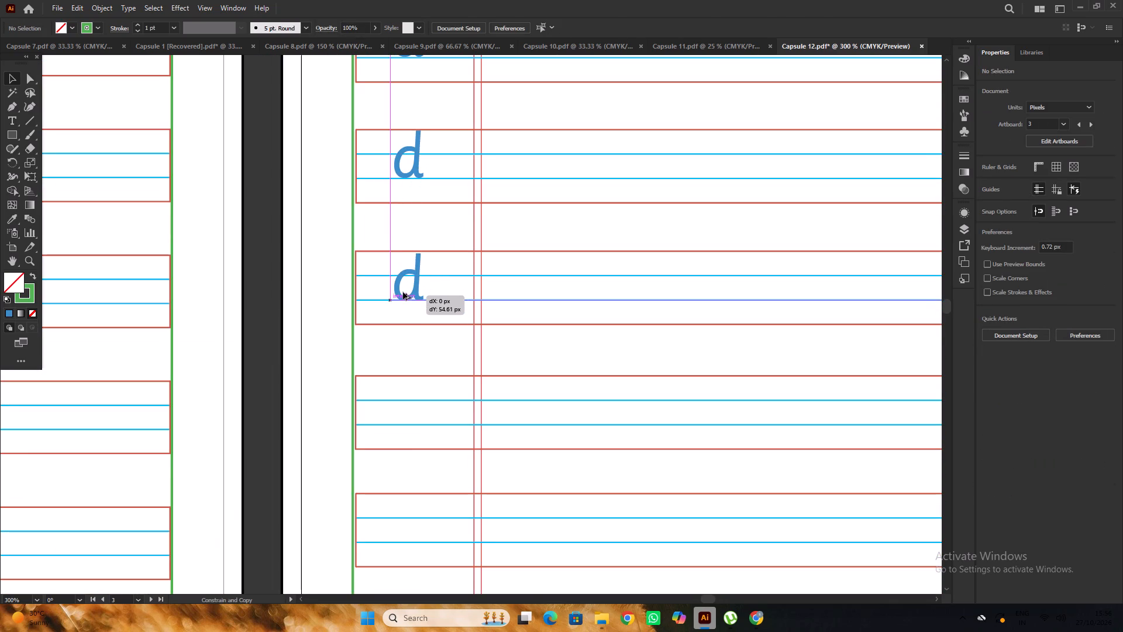
{"action": "left_click_drag", "start_coordinate": [403, 292], "coordinate": [403, 293], "text": "alt"}
{"action": "scroll", "coordinate": [414, 296], "scroll_direction": "up", "scroll_amount": 5, "text": "alt"}
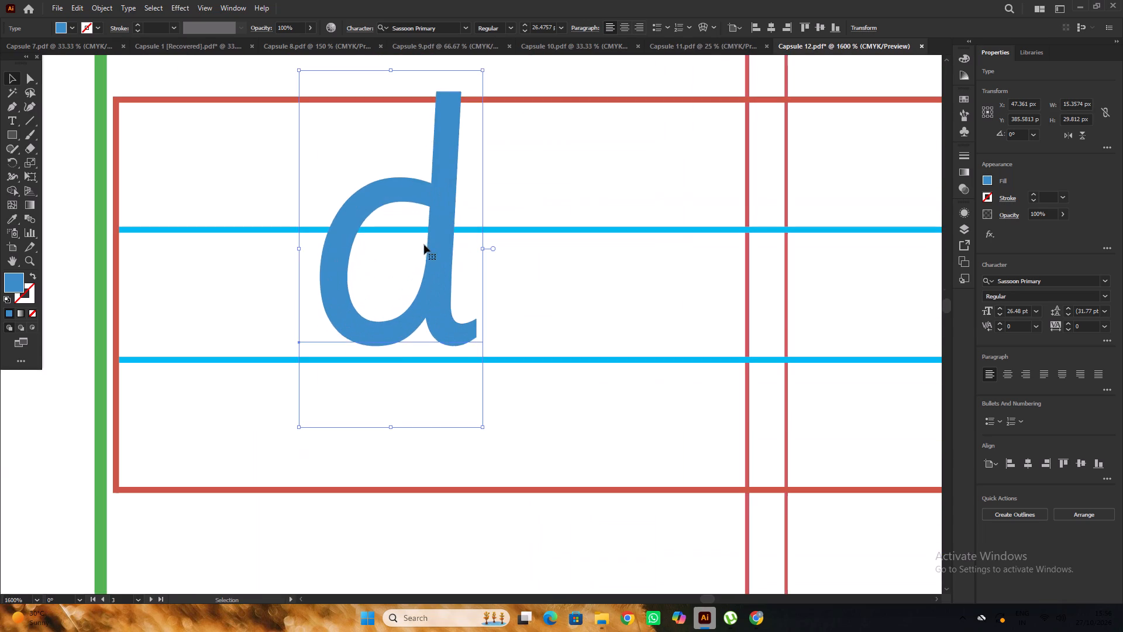
{"action": "left_click_drag", "start_coordinate": [428, 242], "coordinate": [422, 253]}
{"action": "left_click", "coordinate": [422, 253]}
{"action": "scroll", "coordinate": [422, 253], "scroll_direction": "down", "scroll_amount": 3, "text": "alt"}
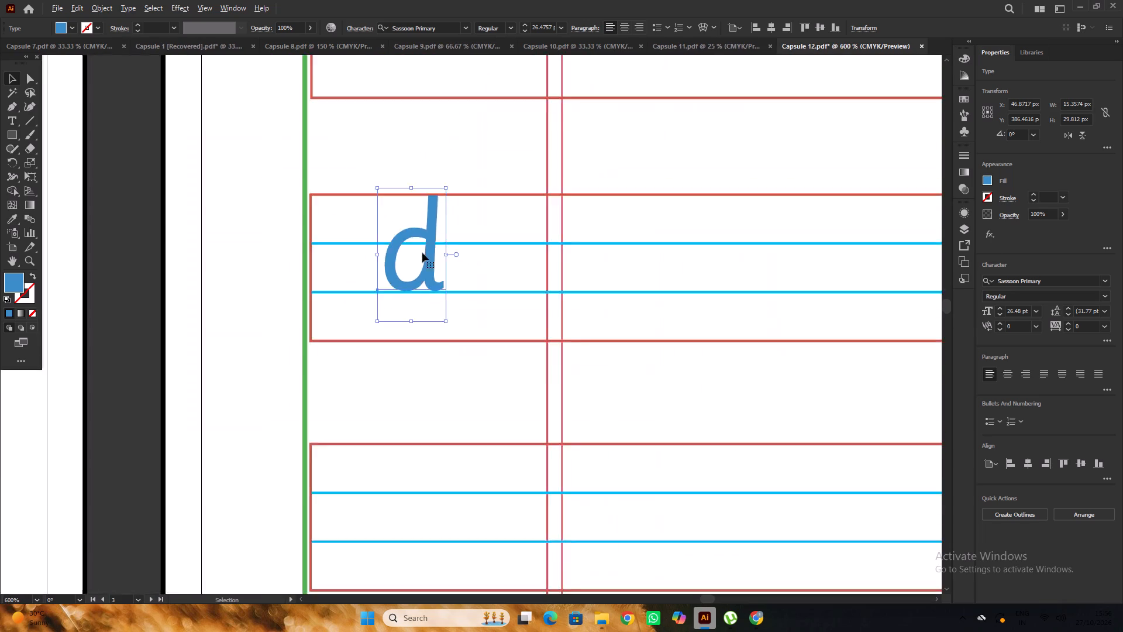
{"action": "scroll", "coordinate": [422, 253], "scroll_direction": "down", "scroll_amount": 3, "text": "alt"}
{"action": "left_click", "coordinate": [362, 247]}
Copy the sixth row's blue d straight down into the seventh Practice Time row, seated on its writing line.
{"action": "scroll", "coordinate": [380, 241], "scroll_direction": "down", "scroll_amount": 5}
{"action": "scroll", "coordinate": [420, 217], "scroll_direction": "up", "scroll_amount": 2, "text": "alt"}
{"action": "left_click_drag", "start_coordinate": [433, 169], "coordinate": [433, 196], "text": "alt"}
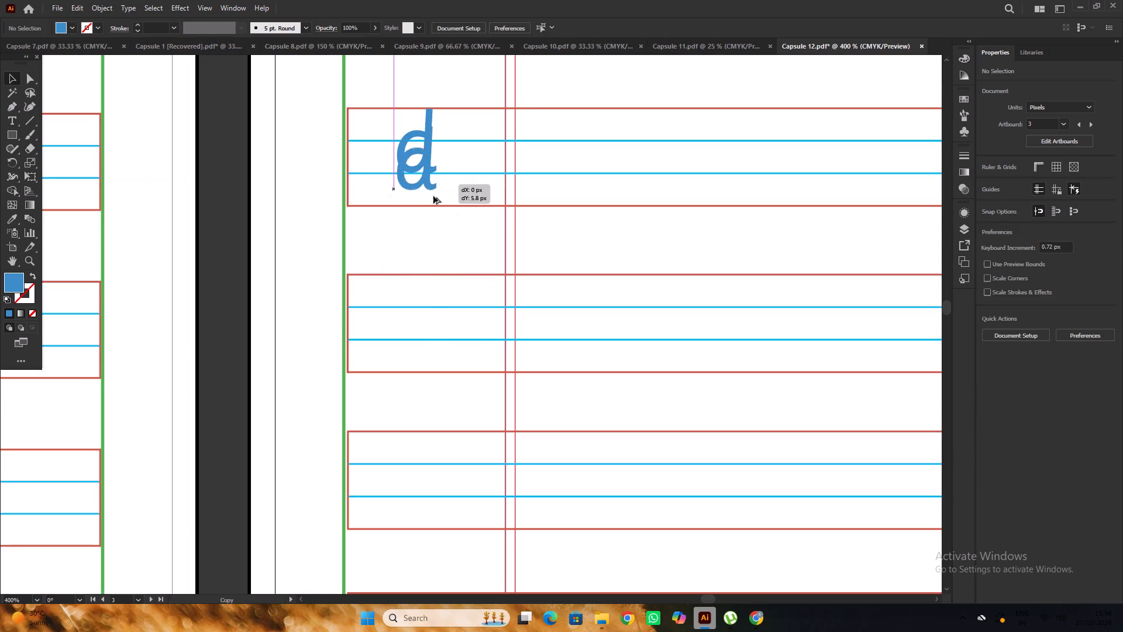
{"action": "left_click_drag", "start_coordinate": [433, 196], "coordinate": [423, 334], "text": "alt"}
{"action": "scroll", "coordinate": [425, 317], "scroll_direction": "down", "scroll_amount": 3, "text": "alt"}
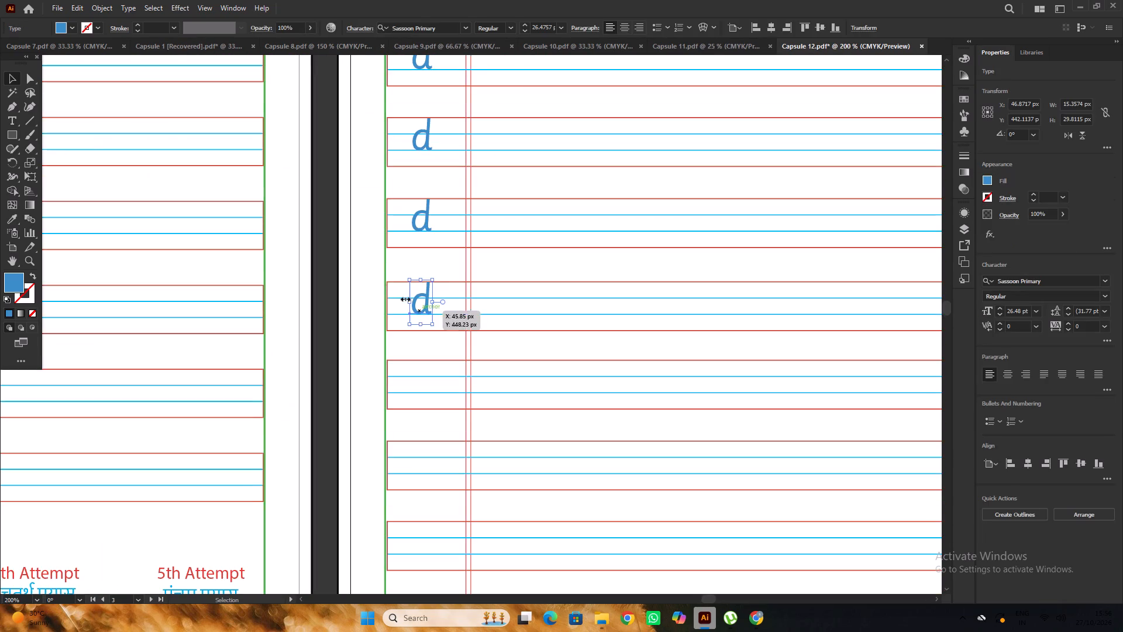
{"action": "left_click", "coordinate": [374, 267]}
Copy the blue d straight down into the eighth Practice Time row and fine-tune its height on the writing line.
{"action": "scroll", "coordinate": [374, 265], "scroll_direction": "down", "scroll_amount": 5}
{"action": "scroll", "coordinate": [430, 261], "scroll_direction": "up", "scroll_amount": 2, "text": "alt"}
{"action": "left_click_drag", "start_coordinate": [428, 227], "coordinate": [421, 379], "text": "alt"}
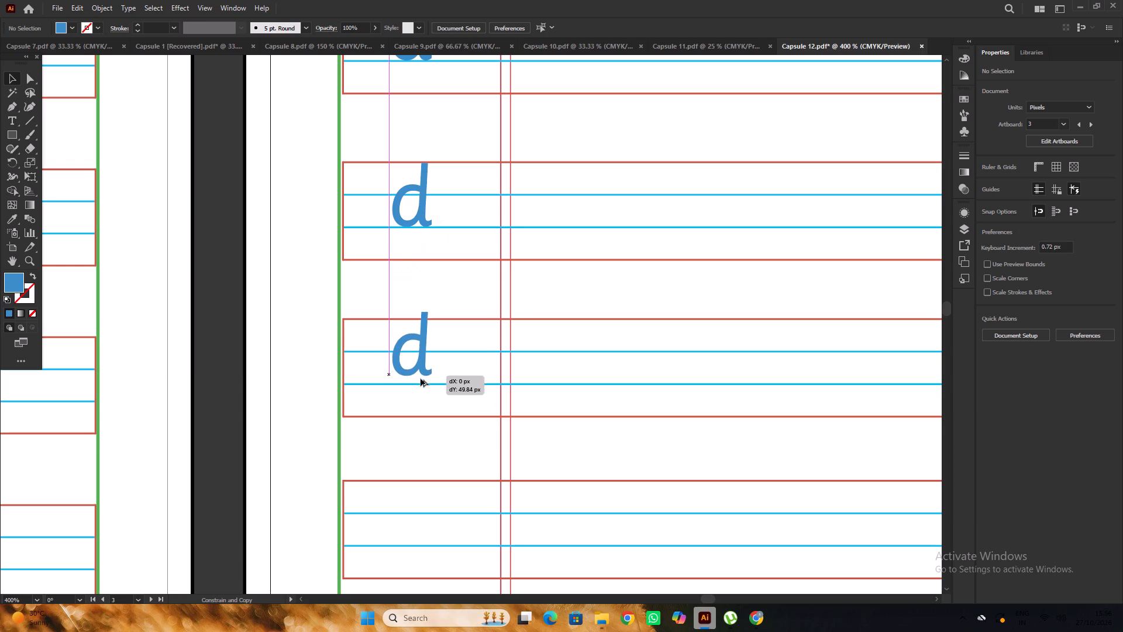
{"action": "left_click_drag", "start_coordinate": [421, 379], "coordinate": [419, 383], "text": "alt"}
{"action": "scroll", "coordinate": [425, 353], "scroll_direction": "down", "scroll_amount": 2, "text": "alt"}
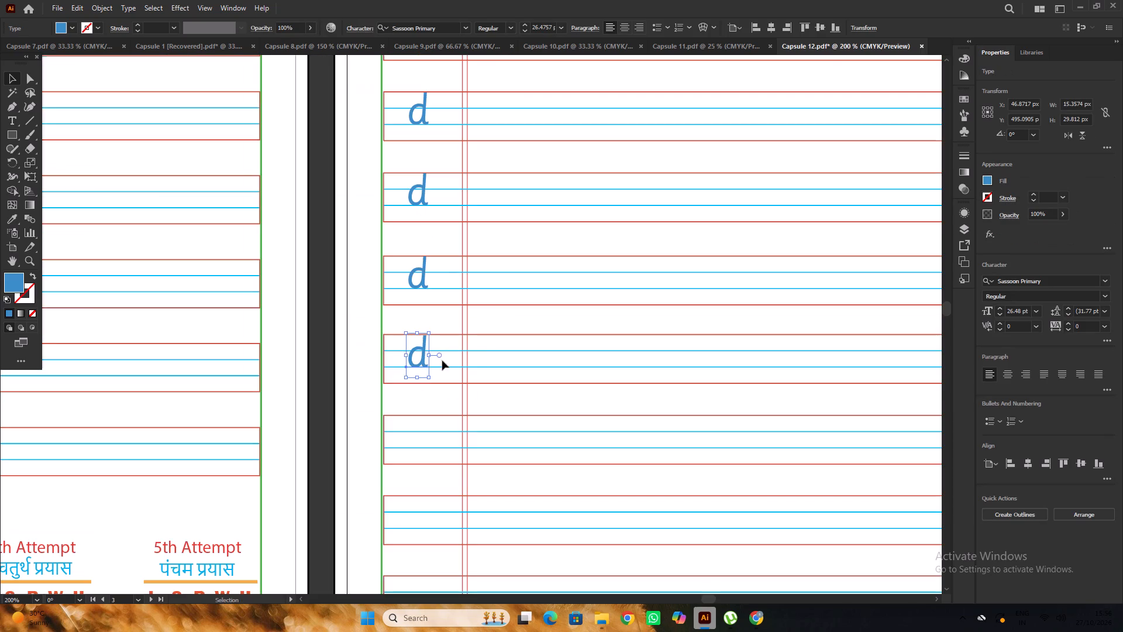
{"action": "scroll", "coordinate": [442, 360], "scroll_direction": "up", "scroll_amount": 3, "text": "alt"}
{"action": "scroll", "coordinate": [394, 326], "scroll_direction": "up", "scroll_amount": 3, "text": "alt"}
{"action": "left_click_drag", "start_coordinate": [373, 324], "coordinate": [373, 317]}
{"action": "scroll", "coordinate": [374, 317], "scroll_direction": "down", "scroll_amount": 3, "text": "alt"}
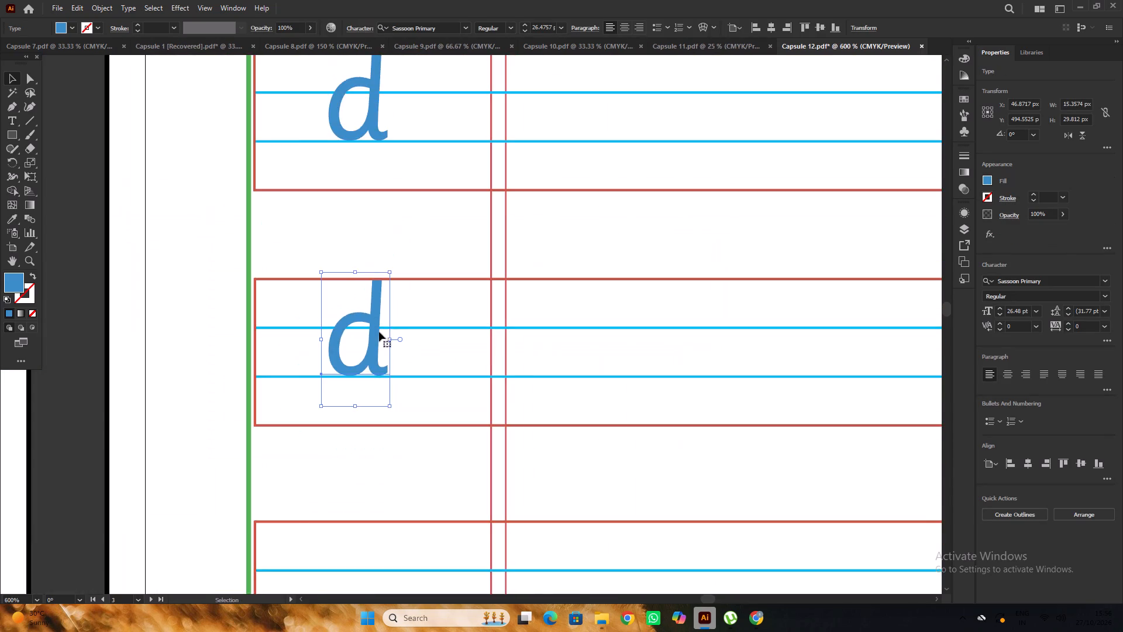
{"action": "scroll", "coordinate": [380, 342], "scroll_direction": "down", "scroll_amount": 2, "text": "alt"}
{"action": "left_click", "coordinate": [323, 317]}
Bring the two red vertical margin lines on the Practice Time page to the front.
{"action": "scroll", "coordinate": [322, 317], "scroll_direction": "down", "scroll_amount": 5}
{"action": "scroll", "coordinate": [420, 351], "scroll_direction": "up", "scroll_amount": 3, "text": "alt"}
{"action": "scroll", "coordinate": [467, 384], "scroll_direction": "up", "scroll_amount": 1}
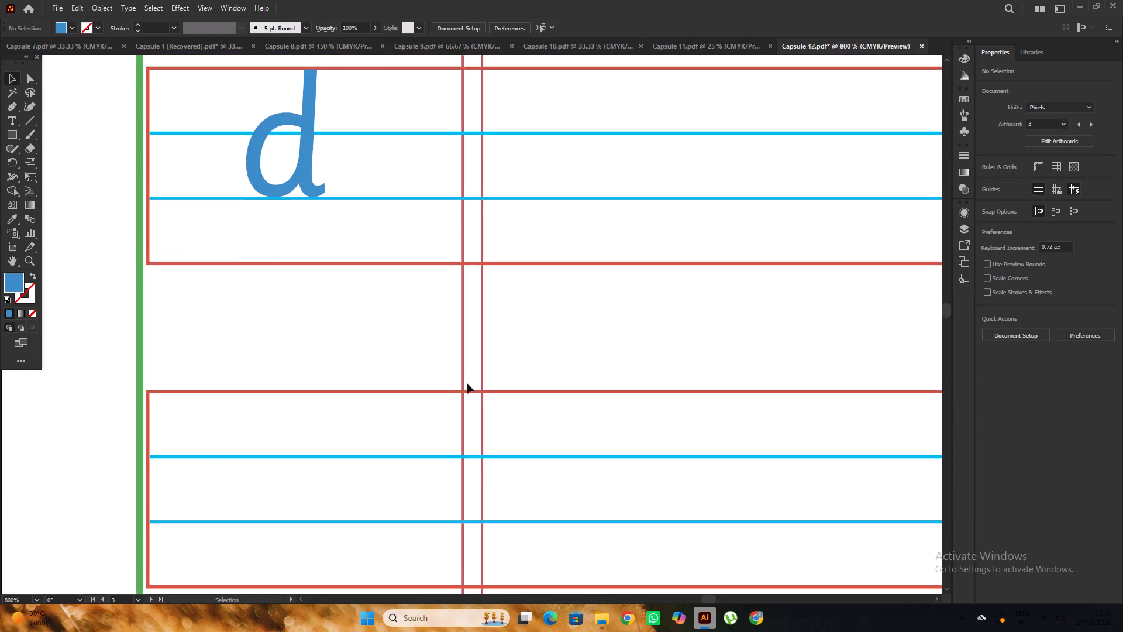
{"action": "scroll", "coordinate": [467, 384], "scroll_direction": "up", "scroll_amount": 1}
{"action": "scroll", "coordinate": [468, 381], "scroll_direction": "down", "scroll_amount": 2, "text": "alt"}
{"action": "scroll", "coordinate": [468, 422], "scroll_direction": "up", "scroll_amount": 3, "text": "alt"}
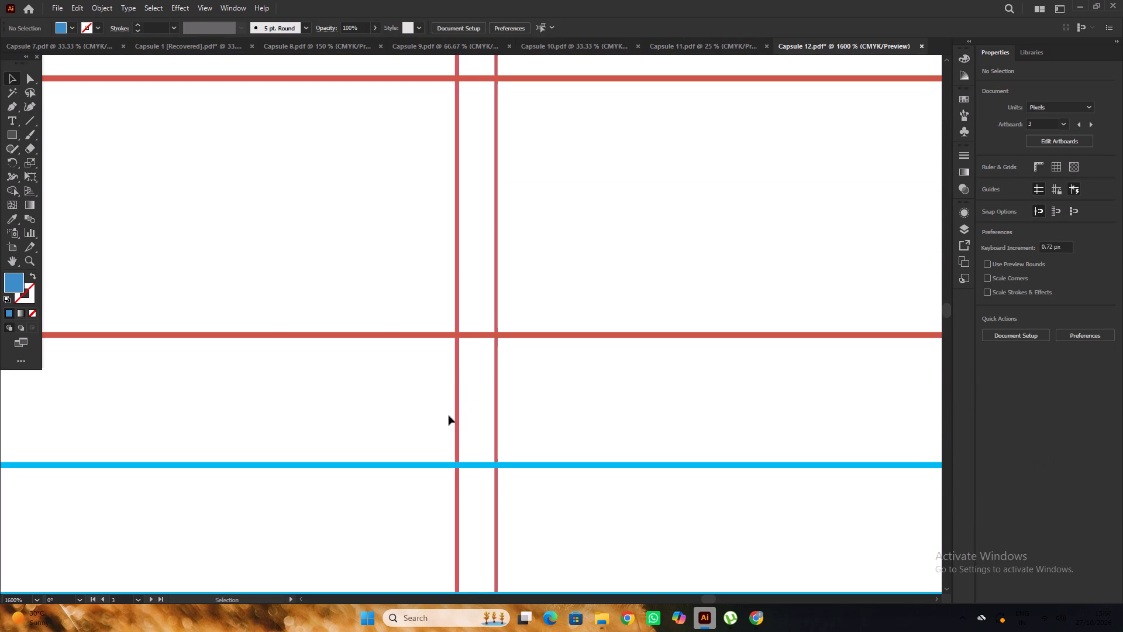
{"action": "left_click", "coordinate": [453, 414]}
{"action": "left_click", "coordinate": [457, 413]}
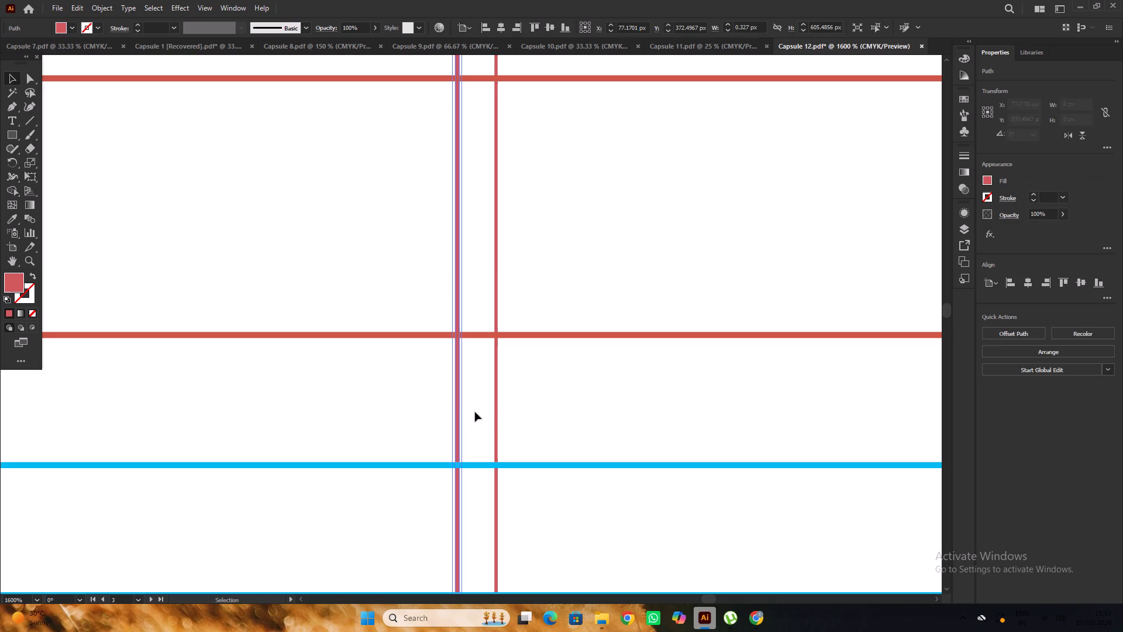
{"action": "left_click", "coordinate": [498, 411], "text": "shift"}
{"action": "key", "text": "ctrl+shift+bracketright"}
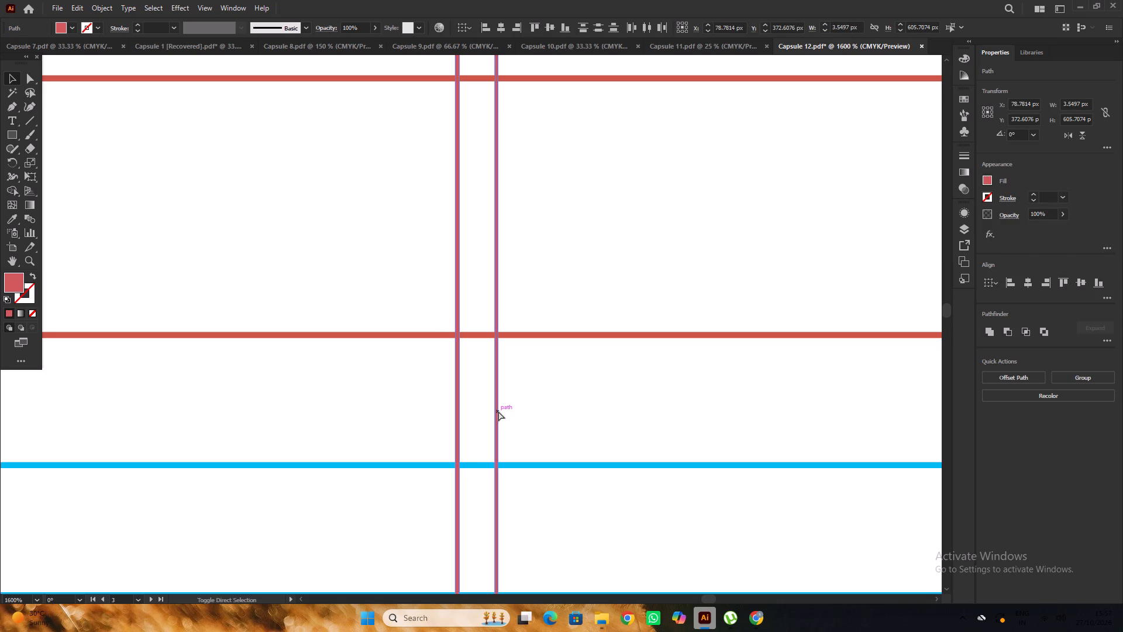
{"action": "left_click", "coordinate": [498, 411]}
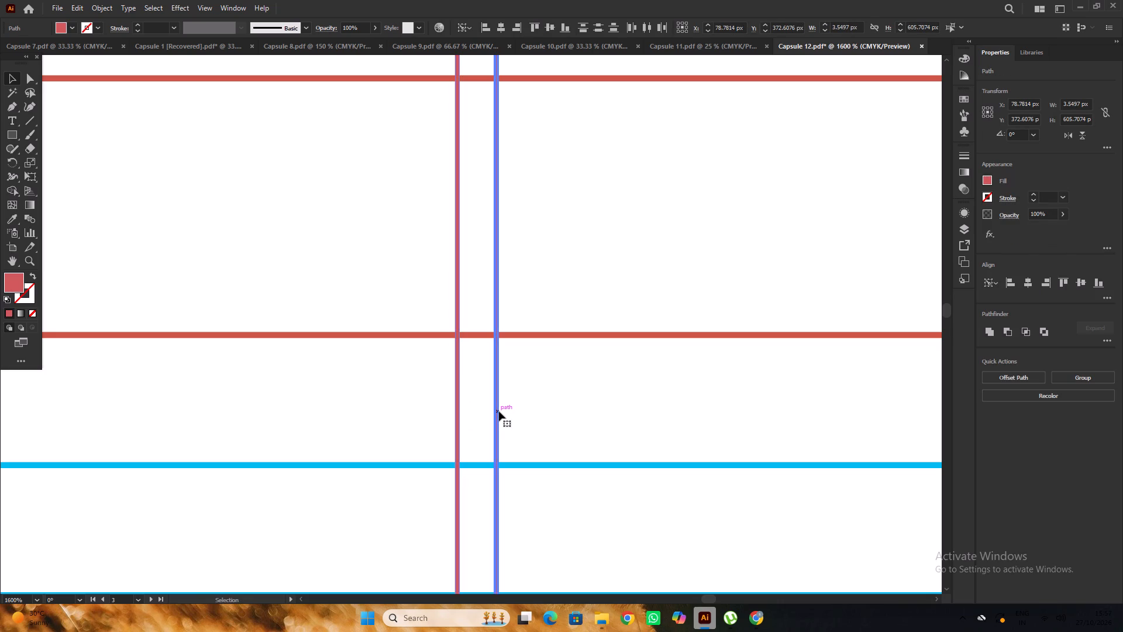
{"action": "key", "text": "ctrl+shift+bracketright"}
{"action": "double_click", "coordinate": [574, 298]}
Copy the blue d down into the ninth Practice Time row, nudge it onto its writing line and scale it to about 26.74 pt.
{"action": "scroll", "coordinate": [495, 455], "scroll_direction": "up", "scroll_amount": 4, "text": "alt"}
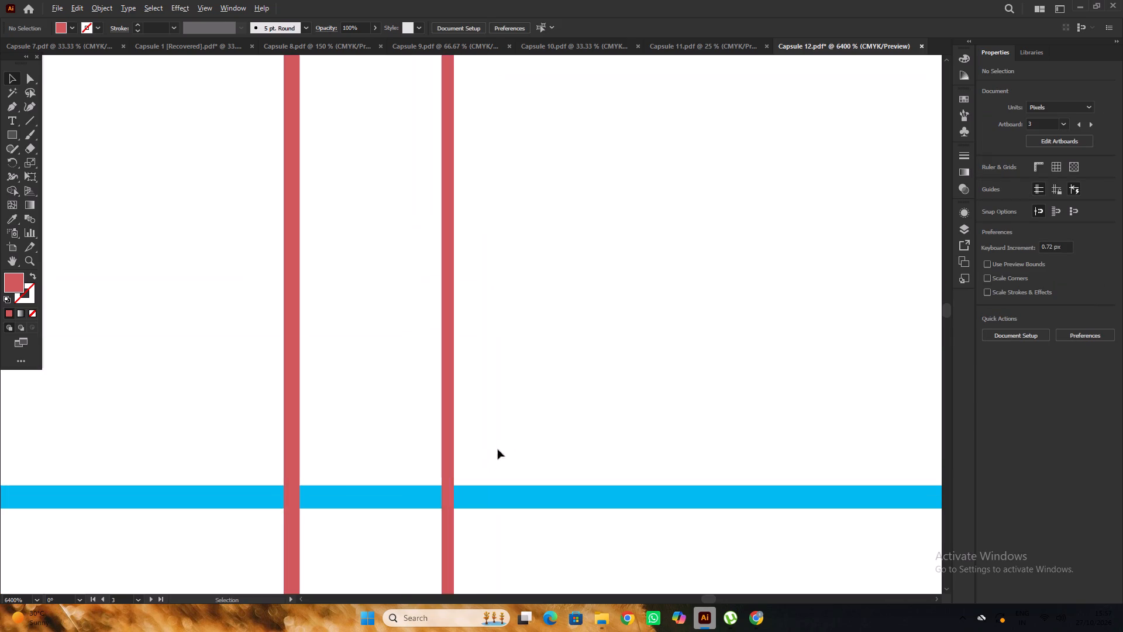
{"action": "scroll", "coordinate": [473, 387], "scroll_direction": "down", "scroll_amount": 10, "text": "alt"}
{"action": "scroll", "coordinate": [533, 392], "scroll_direction": "up", "scroll_amount": 3}
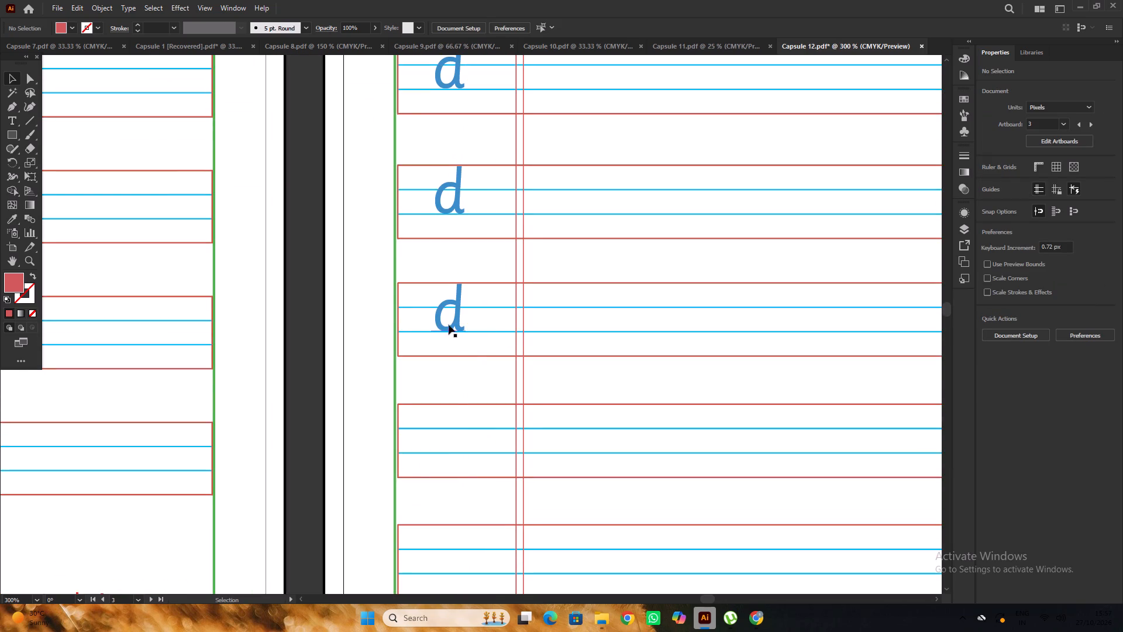
{"action": "left_click_drag", "start_coordinate": [454, 325], "coordinate": [446, 449], "text": "alt"}
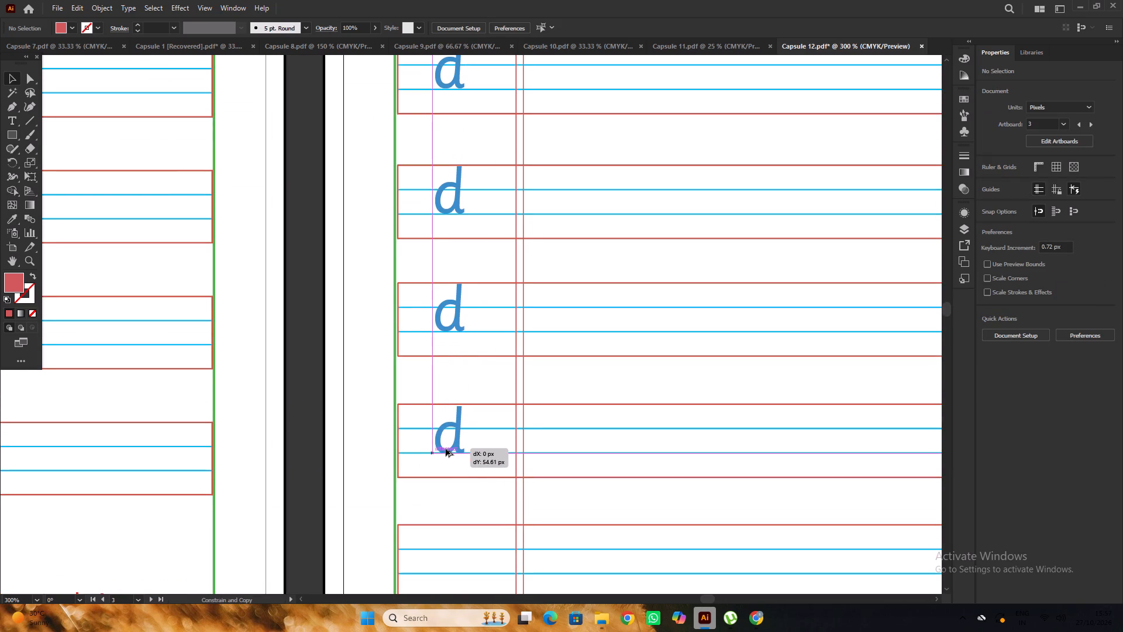
{"action": "left_click_drag", "start_coordinate": [446, 449], "coordinate": [447, 446], "text": "alt"}
{"action": "scroll", "coordinate": [450, 442], "scroll_direction": "up", "scroll_amount": 4}
{"action": "scroll", "coordinate": [456, 437], "scroll_direction": "down", "scroll_amount": 5}
{"action": "scroll", "coordinate": [467, 415], "scroll_direction": "up", "scroll_amount": 2, "text": "alt"}
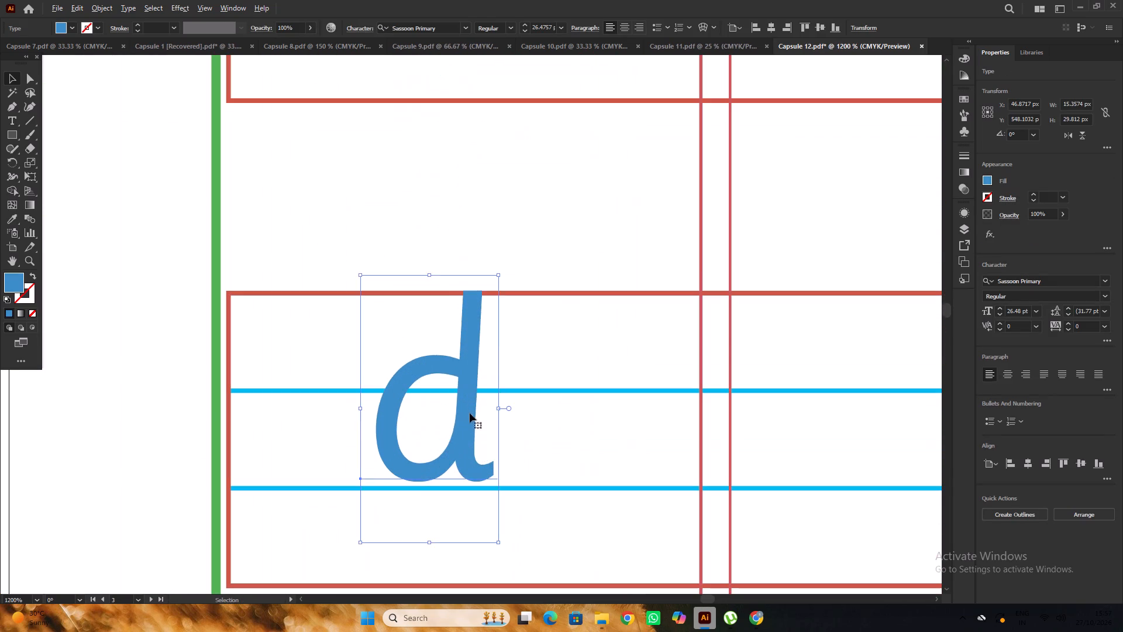
{"action": "left_click", "coordinate": [473, 407]}
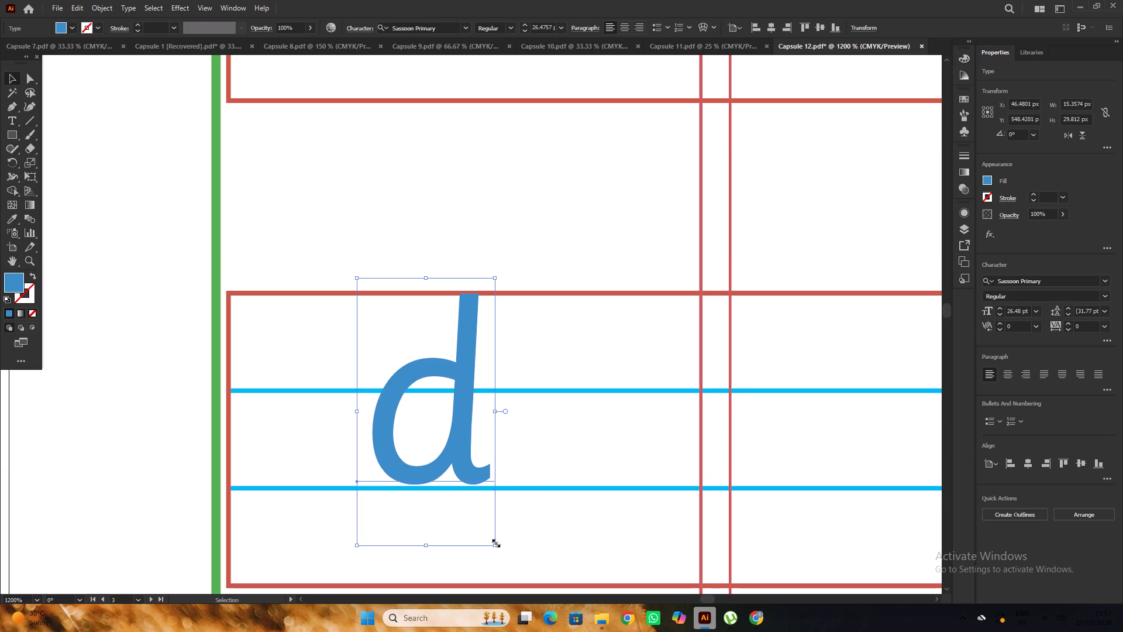
{"action": "scroll", "coordinate": [476, 365], "scroll_direction": "up", "scroll_amount": 3}
{"action": "left_click", "coordinate": [465, 342]}
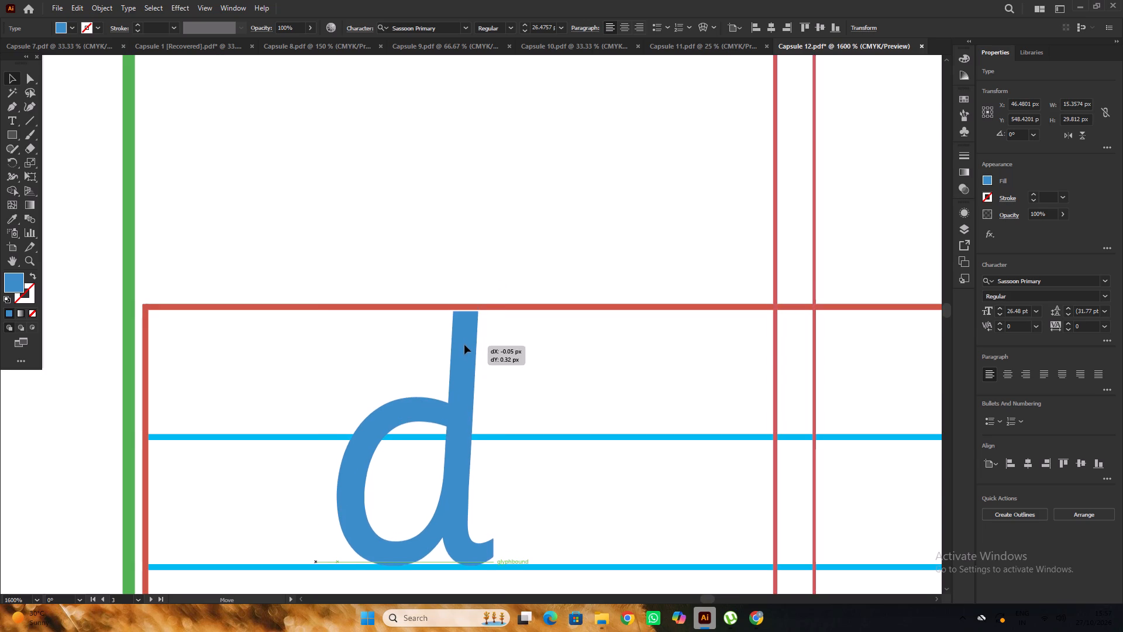
{"action": "scroll", "coordinate": [464, 343], "scroll_direction": "down", "scroll_amount": 4, "text": "alt"}
{"action": "scroll", "coordinate": [469, 430], "scroll_direction": "up", "scroll_amount": 2, "text": "alt"}
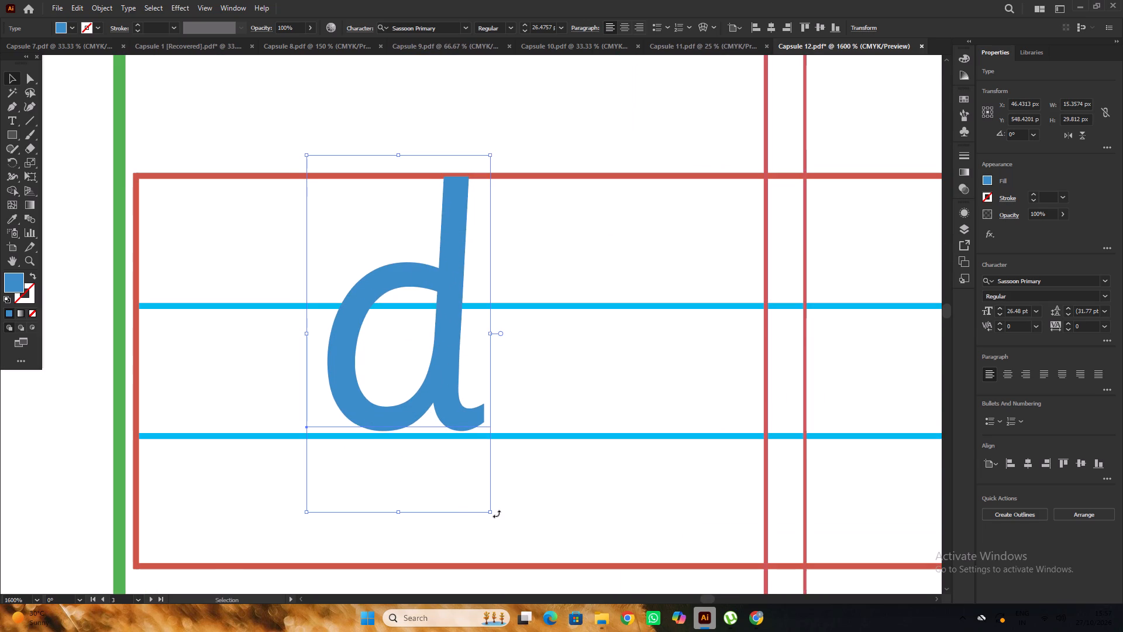
{"action": "left_click", "coordinate": [490, 511], "text": "shift"}
{"action": "scroll", "coordinate": [469, 471], "scroll_direction": "down", "scroll_amount": 2, "text": "alt"}
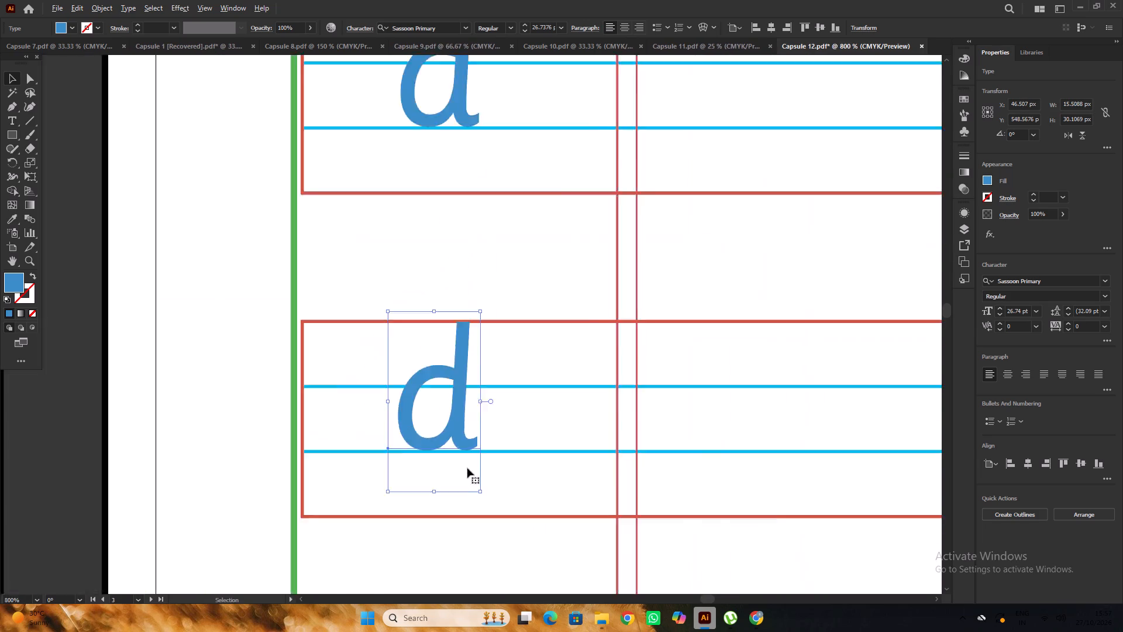
{"action": "scroll", "coordinate": [467, 468], "scroll_direction": "down", "scroll_amount": 5, "text": "alt"}
Copy the blue d straight down into the tenth Practice Time row, scaled to about 26.9 pt and seated on its writing line.
{"action": "left_click", "coordinate": [398, 437]}
{"action": "scroll", "coordinate": [398, 436], "scroll_direction": "down", "scroll_amount": 8}
{"action": "scroll", "coordinate": [432, 365], "scroll_direction": "up", "scroll_amount": 1, "text": "alt"}
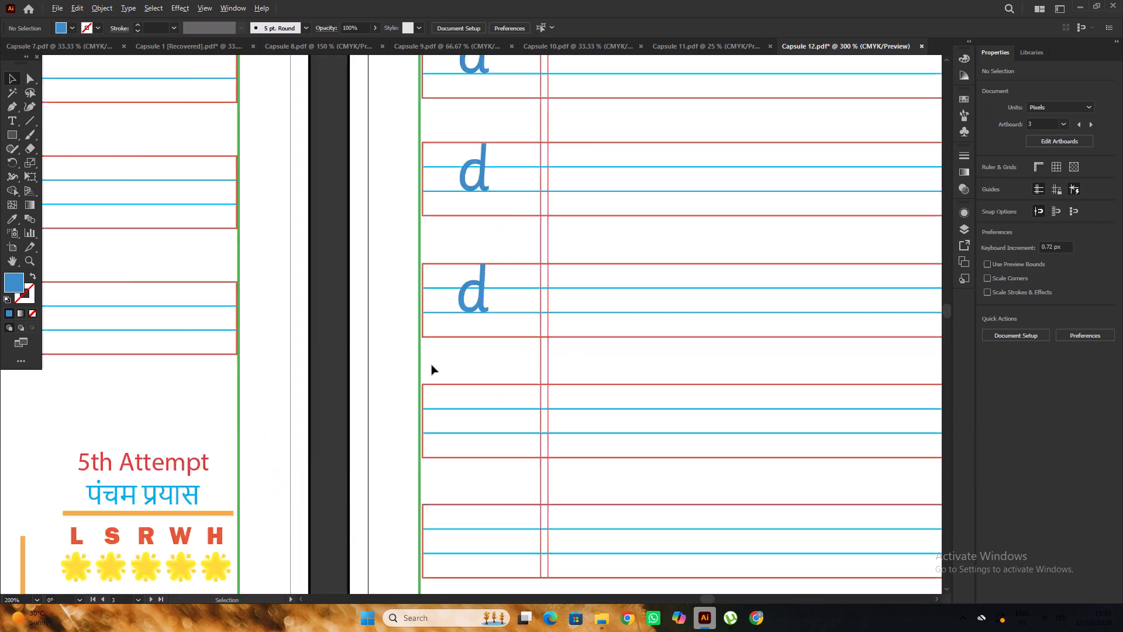
{"action": "scroll", "coordinate": [432, 365], "scroll_direction": "up", "scroll_amount": 1, "text": "alt"}
{"action": "left_click_drag", "start_coordinate": [502, 285], "coordinate": [486, 446], "text": "alt"}
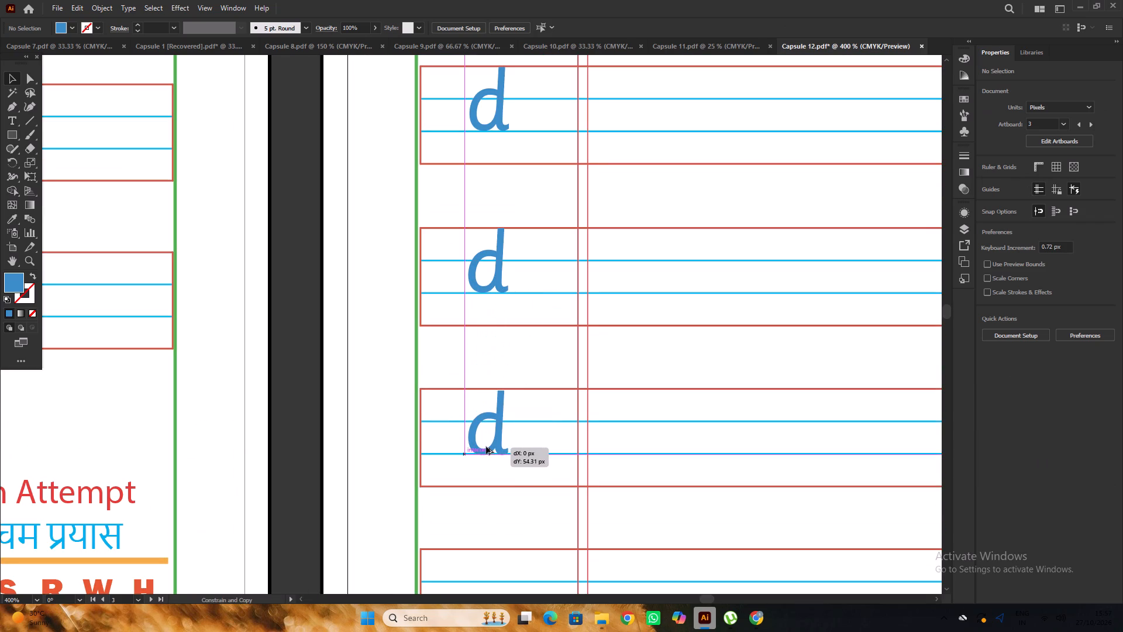
{"action": "left_click_drag", "start_coordinate": [486, 446], "coordinate": [487, 445], "text": "alt"}
{"action": "scroll", "coordinate": [497, 434], "scroll_direction": "up", "scroll_amount": 3}
{"action": "scroll", "coordinate": [497, 433], "scroll_direction": "down", "scroll_amount": 8, "text": "alt"}
{"action": "scroll", "coordinate": [503, 396], "scroll_direction": "up", "scroll_amount": 4, "text": "alt"}
{"action": "left_click", "coordinate": [539, 426], "text": "shift"}
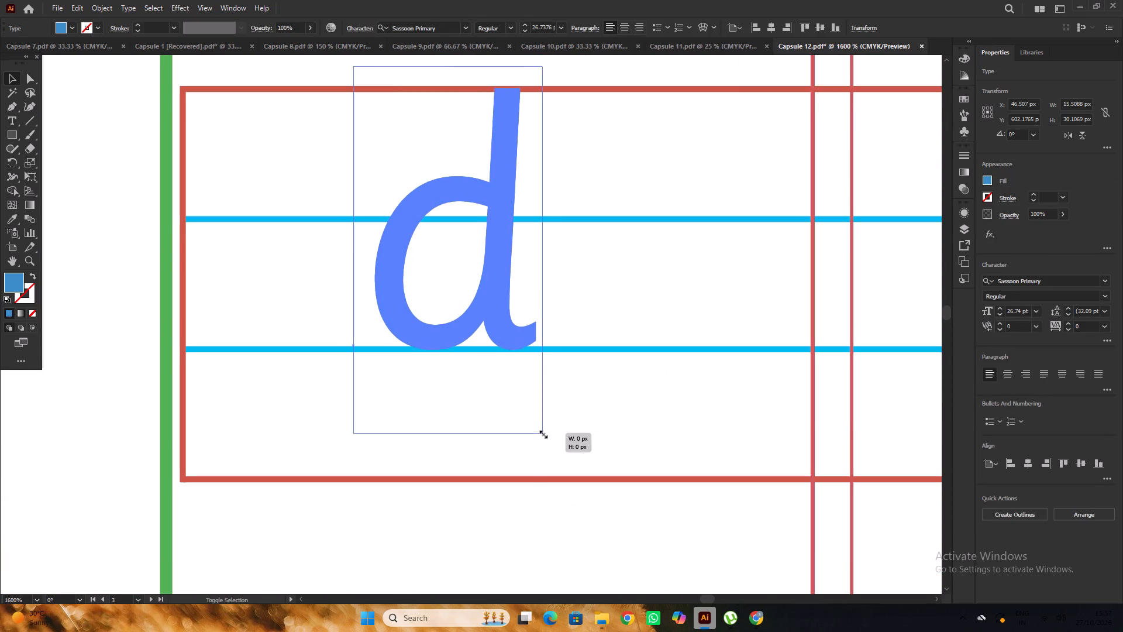
{"action": "scroll", "coordinate": [513, 382], "scroll_direction": "down", "scroll_amount": 1, "text": "alt"}
{"action": "scroll", "coordinate": [515, 375], "scroll_direction": "up", "scroll_amount": 5}
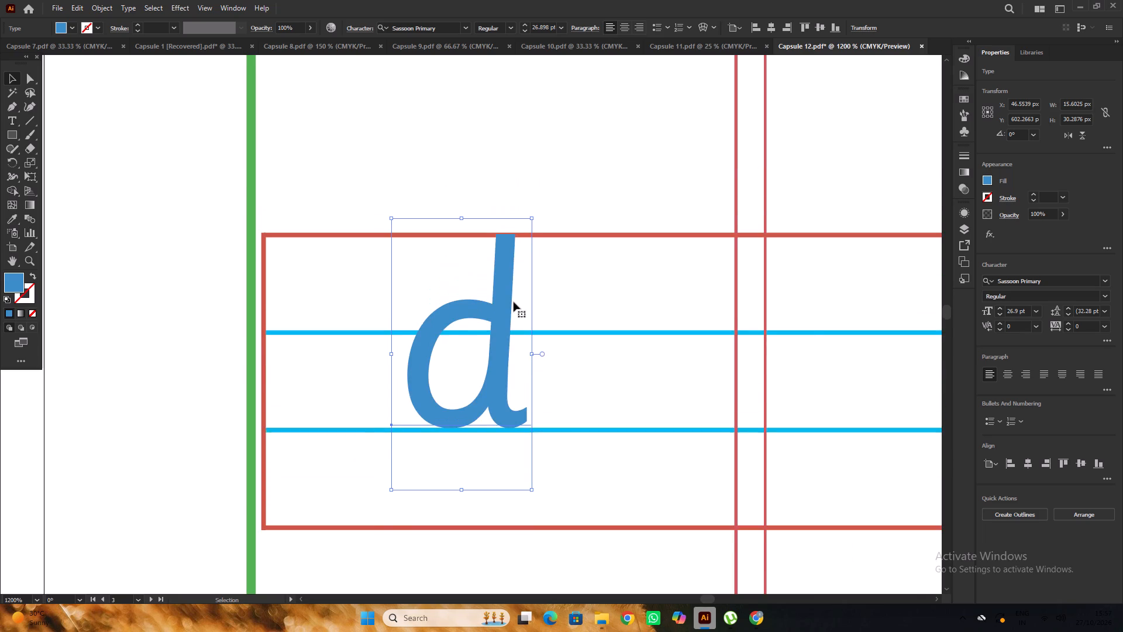
{"action": "scroll", "coordinate": [512, 295], "scroll_direction": "up", "scroll_amount": 2, "text": "alt"}
{"action": "left_click", "coordinate": [504, 277]}
{"action": "scroll", "coordinate": [502, 280], "scroll_direction": "down", "scroll_amount": 7, "text": "alt"}
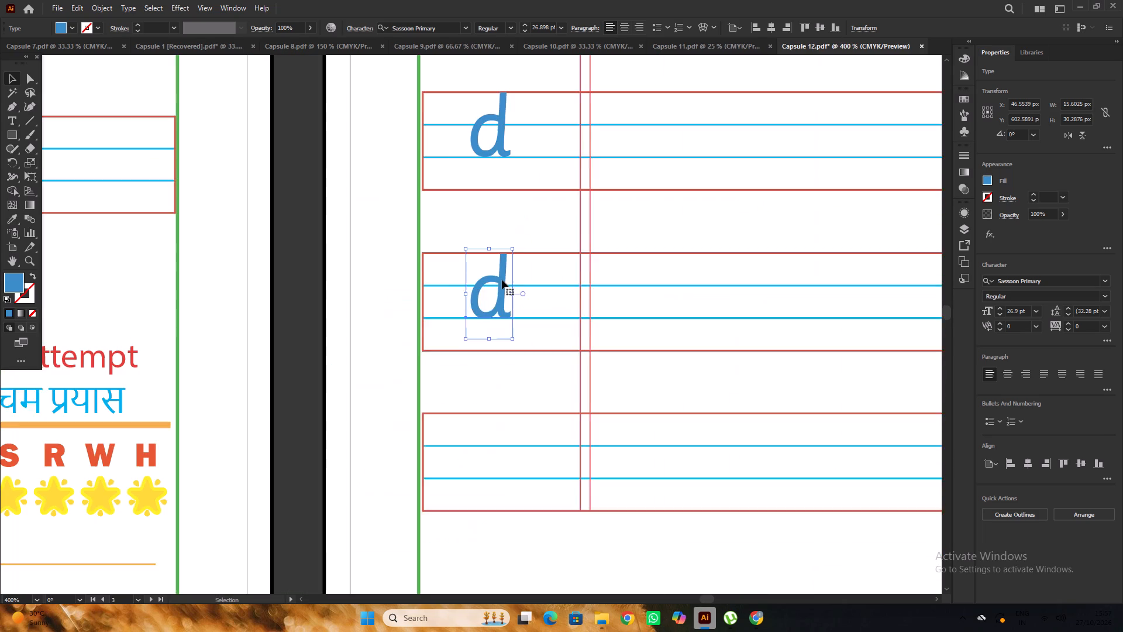
Copy the blue d straight down into the eleventh, last Practice Time row, seated on its writing line.
{"action": "scroll", "coordinate": [502, 280], "scroll_direction": "down", "scroll_amount": 3, "text": "alt"}
{"action": "left_click", "coordinate": [490, 312]}
{"action": "scroll", "coordinate": [491, 283], "scroll_direction": "down", "scroll_amount": 5}
{"action": "scroll", "coordinate": [500, 205], "scroll_direction": "up", "scroll_amount": 3, "text": "alt"}
{"action": "left_click_drag", "start_coordinate": [508, 151], "coordinate": [438, 607], "text": "alt"}
{"action": "scroll", "coordinate": [464, 441], "scroll_direction": "down", "scroll_amount": 3, "text": "alt"}
{"action": "scroll", "coordinate": [464, 424], "scroll_direction": "down", "scroll_amount": 6}
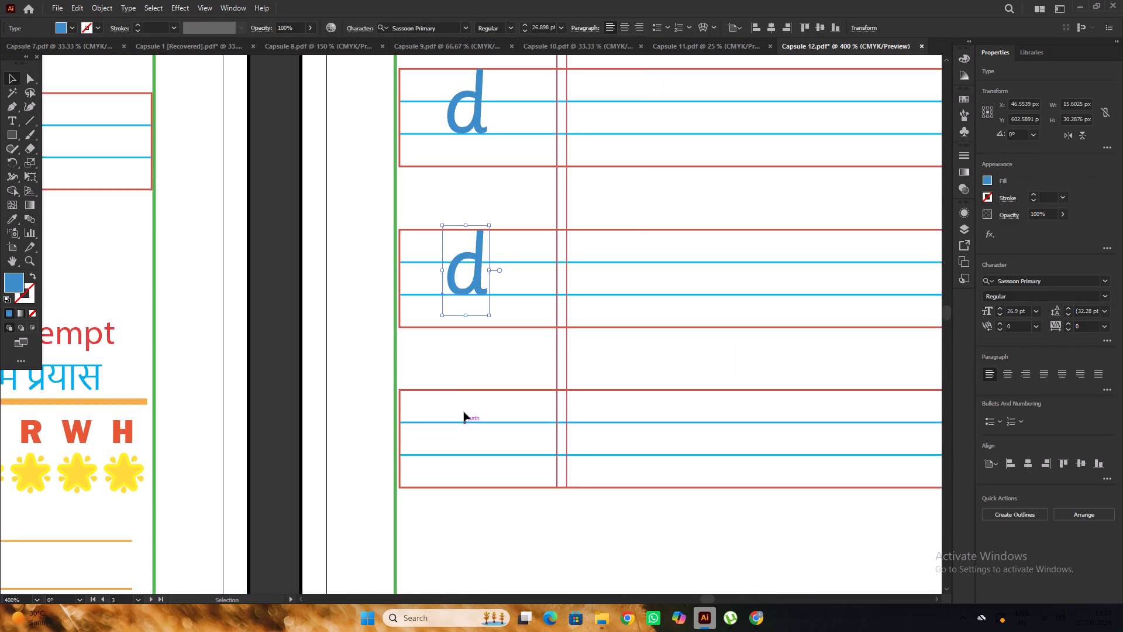
{"action": "scroll", "coordinate": [464, 412], "scroll_direction": "down", "scroll_amount": 8}
{"action": "left_click_drag", "start_coordinate": [477, 144], "coordinate": [473, 310], "text": "alt"}
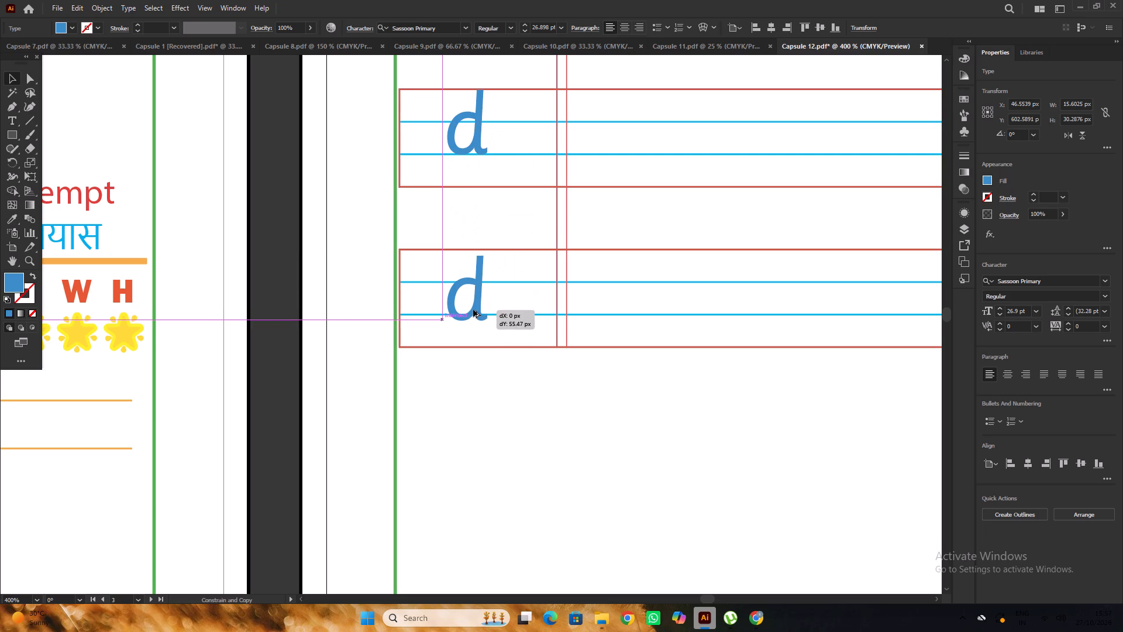
{"action": "left_click_drag", "start_coordinate": [473, 310], "coordinate": [473, 304], "text": "alt"}
{"action": "scroll", "coordinate": [478, 298], "scroll_direction": "up", "scroll_amount": 8}
{"action": "scroll", "coordinate": [485, 305], "scroll_direction": "up", "scroll_amount": 3, "text": "alt"}
{"action": "scroll", "coordinate": [505, 292], "scroll_direction": "down", "scroll_amount": 8, "text": "alt"}
{"action": "left_click", "coordinate": [507, 269]}
{"action": "scroll", "coordinate": [476, 261], "scroll_direction": "down", "scroll_amount": 3, "text": "alt"}
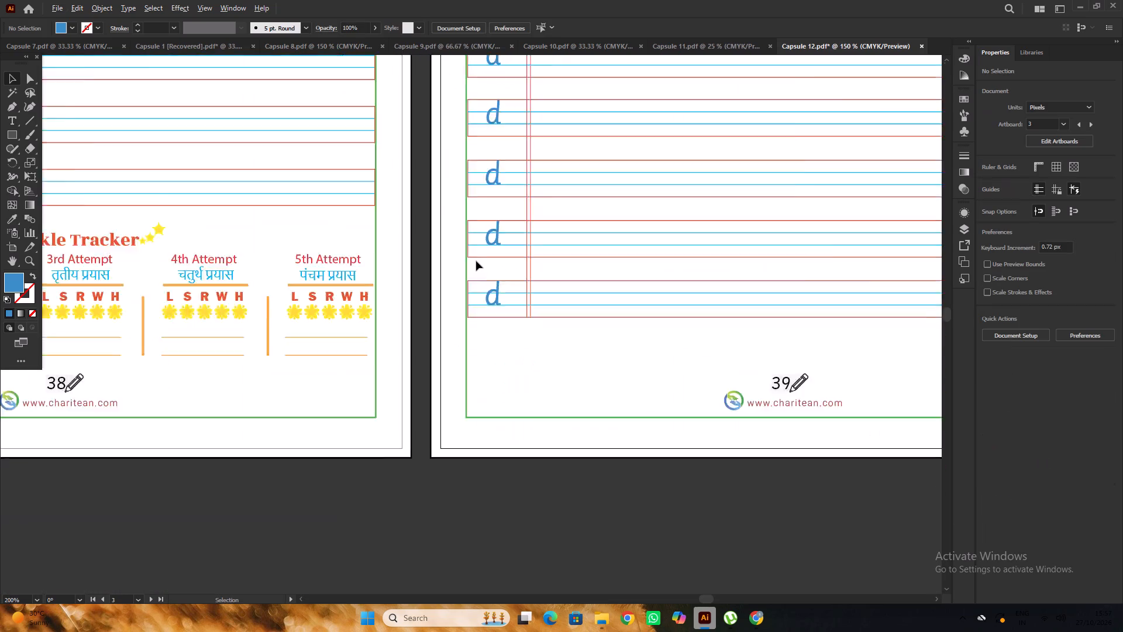
Move the large tracing d and Hindi letter group off the Alphabet page onto the empty canvas beside it and ungroup it.
{"action": "scroll", "coordinate": [476, 261], "scroll_direction": "up", "scroll_amount": 8}
{"action": "scroll", "coordinate": [477, 277], "scroll_direction": "down", "scroll_amount": 2, "text": "alt"}
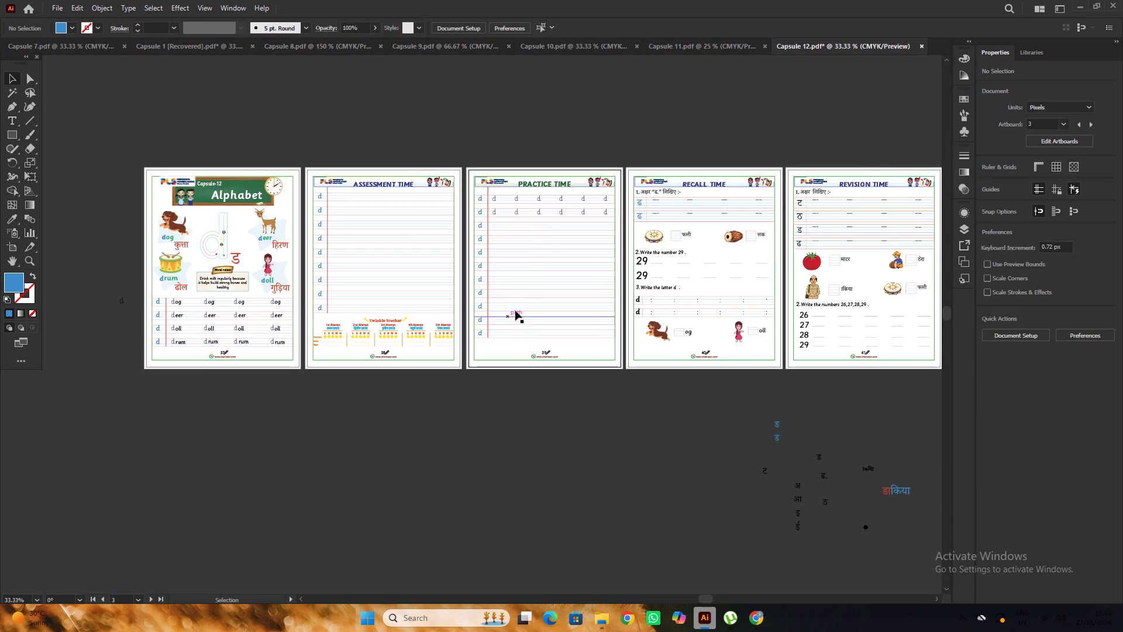
{"action": "scroll", "coordinate": [138, 259], "scroll_direction": "up", "scroll_amount": 4, "text": "alt"}
{"action": "left_click", "coordinate": [408, 240]}
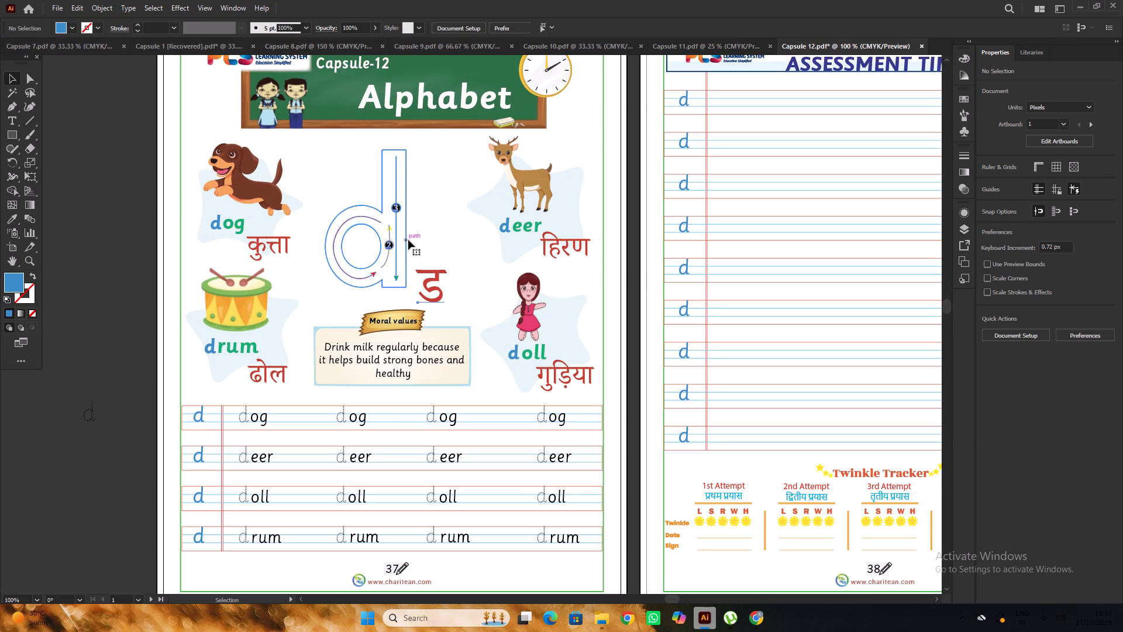
{"action": "scroll", "coordinate": [439, 241], "scroll_direction": "down", "scroll_amount": 2, "text": "alt"}
{"action": "left_click_drag", "start_coordinate": [418, 233], "coordinate": [134, 325]}
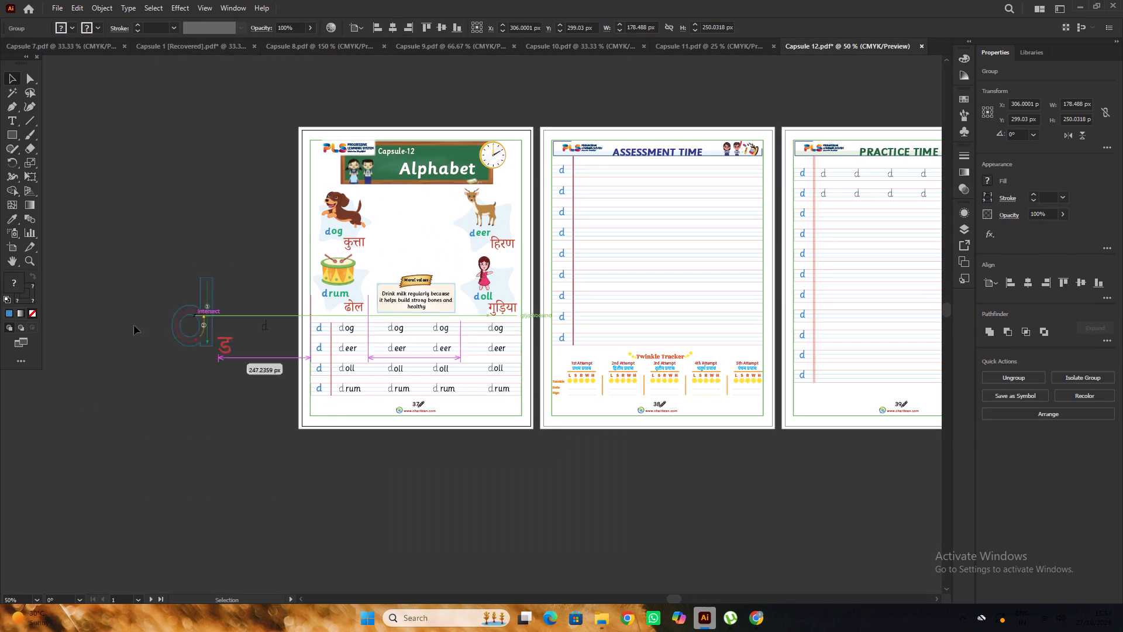
{"action": "left_click_drag", "start_coordinate": [134, 325], "coordinate": [101, 328]}
{"action": "right_click", "coordinate": [102, 324]}
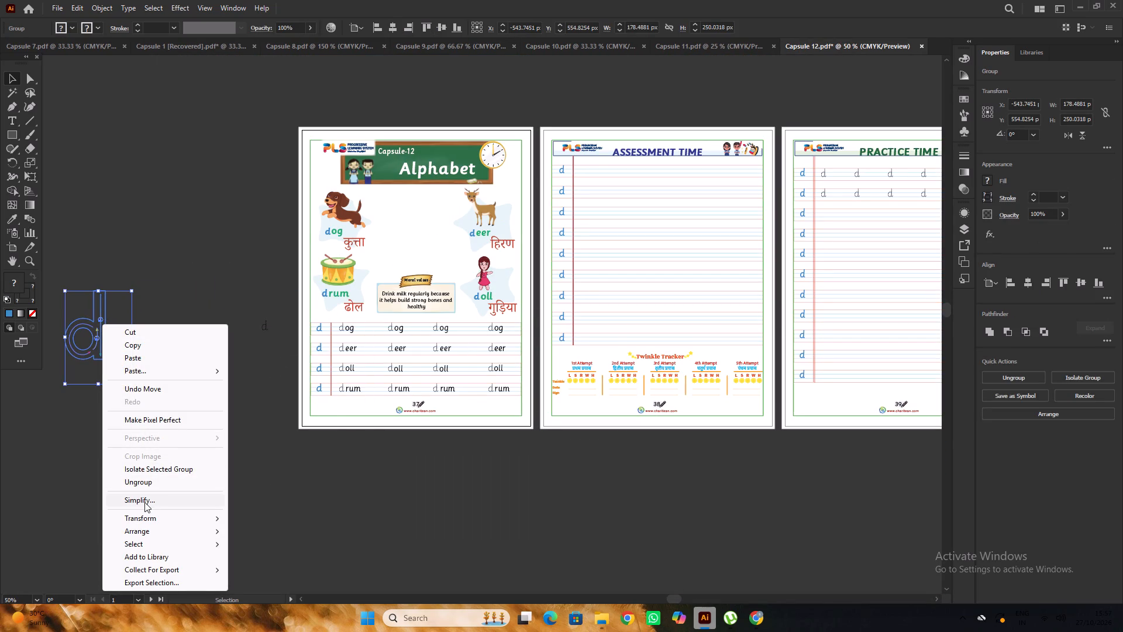
{"action": "left_click", "coordinate": [156, 480]}
{"action": "left_click", "coordinate": [204, 478]}
{"action": "scroll", "coordinate": [102, 344], "scroll_direction": "up", "scroll_amount": 3, "text": "alt"}
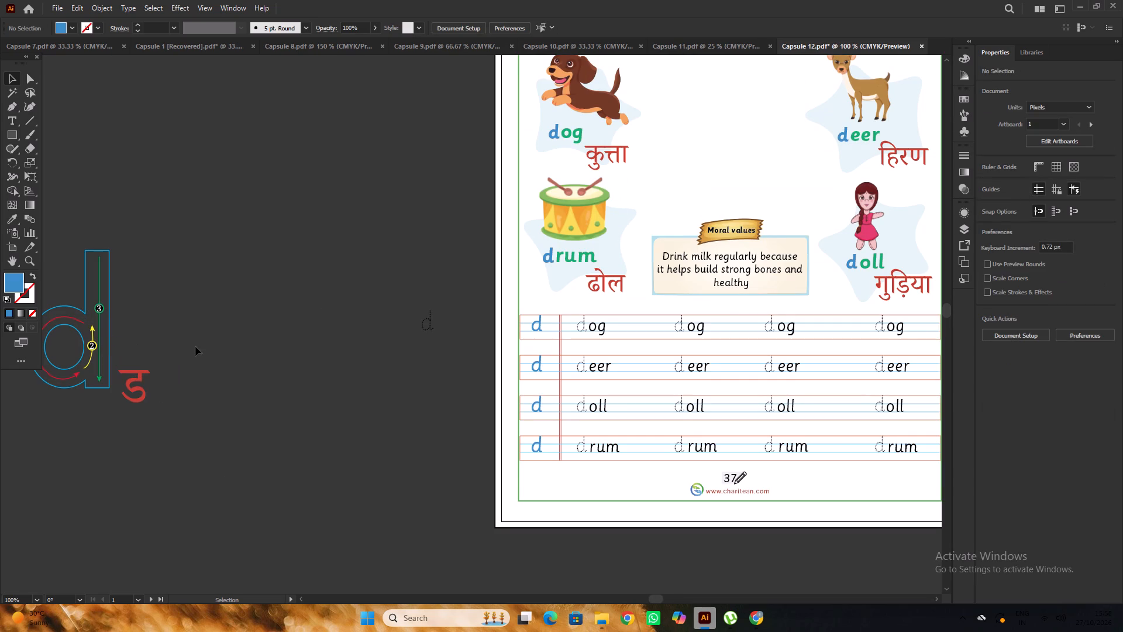
Copy the blue d from the Alphabet page's first writing row onto the empty canvas and enlarge it to about 309 pt.
{"action": "scroll", "coordinate": [195, 346], "scroll_direction": "down", "scroll_amount": 2, "text": "alt"}
{"action": "scroll", "coordinate": [132, 346], "scroll_direction": "up", "scroll_amount": 5, "text": "alt"}
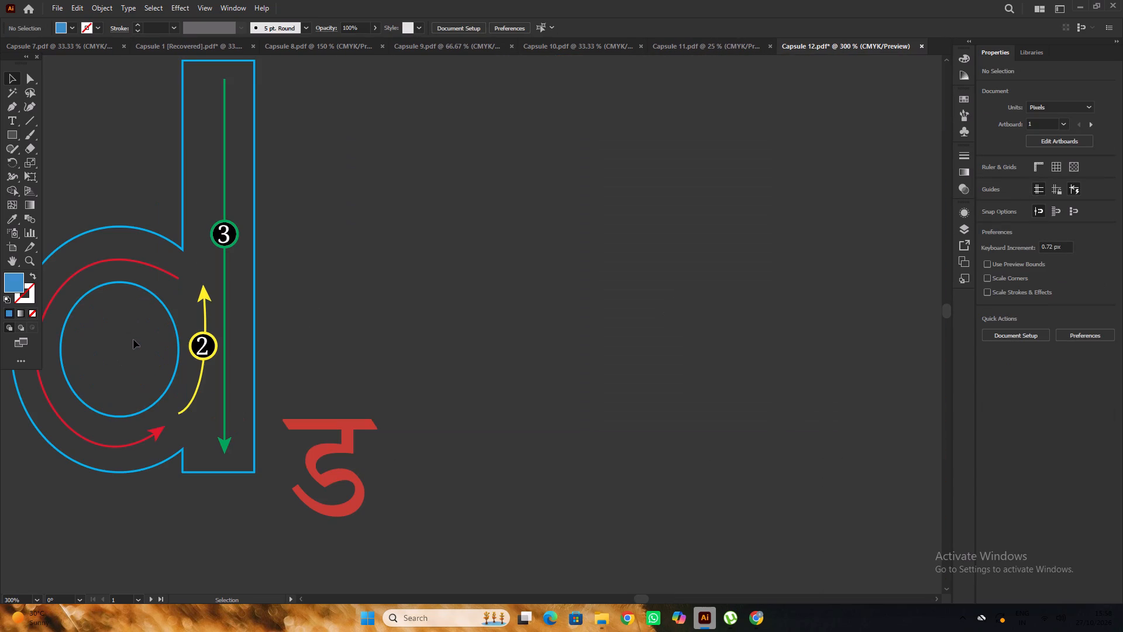
{"action": "scroll", "coordinate": [188, 338], "scroll_direction": "down", "scroll_amount": 5, "text": "alt"}
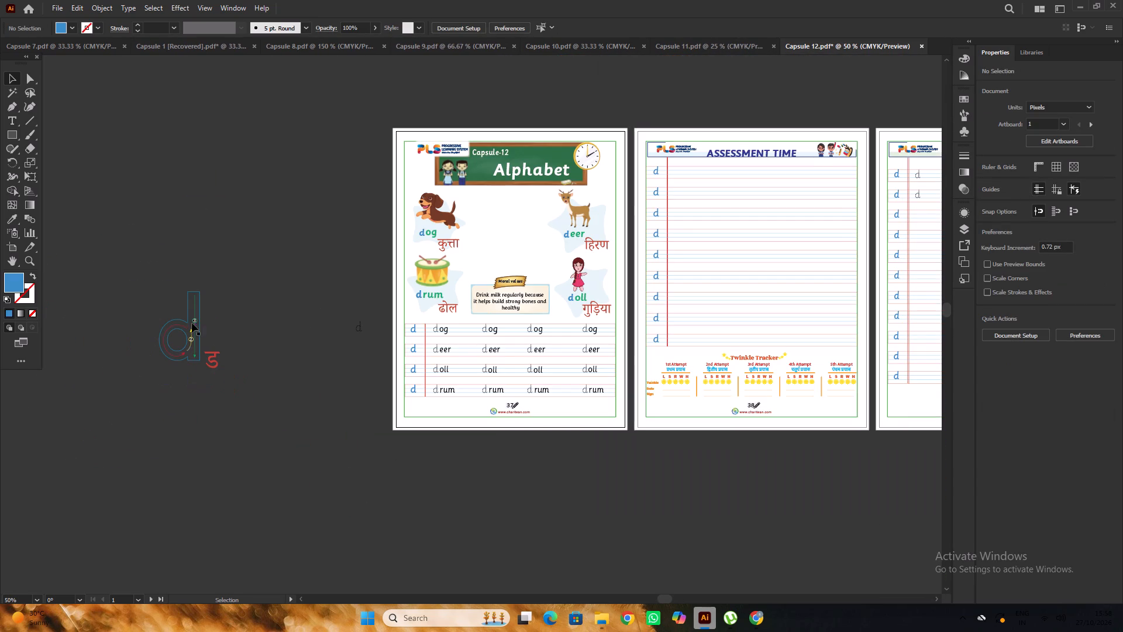
{"action": "left_click_drag", "start_coordinate": [415, 333], "coordinate": [320, 420], "text": "alt"}
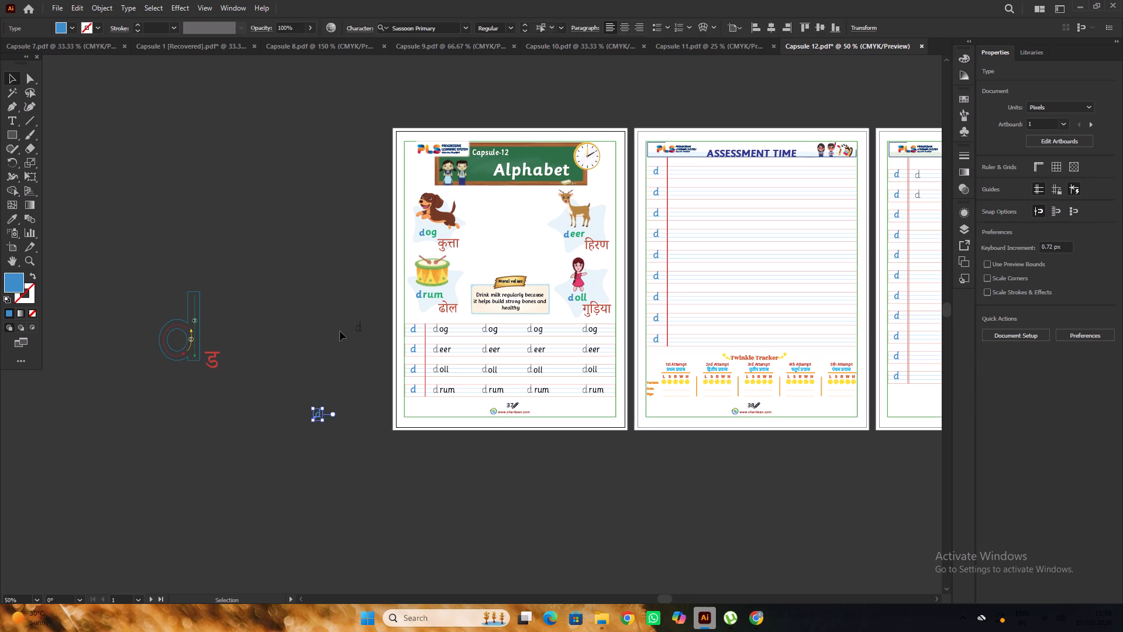
{"action": "scroll", "coordinate": [340, 331], "scroll_direction": "down", "scroll_amount": 6}
{"action": "left_click_drag", "start_coordinate": [323, 338], "coordinate": [368, 439], "text": "alt"}
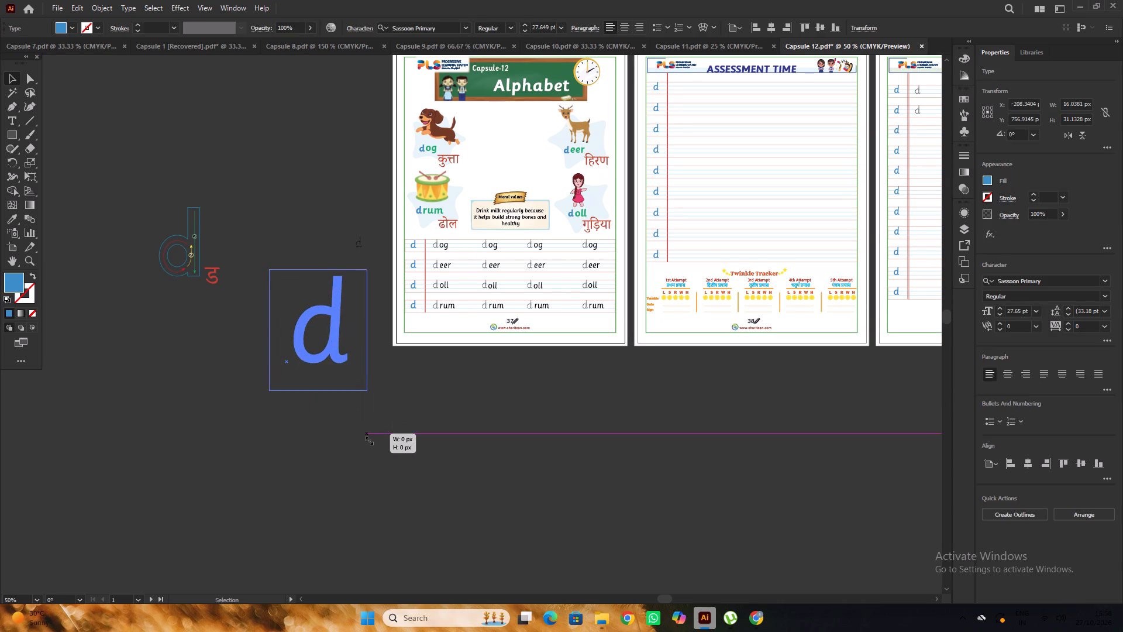
{"action": "left_click_drag", "start_coordinate": [368, 439], "coordinate": [370, 446], "text": "alt"}
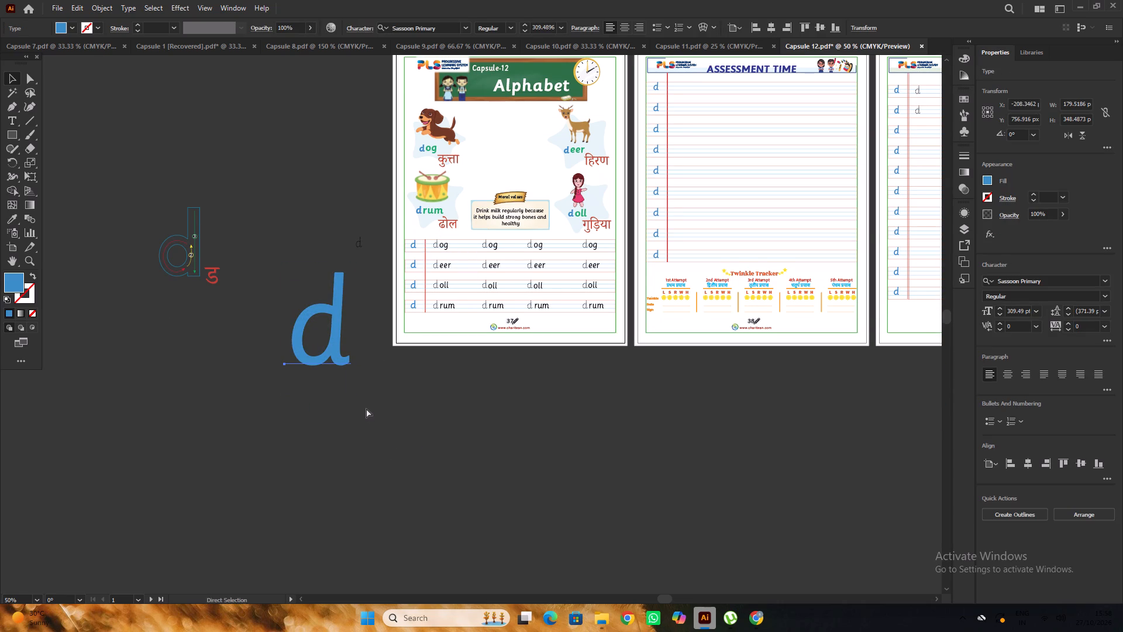
Convert the enlarged blue d to outlines and remove its fill.
{"action": "key", "text": "ctrl+shift+o"}
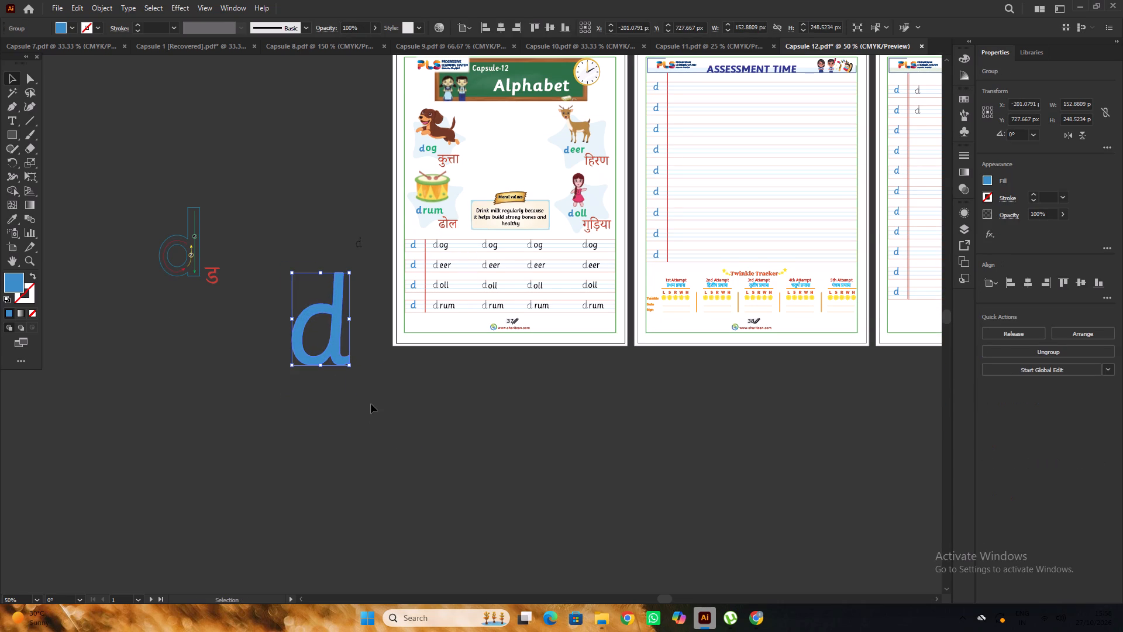
{"action": "left_click", "coordinate": [31, 314]}
{"action": "left_click", "coordinate": [114, 325]}
{"action": "left_click", "coordinate": [321, 315]}
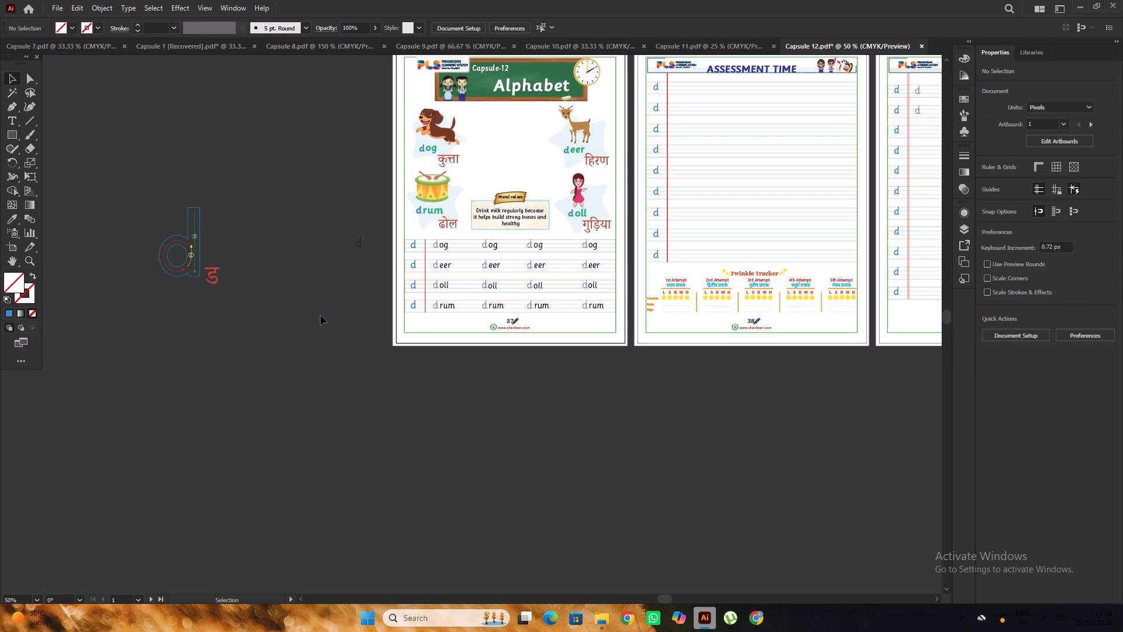
Add a 1 pt stroke to the large outlined d.
{"action": "left_click", "coordinate": [322, 314]}
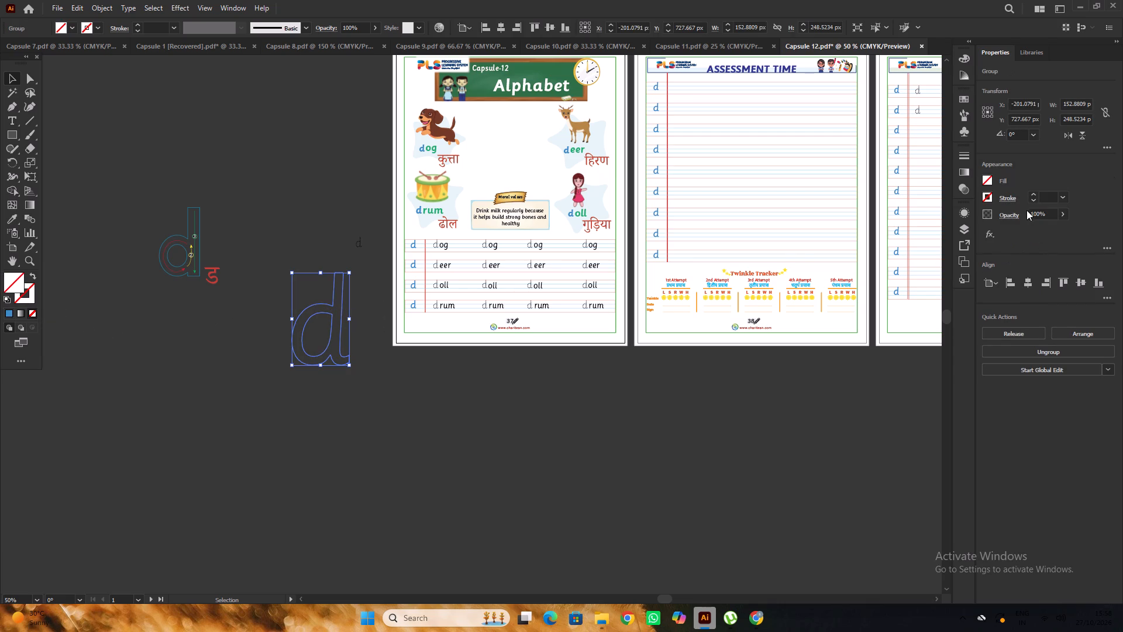
{"action": "left_click", "coordinate": [1034, 197]}
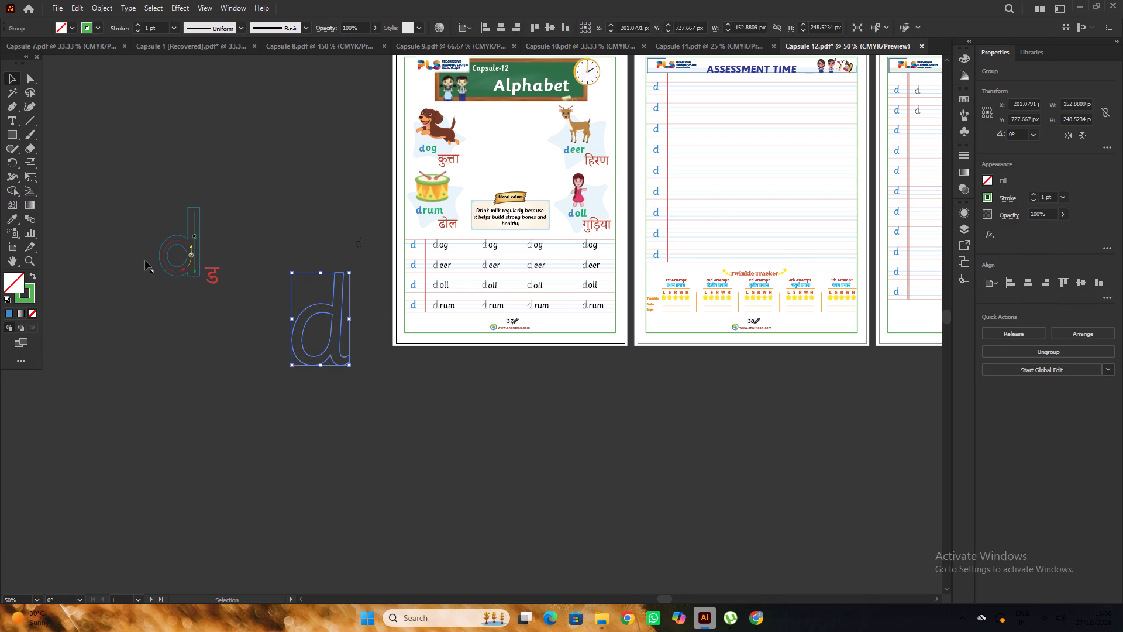
{"action": "double_click", "coordinate": [32, 299]}
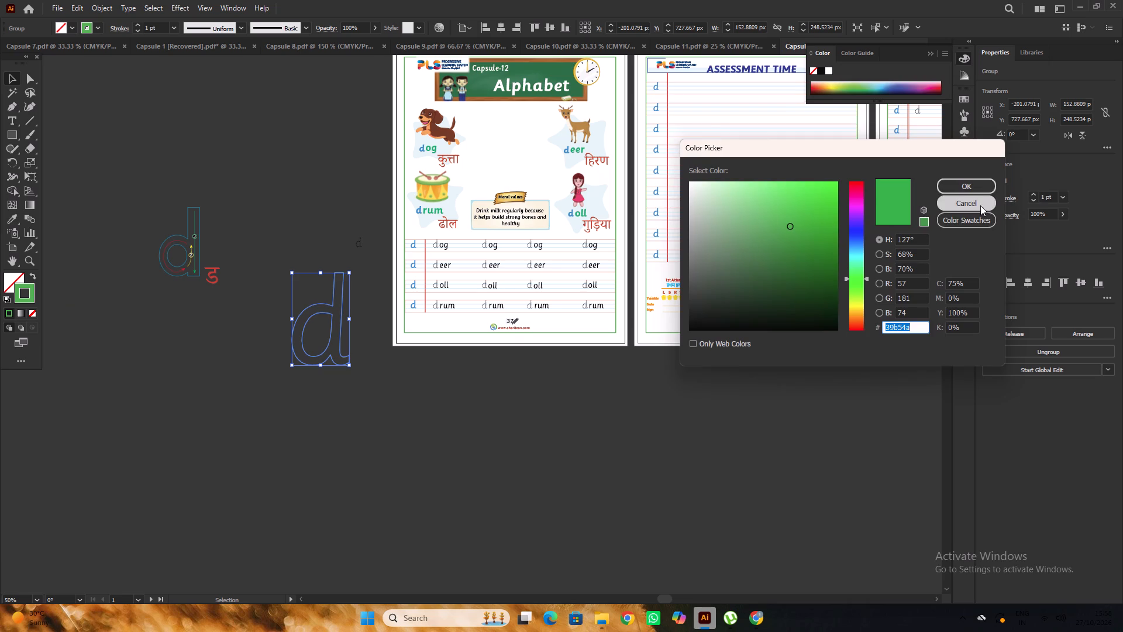
{"action": "left_click", "coordinate": [980, 205]}
{"action": "double_click", "coordinate": [75, 288]}
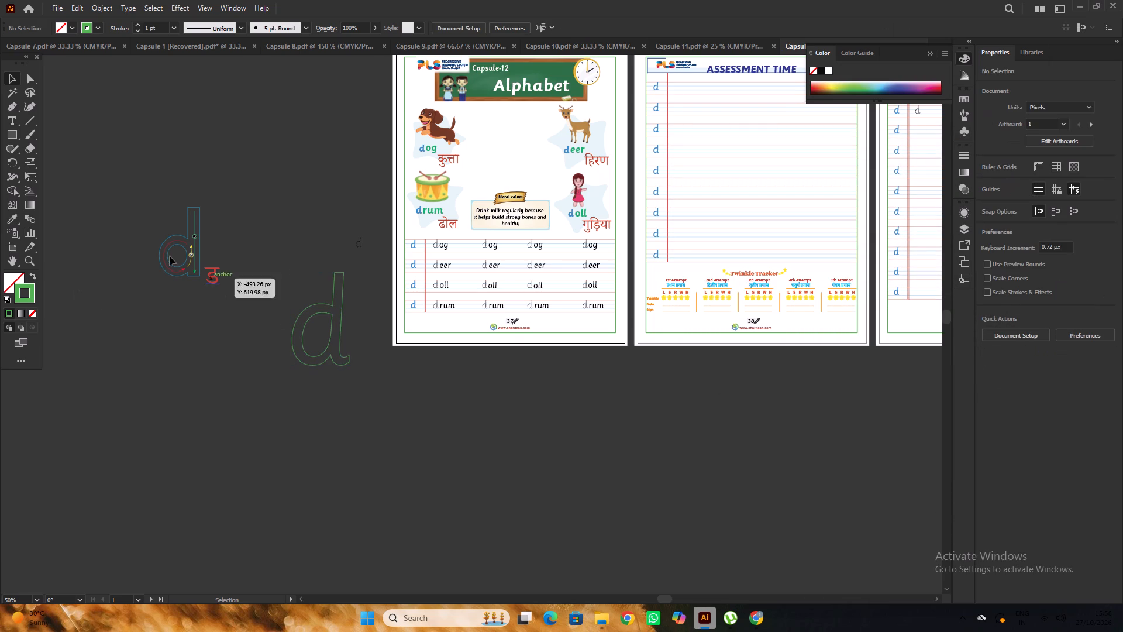
Match the large outlined d's stroke to the old tracing d's blue, #00aeef.
{"action": "left_click", "coordinate": [190, 215]}
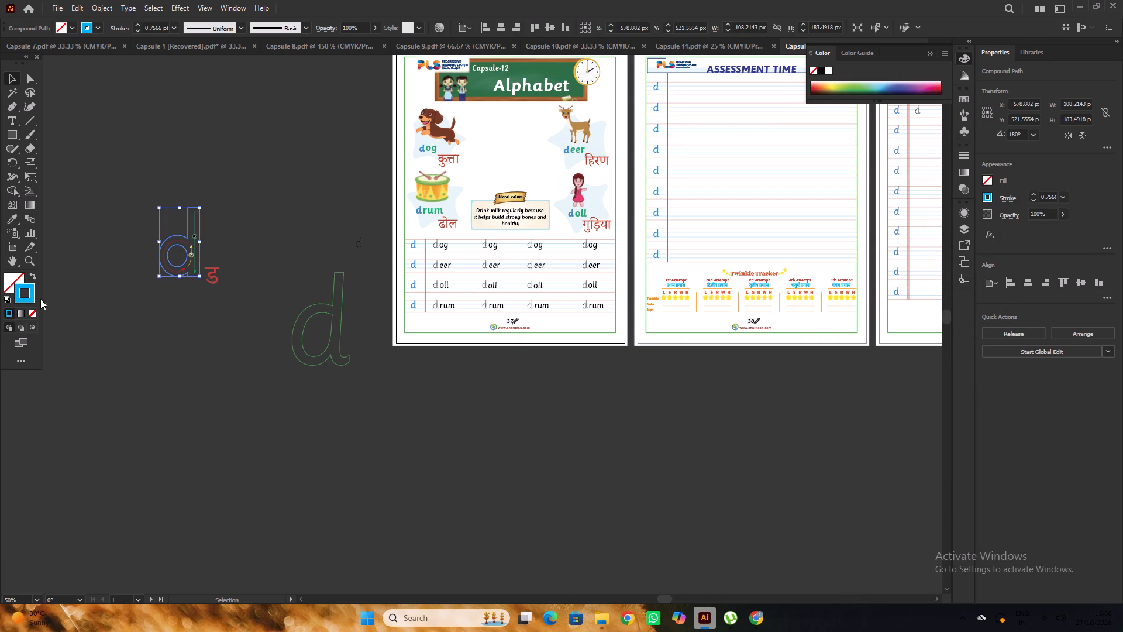
{"action": "left_click", "coordinate": [35, 300]}
{"action": "double_click", "coordinate": [32, 298]}
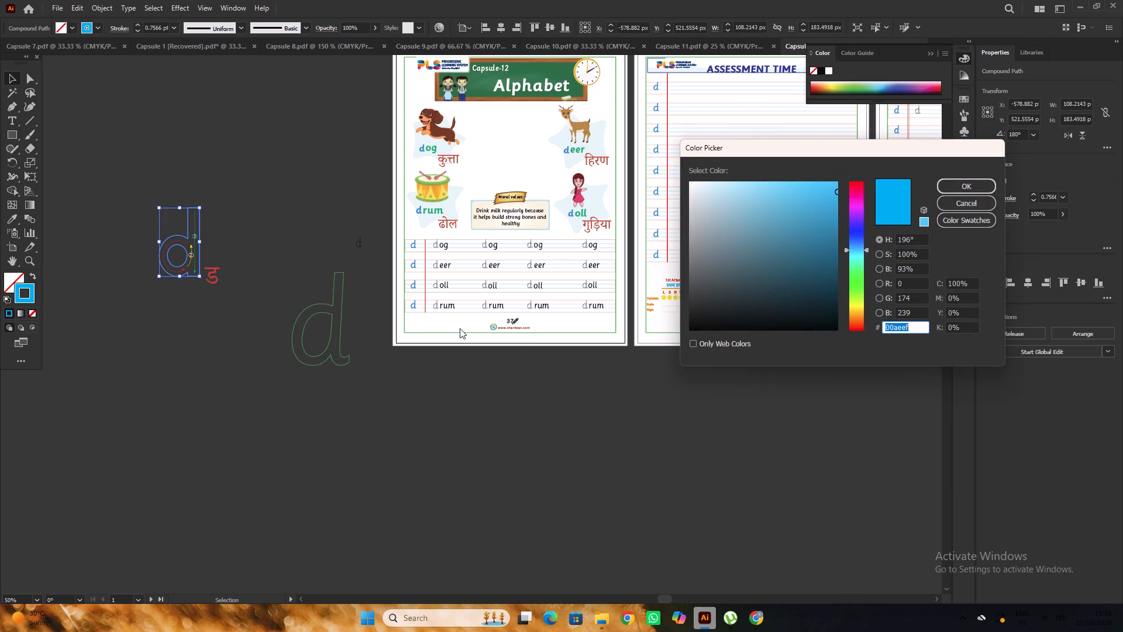
{"action": "key", "text": "ctrl+c"}
{"action": "left_click", "coordinate": [971, 183]}
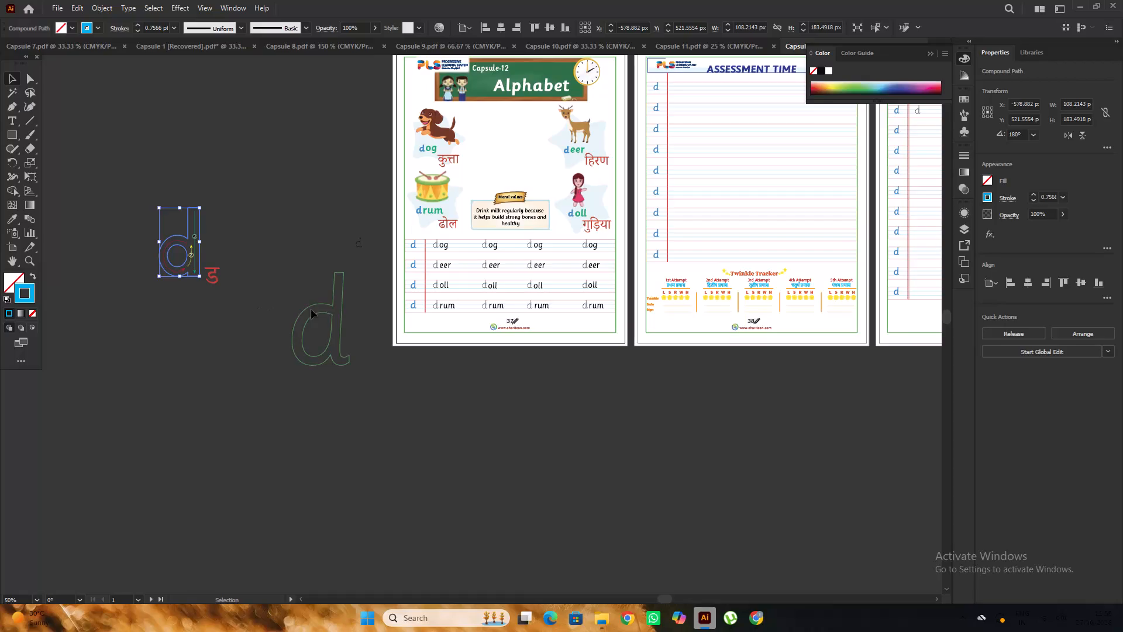
{"action": "left_click", "coordinate": [323, 314]}
{"action": "double_click", "coordinate": [20, 301]}
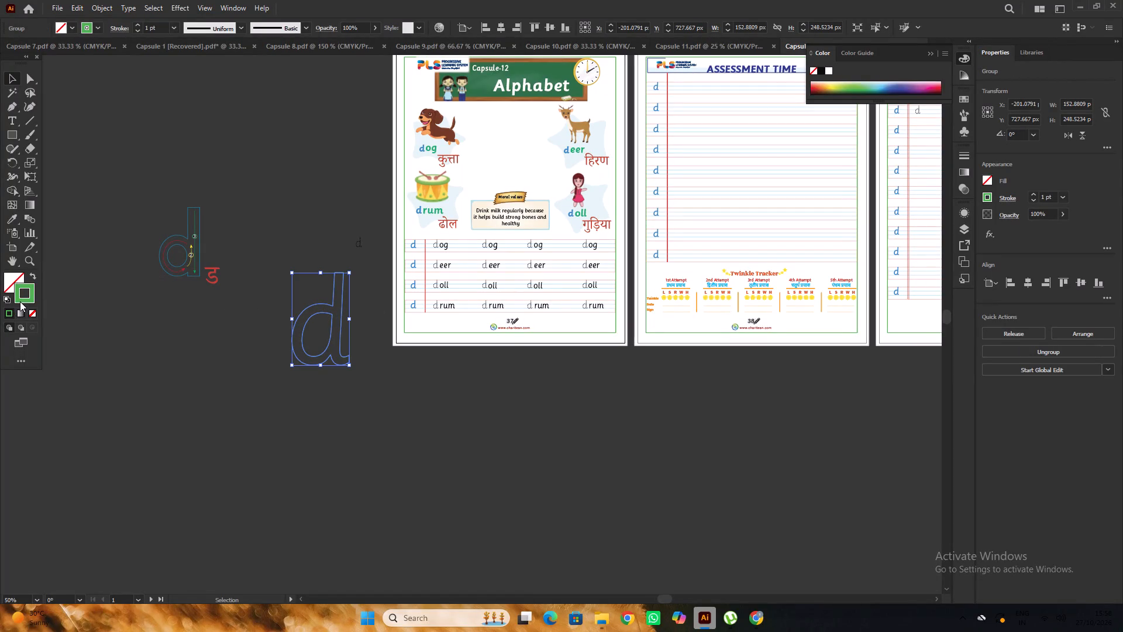
{"action": "key", "text": "ctrl+v"}
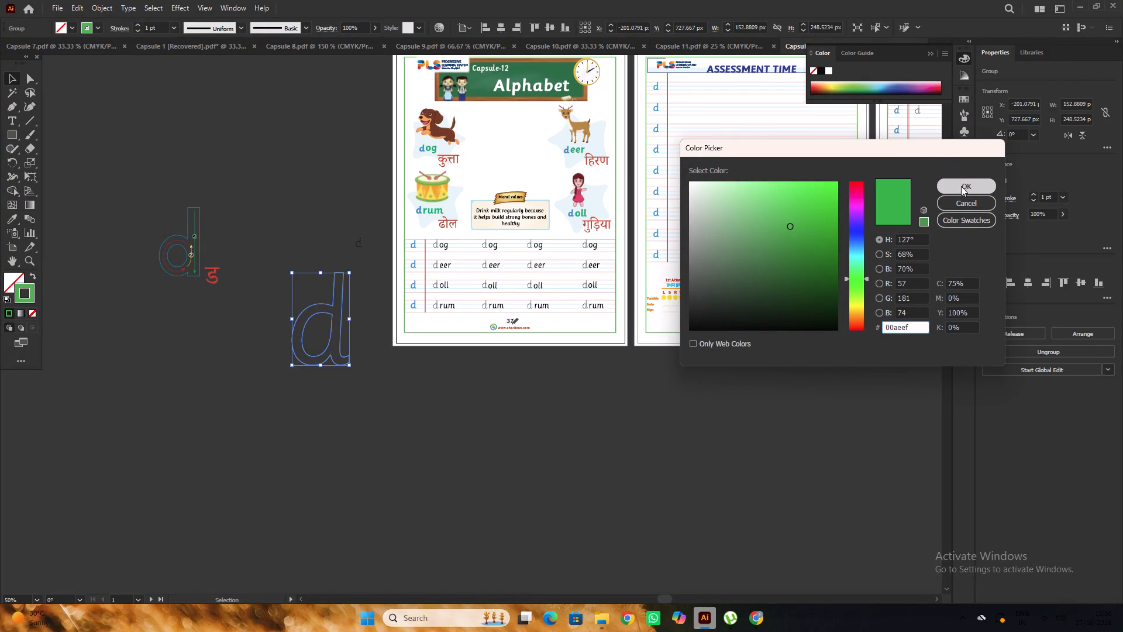
{"action": "left_click", "coordinate": [961, 185]}
{"action": "left_click", "coordinate": [387, 403]}
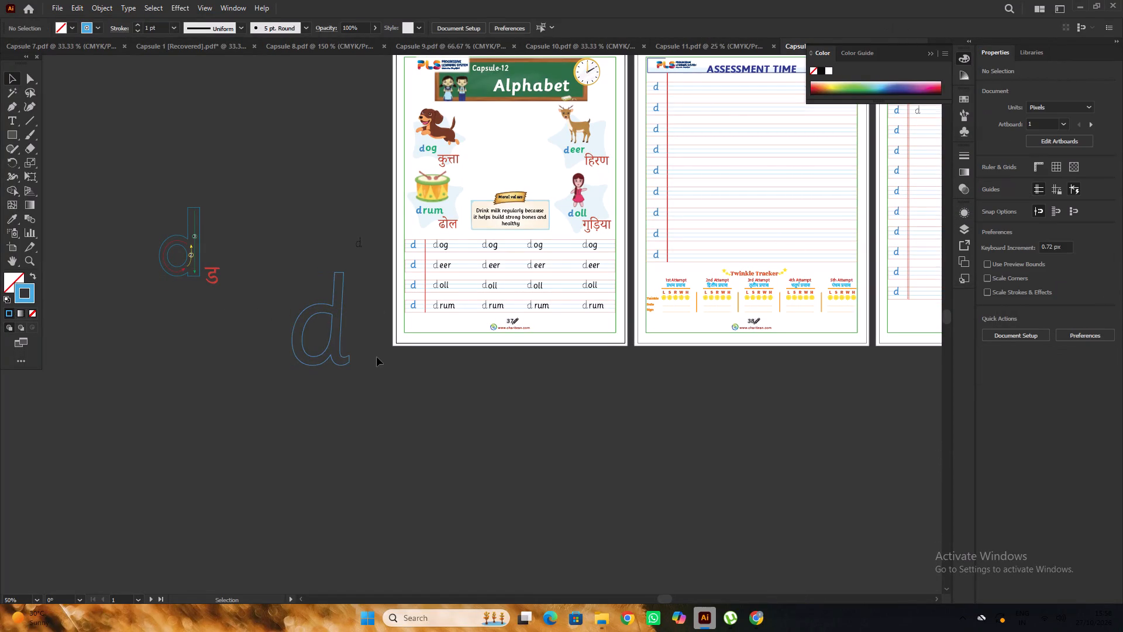
Move the outlined d onto the Alphabet page and scale it down to about 114 × 185 px.
{"action": "scroll", "coordinate": [377, 357], "scroll_direction": "up", "scroll_amount": 1}
{"action": "scroll", "coordinate": [216, 276], "scroll_direction": "up", "scroll_amount": 3, "text": "alt"}
{"action": "scroll", "coordinate": [241, 282], "scroll_direction": "down", "scroll_amount": 2, "text": "alt"}
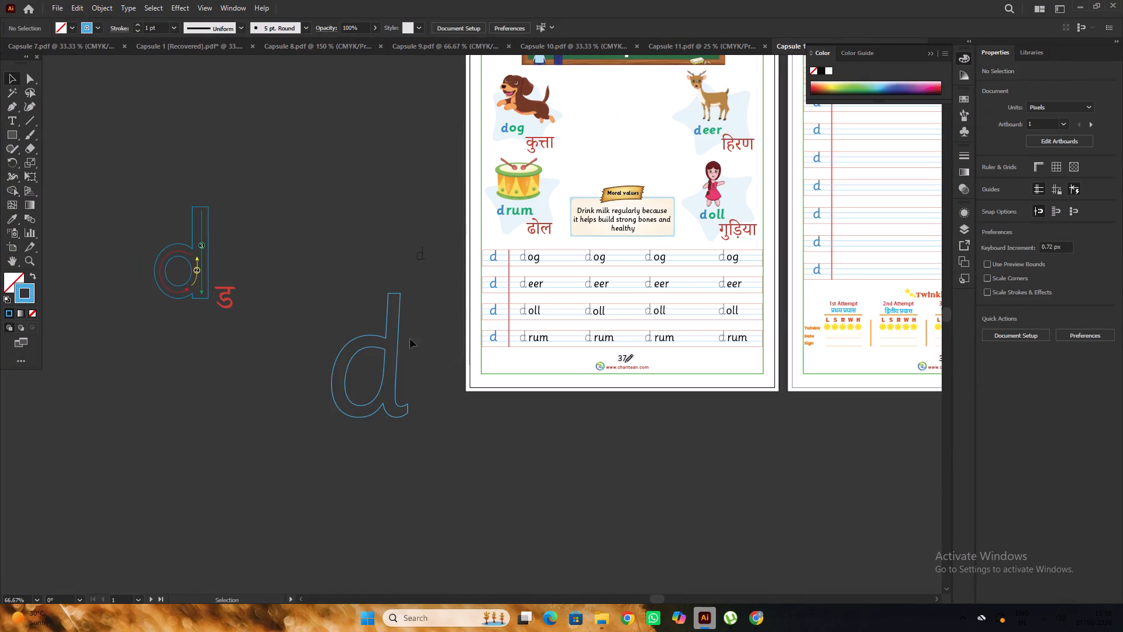
{"action": "left_click", "coordinate": [398, 329]}
{"action": "scroll", "coordinate": [398, 329], "scroll_direction": "up", "scroll_amount": 2}
{"action": "left_click", "coordinate": [289, 268]}
{"action": "scroll", "coordinate": [289, 268], "scroll_direction": "down", "scroll_amount": 2, "text": "alt"}
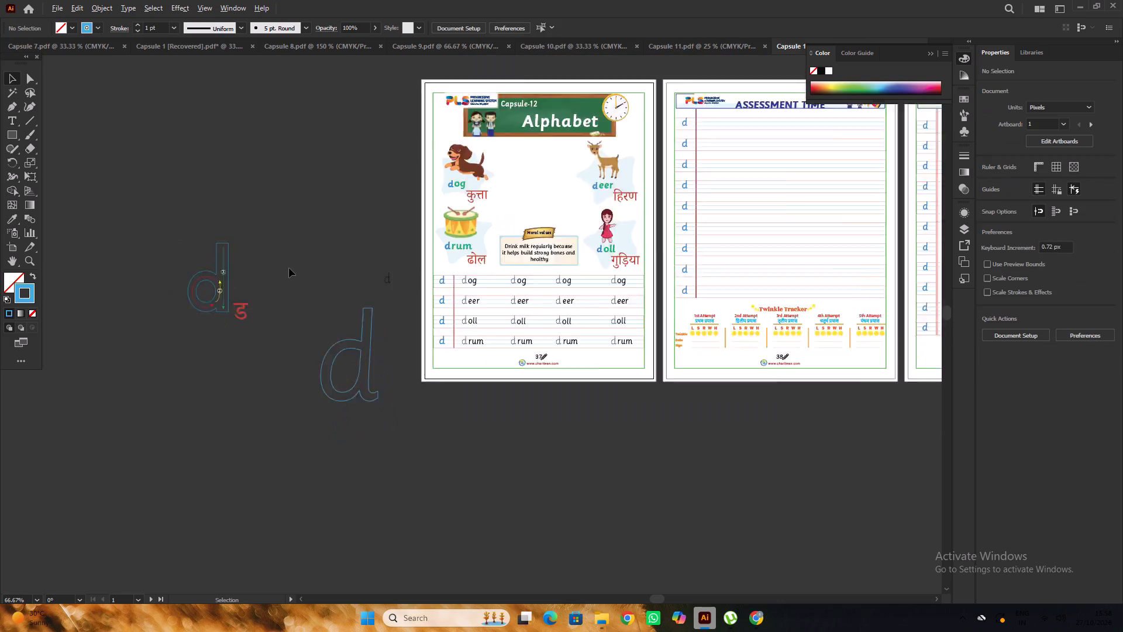
{"action": "scroll", "coordinate": [289, 268], "scroll_direction": "up", "scroll_amount": 2}
{"action": "left_click_drag", "start_coordinate": [342, 347], "coordinate": [457, 231]}
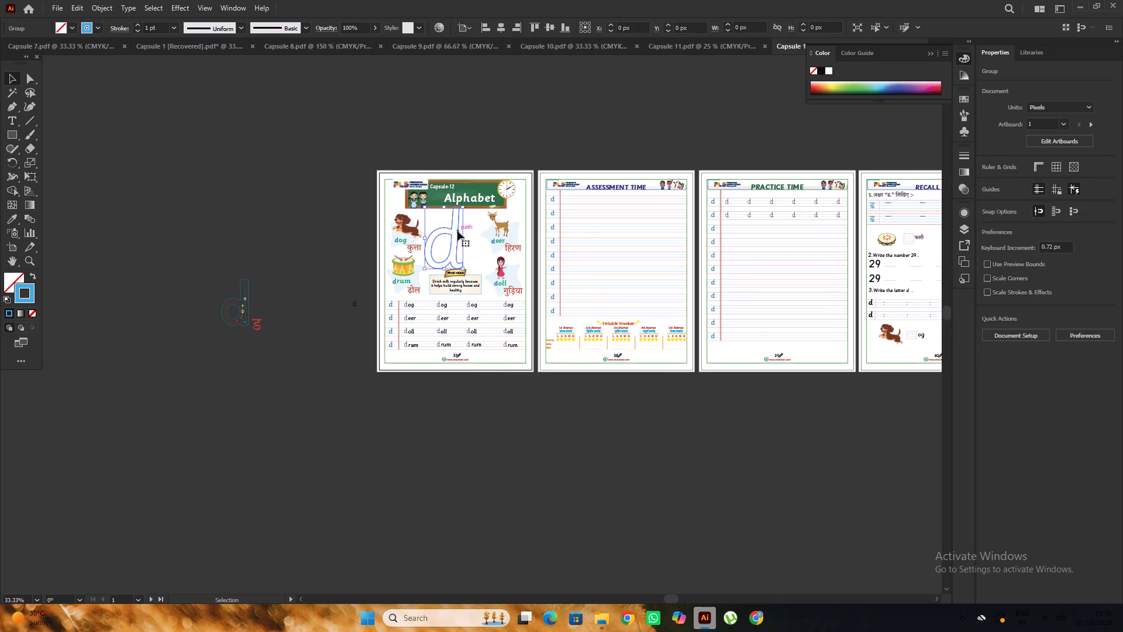
{"action": "scroll", "coordinate": [457, 231], "scroll_direction": "up", "scroll_amount": 4, "text": "alt"}
{"action": "left_click_drag", "start_coordinate": [487, 394], "coordinate": [481, 369], "text": "alt"}
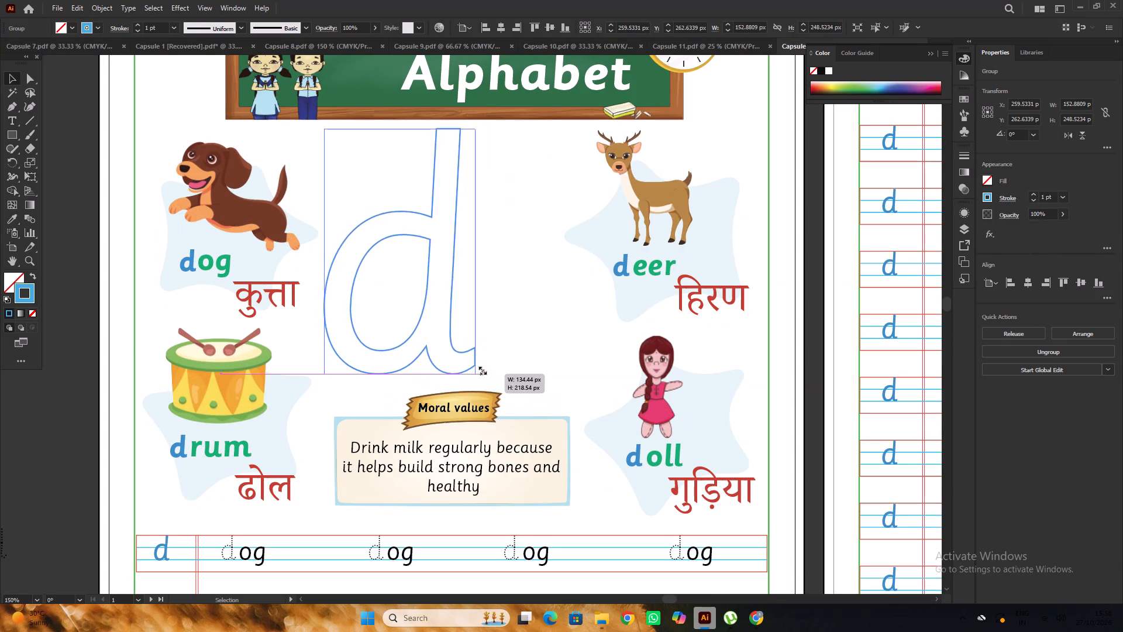
{"action": "left_click_drag", "start_coordinate": [481, 369], "coordinate": [480, 356], "text": "alt"}
Position the outlined d in the gap between the dog and deer pictures, just above the Moral values box.
{"action": "scroll", "coordinate": [544, 329], "scroll_direction": "down", "scroll_amount": 2, "text": "alt"}
{"action": "left_click_drag", "start_coordinate": [497, 328], "coordinate": [503, 336]}
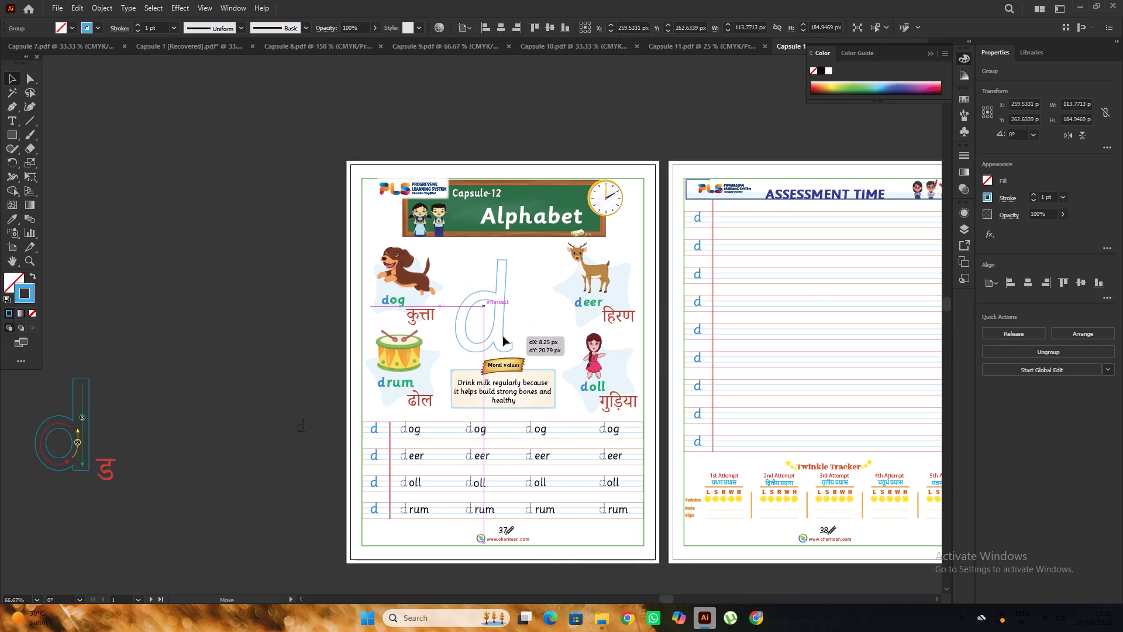
{"action": "left_click_drag", "start_coordinate": [503, 336], "coordinate": [507, 332]}
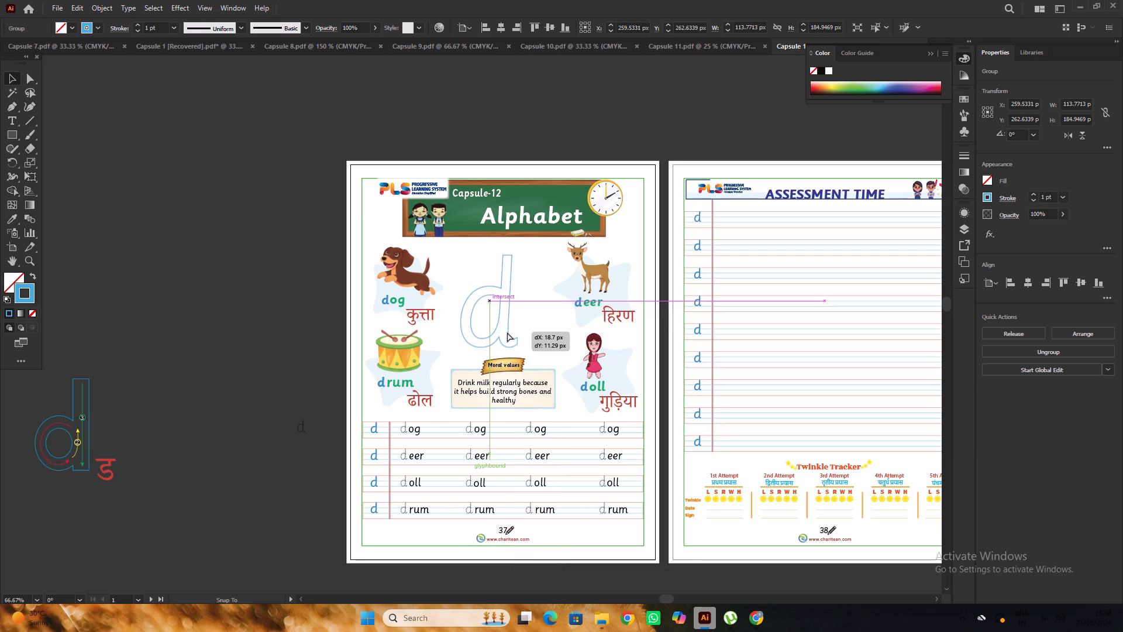
{"action": "left_click_drag", "start_coordinate": [507, 332], "coordinate": [507, 332]}
{"action": "scroll", "coordinate": [507, 332], "scroll_direction": "down", "scroll_amount": 1}
{"action": "left_click", "coordinate": [195, 313]}
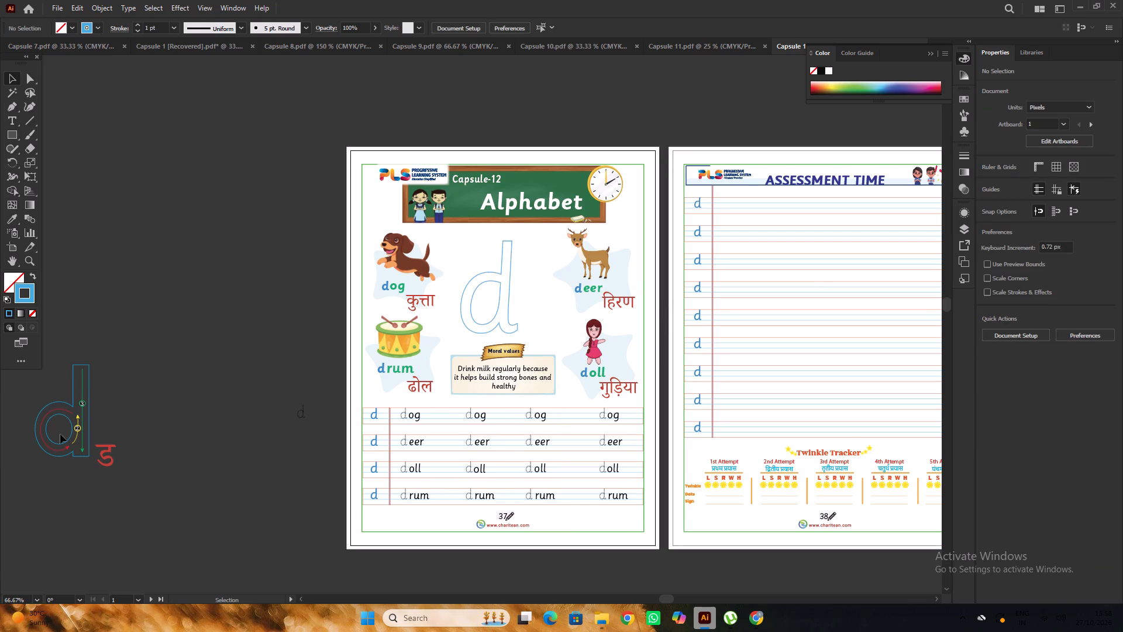
Move the red curved arrow from the old tracing d into the bowl of the new d on the Alphabet page.
{"action": "scroll", "coordinate": [20, 424], "scroll_direction": "up", "scroll_amount": 2, "text": "alt"}
{"action": "scroll", "coordinate": [114, 418], "scroll_direction": "down", "scroll_amount": 3, "text": "alt"}
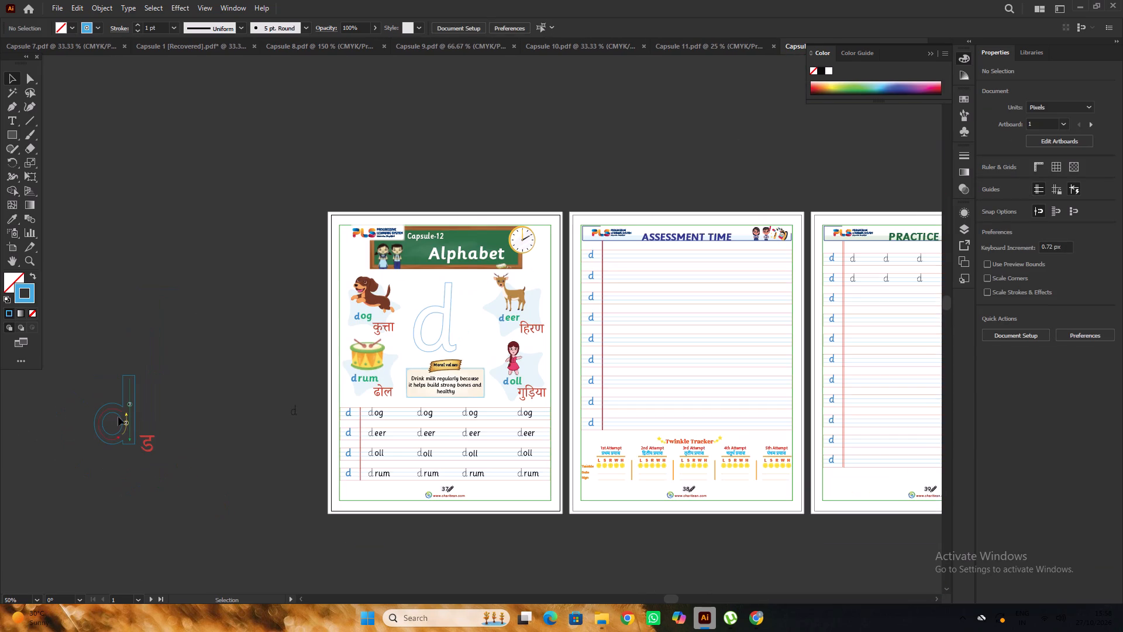
{"action": "left_click", "coordinate": [168, 415]}
{"action": "scroll", "coordinate": [97, 444], "scroll_direction": "up", "scroll_amount": 3, "text": "alt"}
{"action": "scroll", "coordinate": [108, 433], "scroll_direction": "down", "scroll_amount": 1, "text": "alt"}
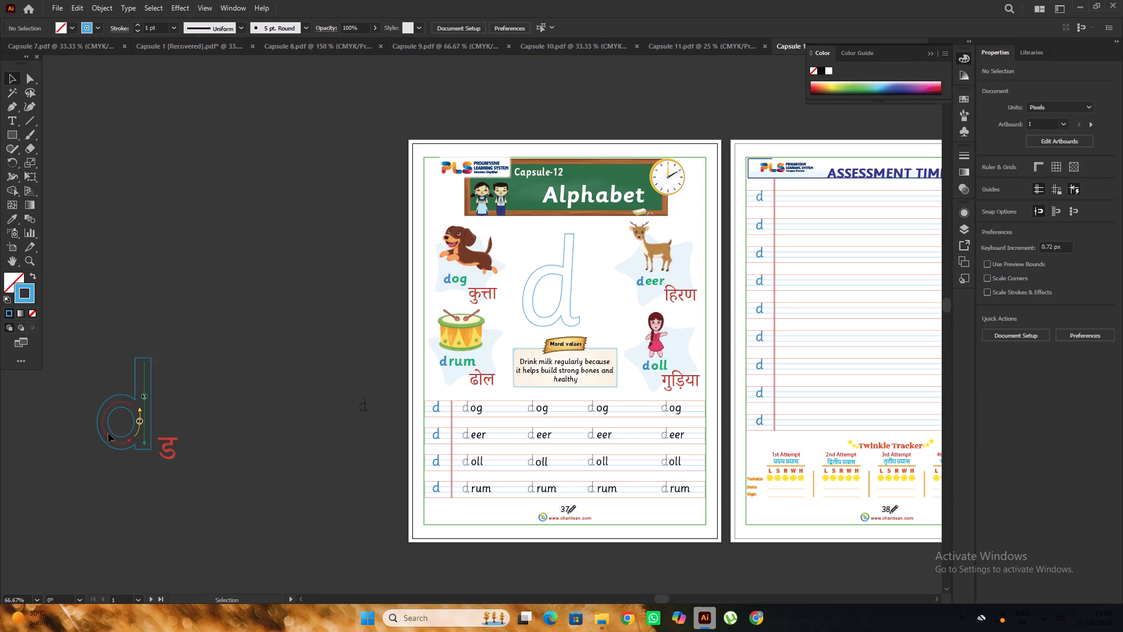
{"action": "left_click", "coordinate": [186, 427]}
{"action": "left_click_drag", "start_coordinate": [129, 439], "coordinate": [559, 305]}
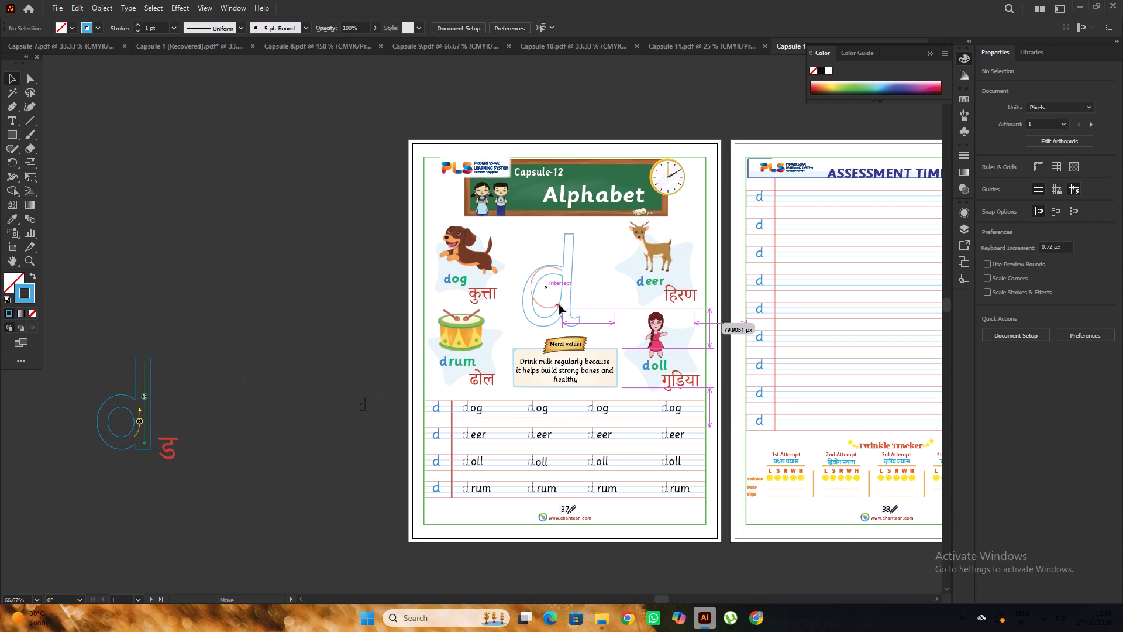
{"action": "left_click_drag", "start_coordinate": [559, 305], "coordinate": [559, 307]}
Shift the red arrow down and left to about X 260.6, Y 315.4 px, inside the new d's bowl stroke.
{"action": "scroll", "coordinate": [176, 404], "scroll_direction": "up", "scroll_amount": 3, "text": "alt"}
{"action": "scroll", "coordinate": [274, 399], "scroll_direction": "down", "scroll_amount": 3, "text": "alt"}
{"action": "scroll", "coordinate": [388, 411], "scroll_direction": "up", "scroll_amount": 2, "text": "alt"}
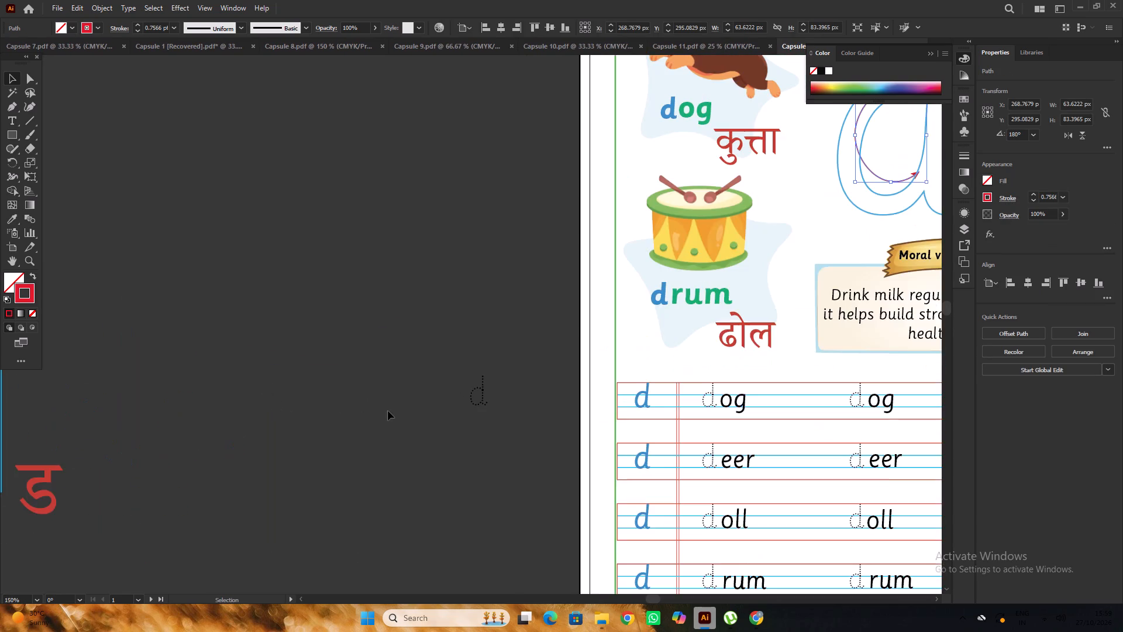
{"action": "scroll", "coordinate": [388, 411], "scroll_direction": "down", "scroll_amount": 3, "text": "alt"}
{"action": "scroll", "coordinate": [179, 429], "scroll_direction": "up", "scroll_amount": 3, "text": "alt"}
{"action": "scroll", "coordinate": [165, 408], "scroll_direction": "down", "scroll_amount": 4, "text": "alt"}
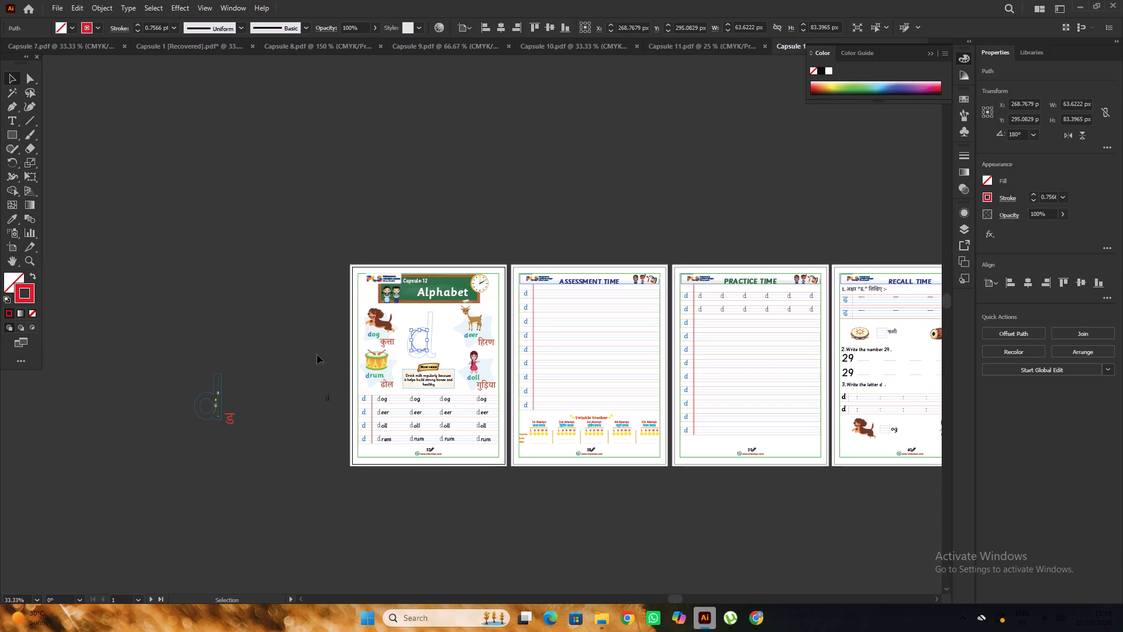
{"action": "scroll", "coordinate": [436, 341], "scroll_direction": "up", "scroll_amount": 6, "text": "alt"}
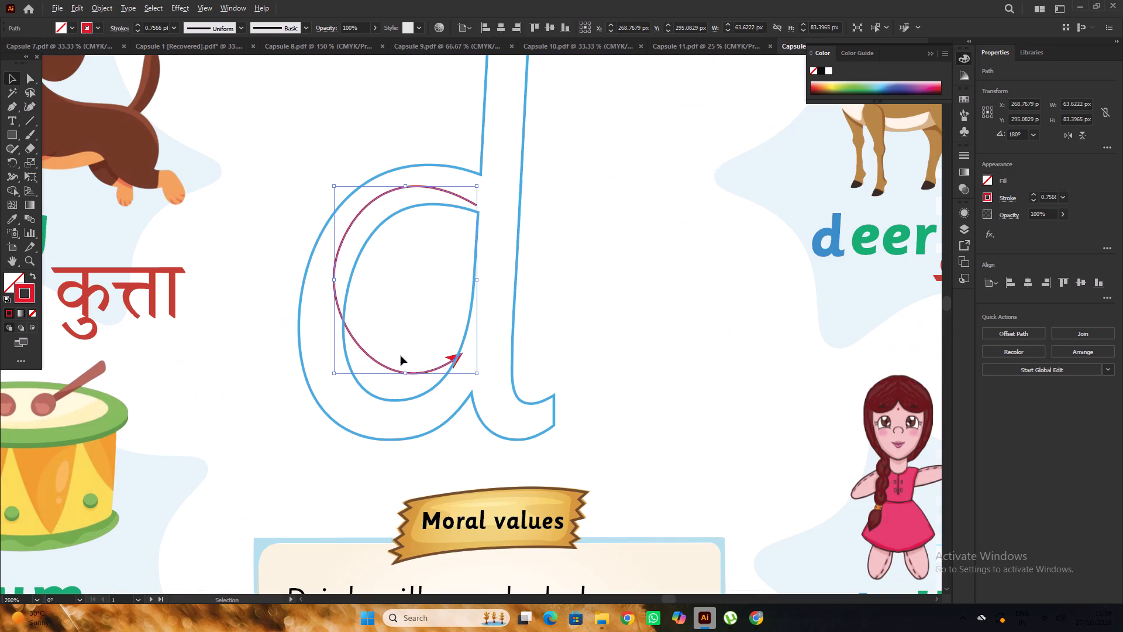
{"action": "left_click_drag", "start_coordinate": [430, 369], "coordinate": [412, 400]}
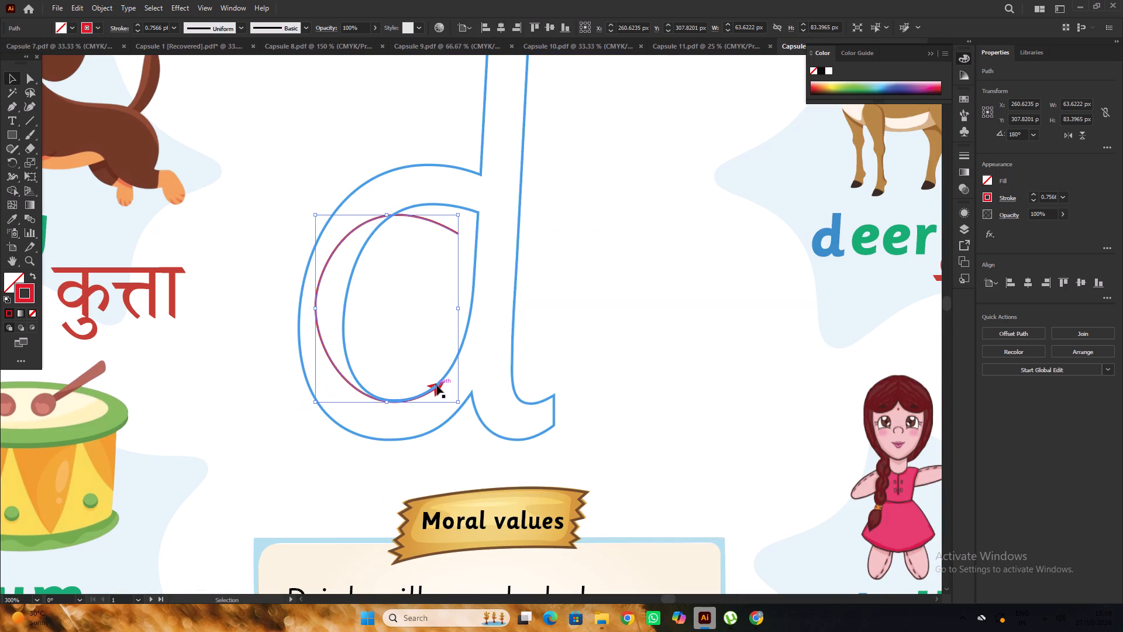
{"action": "scroll", "coordinate": [544, 377], "scroll_direction": "down", "scroll_amount": 7, "text": "alt"}
{"action": "scroll", "coordinate": [394, 414], "scroll_direction": "up", "scroll_amount": 8, "text": "alt"}
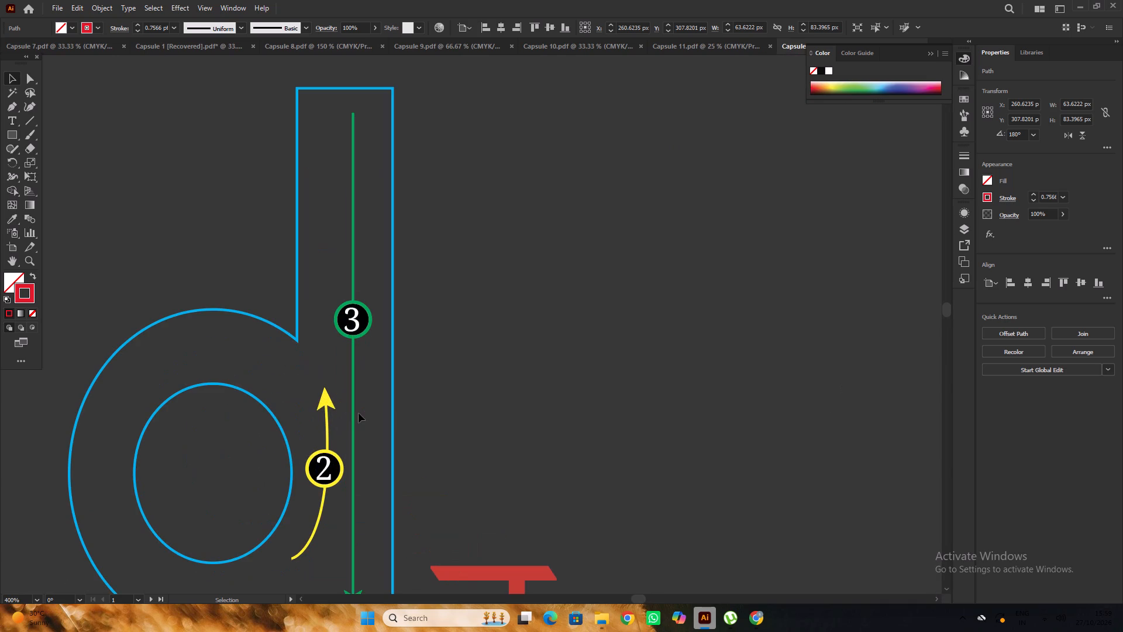
{"action": "scroll", "coordinate": [284, 384], "scroll_direction": "down", "scroll_amount": 3}
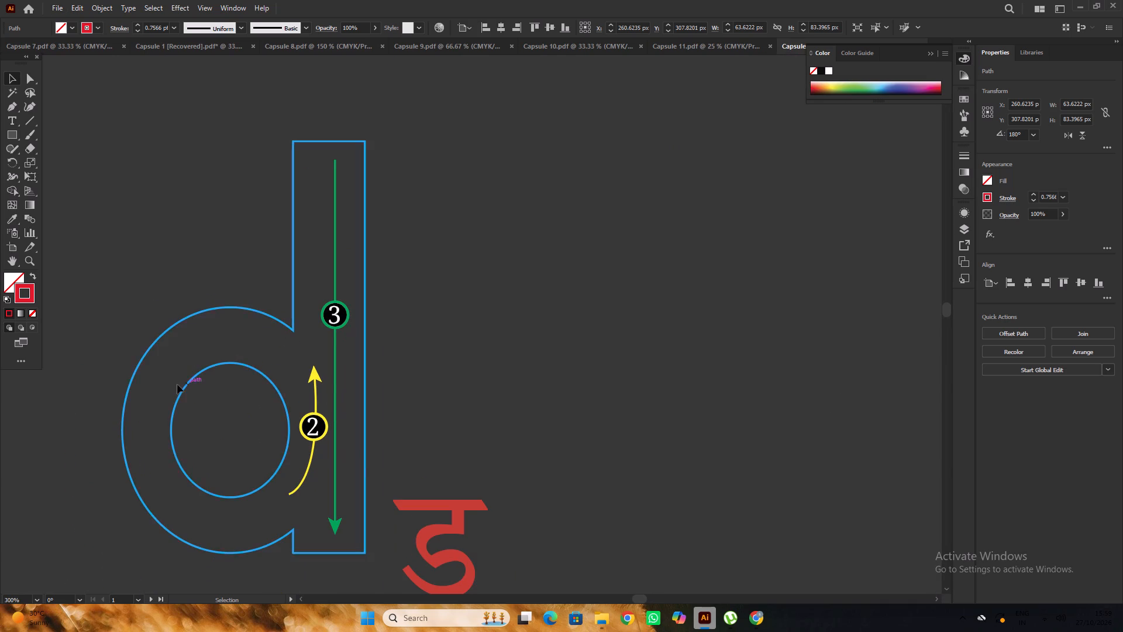
{"action": "scroll", "coordinate": [177, 384], "scroll_direction": "down", "scroll_amount": 4, "text": "alt"}
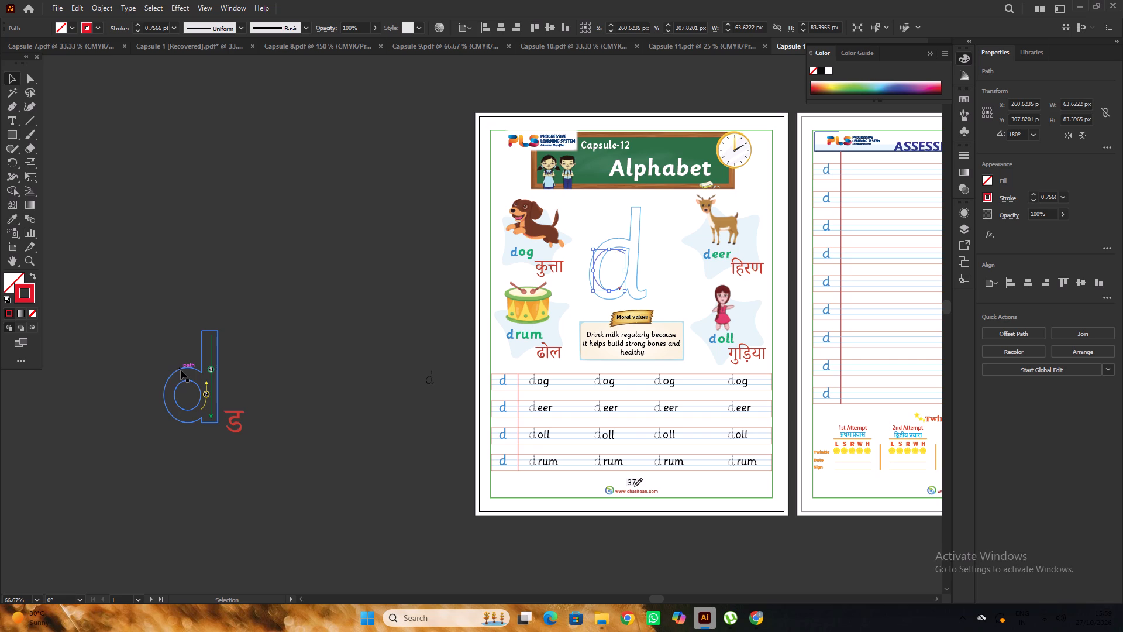
{"action": "scroll", "coordinate": [627, 282], "scroll_direction": "up", "scroll_amount": 4, "text": "alt"}
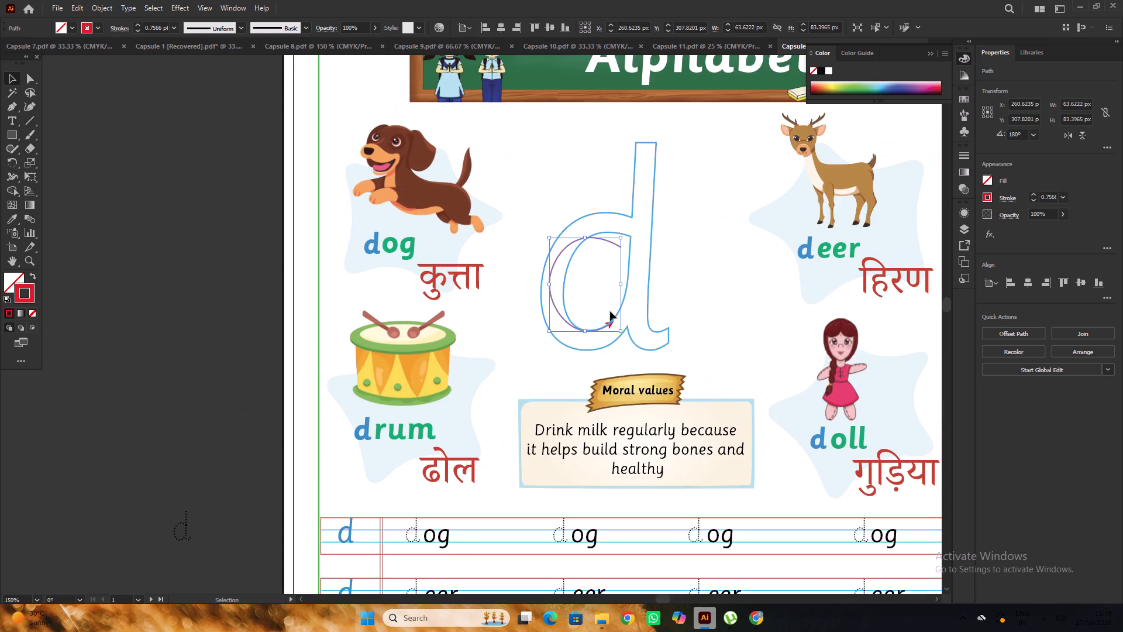
{"action": "scroll", "coordinate": [610, 311], "scroll_direction": "up", "scroll_amount": 1, "text": "alt"}
{"action": "left_click_drag", "start_coordinate": [611, 329], "coordinate": [610, 341]}
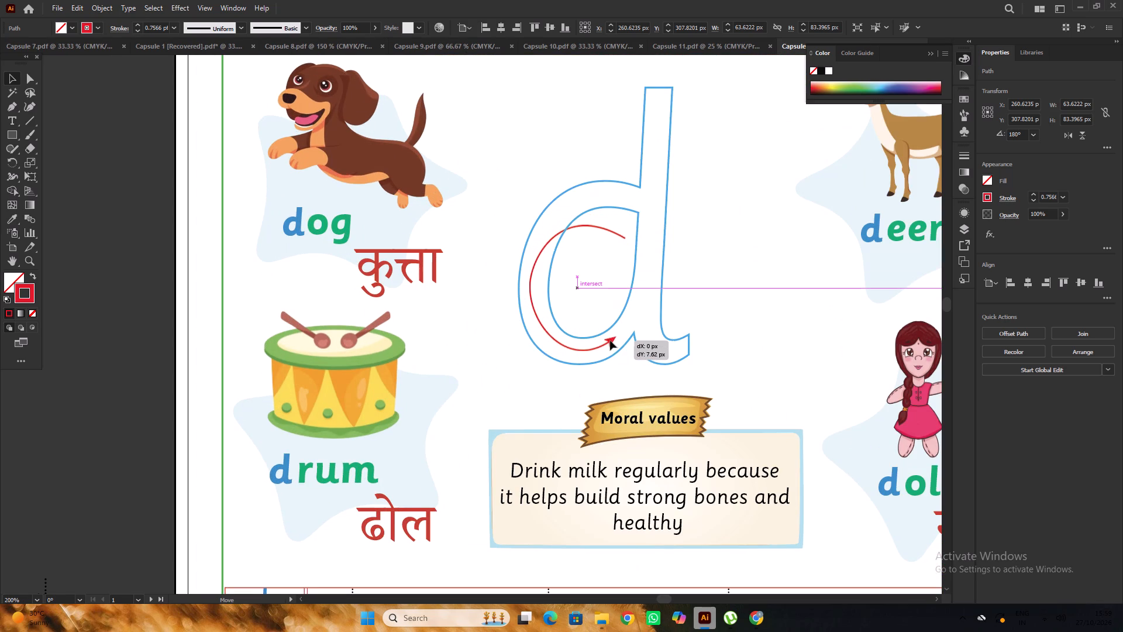
{"action": "left_click_drag", "start_coordinate": [610, 341], "coordinate": [609, 342]}
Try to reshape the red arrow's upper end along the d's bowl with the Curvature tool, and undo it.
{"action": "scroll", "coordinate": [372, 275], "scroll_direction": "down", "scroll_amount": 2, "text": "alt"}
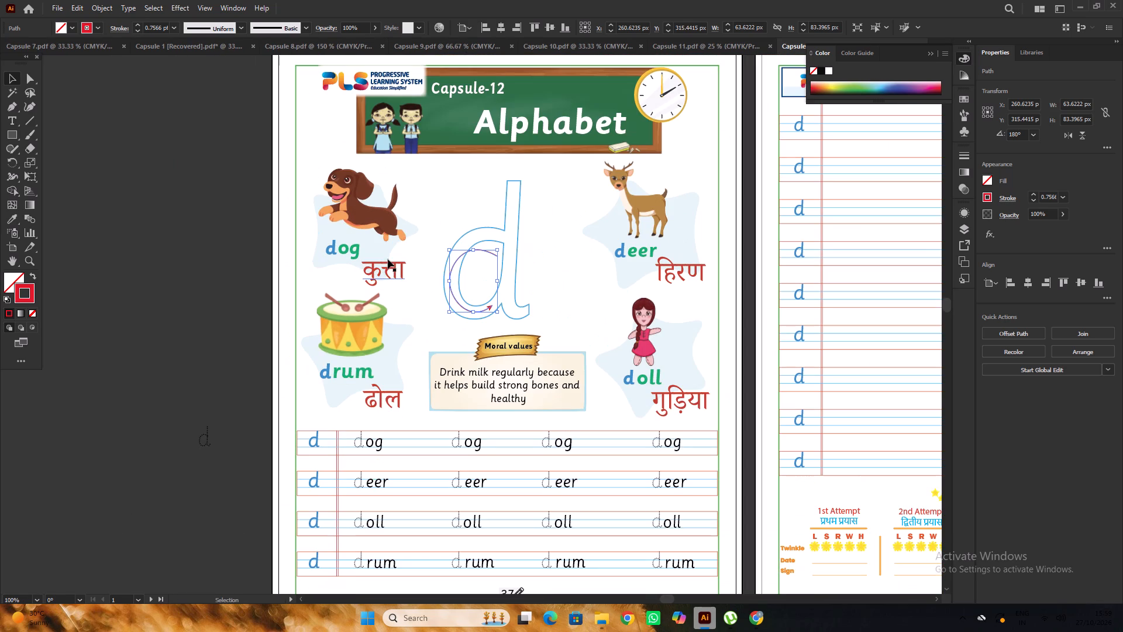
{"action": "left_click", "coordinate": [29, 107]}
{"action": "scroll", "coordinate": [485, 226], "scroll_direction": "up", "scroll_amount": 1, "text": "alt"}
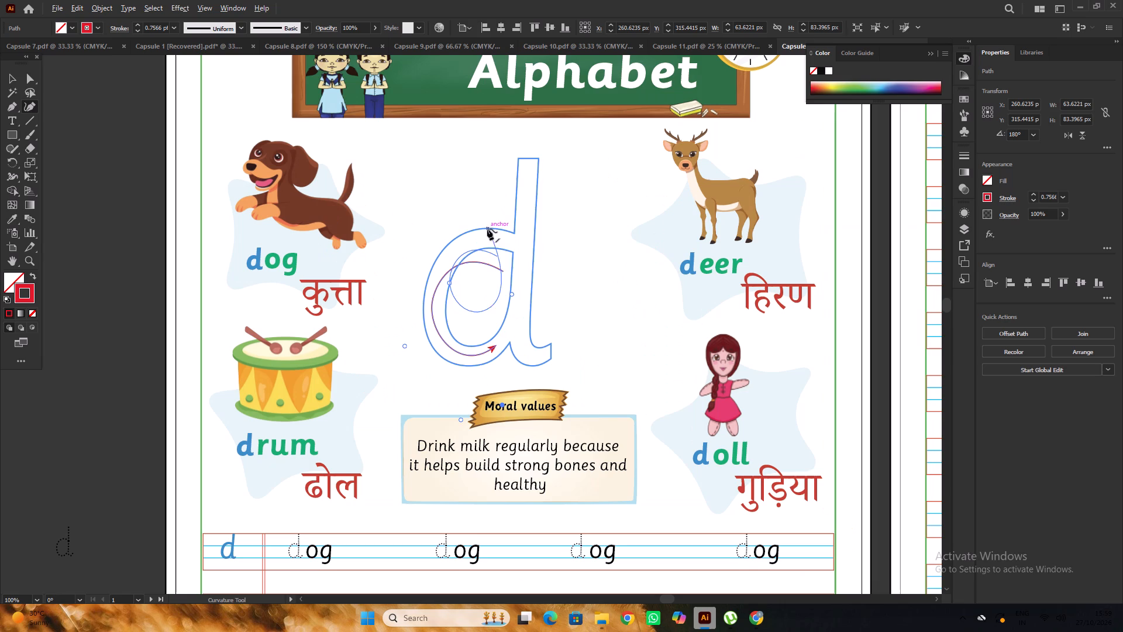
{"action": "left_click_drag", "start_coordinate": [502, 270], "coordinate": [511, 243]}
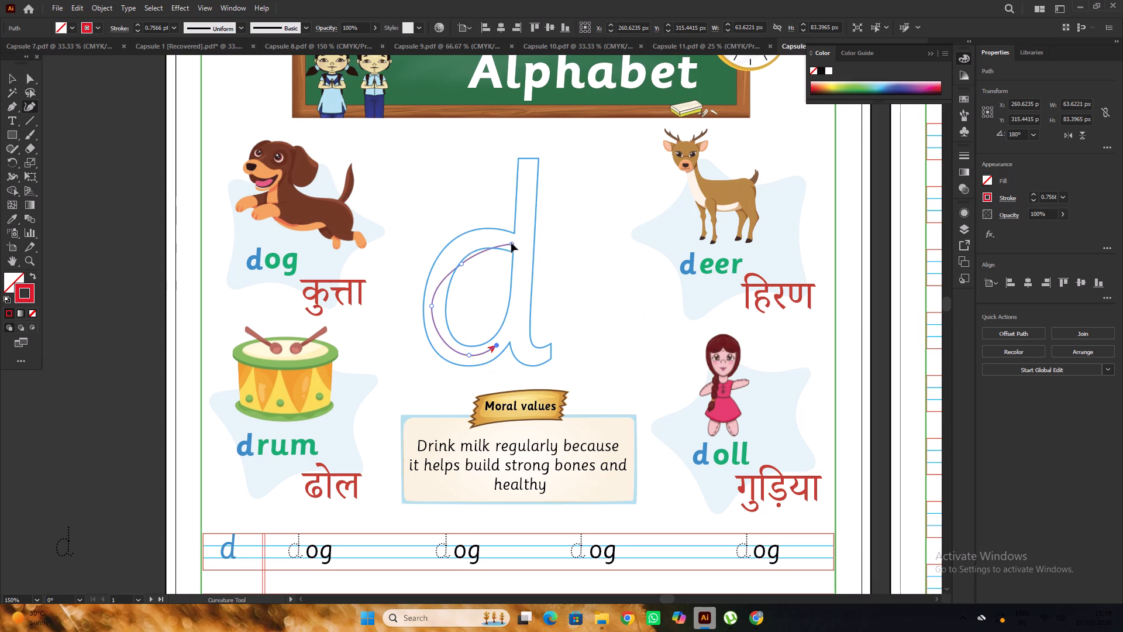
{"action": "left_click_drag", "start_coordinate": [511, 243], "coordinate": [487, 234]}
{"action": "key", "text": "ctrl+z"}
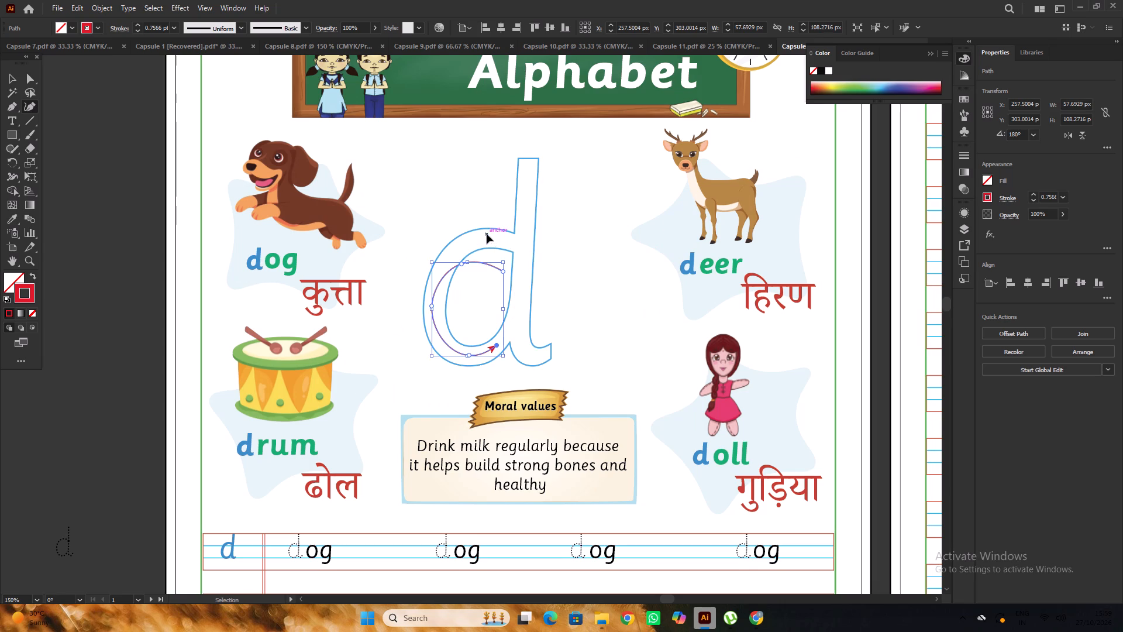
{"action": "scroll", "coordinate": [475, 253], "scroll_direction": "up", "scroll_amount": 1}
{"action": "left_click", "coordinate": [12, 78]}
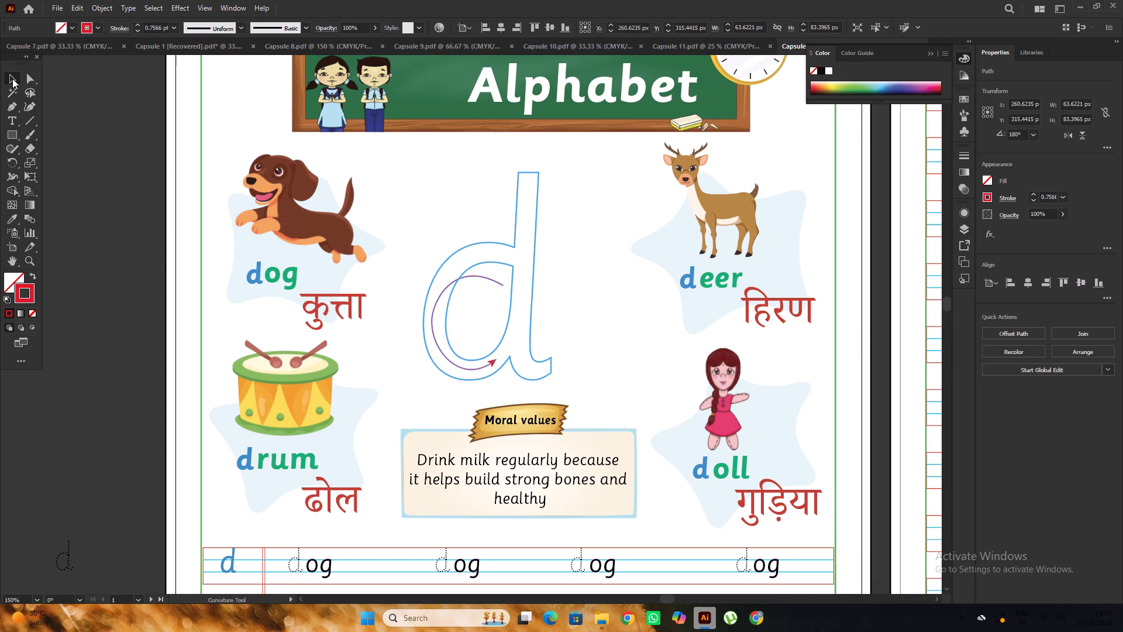
Move the red curved arrow up to about X 267.3, Y 292.6 px, so its top follows the d's bowl stroke.
{"action": "scroll", "coordinate": [402, 217], "scroll_direction": "up", "scroll_amount": 2, "text": "alt"}
{"action": "left_click_drag", "start_coordinate": [572, 343], "coordinate": [583, 297]}
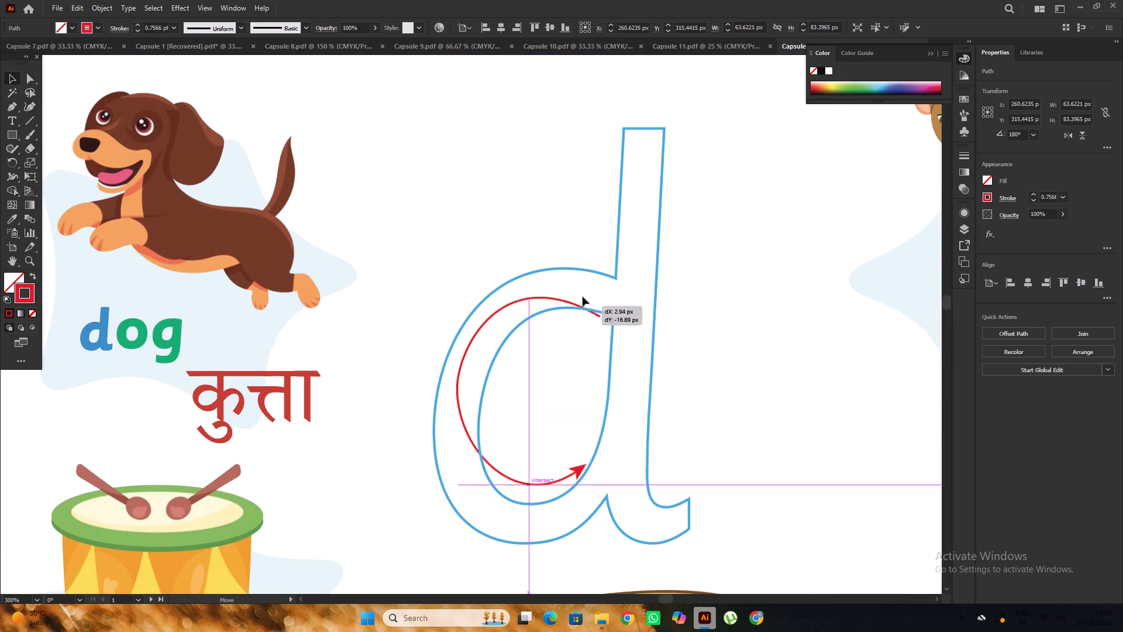
{"action": "left_click_drag", "start_coordinate": [583, 297], "coordinate": [586, 292]}
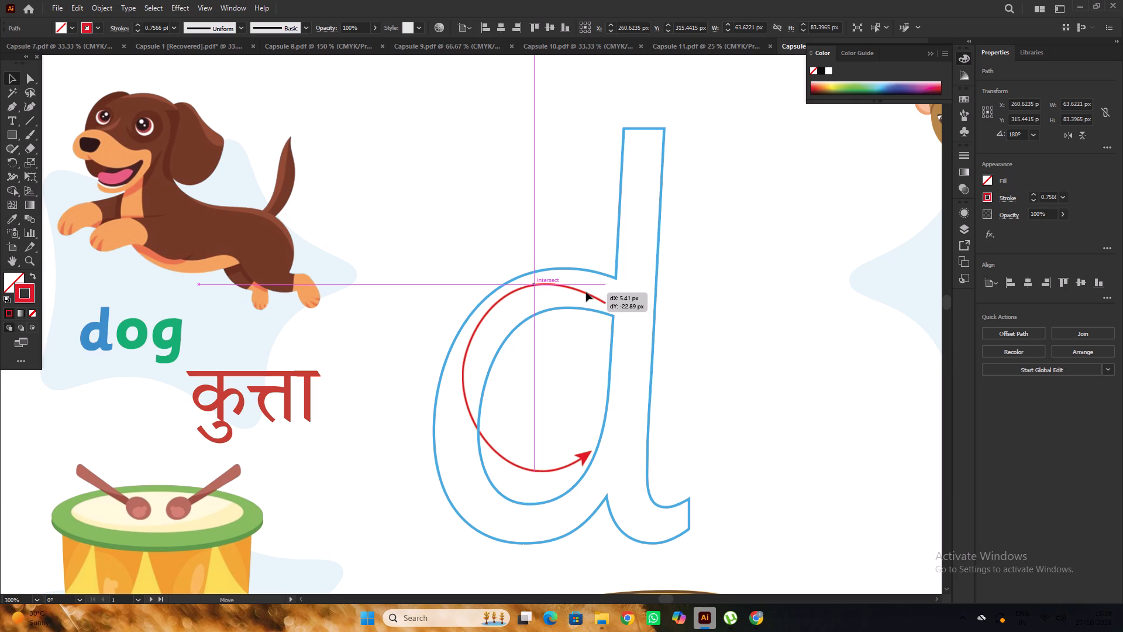
{"action": "left_click_drag", "start_coordinate": [586, 292], "coordinate": [587, 291]}
Adjust the red arrow's upper end point beside the d's stem with the Curvature tool, making the path about 65.2 px wide.
{"action": "scroll", "coordinate": [583, 290], "scroll_direction": "down", "scroll_amount": 2, "text": "alt"}
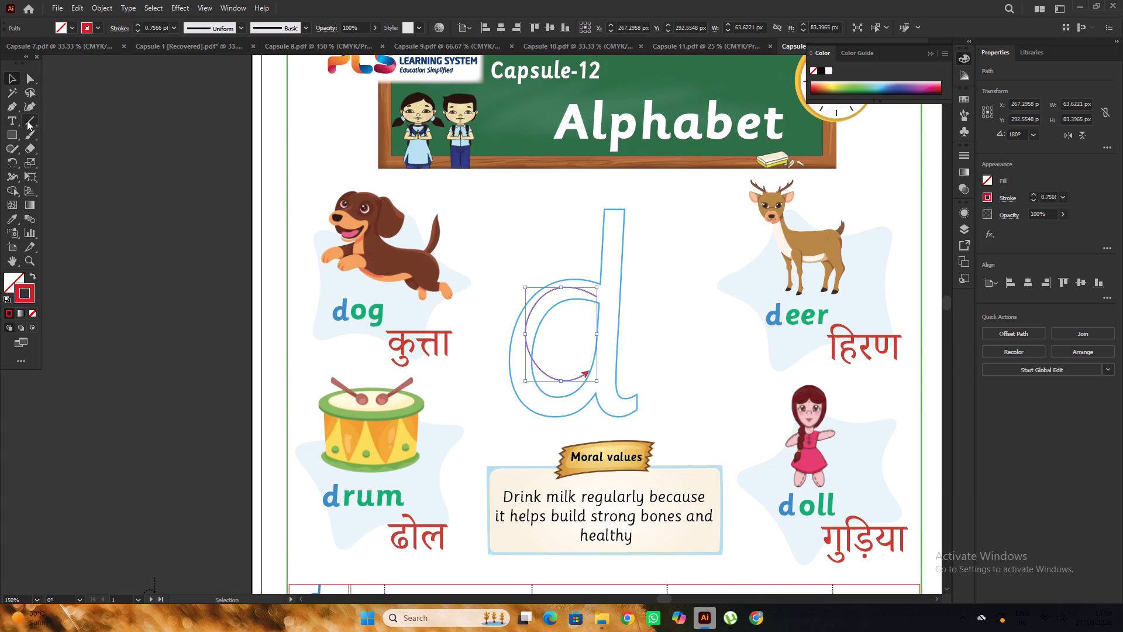
{"action": "left_click", "coordinate": [30, 106]}
{"action": "scroll", "coordinate": [600, 296], "scroll_direction": "up", "scroll_amount": 2, "text": "alt"}
{"action": "left_click", "coordinate": [595, 298]}
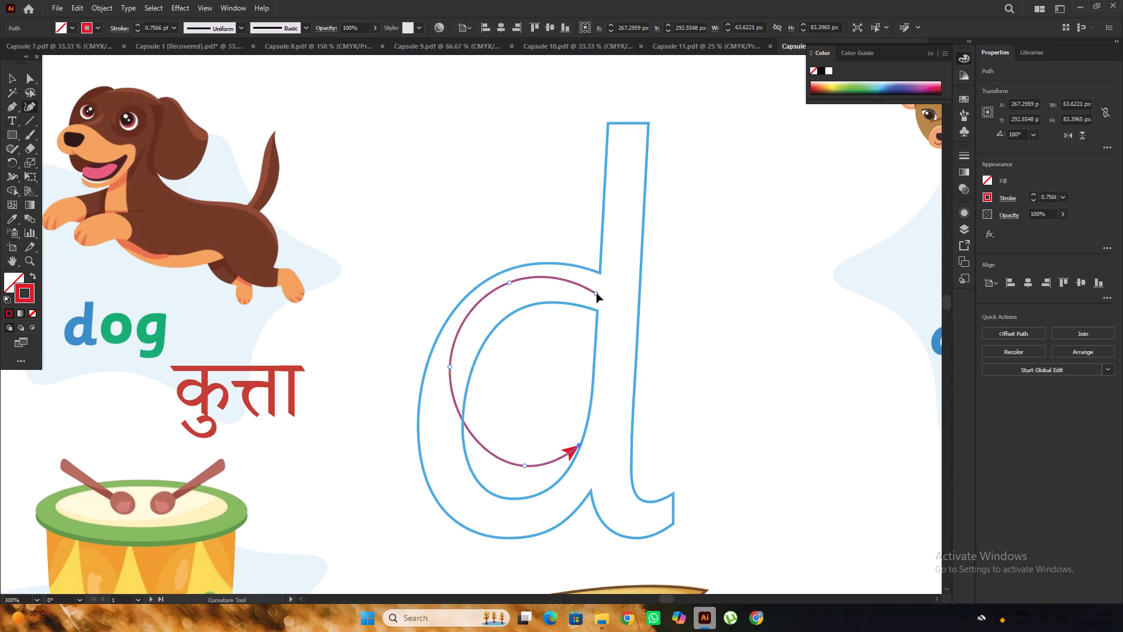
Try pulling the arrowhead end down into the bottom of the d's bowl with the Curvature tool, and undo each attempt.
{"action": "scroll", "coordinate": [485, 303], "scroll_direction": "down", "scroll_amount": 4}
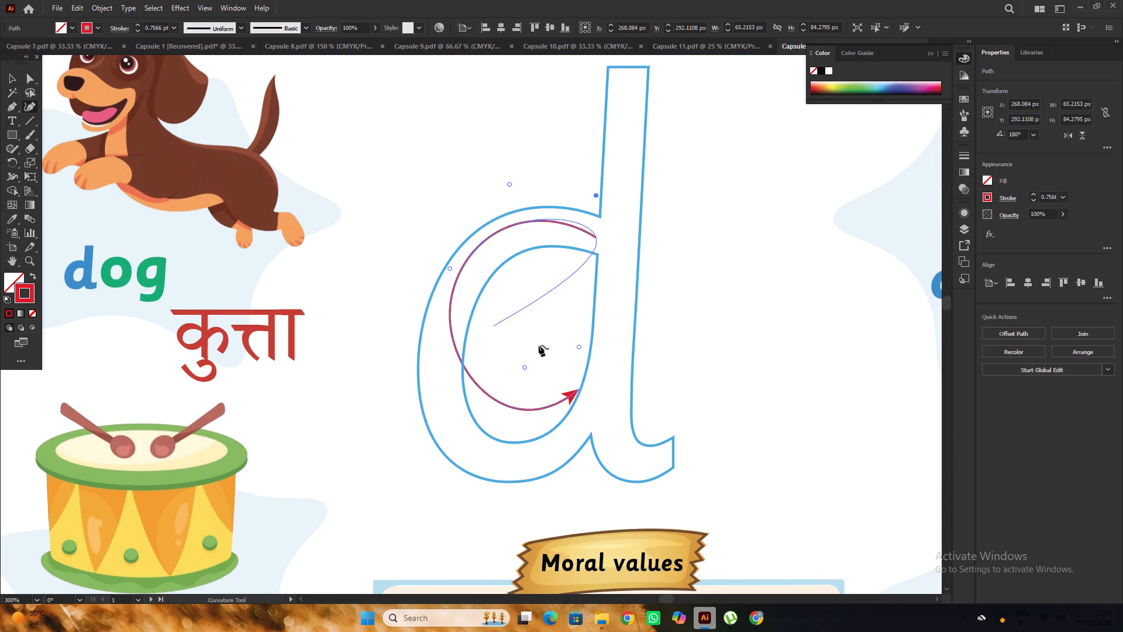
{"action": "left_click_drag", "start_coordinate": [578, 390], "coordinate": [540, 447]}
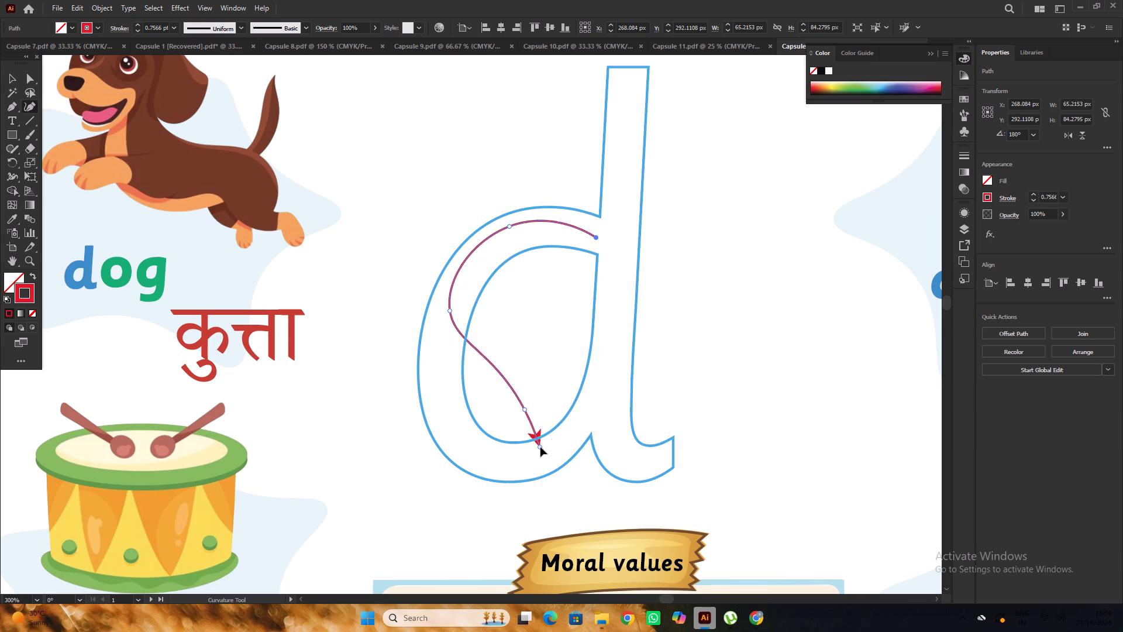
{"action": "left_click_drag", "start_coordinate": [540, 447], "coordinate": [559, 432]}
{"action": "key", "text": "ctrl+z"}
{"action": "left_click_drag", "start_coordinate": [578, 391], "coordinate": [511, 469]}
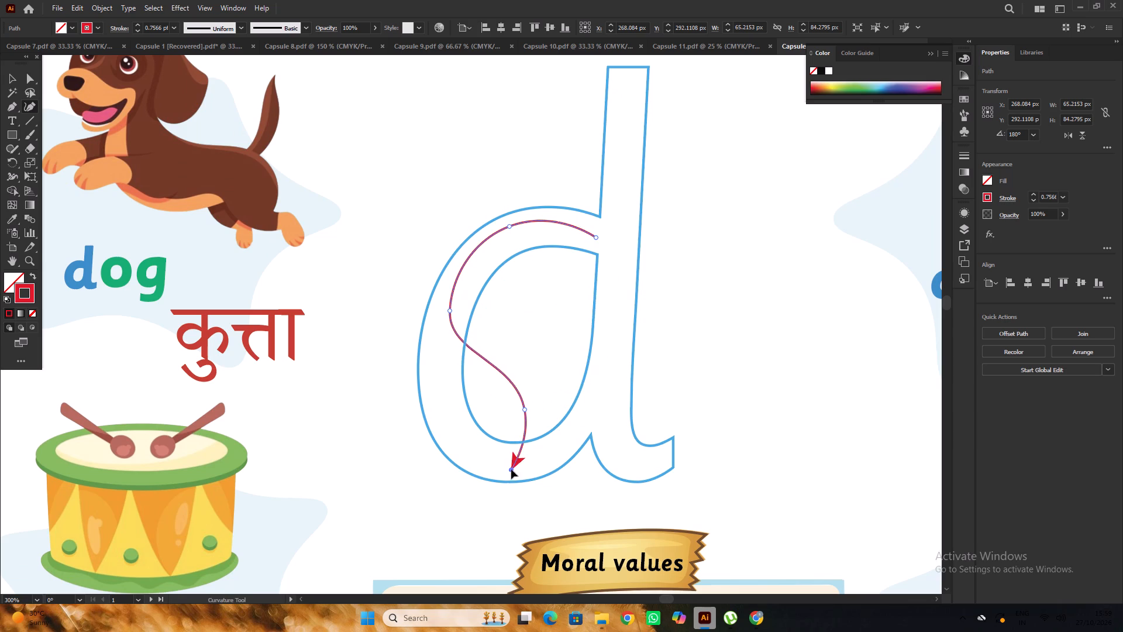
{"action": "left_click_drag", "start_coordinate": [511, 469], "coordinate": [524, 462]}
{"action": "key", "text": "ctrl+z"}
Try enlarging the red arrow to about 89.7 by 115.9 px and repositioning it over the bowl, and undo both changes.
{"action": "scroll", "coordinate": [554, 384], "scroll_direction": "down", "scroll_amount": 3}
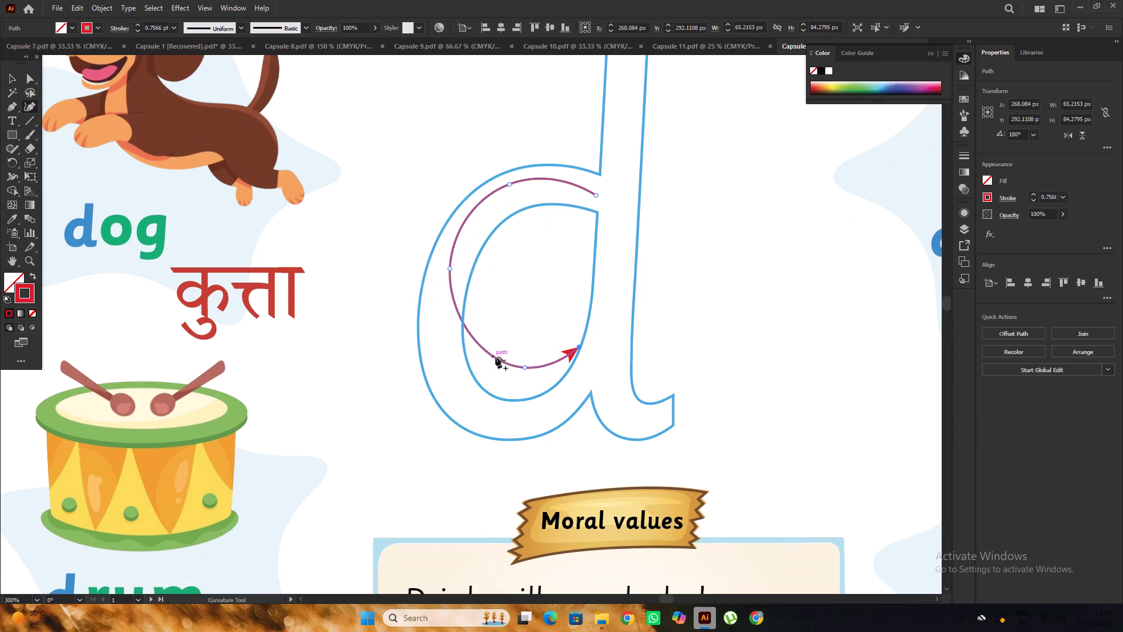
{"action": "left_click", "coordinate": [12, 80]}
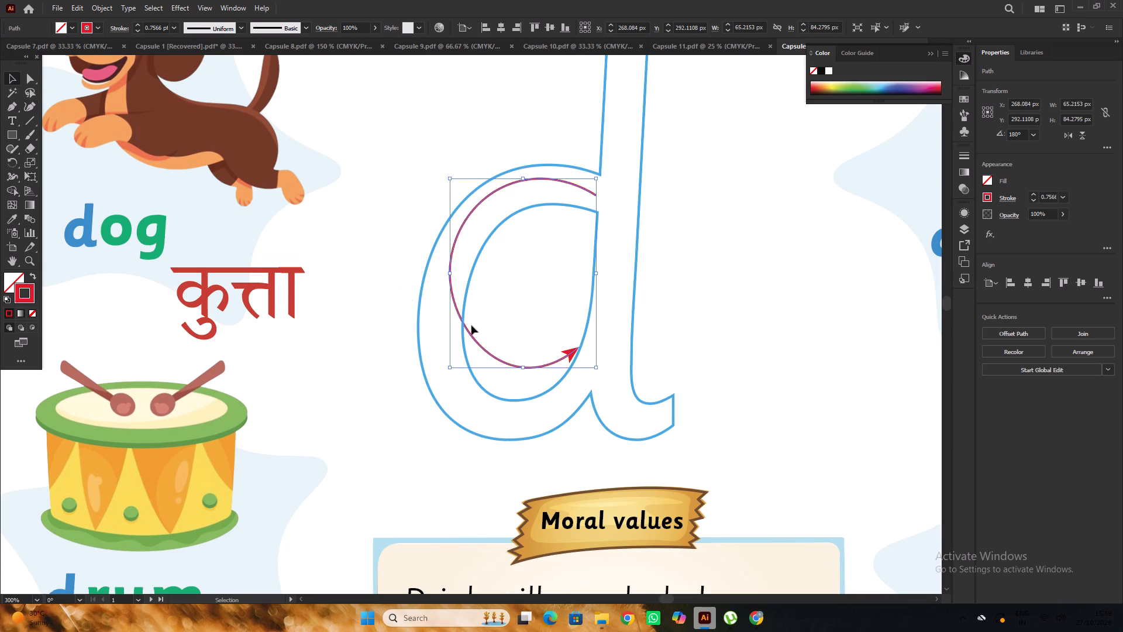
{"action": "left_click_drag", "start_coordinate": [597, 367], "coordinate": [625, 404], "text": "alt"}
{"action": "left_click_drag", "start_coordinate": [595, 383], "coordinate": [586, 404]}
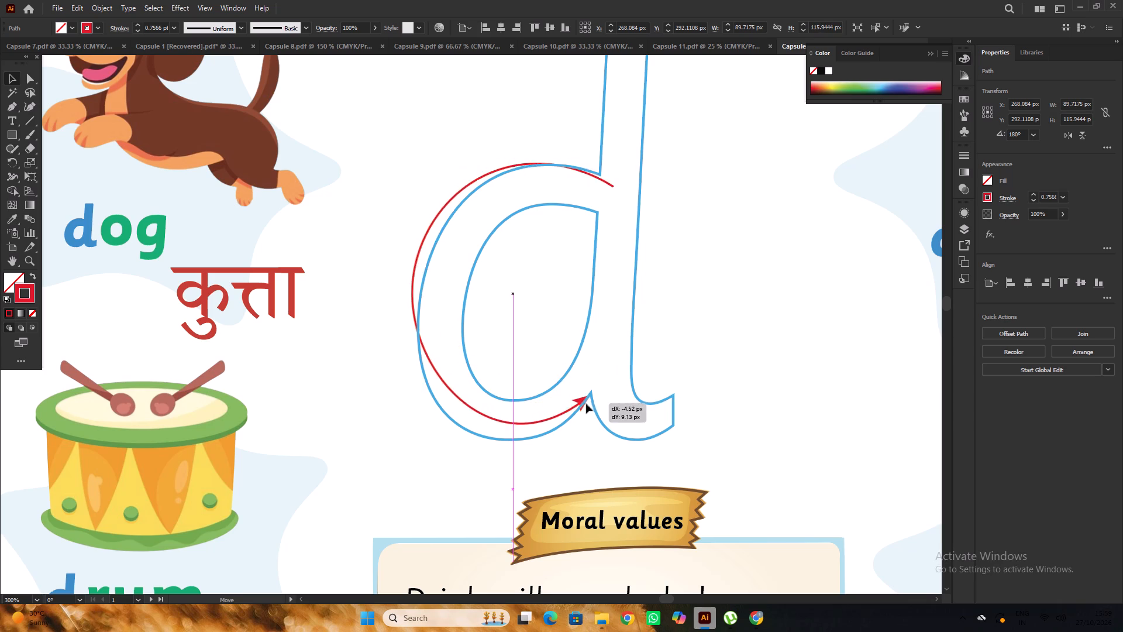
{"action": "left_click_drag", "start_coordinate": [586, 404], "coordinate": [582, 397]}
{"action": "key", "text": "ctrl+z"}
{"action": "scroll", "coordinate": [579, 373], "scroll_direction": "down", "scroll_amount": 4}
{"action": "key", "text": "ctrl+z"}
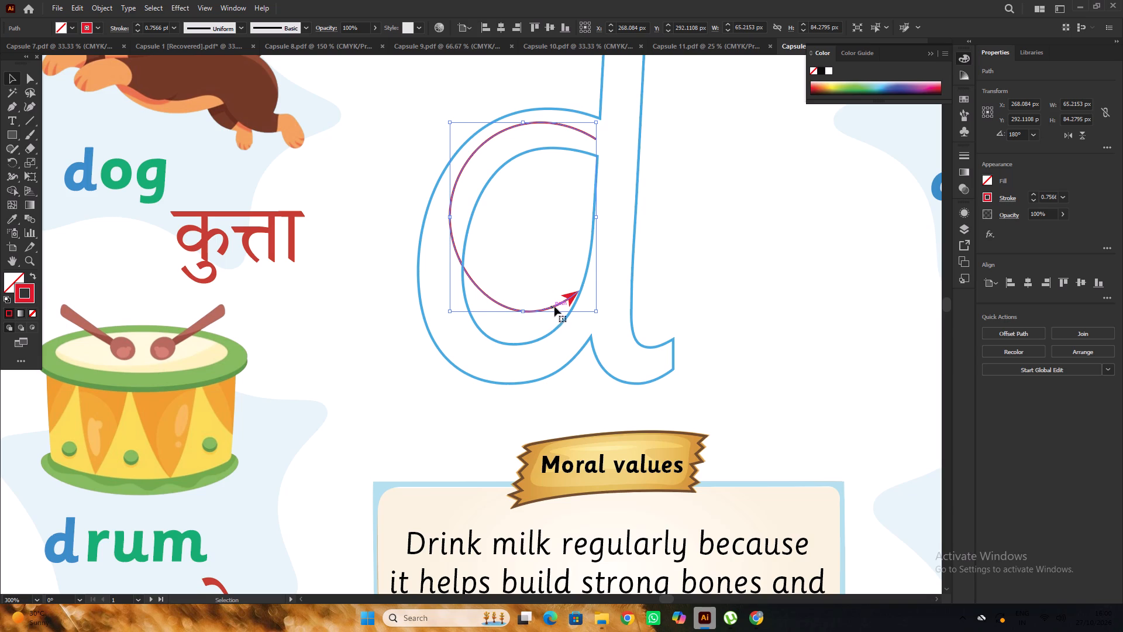
Shift the red arrow slightly away from the d's stem, to about X 266.0, Y 293.0 px.
{"action": "left_click", "coordinate": [570, 300]}
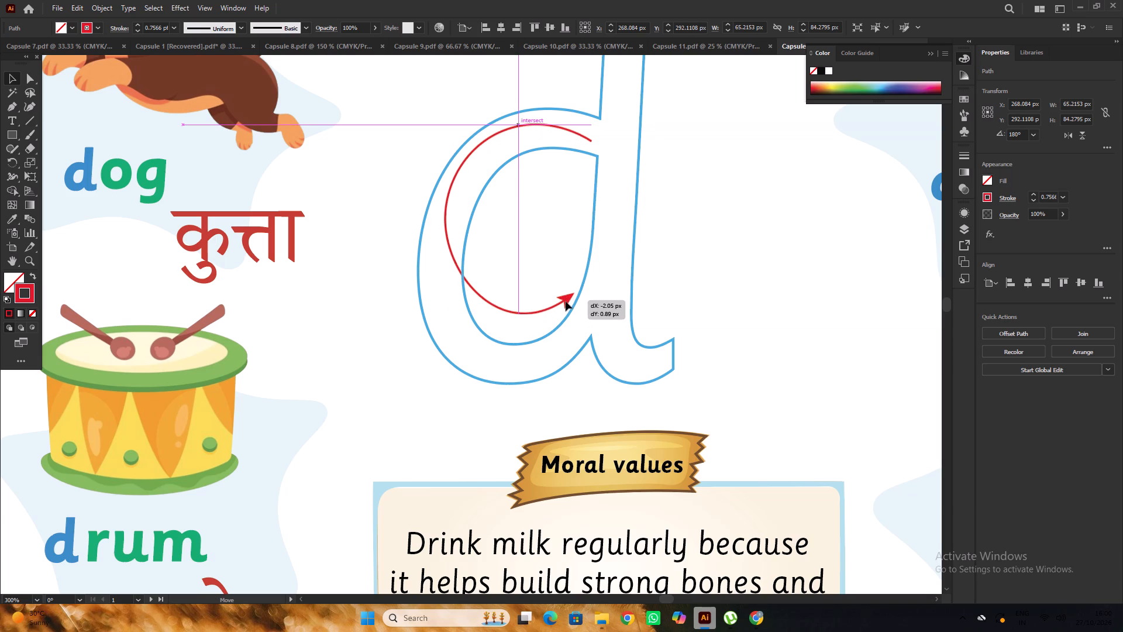
{"action": "left_click", "coordinate": [675, 297]}
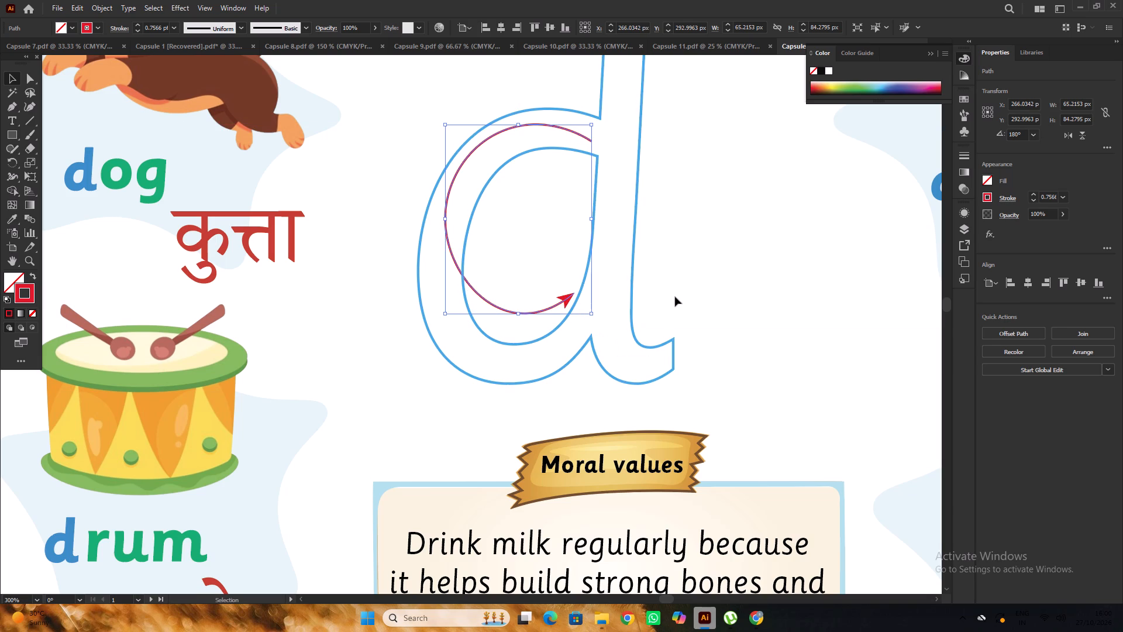
Move the old tracing d with its numbered arrows upward on the pasteboard, clear of the Hindi letter ड.
{"action": "scroll", "coordinate": [416, 201], "scroll_direction": "down", "scroll_amount": 6, "text": "alt"}
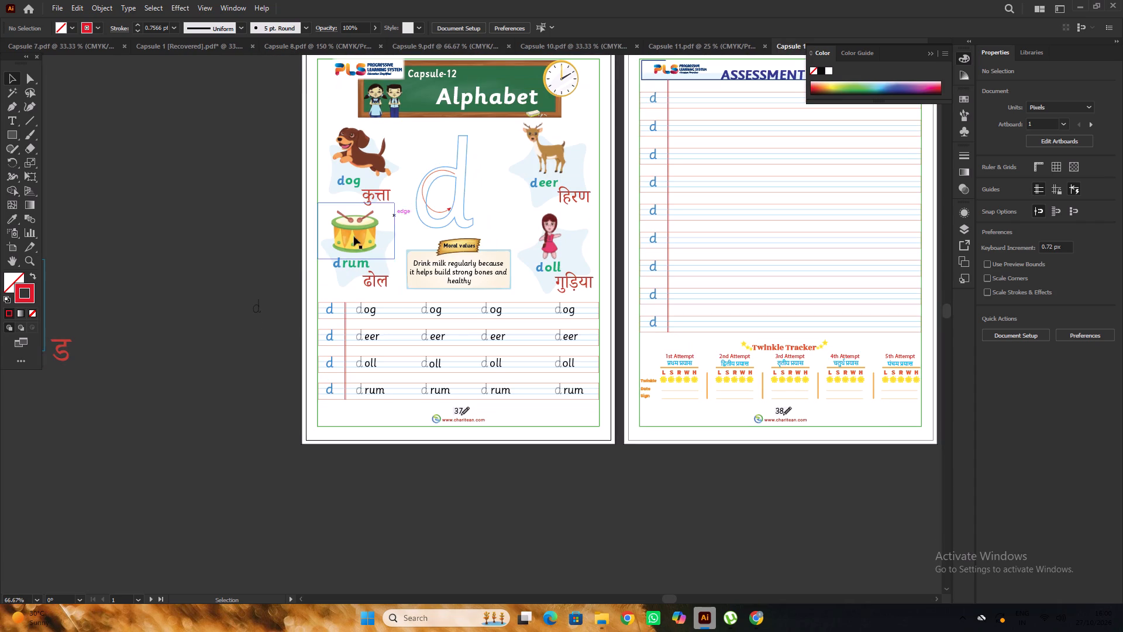
{"action": "scroll", "coordinate": [88, 296], "scroll_direction": "up", "scroll_amount": 2, "text": "alt"}
{"action": "scroll", "coordinate": [253, 283], "scroll_direction": "down", "scroll_amount": 4, "text": "alt"}
{"action": "scroll", "coordinate": [129, 296], "scroll_direction": "up", "scroll_amount": 2, "text": "alt"}
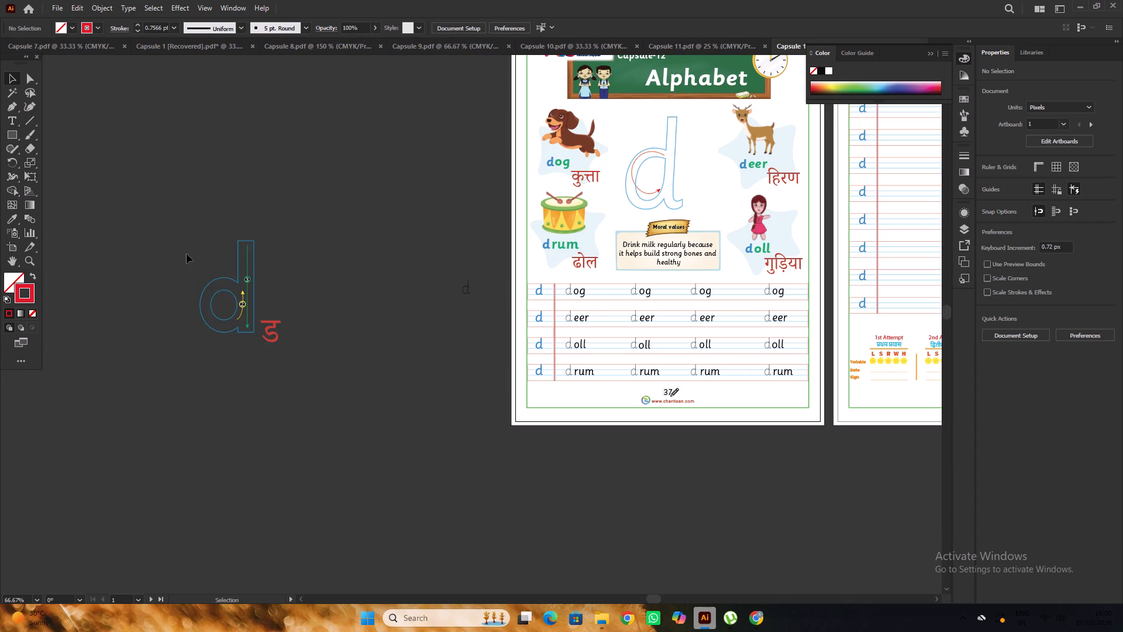
{"action": "left_click_drag", "start_coordinate": [196, 260], "coordinate": [254, 334]}
{"action": "left_click_drag", "start_coordinate": [247, 296], "coordinate": [269, 220]}
{"action": "scroll", "coordinate": [253, 258], "scroll_direction": "up", "scroll_amount": 2, "text": "alt"}
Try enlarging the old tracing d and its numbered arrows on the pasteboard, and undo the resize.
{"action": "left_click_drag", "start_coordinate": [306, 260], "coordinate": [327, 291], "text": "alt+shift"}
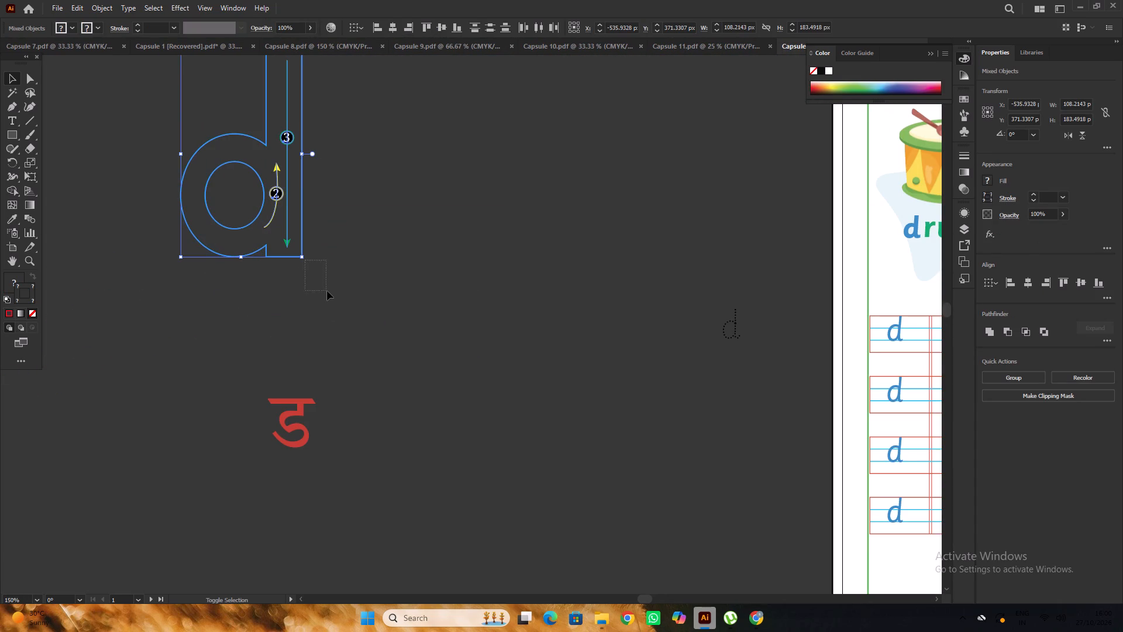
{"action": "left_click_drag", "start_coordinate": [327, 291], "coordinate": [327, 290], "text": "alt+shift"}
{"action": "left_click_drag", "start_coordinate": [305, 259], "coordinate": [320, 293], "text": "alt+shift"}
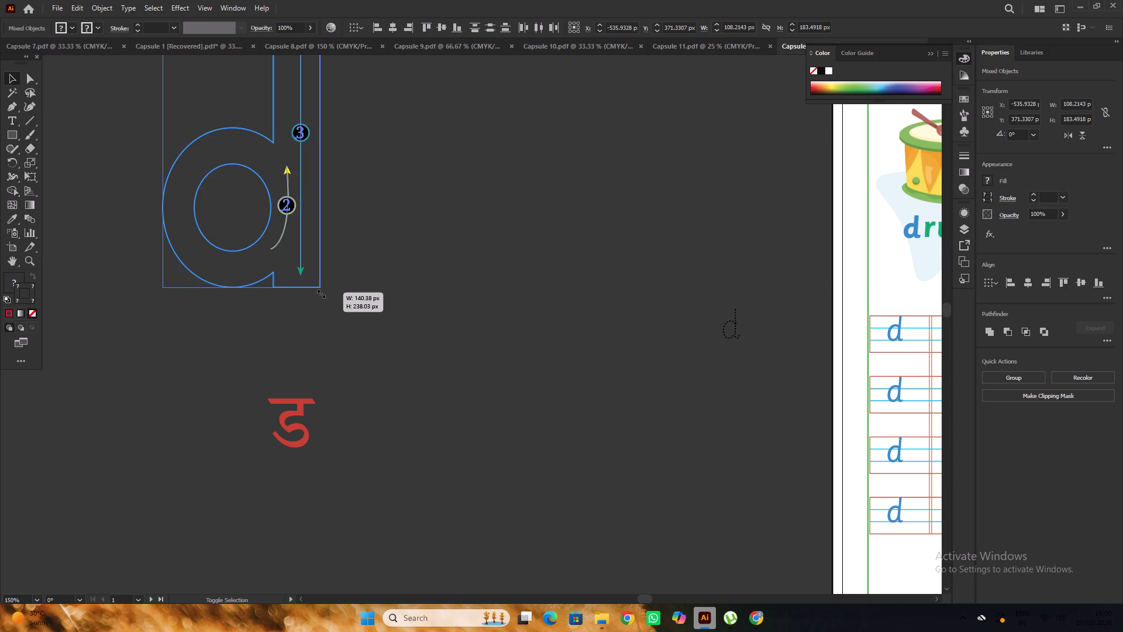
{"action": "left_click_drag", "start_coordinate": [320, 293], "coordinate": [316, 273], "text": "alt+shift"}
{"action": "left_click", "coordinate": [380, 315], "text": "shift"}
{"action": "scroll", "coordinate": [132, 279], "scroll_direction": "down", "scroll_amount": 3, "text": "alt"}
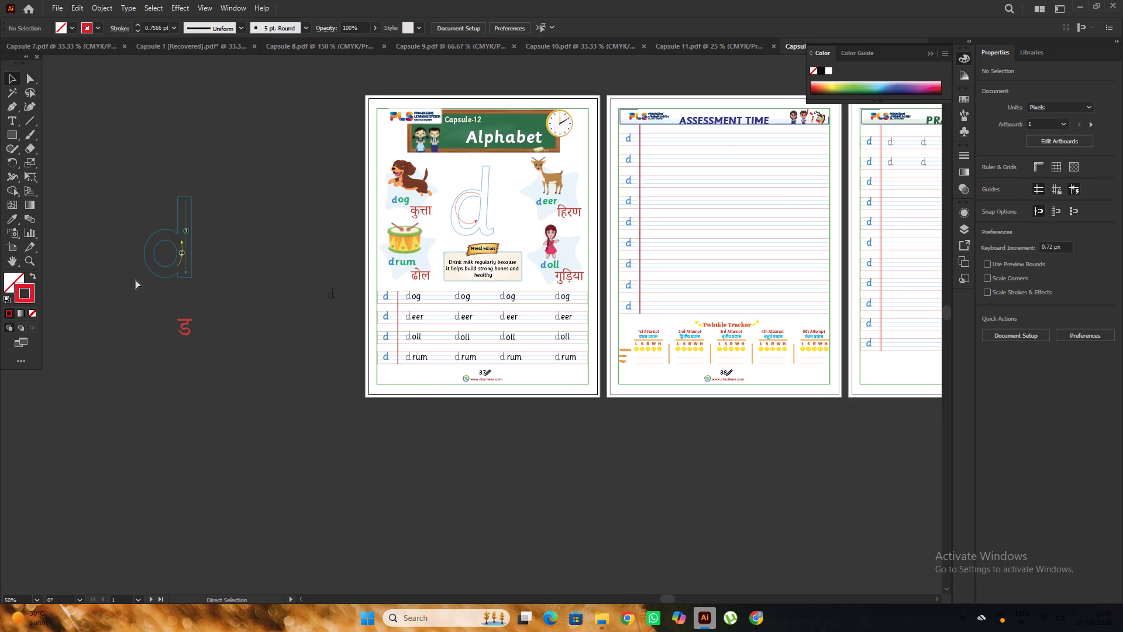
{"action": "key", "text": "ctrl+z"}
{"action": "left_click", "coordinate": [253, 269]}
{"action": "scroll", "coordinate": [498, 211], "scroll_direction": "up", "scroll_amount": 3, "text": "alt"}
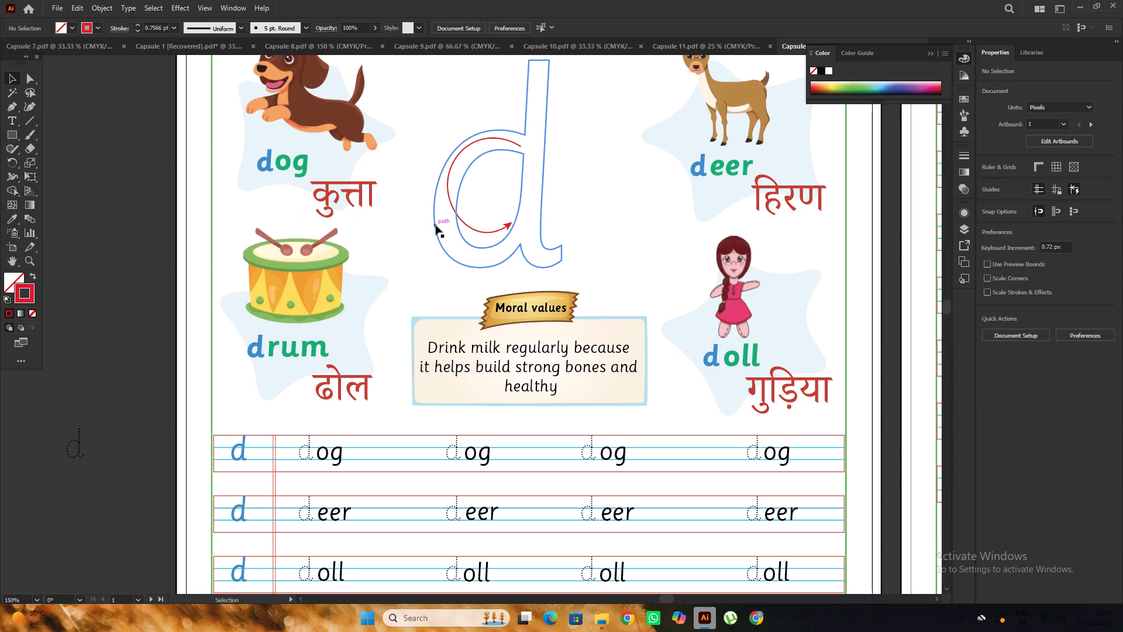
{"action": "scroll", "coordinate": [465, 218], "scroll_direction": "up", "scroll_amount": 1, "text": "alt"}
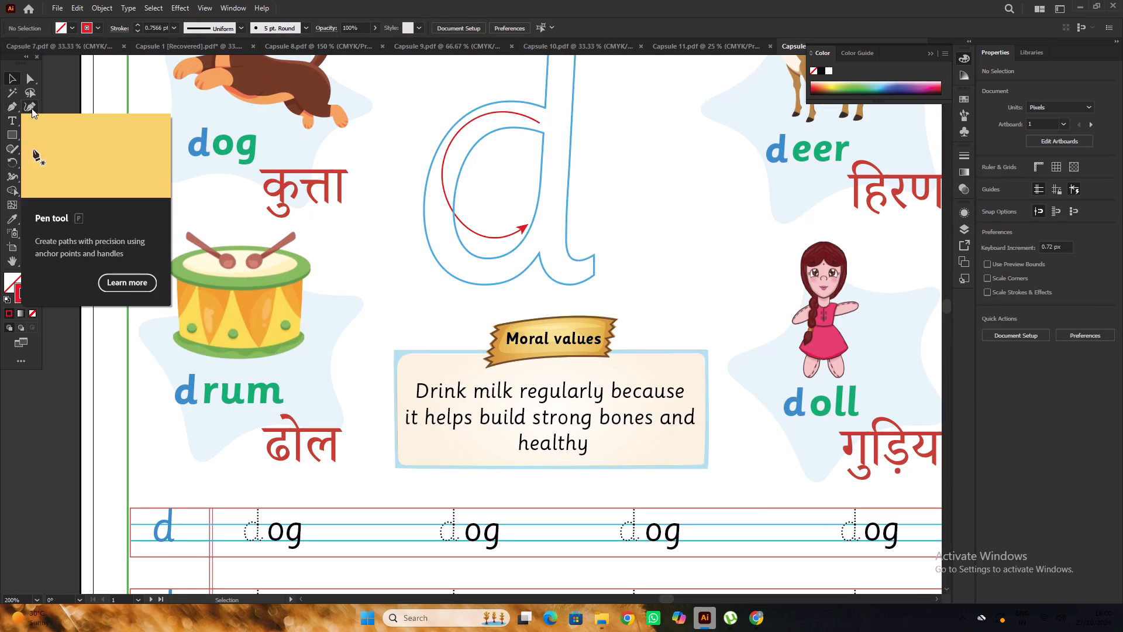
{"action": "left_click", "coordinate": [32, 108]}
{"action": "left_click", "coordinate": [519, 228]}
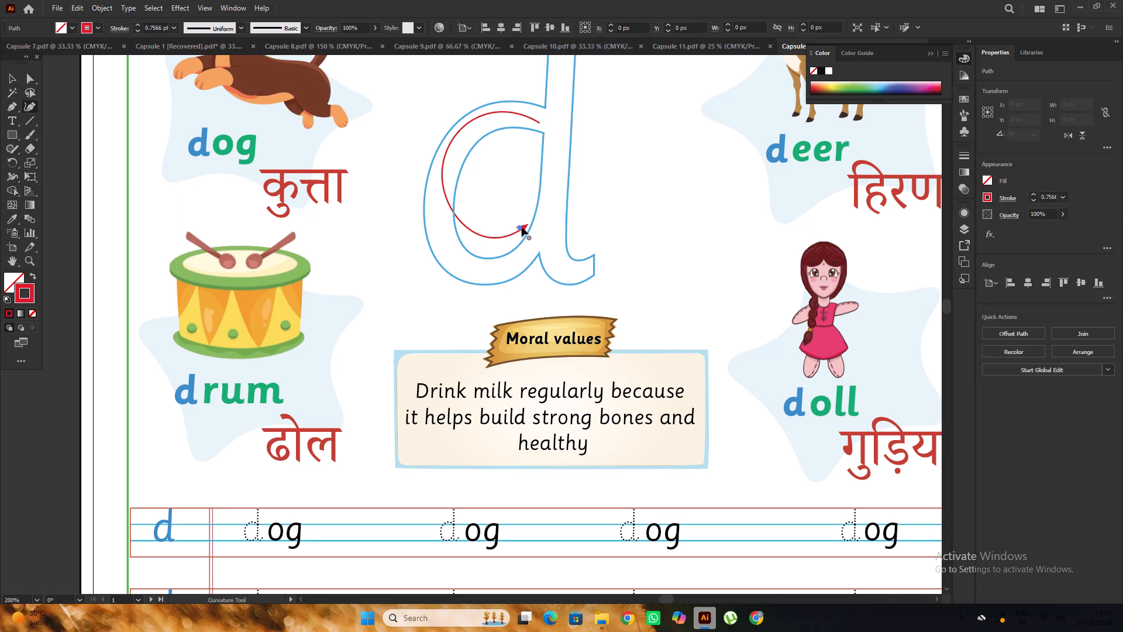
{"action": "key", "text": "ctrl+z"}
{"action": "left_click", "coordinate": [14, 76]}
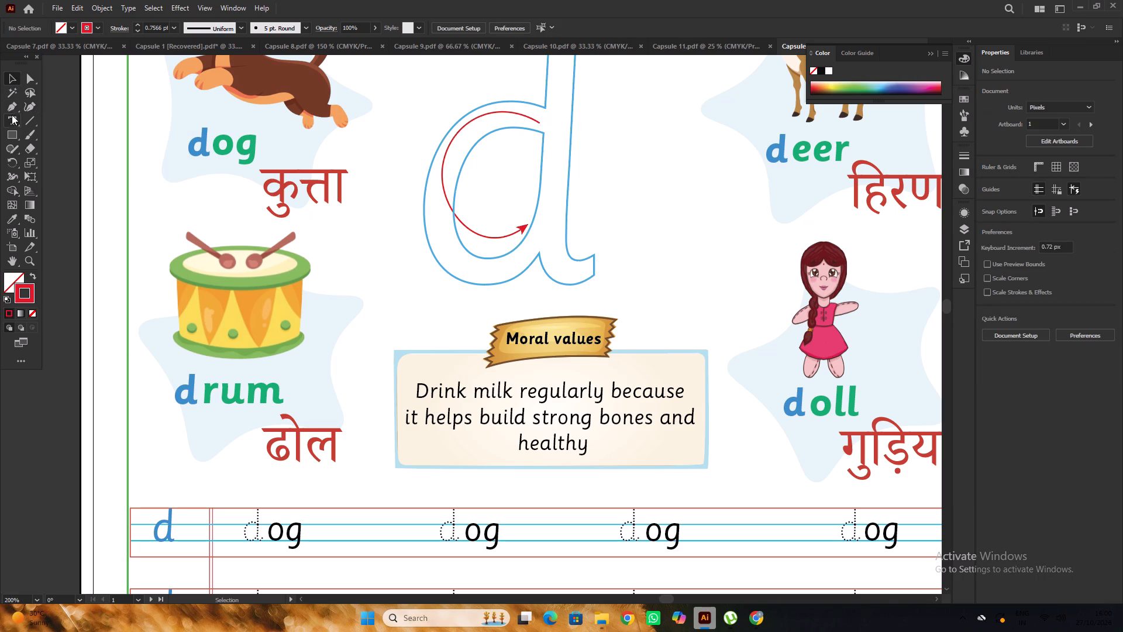
Reshape the red arrow's lower curve and arrowhead end with the Curvature tool to follow the bottom of the d's bowl stroke.
{"action": "left_click", "coordinate": [462, 222]}
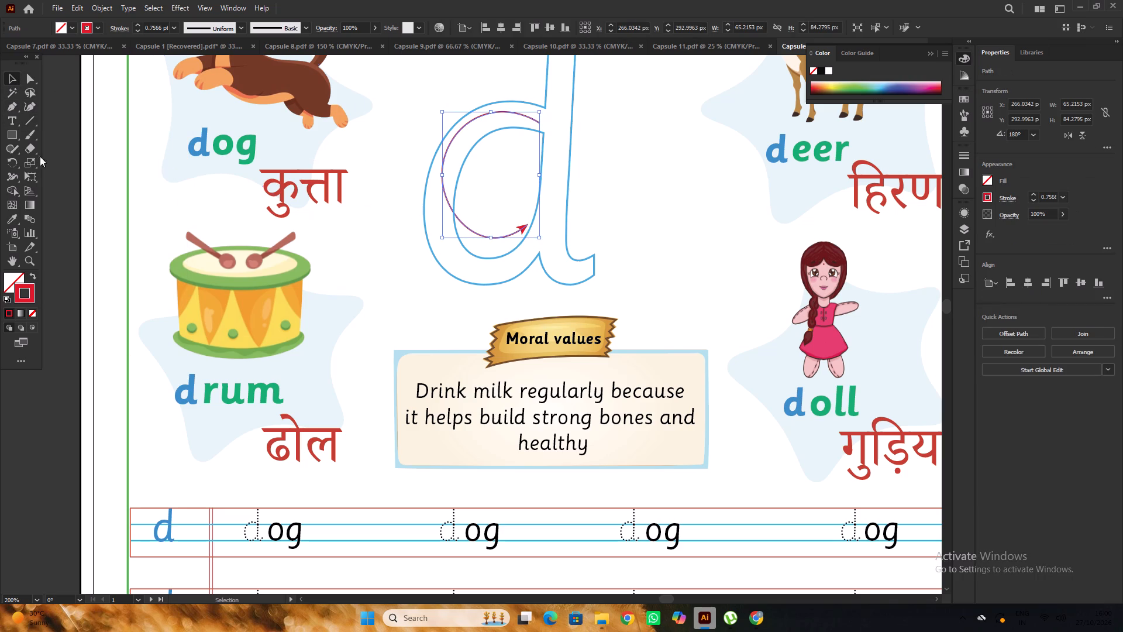
{"action": "left_click", "coordinate": [25, 106]}
{"action": "scroll", "coordinate": [501, 233], "scroll_direction": "up", "scroll_amount": 1, "text": "alt"}
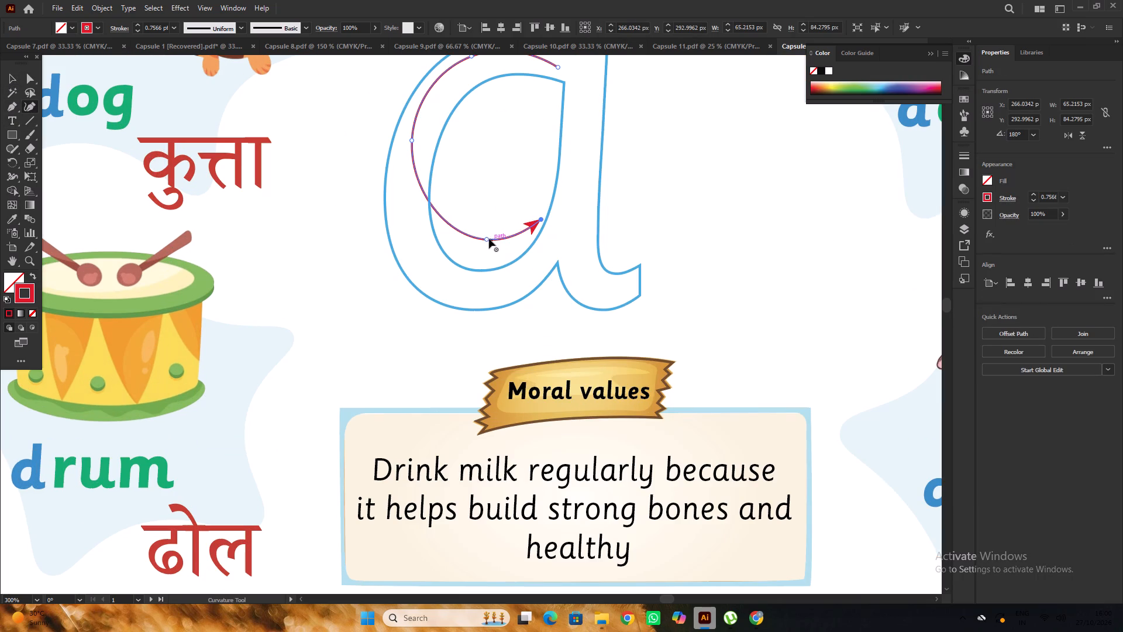
{"action": "left_click_drag", "start_coordinate": [487, 239], "coordinate": [461, 288]}
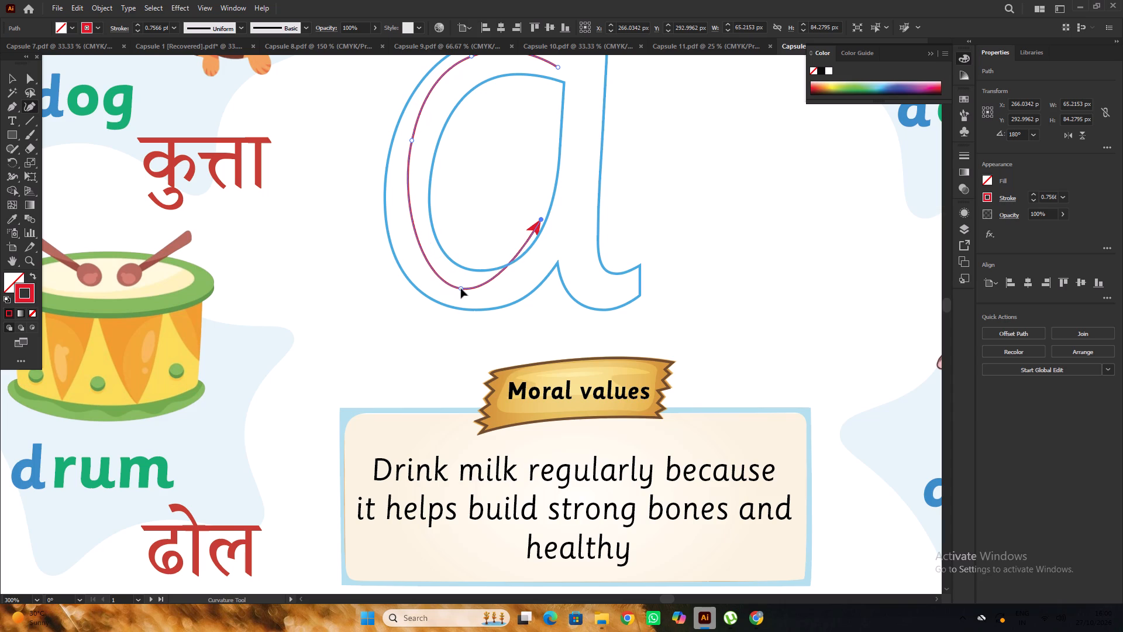
{"action": "left_click_drag", "start_coordinate": [461, 288], "coordinate": [458, 288]}
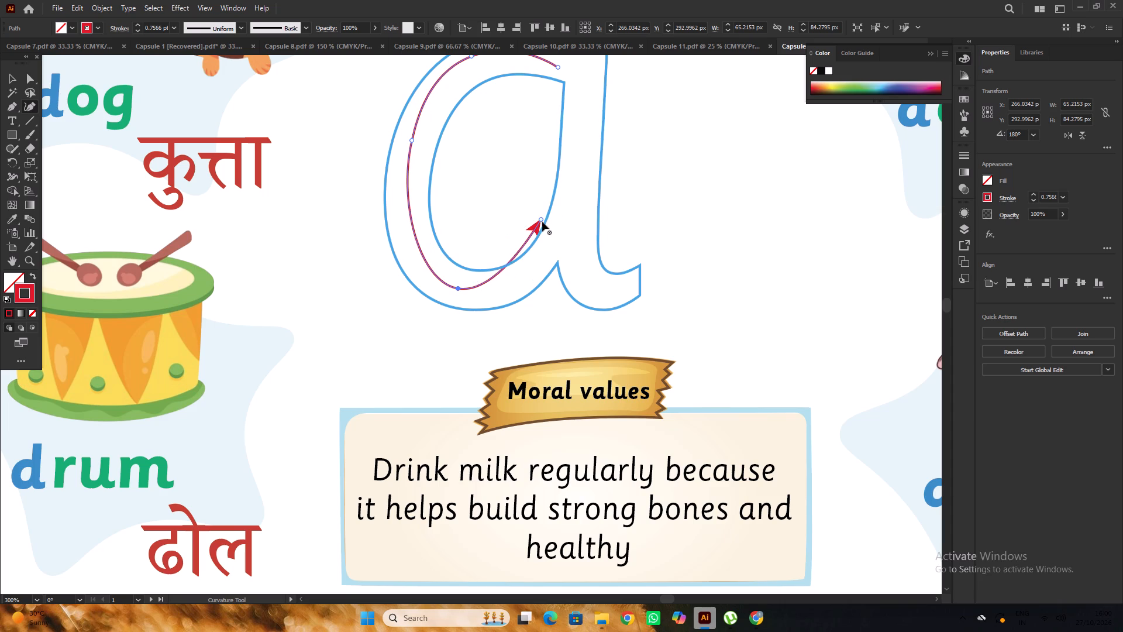
{"action": "left_click_drag", "start_coordinate": [540, 219], "coordinate": [544, 256]}
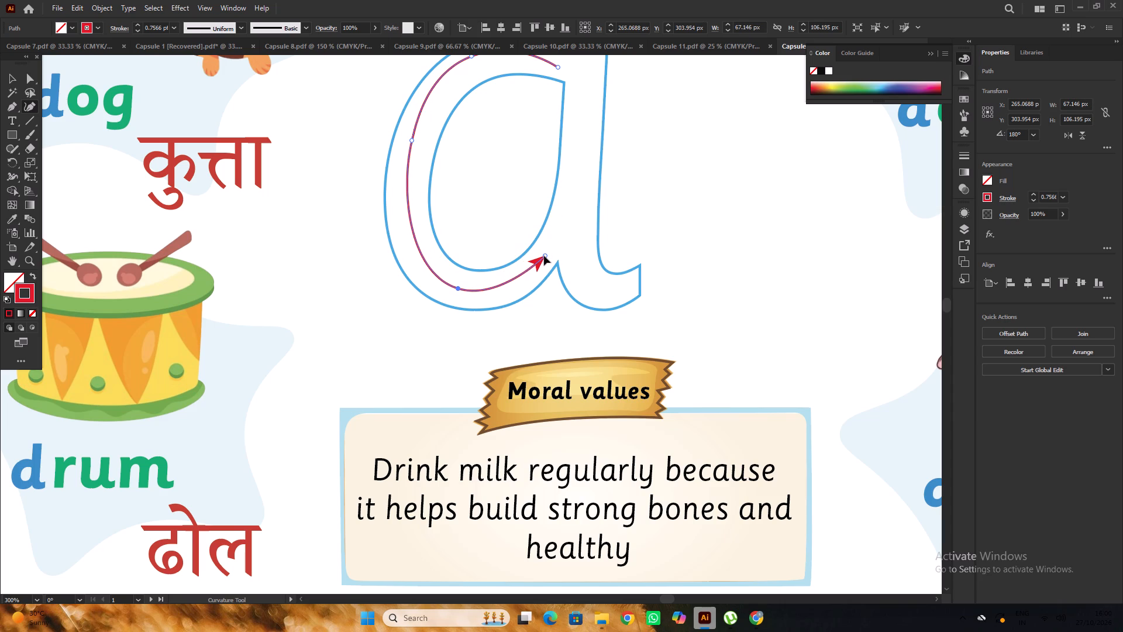
{"action": "left_click_drag", "start_coordinate": [544, 256], "coordinate": [544, 257]}
Adjust the red arrow's upper curve point with the Curvature tool to centre it in the bowl stroke, making the path about 67.9 by 104.6 px.
{"action": "scroll", "coordinate": [543, 254], "scroll_direction": "down", "scroll_amount": 1, "text": "alt"}
{"action": "scroll", "coordinate": [543, 252], "scroll_direction": "up", "scroll_amount": 3}
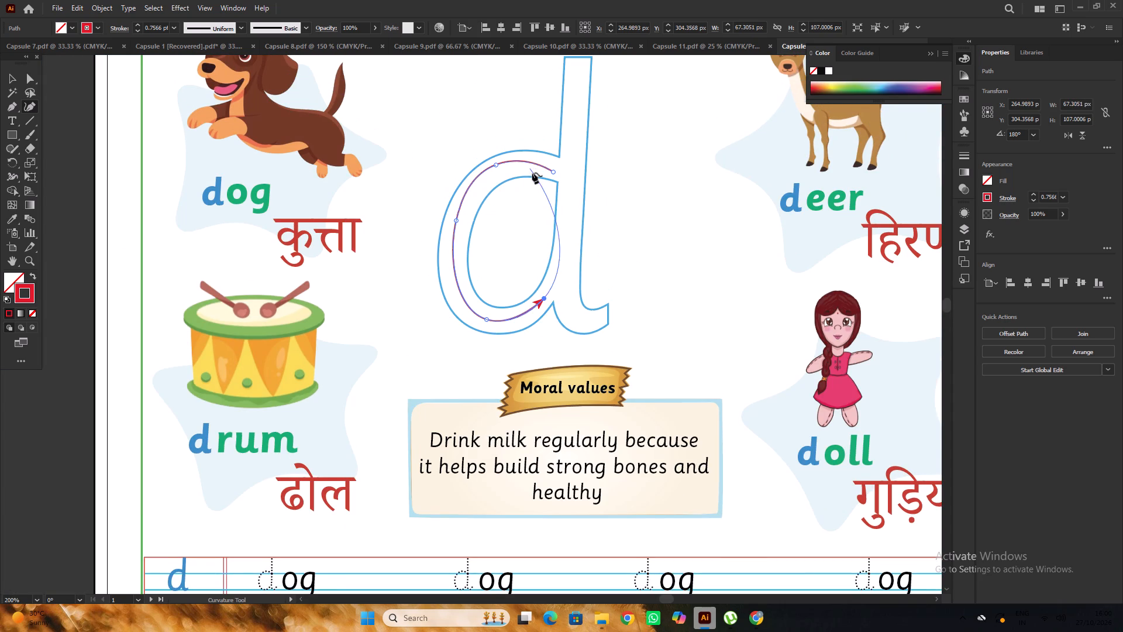
{"action": "scroll", "coordinate": [525, 174], "scroll_direction": "up", "scroll_amount": 1}
{"action": "scroll", "coordinate": [499, 181], "scroll_direction": "up", "scroll_amount": 1, "text": "alt"}
{"action": "left_click", "coordinate": [496, 179]}
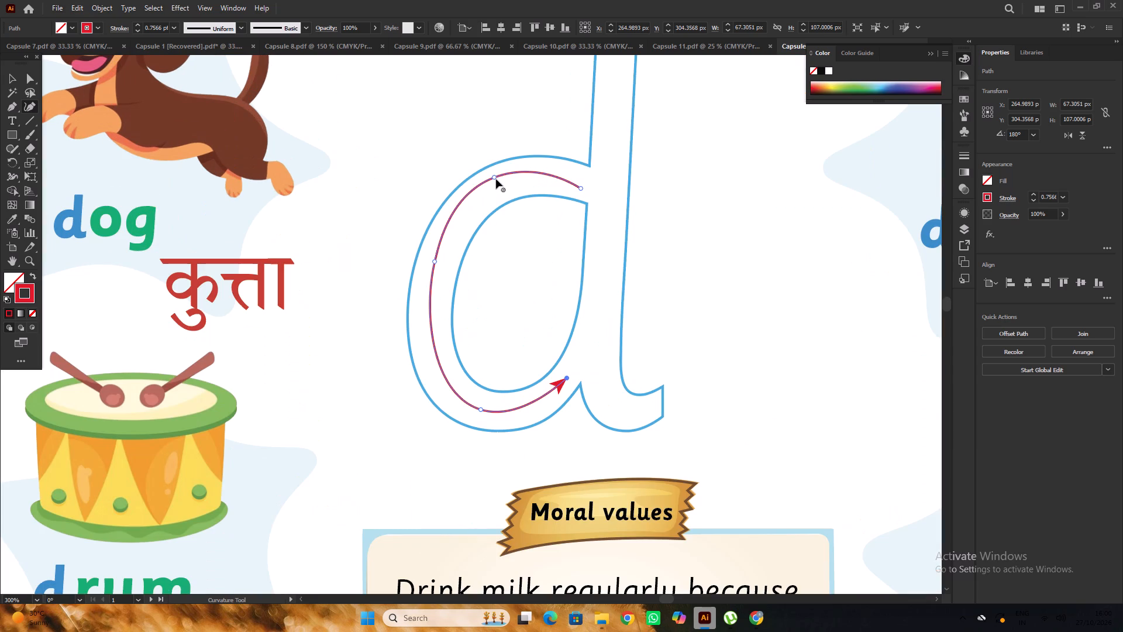
{"action": "scroll", "coordinate": [535, 184], "scroll_direction": "down", "scroll_amount": 1, "text": "alt"}
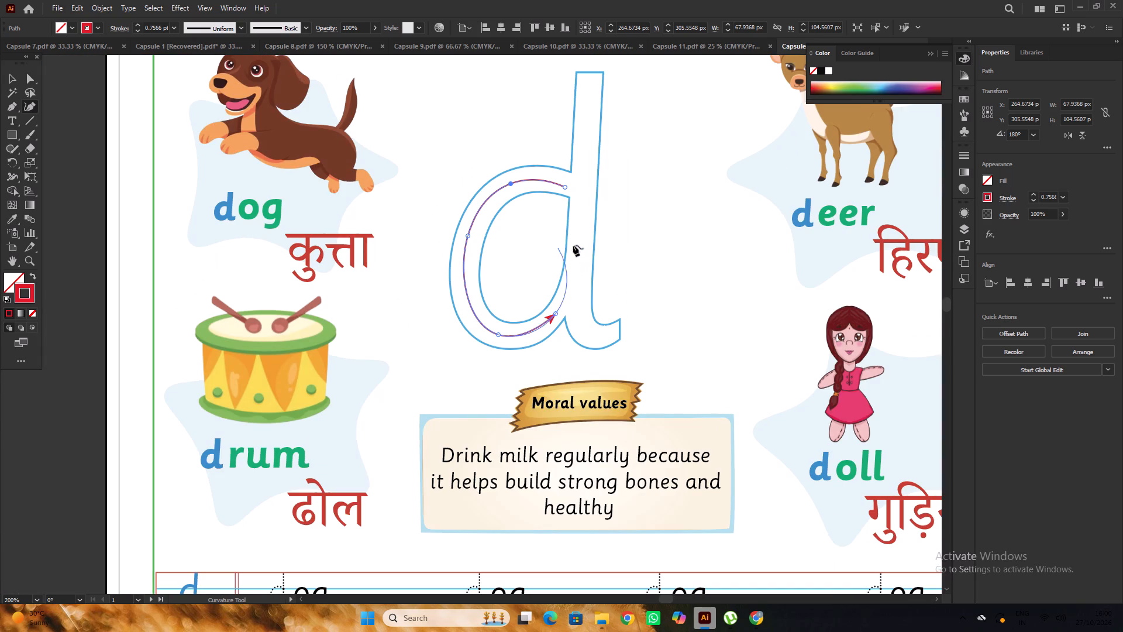
{"action": "left_click", "coordinate": [13, 81]}
{"action": "left_click", "coordinate": [47, 107]}
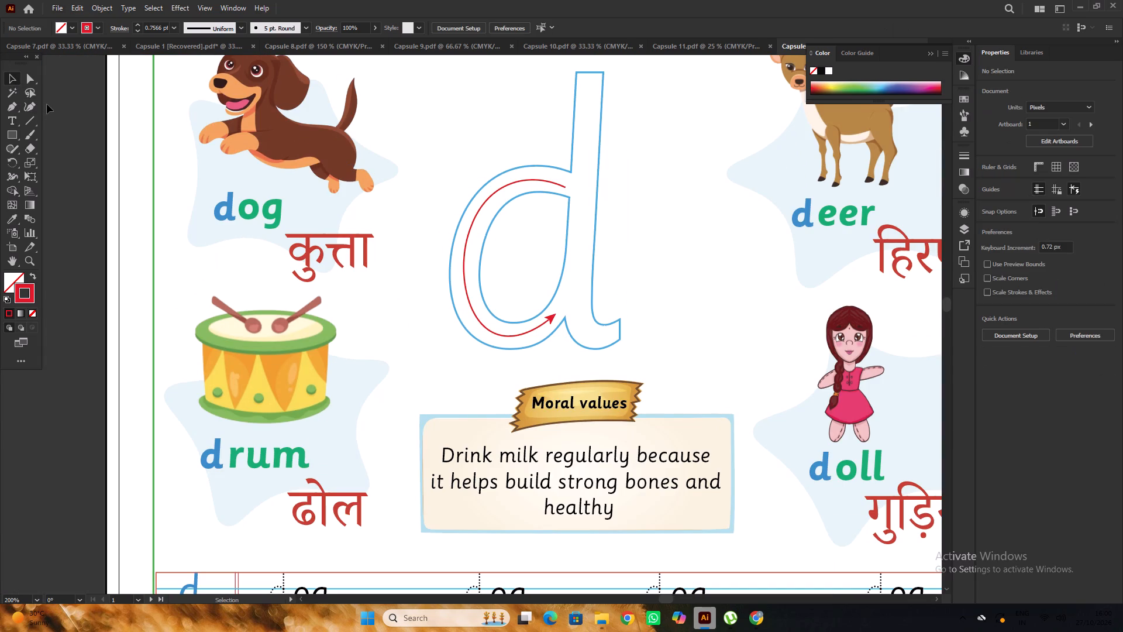
Raise the red arrow's starting end with the Curvature tool to centre it in the bowl stroke, making the path about 69.0 by 106.2 px.
{"action": "left_click", "coordinate": [34, 108]}
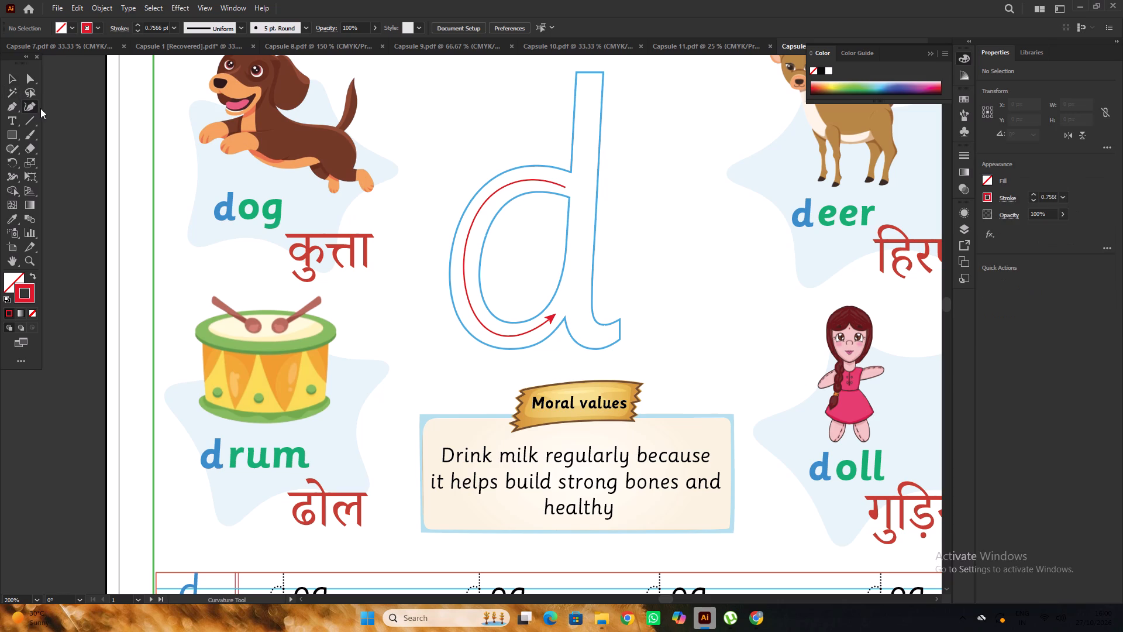
{"action": "scroll", "coordinate": [564, 190], "scroll_direction": "up", "scroll_amount": 1, "text": "alt"}
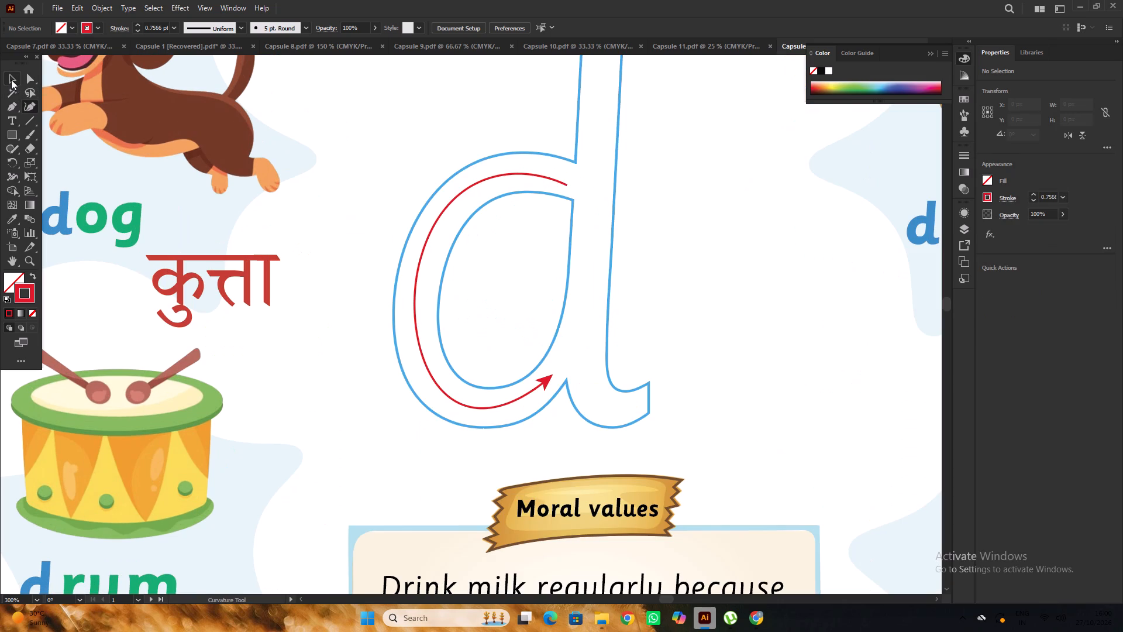
{"action": "left_click", "coordinate": [11, 80]}
{"action": "left_click", "coordinate": [429, 232]}
{"action": "scroll", "coordinate": [444, 228], "scroll_direction": "down", "scroll_amount": 2, "text": "alt"}
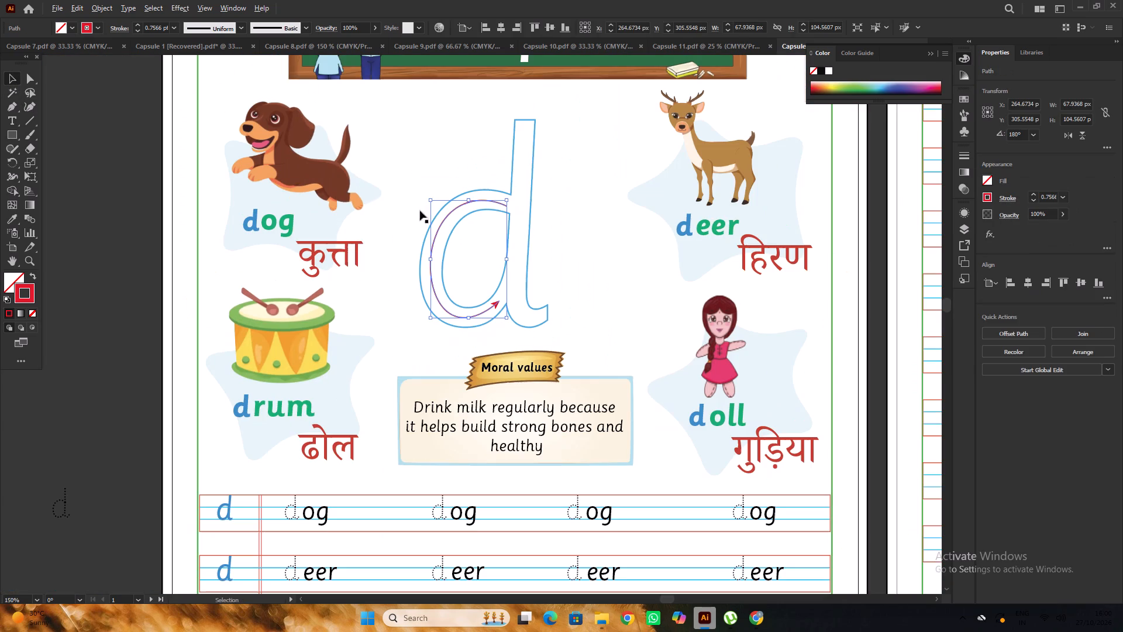
{"action": "left_click", "coordinate": [32, 109]}
{"action": "scroll", "coordinate": [505, 188], "scroll_direction": "up", "scroll_amount": 3, "text": "alt"}
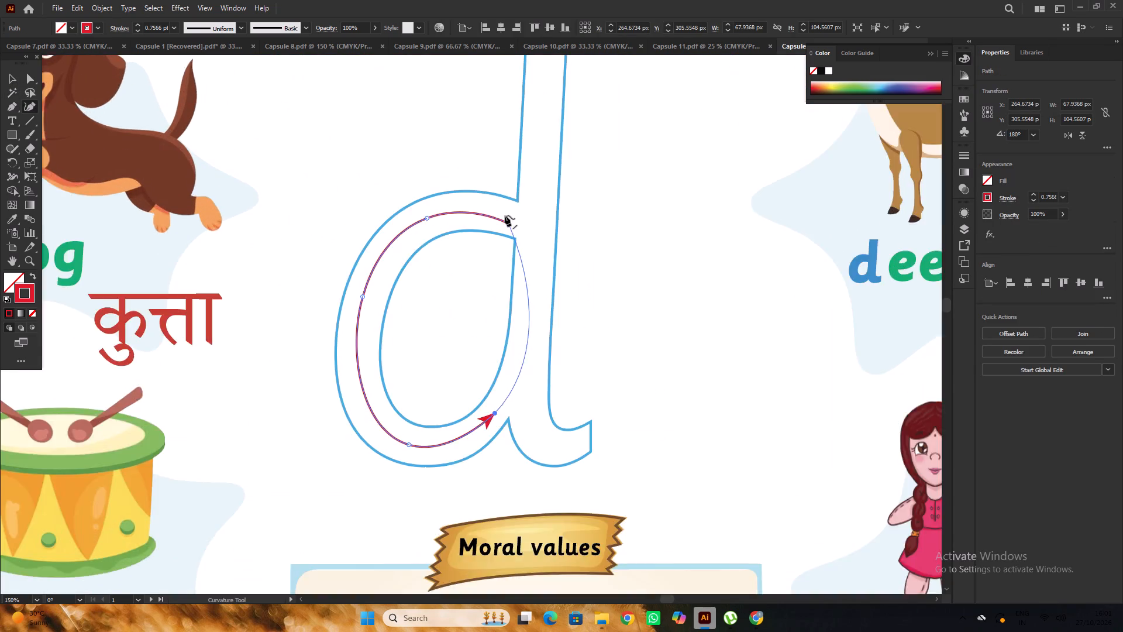
{"action": "left_click_drag", "start_coordinate": [511, 224], "coordinate": [514, 214]}
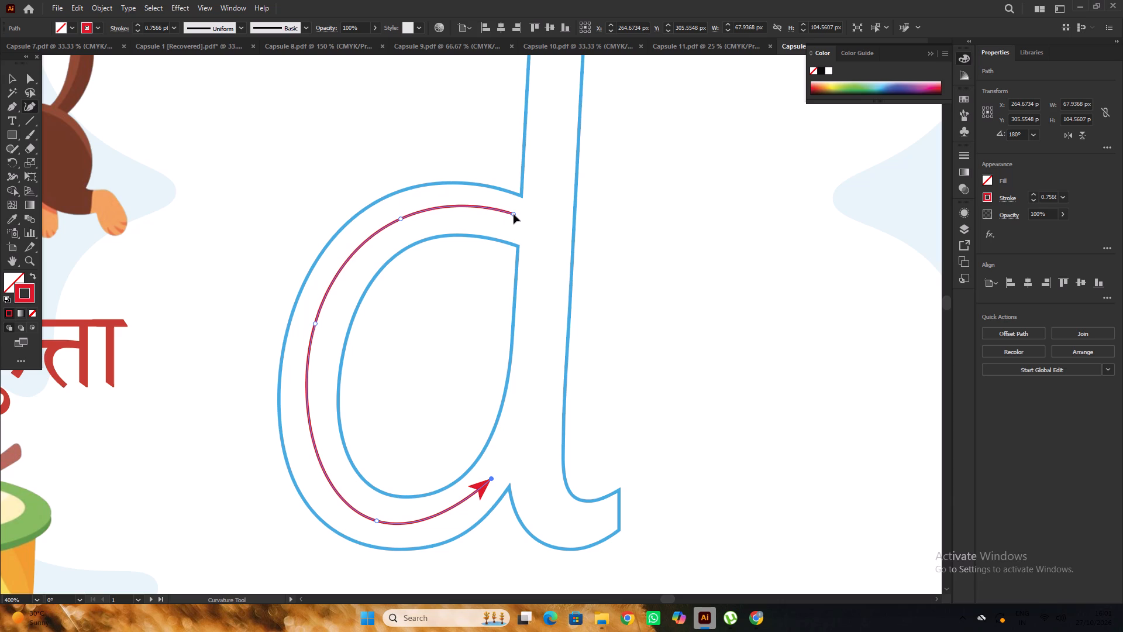
{"action": "left_click_drag", "start_coordinate": [514, 214], "coordinate": [513, 214]}
{"action": "scroll", "coordinate": [512, 214], "scroll_direction": "down", "scroll_amount": 4, "text": "alt"}
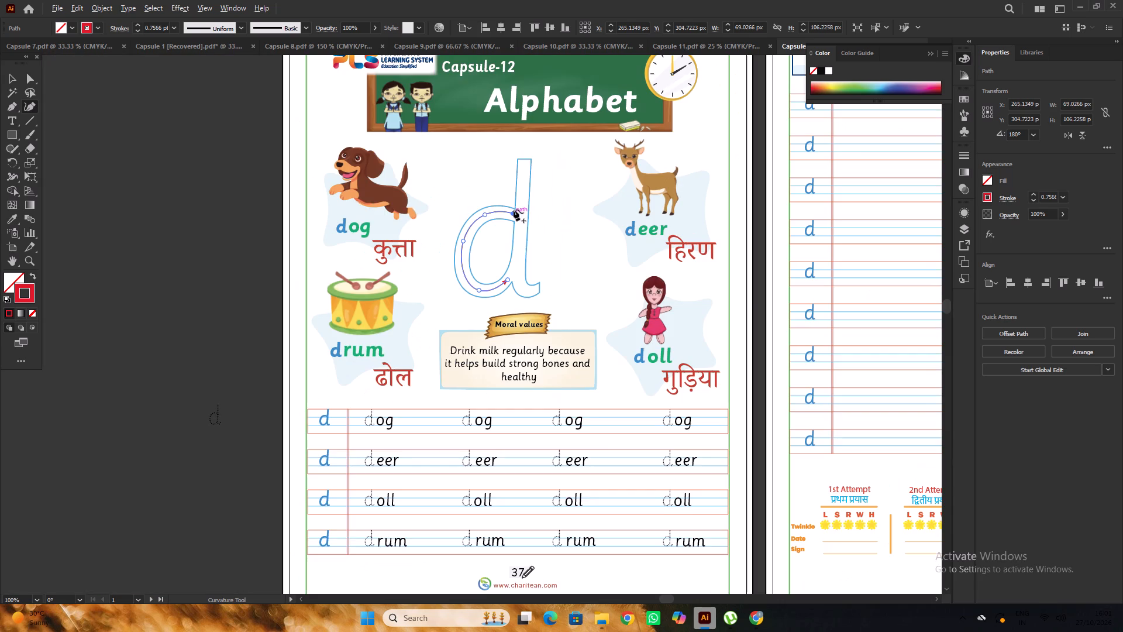
{"action": "left_click", "coordinate": [9, 75]}
{"action": "left_click", "coordinate": [99, 170]}
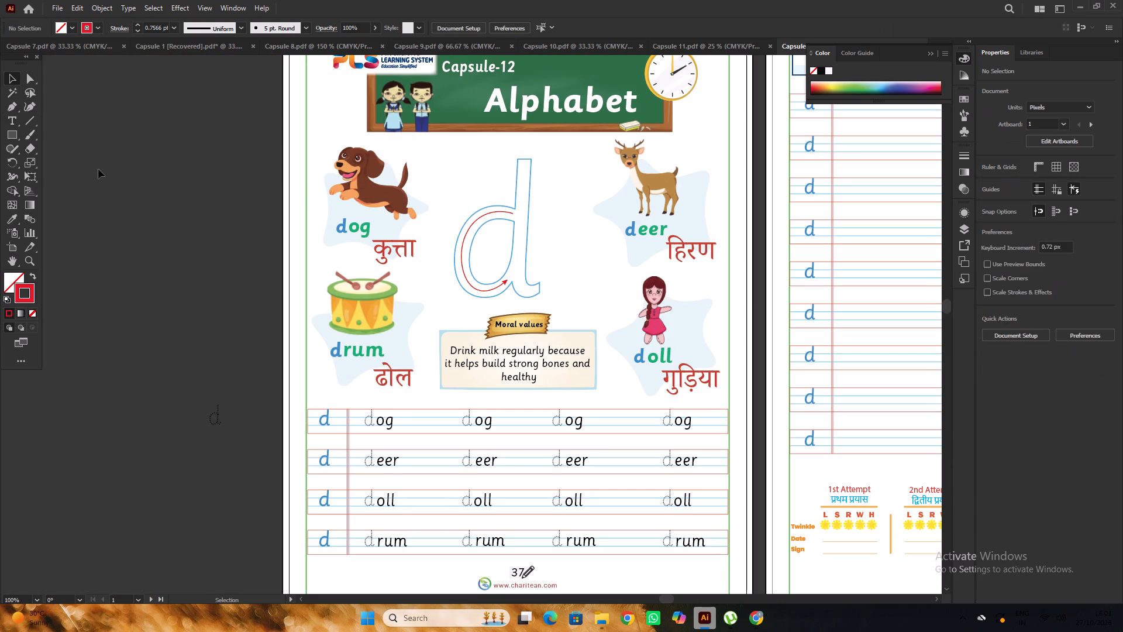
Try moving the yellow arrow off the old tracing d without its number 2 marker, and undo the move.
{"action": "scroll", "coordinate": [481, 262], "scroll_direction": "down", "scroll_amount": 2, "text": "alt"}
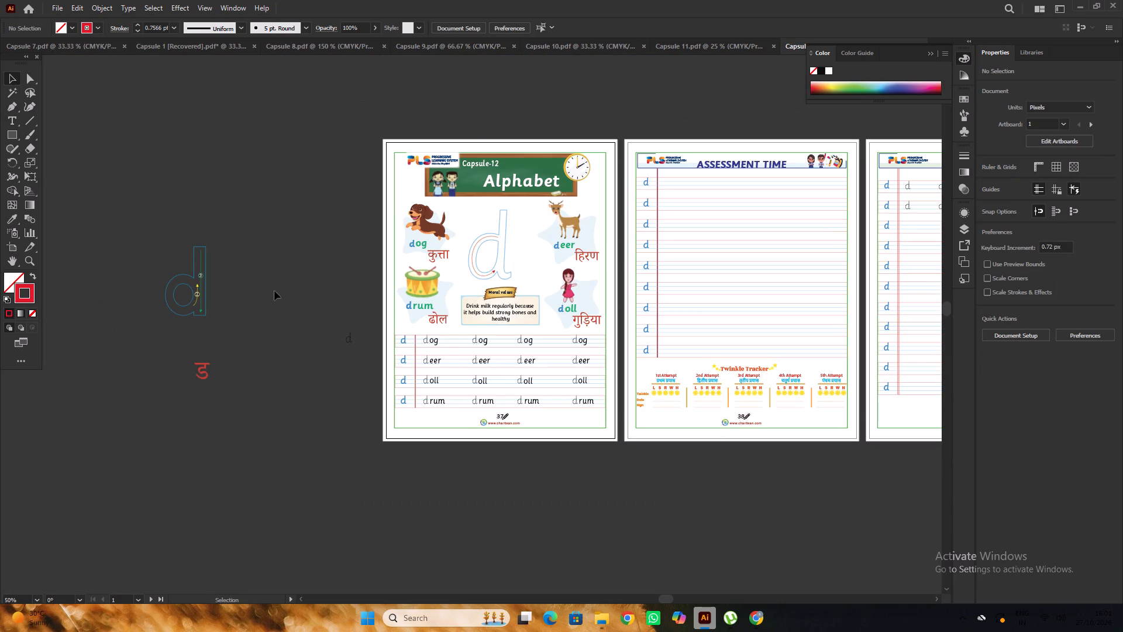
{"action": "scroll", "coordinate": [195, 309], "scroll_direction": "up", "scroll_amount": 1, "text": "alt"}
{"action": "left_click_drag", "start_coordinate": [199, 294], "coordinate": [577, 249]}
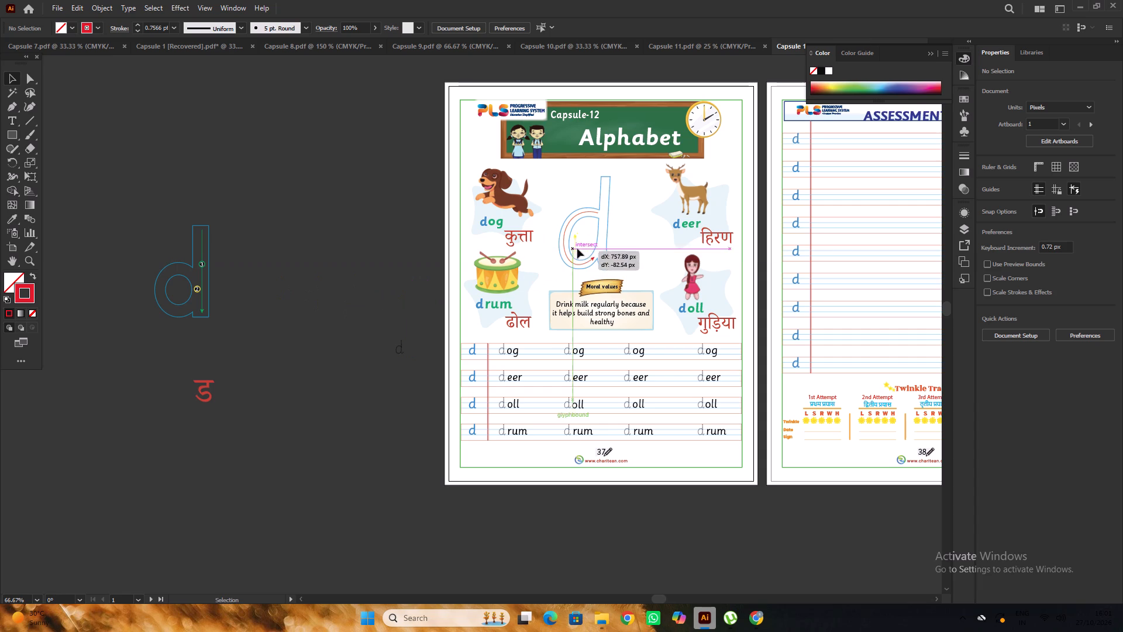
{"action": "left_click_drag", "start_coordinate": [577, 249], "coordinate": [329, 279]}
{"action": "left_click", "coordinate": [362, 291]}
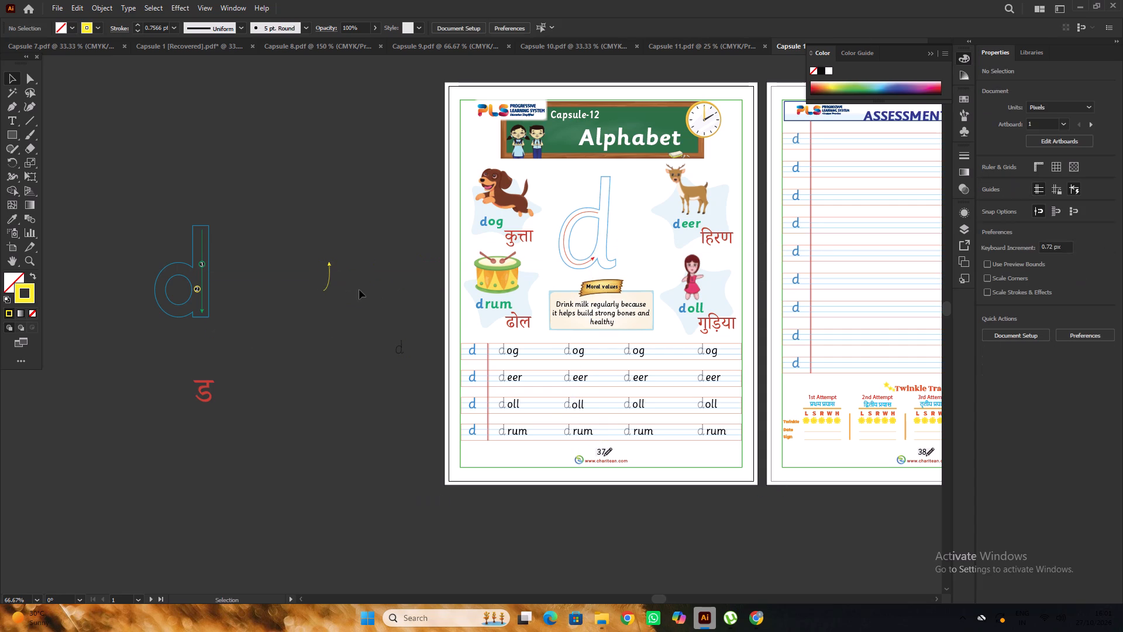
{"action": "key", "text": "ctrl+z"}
Group the yellow arrow on the old tracing d with its circled number 2.
{"action": "scroll", "coordinate": [226, 303], "scroll_direction": "up", "scroll_amount": 3}
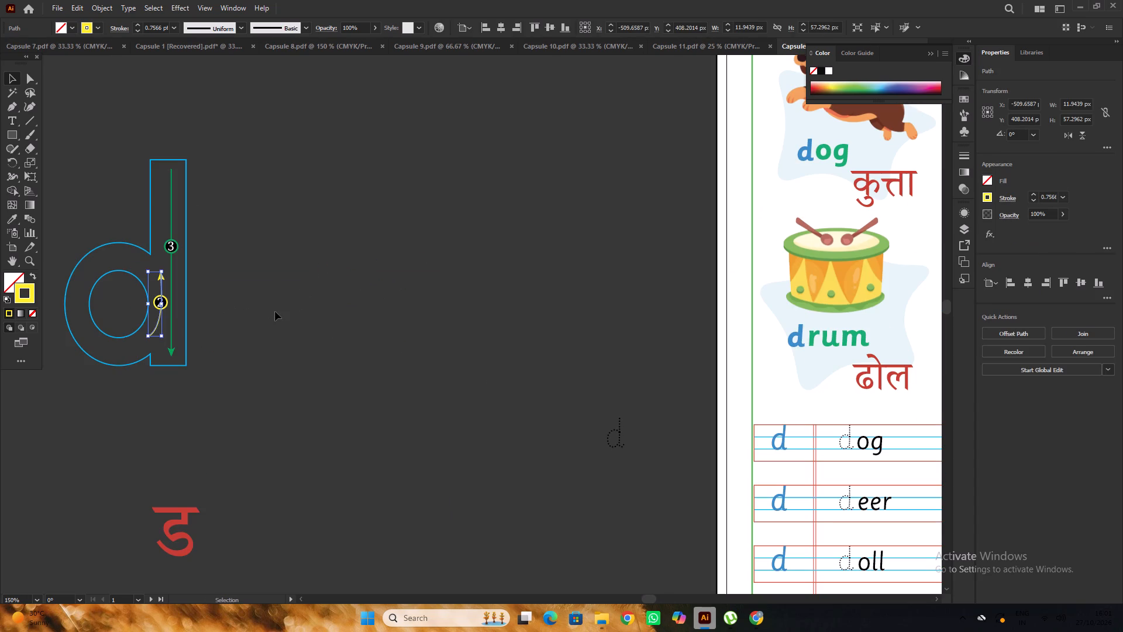
{"action": "left_click", "coordinate": [275, 311]}
{"action": "scroll", "coordinate": [154, 315], "scroll_direction": "up", "scroll_amount": 2, "text": "alt"}
{"action": "left_click_drag", "start_coordinate": [151, 244], "coordinate": [151, 245]}
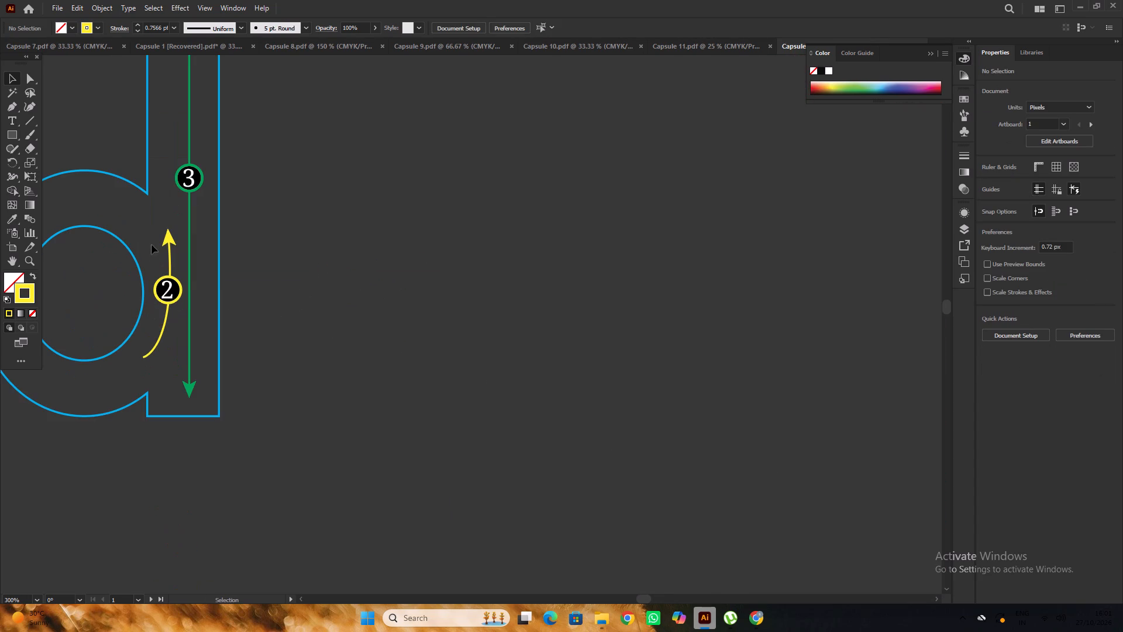
{"action": "left_click_drag", "start_coordinate": [151, 245], "coordinate": [171, 321]}
{"action": "scroll", "coordinate": [171, 315], "scroll_direction": "down", "scroll_amount": 2, "text": "alt"}
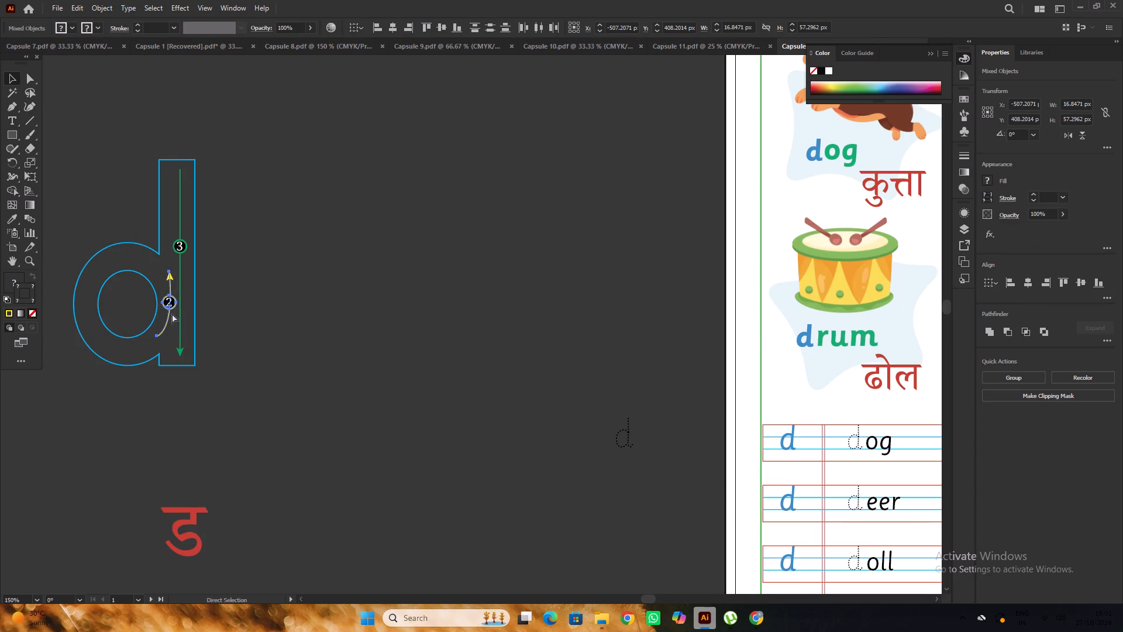
{"action": "key", "text": "ctrl+g"}
{"action": "scroll", "coordinate": [173, 312], "scroll_direction": "down", "scroll_amount": 2, "text": "alt"}
{"action": "left_click", "coordinate": [173, 311]}
{"action": "left_click", "coordinate": [247, 308]}
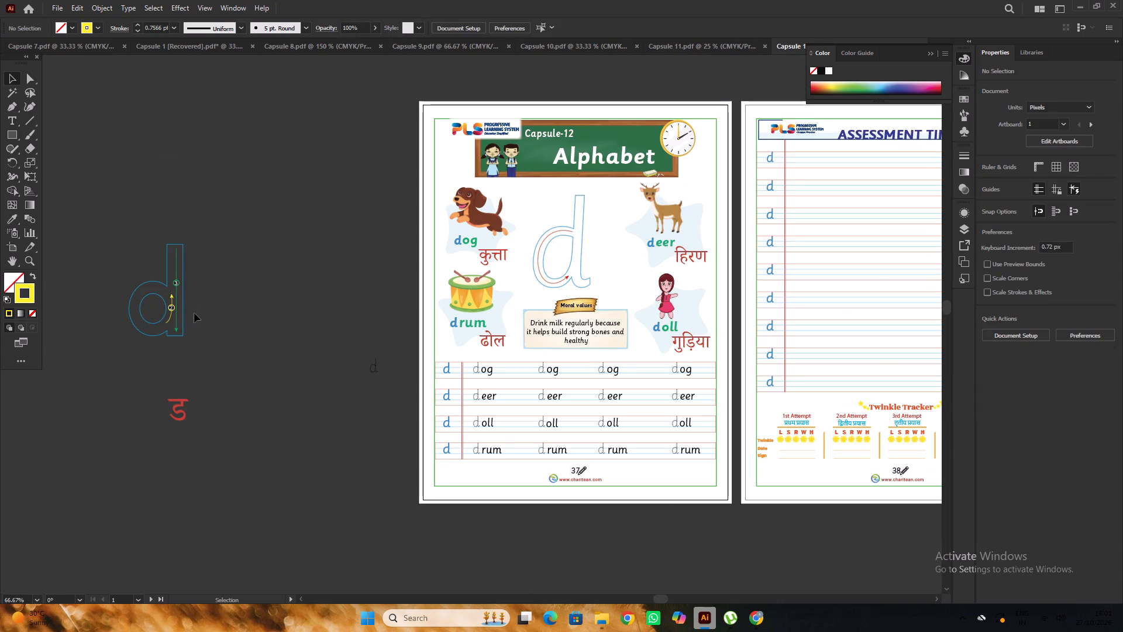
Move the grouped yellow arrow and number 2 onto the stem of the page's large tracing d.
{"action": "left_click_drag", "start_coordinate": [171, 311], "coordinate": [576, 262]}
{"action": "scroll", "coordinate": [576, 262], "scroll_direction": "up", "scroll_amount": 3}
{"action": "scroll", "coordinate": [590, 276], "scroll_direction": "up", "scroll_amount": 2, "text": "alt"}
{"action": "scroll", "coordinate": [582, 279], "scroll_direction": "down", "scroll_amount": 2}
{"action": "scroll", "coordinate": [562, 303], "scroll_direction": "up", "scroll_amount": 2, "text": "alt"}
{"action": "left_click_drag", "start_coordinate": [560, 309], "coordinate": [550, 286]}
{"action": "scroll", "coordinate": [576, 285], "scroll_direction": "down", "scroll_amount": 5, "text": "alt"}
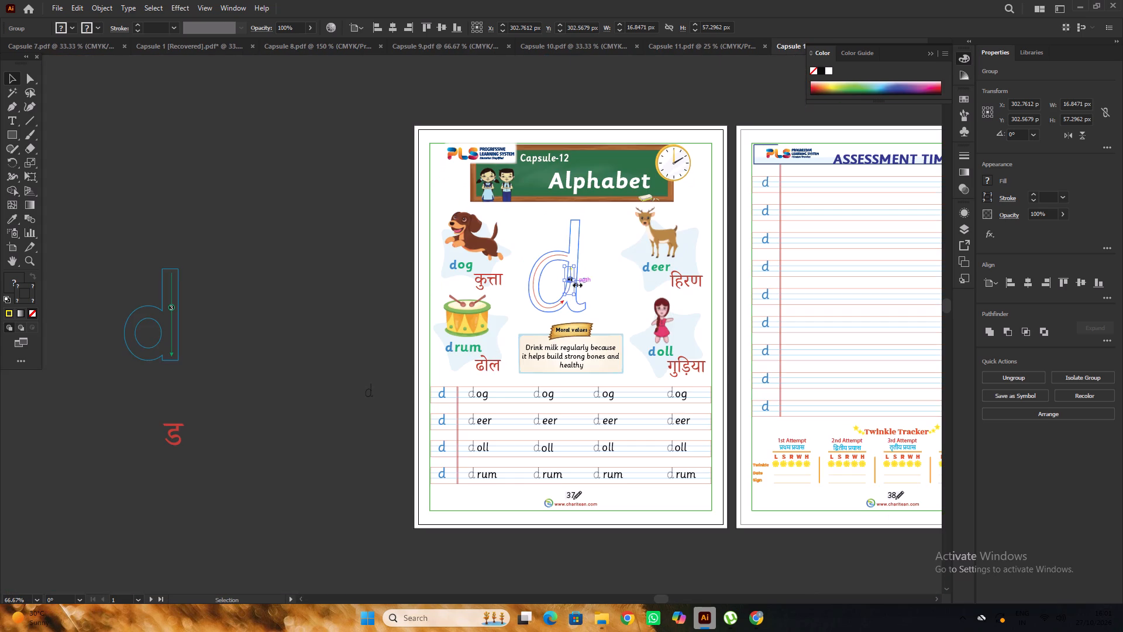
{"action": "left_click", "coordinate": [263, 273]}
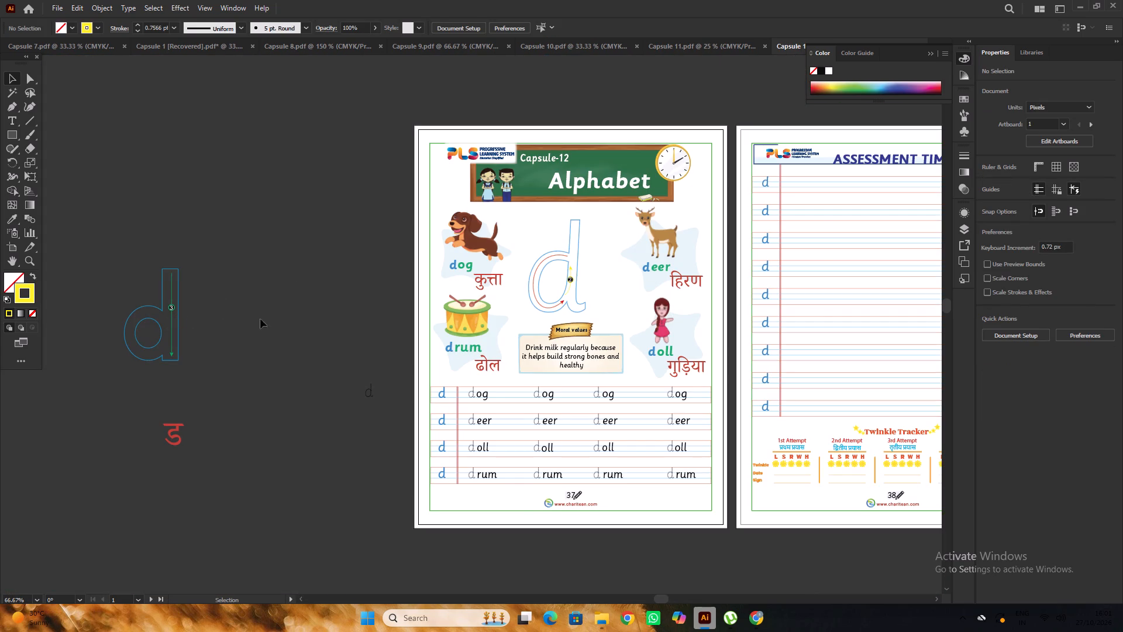
Move the yellow arrow group off the page onto the pasteboard between the old tracing d and the Capsule 12 page.
{"action": "scroll", "coordinate": [611, 293], "scroll_direction": "up", "scroll_amount": 1, "text": "alt"}
{"action": "scroll", "coordinate": [554, 287], "scroll_direction": "up", "scroll_amount": 2, "text": "alt"}
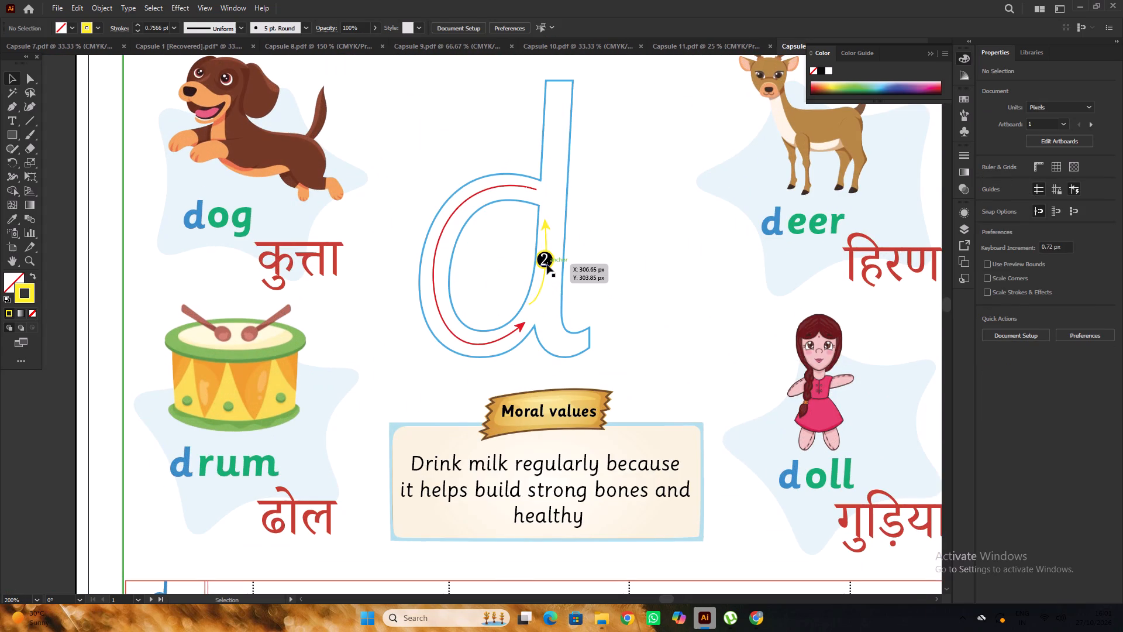
{"action": "left_click", "coordinate": [547, 265]}
{"action": "scroll", "coordinate": [547, 265], "scroll_direction": "down", "scroll_amount": 2, "text": "alt"}
{"action": "left_click_drag", "start_coordinate": [546, 262], "coordinate": [219, 346]}
{"action": "left_click", "coordinate": [247, 301]}
{"action": "scroll", "coordinate": [585, 297], "scroll_direction": "down", "scroll_amount": 2, "text": "alt"}
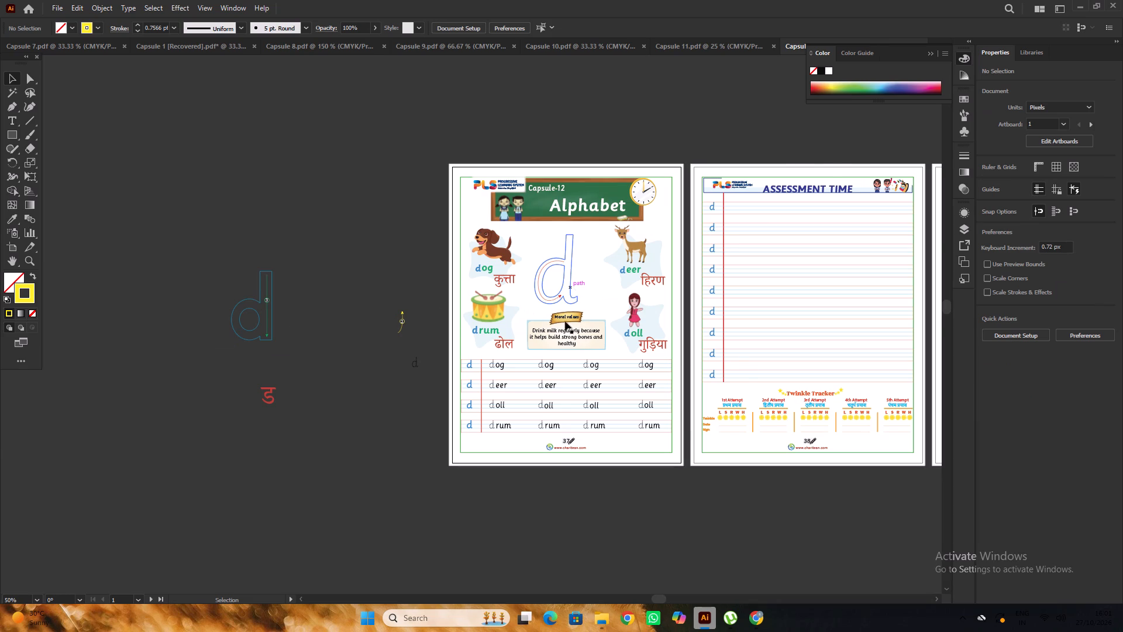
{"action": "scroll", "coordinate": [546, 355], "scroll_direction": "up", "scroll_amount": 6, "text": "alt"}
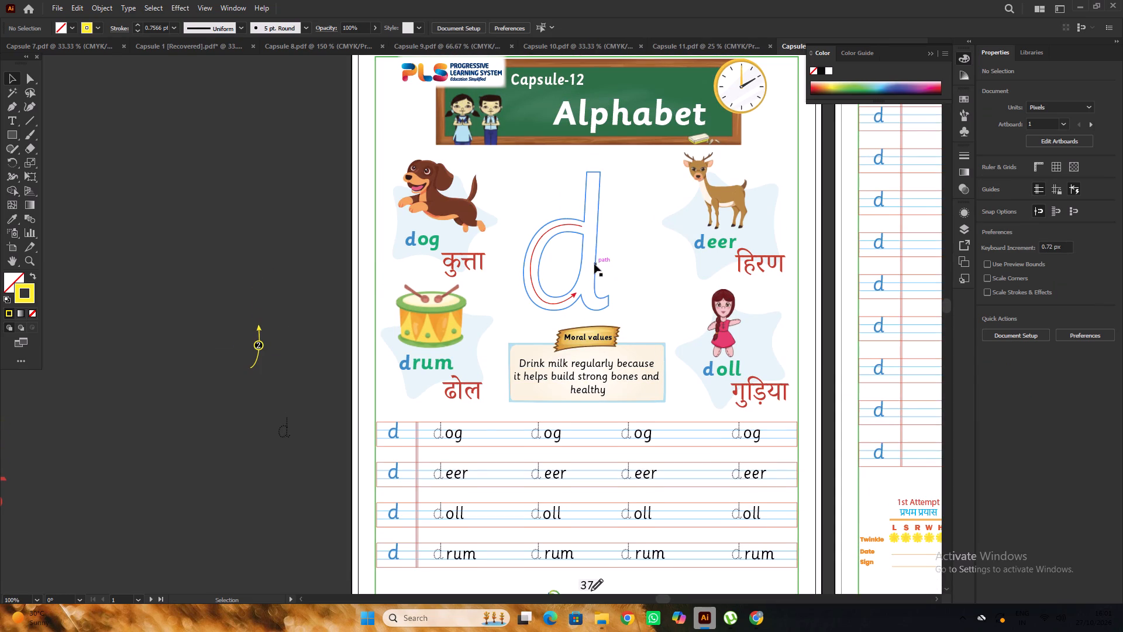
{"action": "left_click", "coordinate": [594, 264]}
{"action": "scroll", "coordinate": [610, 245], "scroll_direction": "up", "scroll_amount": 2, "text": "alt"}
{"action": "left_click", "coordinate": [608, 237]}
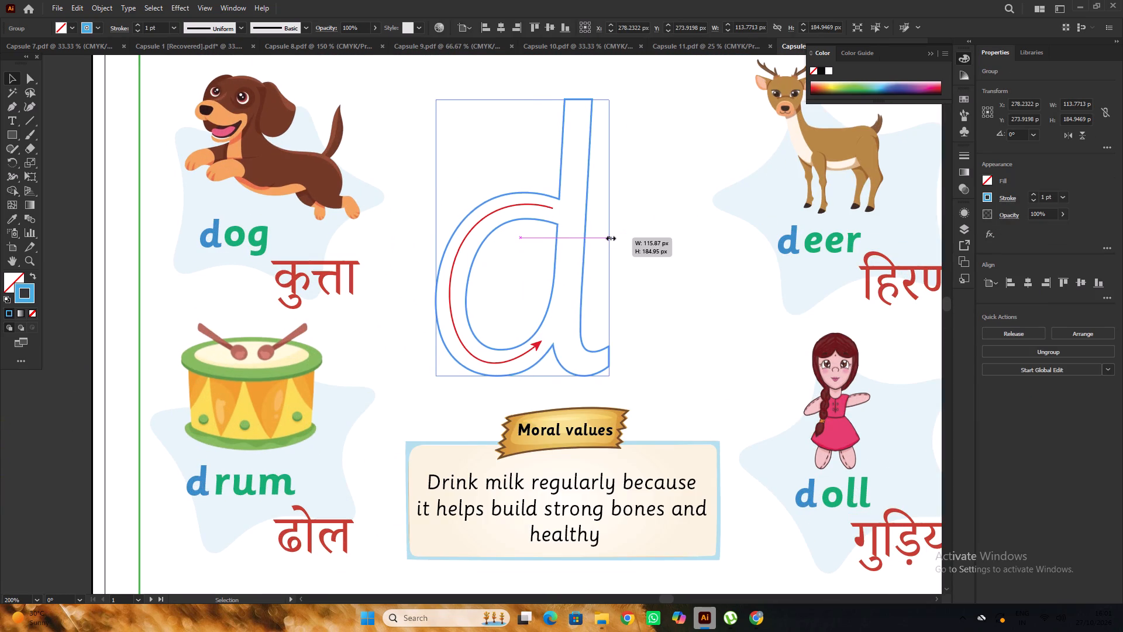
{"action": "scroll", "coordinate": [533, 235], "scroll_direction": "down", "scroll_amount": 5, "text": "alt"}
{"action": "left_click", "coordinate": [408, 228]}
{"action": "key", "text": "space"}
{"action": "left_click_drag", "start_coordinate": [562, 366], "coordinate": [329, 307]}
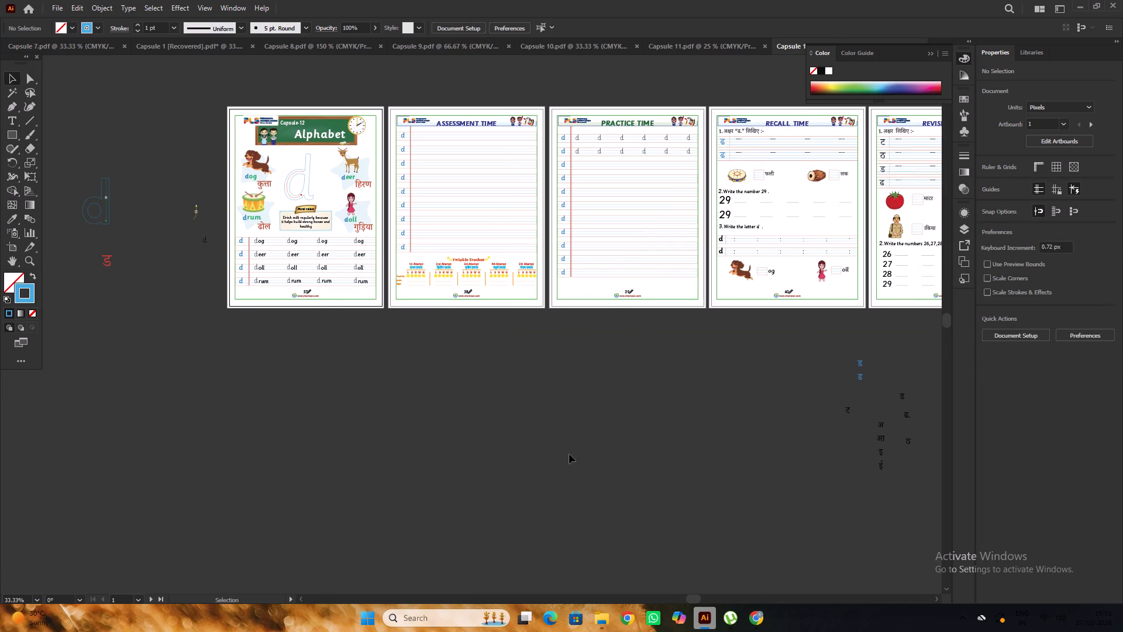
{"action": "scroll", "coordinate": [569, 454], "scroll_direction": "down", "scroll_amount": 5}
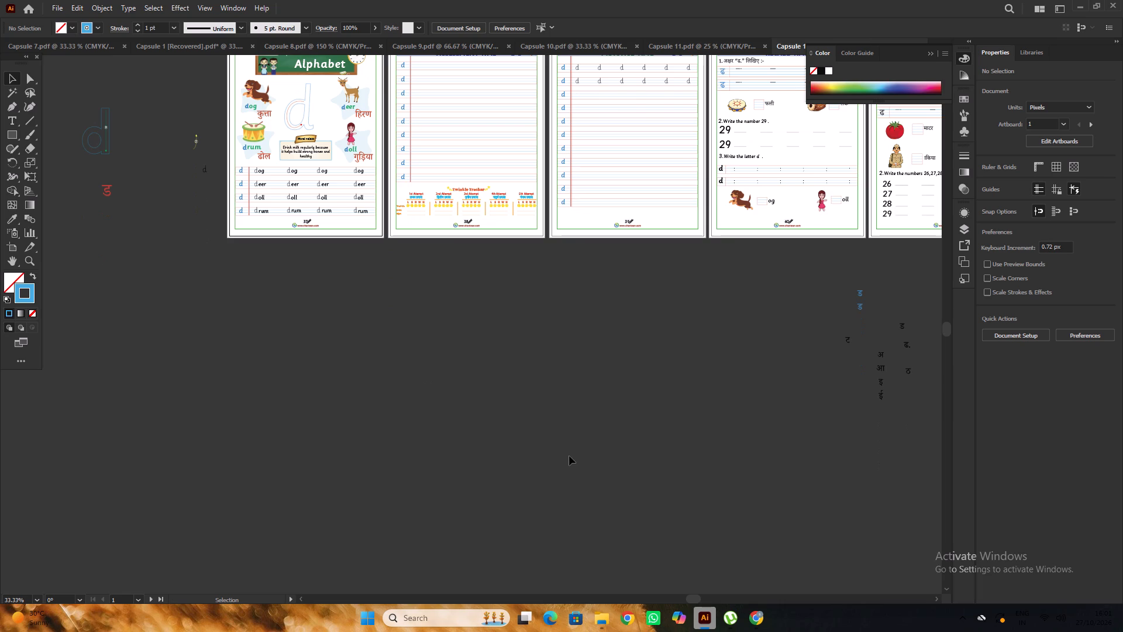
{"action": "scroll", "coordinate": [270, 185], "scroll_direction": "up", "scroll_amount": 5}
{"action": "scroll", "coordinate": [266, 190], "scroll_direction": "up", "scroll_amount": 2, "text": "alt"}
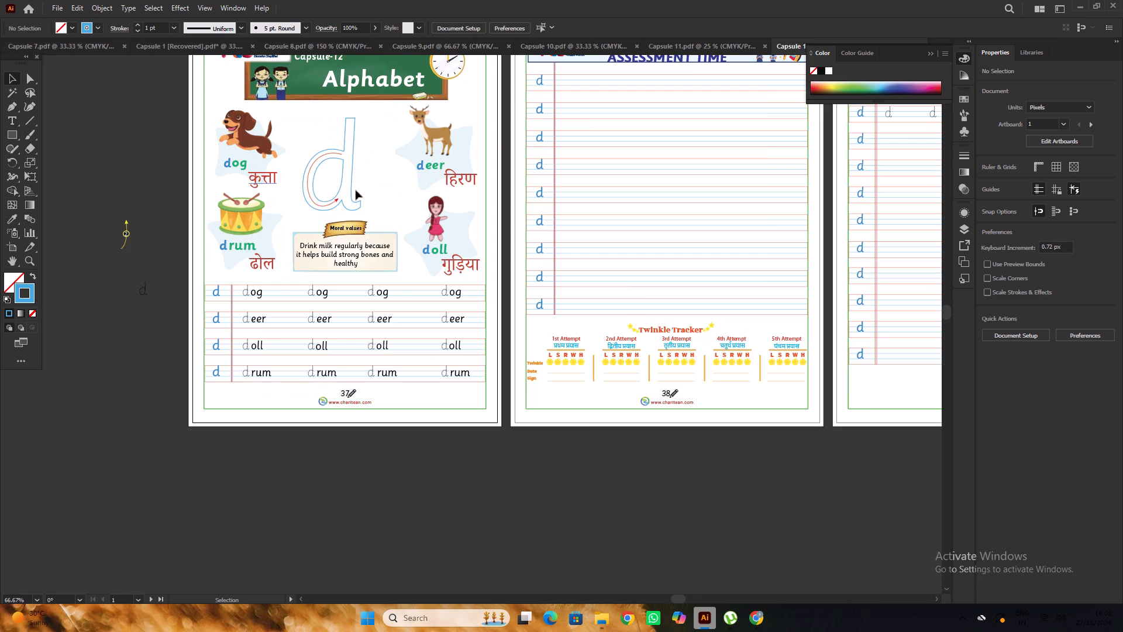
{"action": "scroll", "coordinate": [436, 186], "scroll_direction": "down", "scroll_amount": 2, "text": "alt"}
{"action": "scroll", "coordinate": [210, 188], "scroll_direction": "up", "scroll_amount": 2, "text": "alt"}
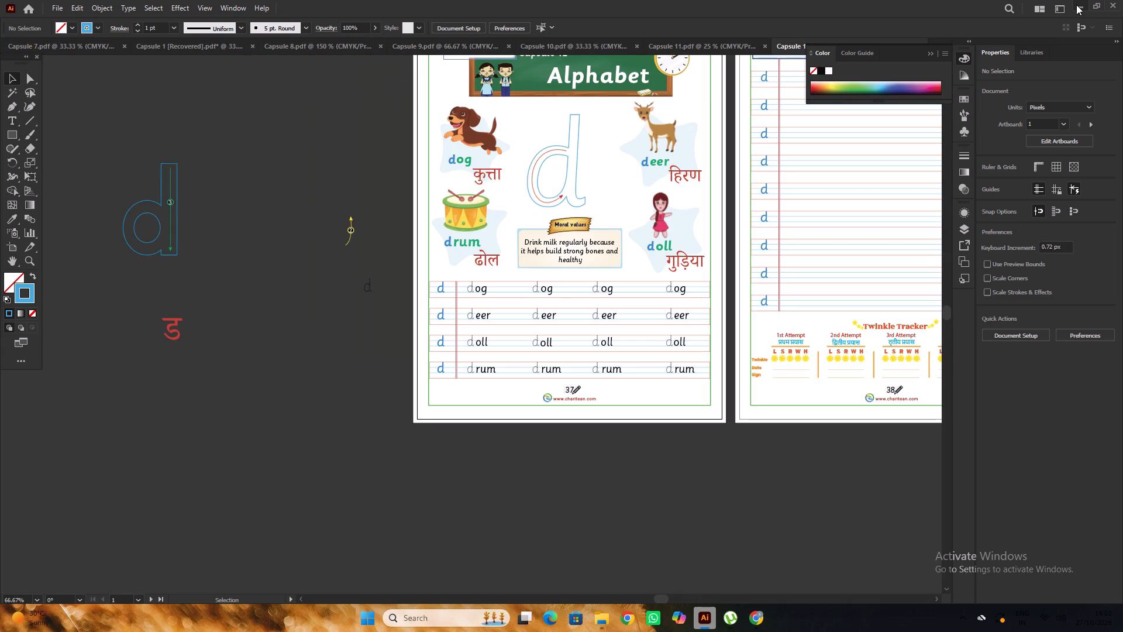
Look over the pages of the Capsule 1 [Recovered] document.
{"action": "left_click", "coordinate": [181, 48]}
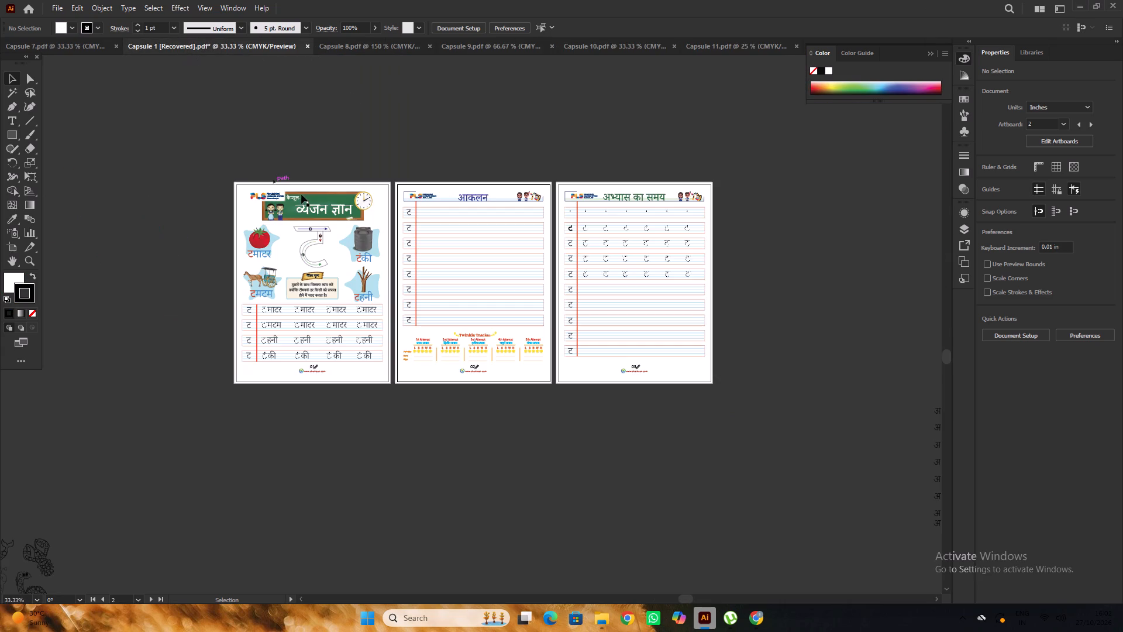
{"action": "scroll", "coordinate": [256, 277], "scroll_direction": "up", "scroll_amount": 3, "text": "alt"}
{"action": "scroll", "coordinate": [337, 228], "scroll_direction": "down", "scroll_amount": 3, "text": "alt"}
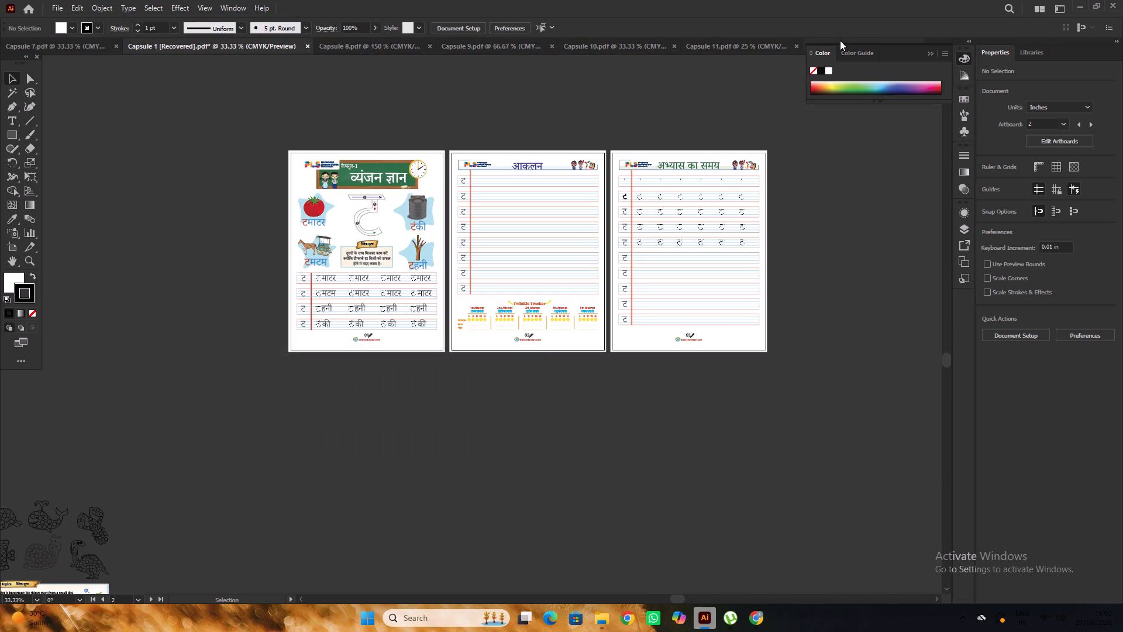
Collapse the floating Color palette covering the document names and return to Capsule 12.pdf.
{"action": "left_click", "coordinate": [739, 42]}
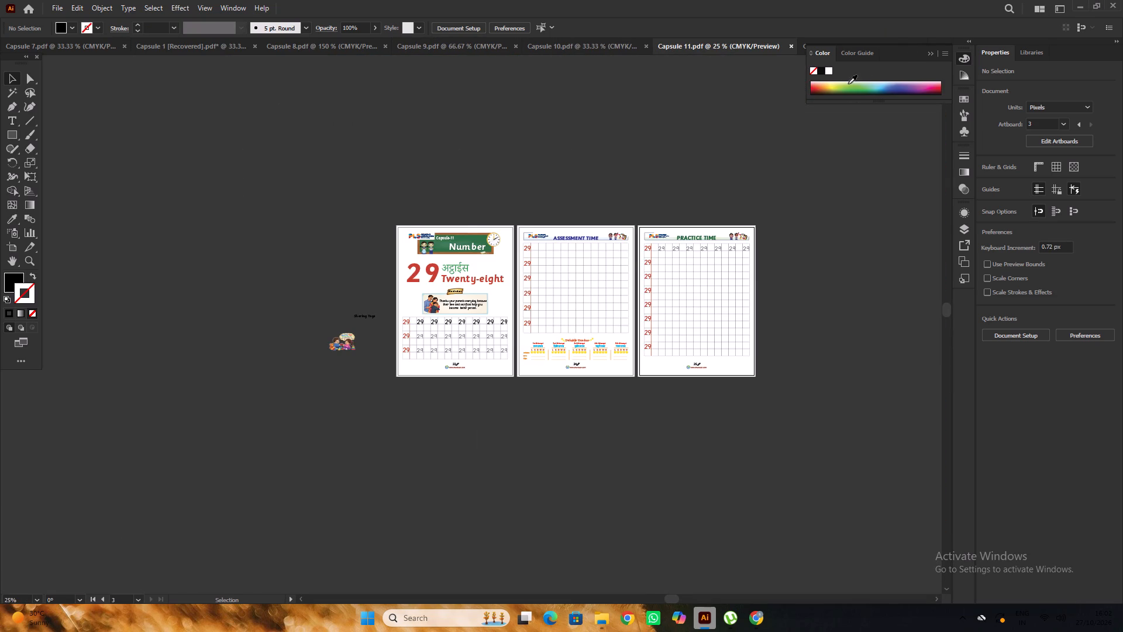
{"action": "left_click", "coordinate": [931, 53]}
{"action": "left_click", "coordinate": [863, 49]}
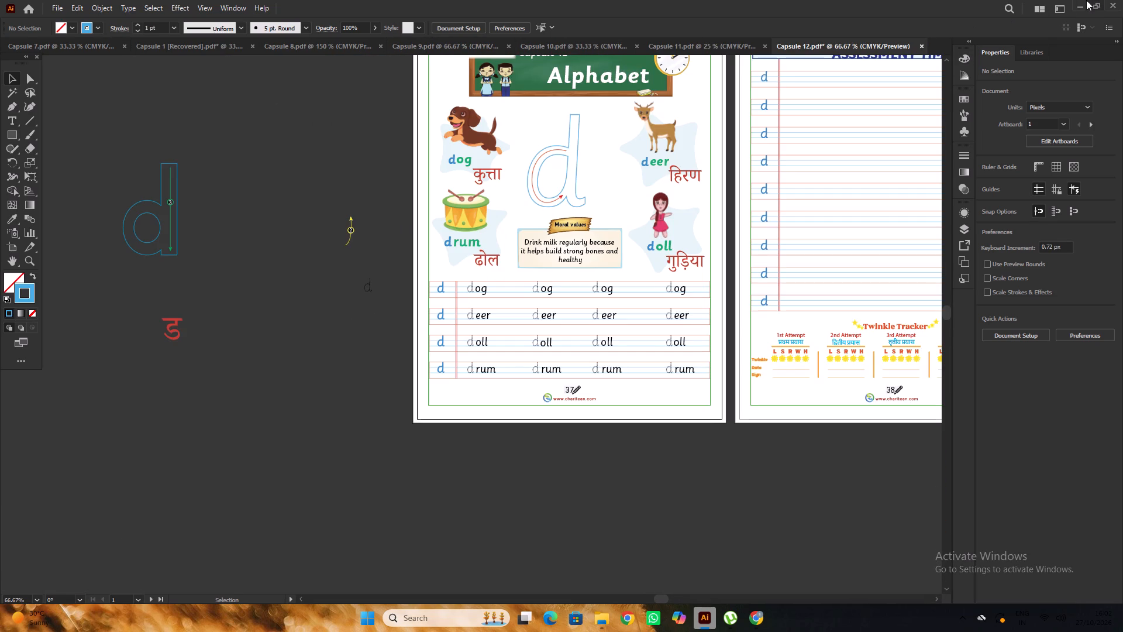
Close the Capsule 7, Capsule 1 [Recovered] and Capsule 8 documents.
{"action": "left_click", "coordinate": [69, 47]}
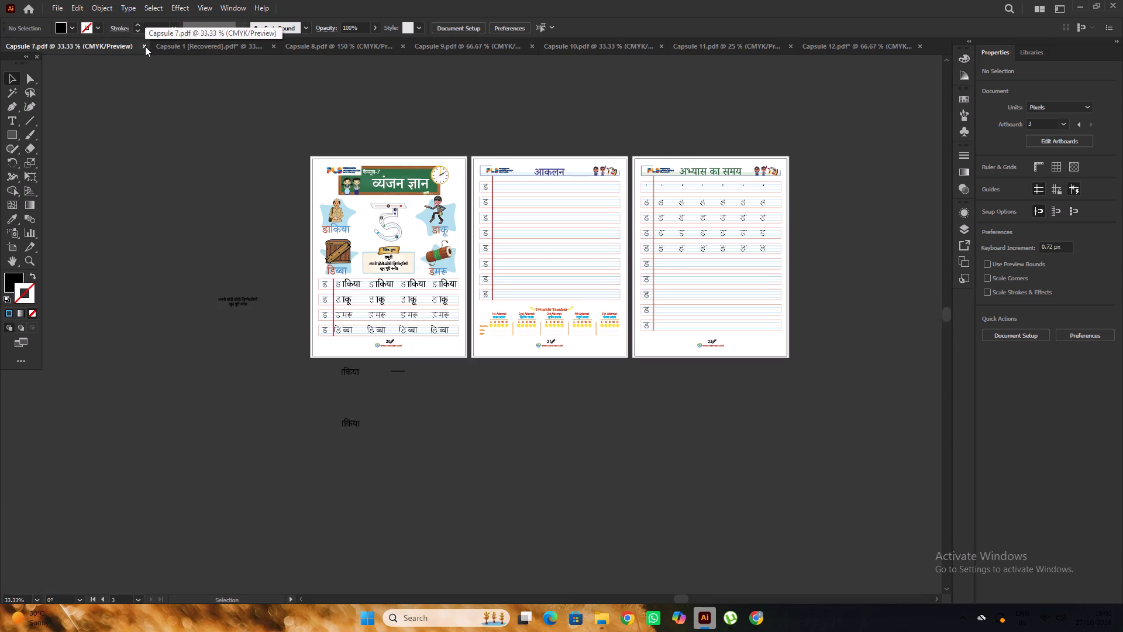
{"action": "left_click", "coordinate": [145, 46]}
{"action": "left_click", "coordinate": [156, 44]}
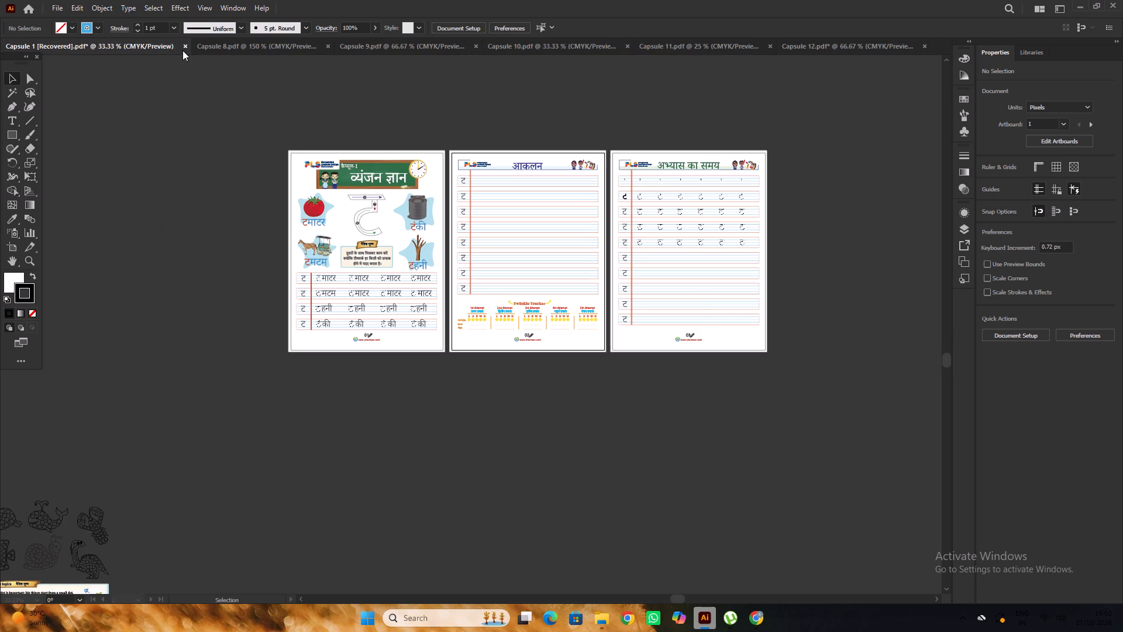
{"action": "left_click", "coordinate": [186, 48]}
{"action": "left_click", "coordinate": [638, 322]}
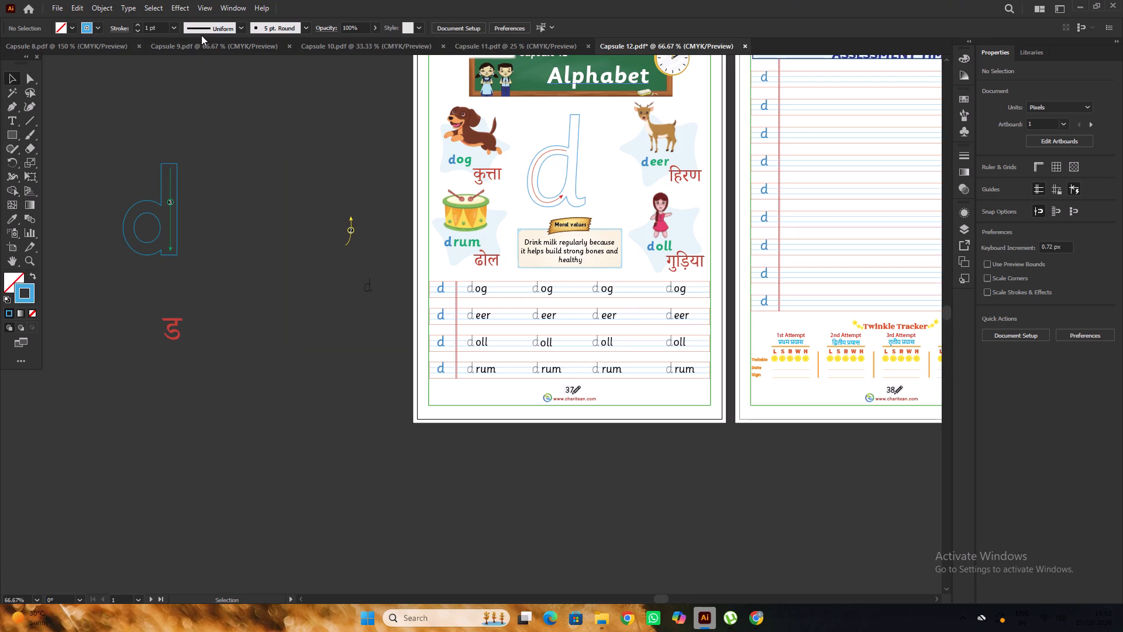
{"action": "left_click", "coordinate": [97, 47]}
{"action": "left_click", "coordinate": [137, 47]}
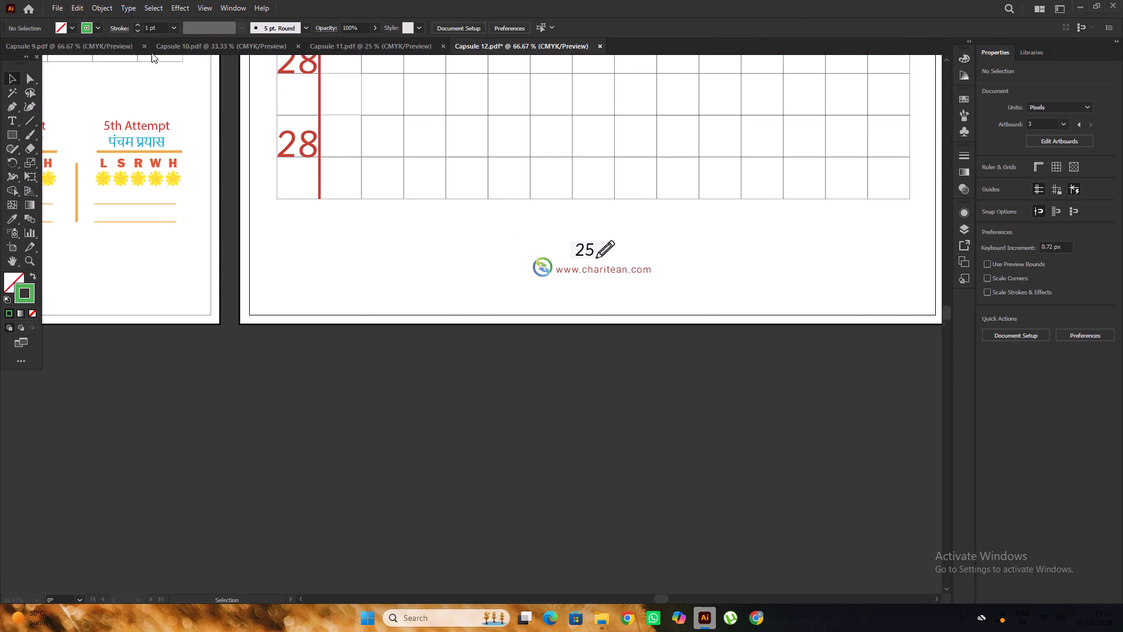
Open the Capsule 3 PDF from the PRINT FINAL folder in Illustrator.
{"action": "left_click", "coordinate": [1079, 8]}
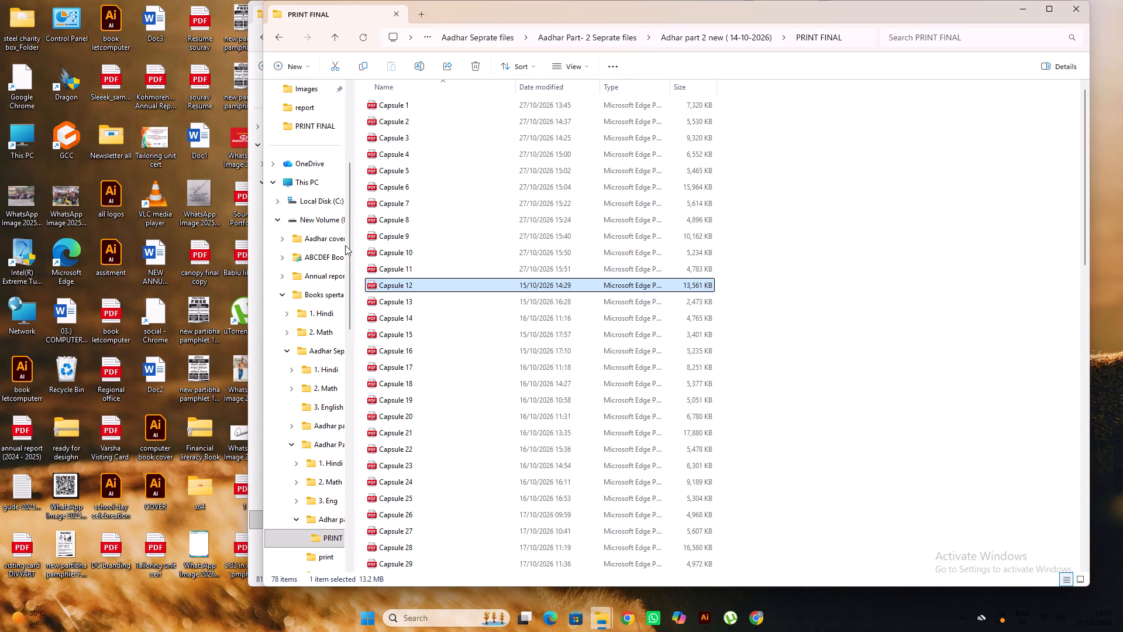
{"action": "scroll", "coordinate": [342, 209], "scroll_direction": "up", "scroll_amount": 5}
{"action": "left_click", "coordinate": [425, 183]}
{"action": "right_click", "coordinate": [426, 183]}
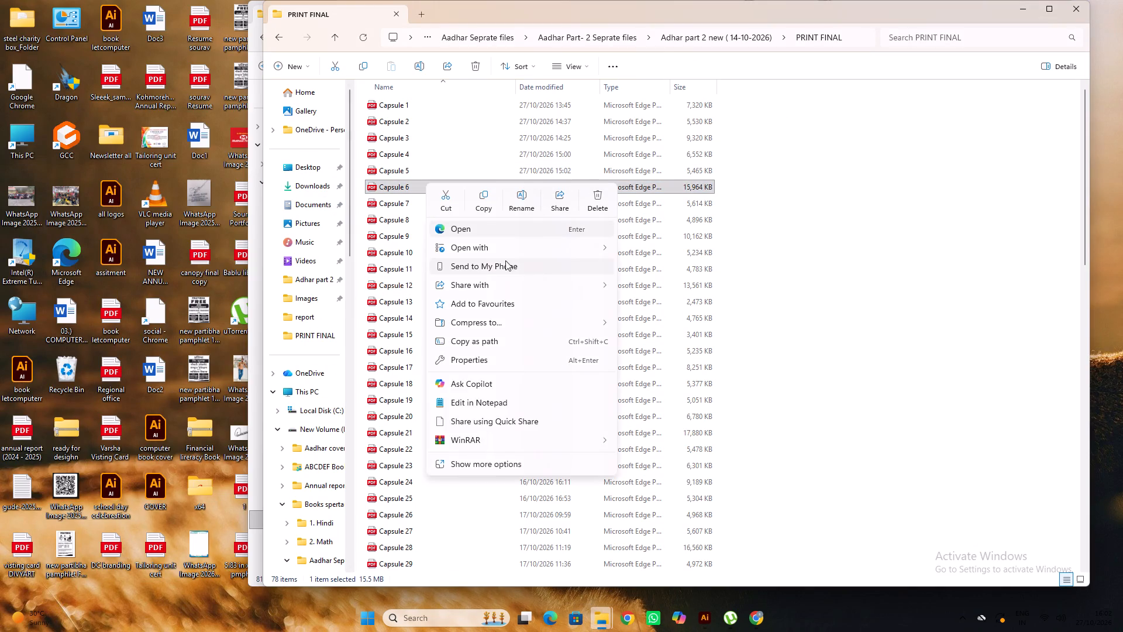
{"action": "left_click", "coordinate": [416, 140]}
{"action": "right_click", "coordinate": [416, 140]}
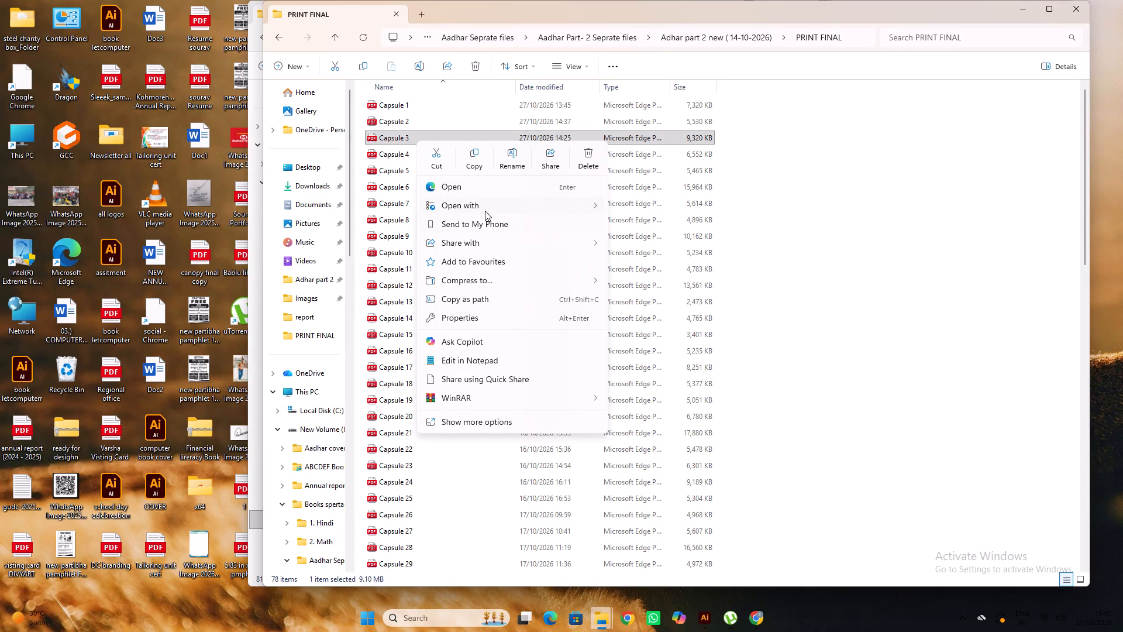
{"action": "left_click", "coordinate": [634, 204]}
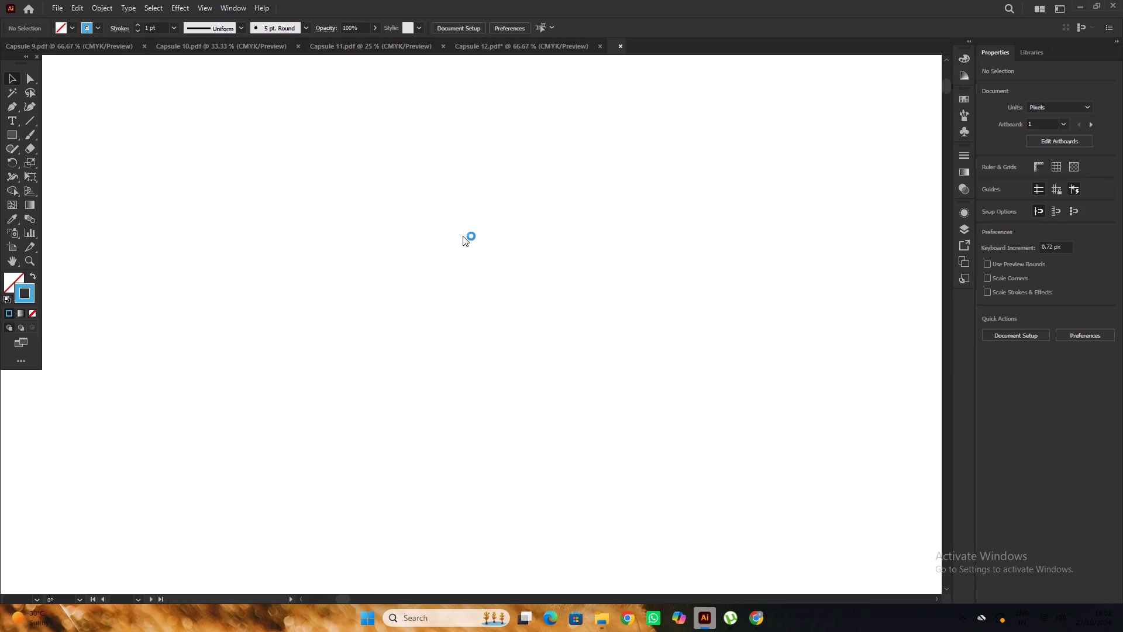
Copy the green second-stroke arrow path from Capsule 3's tracing letter a and paste it into Capsule 12.
{"action": "scroll", "coordinate": [344, 191], "scroll_direction": "up", "scroll_amount": 4, "text": "alt"}
{"action": "left_click", "coordinate": [359, 183]}
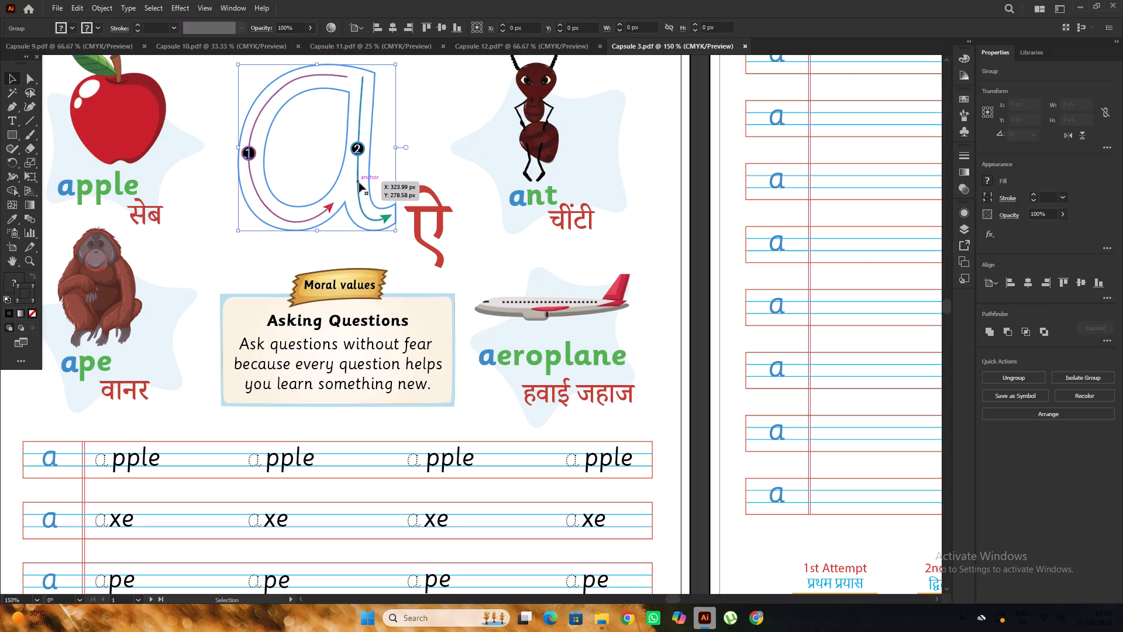
{"action": "double_click", "coordinate": [359, 183]}
{"action": "left_click", "coordinate": [359, 183]}
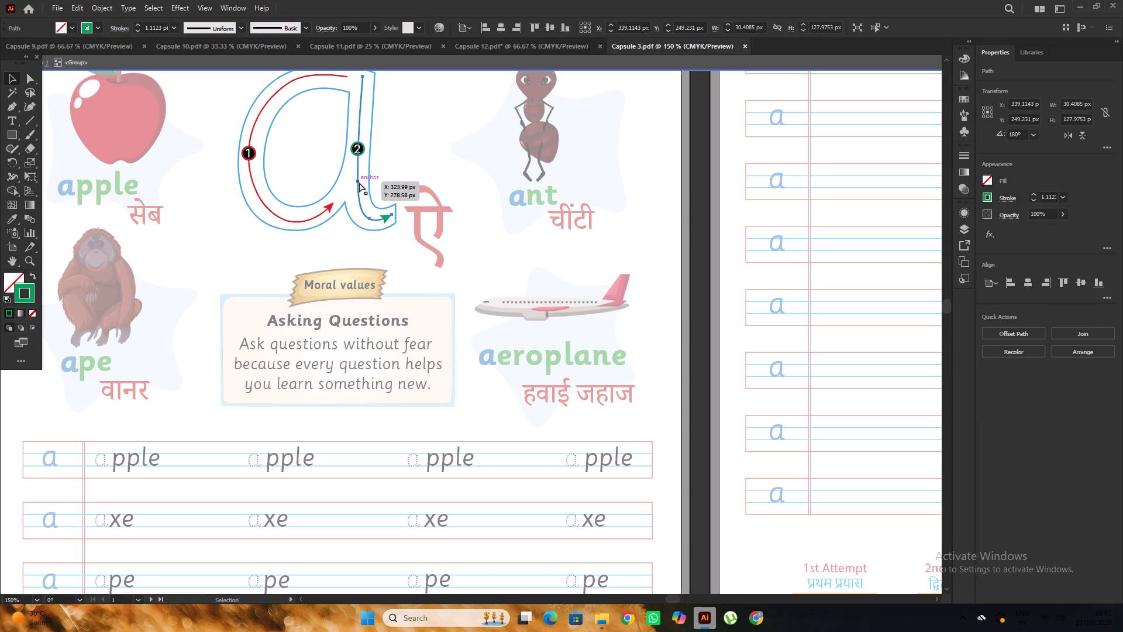
{"action": "key", "text": "ctrl+c"}
{"action": "left_click", "coordinate": [523, 40]}
{"action": "scroll", "coordinate": [573, 163], "scroll_direction": "up", "scroll_amount": 2, "text": "alt"}
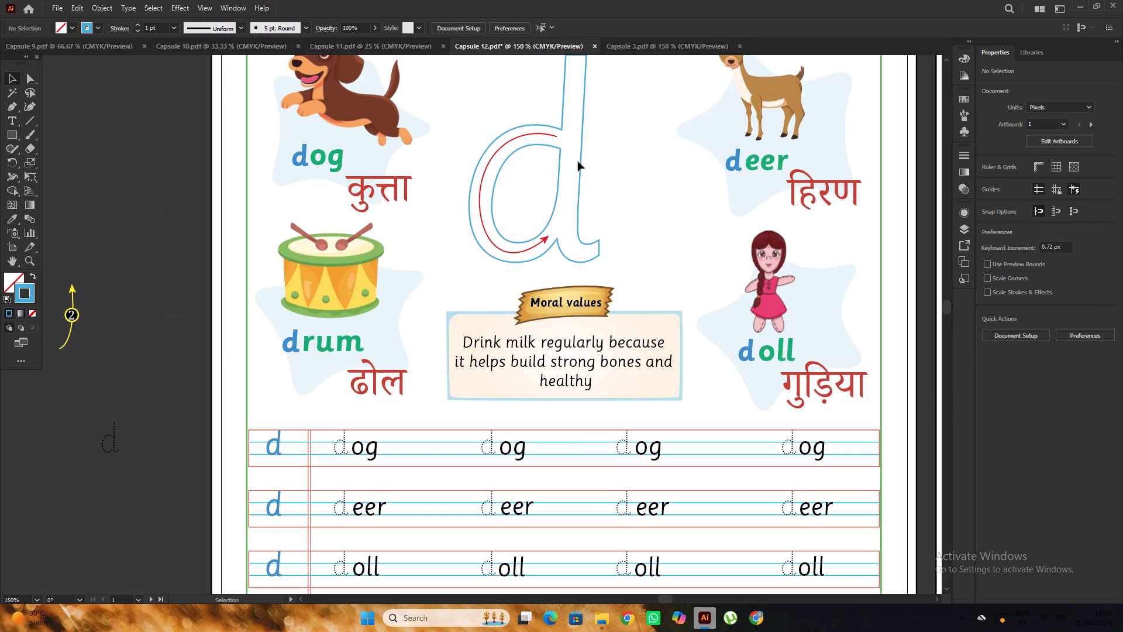
{"action": "key", "text": "ctrl+f"}
Move the pasted green arrow into the upright stem of Capsule 12's tracing d.
{"action": "scroll", "coordinate": [616, 173], "scroll_direction": "up", "scroll_amount": 2}
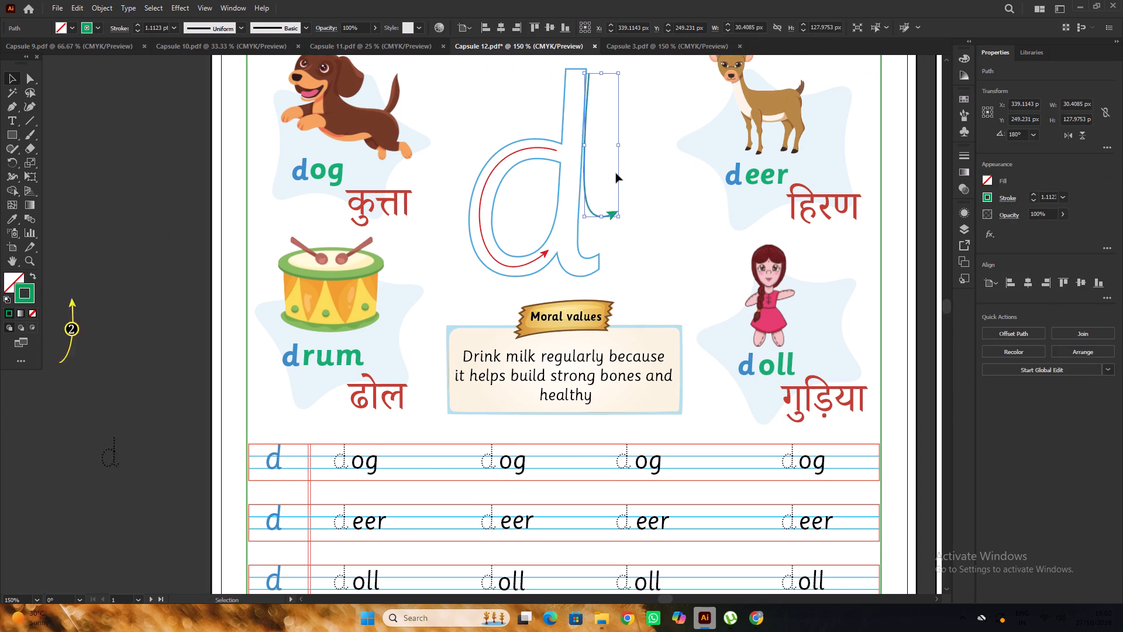
{"action": "scroll", "coordinate": [616, 173], "scroll_direction": "up", "scroll_amount": 1}
{"action": "left_click", "coordinate": [651, 171]}
{"action": "left_click_drag", "start_coordinate": [585, 165], "coordinate": [573, 171]}
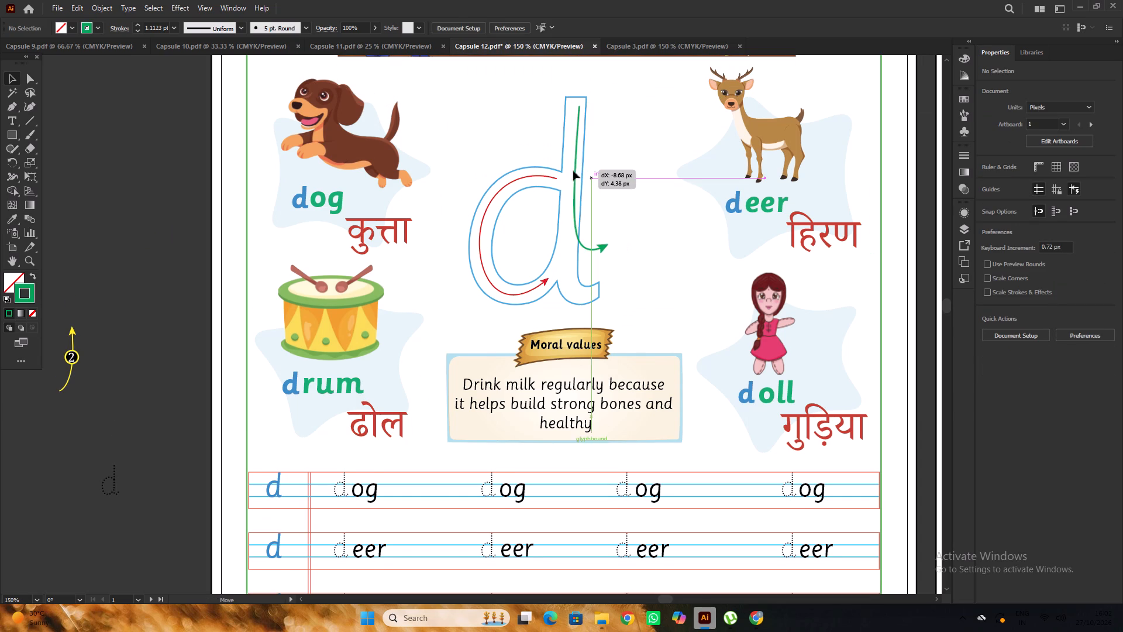
{"action": "left_click_drag", "start_coordinate": [573, 171], "coordinate": [571, 171]}
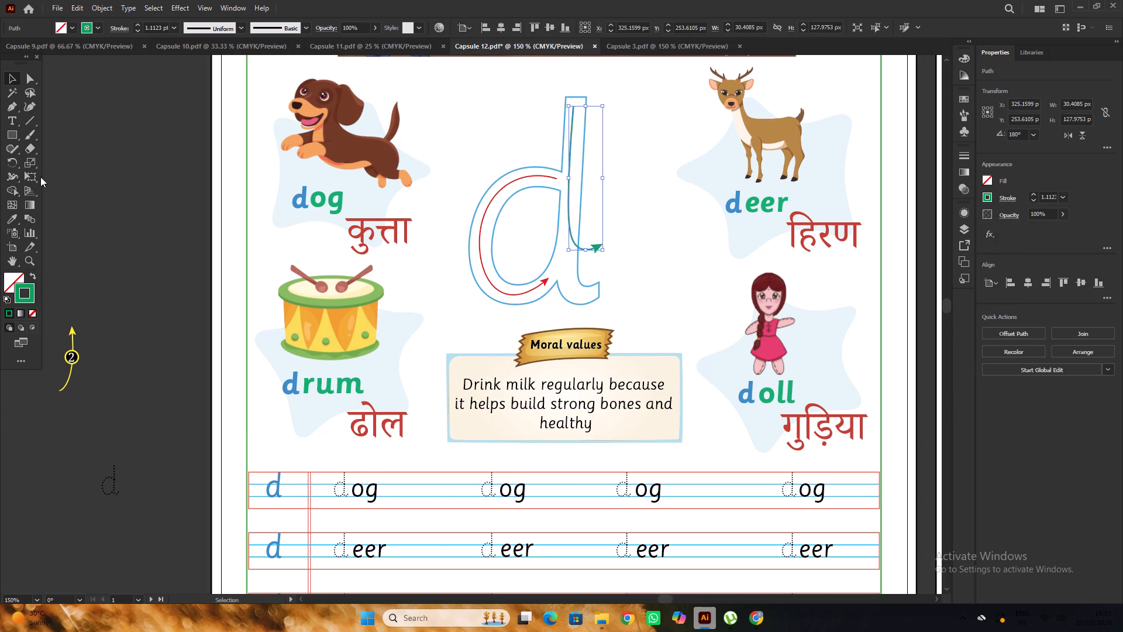
Reshape the green arrow with the Curvature tool so it starts near the stem's top and ends inside the d's bottom tail.
{"action": "left_click", "coordinate": [31, 109]}
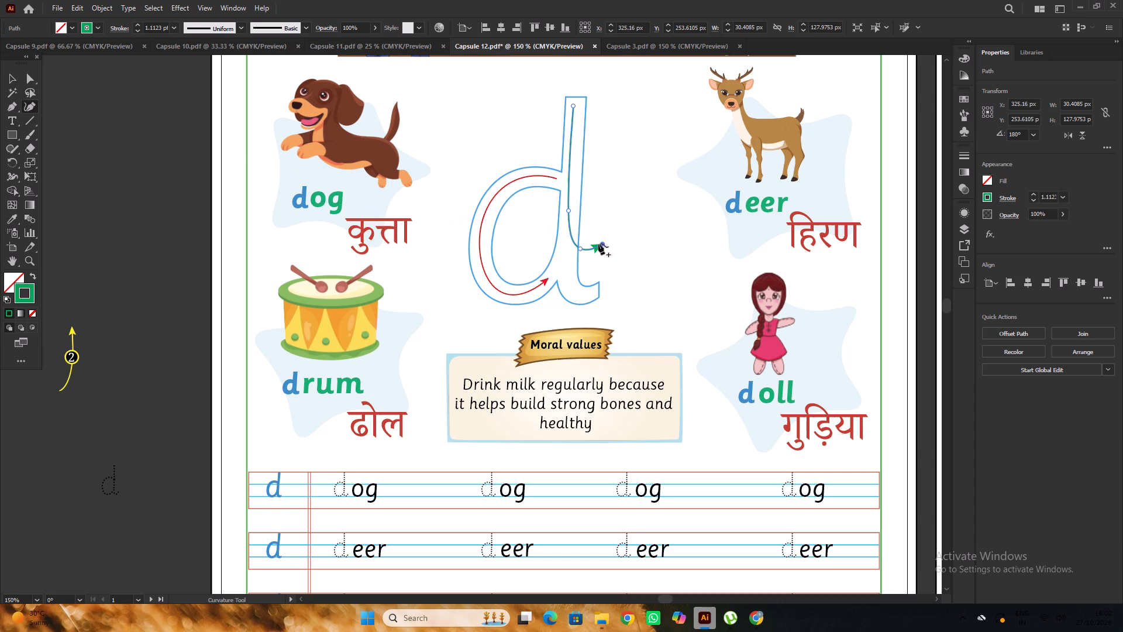
{"action": "left_click_drag", "start_coordinate": [603, 243], "coordinate": [578, 300]}
{"action": "key", "text": "ctrl+z"}
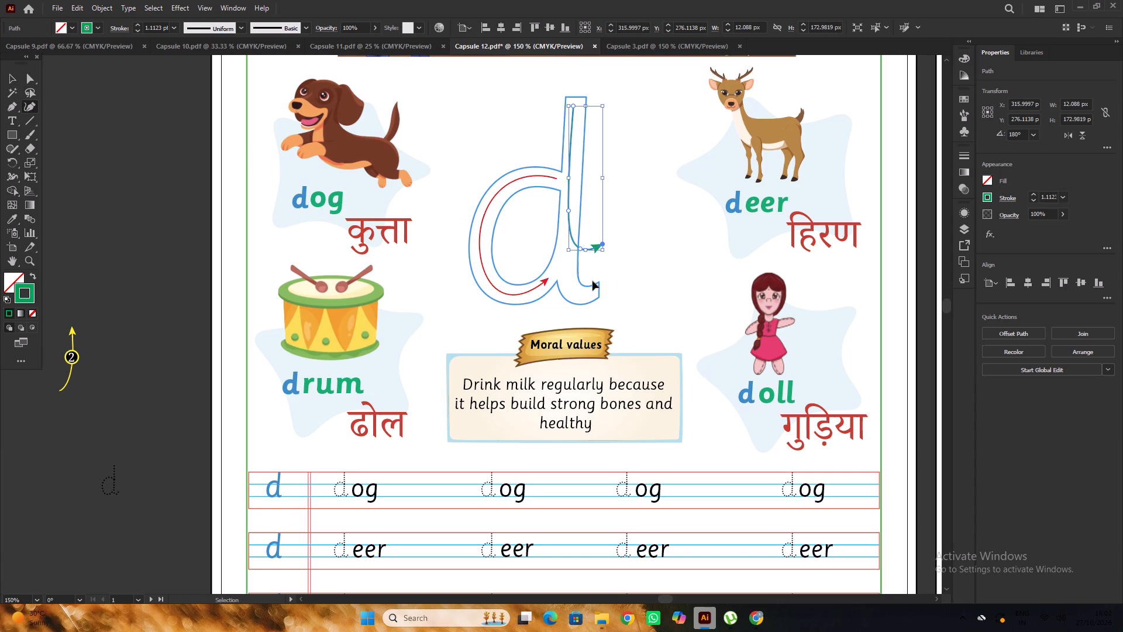
{"action": "scroll", "coordinate": [615, 296], "scroll_direction": "up", "scroll_amount": 2, "text": "alt"}
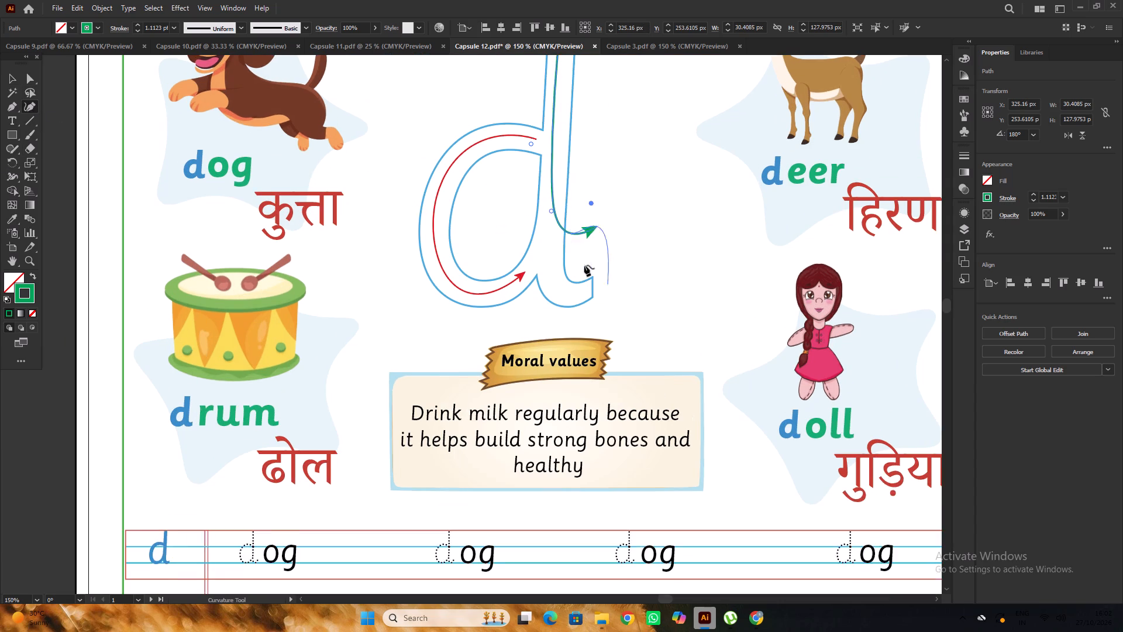
{"action": "left_click_drag", "start_coordinate": [567, 245], "coordinate": [556, 305]}
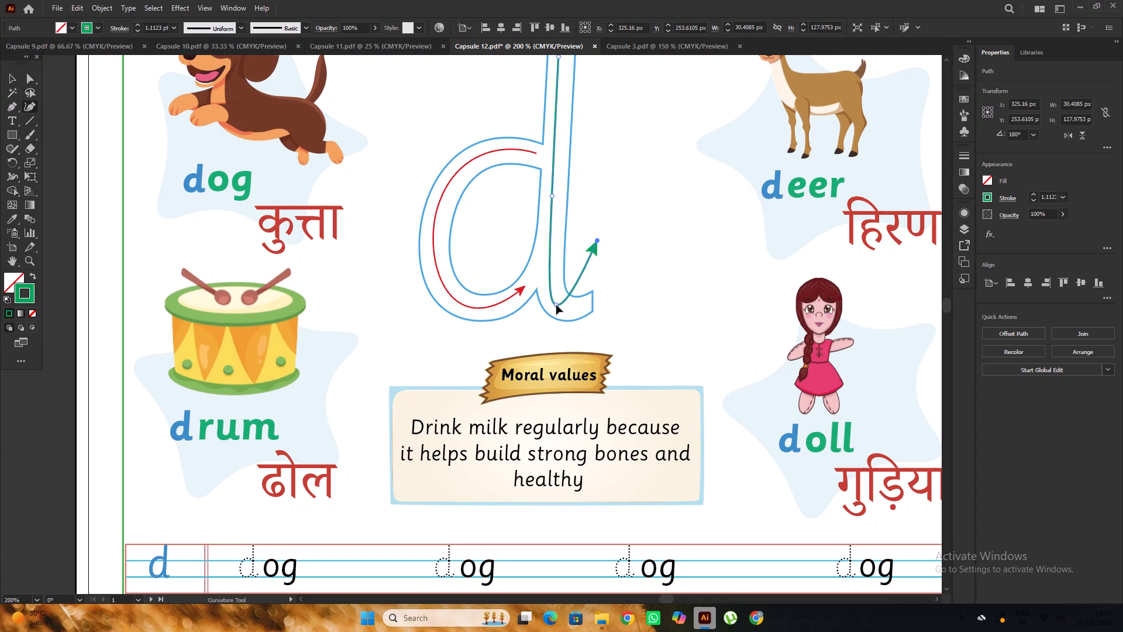
{"action": "left_click_drag", "start_coordinate": [556, 305], "coordinate": [560, 306]}
{"action": "left_click_drag", "start_coordinate": [597, 242], "coordinate": [592, 285]}
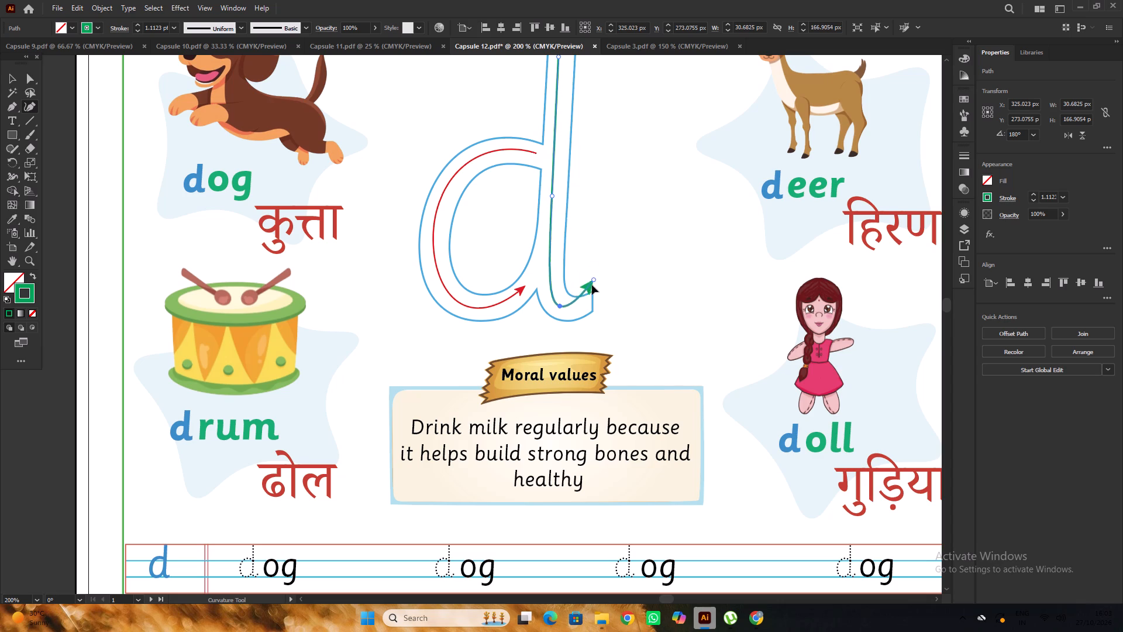
{"action": "left_click_drag", "start_coordinate": [592, 285], "coordinate": [588, 306]}
{"action": "scroll", "coordinate": [588, 305], "scroll_direction": "up", "scroll_amount": 4}
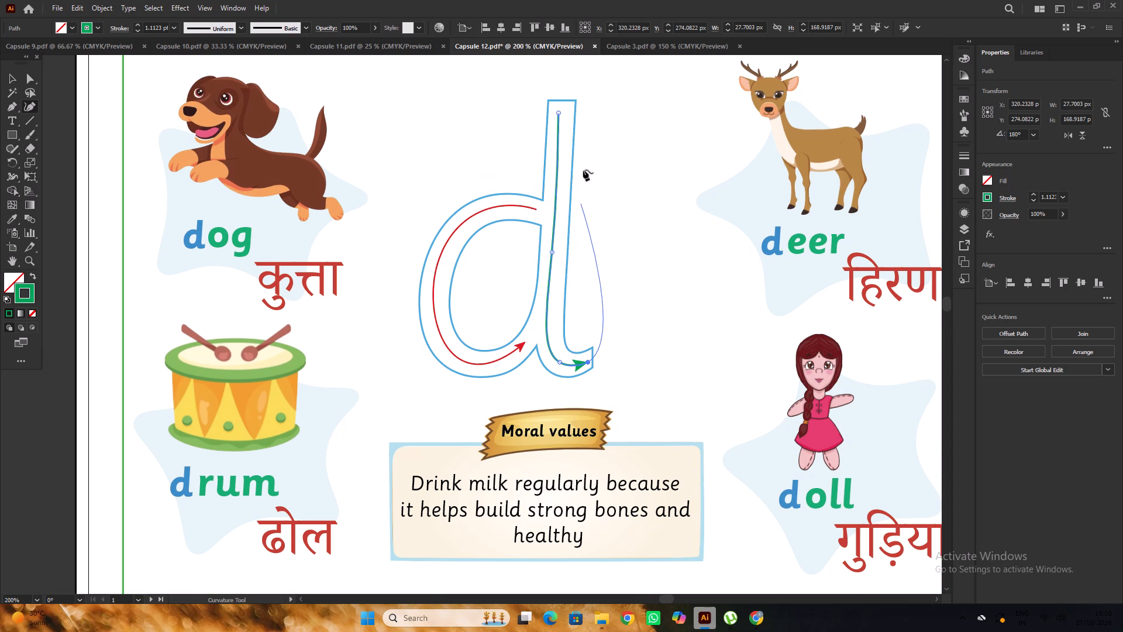
{"action": "scroll", "coordinate": [560, 112], "scroll_direction": "up", "scroll_amount": 1}
{"action": "left_click_drag", "start_coordinate": [558, 127], "coordinate": [560, 127]}
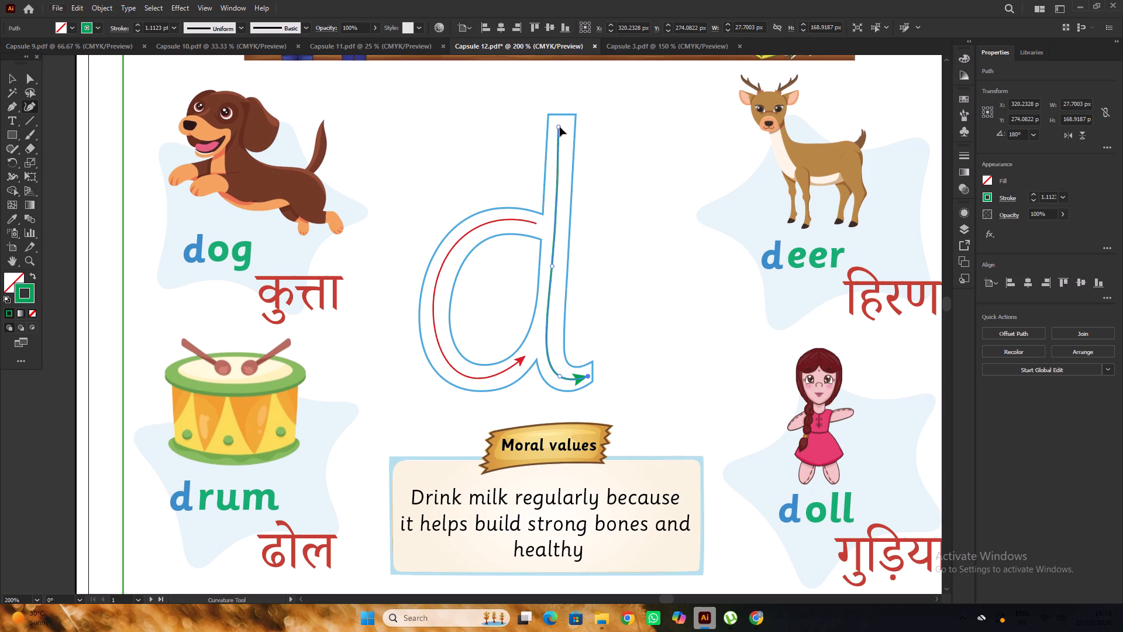
{"action": "left_click_drag", "start_coordinate": [560, 127], "coordinate": [564, 122]}
Straighten the green arrow's middle along the d's stem by shifting its curve point and adding another above it.
{"action": "scroll", "coordinate": [573, 274], "scroll_direction": "up", "scroll_amount": 1, "text": "alt"}
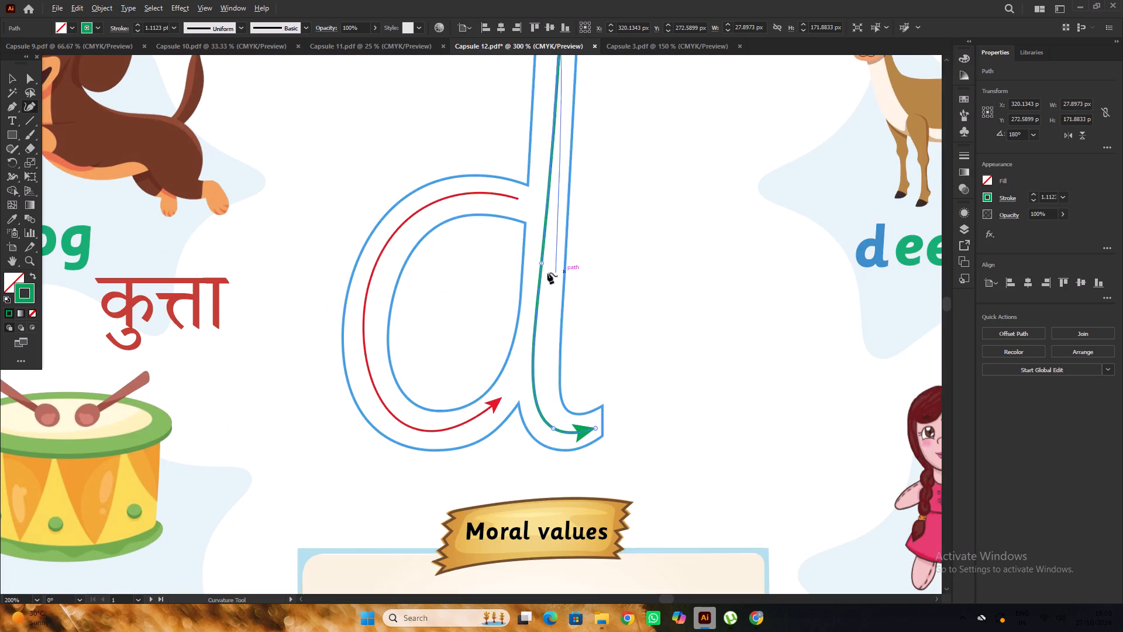
{"action": "scroll", "coordinate": [547, 273], "scroll_direction": "up", "scroll_amount": 2, "text": "alt"}
{"action": "left_click_drag", "start_coordinate": [536, 259], "coordinate": [543, 259]}
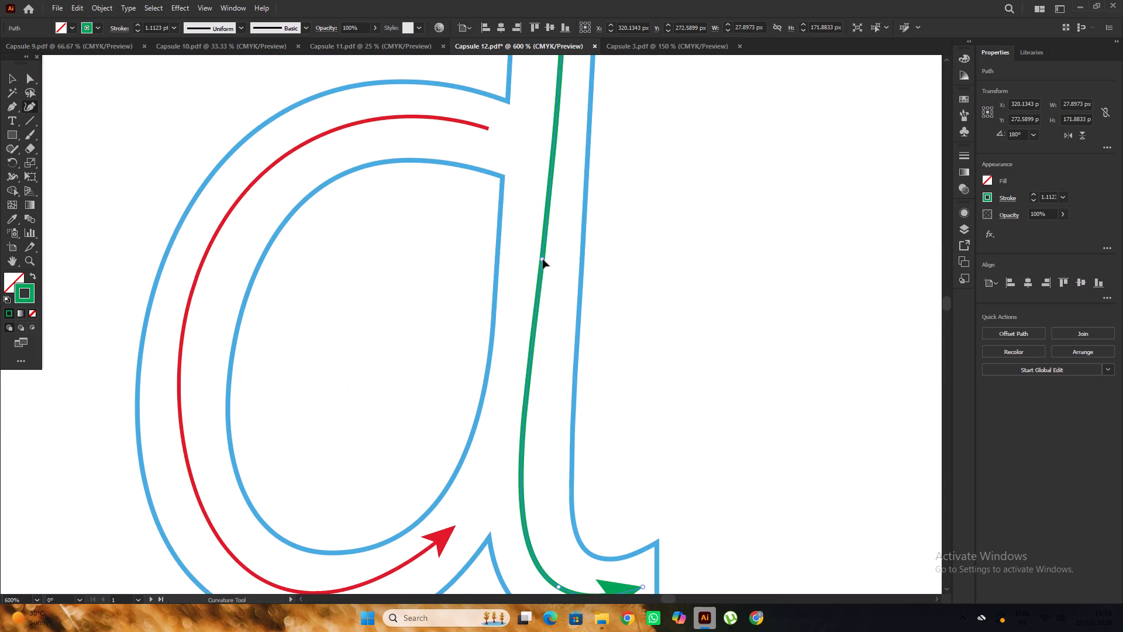
{"action": "left_click_drag", "start_coordinate": [543, 259], "coordinate": [547, 258]}
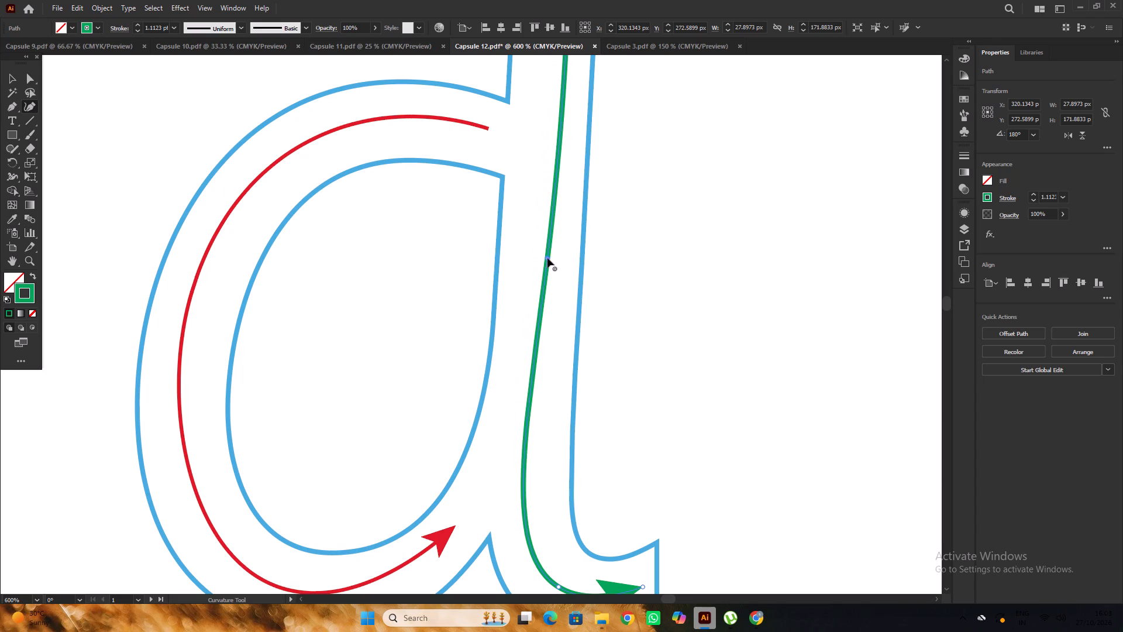
{"action": "scroll", "coordinate": [550, 259], "scroll_direction": "down", "scroll_amount": 2, "text": "alt"}
{"action": "scroll", "coordinate": [556, 273], "scroll_direction": "up", "scroll_amount": 5}
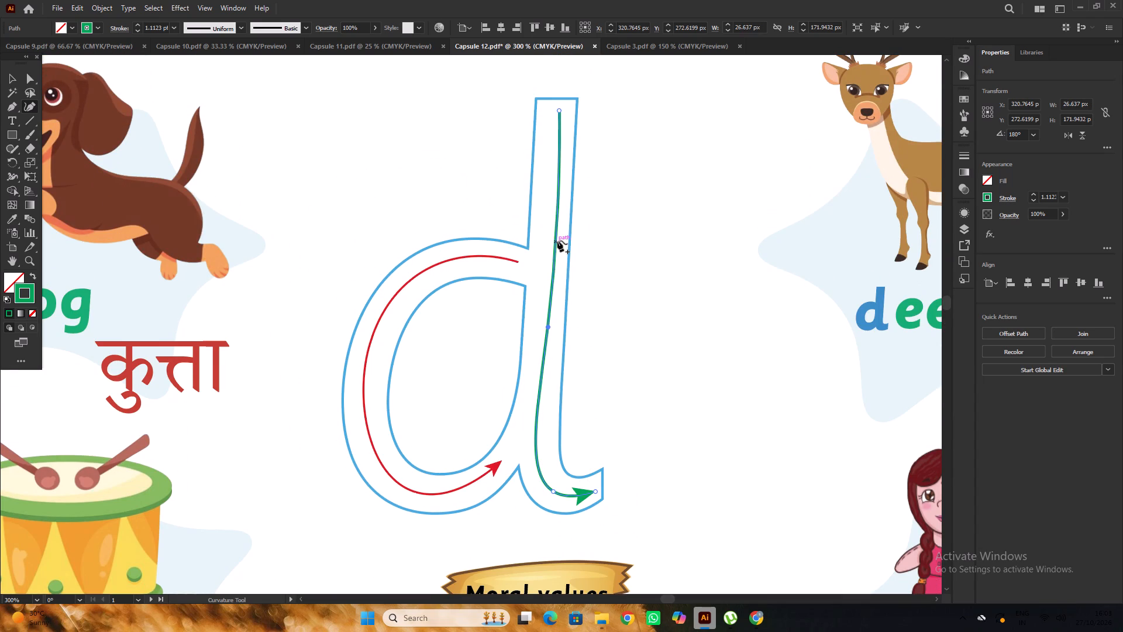
{"action": "left_click", "coordinate": [556, 239]}
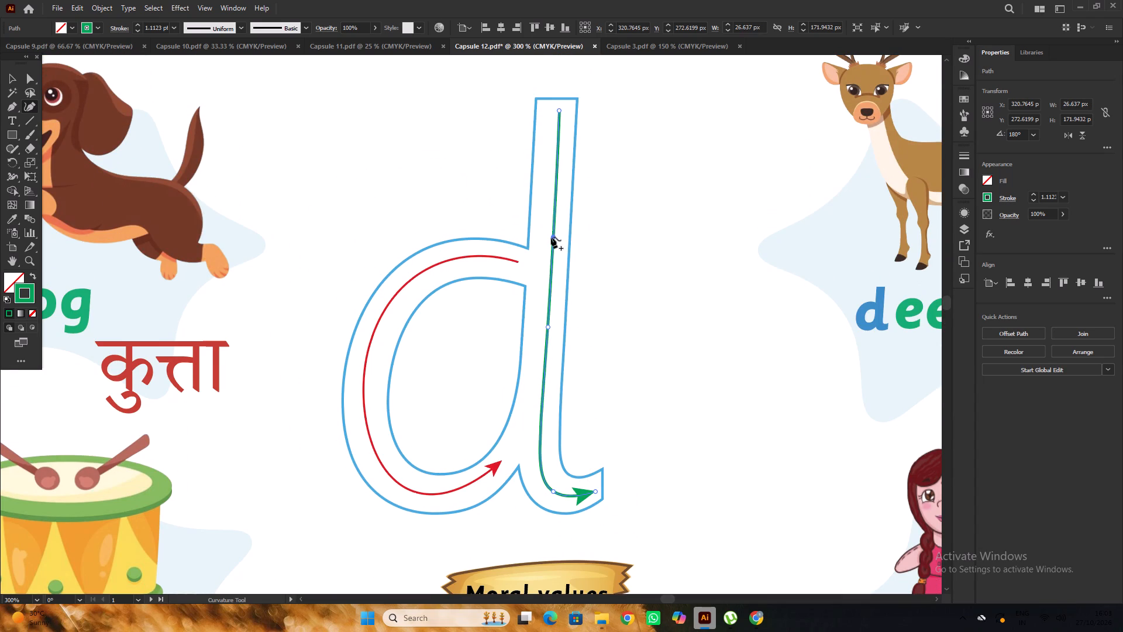
{"action": "scroll", "coordinate": [552, 236], "scroll_direction": "down", "scroll_amount": 2, "text": "alt"}
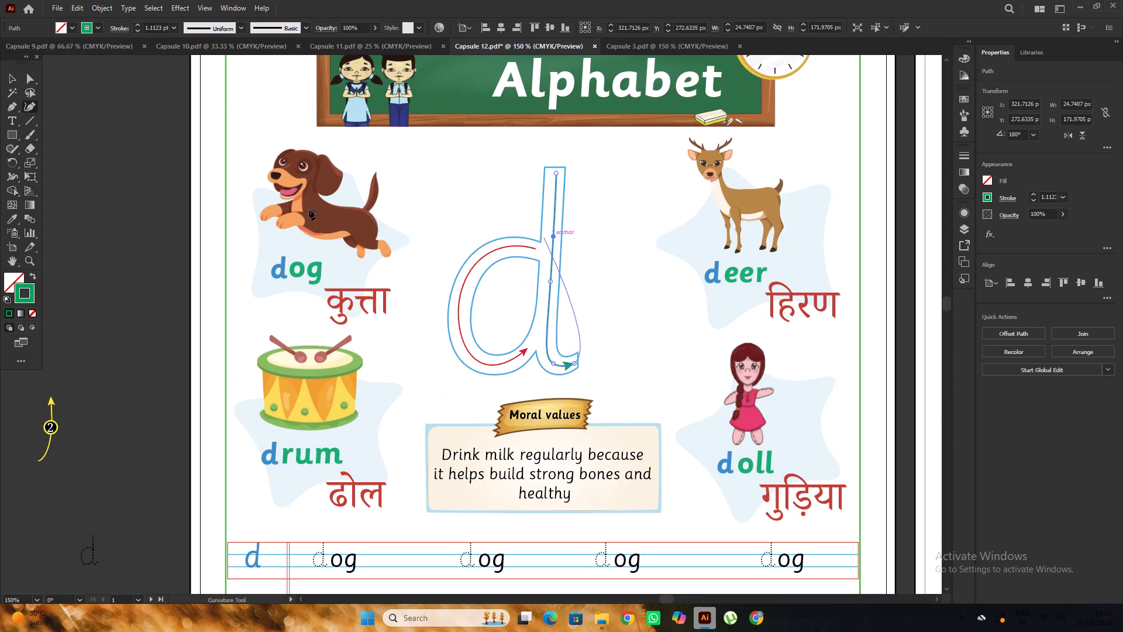
{"action": "left_click", "coordinate": [13, 81]}
{"action": "left_click", "coordinate": [77, 143]}
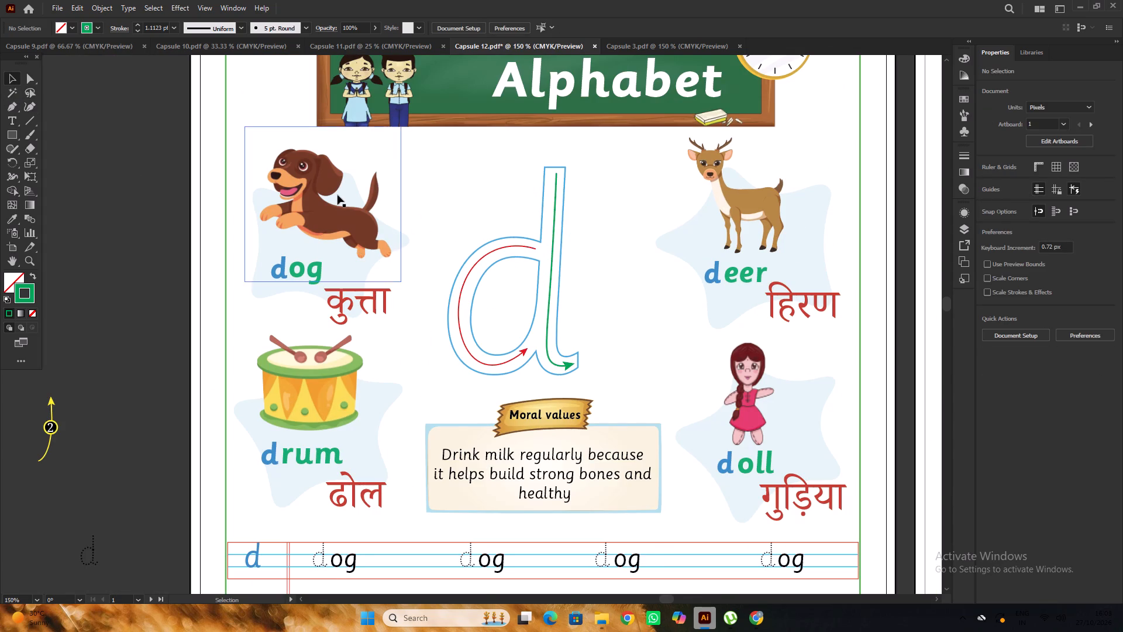
Group the yellow arrow with its number 2 badge on the pasteboard beside the Capsule 12 page.
{"action": "scroll", "coordinate": [338, 194], "scroll_direction": "down", "scroll_amount": 2, "text": "alt"}
{"action": "scroll", "coordinate": [227, 266], "scroll_direction": "up", "scroll_amount": 2, "text": "alt"}
{"action": "scroll", "coordinate": [211, 300], "scroll_direction": "down", "scroll_amount": 1, "text": "alt"}
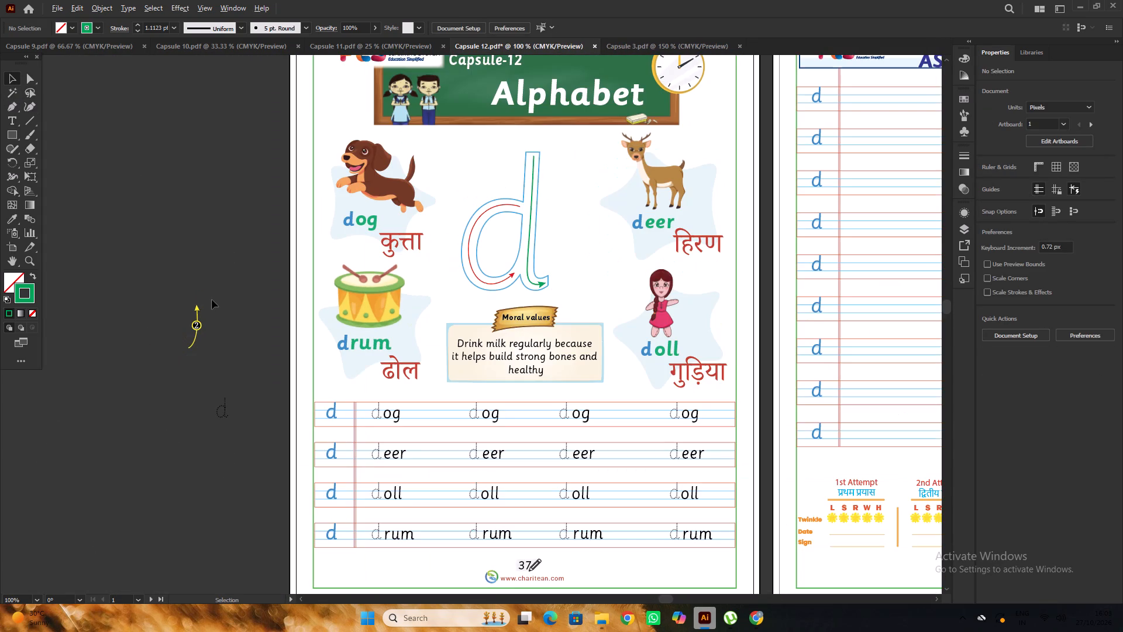
{"action": "left_click_drag", "start_coordinate": [166, 302], "coordinate": [226, 376]}
{"action": "key", "text": "ctrl+g"}
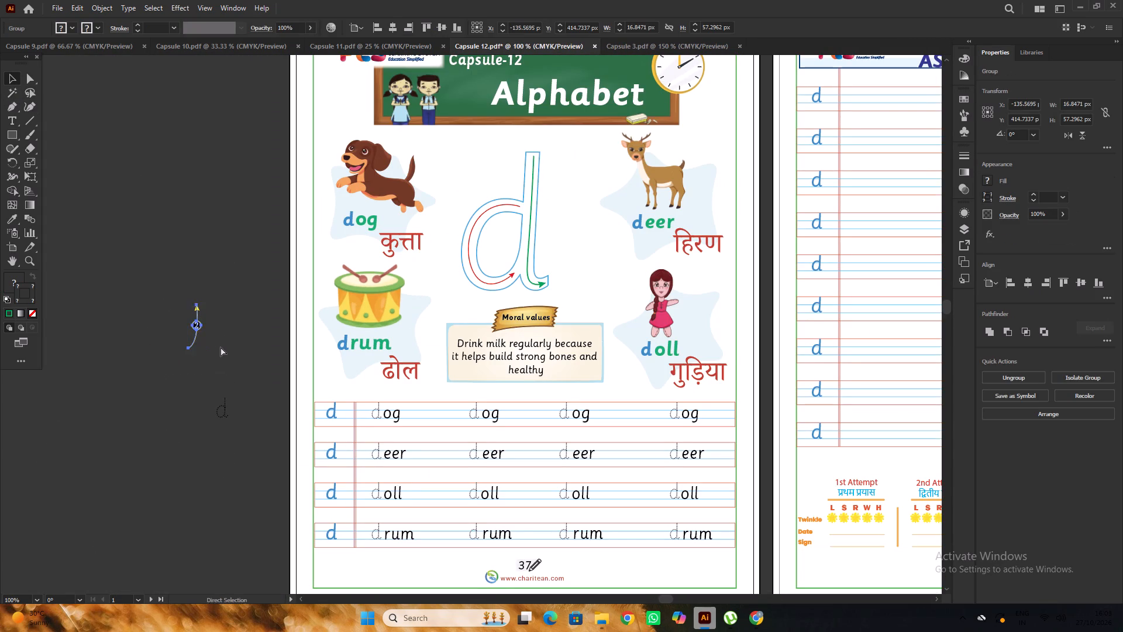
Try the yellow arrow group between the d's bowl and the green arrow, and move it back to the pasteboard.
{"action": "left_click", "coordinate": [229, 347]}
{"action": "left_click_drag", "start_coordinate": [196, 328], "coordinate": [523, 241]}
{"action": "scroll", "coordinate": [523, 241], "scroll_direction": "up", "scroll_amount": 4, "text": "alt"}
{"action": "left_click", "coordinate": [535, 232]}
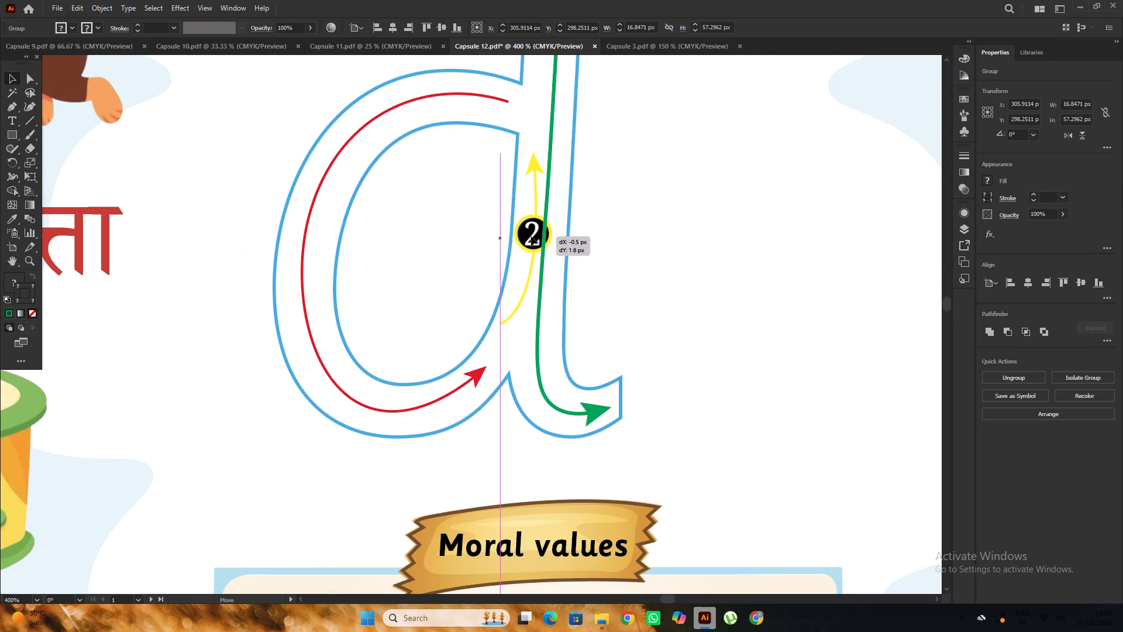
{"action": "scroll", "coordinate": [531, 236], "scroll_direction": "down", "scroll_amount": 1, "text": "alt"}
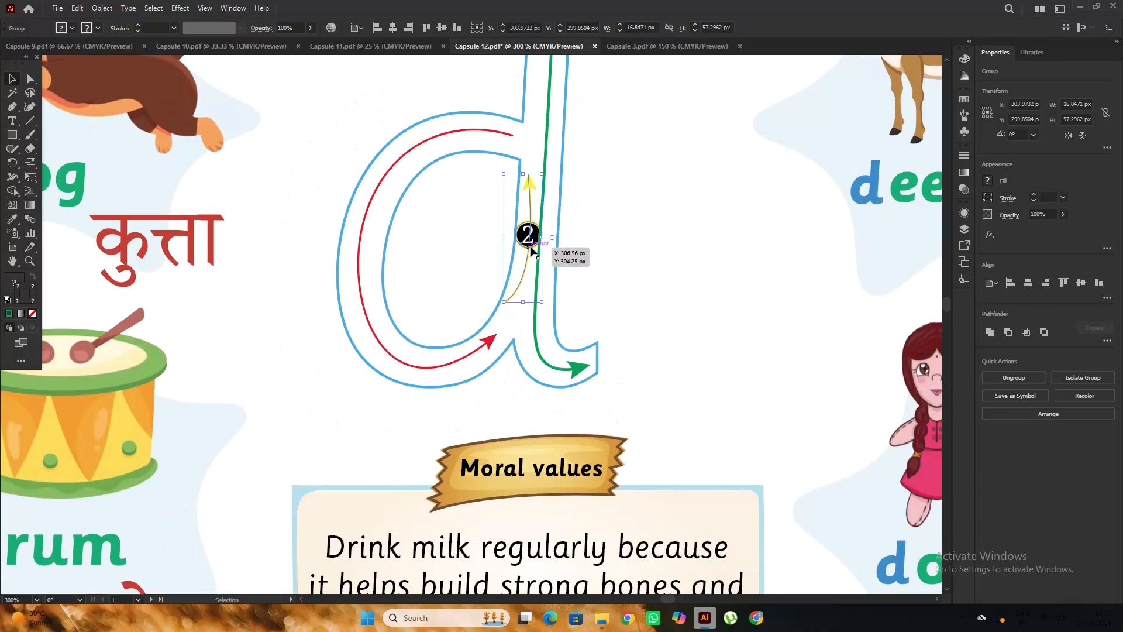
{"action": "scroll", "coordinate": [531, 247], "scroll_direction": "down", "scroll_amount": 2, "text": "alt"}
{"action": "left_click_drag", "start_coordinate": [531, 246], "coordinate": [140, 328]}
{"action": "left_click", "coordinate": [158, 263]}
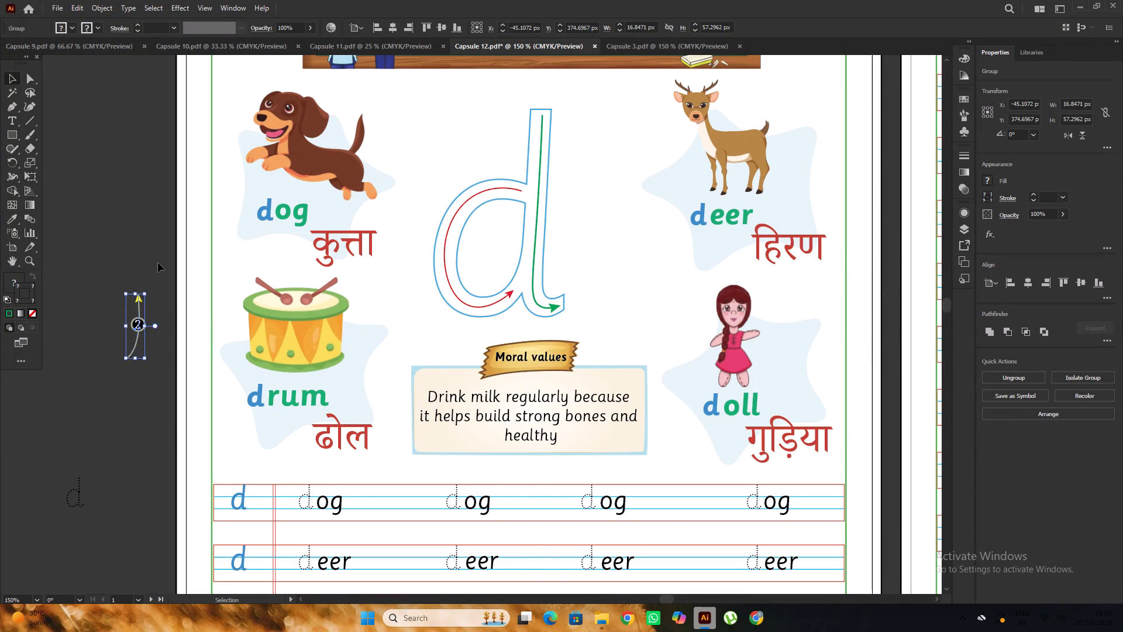
Isolate the inner bowl outline of the Capsule 12 tracing d and narrow it to about 58 px wide.
{"action": "scroll", "coordinate": [587, 275], "scroll_direction": "down", "scroll_amount": 4, "text": "alt"}
{"action": "scroll", "coordinate": [280, 304], "scroll_direction": "up", "scroll_amount": 3, "text": "alt"}
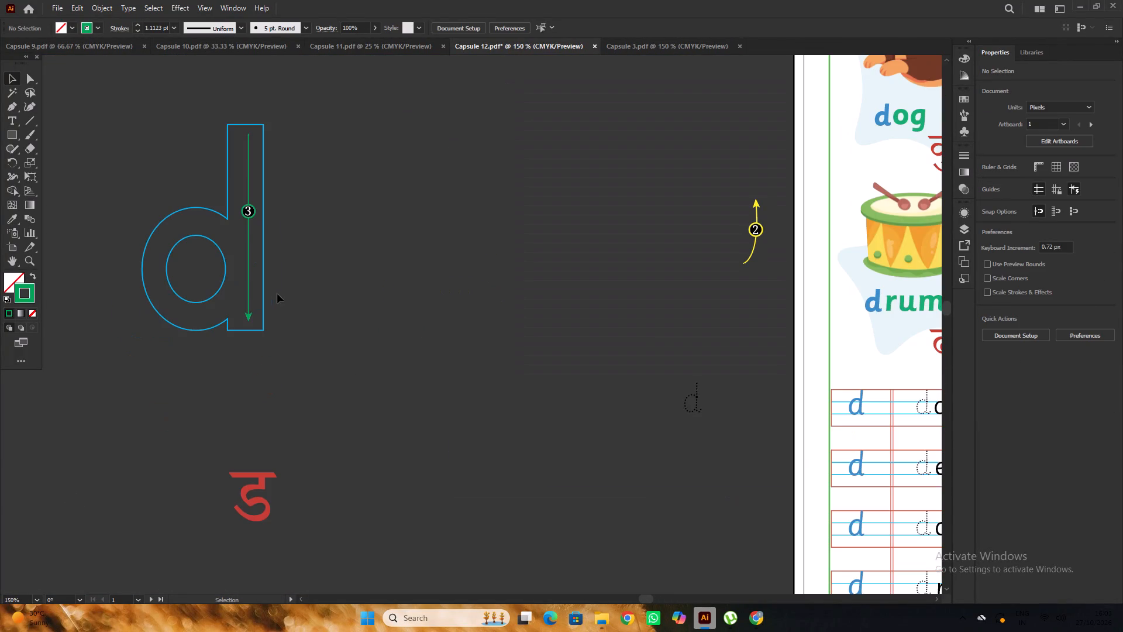
{"action": "scroll", "coordinate": [132, 286], "scroll_direction": "down", "scroll_amount": 3, "text": "alt"}
{"action": "scroll", "coordinate": [490, 236], "scroll_direction": "up", "scroll_amount": 4, "text": "alt"}
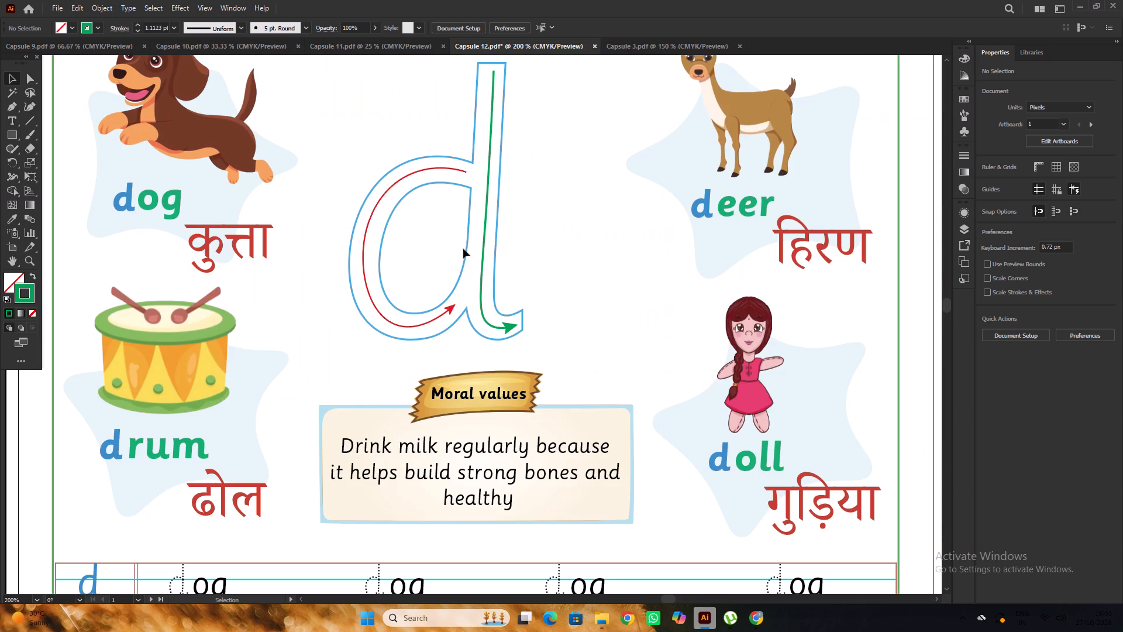
{"action": "triple_click", "coordinate": [467, 247]}
{"action": "triple_click", "coordinate": [467, 247]}
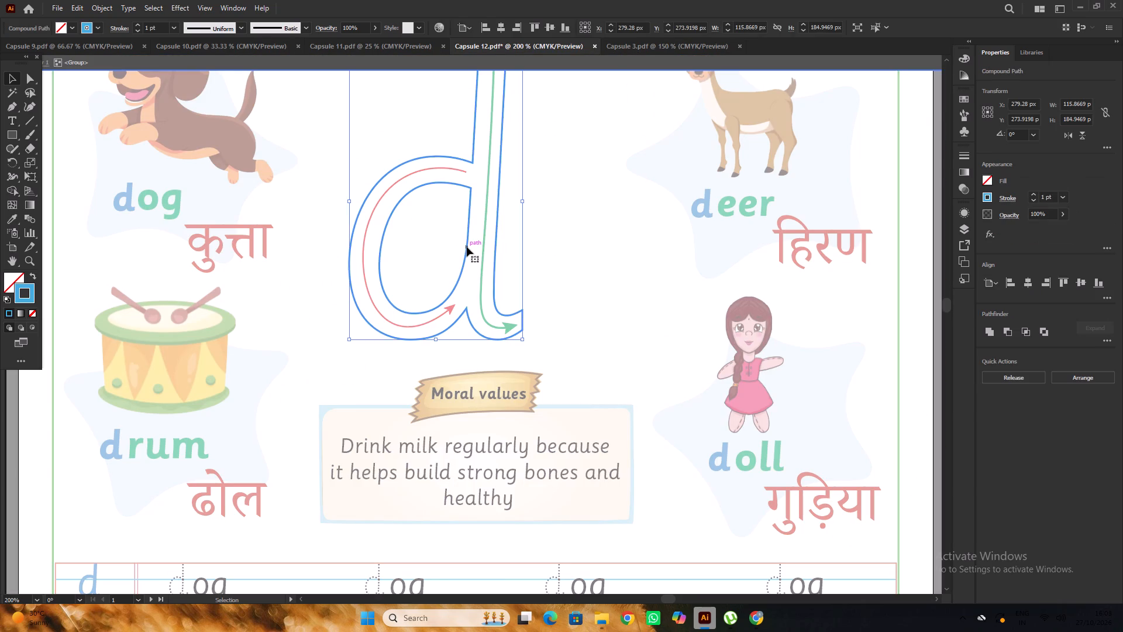
{"action": "scroll", "coordinate": [467, 247], "scroll_direction": "up", "scroll_amount": 1, "text": "alt"}
{"action": "left_click", "coordinate": [470, 248]}
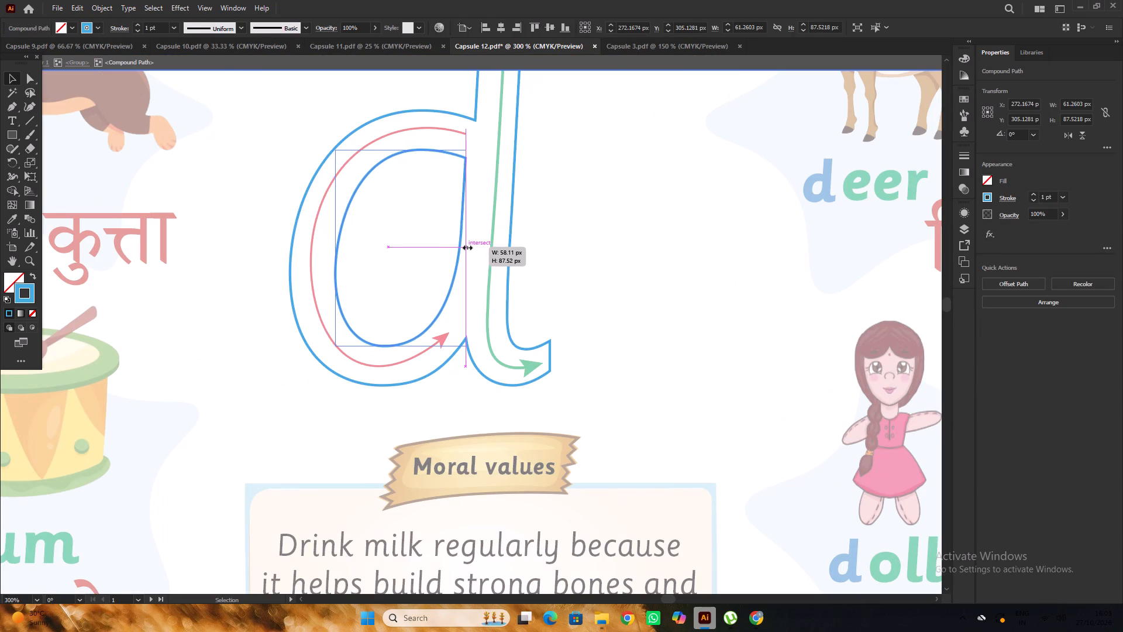
{"action": "scroll", "coordinate": [614, 250], "scroll_direction": "down", "scroll_amount": 4, "text": "alt"}
{"action": "triple_click", "coordinate": [315, 239]}
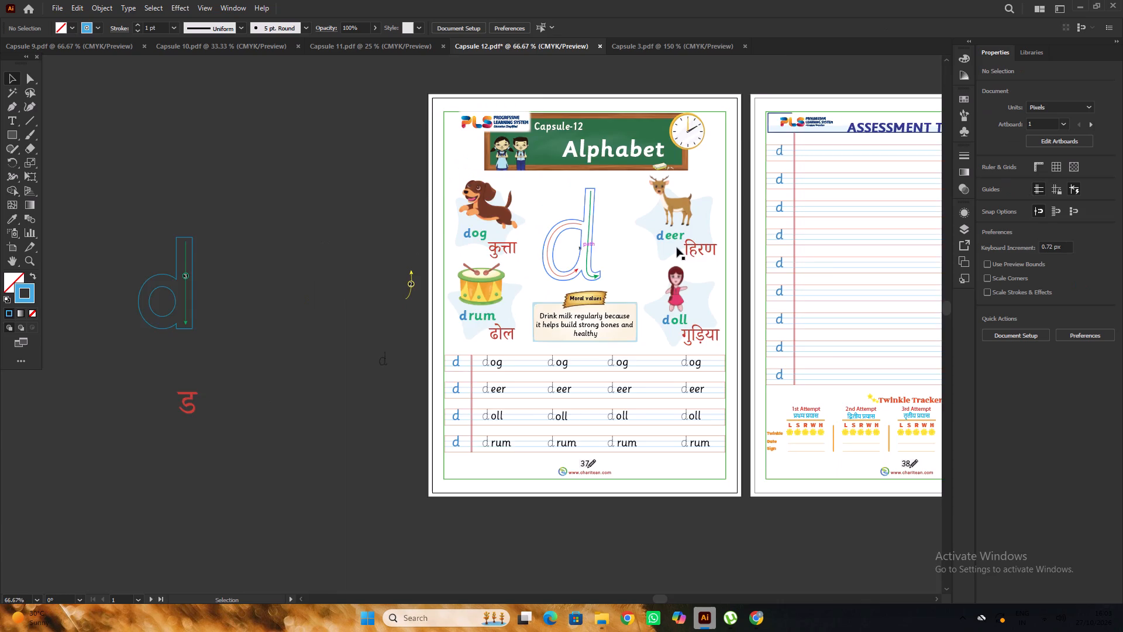
Move the yellow arrow group with its number 2 badge from the pasteboard between the d's inner bowl and the green arrow.
{"action": "scroll", "coordinate": [679, 246], "scroll_direction": "up", "scroll_amount": 2, "text": "alt"}
{"action": "left_click_drag", "start_coordinate": [79, 329], "coordinate": [407, 246]}
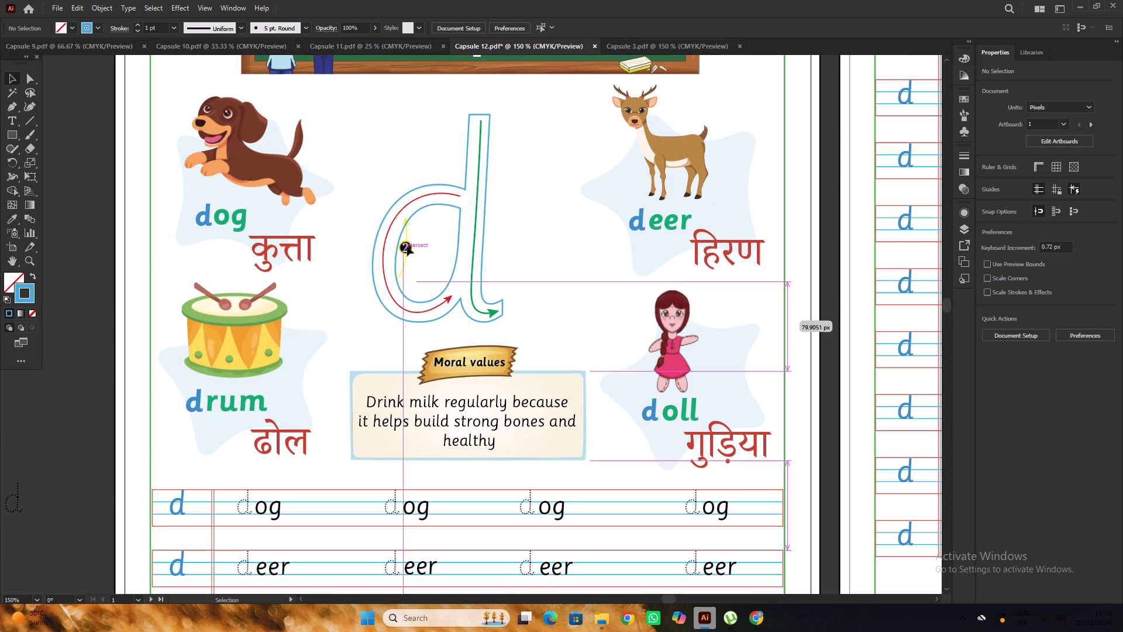
{"action": "left_click_drag", "start_coordinate": [407, 246], "coordinate": [467, 253]}
{"action": "scroll", "coordinate": [466, 253], "scroll_direction": "up", "scroll_amount": 5, "text": "alt"}
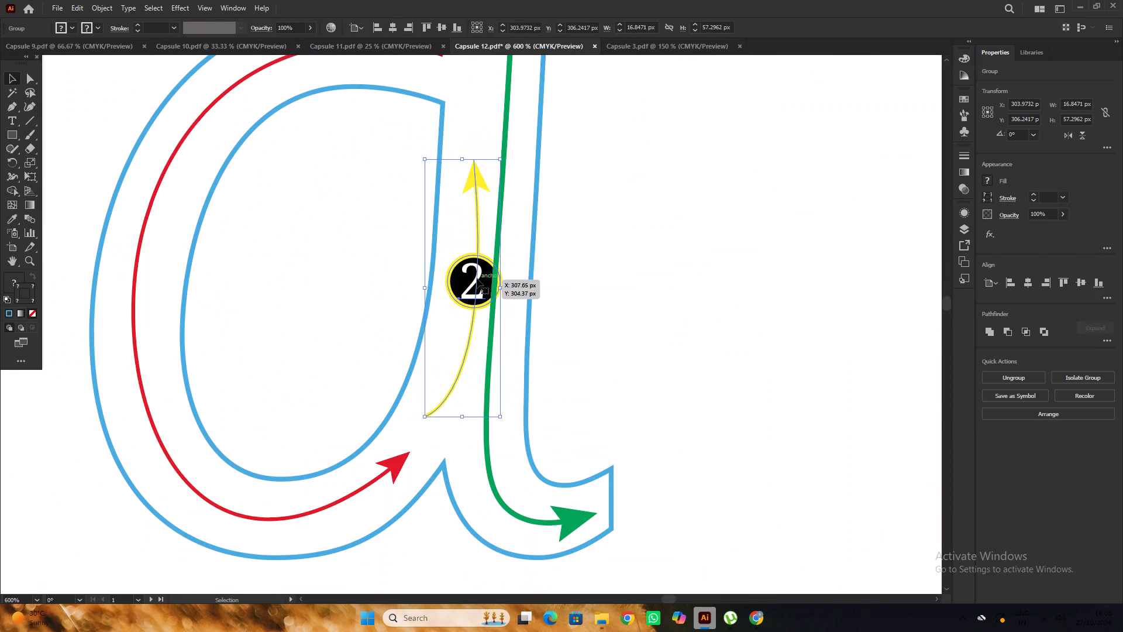
{"action": "left_click", "coordinate": [476, 279]}
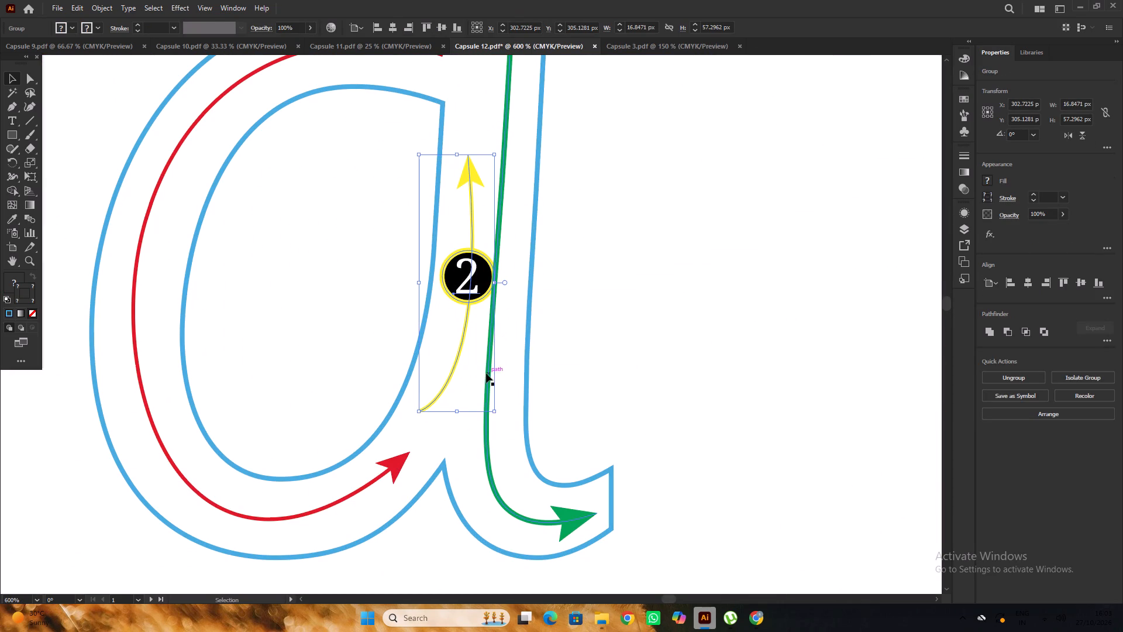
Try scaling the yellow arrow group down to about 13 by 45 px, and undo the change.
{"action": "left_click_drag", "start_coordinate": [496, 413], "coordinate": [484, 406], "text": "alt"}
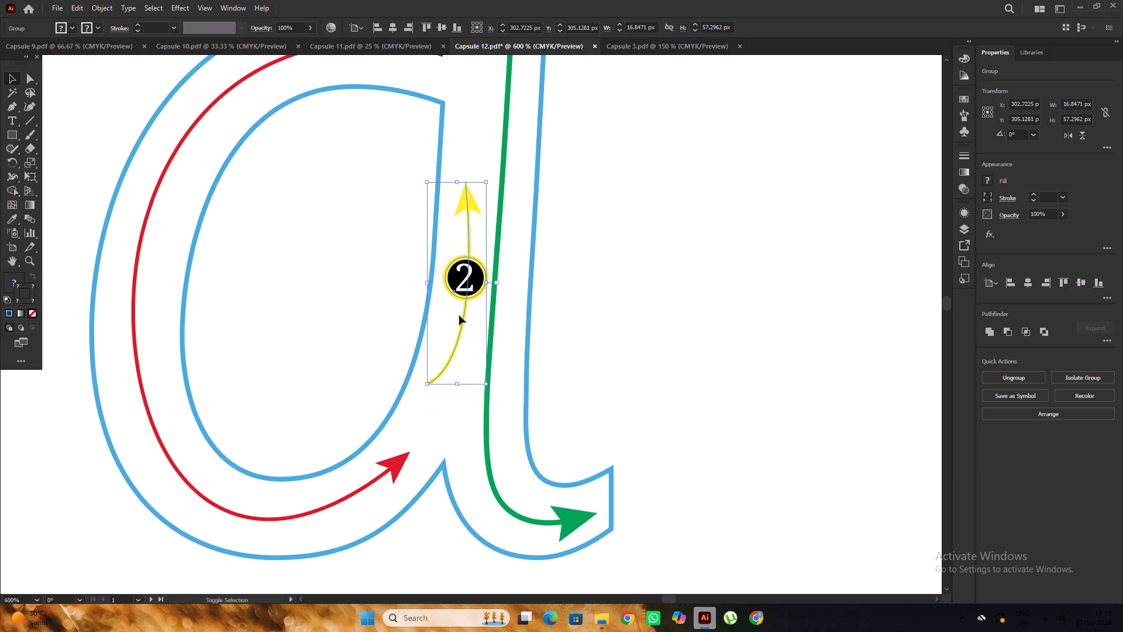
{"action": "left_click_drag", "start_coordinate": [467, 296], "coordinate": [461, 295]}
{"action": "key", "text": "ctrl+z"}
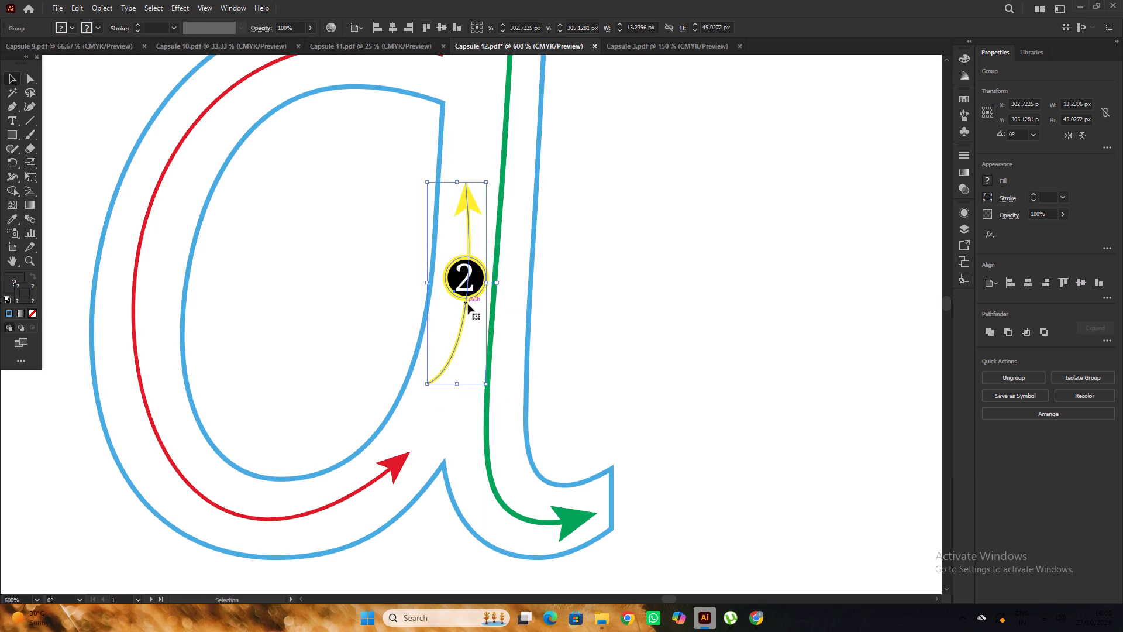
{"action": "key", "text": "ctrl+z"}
Shift the yellow arrow group about 1 px towards the d's bowl, away from the green arrow.
{"action": "scroll", "coordinate": [467, 300], "scroll_direction": "down", "scroll_amount": 1, "text": "alt"}
{"action": "scroll", "coordinate": [463, 285], "scroll_direction": "up", "scroll_amount": 2, "text": "alt"}
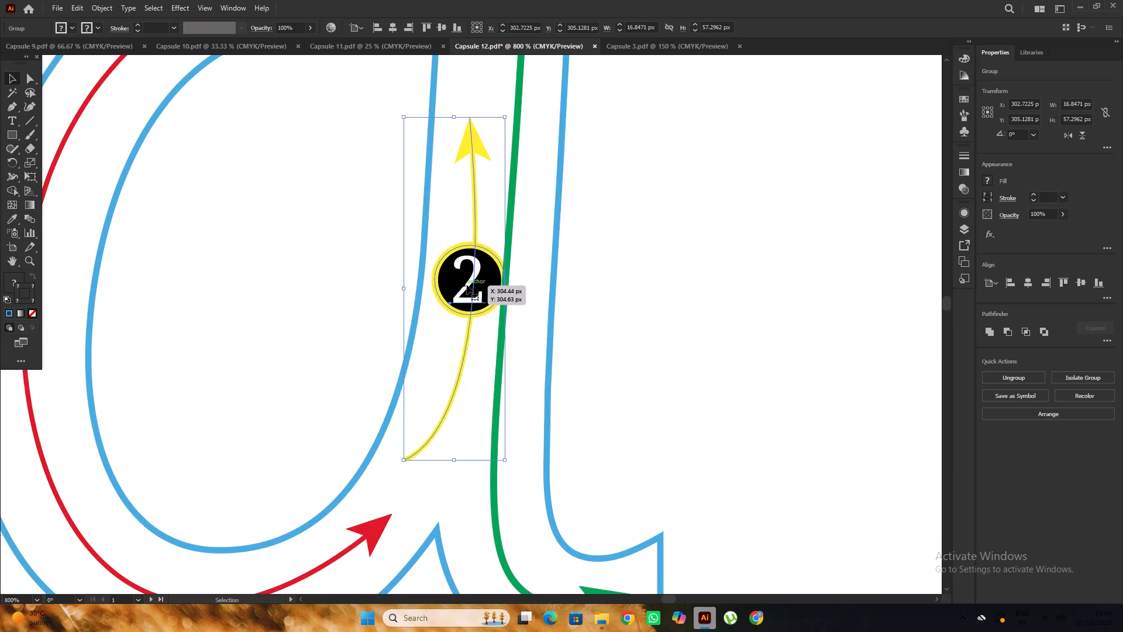
{"action": "left_click_drag", "start_coordinate": [467, 285], "coordinate": [461, 287]}
{"action": "scroll", "coordinate": [484, 287], "scroll_direction": "down", "scroll_amount": 2, "text": "alt"}
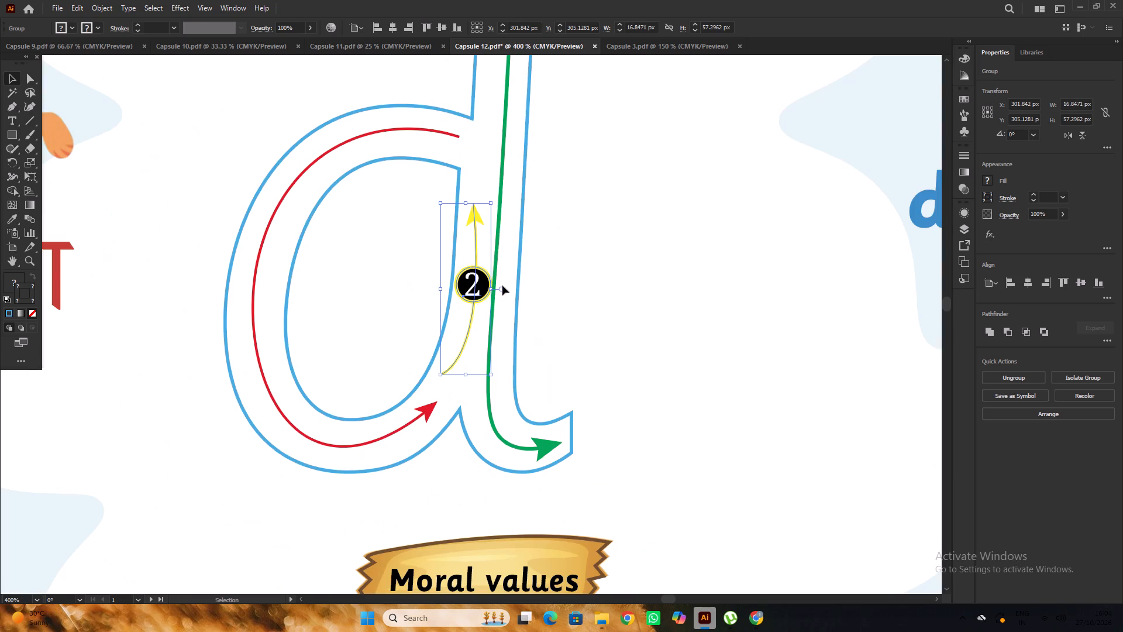
Shift the green arrow about 0.9 px towards the outer edge of the d's stem, clear of the number 2 badge.
{"action": "left_click", "coordinate": [497, 257]}
{"action": "scroll", "coordinate": [497, 257], "scroll_direction": "up", "scroll_amount": 1, "text": "alt"}
{"action": "left_click", "coordinate": [497, 257]}
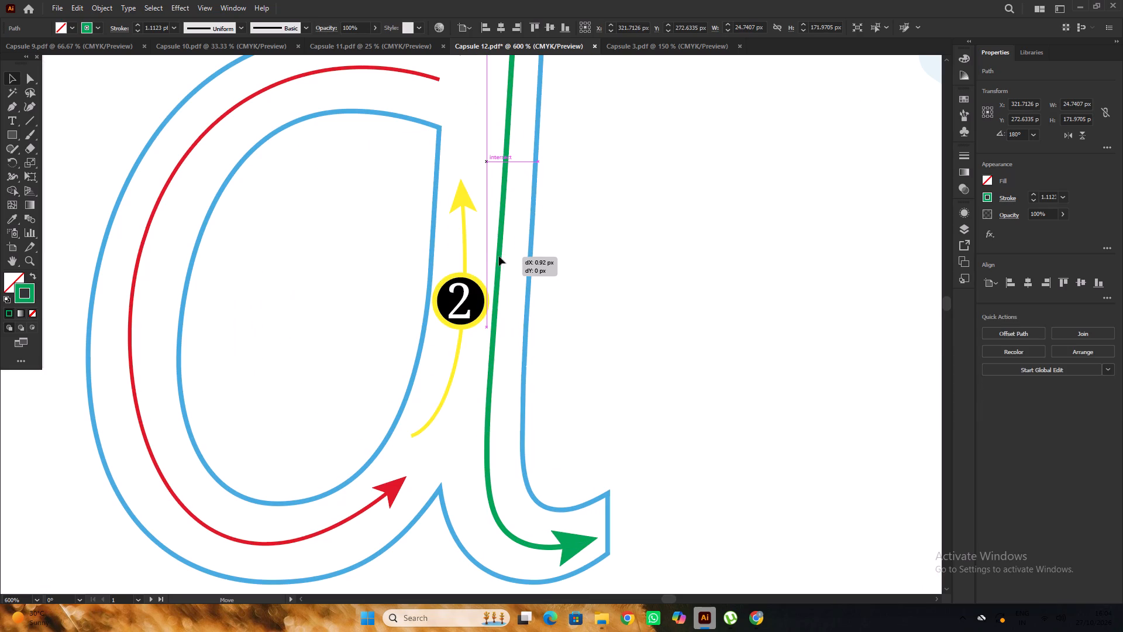
{"action": "scroll", "coordinate": [500, 256], "scroll_direction": "down", "scroll_amount": 2, "text": "alt"}
{"action": "left_click", "coordinate": [596, 260]}
{"action": "scroll", "coordinate": [595, 260], "scroll_direction": "down", "scroll_amount": 2, "text": "alt"}
{"action": "scroll", "coordinate": [594, 260], "scroll_direction": "up", "scroll_amount": 2}
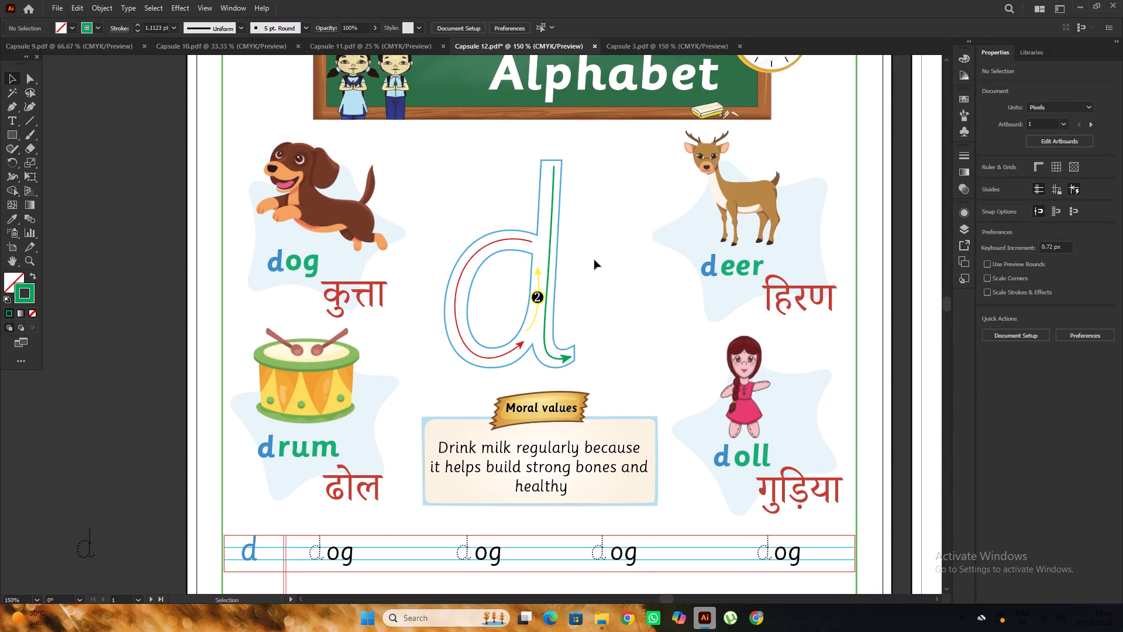
Bring the Capsule 11 document forward and switch to the PRINT FINAL folder in File Explorer.
{"action": "left_click", "coordinate": [363, 39]}
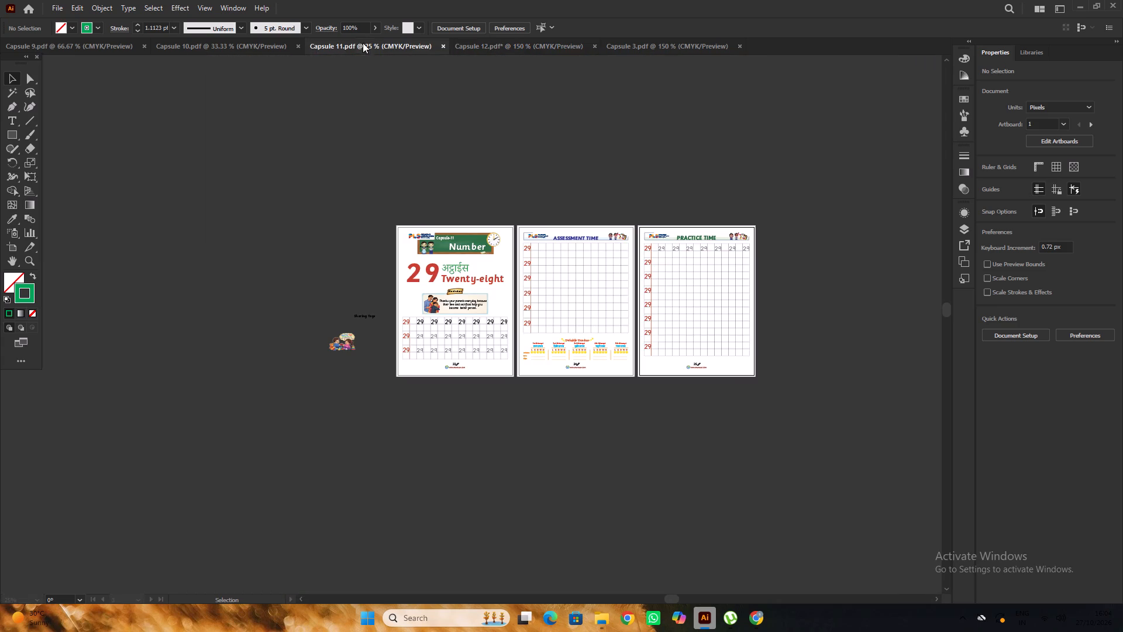
{"action": "left_click", "coordinate": [1081, 7]}
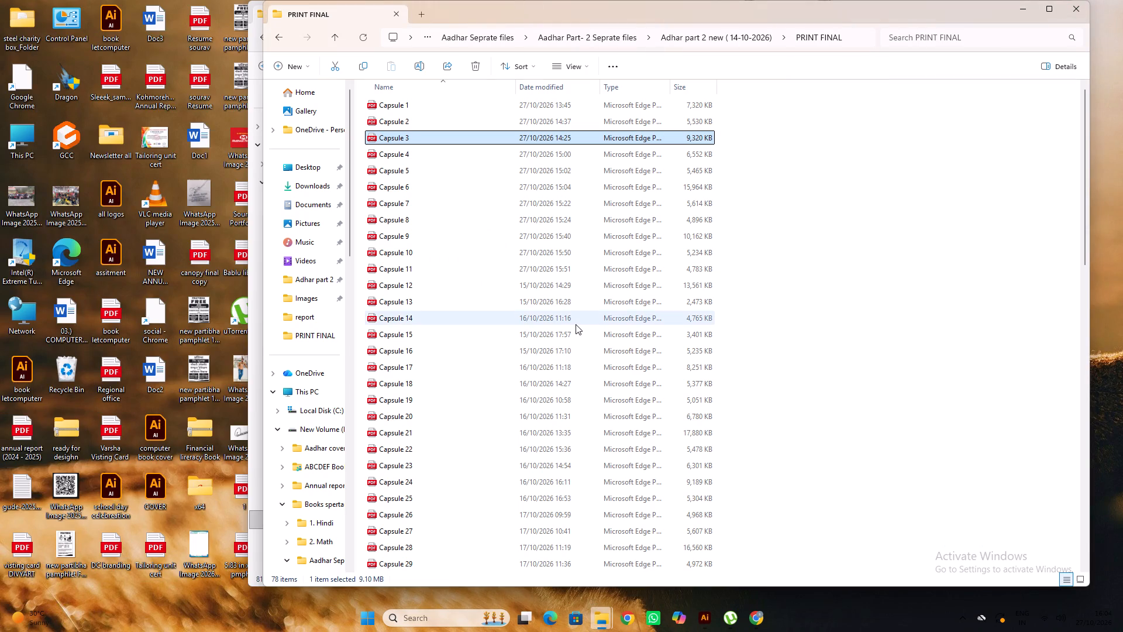
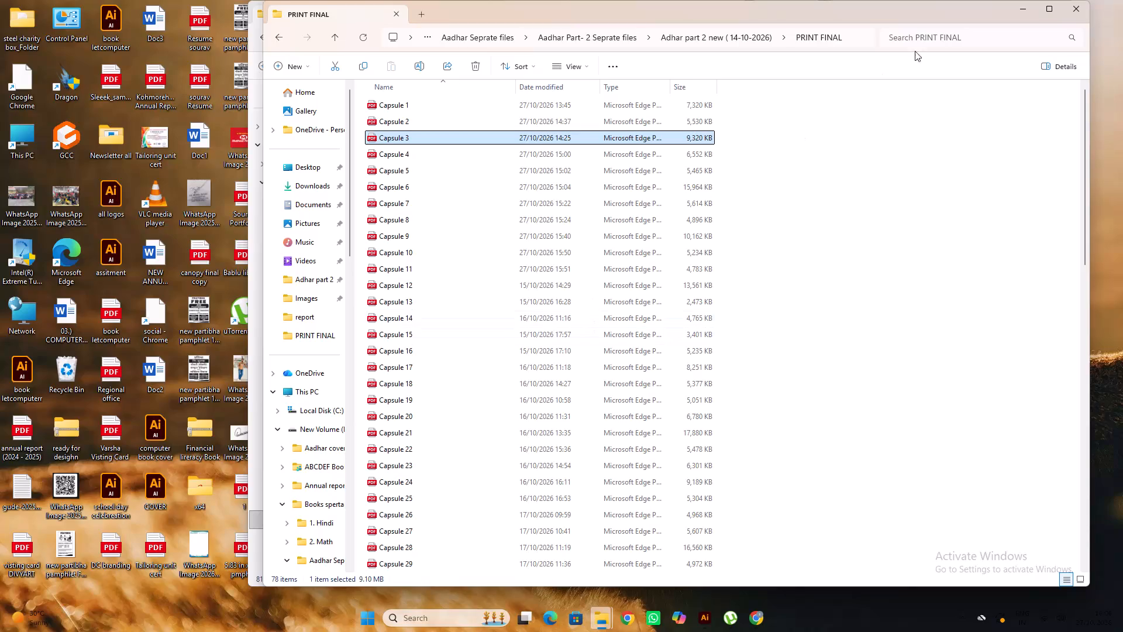
Switch to Illustrator and look over the open Capsule 12, Capsule 11 and Capsule 3 documents.
{"action": "left_click", "coordinate": [1018, 13]}
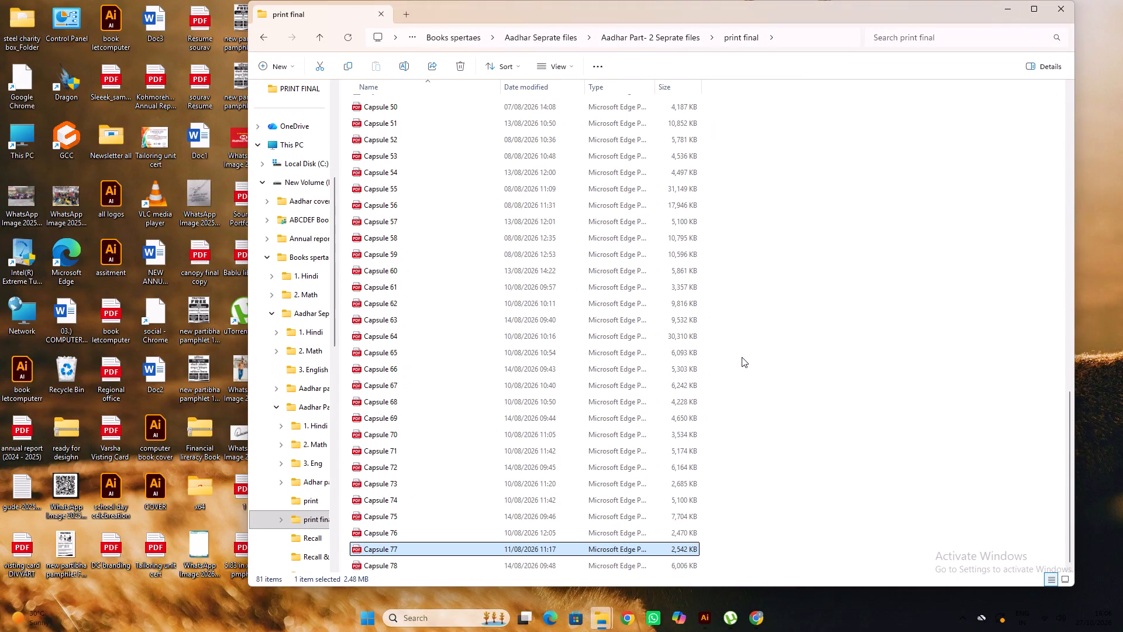
{"action": "scroll", "coordinate": [742, 357], "scroll_direction": "down", "scroll_amount": 5}
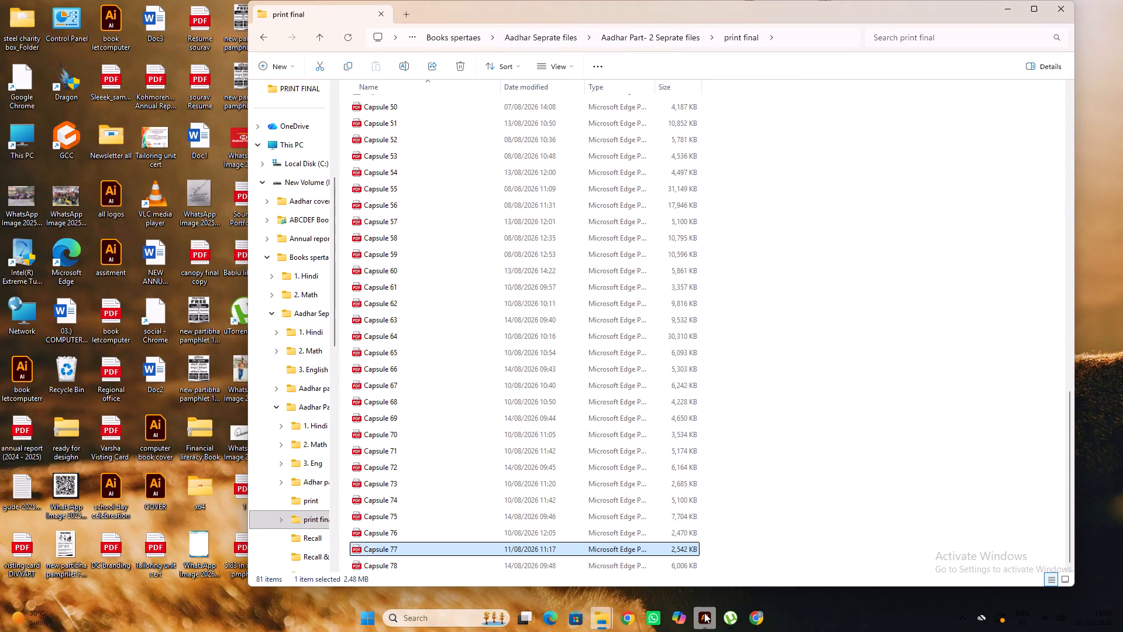
{"action": "left_click", "coordinate": [704, 613]}
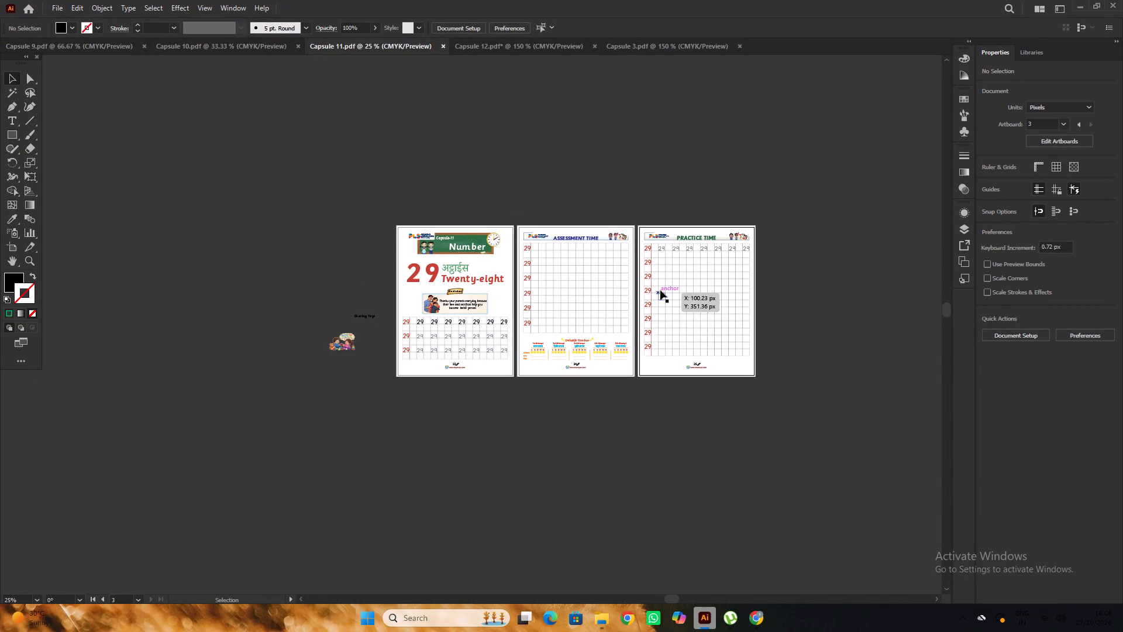
{"action": "left_click", "coordinate": [536, 48]}
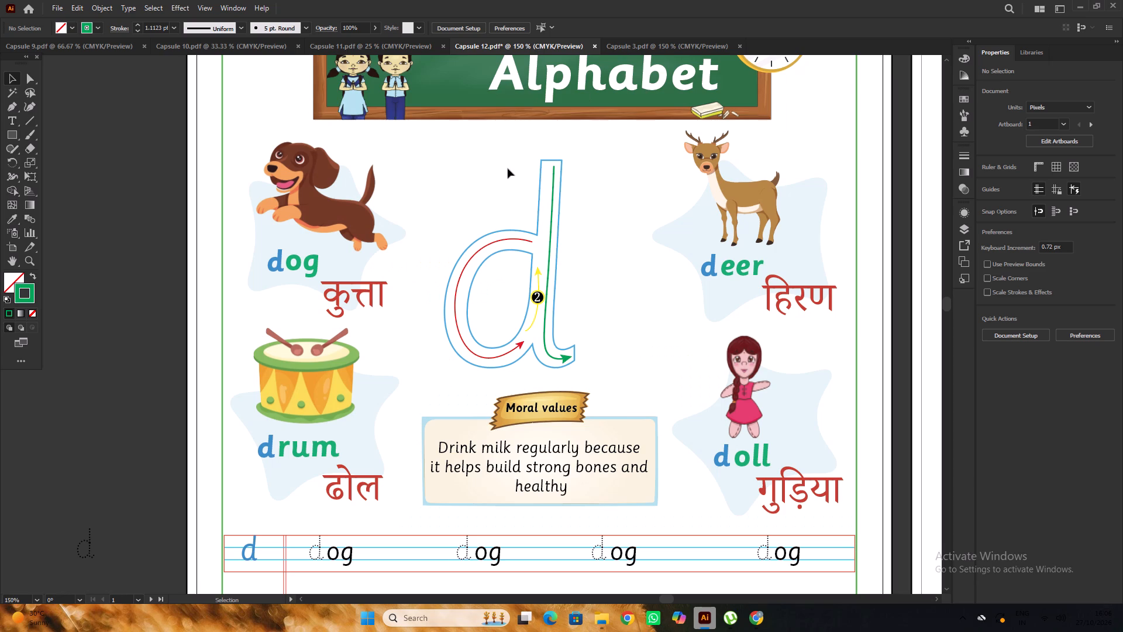
{"action": "scroll", "coordinate": [508, 169], "scroll_direction": "down", "scroll_amount": 5}
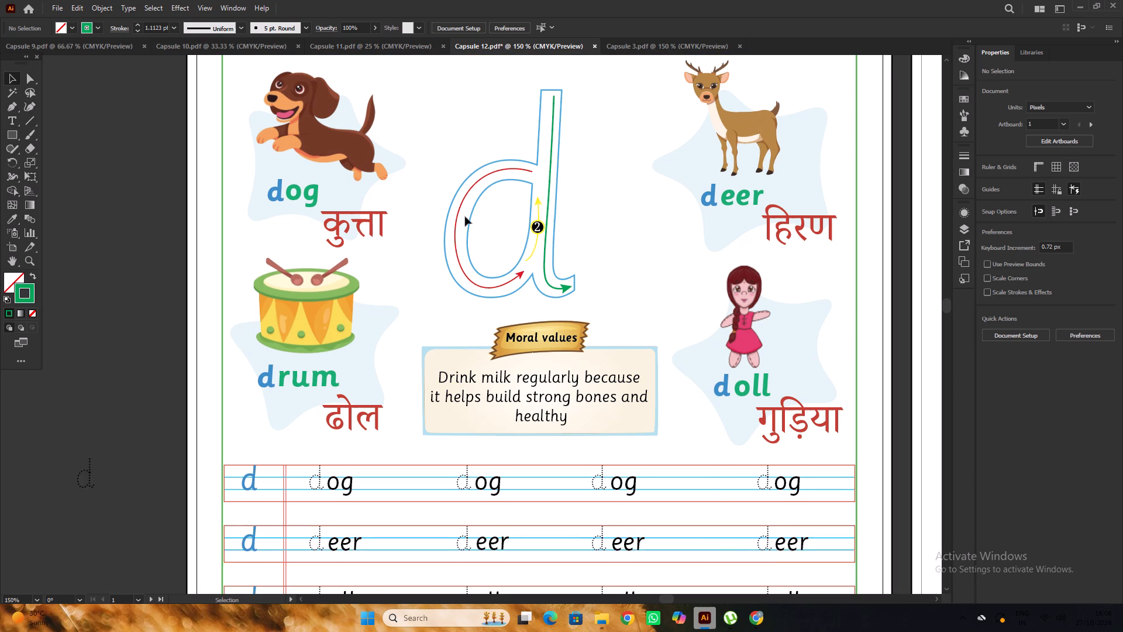
{"action": "scroll", "coordinate": [467, 216], "scroll_direction": "down", "scroll_amount": 6}
{"action": "left_click", "coordinate": [412, 50]}
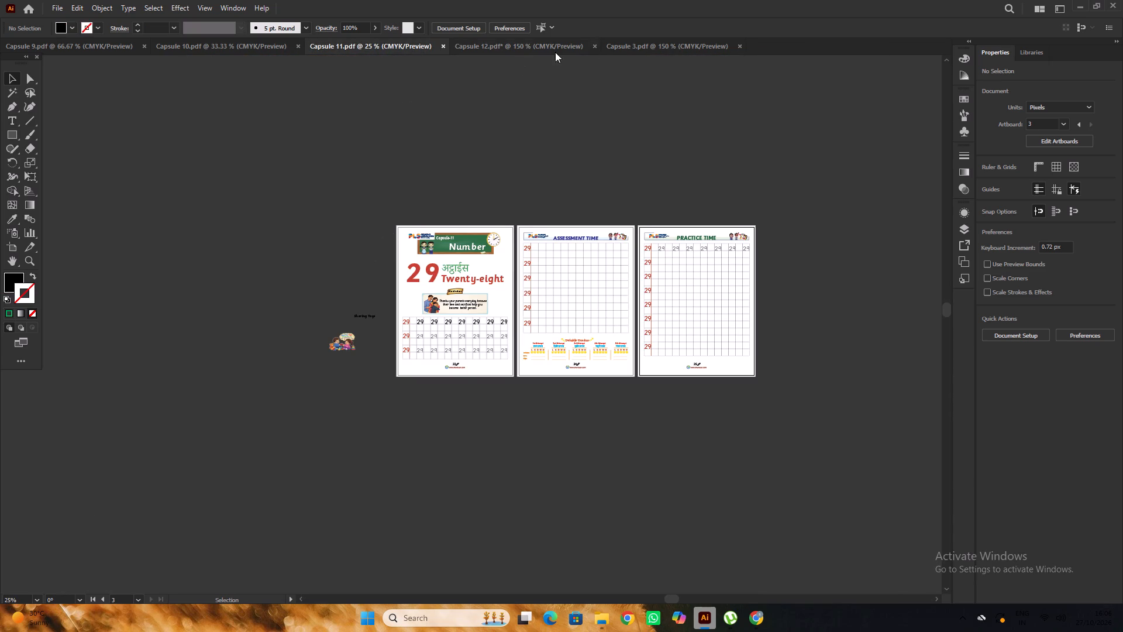
{"action": "left_click", "coordinate": [645, 44]}
In Capsule 9, isolate the group holding the large tracing letter c on the Alphabet page.
{"action": "left_click", "coordinate": [109, 45]}
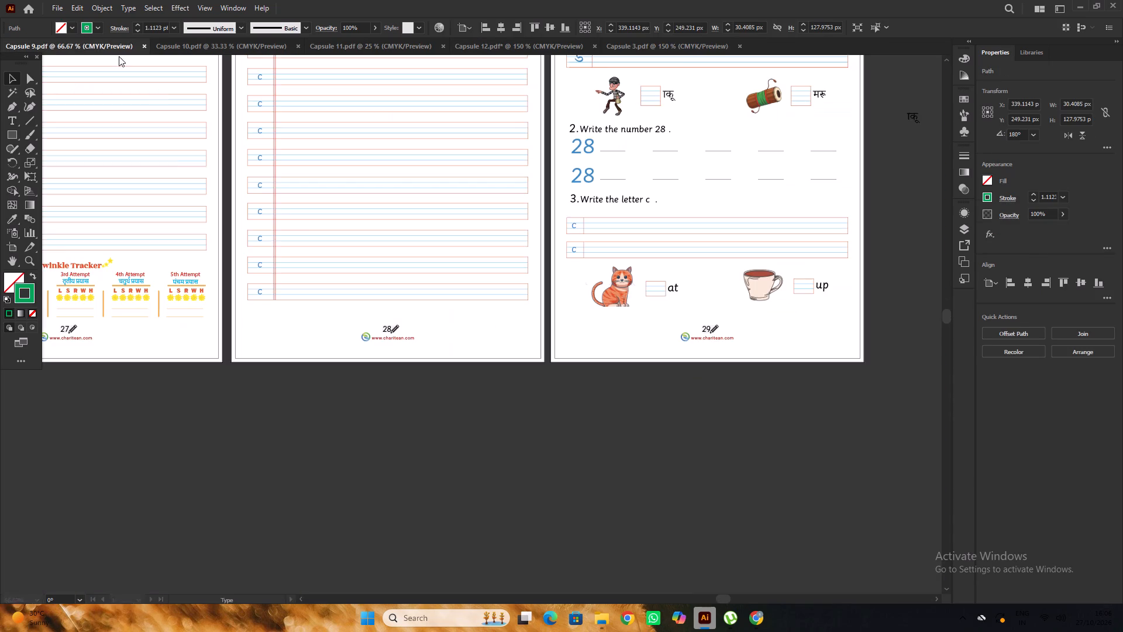
{"action": "scroll", "coordinate": [323, 227], "scroll_direction": "up", "scroll_amount": 6}
{"action": "middle_click_drag", "start_coordinate": [318, 221], "coordinate": [715, 218]}
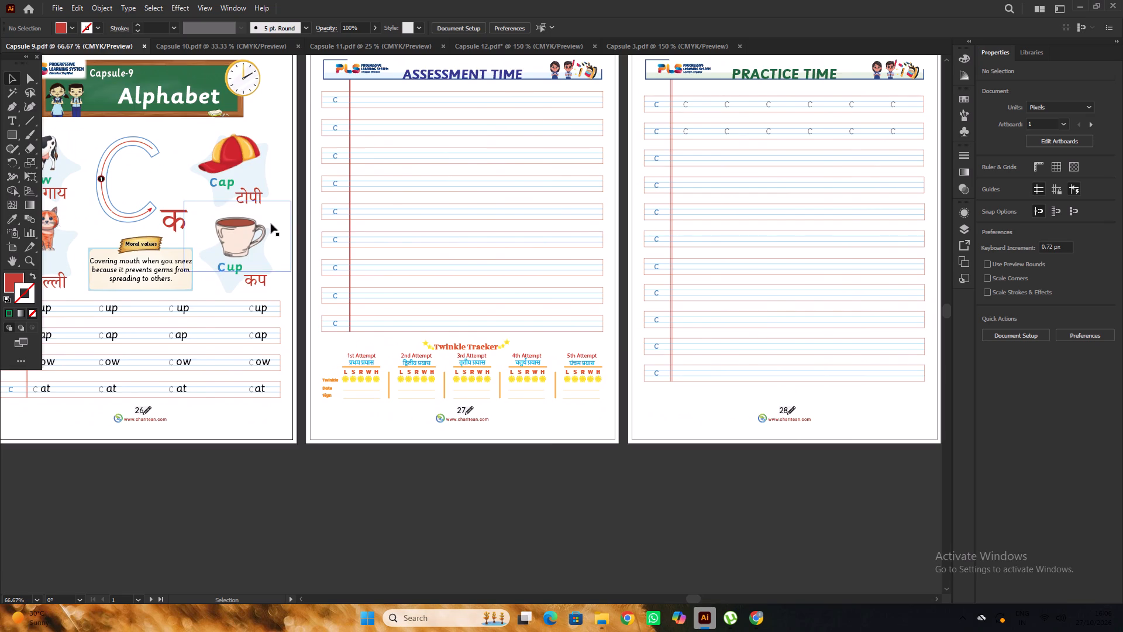
{"action": "middle_click_drag", "start_coordinate": [271, 224], "coordinate": [495, 217]}
{"action": "left_click", "coordinate": [325, 173]}
{"action": "double_click", "coordinate": [325, 173]}
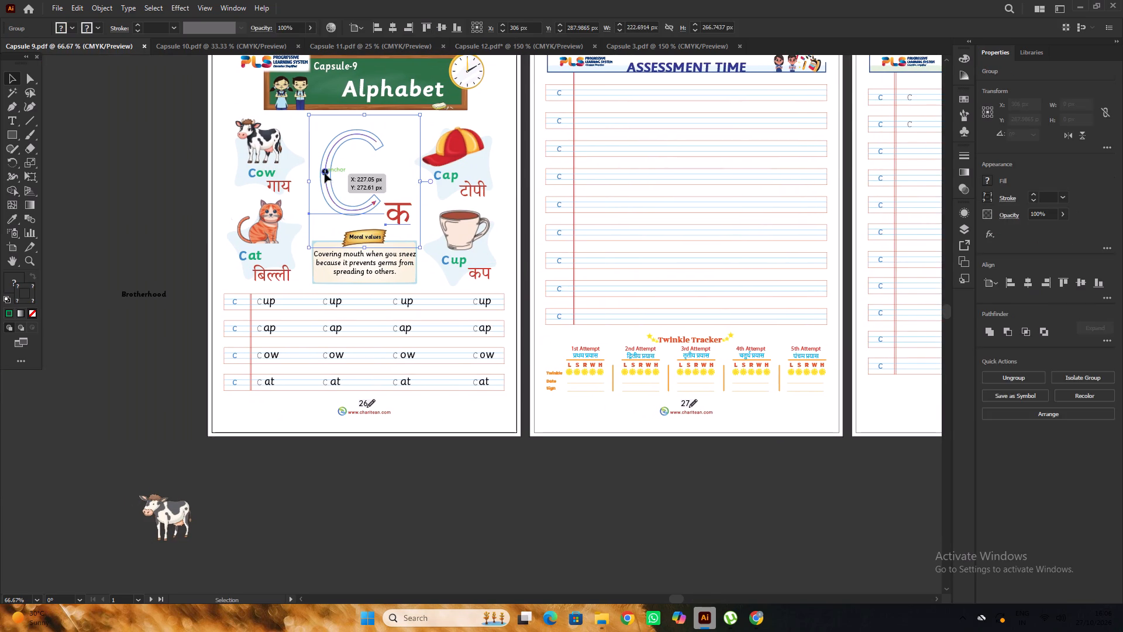
{"action": "left_click", "coordinate": [325, 173]}
{"action": "double_click", "coordinate": [325, 173]}
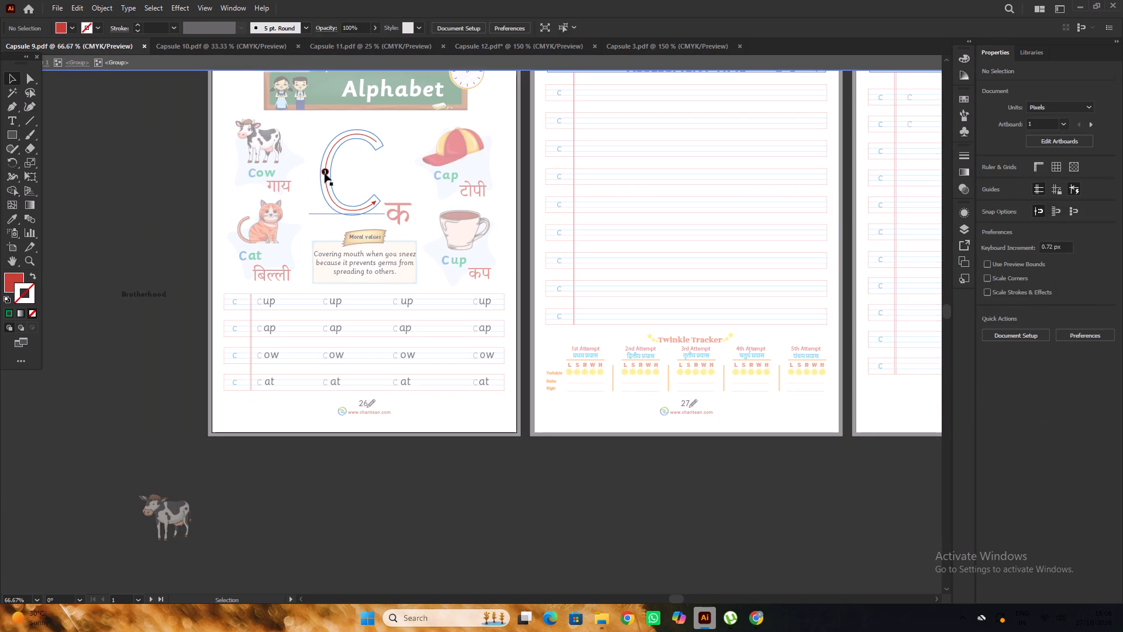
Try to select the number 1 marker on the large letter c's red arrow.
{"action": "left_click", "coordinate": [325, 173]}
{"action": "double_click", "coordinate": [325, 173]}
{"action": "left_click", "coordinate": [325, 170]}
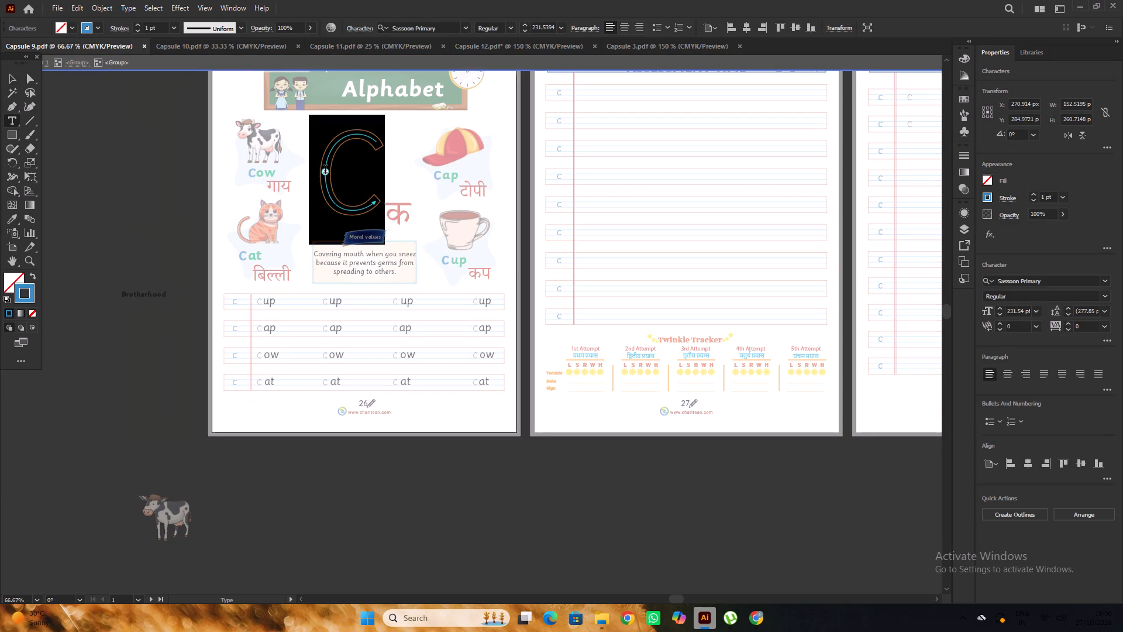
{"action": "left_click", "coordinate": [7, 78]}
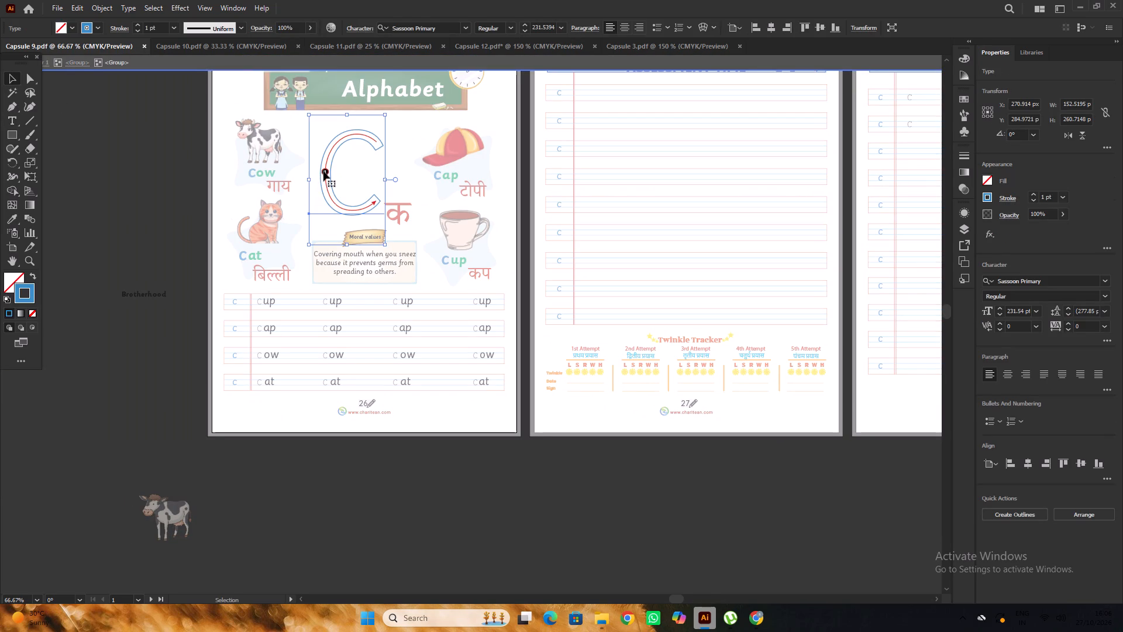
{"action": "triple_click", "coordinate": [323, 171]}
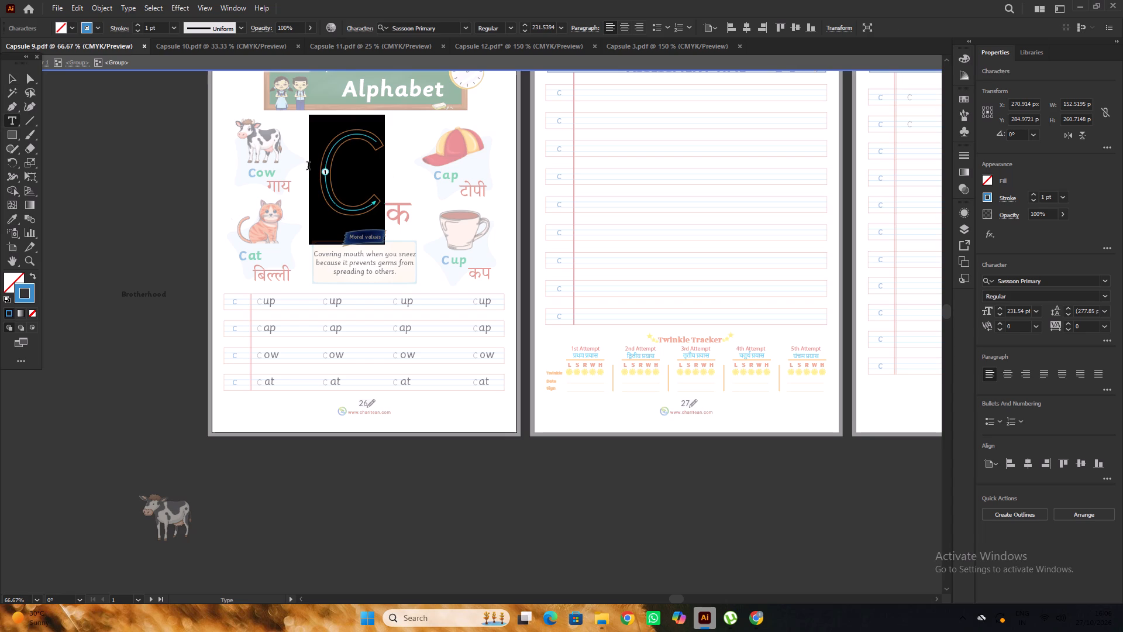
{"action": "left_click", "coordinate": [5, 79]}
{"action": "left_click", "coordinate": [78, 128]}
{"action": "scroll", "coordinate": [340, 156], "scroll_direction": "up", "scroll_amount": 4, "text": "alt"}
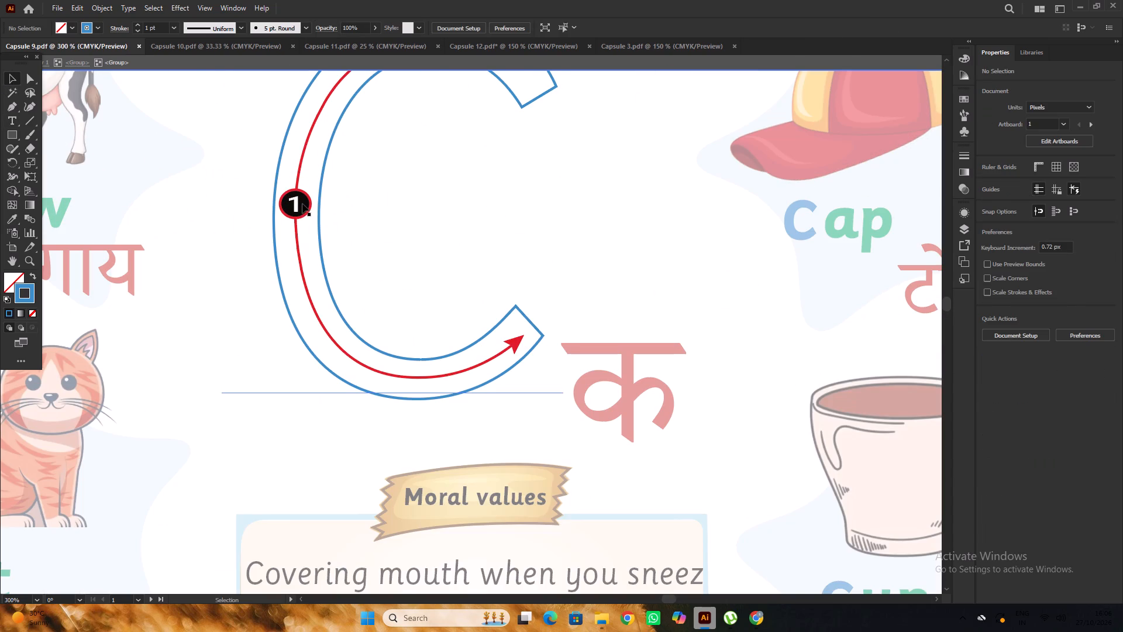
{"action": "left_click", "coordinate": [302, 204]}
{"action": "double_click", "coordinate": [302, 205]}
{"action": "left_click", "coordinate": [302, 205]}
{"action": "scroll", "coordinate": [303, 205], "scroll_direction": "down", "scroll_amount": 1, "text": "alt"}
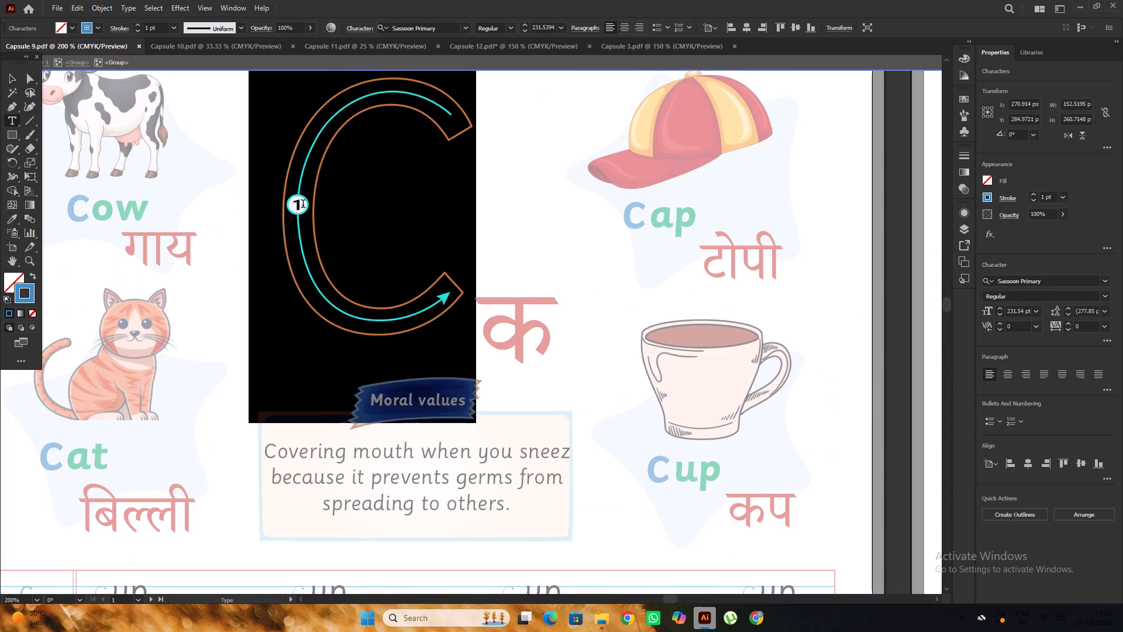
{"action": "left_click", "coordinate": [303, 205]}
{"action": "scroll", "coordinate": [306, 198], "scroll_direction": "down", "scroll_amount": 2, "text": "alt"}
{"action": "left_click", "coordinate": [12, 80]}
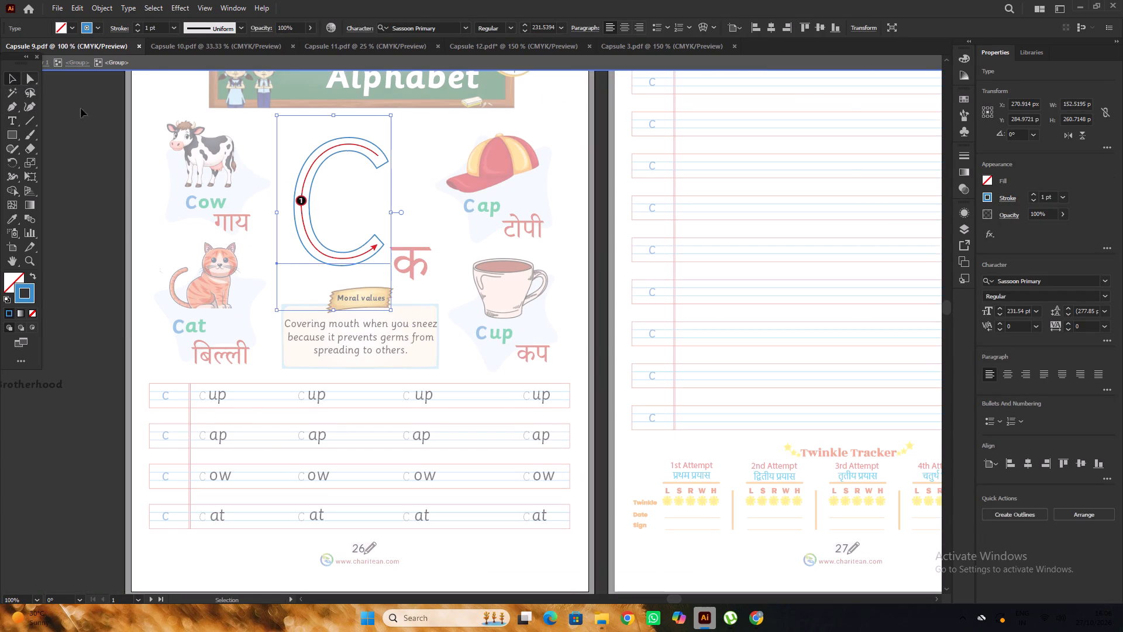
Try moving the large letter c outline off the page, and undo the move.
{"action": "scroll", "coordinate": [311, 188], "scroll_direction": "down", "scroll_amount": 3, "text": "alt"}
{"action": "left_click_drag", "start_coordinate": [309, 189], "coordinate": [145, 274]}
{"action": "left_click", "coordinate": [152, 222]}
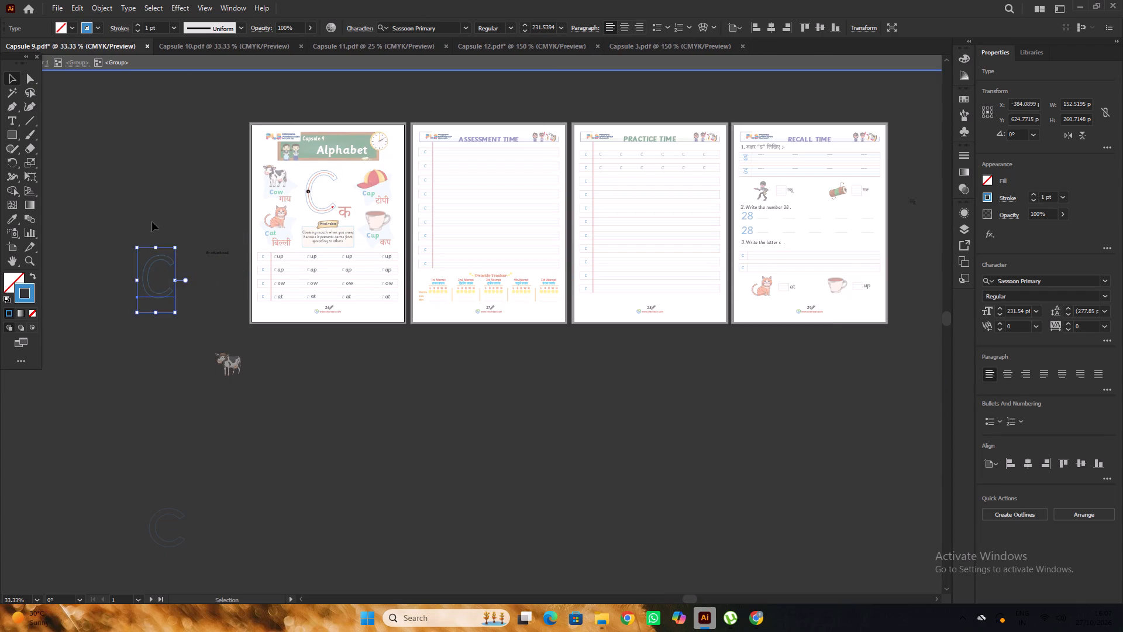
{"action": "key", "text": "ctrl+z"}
Lock the large outlined letter c text so the marker on it can be selected.
{"action": "scroll", "coordinate": [187, 207], "scroll_direction": "up", "scroll_amount": 1, "text": "alt"}
{"action": "key", "text": "ctrl+2"}
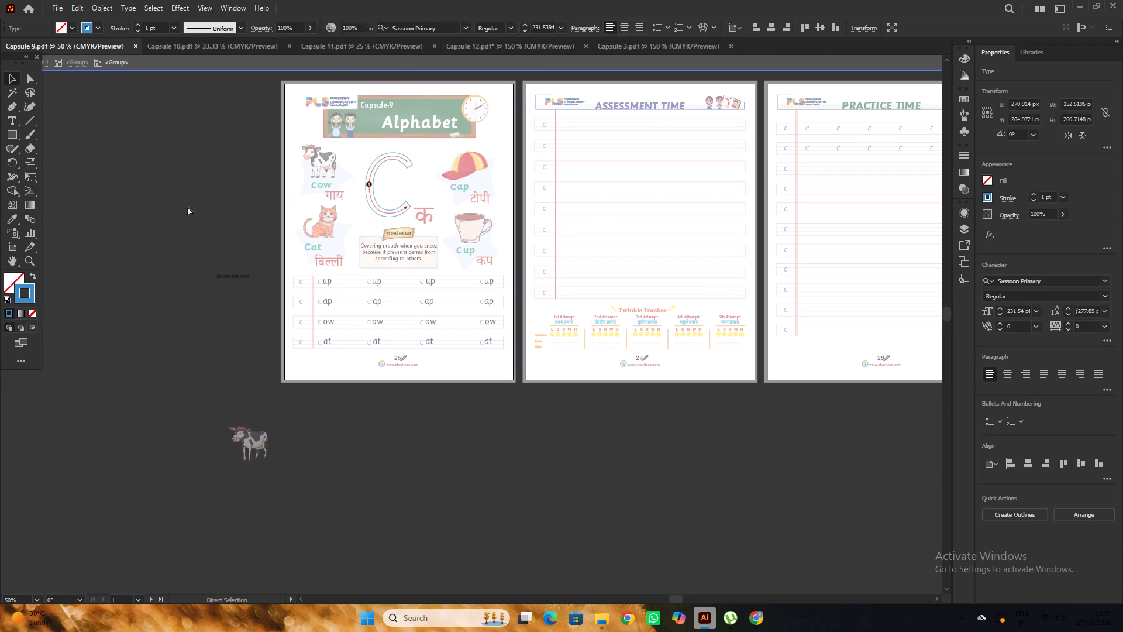
Group the number 1 with its red-edged black circle on Capsule 9's letter c and copy the group.
{"action": "scroll", "coordinate": [339, 198], "scroll_direction": "up", "scroll_amount": 4, "text": "alt"}
{"action": "double_click", "coordinate": [416, 175]}
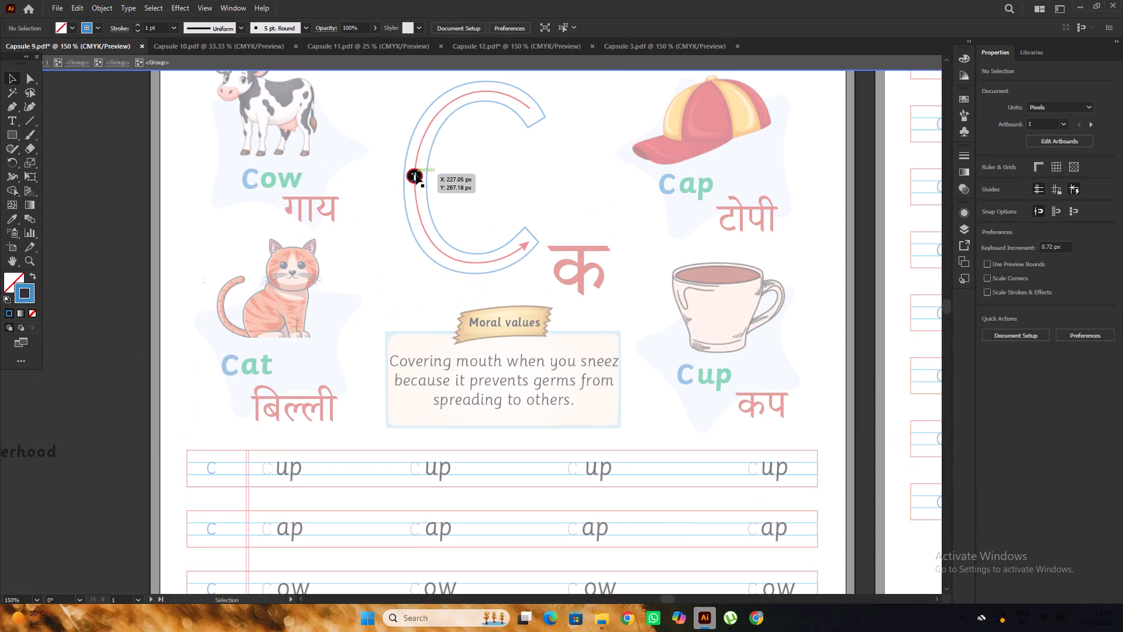
{"action": "left_click", "coordinate": [7, 78]}
{"action": "scroll", "coordinate": [456, 201], "scroll_direction": "up", "scroll_amount": 1, "text": "alt"}
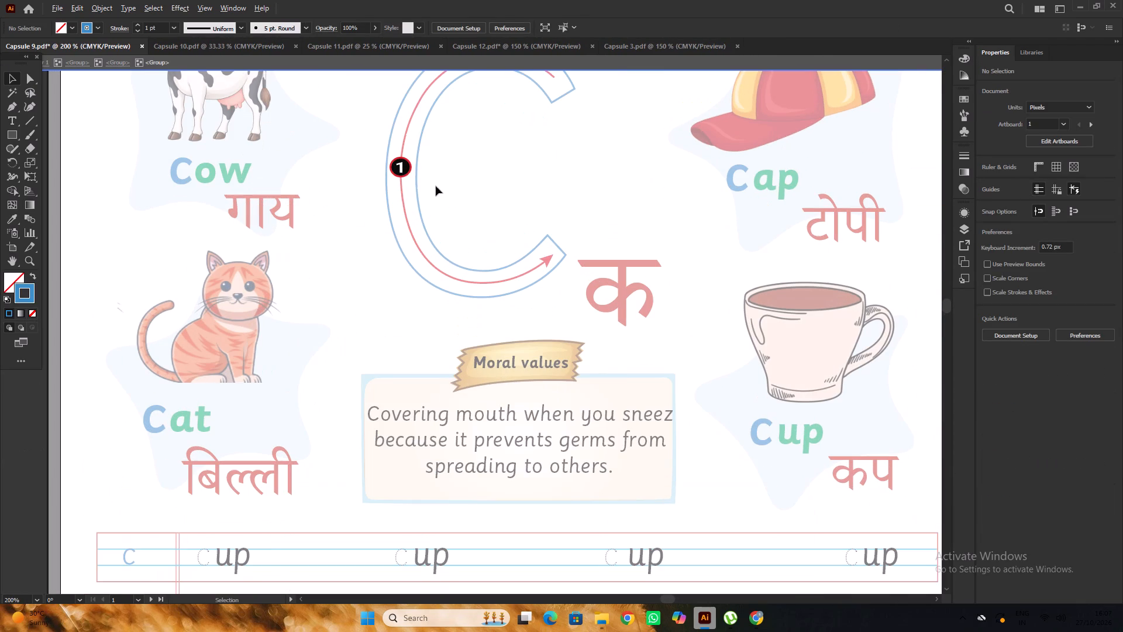
{"action": "left_click", "coordinate": [405, 169]}
{"action": "scroll", "coordinate": [410, 170], "scroll_direction": "up", "scroll_amount": 3, "text": "alt"}
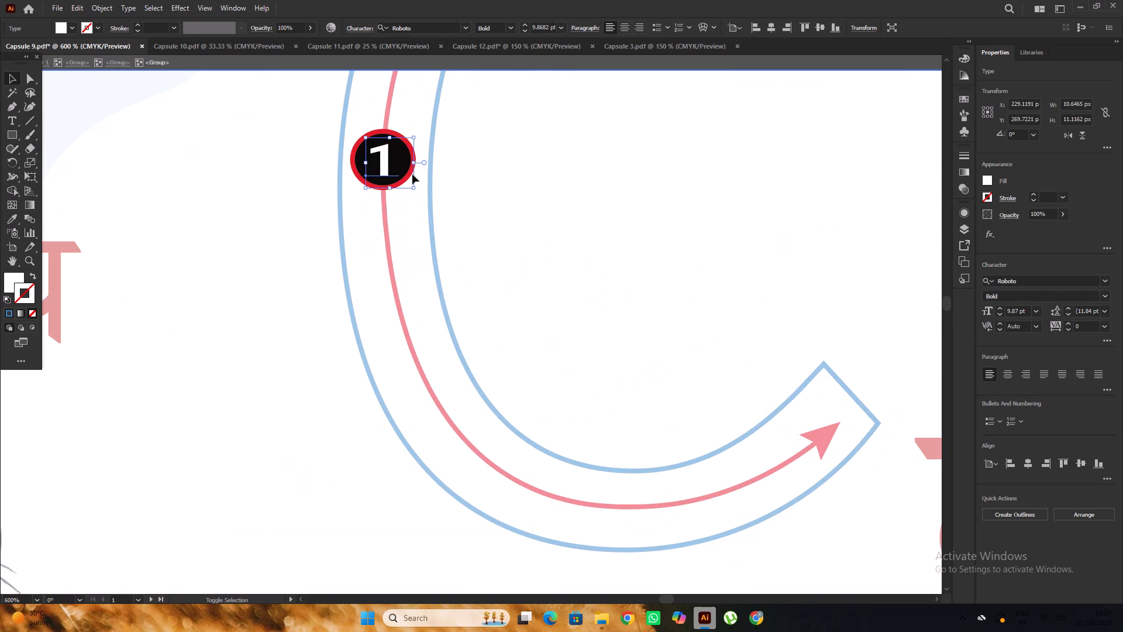
{"action": "left_click", "coordinate": [415, 169], "text": "shift"}
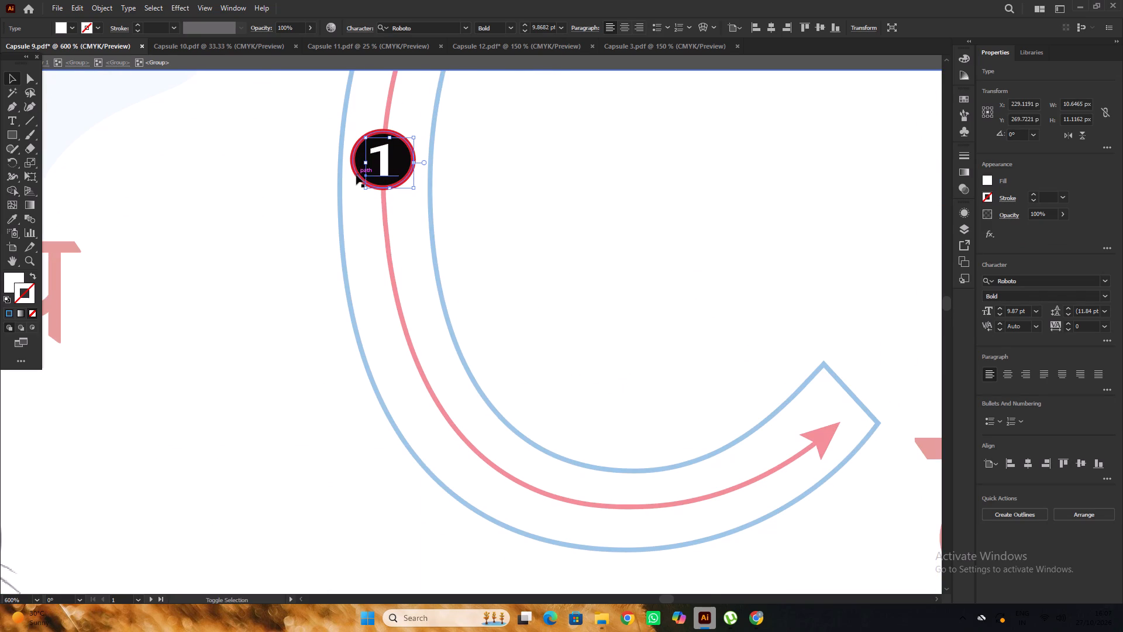
{"action": "left_click", "coordinate": [356, 175], "text": "shift"}
{"action": "scroll", "coordinate": [365, 177], "scroll_direction": "down", "scroll_amount": 2, "text": "alt"}
{"action": "key", "text": "ctrl+g"}
{"action": "key", "text": "ctrl+c"}
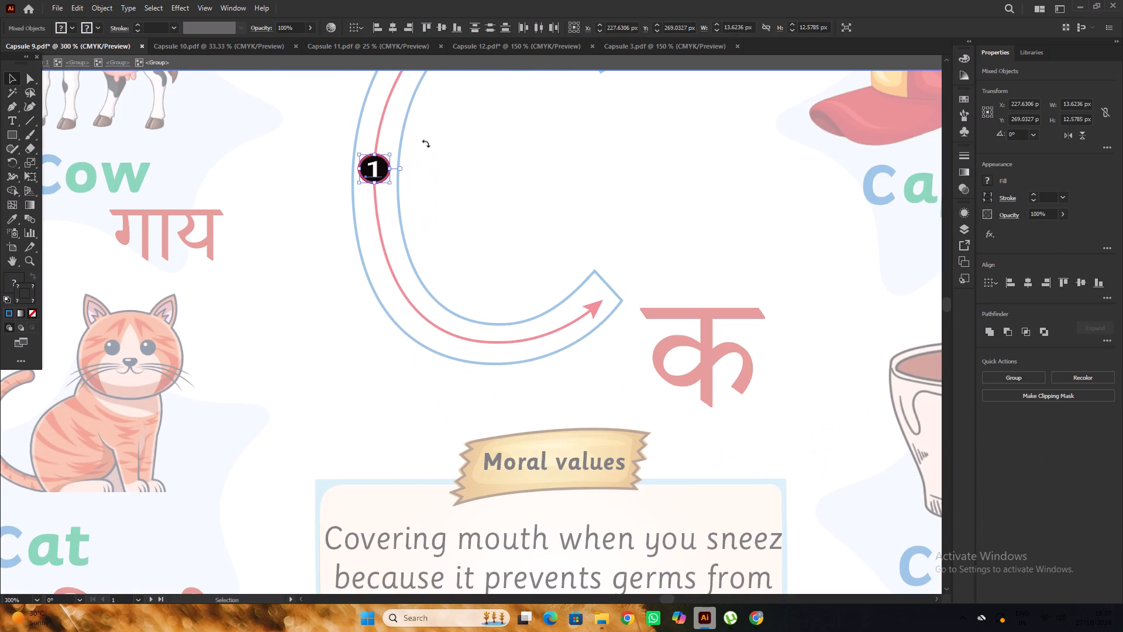
Examine the stroke arrows and number markers on the large letter a in Capsule 3.
{"action": "left_click", "coordinate": [645, 44]}
{"action": "scroll", "coordinate": [511, 232], "scroll_direction": "down", "scroll_amount": 2, "text": "alt"}
{"action": "scroll", "coordinate": [511, 231], "scroll_direction": "up", "scroll_amount": 4}
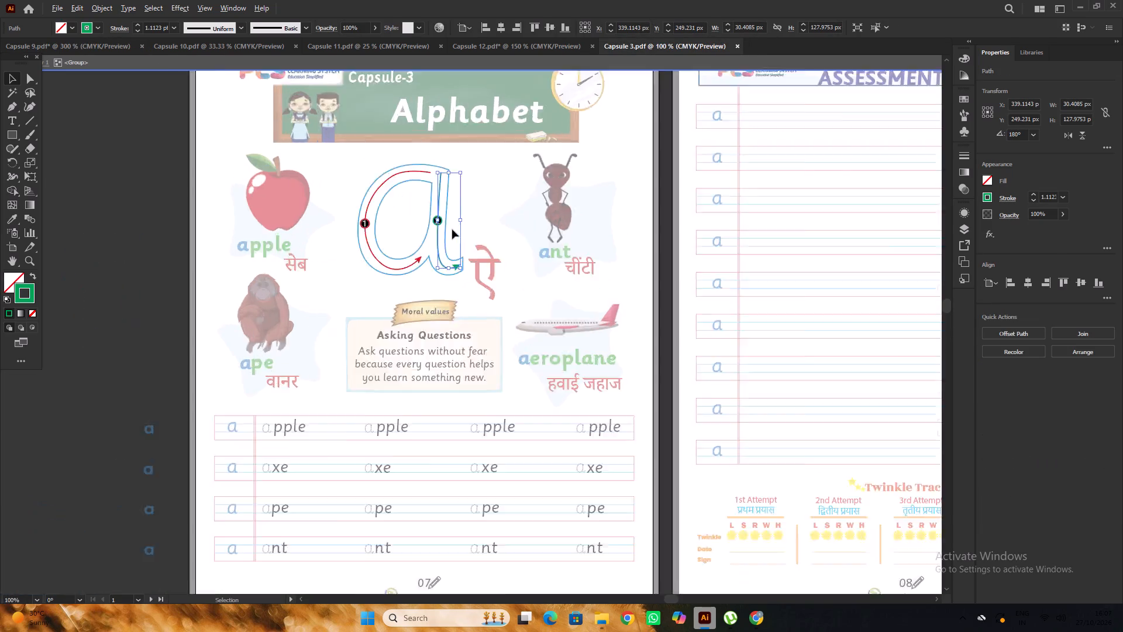
{"action": "scroll", "coordinate": [452, 229], "scroll_direction": "up", "scroll_amount": 1}
{"action": "scroll", "coordinate": [457, 226], "scroll_direction": "down", "scroll_amount": 3, "text": "alt"}
{"action": "scroll", "coordinate": [457, 226], "scroll_direction": "up", "scroll_amount": 1, "text": "alt"}
{"action": "scroll", "coordinate": [457, 226], "scroll_direction": "down", "scroll_amount": 1, "text": "alt"}
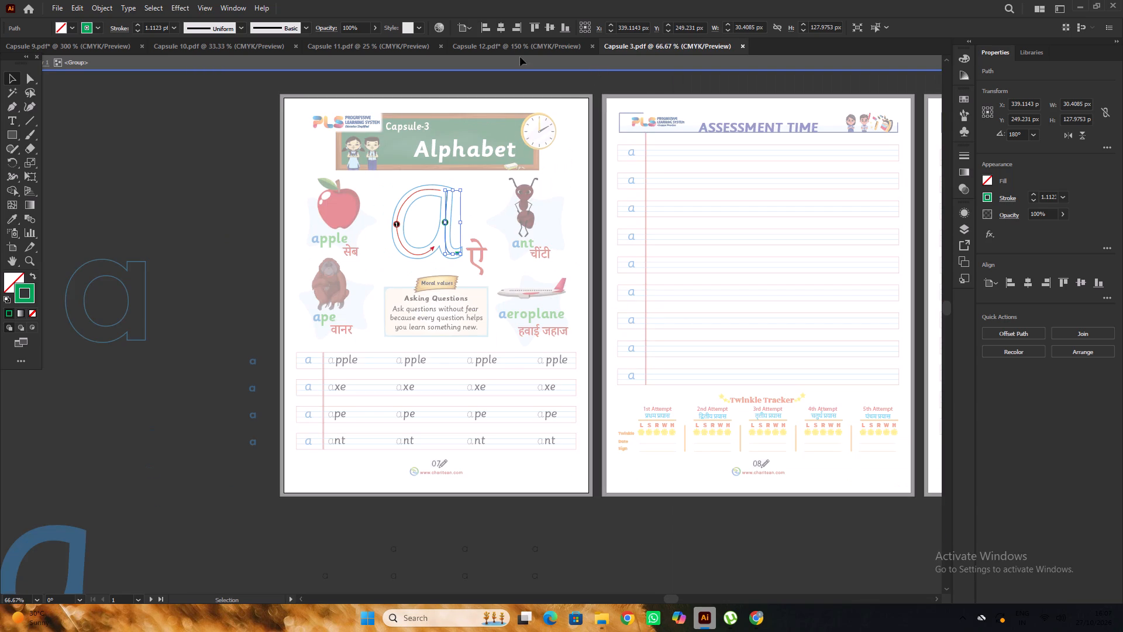
Paste the number 1 marker into Capsule 12 and place it on the red arrow of the large letter d.
{"action": "left_click", "coordinate": [515, 44]}
{"action": "scroll", "coordinate": [490, 166], "scroll_direction": "up", "scroll_amount": 2}
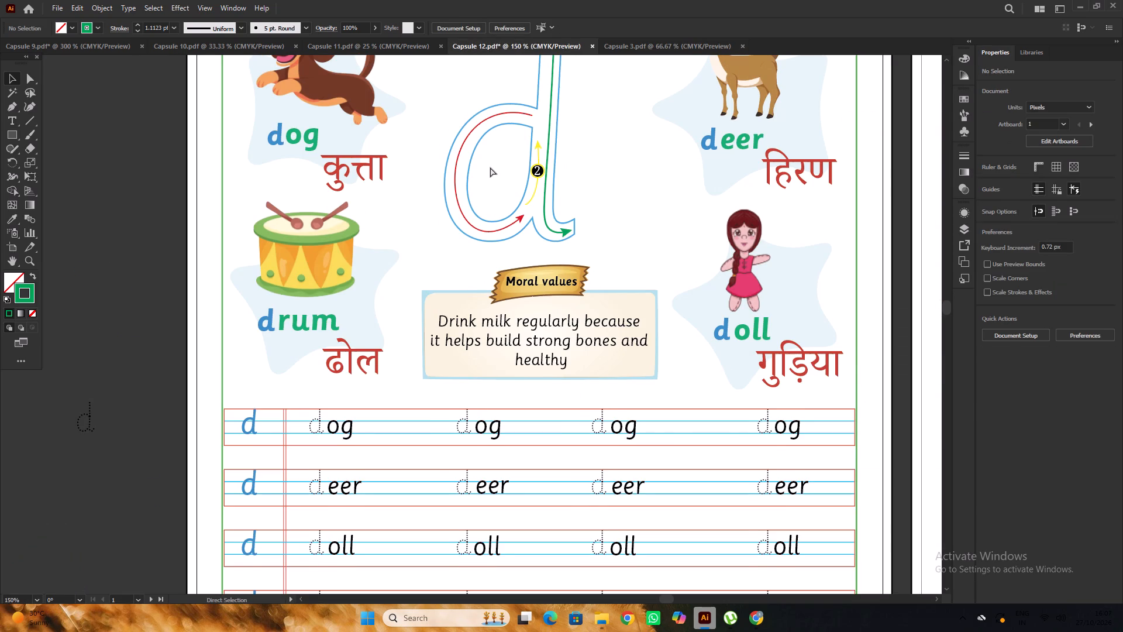
{"action": "key", "text": "ctrl+f"}
{"action": "scroll", "coordinate": [490, 167], "scroll_direction": "up", "scroll_amount": 5}
{"action": "left_click_drag", "start_coordinate": [439, 141], "coordinate": [452, 233]}
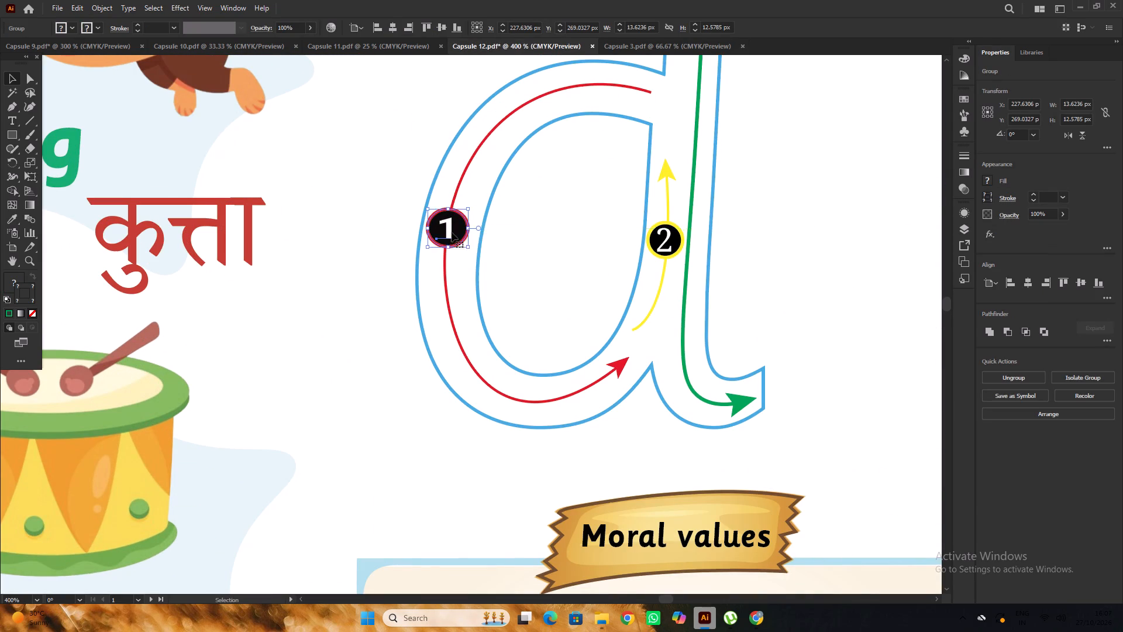
Check how the number 1 marker sits on the letter d's red arrow, close up and at page scale.
{"action": "scroll", "coordinate": [452, 232], "scroll_direction": "down", "scroll_amount": 4, "text": "alt"}
{"action": "left_click", "coordinate": [291, 200]}
{"action": "scroll", "coordinate": [291, 200], "scroll_direction": "up", "scroll_amount": 1, "text": "alt"}
{"action": "scroll", "coordinate": [332, 202], "scroll_direction": "down", "scroll_amount": 1, "text": "alt"}
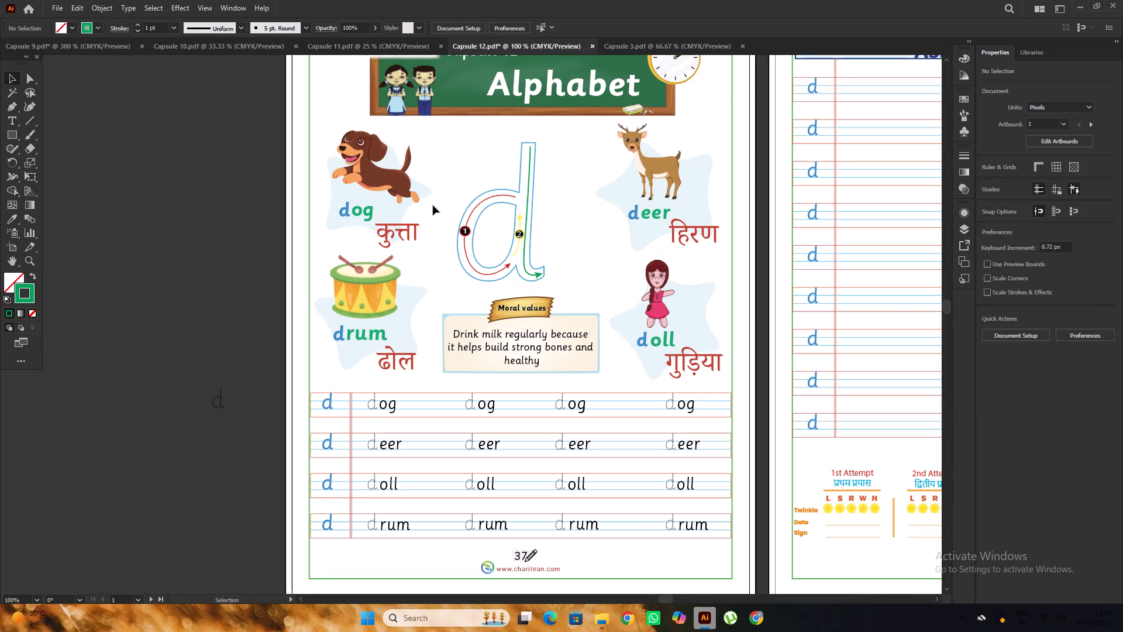
{"action": "scroll", "coordinate": [455, 221], "scroll_direction": "up", "scroll_amount": 3, "text": "alt"}
{"action": "scroll", "coordinate": [491, 258], "scroll_direction": "up", "scroll_amount": 2, "text": "alt"}
{"action": "left_click", "coordinate": [484, 253]}
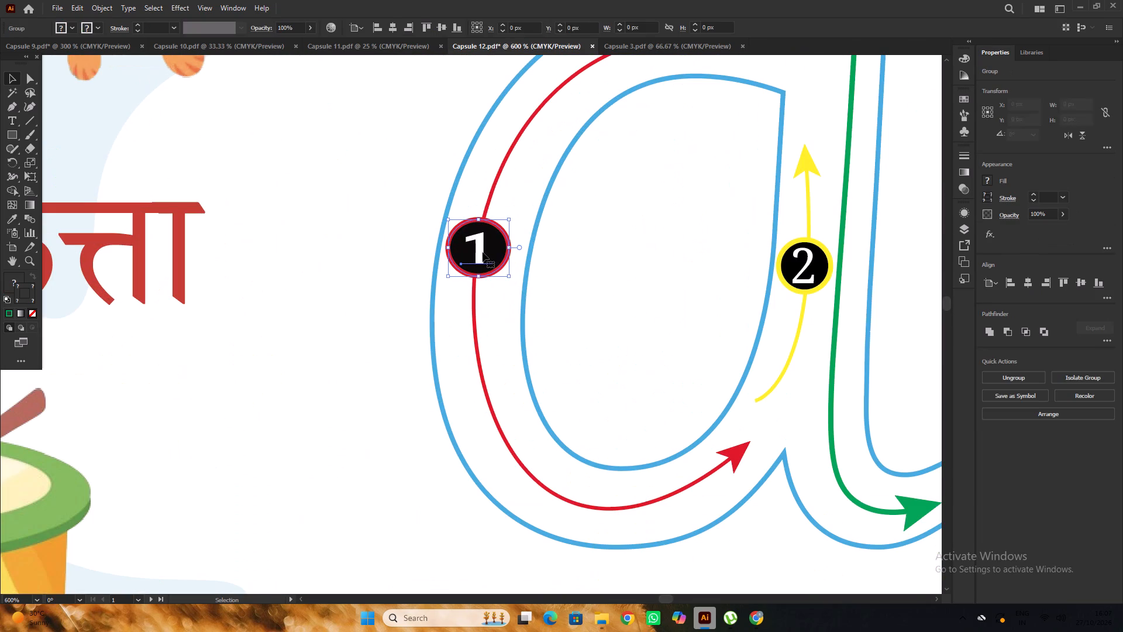
{"action": "left_click", "coordinate": [481, 252]}
{"action": "scroll", "coordinate": [481, 251], "scroll_direction": "down", "scroll_amount": 5, "text": "alt"}
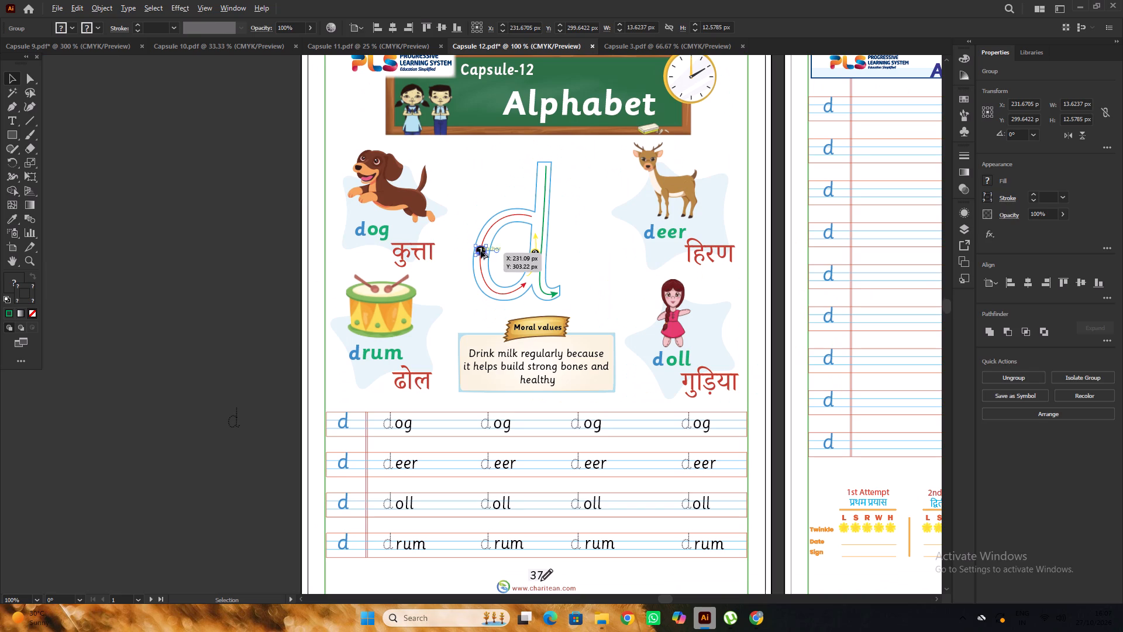
{"action": "left_click", "coordinate": [285, 203]}
Shift the letter d's red curved arrow about 0.9 px horizontally to centre it under the number 1 marker.
{"action": "scroll", "coordinate": [459, 204], "scroll_direction": "down", "scroll_amount": 1}
{"action": "scroll", "coordinate": [476, 229], "scroll_direction": "up", "scroll_amount": 5, "text": "alt"}
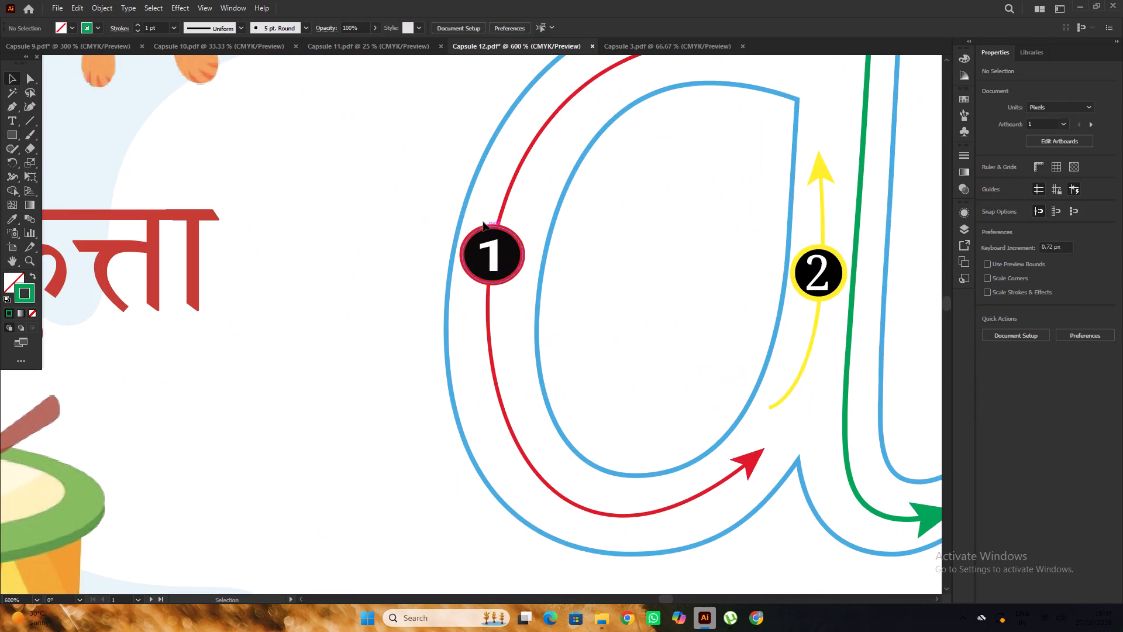
{"action": "scroll", "coordinate": [492, 211], "scroll_direction": "down", "scroll_amount": 2, "text": "alt"}
{"action": "scroll", "coordinate": [498, 211], "scroll_direction": "up", "scroll_amount": 1, "text": "alt"}
{"action": "left_click_drag", "start_coordinate": [500, 203], "coordinate": [504, 202]}
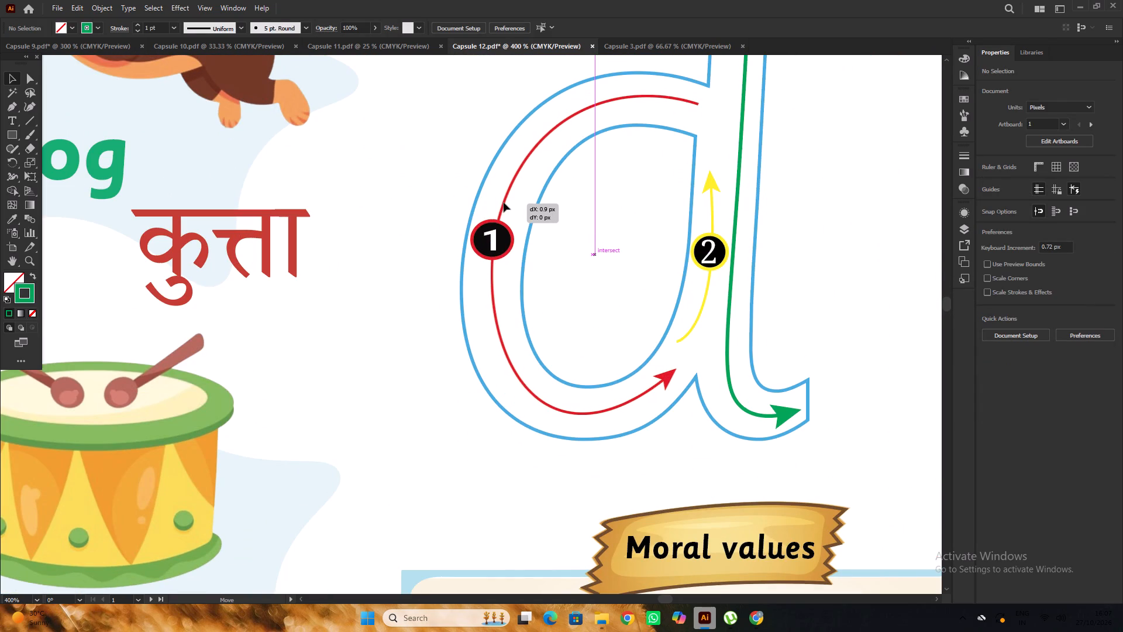
{"action": "left_click_drag", "start_coordinate": [504, 202], "coordinate": [505, 202]}
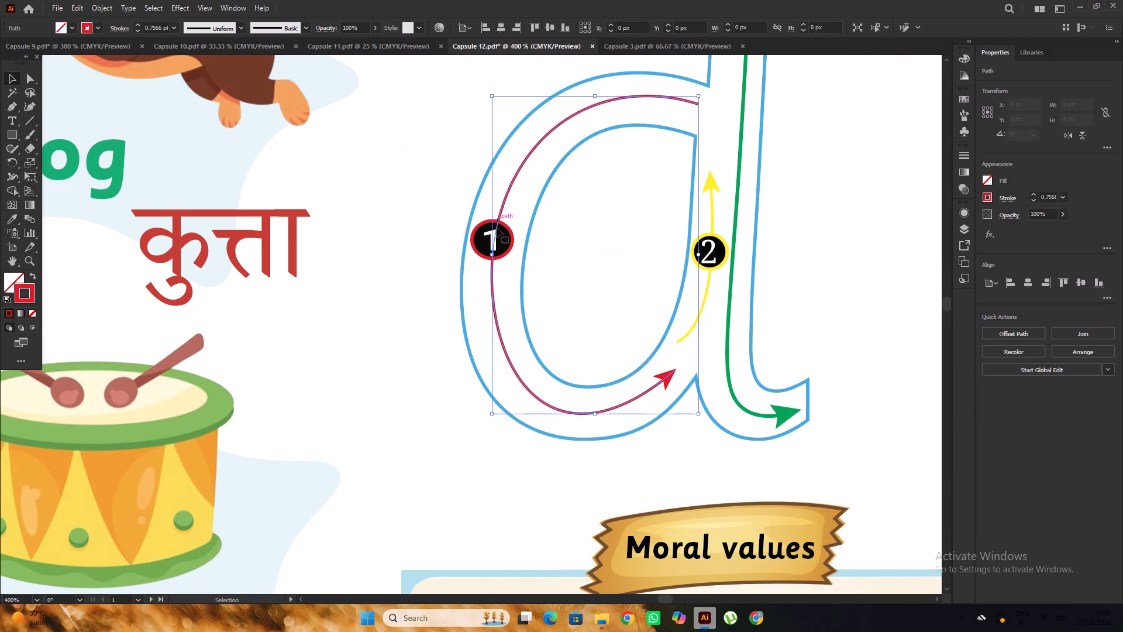
{"action": "scroll", "coordinate": [479, 218], "scroll_direction": "down", "scroll_amount": 4, "text": "alt"}
{"action": "left_click", "coordinate": [303, 207]}
Nudge the number 1 marker on the letter d horizontally to about X 232.36 px.
{"action": "scroll", "coordinate": [498, 219], "scroll_direction": "up", "scroll_amount": 6, "text": "alt"}
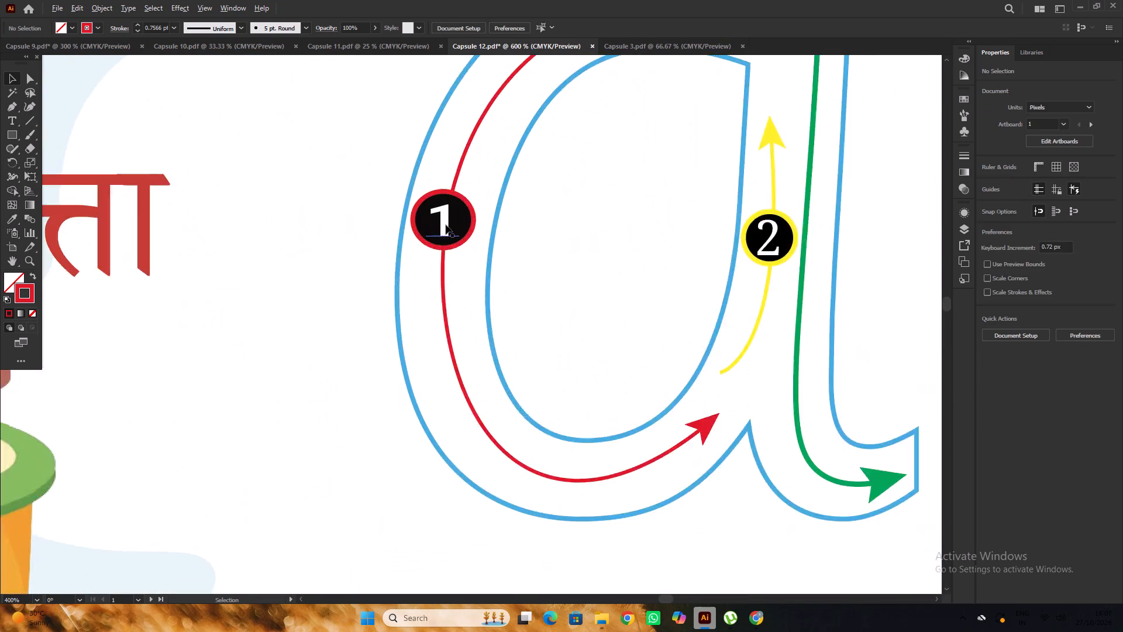
{"action": "scroll", "coordinate": [446, 225], "scroll_direction": "up", "scroll_amount": 1, "text": "alt"}
{"action": "left_click", "coordinate": [446, 224]}
{"action": "scroll", "coordinate": [459, 225], "scroll_direction": "down", "scroll_amount": 6, "text": "alt"}
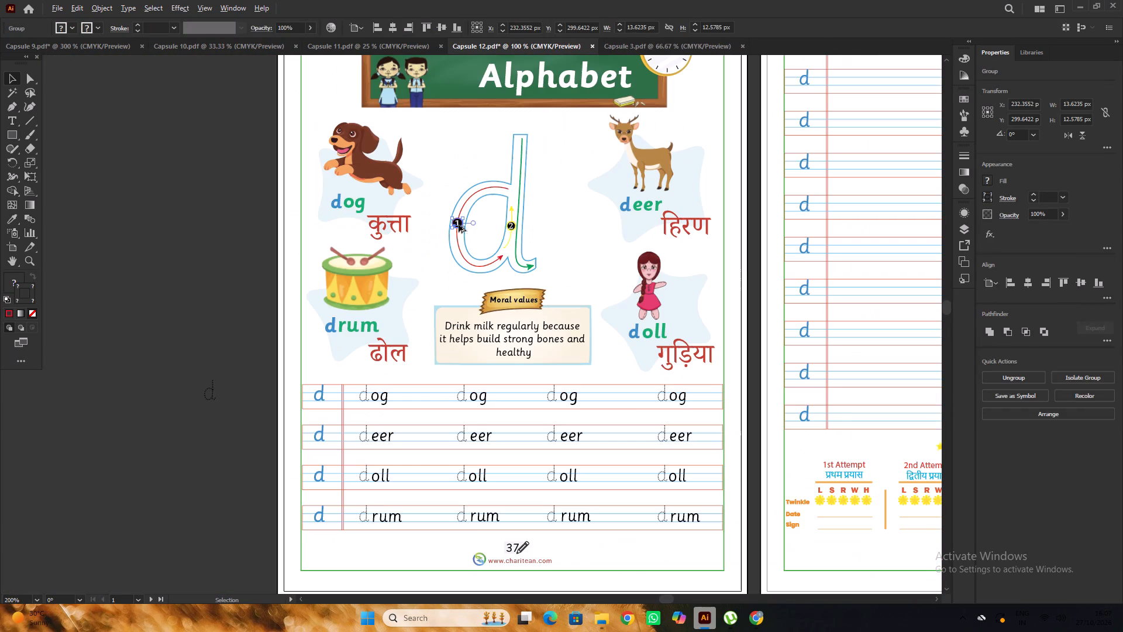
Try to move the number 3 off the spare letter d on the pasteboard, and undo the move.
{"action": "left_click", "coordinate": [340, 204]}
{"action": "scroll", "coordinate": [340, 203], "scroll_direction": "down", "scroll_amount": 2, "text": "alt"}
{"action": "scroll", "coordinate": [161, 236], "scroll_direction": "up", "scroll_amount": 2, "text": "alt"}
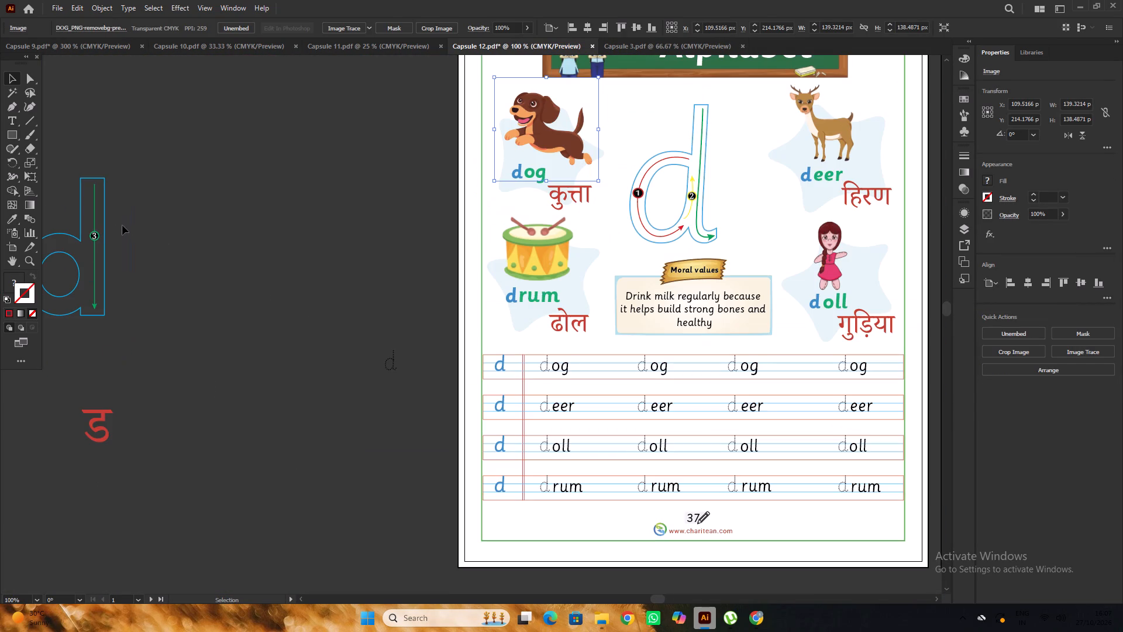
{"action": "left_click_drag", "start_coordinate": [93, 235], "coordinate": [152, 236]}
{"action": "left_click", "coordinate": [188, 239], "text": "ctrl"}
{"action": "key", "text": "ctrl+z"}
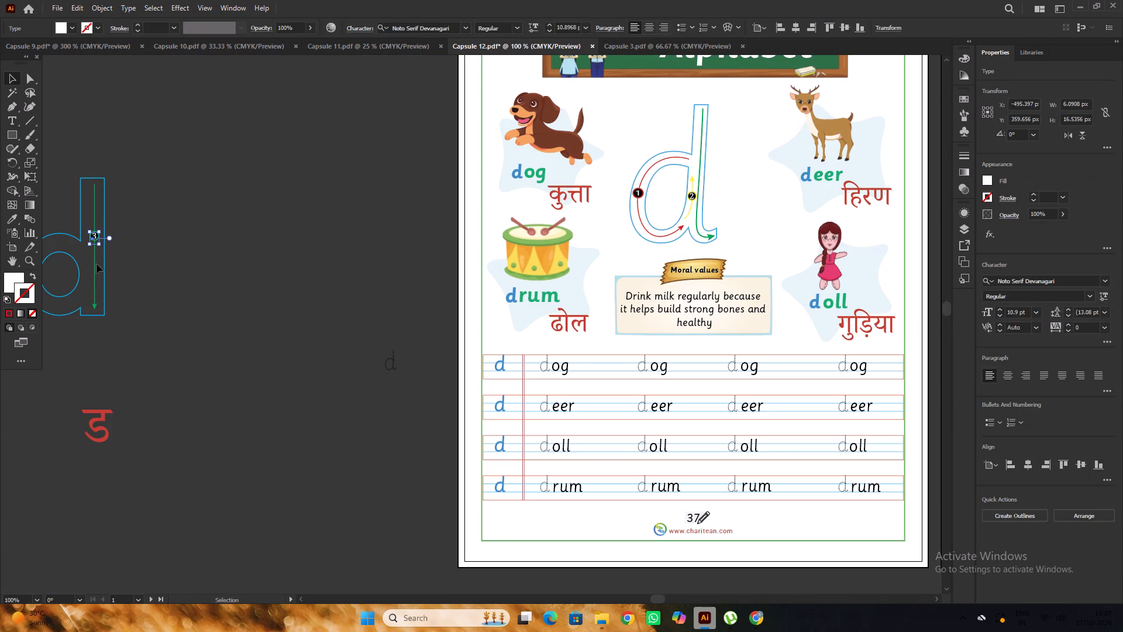
Move the green arrow clear of the pasteboard letter d and group the number 3 with its green circle.
{"action": "left_click_drag", "start_coordinate": [92, 267], "coordinate": [182, 256]}
{"action": "left_click", "coordinate": [213, 240]}
{"action": "scroll", "coordinate": [96, 238], "scroll_direction": "up", "scroll_amount": 5, "text": "alt"}
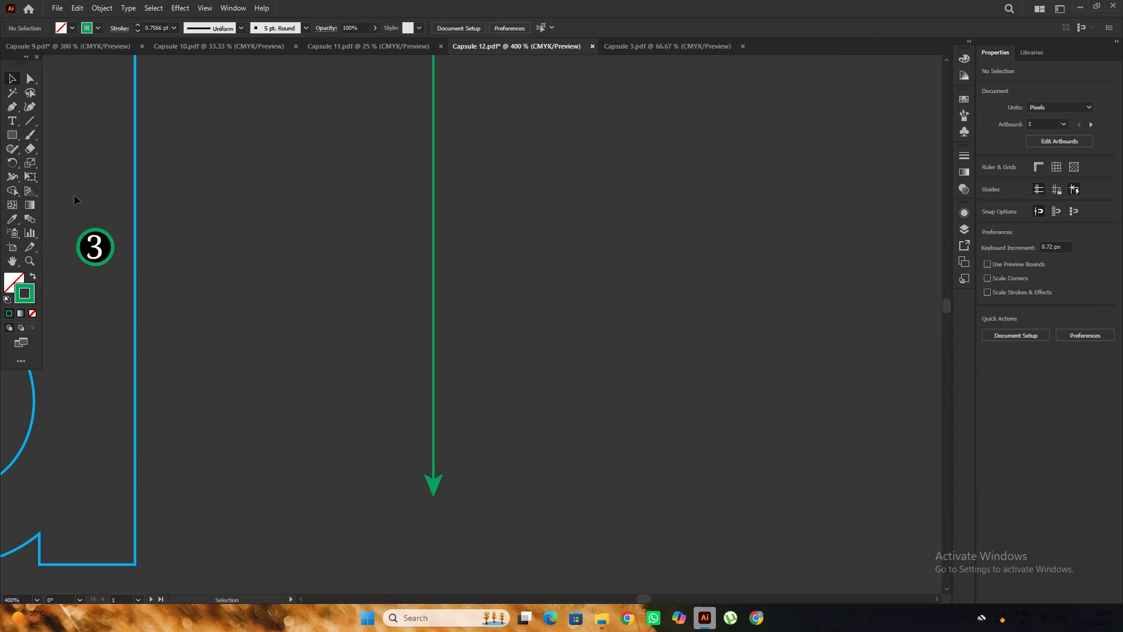
{"action": "left_click_drag", "start_coordinate": [74, 195], "coordinate": [108, 271]}
{"action": "key", "text": "ctrl+g"}
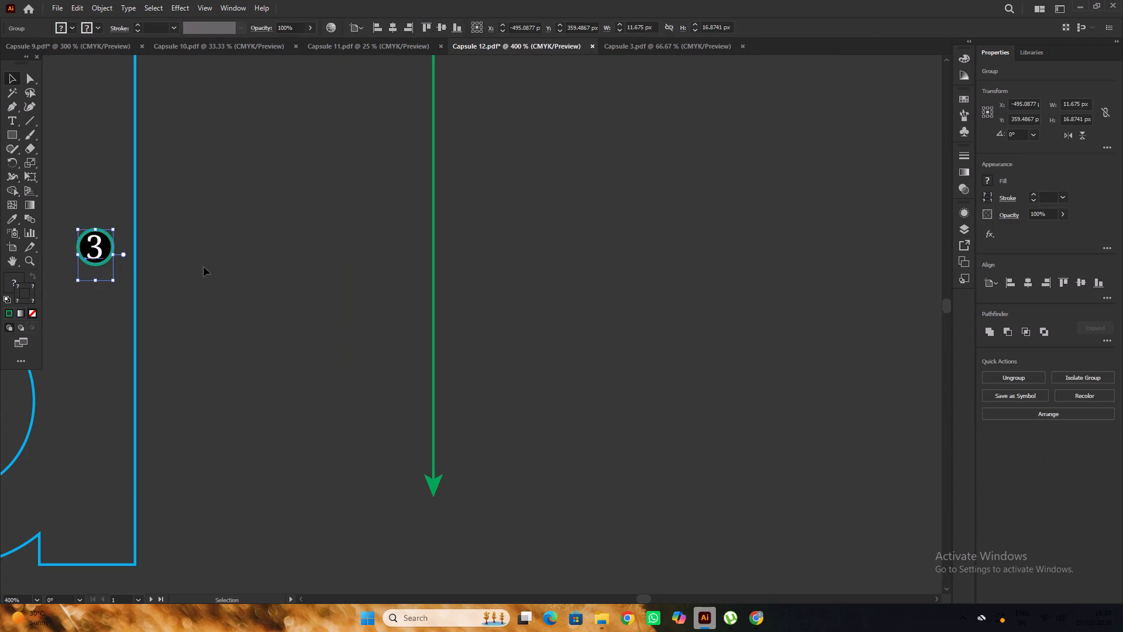
{"action": "left_click", "coordinate": [204, 267]}
Place the number 3 marker in front on the large letter d's green arrow, at about X 313.7 px, Y 267.9 px.
{"action": "scroll", "coordinate": [202, 262], "scroll_direction": "down", "scroll_amount": 6, "text": "alt"}
{"action": "left_click_drag", "start_coordinate": [175, 254], "coordinate": [332, 238]}
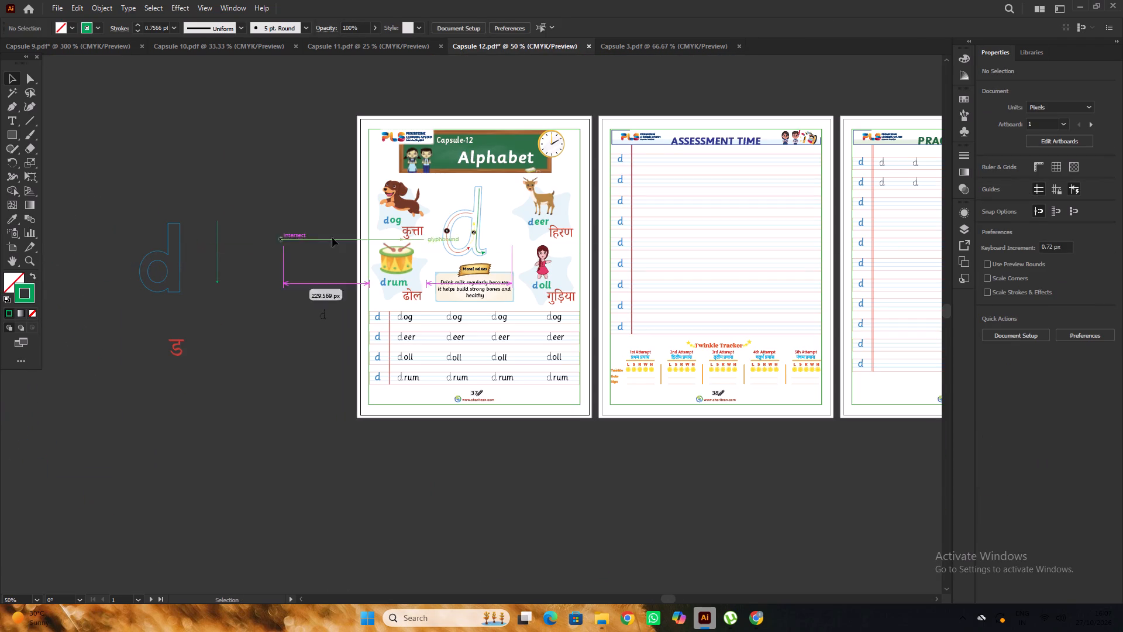
{"action": "left_click_drag", "start_coordinate": [332, 238], "coordinate": [482, 225]}
{"action": "scroll", "coordinate": [482, 225], "scroll_direction": "up", "scroll_amount": 7, "text": "alt"}
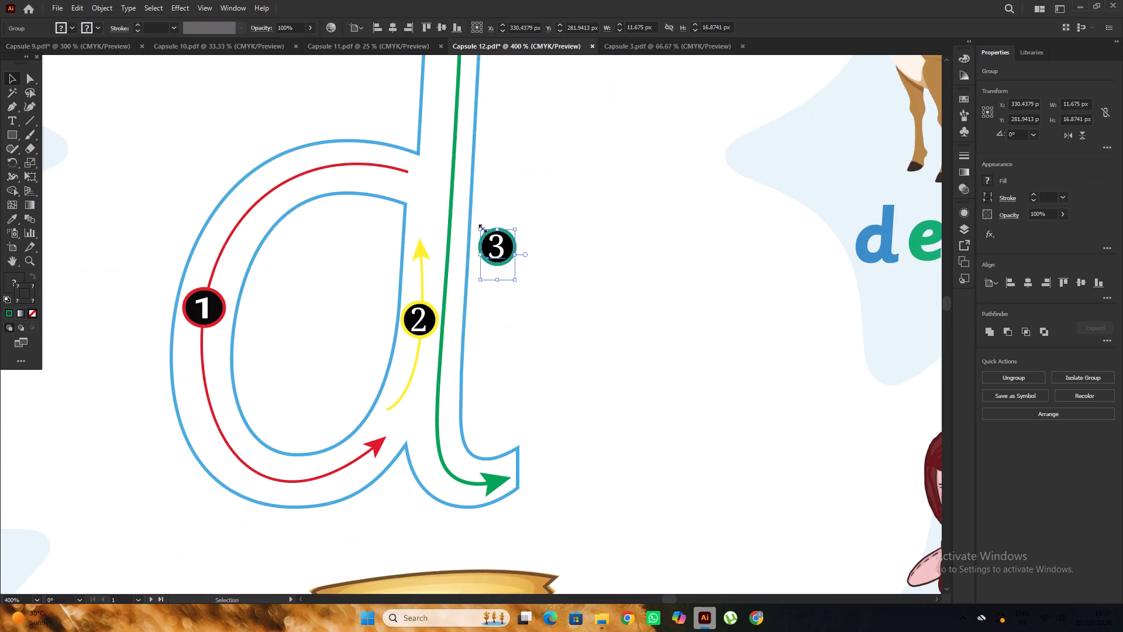
{"action": "left_click_drag", "start_coordinate": [499, 250], "coordinate": [451, 204]}
{"action": "key", "text": "ctrl+shift+bracketright"}
{"action": "scroll", "coordinate": [452, 204], "scroll_direction": "up", "scroll_amount": 4, "text": "alt"}
{"action": "left_click_drag", "start_coordinate": [455, 211], "coordinate": [446, 212]}
{"action": "scroll", "coordinate": [444, 211], "scroll_direction": "down", "scroll_amount": 4, "text": "alt"}
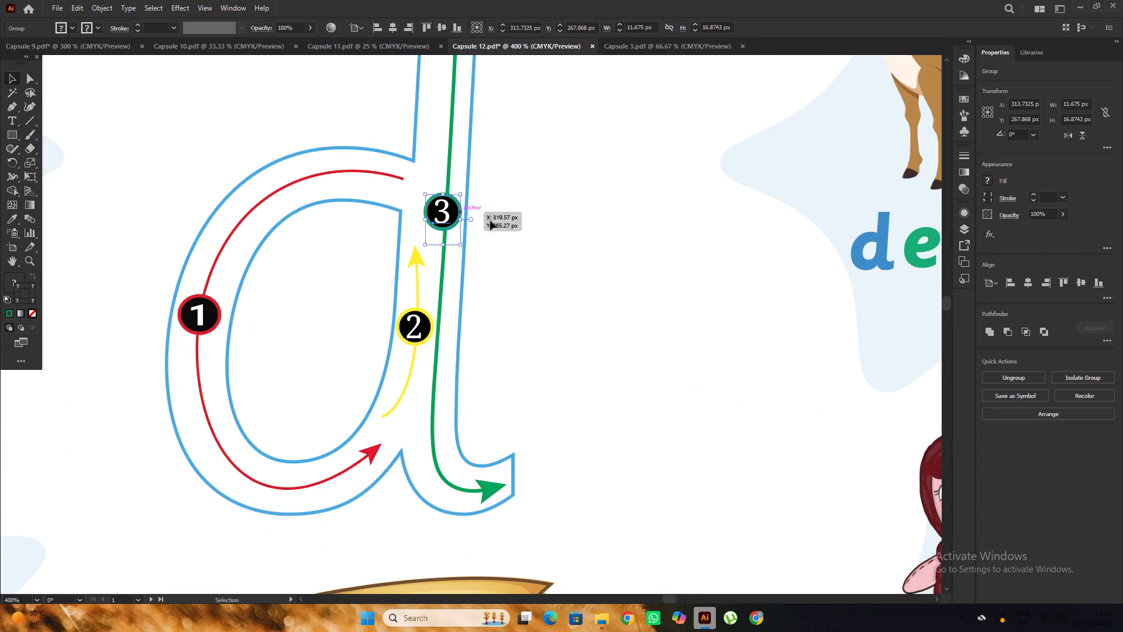
{"action": "left_click", "coordinate": [508, 221]}
Bring the red Hindi letter ड from the pasteboard beside the foot of the large letter d and enlarge it to about 73.4 pt.
{"action": "scroll", "coordinate": [508, 221], "scroll_direction": "down", "scroll_amount": 4, "text": "alt"}
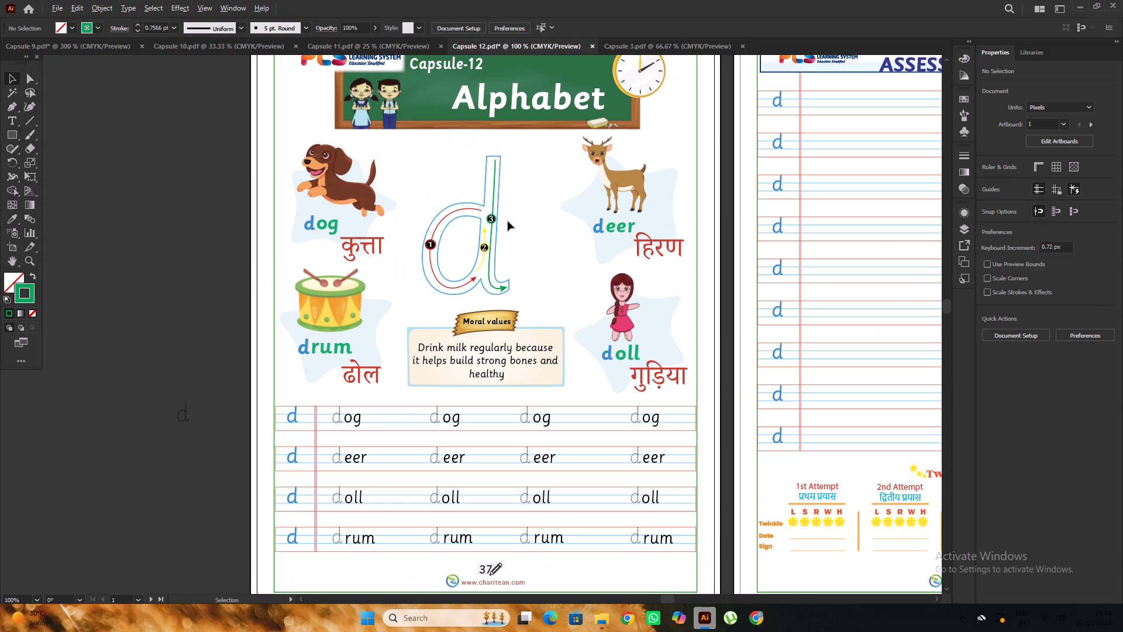
{"action": "scroll", "coordinate": [508, 221], "scroll_direction": "down", "scroll_amount": 2, "text": "alt"}
{"action": "left_click", "coordinate": [391, 211]}
{"action": "left_click", "coordinate": [364, 205]}
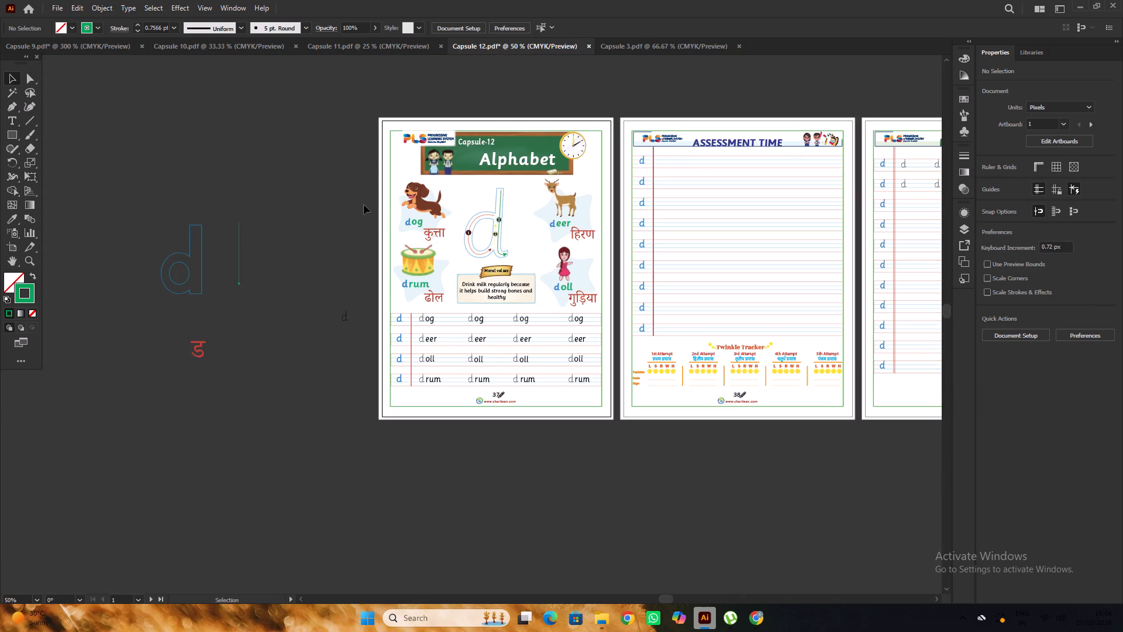
{"action": "scroll", "coordinate": [364, 204], "scroll_direction": "down", "scroll_amount": 2}
{"action": "left_click_drag", "start_coordinate": [199, 325], "coordinate": [517, 217]}
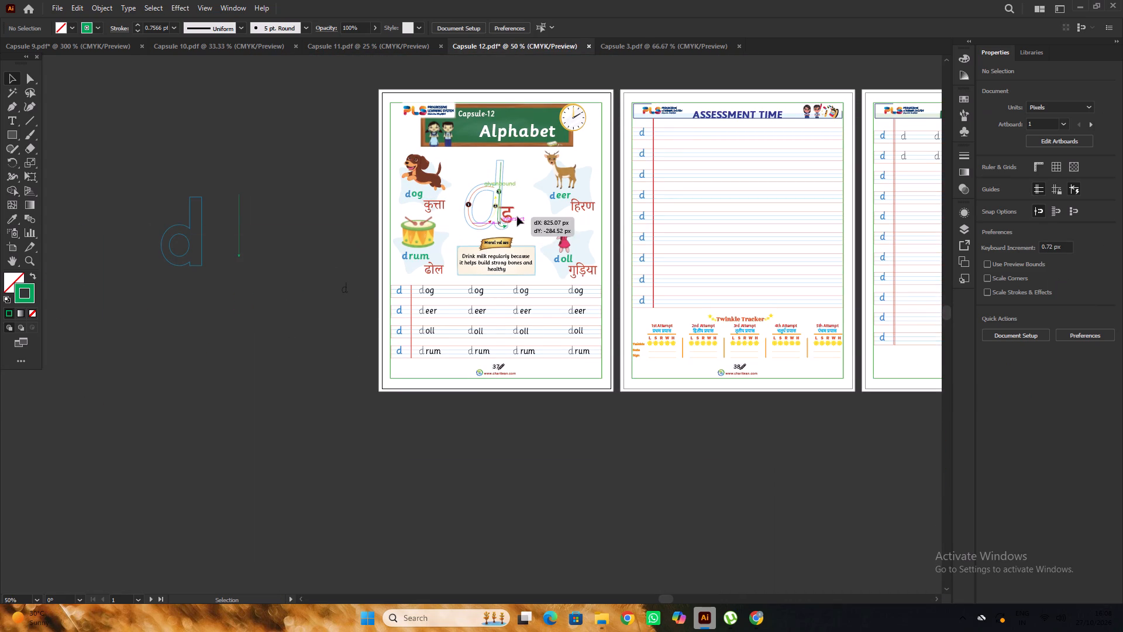
{"action": "left_click_drag", "start_coordinate": [517, 217], "coordinate": [529, 222]}
{"action": "scroll", "coordinate": [529, 222], "scroll_direction": "up", "scroll_amount": 4, "text": "alt"}
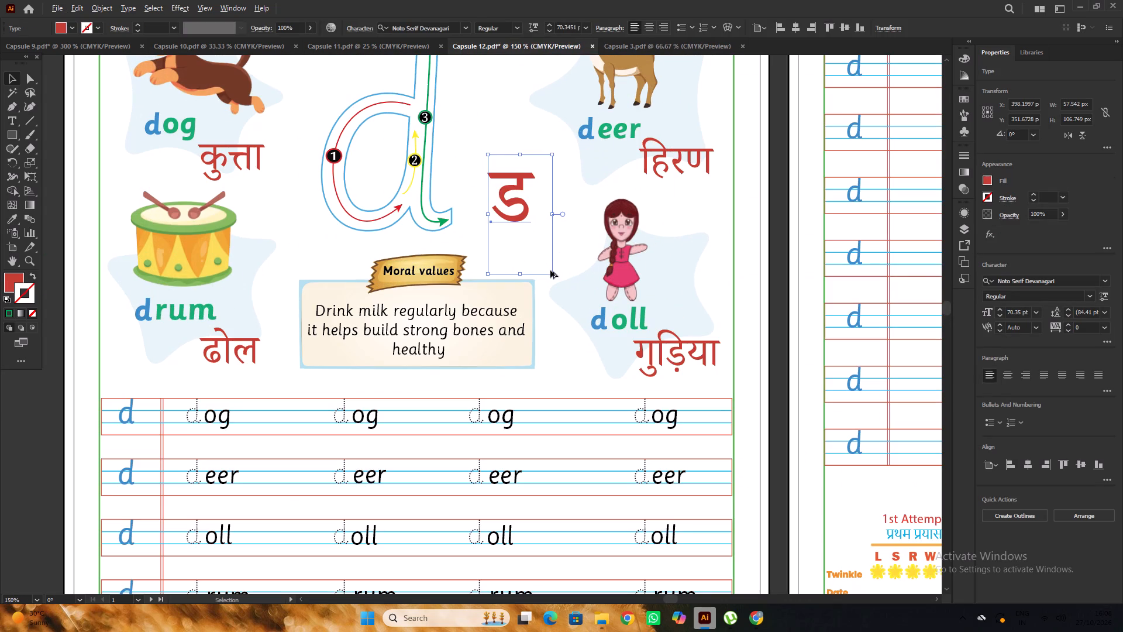
{"action": "left_click", "coordinate": [552, 274], "text": "alt+shift"}
{"action": "left_click_drag", "start_coordinate": [523, 214], "coordinate": [501, 221]}
{"action": "scroll", "coordinate": [501, 221], "scroll_direction": "down", "scroll_amount": 4, "text": "alt"}
{"action": "left_click", "coordinate": [295, 175]}
Compare the placement of the Hindi letter beside the large letter with the Alphabet page in Capsule 3.
{"action": "scroll", "coordinate": [463, 204], "scroll_direction": "up", "scroll_amount": 2, "text": "alt"}
{"action": "key", "text": "space"}
{"action": "left_click_drag", "start_coordinate": [529, 207], "coordinate": [444, 211]}
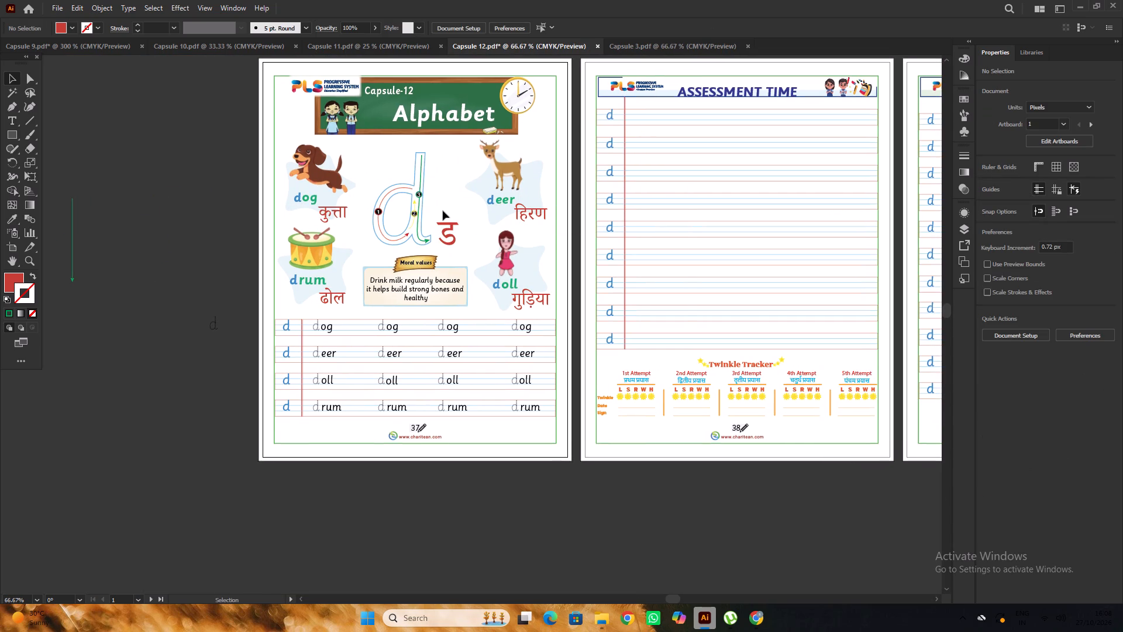
{"action": "left_click", "coordinate": [676, 51]}
{"action": "double_click", "coordinate": [234, 200]}
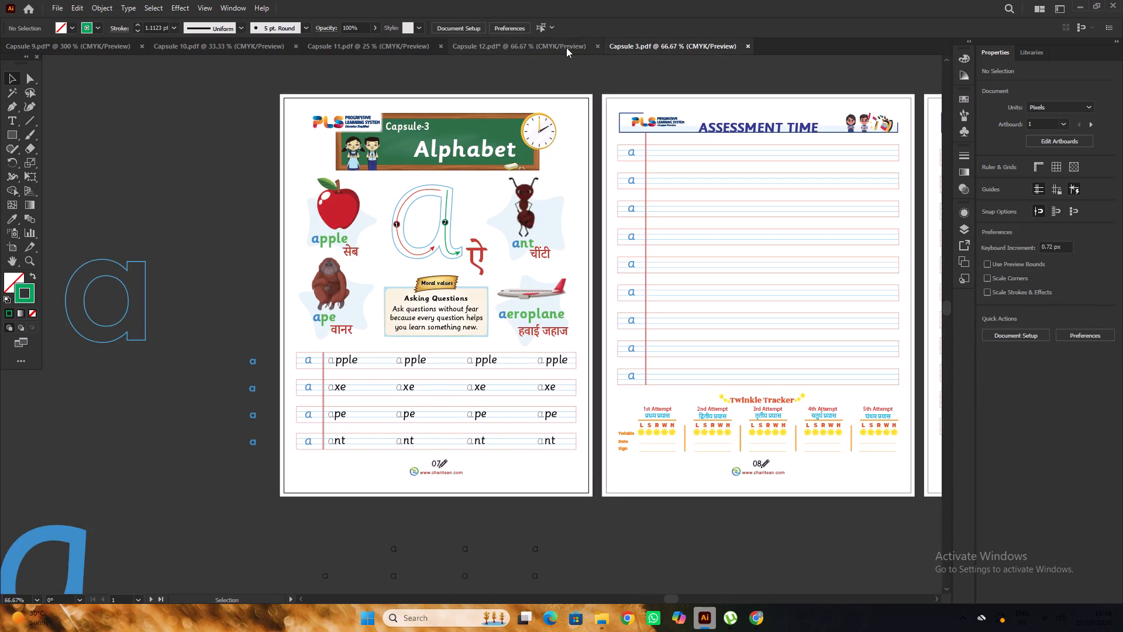
{"action": "left_click", "coordinate": [566, 47]}
Lower the Hindi letter ड slightly beside the large letter d, to about Y 364.7 px.
{"action": "scroll", "coordinate": [508, 236], "scroll_direction": "down", "scroll_amount": 2, "text": "alt"}
{"action": "scroll", "coordinate": [312, 258], "scroll_direction": "up", "scroll_amount": 2, "text": "alt"}
{"action": "scroll", "coordinate": [532, 235], "scroll_direction": "down", "scroll_amount": 3, "text": "alt"}
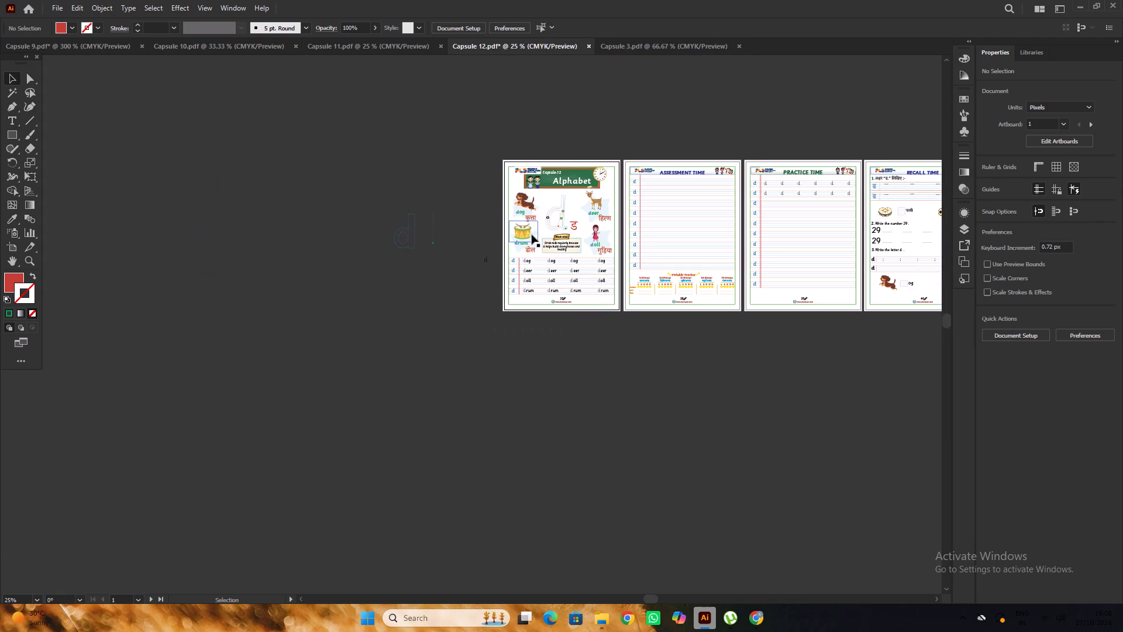
{"action": "scroll", "coordinate": [563, 230], "scroll_direction": "up", "scroll_amount": 4, "text": "alt"}
{"action": "scroll", "coordinate": [601, 221], "scroll_direction": "up", "scroll_amount": 2}
{"action": "scroll", "coordinate": [600, 231], "scroll_direction": "up", "scroll_amount": 3, "text": "alt"}
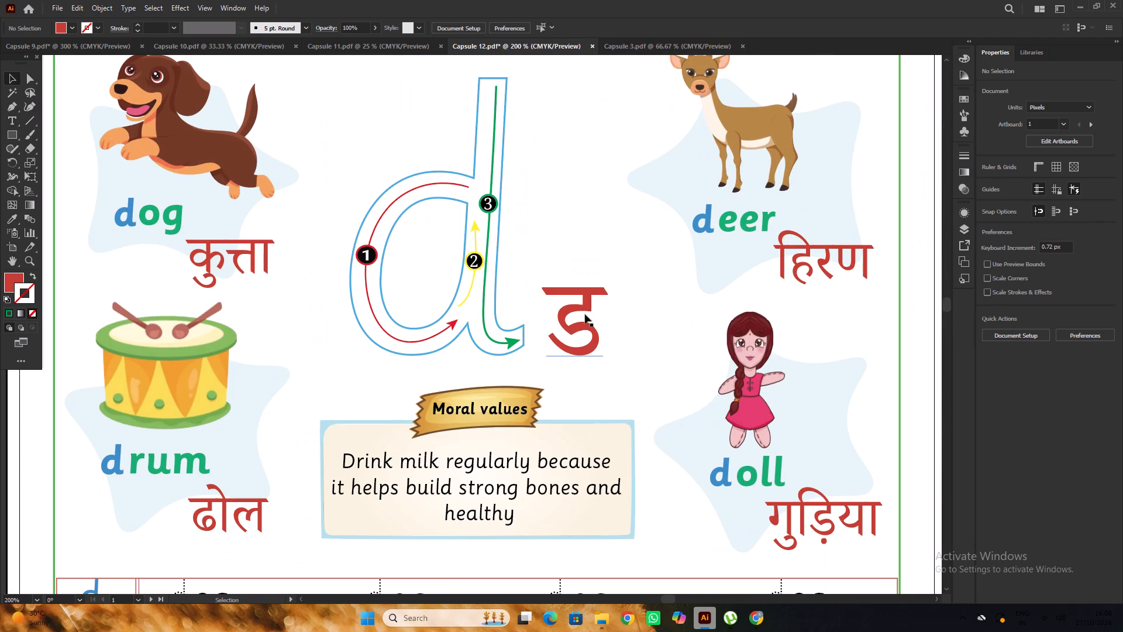
{"action": "left_click", "coordinate": [588, 308]}
{"action": "left_click_drag", "start_coordinate": [588, 306], "coordinate": [590, 314]}
{"action": "scroll", "coordinate": [576, 298], "scroll_direction": "down", "scroll_amount": 2, "text": "alt"}
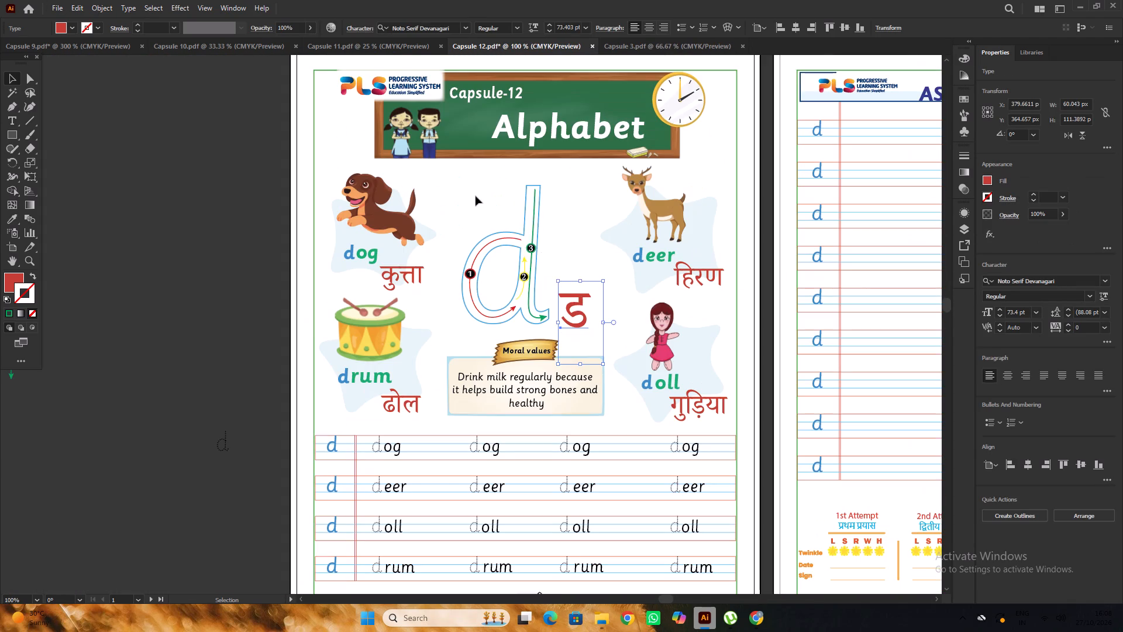
Group the large letter d, its arrows and number markers with ड, and centre the group horizontally on the page.
{"action": "left_click", "coordinate": [474, 195]}
{"action": "left_click_drag", "start_coordinate": [480, 201], "coordinate": [578, 321]}
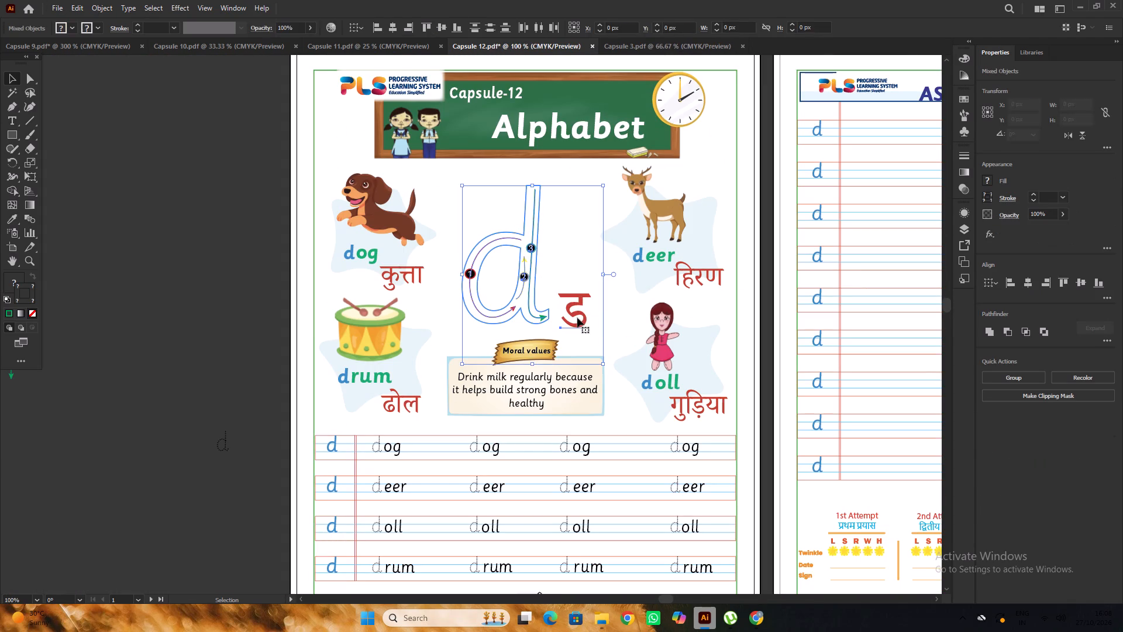
{"action": "key", "text": "ctrl+g"}
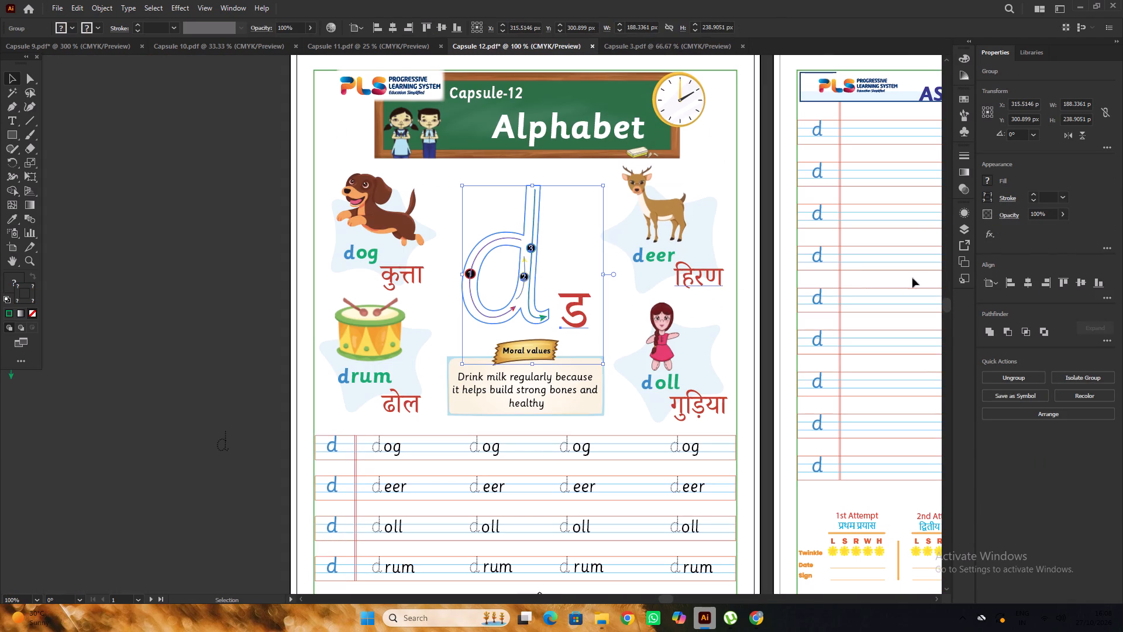
{"action": "left_click", "coordinate": [1032, 281]}
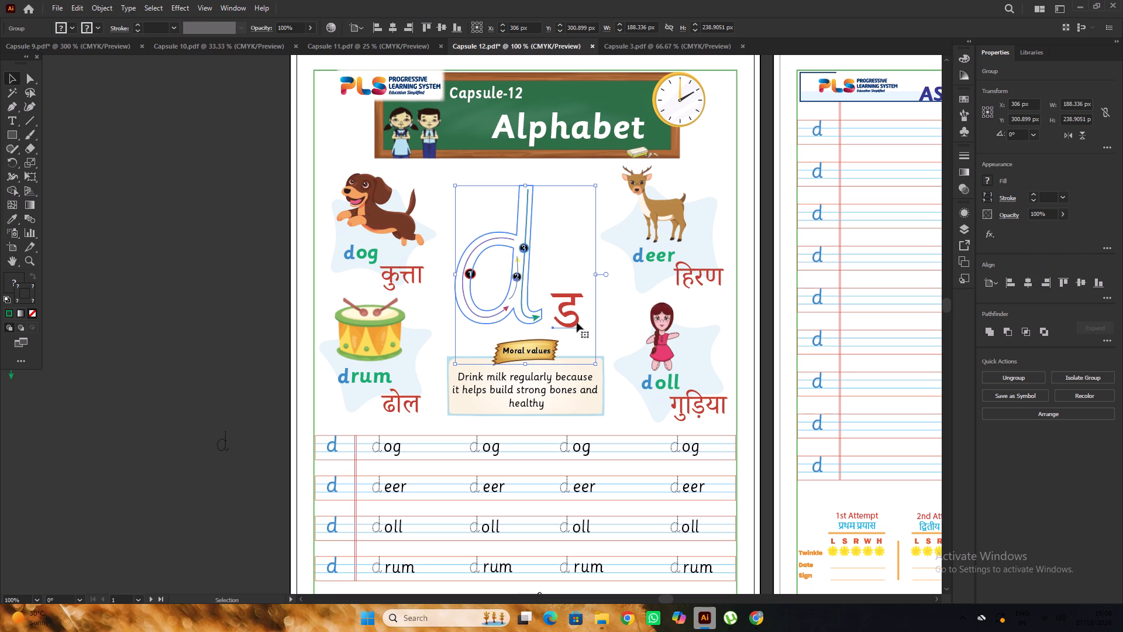
Shift the grouped letter d and ड horizontally to about X 317.5 px, between the dog and deer pictures.
{"action": "double_click", "coordinate": [225, 248]}
{"action": "scroll", "coordinate": [225, 247], "scroll_direction": "up", "scroll_amount": 2, "text": "alt"}
{"action": "scroll", "coordinate": [225, 247], "scroll_direction": "down", "scroll_amount": 4, "text": "alt"}
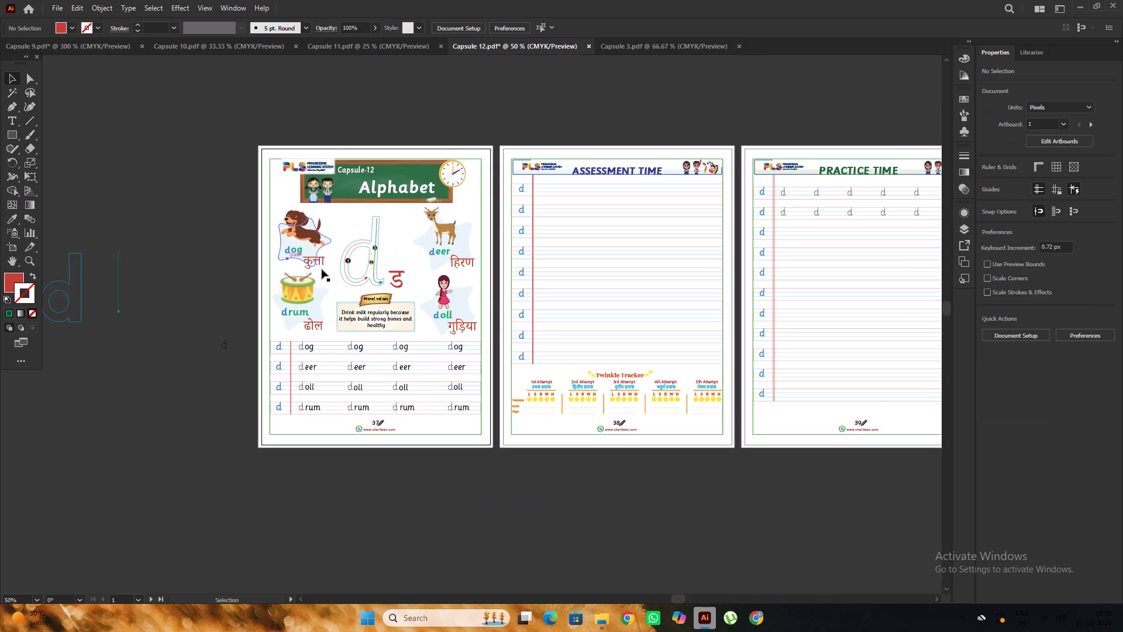
{"action": "scroll", "coordinate": [378, 292], "scroll_direction": "up", "scroll_amount": 3, "text": "alt"}
{"action": "scroll", "coordinate": [413, 276], "scroll_direction": "down", "scroll_amount": 1, "text": "alt"}
{"action": "scroll", "coordinate": [407, 268], "scroll_direction": "up", "scroll_amount": 1, "text": "alt"}
{"action": "left_click", "coordinate": [431, 260]}
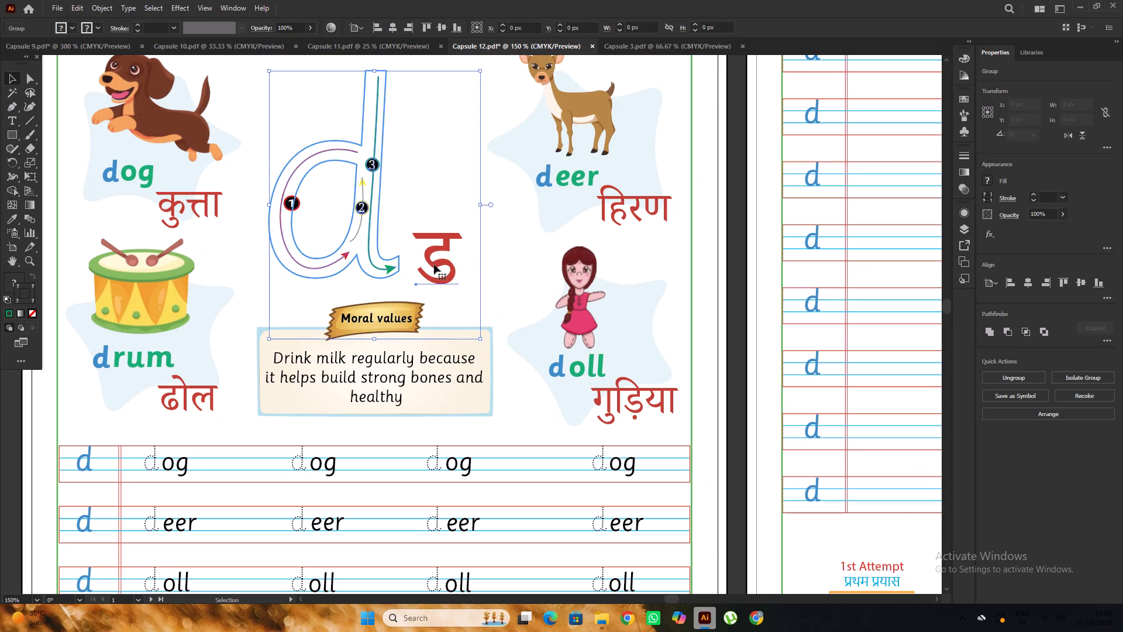
{"action": "left_click_drag", "start_coordinate": [435, 265], "coordinate": [447, 265]}
{"action": "scroll", "coordinate": [497, 279], "scroll_direction": "down", "scroll_amount": 3, "text": "alt"}
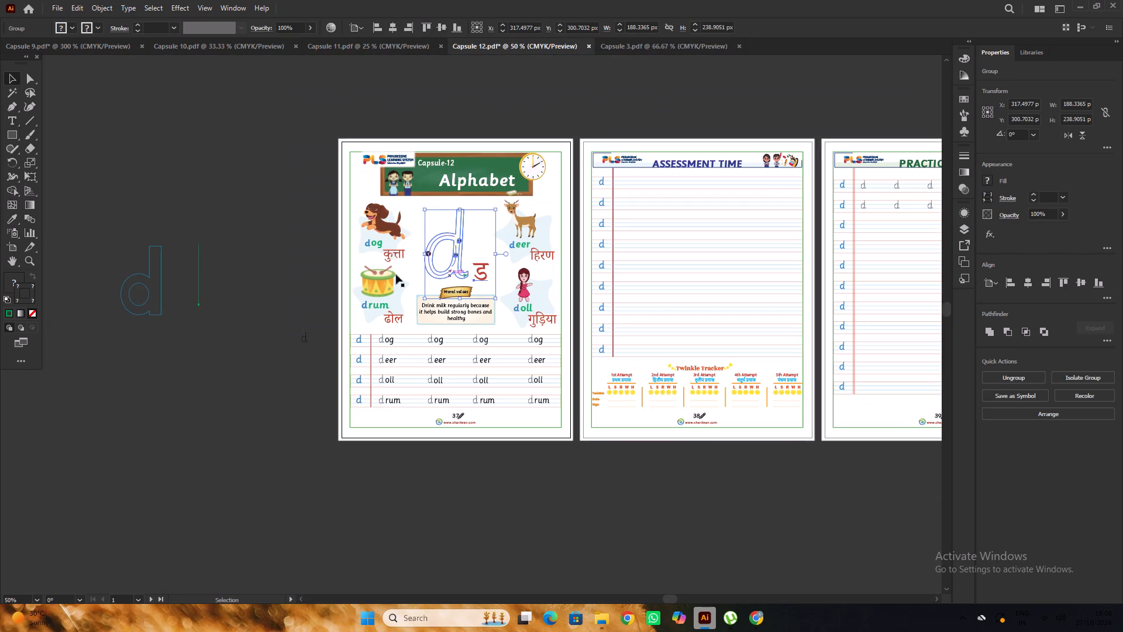
Undo the last action on the letter group and check its placement on the page, close up and at page scale.
{"action": "scroll", "coordinate": [435, 266], "scroll_direction": "up", "scroll_amount": 3, "text": "alt"}
{"action": "scroll", "coordinate": [498, 274], "scroll_direction": "down", "scroll_amount": 3, "text": "alt"}
{"action": "left_click", "coordinate": [498, 274]}
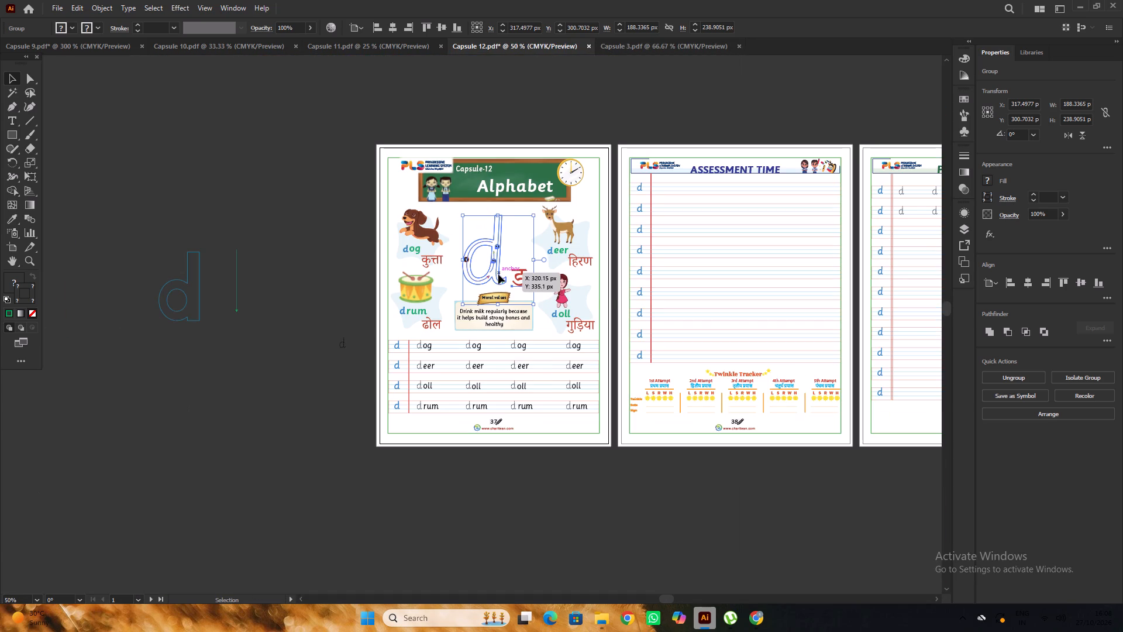
{"action": "key", "text": "ctrl+z"}
{"action": "scroll", "coordinate": [501, 273], "scroll_direction": "up", "scroll_amount": 2, "text": "alt"}
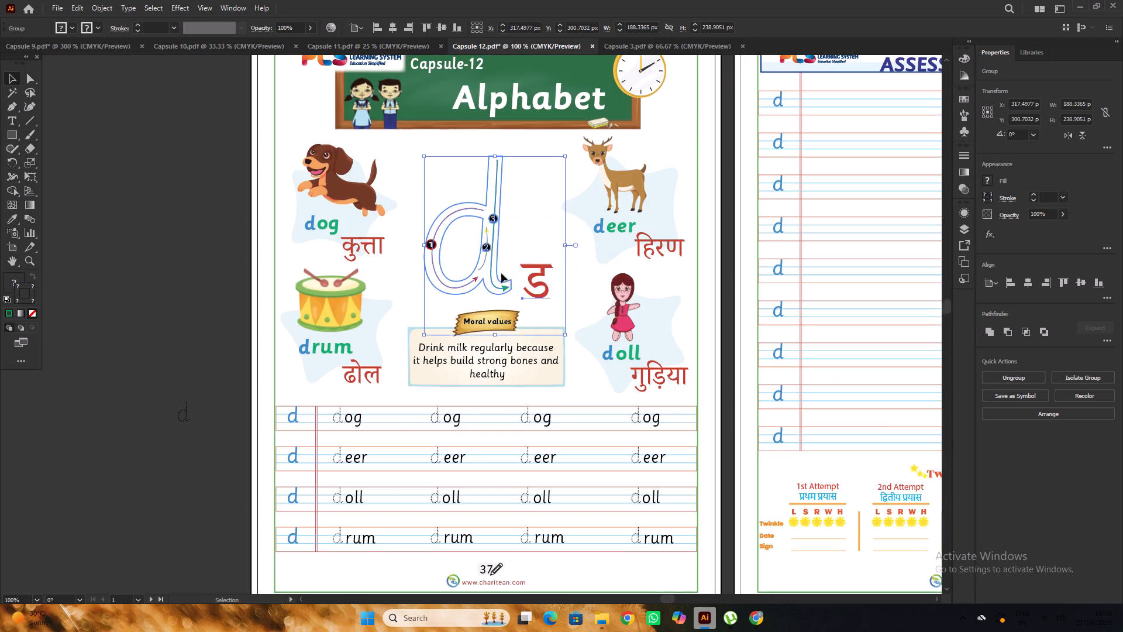
{"action": "scroll", "coordinate": [501, 273], "scroll_direction": "down", "scroll_amount": 2, "text": "alt"}
{"action": "left_click", "coordinate": [237, 242]}
{"action": "scroll", "coordinate": [399, 259], "scroll_direction": "up", "scroll_amount": 2, "text": "alt"}
{"action": "key", "text": "space"}
{"action": "left_click_drag", "start_coordinate": [507, 268], "coordinate": [338, 263]}
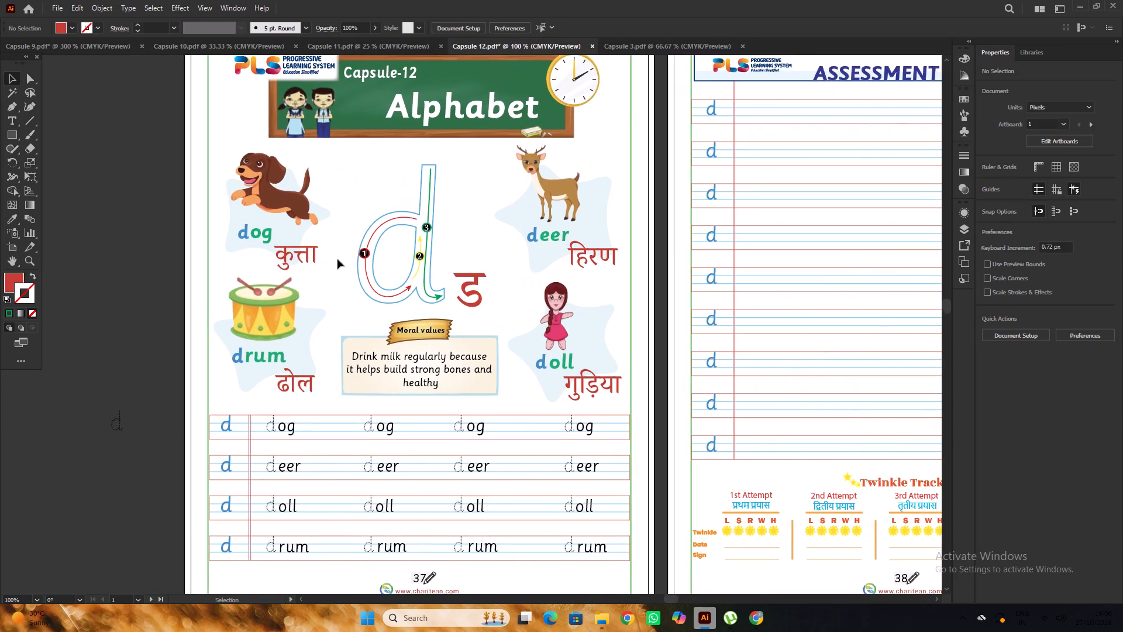
Look over the Alphabet, Assessment Time and Practice Time pages of Capsule 12, including the last practice-row letter d.
{"action": "scroll", "coordinate": [337, 259], "scroll_direction": "down", "scroll_amount": 2, "text": "alt"}
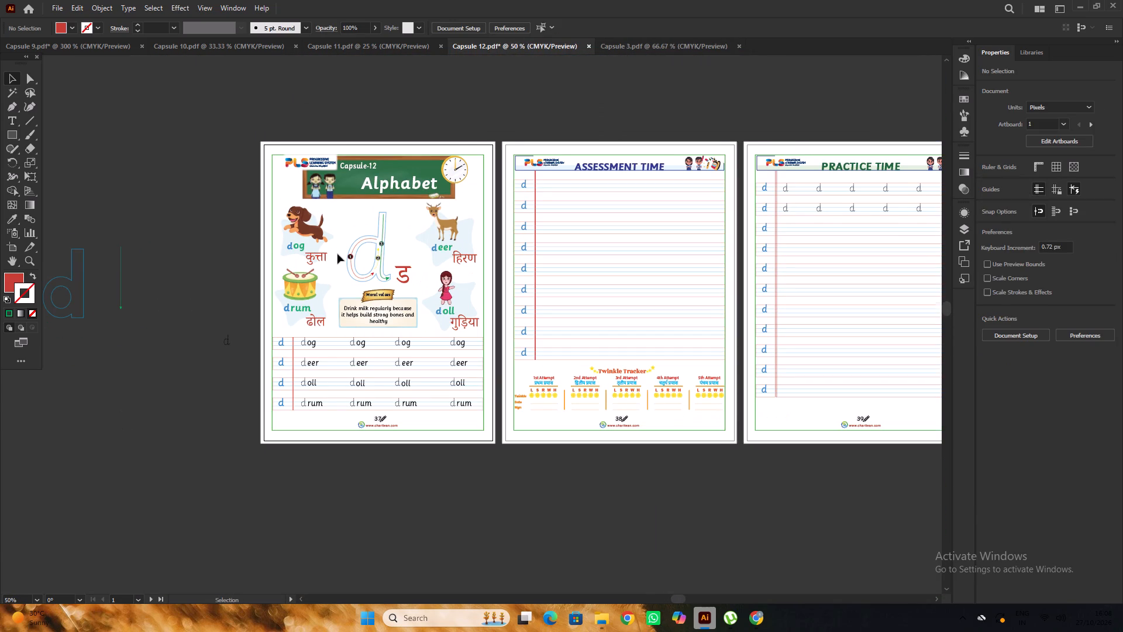
{"action": "scroll", "coordinate": [337, 254], "scroll_direction": "down", "scroll_amount": 4}
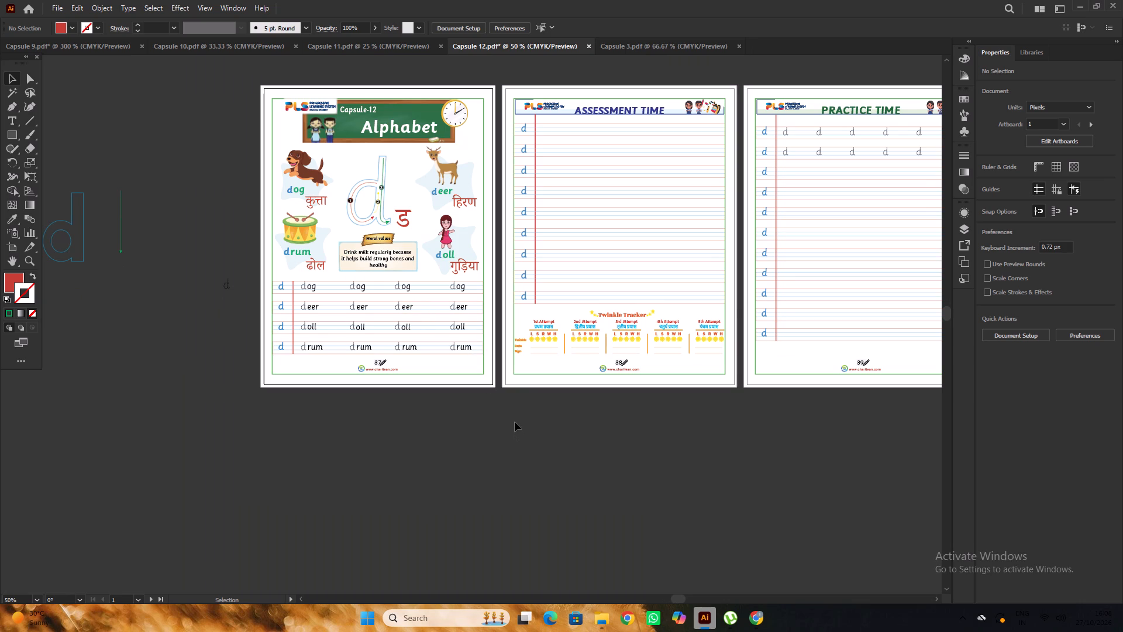
{"action": "scroll", "coordinate": [515, 421], "scroll_direction": "up", "scroll_amount": 2}
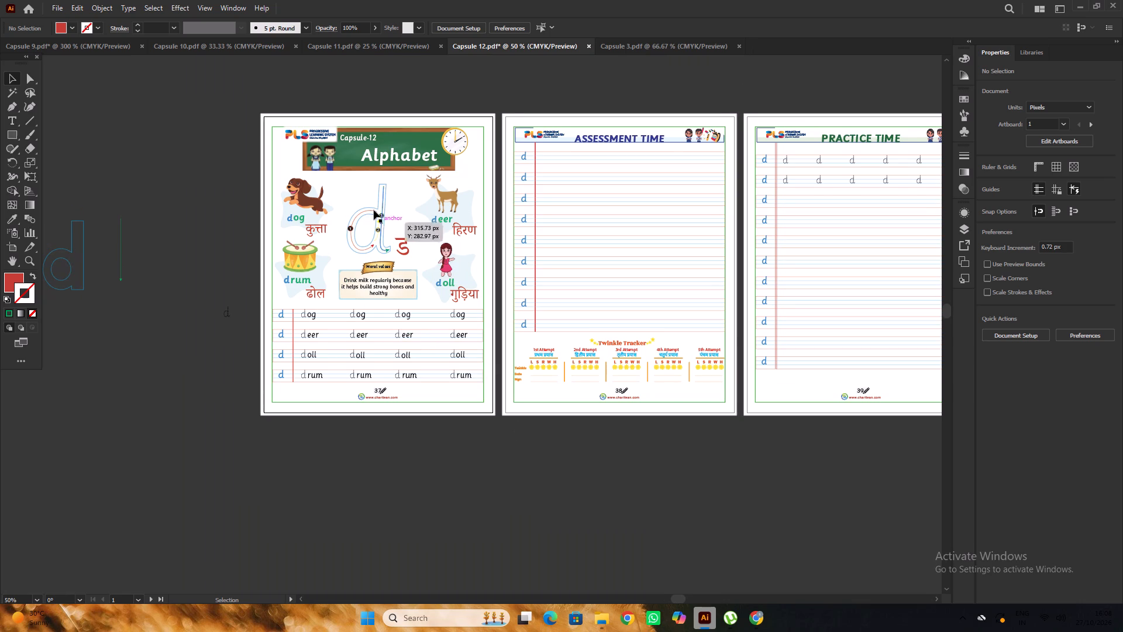
{"action": "scroll", "coordinate": [373, 208], "scroll_direction": "down", "scroll_amount": 2}
{"action": "scroll", "coordinate": [164, 200], "scroll_direction": "down", "scroll_amount": 4}
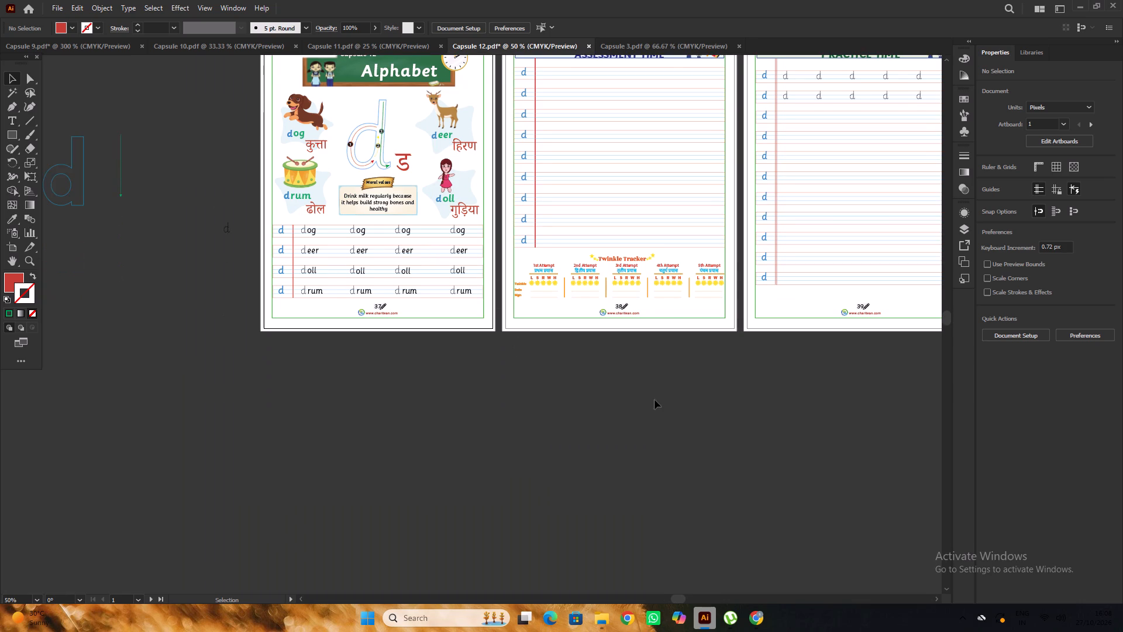
{"action": "middle_click_drag", "start_coordinate": [647, 400], "coordinate": [479, 444]}
{"action": "scroll", "coordinate": [505, 442], "scroll_direction": "up", "scroll_amount": 1}
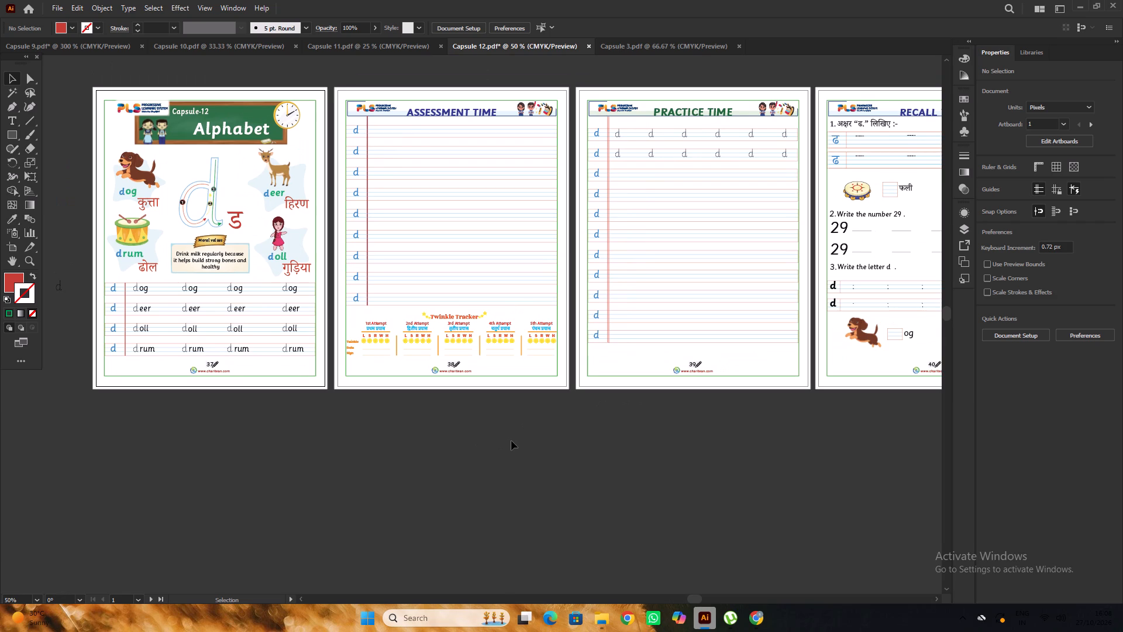
{"action": "scroll", "coordinate": [521, 446], "scroll_direction": "down", "scroll_amount": 2}
{"action": "scroll", "coordinate": [601, 439], "scroll_direction": "down", "scroll_amount": 1}
{"action": "middle_click_drag", "start_coordinate": [601, 439], "coordinate": [535, 445]}
{"action": "scroll", "coordinate": [535, 445], "scroll_direction": "up", "scroll_amount": 3}
{"action": "middle_click_drag", "start_coordinate": [661, 440], "coordinate": [502, 438]}
{"action": "middle_click_drag", "start_coordinate": [502, 438], "coordinate": [594, 448]}
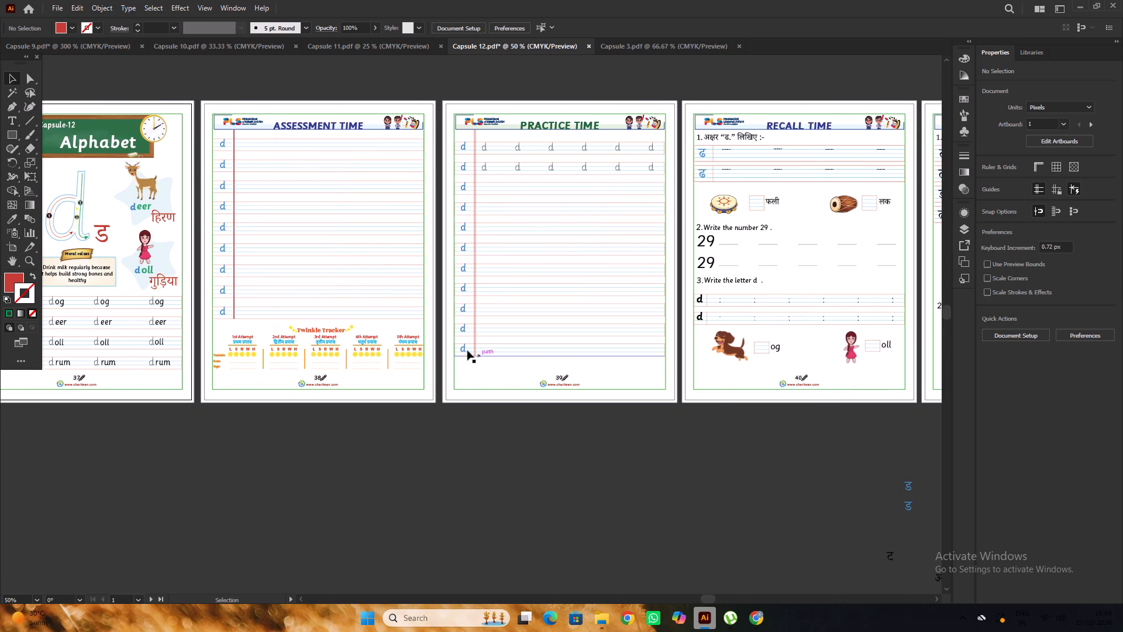
{"action": "left_click", "coordinate": [464, 350]}
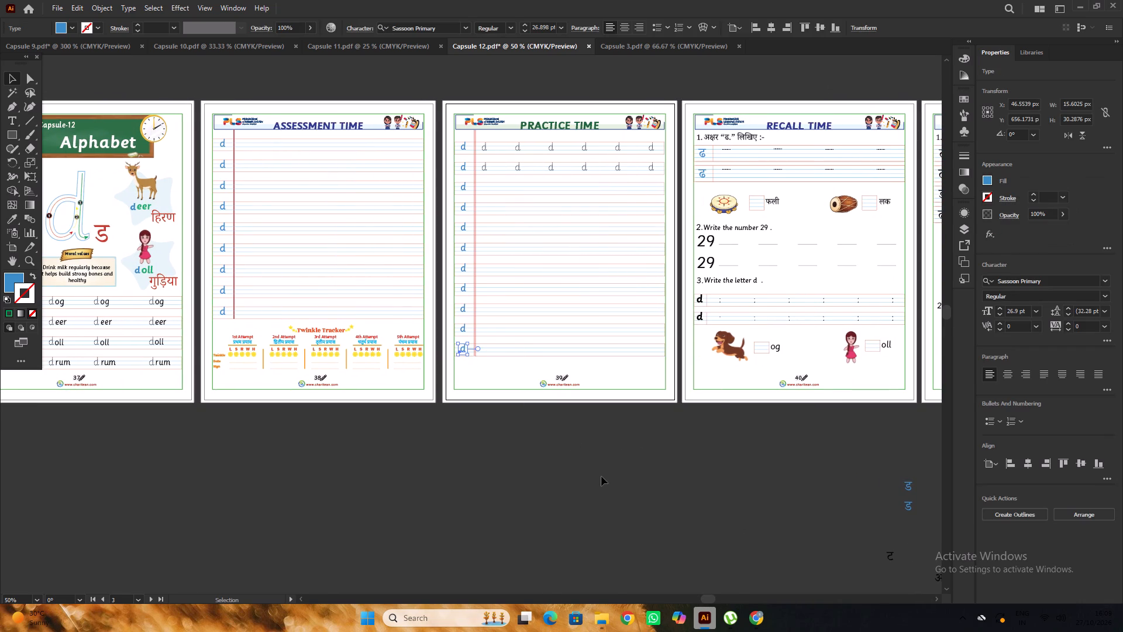
{"action": "left_click", "coordinate": [601, 476]}
Set the font weight of both blue ढ letters in the Recall Time writing rows to Light.
{"action": "middle_click_drag", "start_coordinate": [780, 463], "coordinate": [619, 448]}
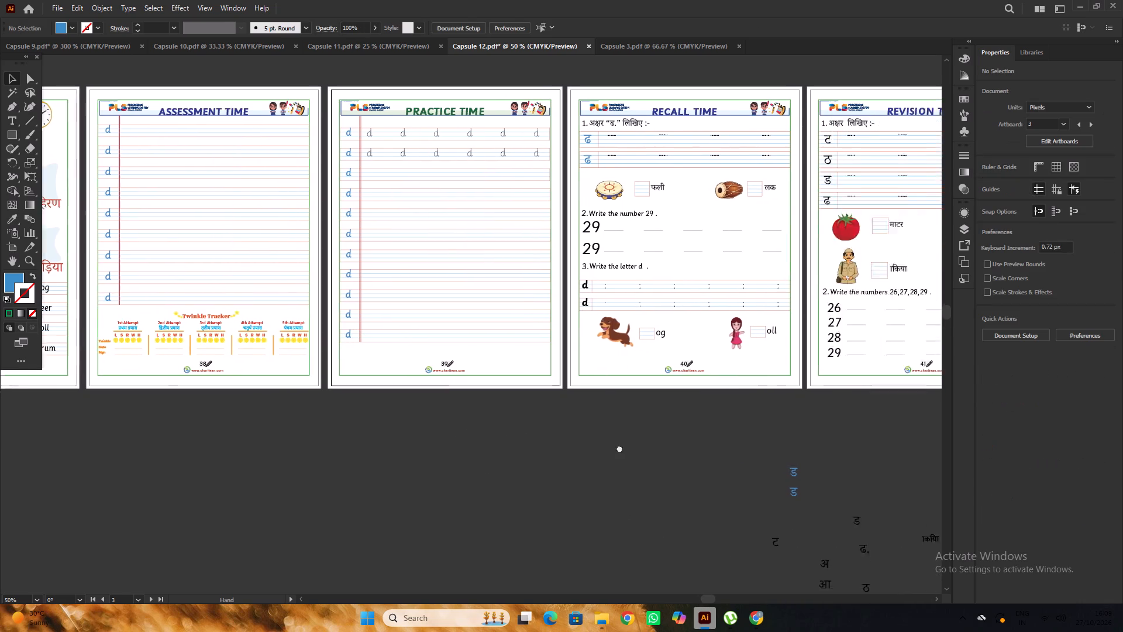
{"action": "middle_click_drag", "start_coordinate": [619, 448], "coordinate": [573, 447]}
{"action": "scroll", "coordinate": [597, 456], "scroll_direction": "up", "scroll_amount": 5}
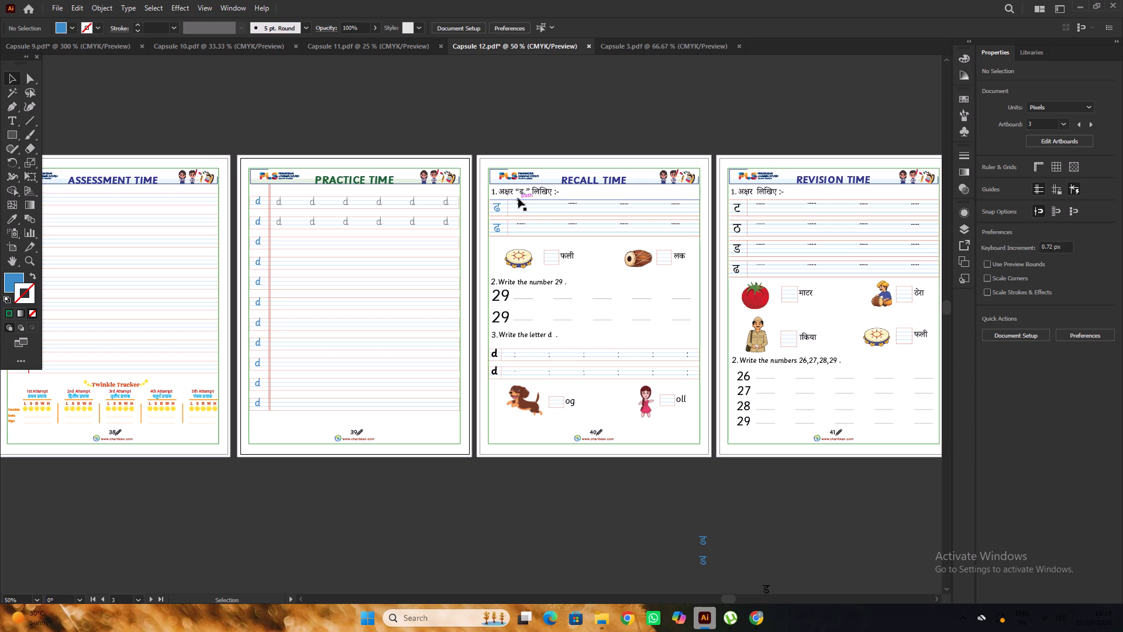
{"action": "scroll", "coordinate": [488, 203], "scroll_direction": "up", "scroll_amount": 2, "text": "alt"}
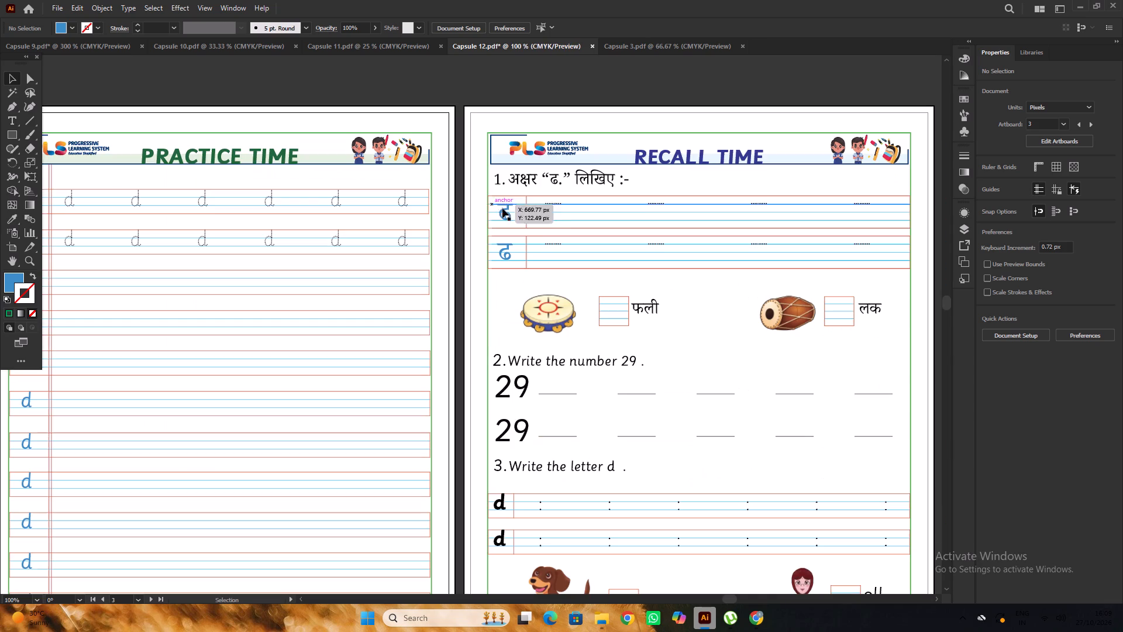
{"action": "scroll", "coordinate": [518, 212], "scroll_direction": "down", "scroll_amount": 1, "text": "alt"}
{"action": "scroll", "coordinate": [518, 212], "scroll_direction": "up", "scroll_amount": 1}
{"action": "scroll", "coordinate": [510, 234], "scroll_direction": "up", "scroll_amount": 2, "text": "alt"}
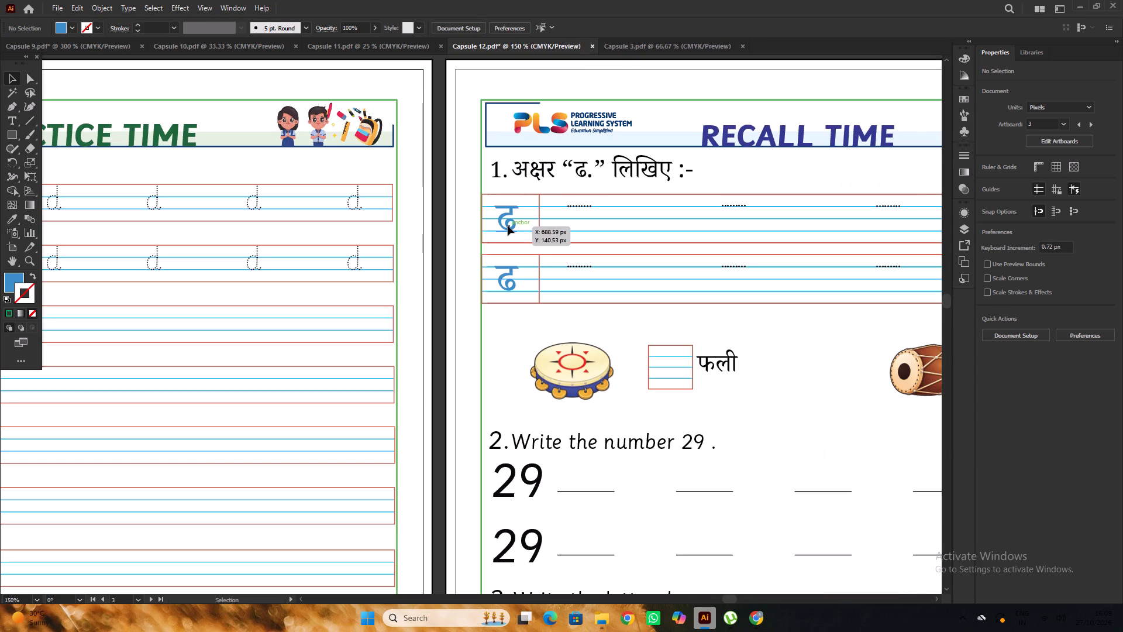
{"action": "left_click", "coordinate": [508, 226]}
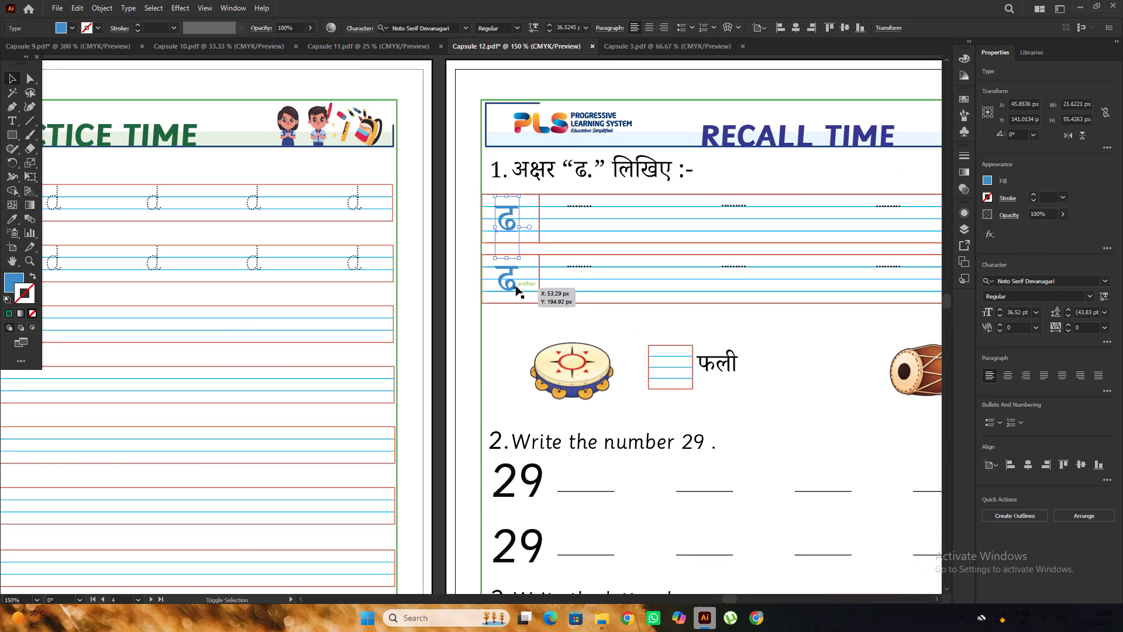
{"action": "left_click", "coordinate": [515, 286], "text": "shift"}
{"action": "left_click", "coordinate": [1090, 297]}
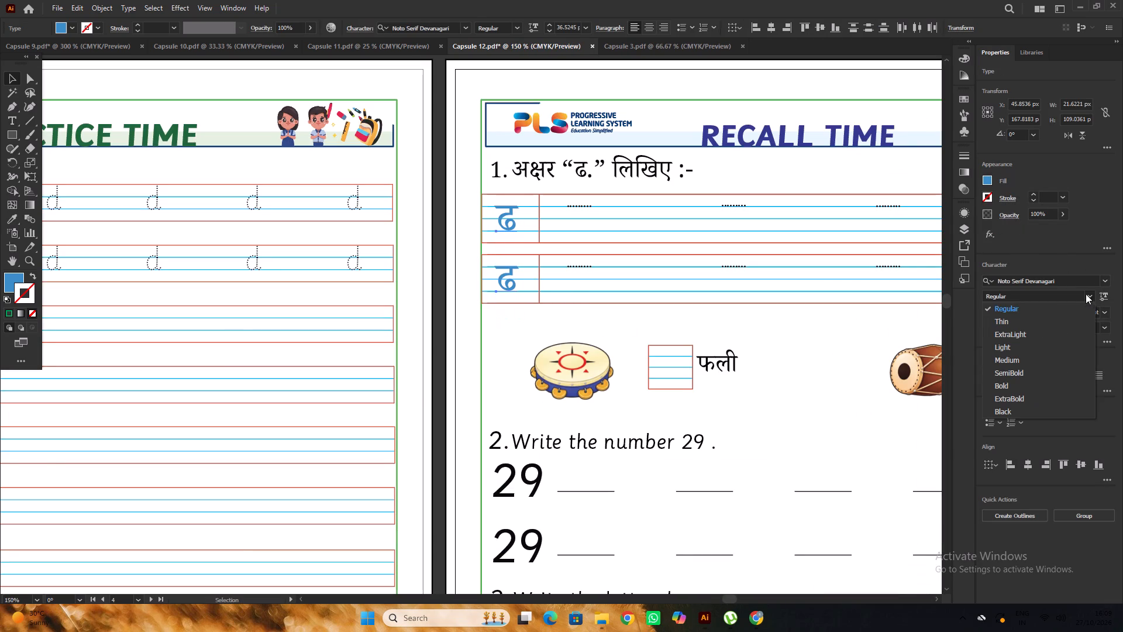
{"action": "left_click", "coordinate": [1027, 351]}
{"action": "left_click", "coordinate": [443, 242]}
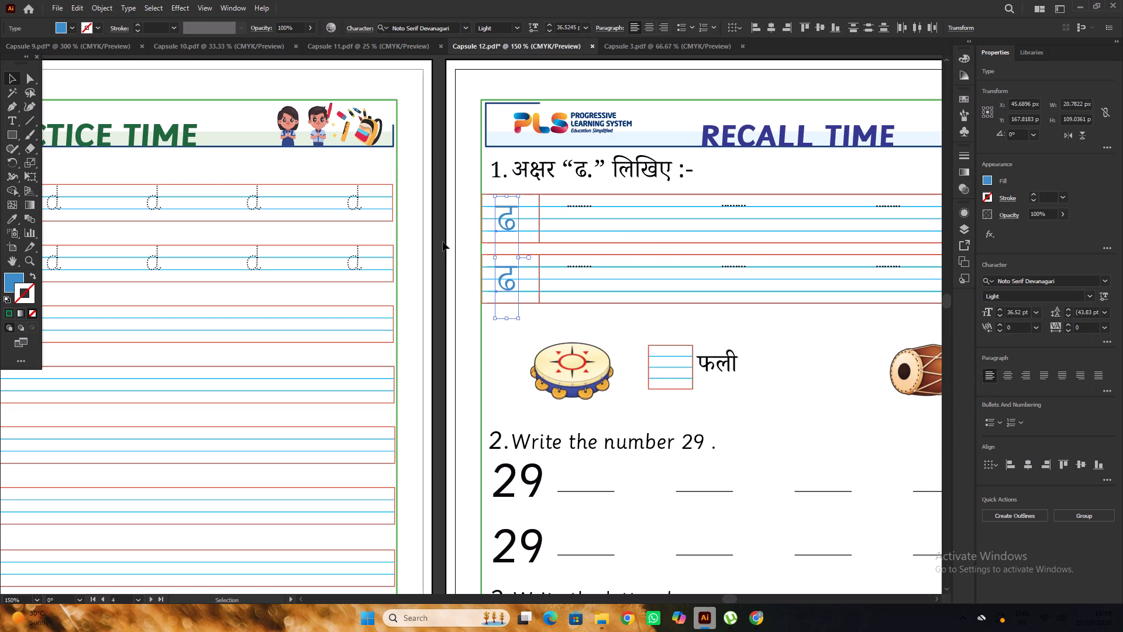
Enlarge each of the two Recall Time ढ letters slightly, to about 37.12 pt, to fit the ruled lines.
{"action": "scroll", "coordinate": [473, 246], "scroll_direction": "up", "scroll_amount": 3, "text": "alt"}
{"action": "scroll", "coordinate": [473, 246], "scroll_direction": "down", "scroll_amount": 3, "text": "alt"}
{"action": "scroll", "coordinate": [522, 301], "scroll_direction": "up", "scroll_amount": 1, "text": "alt"}
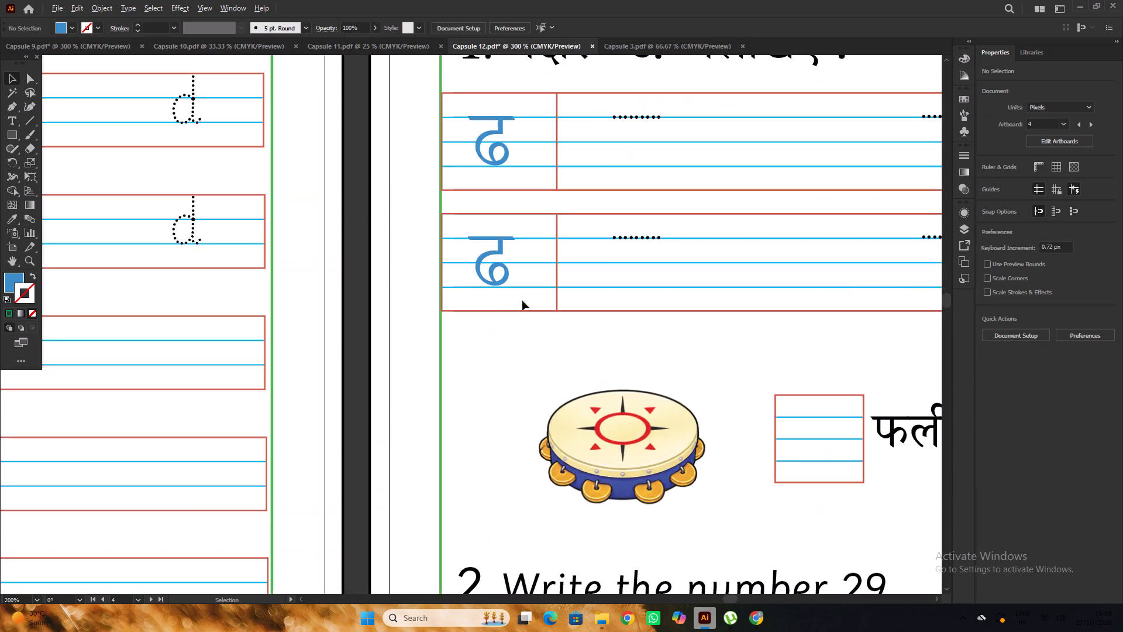
{"action": "scroll", "coordinate": [522, 301], "scroll_direction": "up", "scroll_amount": 3, "text": "alt"}
{"action": "left_click", "coordinate": [504, 285]}
{"action": "scroll", "coordinate": [505, 286], "scroll_direction": "up", "scroll_amount": 2, "text": "alt"}
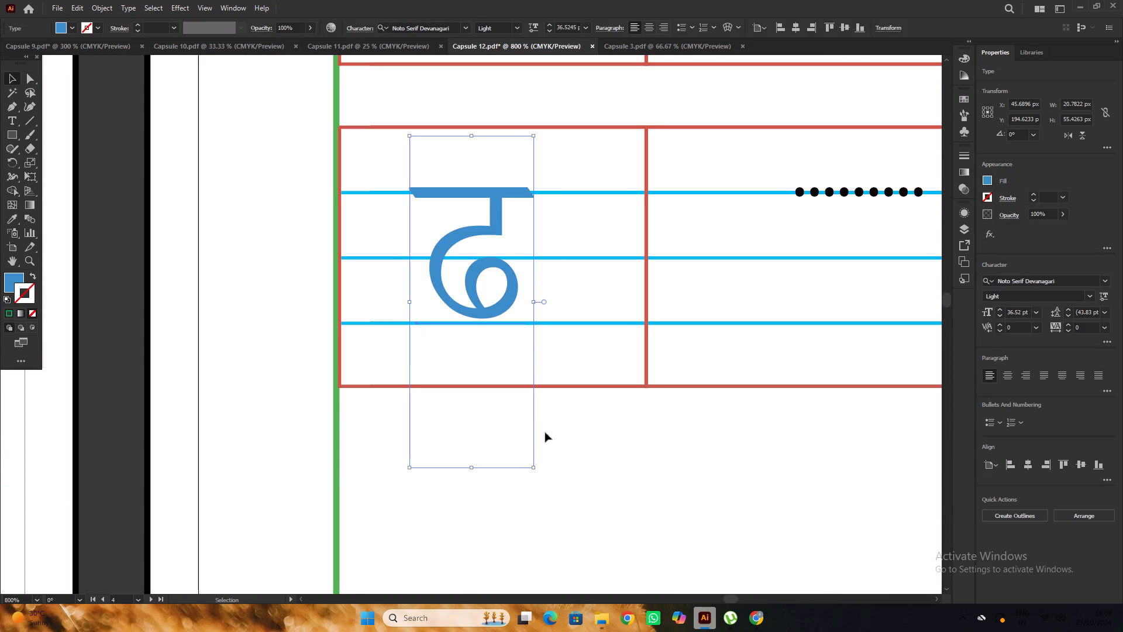
{"action": "left_click", "coordinate": [535, 469]}
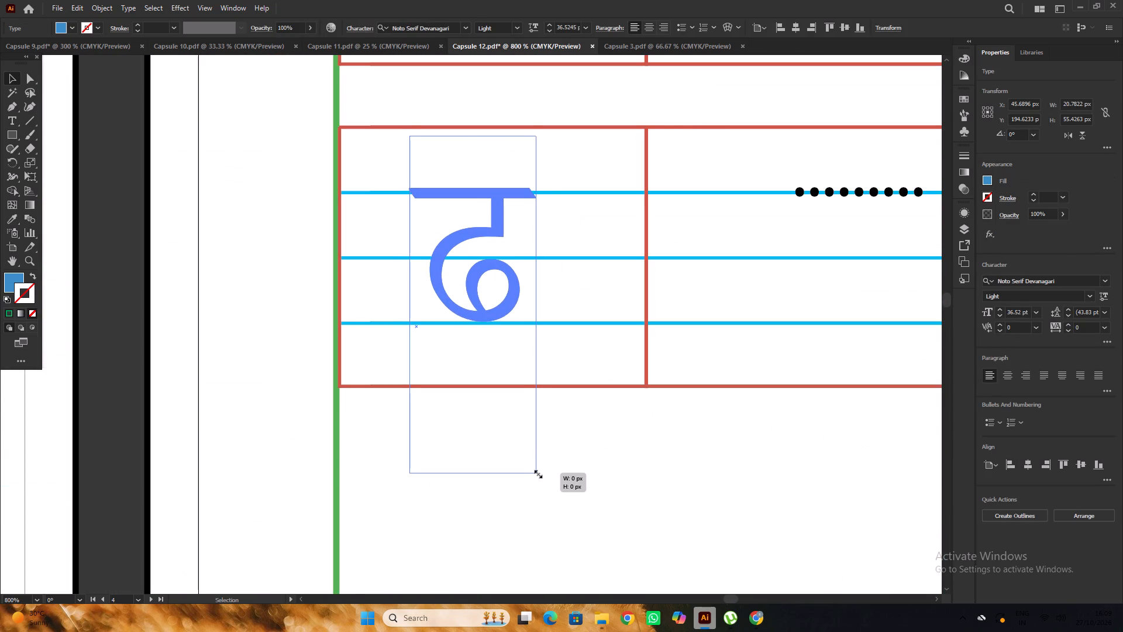
{"action": "scroll", "coordinate": [539, 393], "scroll_direction": "down", "scroll_amount": 3, "text": "alt"}
{"action": "scroll", "coordinate": [535, 367], "scroll_direction": "up", "scroll_amount": 4}
{"action": "left_click", "coordinate": [516, 296]}
{"action": "scroll", "coordinate": [520, 296], "scroll_direction": "up", "scroll_amount": 2, "text": "alt"}
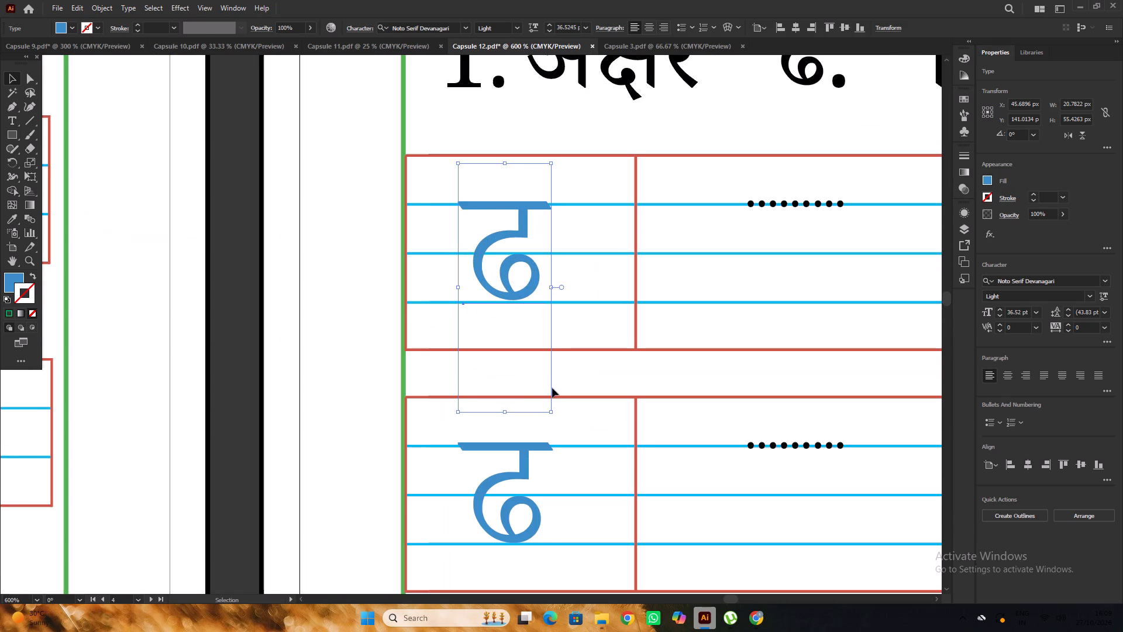
{"action": "left_click", "coordinate": [550, 413], "text": "shift"}
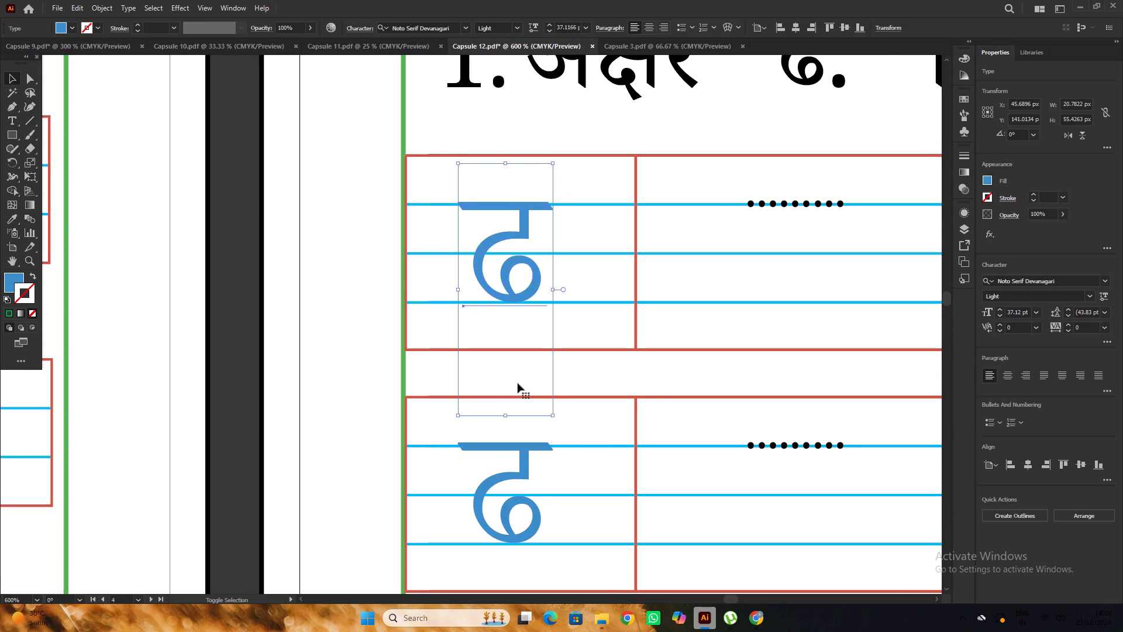
{"action": "scroll", "coordinate": [499, 361], "scroll_direction": "down", "scroll_amount": 5, "text": "alt"}
{"action": "left_click", "coordinate": [510, 171]}
{"action": "scroll", "coordinate": [511, 169], "scroll_direction": "down", "scroll_amount": 3, "text": "alt"}
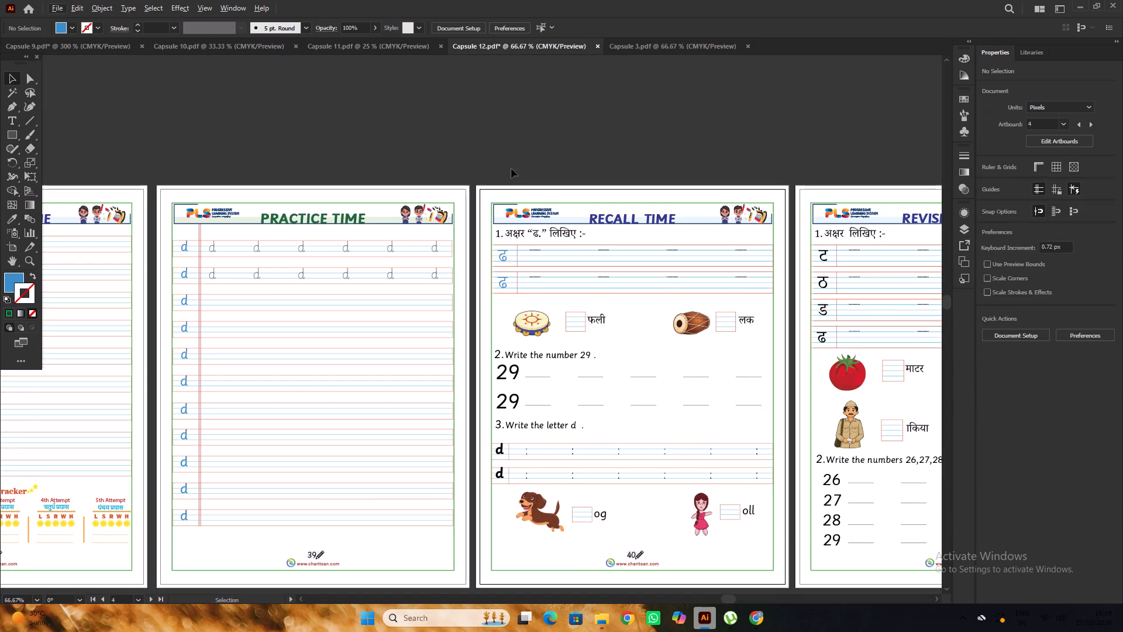
Recolour both large 29 numerals on the Recall Time page with the blue 248bcb copied from the ढ letter.
{"action": "scroll", "coordinate": [511, 168], "scroll_direction": "down", "scroll_amount": 1}
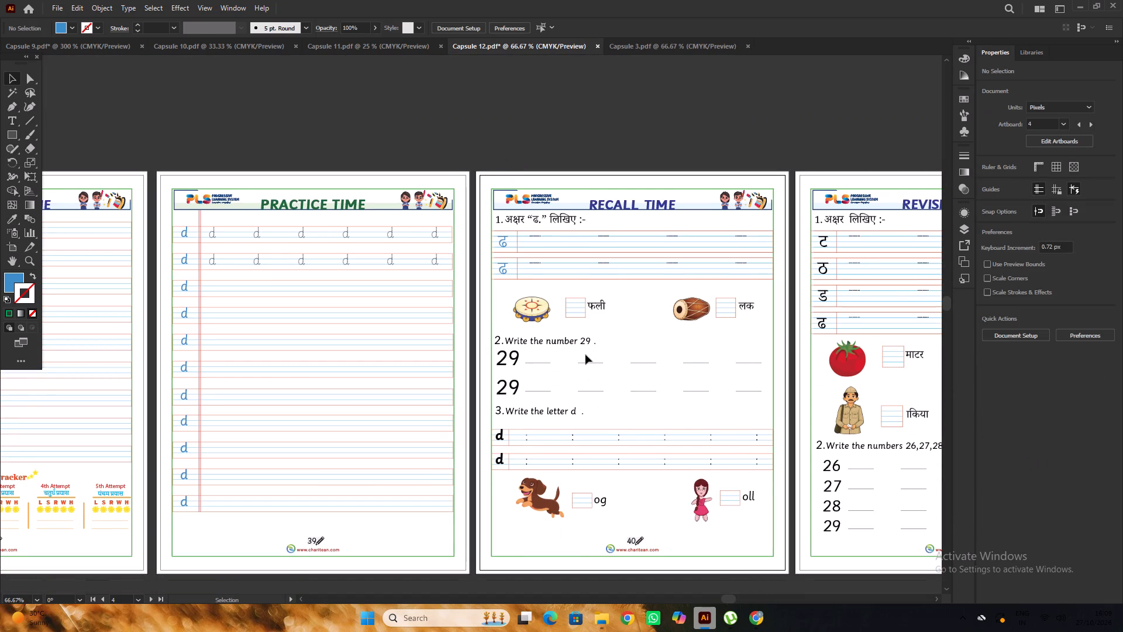
{"action": "scroll", "coordinate": [581, 341], "scroll_direction": "down", "scroll_amount": 3}
{"action": "scroll", "coordinate": [500, 337], "scroll_direction": "up", "scroll_amount": 1, "text": "alt"}
{"action": "left_click", "coordinate": [508, 315]}
{"action": "left_click", "coordinate": [516, 353], "text": "shift"}
{"action": "scroll", "coordinate": [579, 342], "scroll_direction": "down", "scroll_amount": 2, "text": "alt"}
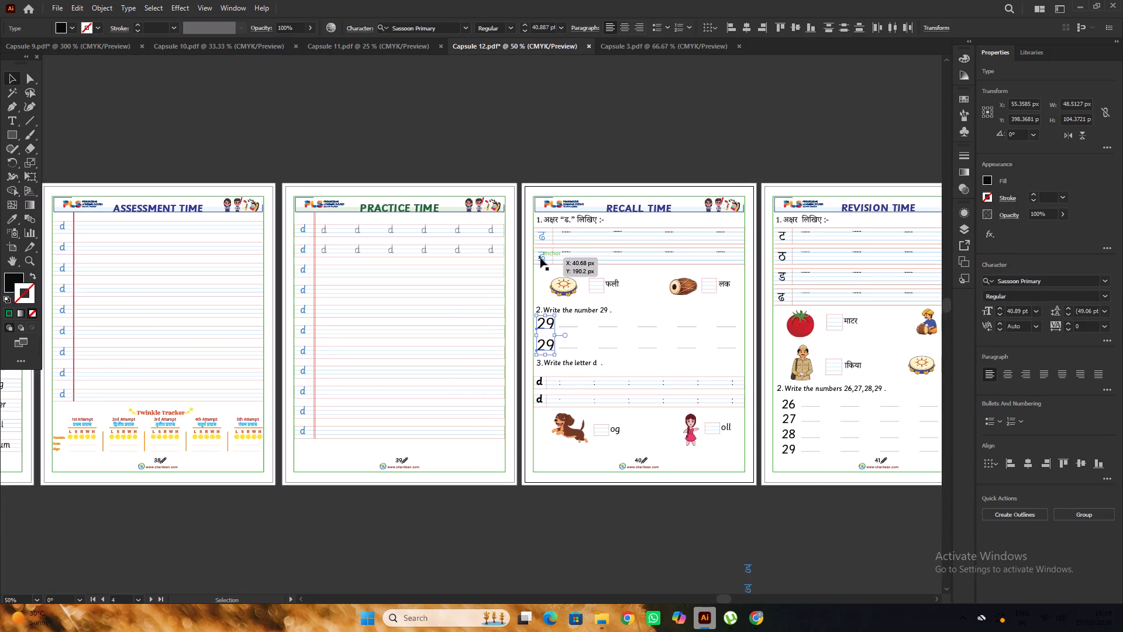
{"action": "left_click", "coordinate": [540, 258]}
{"action": "double_click", "coordinate": [6, 276]}
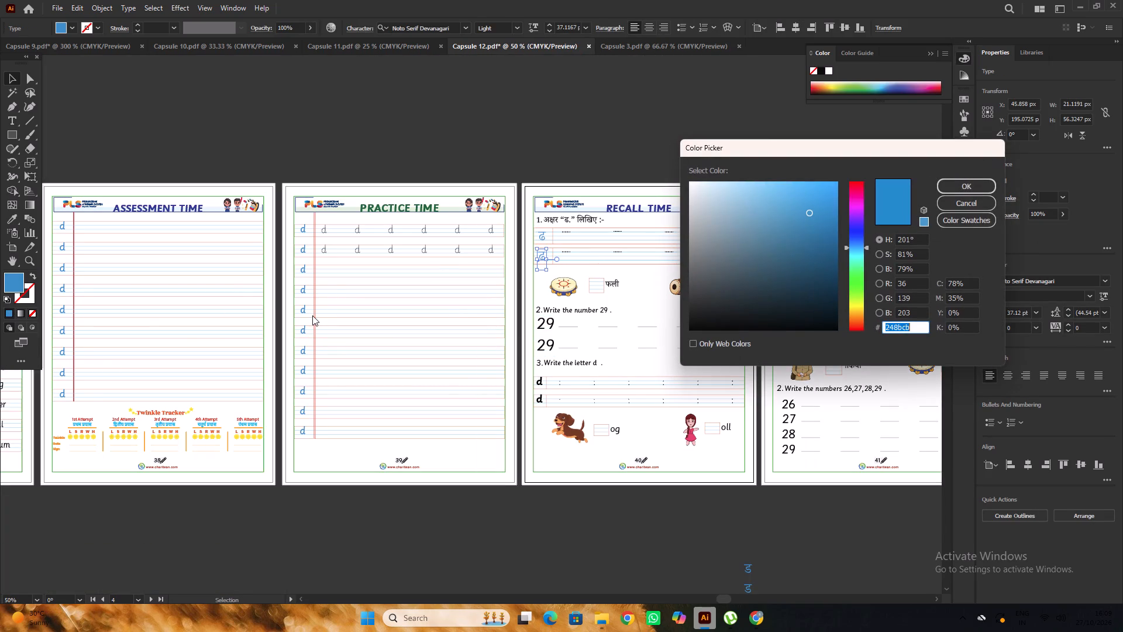
{"action": "key", "text": "ctrl+c"}
{"action": "left_click", "coordinate": [967, 177]}
{"action": "left_click", "coordinate": [964, 184]}
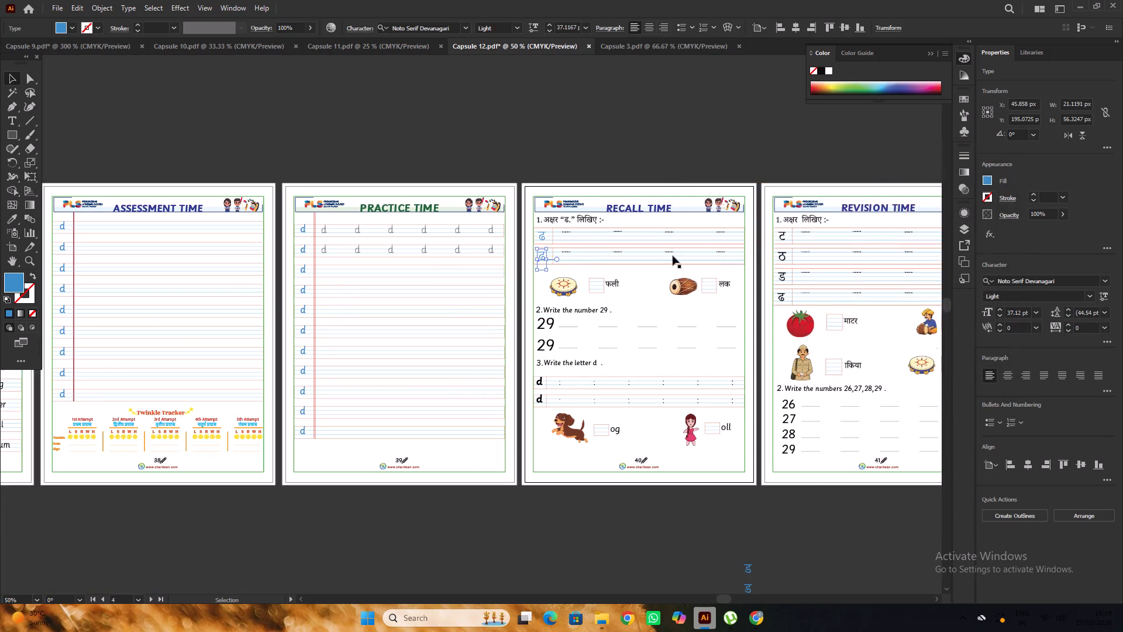
{"action": "scroll", "coordinate": [623, 242], "scroll_direction": "down", "scroll_amount": 5}
{"action": "scroll", "coordinate": [574, 275], "scroll_direction": "up", "scroll_amount": 1, "text": "alt"}
{"action": "left_click", "coordinate": [536, 253]}
{"action": "left_click", "coordinate": [539, 281], "text": "shift"}
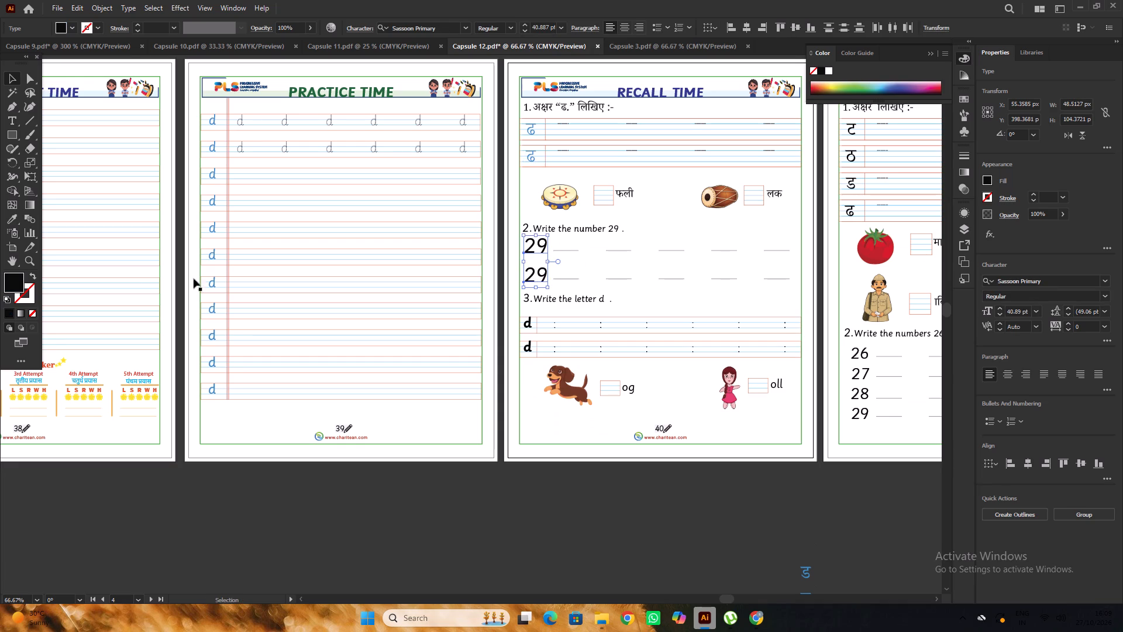
{"action": "double_click", "coordinate": [12, 283]}
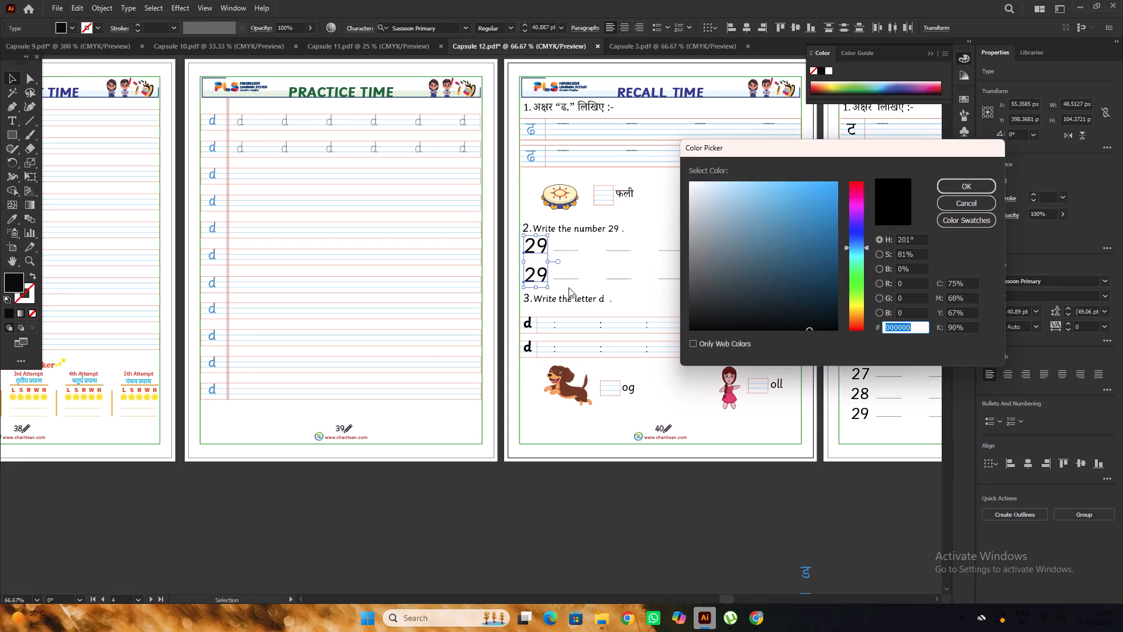
{"action": "key", "text": "ctrl+v"}
{"action": "left_click", "coordinate": [957, 181]}
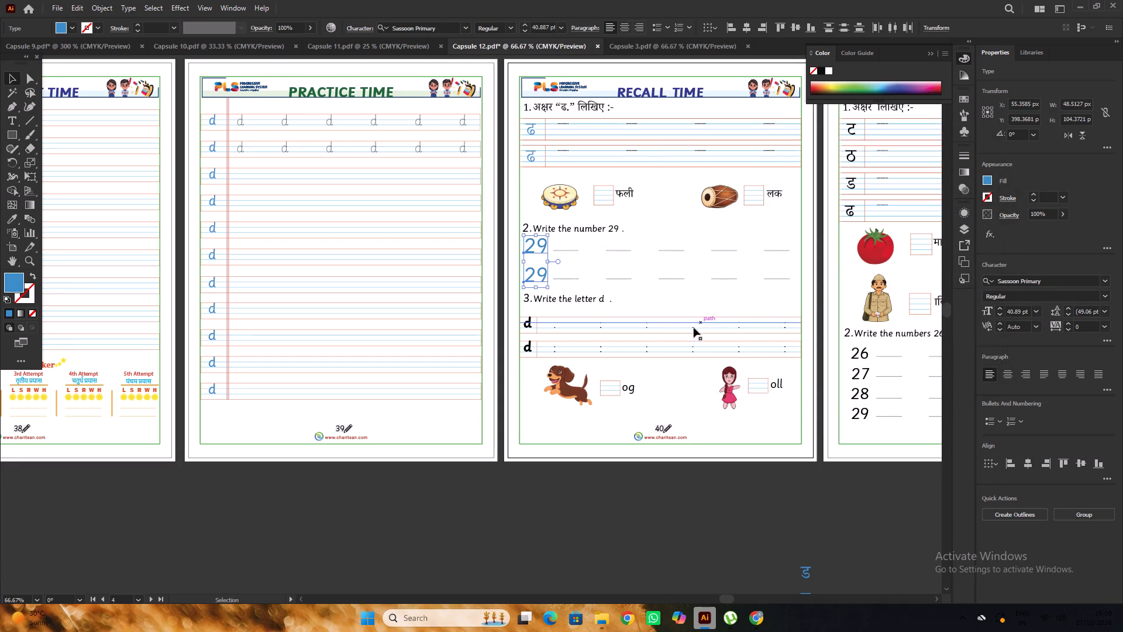
{"action": "scroll", "coordinate": [694, 328], "scroll_direction": "down", "scroll_amount": 4}
{"action": "double_click", "coordinate": [705, 437]}
Change the font of the two row-starting letters d under "Write the letter d" to Sassoon Primary.
{"action": "scroll", "coordinate": [525, 282], "scroll_direction": "up", "scroll_amount": 1, "text": "alt"}
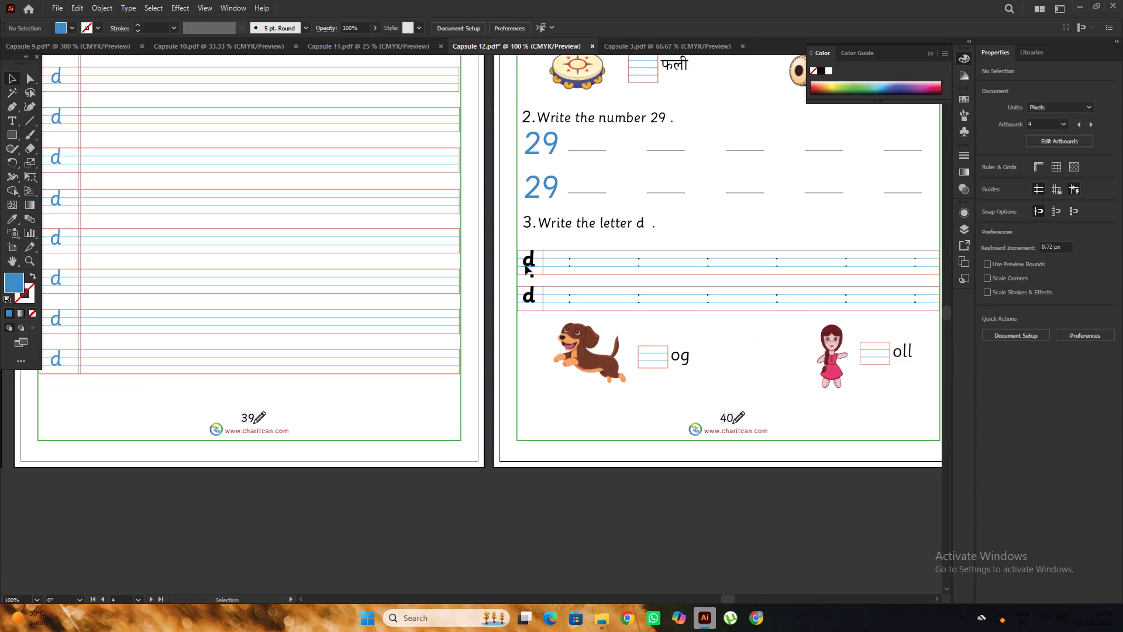
{"action": "left_click", "coordinate": [525, 265]}
{"action": "left_click", "coordinate": [530, 300], "text": "shift"}
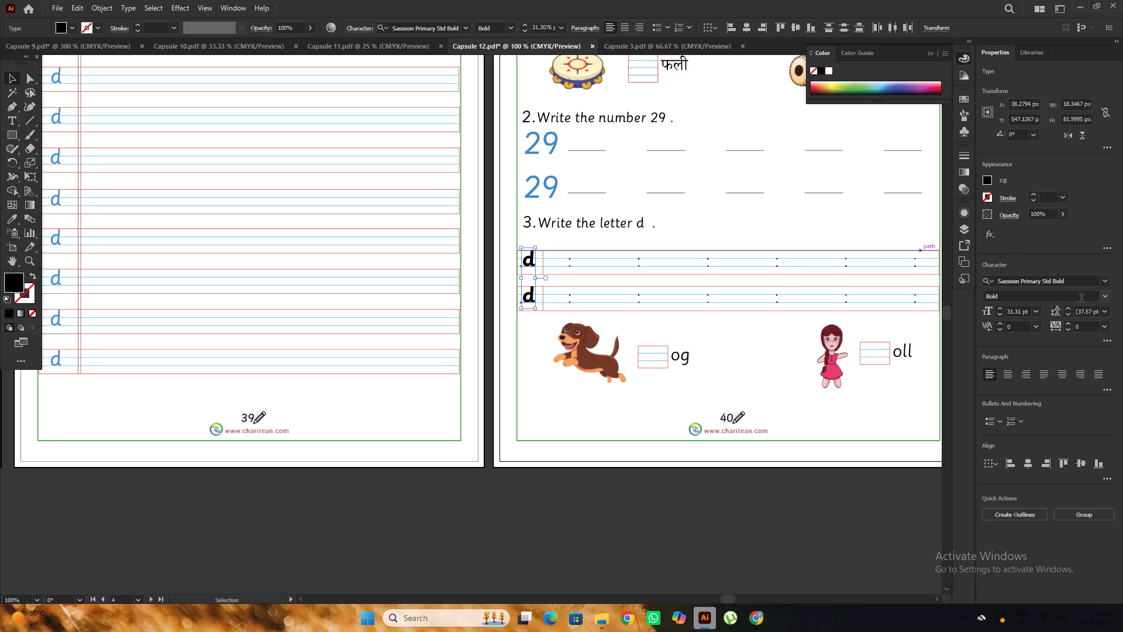
{"action": "double_click", "coordinate": [1106, 294]}
{"action": "left_click", "coordinate": [1103, 284]}
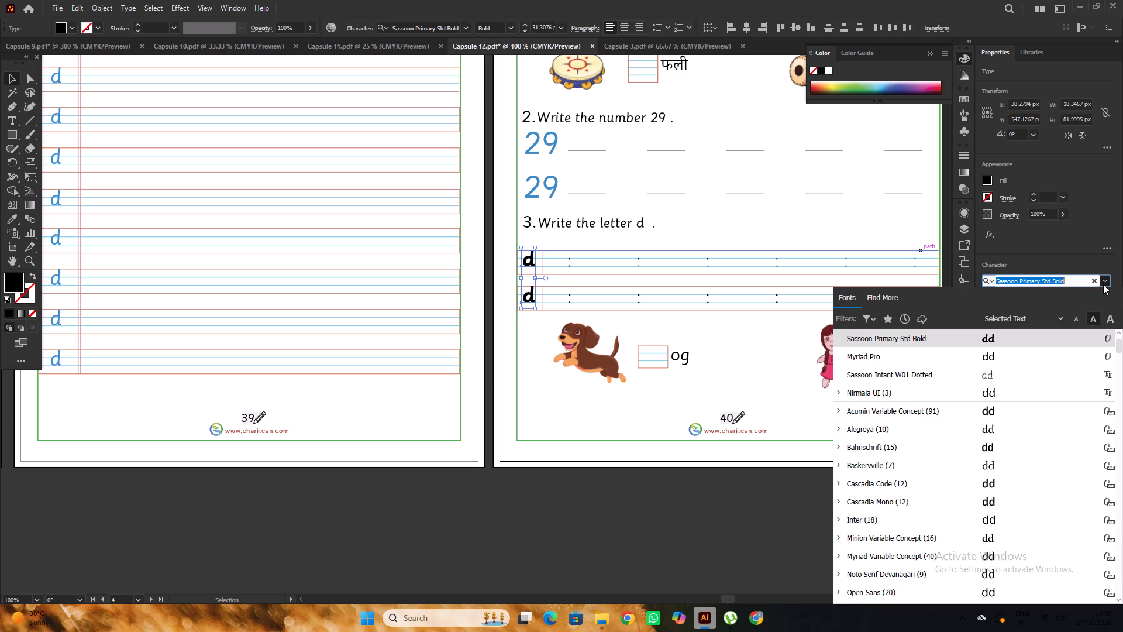
{"action": "left_click", "coordinate": [1103, 284]}
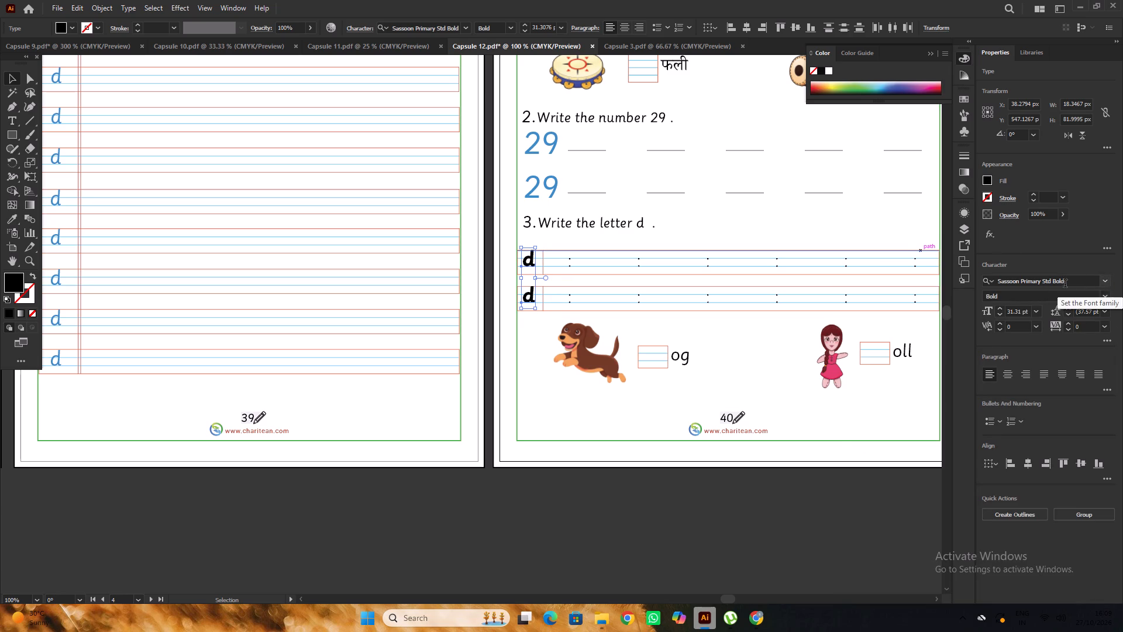
{"action": "left_click", "coordinate": [1067, 282]}
{"action": "type", "text": "sas"}
{"action": "key", "text": "s"}
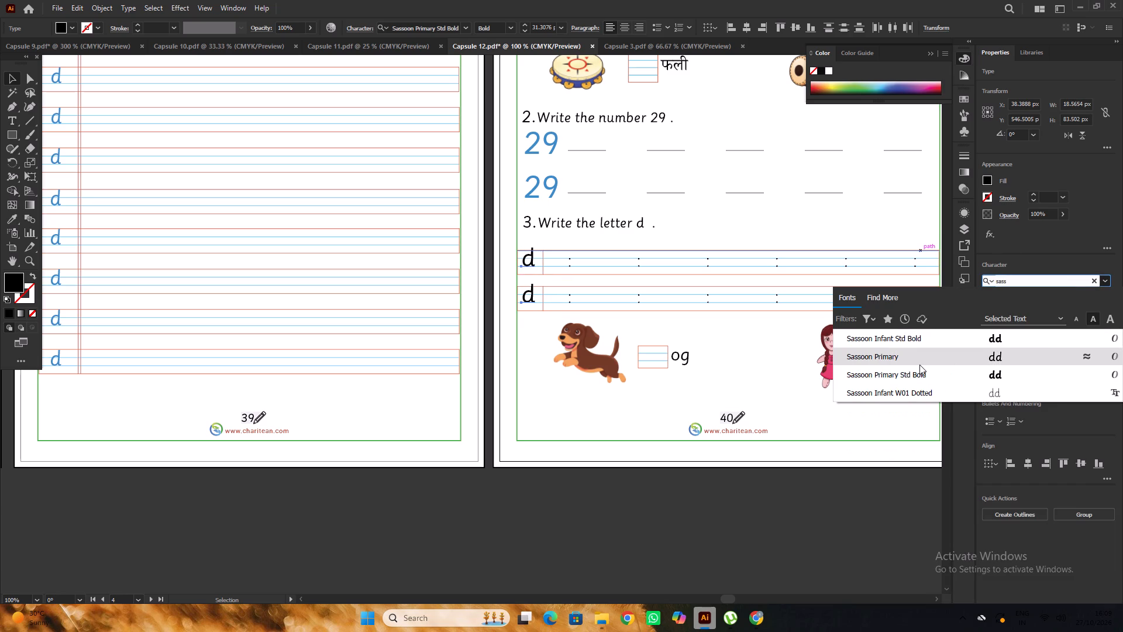
{"action": "left_click", "coordinate": [919, 365]}
Shrink each of the two Recall Time letters d to about 28.24 pt so they fit within their ruled rows.
{"action": "scroll", "coordinate": [519, 349], "scroll_direction": "up", "scroll_amount": 3, "text": "alt"}
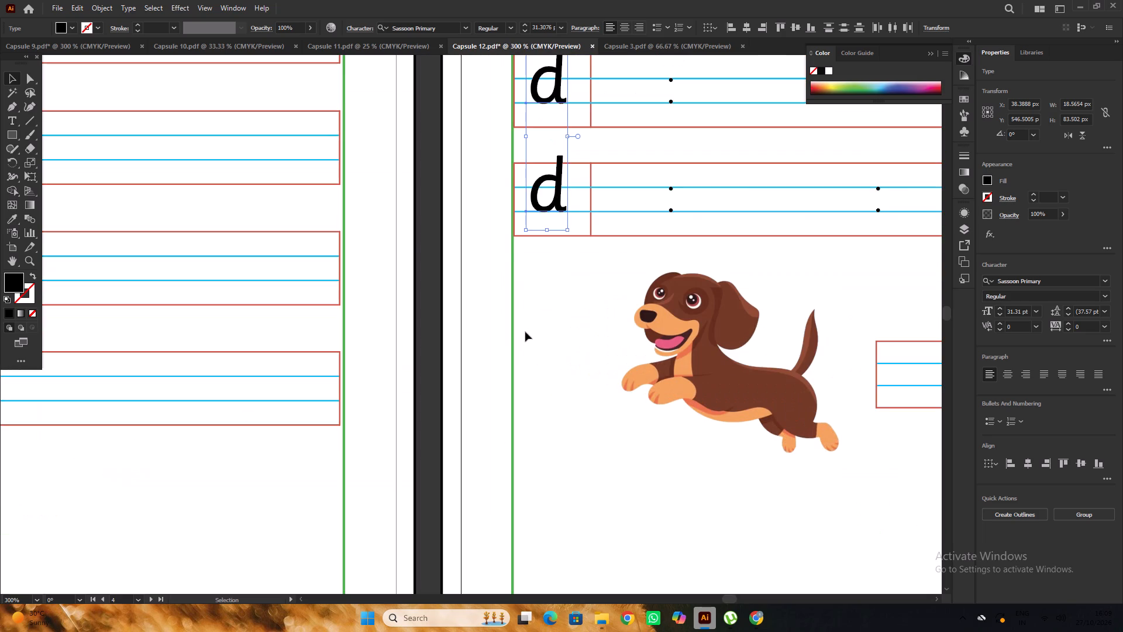
{"action": "scroll", "coordinate": [539, 315], "scroll_direction": "up", "scroll_amount": 2}
{"action": "left_click", "coordinate": [425, 217]}
{"action": "scroll", "coordinate": [434, 219], "scroll_direction": "up", "scroll_amount": 3}
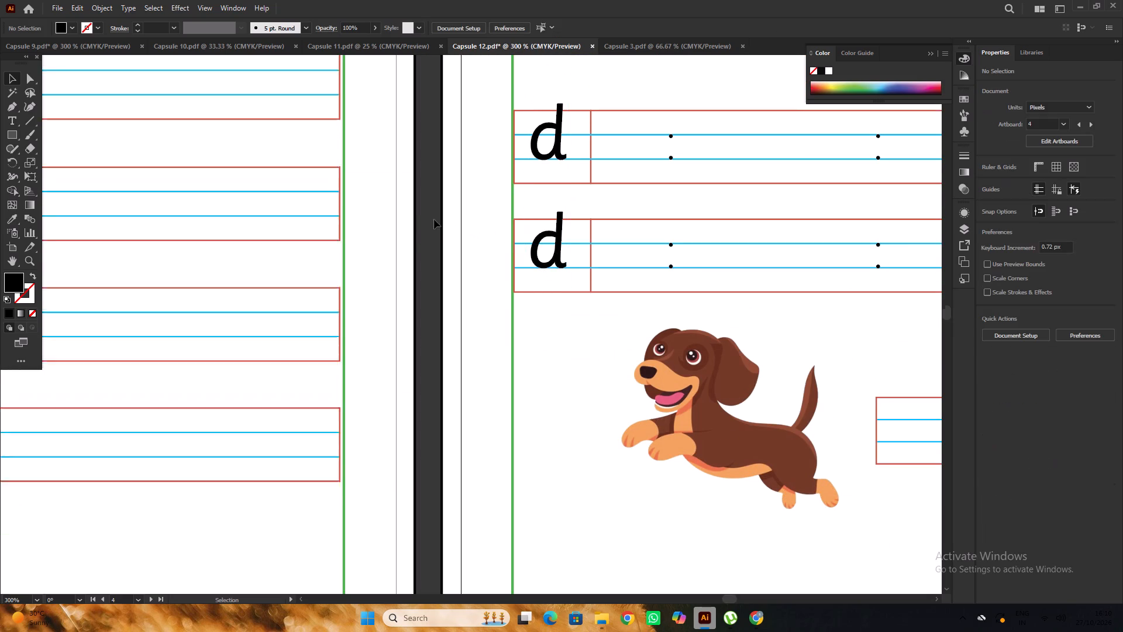
{"action": "left_click", "coordinate": [549, 145]}
{"action": "scroll", "coordinate": [559, 152], "scroll_direction": "up", "scroll_amount": 4}
{"action": "scroll", "coordinate": [559, 165], "scroll_direction": "up", "scroll_amount": 3, "text": "alt"}
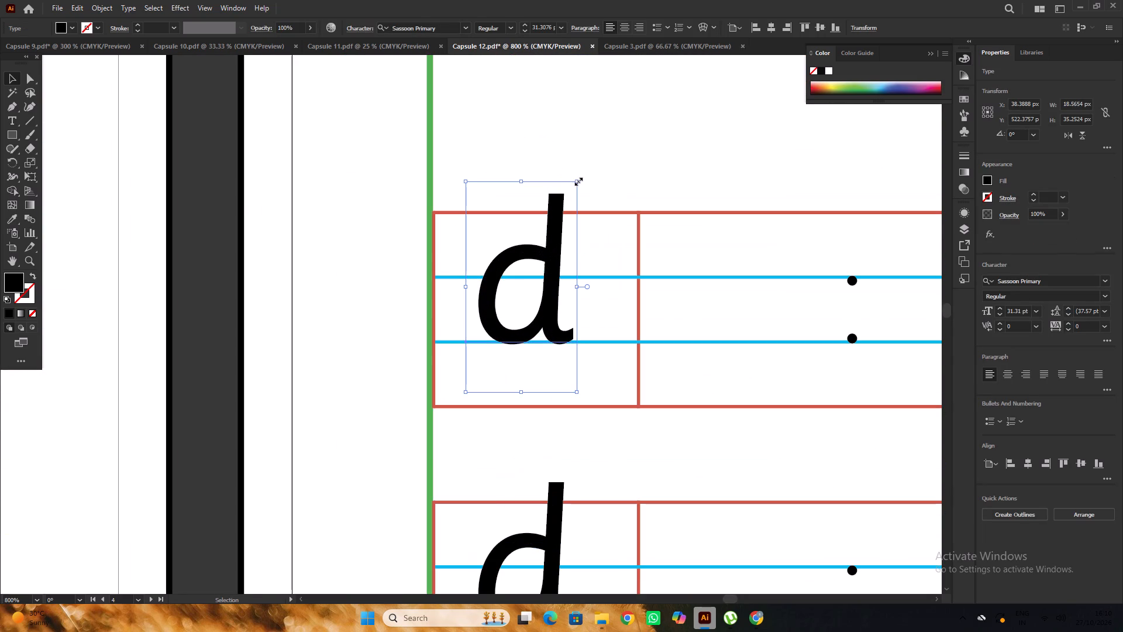
{"action": "left_click_drag", "start_coordinate": [577, 180], "coordinate": [579, 202]}
{"action": "scroll", "coordinate": [511, 160], "scroll_direction": "down", "scroll_amount": 6, "text": "alt"}
{"action": "scroll", "coordinate": [530, 183], "scroll_direction": "down", "scroll_amount": 3}
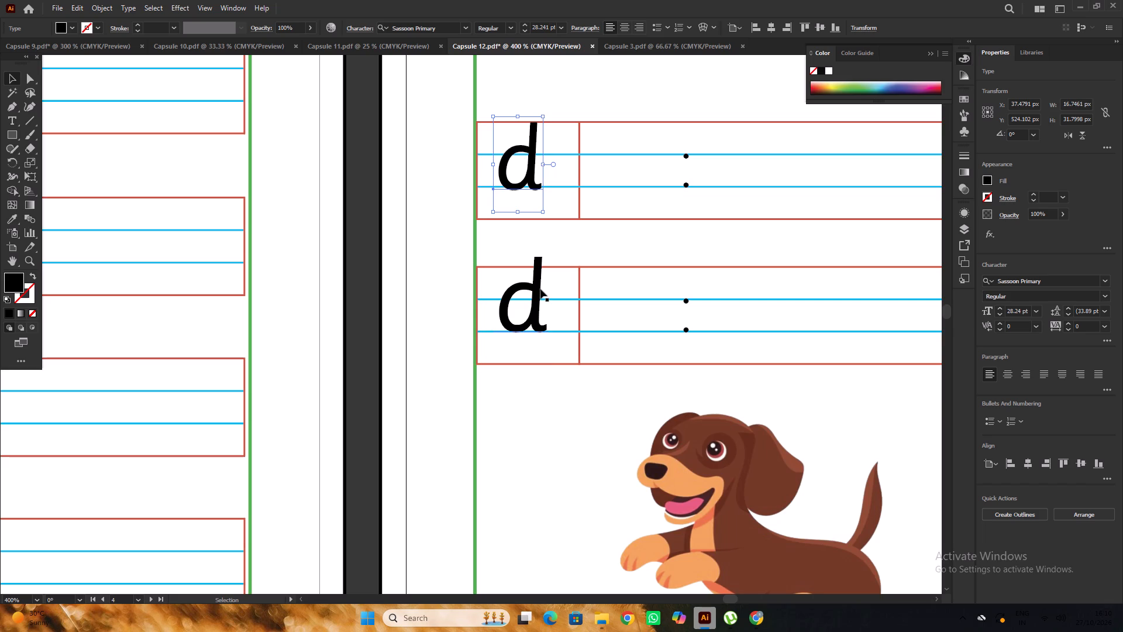
{"action": "left_click", "coordinate": [540, 288]}
{"action": "scroll", "coordinate": [536, 280], "scroll_direction": "up", "scroll_amount": 2, "text": "alt"}
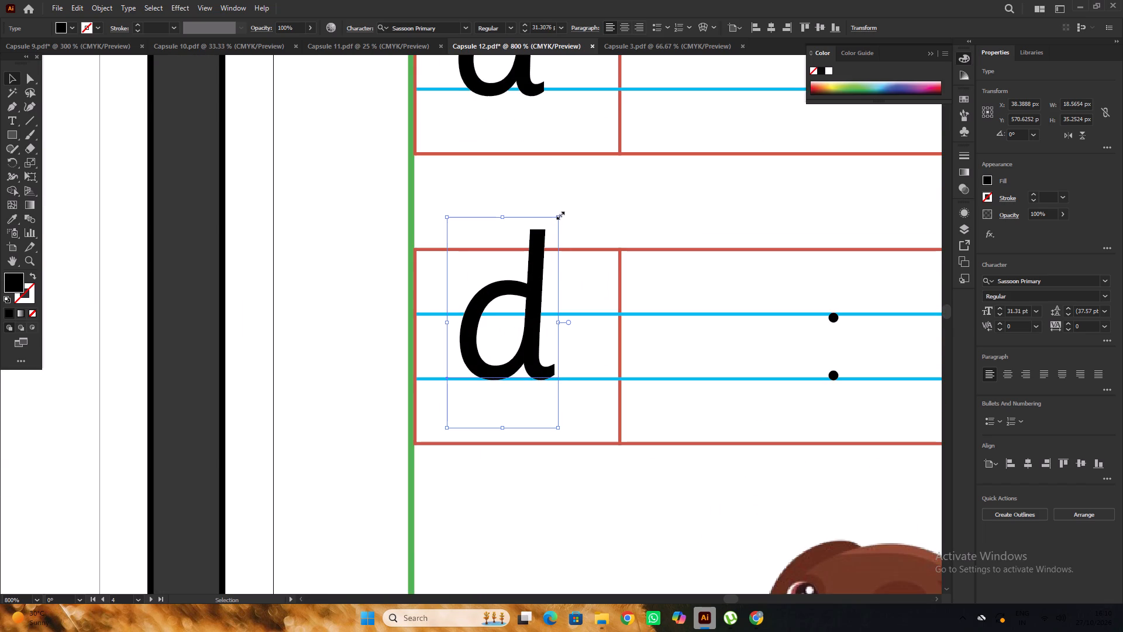
{"action": "left_click_drag", "start_coordinate": [558, 216], "coordinate": [556, 239]}
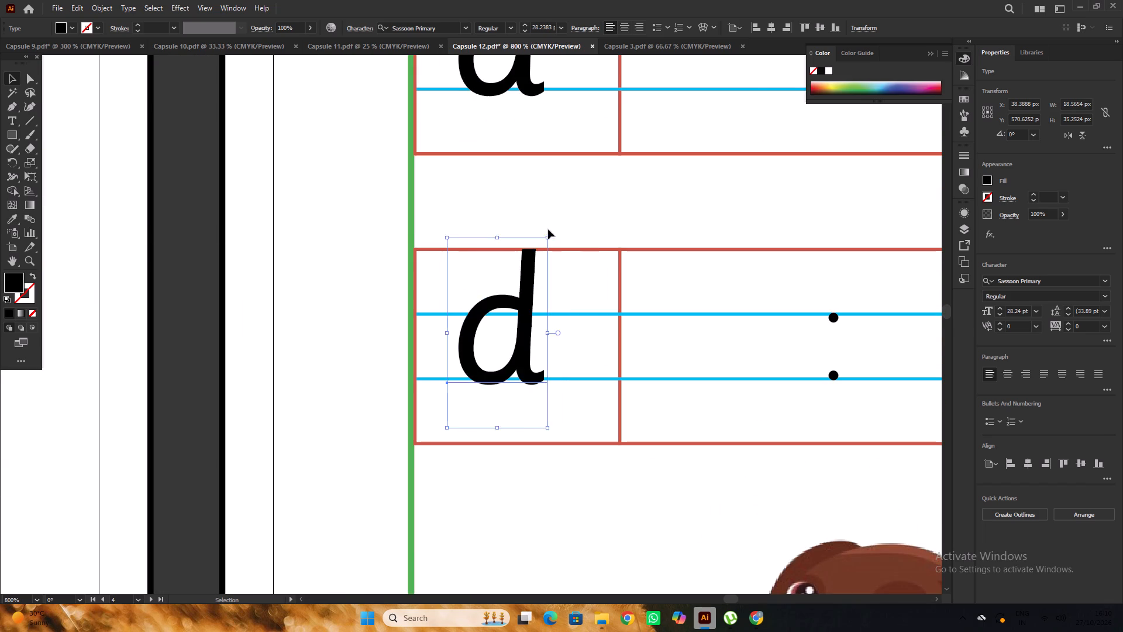
{"action": "scroll", "coordinate": [545, 227], "scroll_direction": "down", "scroll_amount": 2, "text": "alt"}
{"action": "scroll", "coordinate": [545, 226], "scroll_direction": "up", "scroll_amount": 1}
Fill both Recall Time letters d with the copied blue 248bcb and check them close up.
{"action": "left_click", "coordinate": [536, 166], "text": "shift"}
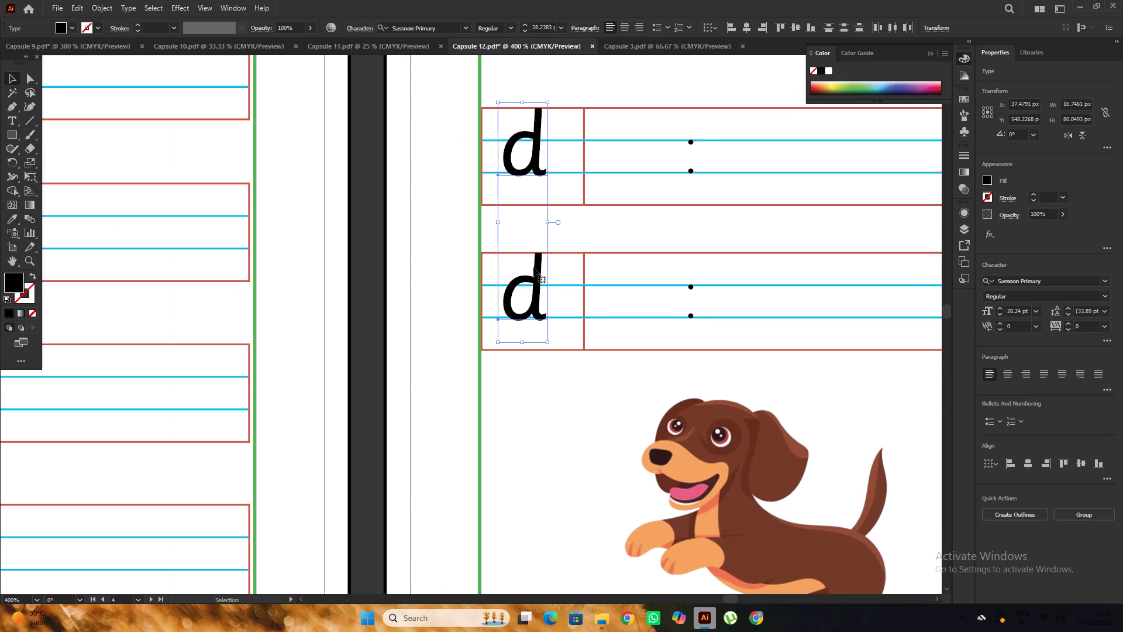
{"action": "scroll", "coordinate": [619, 218], "scroll_direction": "down", "scroll_amount": 4, "text": "alt"}
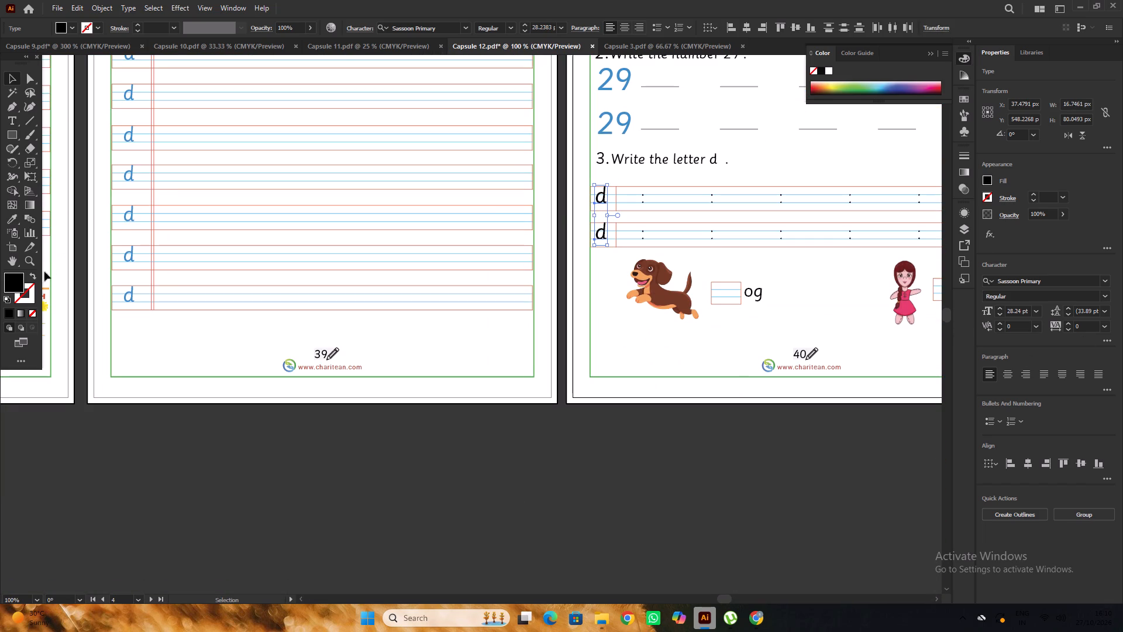
{"action": "double_click", "coordinate": [9, 283]}
{"action": "key", "text": "ctrl+v"}
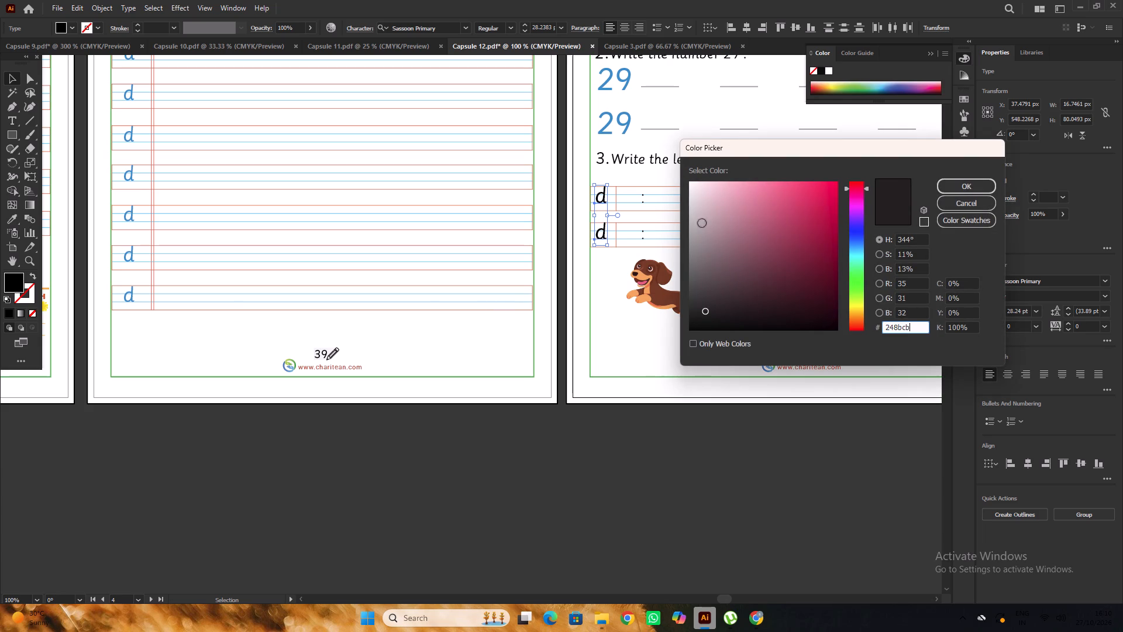
{"action": "left_click", "coordinate": [968, 190]}
{"action": "double_click", "coordinate": [783, 461]}
{"action": "scroll", "coordinate": [584, 248], "scroll_direction": "up", "scroll_amount": 7, "text": "alt"}
{"action": "scroll", "coordinate": [634, 257], "scroll_direction": "up", "scroll_amount": 3, "text": "alt"}
{"action": "scroll", "coordinate": [536, 263], "scroll_direction": "down", "scroll_amount": 1, "text": "alt"}
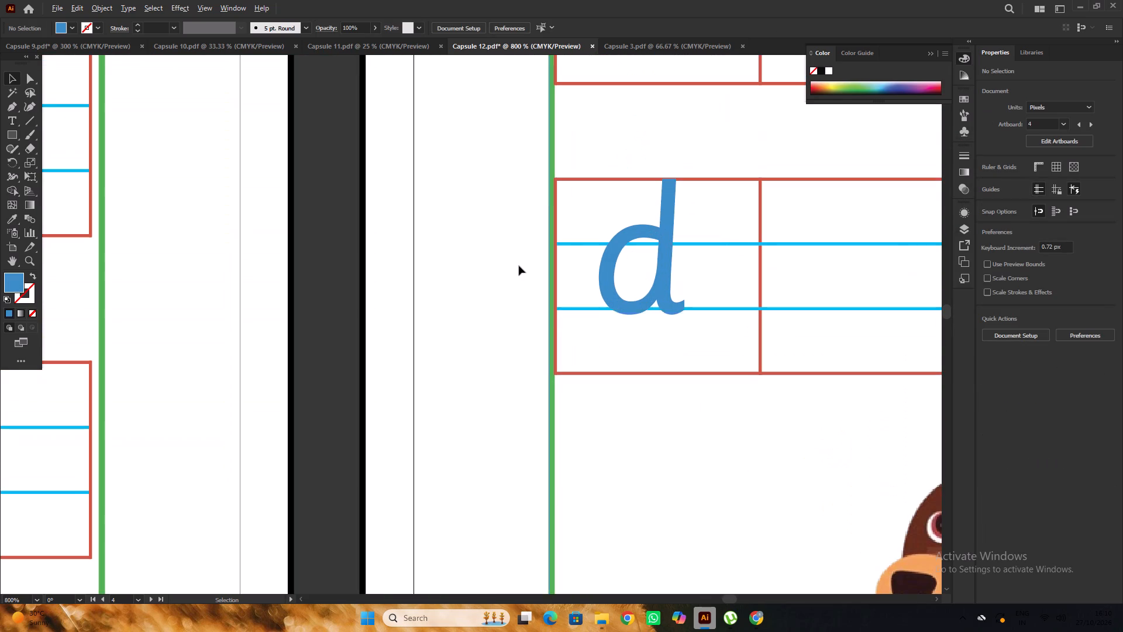
Shrink the upper letter d under "Write the letter d" to about 27.14 pt so it sits on its lower blue line.
{"action": "scroll", "coordinate": [519, 266], "scroll_direction": "down", "scroll_amount": 4, "text": "alt"}
{"action": "scroll", "coordinate": [515, 265], "scroll_direction": "up", "scroll_amount": 2, "text": "alt"}
{"action": "left_click", "coordinate": [574, 266]}
{"action": "scroll", "coordinate": [574, 266], "scroll_direction": "up", "scroll_amount": 3, "text": "alt"}
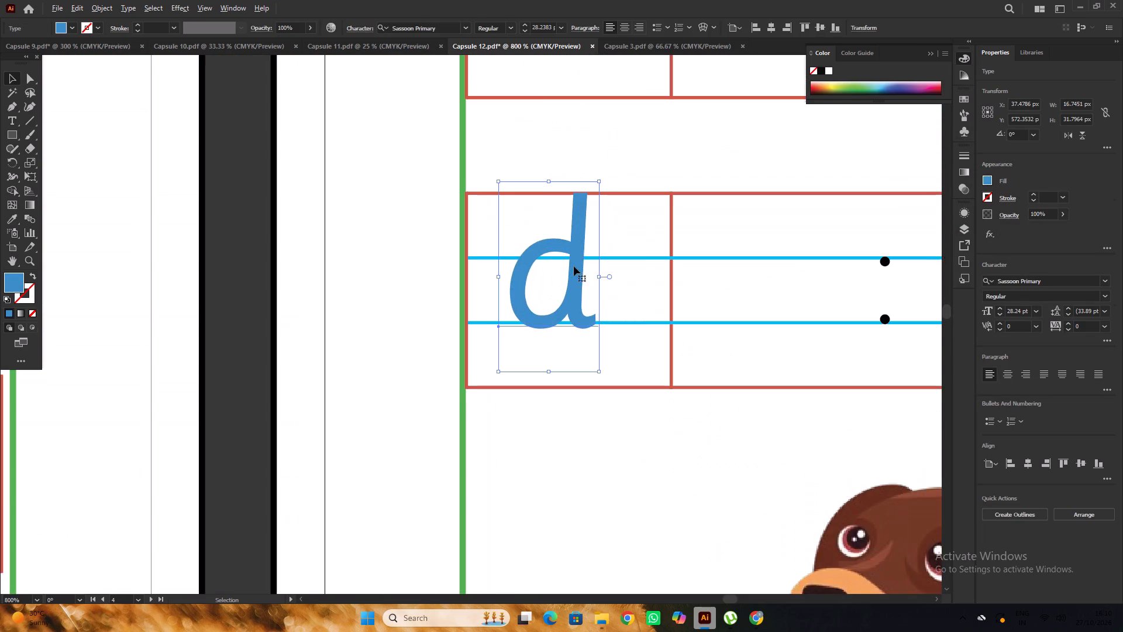
{"action": "scroll", "coordinate": [574, 266], "scroll_direction": "up", "scroll_amount": 1}
{"action": "scroll", "coordinate": [574, 266], "scroll_direction": "down", "scroll_amount": 2, "text": "alt"}
{"action": "scroll", "coordinate": [574, 266], "scroll_direction": "up", "scroll_amount": 3}
{"action": "scroll", "coordinate": [569, 195], "scroll_direction": "down", "scroll_amount": 3, "text": "alt"}
{"action": "scroll", "coordinate": [569, 195], "scroll_direction": "up", "scroll_amount": 2, "text": "alt"}
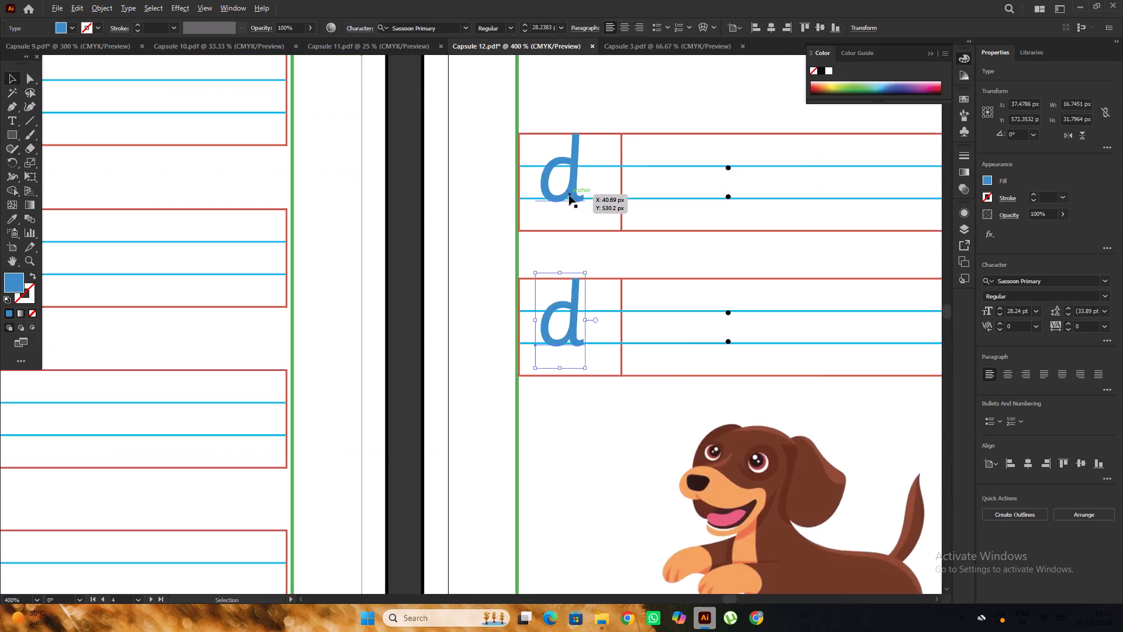
{"action": "scroll", "coordinate": [569, 195], "scroll_direction": "up", "scroll_amount": 3, "text": "alt"}
{"action": "left_click", "coordinate": [584, 195]}
{"action": "scroll", "coordinate": [584, 195], "scroll_direction": "down", "scroll_amount": 1, "text": "alt"}
{"action": "scroll", "coordinate": [588, 210], "scroll_direction": "up", "scroll_amount": 2, "text": "alt"}
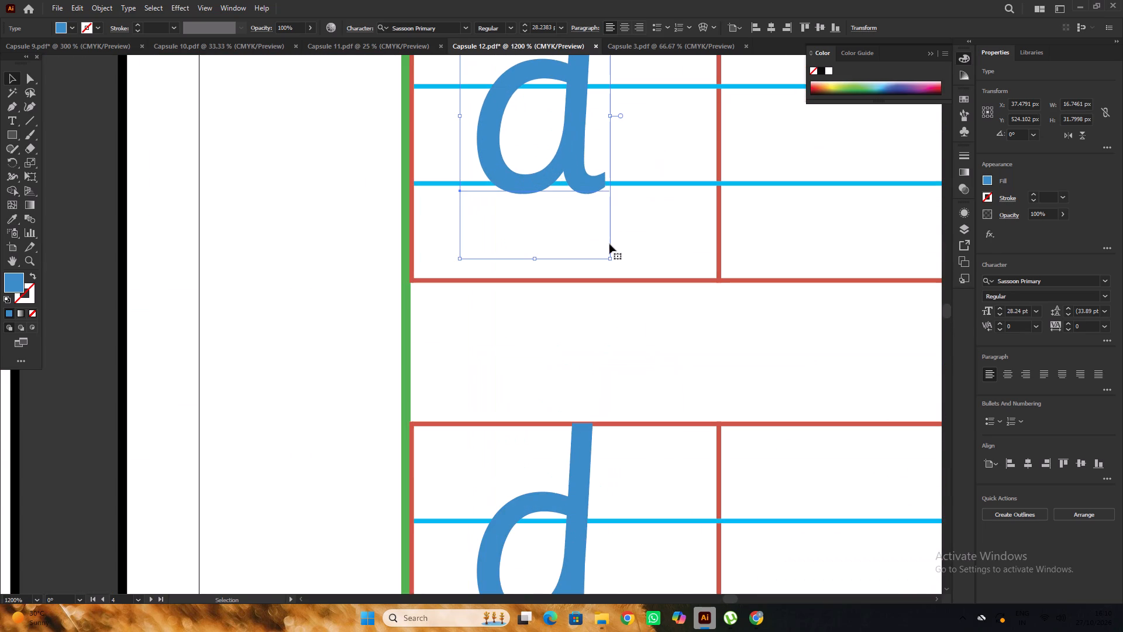
{"action": "left_click_drag", "start_coordinate": [610, 258], "coordinate": [610, 248]}
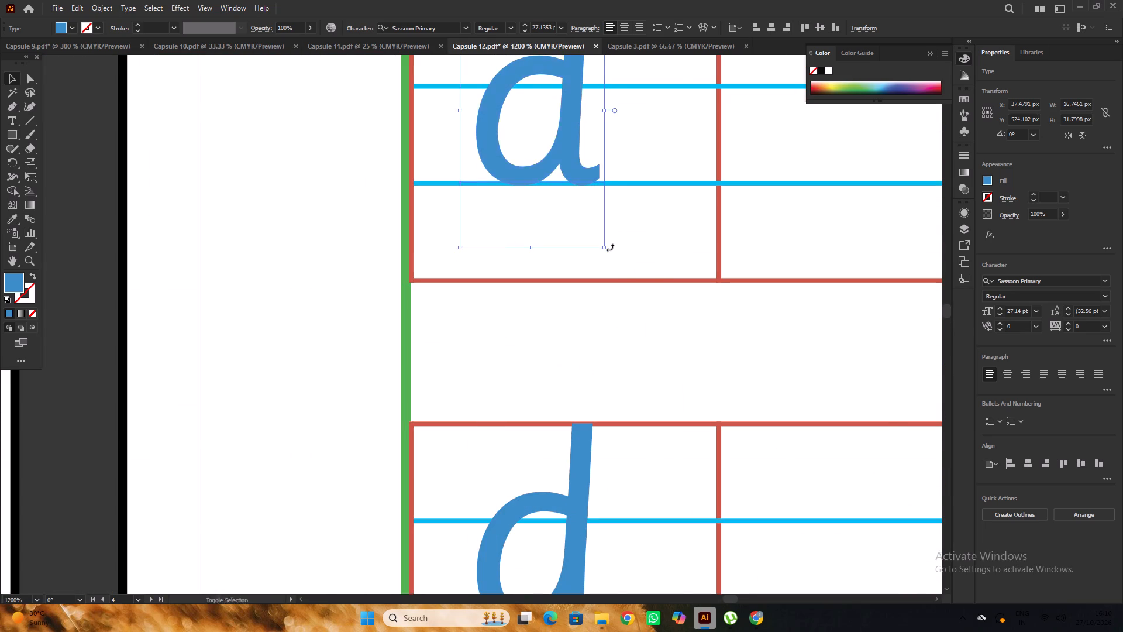
Shrink the lower letter d to about 27.2 pt so it also rests on its row's lower blue line.
{"action": "scroll", "coordinate": [610, 247], "scroll_direction": "down", "scroll_amount": 8, "text": "alt"}
{"action": "scroll", "coordinate": [598, 279], "scroll_direction": "up", "scroll_amount": 2, "text": "alt"}
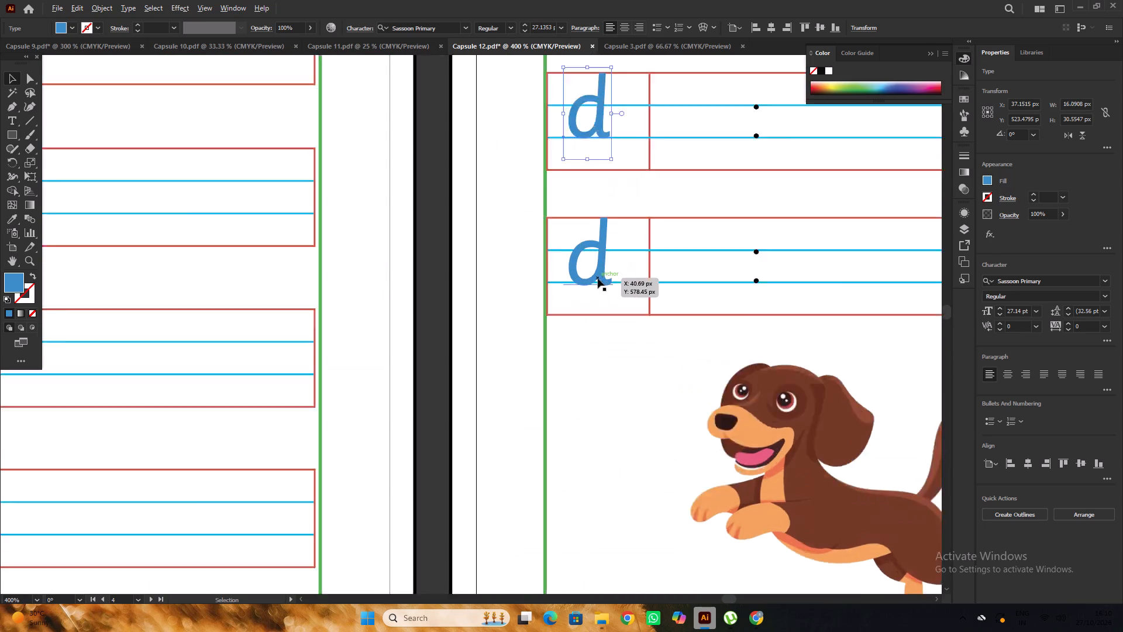
{"action": "left_click", "coordinate": [598, 276]}
{"action": "scroll", "coordinate": [616, 289], "scroll_direction": "up", "scroll_amount": 2, "text": "alt"}
{"action": "left_click_drag", "start_coordinate": [624, 357], "coordinate": [623, 351]}
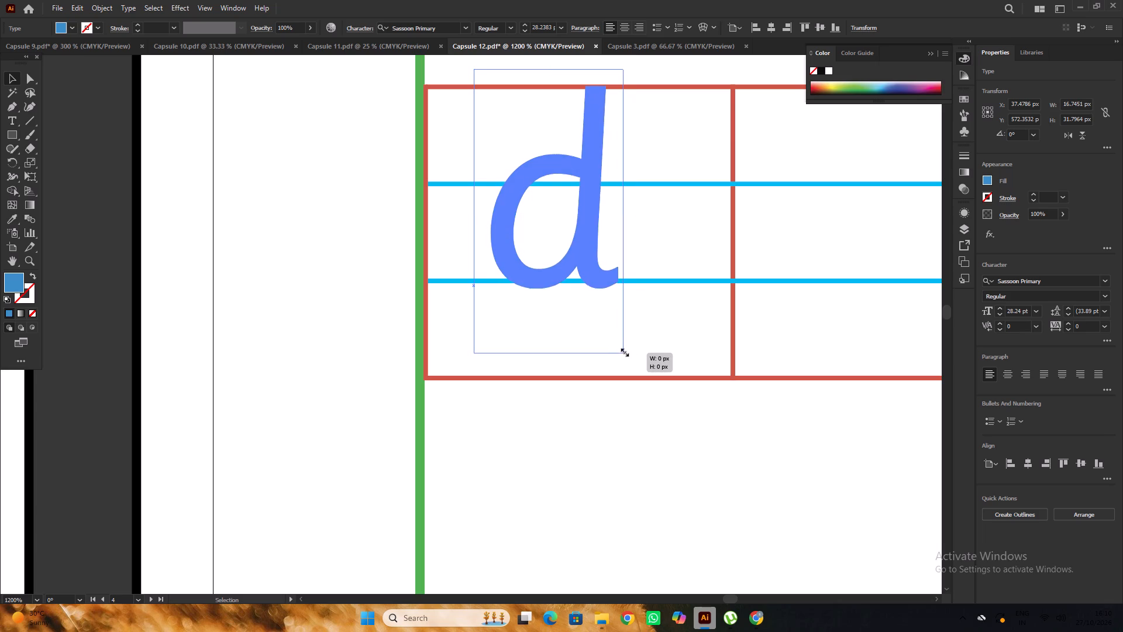
{"action": "left_click_drag", "start_coordinate": [623, 351], "coordinate": [623, 344]}
Move both Recall Time letters d together about 1.3 px to the right within their starting cells.
{"action": "scroll", "coordinate": [478, 286], "scroll_direction": "down", "scroll_amount": 8, "text": "alt"}
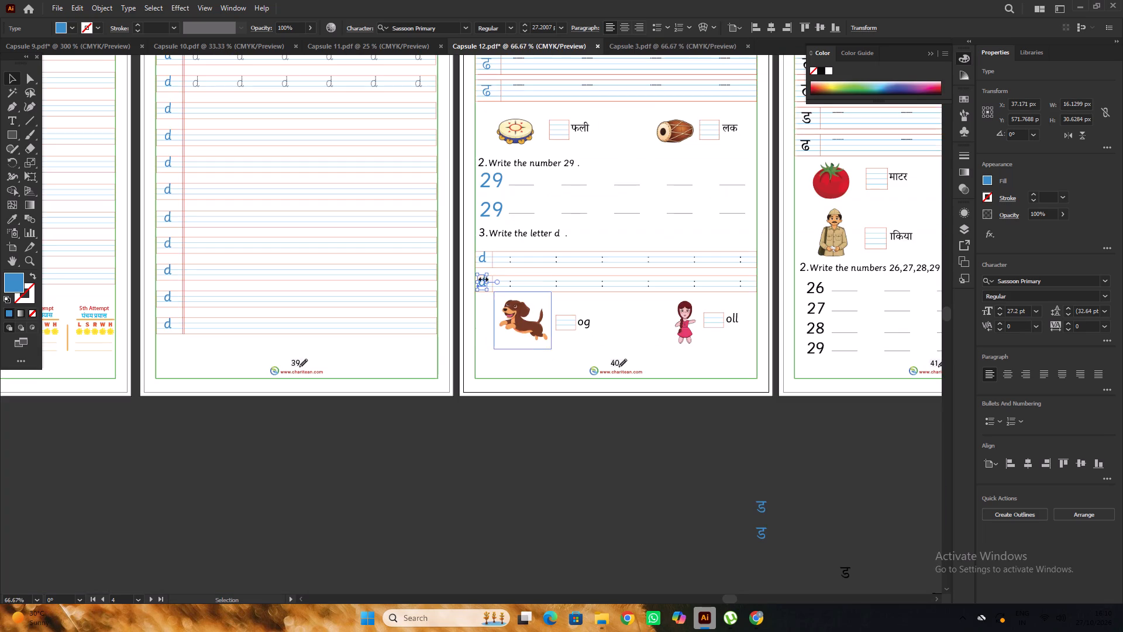
{"action": "scroll", "coordinate": [471, 266], "scroll_direction": "up", "scroll_amount": 6, "text": "alt"}
{"action": "left_click", "coordinate": [581, 217], "text": "shift"}
{"action": "scroll", "coordinate": [587, 225], "scroll_direction": "up", "scroll_amount": 1, "text": "alt"}
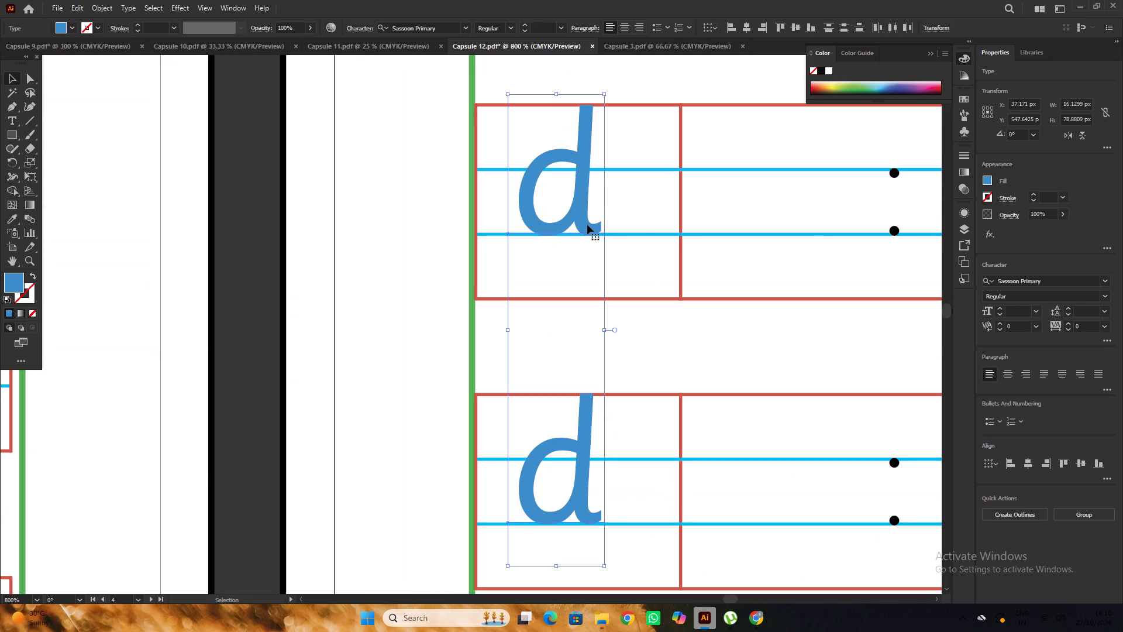
{"action": "left_click_drag", "start_coordinate": [587, 225], "coordinate": [595, 226]}
{"action": "scroll", "coordinate": [458, 217], "scroll_direction": "down", "scroll_amount": 7, "text": "alt"}
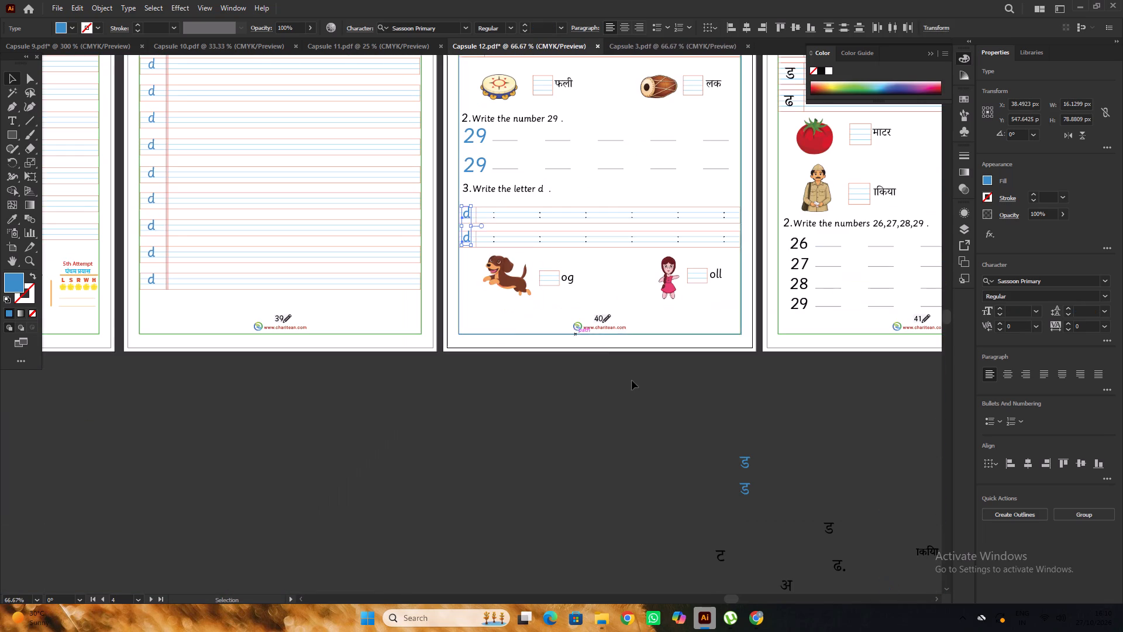
{"action": "left_click", "coordinate": [638, 387]}
{"action": "scroll", "coordinate": [638, 386], "scroll_direction": "down", "scroll_amount": 1, "text": "alt"}
{"action": "key", "text": "space"}
{"action": "left_click_drag", "start_coordinate": [736, 396], "coordinate": [643, 414]}
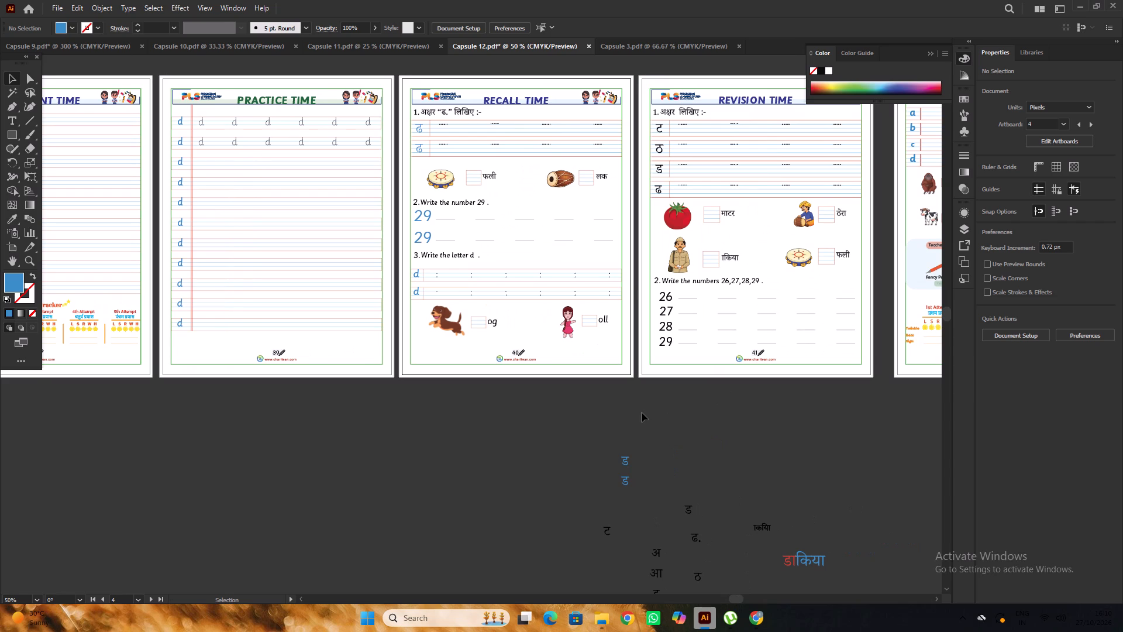
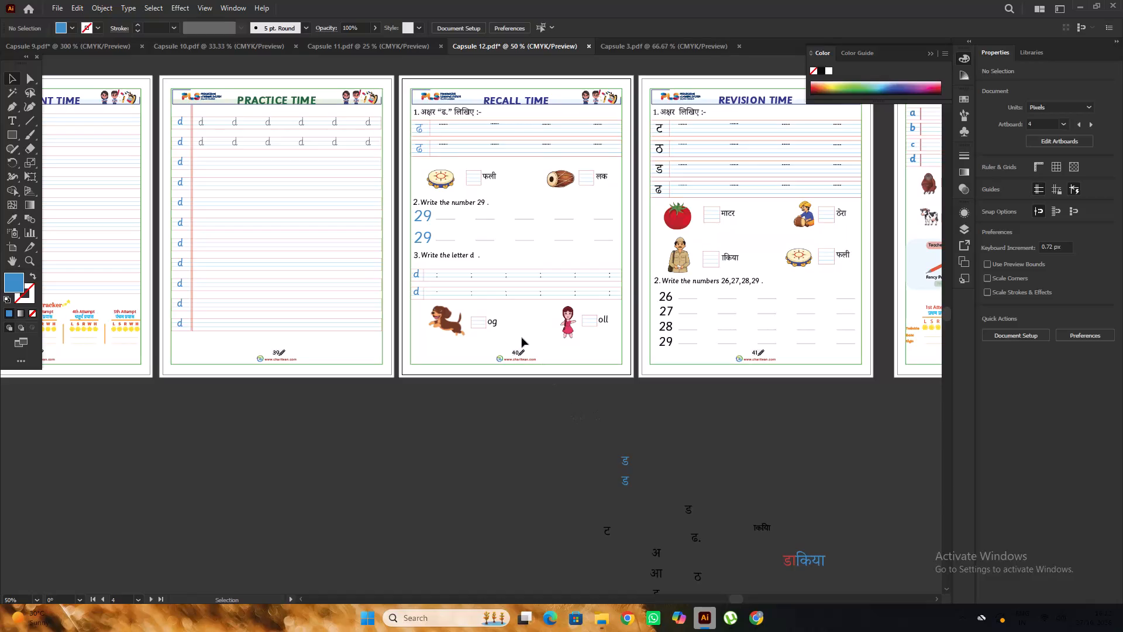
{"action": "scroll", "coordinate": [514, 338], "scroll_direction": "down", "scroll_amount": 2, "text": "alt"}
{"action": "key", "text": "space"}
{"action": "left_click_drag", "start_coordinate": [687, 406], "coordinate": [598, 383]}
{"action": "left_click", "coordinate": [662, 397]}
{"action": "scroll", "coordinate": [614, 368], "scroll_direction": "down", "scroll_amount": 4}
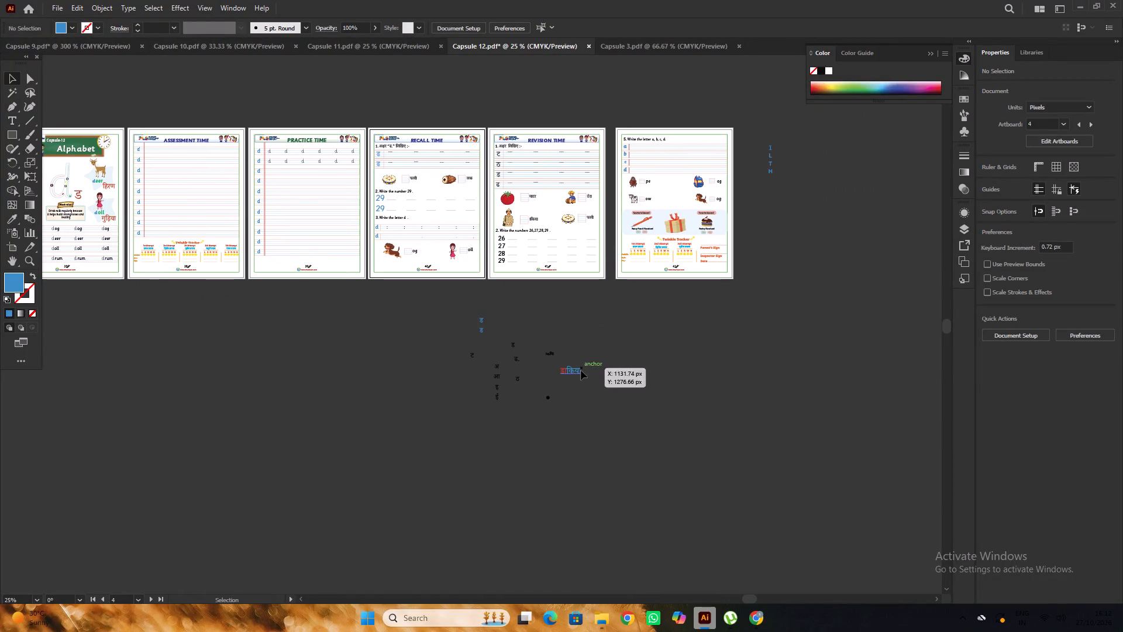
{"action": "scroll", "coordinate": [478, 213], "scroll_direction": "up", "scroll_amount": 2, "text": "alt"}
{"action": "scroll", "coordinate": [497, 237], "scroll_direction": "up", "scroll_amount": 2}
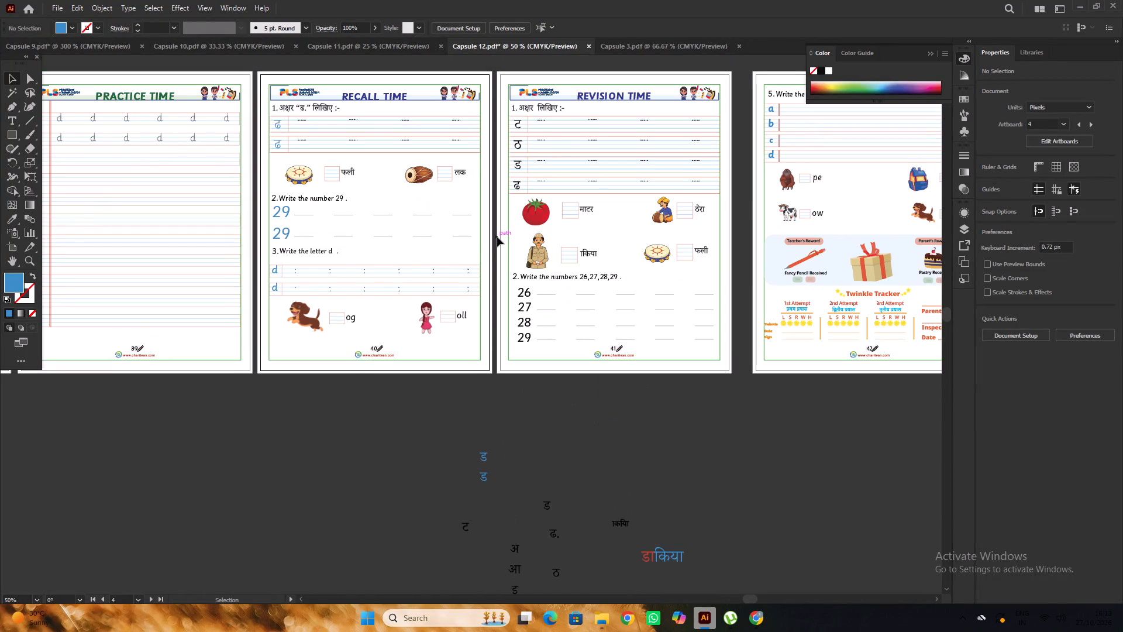
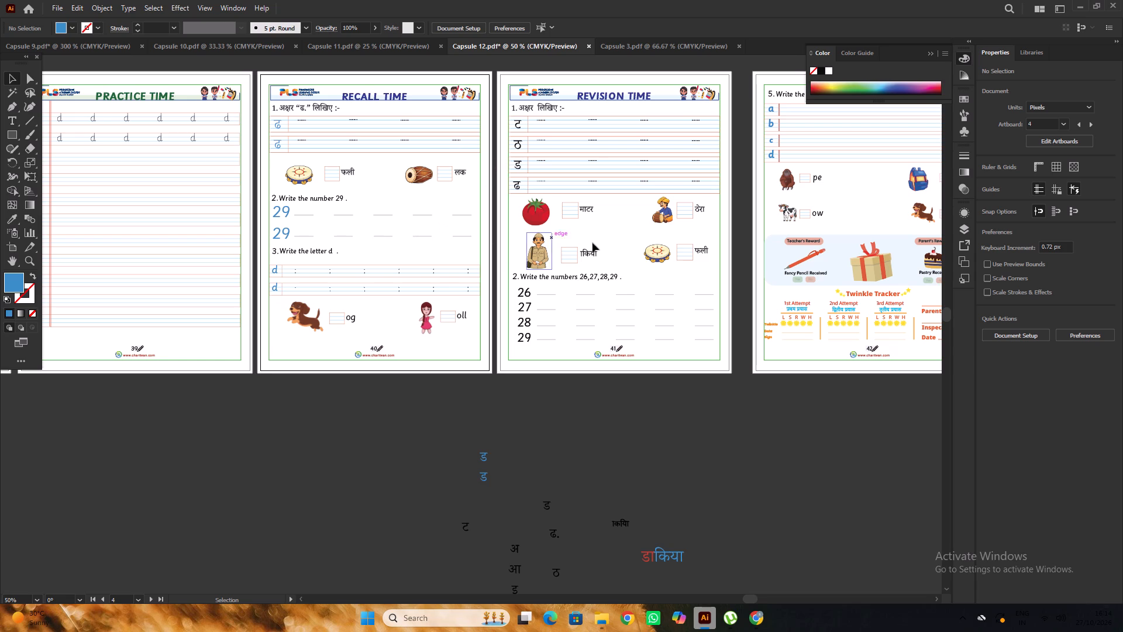
Set the font weight of the four Hindi row letters ट, ठ, ड, ढ on the Revision Time page to Light.
{"action": "scroll", "coordinate": [532, 149], "scroll_direction": "up", "scroll_amount": 3, "text": "alt"}
{"action": "left_click", "coordinate": [501, 89]}
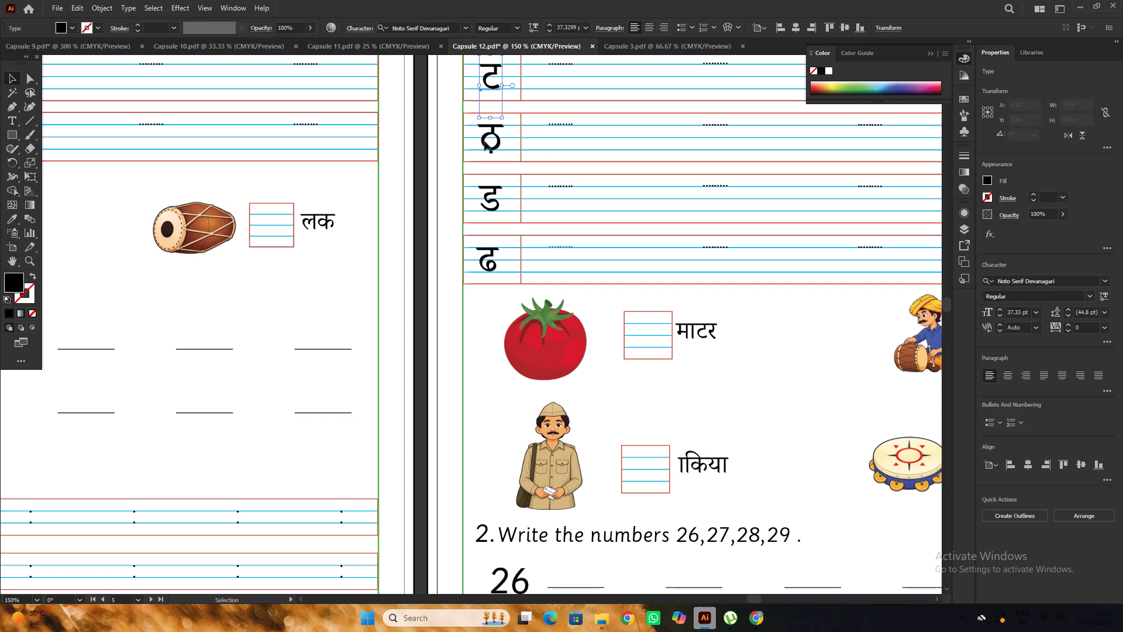
{"action": "left_click", "coordinate": [499, 143], "text": "shift"}
{"action": "left_click", "coordinate": [494, 202], "text": "shift"}
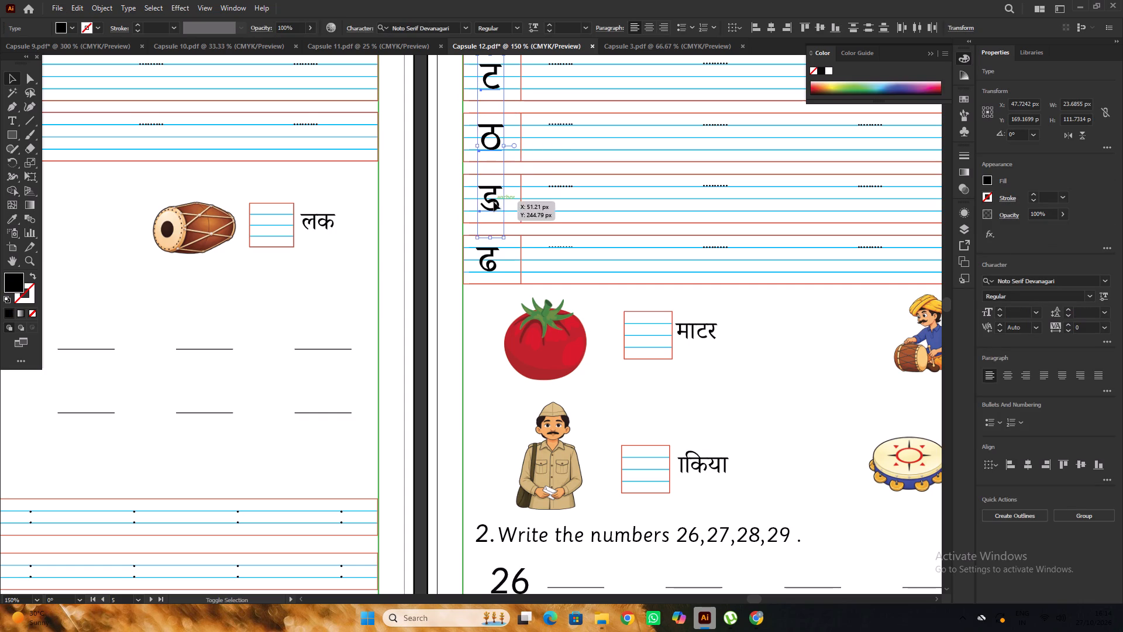
{"action": "left_click", "coordinate": [492, 265], "text": "shift"}
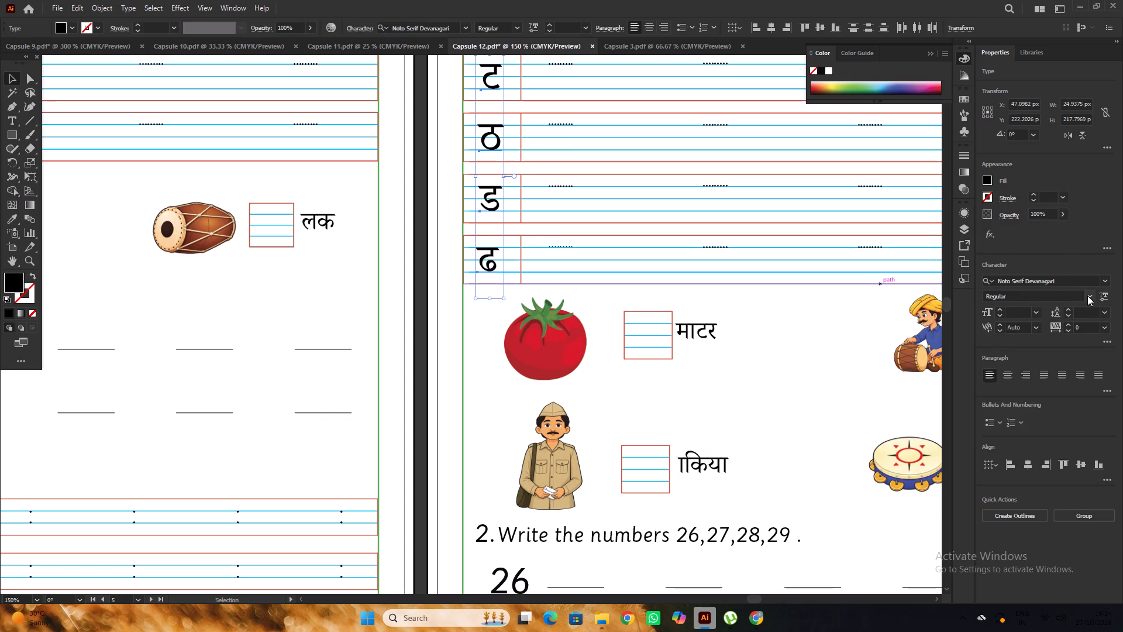
{"action": "left_click", "coordinate": [1088, 296]}
{"action": "left_click", "coordinate": [1025, 348]}
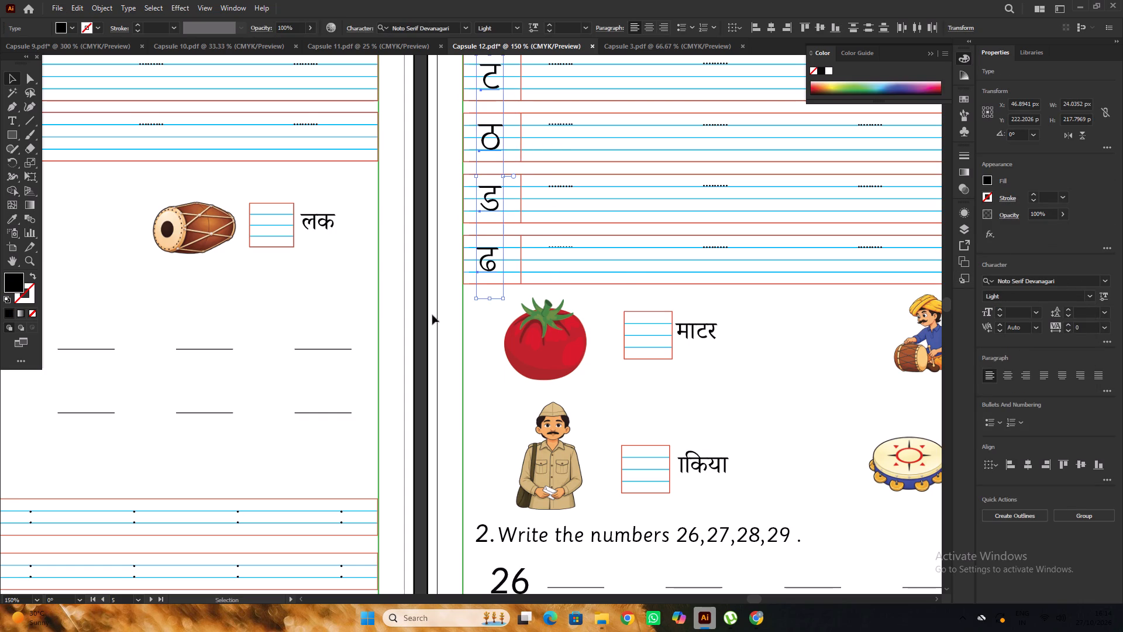
{"action": "left_click", "coordinate": [420, 307]}
Align the four Hindi row letters on the Revision Time page to a common horizontal centre.
{"action": "scroll", "coordinate": [424, 301], "scroll_direction": "up", "scroll_amount": 5}
{"action": "left_click", "coordinate": [500, 155]}
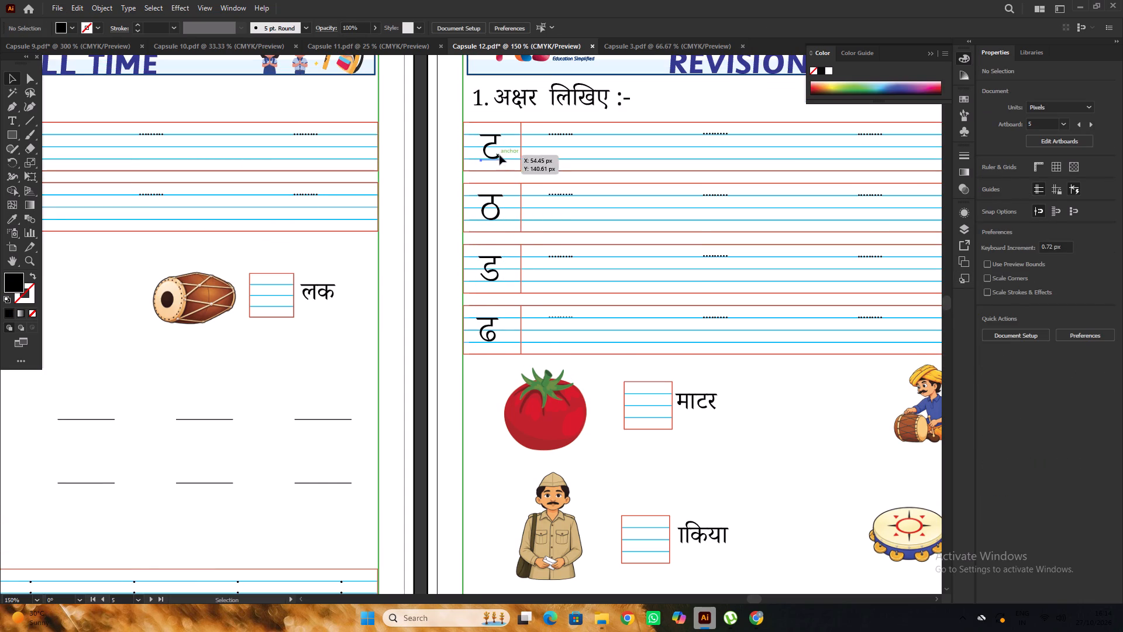
{"action": "left_click", "coordinate": [488, 217], "text": "shift"}
{"action": "left_click", "coordinate": [494, 276], "text": "shift"}
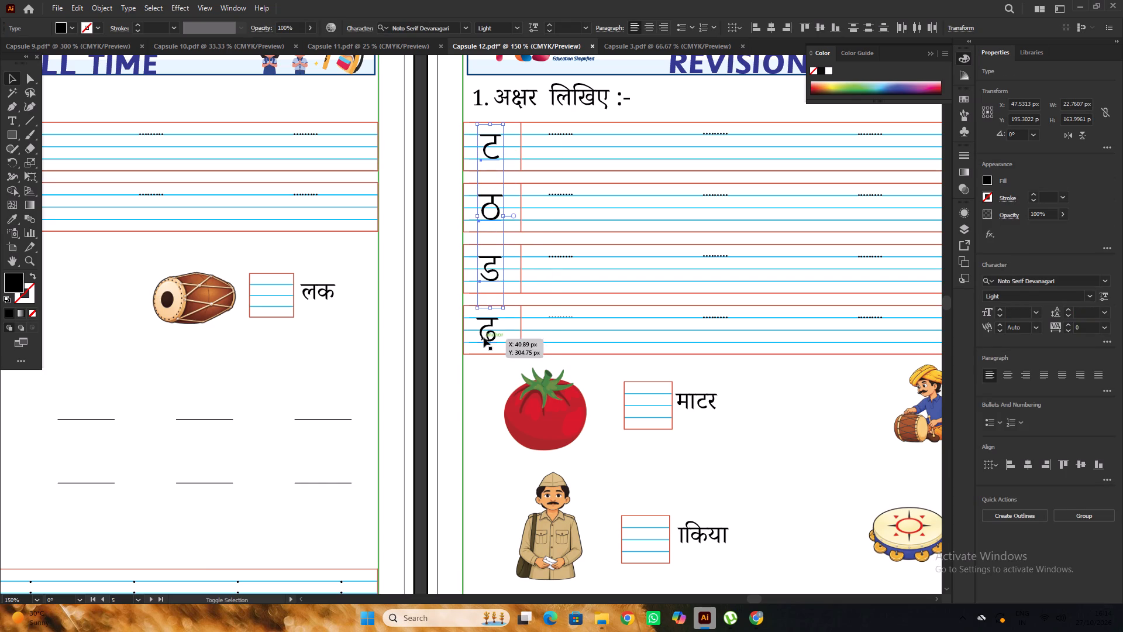
{"action": "left_click", "coordinate": [490, 334], "text": "shift"}
{"action": "left_click", "coordinate": [1028, 466]}
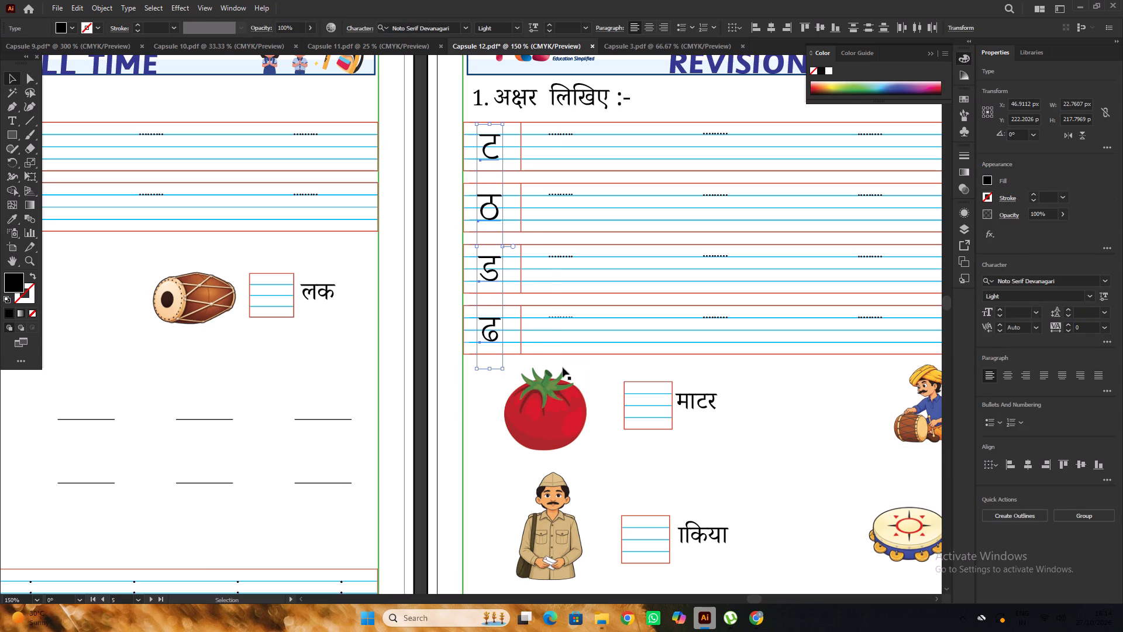
{"action": "double_click", "coordinate": [421, 349]}
Change the font of the blue row letters a, b, c, d on page 42 to Sassoon Primary.
{"action": "scroll", "coordinate": [421, 349], "scroll_direction": "down", "scroll_amount": 9, "text": "alt"}
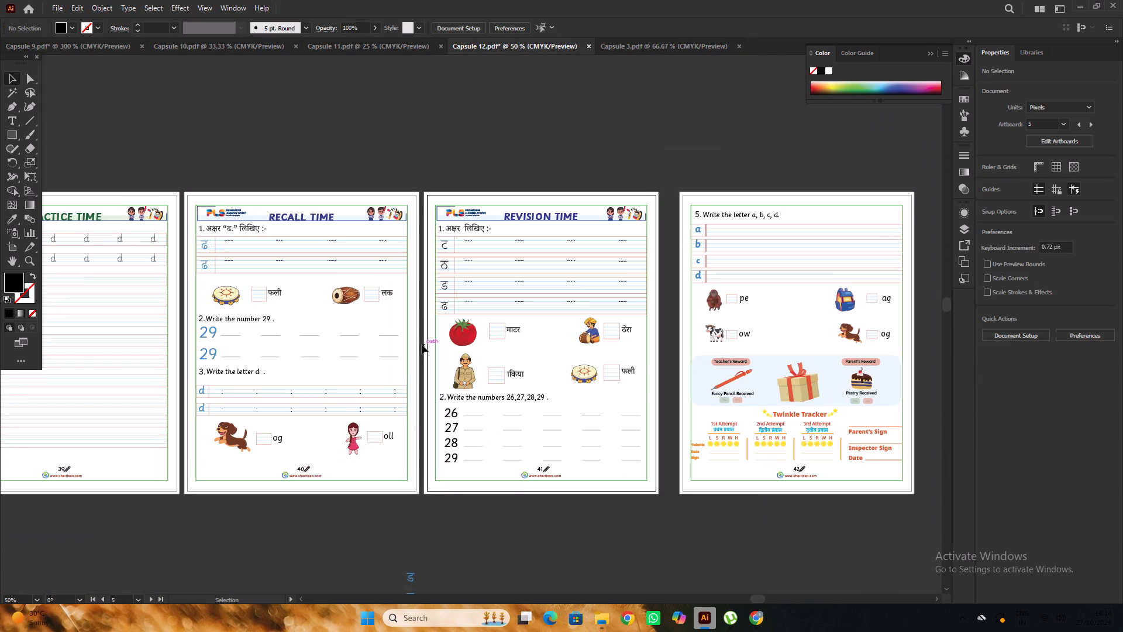
{"action": "scroll", "coordinate": [422, 345], "scroll_direction": "down", "scroll_amount": 4, "text": "alt"}
{"action": "key", "text": "space"}
{"action": "key", "text": "space"}
{"action": "key", "text": "space"}
{"action": "key", "text": "space"}
{"action": "key", "text": "space"}
{"action": "left_click_drag", "start_coordinate": [928, 394], "coordinate": [740, 389]}
{"action": "left_click", "coordinate": [794, 344]}
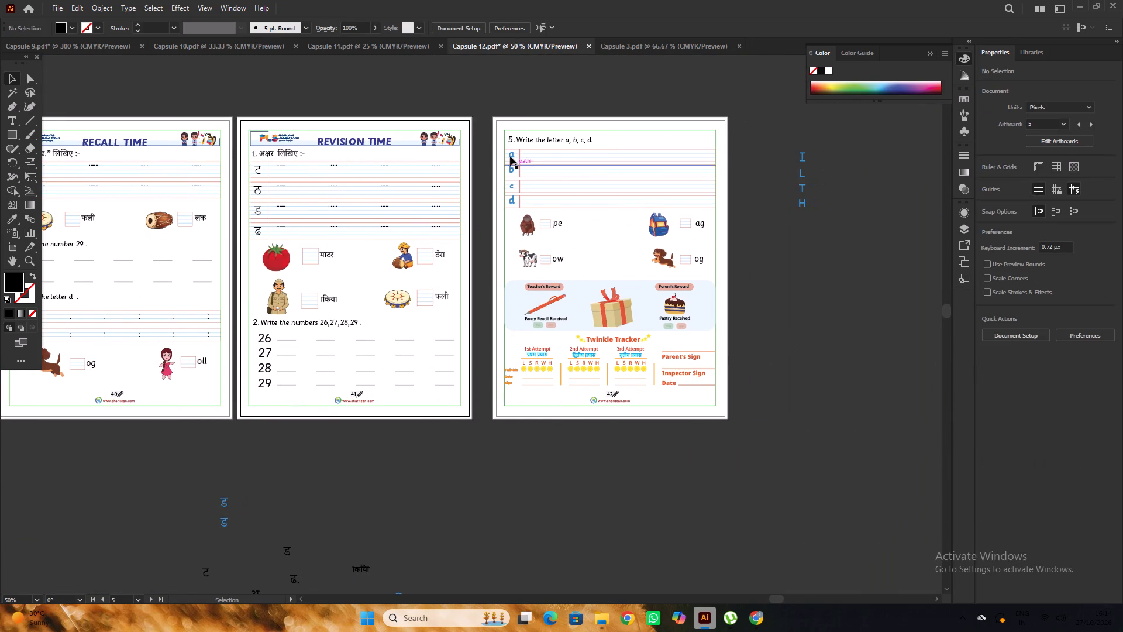
{"action": "scroll", "coordinate": [510, 156], "scroll_direction": "up", "scroll_amount": 2, "text": "alt"}
{"action": "left_click", "coordinate": [516, 154]}
{"action": "left_click", "coordinate": [512, 187], "text": "shift"}
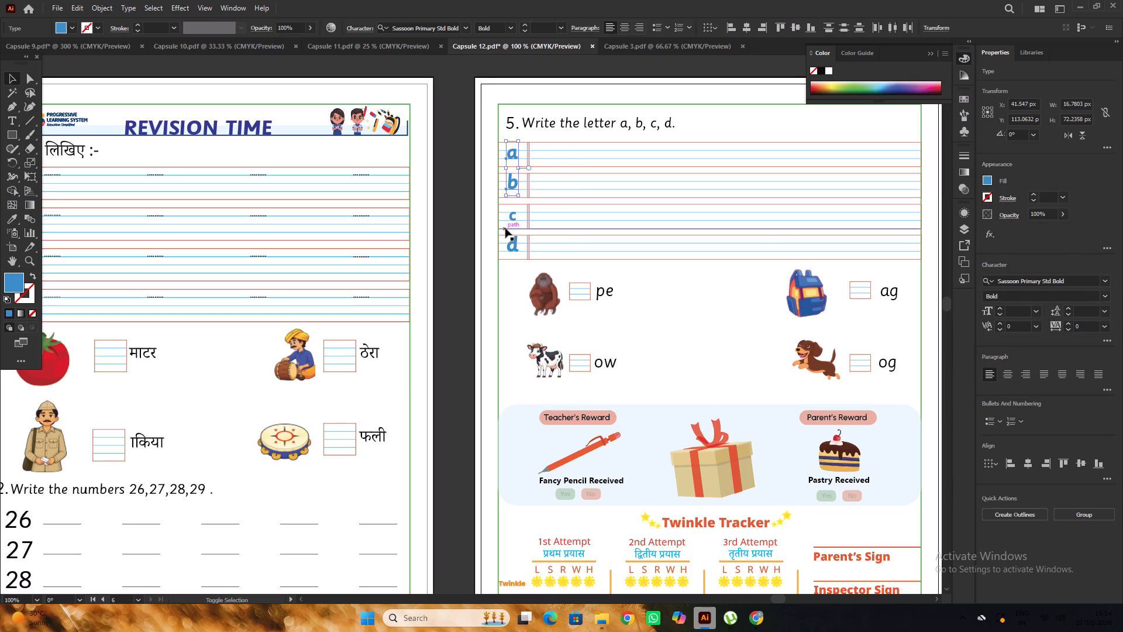
{"action": "left_click", "coordinate": [514, 219], "text": "shift"}
{"action": "left_click", "coordinate": [517, 249], "text": "shift"}
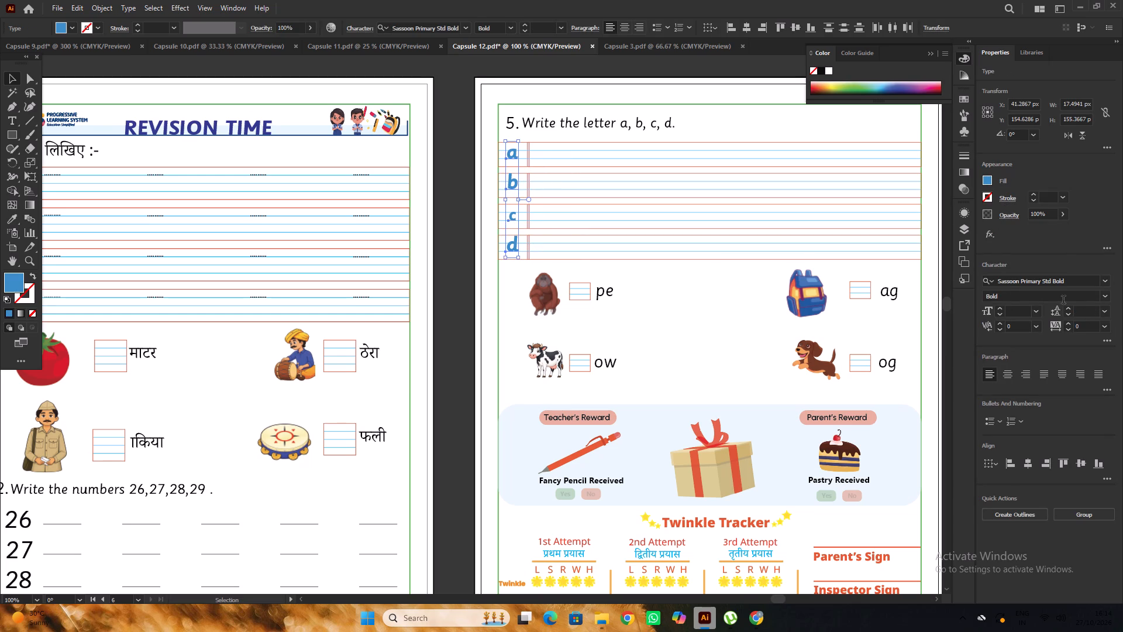
{"action": "left_click", "coordinate": [1084, 282]}
{"action": "type", "text": "sa"}
{"action": "key", "text": "s"}
{"action": "key", "text": "s"}
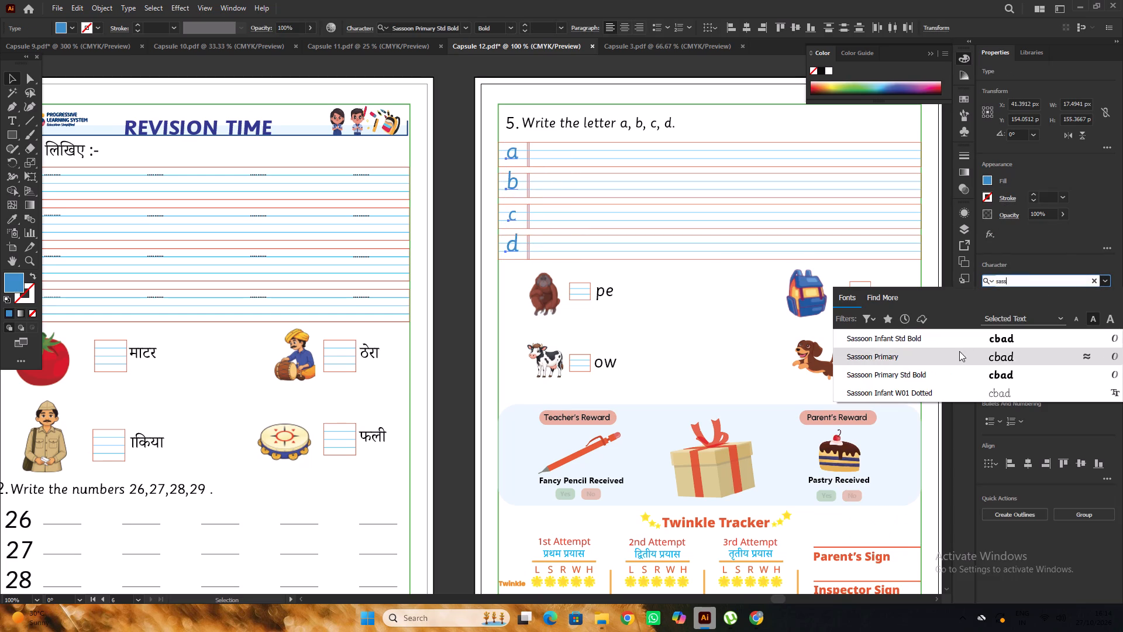
{"action": "left_click", "coordinate": [959, 355]}
{"action": "left_click", "coordinate": [450, 232]}
Scale the row letter c to about 19.96 pt and position it between its two blue guide lines.
{"action": "scroll", "coordinate": [503, 218], "scroll_direction": "up", "scroll_amount": 4}
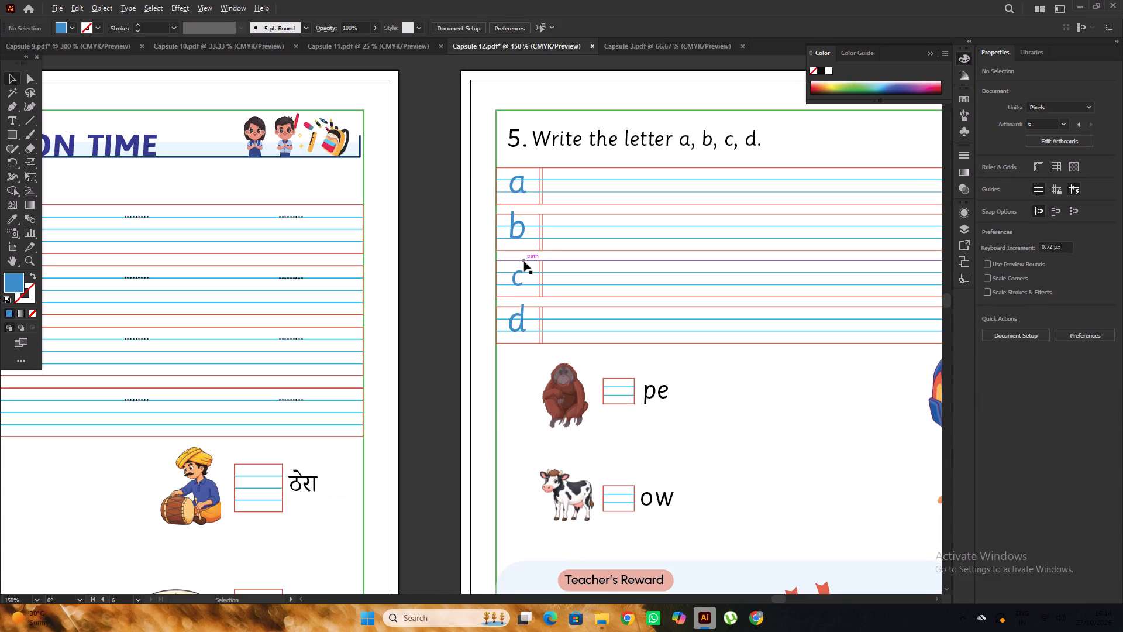
{"action": "scroll", "coordinate": [524, 262], "scroll_direction": "up", "scroll_amount": 3, "text": "alt"}
{"action": "left_click", "coordinate": [504, 291]}
{"action": "scroll", "coordinate": [528, 248], "scroll_direction": "down", "scroll_amount": 3}
{"action": "scroll", "coordinate": [521, 229], "scroll_direction": "up", "scroll_amount": 2, "text": "alt"}
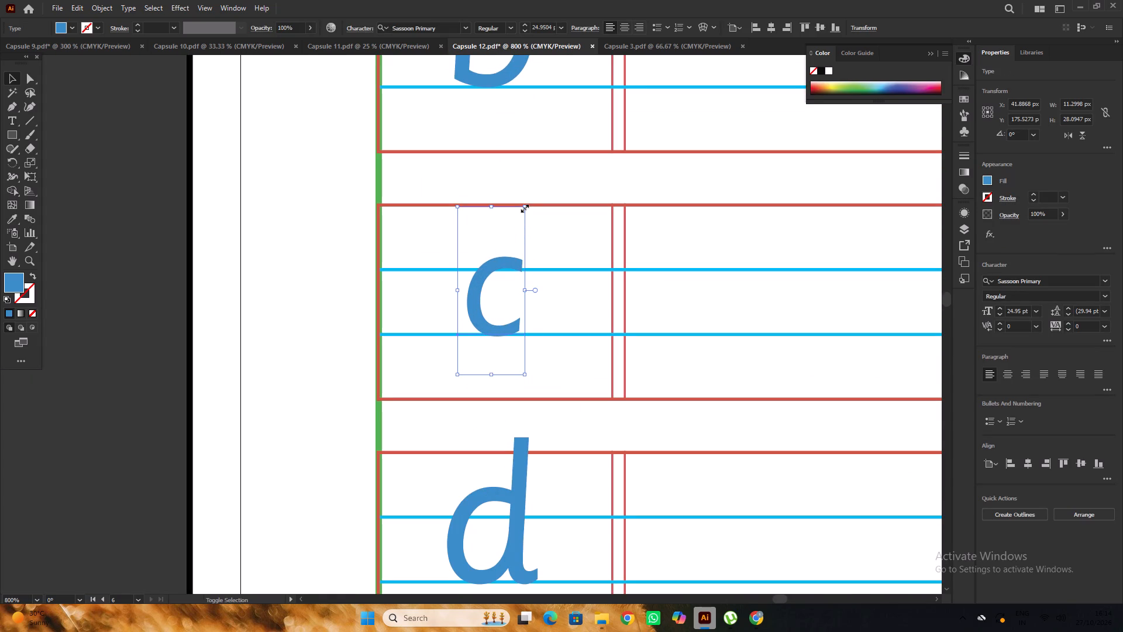
{"action": "left_click_drag", "start_coordinate": [523, 207], "coordinate": [518, 220], "text": "shift"}
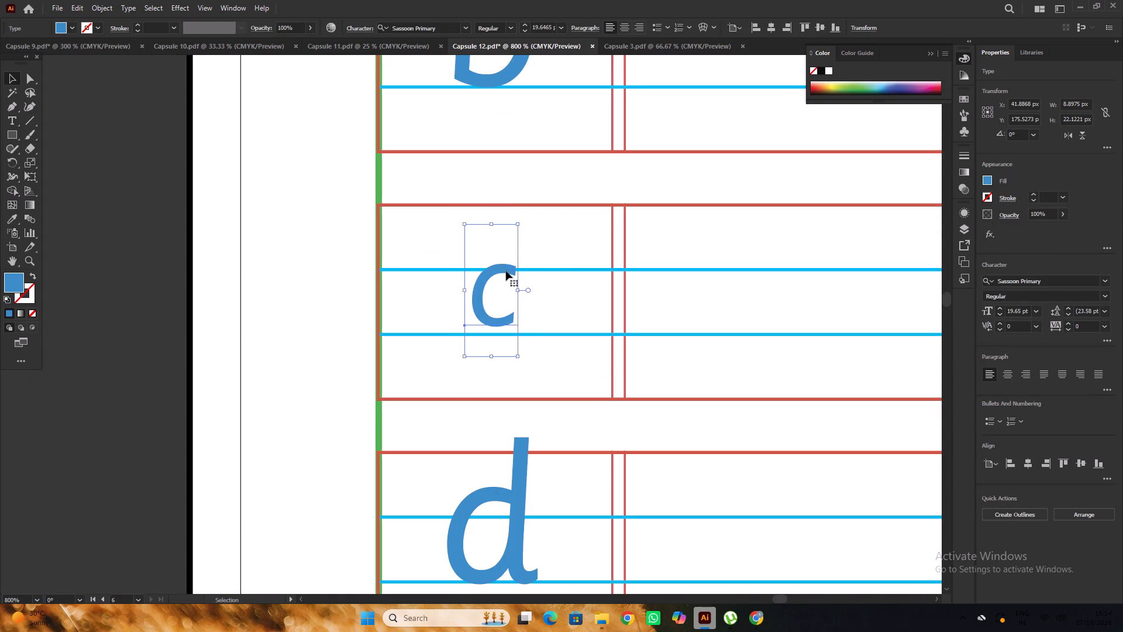
{"action": "left_click_drag", "start_coordinate": [506, 271], "coordinate": [504, 277]}
{"action": "scroll", "coordinate": [487, 216], "scroll_direction": "down", "scroll_amount": 5}
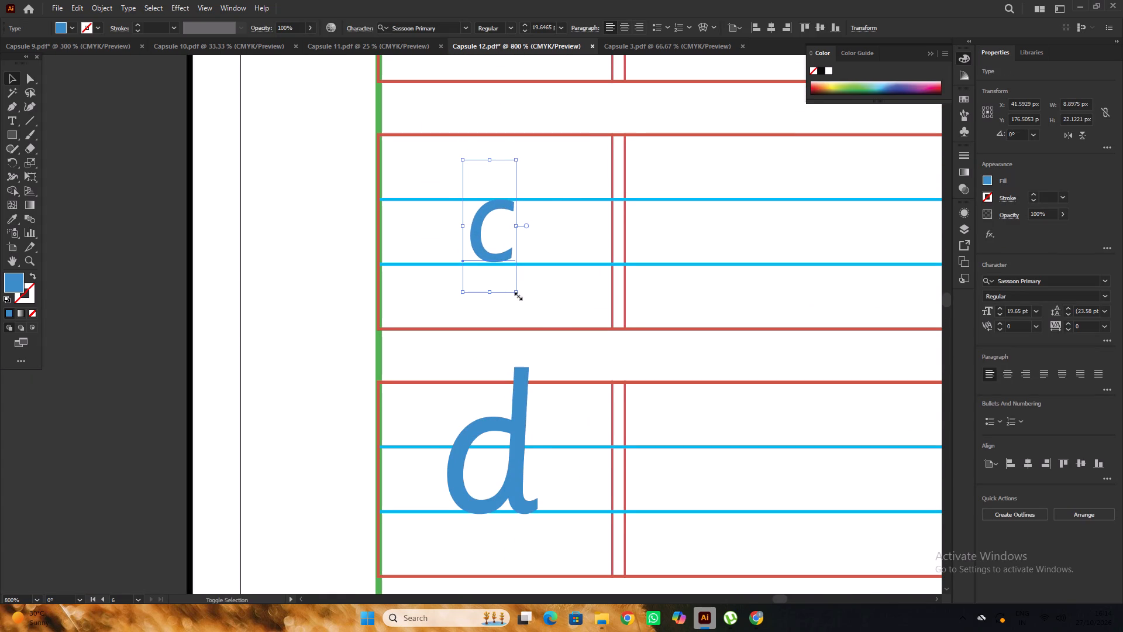
{"action": "left_click", "coordinate": [517, 295], "text": "shift"}
Scale the row letter d down to fit between its top red line and lower blue line.
{"action": "scroll", "coordinate": [514, 270], "scroll_direction": "down", "scroll_amount": 4, "text": "alt"}
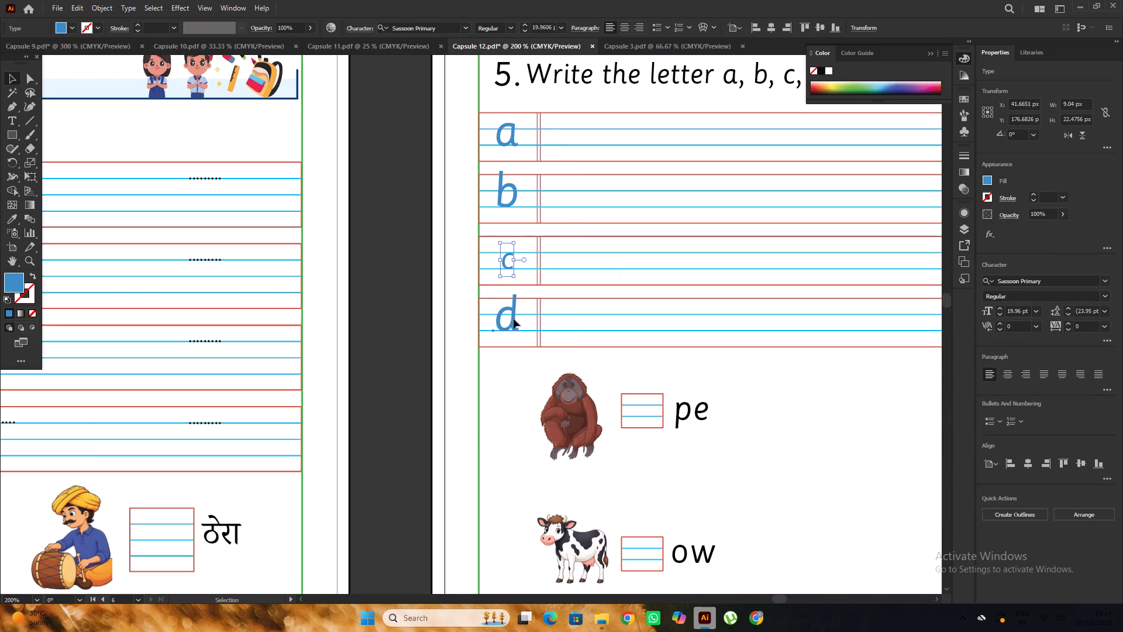
{"action": "left_click", "coordinate": [514, 319]}
{"action": "scroll", "coordinate": [513, 314], "scroll_direction": "up", "scroll_amount": 3, "text": "alt"}
{"action": "left_click_drag", "start_coordinate": [535, 246], "coordinate": [535, 255], "text": "shift"}
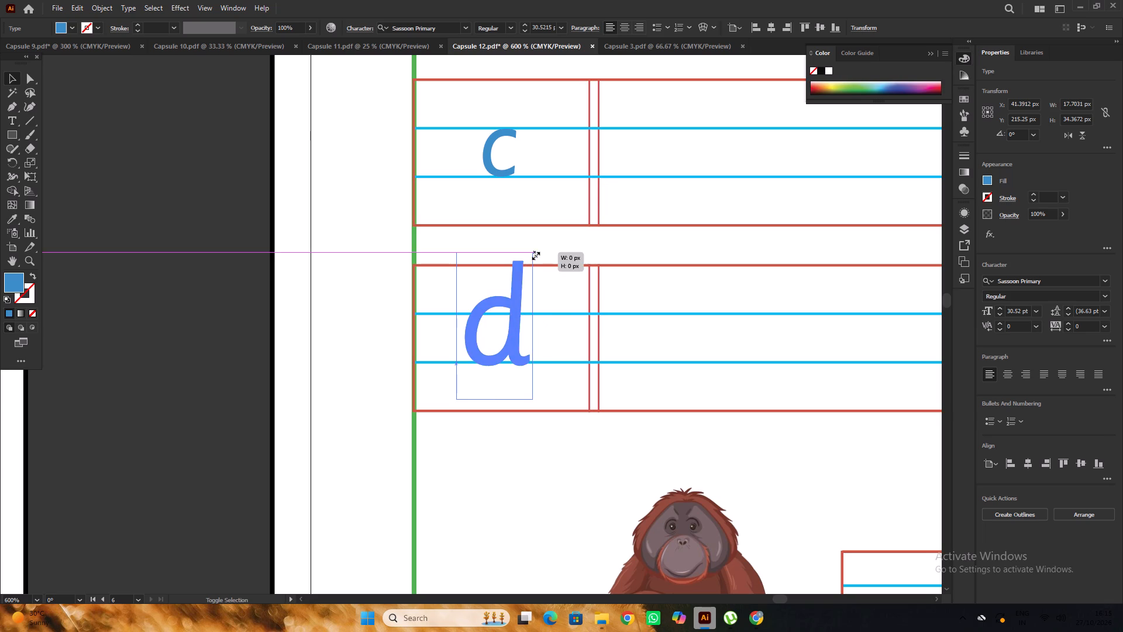
{"action": "left_click_drag", "start_coordinate": [535, 255], "coordinate": [531, 258], "text": "shift"}
{"action": "left_click", "coordinate": [531, 258], "text": "shift"}
{"action": "scroll", "coordinate": [531, 255], "scroll_direction": "down", "scroll_amount": 3, "text": "alt"}
{"action": "scroll", "coordinate": [530, 255], "scroll_direction": "up", "scroll_amount": 3}
{"action": "left_click", "coordinate": [419, 227]}
Scale the row letter b to about 27.08 pt so it fits between its top red line and lower blue line.
{"action": "scroll", "coordinate": [421, 226], "scroll_direction": "up", "scroll_amount": 6}
{"action": "left_click", "coordinate": [521, 255]}
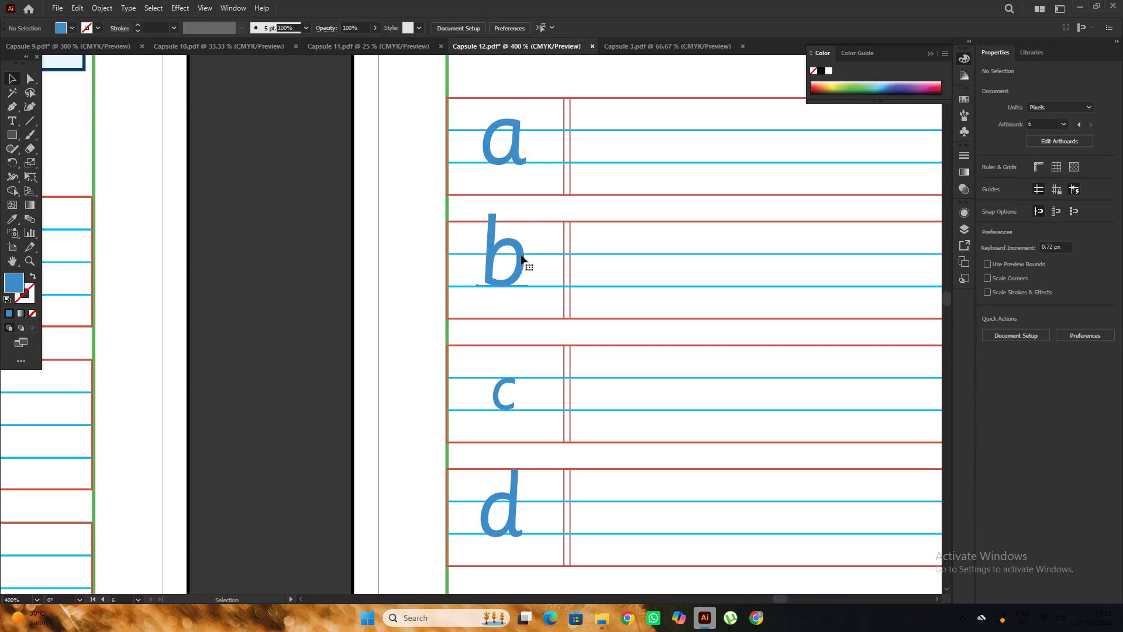
{"action": "scroll", "coordinate": [518, 232], "scroll_direction": "up", "scroll_amount": 2, "text": "alt"}
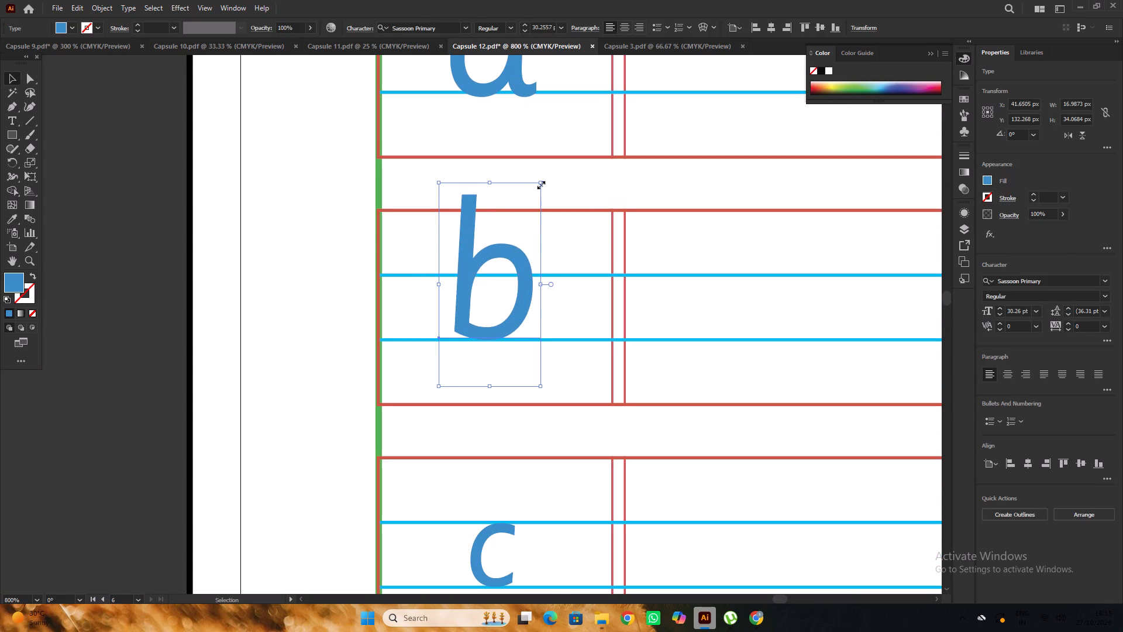
{"action": "left_click_drag", "start_coordinate": [540, 184], "coordinate": [543, 201]}
{"action": "scroll", "coordinate": [519, 260], "scroll_direction": "down", "scroll_amount": 3, "text": "alt"}
{"action": "scroll", "coordinate": [511, 299], "scroll_direction": "up", "scroll_amount": 2, "text": "alt"}
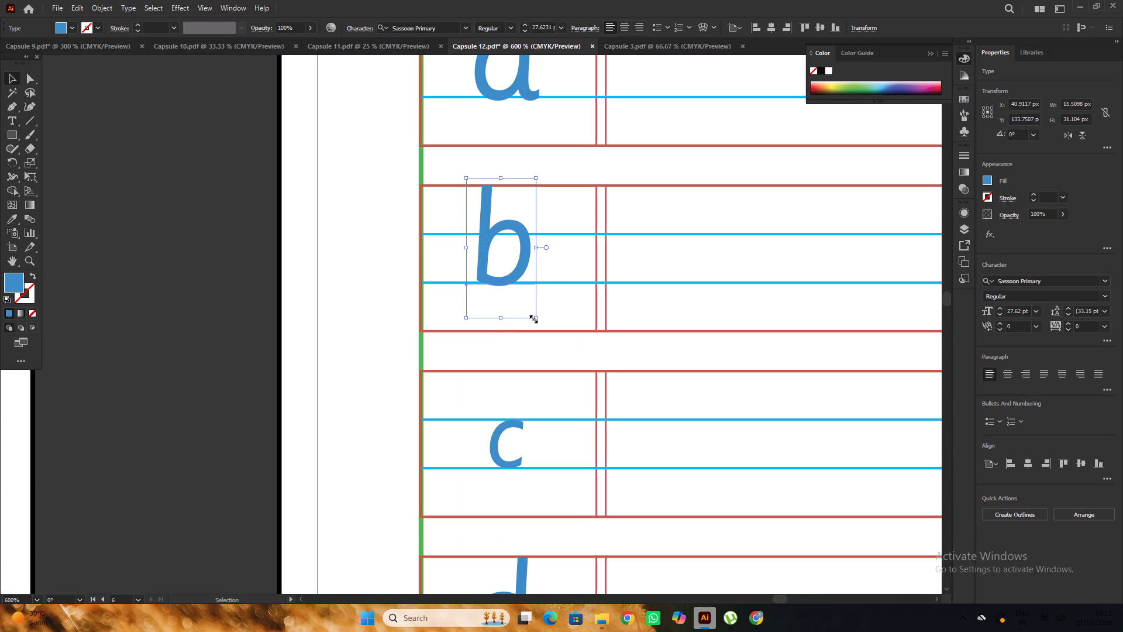
{"action": "left_click", "coordinate": [501, 319]}
{"action": "scroll", "coordinate": [566, 291], "scroll_direction": "down", "scroll_amount": 1, "text": "alt"}
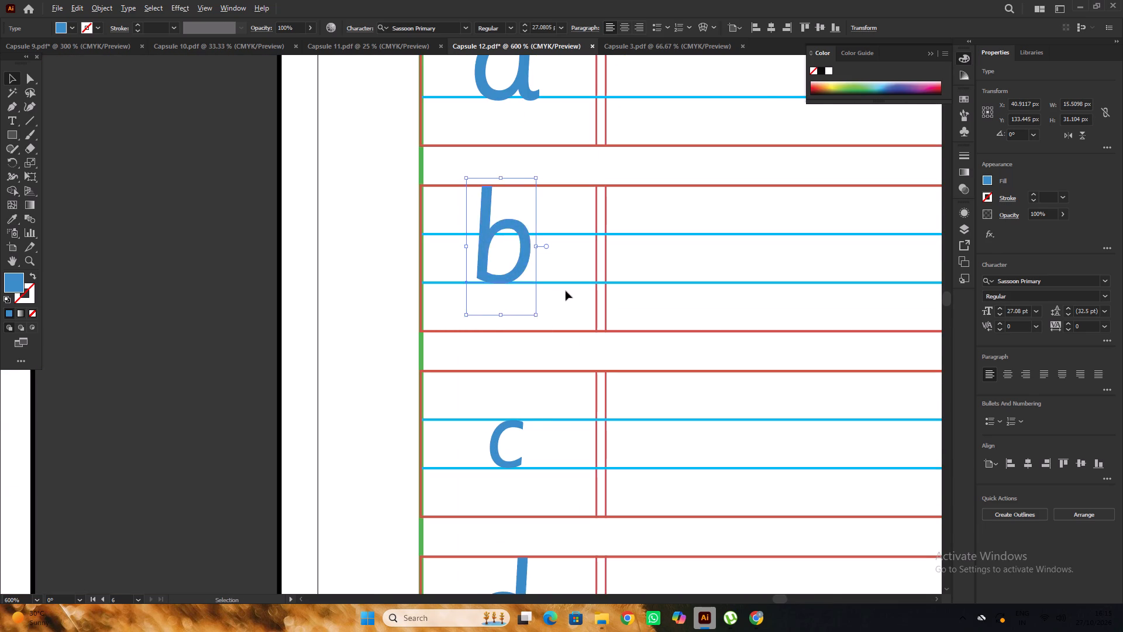
Scale the row letter a down and move it to sit between its two blue guide lines.
{"action": "scroll", "coordinate": [566, 291], "scroll_direction": "down", "scroll_amount": 1, "text": "alt"}
{"action": "scroll", "coordinate": [566, 290], "scroll_direction": "up", "scroll_amount": 4}
{"action": "left_click", "coordinate": [549, 243]}
{"action": "scroll", "coordinate": [543, 236], "scroll_direction": "up", "scroll_amount": 3, "text": "alt"}
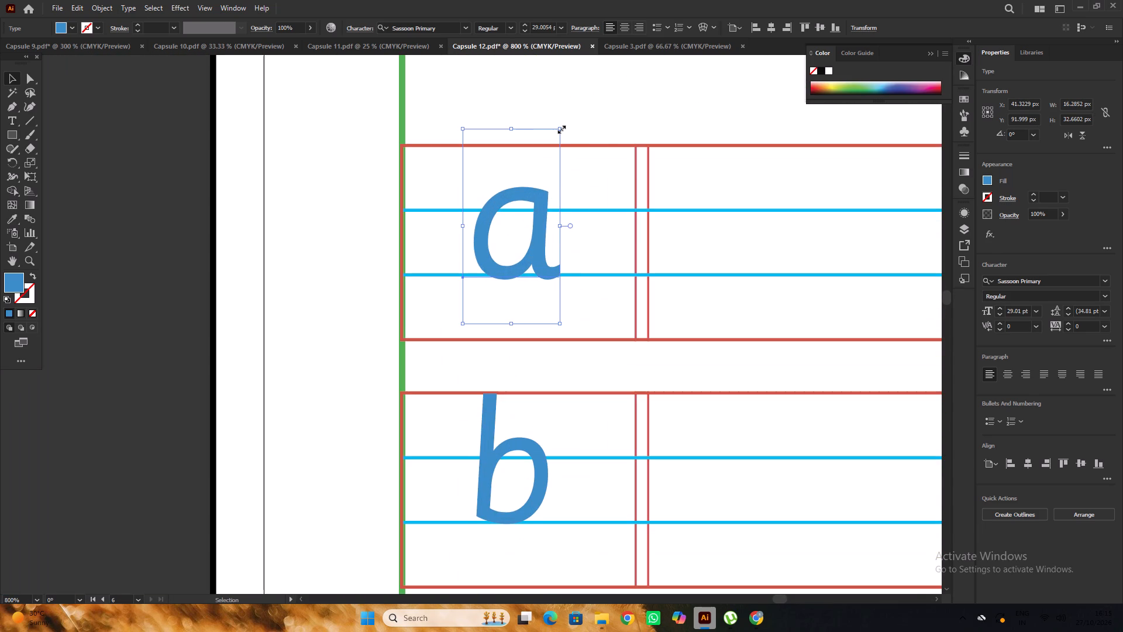
{"action": "left_click_drag", "start_coordinate": [558, 129], "coordinate": [551, 140]}
{"action": "left_click_drag", "start_coordinate": [529, 233], "coordinate": [529, 233]}
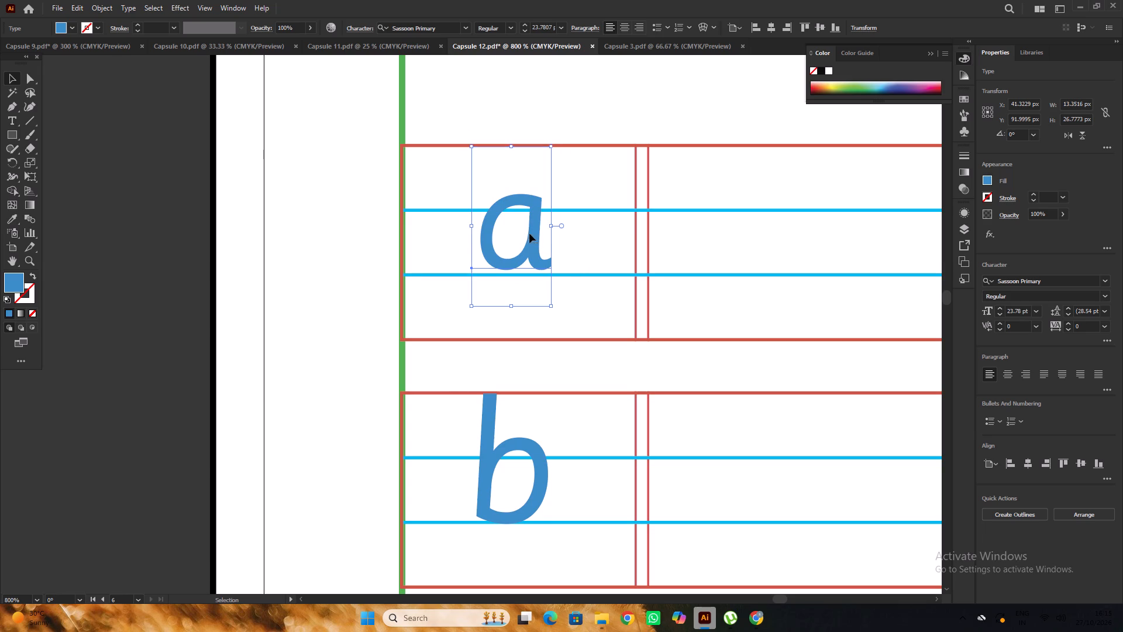
{"action": "left_click_drag", "start_coordinate": [529, 233], "coordinate": [525, 245]}
{"action": "left_click_drag", "start_coordinate": [549, 316], "coordinate": [548, 311], "text": "shift"}
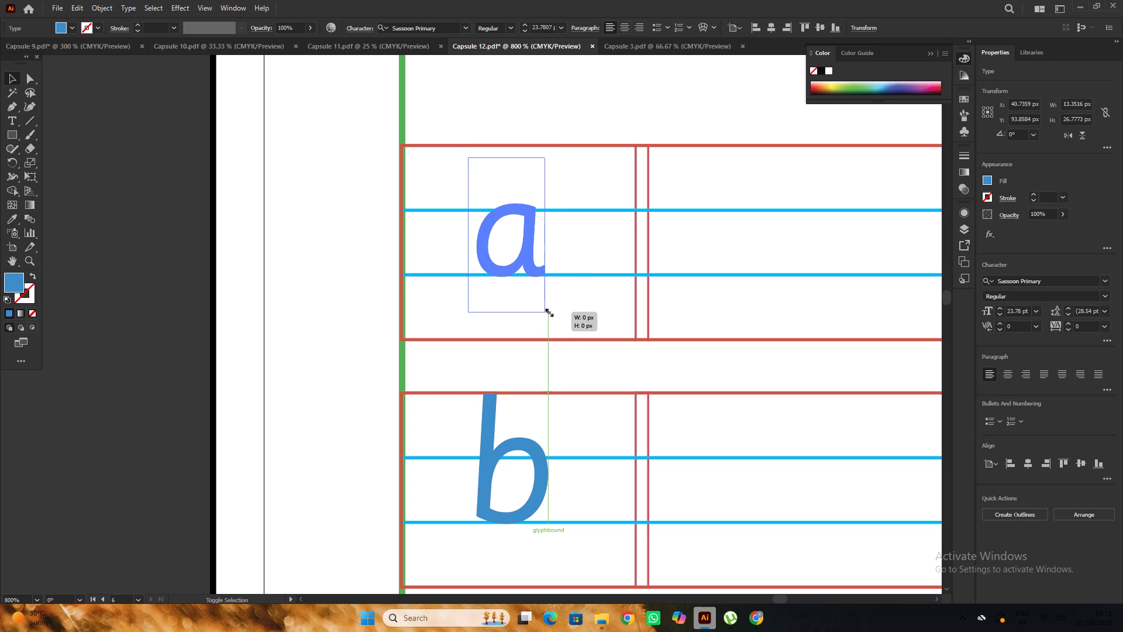
{"action": "left_click_drag", "start_coordinate": [548, 311], "coordinate": [548, 310], "text": "shift"}
Align the row letters a, b, c, d on page 42 to a common horizontal centre.
{"action": "scroll", "coordinate": [492, 256], "scroll_direction": "down", "scroll_amount": 4, "text": "alt"}
{"action": "left_click", "coordinate": [505, 311], "text": "shift"}
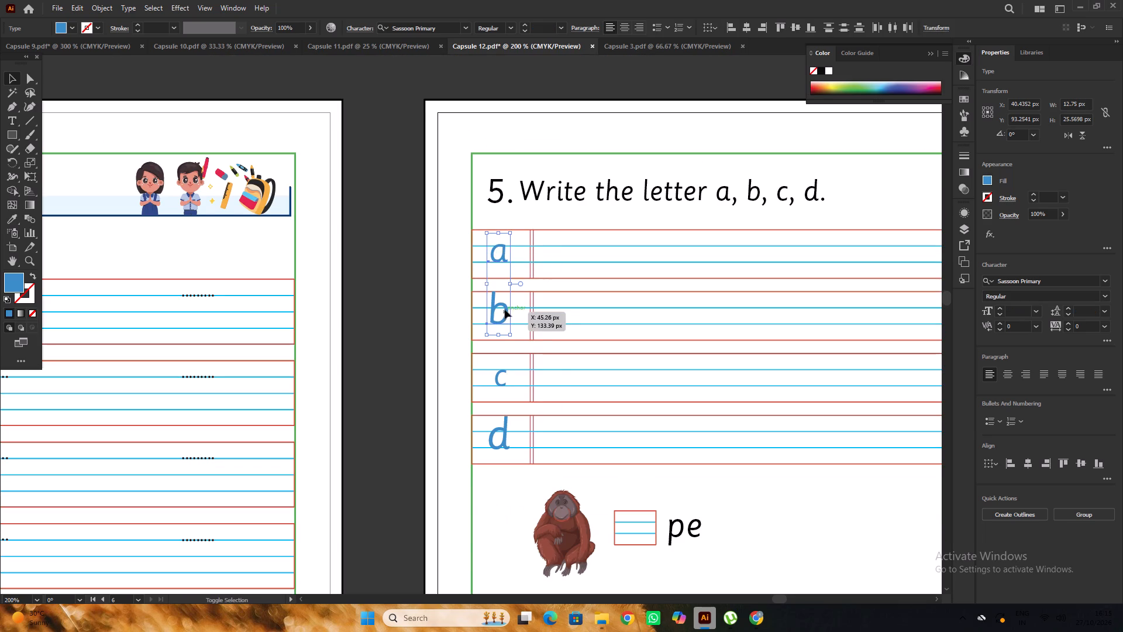
{"action": "left_click", "coordinate": [501, 380], "text": "shift"}
{"action": "left_click", "coordinate": [503, 440], "text": "shift"}
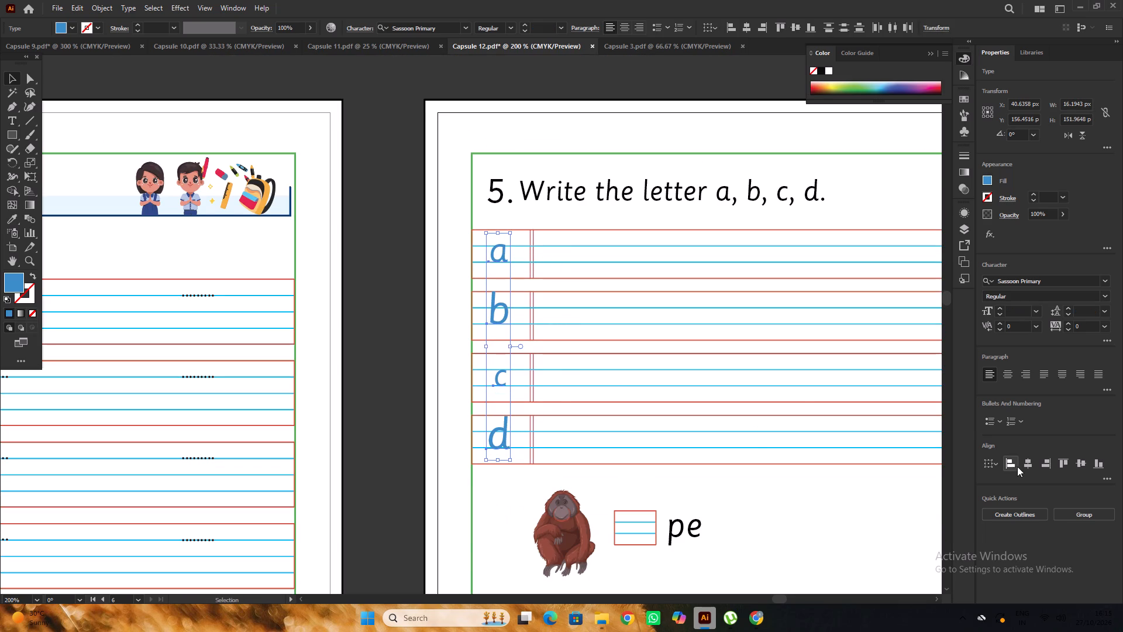
{"action": "left_click", "coordinate": [1024, 461]}
{"action": "double_click", "coordinate": [425, 371]}
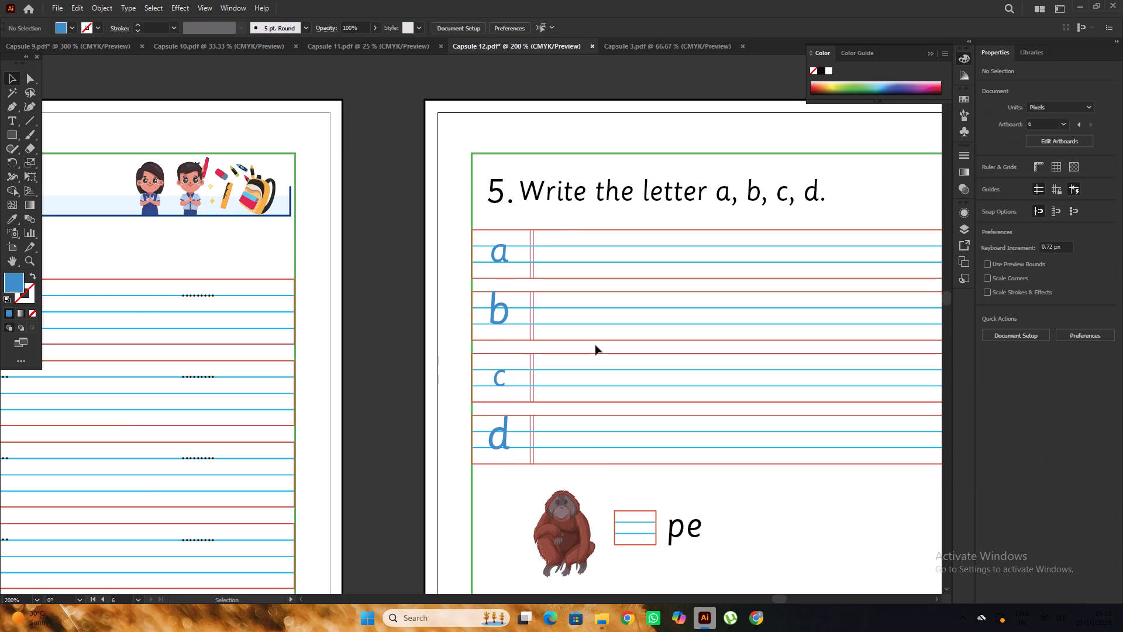
Review the Capsule 12 pages, and switch to Capsule 11 to check its page numbering.
{"action": "scroll", "coordinate": [600, 342], "scroll_direction": "down", "scroll_amount": 5, "text": "alt"}
{"action": "left_click", "coordinate": [607, 205]}
{"action": "scroll", "coordinate": [607, 205], "scroll_direction": "down", "scroll_amount": 5}
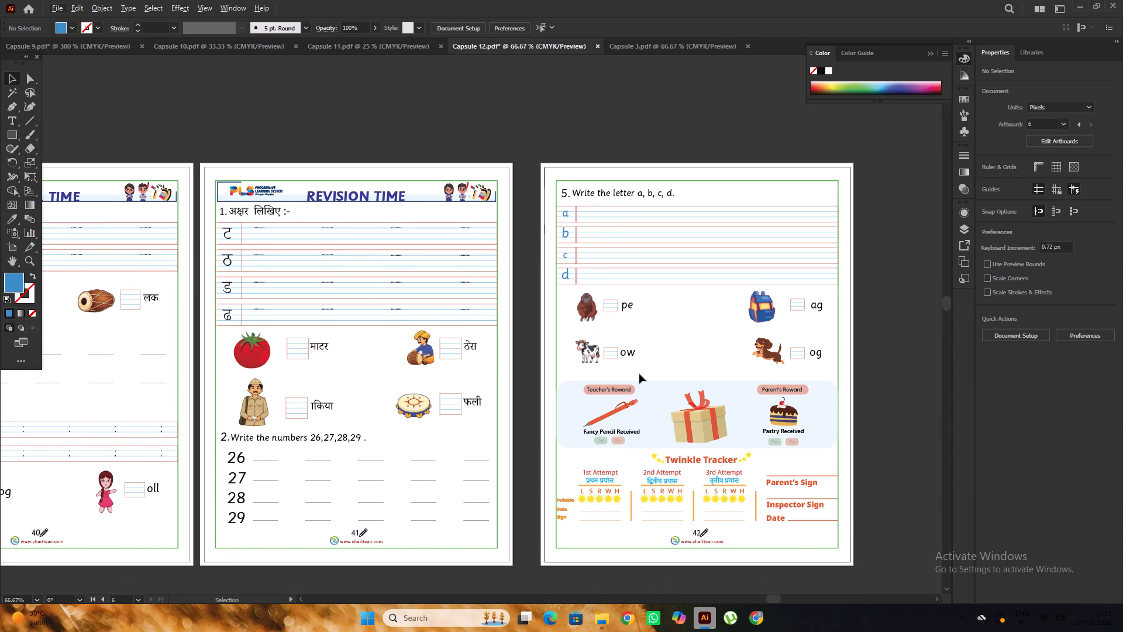
{"action": "scroll", "coordinate": [687, 364], "scroll_direction": "down", "scroll_amount": 2, "text": "alt"}
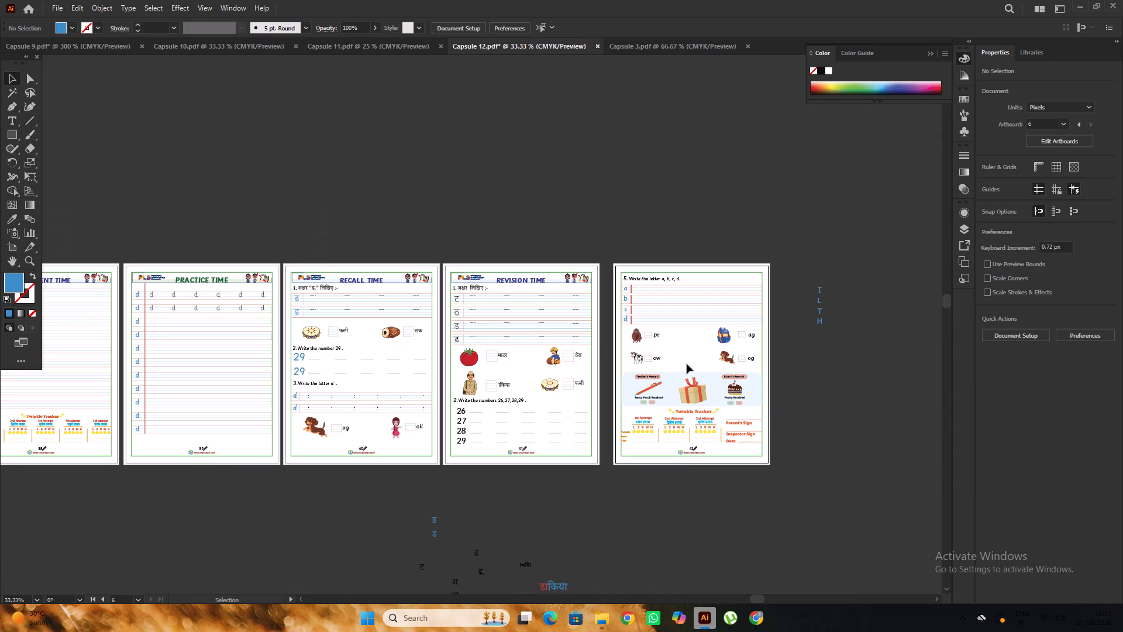
{"action": "scroll", "coordinate": [678, 361], "scroll_direction": "up", "scroll_amount": 2, "text": "alt"}
{"action": "scroll", "coordinate": [700, 363], "scroll_direction": "down", "scroll_amount": 4, "text": "alt"}
{"action": "scroll", "coordinate": [700, 363], "scroll_direction": "down", "scroll_amount": 4}
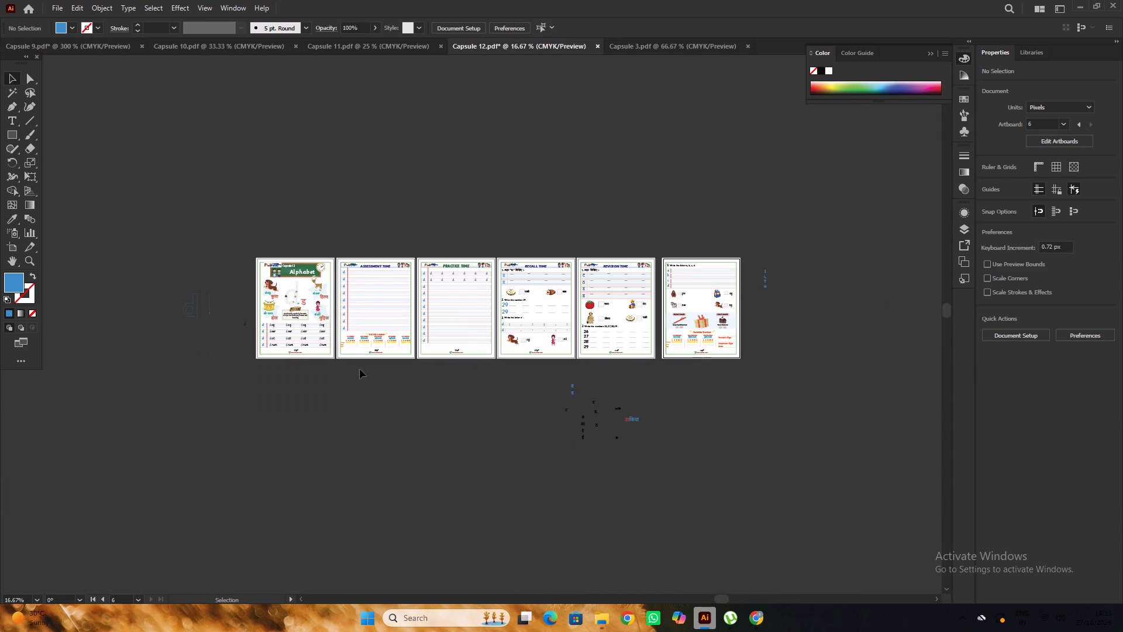
{"action": "scroll", "coordinate": [269, 342], "scroll_direction": "up", "scroll_amount": 3, "text": "alt"}
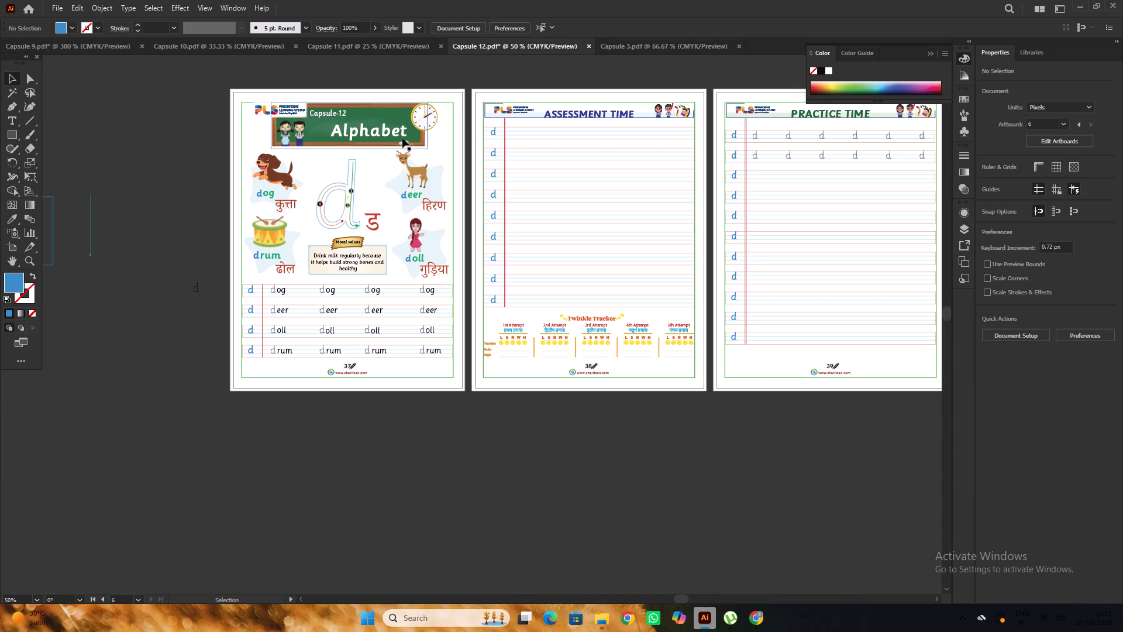
{"action": "left_click", "coordinate": [374, 48]}
{"action": "scroll", "coordinate": [673, 344], "scroll_direction": "up", "scroll_amount": 3, "text": "alt"}
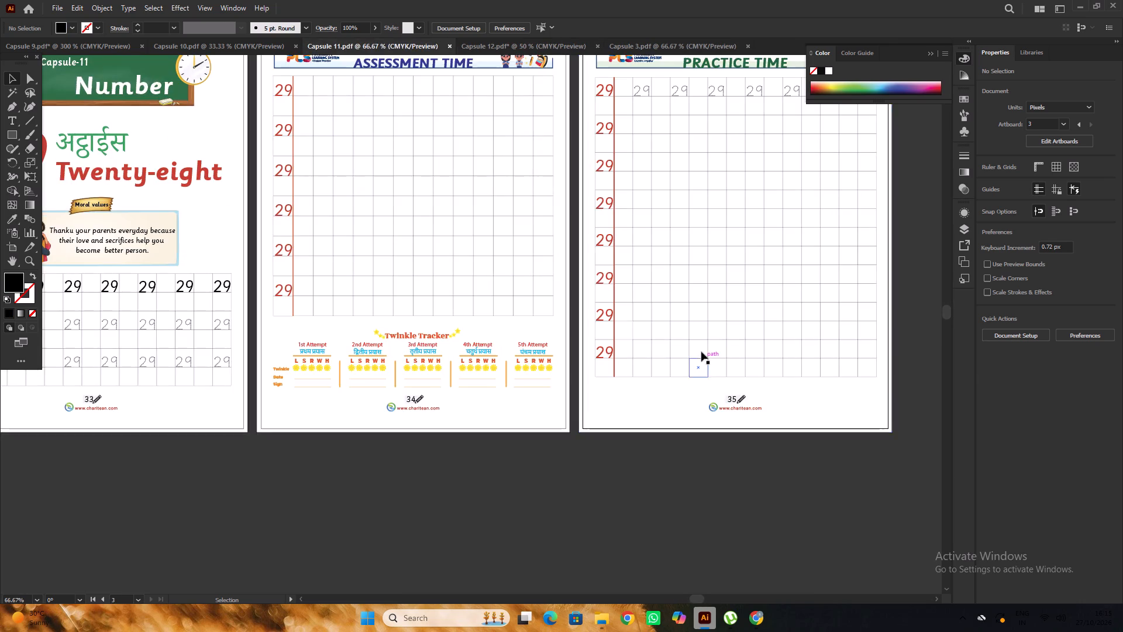
{"action": "scroll", "coordinate": [694, 343], "scroll_direction": "down", "scroll_amount": 2}
Switch to Capsule 12 and change the page number on its Alphabet page to 36.
{"action": "left_click", "coordinate": [512, 43]}
{"action": "scroll", "coordinate": [339, 375], "scroll_direction": "up", "scroll_amount": 3, "text": "alt"}
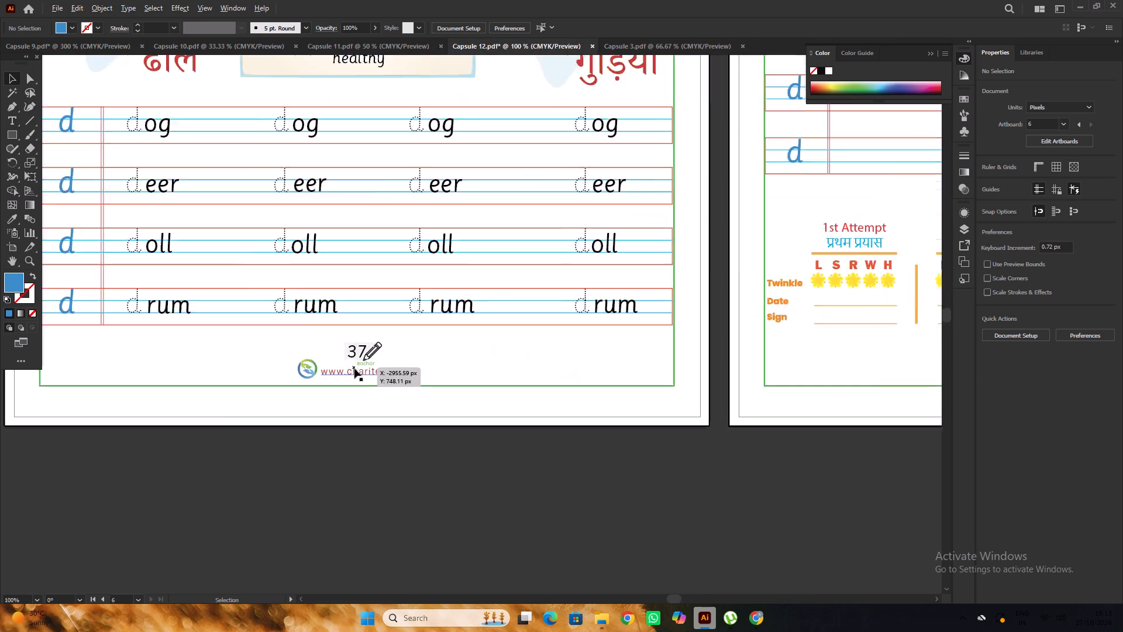
{"action": "scroll", "coordinate": [354, 369], "scroll_direction": "up", "scroll_amount": 1, "text": "alt"}
{"action": "key", "text": "t"}
{"action": "left_click_drag", "start_coordinate": [366, 344], "coordinate": [345, 354]}
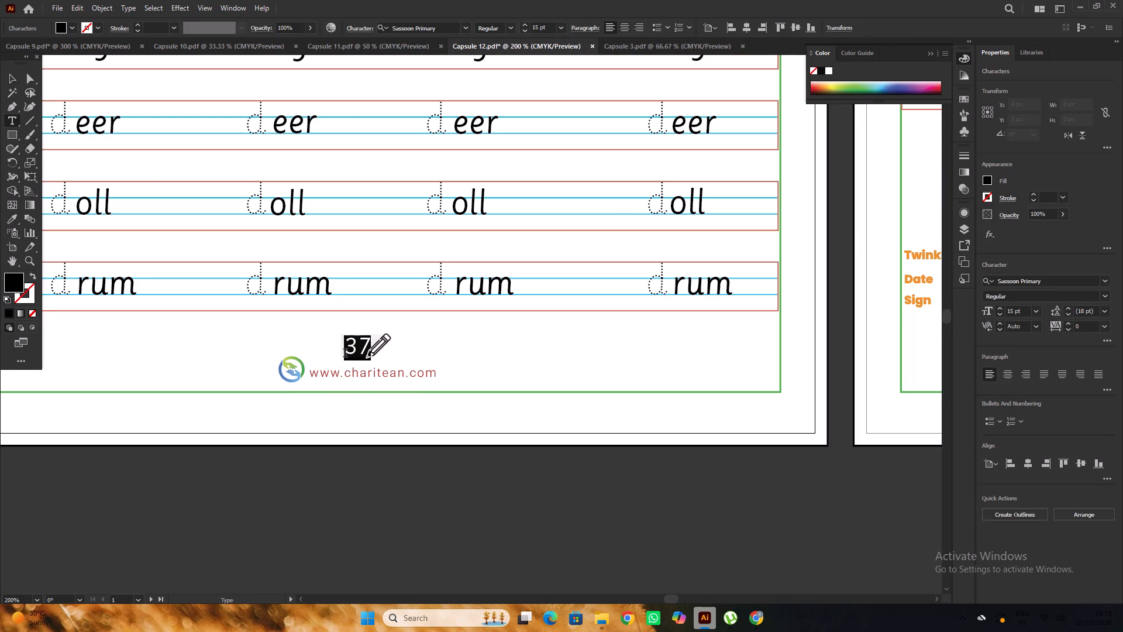
{"action": "type", "text": "36"}
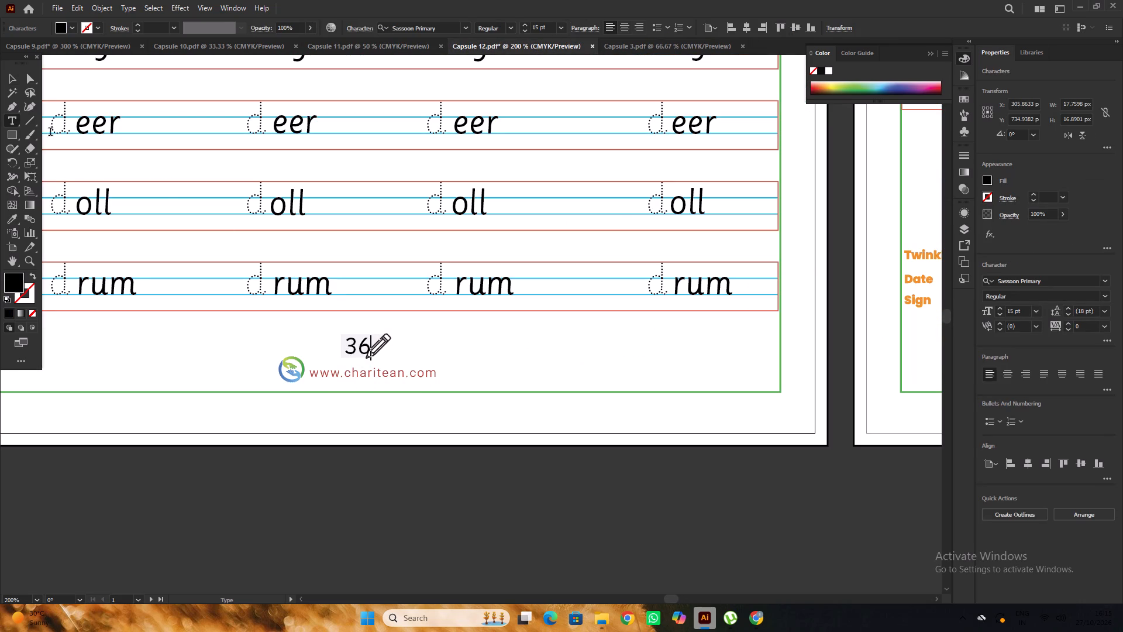
Move the page number 36 horizontally about 2 px away from the pencil icon, keeping its baseline.
{"action": "left_click", "coordinate": [12, 77]}
{"action": "scroll", "coordinate": [363, 373], "scroll_direction": "up", "scroll_amount": 5, "text": "alt"}
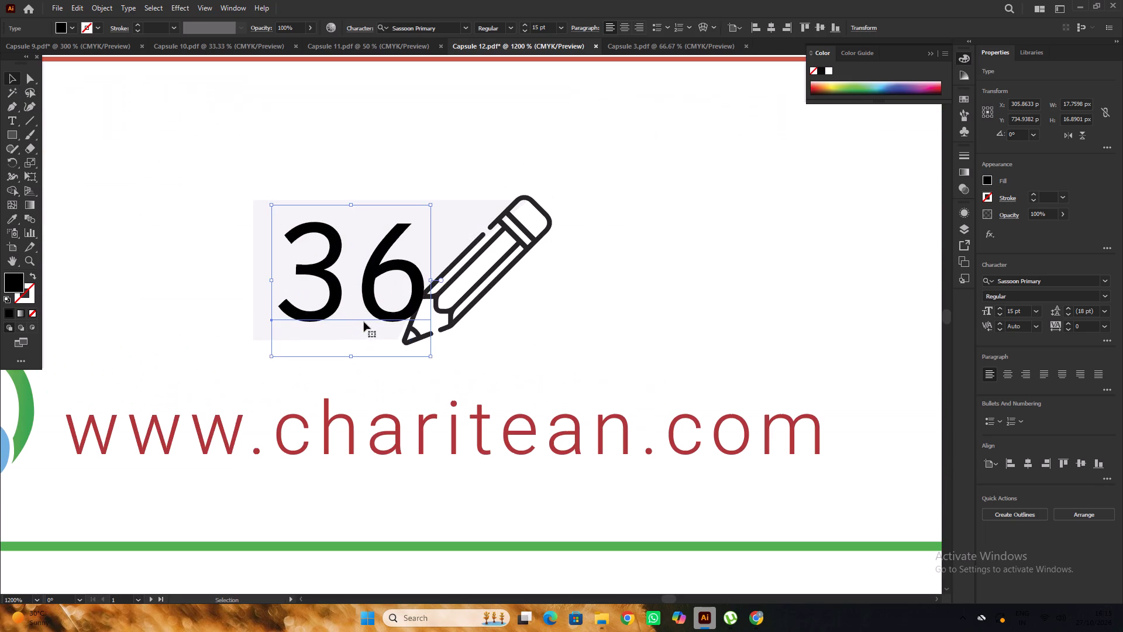
{"action": "left_click_drag", "start_coordinate": [378, 314], "coordinate": [362, 312]}
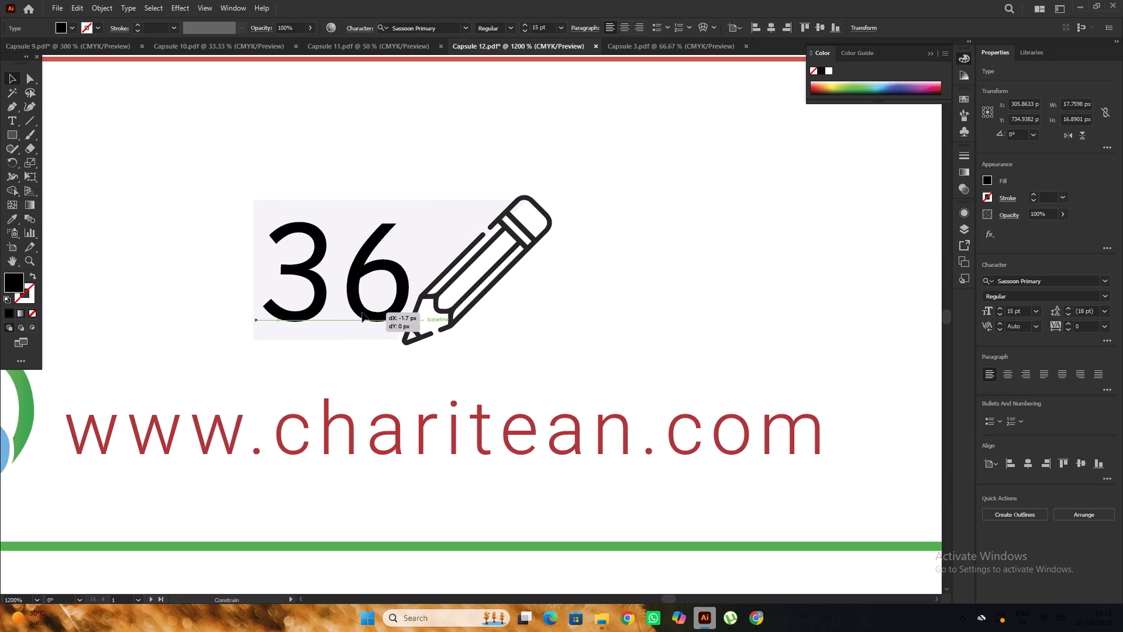
{"action": "left_click_drag", "start_coordinate": [362, 312], "coordinate": [361, 312]}
Change the page number on the Assessment Time page to 37.
{"action": "scroll", "coordinate": [350, 306], "scroll_direction": "down", "scroll_amount": 7, "text": "alt"}
{"action": "key", "text": "space"}
{"action": "left_click_drag", "start_coordinate": [578, 443], "coordinate": [477, 445]}
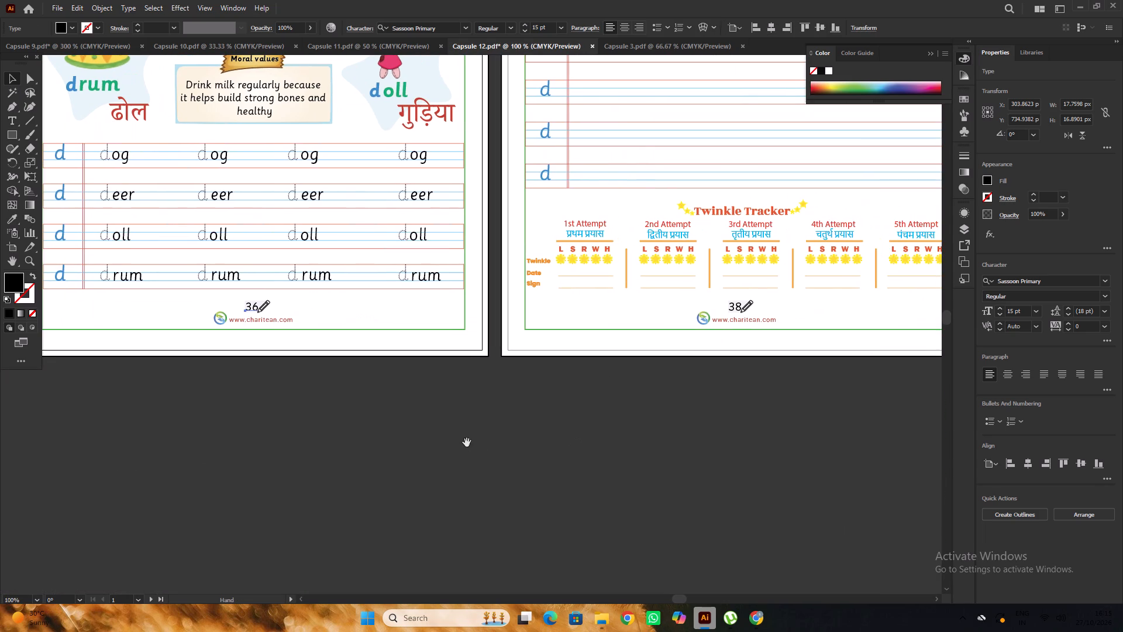
{"action": "left_click", "coordinate": [537, 443]}
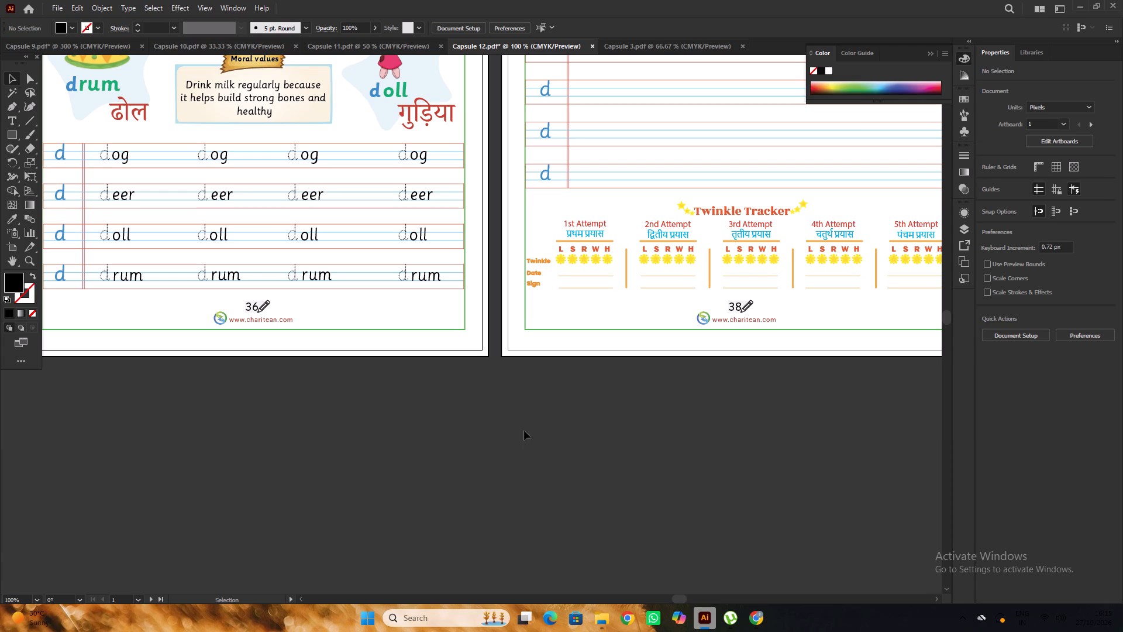
{"action": "scroll", "coordinate": [483, 359], "scroll_direction": "down", "scroll_amount": 2, "text": "alt"}
{"action": "scroll", "coordinate": [614, 346], "scroll_direction": "up", "scroll_amount": 7, "text": "alt"}
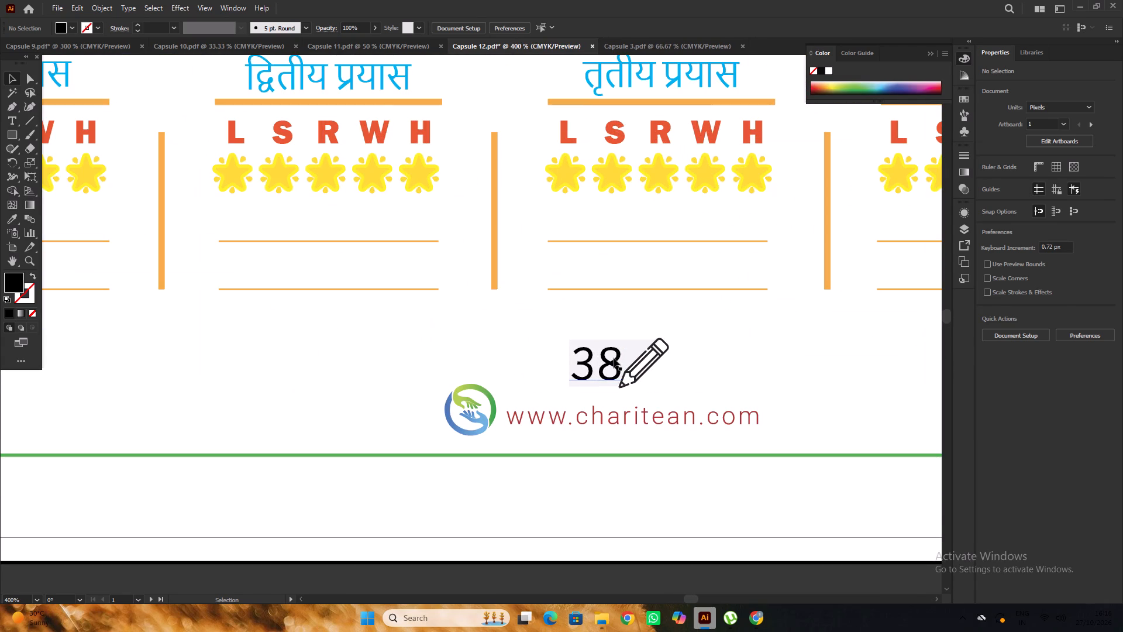
{"action": "key", "text": "t"}
{"action": "left_click_drag", "start_coordinate": [616, 360], "coordinate": [602, 370]}
{"action": "key", "text": "7"}
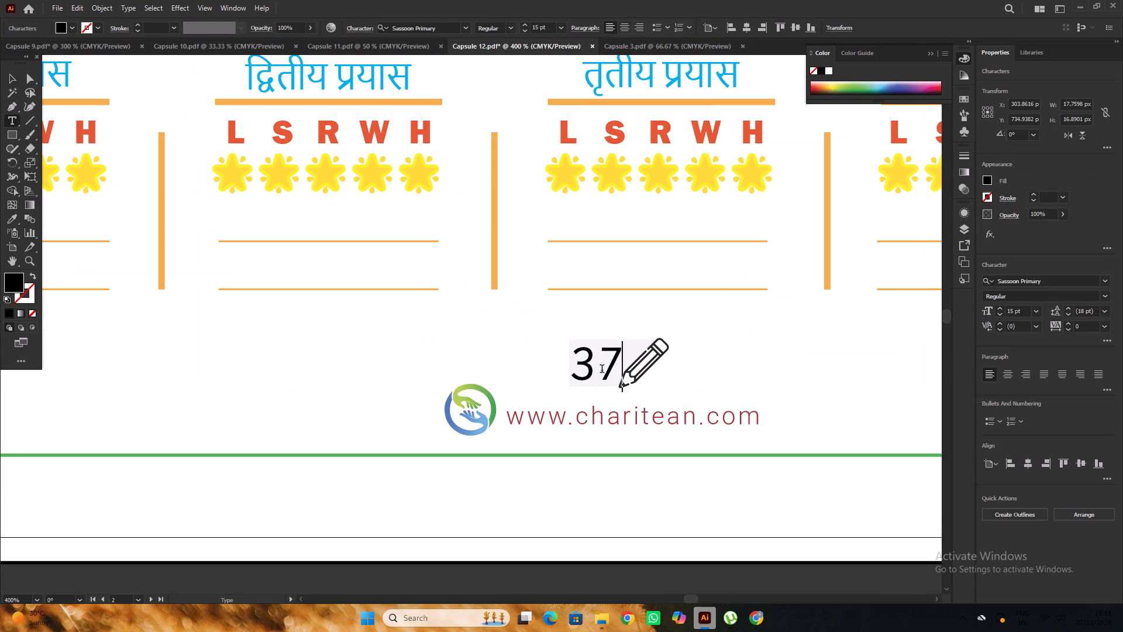
Change the page number on the Practice Time page to 38.
{"action": "scroll", "coordinate": [349, 300], "scroll_direction": "down", "scroll_amount": 5, "text": "alt"}
{"action": "scroll", "coordinate": [751, 327], "scroll_direction": "up", "scroll_amount": 3, "text": "alt"}
{"action": "scroll", "coordinate": [695, 307], "scroll_direction": "down", "scroll_amount": 2, "text": "alt"}
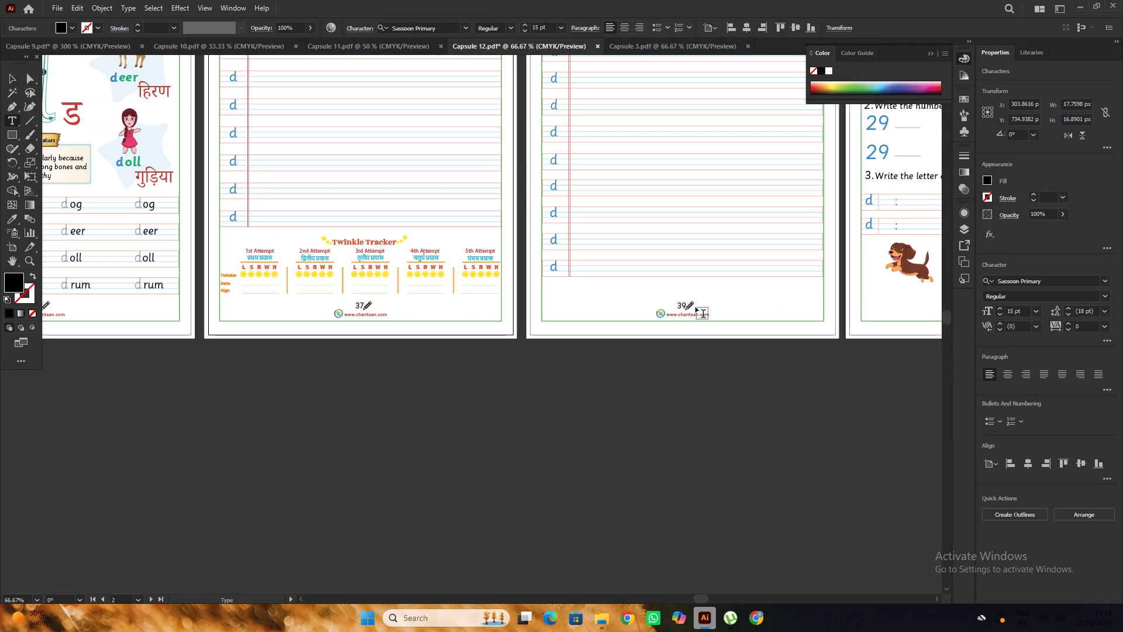
{"action": "scroll", "coordinate": [684, 310], "scroll_direction": "up", "scroll_amount": 4, "text": "alt"}
{"action": "left_click_drag", "start_coordinate": [689, 296], "coordinate": [680, 303]}
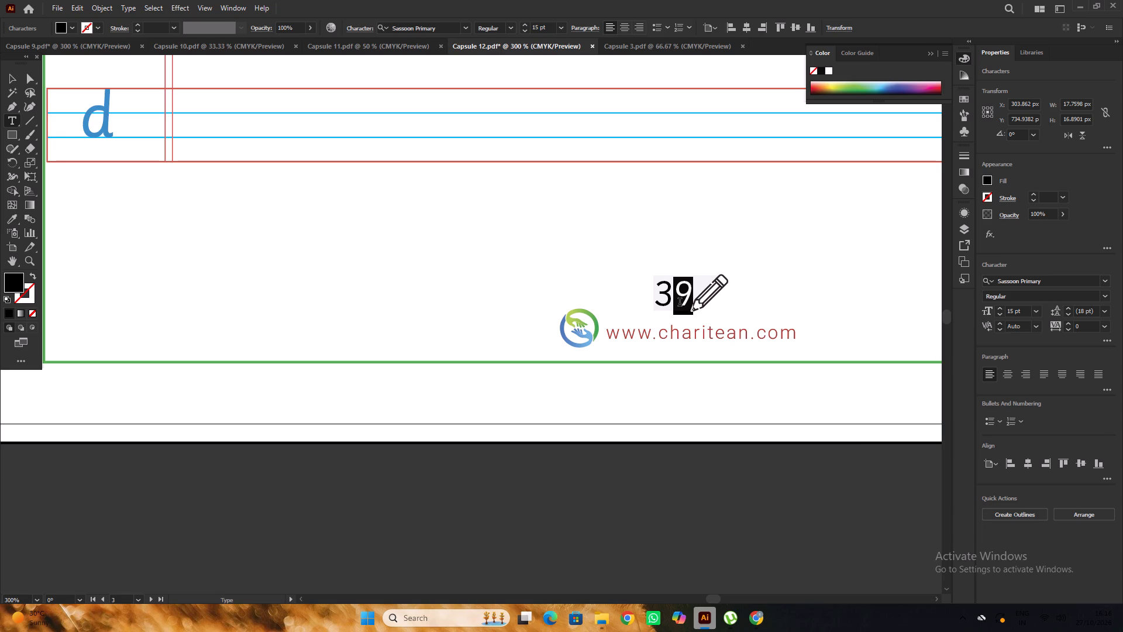
{"action": "key", "text": "8"}
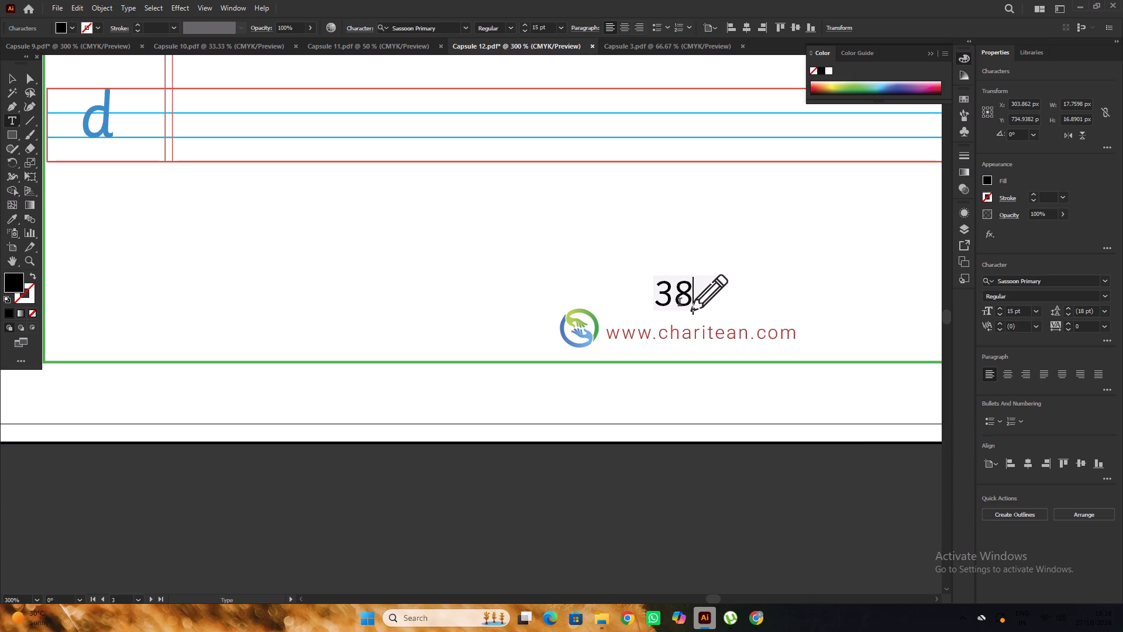
Change the page number on the Recall Time page to 39.
{"action": "scroll", "coordinate": [409, 277], "scroll_direction": "down", "scroll_amount": 6, "text": "alt"}
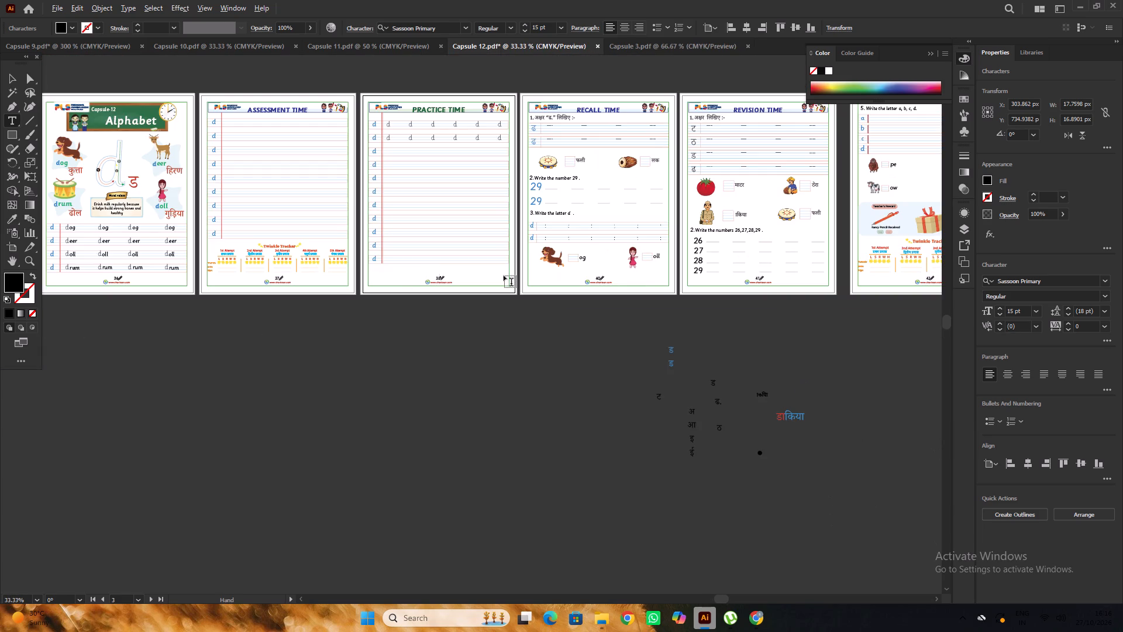
{"action": "scroll", "coordinate": [598, 279], "scroll_direction": "up", "scroll_amount": 5, "text": "alt"}
{"action": "left_click_drag", "start_coordinate": [605, 263], "coordinate": [582, 280]}
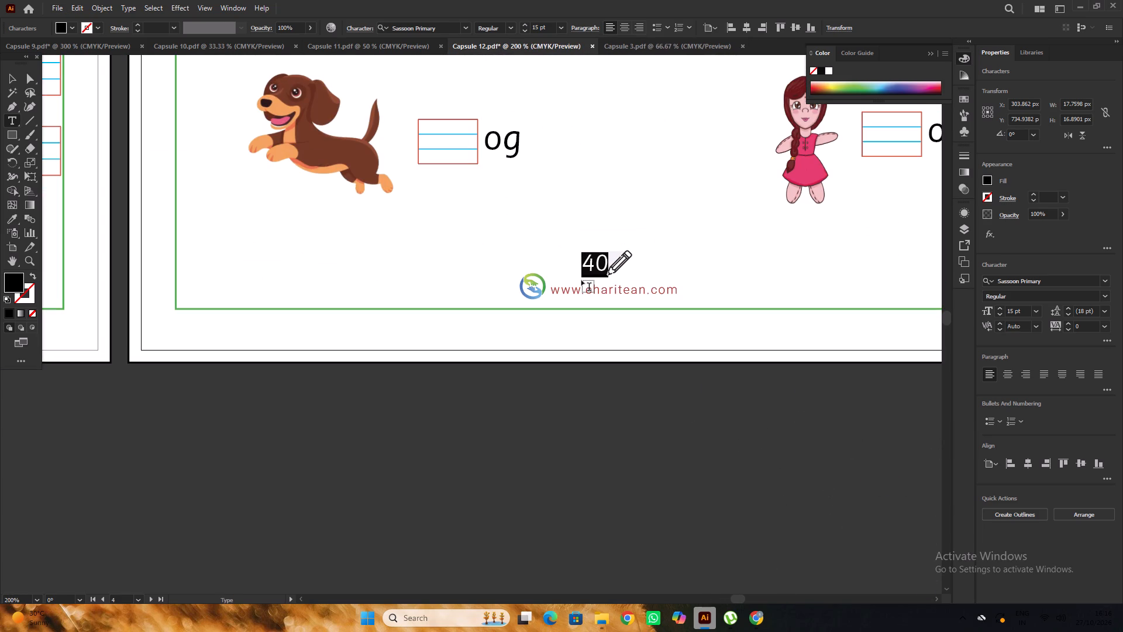
{"action": "type", "text": "39"}
Change the page number on the Revision Time page to 40.
{"action": "scroll", "coordinate": [284, 290], "scroll_direction": "down", "scroll_amount": 3, "text": "alt"}
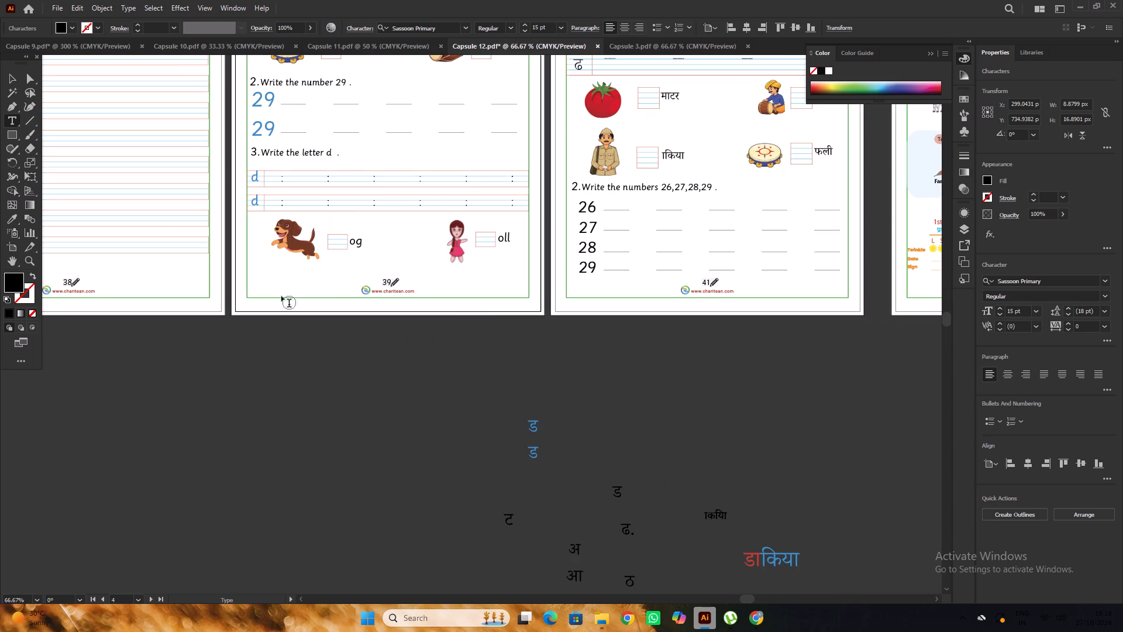
{"action": "scroll", "coordinate": [701, 283], "scroll_direction": "up", "scroll_amount": 5, "text": "alt"}
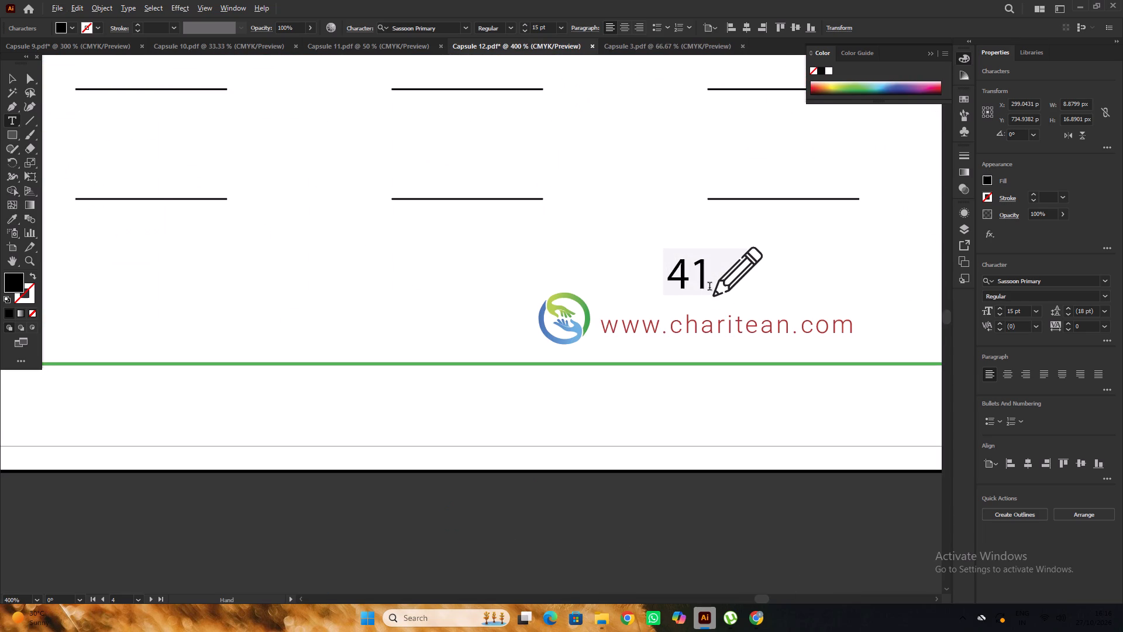
{"action": "left_click_drag", "start_coordinate": [707, 280], "coordinate": [683, 297]}
{"action": "key", "text": "0"}
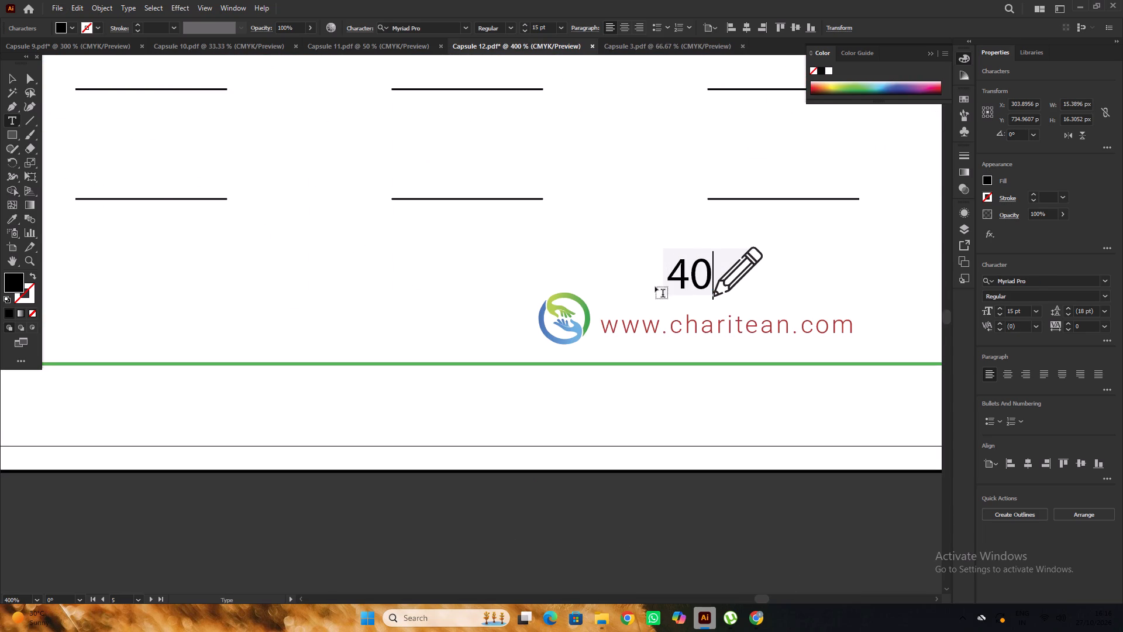
Change the page number on the last page, with the a, b, c, d writing exercise, to 41.
{"action": "scroll", "coordinate": [655, 287], "scroll_direction": "down", "scroll_amount": 4, "text": "alt"}
{"action": "scroll", "coordinate": [401, 303], "scroll_direction": "down", "scroll_amount": 3, "text": "alt"}
{"action": "scroll", "coordinate": [681, 296], "scroll_direction": "up", "scroll_amount": 6, "text": "alt"}
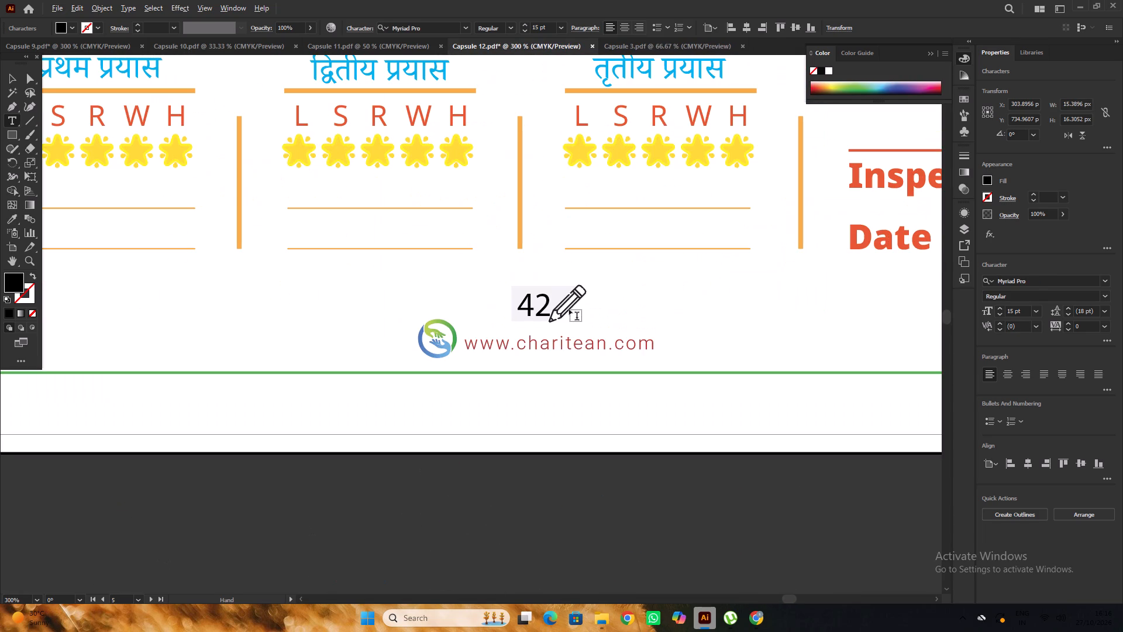
{"action": "left_click_drag", "start_coordinate": [548, 300], "coordinate": [533, 310]}
{"action": "key", "text": "1"}
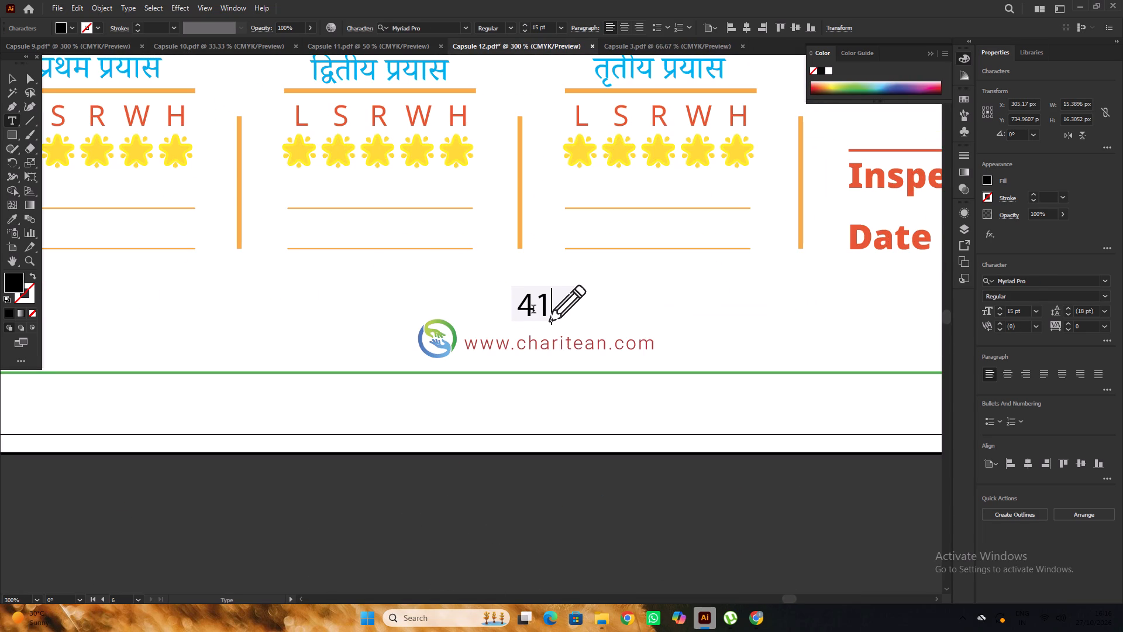
{"action": "scroll", "coordinate": [670, 346], "scroll_direction": "down", "scroll_amount": 7, "text": "alt"}
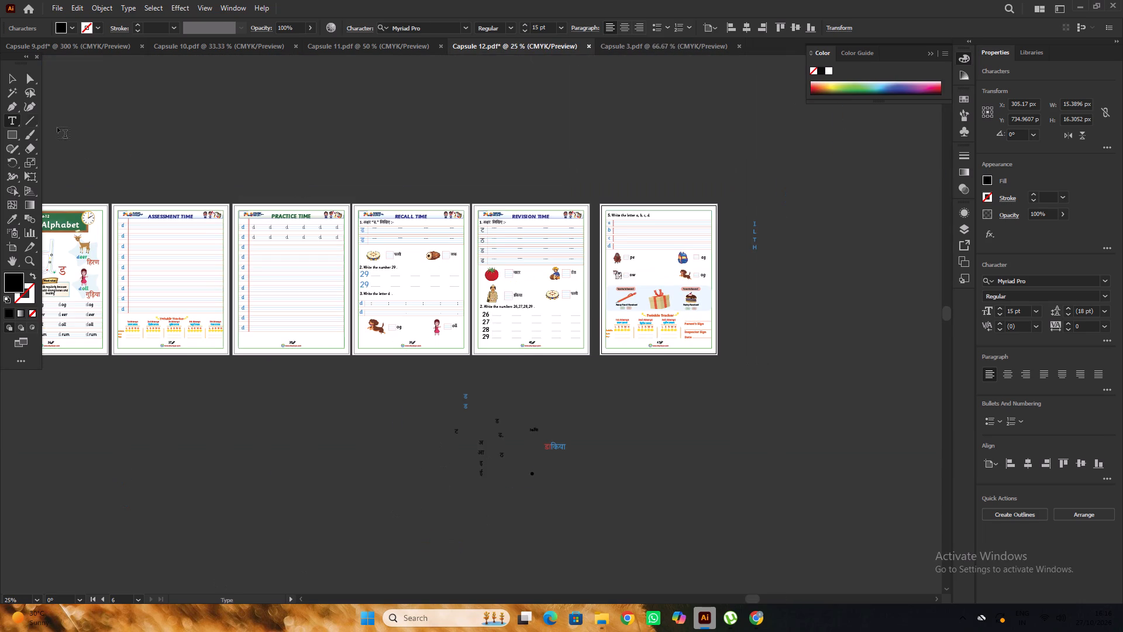
{"action": "left_click", "coordinate": [13, 80]}
{"action": "left_click", "coordinate": [259, 113]}
Unlock all locked objects and delete the green border rectangles from the first five pages.
{"action": "scroll", "coordinate": [627, 180], "scroll_direction": "down", "scroll_amount": 2, "text": "alt"}
{"action": "scroll", "coordinate": [274, 290], "scroll_direction": "up", "scroll_amount": 3, "text": "alt"}
{"action": "left_click", "coordinate": [283, 252]}
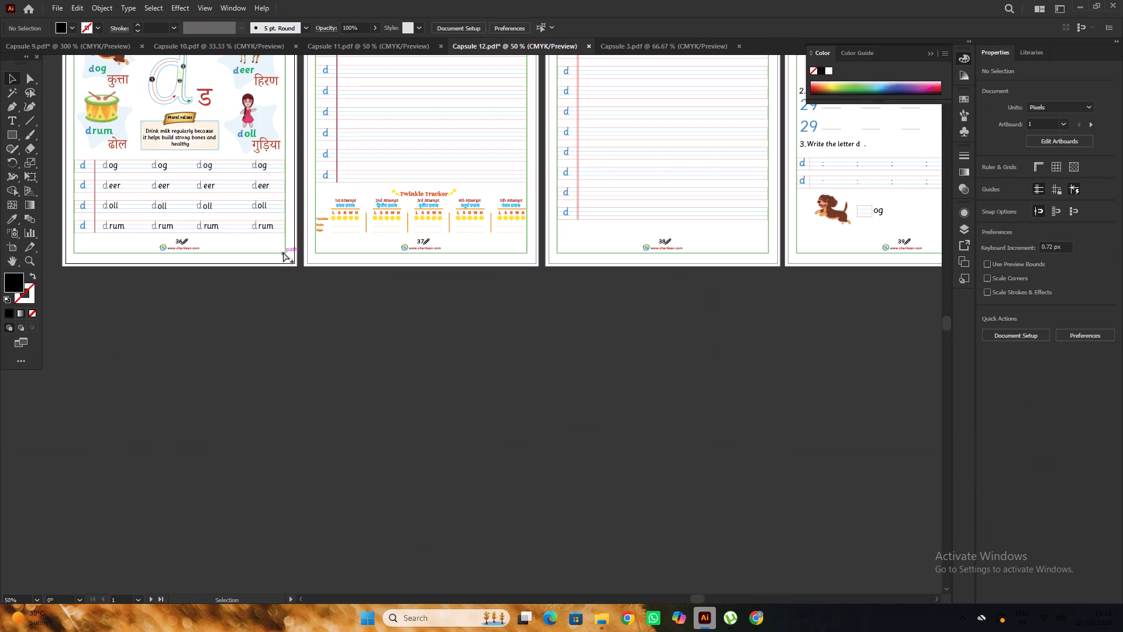
{"action": "key", "text": "ctrl+alt+2"}
{"action": "left_click", "coordinate": [375, 385]}
{"action": "scroll", "coordinate": [301, 329], "scroll_direction": "down", "scroll_amount": 2, "text": "alt"}
{"action": "left_click", "coordinate": [292, 291]}
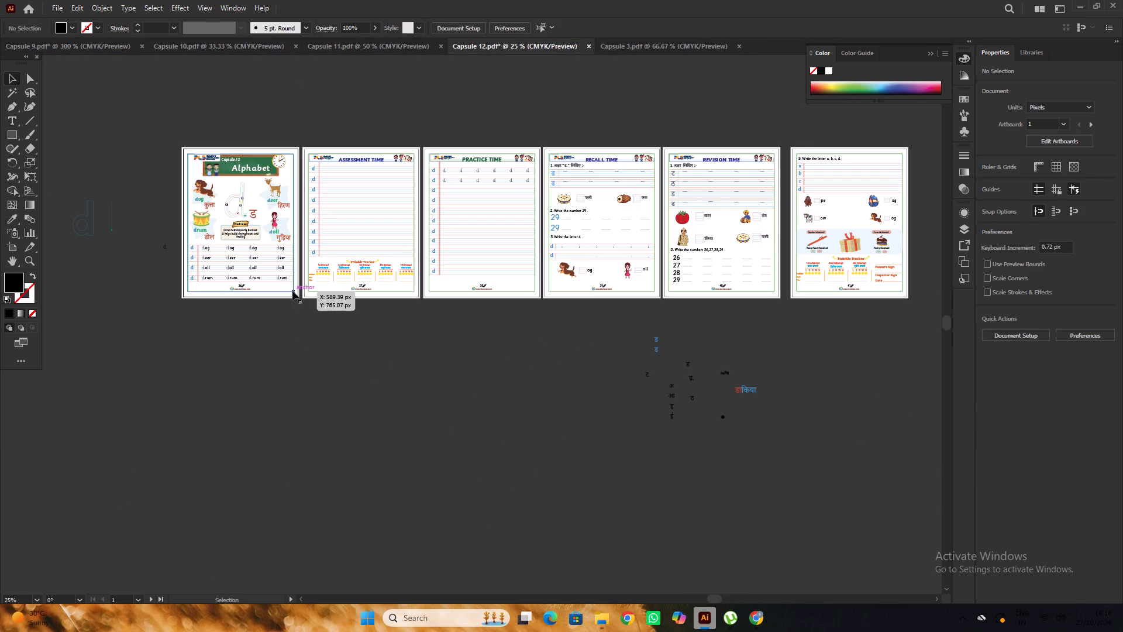
{"action": "scroll", "coordinate": [293, 291], "scroll_direction": "up", "scroll_amount": 1, "text": "alt"}
{"action": "left_click", "coordinate": [350, 291], "text": "shift"}
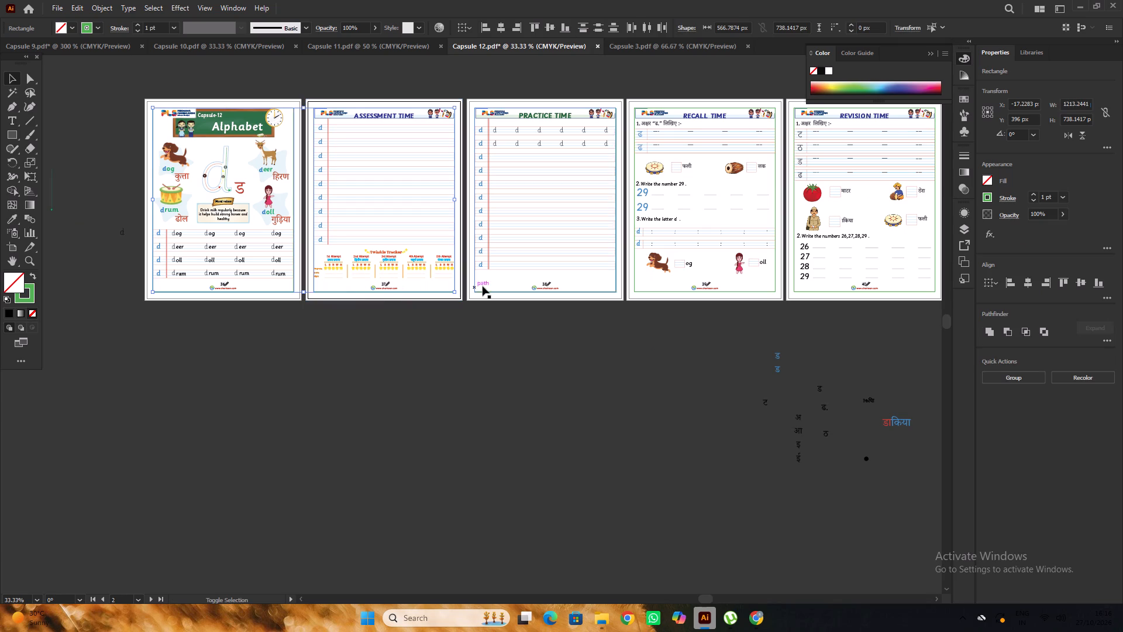
{"action": "left_click", "coordinate": [488, 290], "text": "shift"}
{"action": "left_click", "coordinate": [667, 291], "text": "shift"}
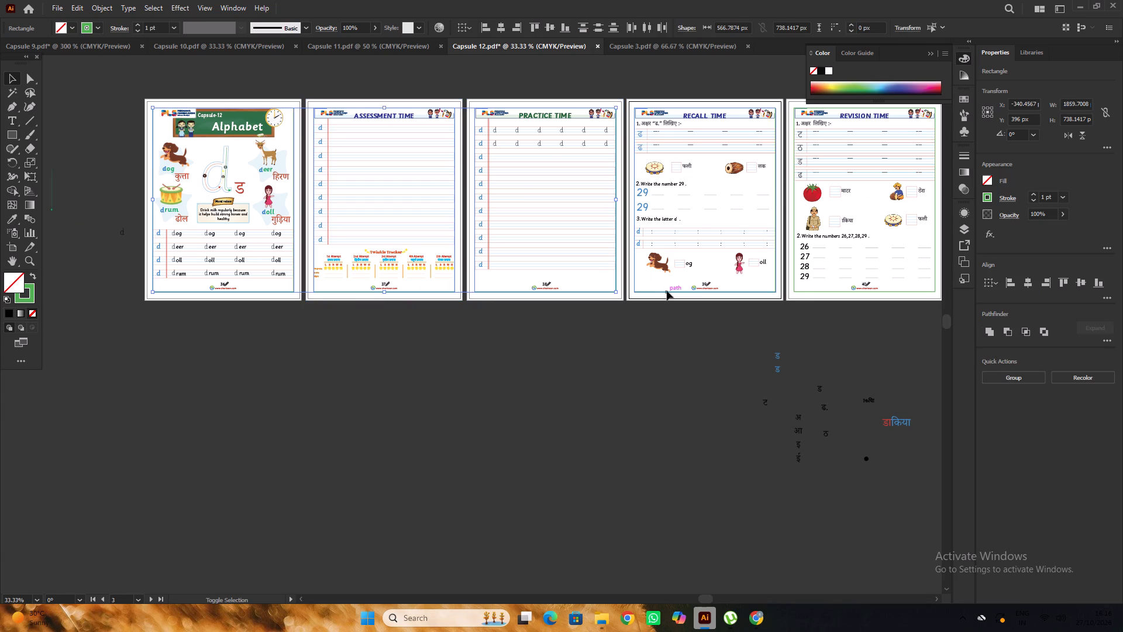
{"action": "left_click", "coordinate": [798, 293], "text": "shift"}
{"action": "key", "text": "Delete"}
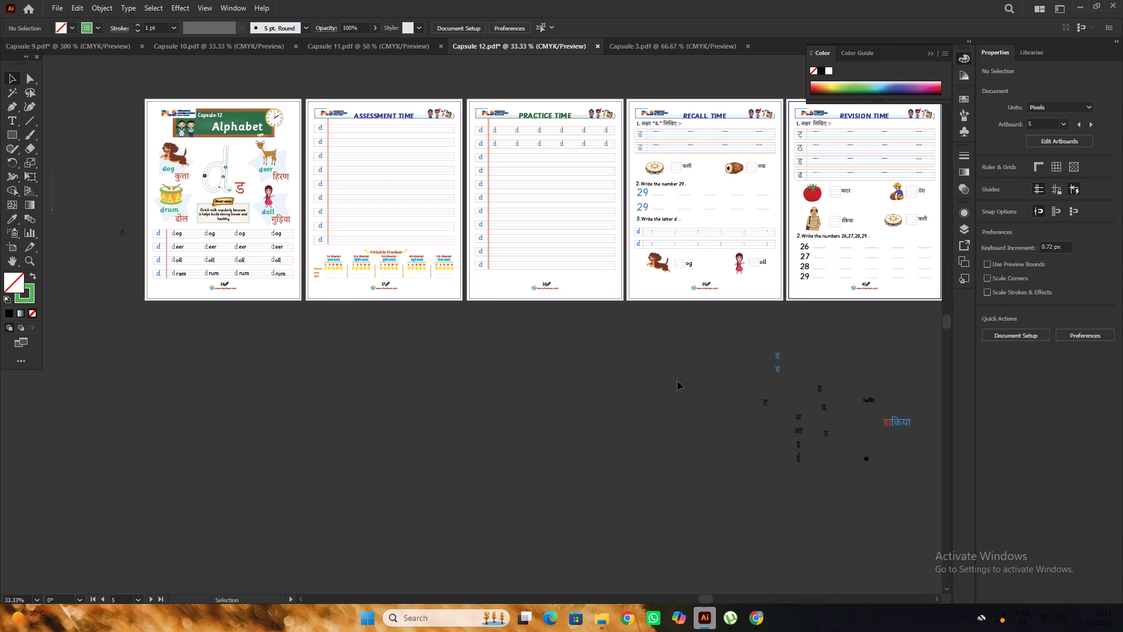
{"action": "left_click", "coordinate": [631, 398]}
Delete the green border rectangle from the last page, page 41.
{"action": "key", "text": "space"}
{"action": "key", "text": "space"}
{"action": "key", "text": "space"}
{"action": "key", "text": "space"}
{"action": "key", "text": "space"}
{"action": "key", "text": "space"}
{"action": "key", "text": "space"}
{"action": "key", "text": "space"}
{"action": "key", "text": "space"}
{"action": "key", "text": "space"}
{"action": "key", "text": "space"}
{"action": "key", "text": "space"}
{"action": "key", "text": "space"}
{"action": "key", "text": "space"}
{"action": "key", "text": "space"}
{"action": "key", "text": "space"}
{"action": "key", "text": "space"}
{"action": "key", "text": "space"}
{"action": "key", "text": "space"}
{"action": "key", "text": "space"}
{"action": "left_click_drag", "start_coordinate": [695, 358], "coordinate": [418, 391]}
{"action": "scroll", "coordinate": [760, 334], "scroll_direction": "up", "scroll_amount": 2, "text": "alt"}
{"action": "left_click", "coordinate": [694, 316]}
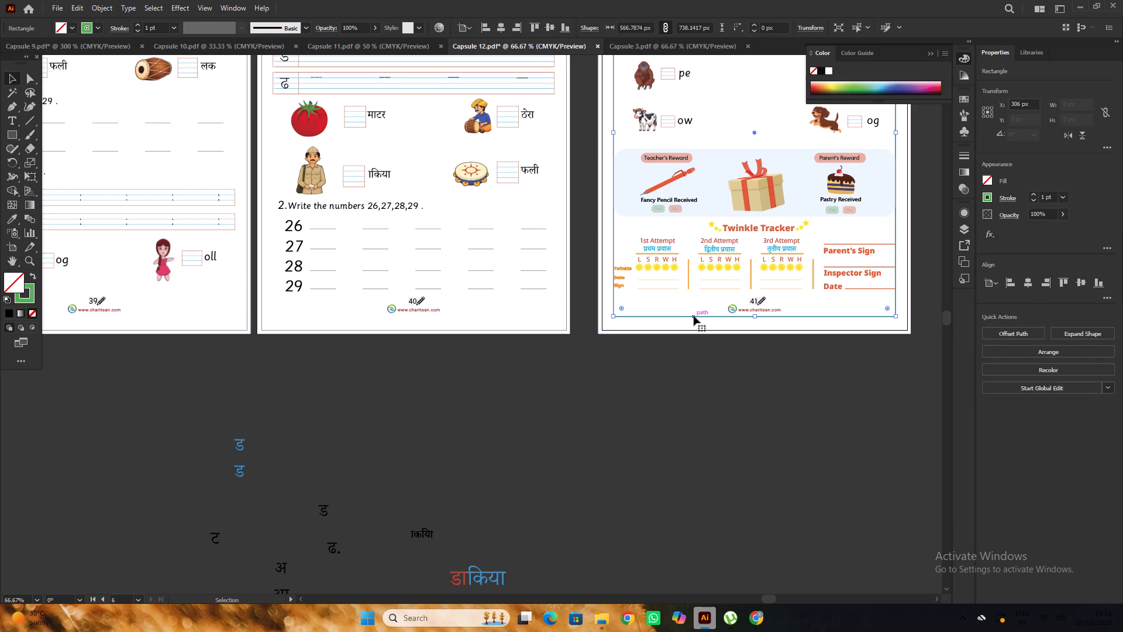
{"action": "key", "text": "Delete"}
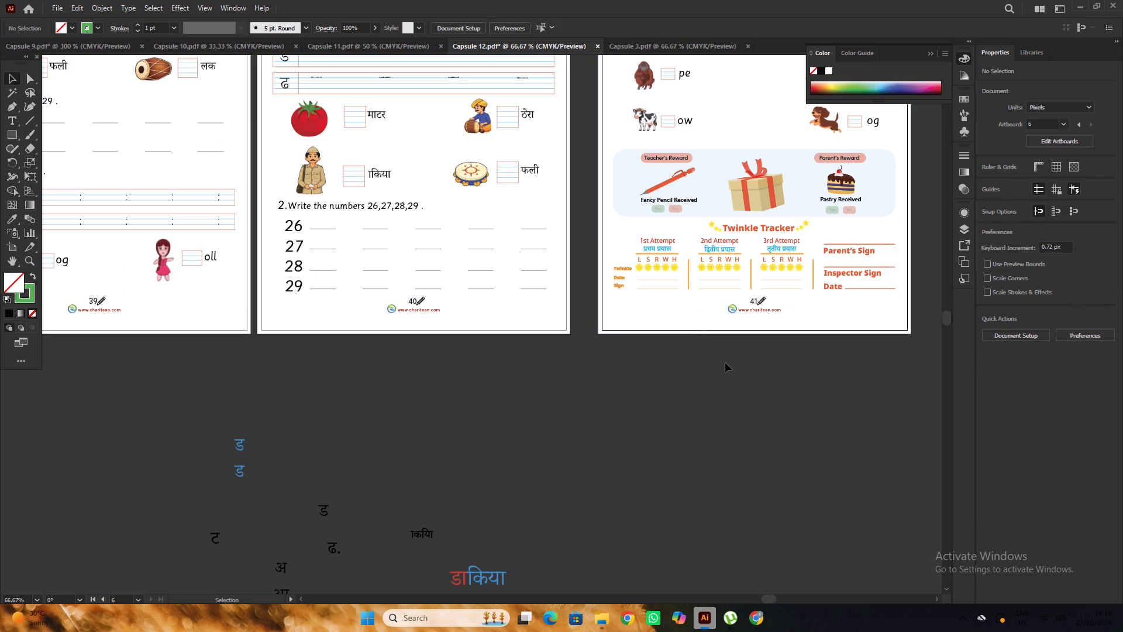
Review the Capsule 12 pages as a whole, and examine the footer and Twinkle Tracker on page 37 closely.
{"action": "scroll", "coordinate": [725, 363], "scroll_direction": "down", "scroll_amount": 1, "text": "alt"}
{"action": "key", "text": "space"}
{"action": "left_click_drag", "start_coordinate": [674, 402], "coordinate": [705, 415]}
{"action": "scroll", "coordinate": [710, 408], "scroll_direction": "down", "scroll_amount": 2, "text": "alt"}
{"action": "left_click_drag", "start_coordinate": [672, 421], "coordinate": [697, 423]}
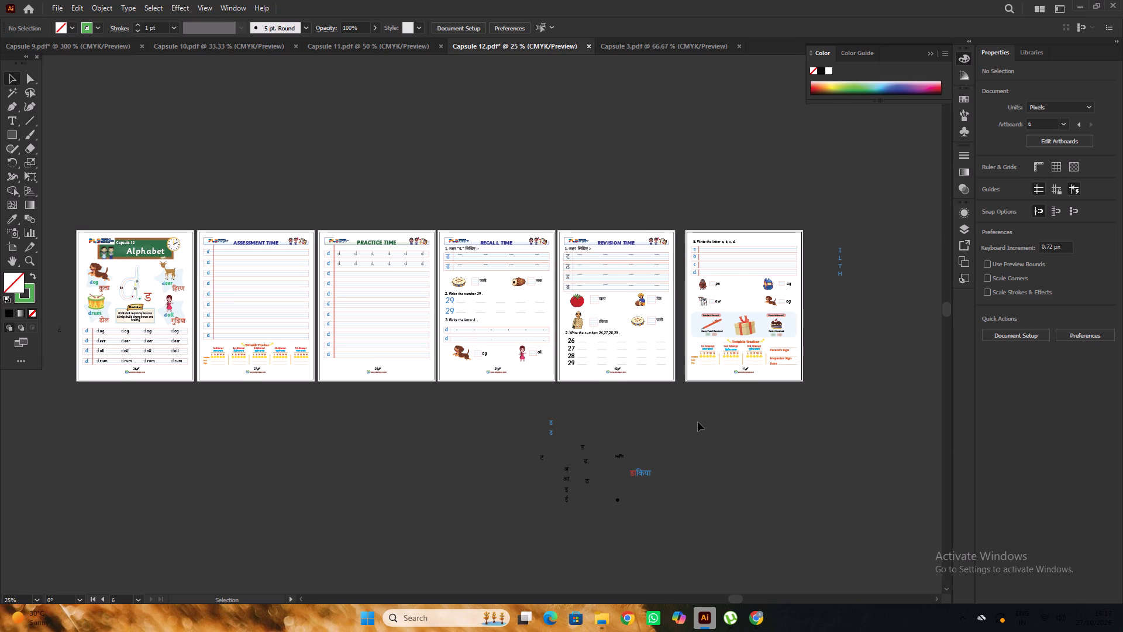
{"action": "scroll", "coordinate": [678, 417], "scroll_direction": "down", "scroll_amount": 5}
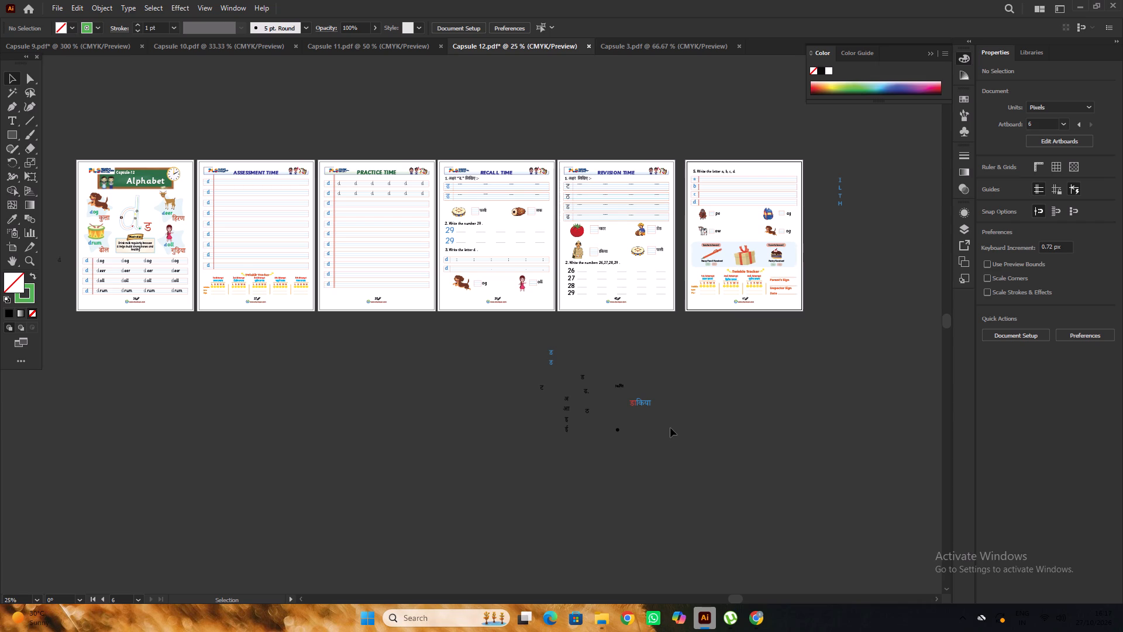
{"action": "key", "text": "space"}
{"action": "left_click_drag", "start_coordinate": [315, 372], "coordinate": [447, 391]}
{"action": "scroll", "coordinate": [449, 336], "scroll_direction": "up", "scroll_amount": 2}
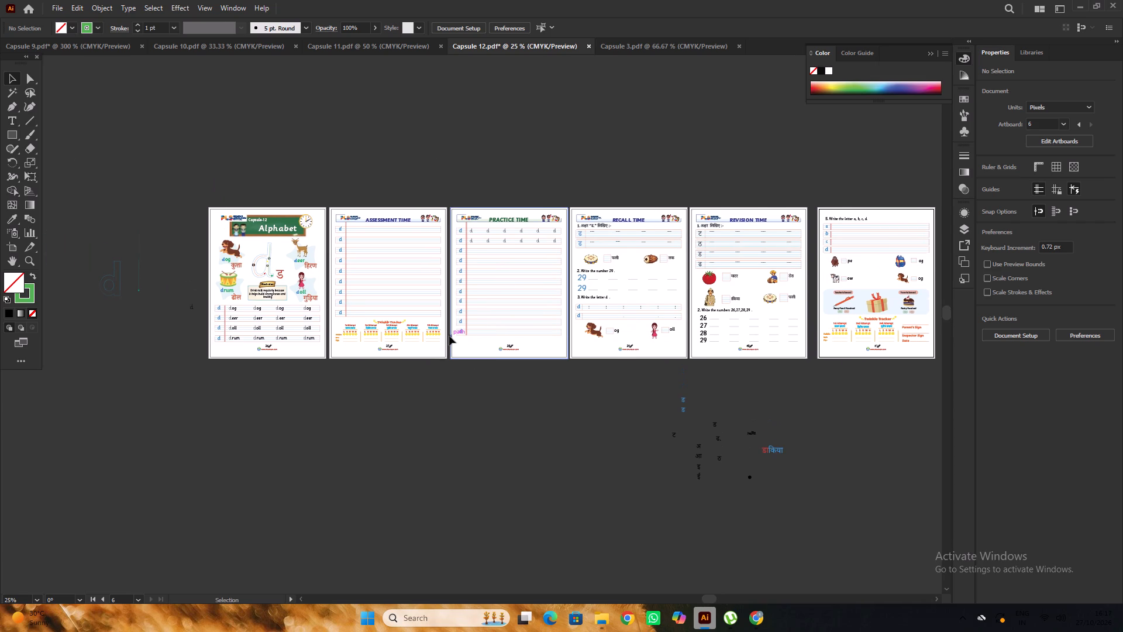
{"action": "scroll", "coordinate": [349, 361], "scroll_direction": "up", "scroll_amount": 3, "text": "alt"}
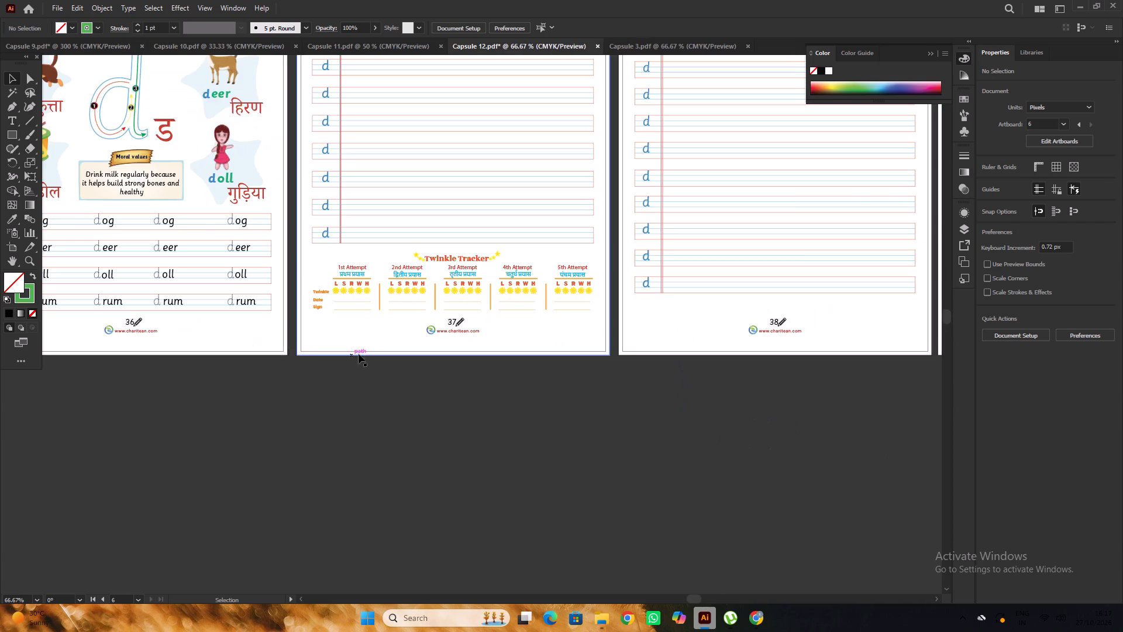
{"action": "scroll", "coordinate": [396, 346], "scroll_direction": "down", "scroll_amount": 2, "text": "alt"}
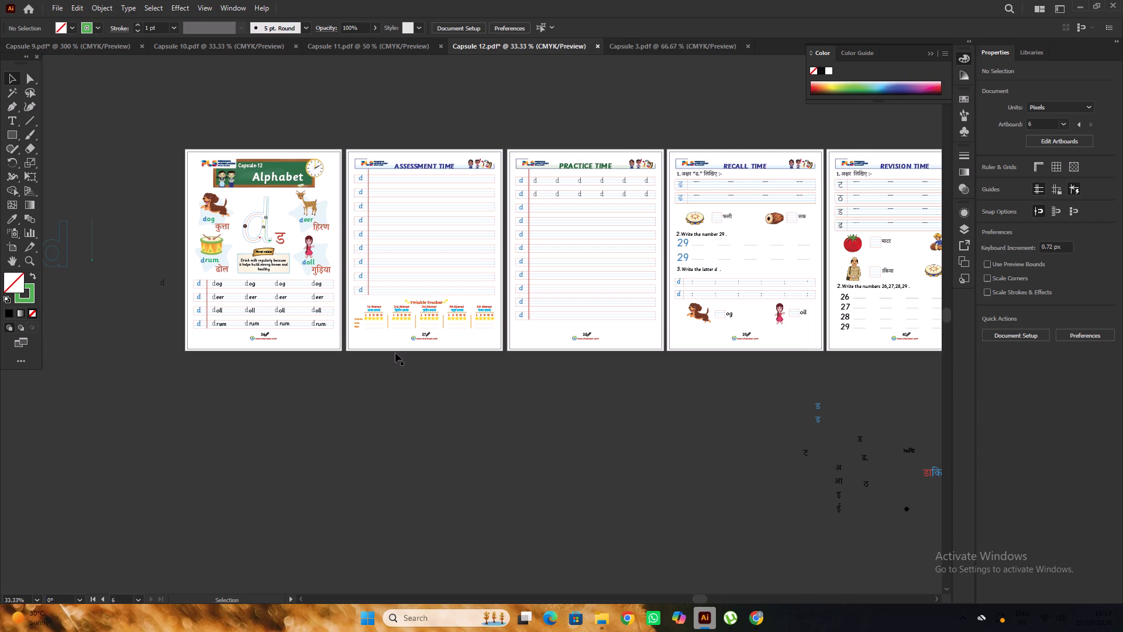
{"action": "scroll", "coordinate": [395, 351], "scroll_direction": "up", "scroll_amount": 2}
{"action": "scroll", "coordinate": [357, 341], "scroll_direction": "down", "scroll_amount": 1, "text": "alt"}
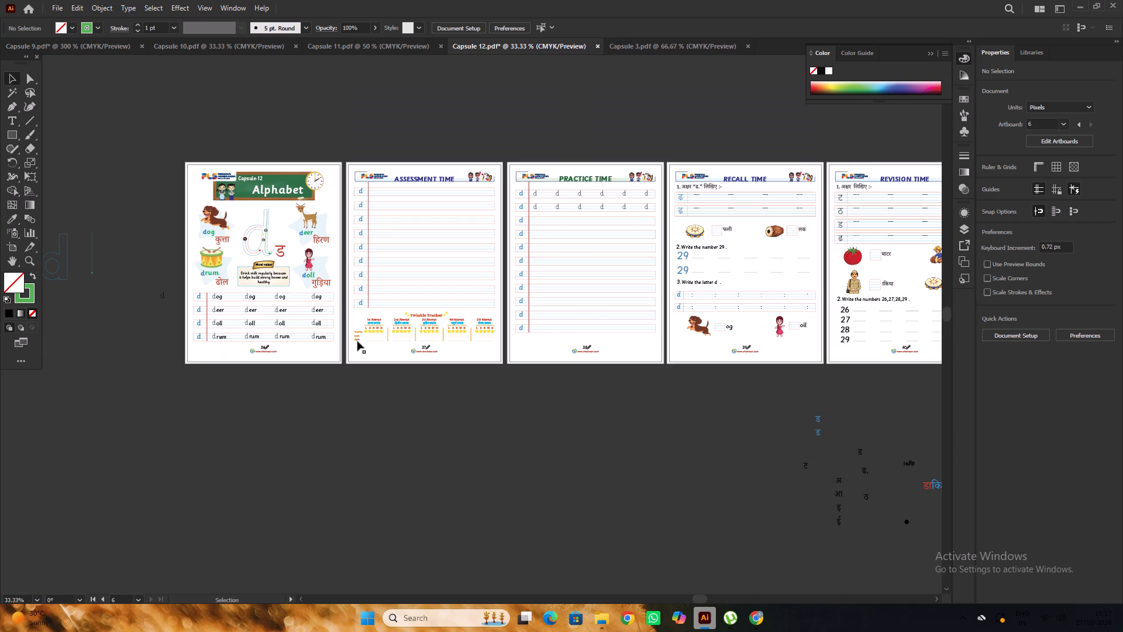
{"action": "scroll", "coordinate": [357, 341], "scroll_direction": "up", "scroll_amount": 1, "text": "alt"}
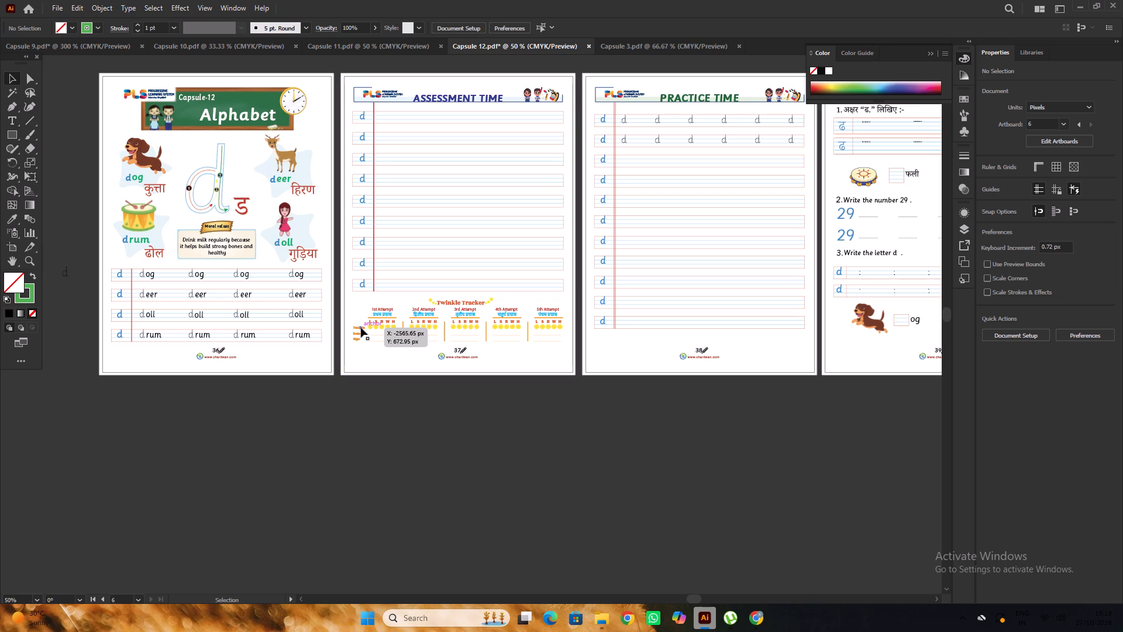
{"action": "scroll", "coordinate": [363, 341], "scroll_direction": "up", "scroll_amount": 3, "text": "alt"}
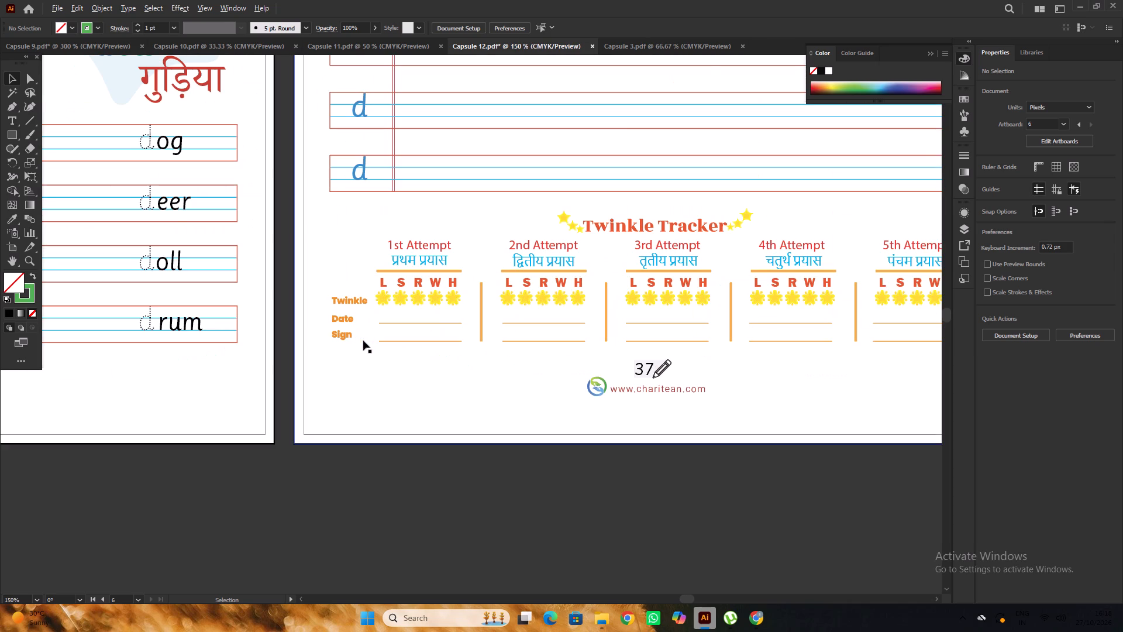
Review all six Capsule 12 pages side by side for a final overall check.
{"action": "scroll", "coordinate": [363, 341], "scroll_direction": "down", "scroll_amount": 4, "text": "alt"}
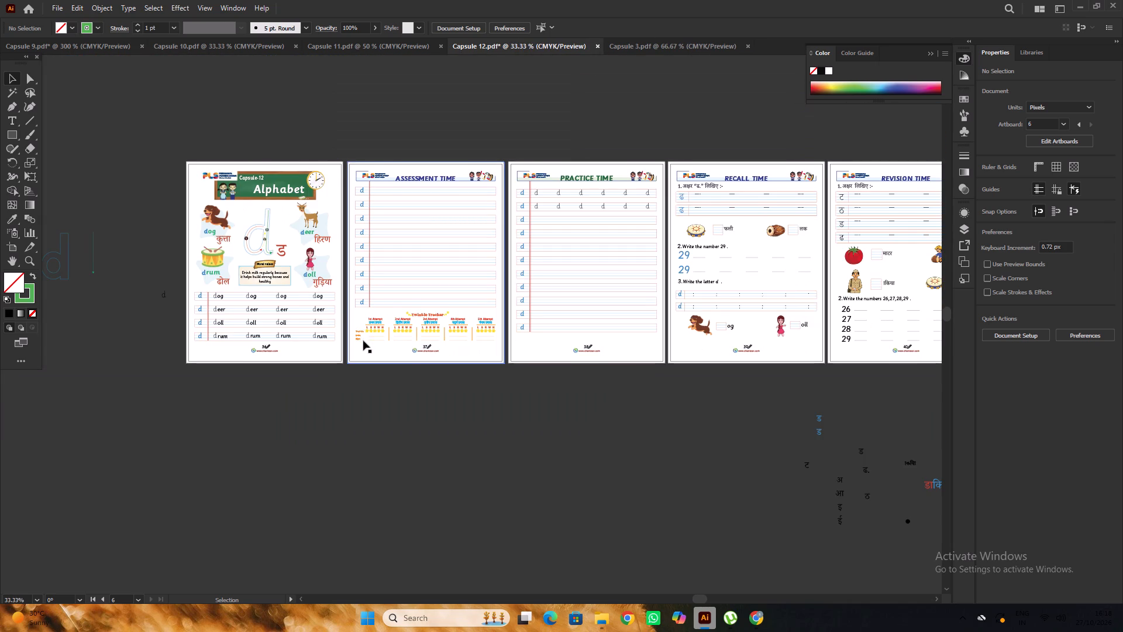
{"action": "scroll", "coordinate": [363, 341], "scroll_direction": "up", "scroll_amount": 2}
{"action": "scroll", "coordinate": [363, 341], "scroll_direction": "down", "scroll_amount": 1, "text": "alt"}
{"action": "key", "text": "space"}
{"action": "key", "text": "space"}
{"action": "key", "text": "space"}
{"action": "key", "text": "space"}
{"action": "key", "text": "space"}
{"action": "key", "text": "space"}
{"action": "key", "text": "space"}
{"action": "key", "text": "space"}
{"action": "key", "text": "space"}
{"action": "key", "text": "space"}
{"action": "key", "text": "space"}
{"action": "key", "text": "space"}
{"action": "key", "text": "space"}
{"action": "key", "text": "space"}
{"action": "key", "text": "space"}
{"action": "key", "text": "space"}
{"action": "key", "text": "space"}
{"action": "key", "text": "space"}
{"action": "key", "text": "space"}
{"action": "key", "text": "space"}
{"action": "left_click_drag", "start_coordinate": [596, 455], "coordinate": [448, 448]}
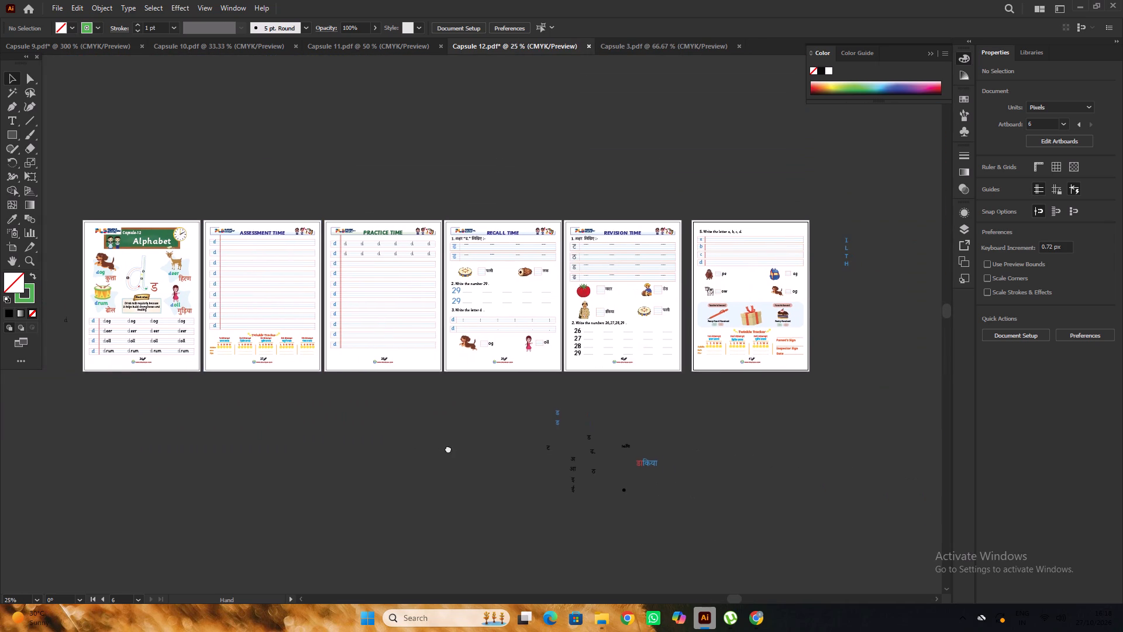
{"action": "left_click_drag", "start_coordinate": [448, 448], "coordinate": [507, 450]}
{"action": "scroll", "coordinate": [814, 410], "scroll_direction": "up", "scroll_amount": 3, "text": "alt"}
{"action": "scroll", "coordinate": [815, 404], "scroll_direction": "down", "scroll_amount": 3, "text": "alt"}
{"action": "key", "text": "space"}
{"action": "left_click_drag", "start_coordinate": [495, 413], "coordinate": [521, 410]}
Save the document as an Adobe PDF named Capsule 12 in the PRINT FINAL folder, replacing the existing file, with the Illustrator Default preset.
{"action": "left_click", "coordinate": [60, 7]}
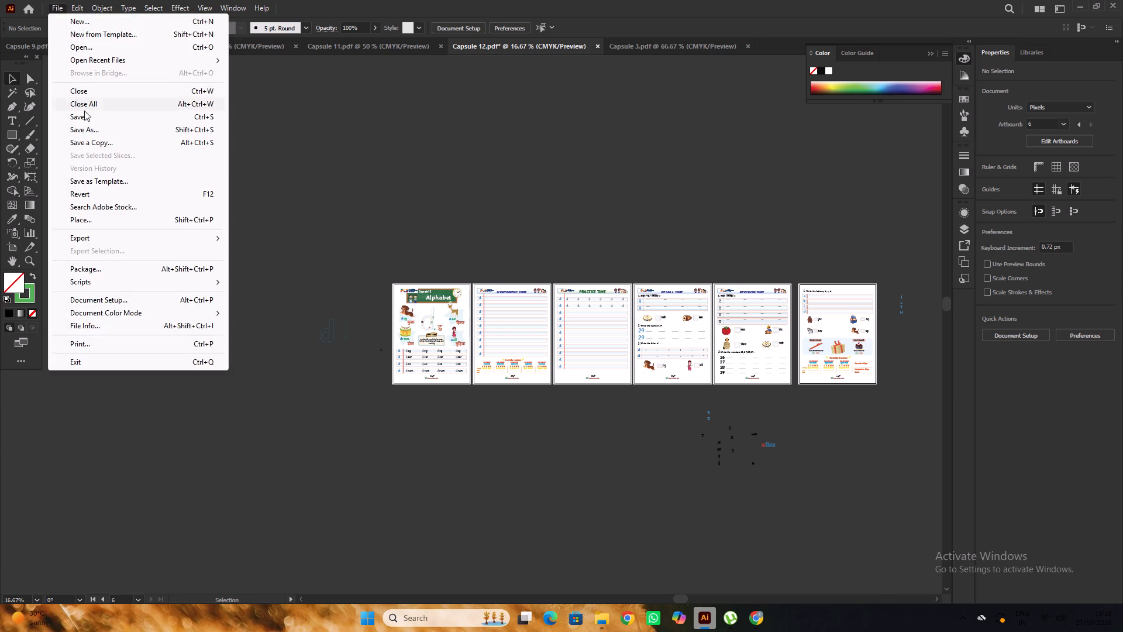
{"action": "left_click", "coordinate": [85, 133]}
{"action": "scroll", "coordinate": [211, 327], "scroll_direction": "up", "scroll_amount": 6}
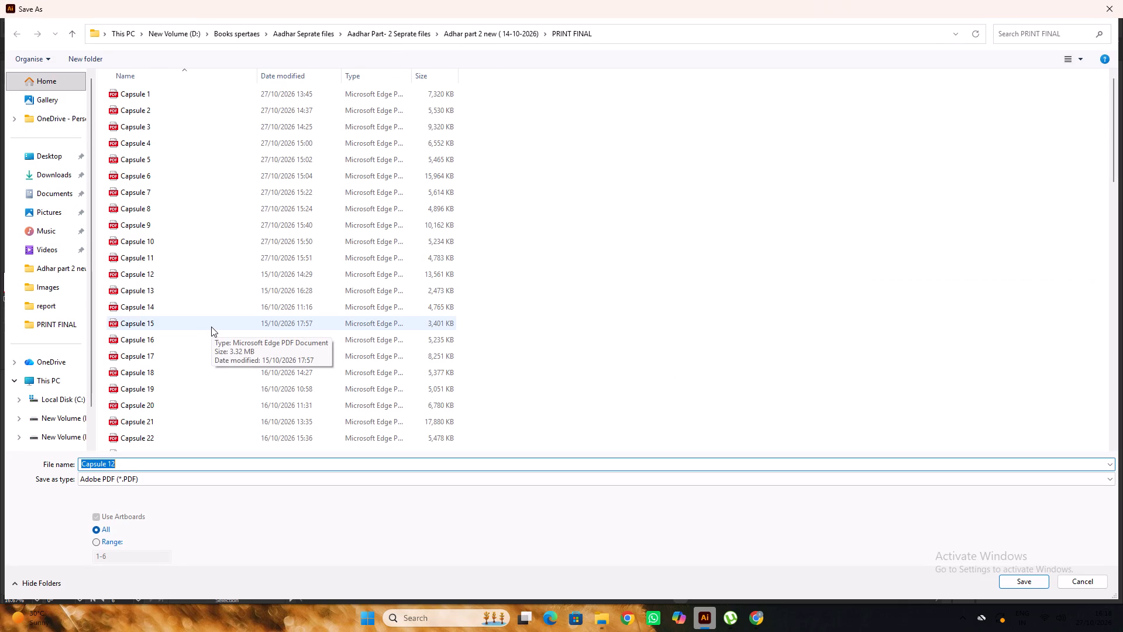
{"action": "scroll", "coordinate": [211, 327], "scroll_direction": "down", "scroll_amount": 3}
{"action": "left_click", "coordinate": [1021, 579]}
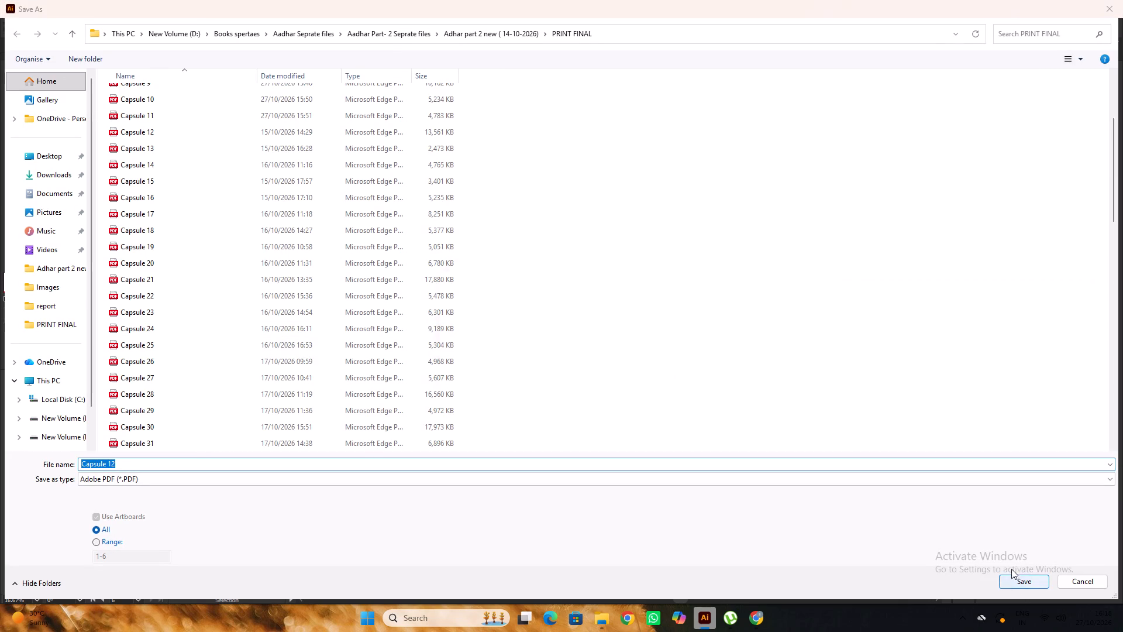
{"action": "left_click", "coordinate": [603, 353]}
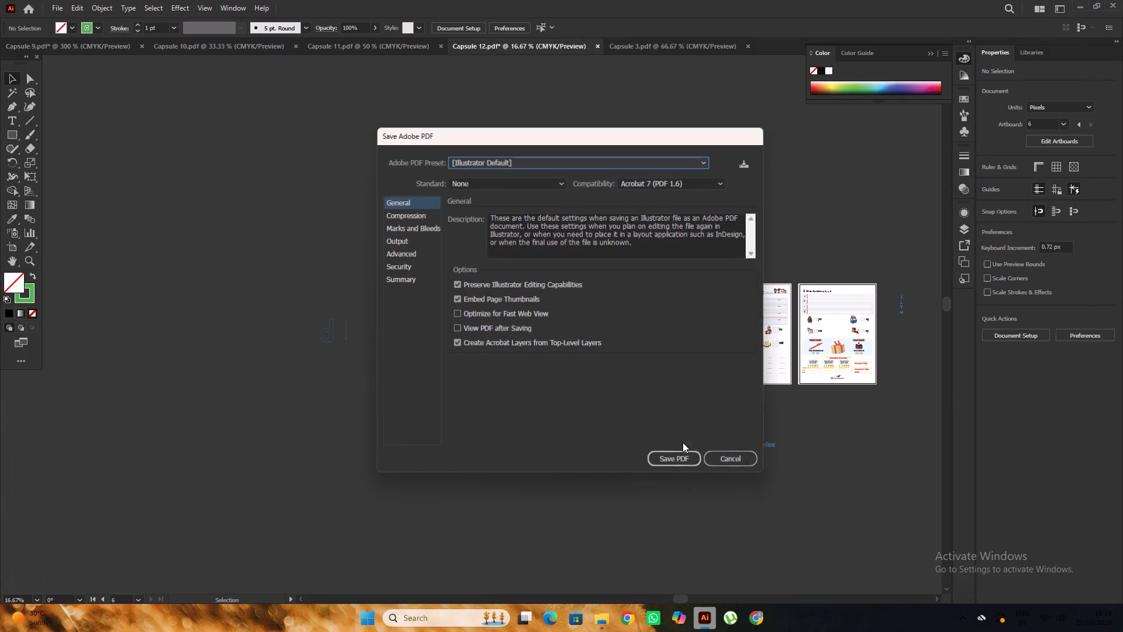
{"action": "left_click", "coordinate": [677, 462]}
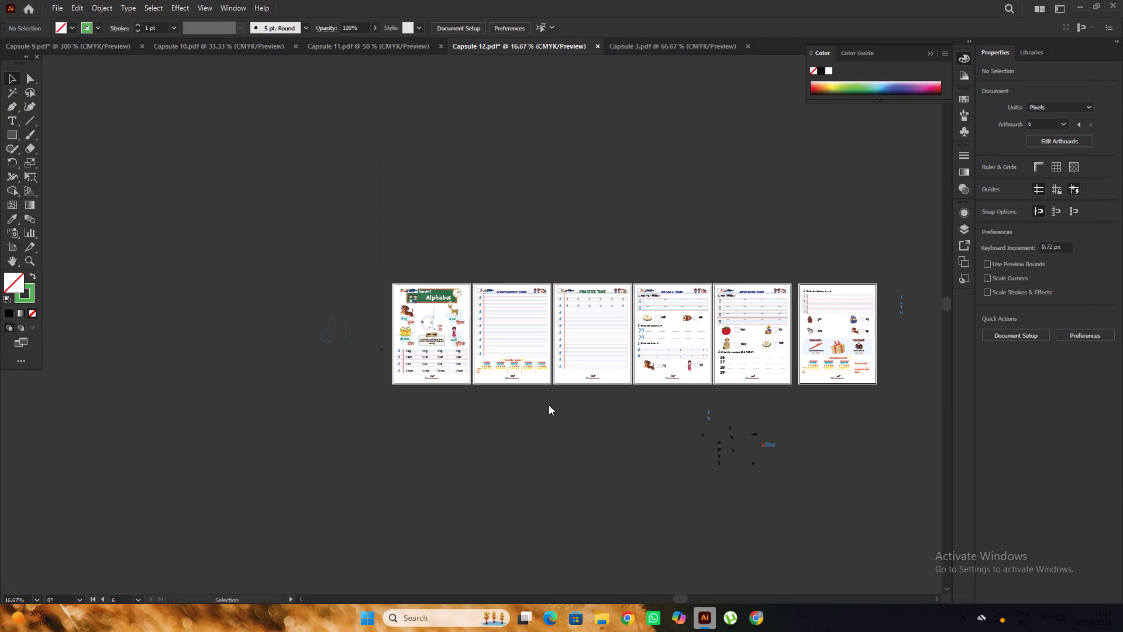
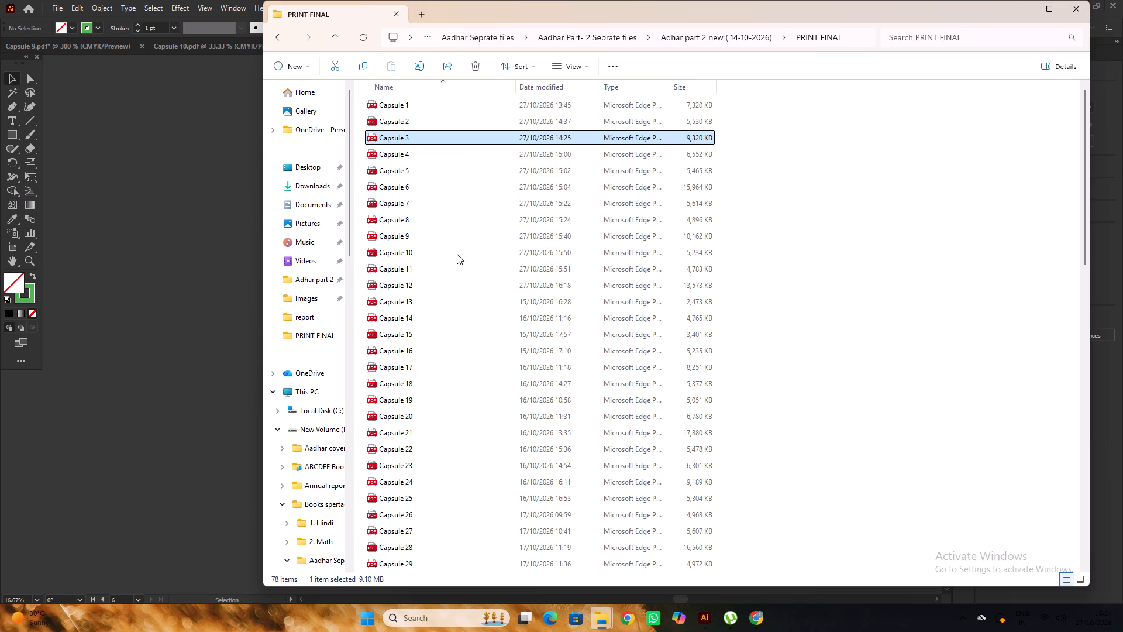
{"action": "double_click", "coordinate": [447, 284]}
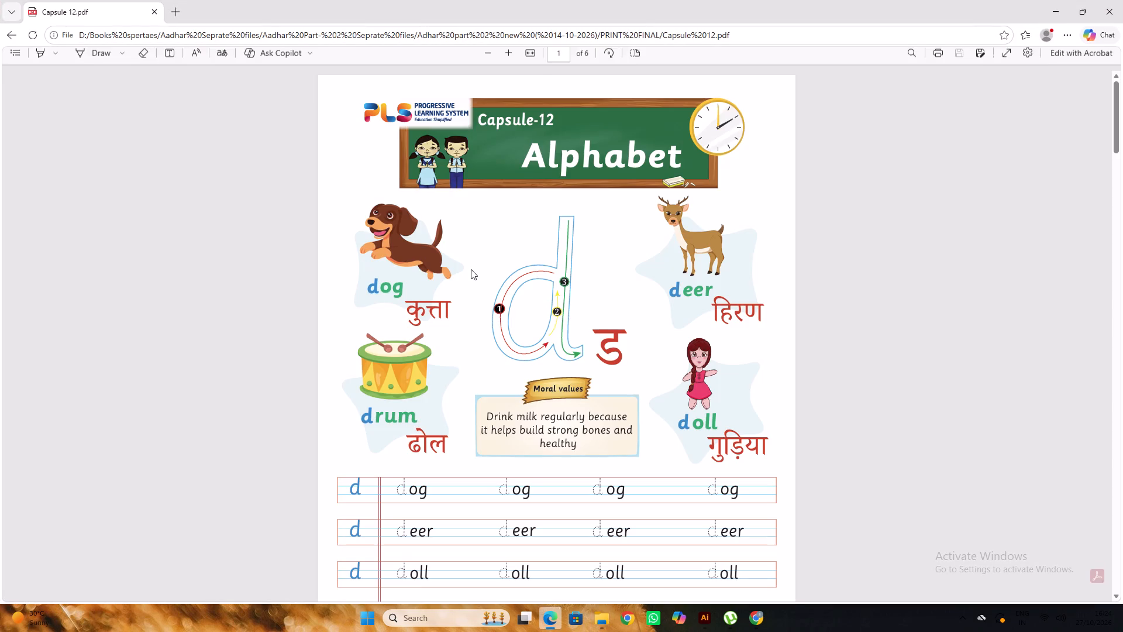
{"action": "scroll", "coordinate": [412, 251], "scroll_direction": "down", "scroll_amount": 2}
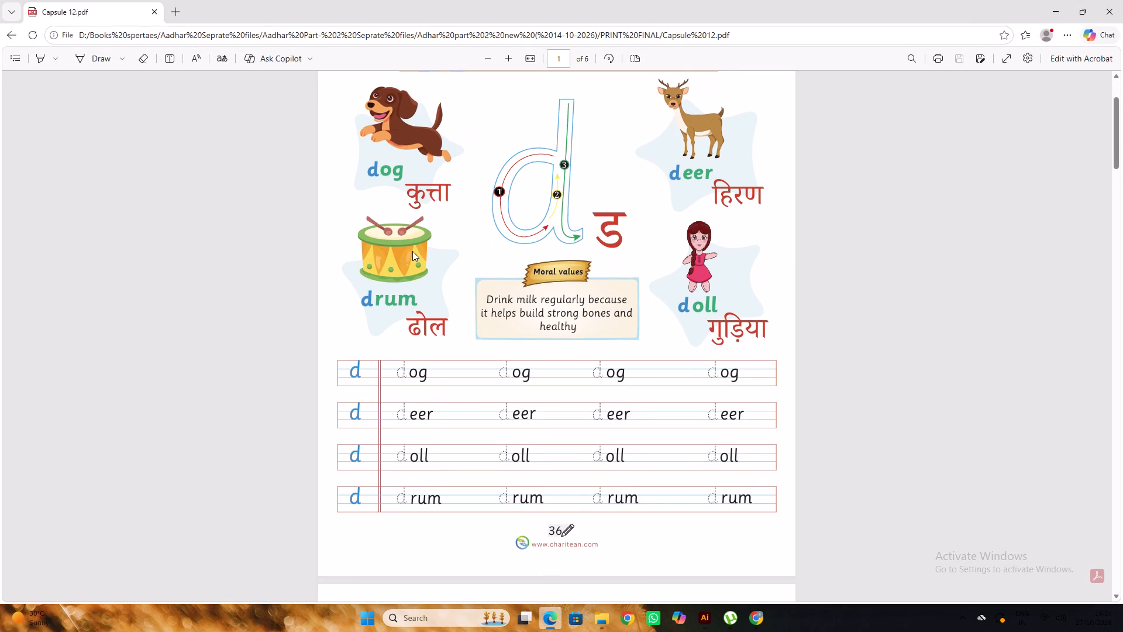
{"action": "scroll", "coordinate": [412, 251], "scroll_direction": "up", "scroll_amount": 3}
{"action": "scroll", "coordinate": [412, 251], "scroll_direction": "down", "scroll_amount": 4}
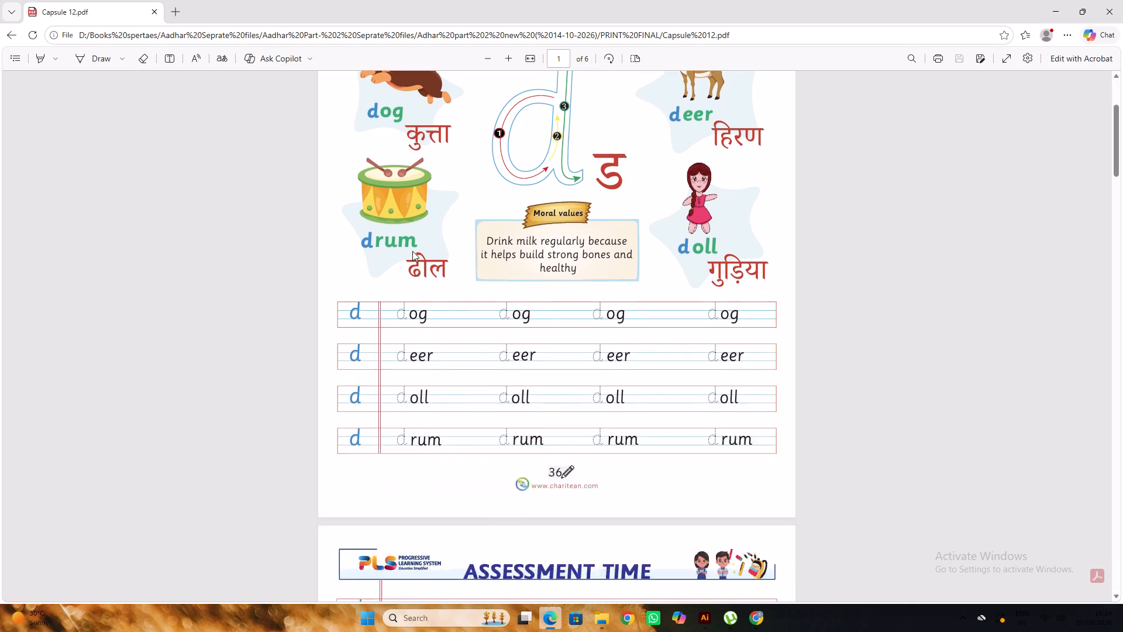
{"action": "scroll", "coordinate": [412, 251], "scroll_direction": "down", "scroll_amount": 7}
{"action": "scroll", "coordinate": [412, 251], "scroll_direction": "up", "scroll_amount": 10}
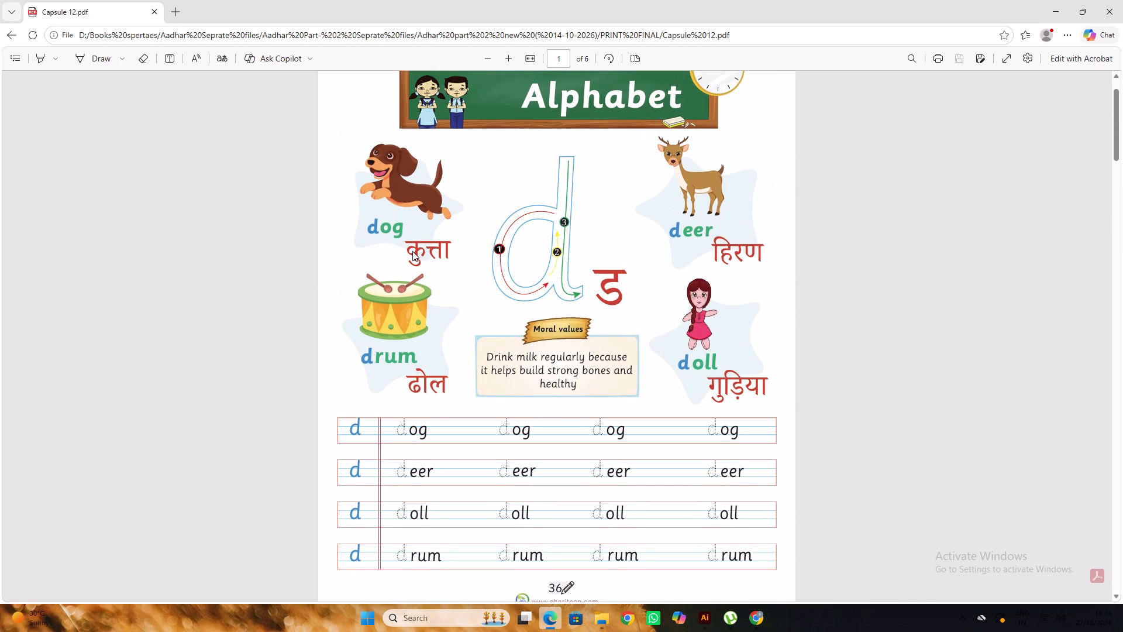
{"action": "scroll", "coordinate": [412, 250], "scroll_direction": "down", "scroll_amount": 10}
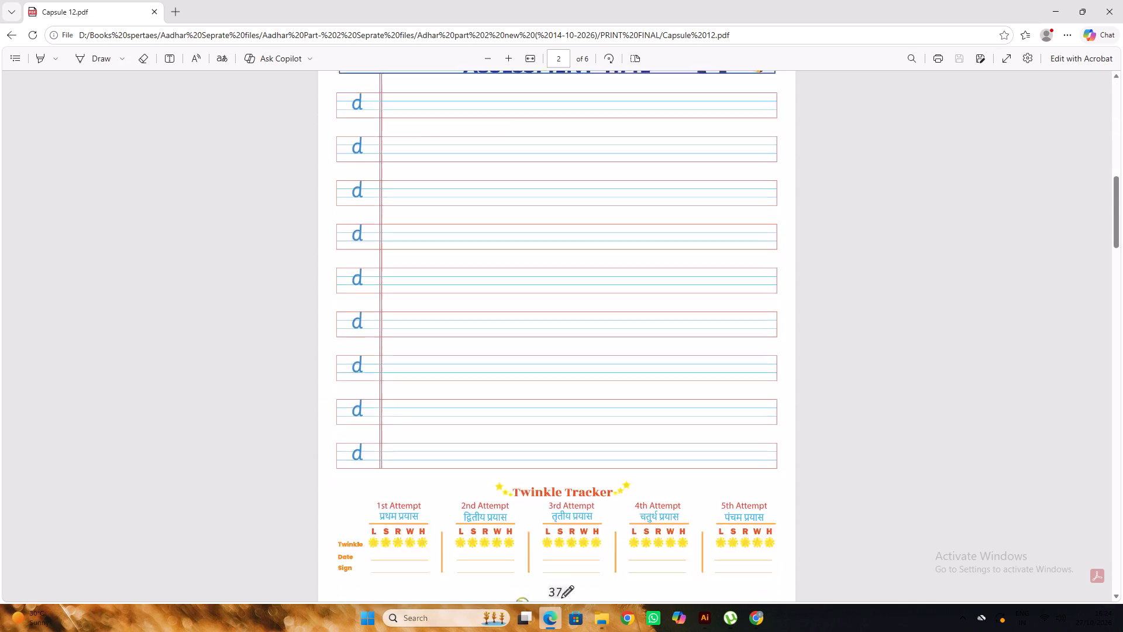
{"action": "scroll", "coordinate": [412, 250], "scroll_direction": "down", "scroll_amount": 20}
{"action": "scroll", "coordinate": [412, 250], "scroll_direction": "down", "scroll_amount": 9}
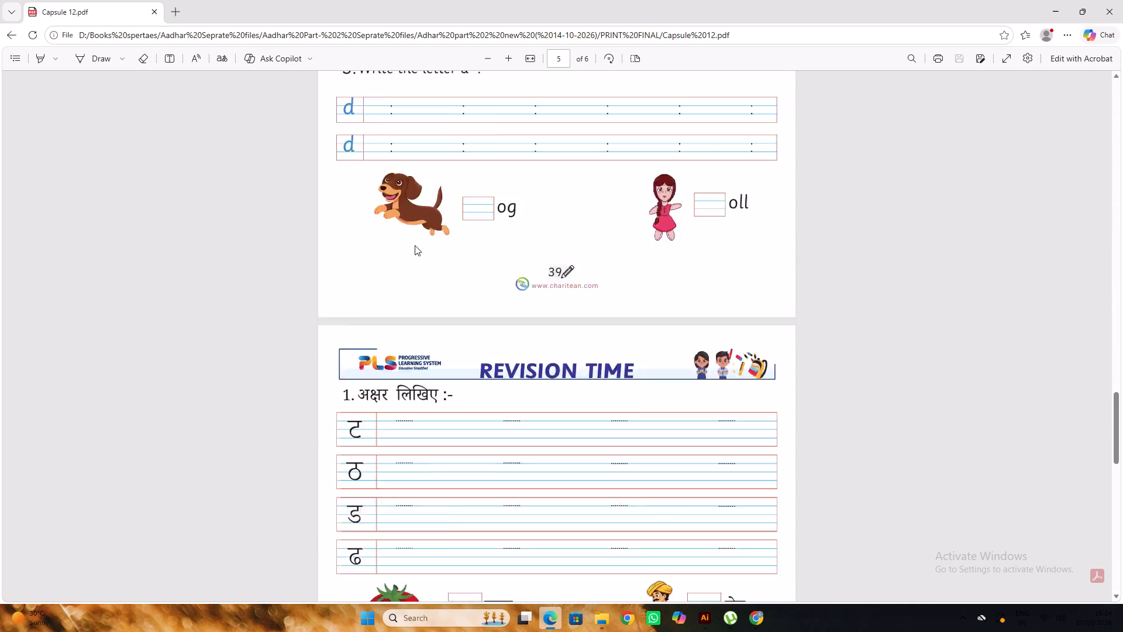
{"action": "scroll", "coordinate": [415, 245], "scroll_direction": "down", "scroll_amount": 14}
{"action": "scroll", "coordinate": [415, 245], "scroll_direction": "down", "scroll_amount": 10}
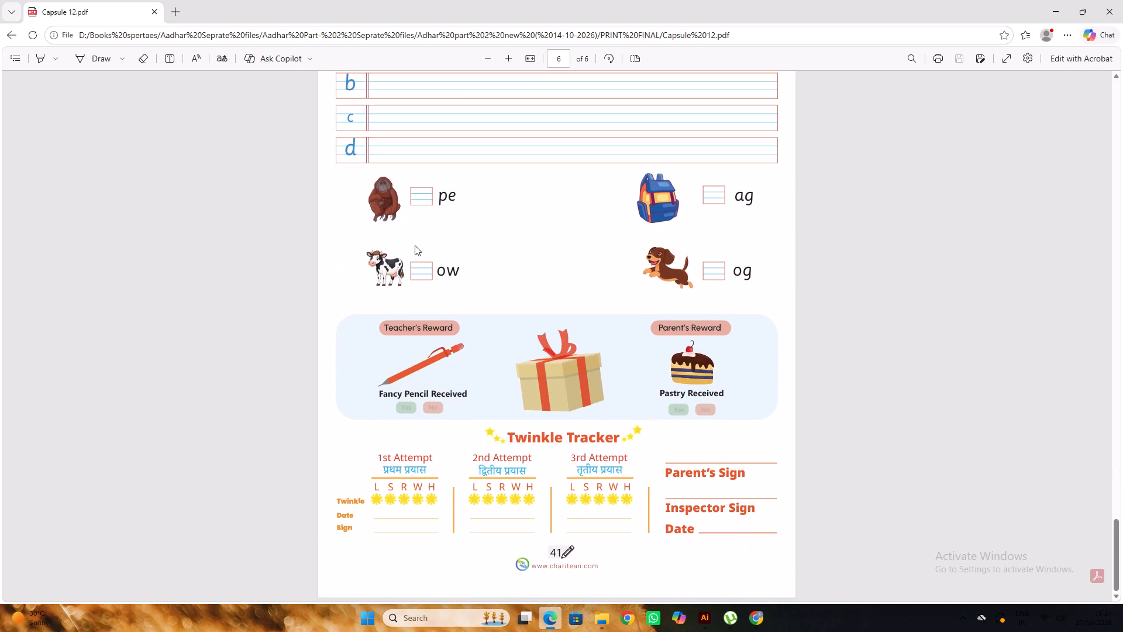
{"action": "scroll", "coordinate": [415, 245], "scroll_direction": "up", "scroll_amount": 1}
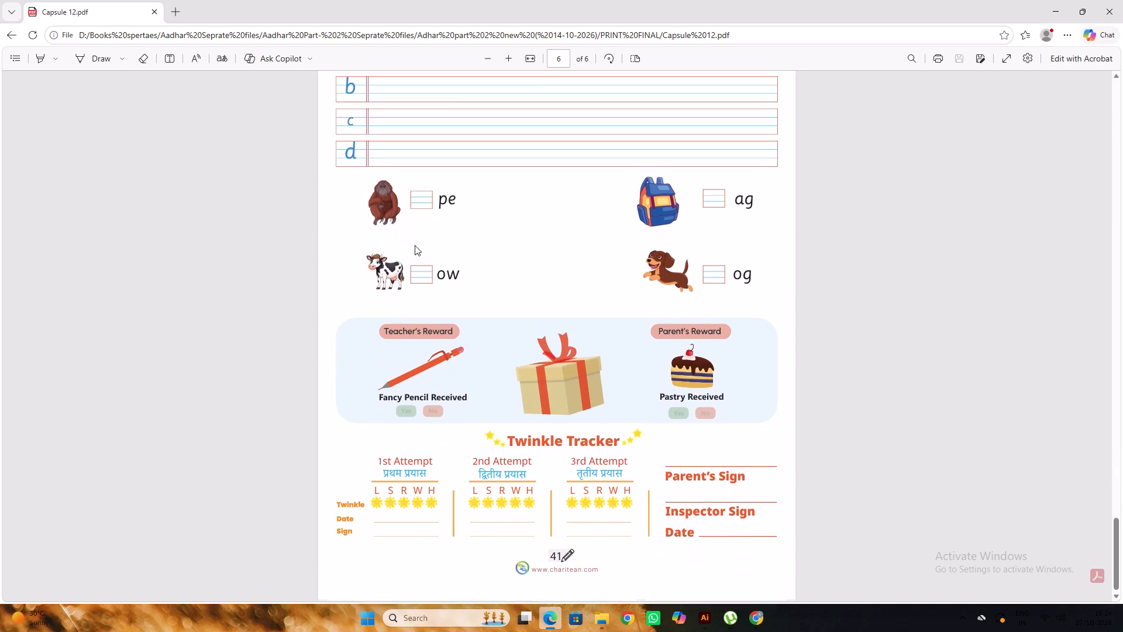
{"action": "scroll", "coordinate": [415, 245], "scroll_direction": "up", "scroll_amount": 1}
{"action": "scroll", "coordinate": [415, 245], "scroll_direction": "down", "scroll_amount": 4}
{"action": "left_click", "coordinate": [1121, 1]}
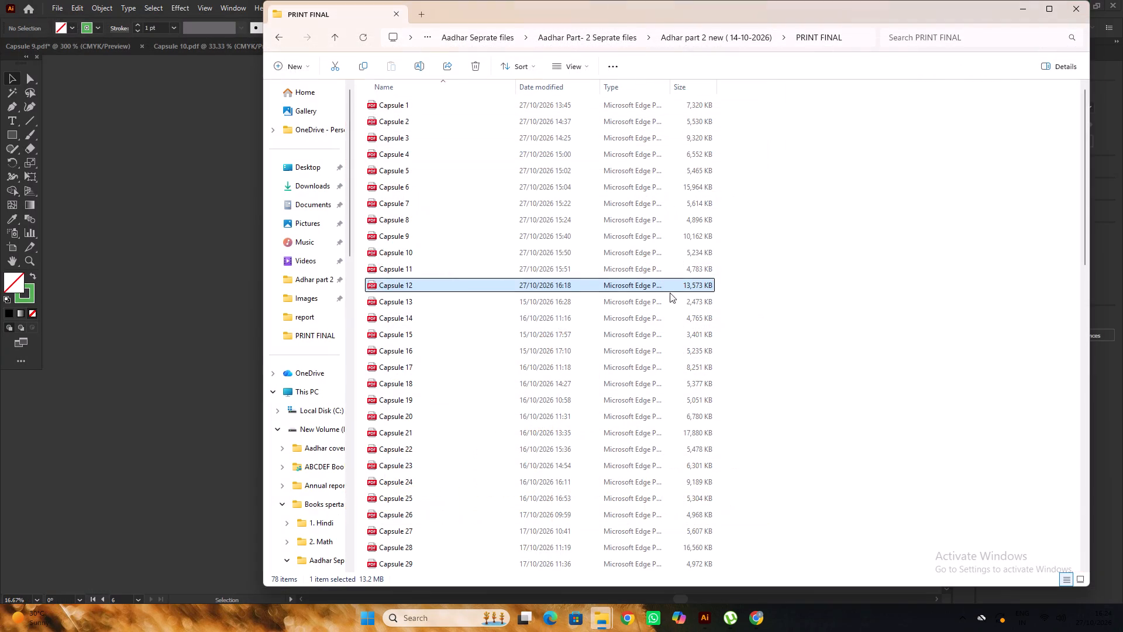
{"action": "left_click", "coordinate": [1021, 13]}
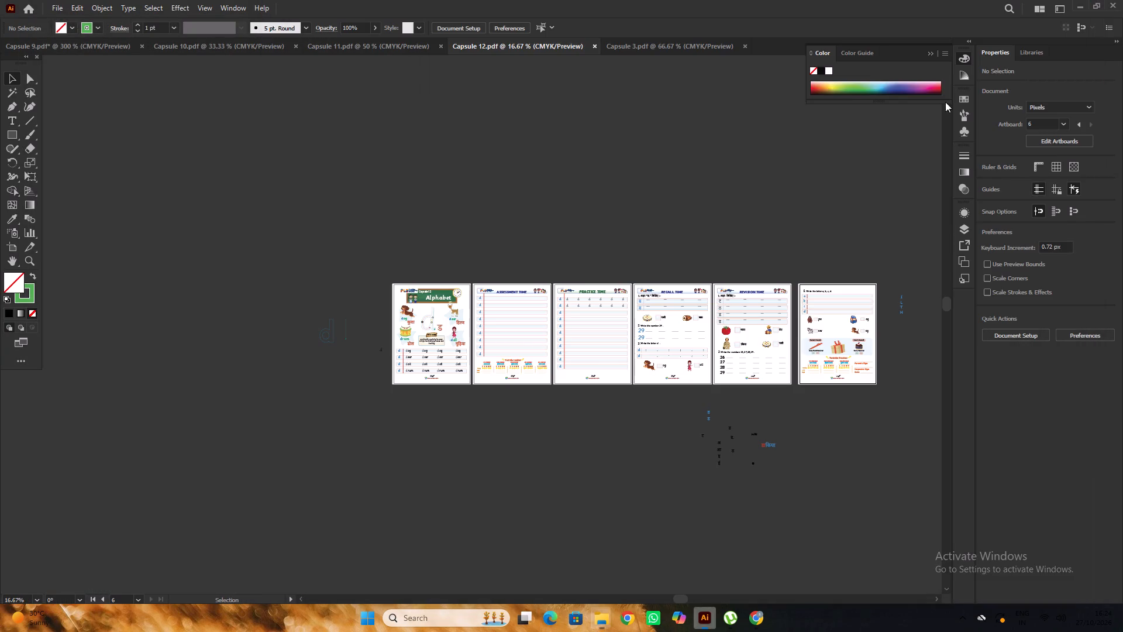
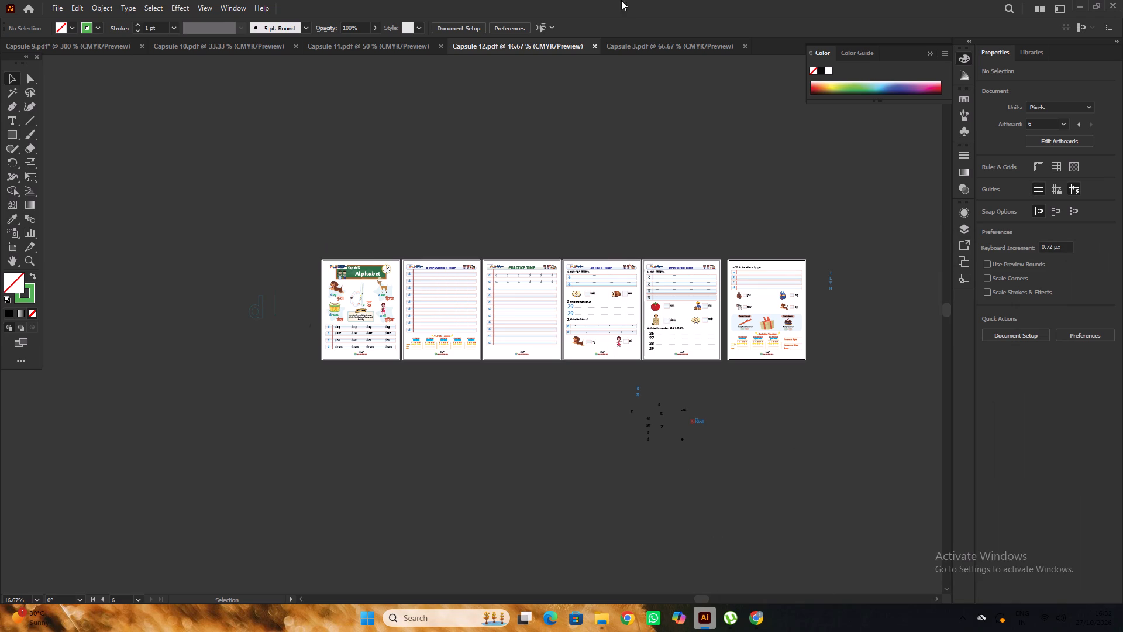
Close the Capsule 3 document and collapse the floating Color panel.
{"action": "left_click", "coordinate": [634, 44]}
{"action": "left_click", "coordinate": [744, 45]}
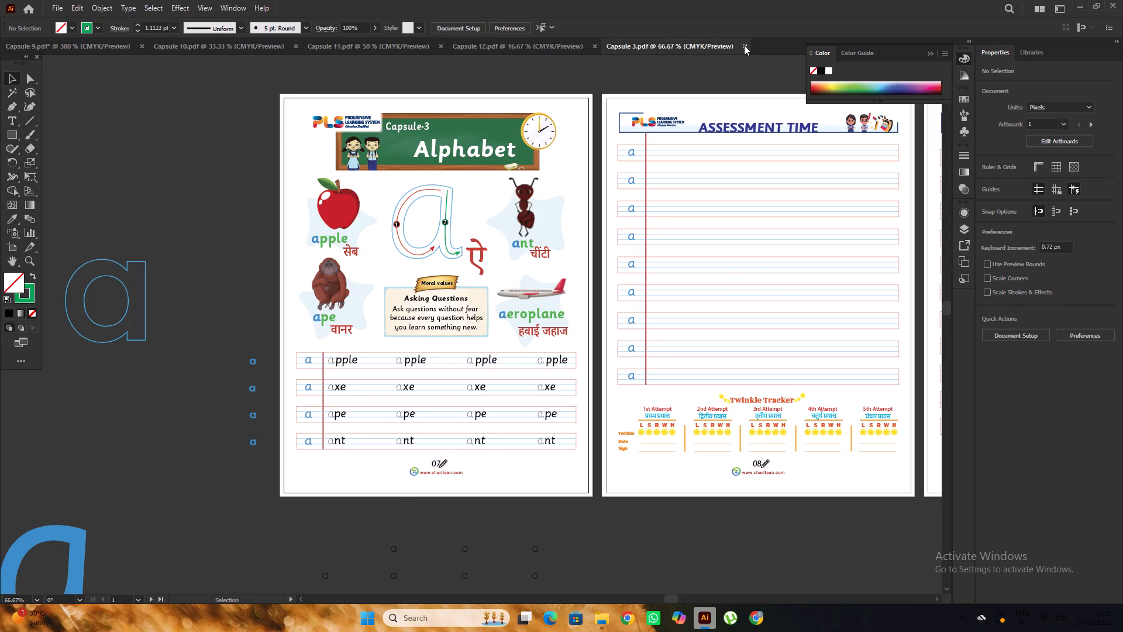
{"action": "scroll", "coordinate": [580, 263], "scroll_direction": "down", "scroll_amount": 2}
{"action": "scroll", "coordinate": [590, 276], "scroll_direction": "up", "scroll_amount": 2, "text": "alt"}
{"action": "scroll", "coordinate": [550, 243], "scroll_direction": "down", "scroll_amount": 2, "text": "alt"}
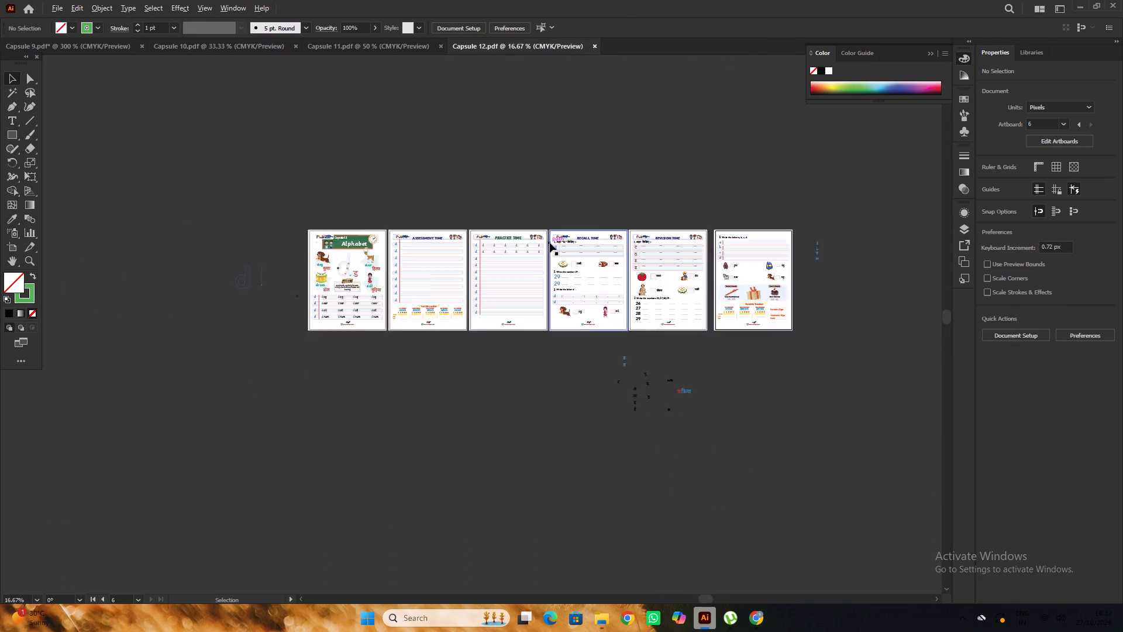
{"action": "scroll", "coordinate": [549, 241], "scroll_direction": "up", "scroll_amount": 3, "text": "alt"}
{"action": "left_click", "coordinate": [540, 194]}
{"action": "scroll", "coordinate": [540, 193], "scroll_direction": "down", "scroll_amount": 1, "text": "alt"}
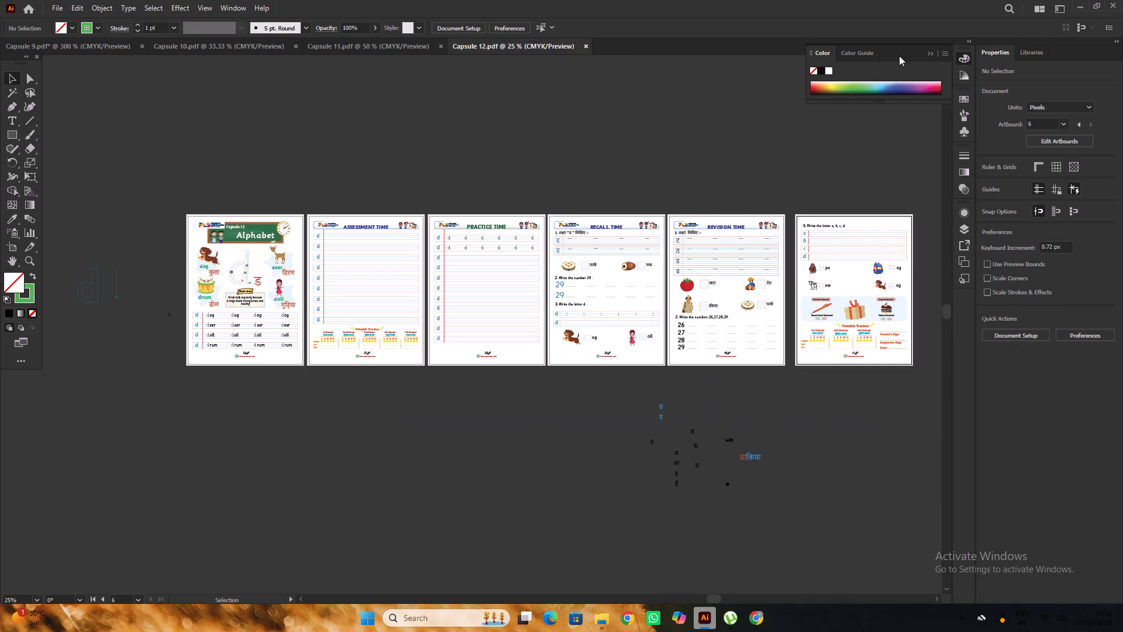
{"action": "left_click", "coordinate": [929, 53]}
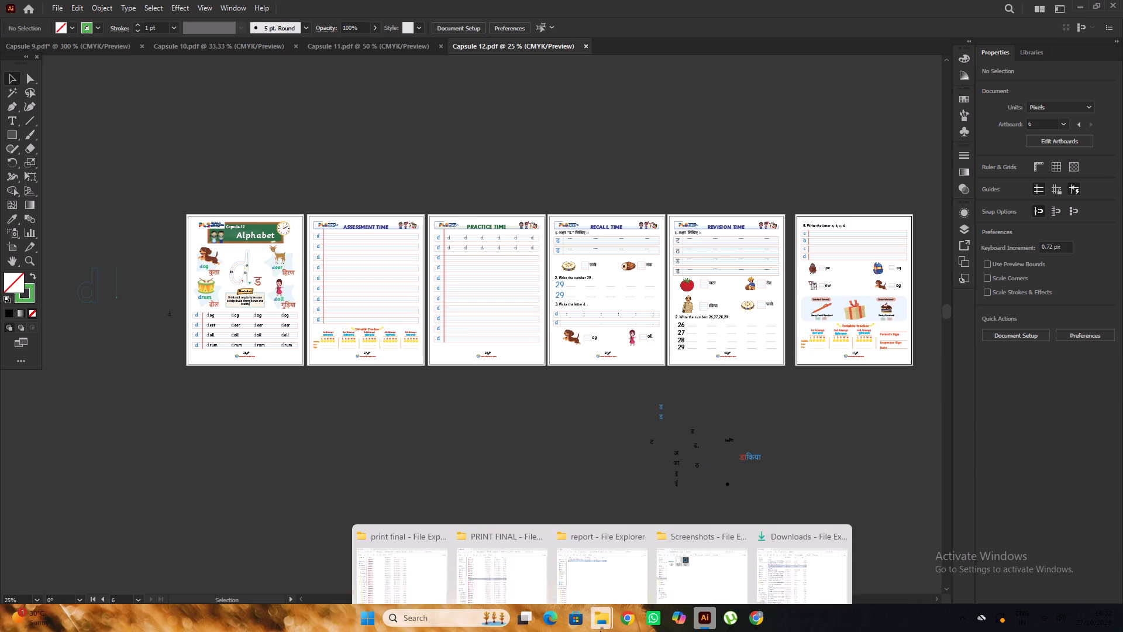
Open the Capsule 13 PDF from the PRINT FINAL folder in Illustrator.
{"action": "left_click", "coordinate": [525, 540]}
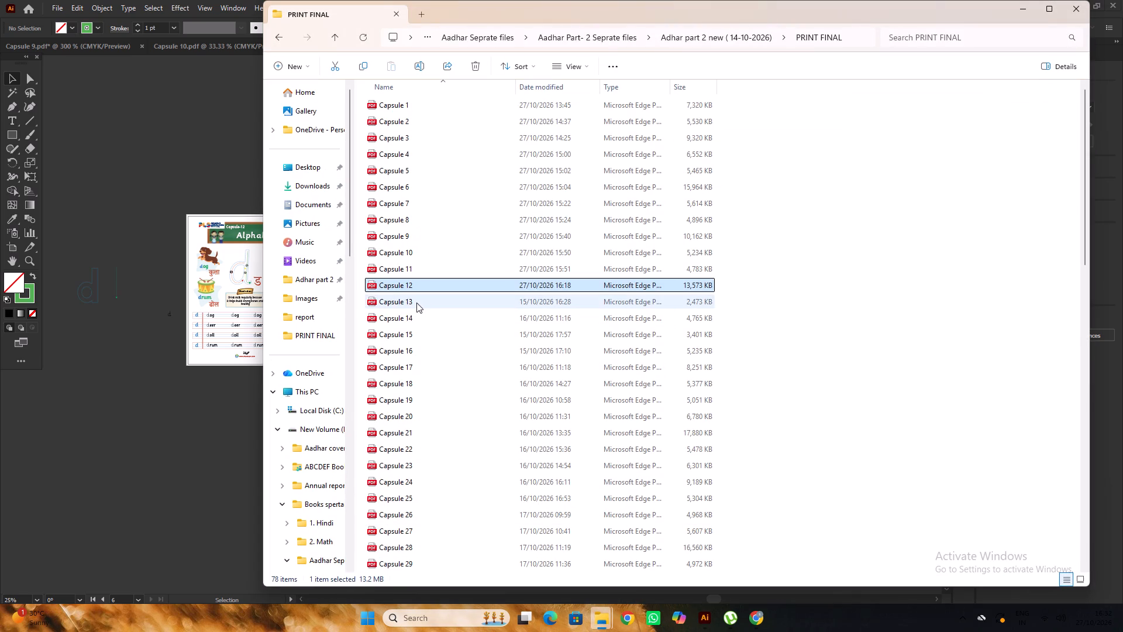
{"action": "left_click", "coordinate": [419, 305]}
{"action": "right_click", "coordinate": [419, 304]}
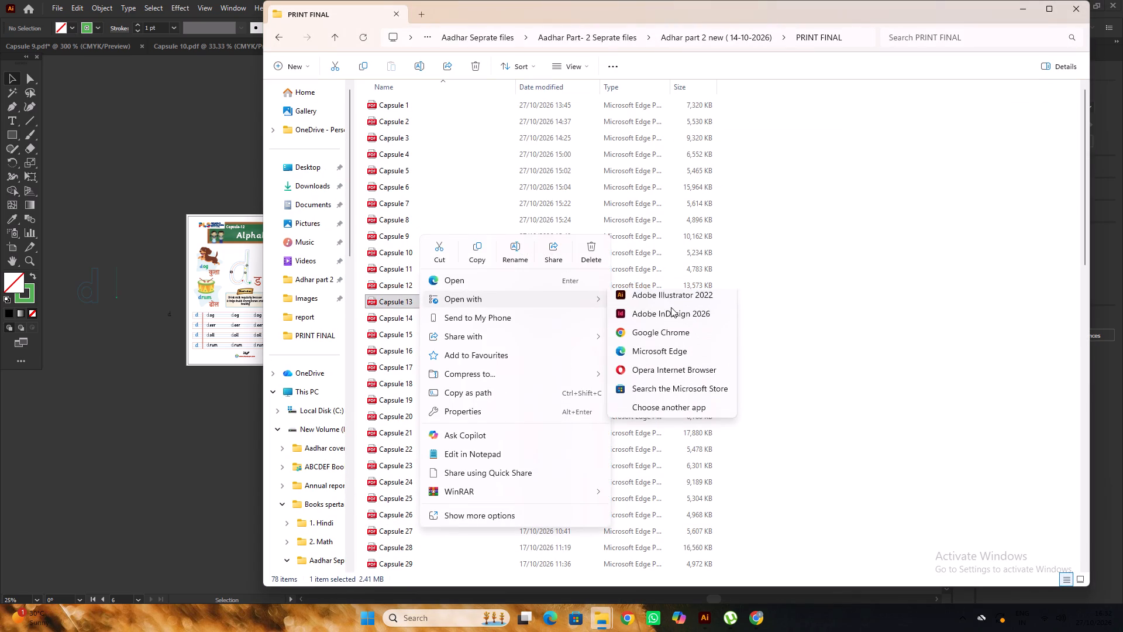
{"action": "left_click", "coordinate": [678, 304]}
{"action": "scroll", "coordinate": [577, 310], "scroll_direction": "down", "scroll_amount": 2}
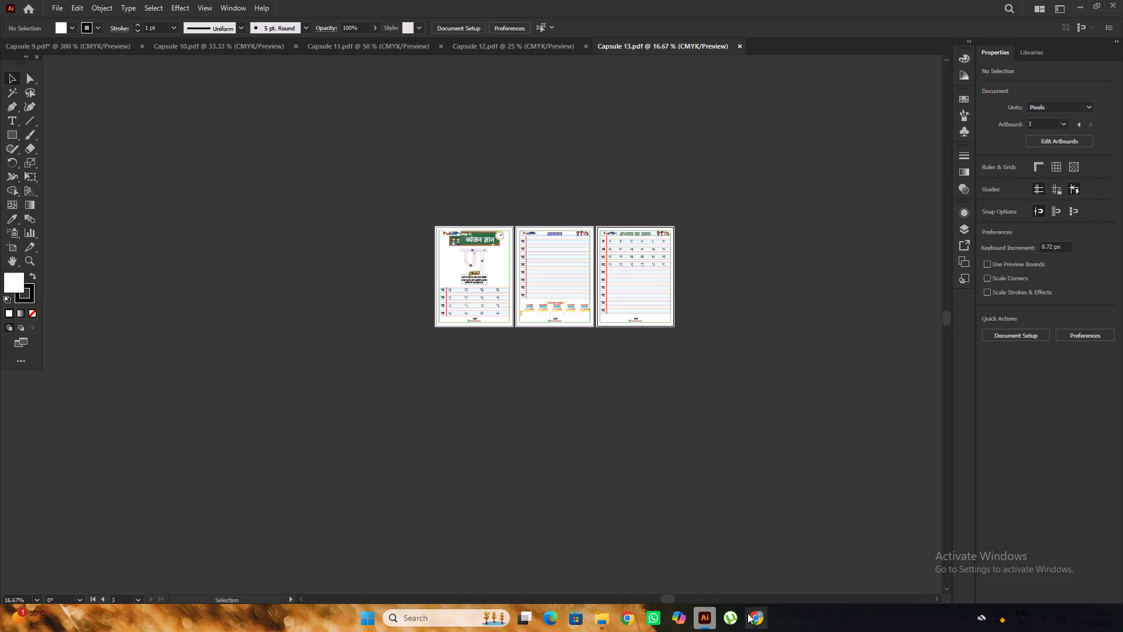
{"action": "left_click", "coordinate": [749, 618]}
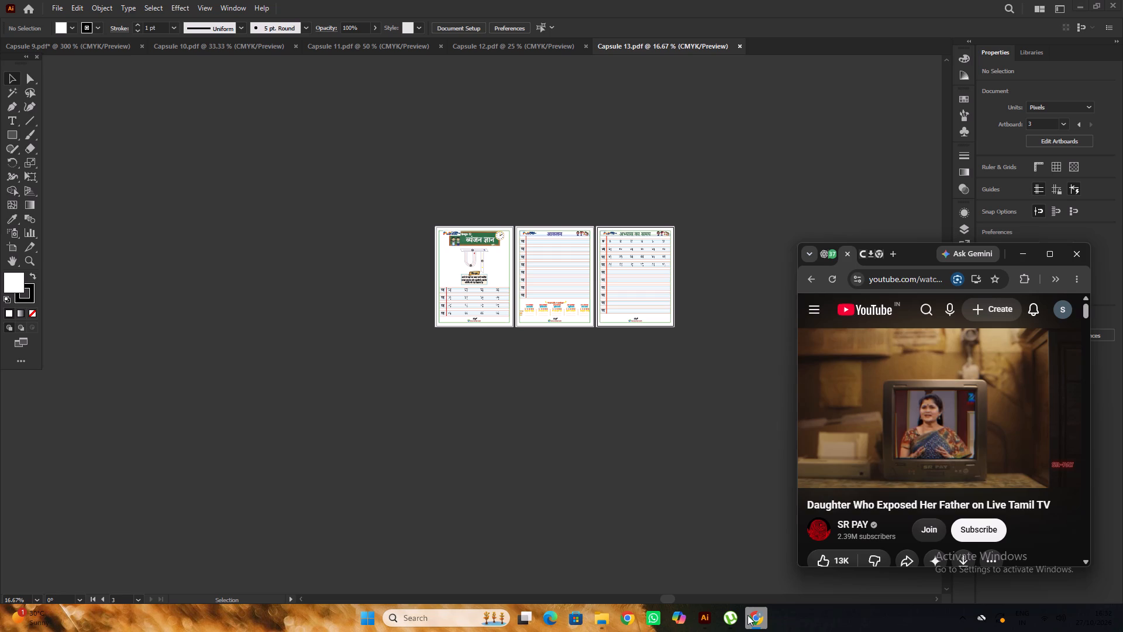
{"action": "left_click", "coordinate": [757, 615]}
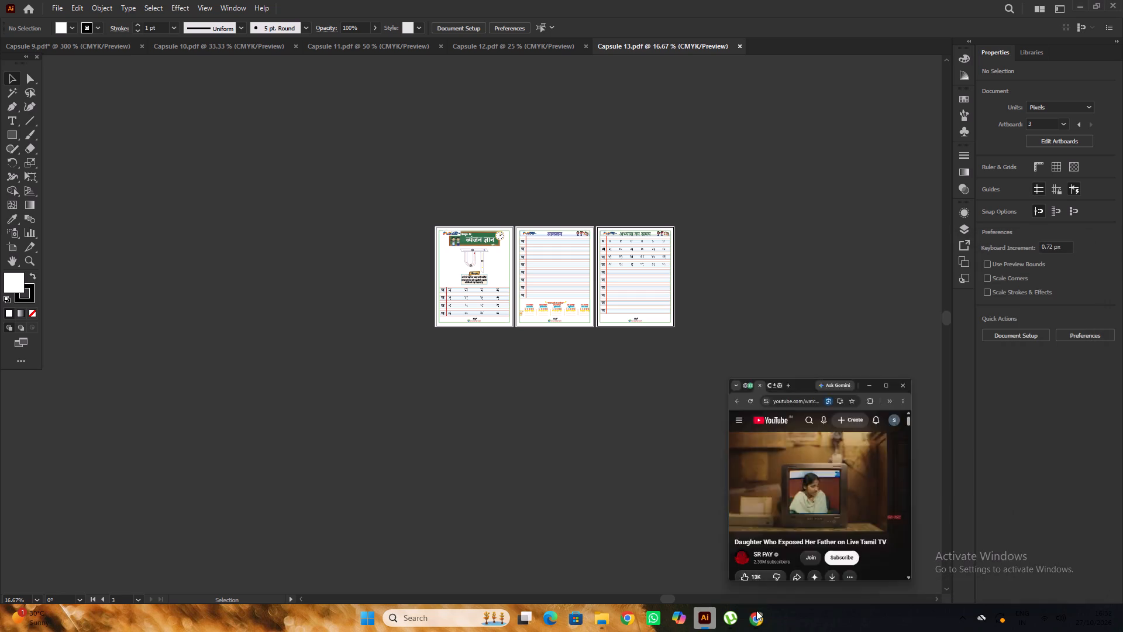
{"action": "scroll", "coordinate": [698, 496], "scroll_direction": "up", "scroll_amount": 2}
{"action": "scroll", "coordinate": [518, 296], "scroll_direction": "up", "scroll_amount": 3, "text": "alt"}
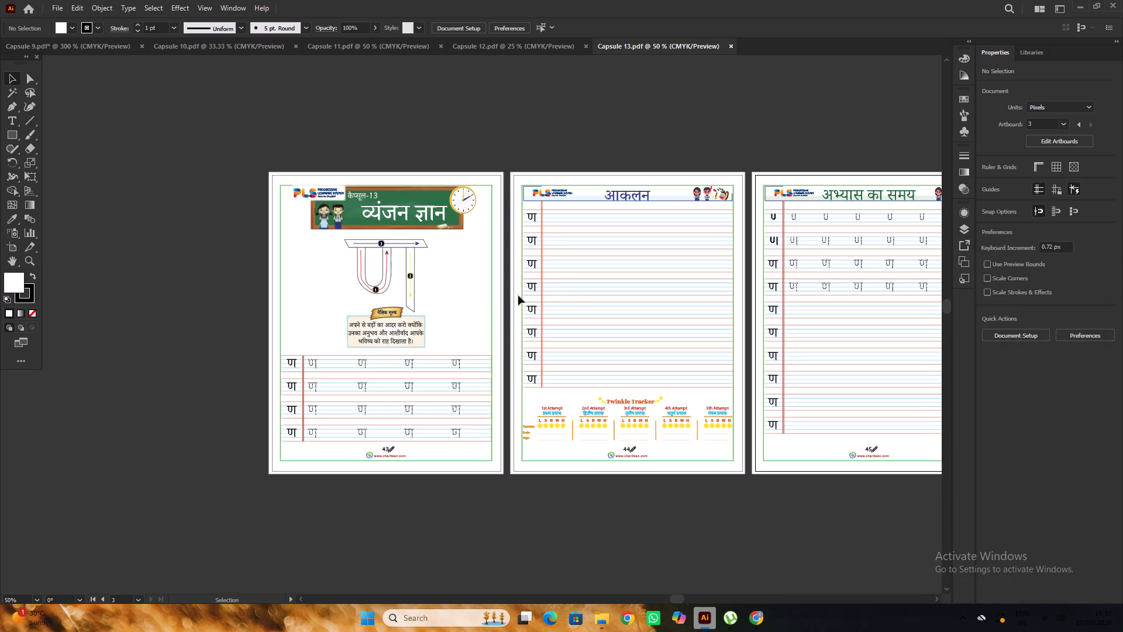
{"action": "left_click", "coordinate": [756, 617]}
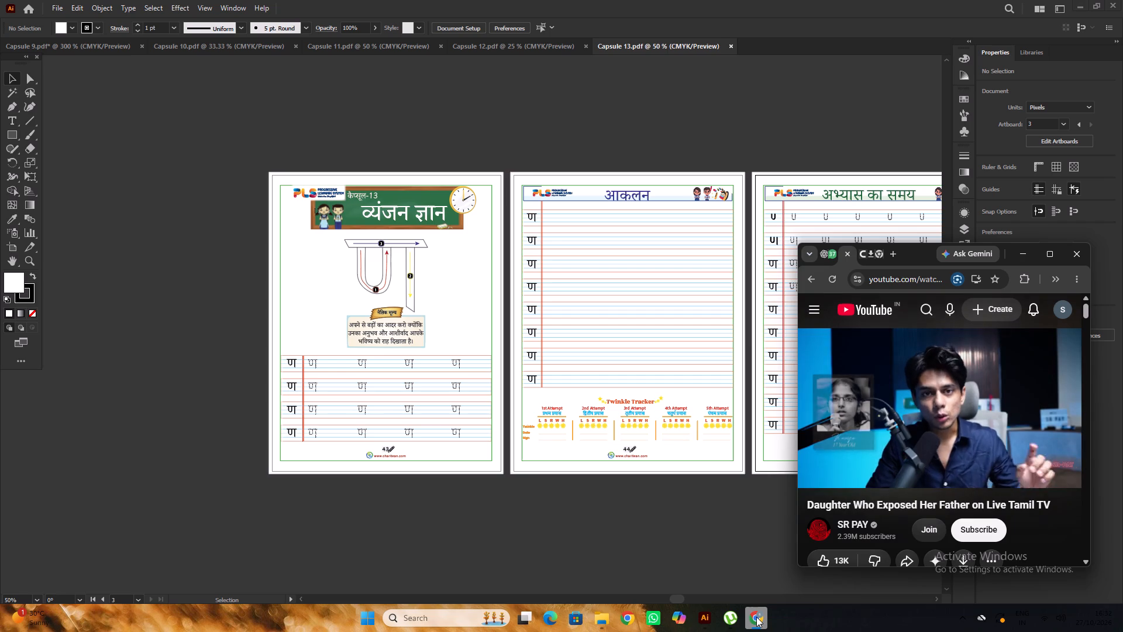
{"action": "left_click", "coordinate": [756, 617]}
Unlock all locked objects in the Capsule 13 document so the green page borders can be selected.
{"action": "left_click", "coordinate": [490, 304]}
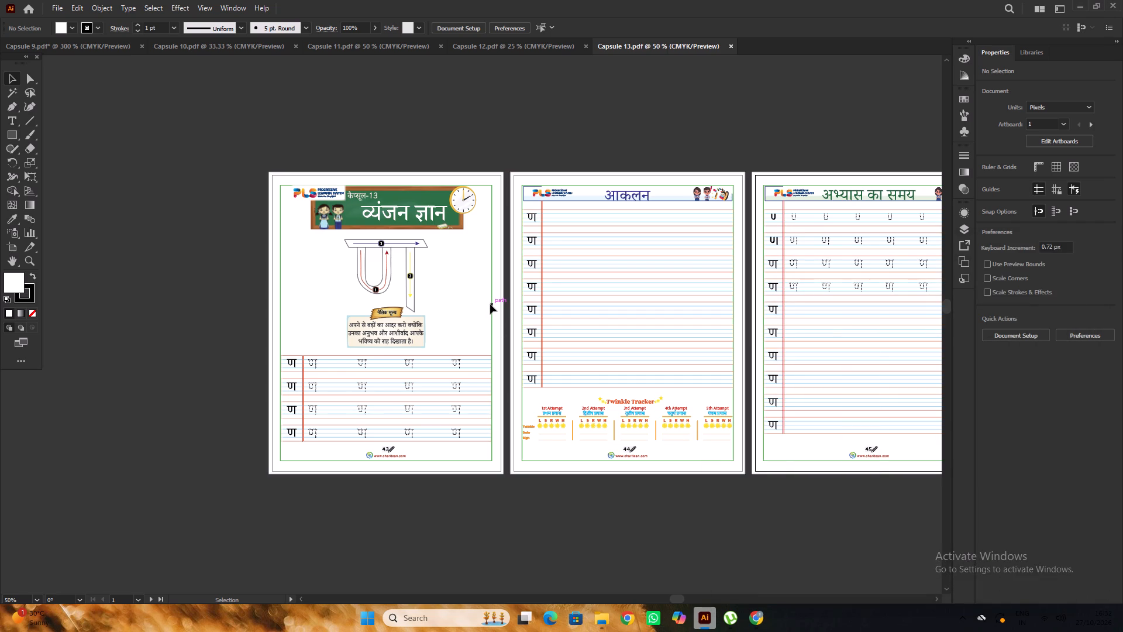
{"action": "left_click", "coordinate": [492, 303]}
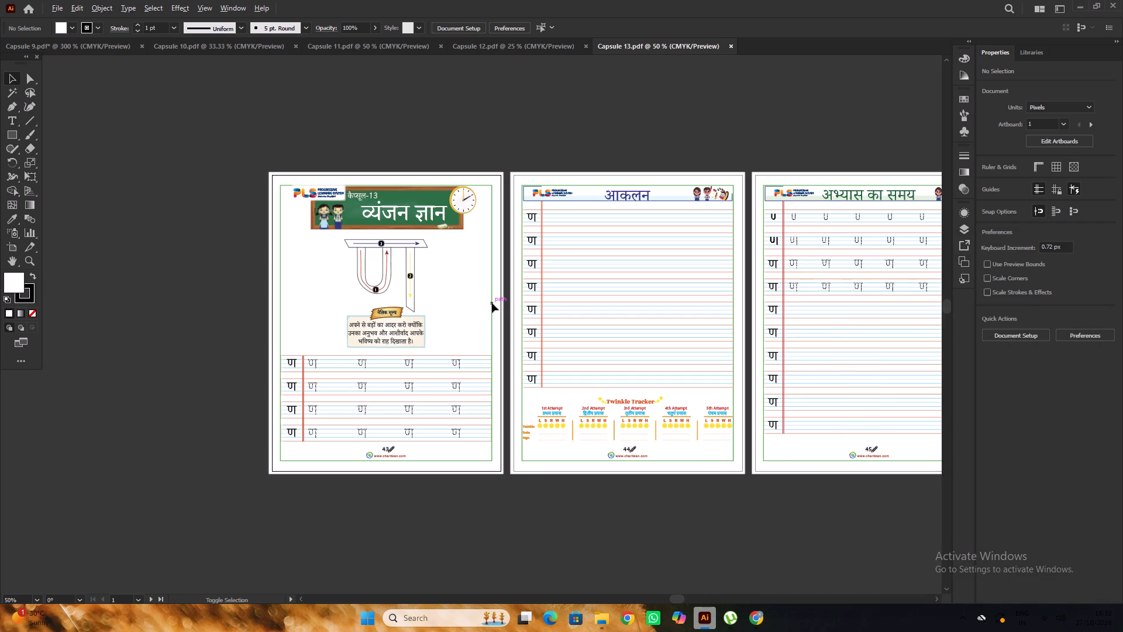
{"action": "left_click", "coordinate": [251, 243]}
{"action": "left_click", "coordinate": [752, 614]}
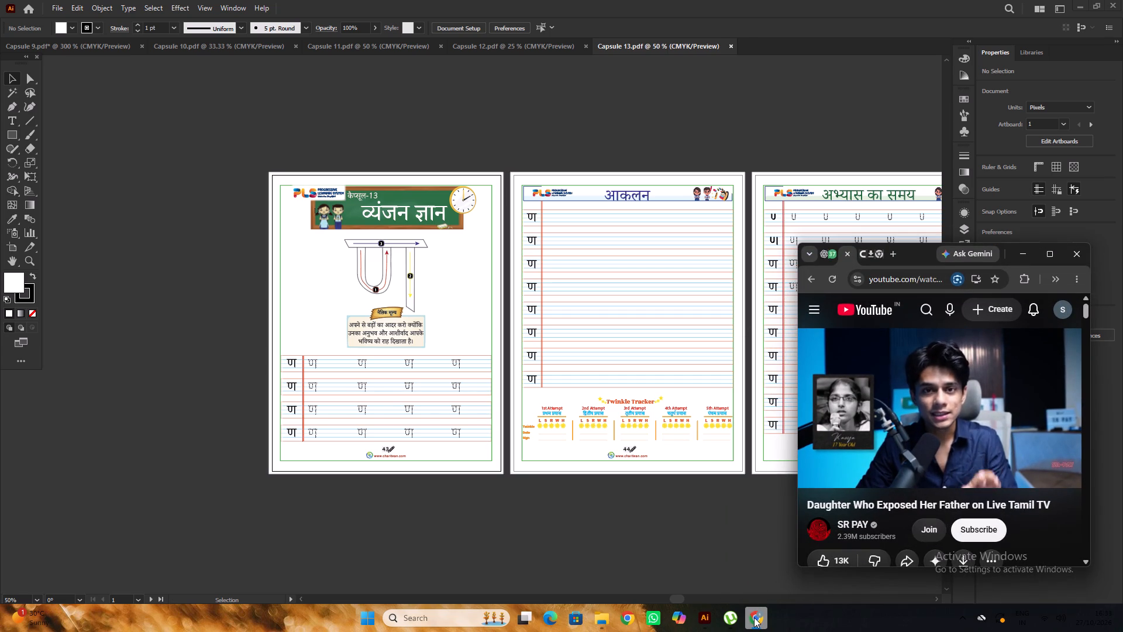
{"action": "left_click", "coordinate": [754, 617]}
{"action": "key", "text": "ctrl+alt+2"}
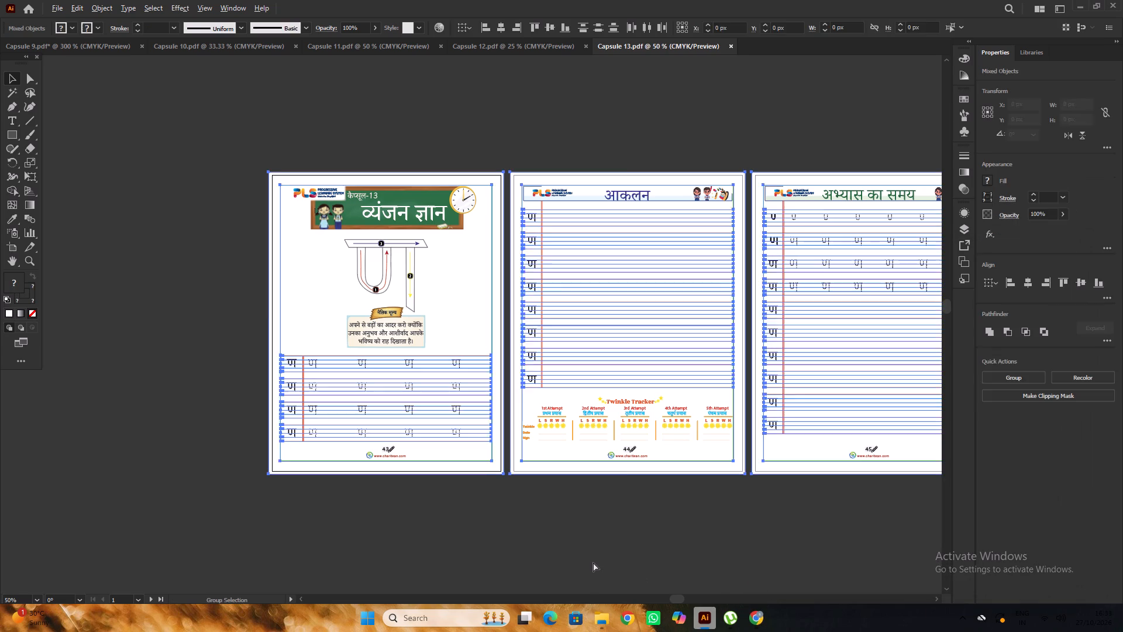
{"action": "left_click", "coordinate": [584, 553]}
{"action": "scroll", "coordinate": [374, 336], "scroll_direction": "down", "scroll_amount": 4}
Delete the green border rectangle from each of the three Capsule 13 pages.
{"action": "left_click", "coordinate": [483, 412]}
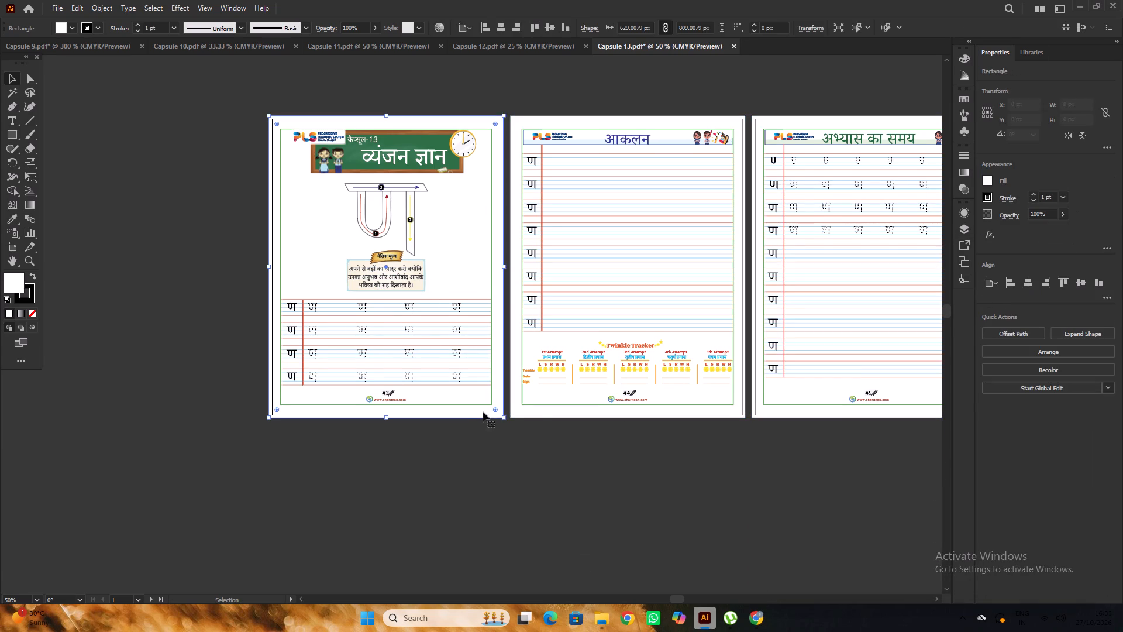
{"action": "left_click", "coordinate": [543, 413], "text": "shift"}
{"action": "scroll", "coordinate": [407, 384], "scroll_direction": "down", "scroll_amount": 4}
{"action": "scroll", "coordinate": [636, 402], "scroll_direction": "up", "scroll_amount": 1, "text": "alt"}
{"action": "left_click", "coordinate": [647, 397]}
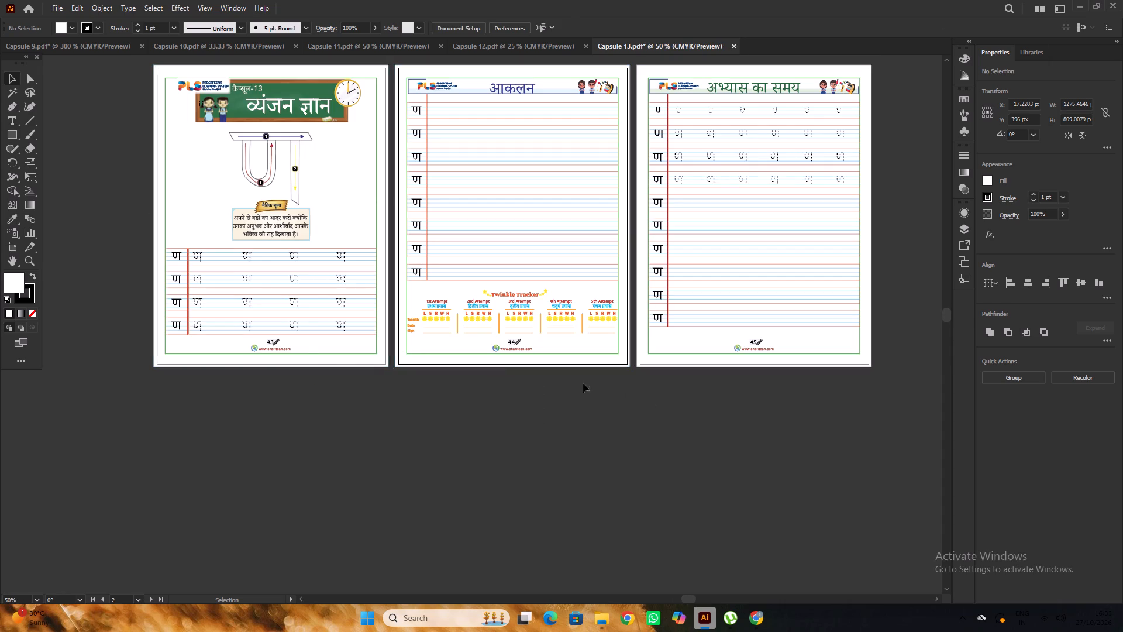
{"action": "left_click", "coordinate": [344, 356]}
{"action": "key", "text": "Delete"}
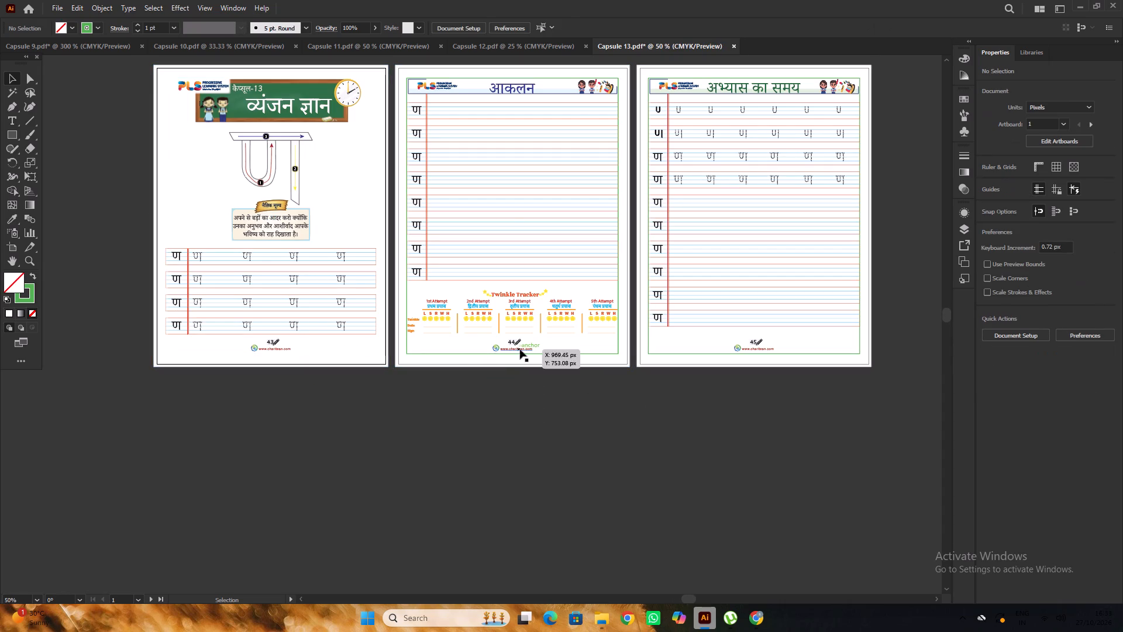
{"action": "left_click", "coordinate": [568, 355]}
{"action": "key", "text": "Delete"}
{"action": "left_click", "coordinate": [664, 355]}
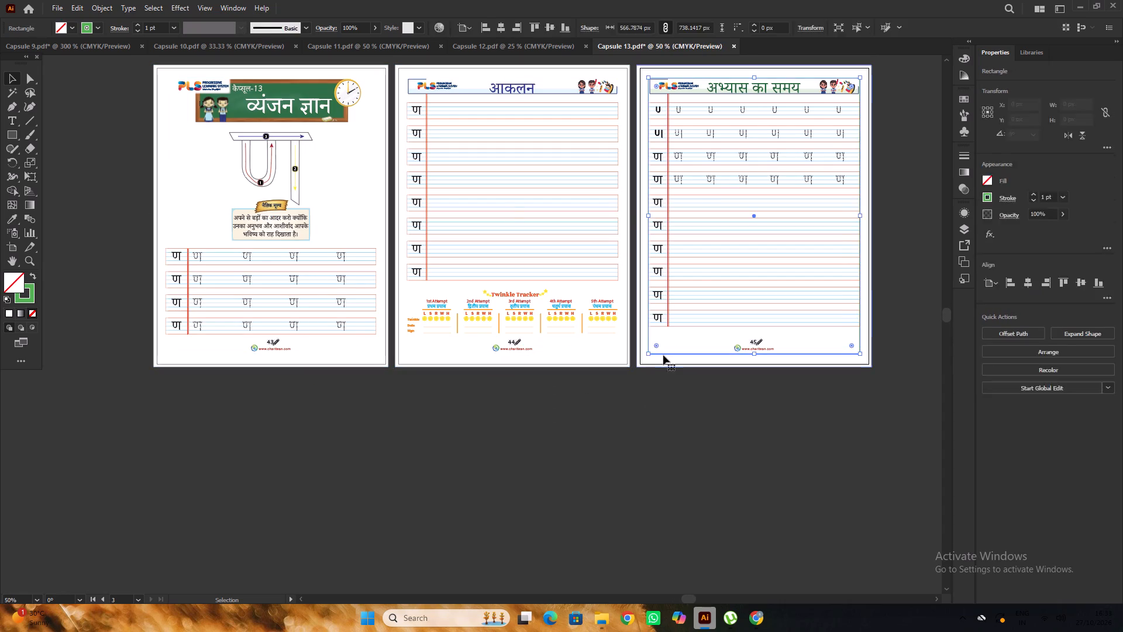
{"action": "key", "text": "Delete"}
{"action": "left_click", "coordinate": [664, 363]}
{"action": "scroll", "coordinate": [663, 344], "scroll_direction": "up", "scroll_amount": 3}
{"action": "scroll", "coordinate": [532, 289], "scroll_direction": "down", "scroll_amount": 2, "text": "alt"}
{"action": "scroll", "coordinate": [427, 269], "scroll_direction": "up", "scroll_amount": 2, "text": "alt"}
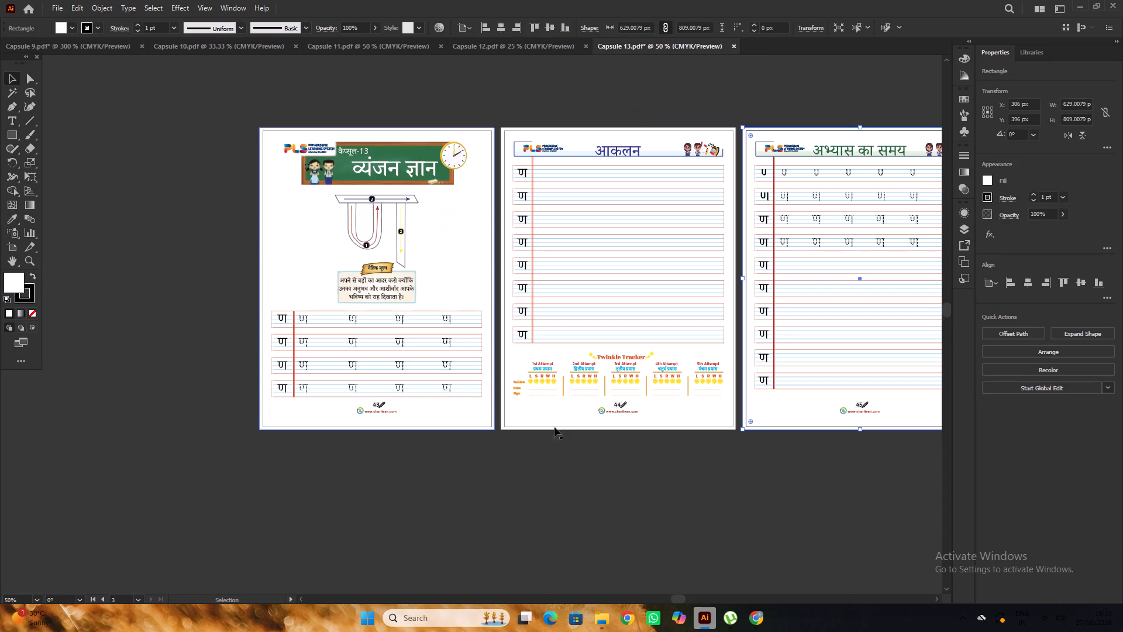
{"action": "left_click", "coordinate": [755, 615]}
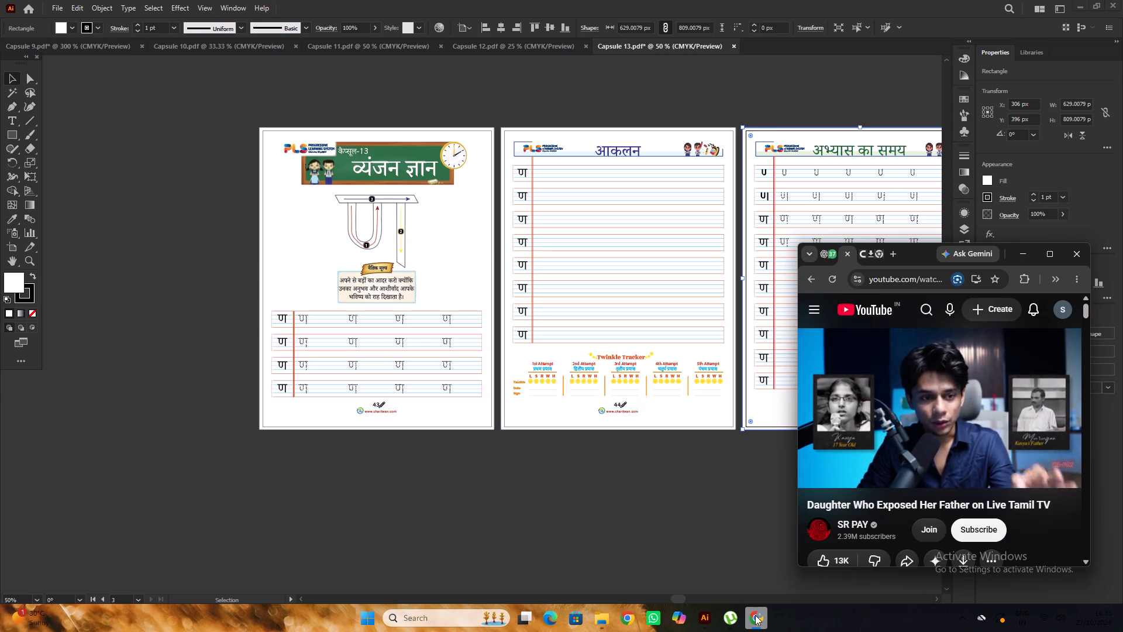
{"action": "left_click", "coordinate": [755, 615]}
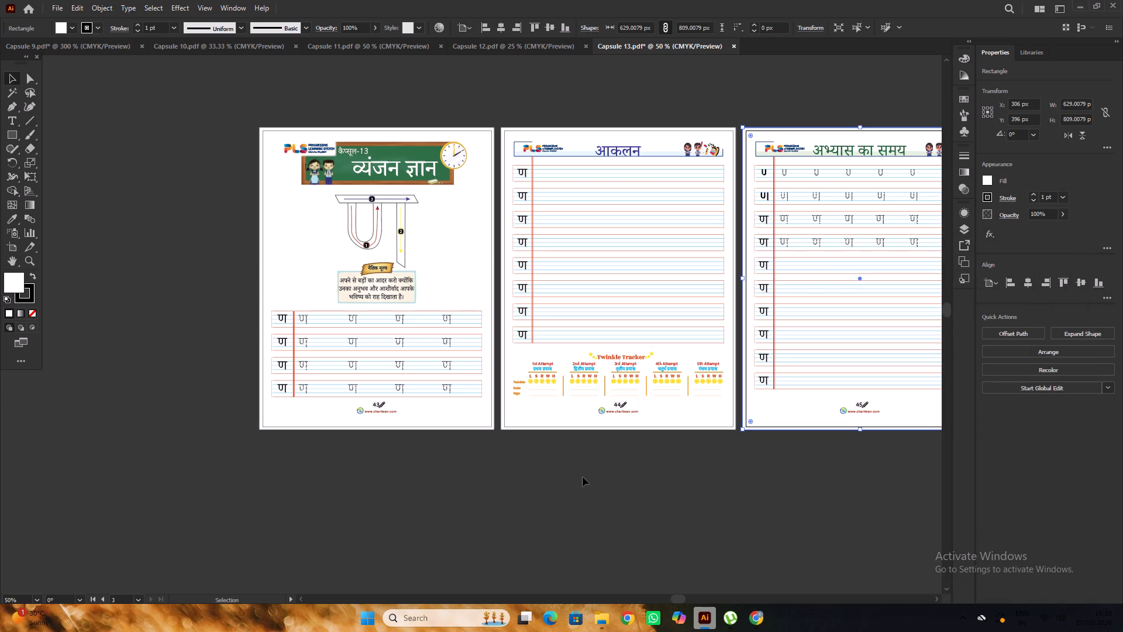
Duplicate the Hindi moral-value paragraph from inside its group onto the empty canvas beside the first page, and ungroup the group.
{"action": "scroll", "coordinate": [383, 294], "scroll_direction": "up", "scroll_amount": 2, "text": "alt"}
{"action": "left_click", "coordinate": [388, 286]}
{"action": "left_click", "coordinate": [388, 286]}
{"action": "scroll", "coordinate": [413, 286], "scroll_direction": "down", "scroll_amount": 1, "text": "alt"}
{"action": "left_click", "coordinate": [413, 286]}
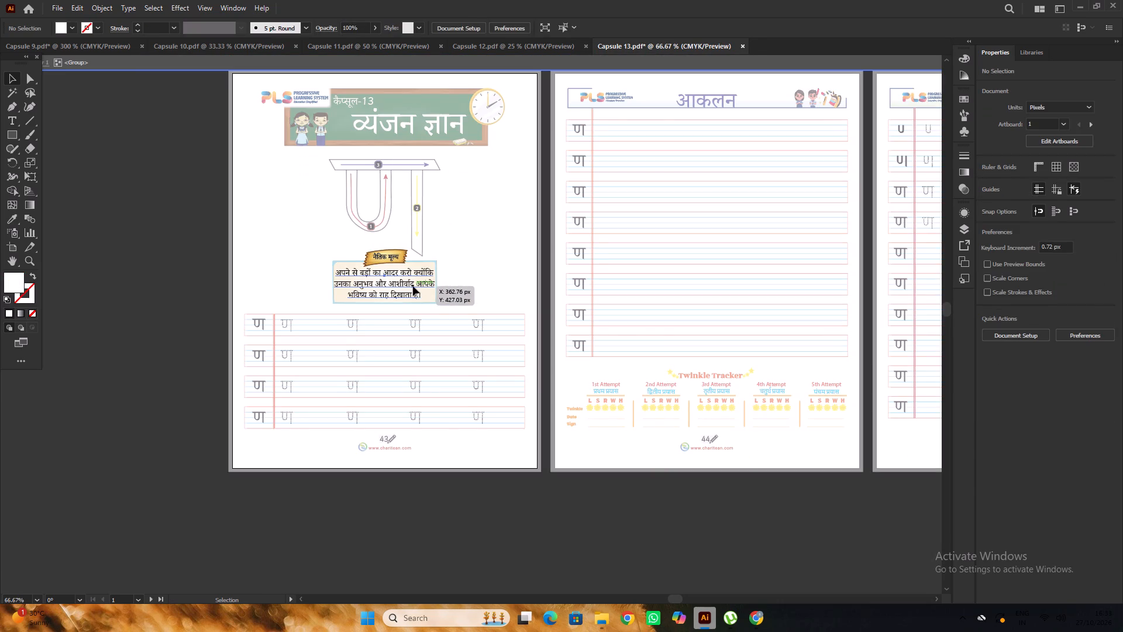
{"action": "left_click_drag", "start_coordinate": [414, 285], "coordinate": [115, 390], "text": "alt"}
{"action": "double_click", "coordinate": [148, 332]}
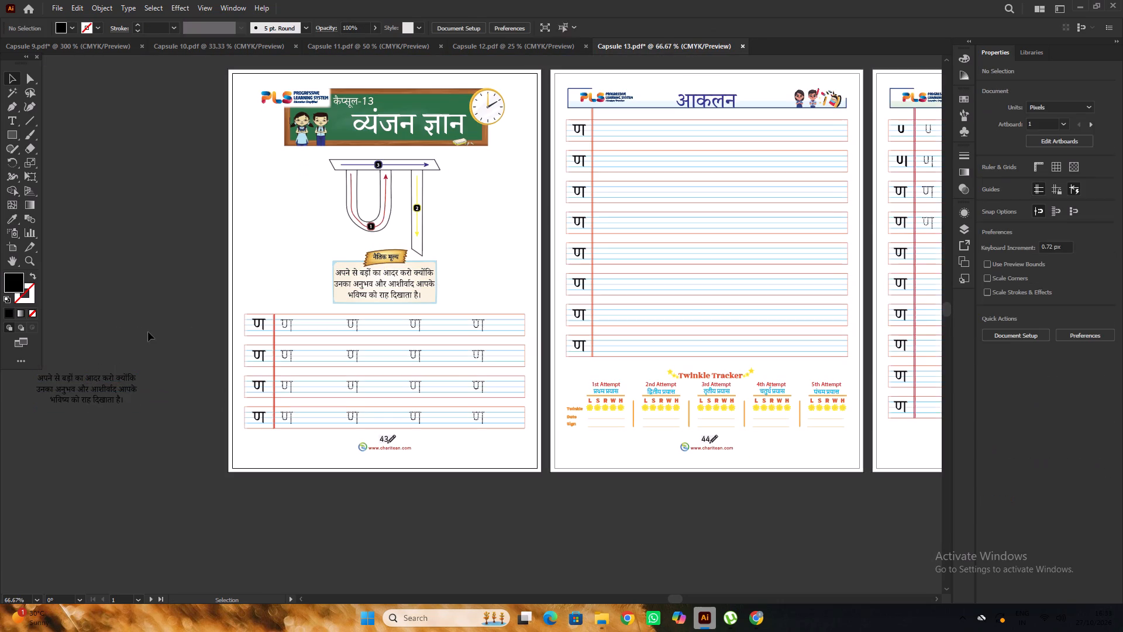
{"action": "left_click", "coordinate": [102, 400]}
{"action": "right_click", "coordinate": [102, 398]}
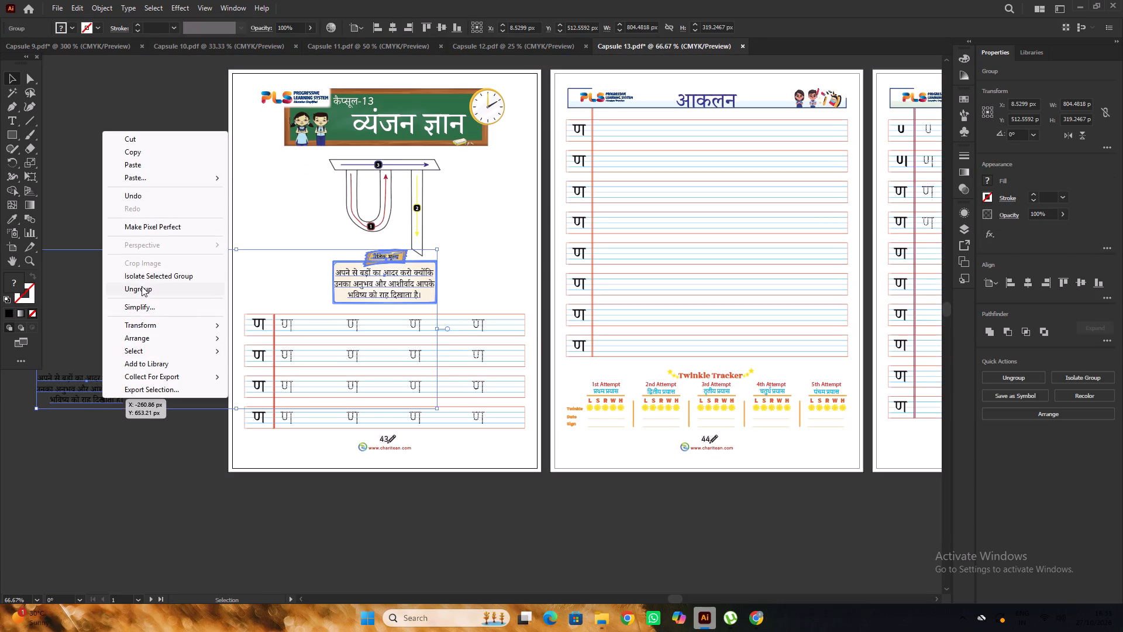
{"action": "left_click", "coordinate": [142, 287]}
{"action": "left_click", "coordinate": [119, 208]}
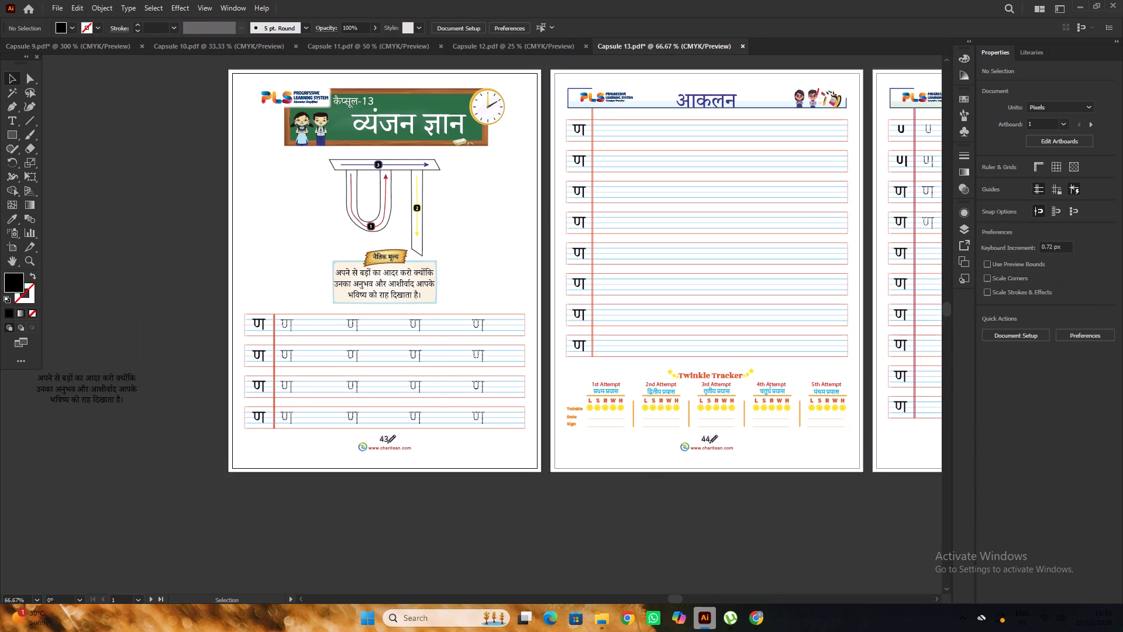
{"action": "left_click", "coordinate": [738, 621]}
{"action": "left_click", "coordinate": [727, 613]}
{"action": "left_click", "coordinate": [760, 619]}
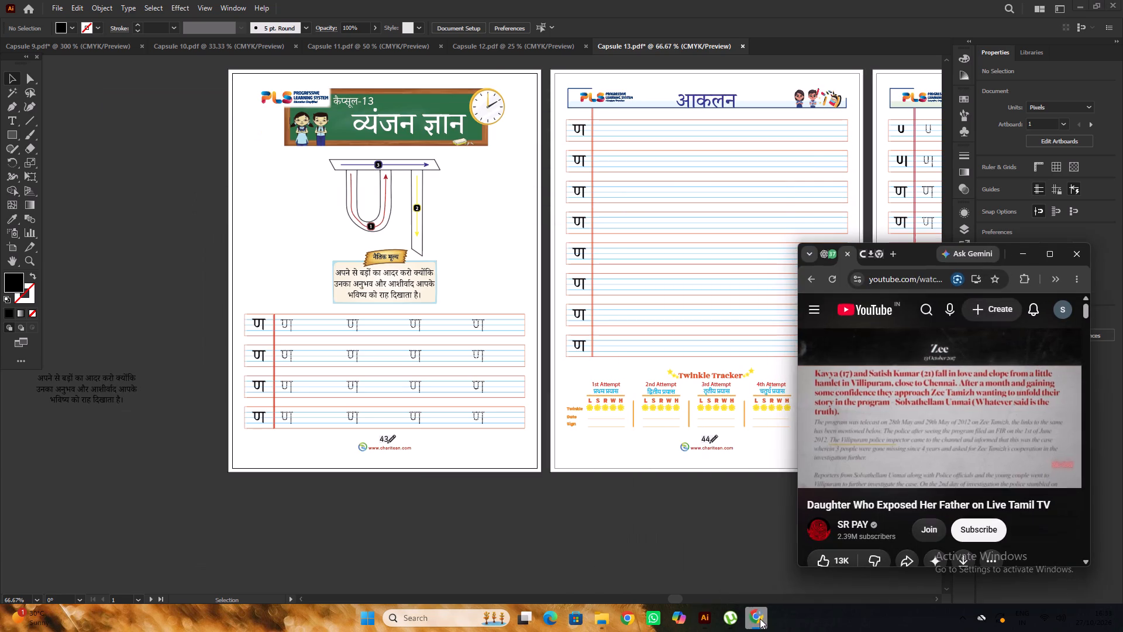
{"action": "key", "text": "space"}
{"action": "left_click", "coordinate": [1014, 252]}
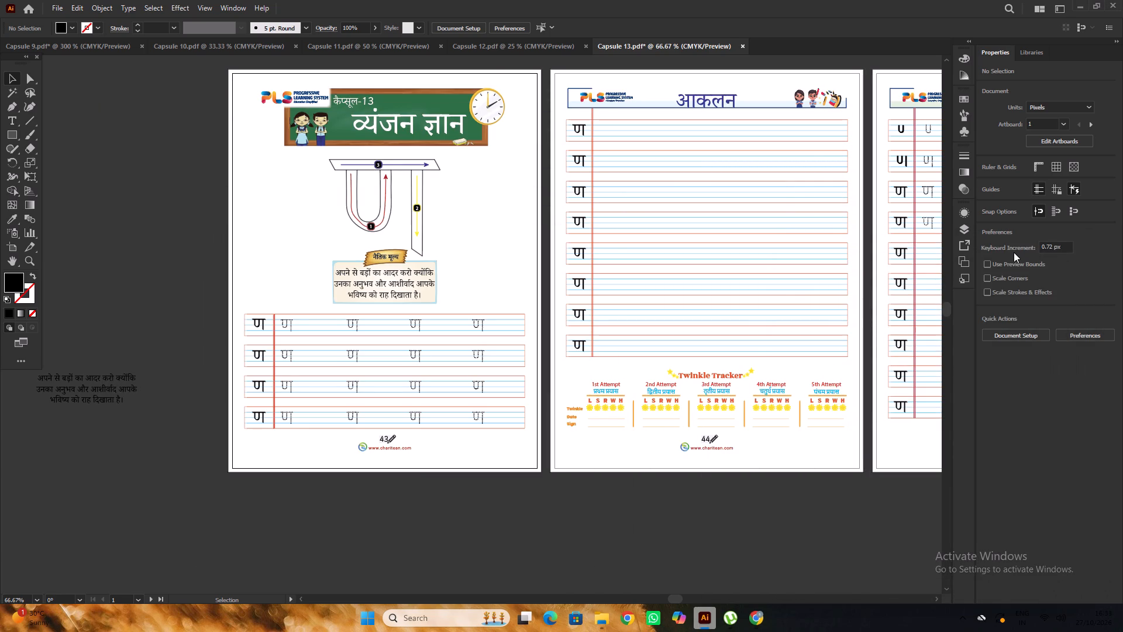
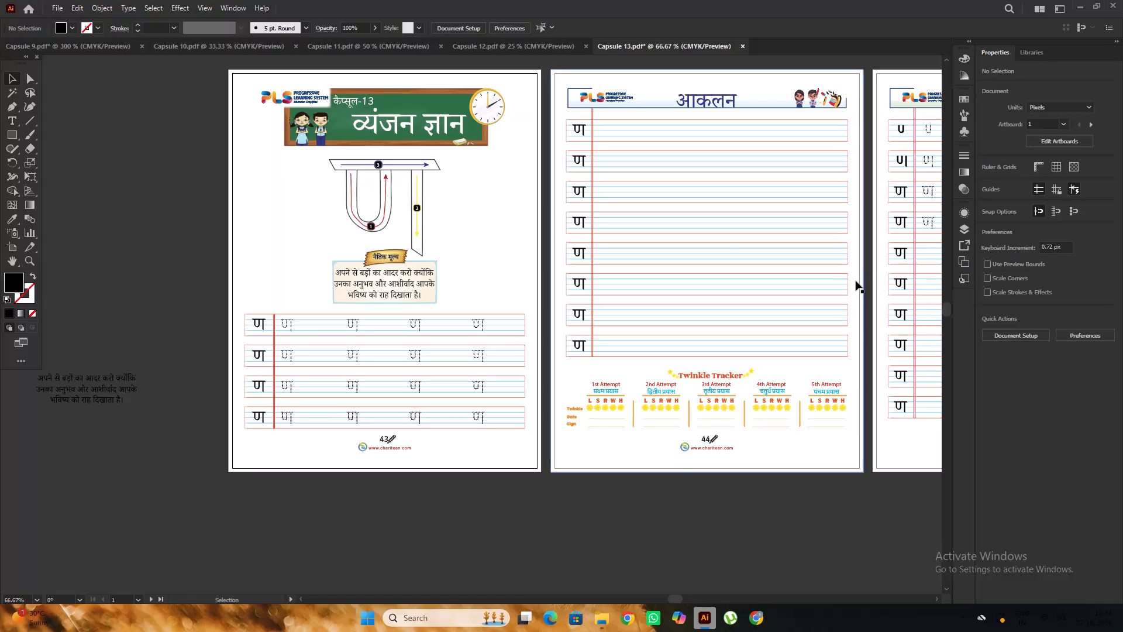
Set the four solid ण model letters in the practice rows of page 43 to the Light font style.
{"action": "scroll", "coordinate": [275, 203], "scroll_direction": "down", "scroll_amount": 6}
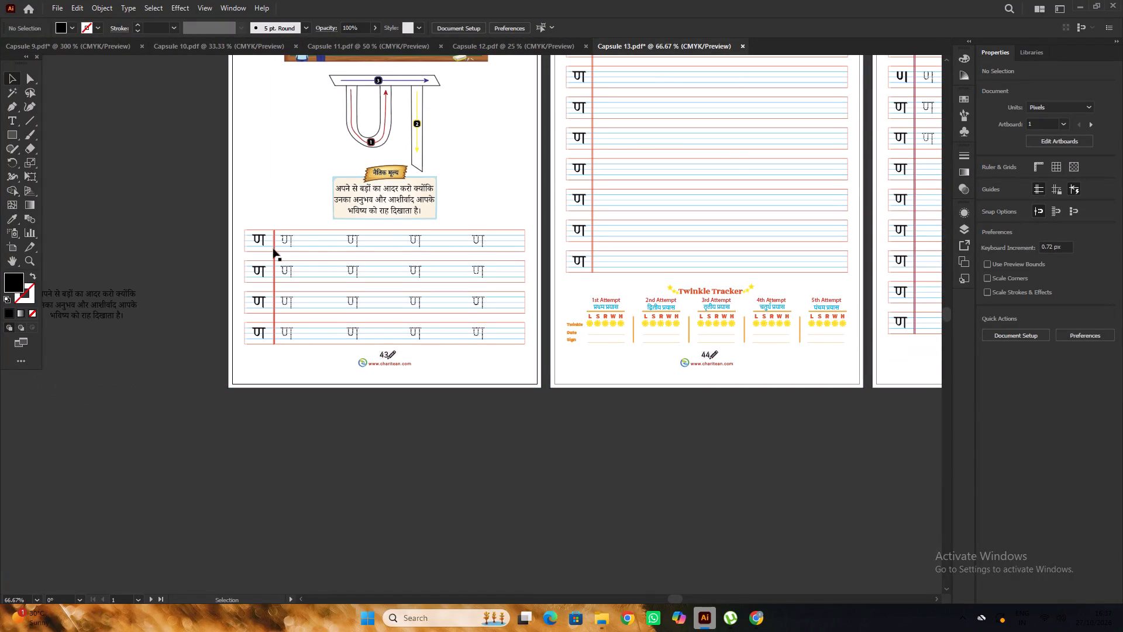
{"action": "left_click", "coordinate": [255, 238]}
{"action": "scroll", "coordinate": [277, 274], "scroll_direction": "up", "scroll_amount": 1, "text": "alt"}
{"action": "left_click", "coordinate": [253, 270], "text": "shift"}
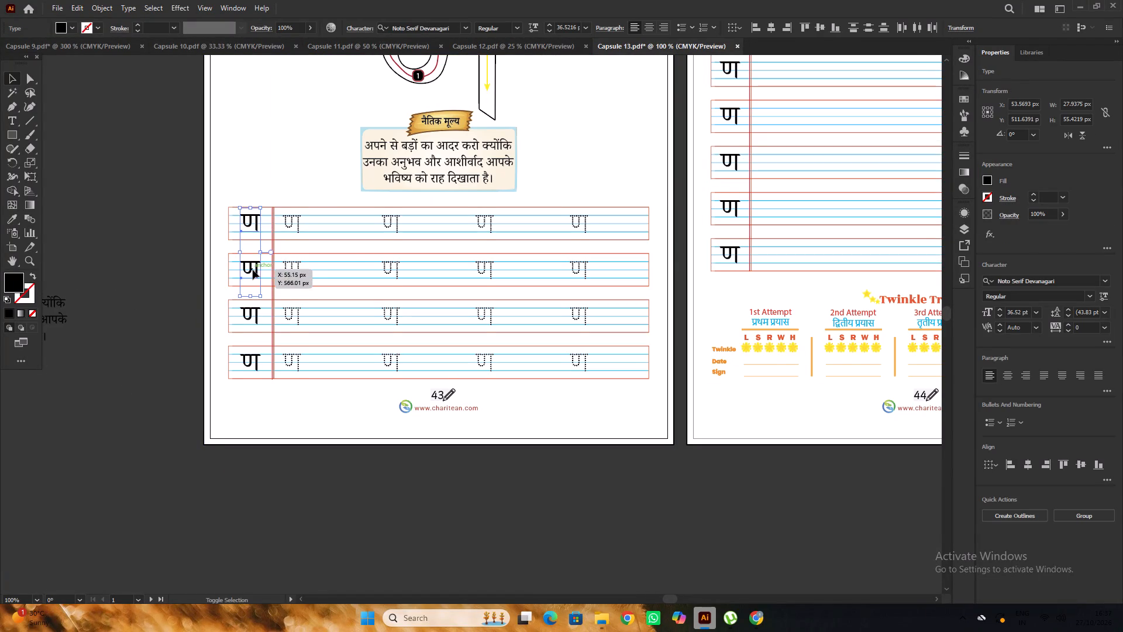
{"action": "scroll", "coordinate": [252, 252], "scroll_direction": "down", "scroll_amount": 4}
{"action": "scroll", "coordinate": [252, 251], "scroll_direction": "up", "scroll_amount": 1, "text": "alt"}
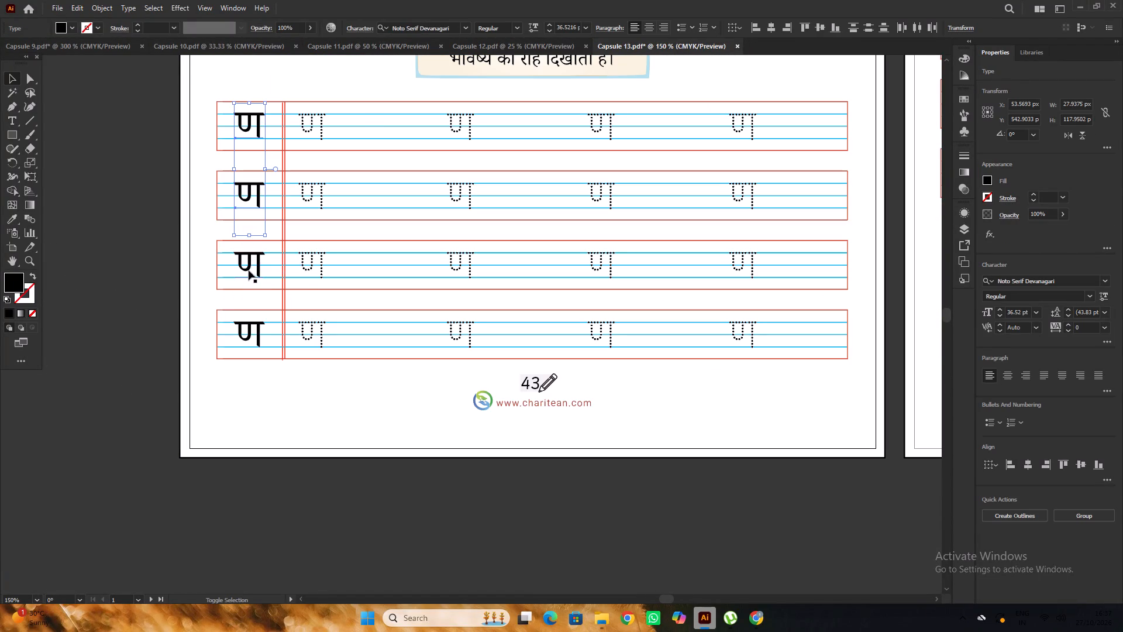
{"action": "left_click", "coordinate": [249, 270], "text": "shift"}
{"action": "left_click", "coordinate": [245, 332], "text": "shift"}
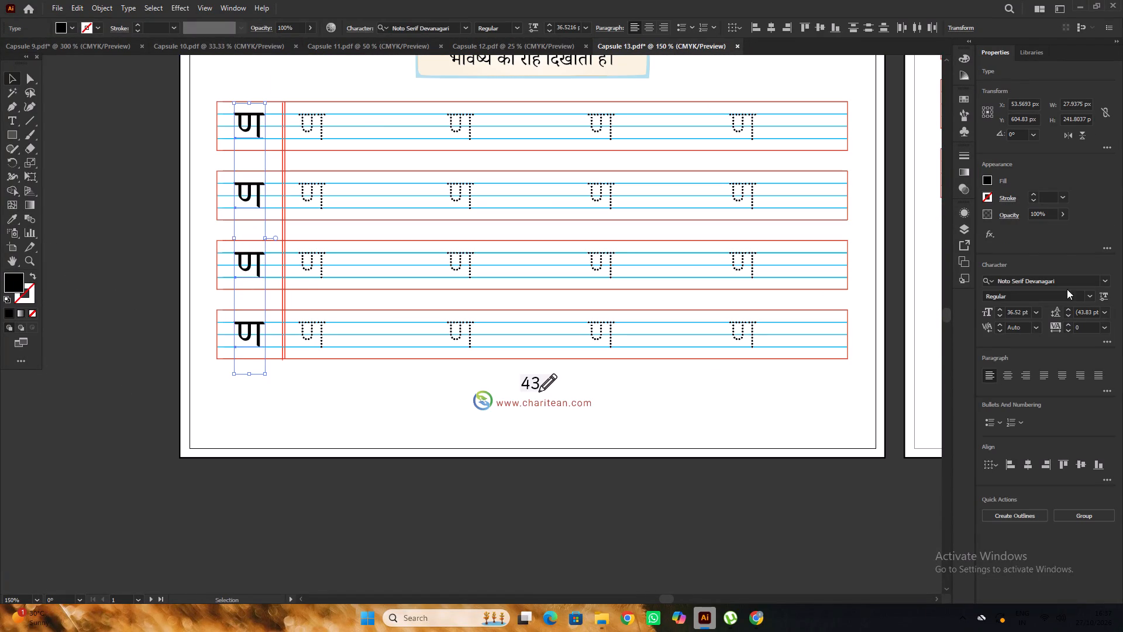
{"action": "left_click", "coordinate": [1090, 298]}
{"action": "left_click", "coordinate": [1008, 349]}
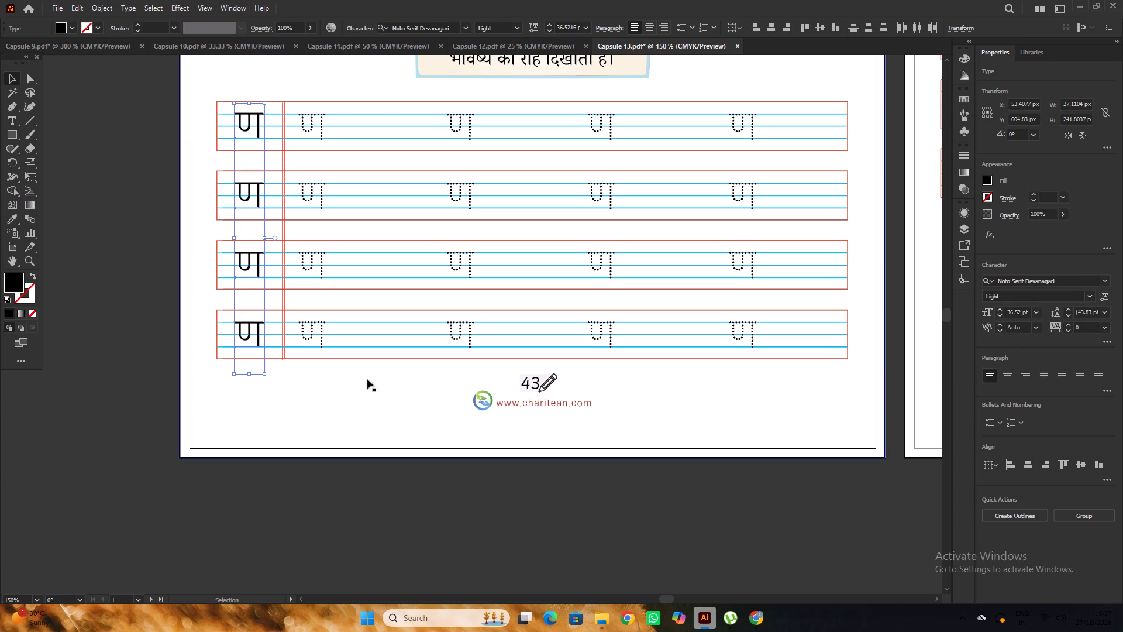
{"action": "left_click", "coordinate": [89, 329]}
Set all eight ण model letters in the practice rows of the आकलन page (page 44) to the Light font style.
{"action": "scroll", "coordinate": [185, 339], "scroll_direction": "up", "scroll_amount": 3, "text": "alt"}
{"action": "scroll", "coordinate": [133, 323], "scroll_direction": "down", "scroll_amount": 4, "text": "alt"}
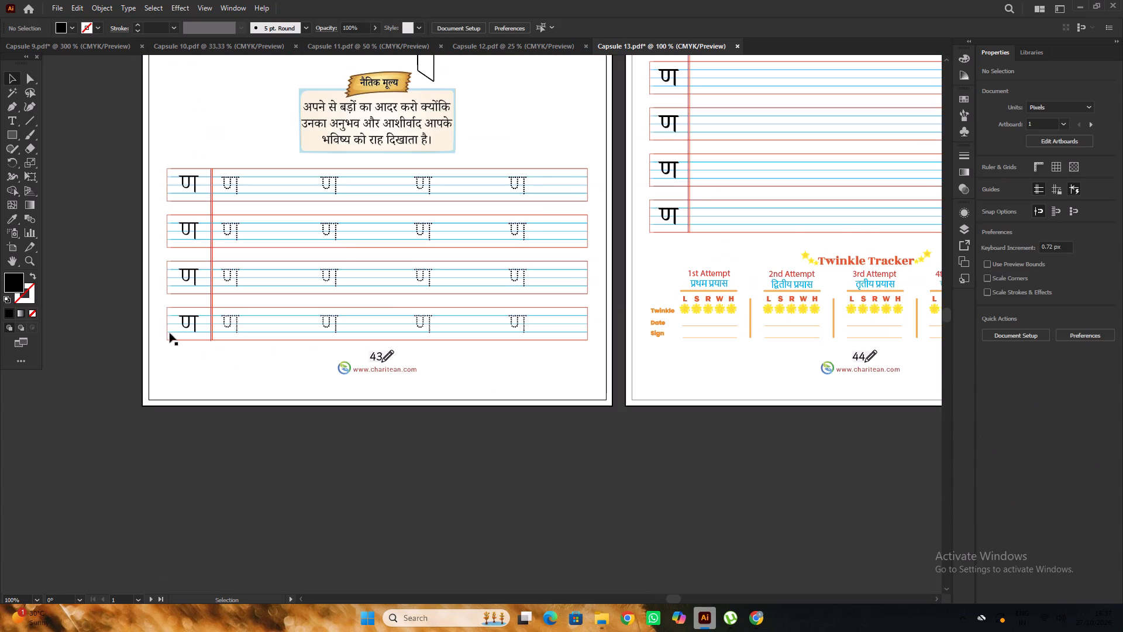
{"action": "scroll", "coordinate": [413, 414], "scroll_direction": "down", "scroll_amount": 3, "text": "alt"}
{"action": "key", "text": "space"}
{"action": "key", "text": "space"}
{"action": "key", "text": "space"}
{"action": "key", "text": "space"}
{"action": "left_click_drag", "start_coordinate": [612, 443], "coordinate": [384, 449]}
{"action": "scroll", "coordinate": [249, 277], "scroll_direction": "up", "scroll_amount": 4}
{"action": "left_click", "coordinate": [290, 266]}
{"action": "left_click", "coordinate": [289, 298], "text": "shift"}
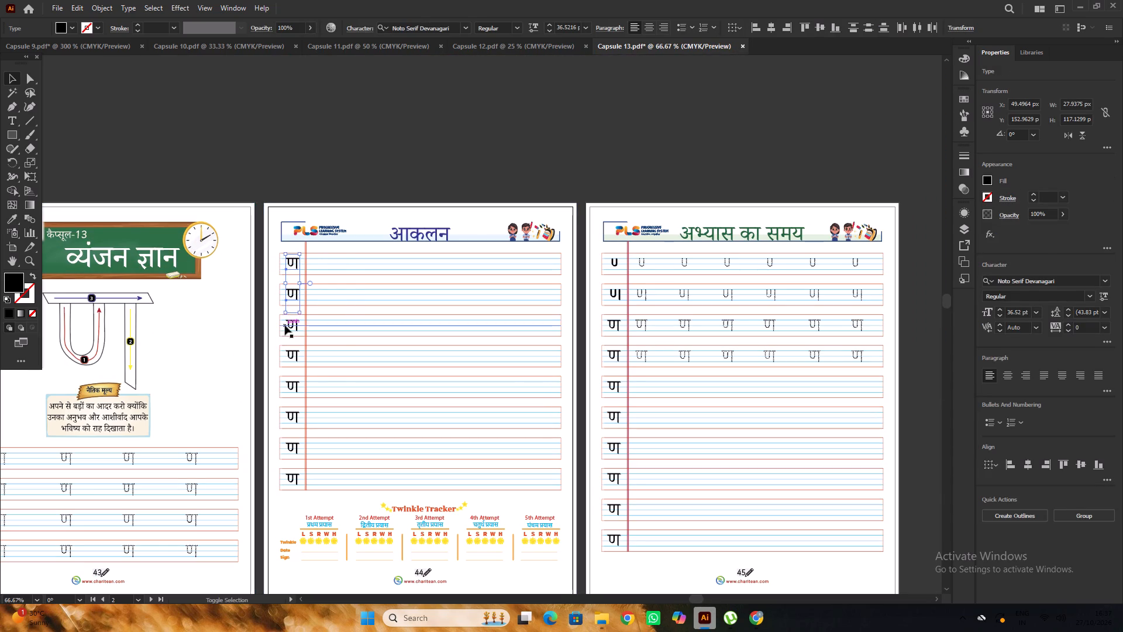
{"action": "left_click", "coordinate": [288, 325], "text": "shift"}
{"action": "left_click", "coordinate": [292, 359], "text": "shift"}
{"action": "left_click", "coordinate": [297, 387], "text": "shift"}
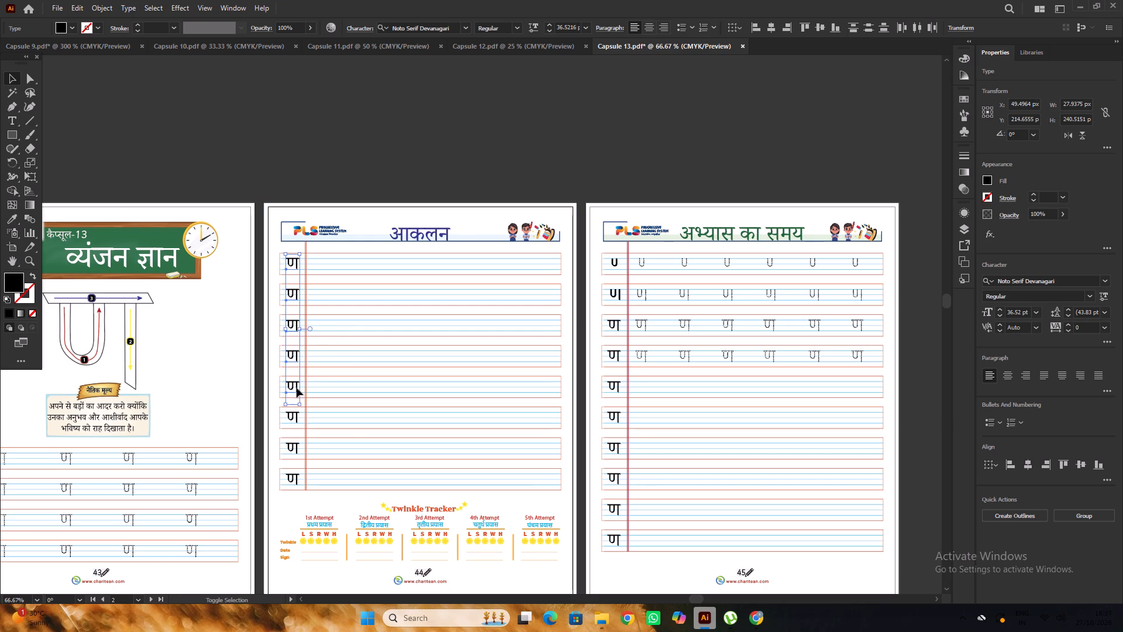
{"action": "left_click", "coordinate": [291, 417], "text": "shift"}
{"action": "left_click", "coordinate": [291, 449], "text": "shift"}
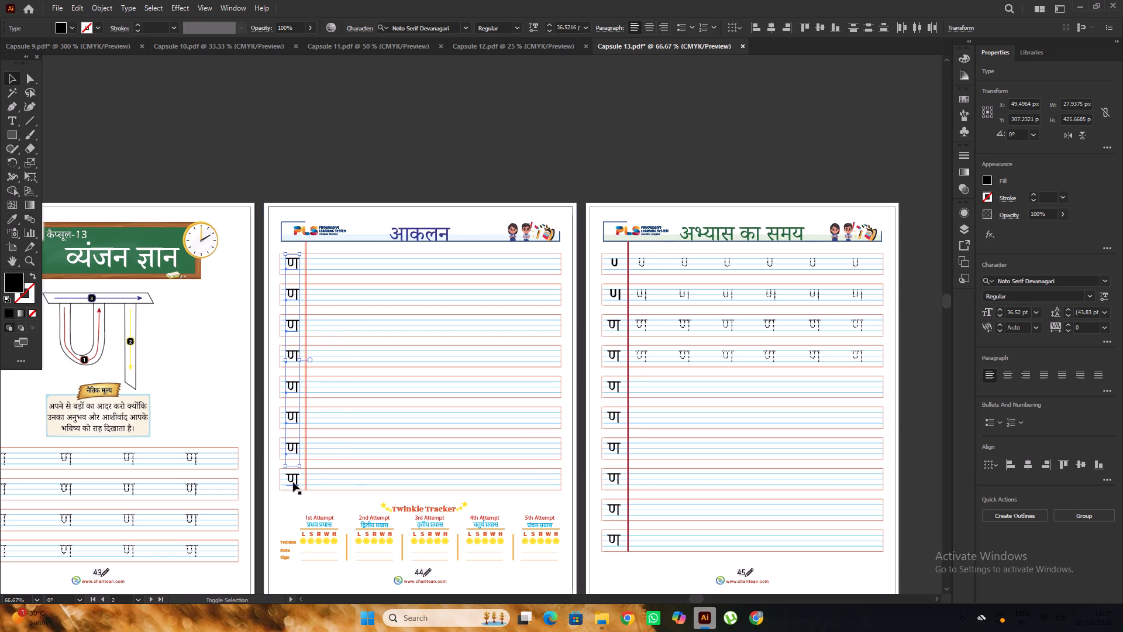
{"action": "left_click", "coordinate": [293, 482], "text": "shift"}
{"action": "left_click", "coordinate": [1088, 300]}
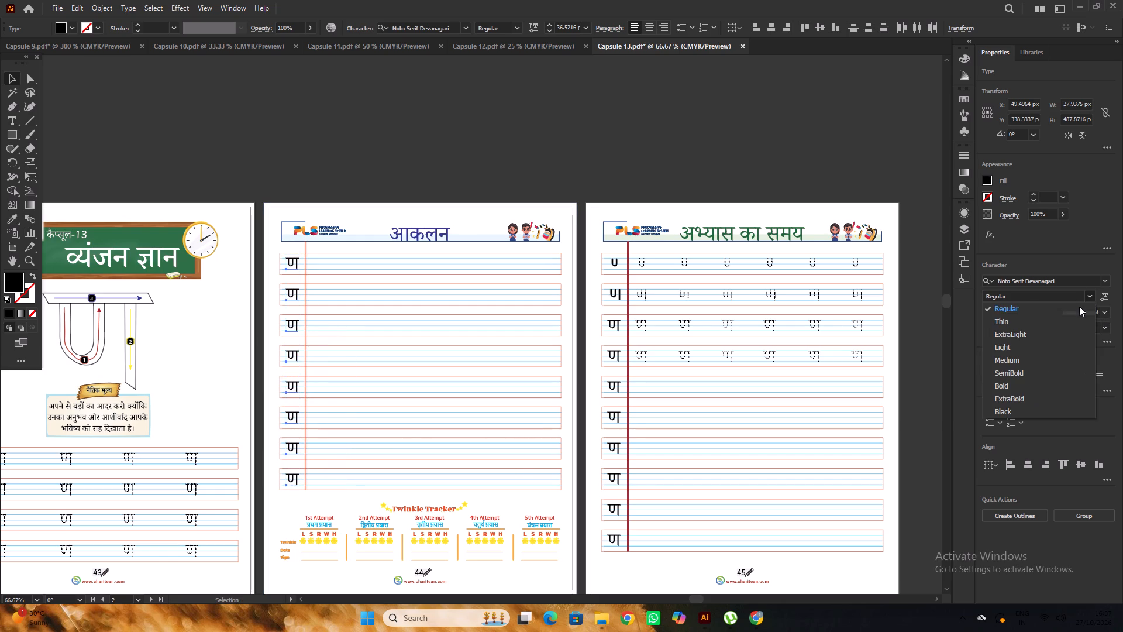
{"action": "left_click", "coordinate": [1031, 349]}
{"action": "left_click", "coordinate": [443, 162]}
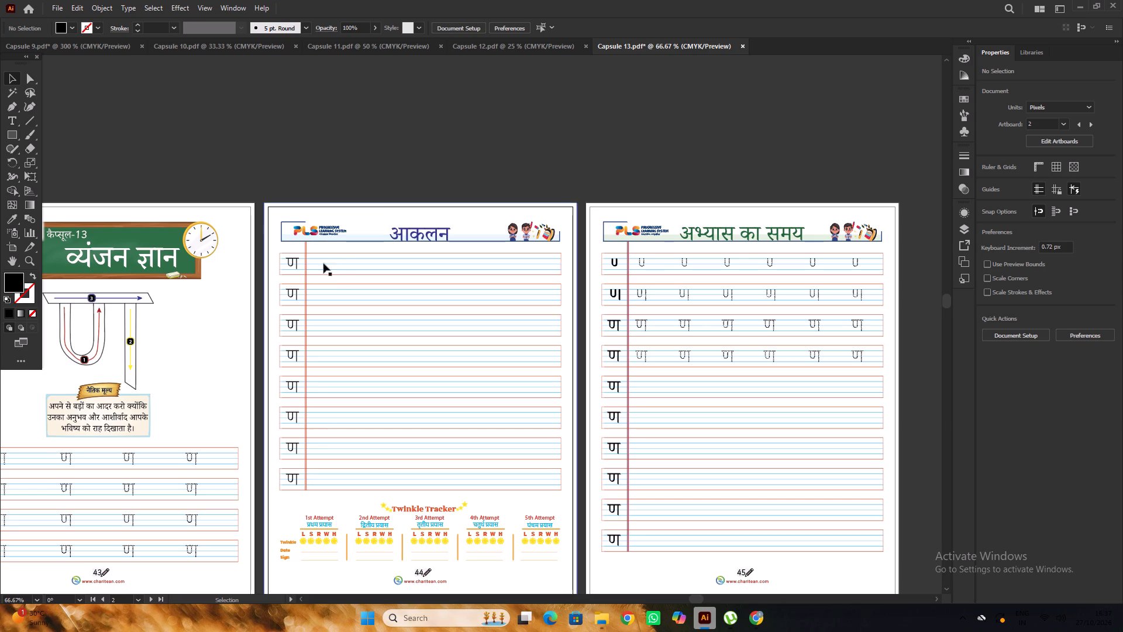
{"action": "left_click", "coordinate": [292, 260]}
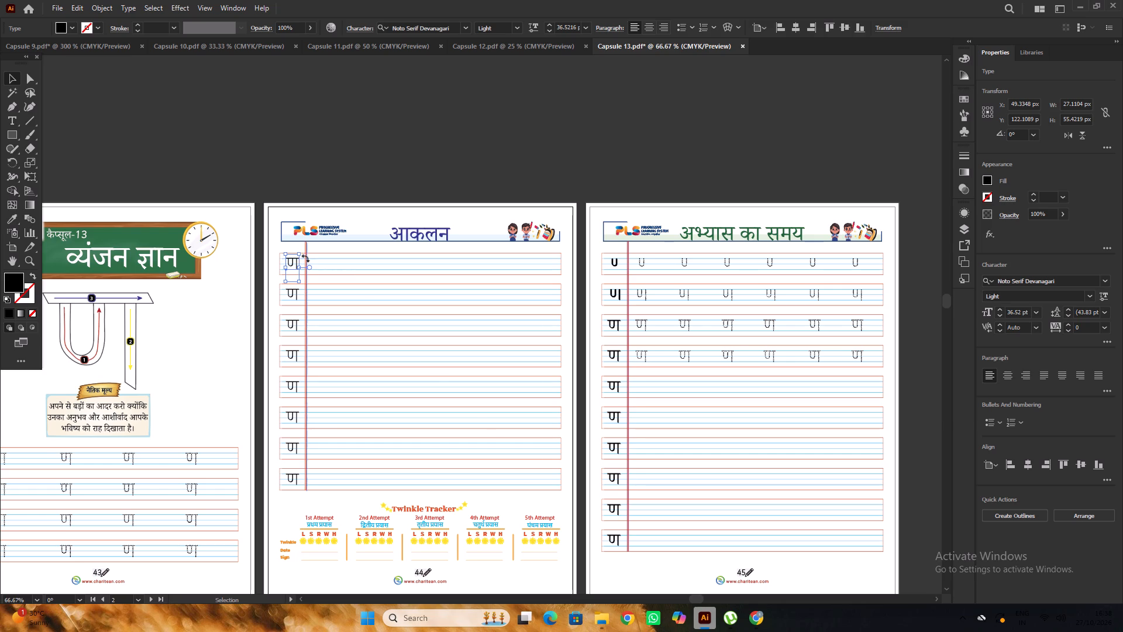
{"action": "scroll", "coordinate": [295, 274], "scroll_direction": "up", "scroll_amount": 4, "text": "alt"}
{"action": "scroll", "coordinate": [225, 248], "scroll_direction": "down", "scroll_amount": 6, "text": "alt"}
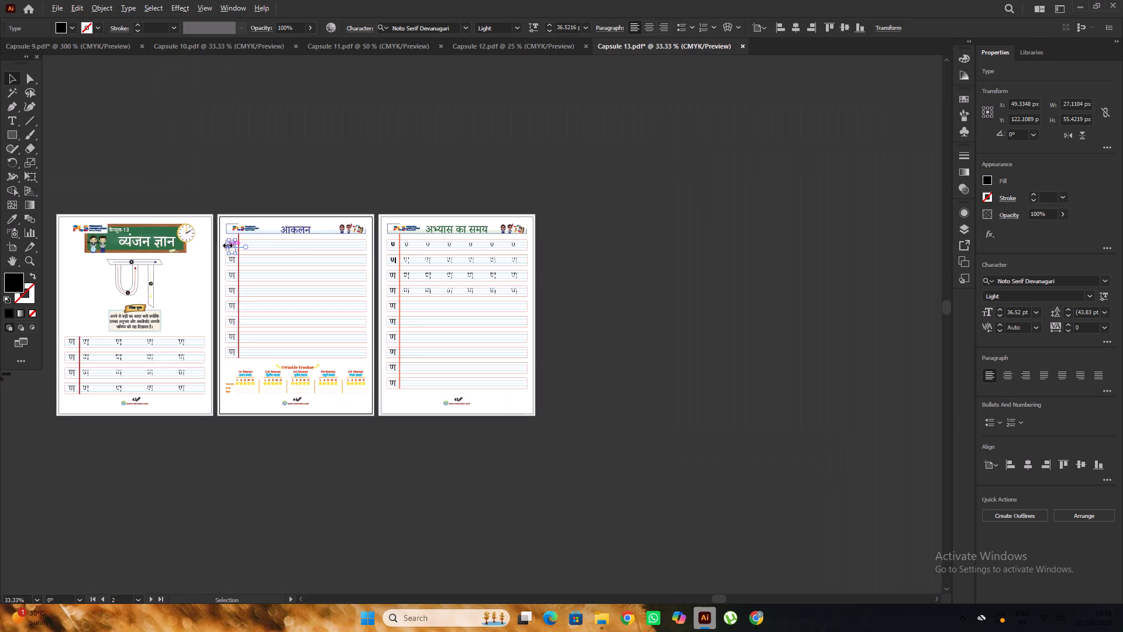
{"action": "left_click", "coordinate": [325, 171]}
Set the eight full ण model letters on the अभ्यास का समय page, from the third row down, to the Light font style.
{"action": "scroll", "coordinate": [402, 277], "scroll_direction": "up", "scroll_amount": 2, "text": "alt"}
{"action": "scroll", "coordinate": [381, 262], "scroll_direction": "down", "scroll_amount": 4}
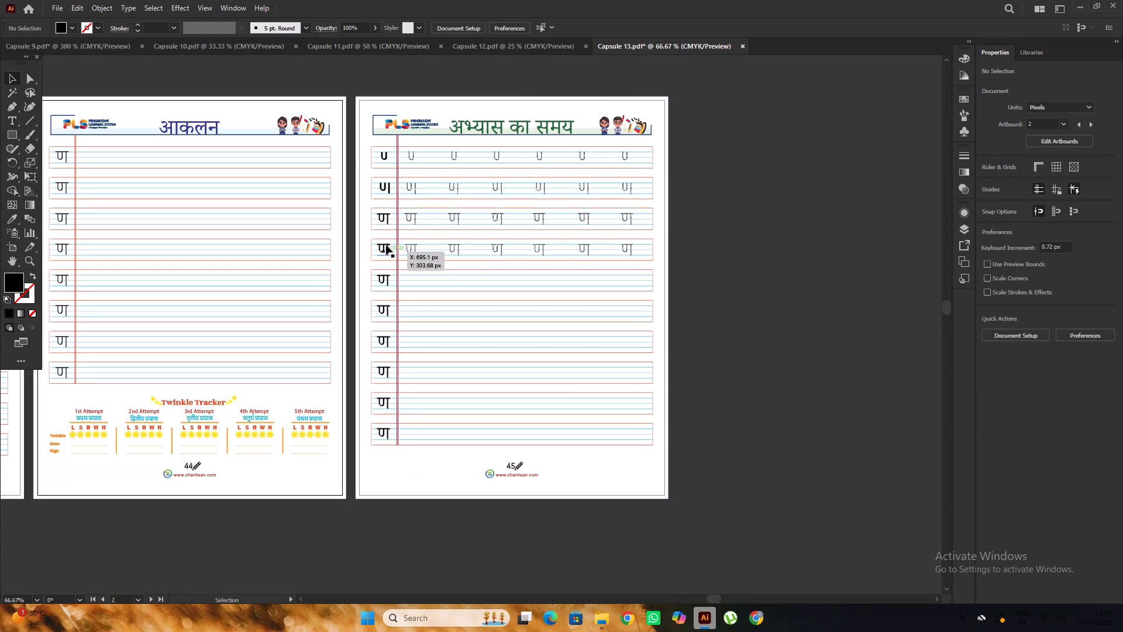
{"action": "scroll", "coordinate": [388, 240], "scroll_direction": "up", "scroll_amount": 2, "text": "alt"}
{"action": "left_click", "coordinate": [386, 193]}
{"action": "scroll", "coordinate": [386, 192], "scroll_direction": "down", "scroll_amount": 2, "text": "alt"}
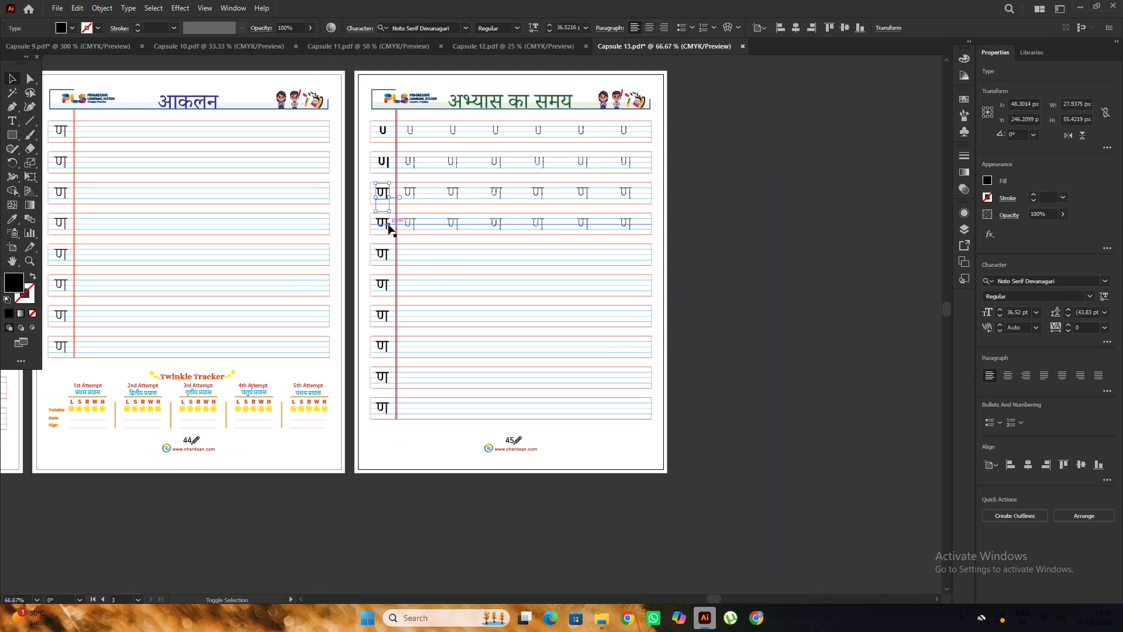
{"action": "left_click", "coordinate": [388, 225], "text": "shift"}
{"action": "scroll", "coordinate": [384, 259], "scroll_direction": "up", "scroll_amount": 2, "text": "alt"}
{"action": "left_click", "coordinate": [391, 252], "text": "shift"}
{"action": "left_click", "coordinate": [392, 316], "text": "shift"}
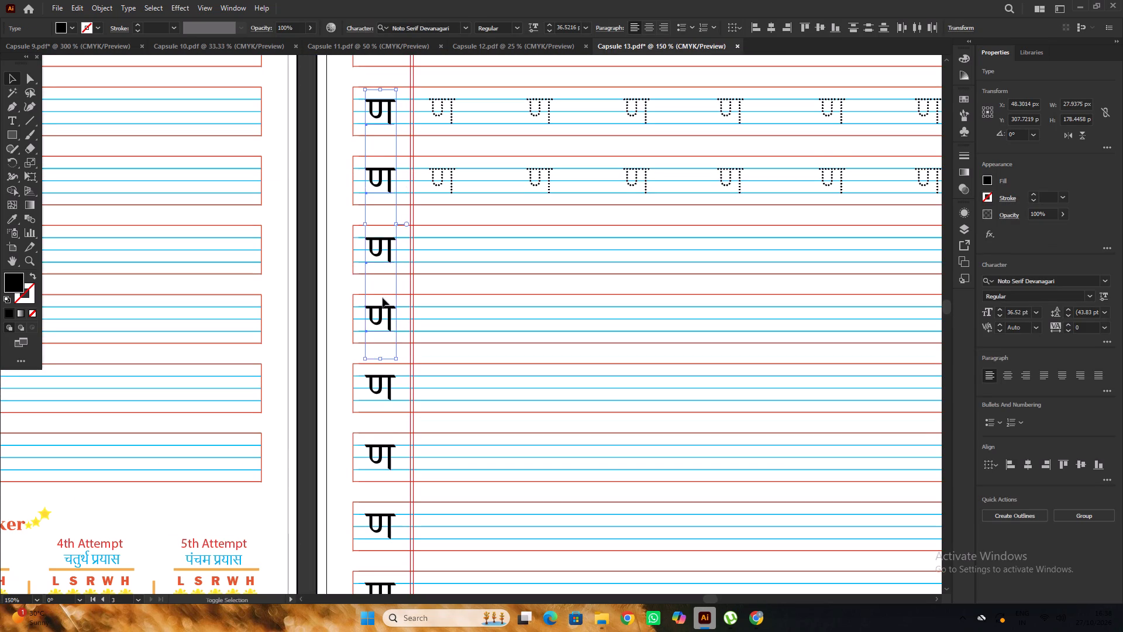
{"action": "scroll", "coordinate": [359, 248], "scroll_direction": "down", "scroll_amount": 5}
{"action": "left_click", "coordinate": [387, 320], "text": "shift"}
{"action": "scroll", "coordinate": [376, 287], "scroll_direction": "down", "scroll_amount": 5, "text": "alt"}
{"action": "scroll", "coordinate": [380, 300], "scroll_direction": "up", "scroll_amount": 2, "text": "alt"}
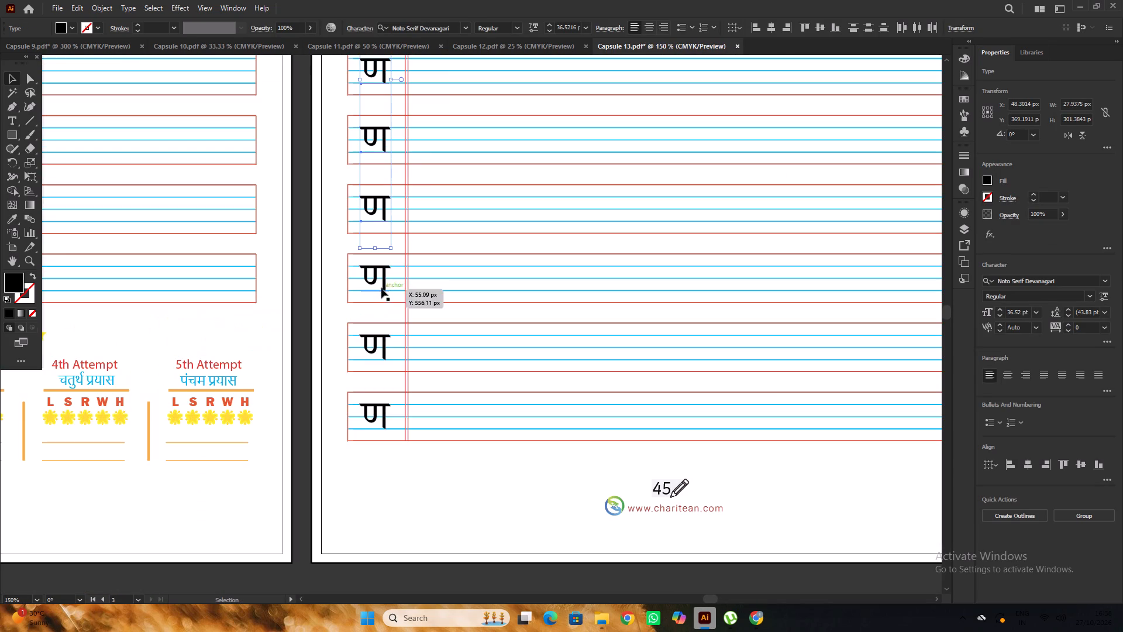
{"action": "left_click", "coordinate": [385, 283], "text": "shift"}
{"action": "left_click", "coordinate": [379, 350], "text": "shift"}
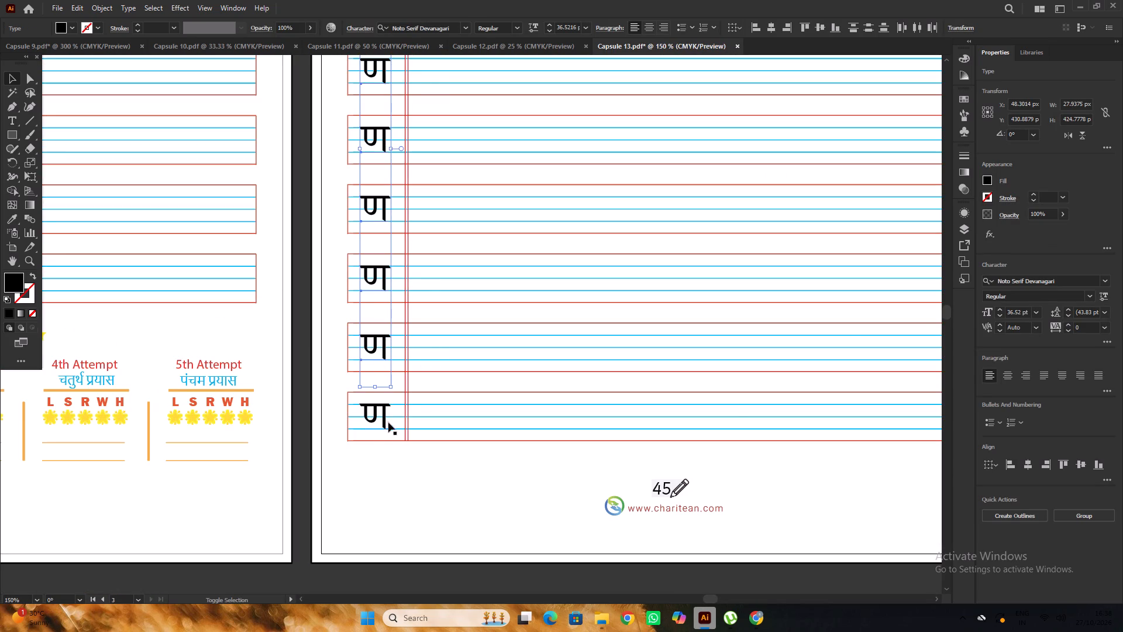
{"action": "left_click", "coordinate": [388, 421], "text": "shift"}
{"action": "left_click", "coordinate": [1090, 298]}
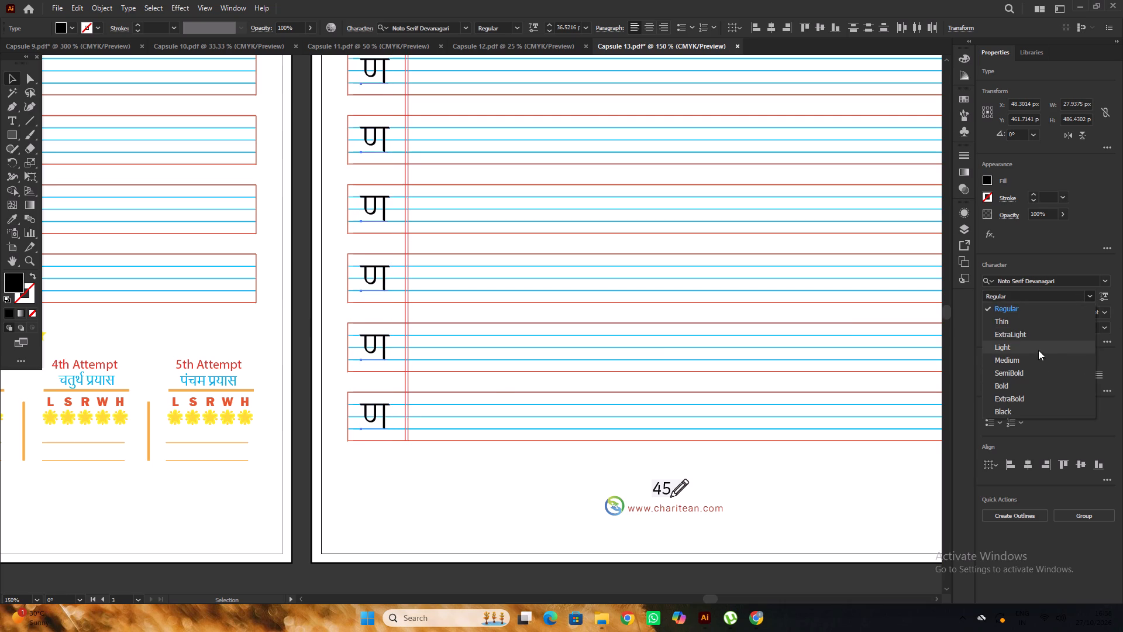
{"action": "left_click", "coordinate": [1030, 351]}
Examine the practice rows of page 45 from bottom to top, comparing the model letters' weights.
{"action": "scroll", "coordinate": [500, 281], "scroll_direction": "down", "scroll_amount": 3, "text": "alt"}
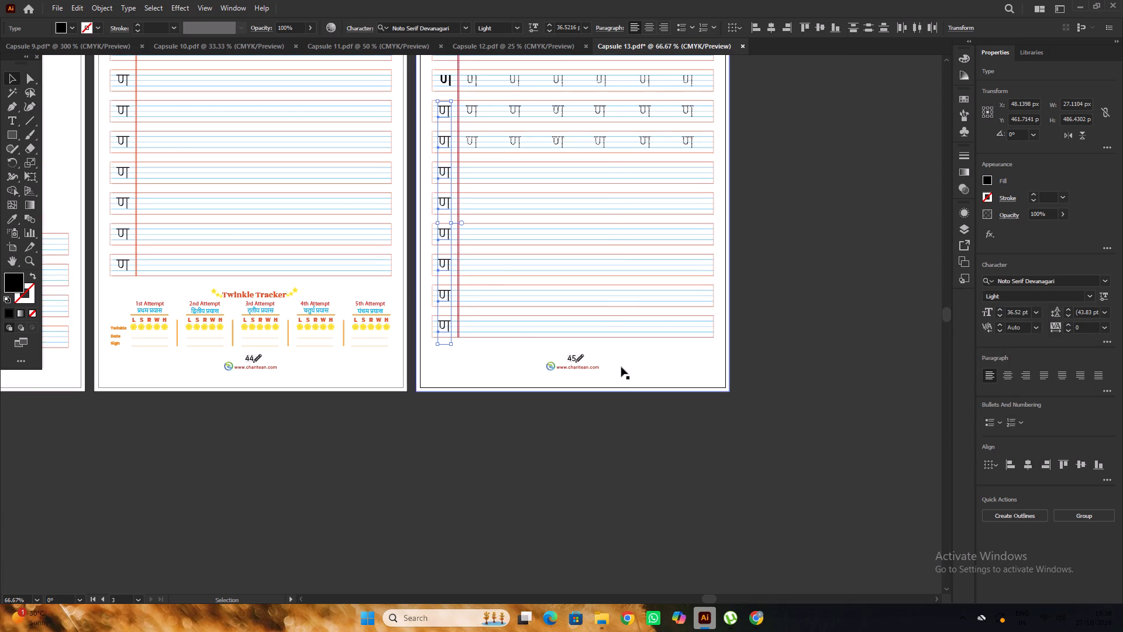
{"action": "scroll", "coordinate": [487, 320], "scroll_direction": "up", "scroll_amount": 2, "text": "alt"}
{"action": "scroll", "coordinate": [446, 310], "scroll_direction": "up", "scroll_amount": 2}
{"action": "scroll", "coordinate": [443, 308], "scroll_direction": "down", "scroll_amount": 1, "text": "alt"}
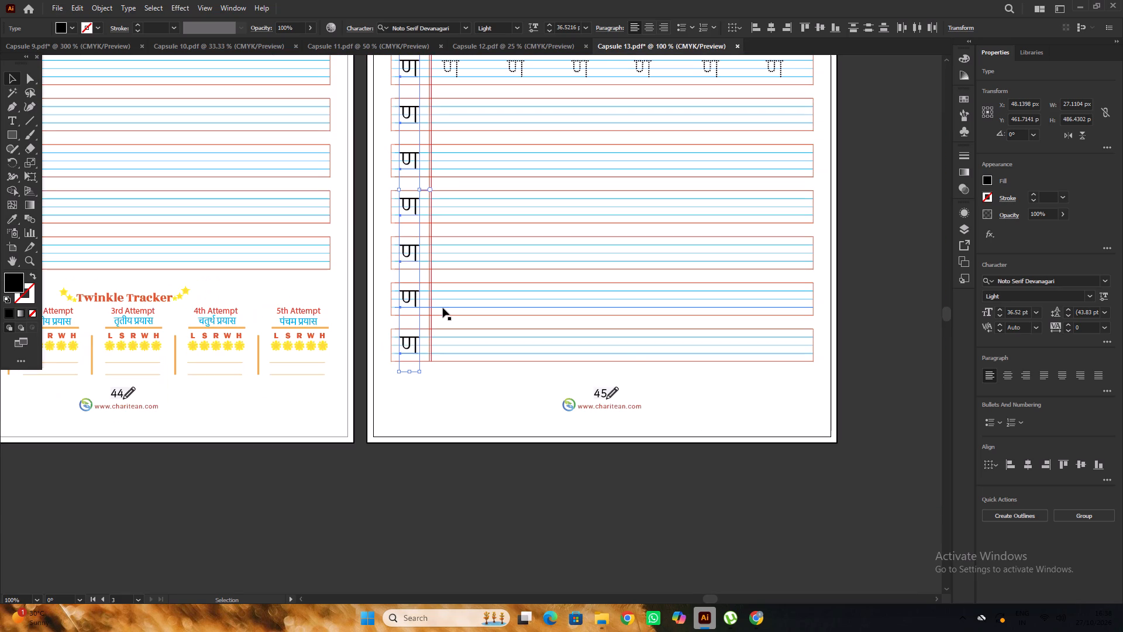
{"action": "scroll", "coordinate": [603, 383], "scroll_direction": "up", "scroll_amount": 6}
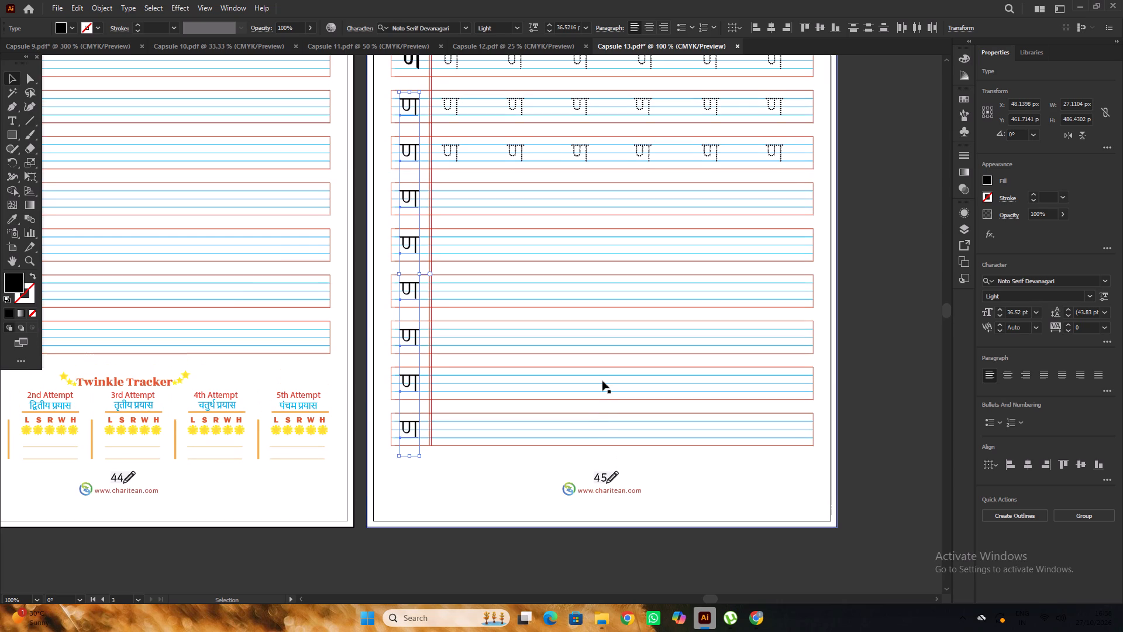
{"action": "scroll", "coordinate": [602, 381], "scroll_direction": "up", "scroll_amount": 6}
{"action": "scroll", "coordinate": [602, 381], "scroll_direction": "down", "scroll_amount": 2}
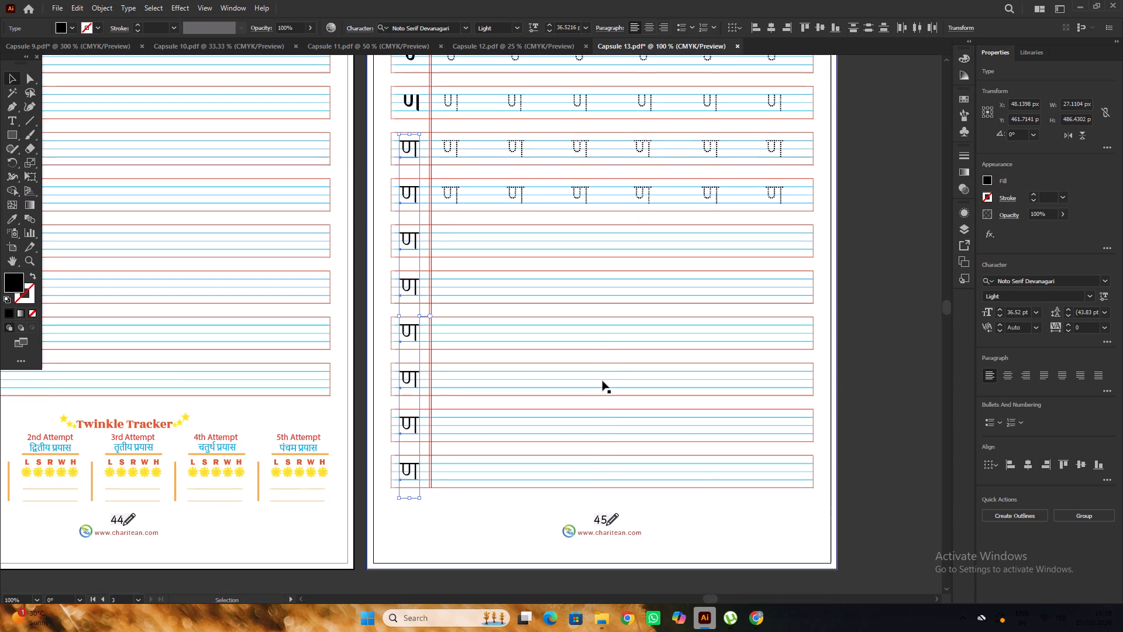
{"action": "scroll", "coordinate": [602, 381], "scroll_direction": "down", "scroll_amount": 4}
{"action": "scroll", "coordinate": [602, 381], "scroll_direction": "up", "scroll_amount": 3}
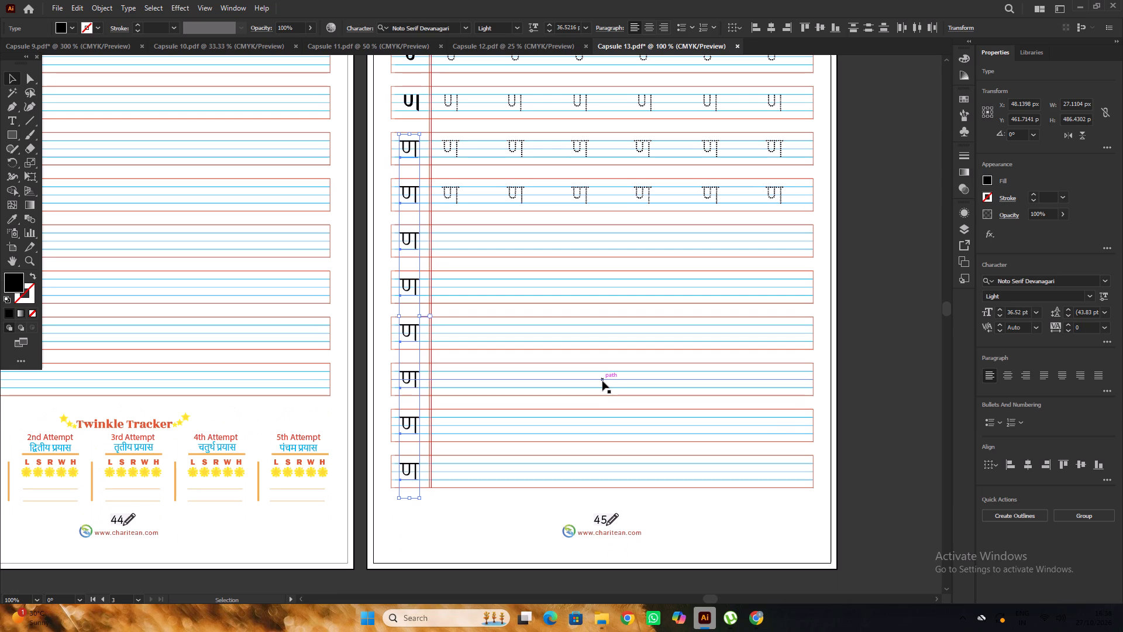
{"action": "scroll", "coordinate": [602, 382], "scroll_direction": "up", "scroll_amount": 7}
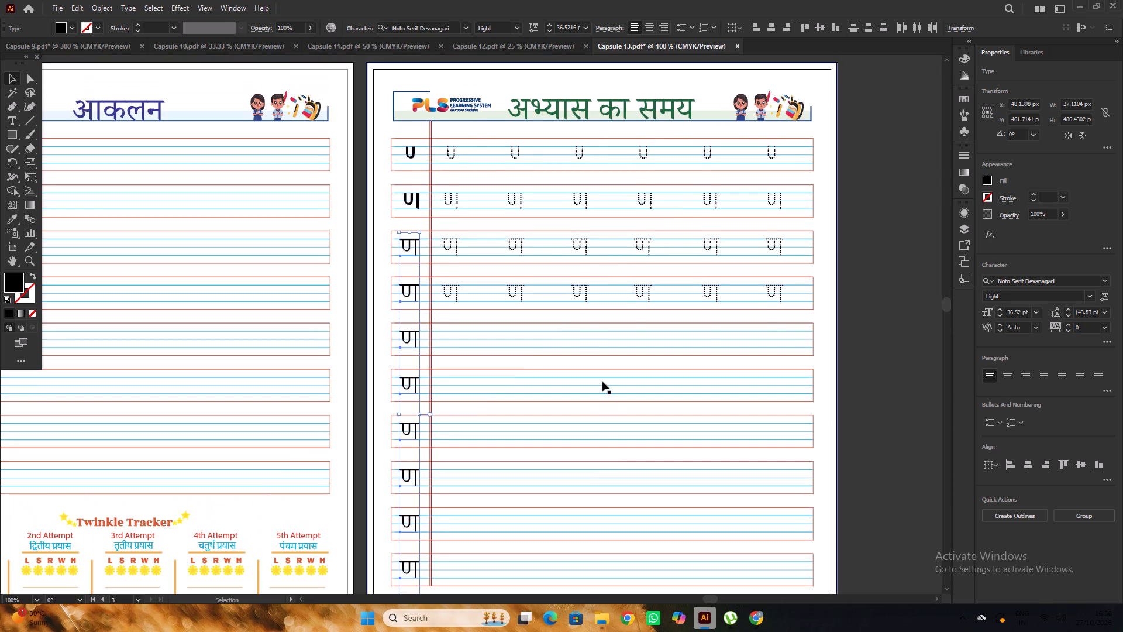
{"action": "scroll", "coordinate": [602, 382], "scroll_direction": "up", "scroll_amount": 4}
Move the bold partial letter group from the second practice row of page 45 onto the empty canvas above the page.
{"action": "left_click", "coordinate": [409, 258]}
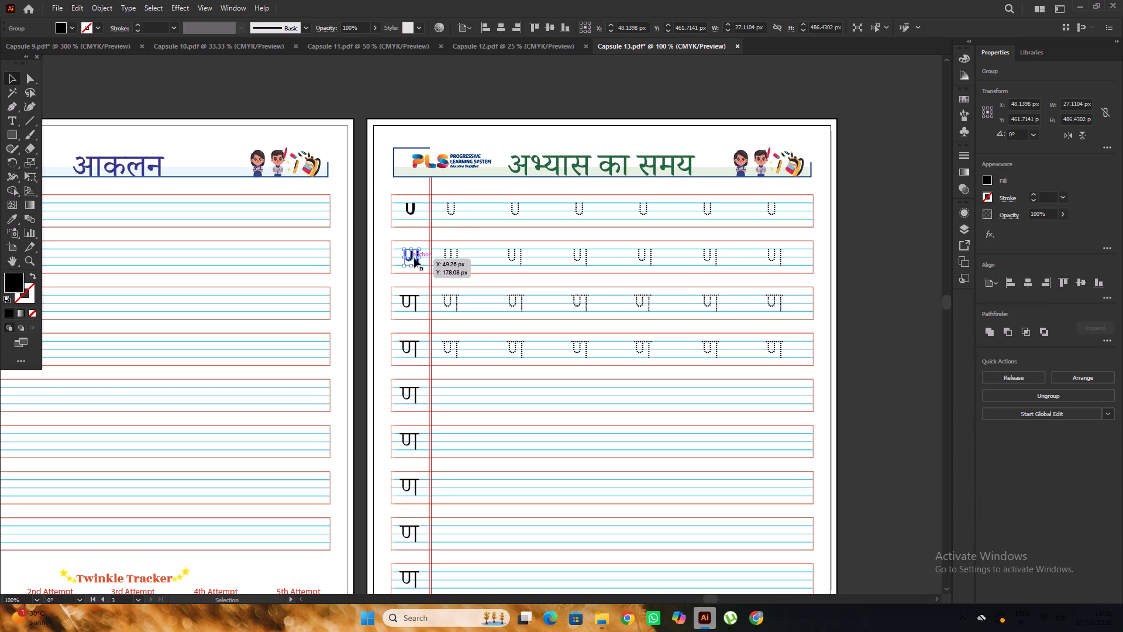
{"action": "scroll", "coordinate": [411, 131], "scroll_direction": "up", "scroll_amount": 3}
{"action": "left_click", "coordinate": [415, 122]}
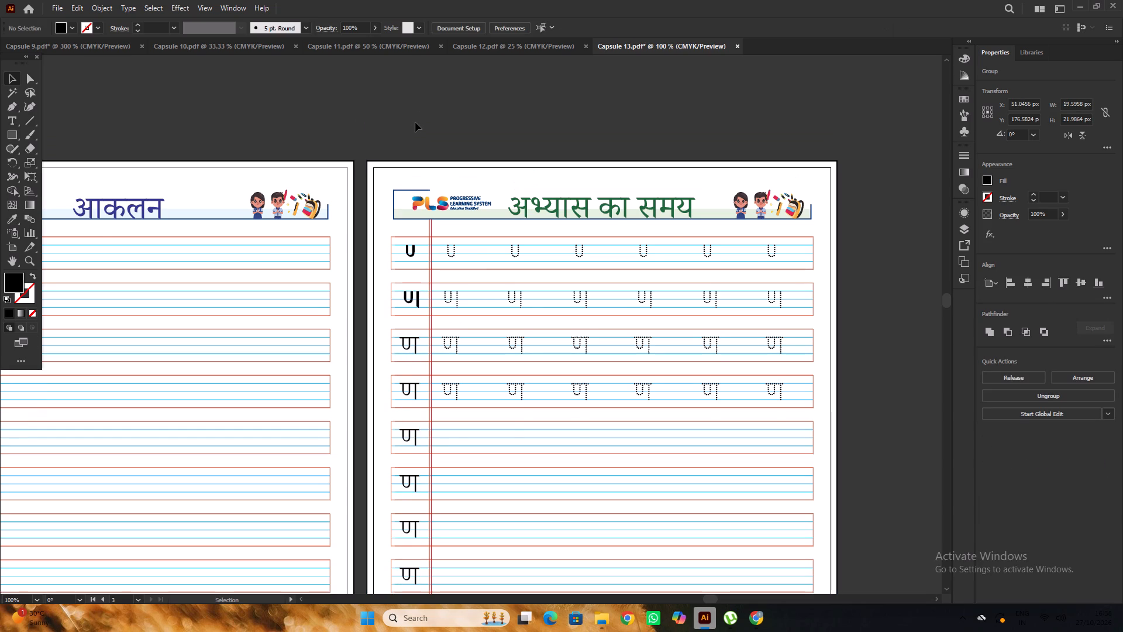
{"action": "left_click_drag", "start_coordinate": [411, 298], "coordinate": [423, 163]}
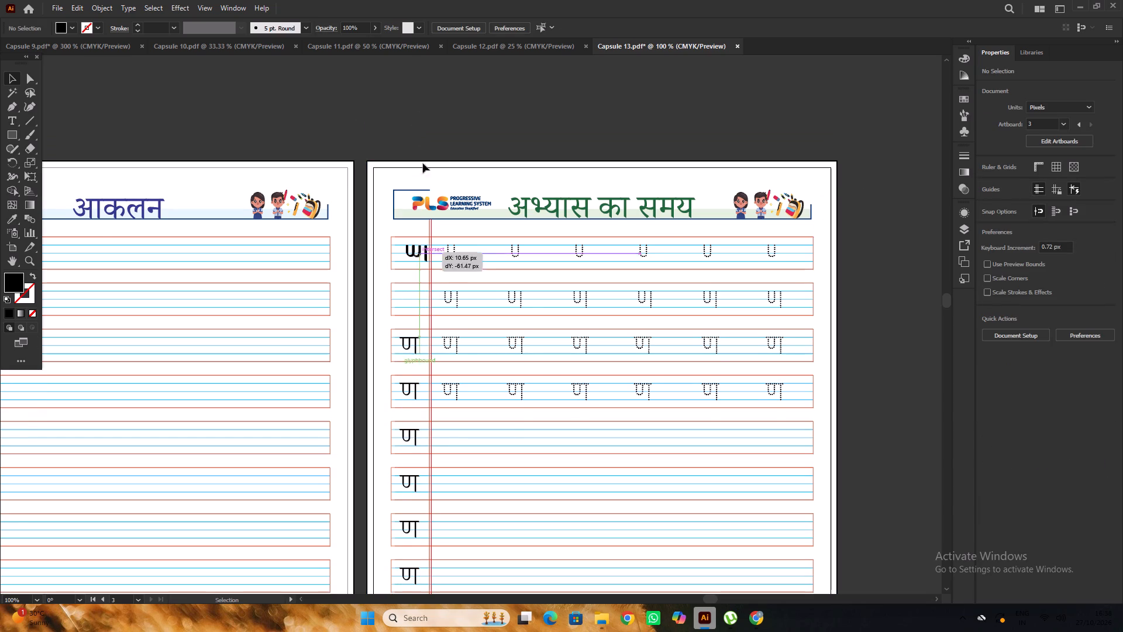
{"action": "left_click_drag", "start_coordinate": [423, 163], "coordinate": [423, 126]}
{"action": "left_click", "coordinate": [499, 119]}
Duplicate the light ण letter from the third row of page 45 straight up into the emptied second row.
{"action": "scroll", "coordinate": [397, 324], "scroll_direction": "up", "scroll_amount": 2}
{"action": "left_click_drag", "start_coordinate": [415, 372], "coordinate": [420, 320], "text": "alt"}
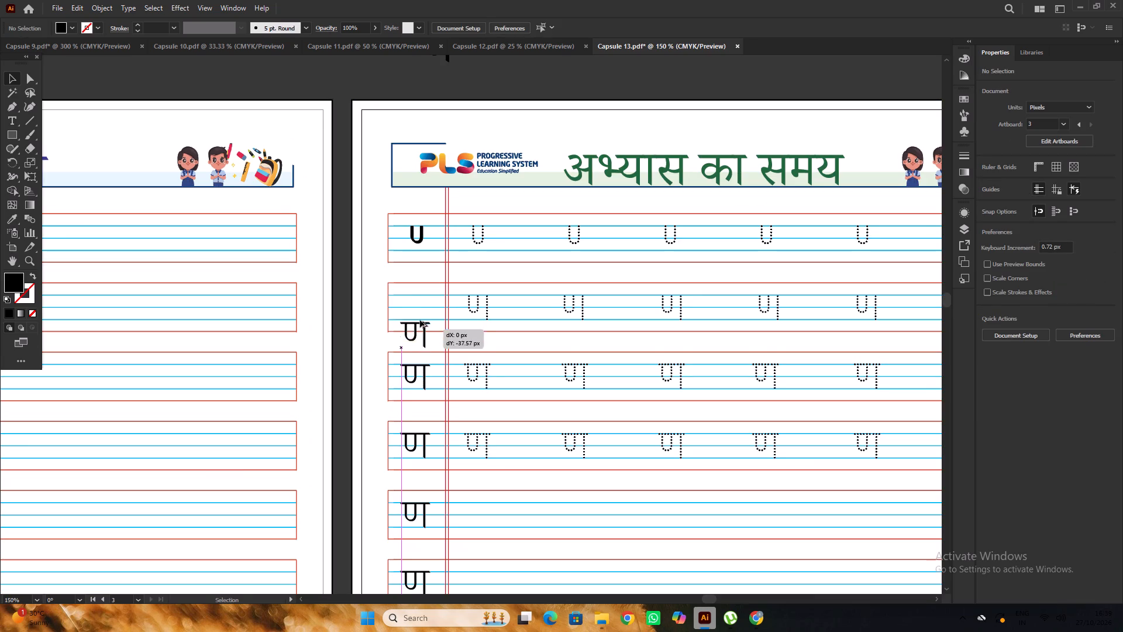
{"action": "left_click_drag", "start_coordinate": [420, 320], "coordinate": [419, 303], "text": "alt"}
Convert the second-row ण copy to outlines and delete its horizontal top bar, leaving only the curve and vertical stroke.
{"action": "scroll", "coordinate": [422, 307], "scroll_direction": "up", "scroll_amount": 3}
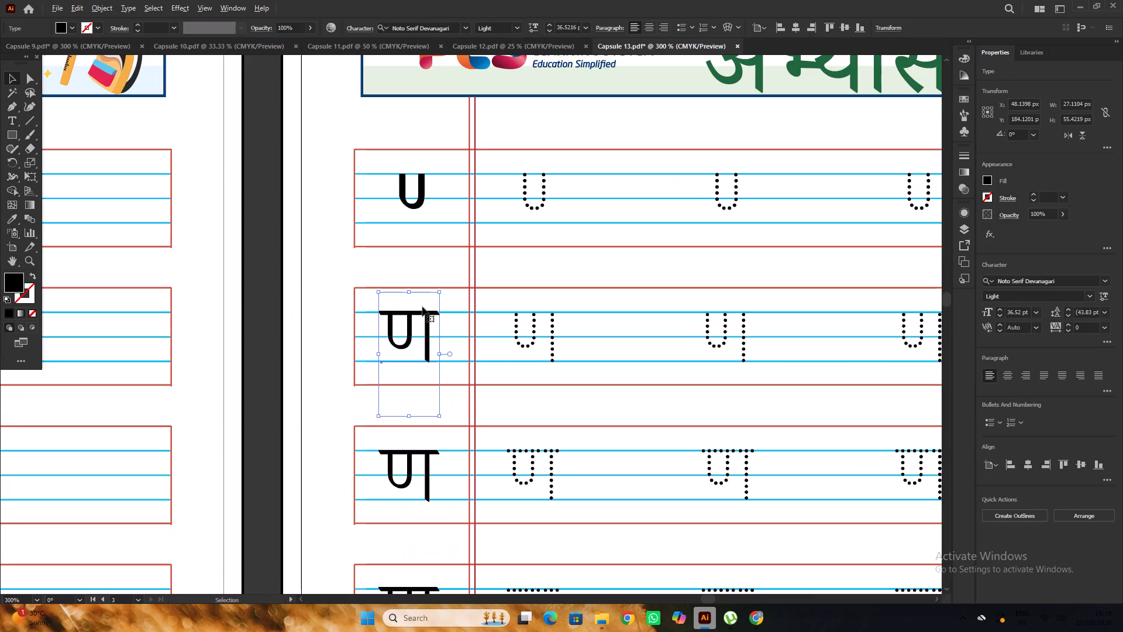
{"action": "key", "text": "ctrl+shift+o"}
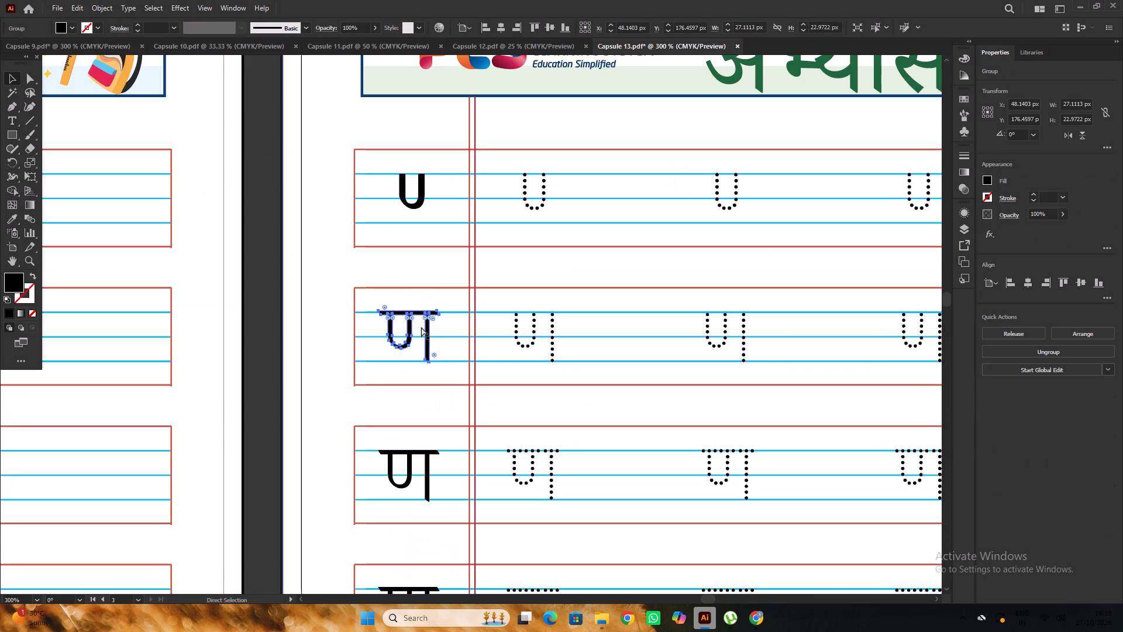
{"action": "double_click", "coordinate": [260, 294]}
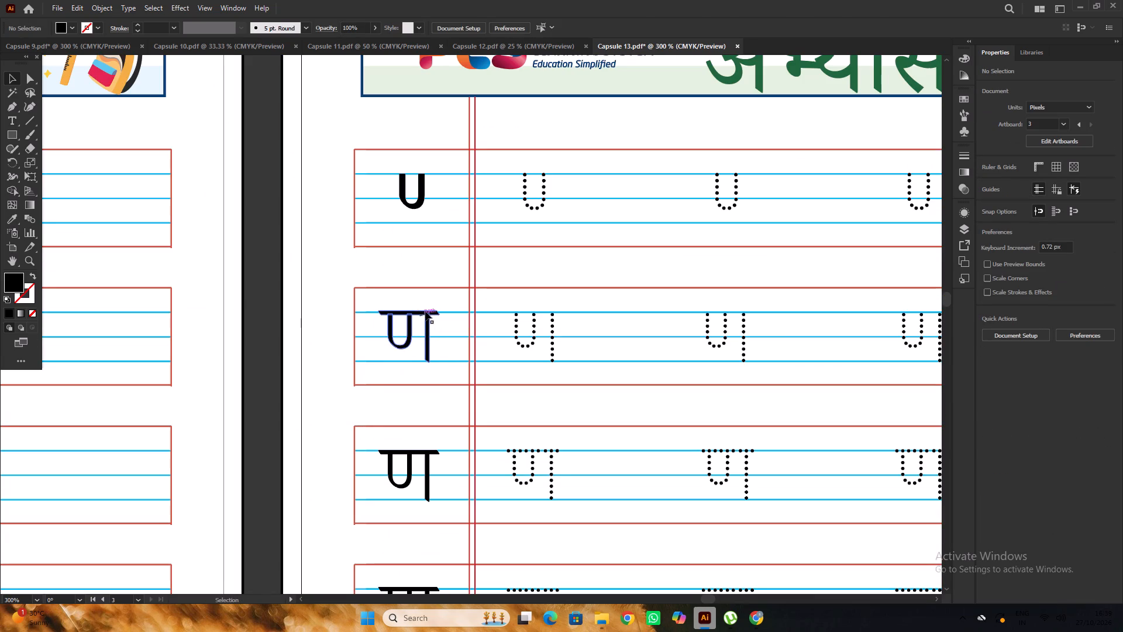
{"action": "triple_click", "coordinate": [423, 313]}
{"action": "left_click", "coordinate": [423, 313]}
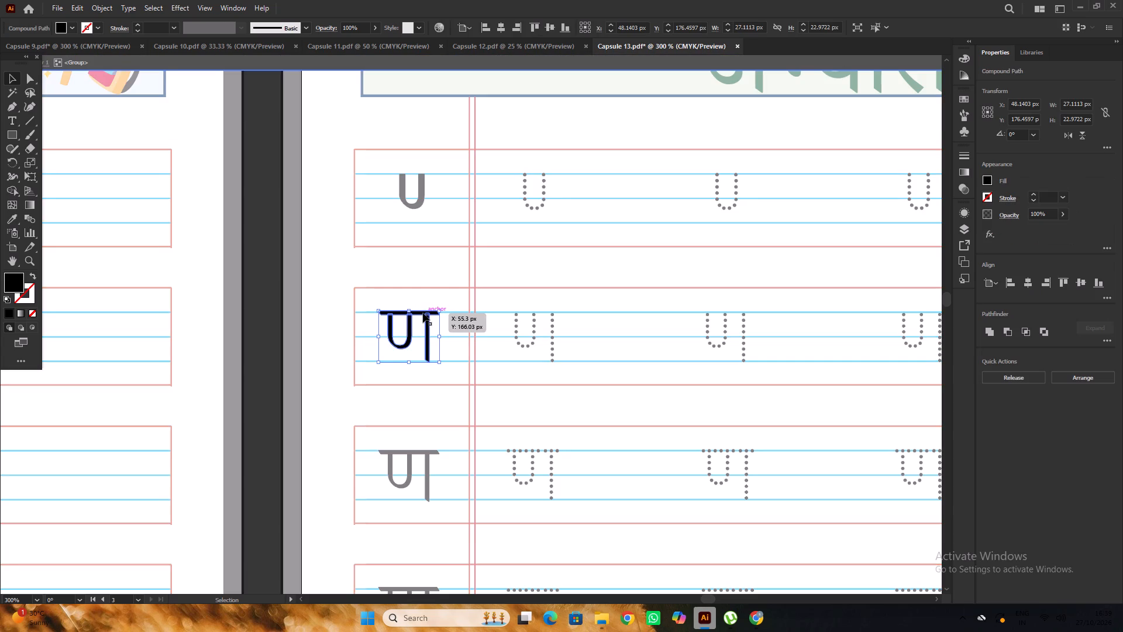
{"action": "triple_click", "coordinate": [422, 313]}
{"action": "key", "text": "Delete"}
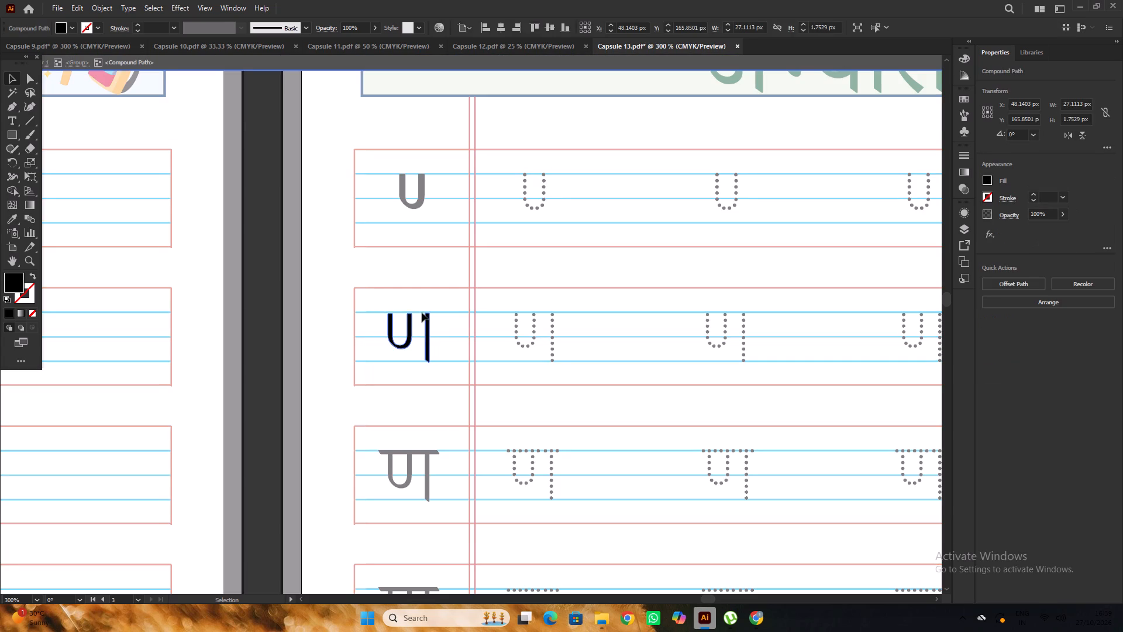
{"action": "triple_click", "coordinate": [266, 323]}
{"action": "scroll", "coordinate": [406, 331], "scroll_direction": "up", "scroll_amount": 1, "text": "alt"}
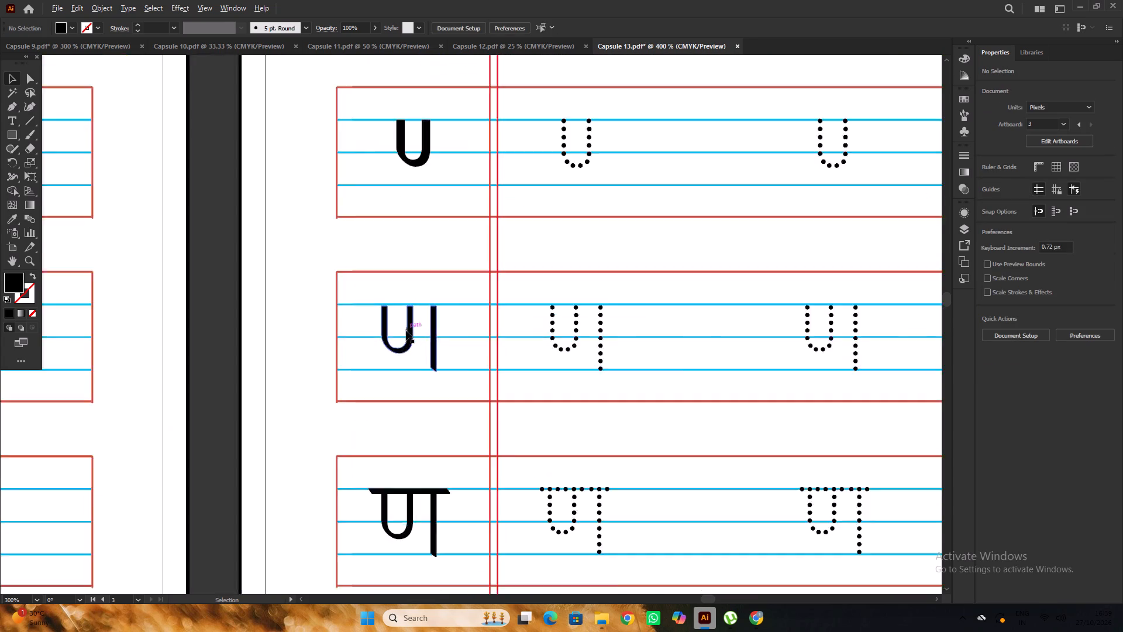
Nudge the second-row curve-and-stroke letter on the अभ्यास का समय page slightly upward to line up with its ruled line.
{"action": "scroll", "coordinate": [406, 331], "scroll_direction": "up", "scroll_amount": 1, "text": "alt"}
{"action": "left_click", "coordinate": [410, 329]}
{"action": "scroll", "coordinate": [410, 328], "scroll_direction": "up", "scroll_amount": 2, "text": "alt"}
{"action": "left_click_drag", "start_coordinate": [412, 328], "coordinate": [412, 322]}
{"action": "scroll", "coordinate": [412, 322], "scroll_direction": "down", "scroll_amount": 6, "text": "alt"}
{"action": "left_click", "coordinate": [345, 288]}
Move the bold curve from the first practice row onto the empty canvas above the page, beside the other removed letter group.
{"action": "scroll", "coordinate": [366, 296], "scroll_direction": "up", "scroll_amount": 3}
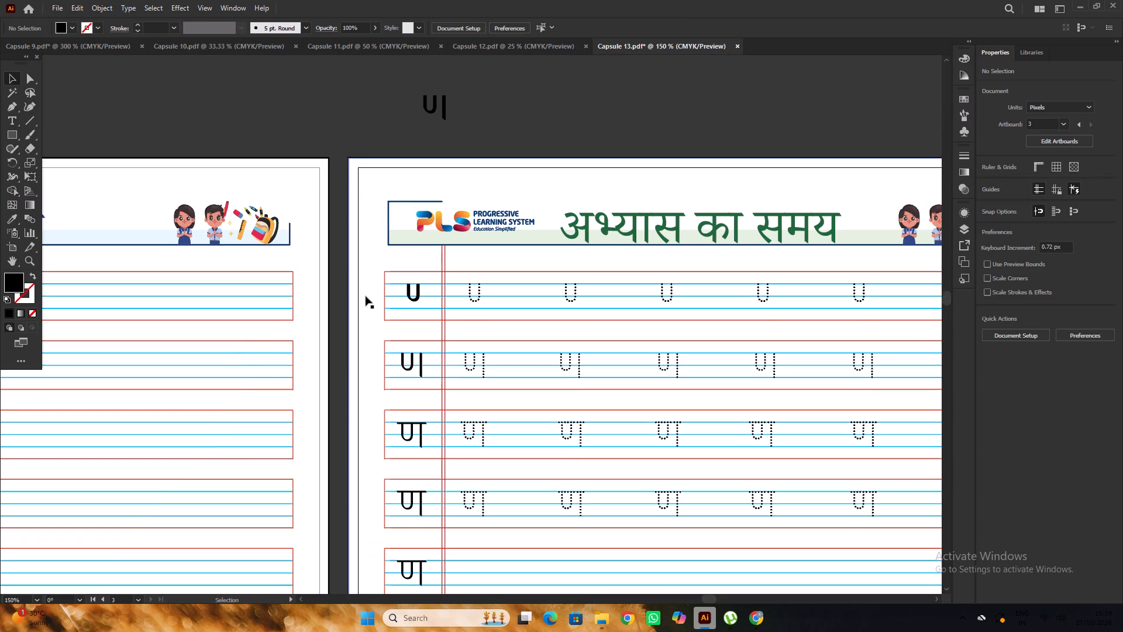
{"action": "left_click", "coordinate": [421, 295]}
{"action": "left_click", "coordinate": [412, 301]}
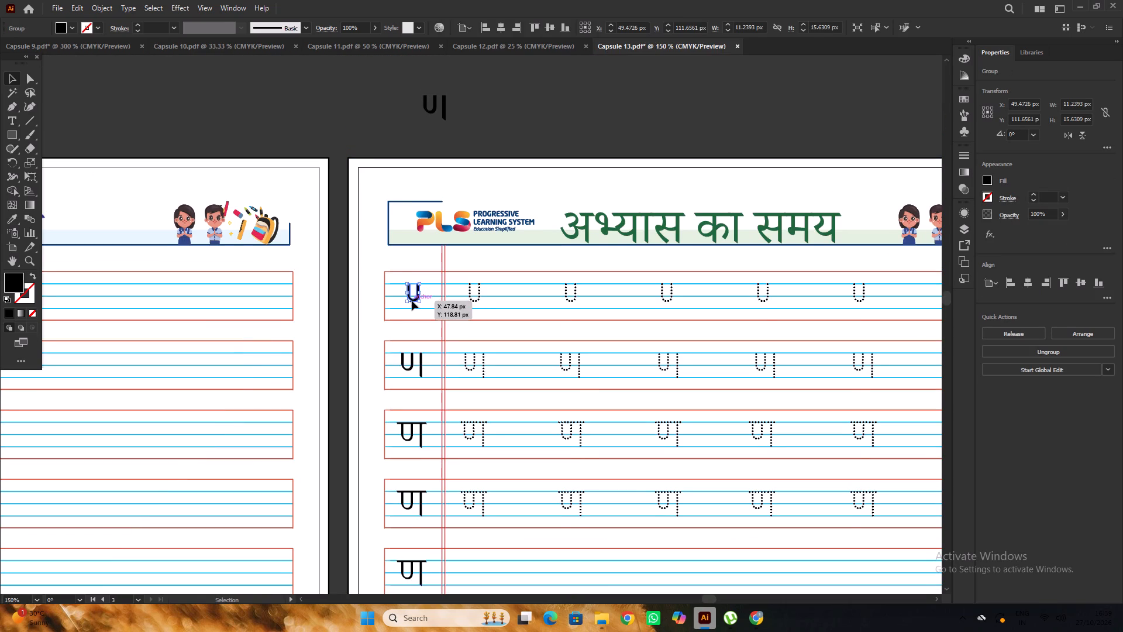
{"action": "scroll", "coordinate": [414, 298], "scroll_direction": "up", "scroll_amount": 2, "text": "alt"}
{"action": "left_click_drag", "start_coordinate": [414, 301], "coordinate": [373, 88]}
{"action": "scroll", "coordinate": [373, 107], "scroll_direction": "up", "scroll_amount": 4, "text": "alt"}
{"action": "scroll", "coordinate": [376, 112], "scroll_direction": "down", "scroll_amount": 6, "text": "alt"}
{"action": "scroll", "coordinate": [376, 116], "scroll_direction": "up", "scroll_amount": 3}
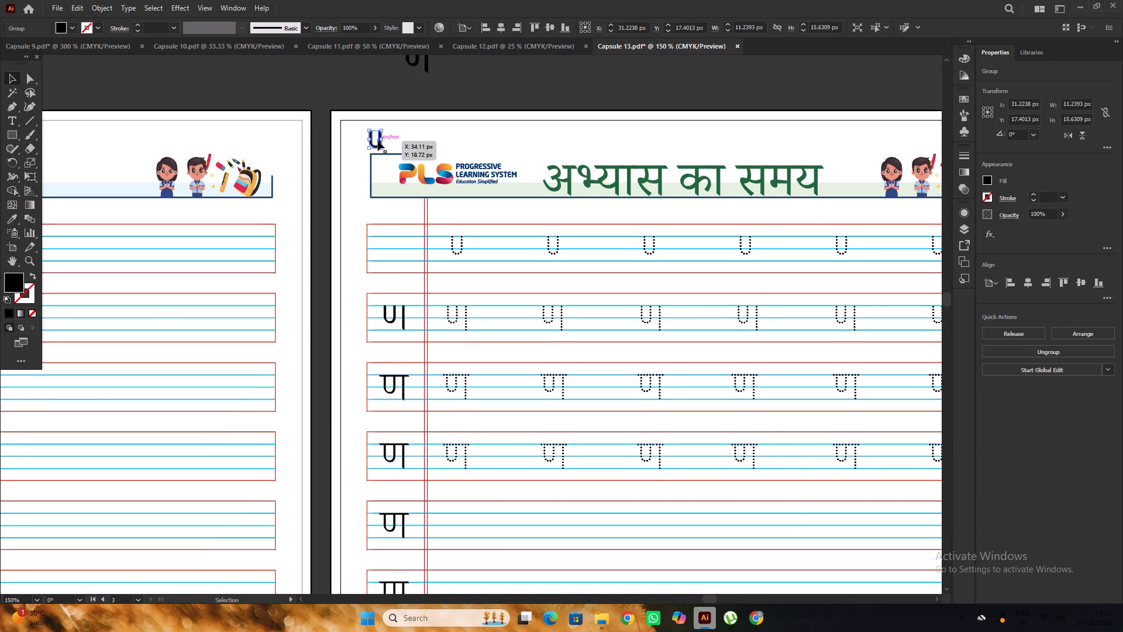
{"action": "scroll", "coordinate": [376, 147], "scroll_direction": "up", "scroll_amount": 2, "text": "alt"}
{"action": "scroll", "coordinate": [376, 147], "scroll_direction": "down", "scroll_amount": 2, "text": "alt"}
{"action": "scroll", "coordinate": [376, 147], "scroll_direction": "up", "scroll_amount": 3}
{"action": "left_click", "coordinate": [372, 130]}
{"action": "left_click_drag", "start_coordinate": [378, 180], "coordinate": [373, 114]}
{"action": "left_click", "coordinate": [391, 123]}
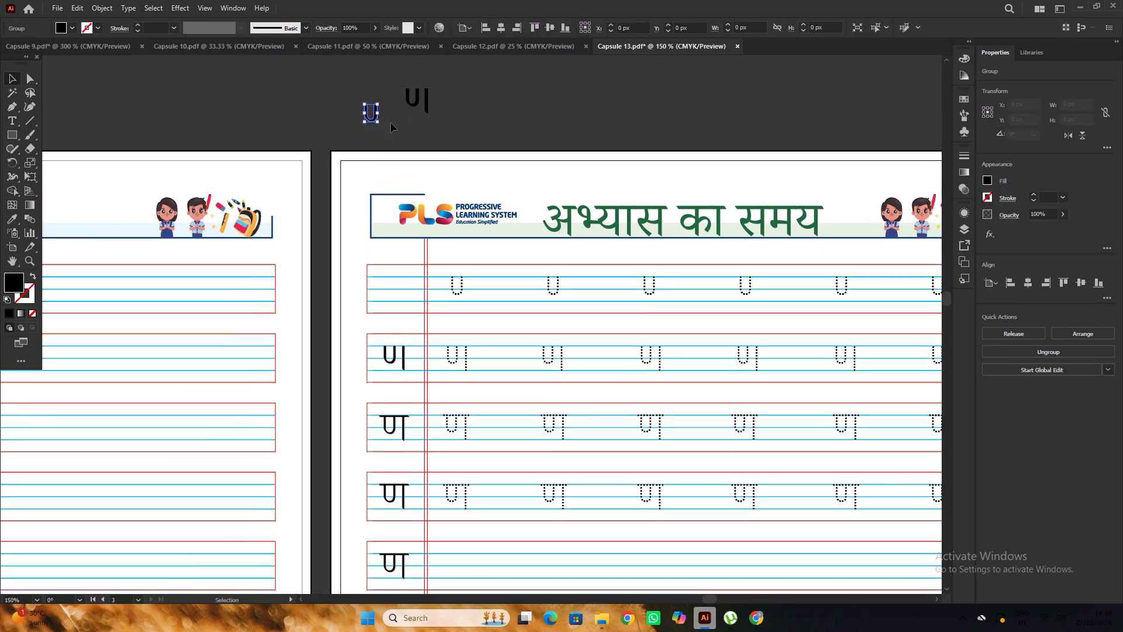
Duplicate the light curve-and-stroke letter from the second practice row straight up into the emptied first row.
{"action": "scroll", "coordinate": [393, 125], "scroll_direction": "down", "scroll_amount": 5}
{"action": "scroll", "coordinate": [411, 256], "scroll_direction": "up", "scroll_amount": 1, "text": "alt"}
{"action": "left_click_drag", "start_coordinate": [402, 307], "coordinate": [402, 307], "text": "alt"}
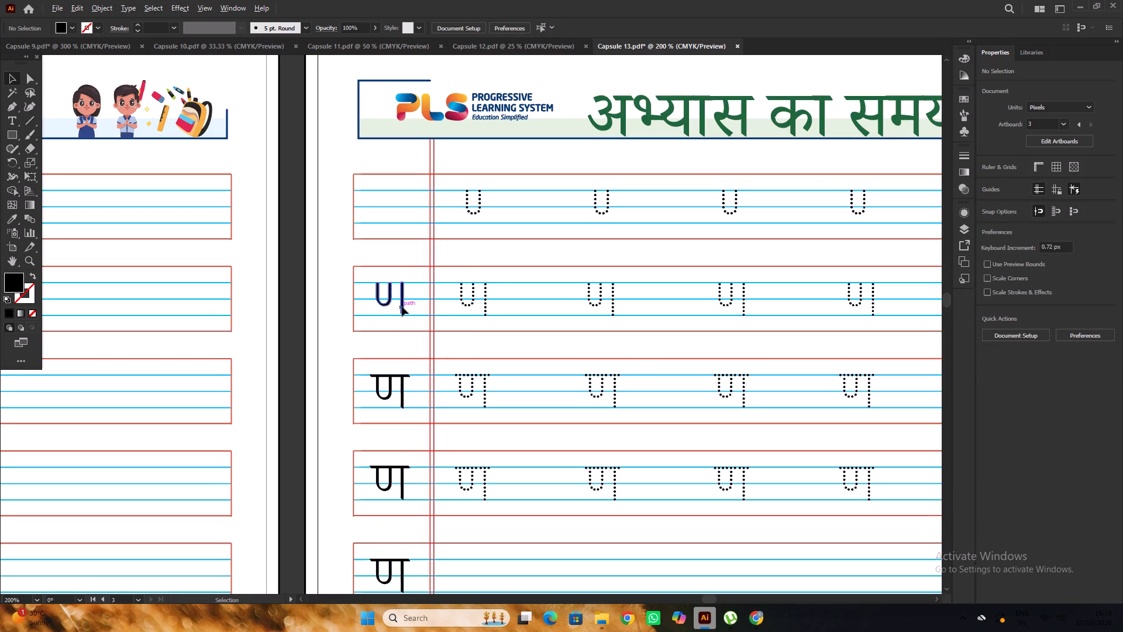
{"action": "left_click_drag", "start_coordinate": [402, 307], "coordinate": [401, 215], "text": "alt"}
{"action": "scroll", "coordinate": [401, 215], "scroll_direction": "up", "scroll_amount": 3}
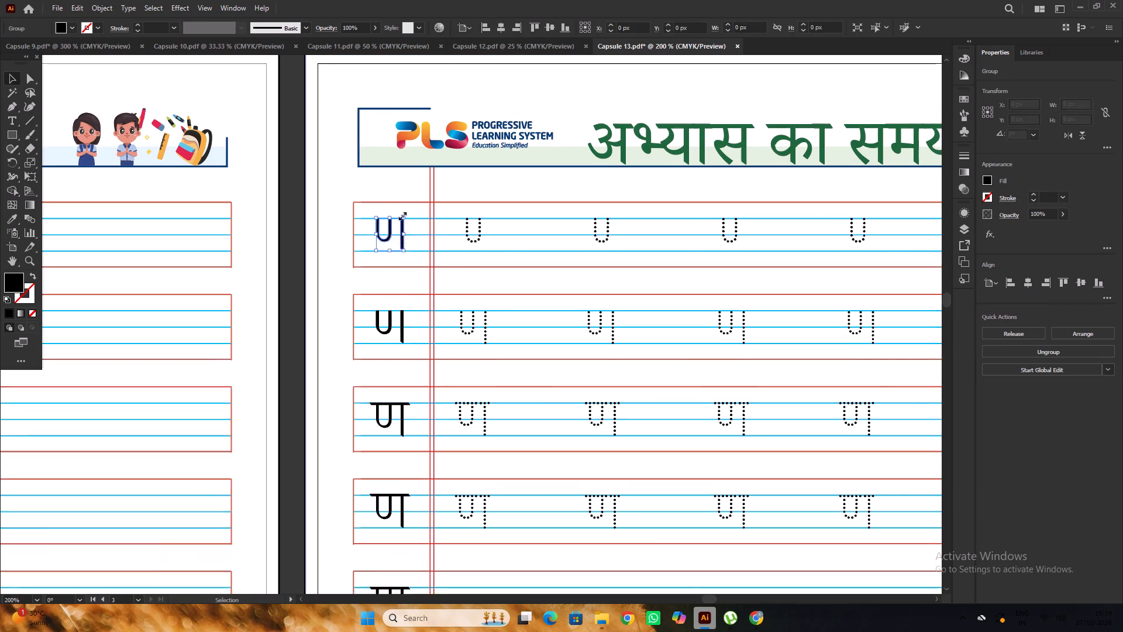
Delete the vertical stroke from the first-row copy inside its group and shift the remaining curve slightly right.
{"action": "scroll", "coordinate": [399, 239], "scroll_direction": "up", "scroll_amount": 2, "text": "alt"}
{"action": "triple_click", "coordinate": [407, 231]}
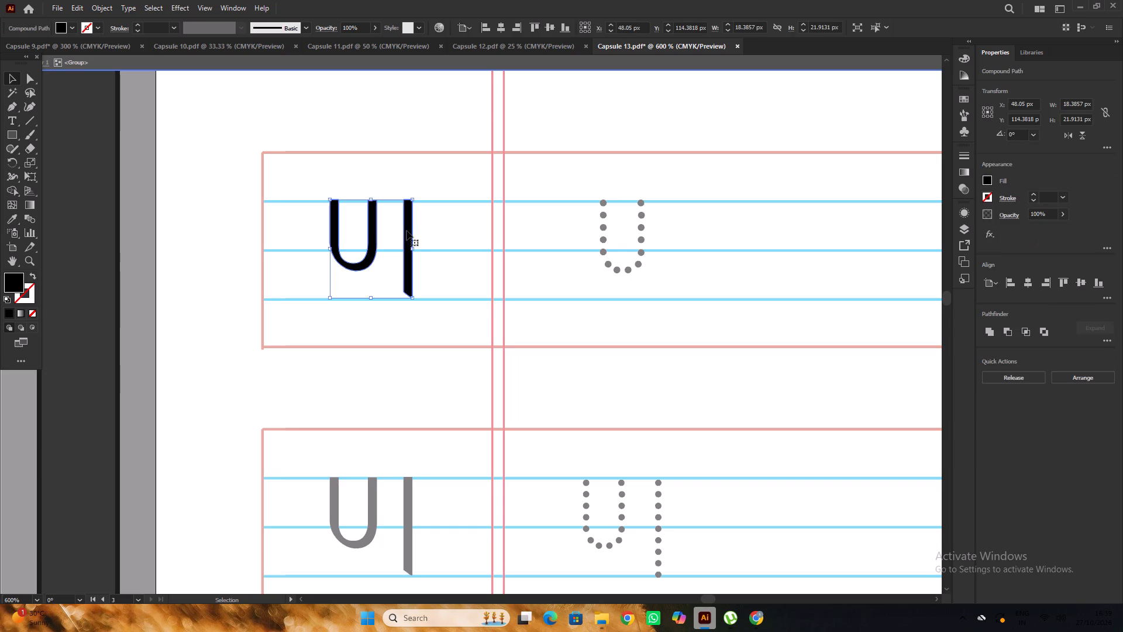
{"action": "triple_click", "coordinate": [409, 229]}
{"action": "key", "text": "Delete"}
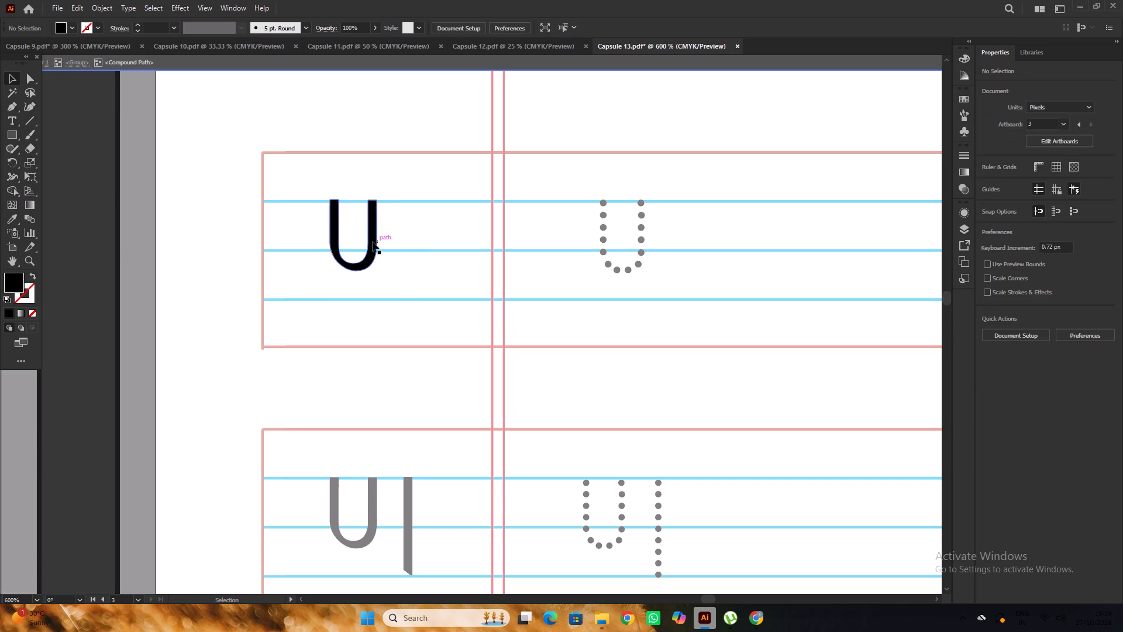
{"action": "left_click_drag", "start_coordinate": [373, 242], "coordinate": [390, 240]}
{"action": "scroll", "coordinate": [378, 238], "scroll_direction": "down", "scroll_amount": 4, "text": "alt"}
{"action": "scroll", "coordinate": [370, 238], "scroll_direction": "up", "scroll_amount": 4}
{"action": "triple_click", "coordinate": [356, 138]}
Review Capsule 13's three pages and check the page number on the last page of Capsule 12.
{"action": "scroll", "coordinate": [356, 137], "scroll_direction": "down", "scroll_amount": 2, "text": "alt"}
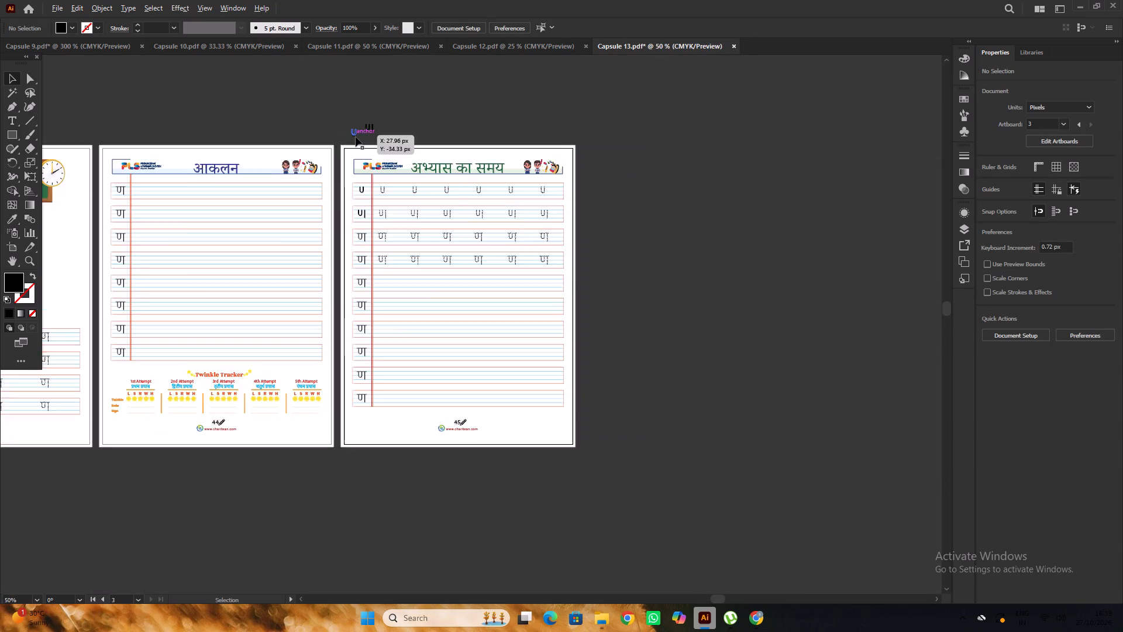
{"action": "scroll", "coordinate": [356, 137], "scroll_direction": "down", "scroll_amount": 2, "text": "alt"}
{"action": "left_click", "coordinate": [614, 288]}
{"action": "scroll", "coordinate": [407, 345], "scroll_direction": "up", "scroll_amount": 4, "text": "alt"}
{"action": "scroll", "coordinate": [627, 363], "scroll_direction": "down", "scroll_amount": 3, "text": "alt"}
{"action": "scroll", "coordinate": [623, 357], "scroll_direction": "up", "scroll_amount": 2}
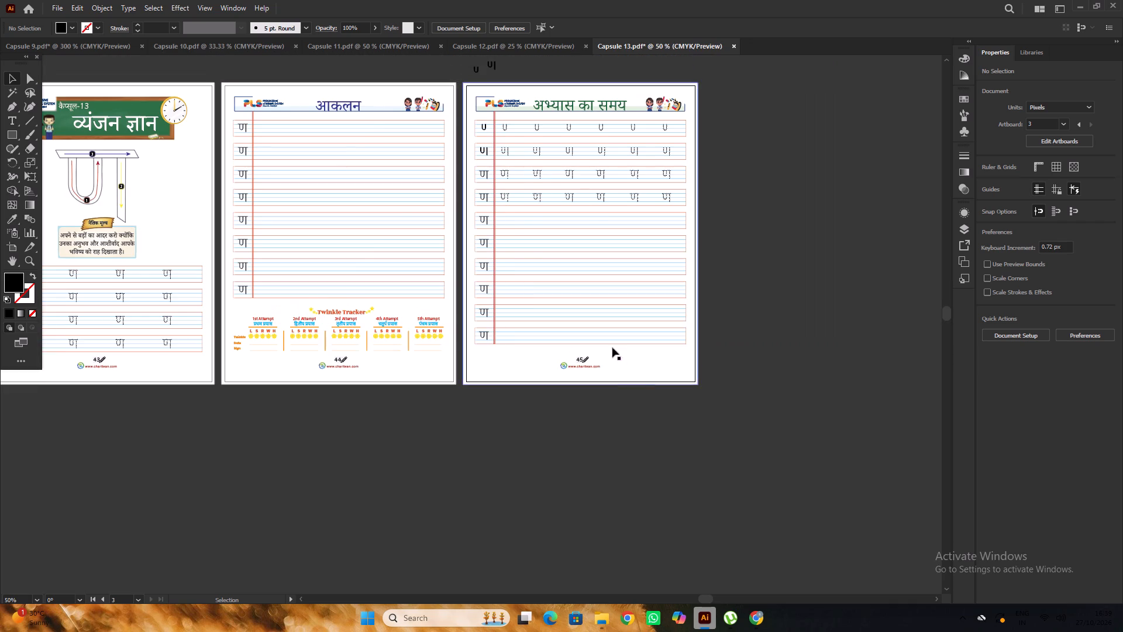
{"action": "scroll", "coordinate": [620, 336], "scroll_direction": "down", "scroll_amount": 1, "text": "alt"}
{"action": "left_click", "coordinate": [523, 46]}
{"action": "scroll", "coordinate": [866, 370], "scroll_direction": "up", "scroll_amount": 1, "text": "alt"}
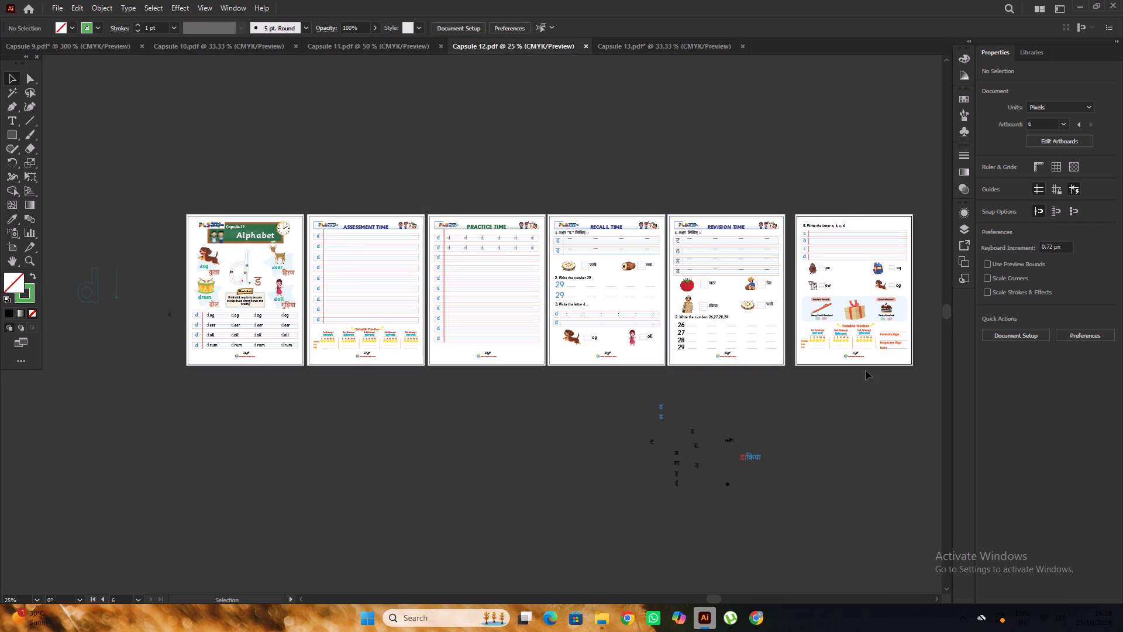
{"action": "scroll", "coordinate": [866, 370], "scroll_direction": "up", "scroll_amount": 4, "text": "alt"}
{"action": "scroll", "coordinate": [809, 338], "scroll_direction": "down", "scroll_amount": 3, "text": "alt"}
{"action": "left_click", "coordinate": [684, 43]}
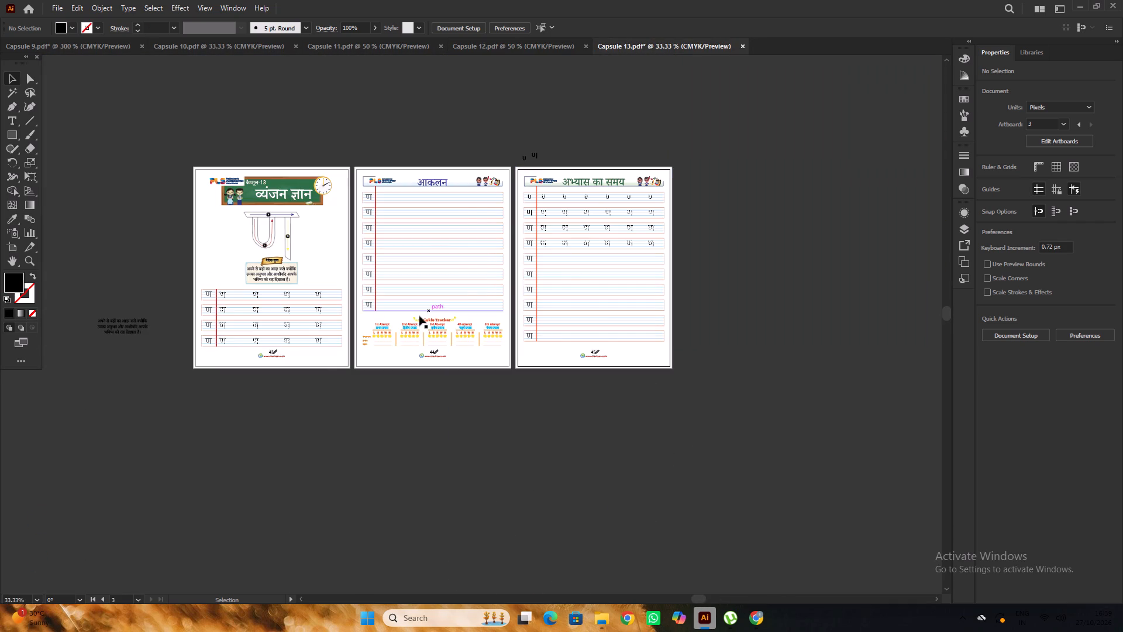
Change the page number on Capsule 13's first page, व्यंजन ज्ञान, to 42.
{"action": "scroll", "coordinate": [255, 363], "scroll_direction": "up", "scroll_amount": 6, "text": "alt"}
{"action": "key", "text": "t"}
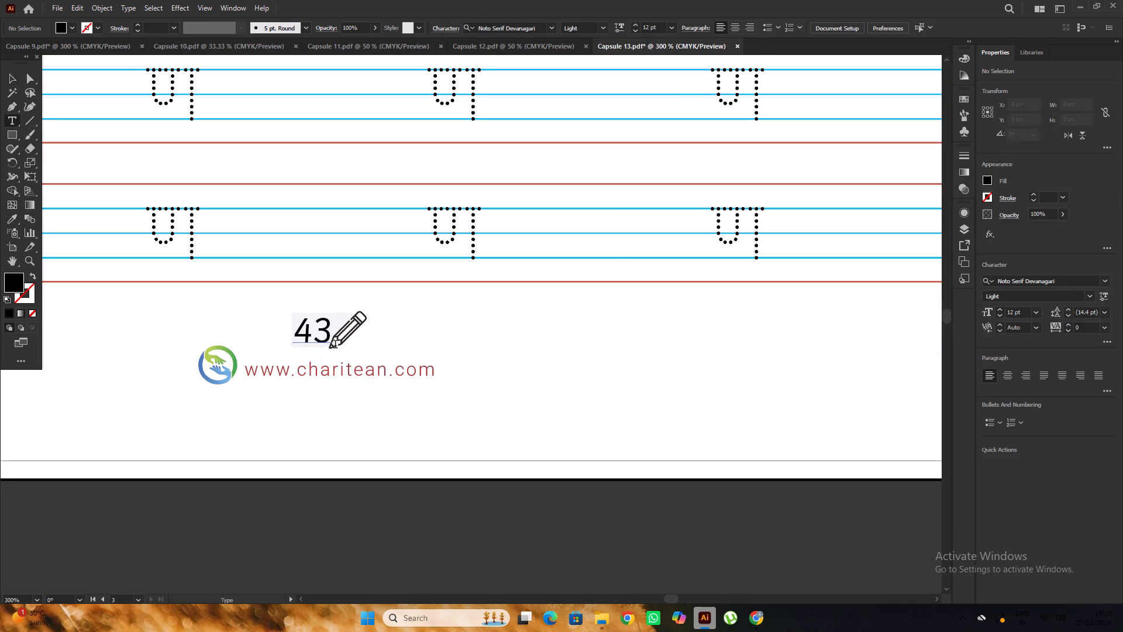
{"action": "left_click_drag", "start_coordinate": [329, 322], "coordinate": [316, 334]}
{"action": "key", "text": "2"}
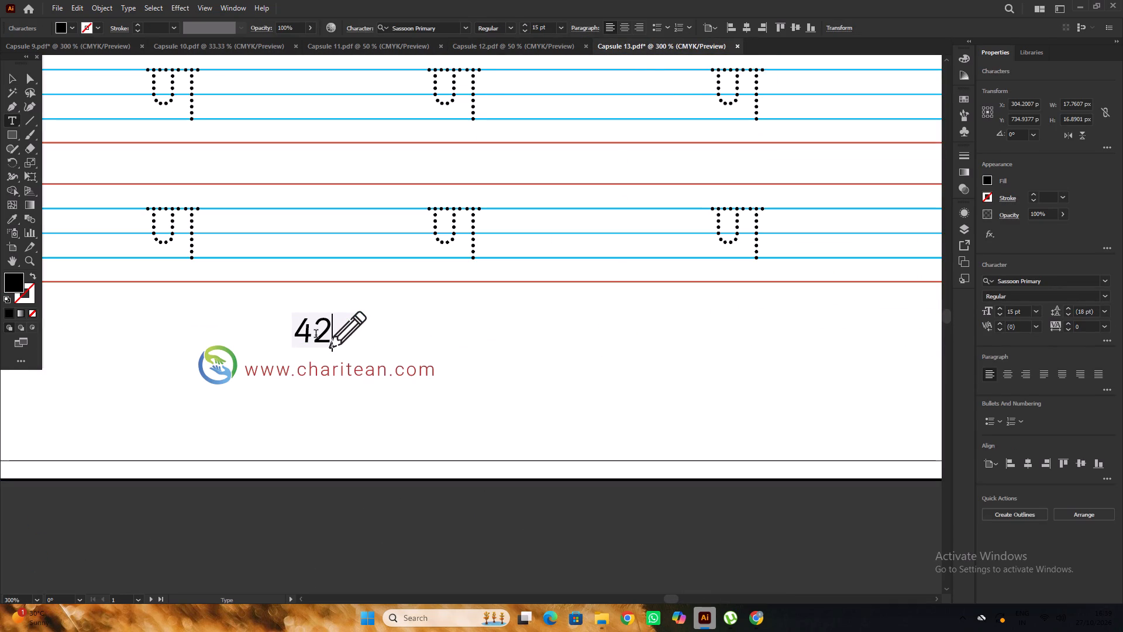
Change the page number on the आकलन page to 43.
{"action": "scroll", "coordinate": [318, 337], "scroll_direction": "up", "scroll_amount": 3, "text": "alt"}
{"action": "scroll", "coordinate": [167, 311], "scroll_direction": "down", "scroll_amount": 7, "text": "alt"}
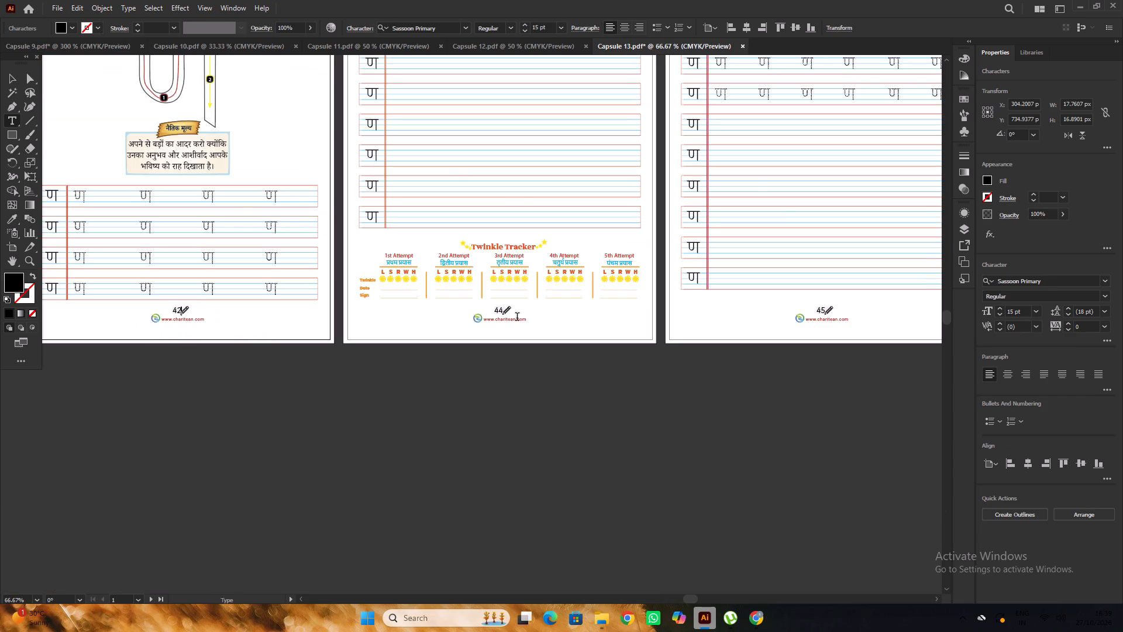
{"action": "scroll", "coordinate": [488, 311], "scroll_direction": "up", "scroll_amount": 5, "text": "alt"}
{"action": "left_click_drag", "start_coordinate": [560, 307], "coordinate": [544, 321]}
{"action": "key", "text": "3"}
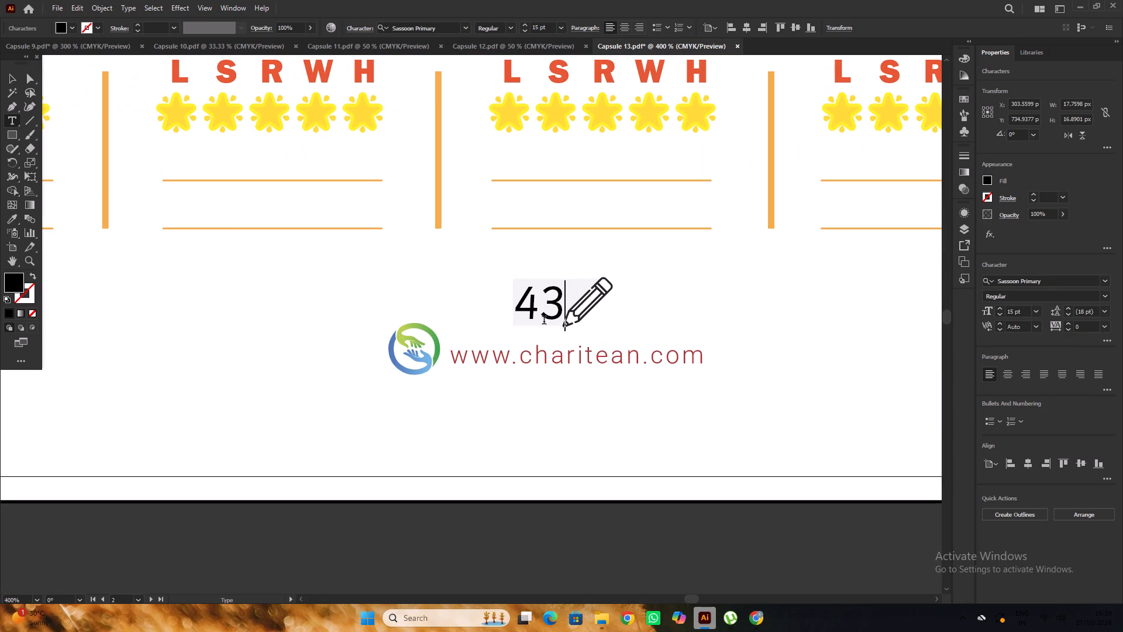
Change the page number on the अभ्यास का समय page to 44 and leave text editing.
{"action": "scroll", "coordinate": [309, 297], "scroll_direction": "down", "scroll_amount": 6, "text": "alt"}
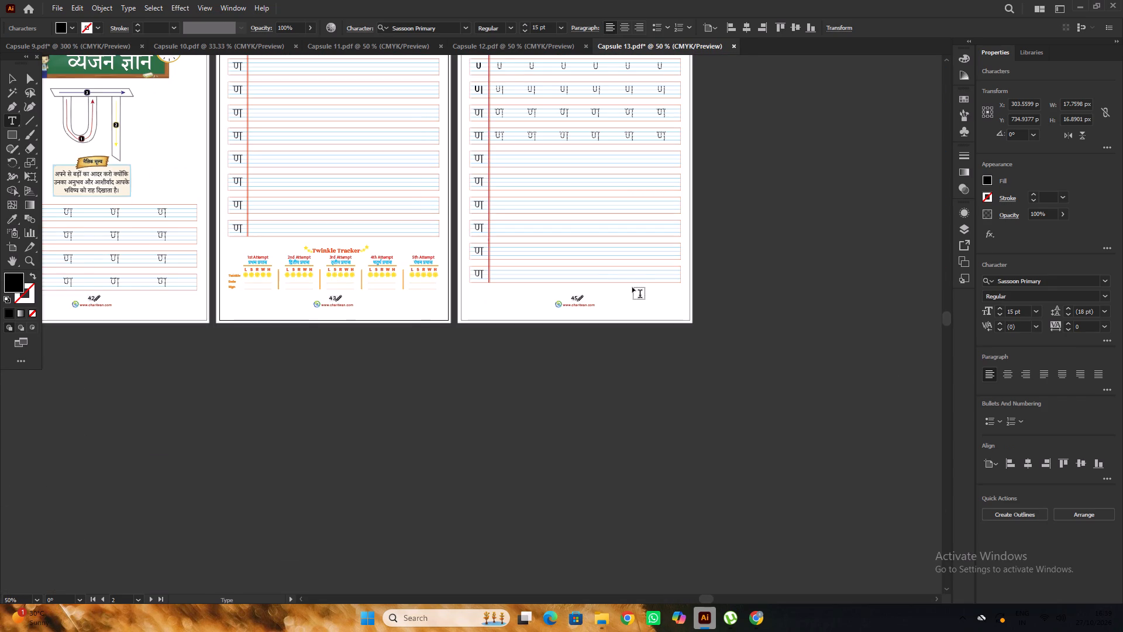
{"action": "scroll", "coordinate": [609, 293], "scroll_direction": "up", "scroll_amount": 2, "text": "alt"}
{"action": "scroll", "coordinate": [549, 326], "scroll_direction": "up", "scroll_amount": 5, "text": "alt"}
{"action": "left_click_drag", "start_coordinate": [578, 297], "coordinate": [565, 309]}
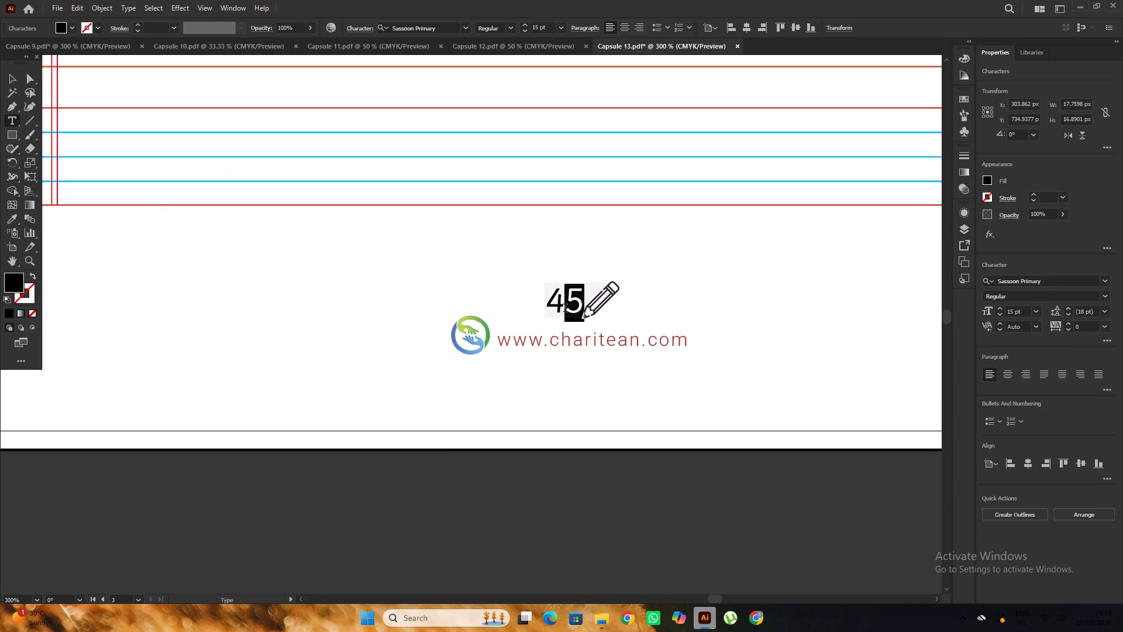
{"action": "key", "text": "4"}
{"action": "scroll", "coordinate": [565, 309], "scroll_direction": "down", "scroll_amount": 6, "text": "alt"}
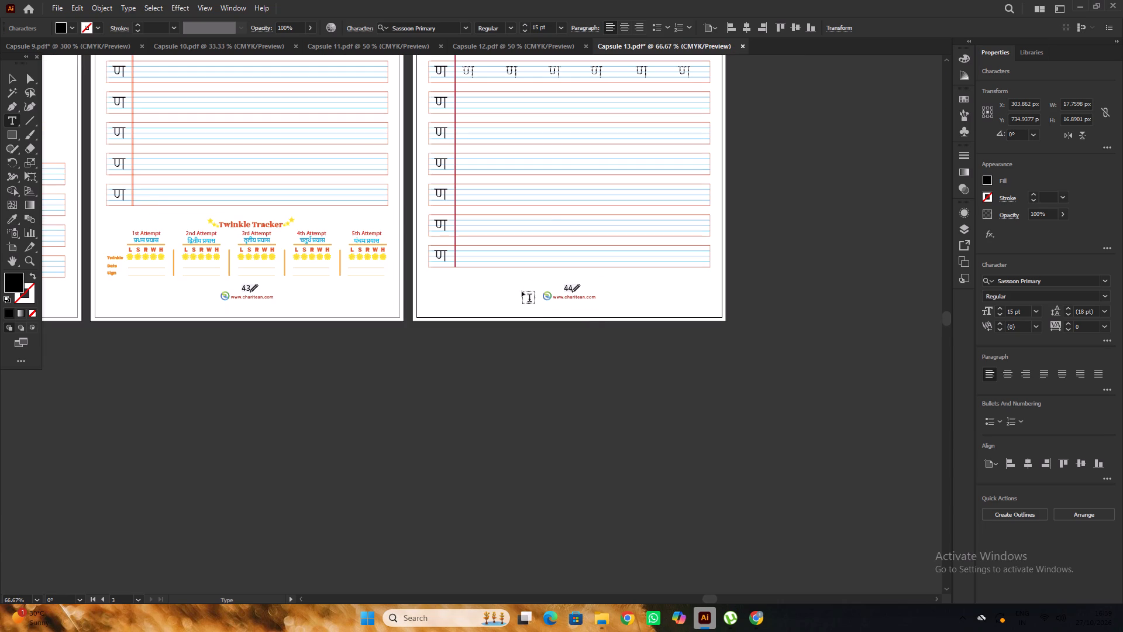
{"action": "left_click", "coordinate": [11, 81]}
{"action": "scroll", "coordinate": [653, 369], "scroll_direction": "down", "scroll_amount": 2, "text": "alt"}
{"action": "left_click", "coordinate": [664, 376]}
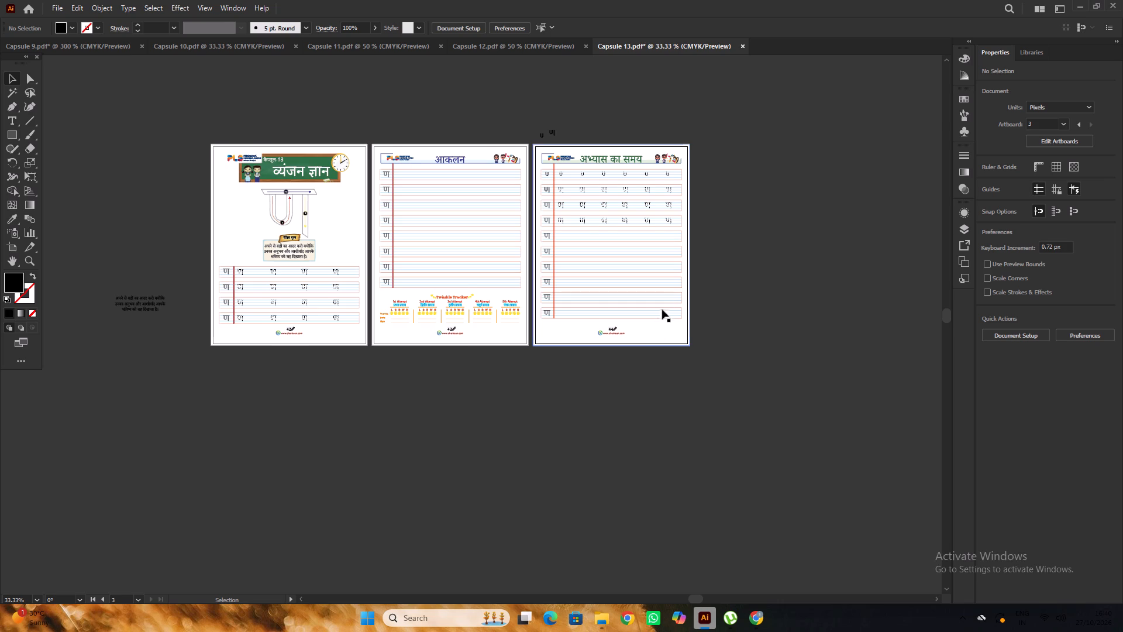
Save the document as Capsule 13 in Adobe PDF format in the PRINT FINAL folder, replacing the existing file, with the [Illustrator Default] preset.
{"action": "scroll", "coordinate": [663, 304], "scroll_direction": "up", "scroll_amount": 1}
{"action": "key", "text": "ctrl+plus"}
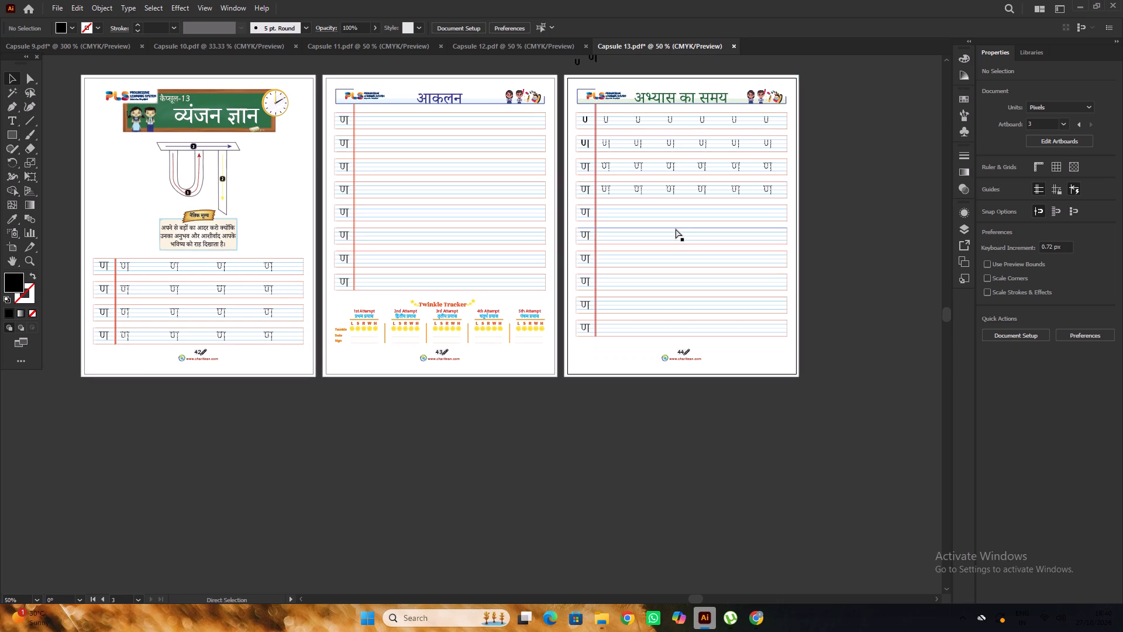
{"action": "scroll", "coordinate": [674, 227], "scroll_direction": "up", "scroll_amount": 3}
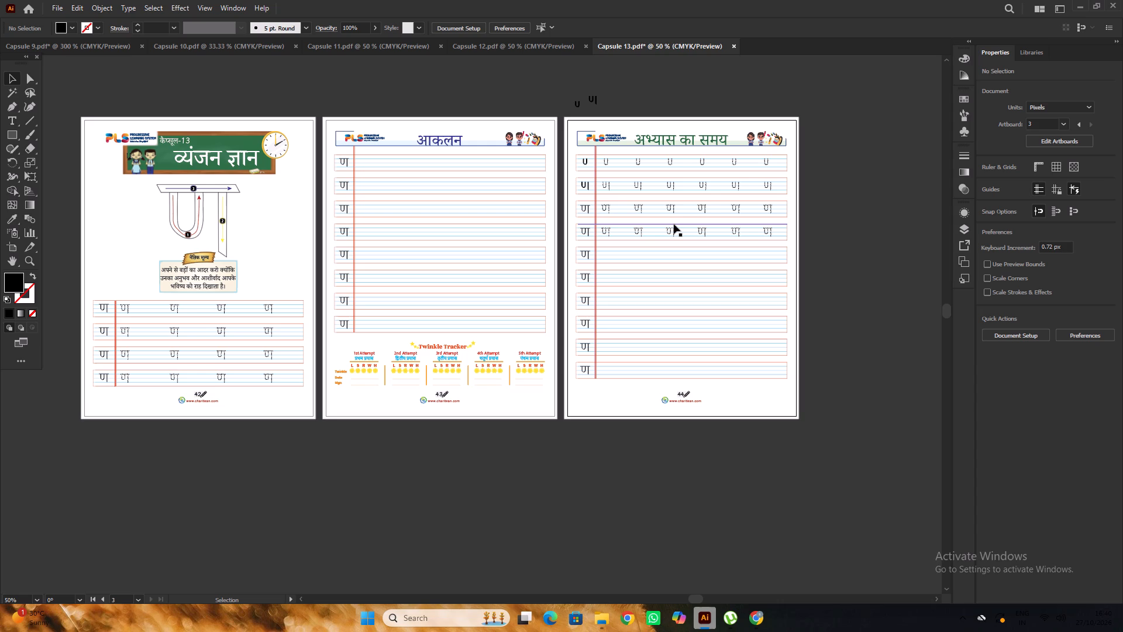
{"action": "scroll", "coordinate": [679, 229], "scroll_direction": "down", "scroll_amount": 2}
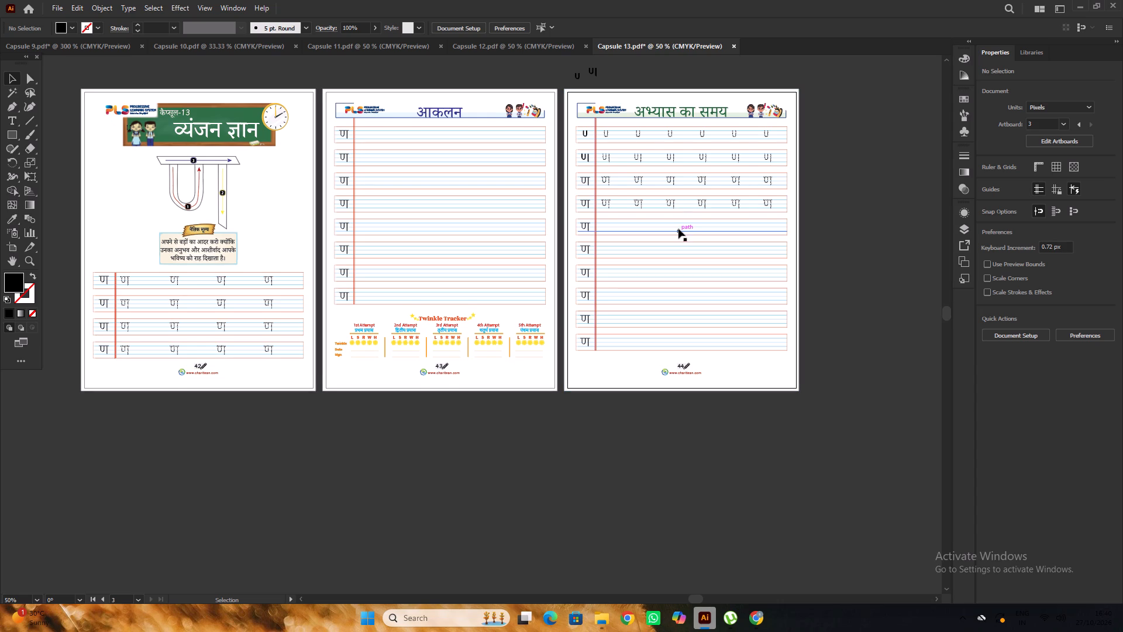
{"action": "left_click", "coordinate": [58, 6]}
{"action": "left_click", "coordinate": [112, 128]}
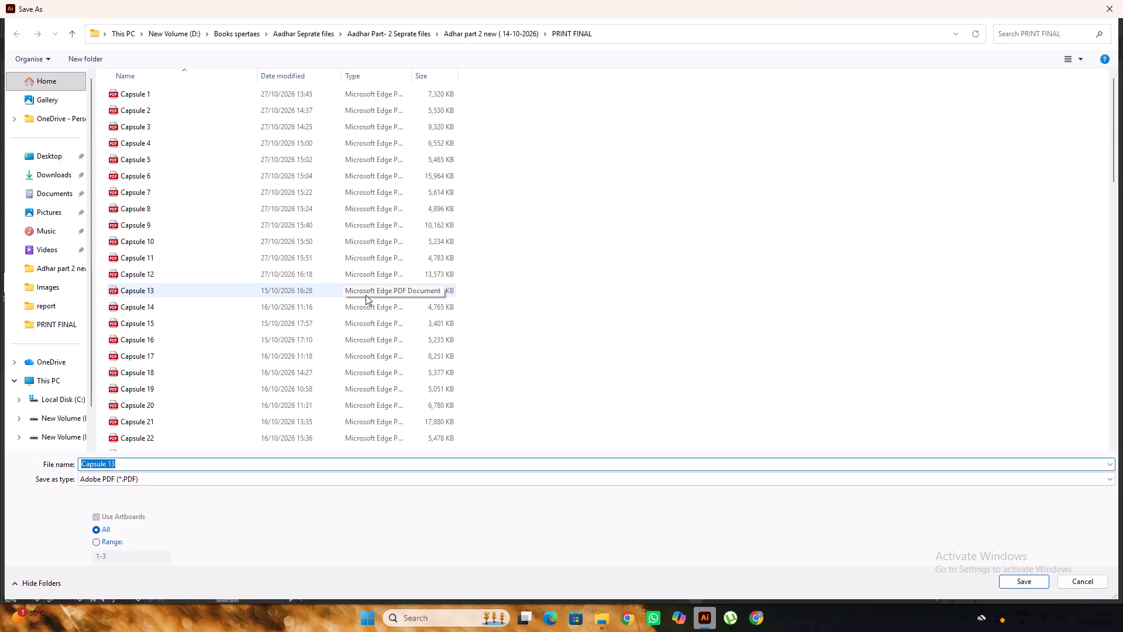
{"action": "left_click", "coordinate": [1007, 575]}
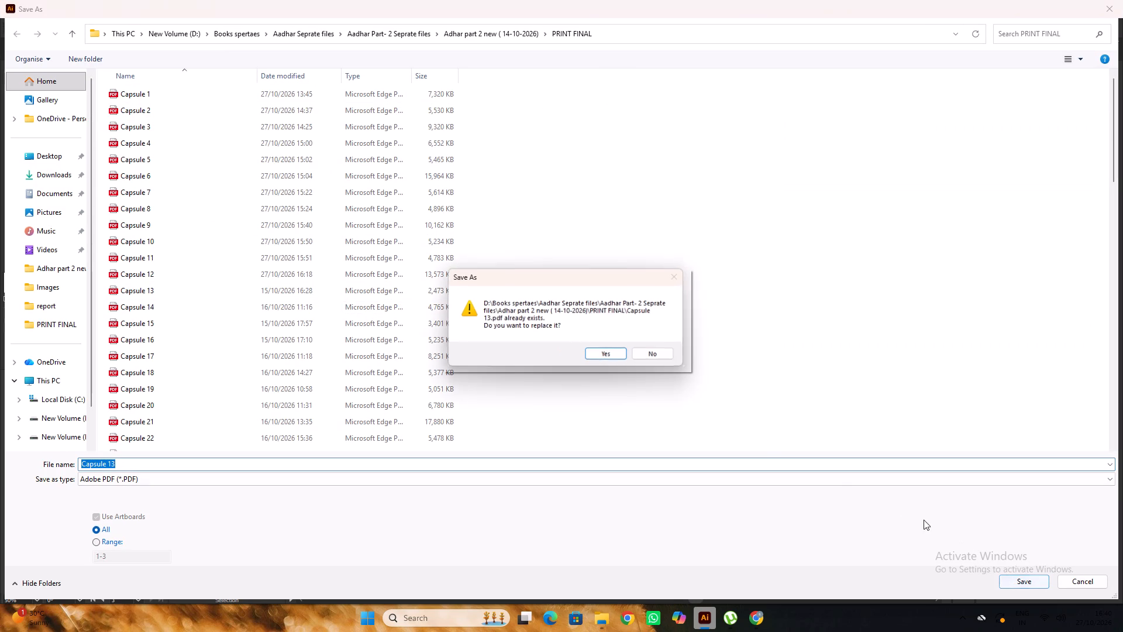
{"action": "left_click", "coordinate": [622, 359]}
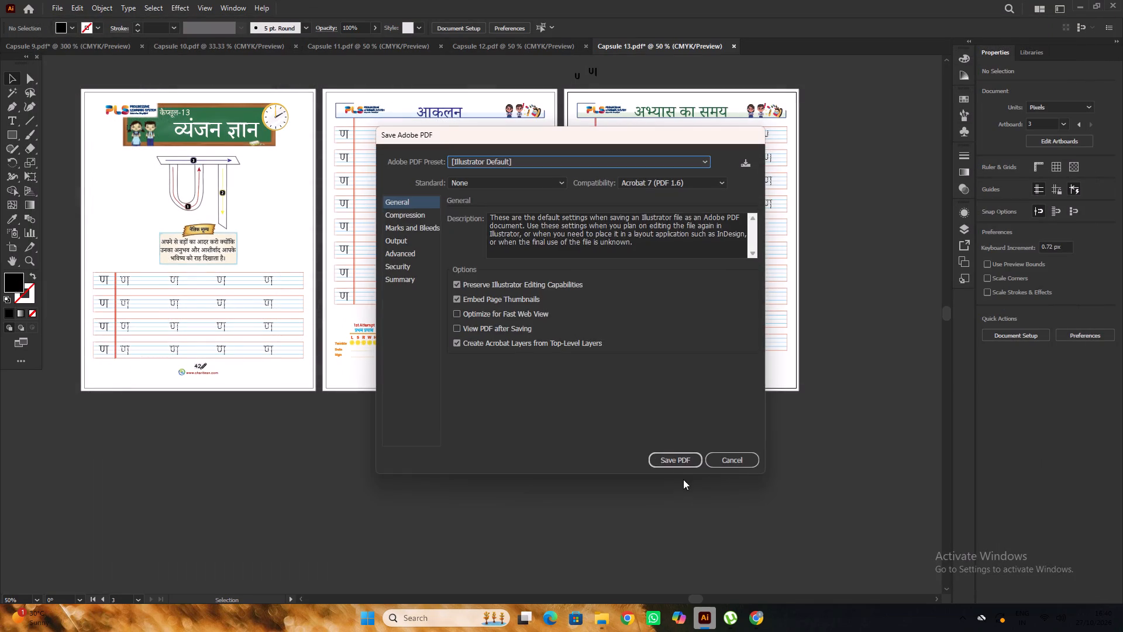
{"action": "left_click", "coordinate": [681, 462]}
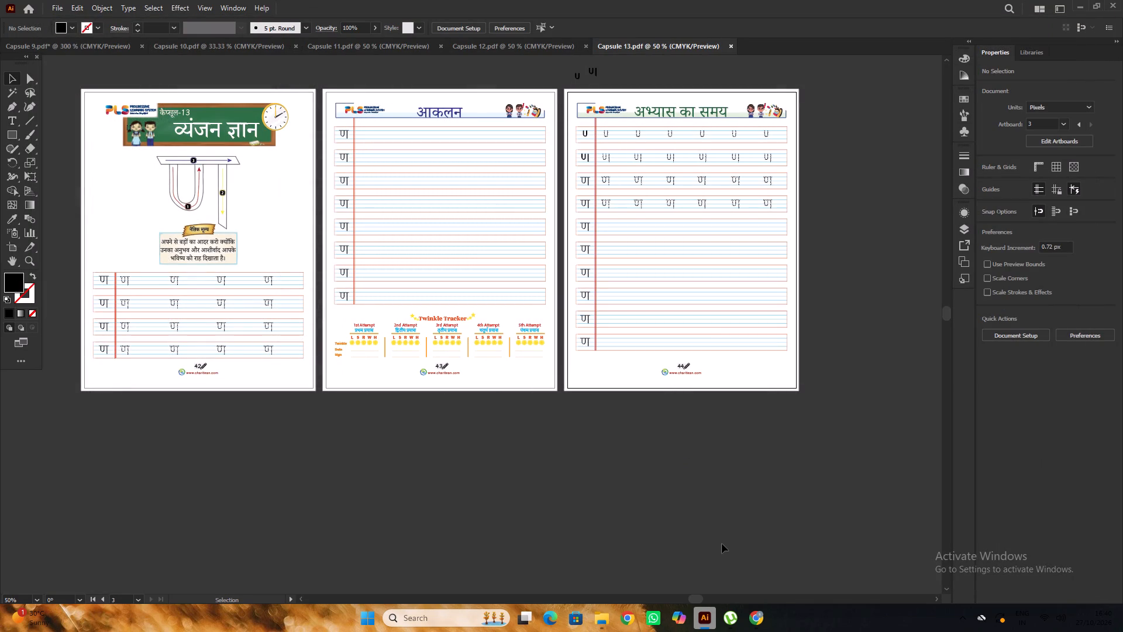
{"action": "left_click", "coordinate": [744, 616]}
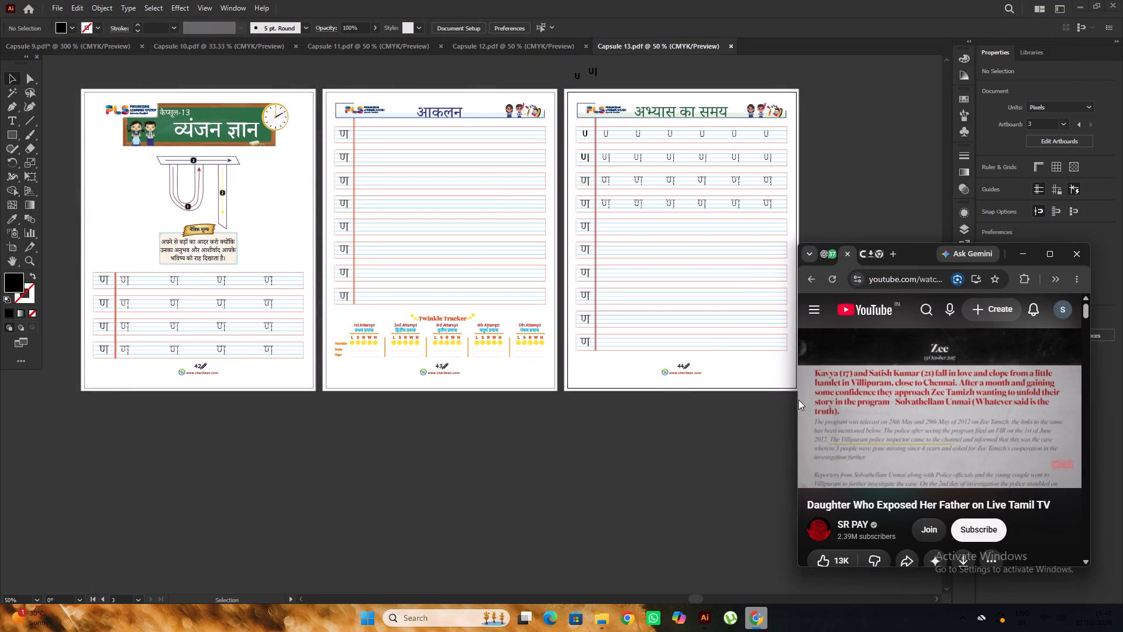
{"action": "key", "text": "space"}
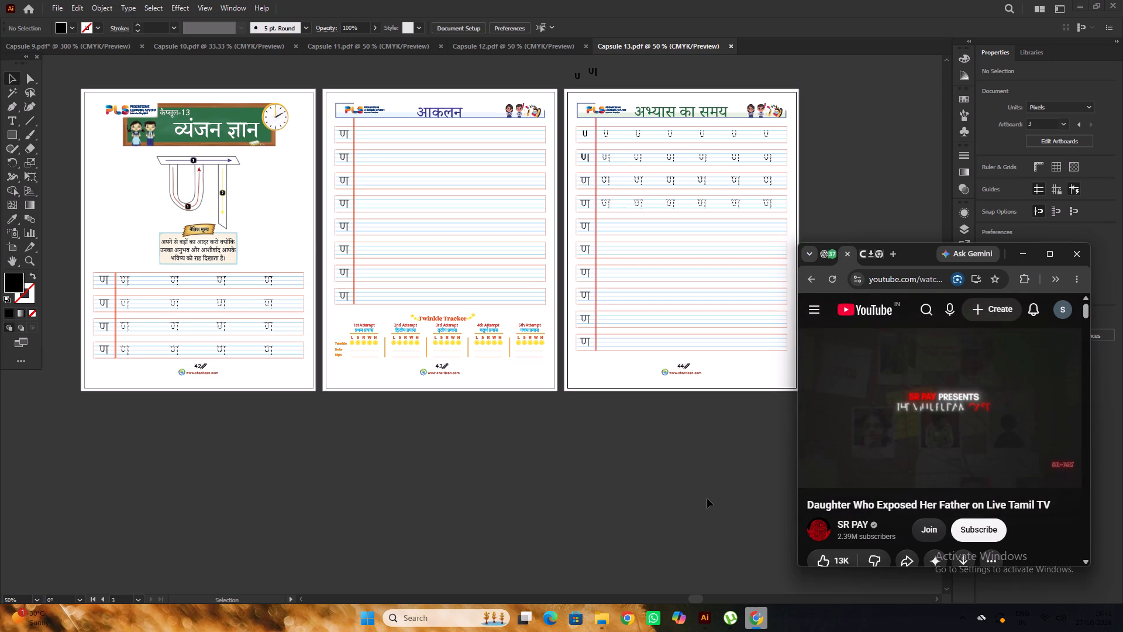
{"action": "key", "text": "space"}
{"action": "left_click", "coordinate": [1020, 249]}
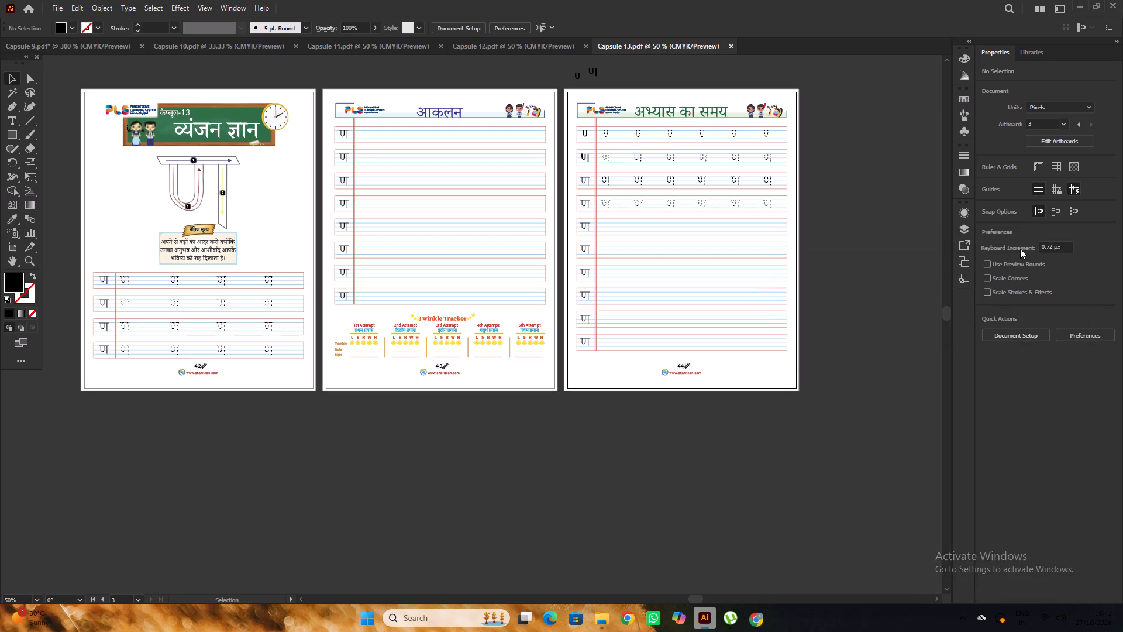
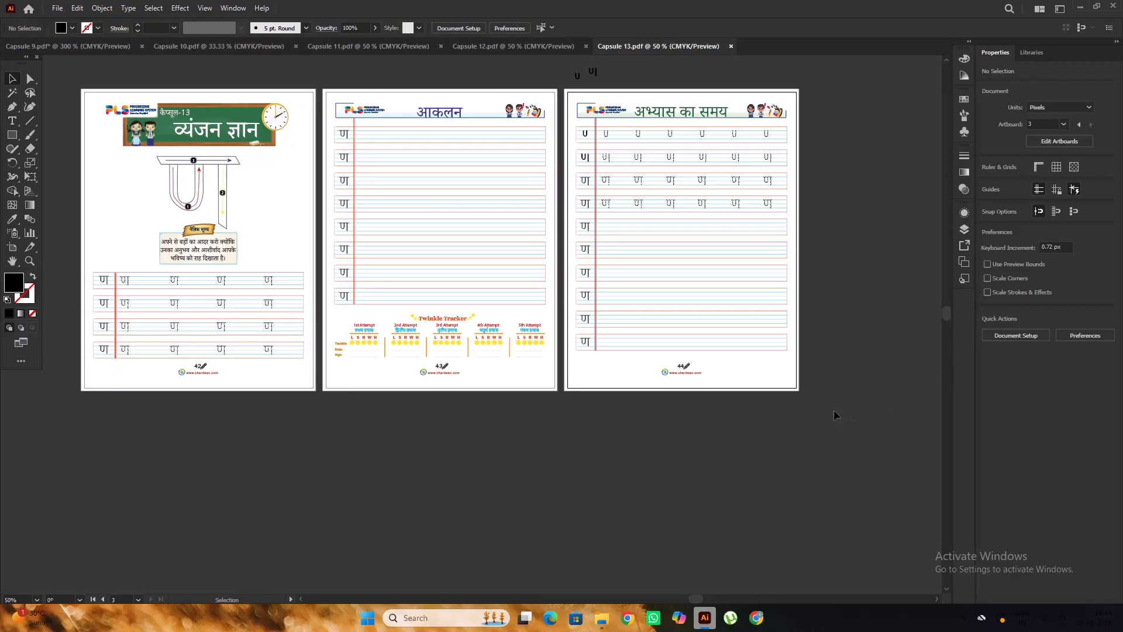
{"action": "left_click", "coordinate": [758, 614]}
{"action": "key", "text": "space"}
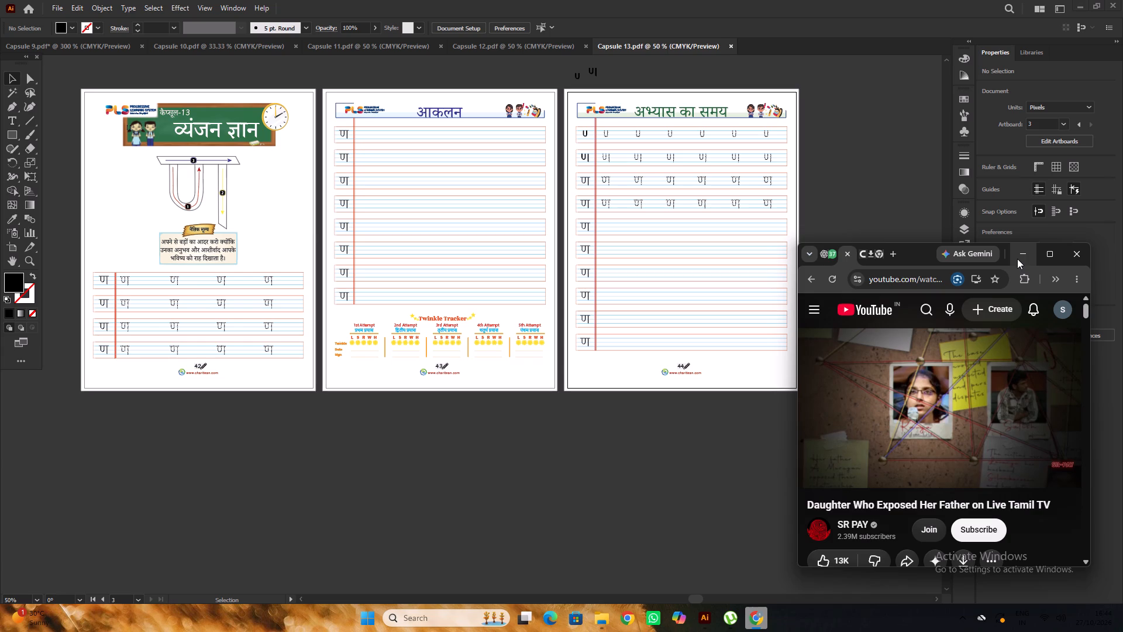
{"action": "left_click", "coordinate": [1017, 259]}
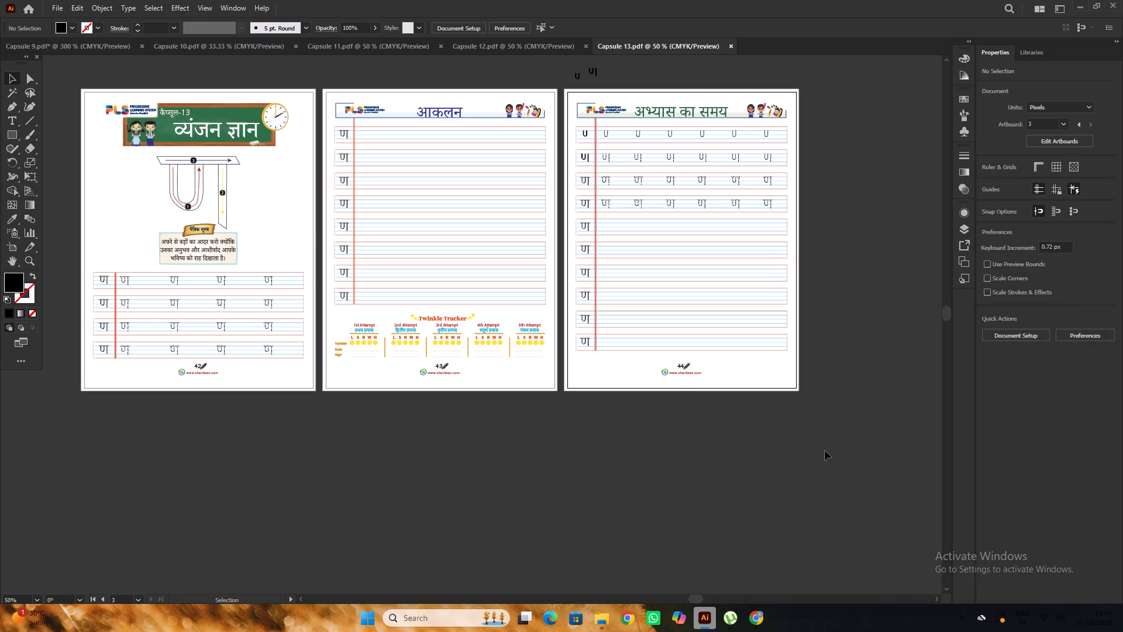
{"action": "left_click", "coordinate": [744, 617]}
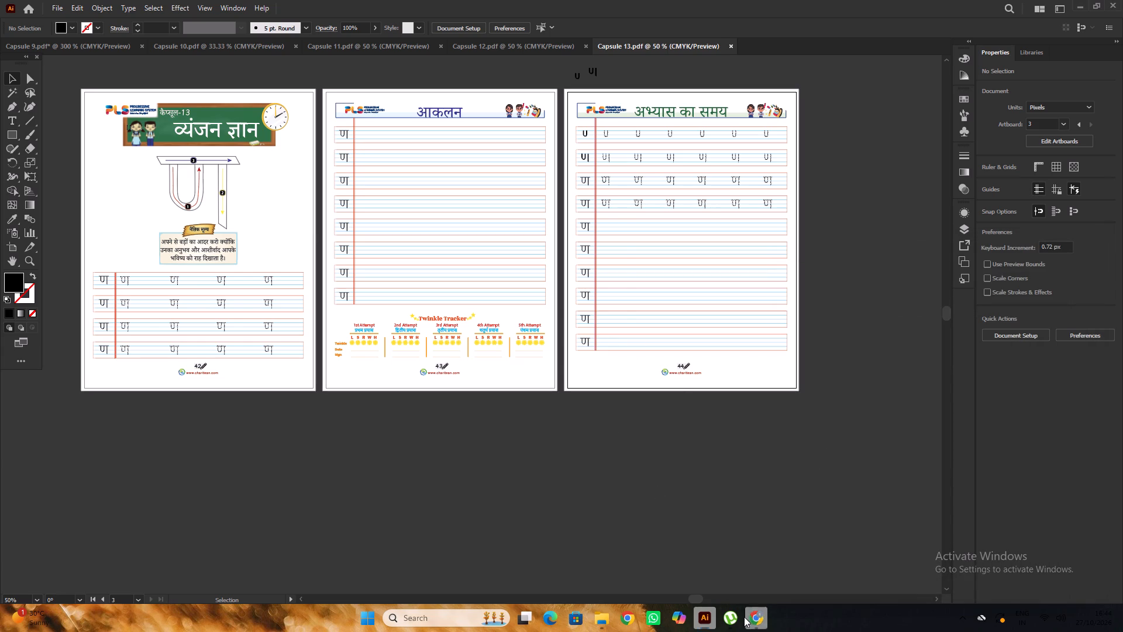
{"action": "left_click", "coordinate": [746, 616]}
Review Capsule 13's three corrected pages and check them against Capsule 12's last pages and page numbers.
{"action": "scroll", "coordinate": [601, 286], "scroll_direction": "up", "scroll_amount": 2}
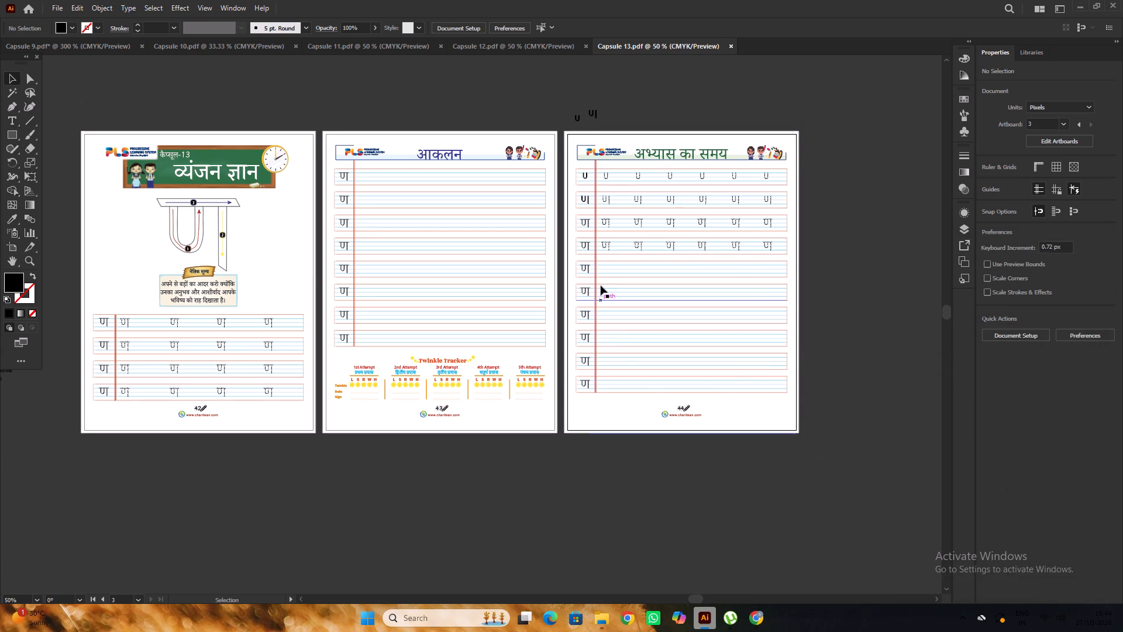
{"action": "scroll", "coordinate": [601, 286], "scroll_direction": "up", "scroll_amount": 4}
{"action": "scroll", "coordinate": [601, 286], "scroll_direction": "down", "scroll_amount": 1, "text": "alt"}
{"action": "scroll", "coordinate": [601, 286], "scroll_direction": "up", "scroll_amount": 3}
{"action": "scroll", "coordinate": [577, 232], "scroll_direction": "up", "scroll_amount": 4, "text": "alt"}
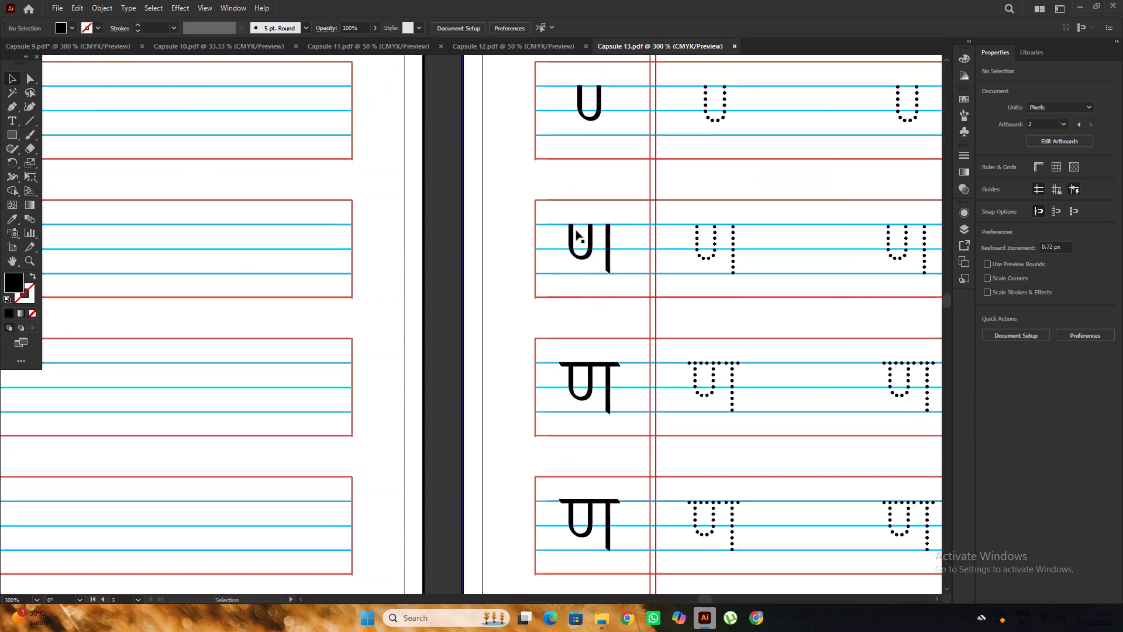
{"action": "scroll", "coordinate": [576, 231], "scroll_direction": "down", "scroll_amount": 7, "text": "alt"}
{"action": "left_click", "coordinate": [756, 350]}
{"action": "key", "text": "space"}
{"action": "left_click_drag", "start_coordinate": [528, 401], "coordinate": [685, 403]}
{"action": "scroll", "coordinate": [746, 346], "scroll_direction": "up", "scroll_amount": 3, "text": "alt"}
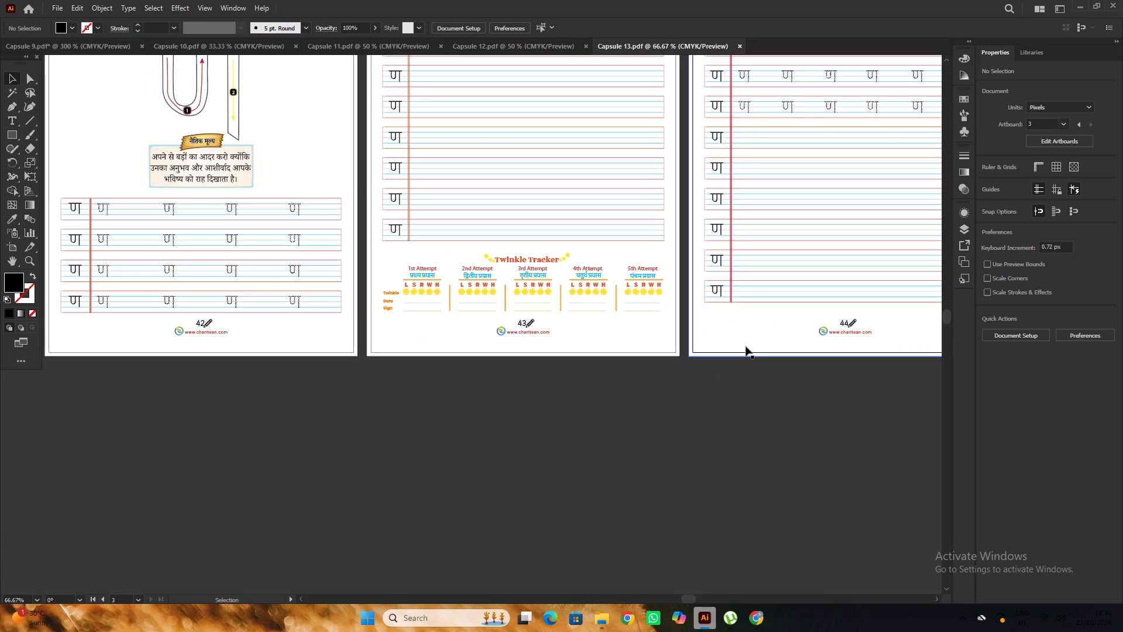
{"action": "scroll", "coordinate": [746, 346], "scroll_direction": "down", "scroll_amount": 3, "text": "alt"}
{"action": "key", "text": "space"}
{"action": "left_click_drag", "start_coordinate": [786, 409], "coordinate": [702, 436]}
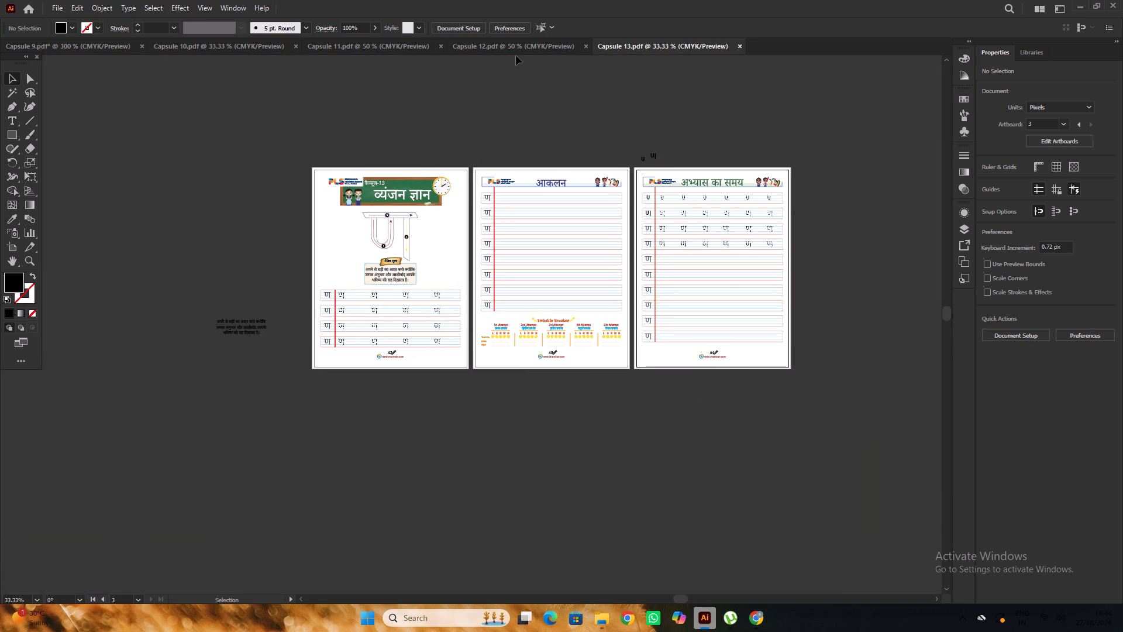
{"action": "left_click", "coordinate": [516, 56]}
{"action": "left_click", "coordinate": [547, 47]}
{"action": "scroll", "coordinate": [798, 360], "scroll_direction": "up", "scroll_amount": 1, "text": "alt"}
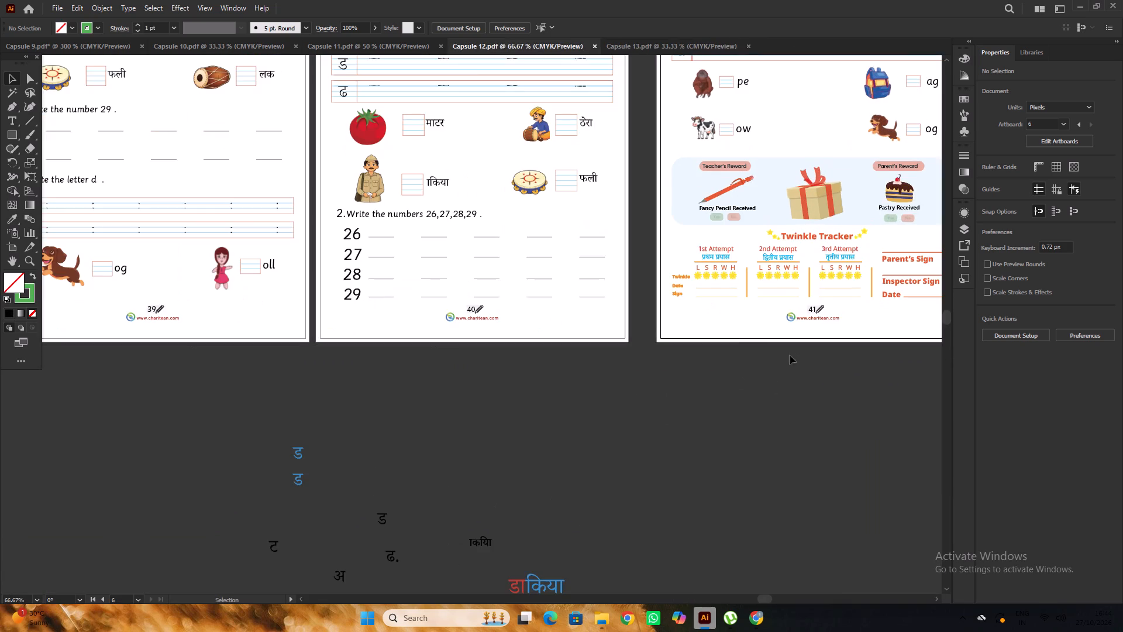
{"action": "scroll", "coordinate": [747, 342], "scroll_direction": "down", "scroll_amount": 4, "text": "alt"}
{"action": "left_click", "coordinate": [630, 48]}
{"action": "scroll", "coordinate": [395, 373], "scroll_direction": "up", "scroll_amount": 2, "text": "alt"}
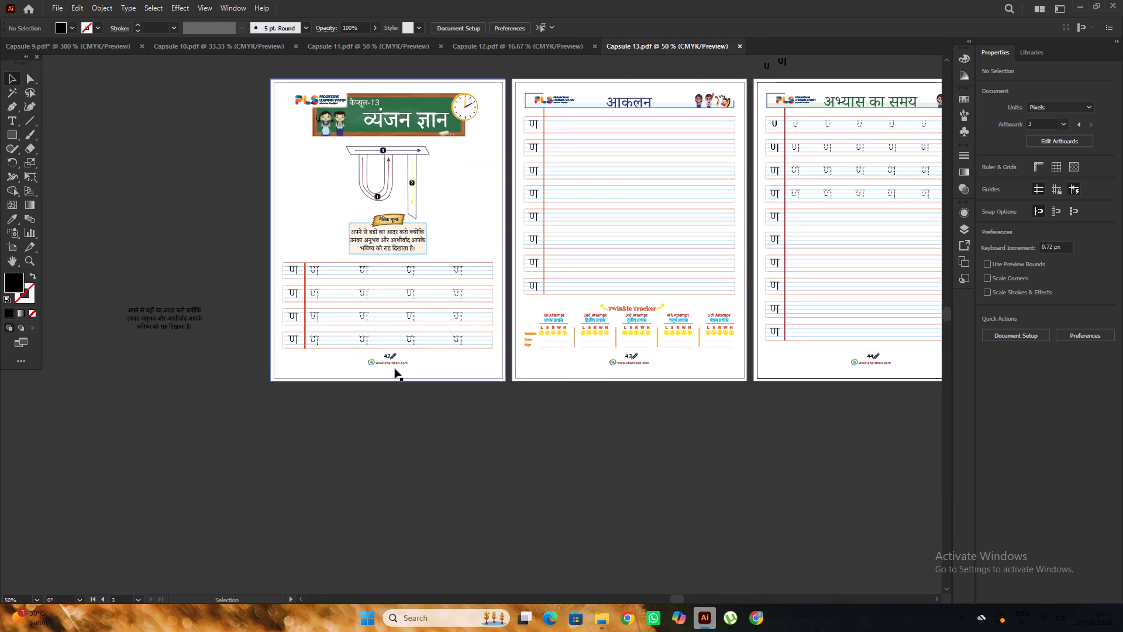
{"action": "scroll", "coordinate": [719, 355], "scroll_direction": "up", "scroll_amount": 1}
{"action": "scroll", "coordinate": [573, 315], "scroll_direction": "down", "scroll_amount": 2, "text": "alt"}
Open the Capsule 14 PDF from the PRINT FINAL folder in Adobe Illustrator 2022.
{"action": "left_click", "coordinate": [638, 414]}
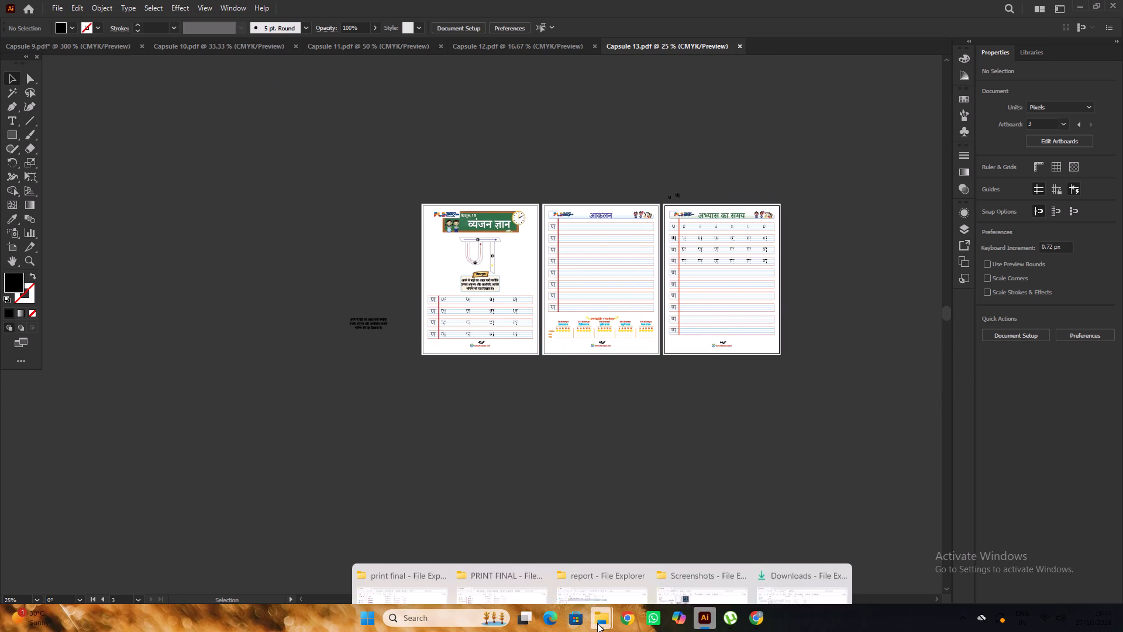
{"action": "left_click", "coordinate": [498, 581]}
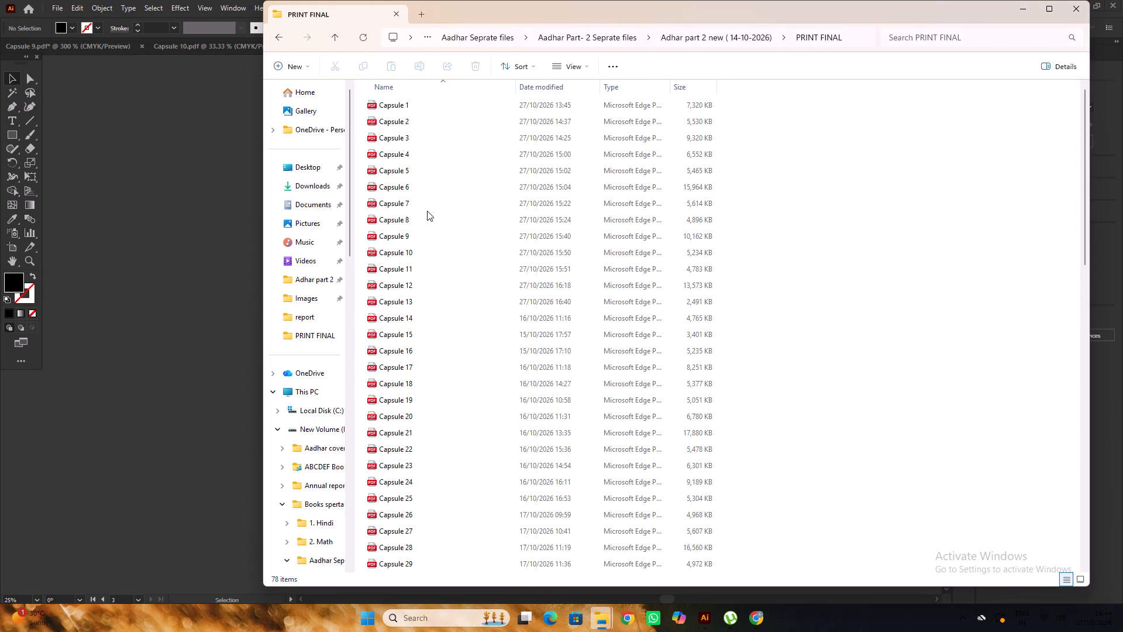
{"action": "left_click", "coordinate": [419, 327]}
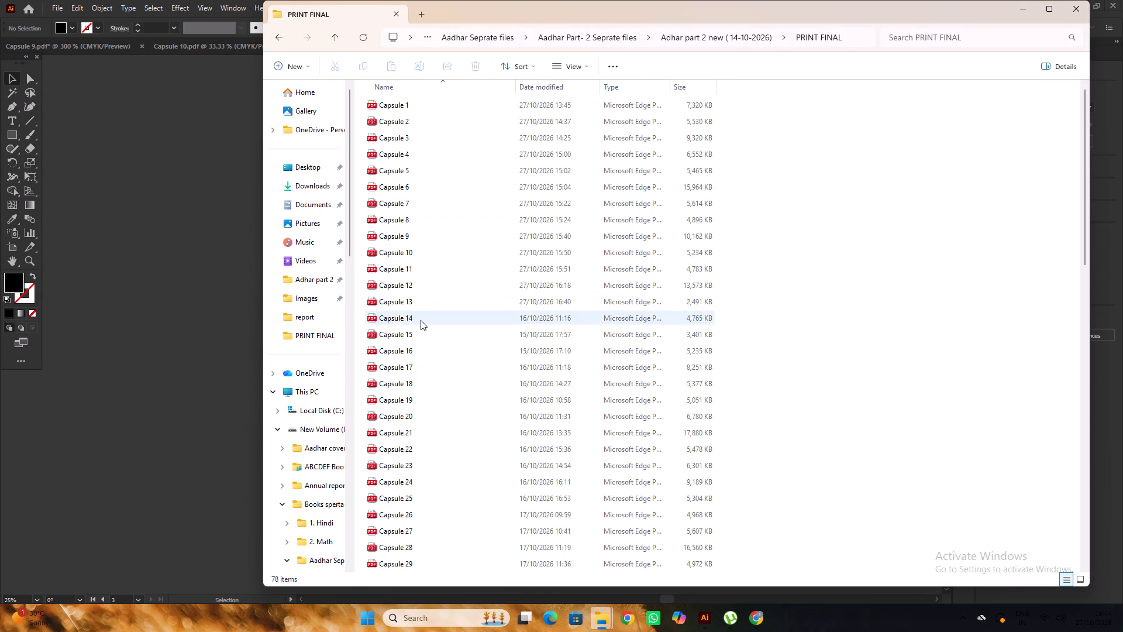
{"action": "left_click", "coordinate": [421, 318]}
{"action": "right_click", "coordinate": [421, 318]}
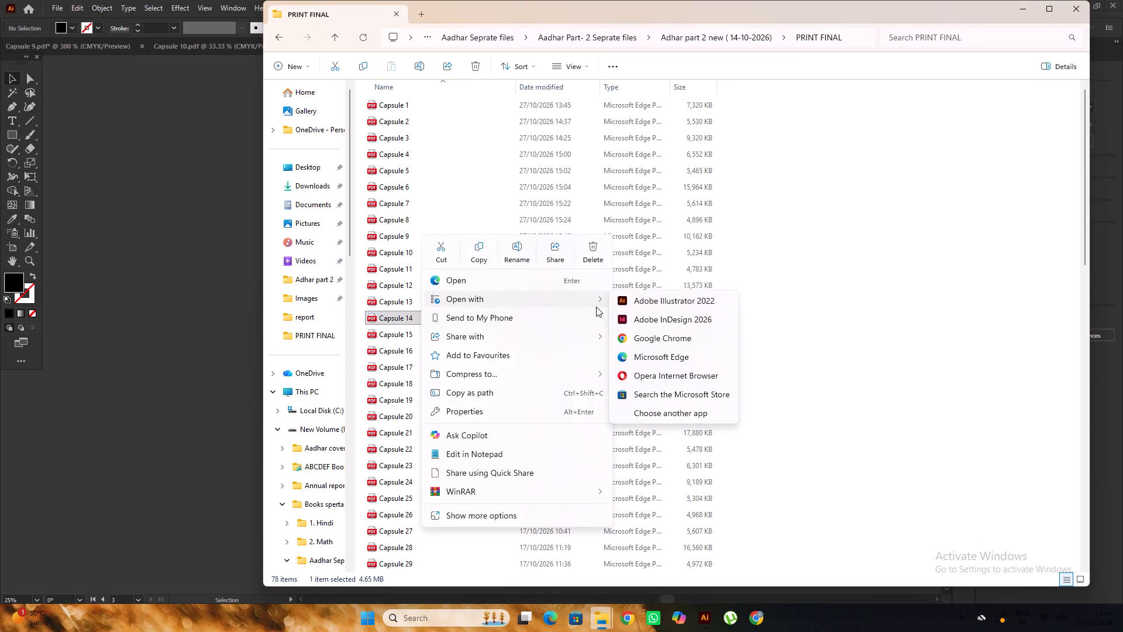
{"action": "left_click", "coordinate": [639, 303]}
Align the 30 तीस Thirty heading group to the horizontal centre on Capsule 14's first page, Number.
{"action": "scroll", "coordinate": [649, 284], "scroll_direction": "down", "scroll_amount": 3, "text": "alt"}
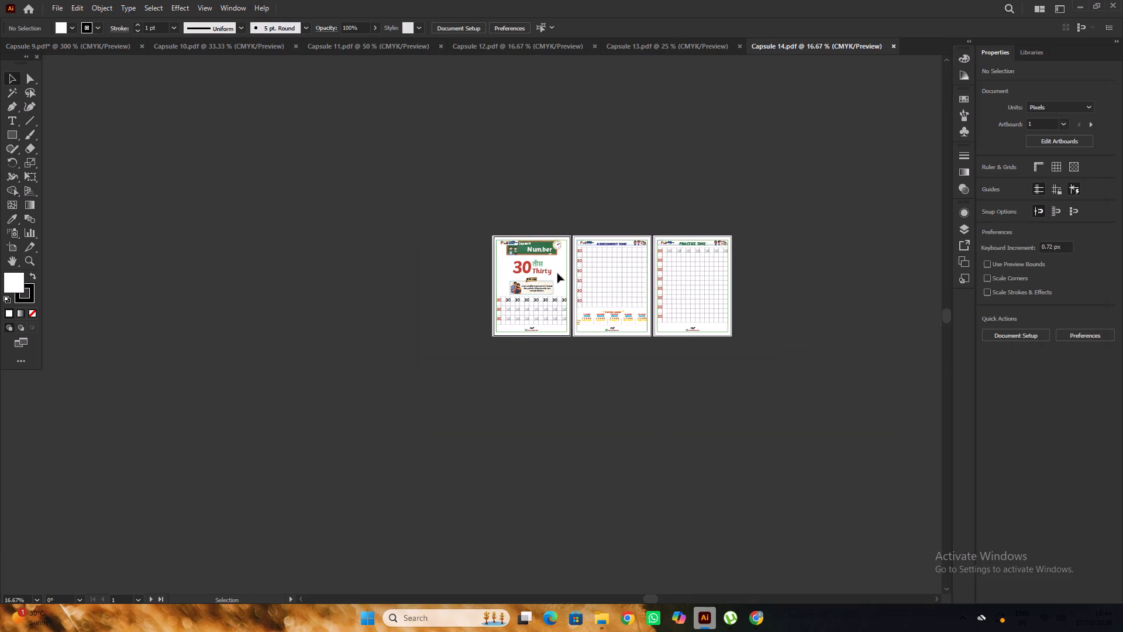
{"action": "scroll", "coordinate": [557, 273], "scroll_direction": "up", "scroll_amount": 4, "text": "alt"}
{"action": "triple_click", "coordinate": [514, 274]}
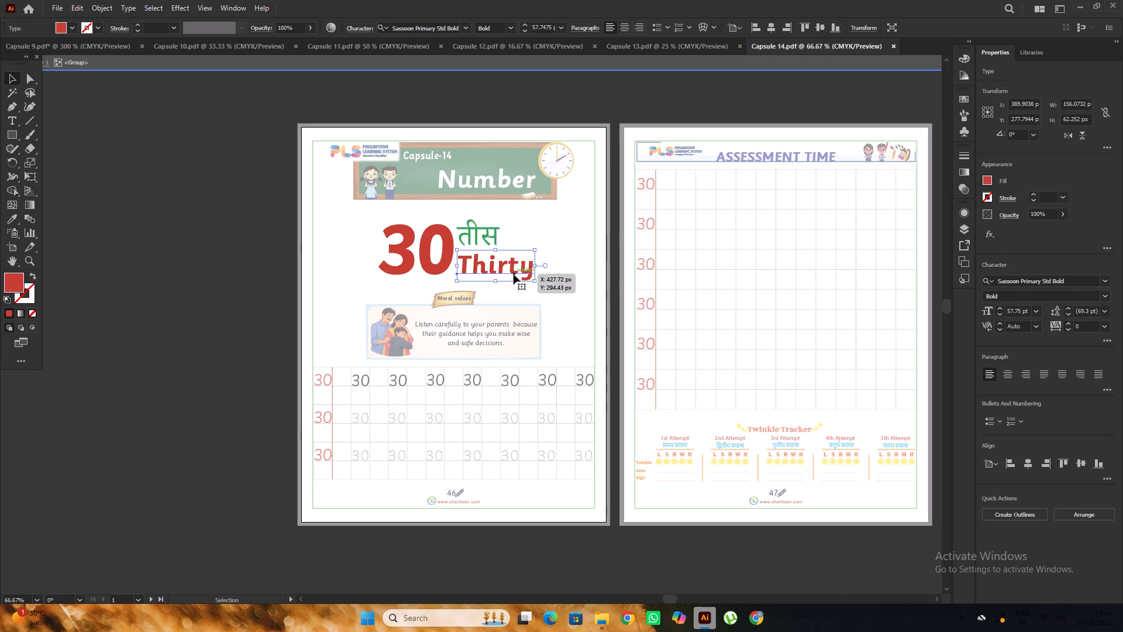
{"action": "triple_click", "coordinate": [188, 240]}
{"action": "left_click", "coordinate": [461, 254]}
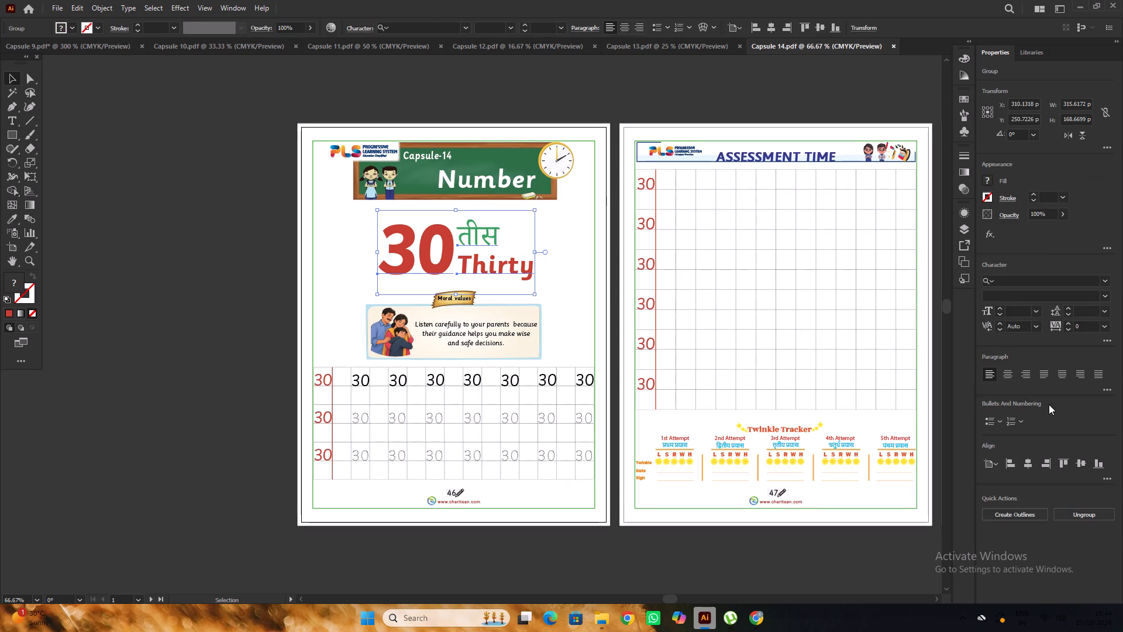
{"action": "left_click", "coordinate": [1032, 463]}
{"action": "left_click", "coordinate": [212, 249]}
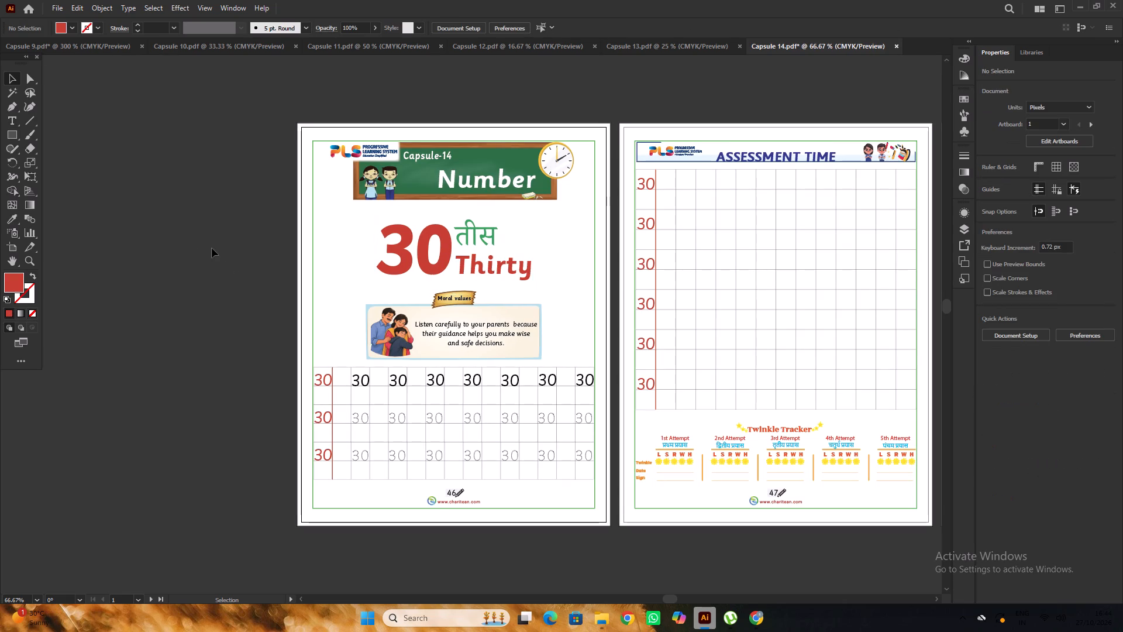
Unlock the green border rectangle on Capsule 14's first page and delete it.
{"action": "scroll", "coordinate": [219, 245], "scroll_direction": "down", "scroll_amount": 2}
{"action": "scroll", "coordinate": [219, 245], "scroll_direction": "down", "scroll_amount": 2, "text": "alt"}
{"action": "scroll", "coordinate": [388, 241], "scroll_direction": "up", "scroll_amount": 2, "text": "alt"}
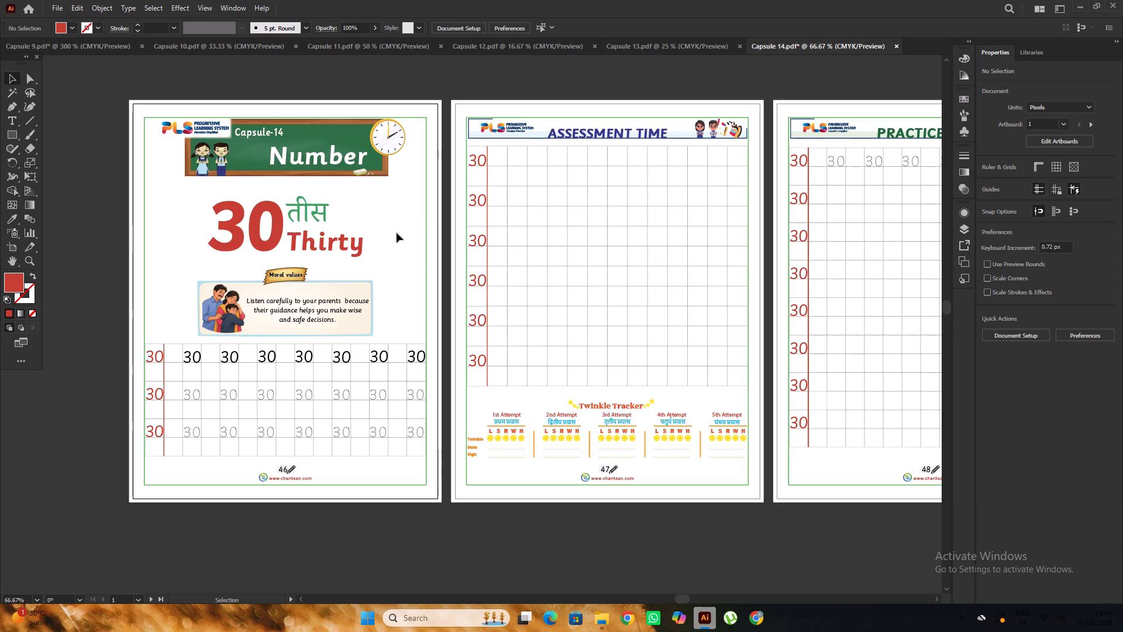
{"action": "left_click", "coordinate": [426, 225]}
{"action": "left_click", "coordinate": [426, 226]}
{"action": "scroll", "coordinate": [426, 226], "scroll_direction": "down", "scroll_amount": 1, "text": "alt"}
{"action": "scroll", "coordinate": [363, 444], "scroll_direction": "up", "scroll_amount": 1, "text": "alt"}
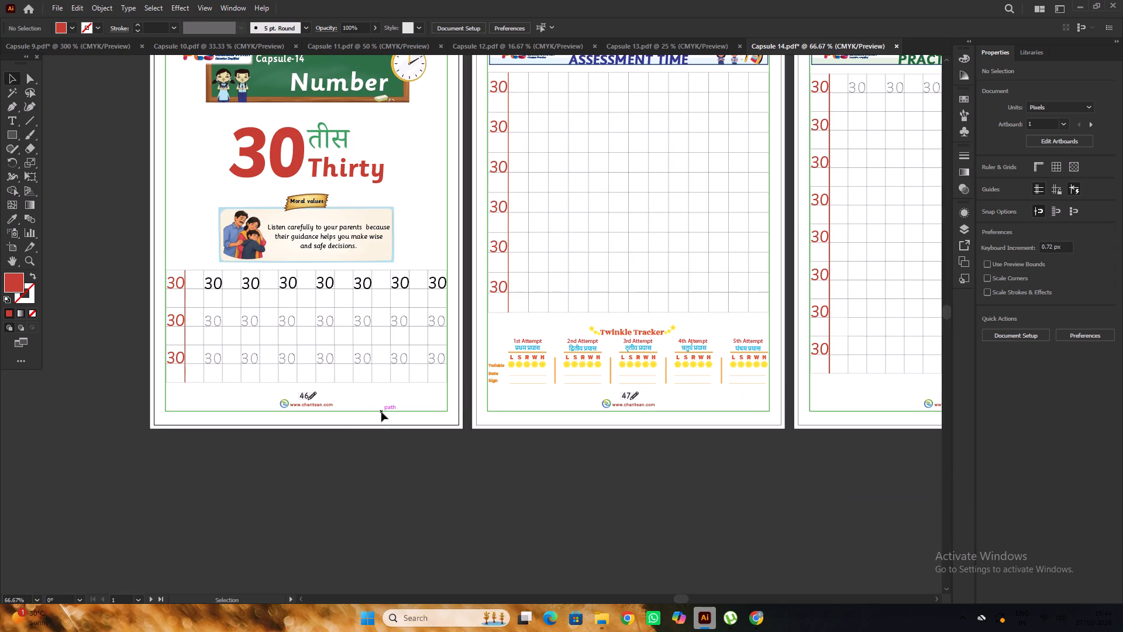
{"action": "left_click", "coordinate": [381, 412]}
{"action": "right_click", "coordinate": [381, 412]}
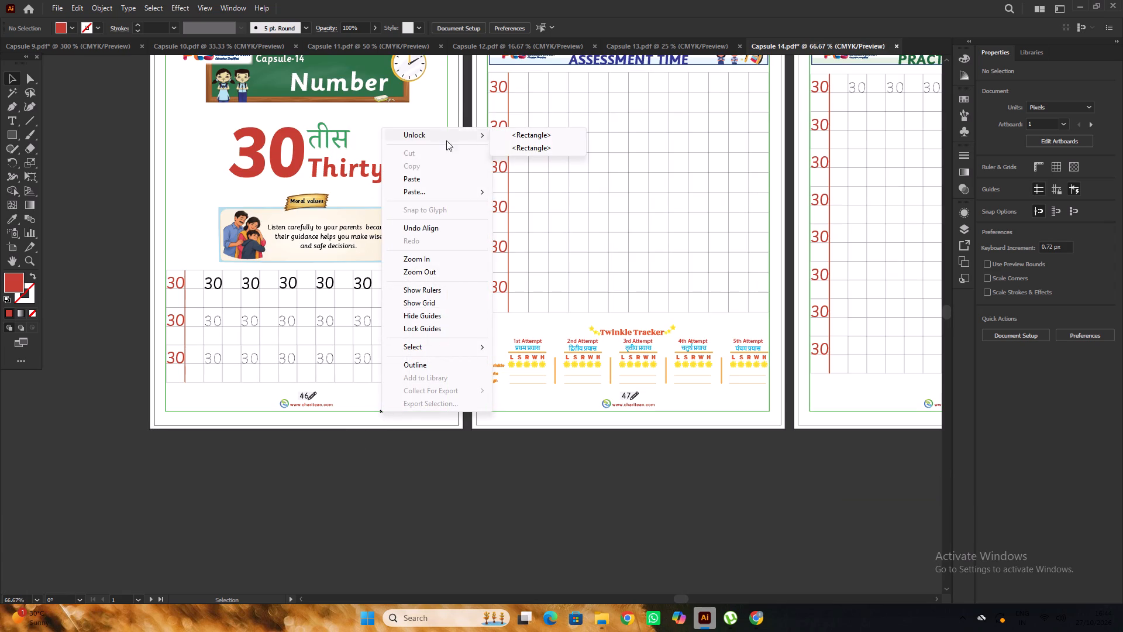
{"action": "left_click", "coordinate": [544, 137]}
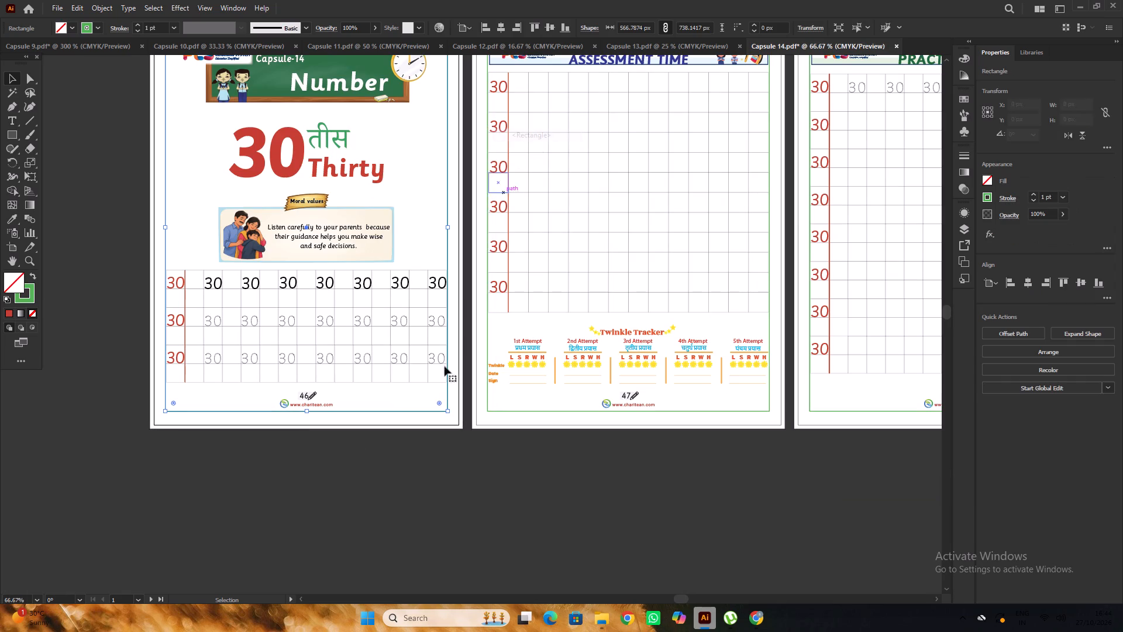
{"action": "key", "text": "Delete"}
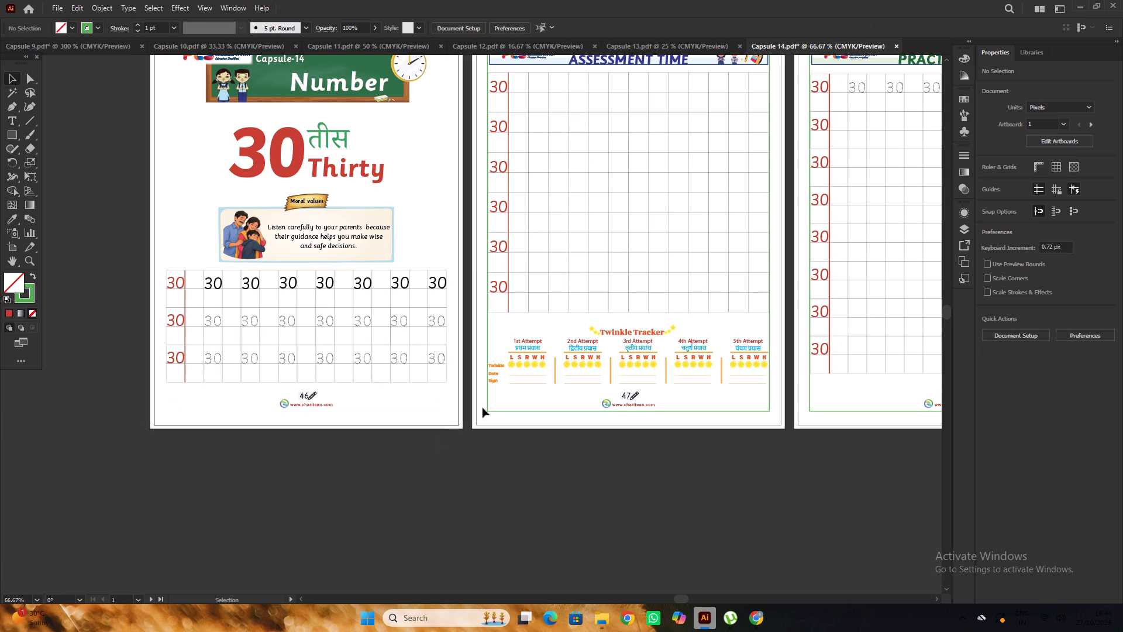
Delete the green border rectangles from the ASSESSMENT TIME and PRACTICE TIME pages.
{"action": "left_click", "coordinate": [489, 407]}
{"action": "key", "text": "Delete"}
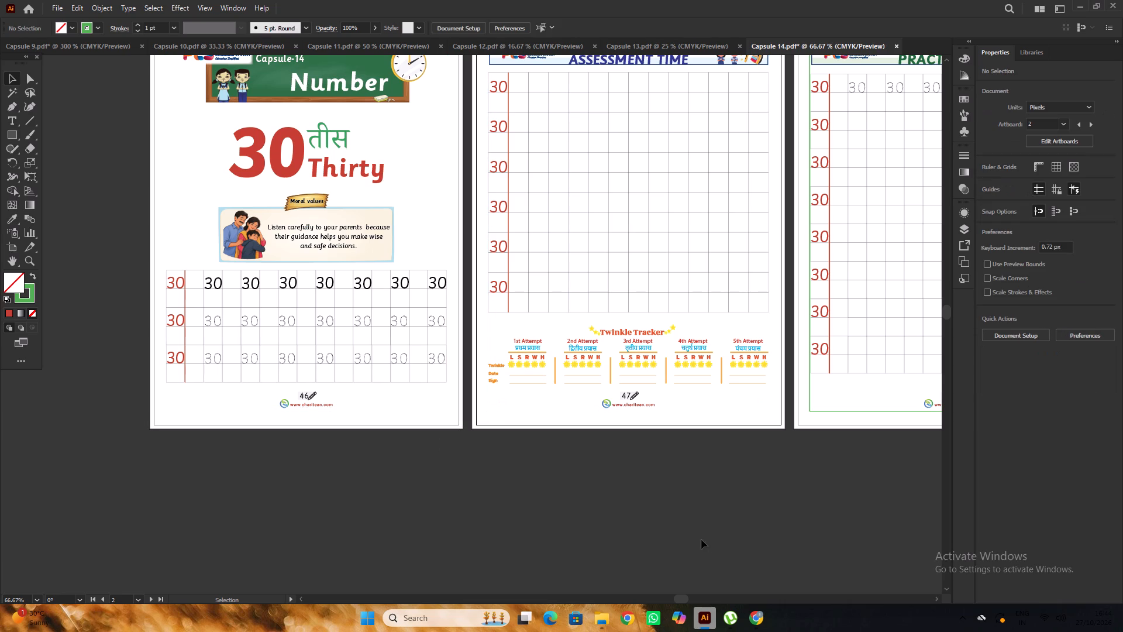
{"action": "scroll", "coordinate": [570, 499], "scroll_direction": "down", "scroll_amount": 1, "text": "alt"}
{"action": "scroll", "coordinate": [760, 477], "scroll_direction": "up", "scroll_amount": 2, "text": "alt"}
{"action": "left_click", "coordinate": [762, 387]}
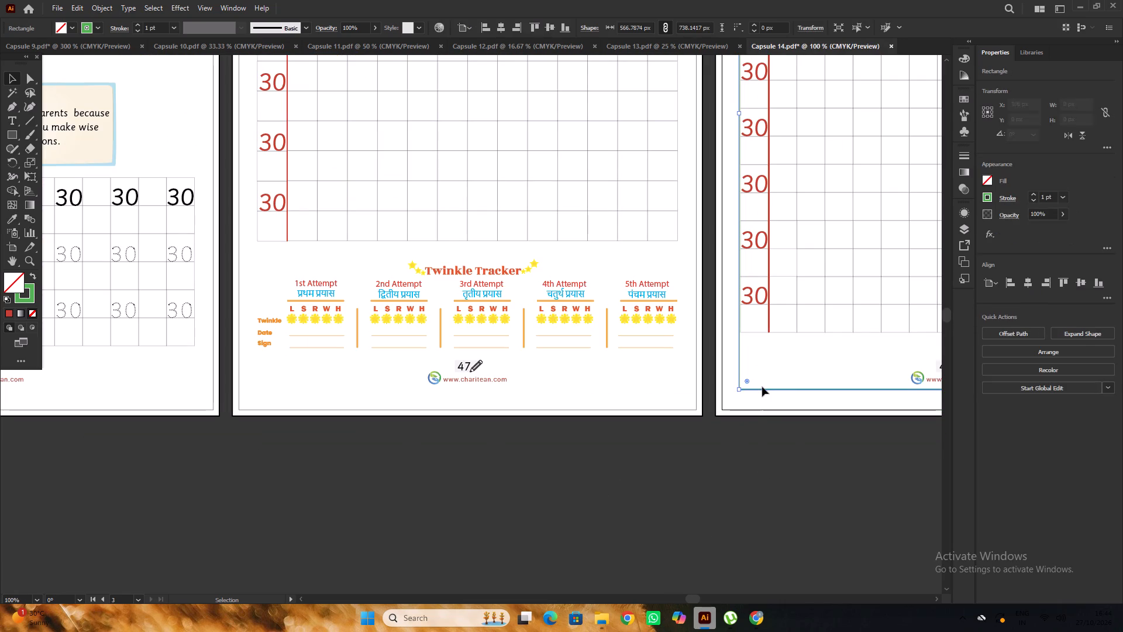
{"action": "key", "text": "Delete"}
Check the layout of Capsule 14's three pages and look up Capsule 13's page numbers for the numbering sequence.
{"action": "scroll", "coordinate": [536, 462], "scroll_direction": "down", "scroll_amount": 2, "text": "alt"}
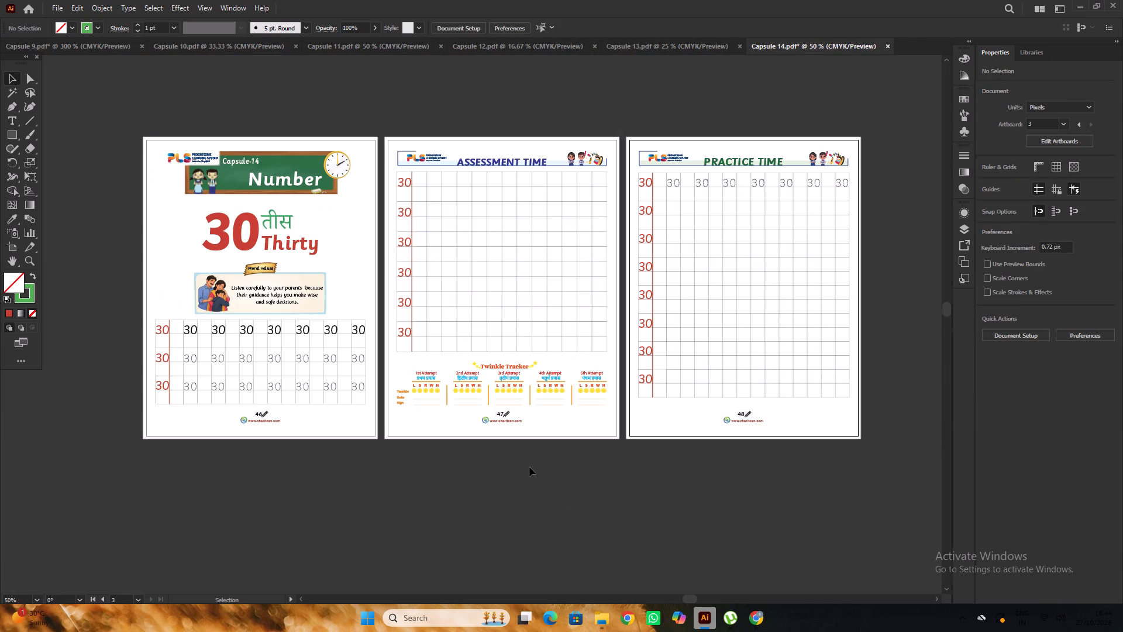
{"action": "scroll", "coordinate": [660, 412], "scroll_direction": "up", "scroll_amount": 2, "text": "alt"}
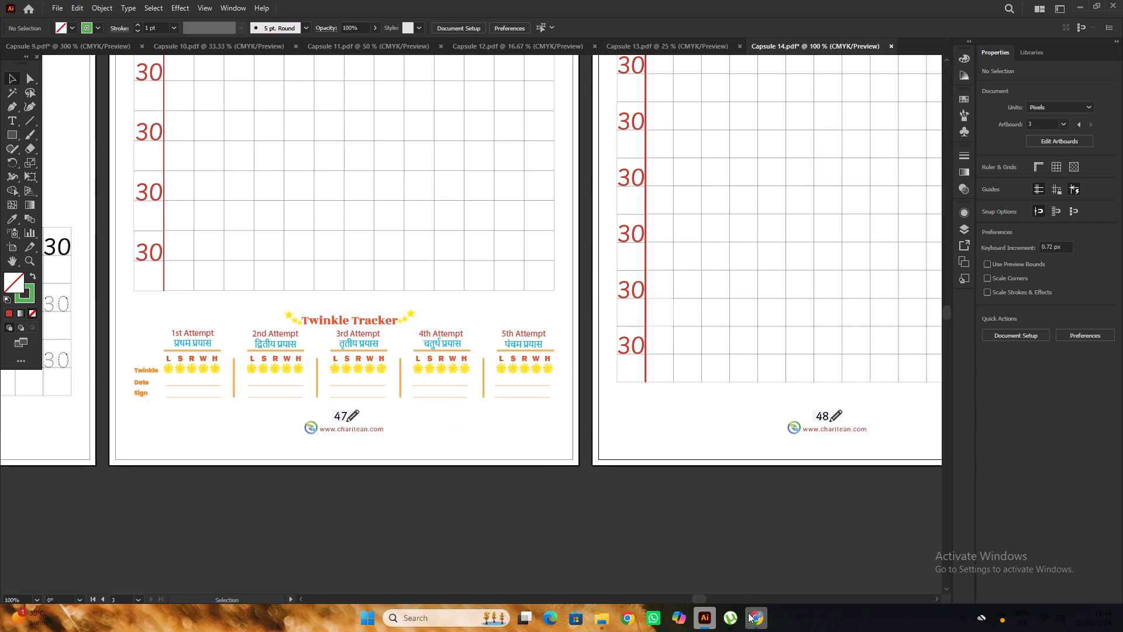
{"action": "left_click", "coordinate": [751, 617]}
{"action": "left_click", "coordinate": [752, 617]}
{"action": "scroll", "coordinate": [656, 332], "scroll_direction": "up", "scroll_amount": 4, "text": "alt"}
{"action": "scroll", "coordinate": [623, 331], "scroll_direction": "down", "scroll_amount": 7, "text": "alt"}
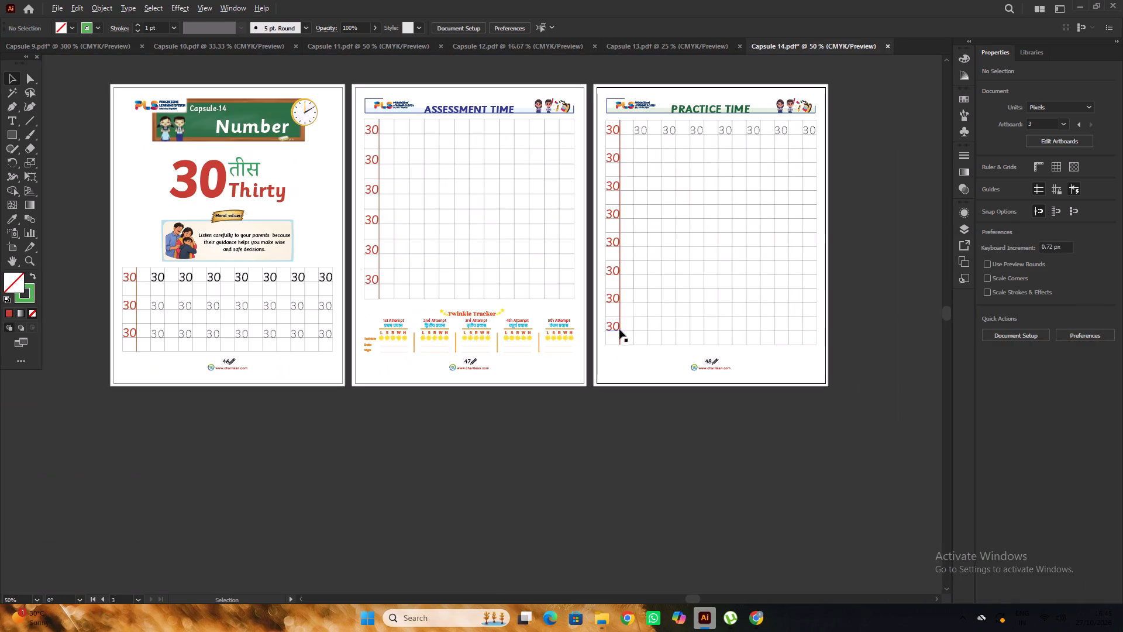
{"action": "left_click", "coordinate": [703, 430]}
{"action": "key", "text": "space"}
{"action": "left_click_drag", "start_coordinate": [566, 407], "coordinate": [655, 426]}
{"action": "left_click", "coordinate": [655, 426]}
{"action": "scroll", "coordinate": [655, 420], "scroll_direction": "up", "scroll_amount": 2}
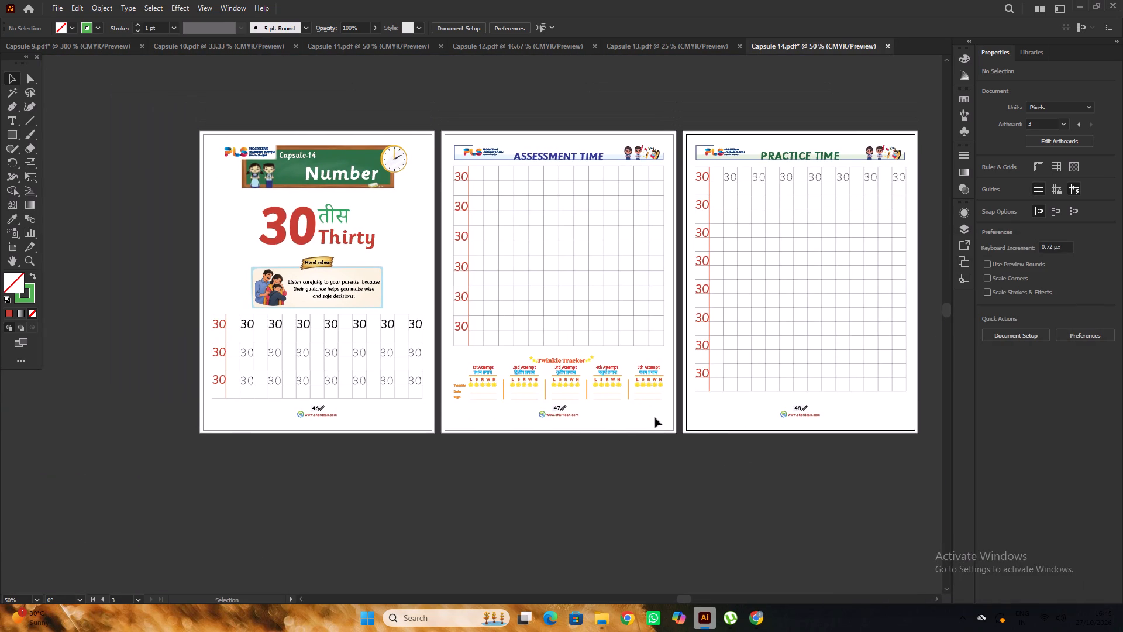
{"action": "left_click", "coordinate": [637, 42]}
{"action": "scroll", "coordinate": [716, 344], "scroll_direction": "up", "scroll_amount": 4, "text": "alt"}
{"action": "scroll", "coordinate": [722, 341], "scroll_direction": "down", "scroll_amount": 2, "text": "alt"}
{"action": "left_click", "coordinate": [778, 39]}
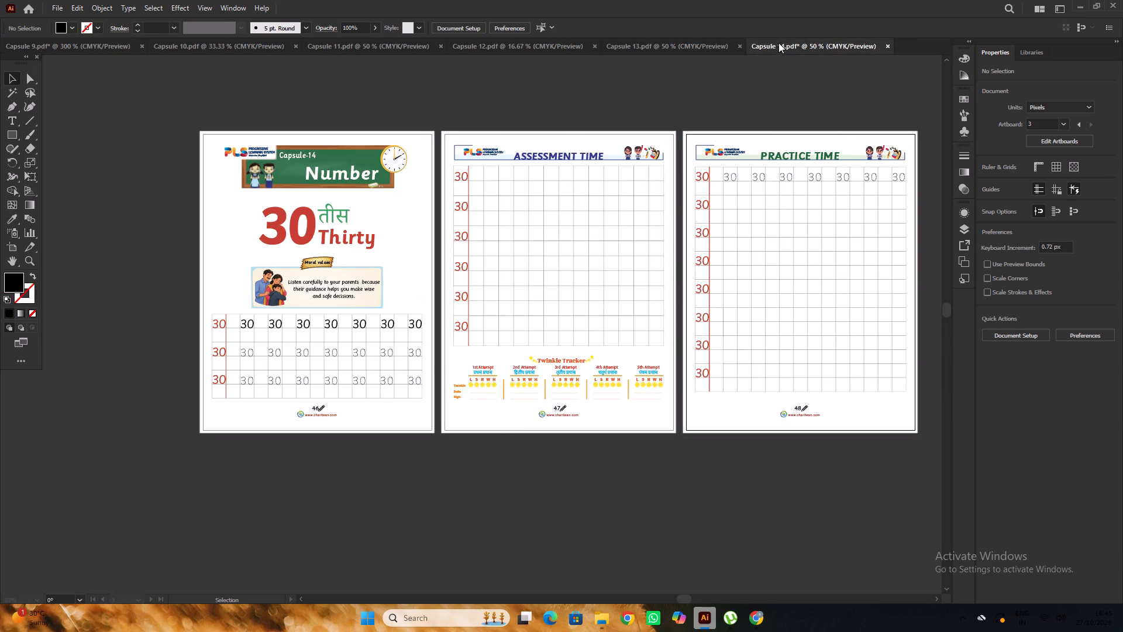
Change the page number on Capsule 14's first page, Number, to 45.
{"action": "scroll", "coordinate": [411, 338], "scroll_direction": "down", "scroll_amount": 2, "text": "alt"}
{"action": "scroll", "coordinate": [361, 390], "scroll_direction": "up", "scroll_amount": 4, "text": "alt"}
{"action": "scroll", "coordinate": [349, 358], "scroll_direction": "up", "scroll_amount": 3}
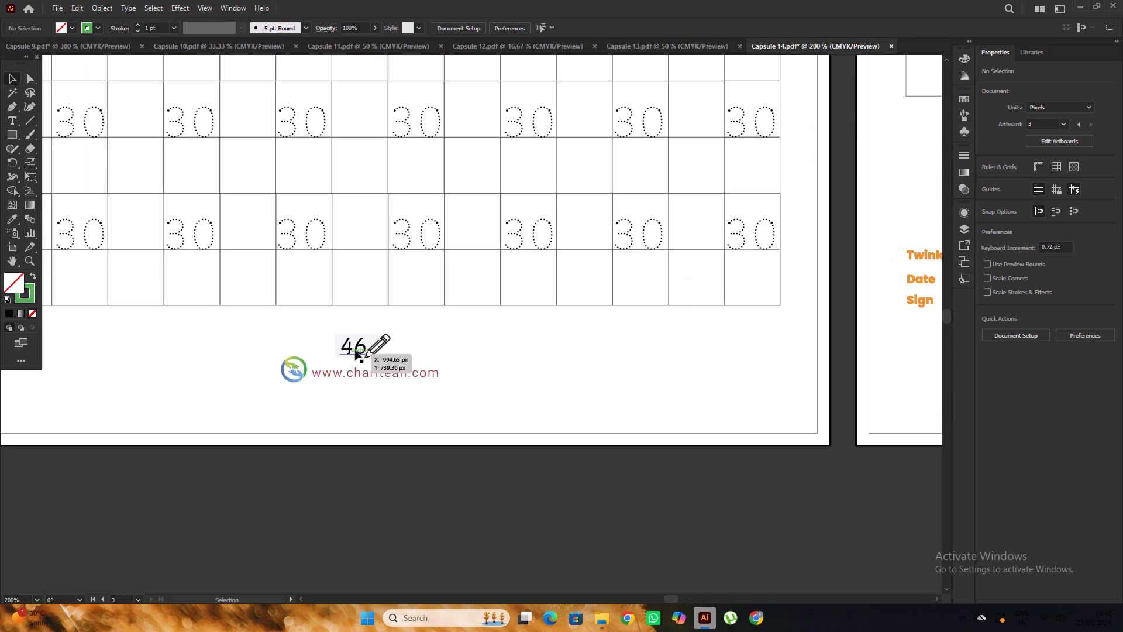
{"action": "scroll", "coordinate": [355, 351], "scroll_direction": "up", "scroll_amount": 3}
{"action": "key", "text": "t"}
{"action": "left_click_drag", "start_coordinate": [374, 341], "coordinate": [354, 369]}
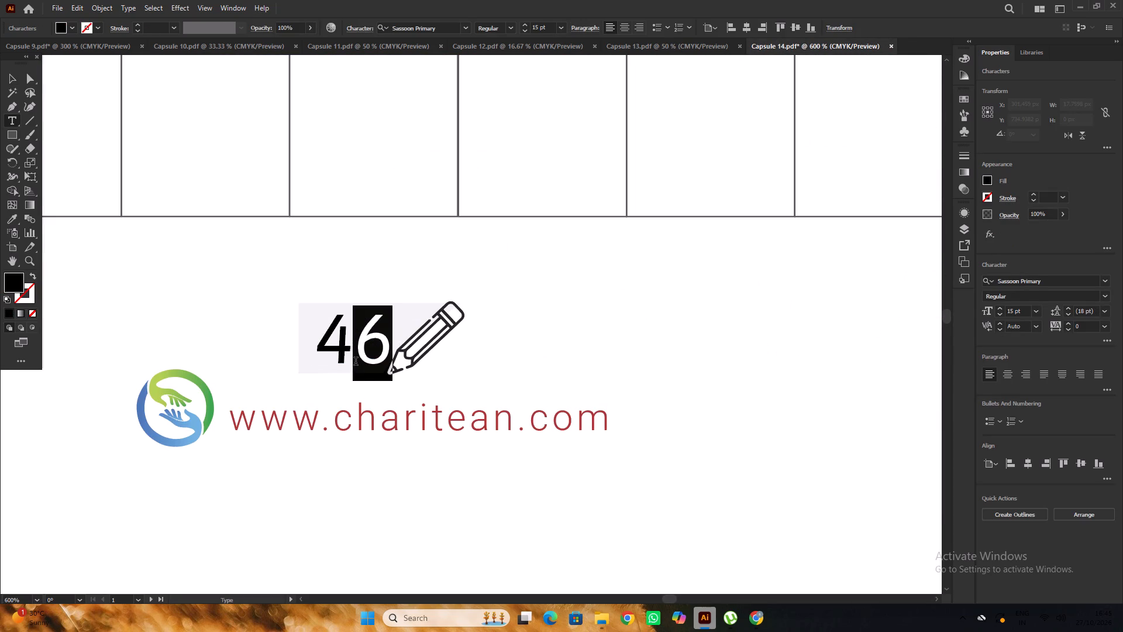
{"action": "key", "text": "5"}
{"action": "scroll", "coordinate": [255, 307], "scroll_direction": "down", "scroll_amount": 5, "text": "alt"}
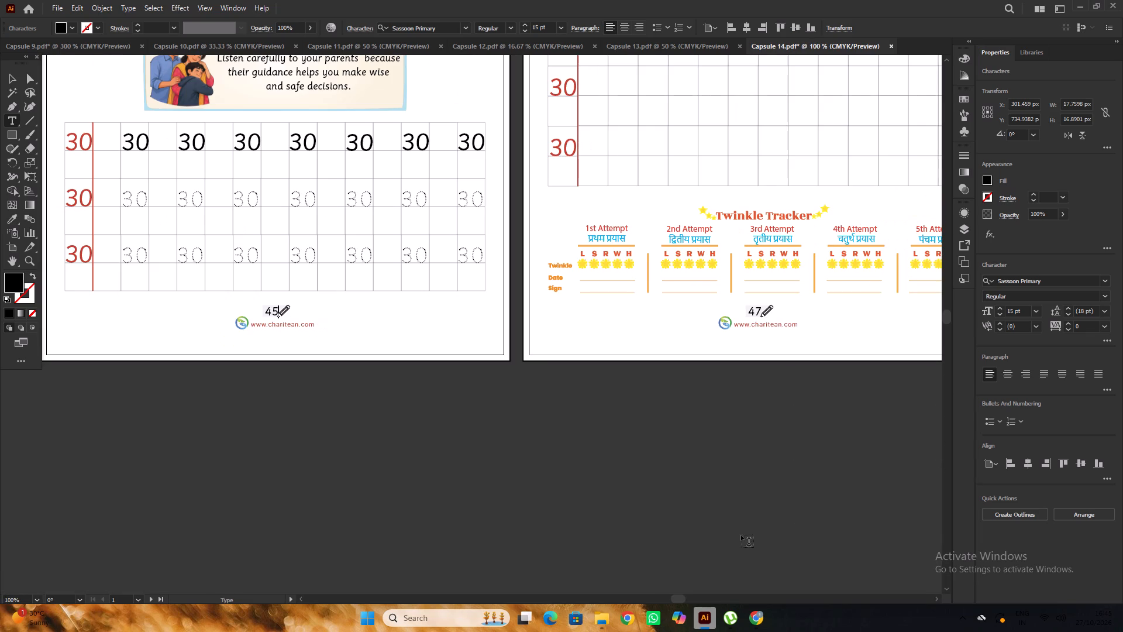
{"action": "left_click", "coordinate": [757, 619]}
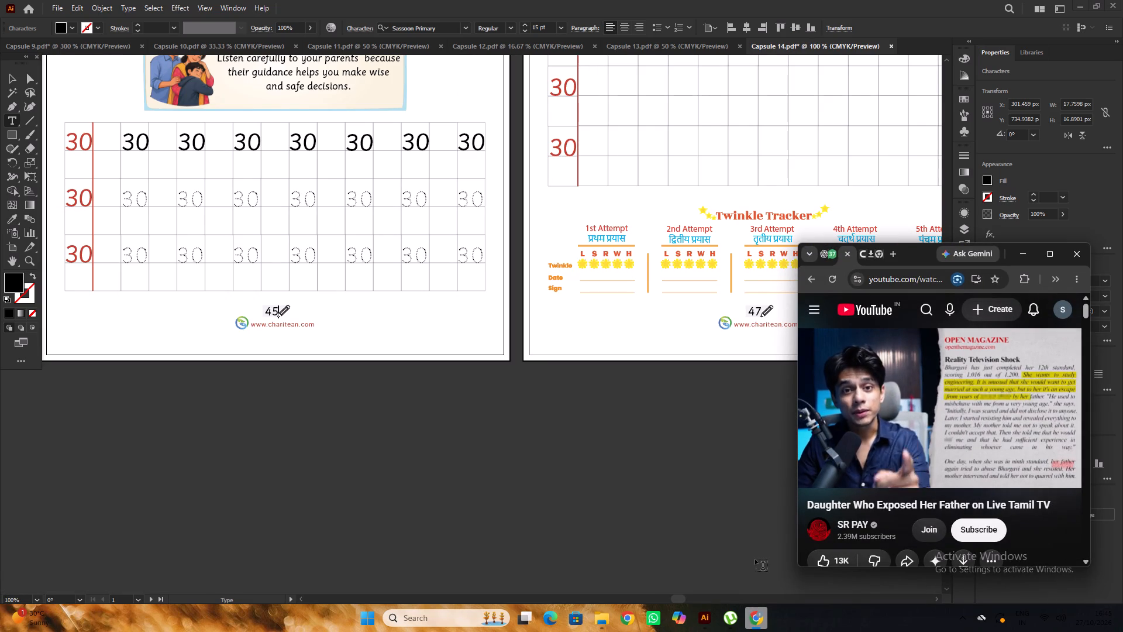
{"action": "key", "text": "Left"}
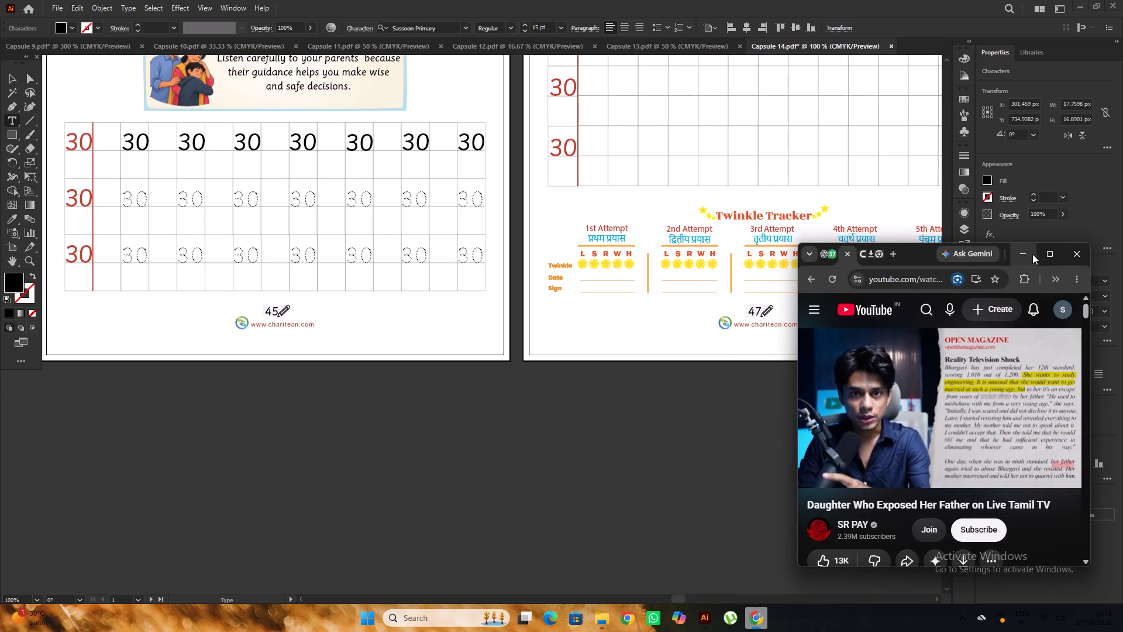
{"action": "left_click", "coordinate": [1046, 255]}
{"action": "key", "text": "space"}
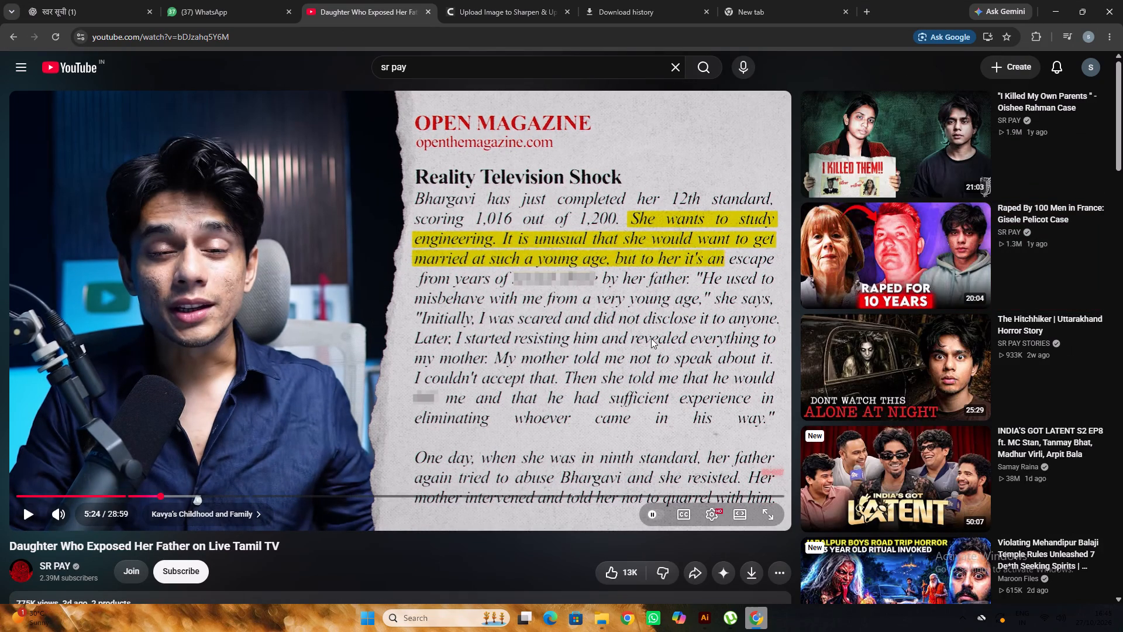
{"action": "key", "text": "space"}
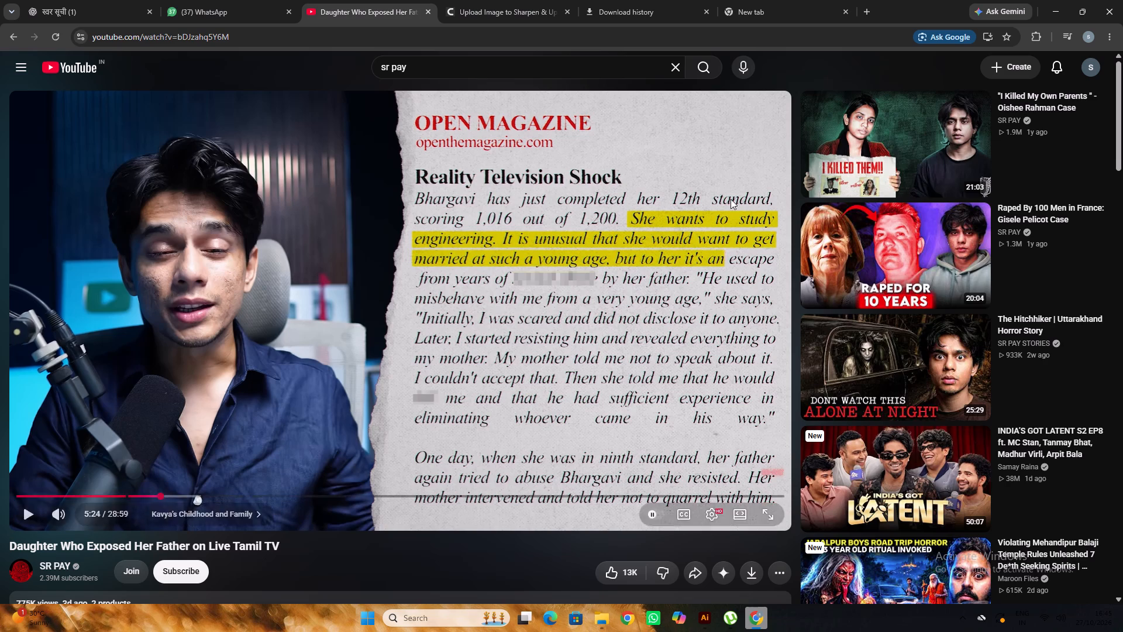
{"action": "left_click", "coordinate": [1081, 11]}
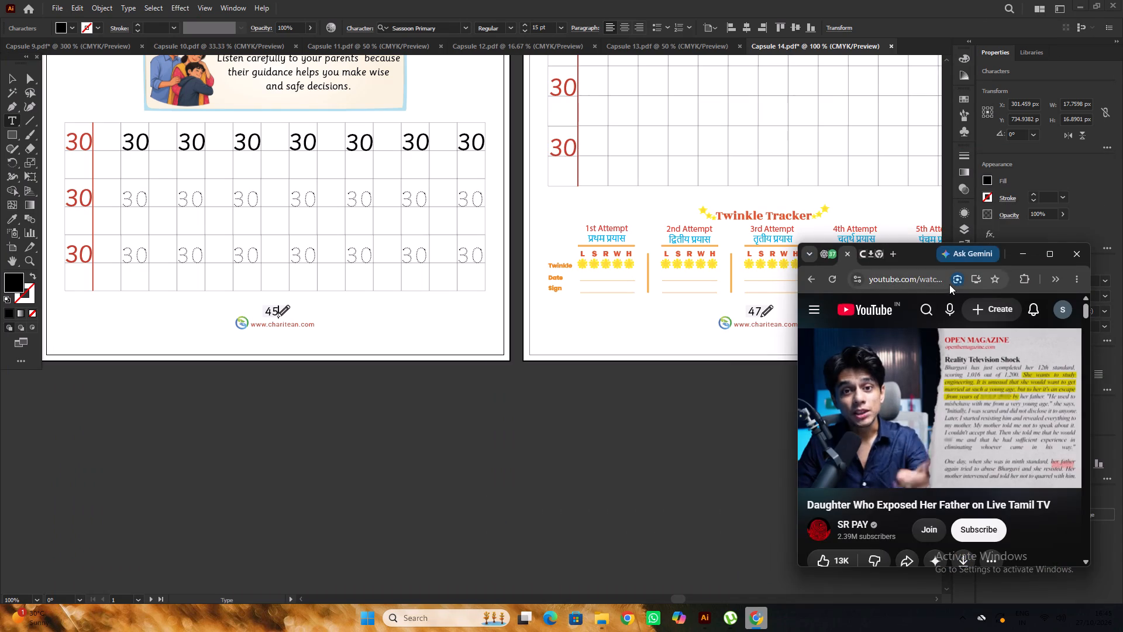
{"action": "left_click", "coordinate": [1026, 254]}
Change the page numbers on Capsule 14's ASSESSMENT TIME and PRACTICE TIME pages to 46 and 47 respectively.
{"action": "scroll", "coordinate": [447, 332], "scroll_direction": "down", "scroll_amount": 2, "text": "alt"}
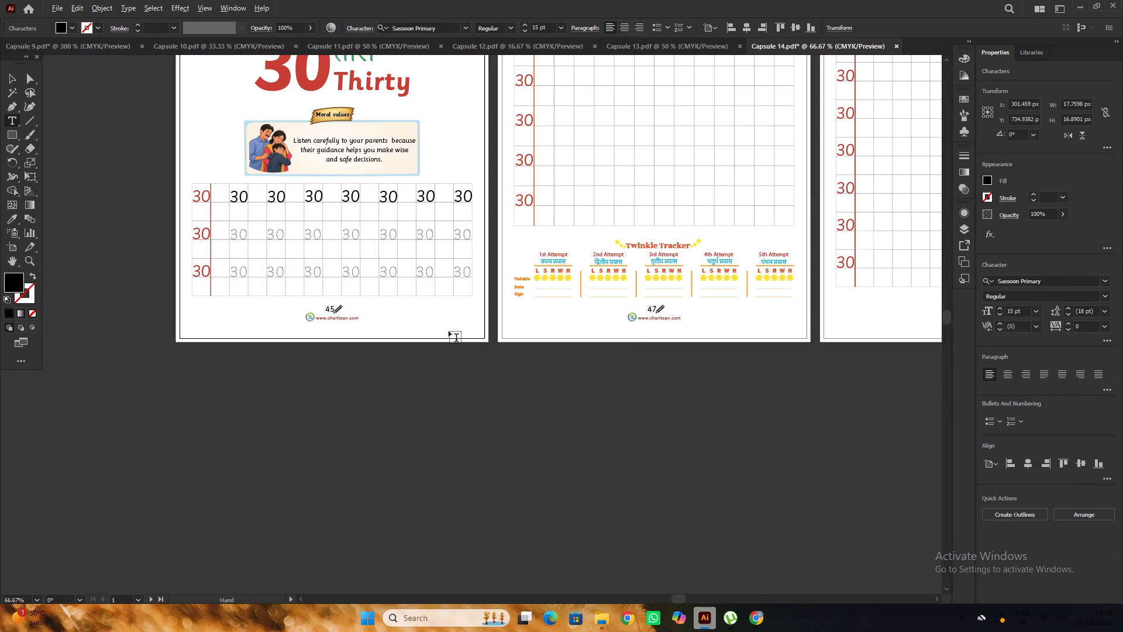
{"action": "scroll", "coordinate": [682, 321], "scroll_direction": "up", "scroll_amount": 1, "text": "alt"}
{"action": "scroll", "coordinate": [440, 312], "scroll_direction": "down", "scroll_amount": 1, "text": "alt"}
{"action": "scroll", "coordinate": [519, 312], "scroll_direction": "up", "scroll_amount": 2, "text": "alt"}
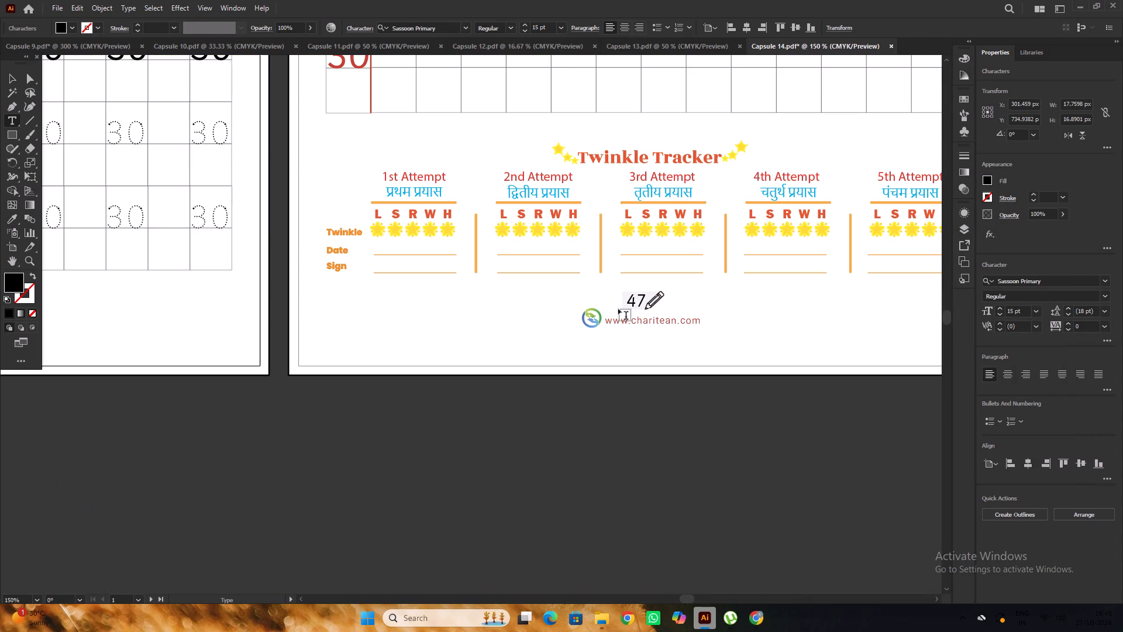
{"action": "left_click_drag", "start_coordinate": [643, 296], "coordinate": [633, 306]}
{"action": "key", "text": "6"}
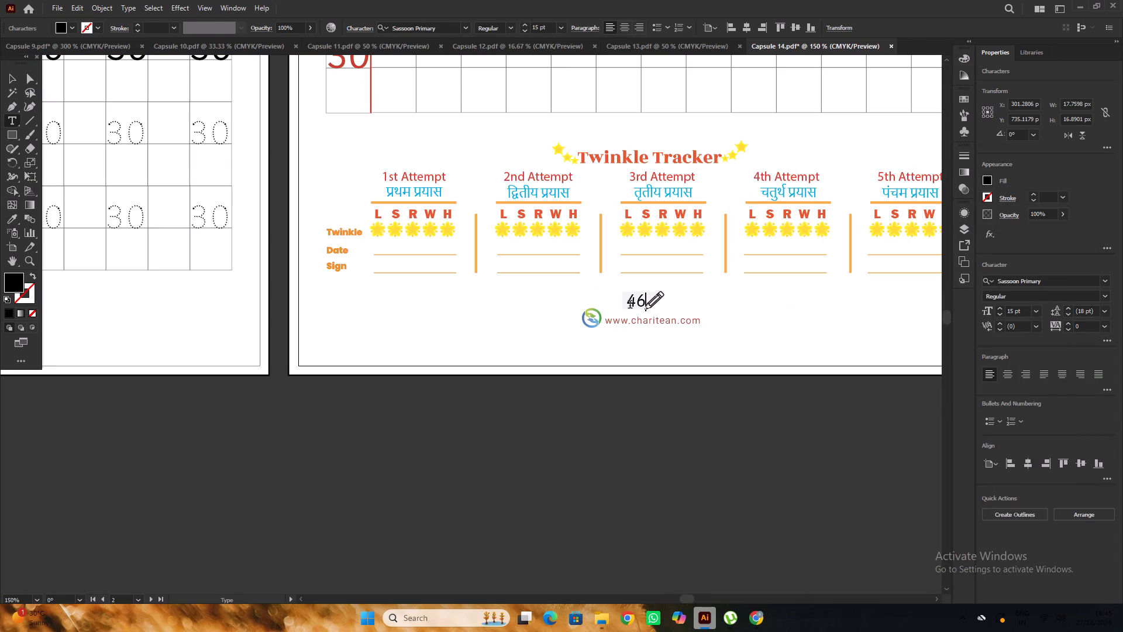
{"action": "scroll", "coordinate": [353, 320], "scroll_direction": "down", "scroll_amount": 3, "text": "alt"}
{"action": "scroll", "coordinate": [706, 318], "scroll_direction": "up", "scroll_amount": 5, "text": "alt"}
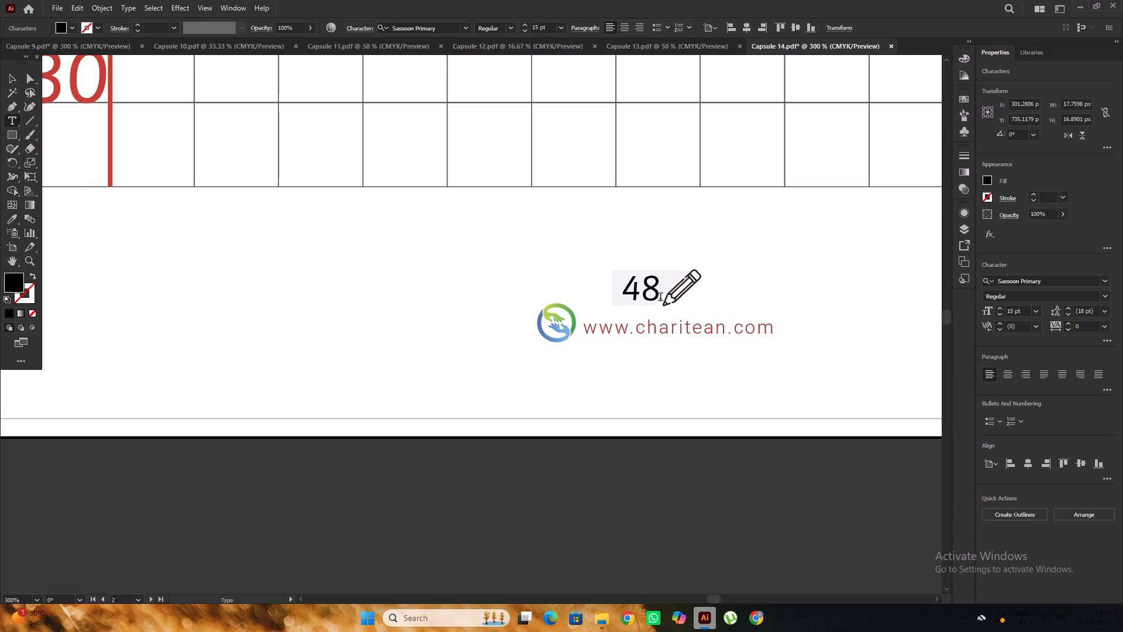
{"action": "left_click_drag", "start_coordinate": [657, 290], "coordinate": [649, 302]}
{"action": "key", "text": "7"}
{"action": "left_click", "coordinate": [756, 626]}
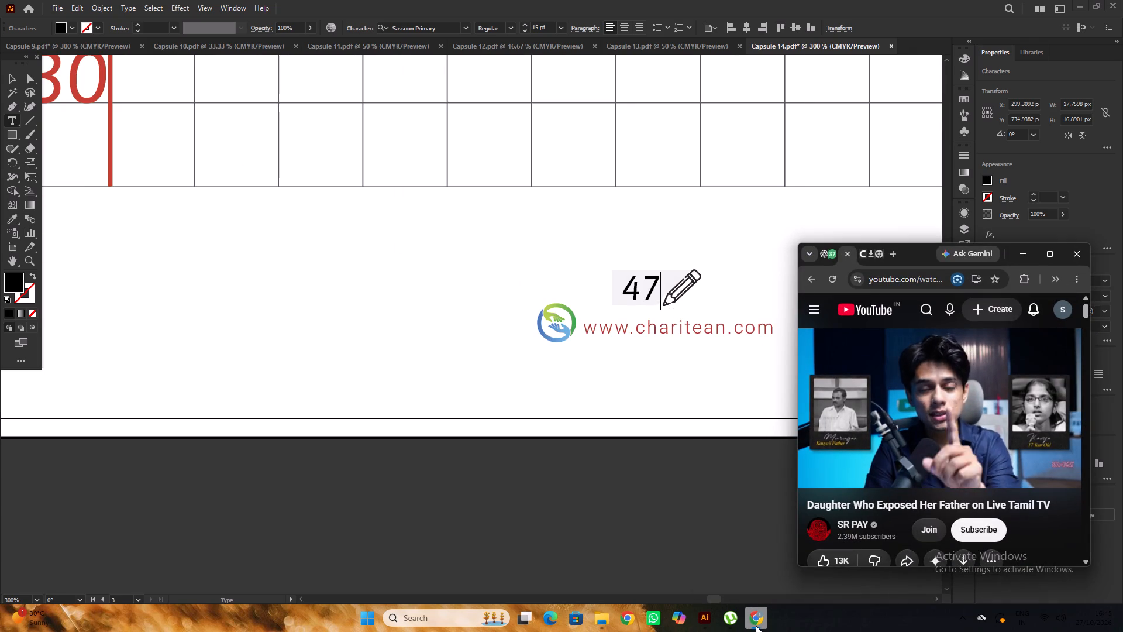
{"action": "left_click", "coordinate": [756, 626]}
Finish the text editing and check the layout and page numbering of Capsule 14's three pages.
{"action": "scroll", "coordinate": [709, 454], "scroll_direction": "down", "scroll_amount": 4, "text": "alt"}
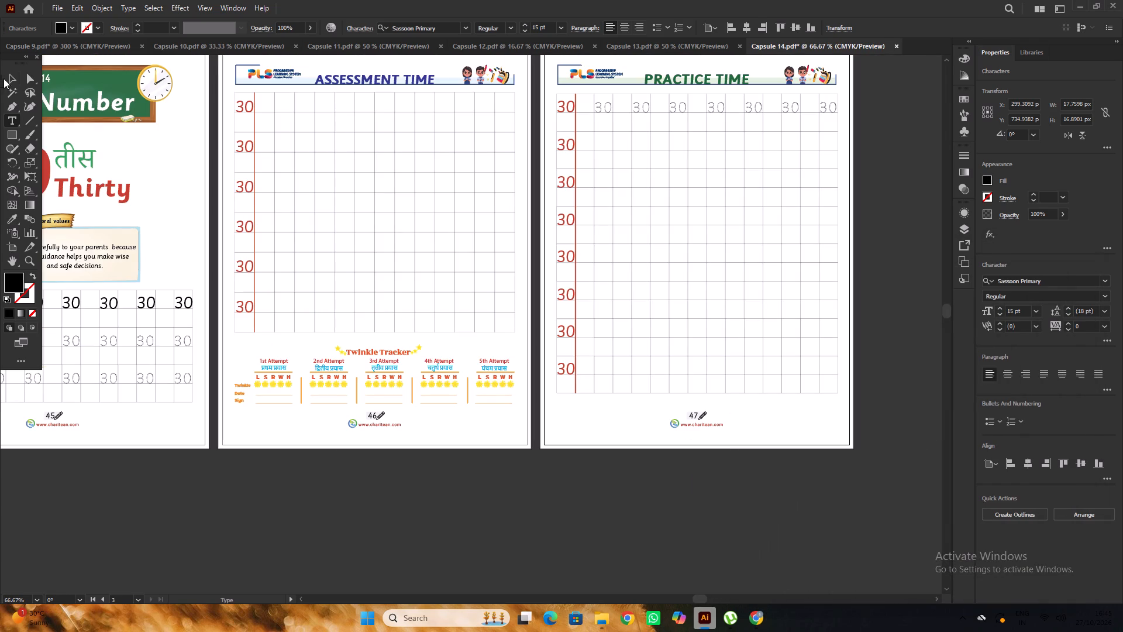
{"action": "left_click", "coordinate": [8, 80]}
{"action": "scroll", "coordinate": [626, 317], "scroll_direction": "down", "scroll_amount": 2, "text": "alt"}
{"action": "left_click", "coordinate": [623, 452]}
{"action": "scroll", "coordinate": [494, 369], "scroll_direction": "up", "scroll_amount": 1, "text": "alt"}
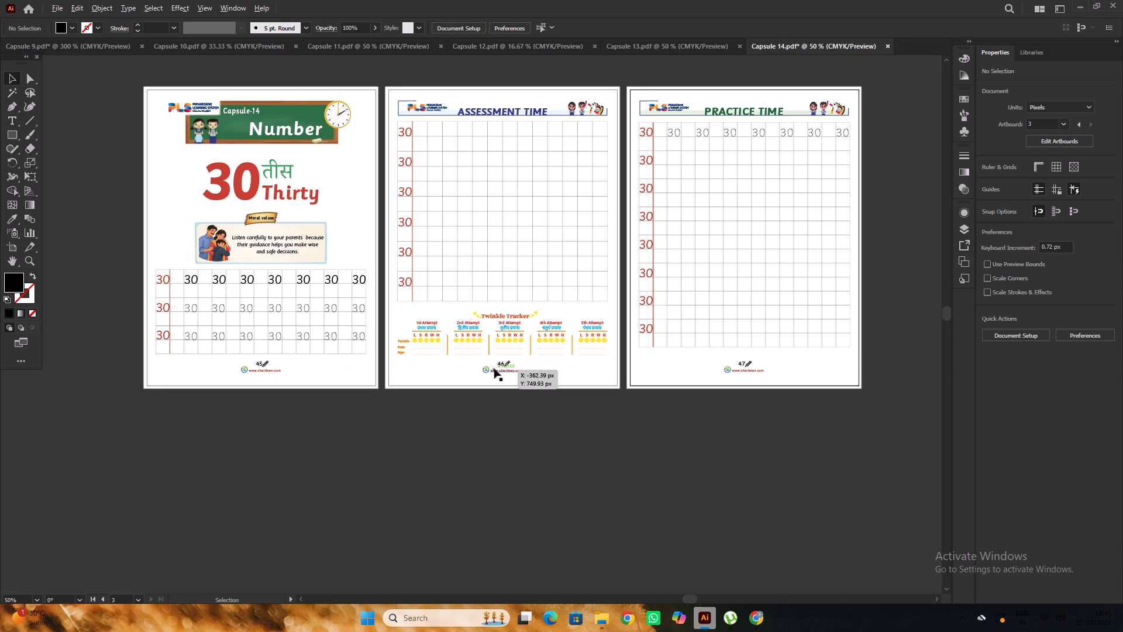
{"action": "scroll", "coordinate": [627, 391], "scroll_direction": "down", "scroll_amount": 2, "text": "alt"}
{"action": "scroll", "coordinate": [628, 391], "scroll_direction": "up", "scroll_amount": 2}
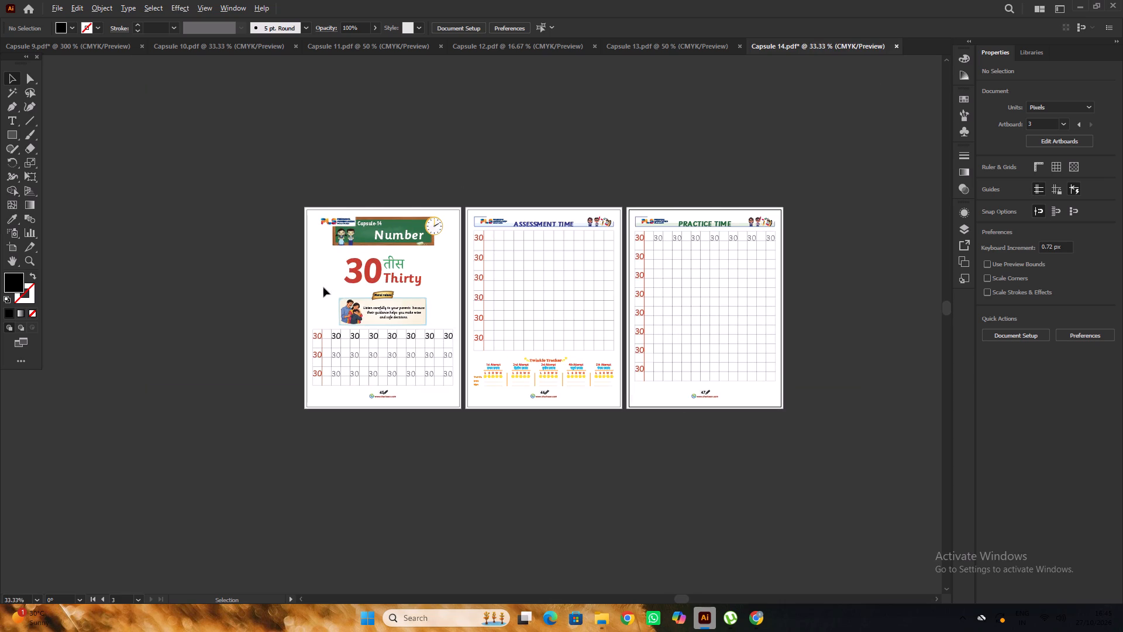
{"action": "scroll", "coordinate": [323, 287], "scroll_direction": "up", "scroll_amount": 3, "text": "alt"}
{"action": "scroll", "coordinate": [399, 296], "scroll_direction": "down", "scroll_amount": 2, "text": "alt"}
{"action": "left_click", "coordinate": [206, 259]}
{"action": "scroll", "coordinate": [235, 260], "scroll_direction": "down", "scroll_amount": 1, "text": "alt"}
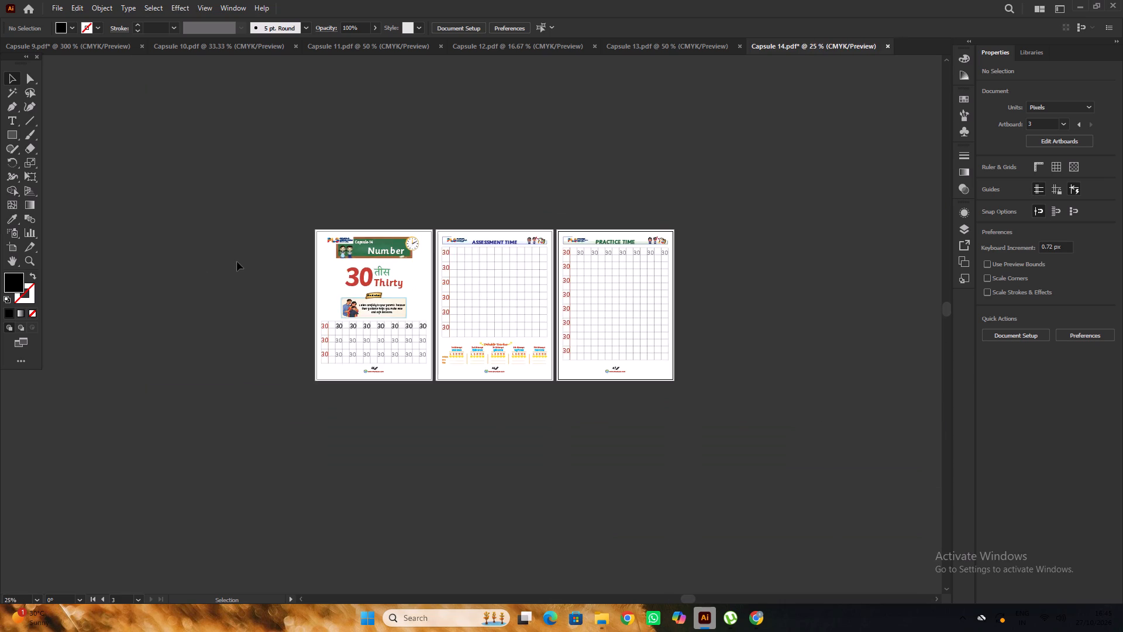
{"action": "scroll", "coordinate": [237, 262], "scroll_direction": "up", "scroll_amount": 2, "text": "alt"}
{"action": "scroll", "coordinate": [237, 262], "scroll_direction": "down", "scroll_amount": 1, "text": "alt"}
Save Capsule 14 as an Adobe PDF in the PRINT FINAL folder, replacing the existing file.
{"action": "left_click", "coordinate": [56, 7]}
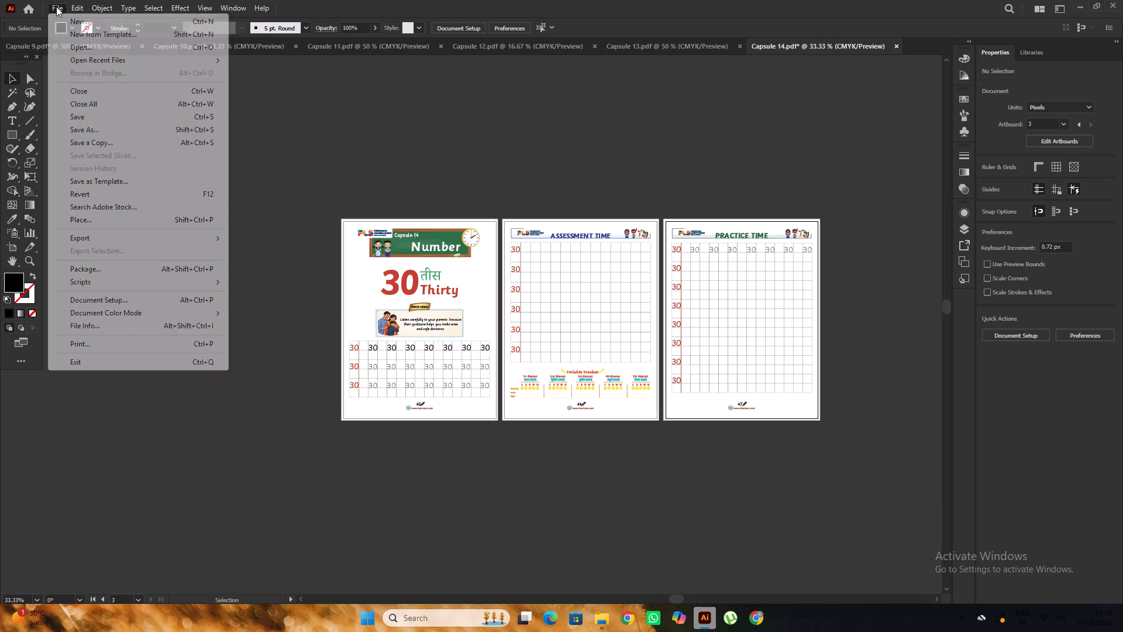
{"action": "left_click", "coordinate": [94, 134]}
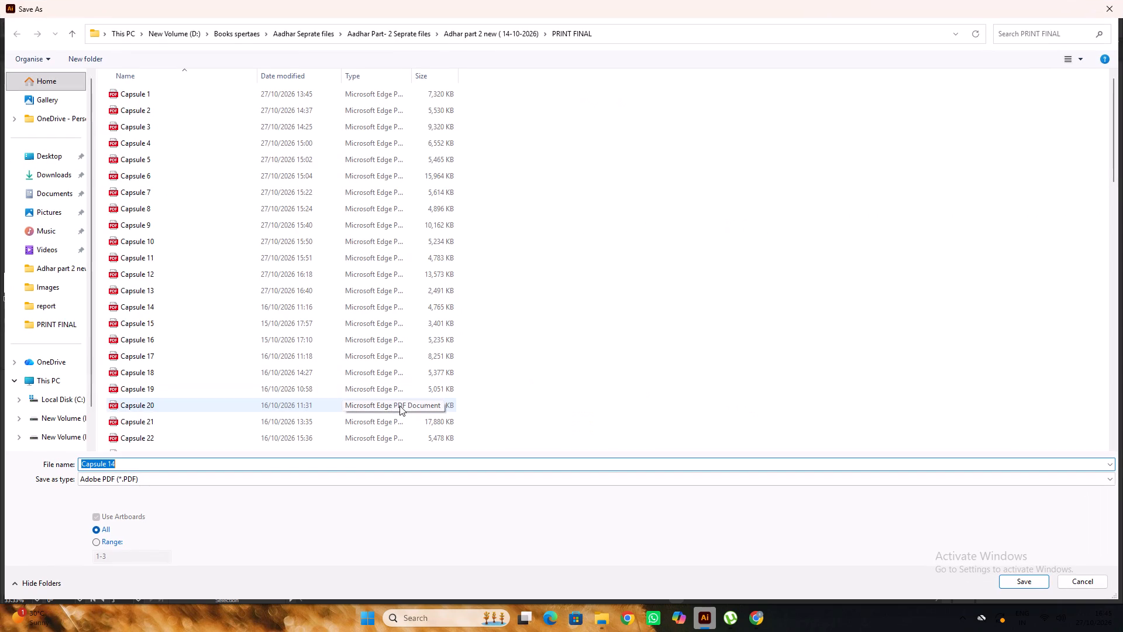
{"action": "scroll", "coordinate": [397, 401], "scroll_direction": "up", "scroll_amount": 3}
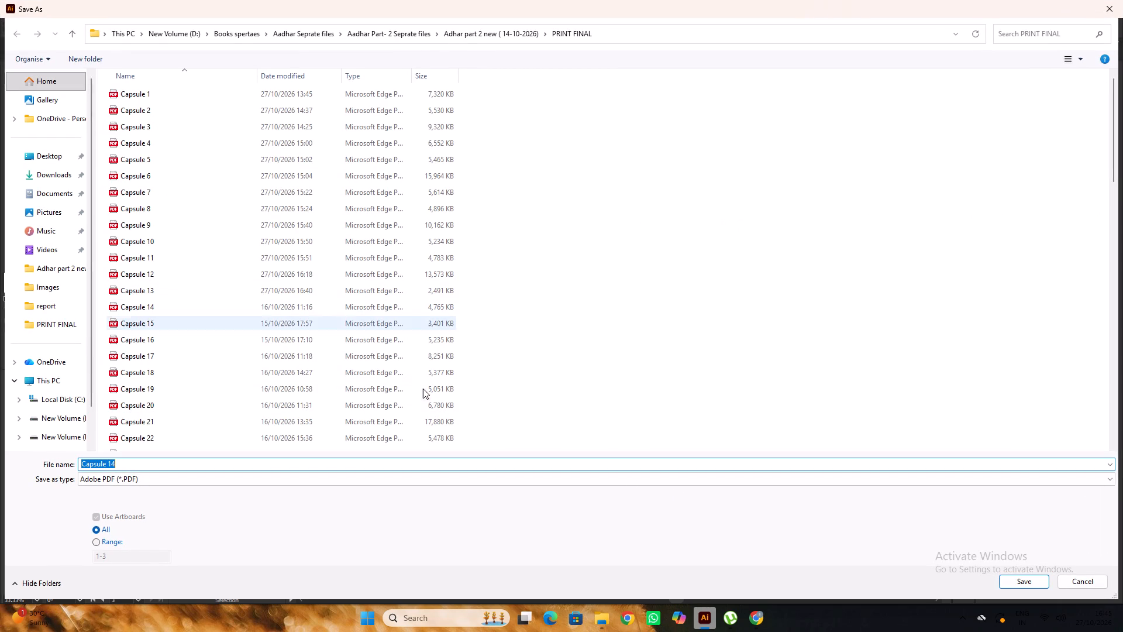
{"action": "left_click", "coordinate": [1023, 583]}
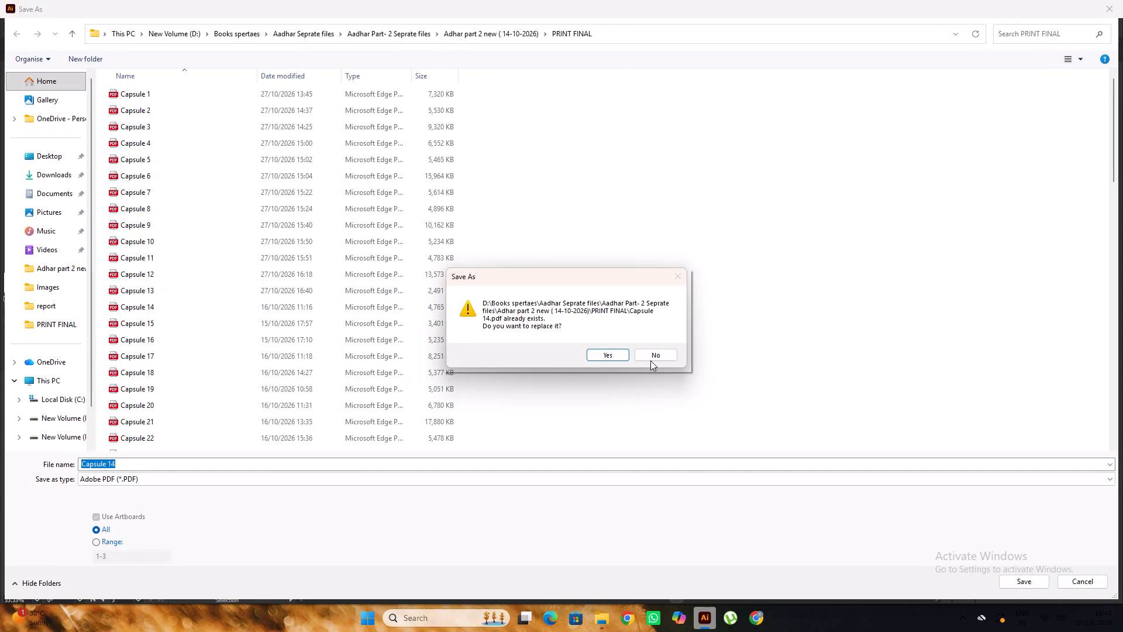
{"action": "left_click", "coordinate": [619, 351]}
{"action": "left_click", "coordinate": [685, 463]}
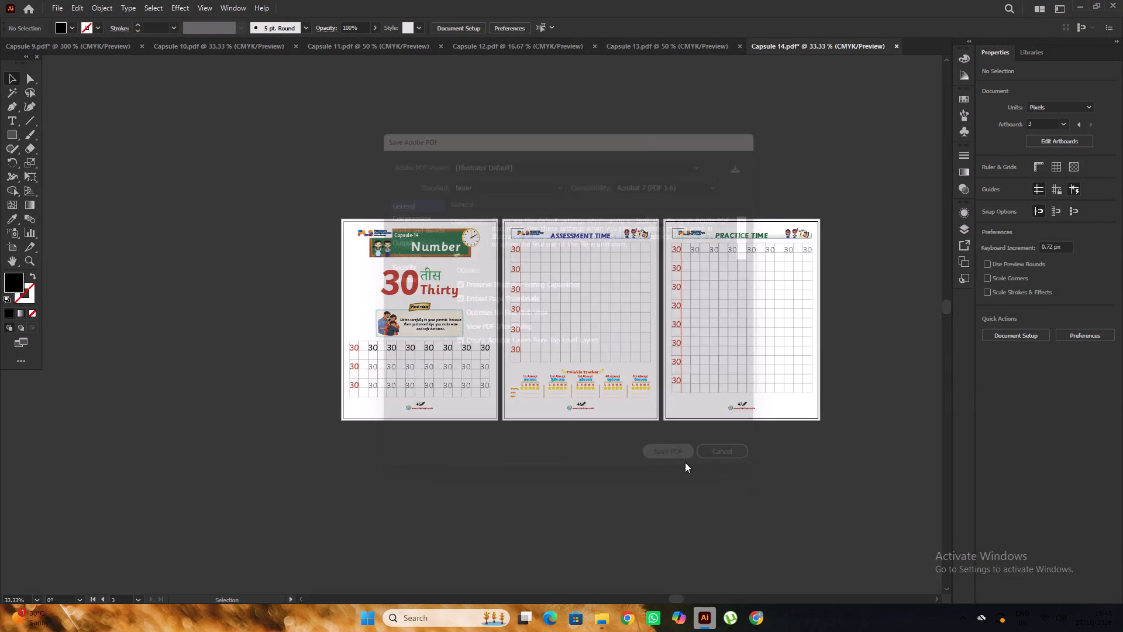
{"action": "left_click", "coordinate": [684, 462]}
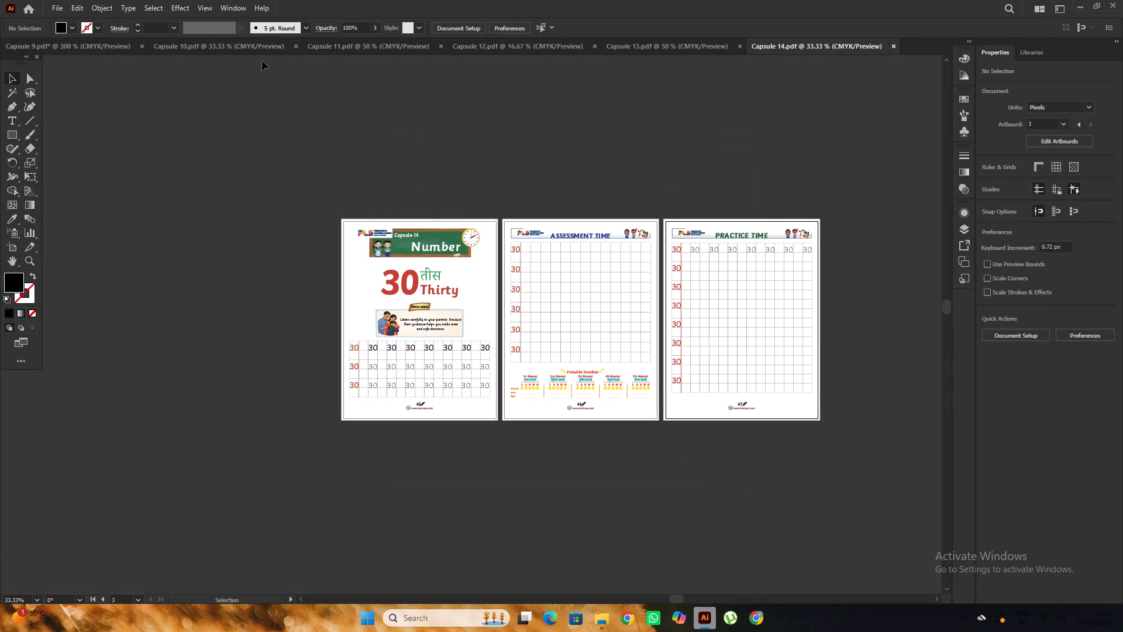
Close the Capsule 9 document without saving its changes, and close Capsule 10.
{"action": "left_click", "coordinate": [97, 50]}
{"action": "left_click", "coordinate": [141, 49]}
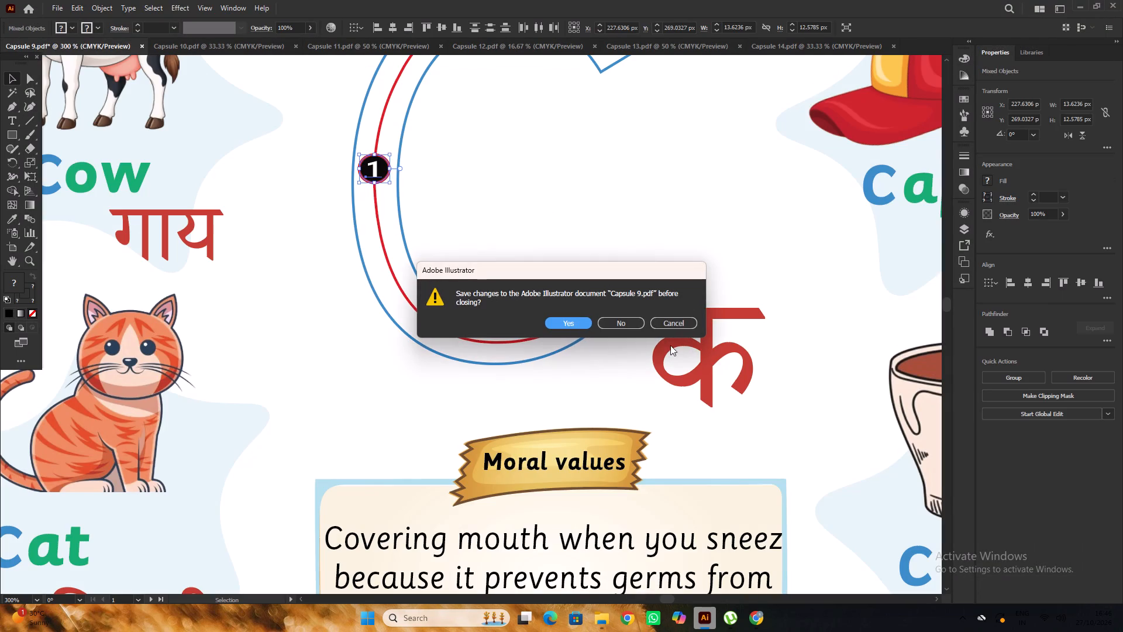
{"action": "left_click", "coordinate": [626, 323]}
{"action": "scroll", "coordinate": [474, 269], "scroll_direction": "down", "scroll_amount": 1}
{"action": "left_click", "coordinate": [617, 180]}
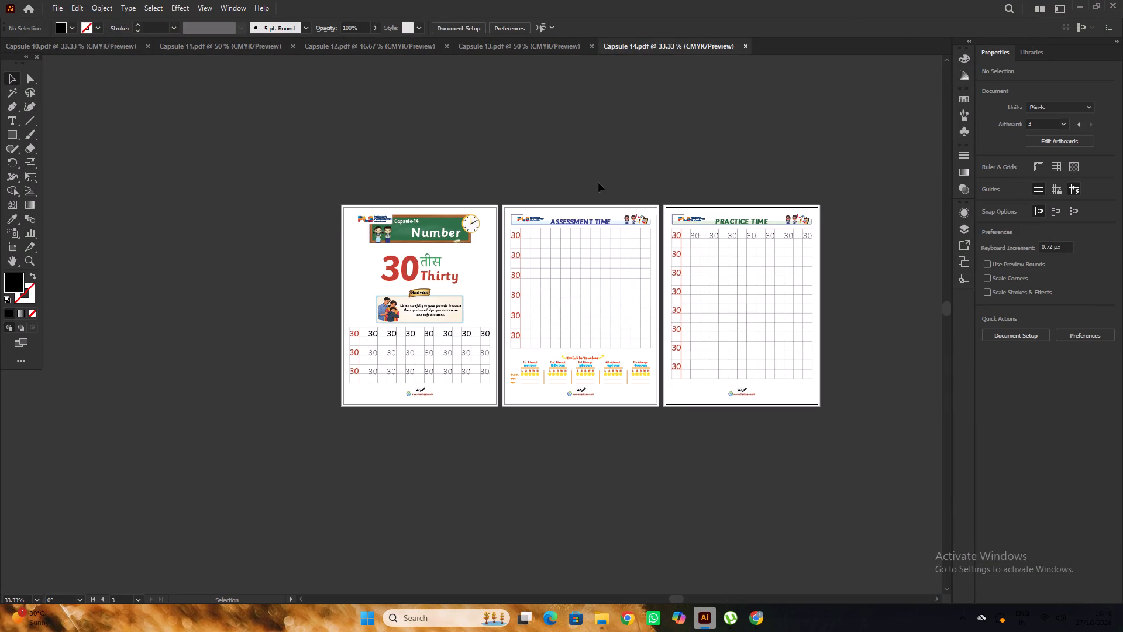
{"action": "left_click", "coordinate": [85, 48]}
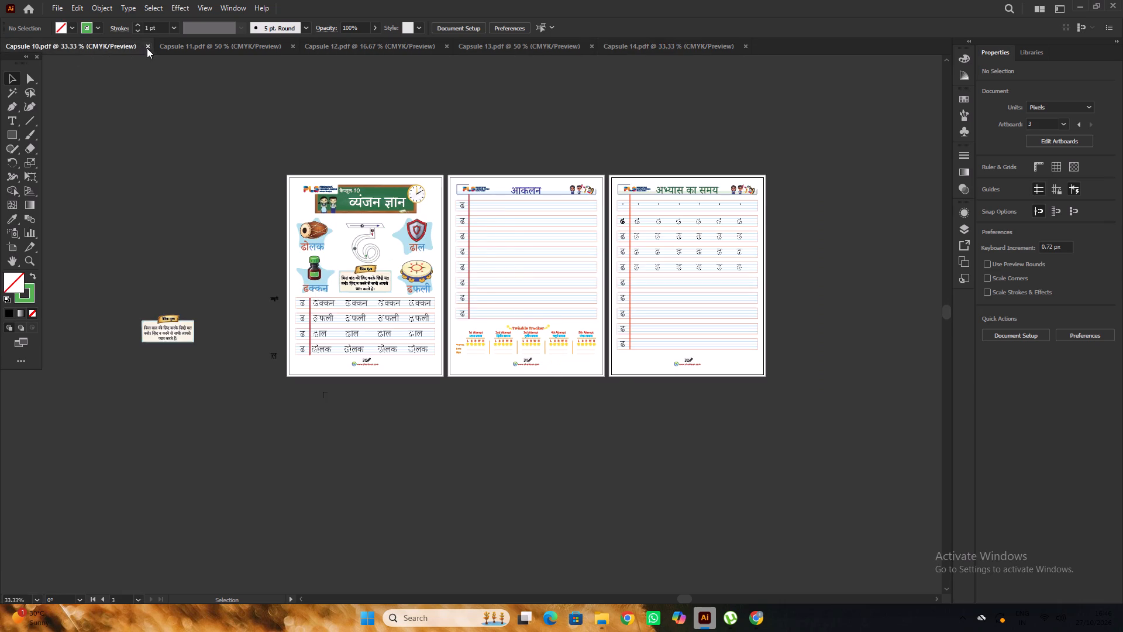
{"action": "left_click", "coordinate": [147, 48]}
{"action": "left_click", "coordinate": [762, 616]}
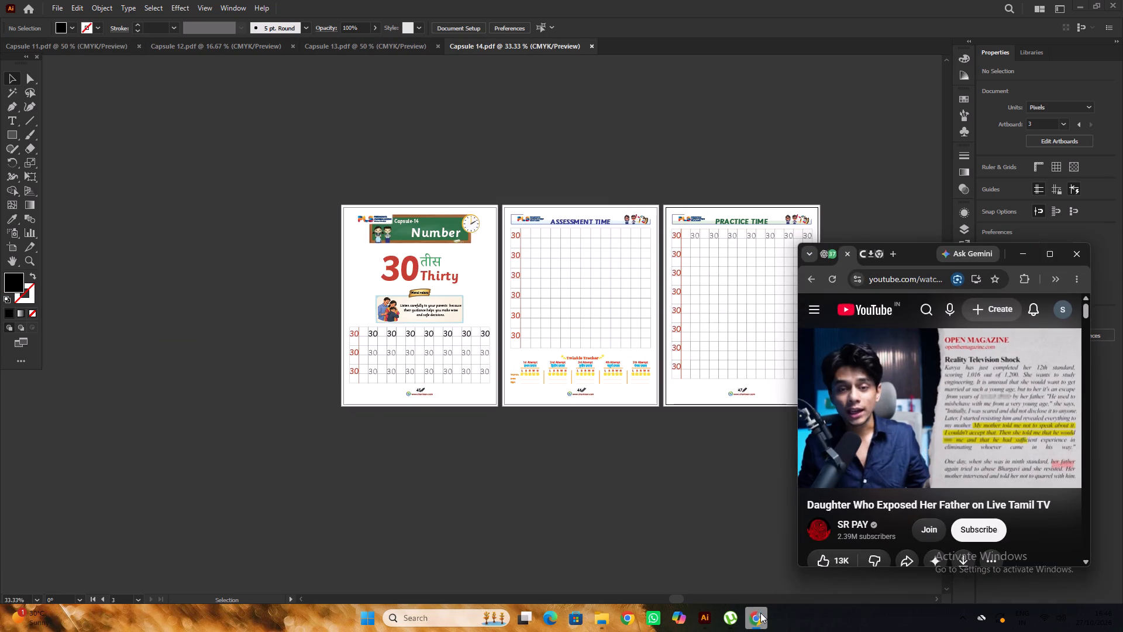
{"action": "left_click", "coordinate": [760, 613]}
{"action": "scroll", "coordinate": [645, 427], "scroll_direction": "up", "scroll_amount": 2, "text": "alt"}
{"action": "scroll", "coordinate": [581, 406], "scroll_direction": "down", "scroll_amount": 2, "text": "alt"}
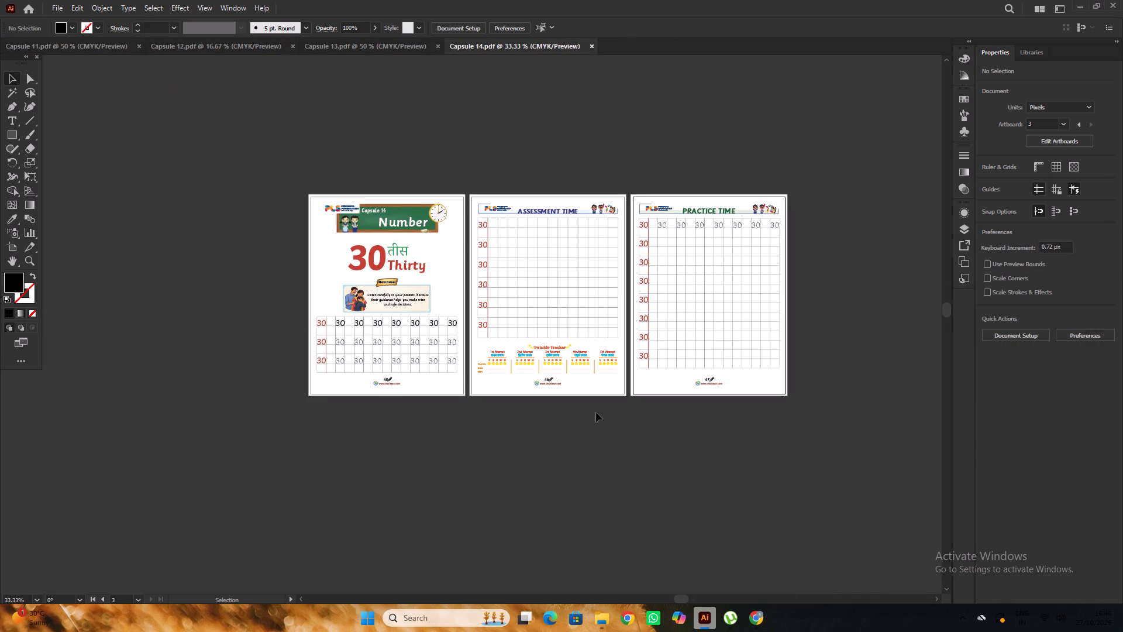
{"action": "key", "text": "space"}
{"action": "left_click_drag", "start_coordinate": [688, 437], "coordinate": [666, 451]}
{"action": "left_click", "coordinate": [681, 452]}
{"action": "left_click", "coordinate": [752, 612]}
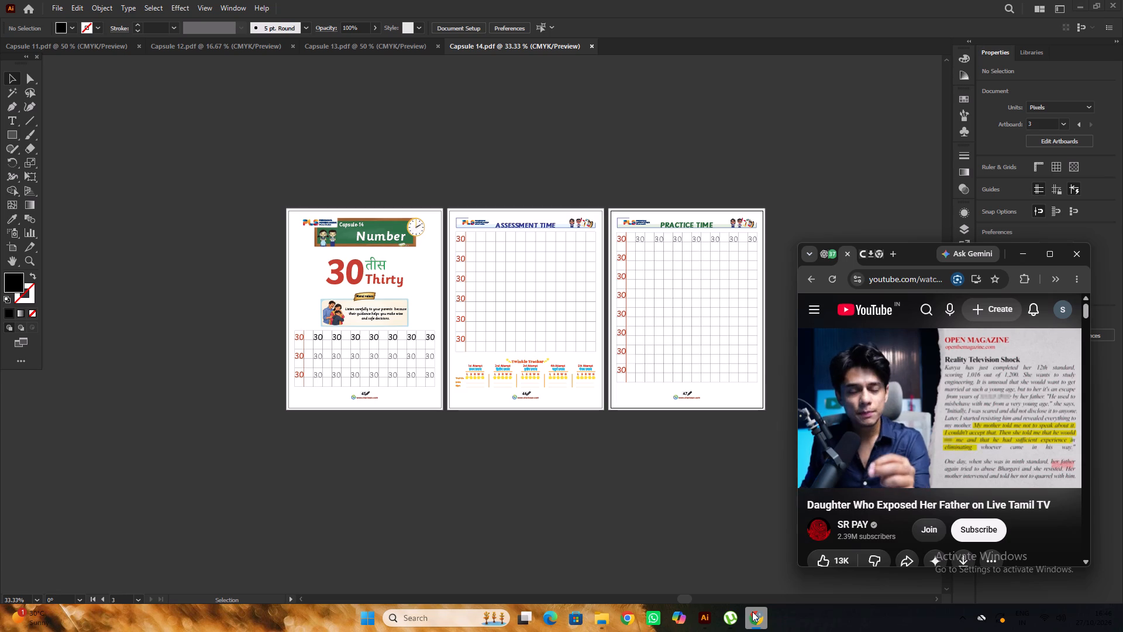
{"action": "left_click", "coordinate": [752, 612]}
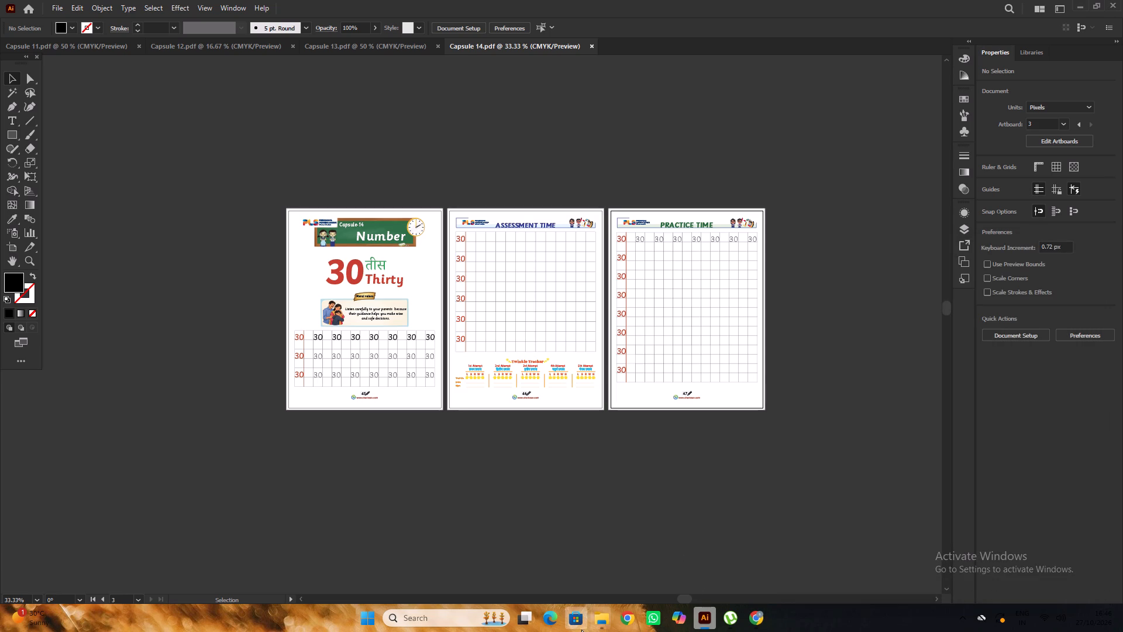
Switch to the PRINT FINAL folder in File Explorer and open Capsule 15 with Adobe Illustrator 2022.
{"action": "left_click", "coordinate": [514, 534]}
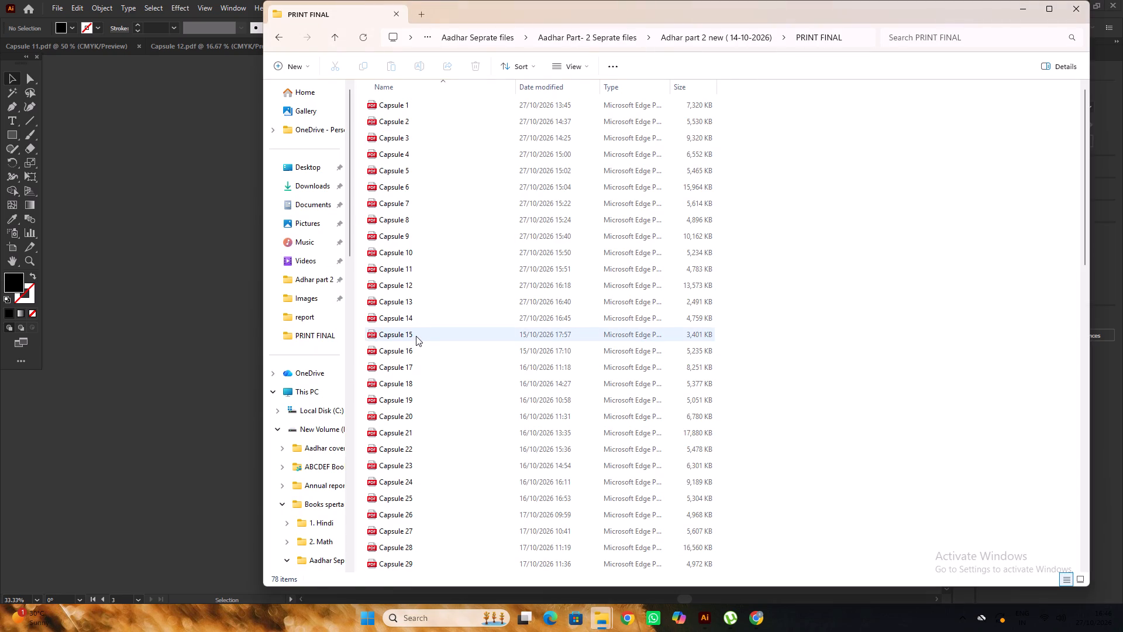
{"action": "left_click", "coordinate": [416, 336]}
{"action": "right_click", "coordinate": [416, 336]}
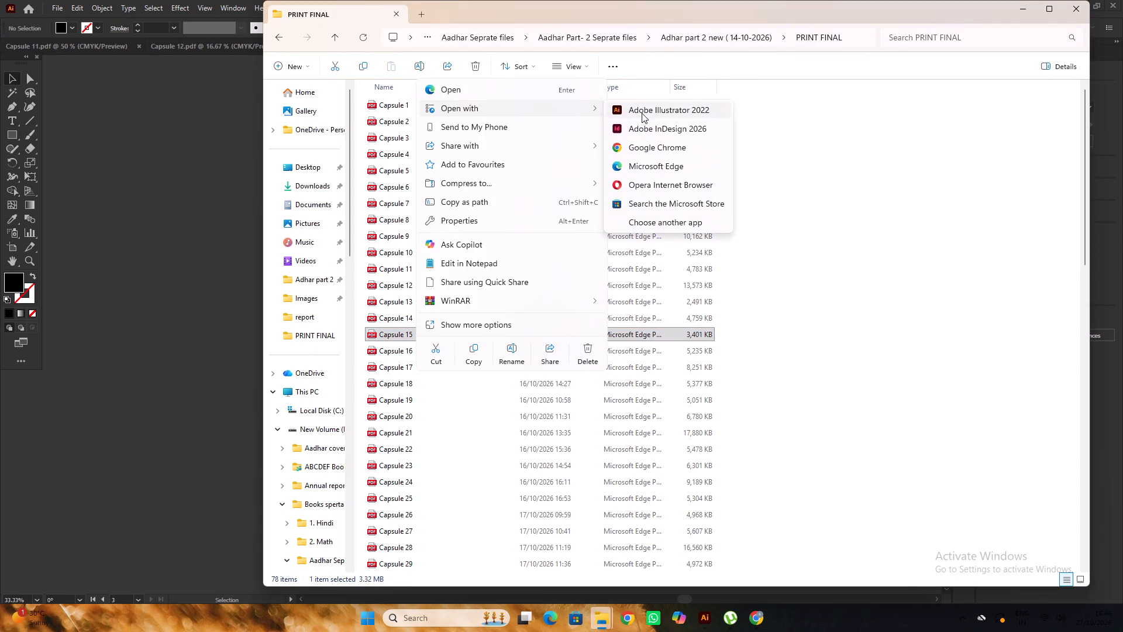
{"action": "left_click", "coordinate": [642, 113]}
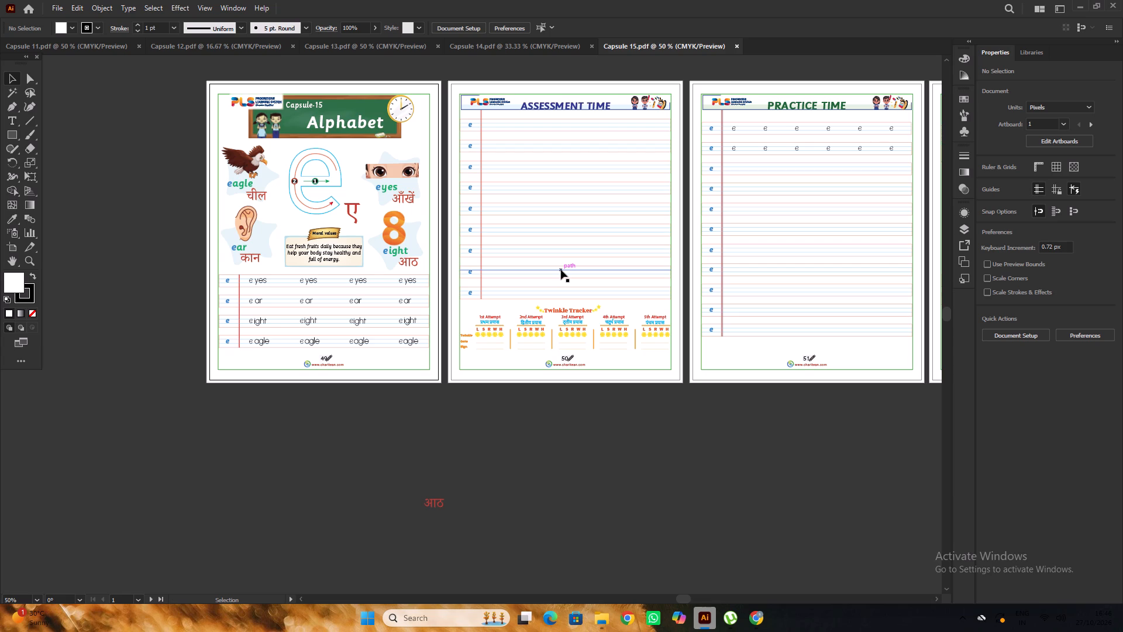
Examine Capsule 15's Alphabet page, including its pictures, writing lines and green border, for needed corrections.
{"action": "scroll", "coordinate": [303, 198], "scroll_direction": "up", "scroll_amount": 2, "text": "alt"}
{"action": "scroll", "coordinate": [502, 221], "scroll_direction": "down", "scroll_amount": 2, "text": "alt"}
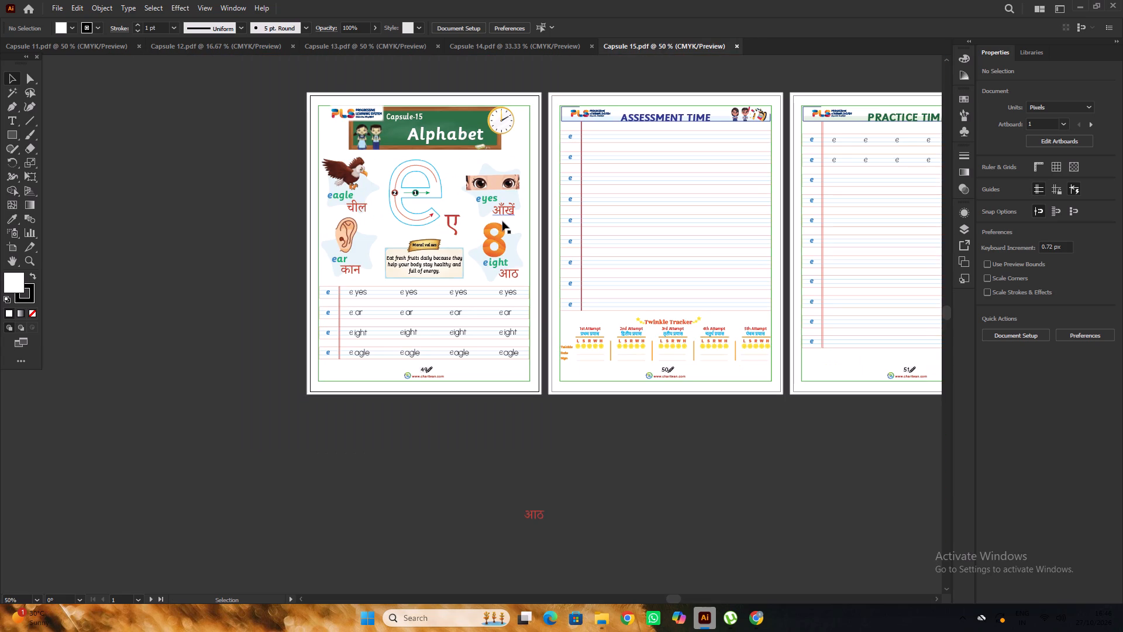
{"action": "scroll", "coordinate": [343, 301], "scroll_direction": "up", "scroll_amount": 4, "text": "alt"}
{"action": "scroll", "coordinate": [282, 300], "scroll_direction": "up", "scroll_amount": 3, "text": "alt"}
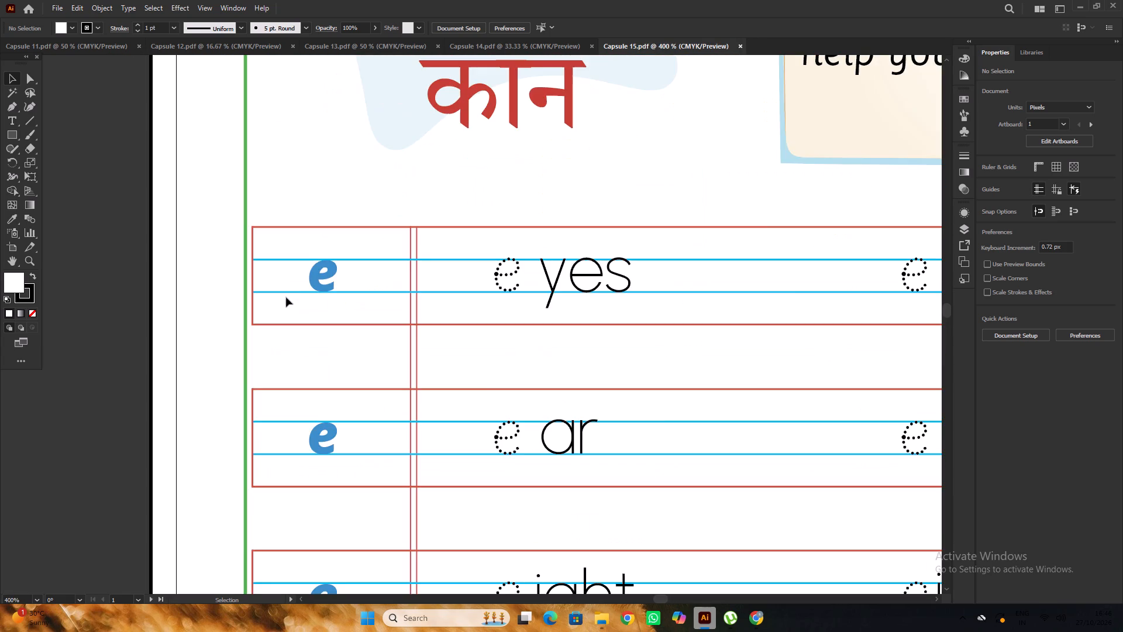
{"action": "scroll", "coordinate": [310, 291], "scroll_direction": "down", "scroll_amount": 5, "text": "alt"}
{"action": "left_click", "coordinate": [216, 218]}
{"action": "scroll", "coordinate": [216, 218], "scroll_direction": "down", "scroll_amount": 2, "text": "alt"}
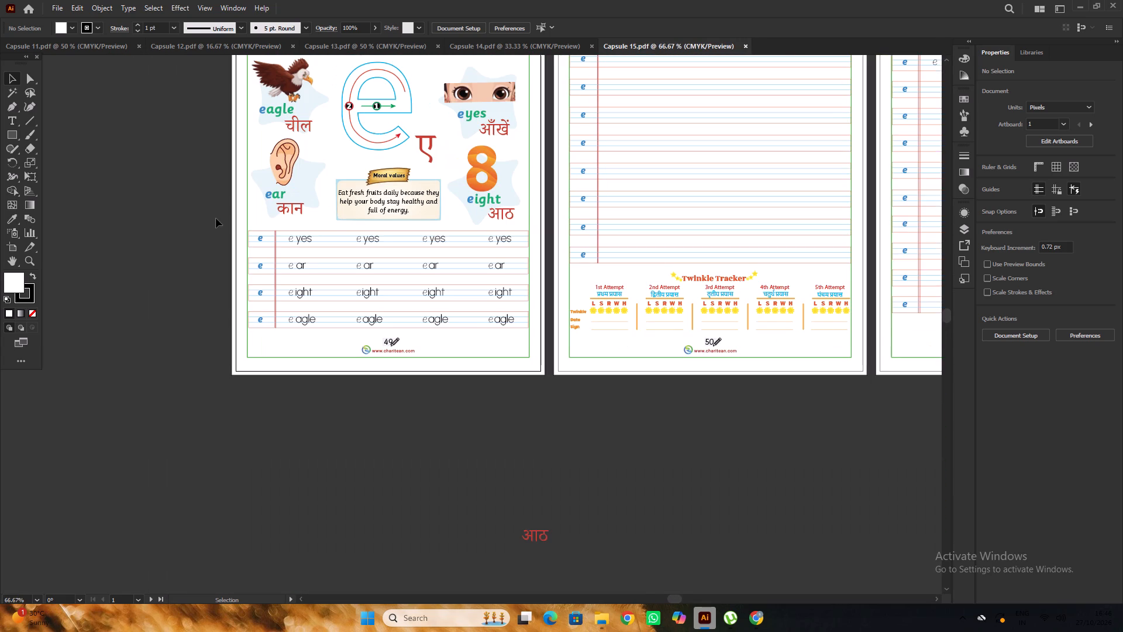
{"action": "scroll", "coordinate": [216, 218], "scroll_direction": "up", "scroll_amount": 2}
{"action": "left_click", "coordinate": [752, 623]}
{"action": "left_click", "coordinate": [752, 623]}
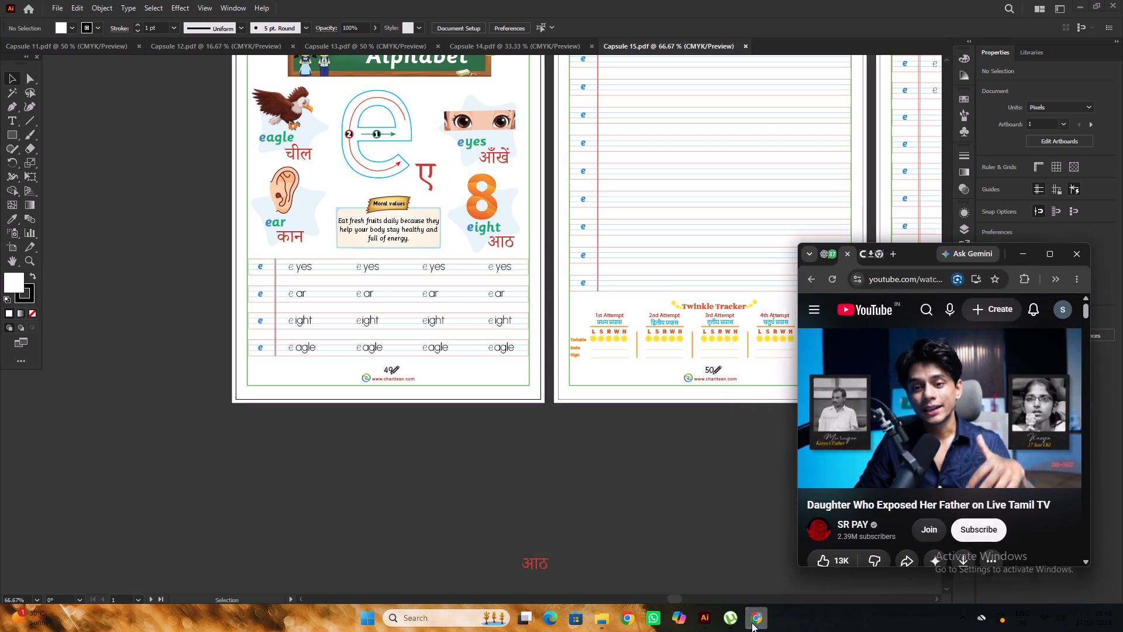
Move the large tracing letter e with its Hindi ए off the Alphabet page onto the empty pasteboard beside it.
{"action": "scroll", "coordinate": [419, 286], "scroll_direction": "down", "scroll_amount": 1, "text": "alt"}
{"action": "left_click", "coordinate": [376, 168]}
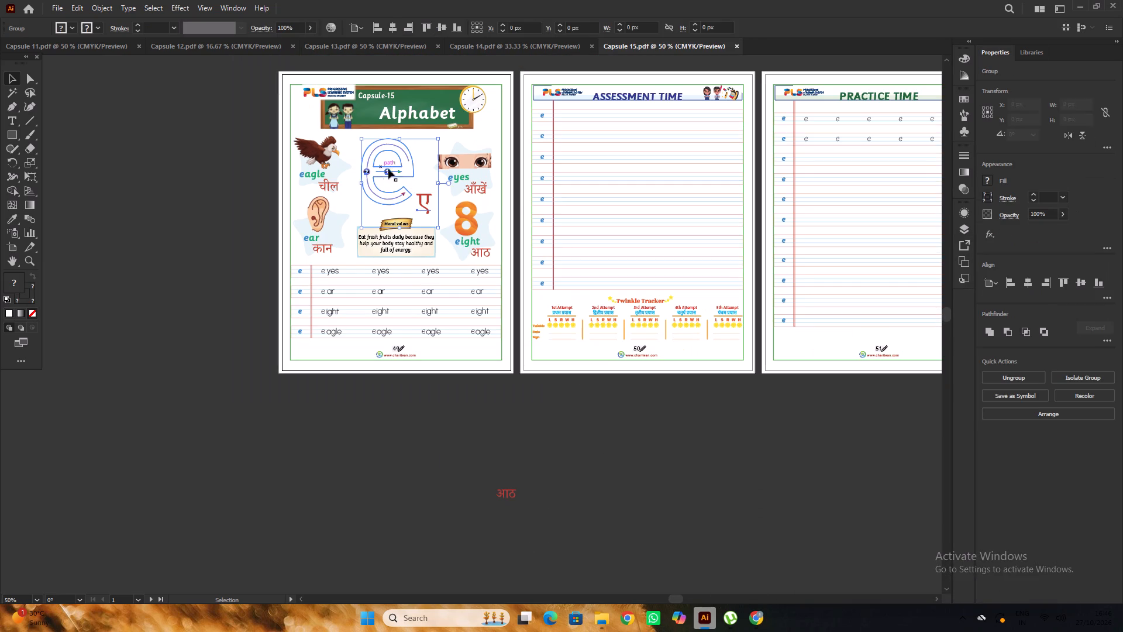
{"action": "left_click_drag", "start_coordinate": [401, 171], "coordinate": [133, 301]}
{"action": "left_click", "coordinate": [150, 219]}
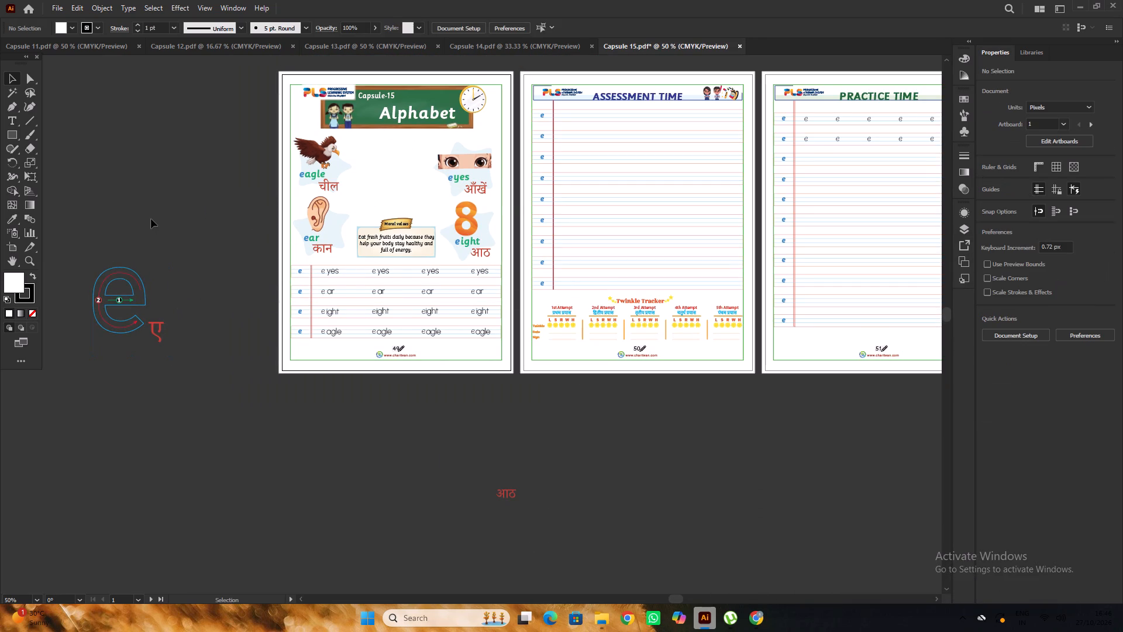
Set the font of the four blue margin e letters in the Alphabet page's writing rows to Sassoon Primary.
{"action": "scroll", "coordinate": [286, 287], "scroll_direction": "up", "scroll_amount": 2, "text": "alt"}
{"action": "left_click", "coordinate": [315, 256]}
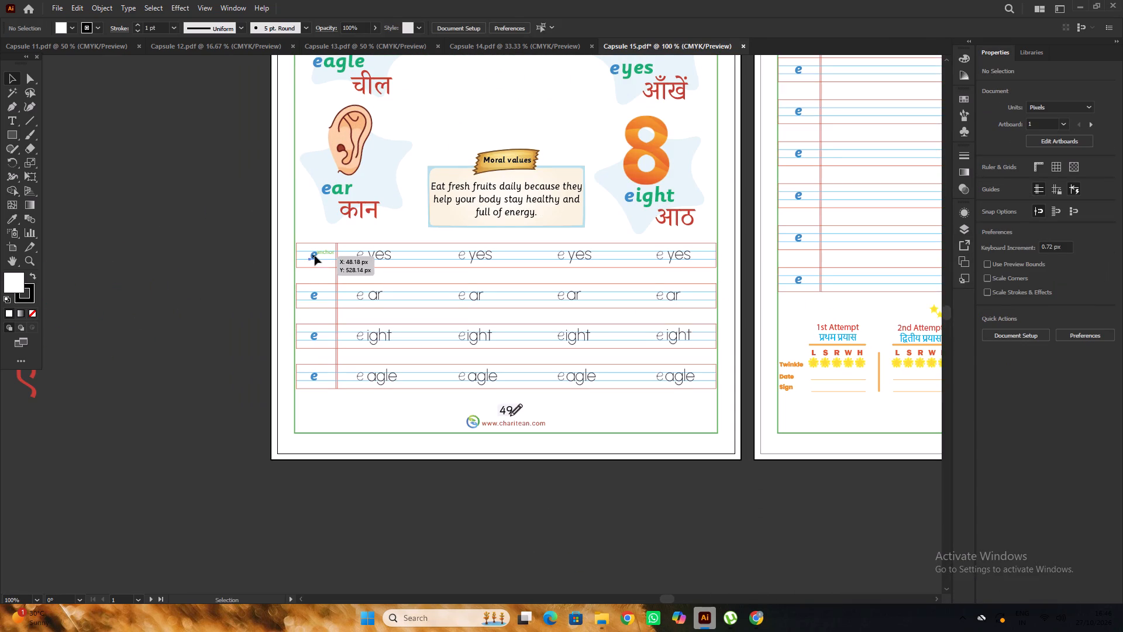
{"action": "left_click", "coordinate": [314, 298], "text": "shift"}
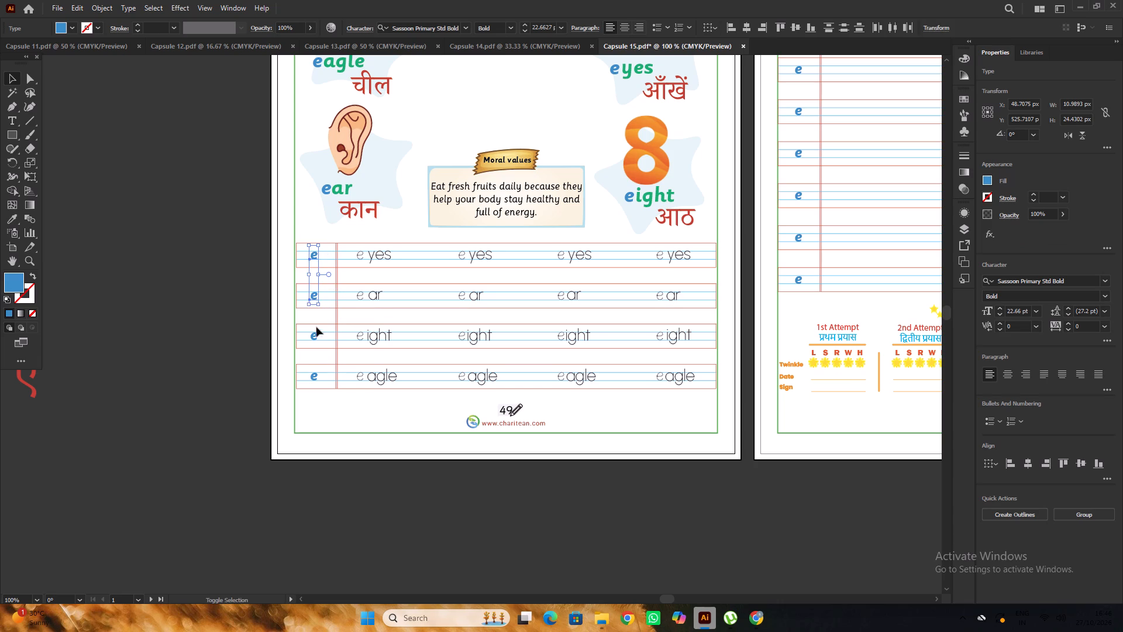
{"action": "left_click", "coordinate": [313, 341], "text": "shift"}
{"action": "left_click", "coordinate": [314, 375], "text": "shift"}
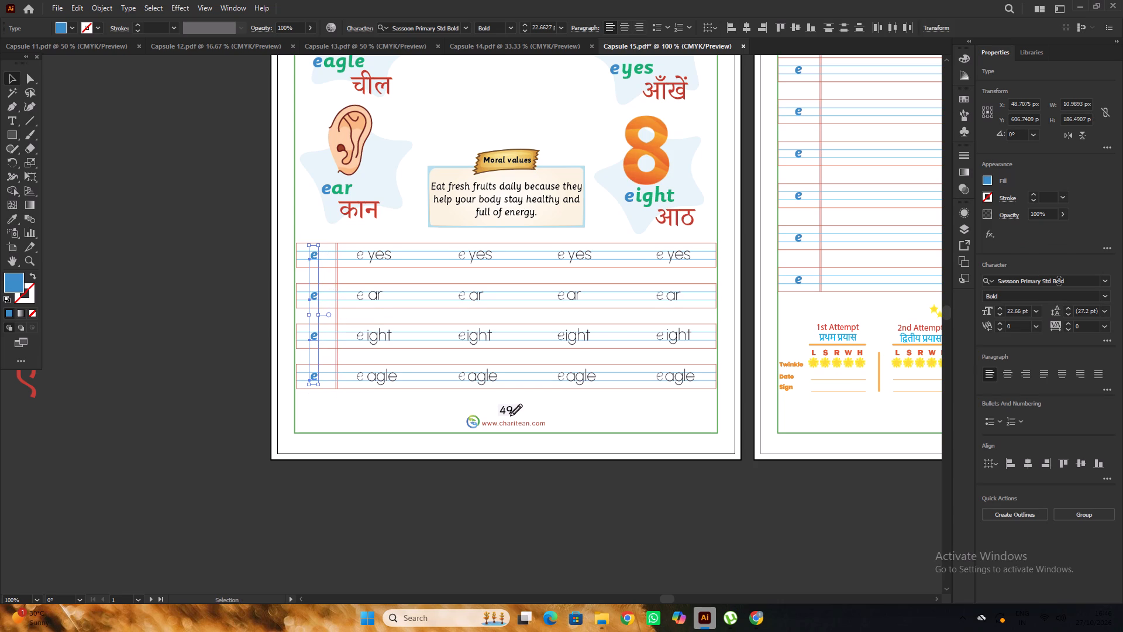
{"action": "left_click", "coordinate": [1052, 296]}
{"action": "left_click", "coordinate": [1089, 279]}
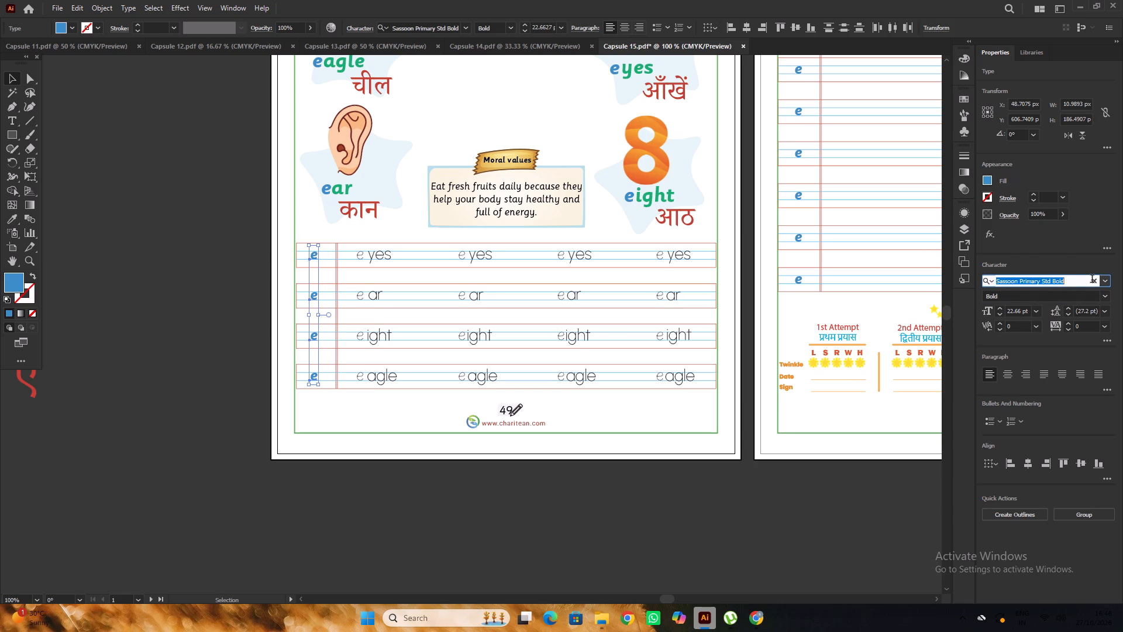
{"action": "type", "text": "sas"}
{"action": "key", "text": "s"}
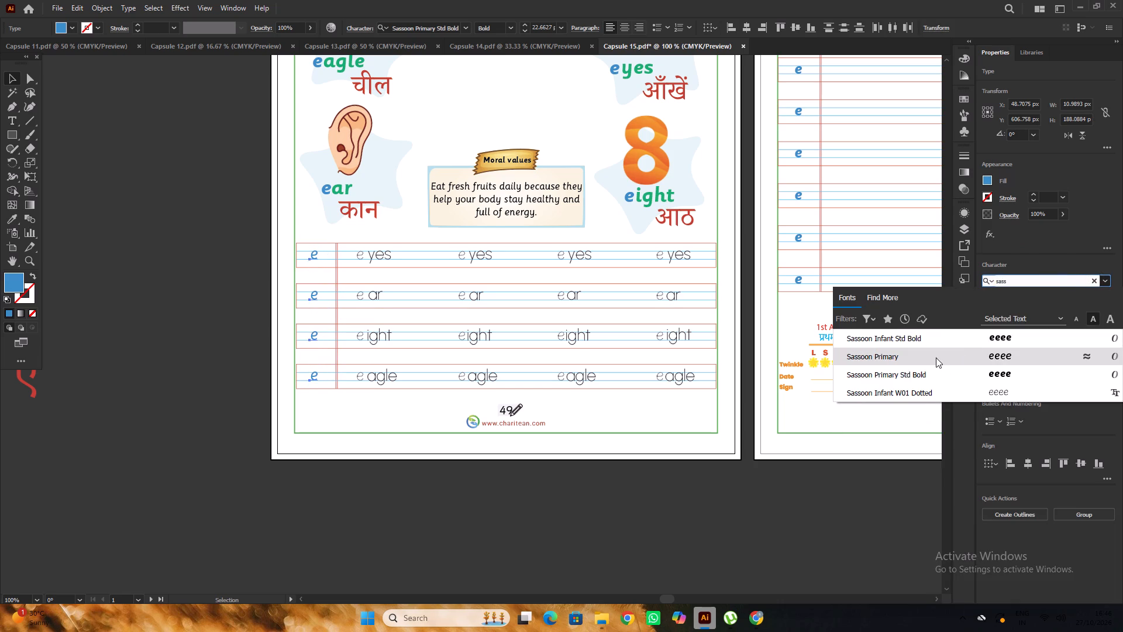
{"action": "left_click", "coordinate": [936, 358]}
{"action": "left_click", "coordinate": [174, 284]}
Shrink the blue margin e in the "yes" row to about 21 pt so it fits between the two blue writing lines.
{"action": "scroll", "coordinate": [335, 267], "scroll_direction": "up", "scroll_amount": 4, "text": "alt"}
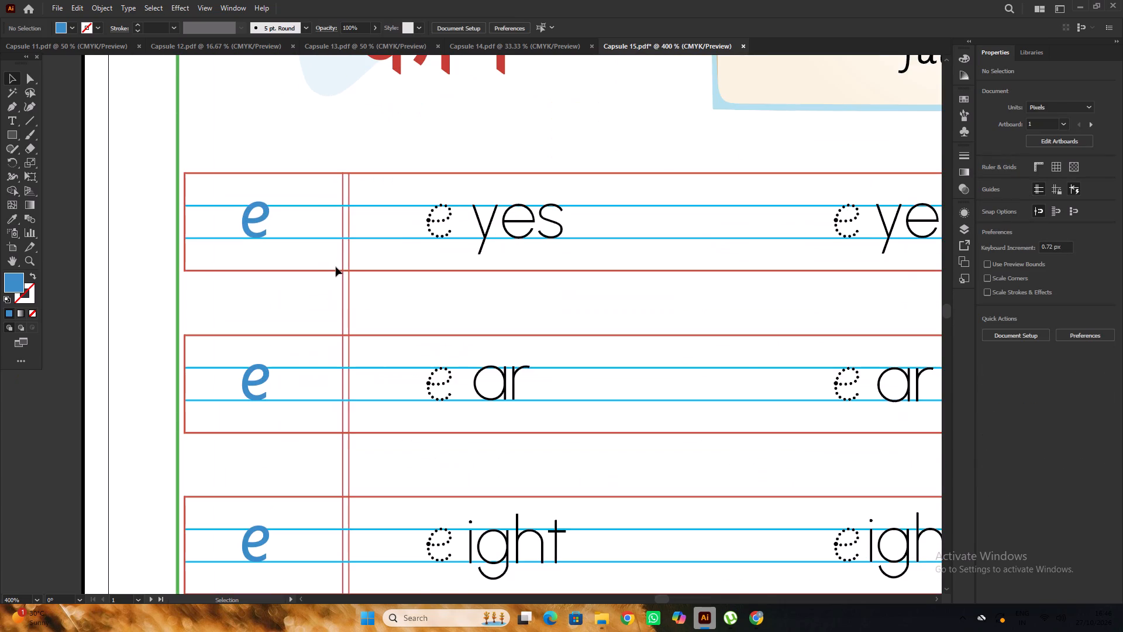
{"action": "scroll", "coordinate": [336, 267], "scroll_direction": "down", "scroll_amount": 6, "text": "alt"}
{"action": "scroll", "coordinate": [272, 380], "scroll_direction": "up", "scroll_amount": 3, "text": "alt"}
{"action": "scroll", "coordinate": [294, 337], "scroll_direction": "down", "scroll_amount": 3, "text": "alt"}
{"action": "scroll", "coordinate": [297, 332], "scroll_direction": "up", "scroll_amount": 1, "text": "alt"}
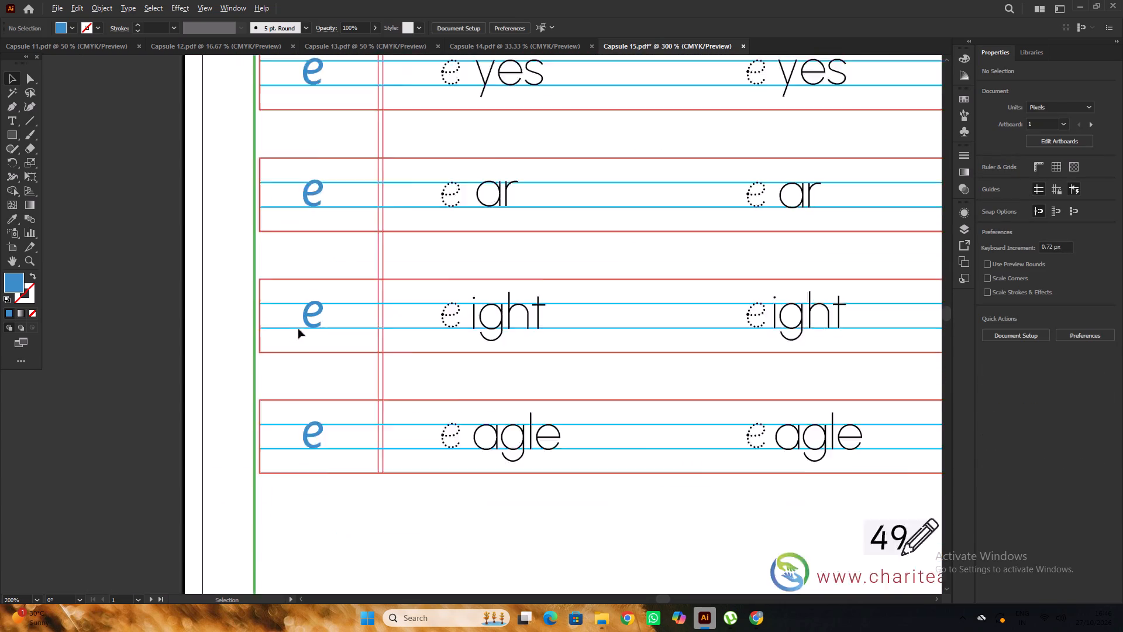
{"action": "scroll", "coordinate": [298, 329], "scroll_direction": "up", "scroll_amount": 2, "text": "alt"}
{"action": "scroll", "coordinate": [334, 298], "scroll_direction": "down", "scroll_amount": 2, "text": "alt"}
{"action": "scroll", "coordinate": [334, 298], "scroll_direction": "up", "scroll_amount": 5}
{"action": "scroll", "coordinate": [331, 239], "scroll_direction": "up", "scroll_amount": 7}
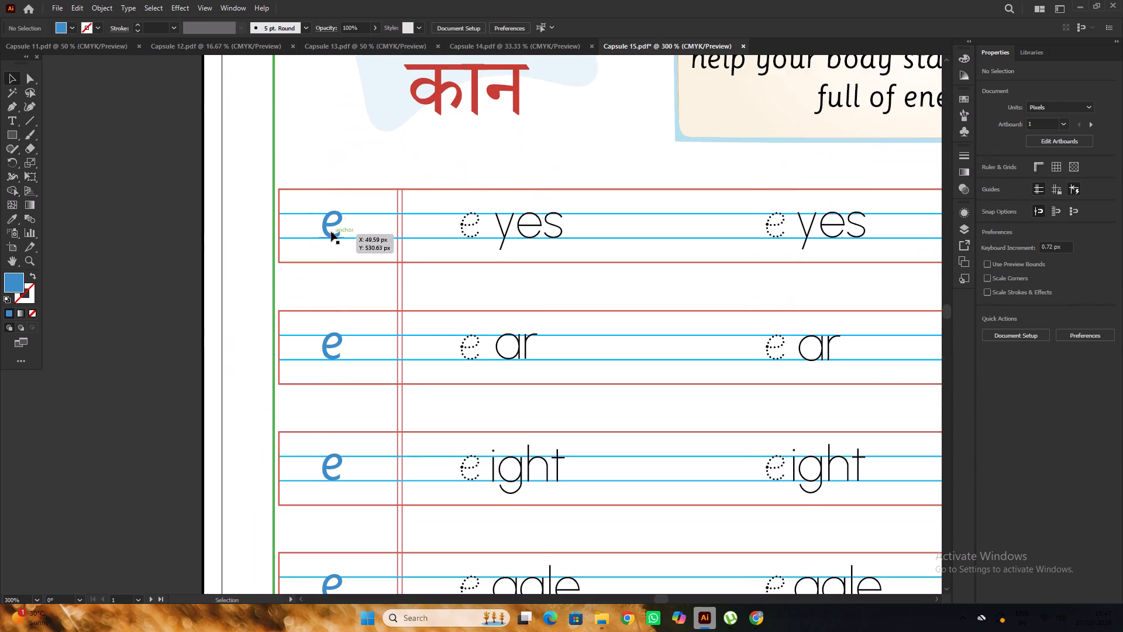
{"action": "left_click", "coordinate": [332, 228]}
{"action": "scroll", "coordinate": [332, 228], "scroll_direction": "up", "scroll_amount": 8}
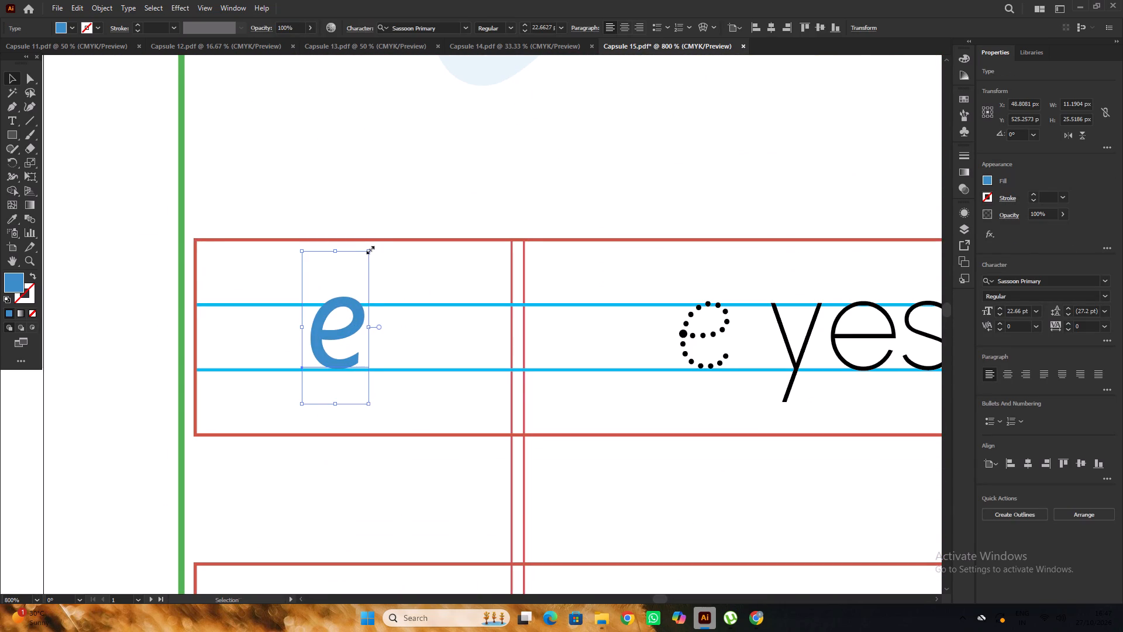
{"action": "left_click_drag", "start_coordinate": [369, 249], "coordinate": [364, 259], "text": "shift"}
{"action": "scroll", "coordinate": [364, 259], "scroll_direction": "down", "scroll_amount": 1}
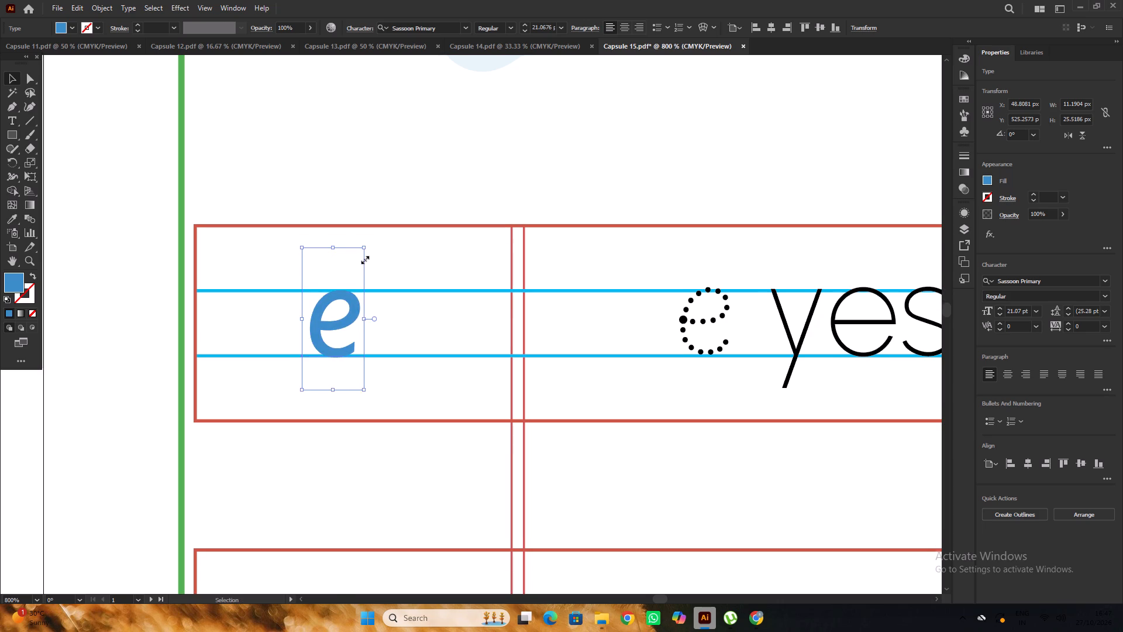
{"action": "scroll", "coordinate": [364, 259], "scroll_direction": "down", "scroll_amount": 1}
{"action": "scroll", "coordinate": [337, 383], "scroll_direction": "up", "scroll_amount": 2, "text": "alt"}
{"action": "left_click", "coordinate": [388, 367], "text": "shift"}
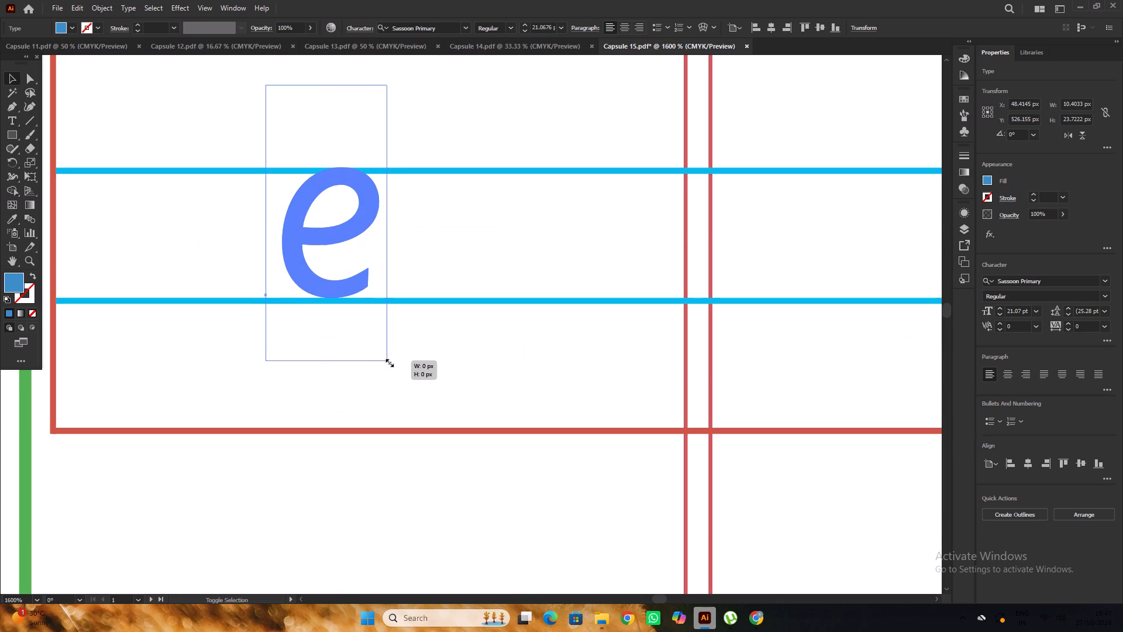
{"action": "scroll", "coordinate": [374, 306], "scroll_direction": "down", "scroll_amount": 7, "text": "alt"}
{"action": "left_click", "coordinate": [281, 279]}
Delete the blue margin e letters from the "ar", "ight" and "agle" rows.
{"action": "scroll", "coordinate": [280, 278], "scroll_direction": "down", "scroll_amount": 5}
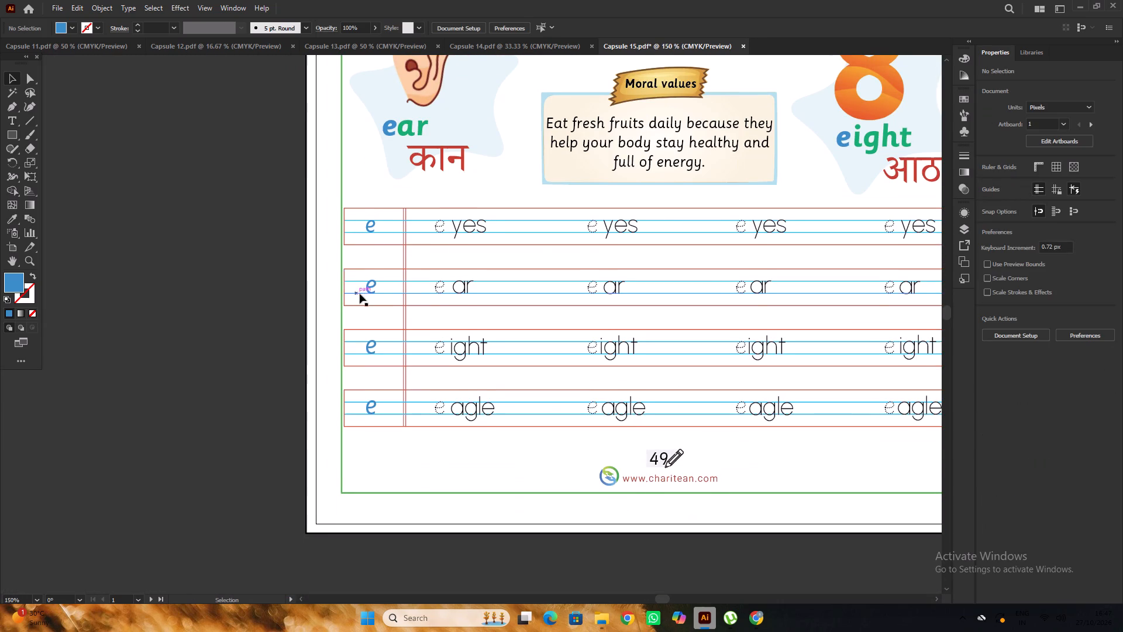
{"action": "left_click", "coordinate": [371, 290]}
{"action": "left_click", "coordinate": [370, 349], "text": "shift"}
{"action": "left_click", "coordinate": [372, 404], "text": "shift"}
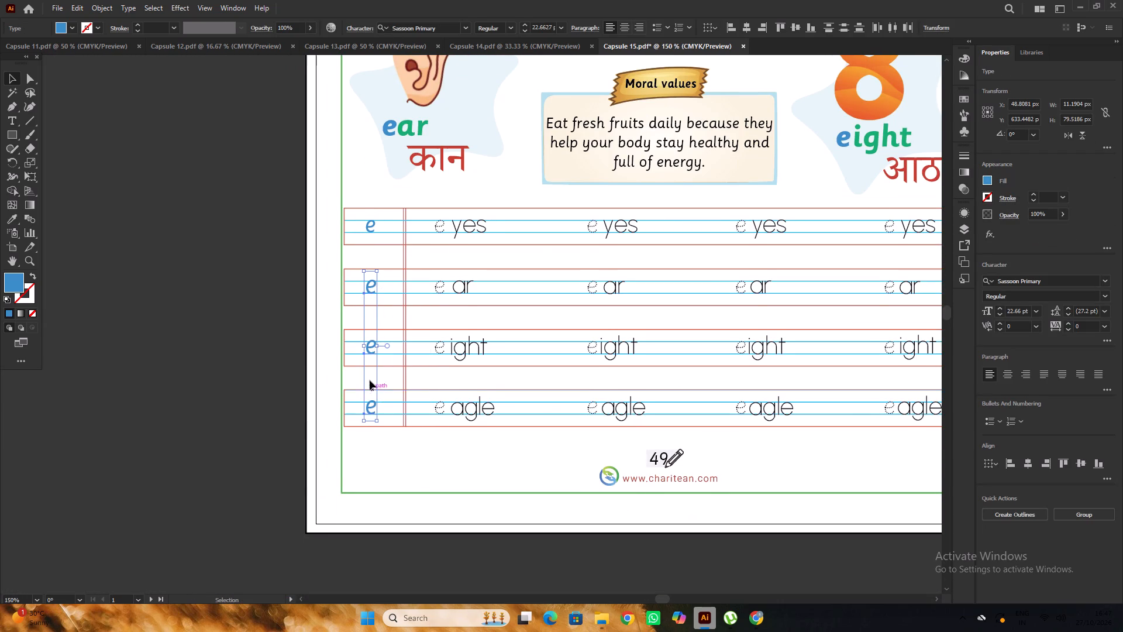
{"action": "key", "text": "Delete"}
Copy the resized blue e straight down into the "ar", "ight" and "agle" rows, seated between their blue lines.
{"action": "scroll", "coordinate": [329, 187], "scroll_direction": "down", "scroll_amount": 6}
{"action": "scroll", "coordinate": [358, 153], "scroll_direction": "up", "scroll_amount": 3, "text": "alt"}
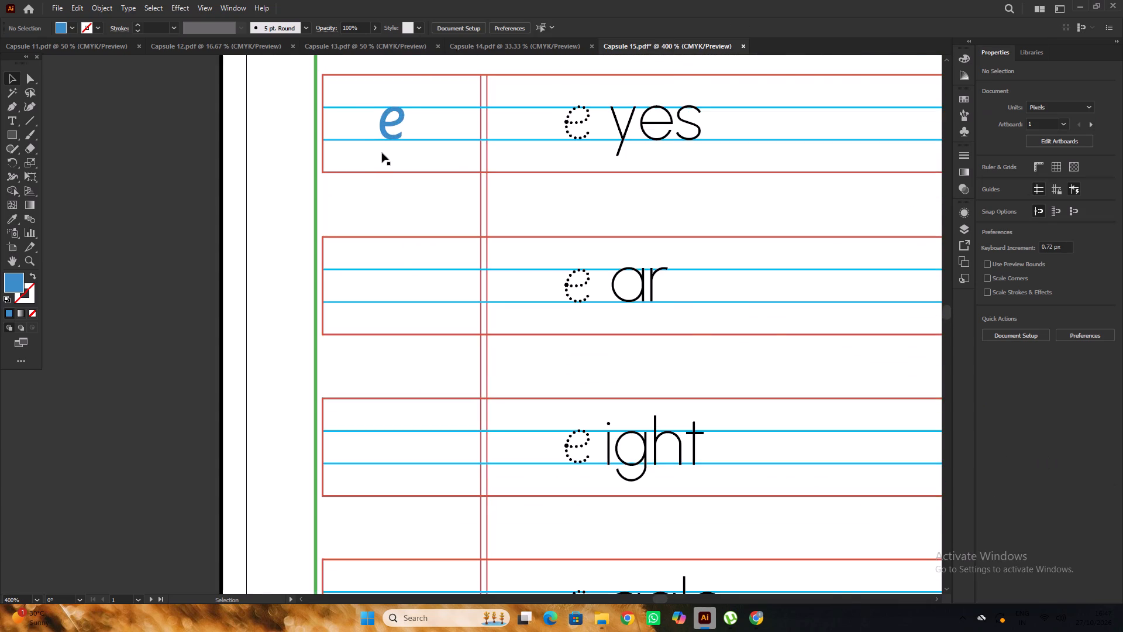
{"action": "scroll", "coordinate": [382, 153], "scroll_direction": "up", "scroll_amount": 1, "text": "alt"}
{"action": "left_click_drag", "start_coordinate": [395, 135], "coordinate": [399, 377], "text": "alt"}
{"action": "scroll", "coordinate": [376, 355], "scroll_direction": "down", "scroll_amount": 3, "text": "alt"}
{"action": "left_click", "coordinate": [292, 277]}
{"action": "scroll", "coordinate": [292, 277], "scroll_direction": "down", "scroll_amount": 11}
{"action": "scroll", "coordinate": [384, 244], "scroll_direction": "up", "scroll_amount": 2, "text": "alt"}
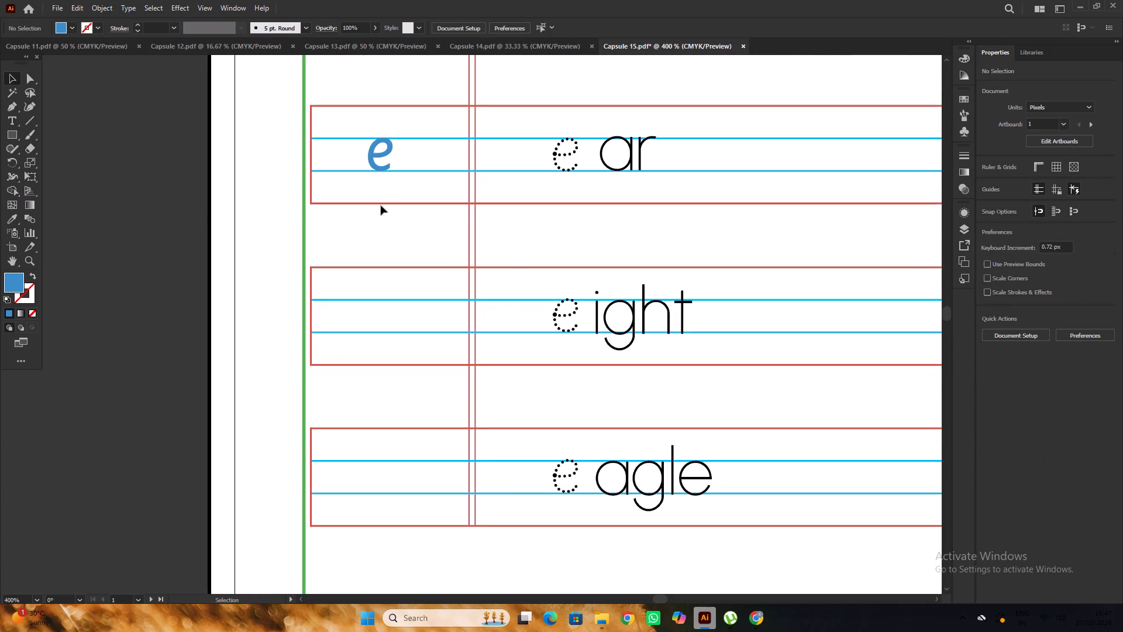
{"action": "left_click_drag", "start_coordinate": [383, 170], "coordinate": [378, 332], "text": "alt"}
{"action": "scroll", "coordinate": [367, 317], "scroll_direction": "down", "scroll_amount": 2, "text": "alt"}
{"action": "left_click", "coordinate": [270, 245]}
{"action": "scroll", "coordinate": [270, 245], "scroll_direction": "down", "scroll_amount": 6}
{"action": "scroll", "coordinate": [360, 244], "scroll_direction": "up", "scroll_amount": 1, "text": "alt"}
{"action": "left_click_drag", "start_coordinate": [383, 236], "coordinate": [380, 247], "text": "alt"}
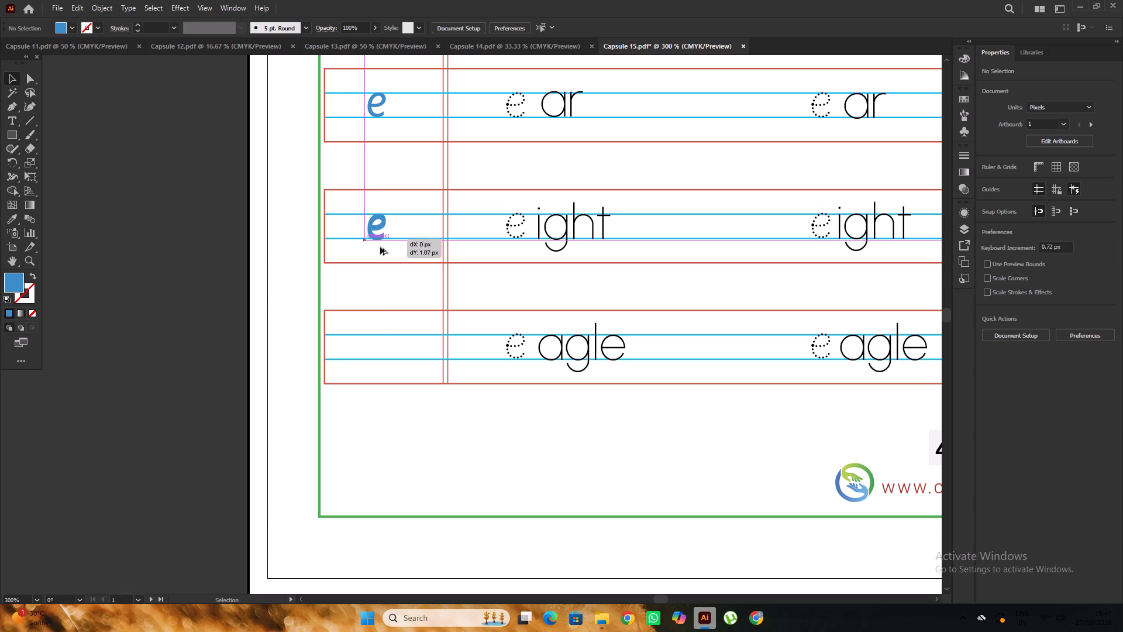
{"action": "left_click_drag", "start_coordinate": [380, 247], "coordinate": [363, 355], "text": "alt"}
{"action": "left_click", "coordinate": [259, 310]}
{"action": "scroll", "coordinate": [243, 298], "scroll_direction": "down", "scroll_amount": 1, "text": "alt"}
Set the font of the grouped black practice words (yes, ar, ight, agle) to Sassoon Primary.
{"action": "scroll", "coordinate": [243, 297], "scroll_direction": "up", "scroll_amount": 1}
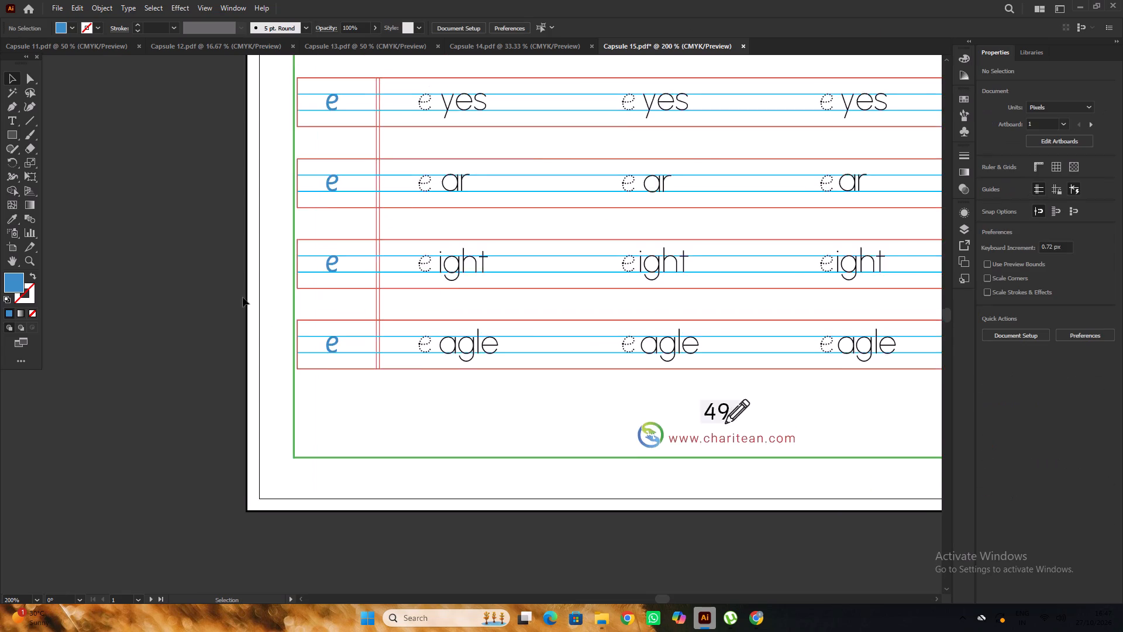
{"action": "scroll", "coordinate": [242, 296], "scroll_direction": "down", "scroll_amount": 1, "text": "alt"}
{"action": "scroll", "coordinate": [242, 296], "scroll_direction": "up", "scroll_amount": 2}
{"action": "scroll", "coordinate": [242, 296], "scroll_direction": "down", "scroll_amount": 2, "text": "alt"}
{"action": "scroll", "coordinate": [323, 257], "scroll_direction": "up", "scroll_amount": 3, "text": "alt"}
{"action": "left_click", "coordinate": [311, 227]}
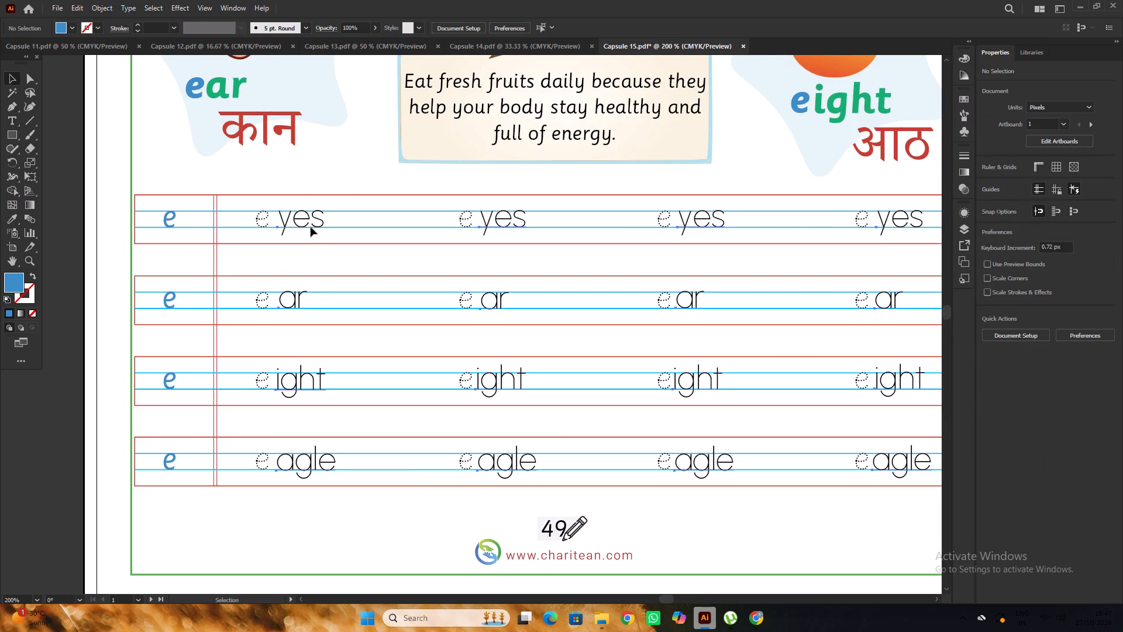
{"action": "scroll", "coordinate": [328, 292], "scroll_direction": "down", "scroll_amount": 1, "text": "alt"}
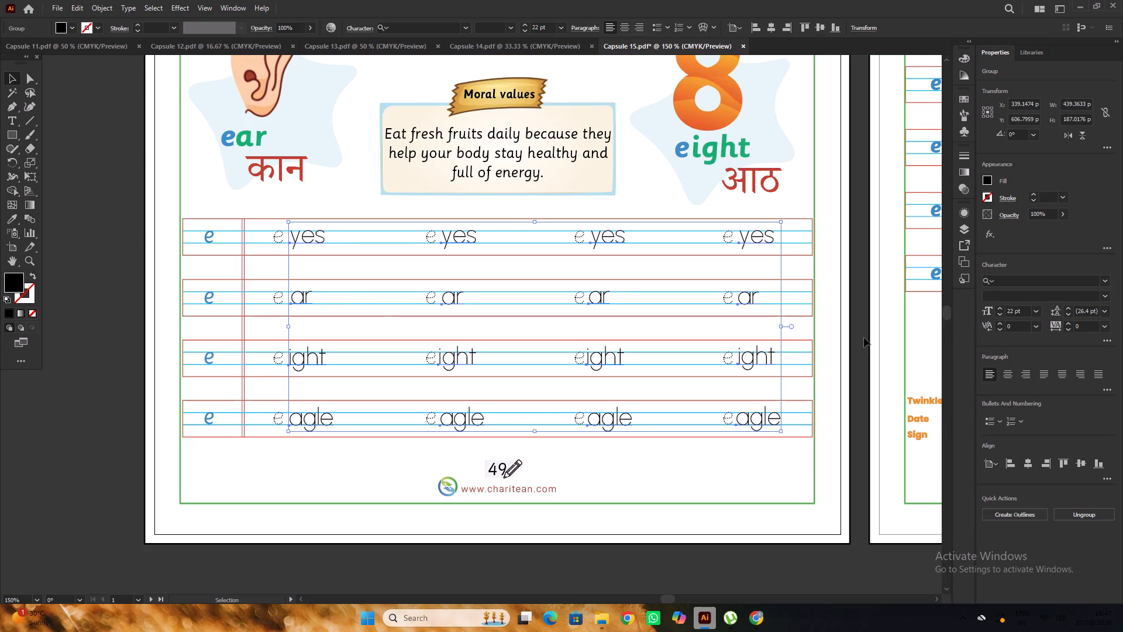
{"action": "left_click", "coordinate": [1057, 283]}
{"action": "type", "text": "sas"}
{"action": "key", "text": "s"}
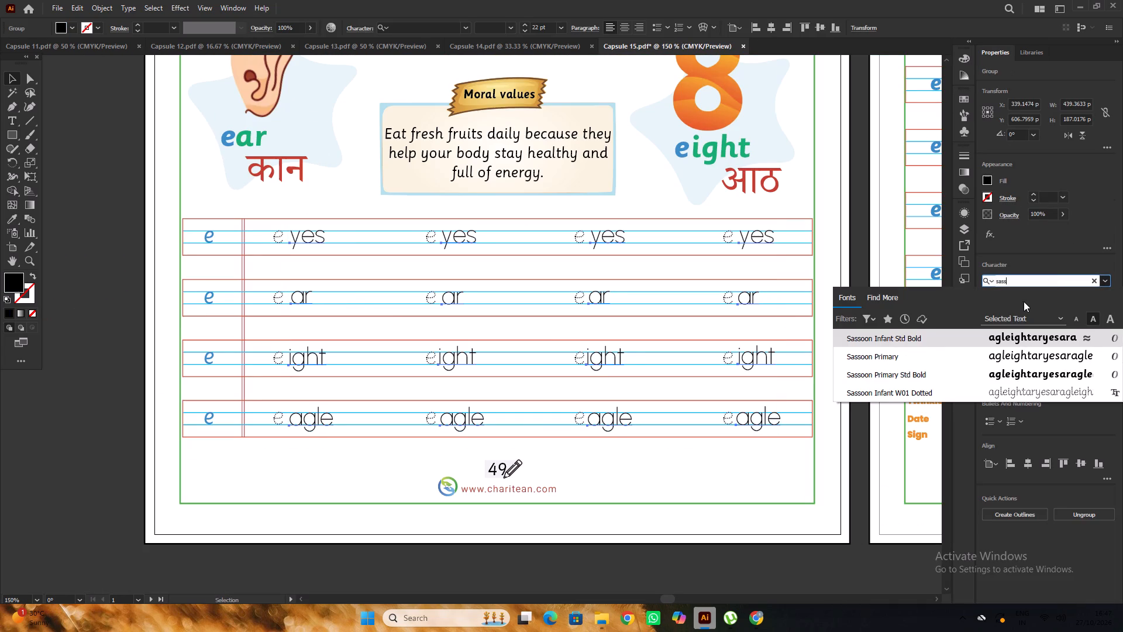
{"action": "left_click", "coordinate": [941, 353]}
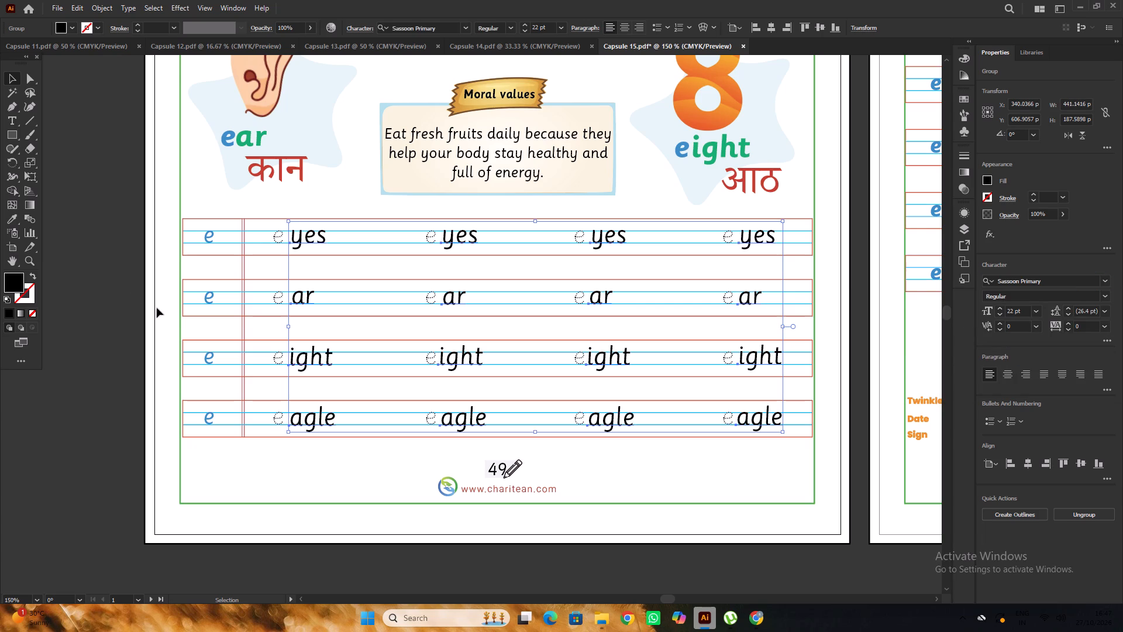
{"action": "left_click", "coordinate": [125, 290]}
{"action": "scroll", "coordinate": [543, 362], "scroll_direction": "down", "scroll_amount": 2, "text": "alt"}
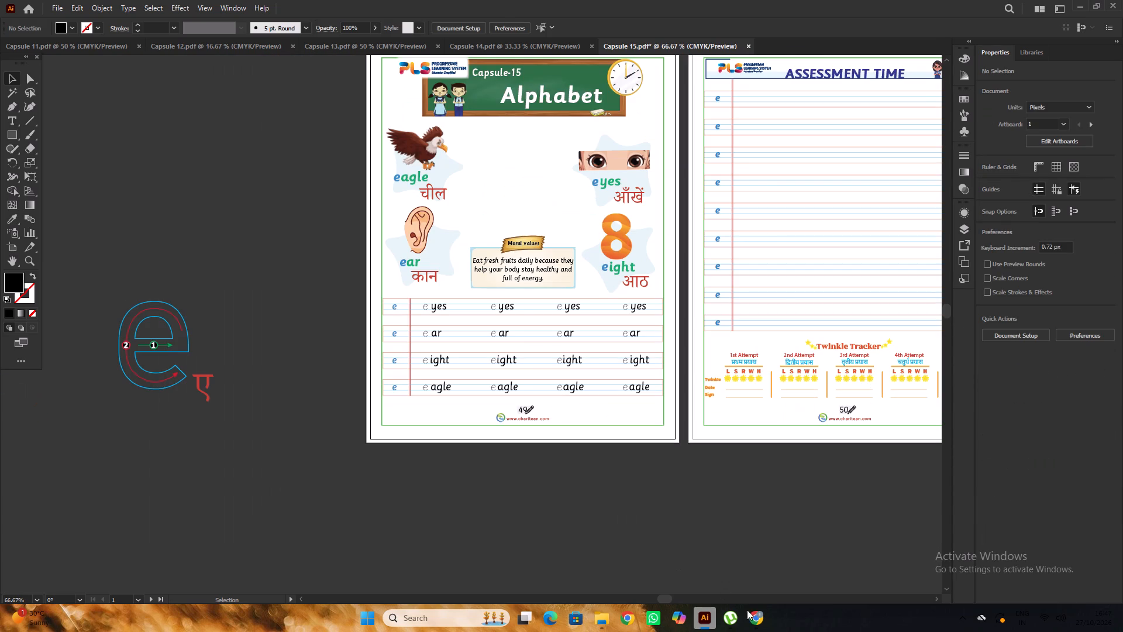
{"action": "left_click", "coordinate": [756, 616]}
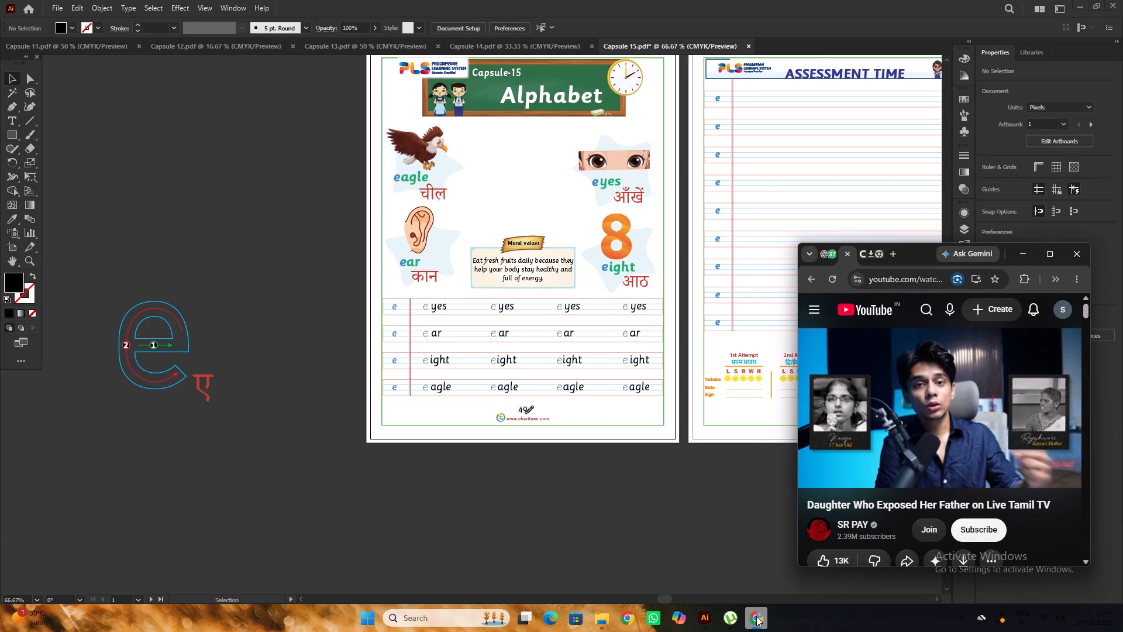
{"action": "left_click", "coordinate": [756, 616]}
Isolate the practice-word group and move the first-column "ar" closer to its dotted e.
{"action": "scroll", "coordinate": [477, 353], "scroll_direction": "up", "scroll_amount": 1, "text": "alt"}
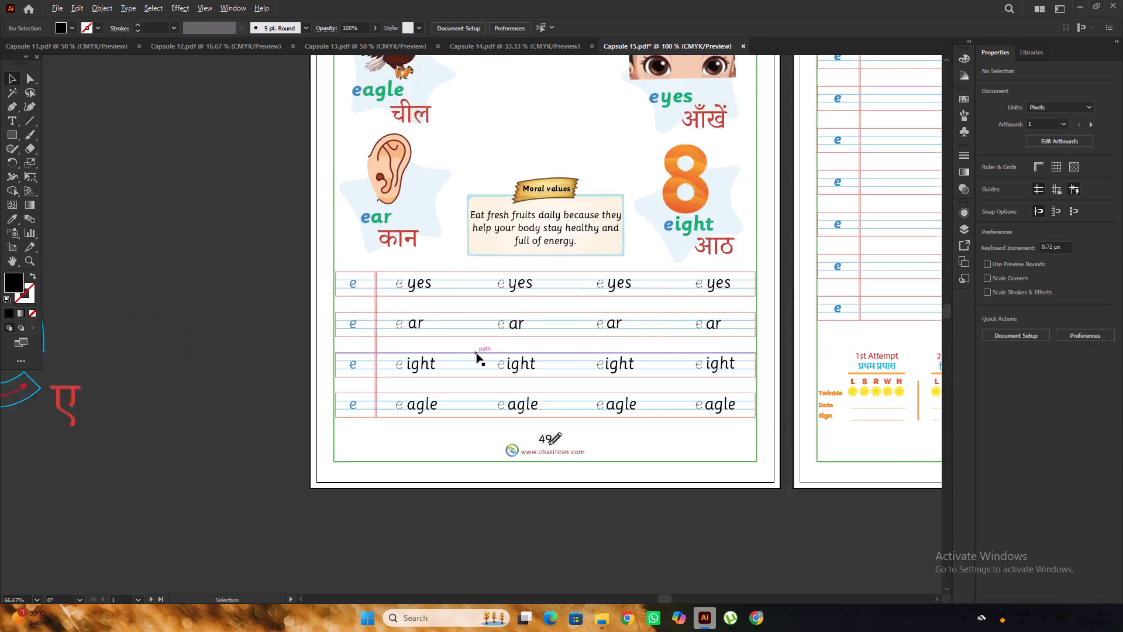
{"action": "scroll", "coordinate": [477, 353], "scroll_direction": "up", "scroll_amount": 1, "text": "alt"}
{"action": "left_click", "coordinate": [167, 243]}
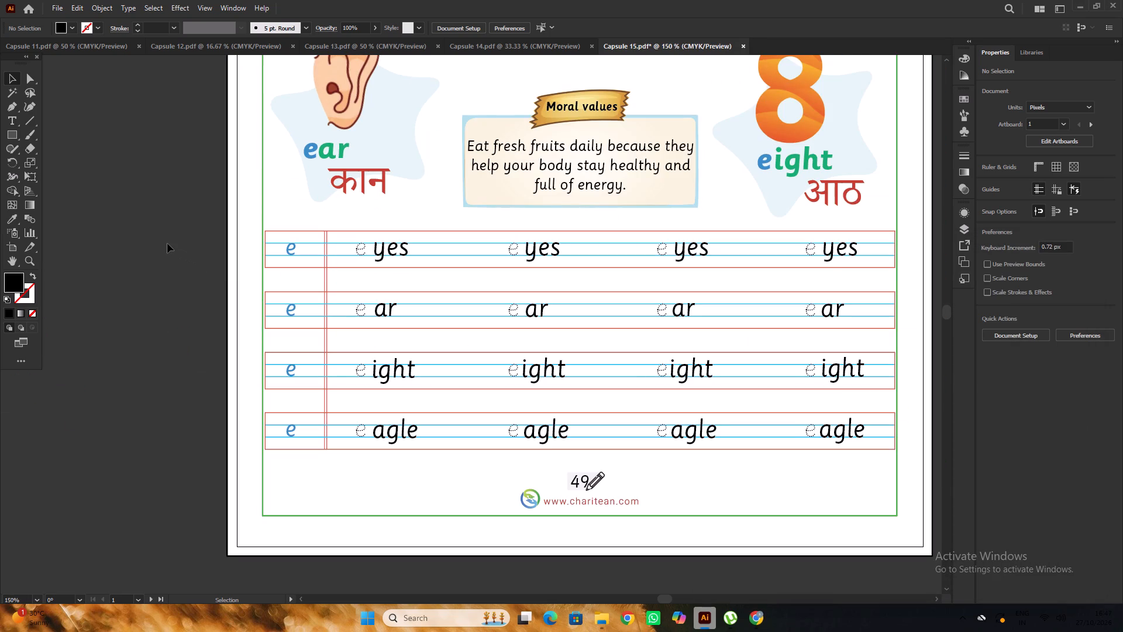
{"action": "scroll", "coordinate": [167, 243], "scroll_direction": "up", "scroll_amount": 2, "text": "alt"}
{"action": "scroll", "coordinate": [407, 321], "scroll_direction": "down", "scroll_amount": 1, "text": "alt"}
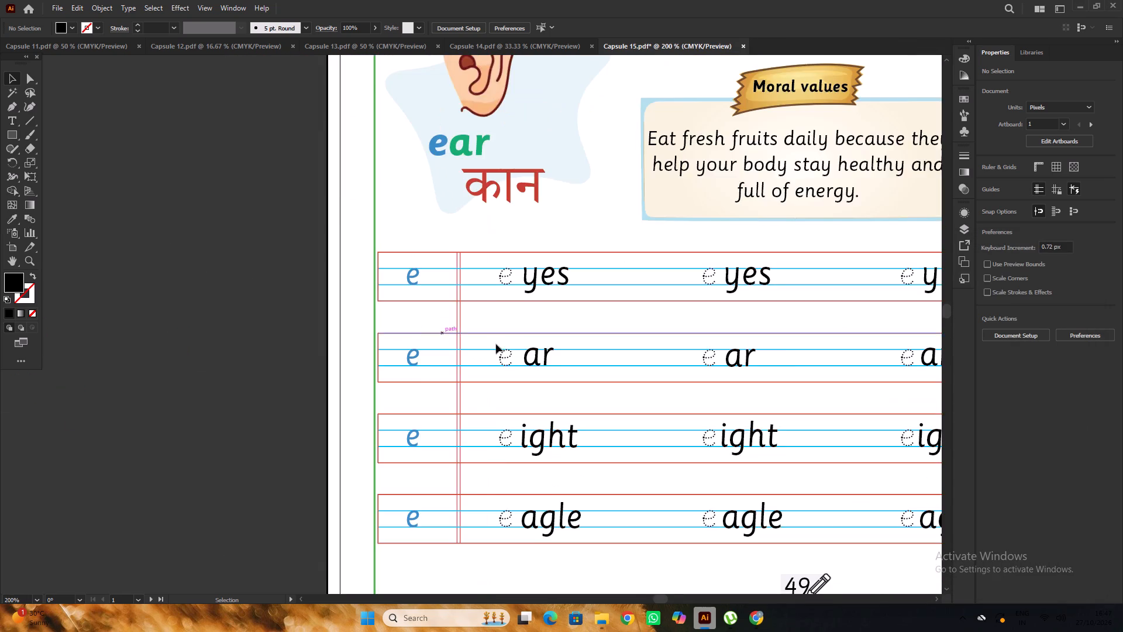
{"action": "scroll", "coordinate": [553, 358], "scroll_direction": "up", "scroll_amount": 1, "text": "alt"}
{"action": "left_click", "coordinate": [539, 359]}
{"action": "triple_click", "coordinate": [540, 358]}
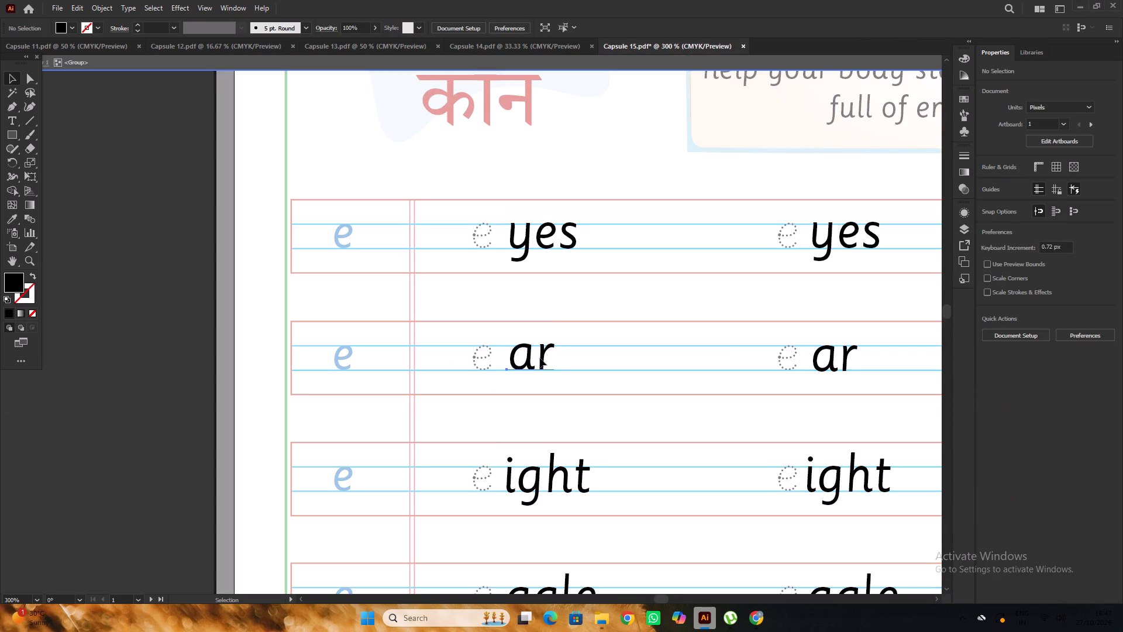
{"action": "scroll", "coordinate": [540, 358], "scroll_direction": "up", "scroll_amount": 3}
{"action": "left_click_drag", "start_coordinate": [540, 366], "coordinate": [528, 366]}
{"action": "scroll", "coordinate": [504, 349], "scroll_direction": "down", "scroll_amount": 2, "text": "alt"}
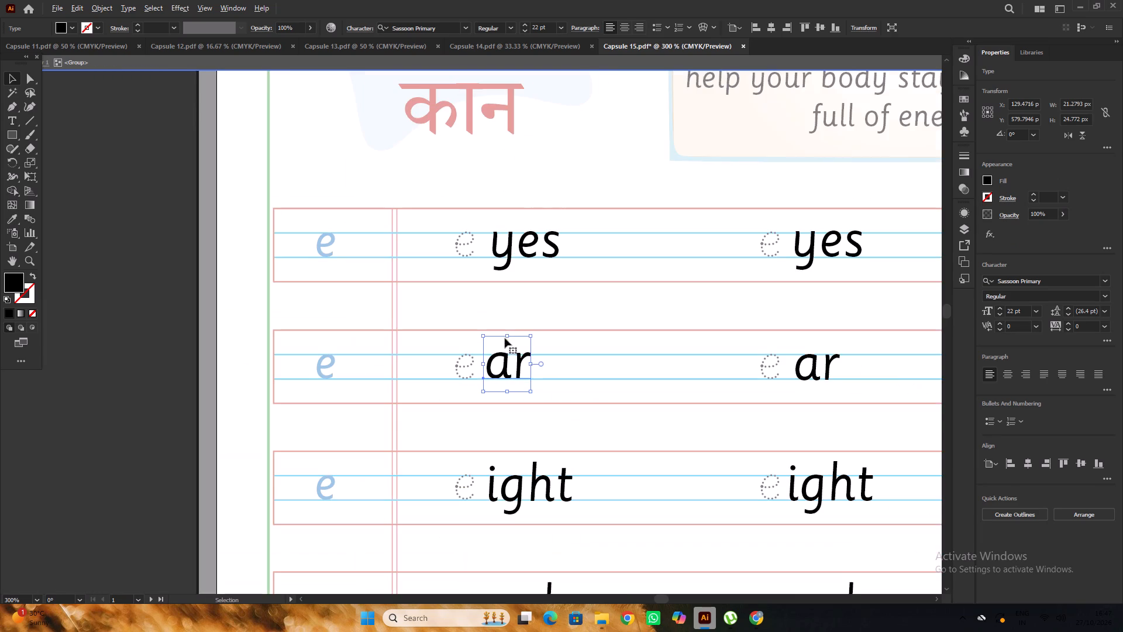
{"action": "double_click", "coordinate": [516, 313]}
Move the first-column "yes" closer to its dotted e, and leave the group's isolation.
{"action": "scroll", "coordinate": [516, 313], "scroll_direction": "up", "scroll_amount": 3}
{"action": "scroll", "coordinate": [510, 305], "scroll_direction": "up", "scroll_amount": 2, "text": "alt"}
{"action": "triple_click", "coordinate": [509, 293]}
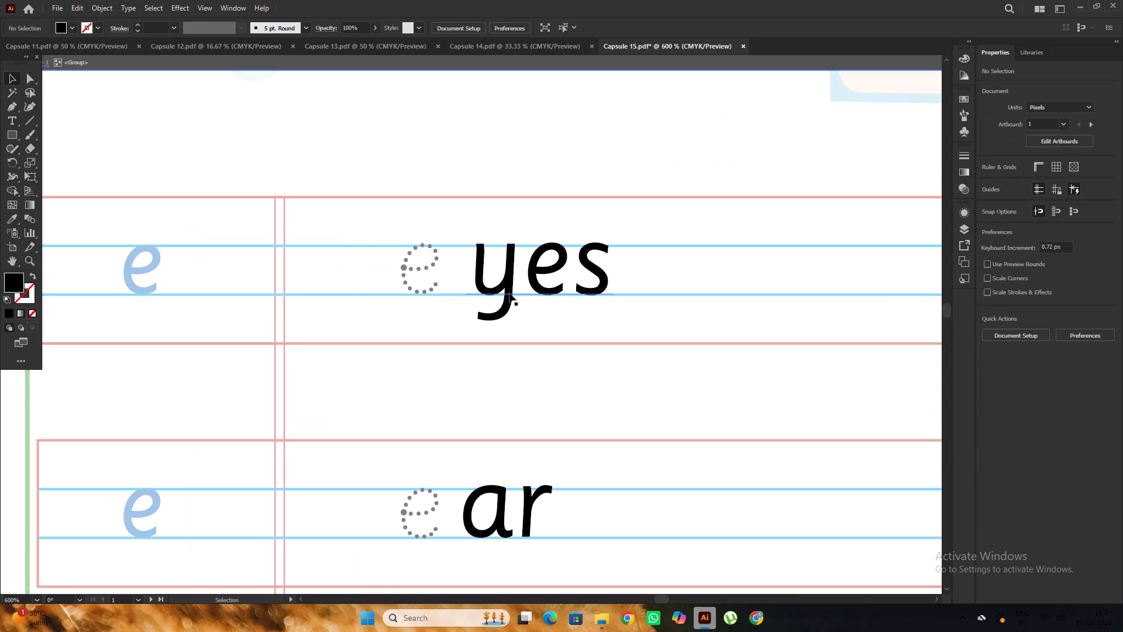
{"action": "scroll", "coordinate": [509, 293], "scroll_direction": "up", "scroll_amount": 2, "text": "alt"}
{"action": "left_click_drag", "start_coordinate": [514, 285], "coordinate": [488, 286]}
{"action": "scroll", "coordinate": [487, 285], "scroll_direction": "down", "scroll_amount": 3, "text": "alt"}
{"action": "triple_click", "coordinate": [549, 356]}
Isolate the word group, move the first-column "agle" closer to its dotted e, and leave isolation.
{"action": "scroll", "coordinate": [450, 317], "scroll_direction": "down", "scroll_amount": 9, "text": "alt"}
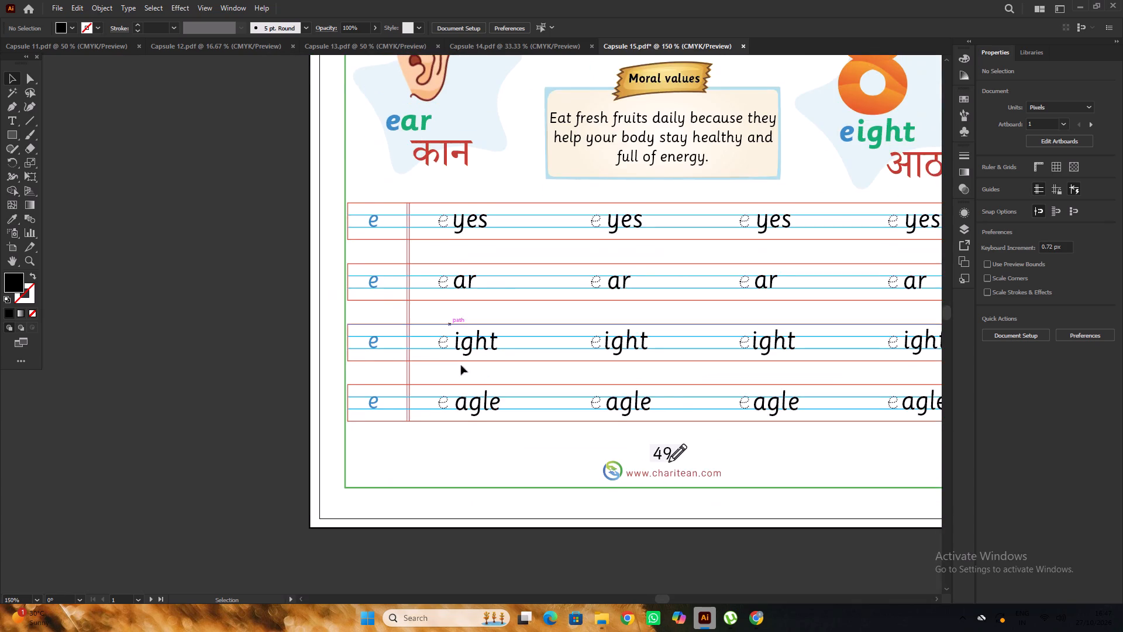
{"action": "scroll", "coordinate": [471, 420], "scroll_direction": "up", "scroll_amount": 5, "text": "alt"}
{"action": "double_click", "coordinate": [448, 378]}
{"action": "left_click", "coordinate": [450, 378]}
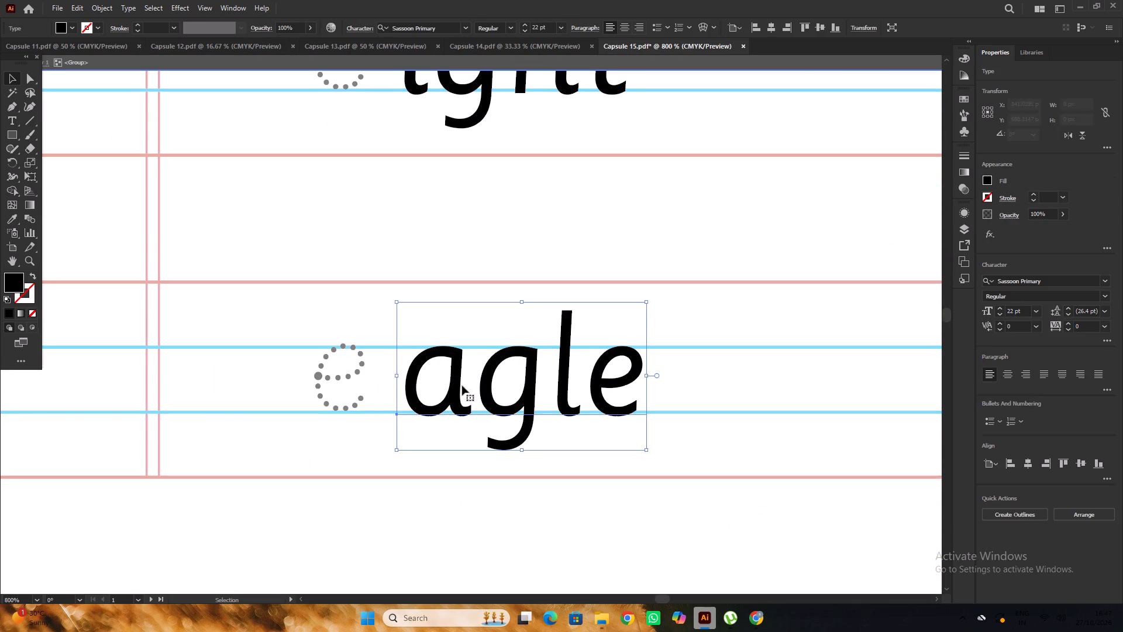
{"action": "left_click_drag", "start_coordinate": [461, 386], "coordinate": [444, 384]}
{"action": "scroll", "coordinate": [440, 379], "scroll_direction": "down", "scroll_amount": 3, "text": "alt"}
{"action": "double_click", "coordinate": [514, 321]}
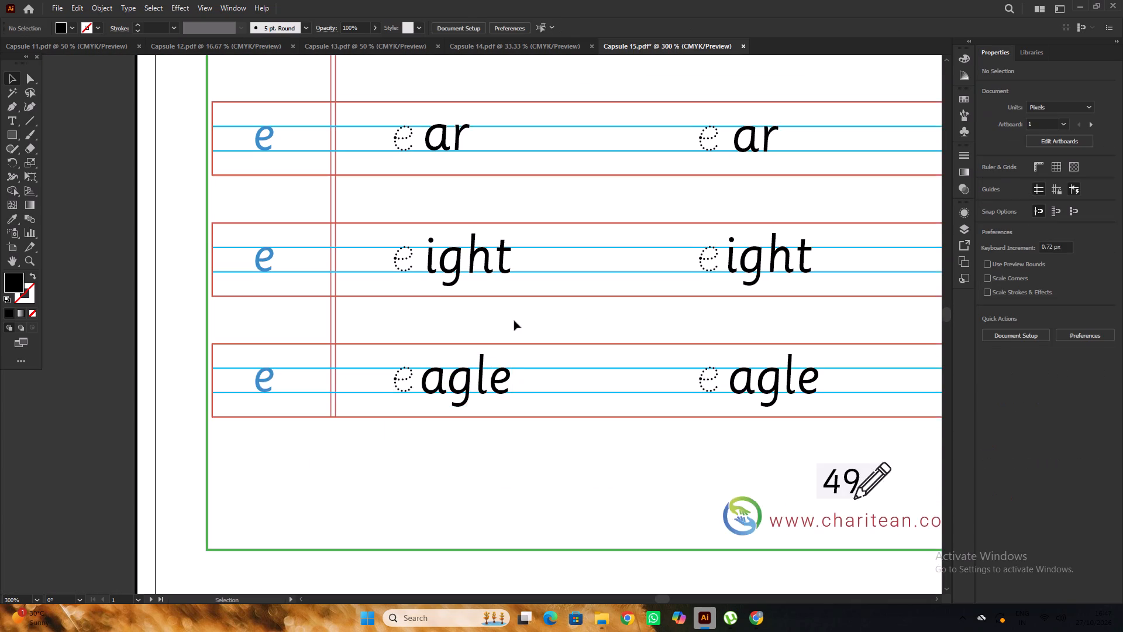
Isolate the practice-word group, shrink the first-column "ight" slightly, move it closer to its dotted e, and leave isolation.
{"action": "scroll", "coordinate": [514, 321], "scroll_direction": "up", "scroll_amount": 3}
{"action": "scroll", "coordinate": [421, 312], "scroll_direction": "up", "scroll_amount": 4, "text": "alt"}
{"action": "scroll", "coordinate": [443, 305], "scroll_direction": "up", "scroll_amount": 1}
{"action": "left_click", "coordinate": [469, 301]}
{"action": "left_click", "coordinate": [464, 296]}
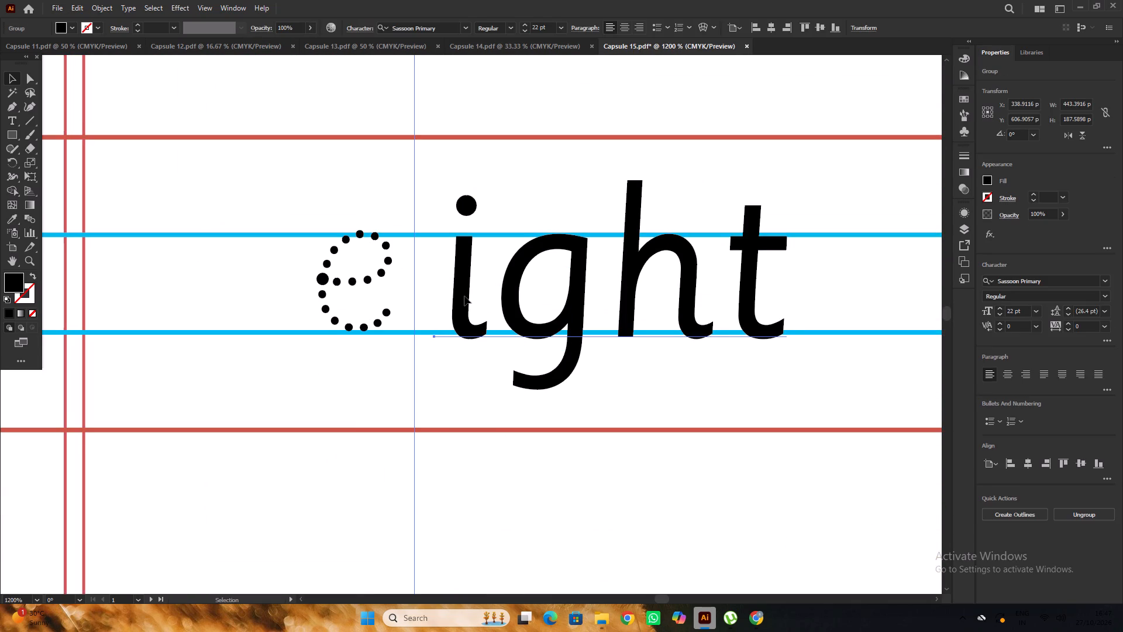
{"action": "triple_click", "coordinate": [464, 296]}
{"action": "scroll", "coordinate": [466, 298], "scroll_direction": "down", "scroll_amount": 1, "text": "alt"}
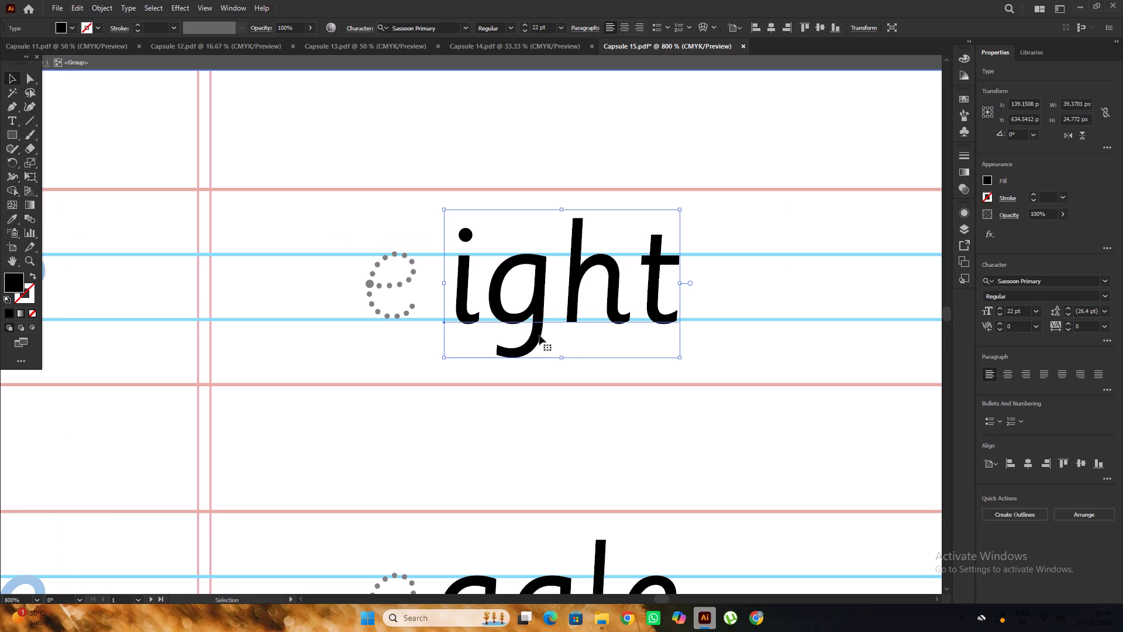
{"action": "left_click_drag", "start_coordinate": [681, 356], "coordinate": [668, 351], "text": "shift"}
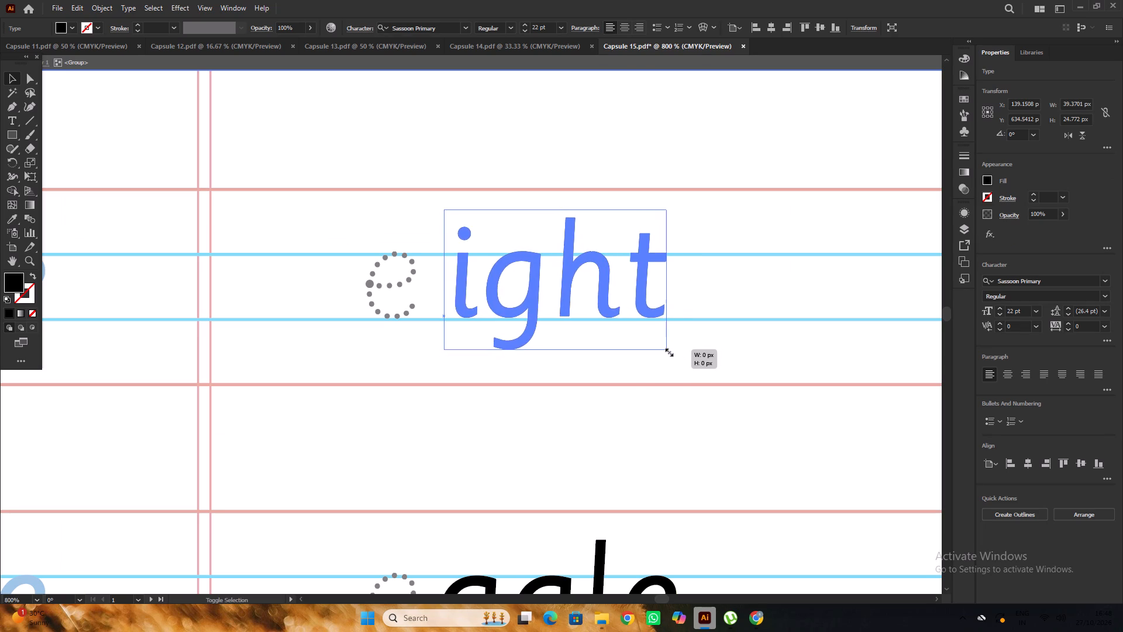
{"action": "left_click_drag", "start_coordinate": [668, 351], "coordinate": [668, 352], "text": "shift"}
{"action": "left_click_drag", "start_coordinate": [460, 286], "coordinate": [446, 286]}
{"action": "scroll", "coordinate": [443, 281], "scroll_direction": "down", "scroll_amount": 3, "text": "alt"}
{"action": "triple_click", "coordinate": [472, 224]}
{"action": "scroll", "coordinate": [385, 246], "scroll_direction": "down", "scroll_amount": 3, "text": "alt"}
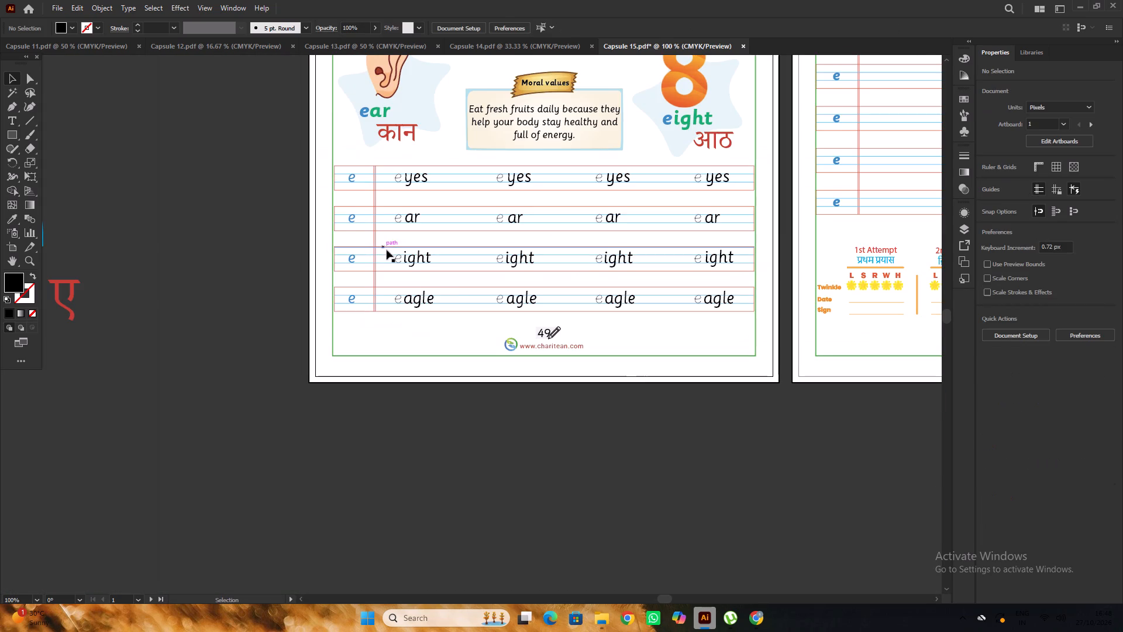
{"action": "left_click", "coordinate": [585, 414]}
Isolate the word group, move the second-column "ar" about 2 px closer to its dotted e, and leave isolation.
{"action": "scroll", "coordinate": [591, 418], "scroll_direction": "up", "scroll_amount": 5}
{"action": "scroll", "coordinate": [528, 334], "scroll_direction": "up", "scroll_amount": 5, "text": "alt"}
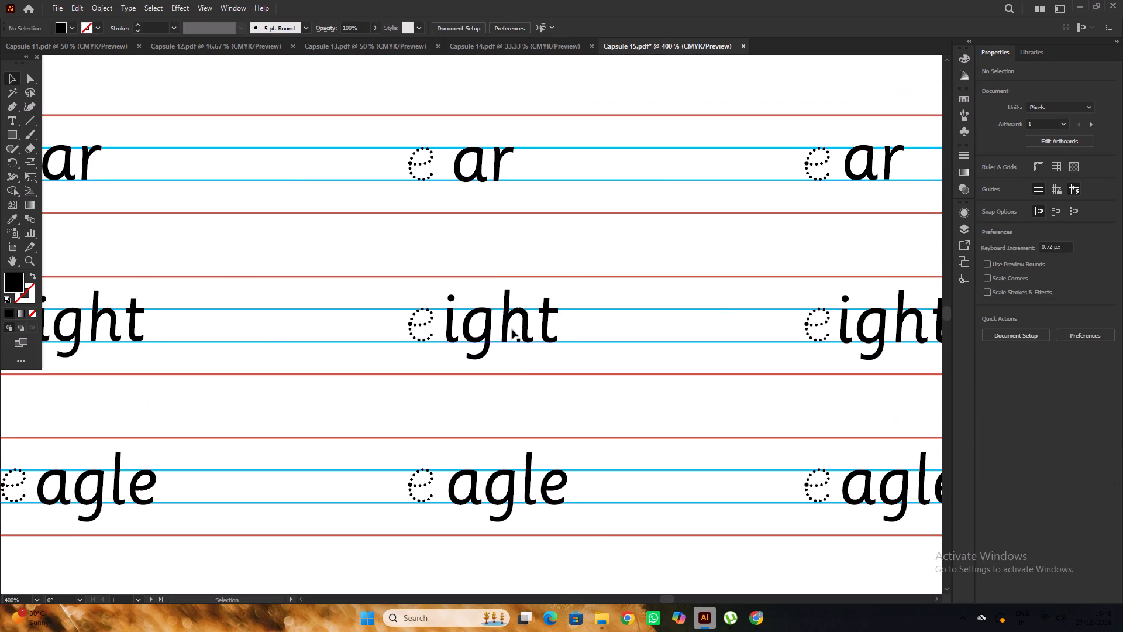
{"action": "scroll", "coordinate": [498, 335], "scroll_direction": "up", "scroll_amount": 2, "text": "alt"}
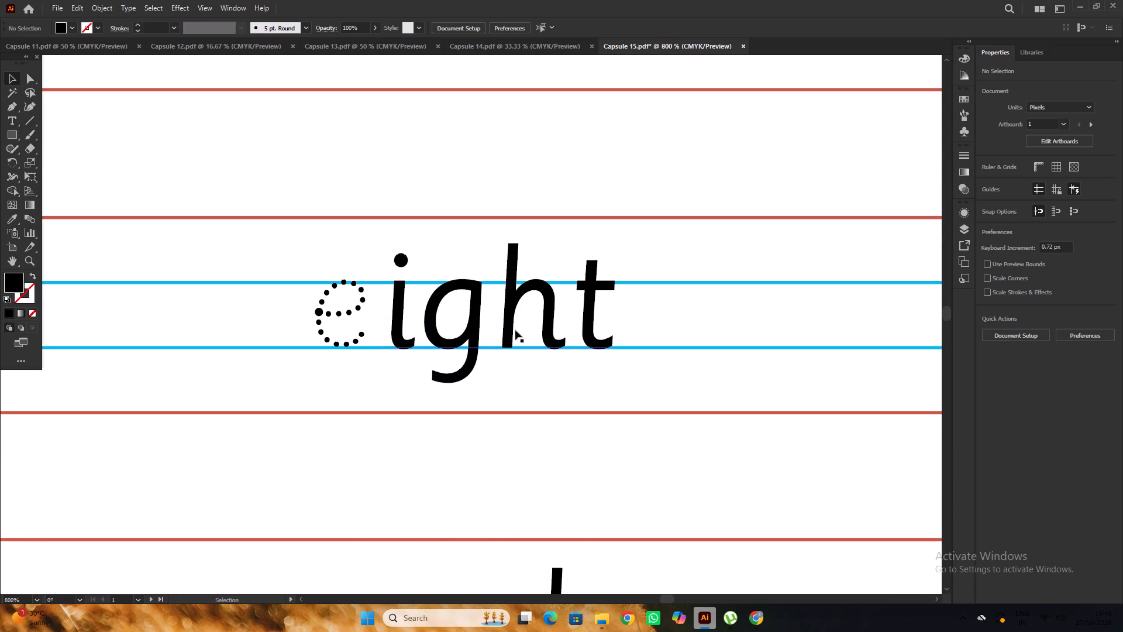
{"action": "scroll", "coordinate": [533, 331], "scroll_direction": "down", "scroll_amount": 4, "text": "alt"}
{"action": "scroll", "coordinate": [533, 331], "scroll_direction": "up", "scroll_amount": 3}
{"action": "scroll", "coordinate": [521, 325], "scroll_direction": "down", "scroll_amount": 2, "text": "alt"}
{"action": "scroll", "coordinate": [521, 325], "scroll_direction": "up", "scroll_amount": 2}
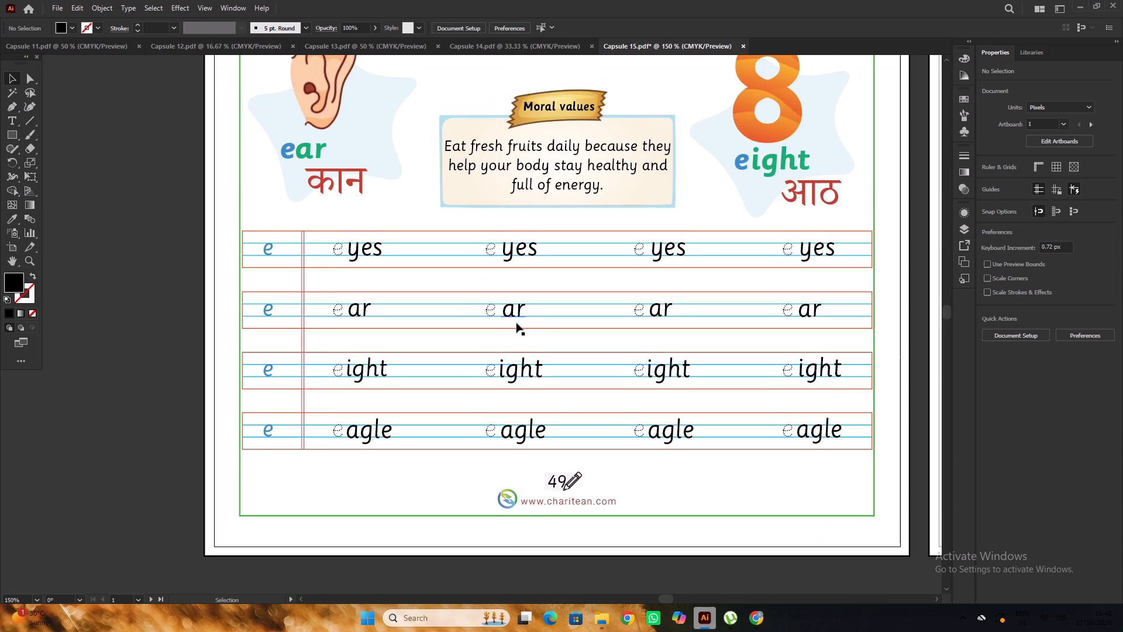
{"action": "scroll", "coordinate": [513, 315], "scroll_direction": "up", "scroll_amount": 1}
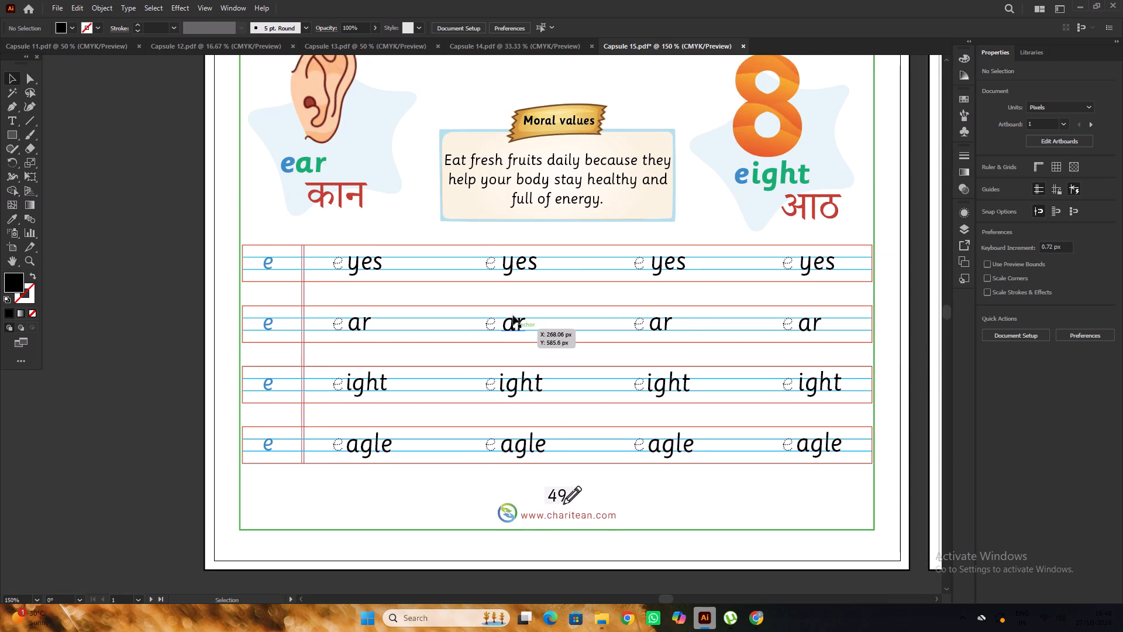
{"action": "scroll", "coordinate": [513, 315], "scroll_direction": "down", "scroll_amount": 1, "text": "alt"}
{"action": "scroll", "coordinate": [513, 315], "scroll_direction": "up", "scroll_amount": 6, "text": "alt"}
{"action": "scroll", "coordinate": [509, 327], "scroll_direction": "down", "scroll_amount": 2, "text": "alt"}
{"action": "scroll", "coordinate": [500, 341], "scroll_direction": "up", "scroll_amount": 2, "text": "alt"}
{"action": "triple_click", "coordinate": [514, 349]}
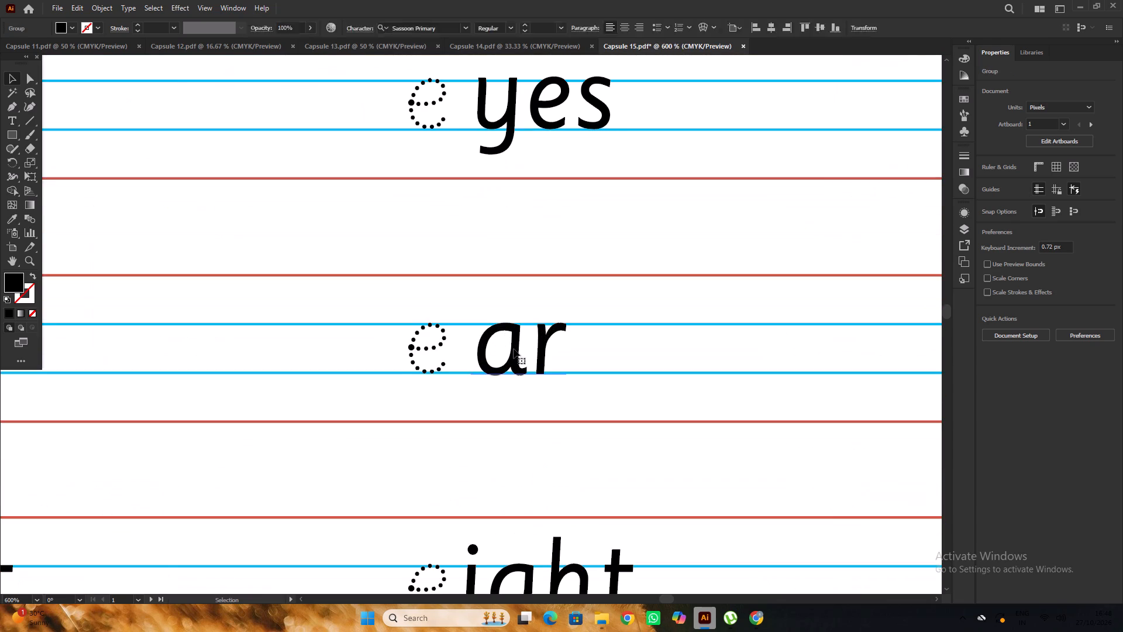
{"action": "scroll", "coordinate": [514, 349], "scroll_direction": "up", "scroll_amount": 2}
{"action": "left_click_drag", "start_coordinate": [514, 359], "coordinate": [505, 359]}
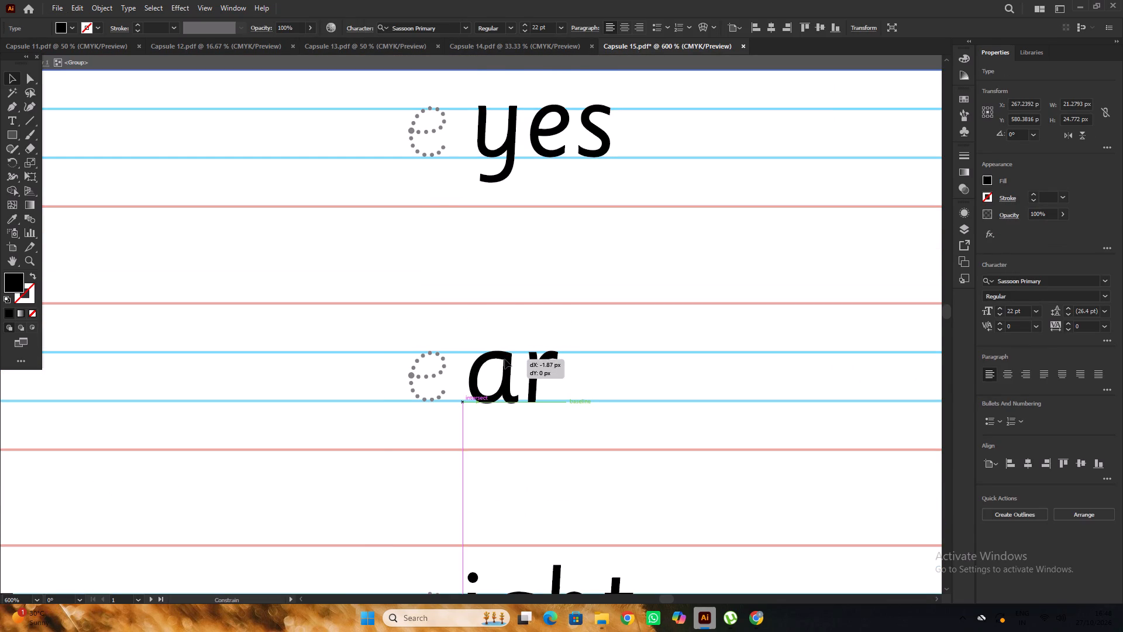
{"action": "left_click_drag", "start_coordinate": [505, 359], "coordinate": [503, 359]}
{"action": "scroll", "coordinate": [503, 353], "scroll_direction": "down", "scroll_amount": 2, "text": "alt"}
{"action": "triple_click", "coordinate": [514, 298]}
{"action": "scroll", "coordinate": [513, 297], "scroll_direction": "down", "scroll_amount": 2, "text": "alt"}
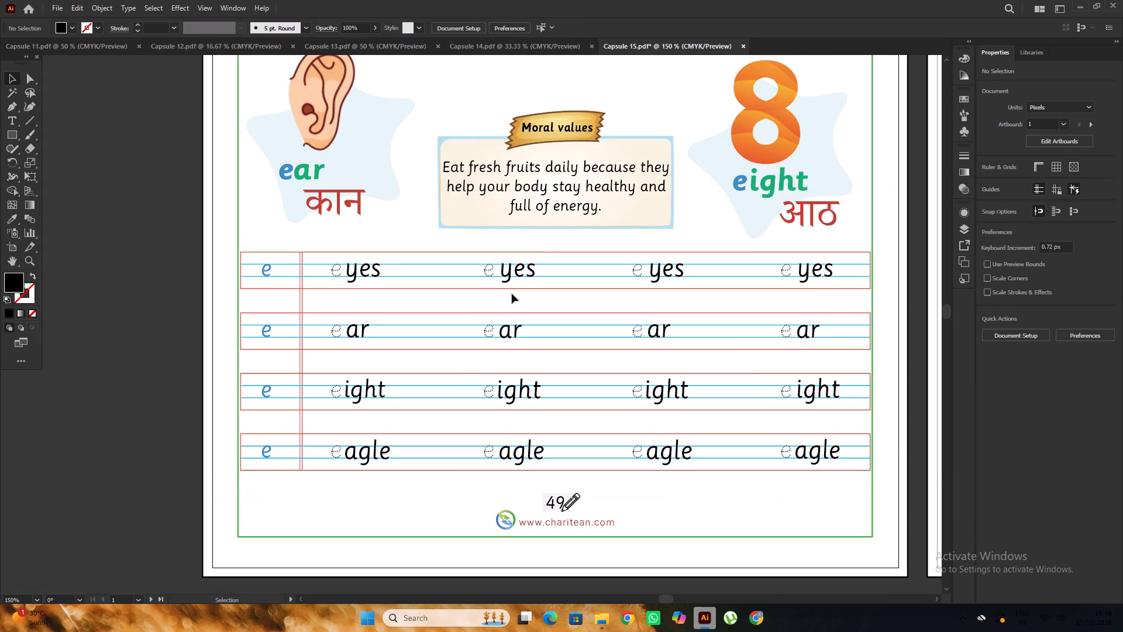
In the isolated word group, scale the second-column "yes" to about 20.4 pt, move it closer to its dotted e, and leave isolation.
{"action": "scroll", "coordinate": [511, 291], "scroll_direction": "up", "scroll_amount": 4, "text": "alt"}
{"action": "scroll", "coordinate": [509, 285], "scroll_direction": "up", "scroll_amount": 4}
{"action": "triple_click", "coordinate": [504, 294]}
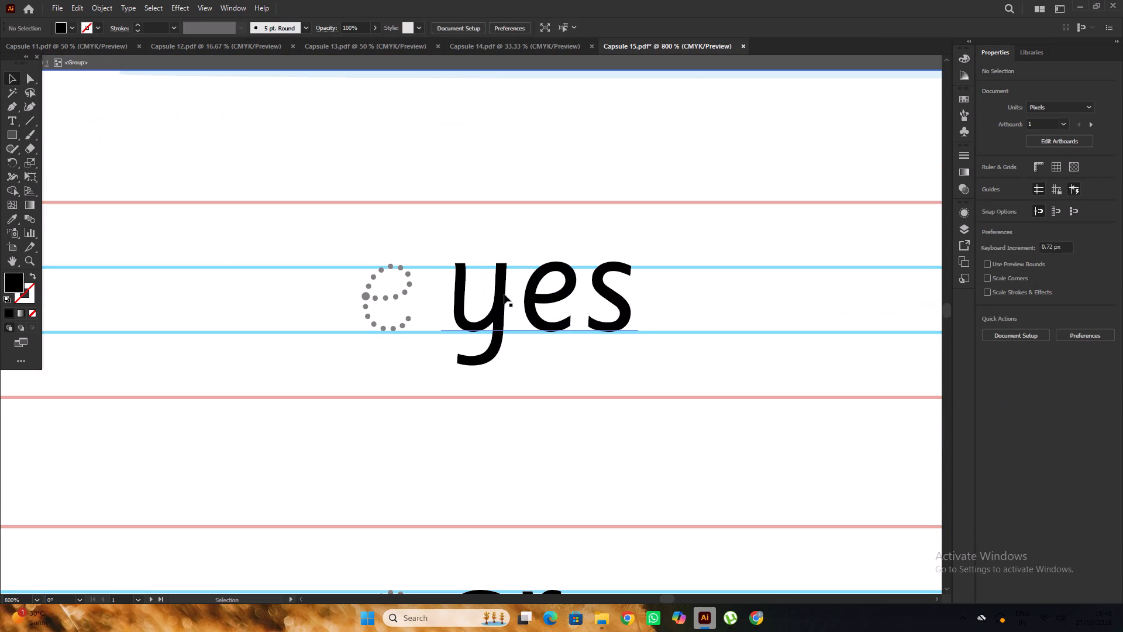
{"action": "left_click_drag", "start_coordinate": [503, 299], "coordinate": [490, 299]}
{"action": "scroll", "coordinate": [489, 299], "scroll_direction": "down", "scroll_amount": 2, "text": "alt"}
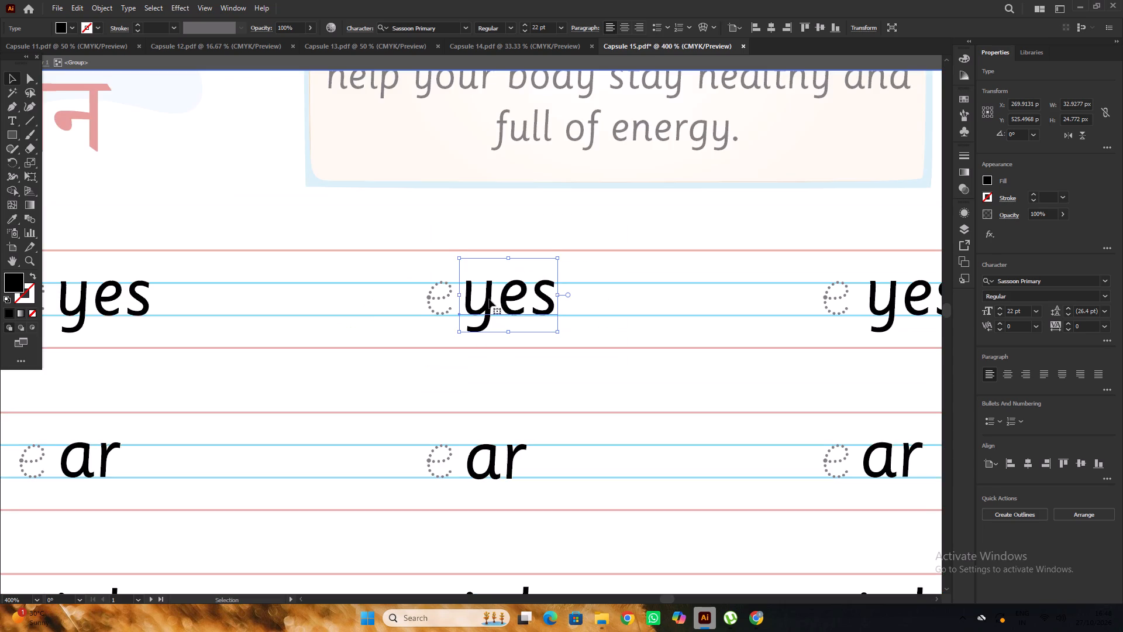
{"action": "scroll", "coordinate": [489, 297], "scroll_direction": "up", "scroll_amount": 2}
{"action": "scroll", "coordinate": [540, 294], "scroll_direction": "up", "scroll_amount": 3, "text": "alt"}
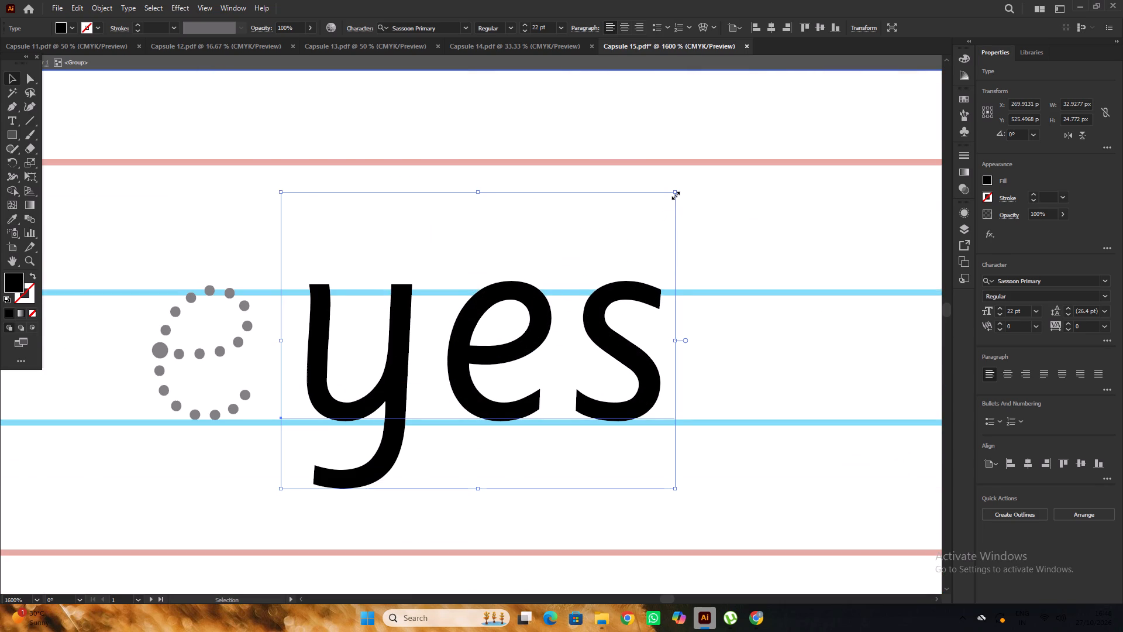
{"action": "left_click_drag", "start_coordinate": [674, 194], "coordinate": [670, 203], "text": "alt"}
{"action": "left_click_drag", "start_coordinate": [406, 375], "coordinate": [402, 381]}
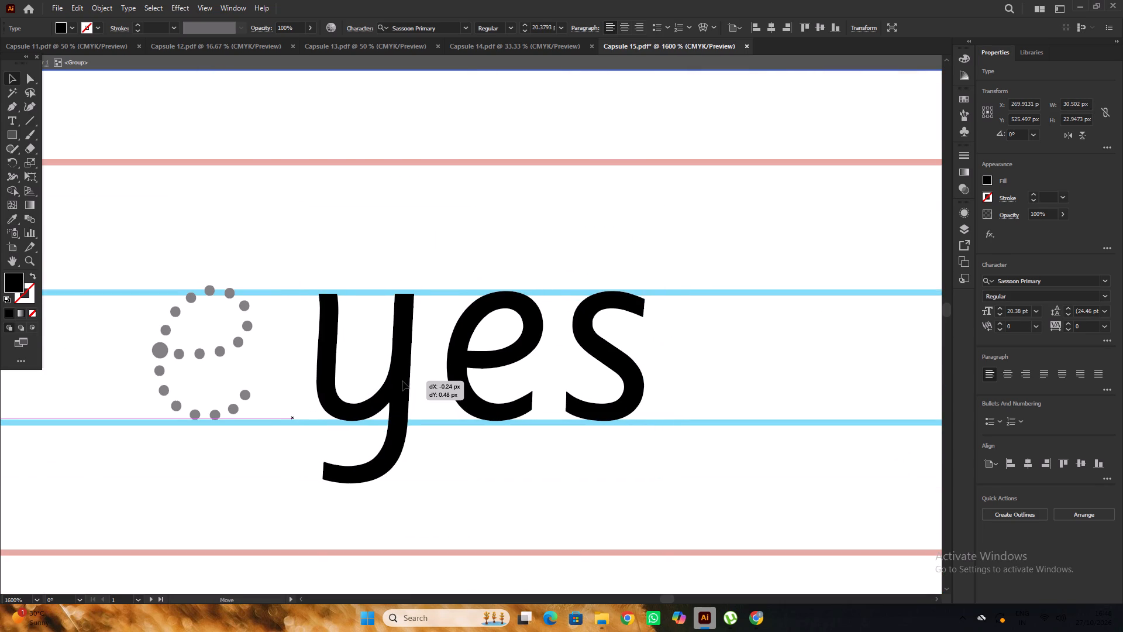
{"action": "left_click_drag", "start_coordinate": [402, 381], "coordinate": [398, 380]}
{"action": "scroll", "coordinate": [398, 379], "scroll_direction": "down", "scroll_amount": 4, "text": "alt"}
{"action": "triple_click", "coordinate": [475, 301]}
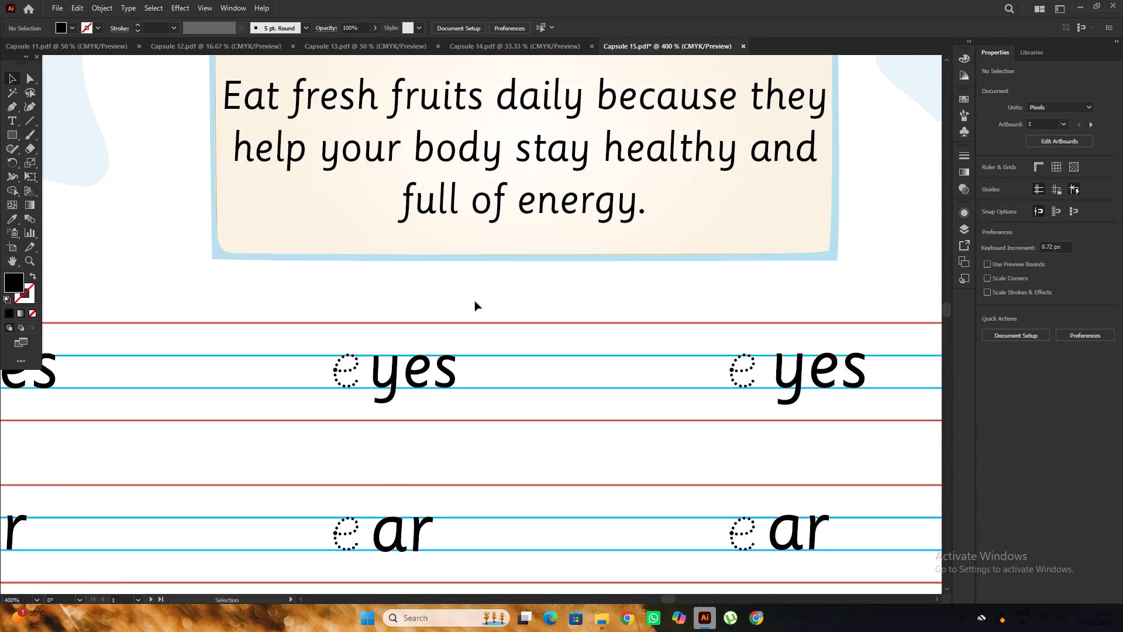
In the isolated word group, scale the third-column "yes" to about 19.9 pt, move it closer to its dotted e, and leave isolation.
{"action": "scroll", "coordinate": [475, 301], "scroll_direction": "down", "scroll_amount": 5, "text": "alt"}
{"action": "scroll", "coordinate": [515, 366], "scroll_direction": "down", "scroll_amount": 3}
{"action": "scroll", "coordinate": [522, 322], "scroll_direction": "up", "scroll_amount": 3, "text": "alt"}
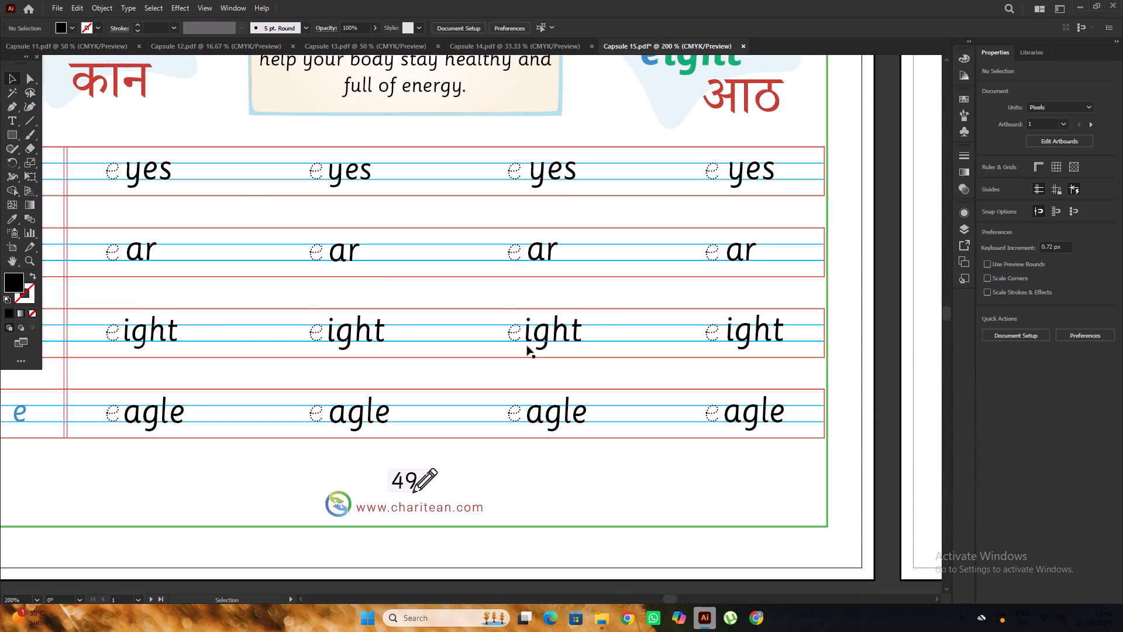
{"action": "scroll", "coordinate": [527, 346], "scroll_direction": "up", "scroll_amount": 2, "text": "alt"}
{"action": "scroll", "coordinate": [532, 339], "scroll_direction": "up", "scroll_amount": 4}
{"action": "scroll", "coordinate": [537, 331], "scroll_direction": "down", "scroll_amount": 2, "text": "alt"}
{"action": "scroll", "coordinate": [537, 331], "scroll_direction": "up", "scroll_amount": 4}
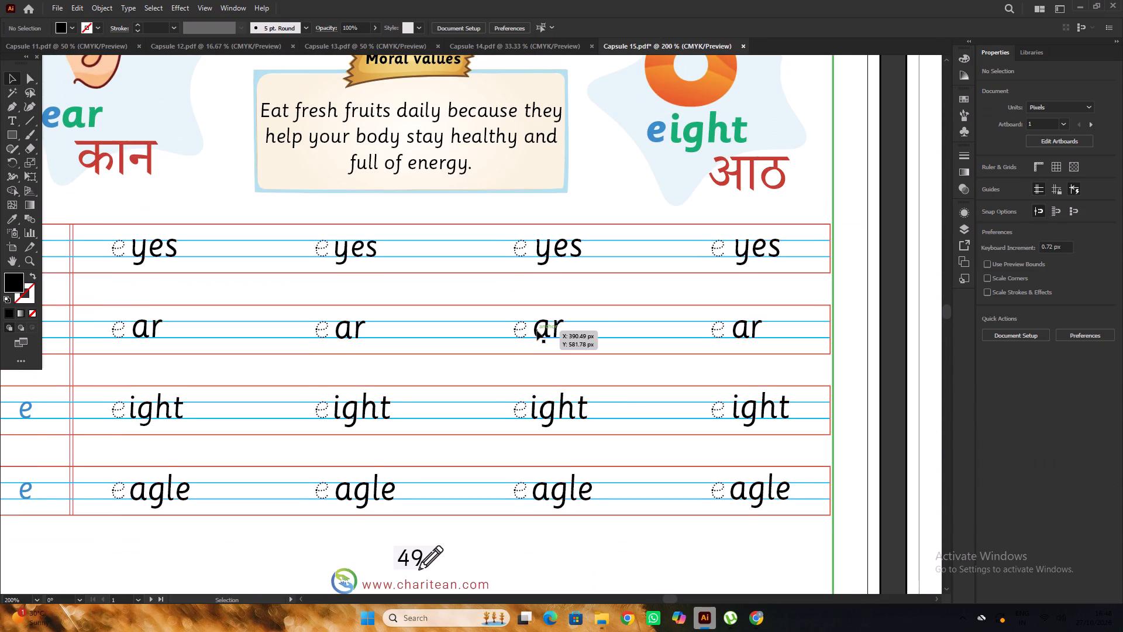
{"action": "scroll", "coordinate": [539, 267], "scroll_direction": "up", "scroll_amount": 5}
{"action": "scroll", "coordinate": [552, 313], "scroll_direction": "up", "scroll_amount": 2, "text": "alt"}
{"action": "triple_click", "coordinate": [553, 314]}
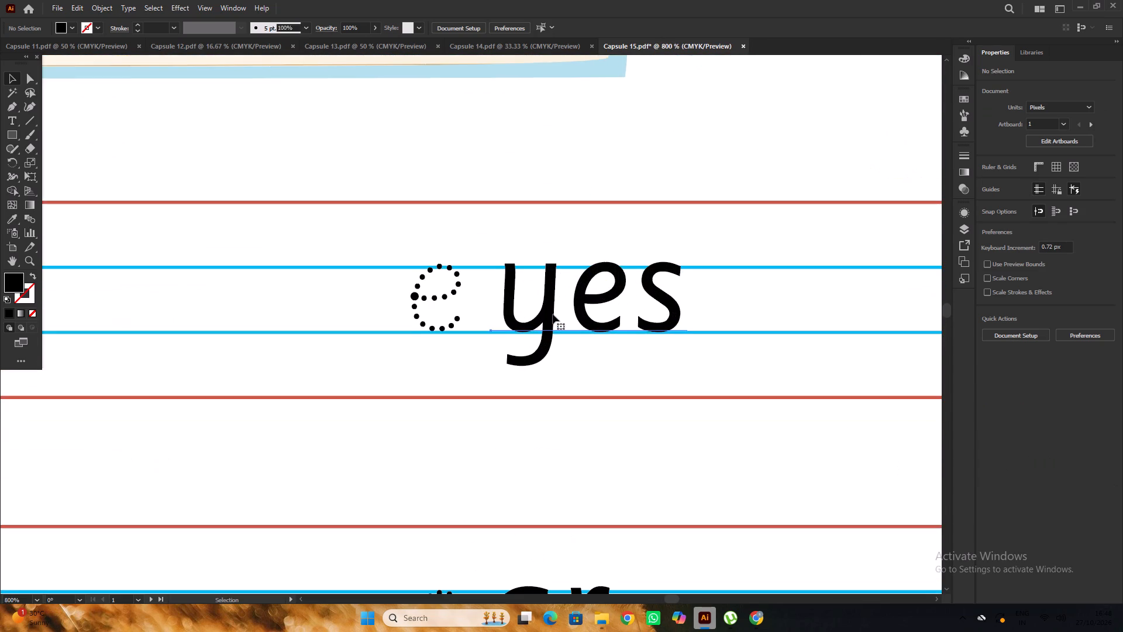
{"action": "scroll", "coordinate": [553, 314], "scroll_direction": "up", "scroll_amount": 2, "text": "alt"}
{"action": "left_click_drag", "start_coordinate": [550, 319], "coordinate": [528, 319]}
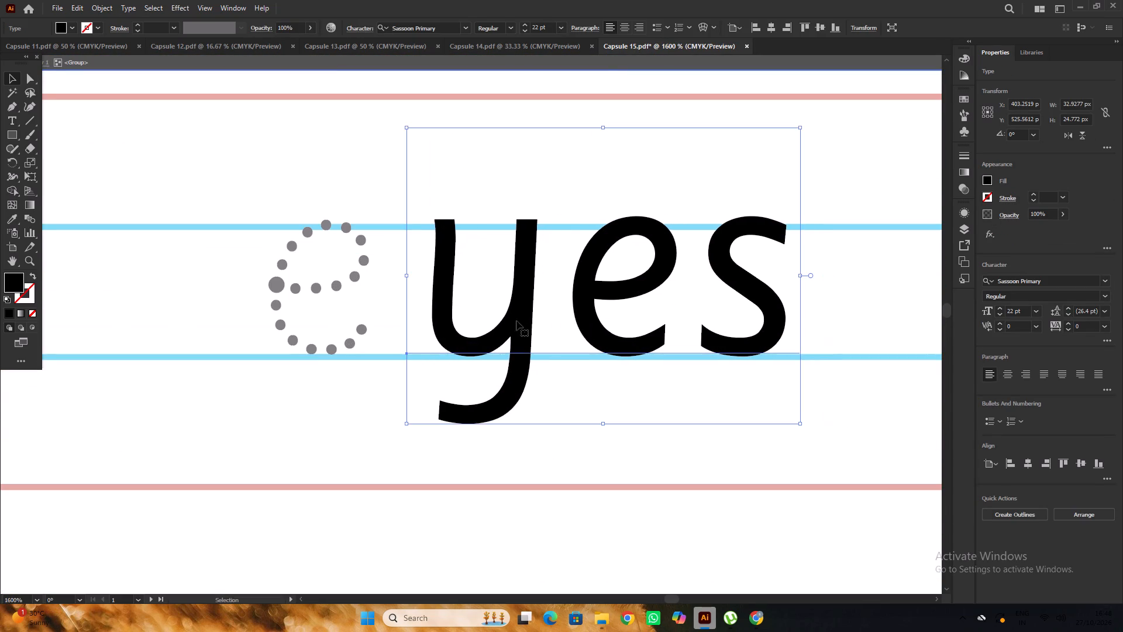
{"action": "scroll", "coordinate": [518, 317], "scroll_direction": "down", "scroll_amount": 3, "text": "alt"}
{"action": "scroll", "coordinate": [558, 285], "scroll_direction": "up", "scroll_amount": 3, "text": "alt"}
{"action": "left_click_drag", "start_coordinate": [700, 224], "coordinate": [697, 228], "text": "alt"}
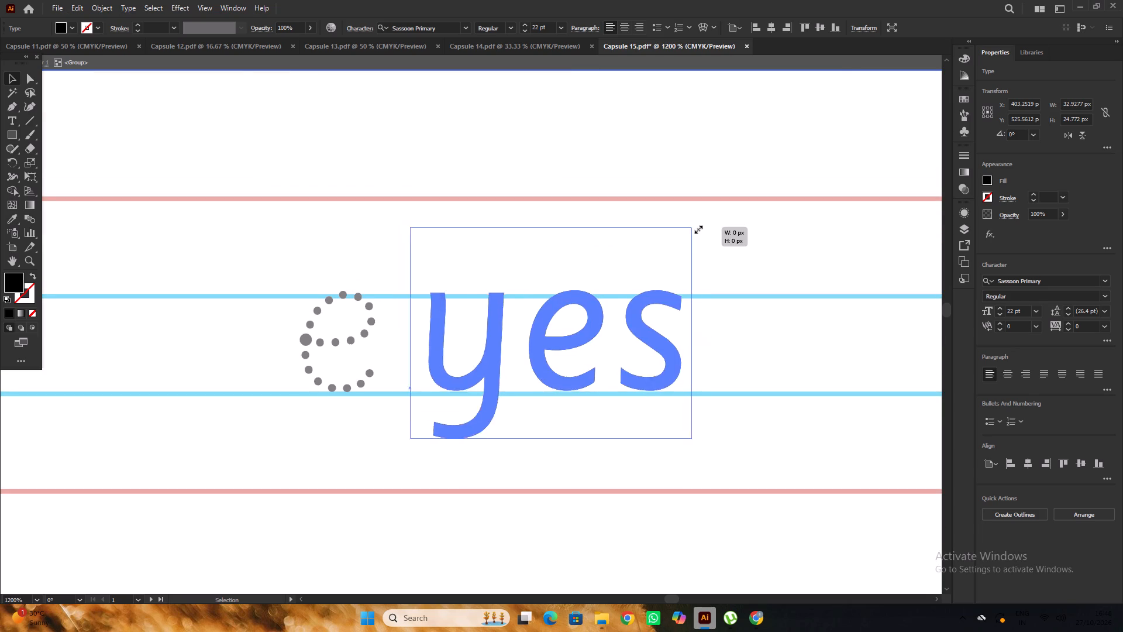
{"action": "left_click_drag", "start_coordinate": [697, 228], "coordinate": [693, 235], "text": "alt"}
{"action": "left_click_drag", "start_coordinate": [583, 325], "coordinate": [563, 328]}
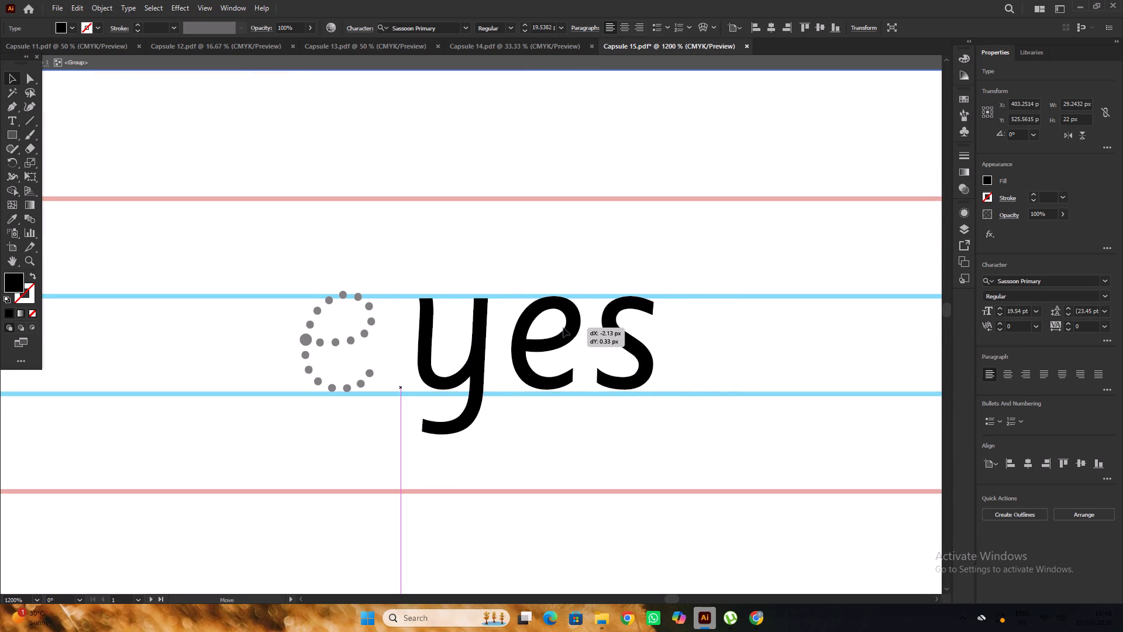
{"action": "left_click_drag", "start_coordinate": [563, 328], "coordinate": [563, 328]}
{"action": "left_click", "coordinate": [665, 436], "text": "shift"}
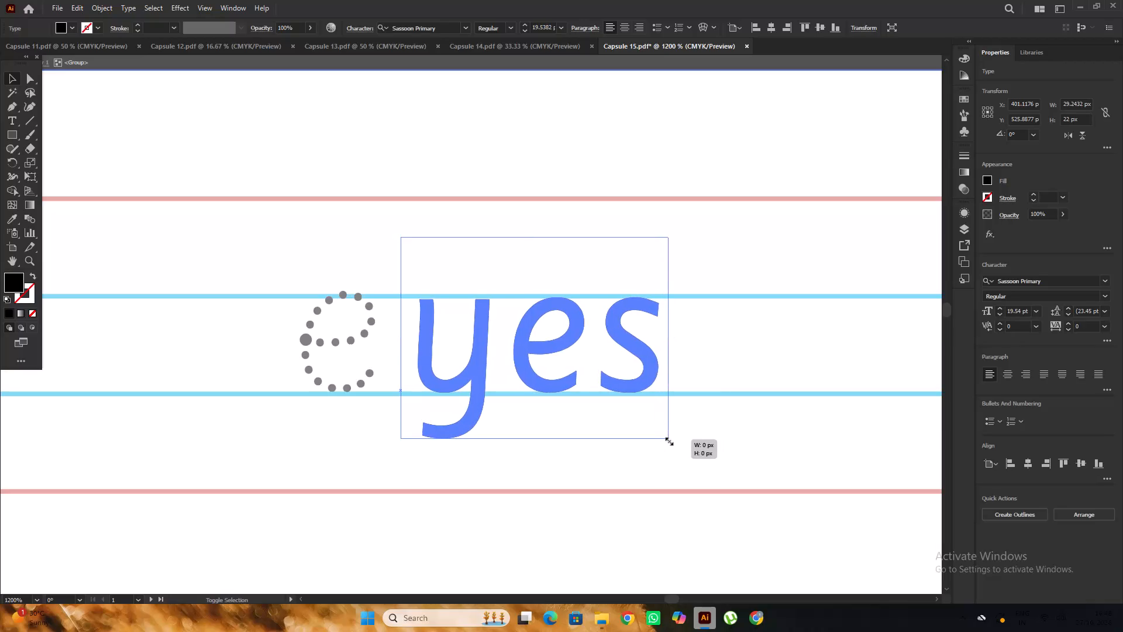
{"action": "scroll", "coordinate": [538, 400], "scroll_direction": "down", "scroll_amount": 4, "text": "alt"}
{"action": "double_click", "coordinate": [564, 449]}
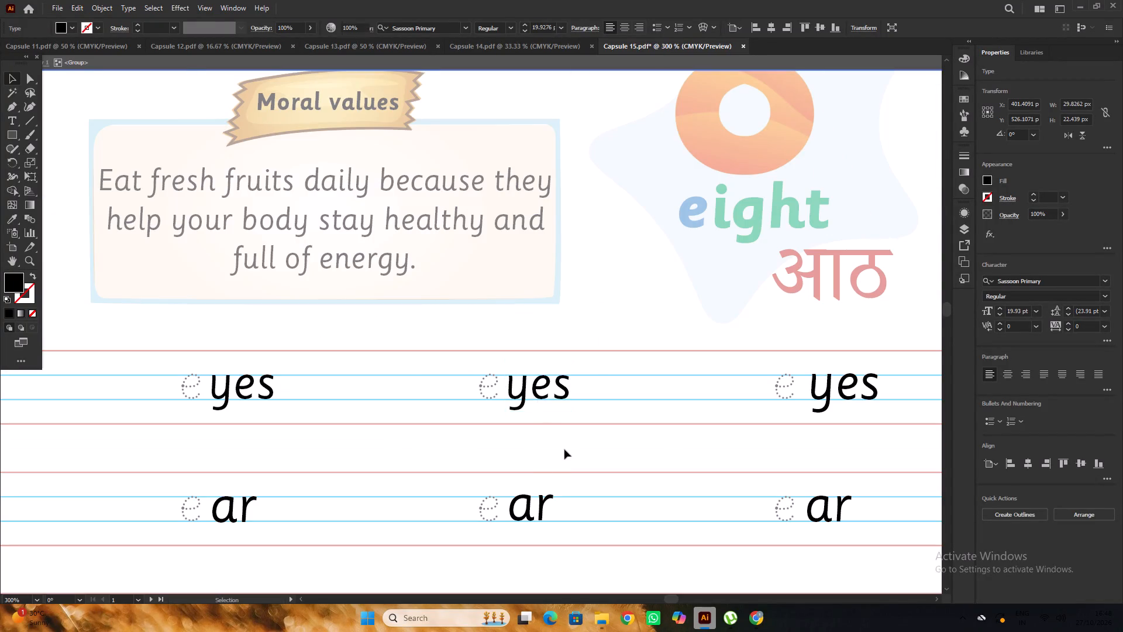
In the isolated word group, move the third-column "ar" closer to its dotted e, scale it to about 20.5 pt, and leave isolation.
{"action": "scroll", "coordinate": [556, 437], "scroll_direction": "down", "scroll_amount": 8, "text": "alt"}
{"action": "scroll", "coordinate": [551, 399], "scroll_direction": "up", "scroll_amount": 4, "text": "alt"}
{"action": "scroll", "coordinate": [552, 394], "scroll_direction": "down", "scroll_amount": 2}
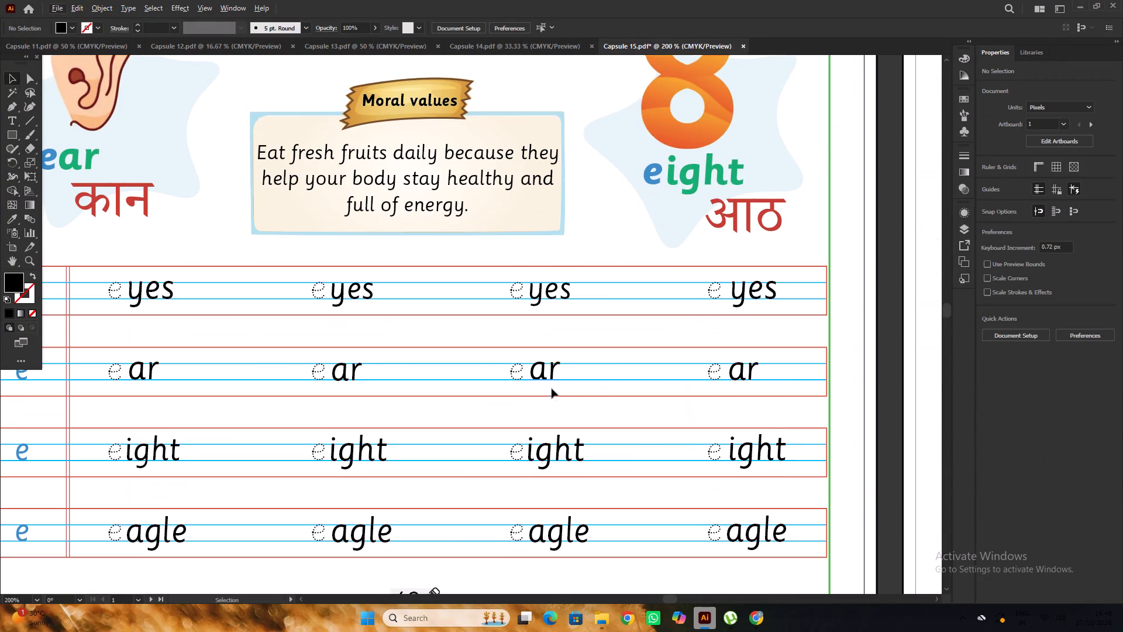
{"action": "scroll", "coordinate": [543, 366], "scroll_direction": "up", "scroll_amount": 5, "text": "alt"}
{"action": "double_click", "coordinate": [545, 377]}
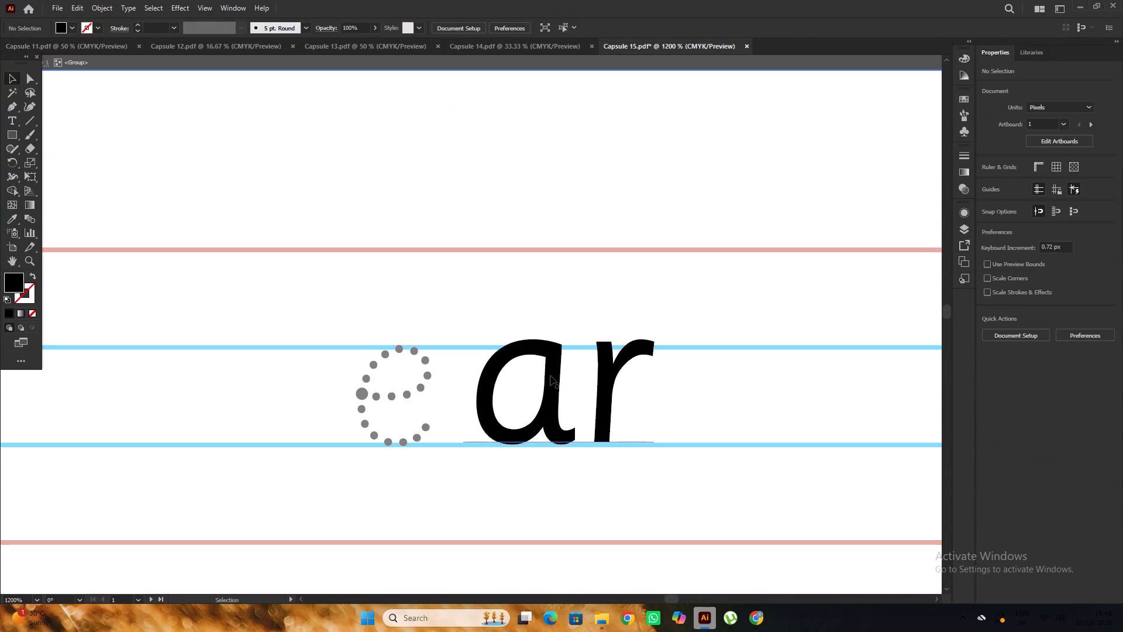
{"action": "double_click", "coordinate": [550, 376]}
{"action": "left_click_drag", "start_coordinate": [553, 376], "coordinate": [536, 375]}
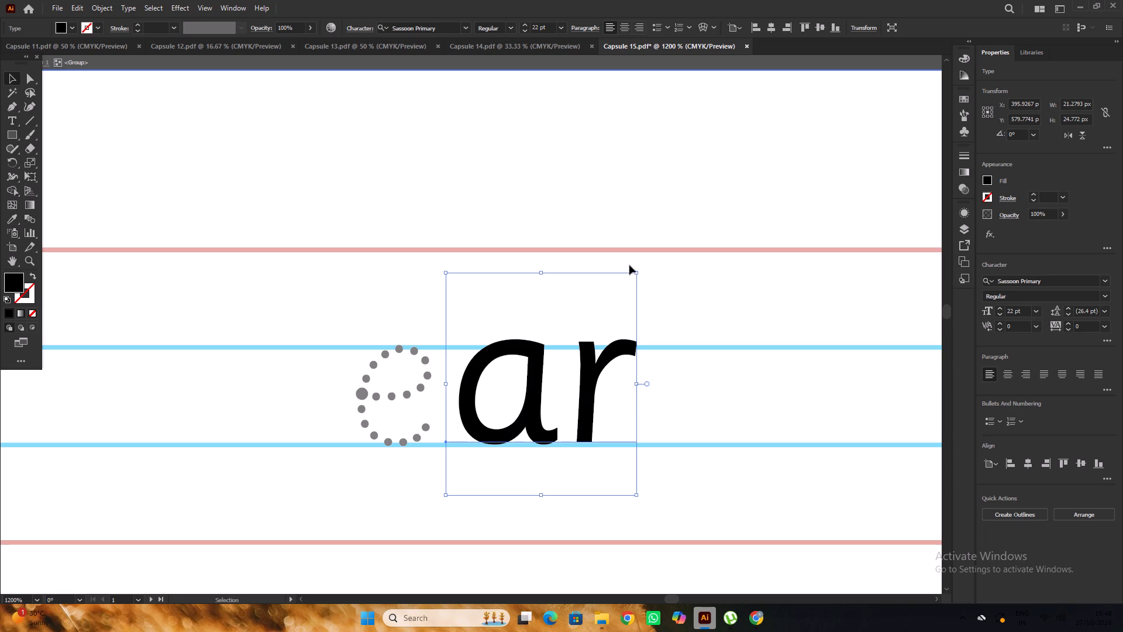
{"action": "left_click_drag", "start_coordinate": [636, 270], "coordinate": [628, 285], "text": "shift"}
{"action": "scroll", "coordinate": [537, 263], "scroll_direction": "down", "scroll_amount": 2, "text": "alt"}
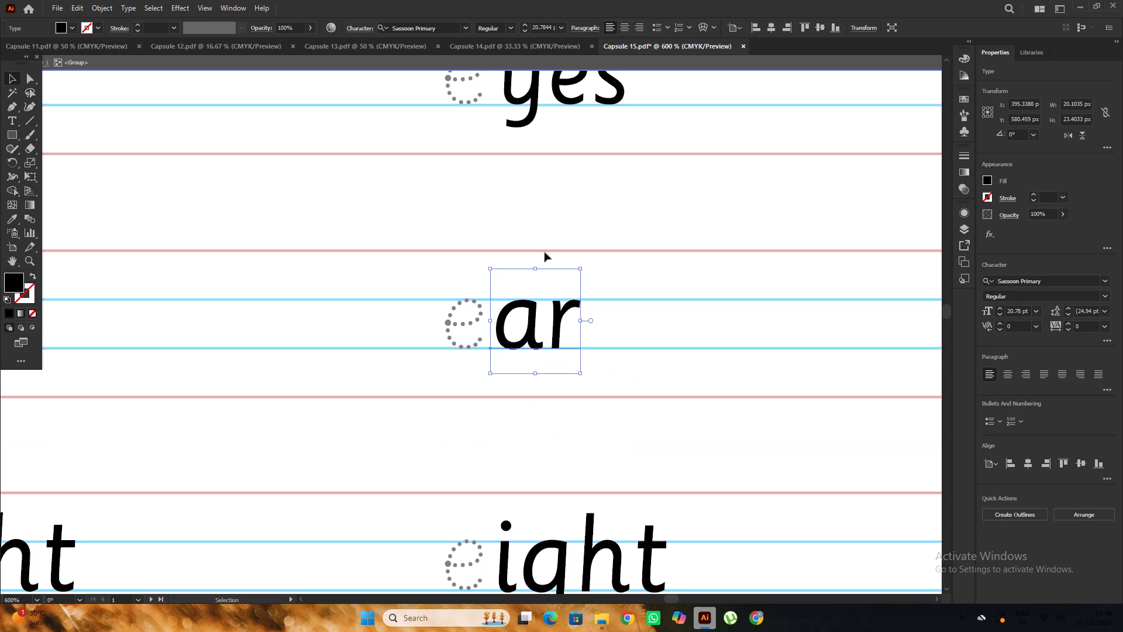
{"action": "scroll", "coordinate": [556, 370], "scroll_direction": "up", "scroll_amount": 2, "text": "alt"}
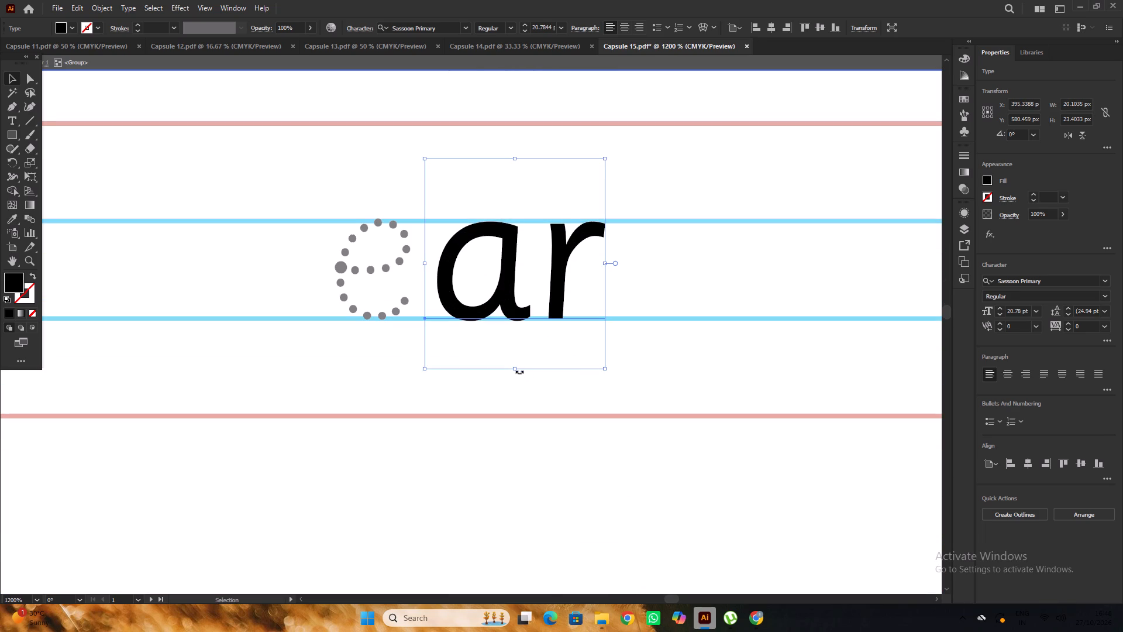
{"action": "left_click_drag", "start_coordinate": [515, 371], "coordinate": [516, 366]}
{"action": "scroll", "coordinate": [516, 366], "scroll_direction": "down", "scroll_amount": 4, "text": "alt"}
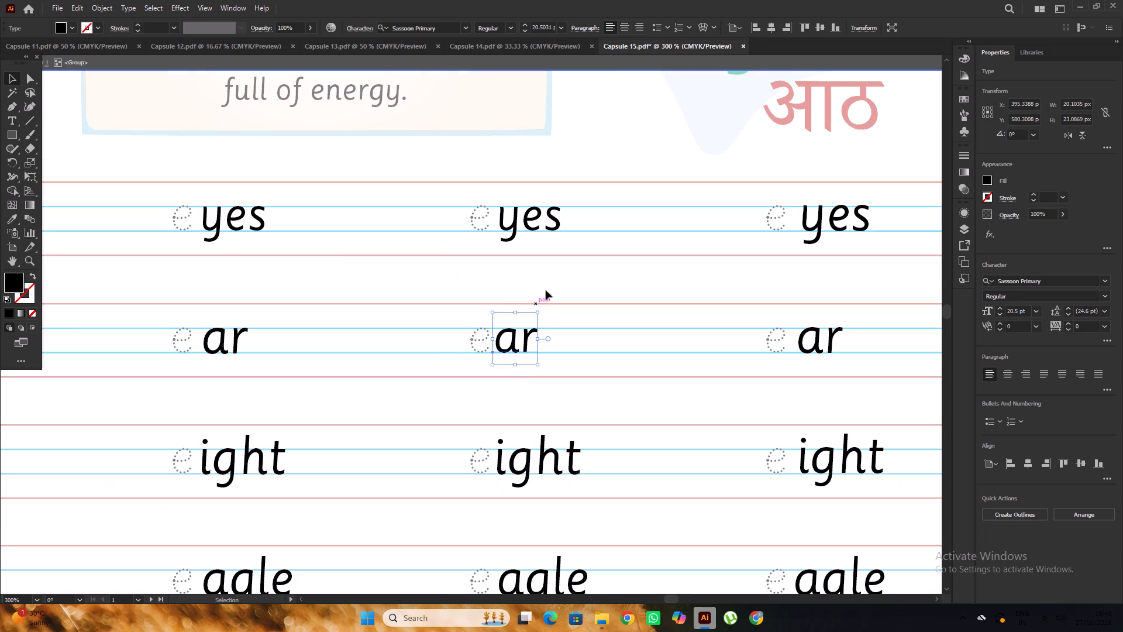
{"action": "triple_click", "coordinate": [550, 283]}
Duplicate the blue practice e from the "ar" row onto the pasteboard below the page and enlarge it to about 261.84 pt.
{"action": "scroll", "coordinate": [550, 283], "scroll_direction": "down", "scroll_amount": 4, "text": "alt"}
{"action": "scroll", "coordinate": [621, 342], "scroll_direction": "up", "scroll_amount": 3, "text": "alt"}
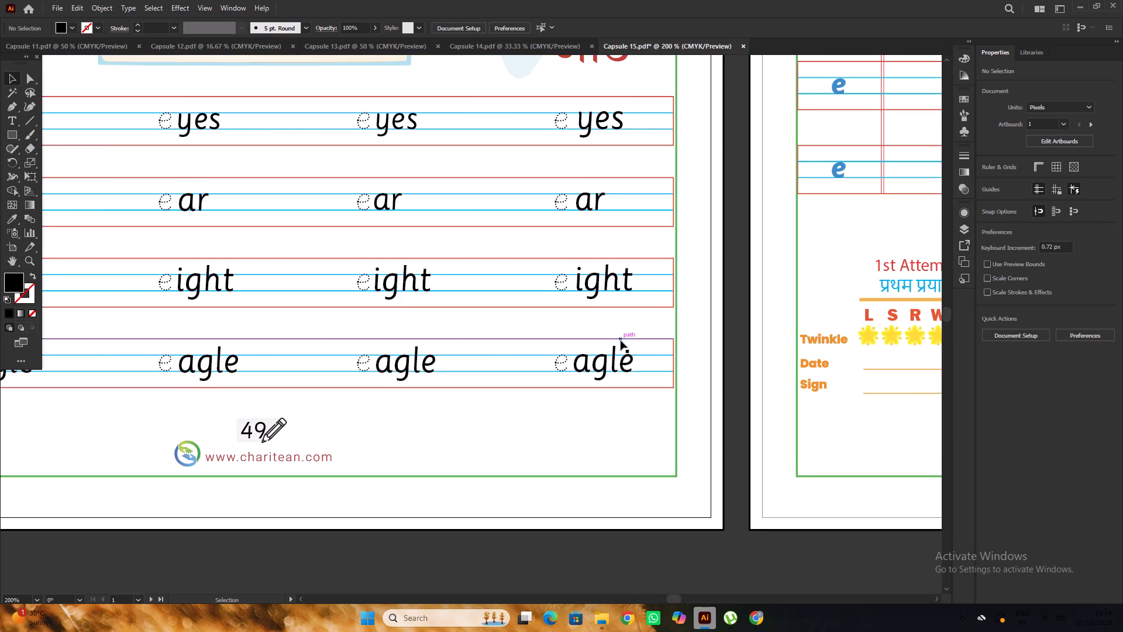
{"action": "scroll", "coordinate": [621, 341], "scroll_direction": "up", "scroll_amount": 3, "text": "alt"}
{"action": "scroll", "coordinate": [620, 346], "scroll_direction": "down", "scroll_amount": 6, "text": "alt"}
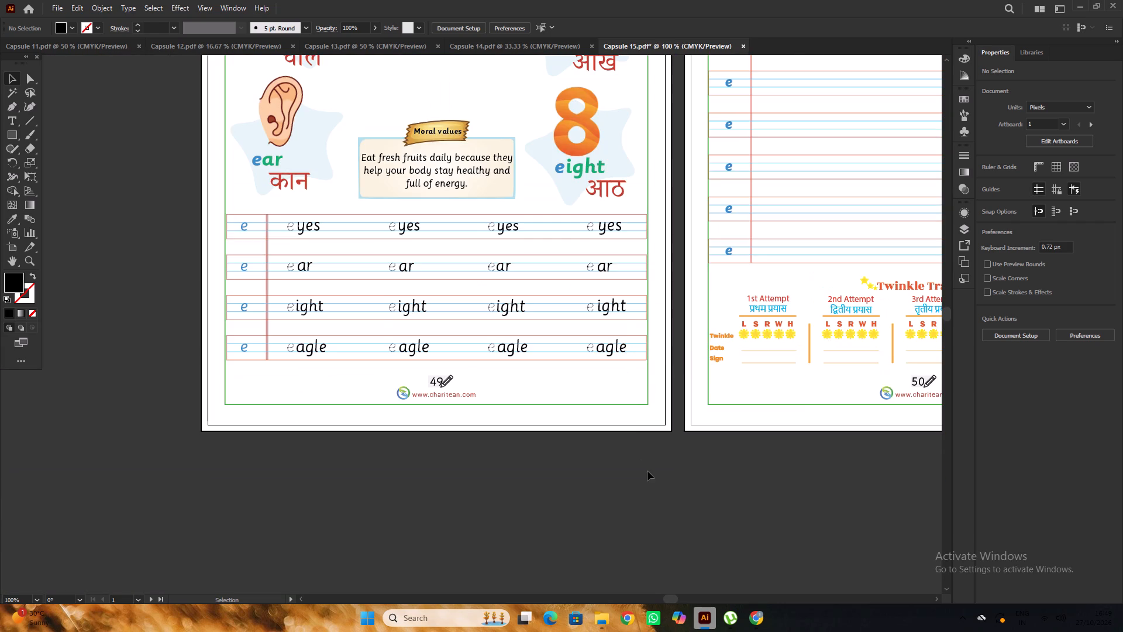
{"action": "left_click", "coordinate": [647, 471]}
{"action": "scroll", "coordinate": [656, 450], "scroll_direction": "down", "scroll_amount": 1, "text": "alt"}
{"action": "scroll", "coordinate": [646, 413], "scroll_direction": "up", "scroll_amount": 2}
{"action": "scroll", "coordinate": [324, 315], "scroll_direction": "down", "scroll_amount": 3}
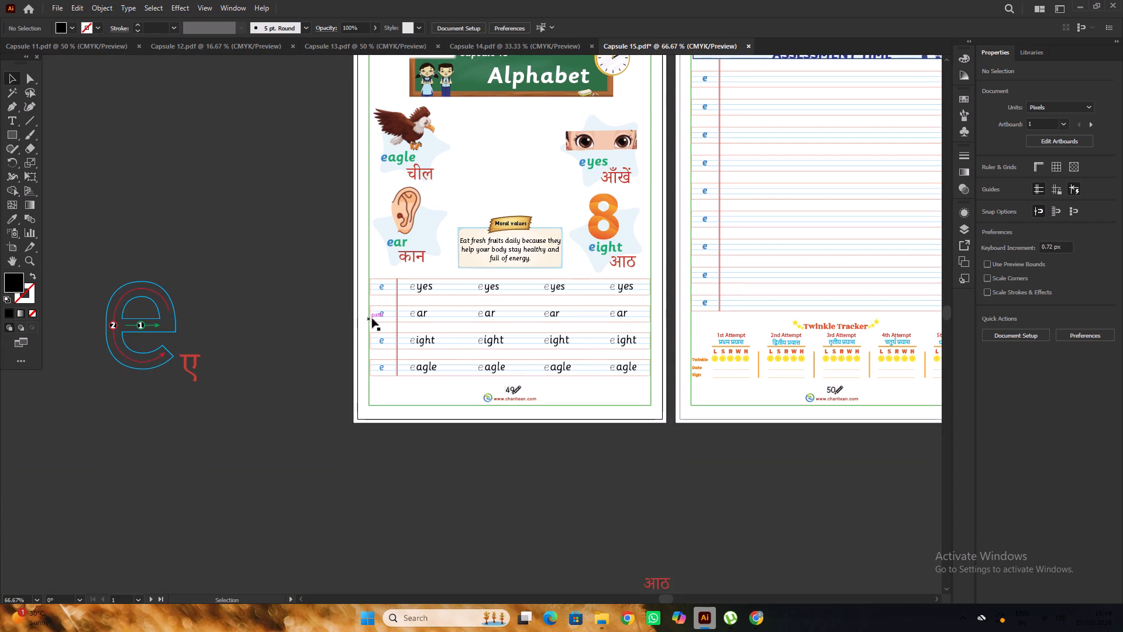
{"action": "left_click_drag", "start_coordinate": [381, 313], "coordinate": [433, 485]}
{"action": "scroll", "coordinate": [402, 358], "scroll_direction": "down", "scroll_amount": 7}
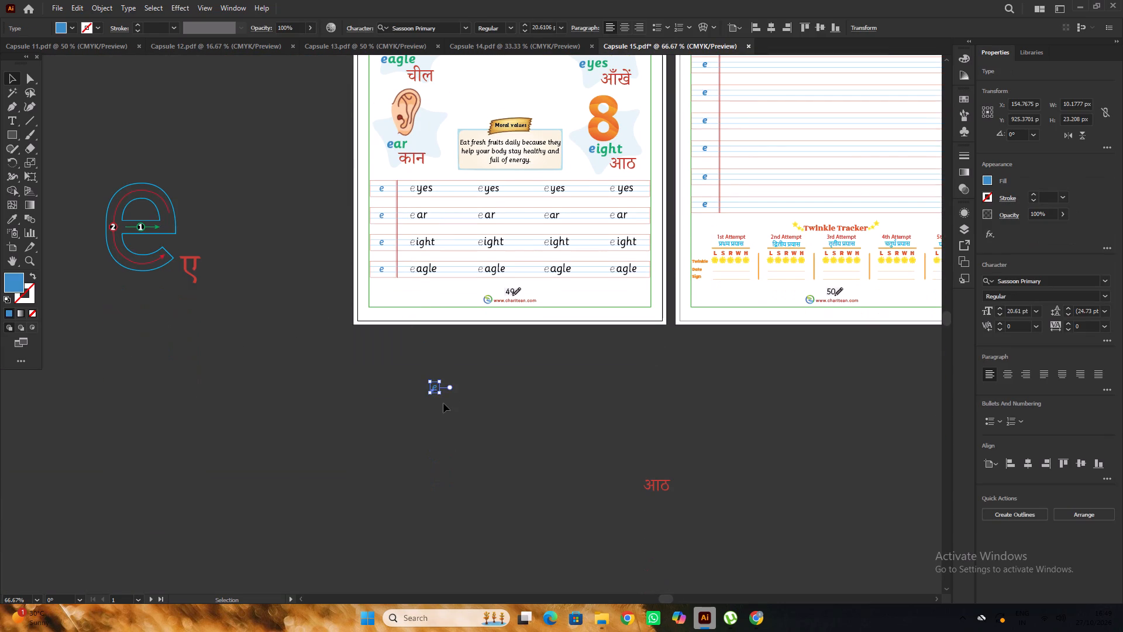
{"action": "left_click_drag", "start_coordinate": [440, 396], "coordinate": [494, 464], "text": "alt+shift"}
{"action": "scroll", "coordinate": [483, 403], "scroll_direction": "up", "scroll_amount": 3}
{"action": "left_click", "coordinate": [507, 446]}
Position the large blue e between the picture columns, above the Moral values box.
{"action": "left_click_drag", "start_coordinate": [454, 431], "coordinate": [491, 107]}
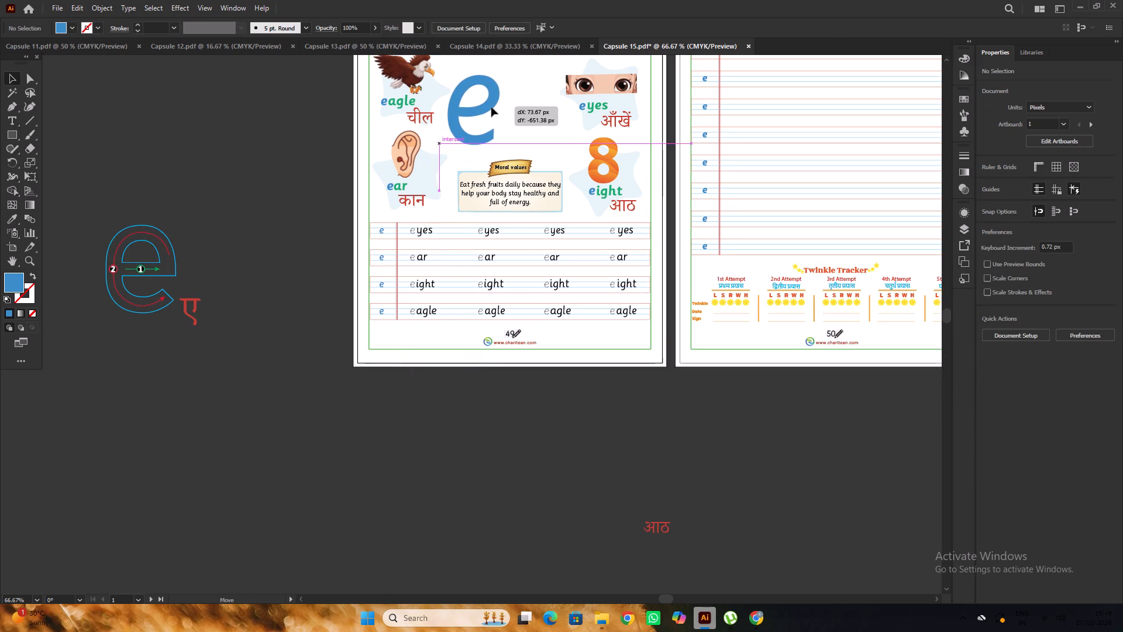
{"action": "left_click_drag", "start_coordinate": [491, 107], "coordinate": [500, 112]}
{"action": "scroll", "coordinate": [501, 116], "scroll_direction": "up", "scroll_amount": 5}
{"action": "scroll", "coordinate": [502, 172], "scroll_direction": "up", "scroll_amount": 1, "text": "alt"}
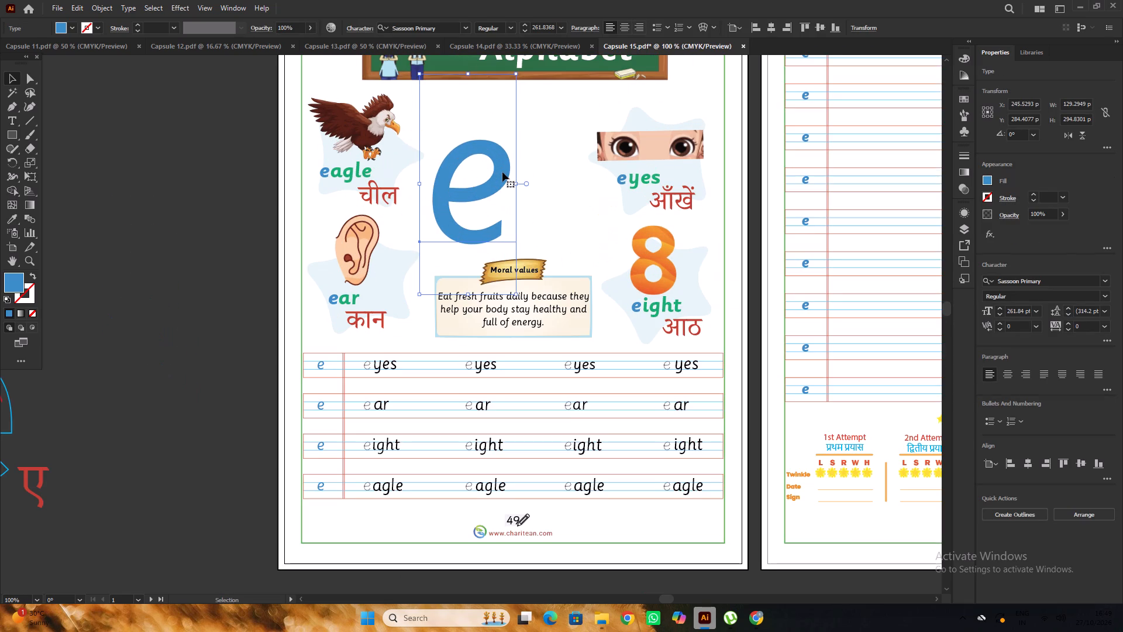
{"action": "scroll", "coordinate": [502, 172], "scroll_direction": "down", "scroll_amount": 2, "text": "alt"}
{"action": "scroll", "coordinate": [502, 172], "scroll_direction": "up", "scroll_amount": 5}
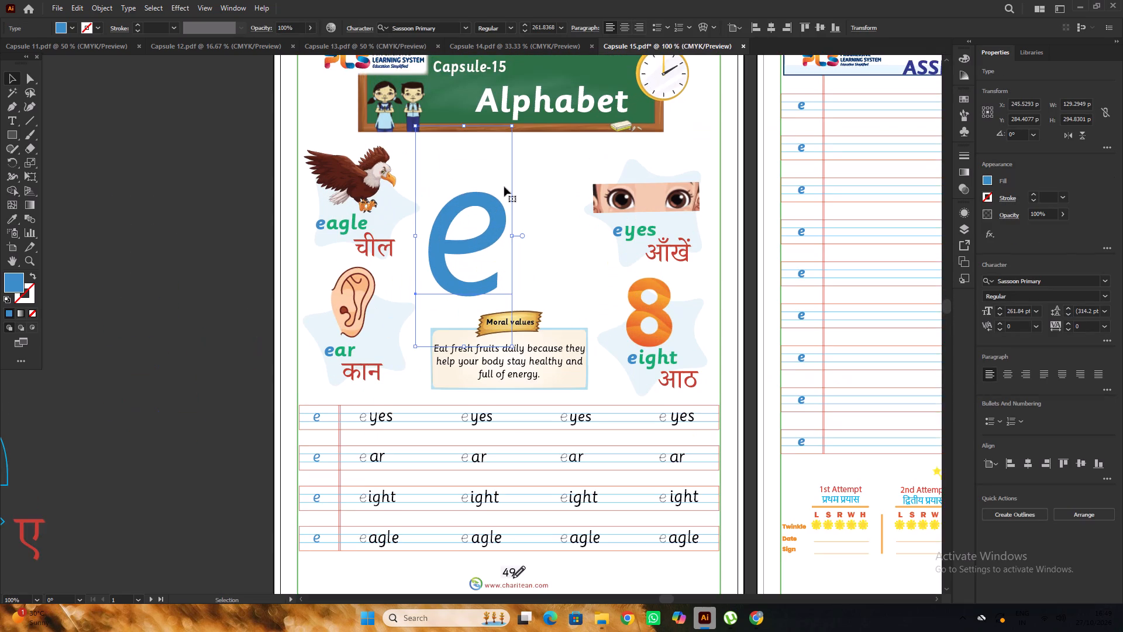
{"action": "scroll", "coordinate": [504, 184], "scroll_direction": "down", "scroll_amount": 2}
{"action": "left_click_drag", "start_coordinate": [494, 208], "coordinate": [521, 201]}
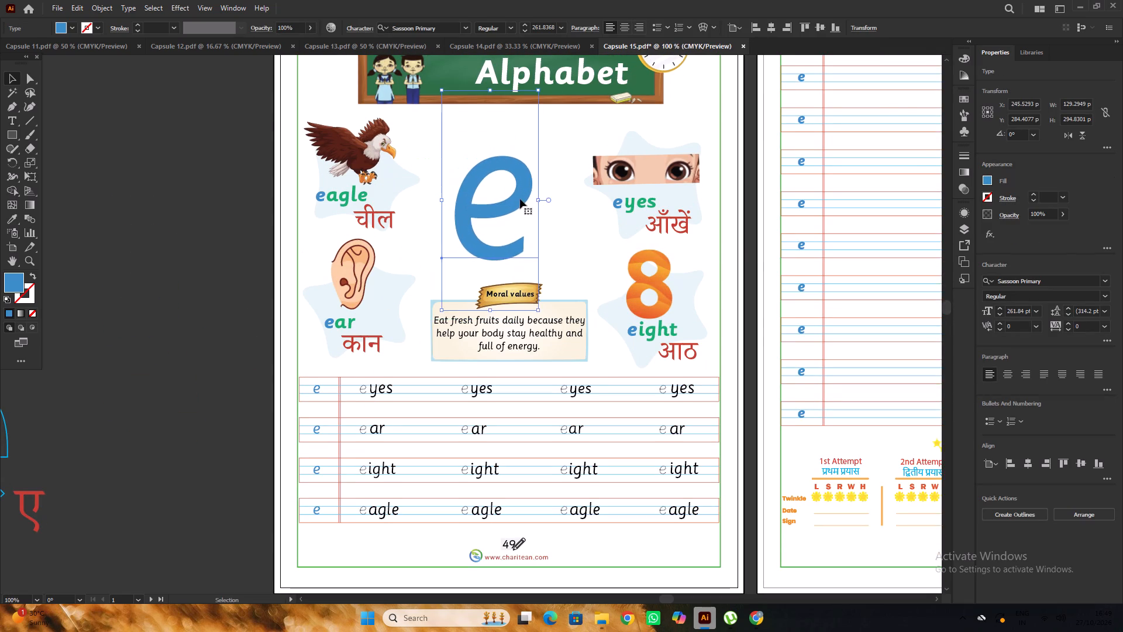
Move the large e to the pasteboard above the stroke-order guide e and remove its fill.
{"action": "scroll", "coordinate": [519, 197], "scroll_direction": "down", "scroll_amount": 2, "text": "alt"}
{"action": "left_click_drag", "start_coordinate": [519, 195], "coordinate": [275, 240]}
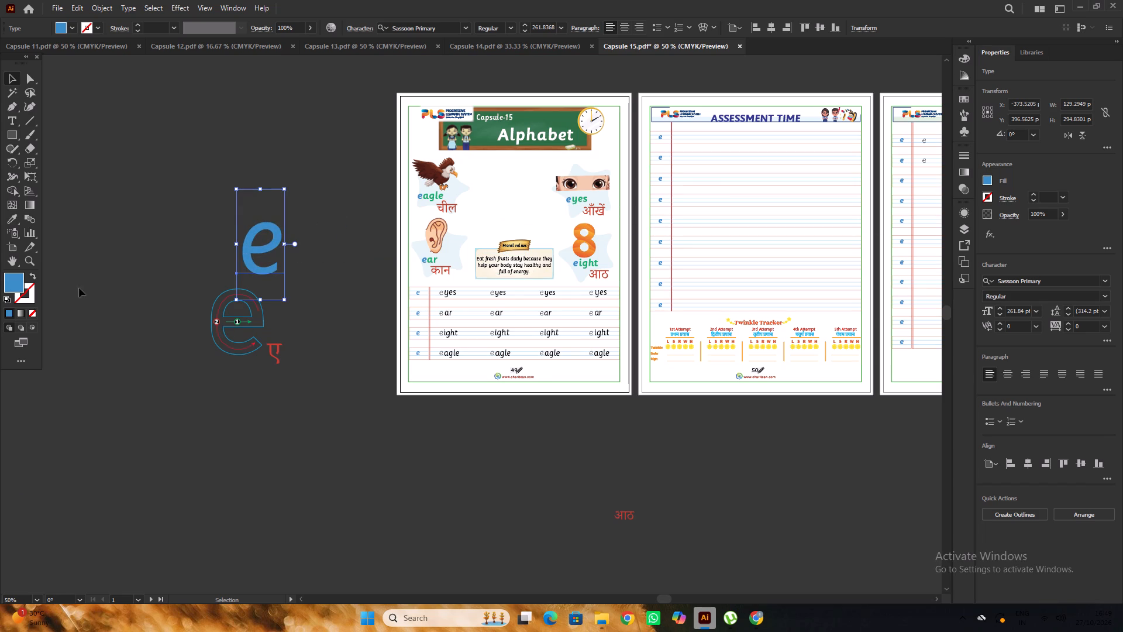
{"action": "left_click", "coordinate": [32, 314]}
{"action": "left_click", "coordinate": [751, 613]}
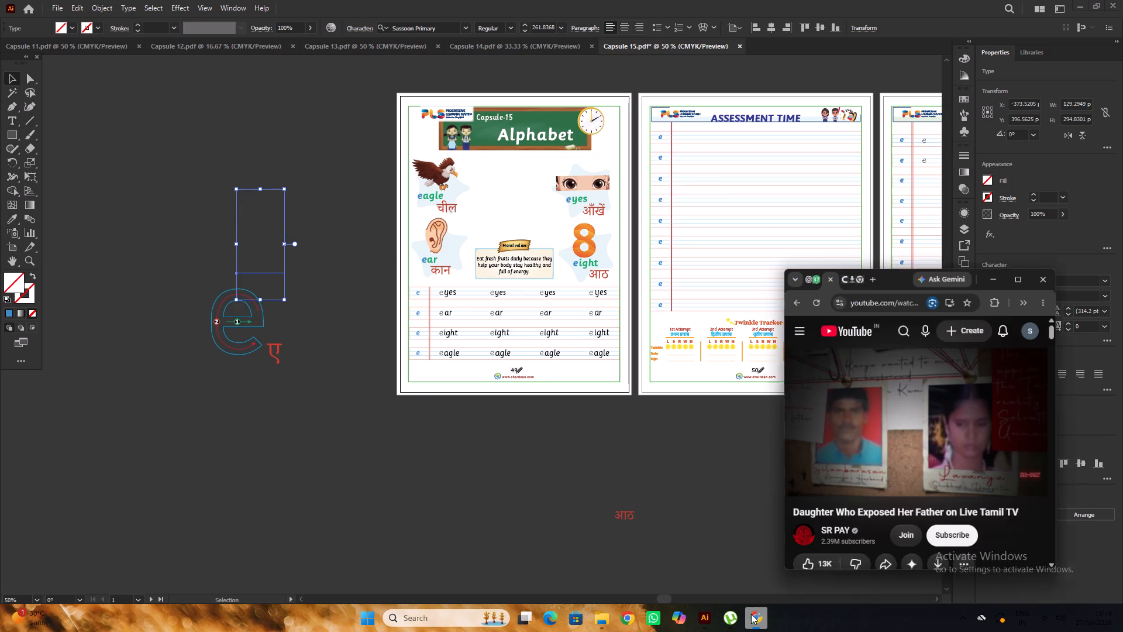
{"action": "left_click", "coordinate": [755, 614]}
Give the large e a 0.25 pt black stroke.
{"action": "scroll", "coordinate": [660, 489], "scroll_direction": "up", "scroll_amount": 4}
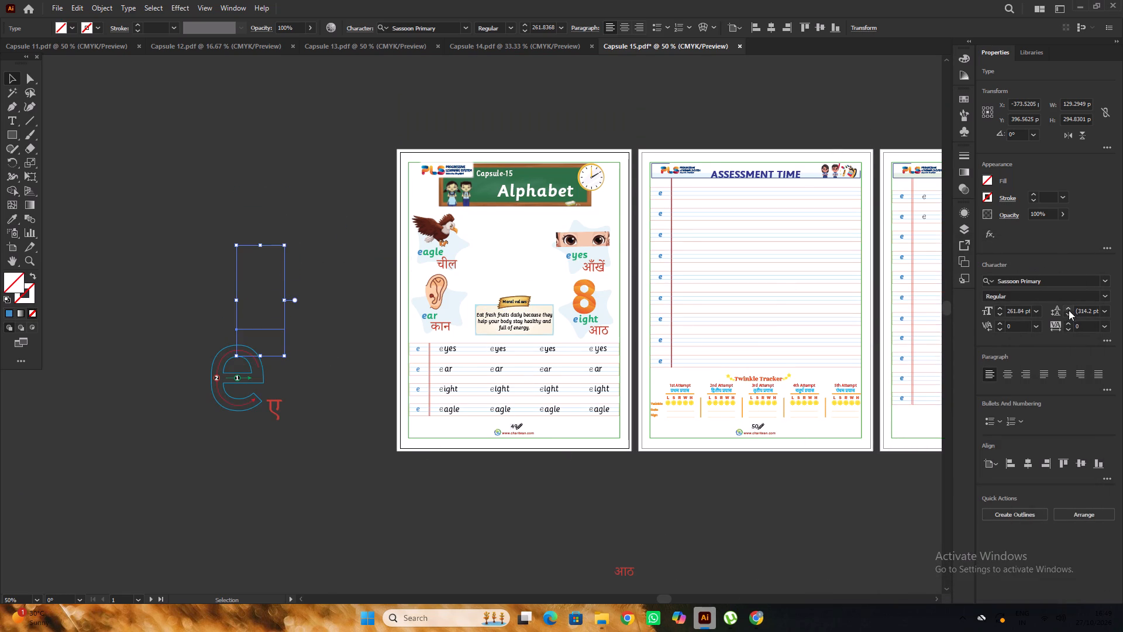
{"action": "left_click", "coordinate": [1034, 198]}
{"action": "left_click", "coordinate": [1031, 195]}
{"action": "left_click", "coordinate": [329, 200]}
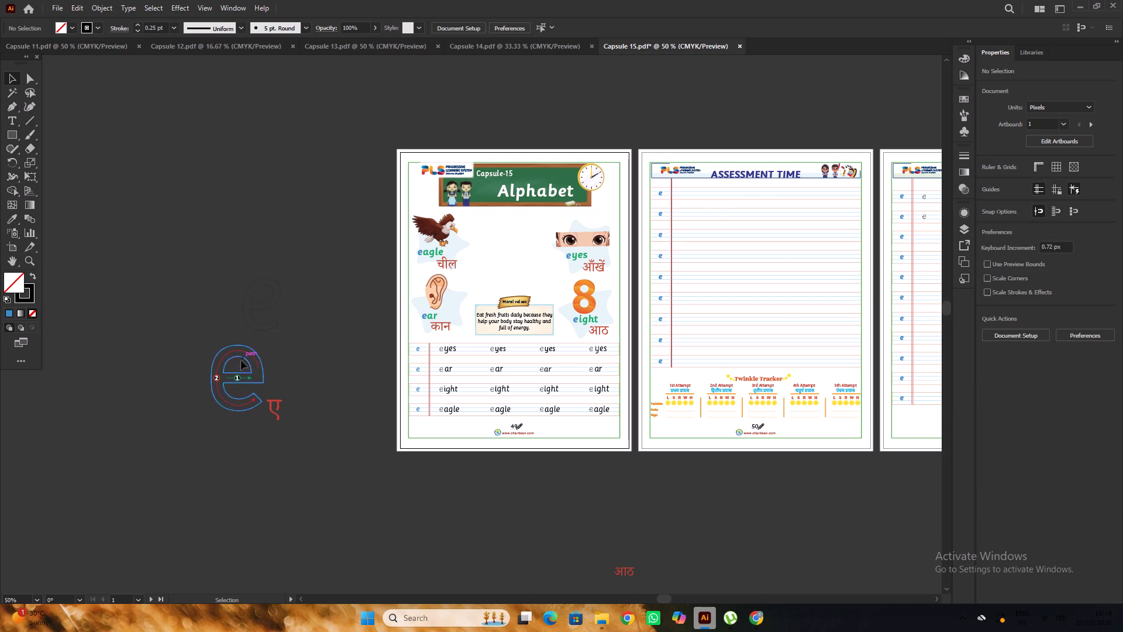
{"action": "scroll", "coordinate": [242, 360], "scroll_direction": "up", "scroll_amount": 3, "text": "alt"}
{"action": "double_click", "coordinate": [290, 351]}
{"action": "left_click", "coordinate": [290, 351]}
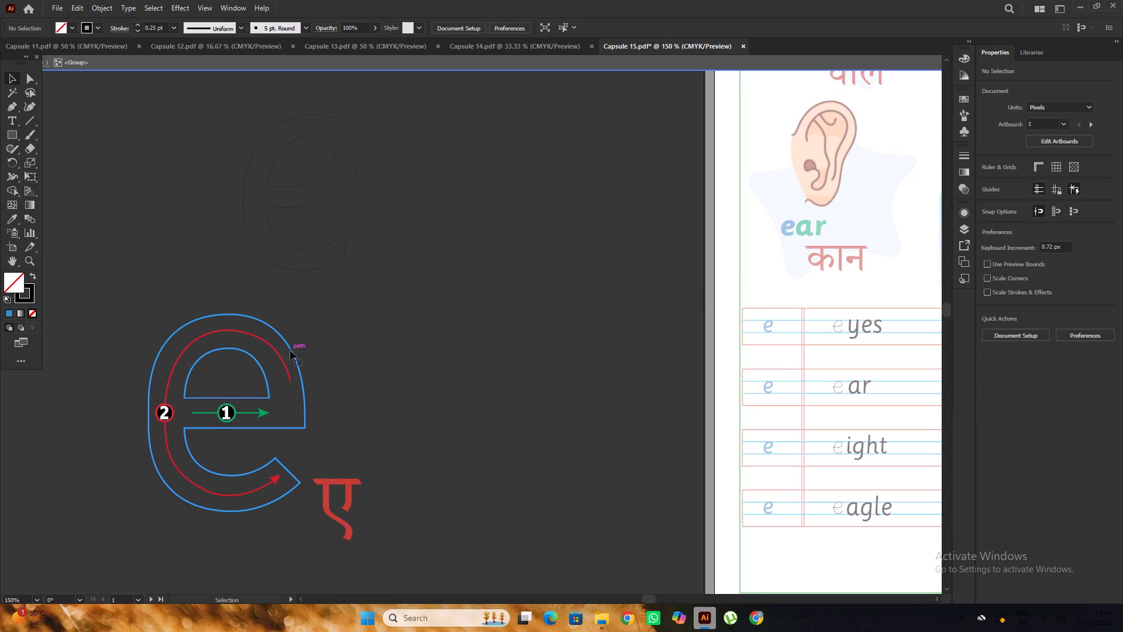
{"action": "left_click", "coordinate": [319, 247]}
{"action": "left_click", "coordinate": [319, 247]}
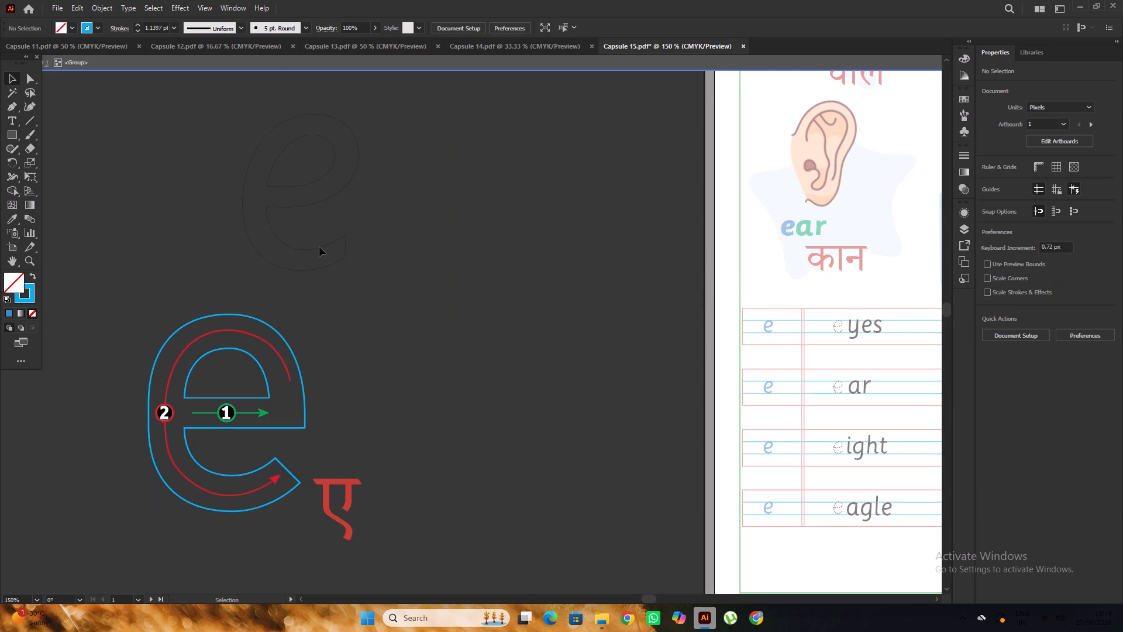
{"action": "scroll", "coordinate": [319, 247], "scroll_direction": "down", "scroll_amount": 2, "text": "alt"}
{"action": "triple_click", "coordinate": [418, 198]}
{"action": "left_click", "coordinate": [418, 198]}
Copy the guide e's blue outline appearance onto the large Sassoon Primary e with the Eyedropper.
{"action": "left_click", "coordinate": [315, 225]}
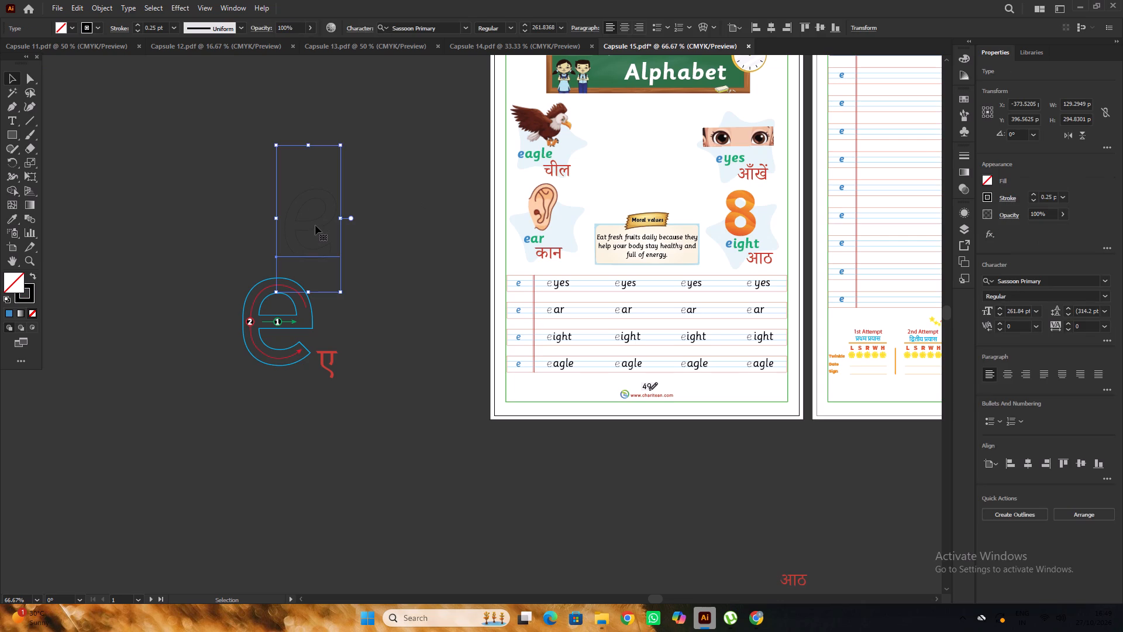
{"action": "left_click", "coordinate": [12, 221]}
{"action": "scroll", "coordinate": [318, 322], "scroll_direction": "up", "scroll_amount": 7, "text": "alt"}
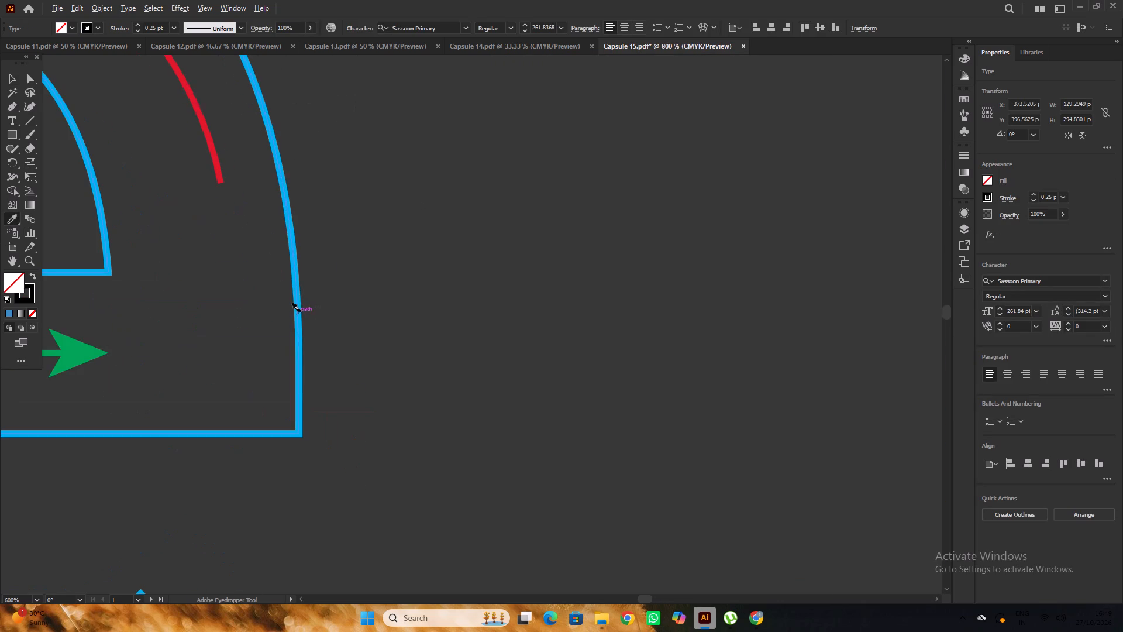
{"action": "left_click", "coordinate": [298, 307]}
{"action": "scroll", "coordinate": [298, 307], "scroll_direction": "down", "scroll_amount": 8, "text": "alt"}
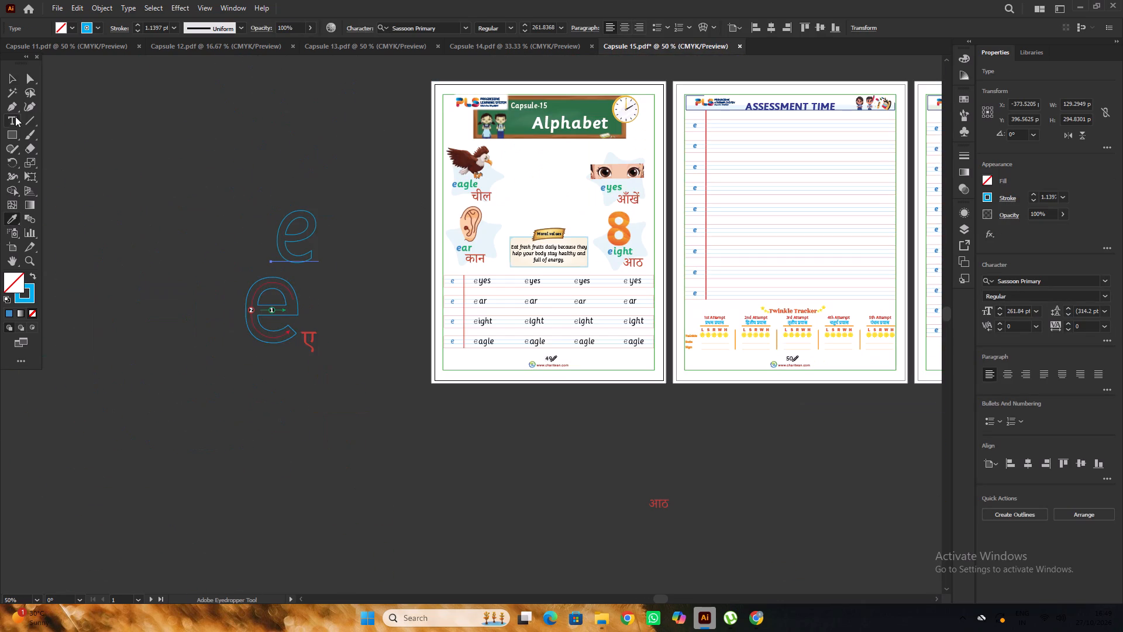
{"action": "left_click", "coordinate": [11, 78]}
{"action": "left_click", "coordinate": [89, 114]}
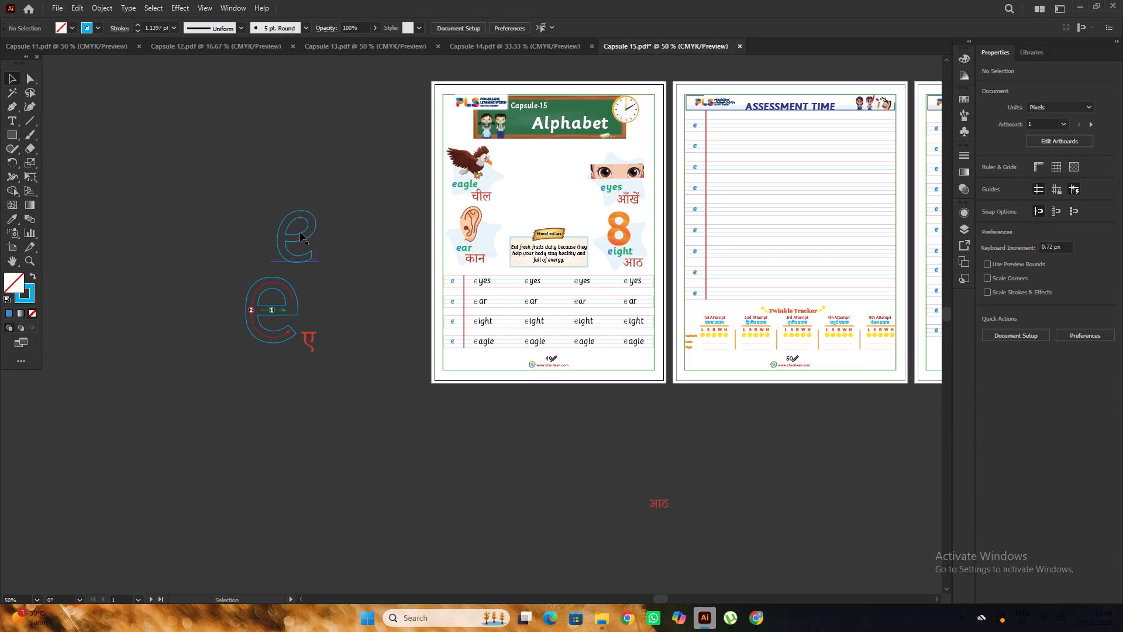
Set the large outlined e's stroke weight to 1 pt.
{"action": "left_click", "coordinate": [302, 234]}
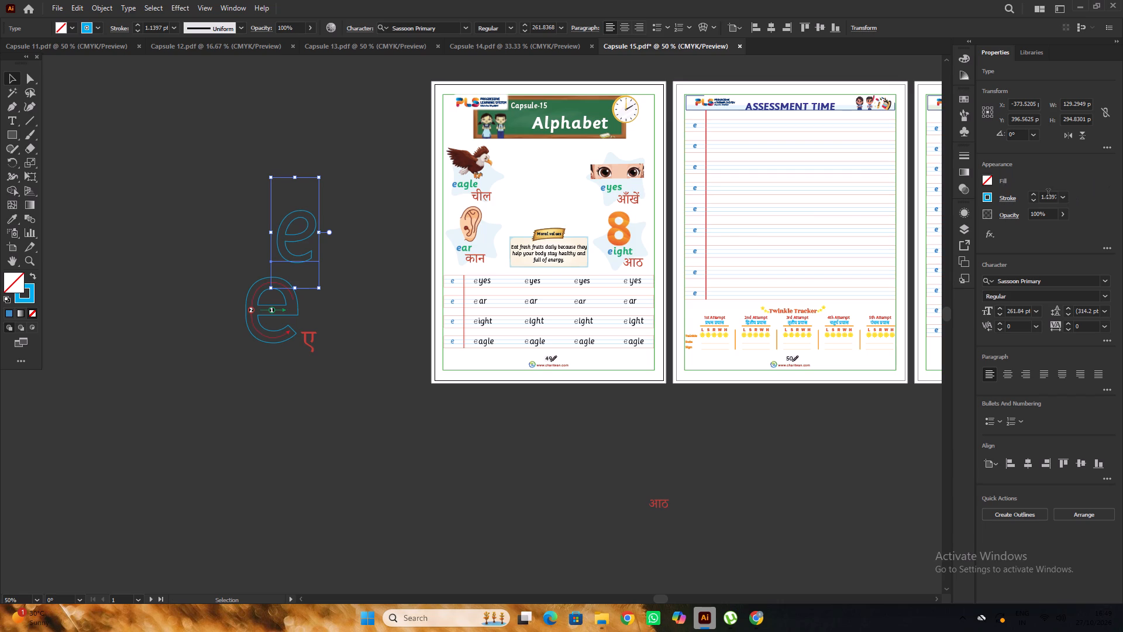
{"action": "left_click", "coordinate": [1033, 203]}
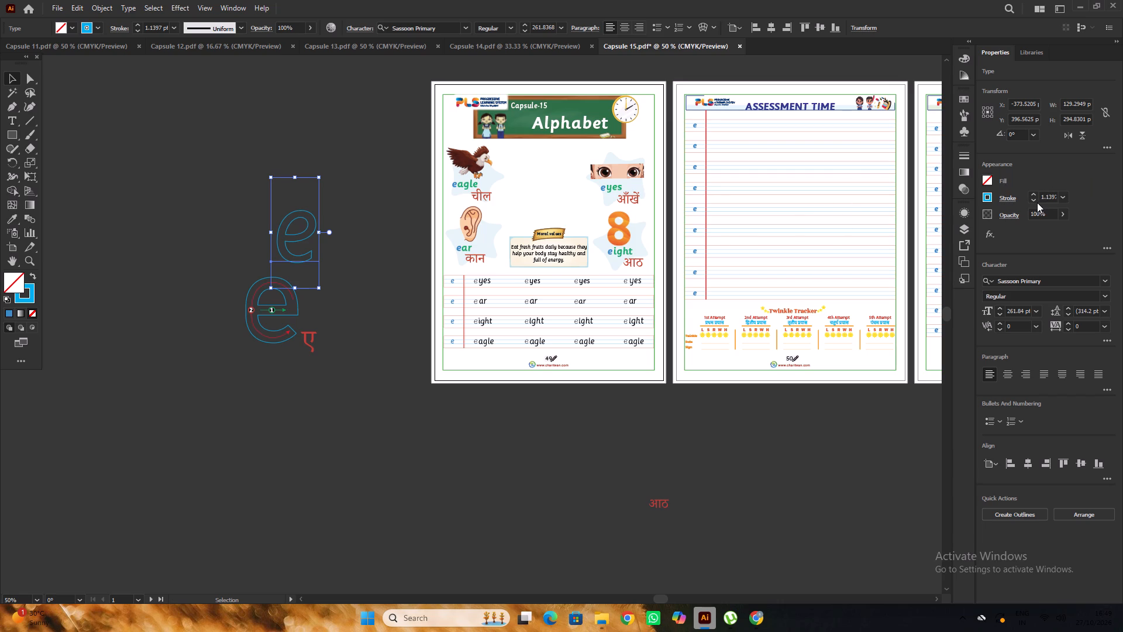
{"action": "left_click", "coordinate": [1034, 202]}
{"action": "left_click", "coordinate": [322, 159]}
Move the outlined e onto the Alphabet page between the picture columns and scale it up slightly above the Moral values box.
{"action": "scroll", "coordinate": [350, 171], "scroll_direction": "up", "scroll_amount": 2}
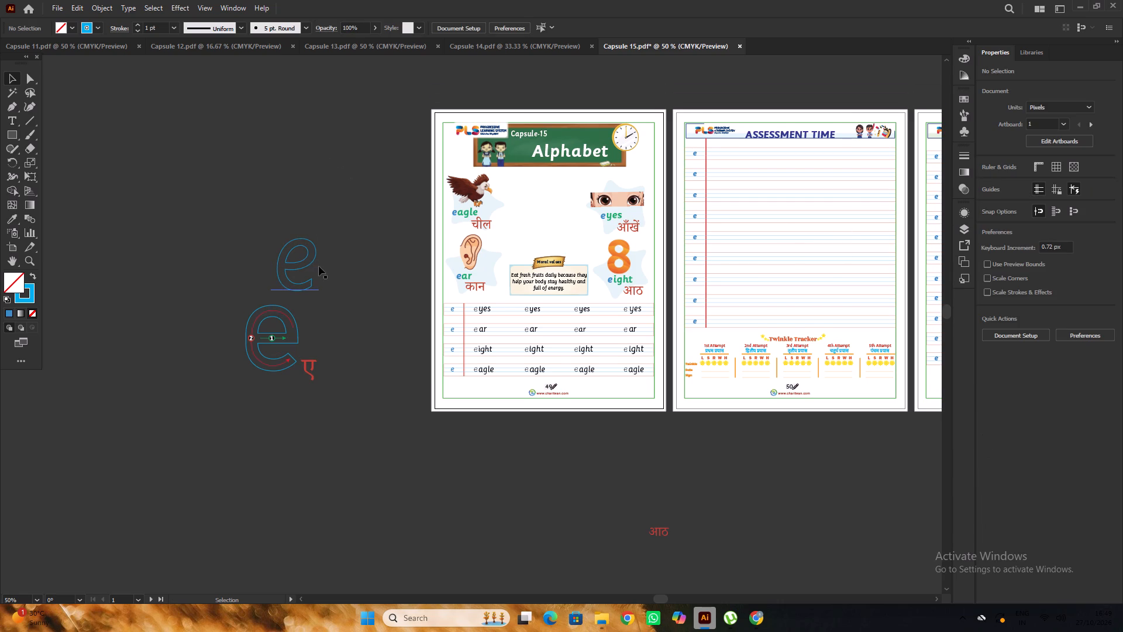
{"action": "left_click_drag", "start_coordinate": [314, 260], "coordinate": [558, 213]}
{"action": "scroll", "coordinate": [564, 216], "scroll_direction": "up", "scroll_amount": 2, "text": "alt"}
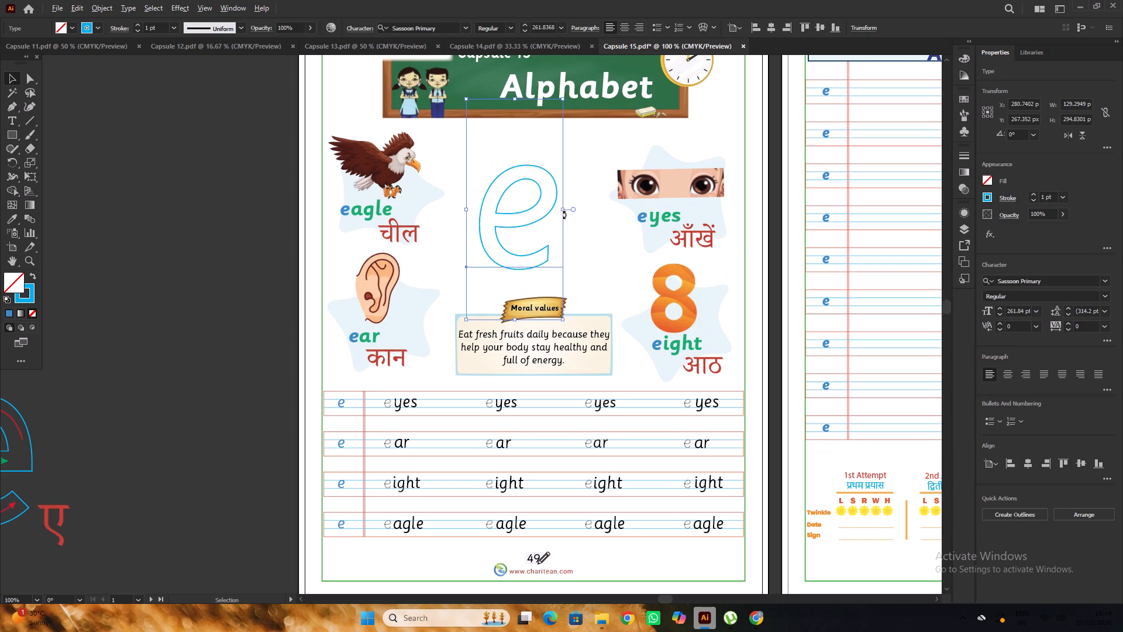
{"action": "left_click_drag", "start_coordinate": [561, 321], "coordinate": [570, 337], "text": "alt+shift"}
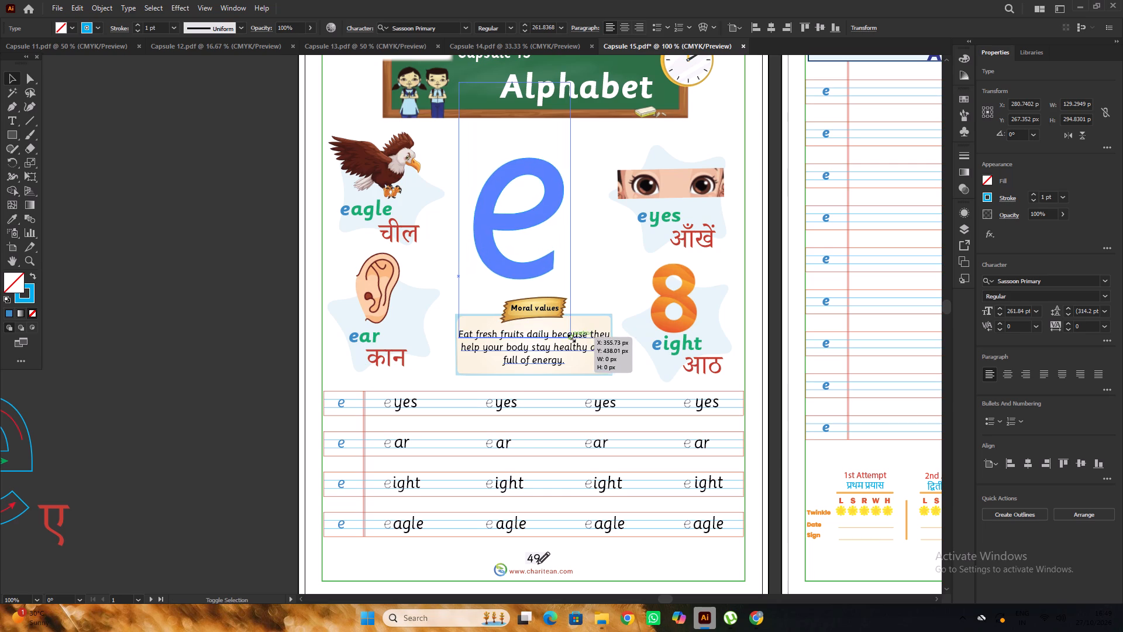
{"action": "left_click_drag", "start_coordinate": [570, 337], "coordinate": [570, 336], "text": "alt+shift"}
{"action": "left_click", "coordinate": [164, 156]}
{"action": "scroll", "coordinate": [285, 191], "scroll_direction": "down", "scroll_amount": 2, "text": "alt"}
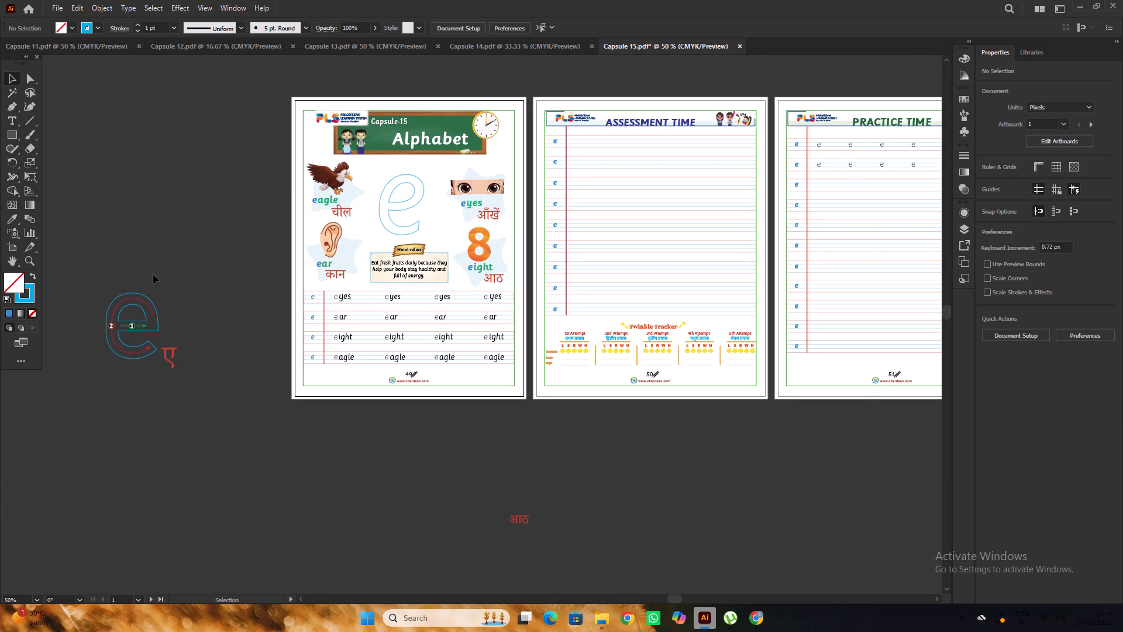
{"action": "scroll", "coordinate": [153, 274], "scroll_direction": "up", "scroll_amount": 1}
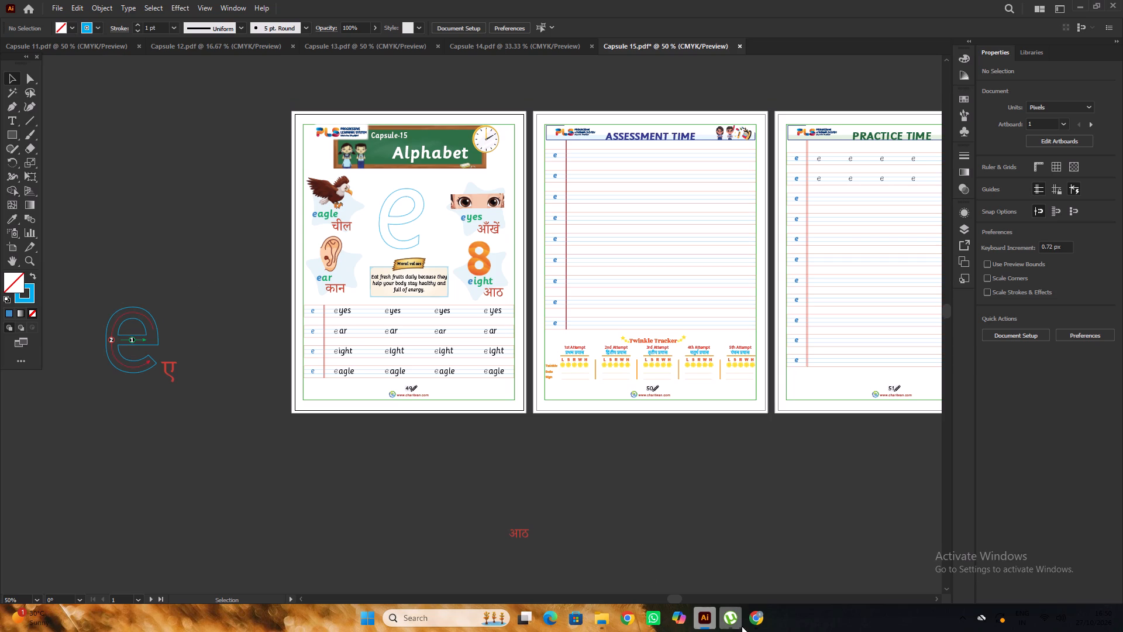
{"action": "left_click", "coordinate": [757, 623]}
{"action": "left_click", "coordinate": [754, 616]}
Move the stroke-order guide e group higher on the pasteboard and ungroup it.
{"action": "left_click_drag", "start_coordinate": [112, 356], "coordinate": [89, 274]}
{"action": "right_click", "coordinate": [89, 274]}
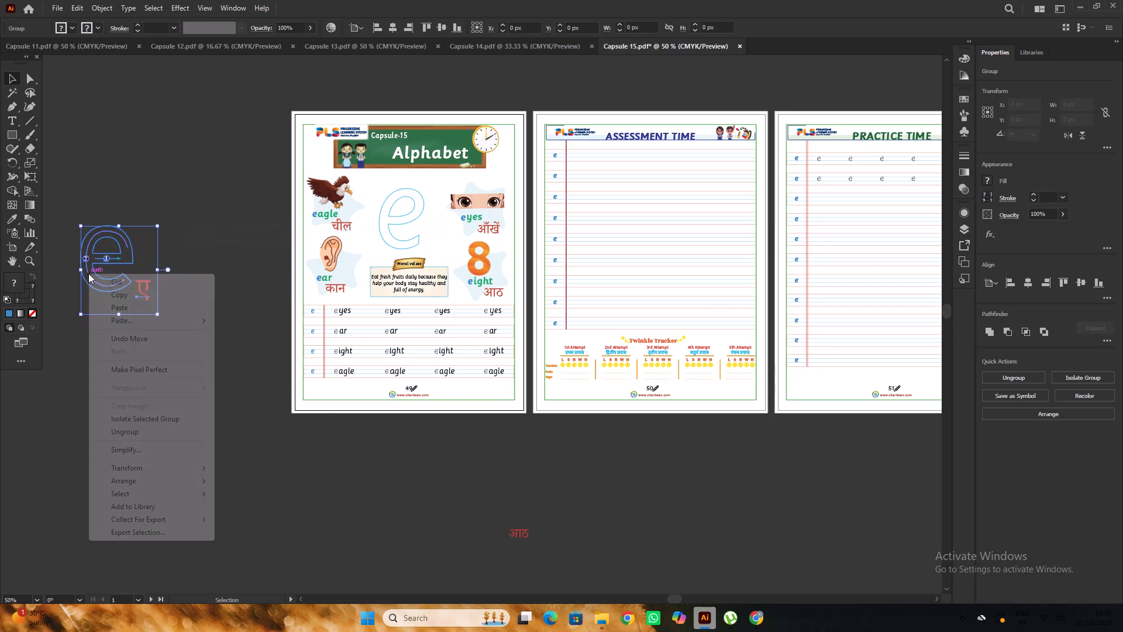
{"action": "left_click", "coordinate": [146, 430]}
{"action": "left_click", "coordinate": [154, 423]}
Move the guide's red stroke-2 arrow path onto the large outlined e, with its arrowhead at the letter's lower end.
{"action": "scroll", "coordinate": [154, 423], "scroll_direction": "up", "scroll_amount": 7}
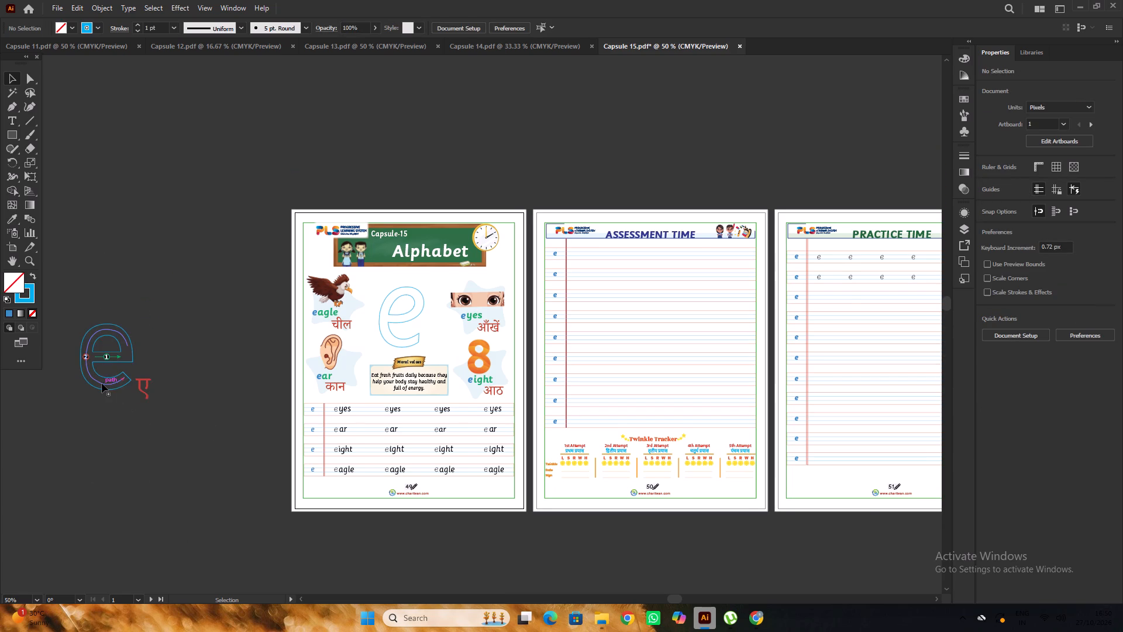
{"action": "left_click_drag", "start_coordinate": [102, 382], "coordinate": [394, 334]}
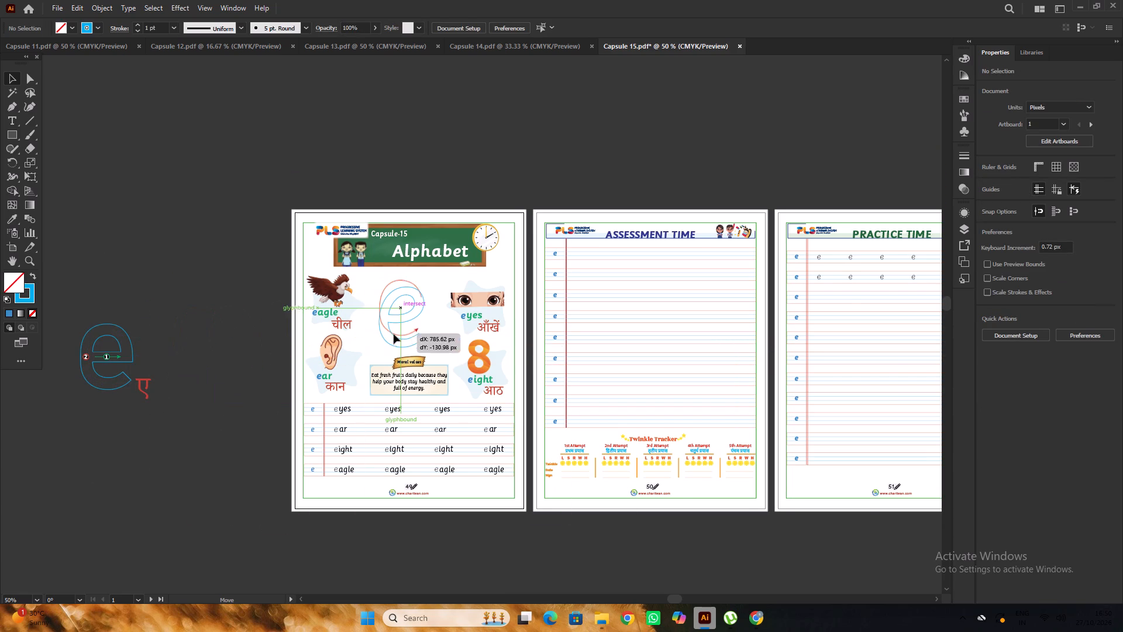
{"action": "left_click_drag", "start_coordinate": [394, 334], "coordinate": [394, 338]}
{"action": "scroll", "coordinate": [394, 338], "scroll_direction": "up", "scroll_amount": 2, "text": "alt"}
{"action": "scroll", "coordinate": [388, 334], "scroll_direction": "up", "scroll_amount": 3}
{"action": "scroll", "coordinate": [549, 346], "scroll_direction": "down", "scroll_amount": 3, "text": "alt"}
{"action": "scroll", "coordinate": [459, 369], "scroll_direction": "up", "scroll_amount": 2, "text": "alt"}
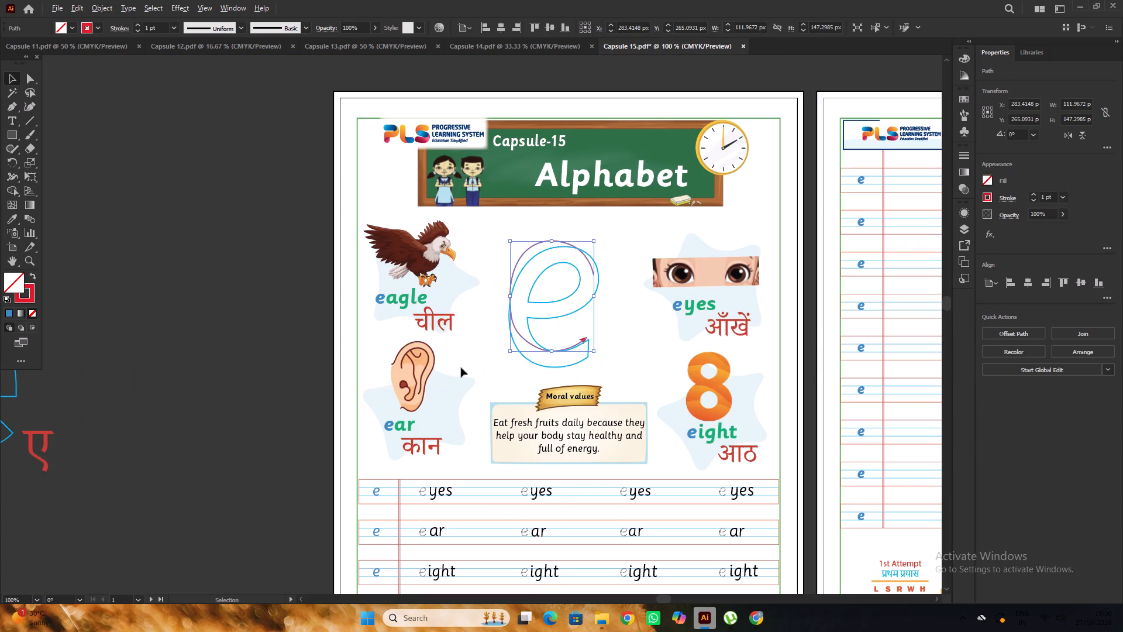
{"action": "scroll", "coordinate": [562, 342], "scroll_direction": "up", "scroll_amount": 3, "text": "alt"}
{"action": "left_click_drag", "start_coordinate": [608, 349], "coordinate": [615, 376]}
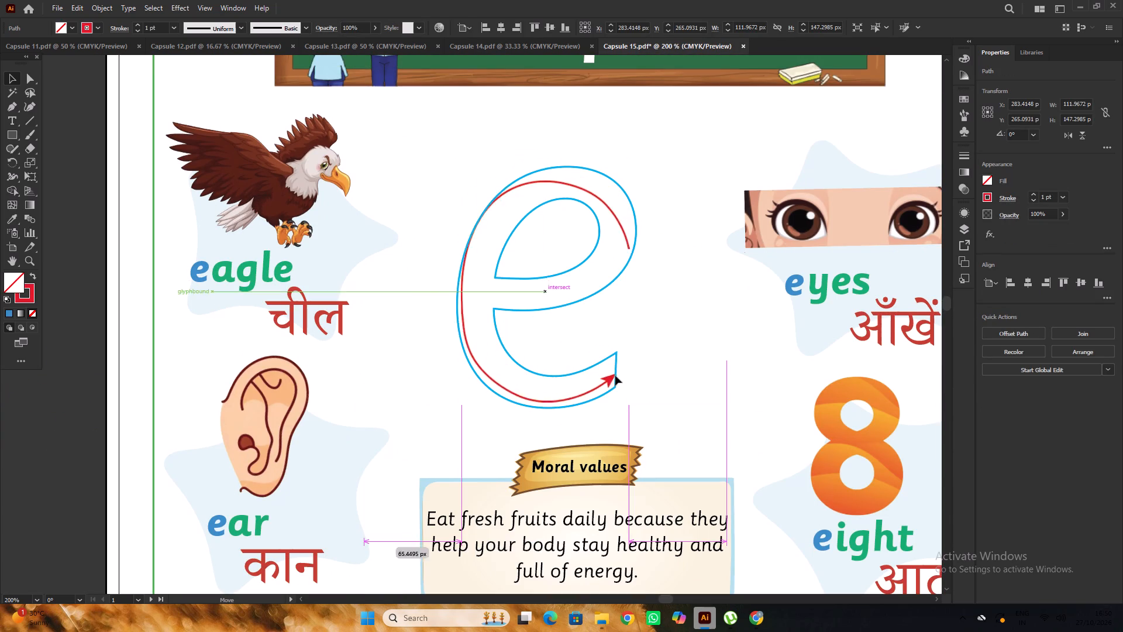
{"action": "left_click_drag", "start_coordinate": [615, 376], "coordinate": [621, 377]}
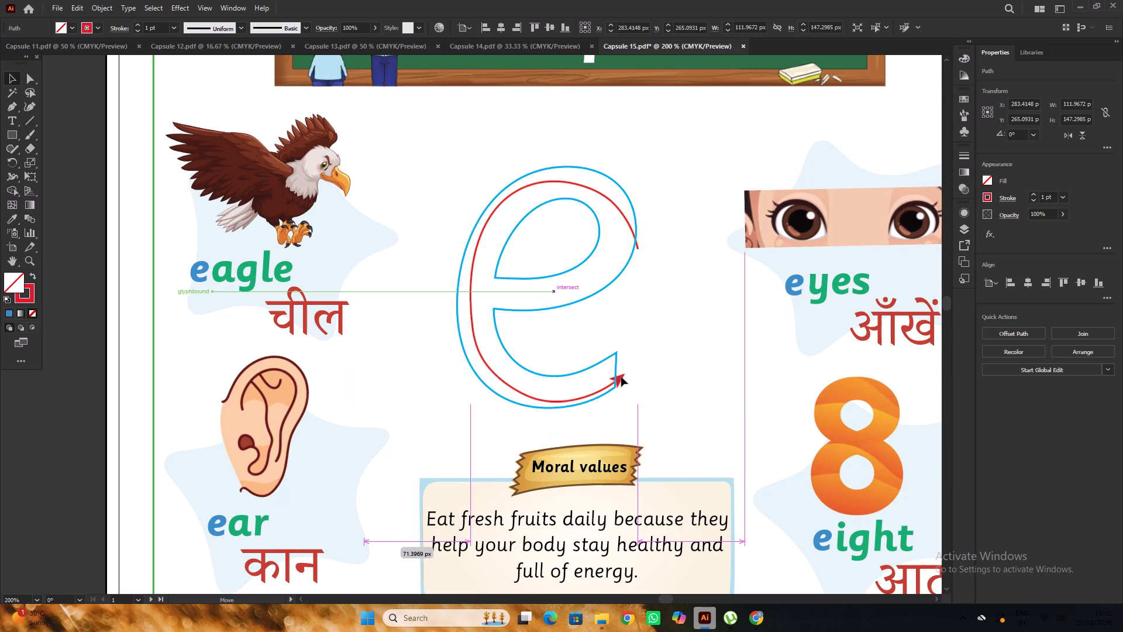
{"action": "left_click_drag", "start_coordinate": [621, 377], "coordinate": [617, 372]}
{"action": "scroll", "coordinate": [612, 380], "scroll_direction": "up", "scroll_amount": 2, "text": "alt"}
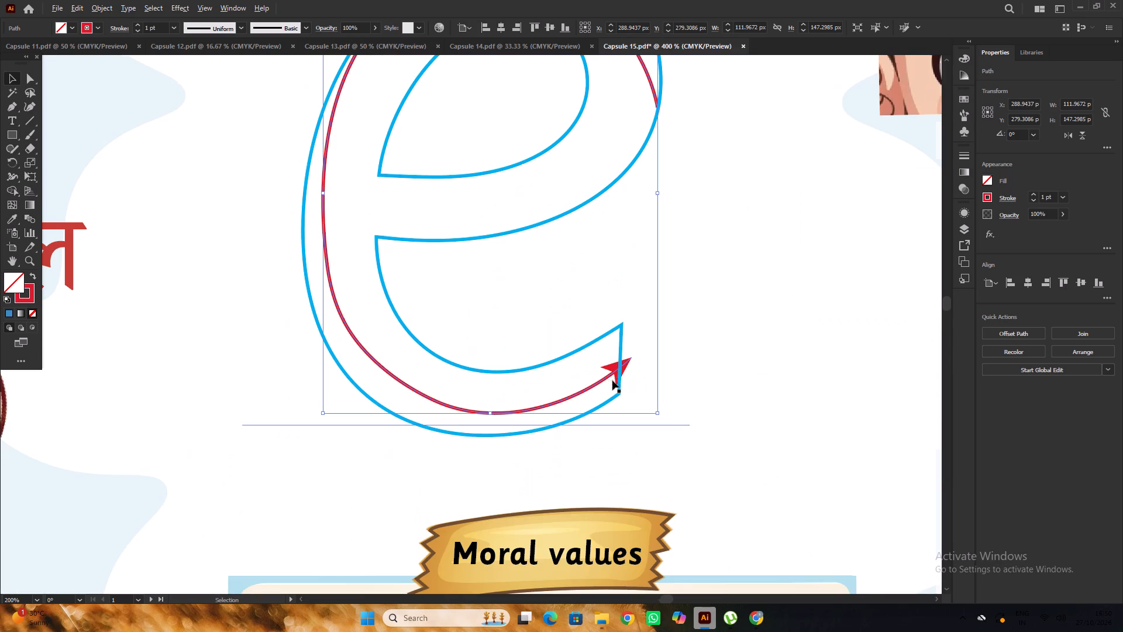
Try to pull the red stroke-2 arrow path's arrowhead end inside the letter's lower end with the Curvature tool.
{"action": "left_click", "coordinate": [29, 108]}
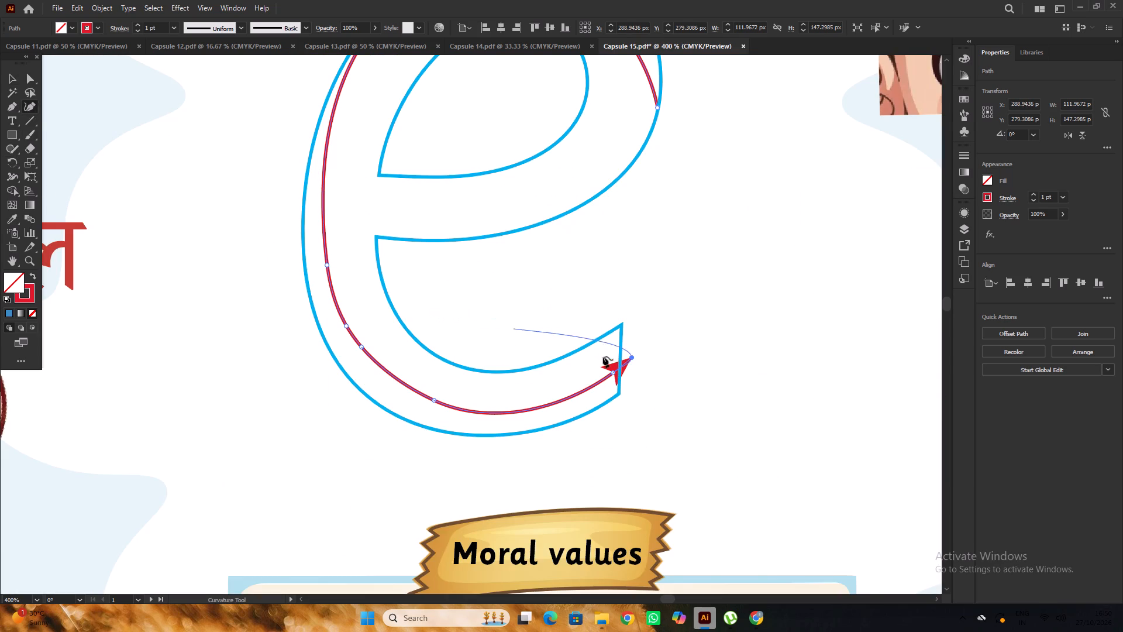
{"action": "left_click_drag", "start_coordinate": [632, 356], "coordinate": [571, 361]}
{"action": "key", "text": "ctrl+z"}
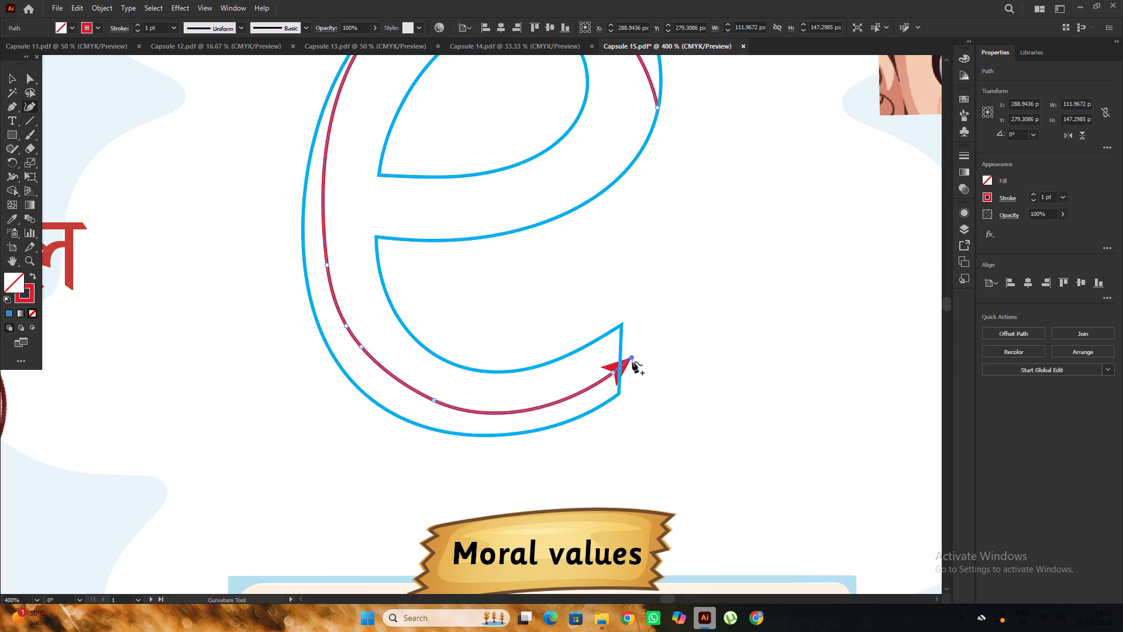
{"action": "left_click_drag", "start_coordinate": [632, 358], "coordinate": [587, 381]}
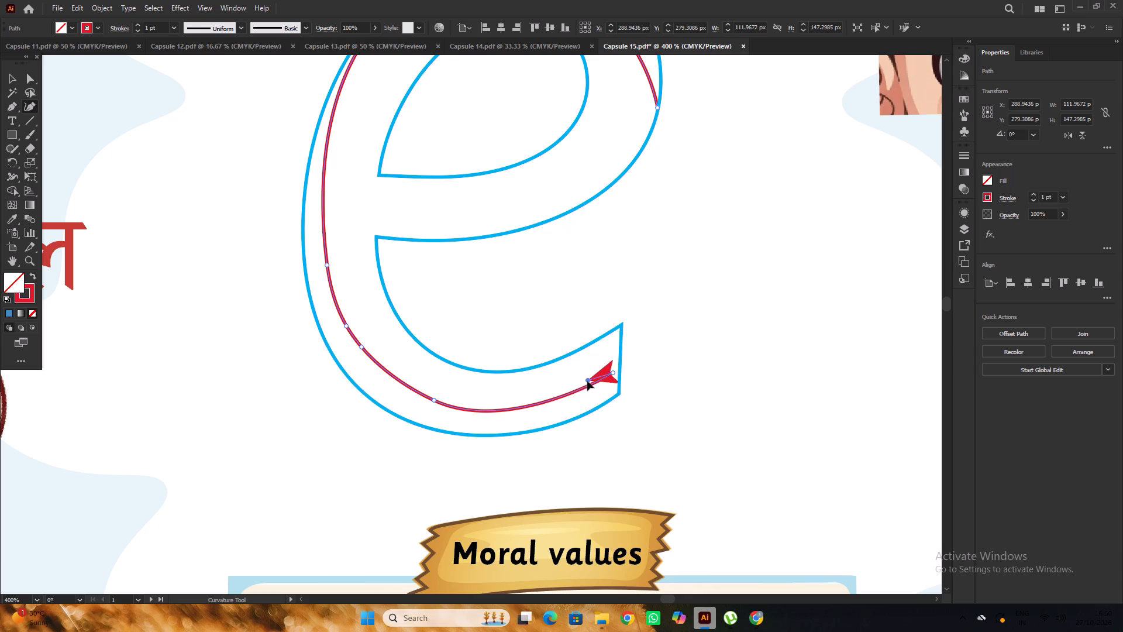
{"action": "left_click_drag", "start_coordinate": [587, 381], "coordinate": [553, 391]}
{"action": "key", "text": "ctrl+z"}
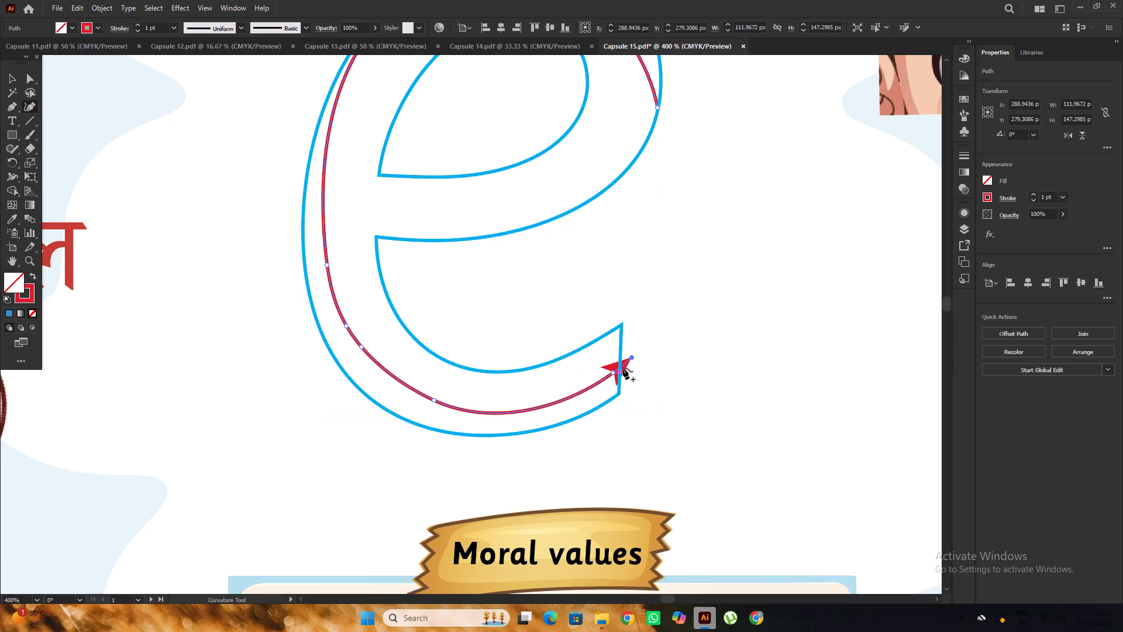
Move the stroke-2 path's upper starting point from the bowl's outer side to the inner end of the e's crossbar.
{"action": "scroll", "coordinate": [545, 344], "scroll_direction": "down", "scroll_amount": 2, "text": "alt"}
{"action": "scroll", "coordinate": [545, 344], "scroll_direction": "up", "scroll_amount": 9}
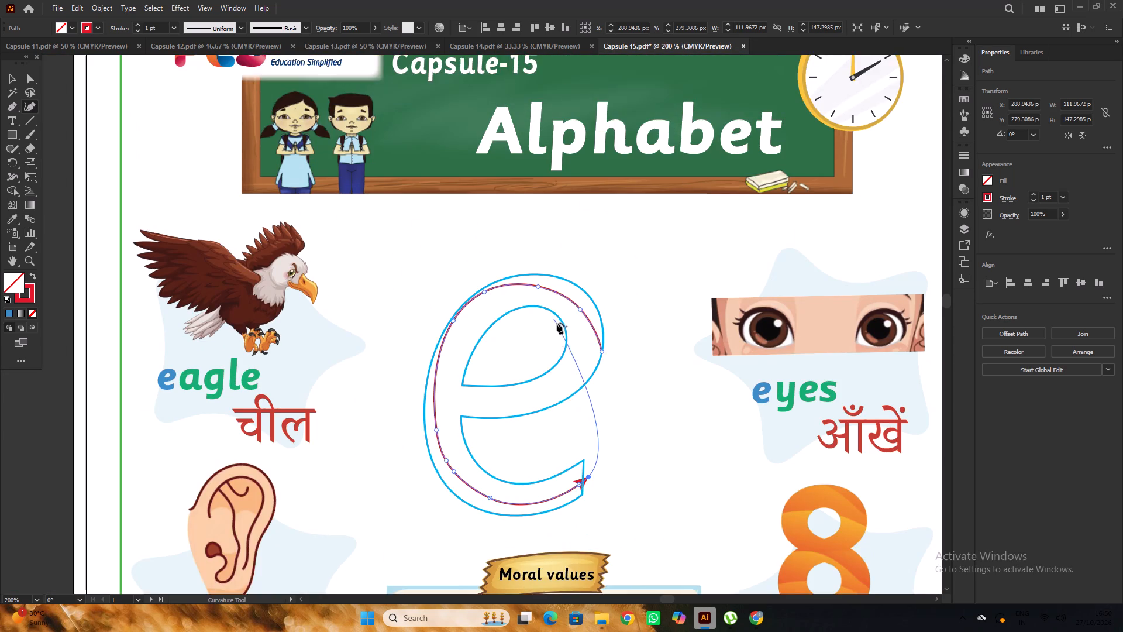
{"action": "scroll", "coordinate": [557, 323], "scroll_direction": "up", "scroll_amount": 2}
{"action": "left_click_drag", "start_coordinate": [646, 380], "coordinate": [621, 383]}
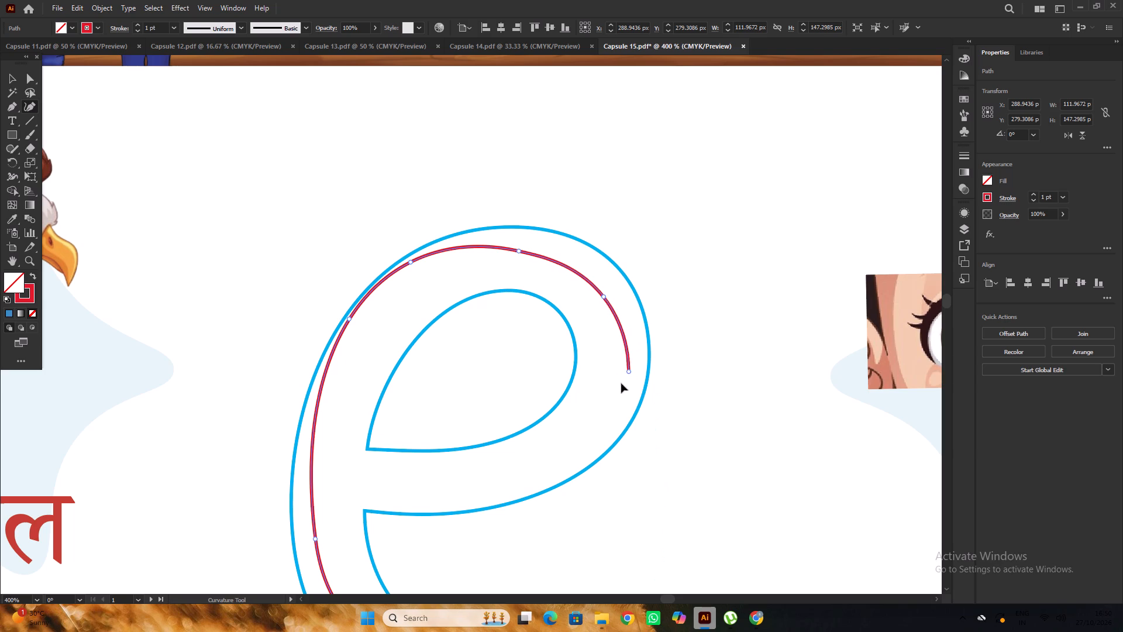
{"action": "left_click_drag", "start_coordinate": [621, 383], "coordinate": [398, 503]}
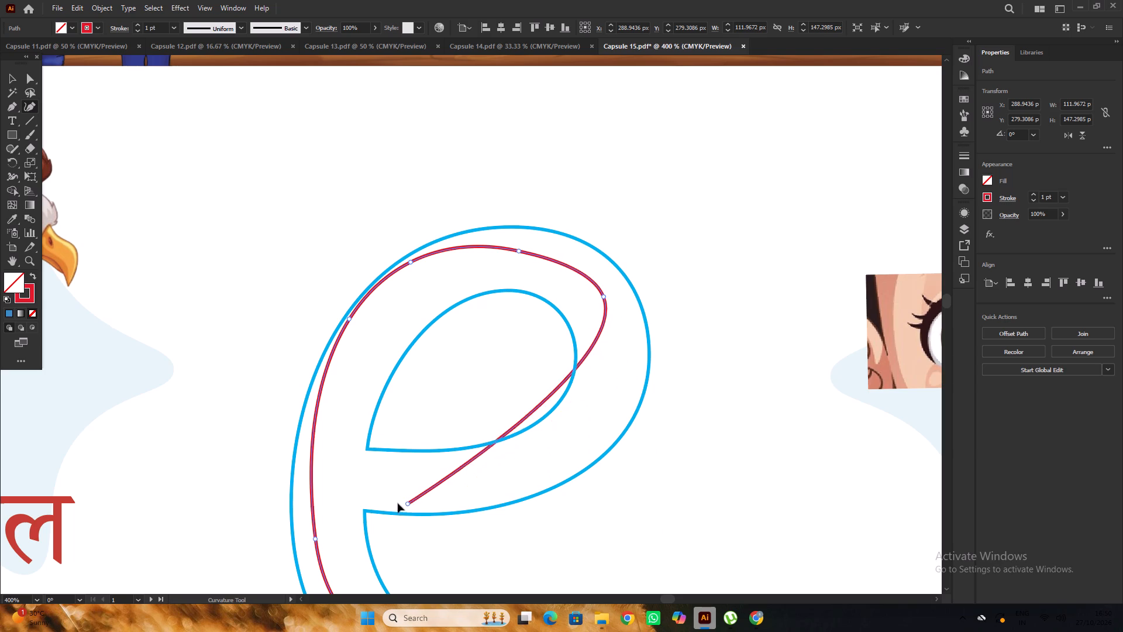
{"action": "left_click_drag", "start_coordinate": [398, 503], "coordinate": [370, 487]}
Add a curve point to the path's new straight section and bend it to follow the e's bowl and crossbar.
{"action": "scroll", "coordinate": [600, 311], "scroll_direction": "down", "scroll_amount": 5, "text": "alt"}
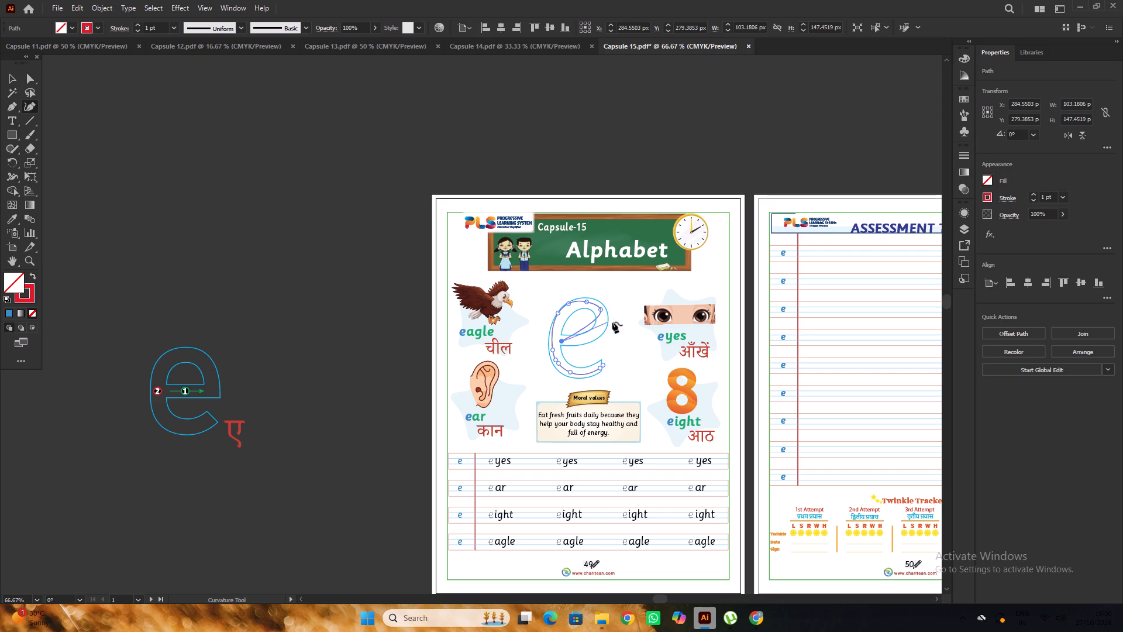
{"action": "scroll", "coordinate": [616, 324], "scroll_direction": "up", "scroll_amount": 4, "text": "alt"}
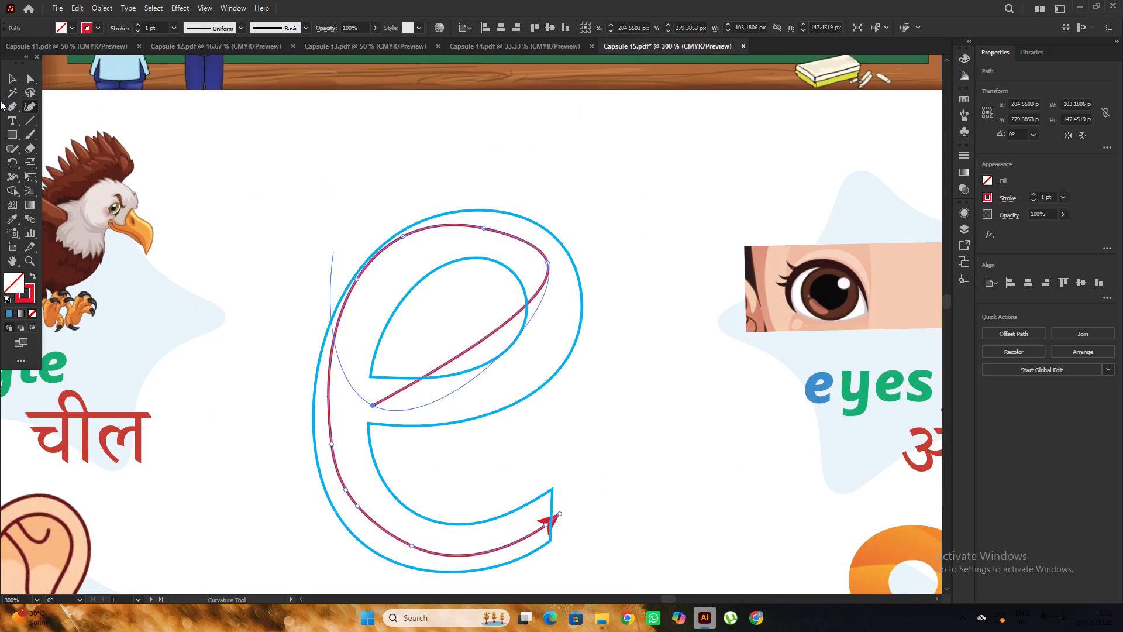
{"action": "left_click", "coordinate": [29, 105]}
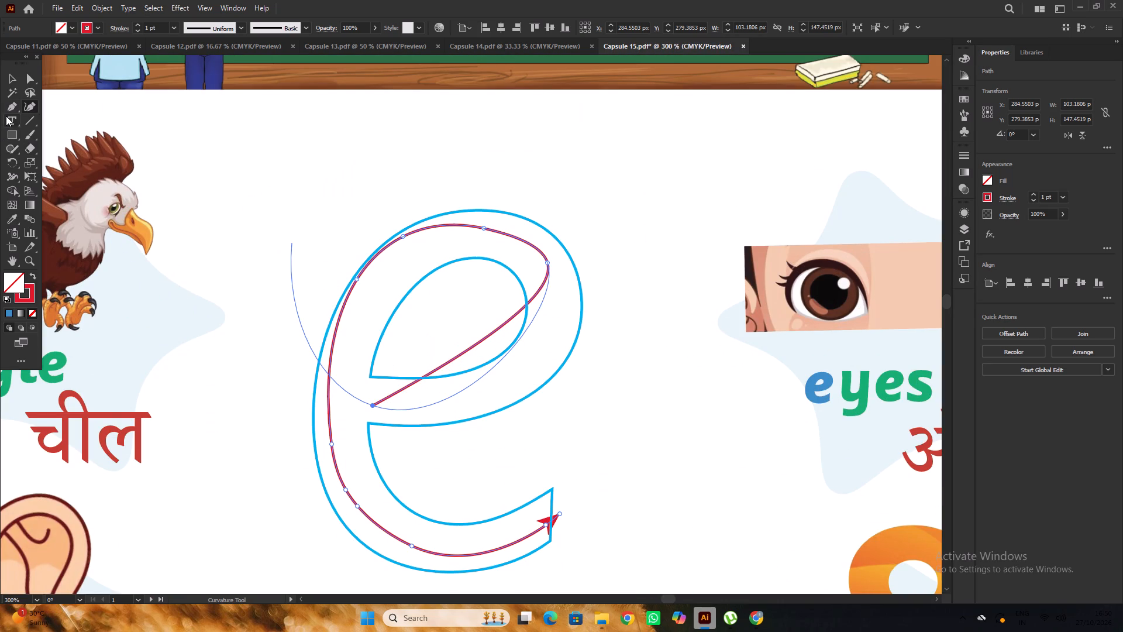
{"action": "left_click", "coordinate": [11, 107]}
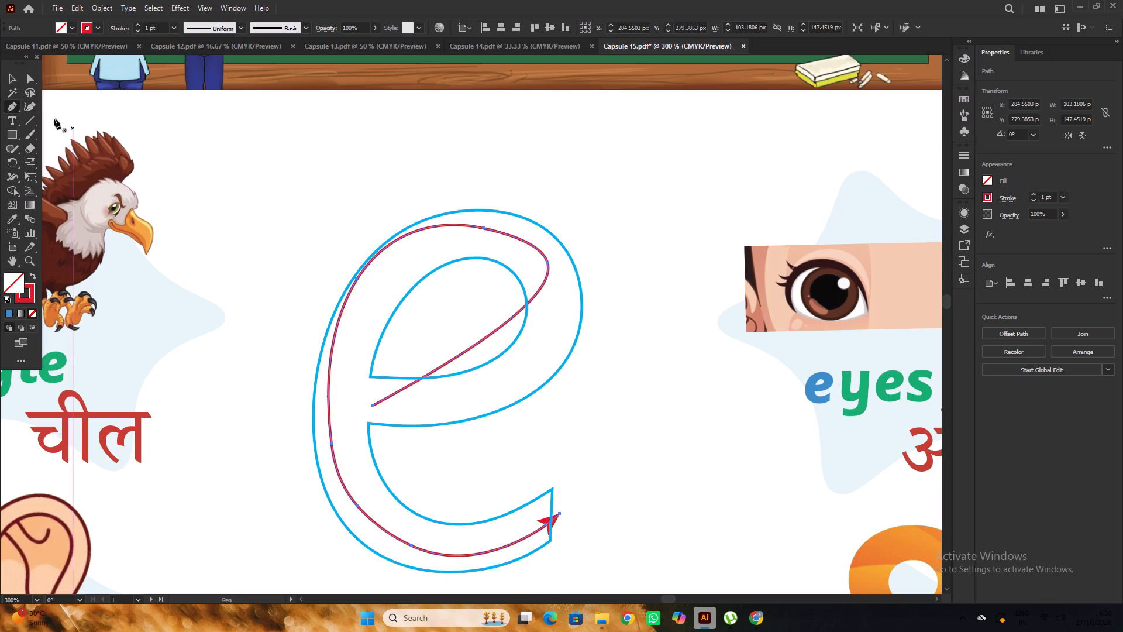
{"action": "left_click", "coordinate": [32, 109]}
{"action": "scroll", "coordinate": [497, 324], "scroll_direction": "up", "scroll_amount": 1, "text": "alt"}
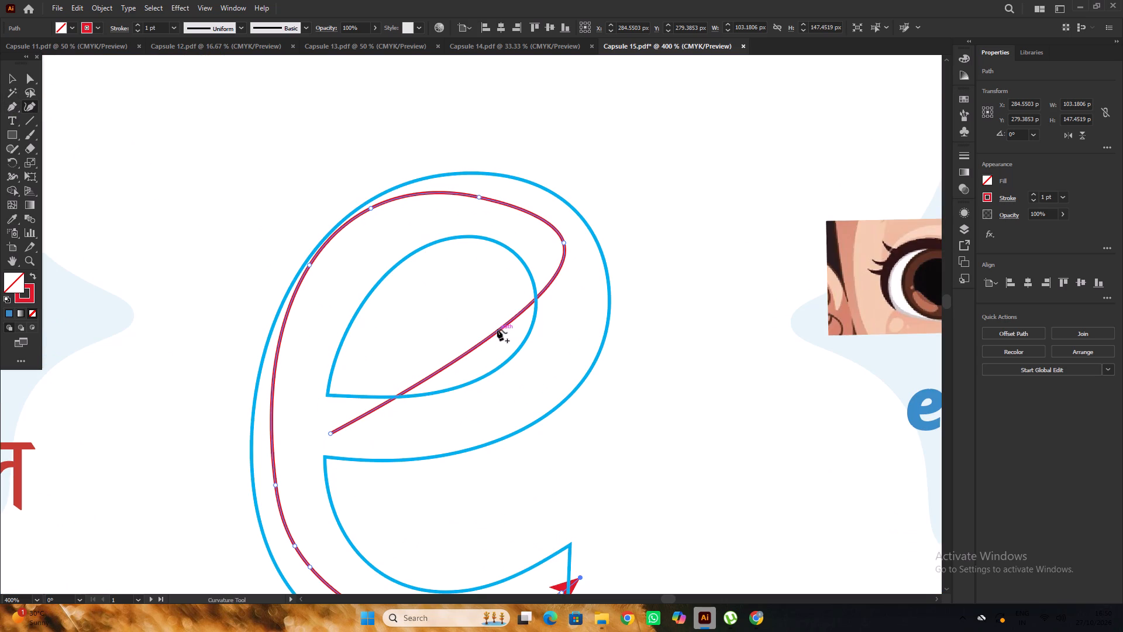
{"action": "left_click_drag", "start_coordinate": [497, 329], "coordinate": [563, 363]}
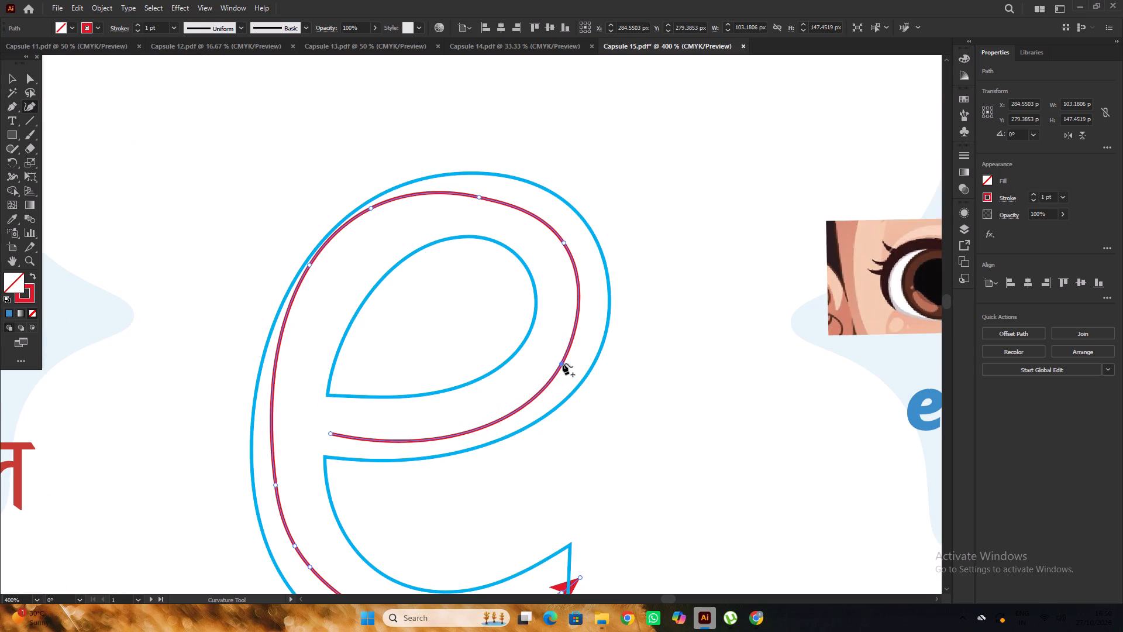
{"action": "left_click_drag", "start_coordinate": [563, 363], "coordinate": [557, 355]}
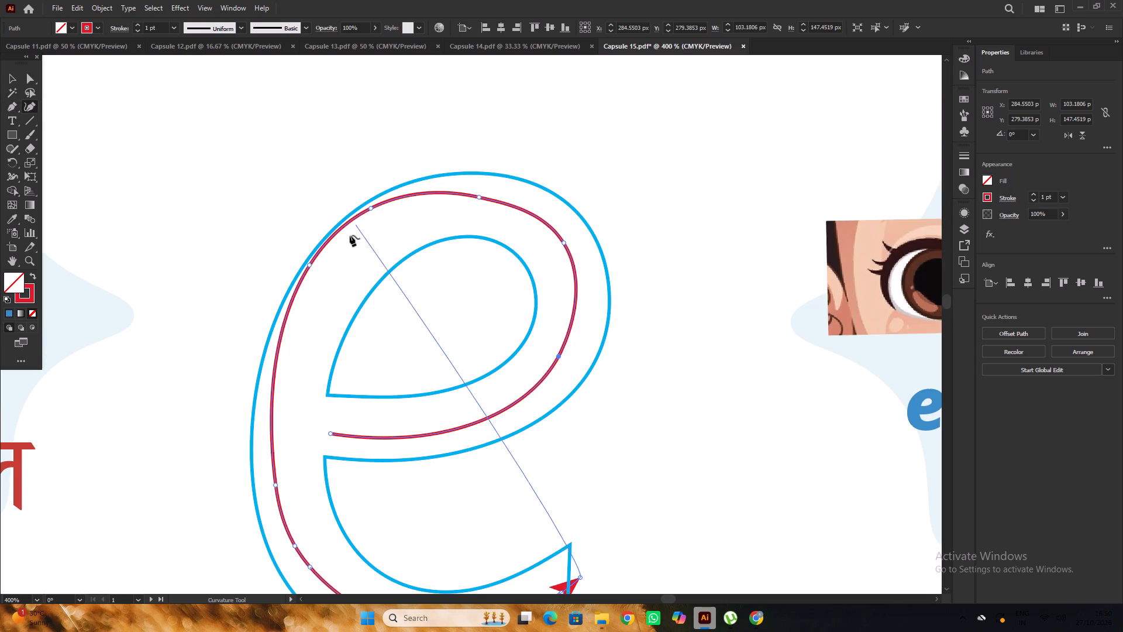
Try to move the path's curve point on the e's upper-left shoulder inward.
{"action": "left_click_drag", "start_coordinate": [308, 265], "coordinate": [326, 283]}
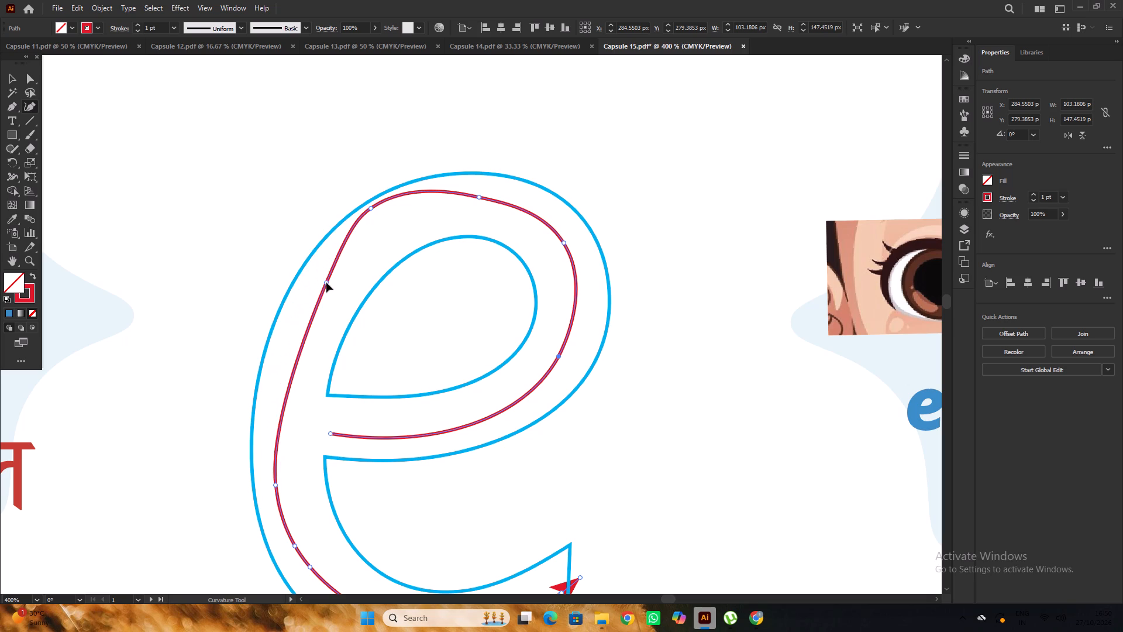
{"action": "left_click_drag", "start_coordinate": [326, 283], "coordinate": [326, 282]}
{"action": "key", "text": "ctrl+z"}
Add a curve point at the top of the stroke-2 path and lower it slightly within the letter's outline.
{"action": "left_click_drag", "start_coordinate": [432, 193], "coordinate": [440, 195]}
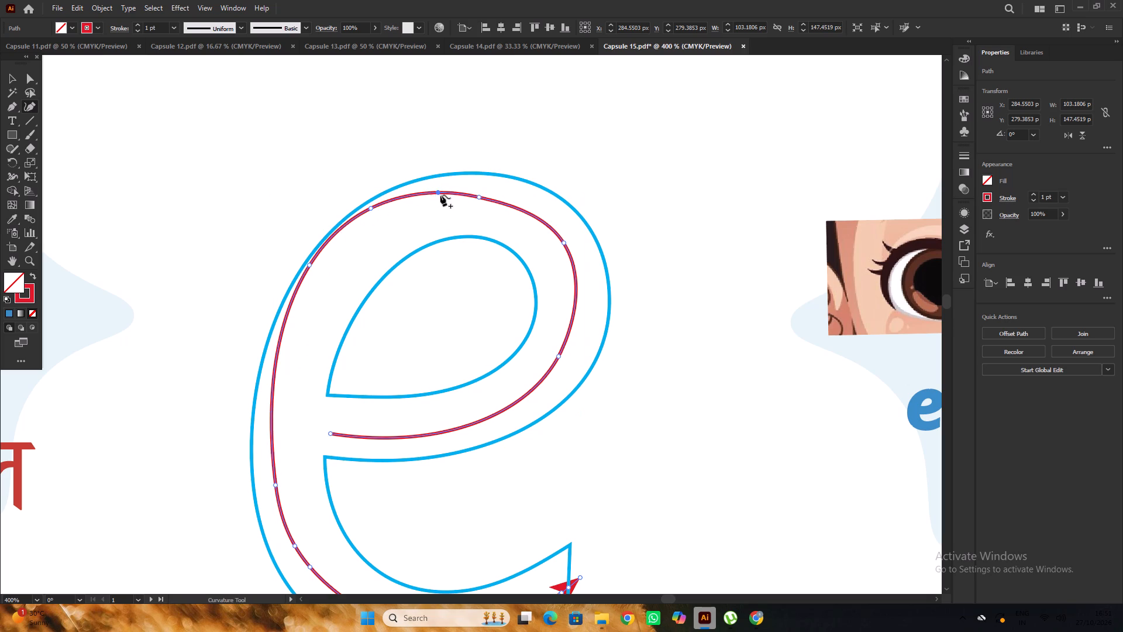
{"action": "left_click_drag", "start_coordinate": [440, 195], "coordinate": [445, 196]}
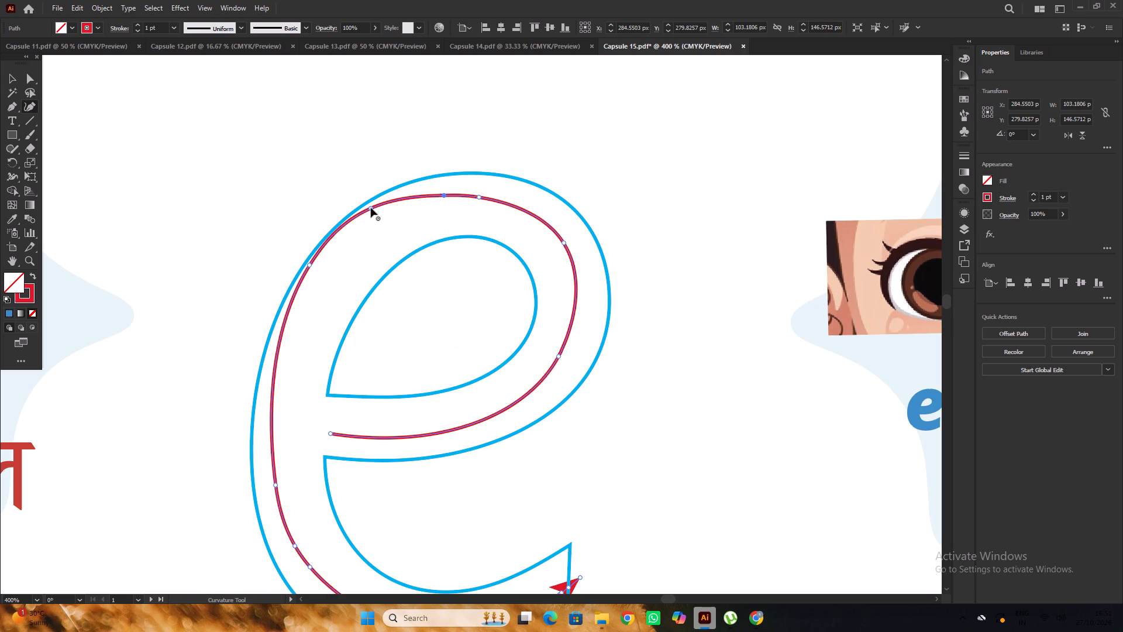
{"action": "left_click_drag", "start_coordinate": [371, 208], "coordinate": [381, 229]}
{"action": "key", "text": "ctrl+z"}
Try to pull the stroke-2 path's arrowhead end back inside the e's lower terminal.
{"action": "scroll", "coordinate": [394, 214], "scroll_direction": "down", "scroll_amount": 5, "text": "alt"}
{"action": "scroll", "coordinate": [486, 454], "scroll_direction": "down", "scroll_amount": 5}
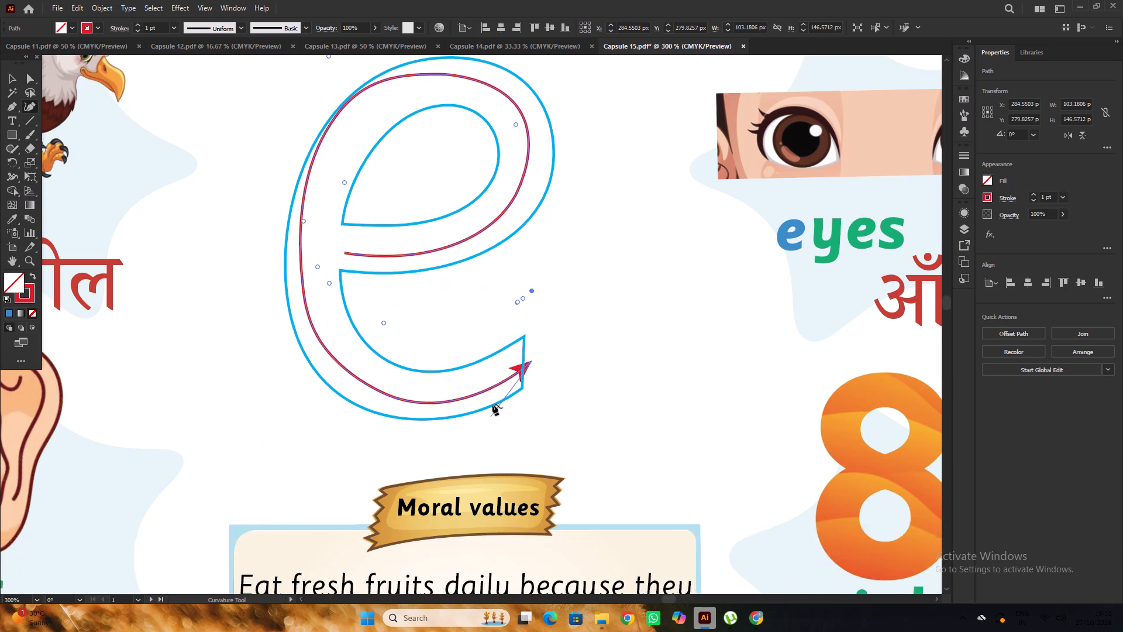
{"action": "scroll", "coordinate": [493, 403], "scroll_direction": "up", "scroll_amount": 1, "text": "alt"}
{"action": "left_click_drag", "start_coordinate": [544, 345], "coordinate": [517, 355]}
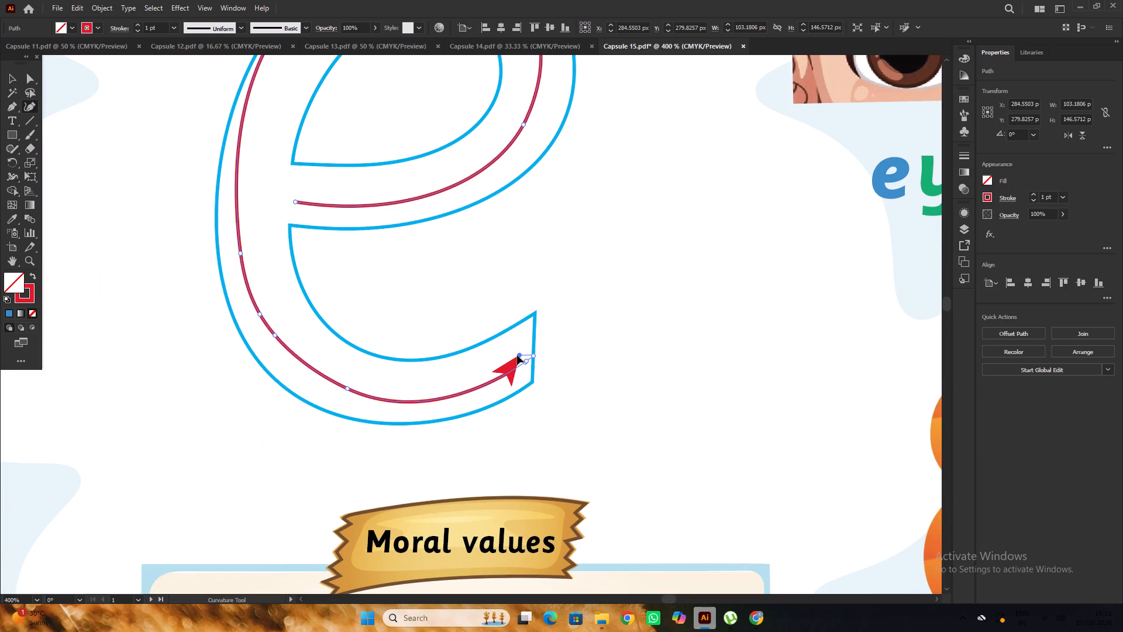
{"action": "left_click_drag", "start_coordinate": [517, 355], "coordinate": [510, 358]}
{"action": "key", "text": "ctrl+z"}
Narrow the red stroke-2 arrow path from its right side to about 93.6 px wide and deselect it.
{"action": "scroll", "coordinate": [521, 367], "scroll_direction": "down", "scroll_amount": 1, "text": "alt"}
{"action": "left_click", "coordinate": [10, 84]}
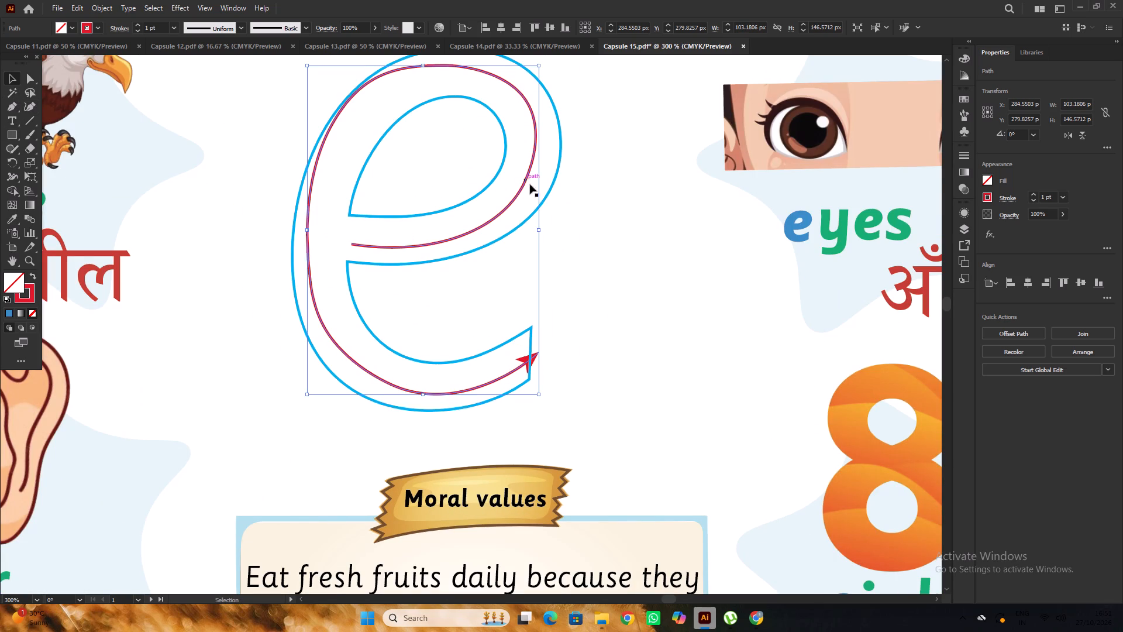
{"action": "left_click_drag", "start_coordinate": [538, 232], "coordinate": [521, 233]}
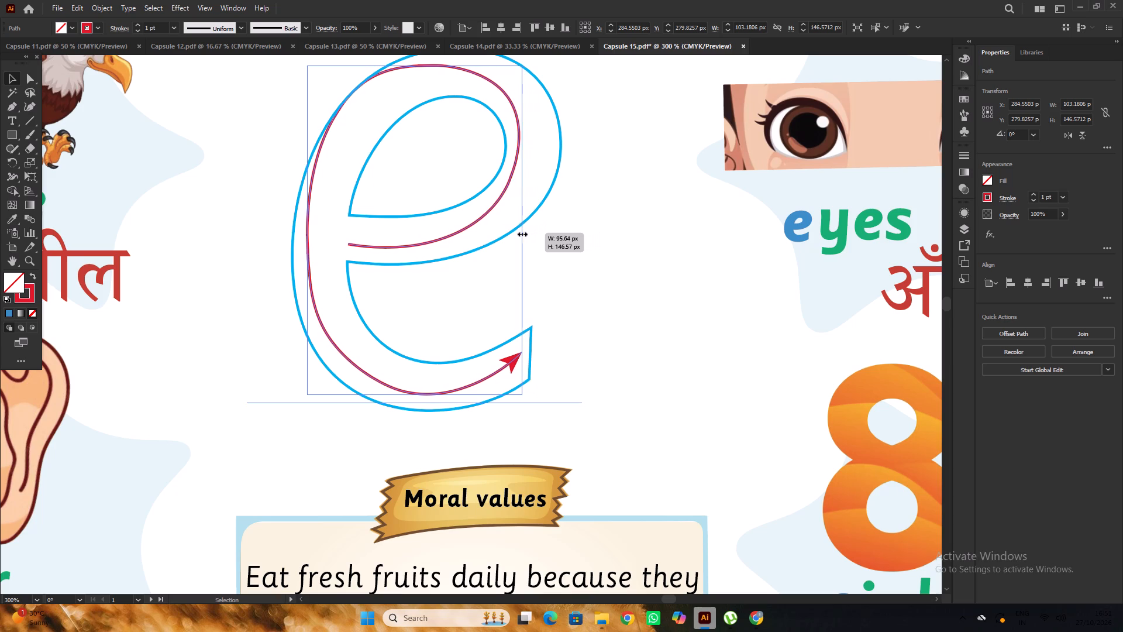
{"action": "left_click_drag", "start_coordinate": [521, 233], "coordinate": [516, 234]}
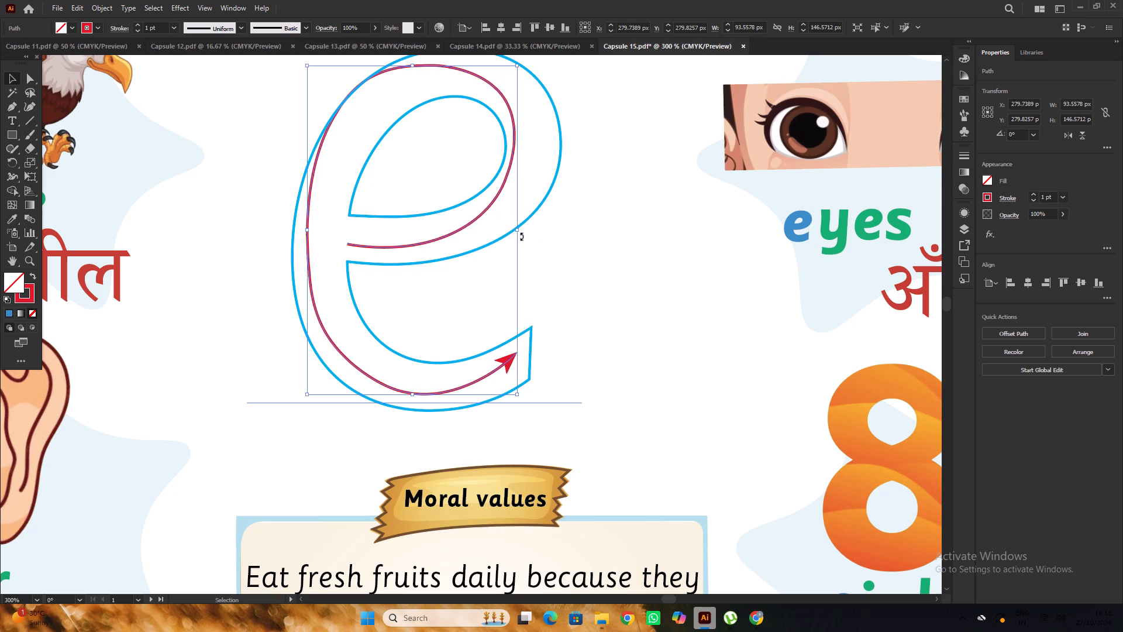
{"action": "scroll", "coordinate": [552, 246], "scroll_direction": "down", "scroll_amount": 3, "text": "alt"}
{"action": "left_click", "coordinate": [12, 84]}
{"action": "left_click_drag", "start_coordinate": [90, 135], "coordinate": [95, 138]}
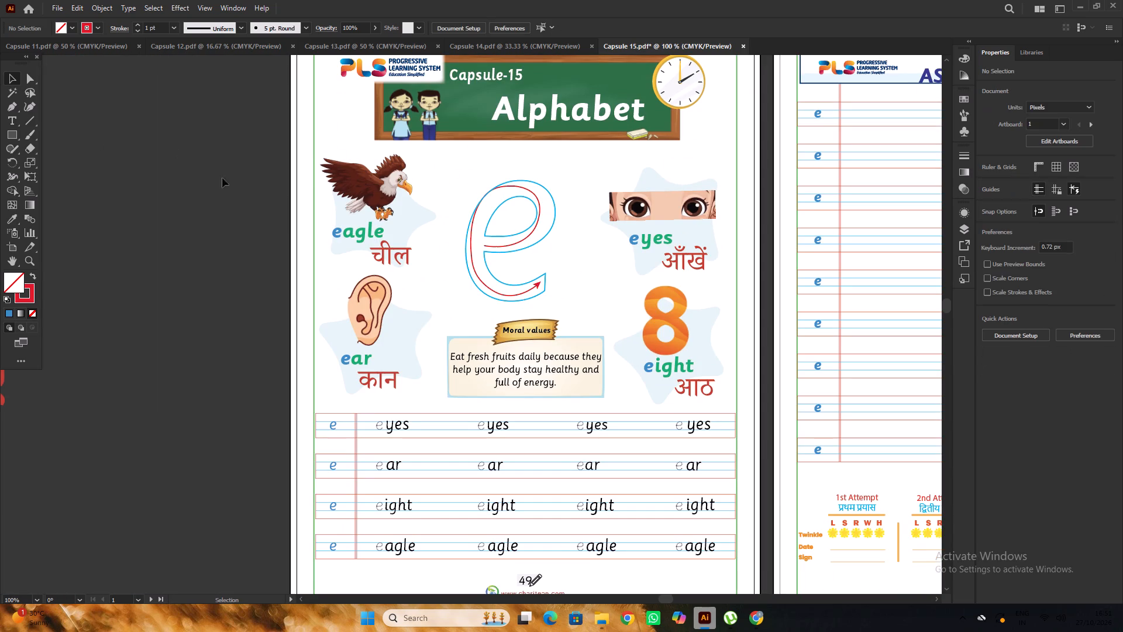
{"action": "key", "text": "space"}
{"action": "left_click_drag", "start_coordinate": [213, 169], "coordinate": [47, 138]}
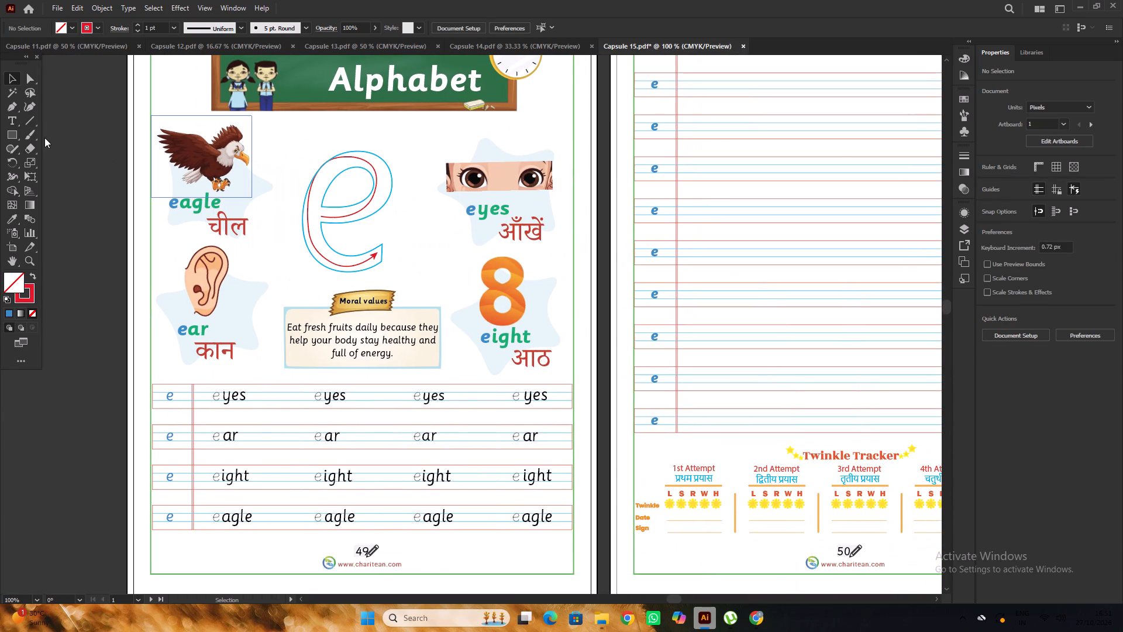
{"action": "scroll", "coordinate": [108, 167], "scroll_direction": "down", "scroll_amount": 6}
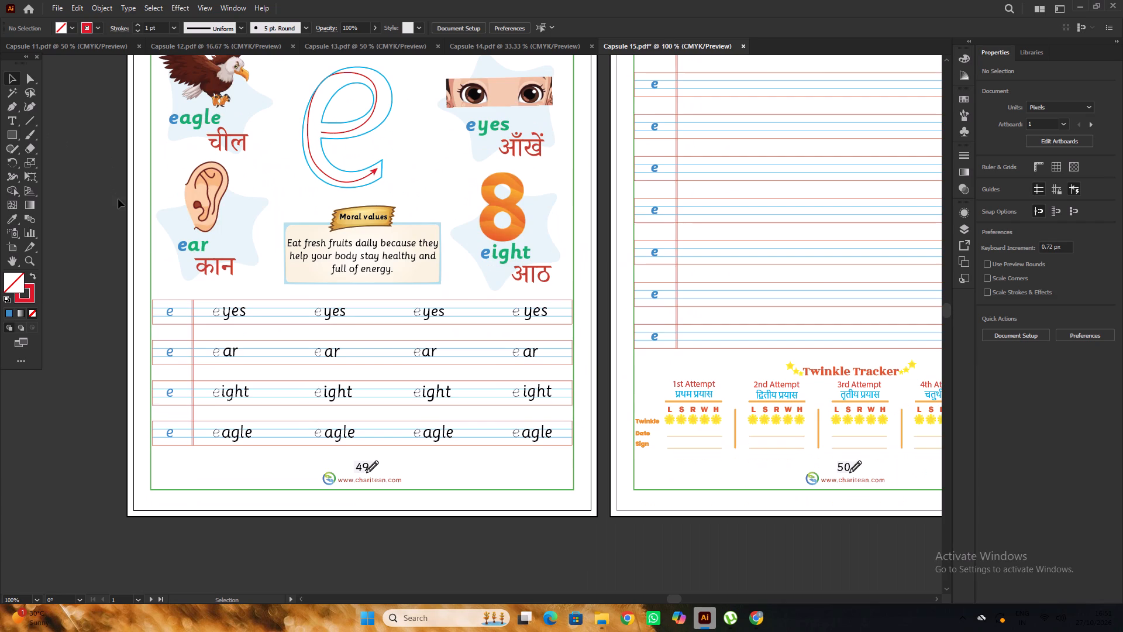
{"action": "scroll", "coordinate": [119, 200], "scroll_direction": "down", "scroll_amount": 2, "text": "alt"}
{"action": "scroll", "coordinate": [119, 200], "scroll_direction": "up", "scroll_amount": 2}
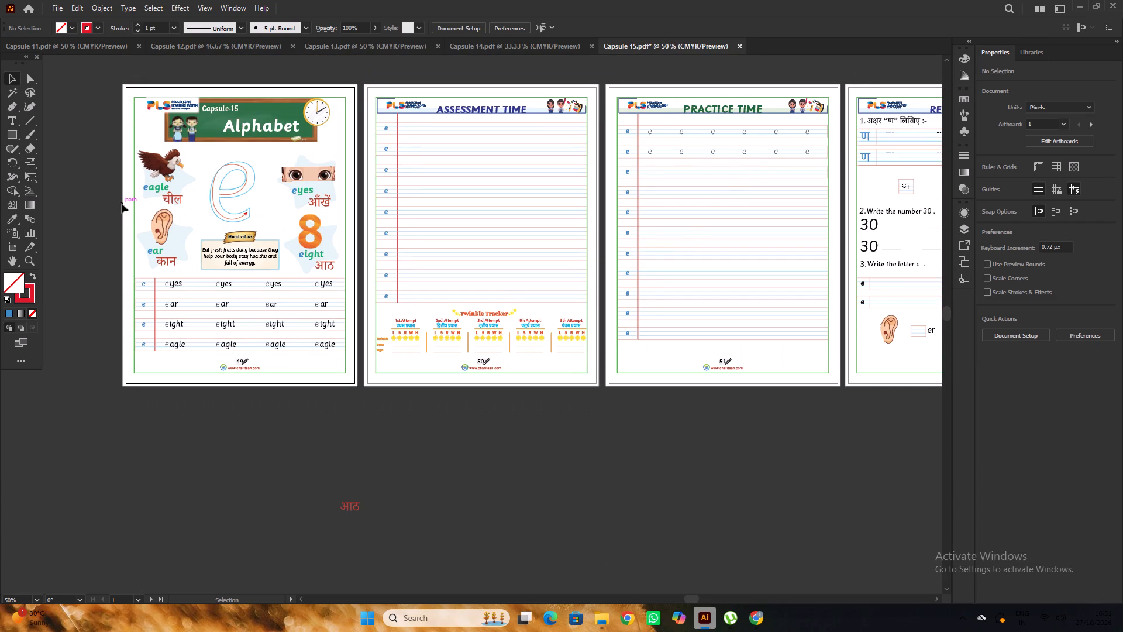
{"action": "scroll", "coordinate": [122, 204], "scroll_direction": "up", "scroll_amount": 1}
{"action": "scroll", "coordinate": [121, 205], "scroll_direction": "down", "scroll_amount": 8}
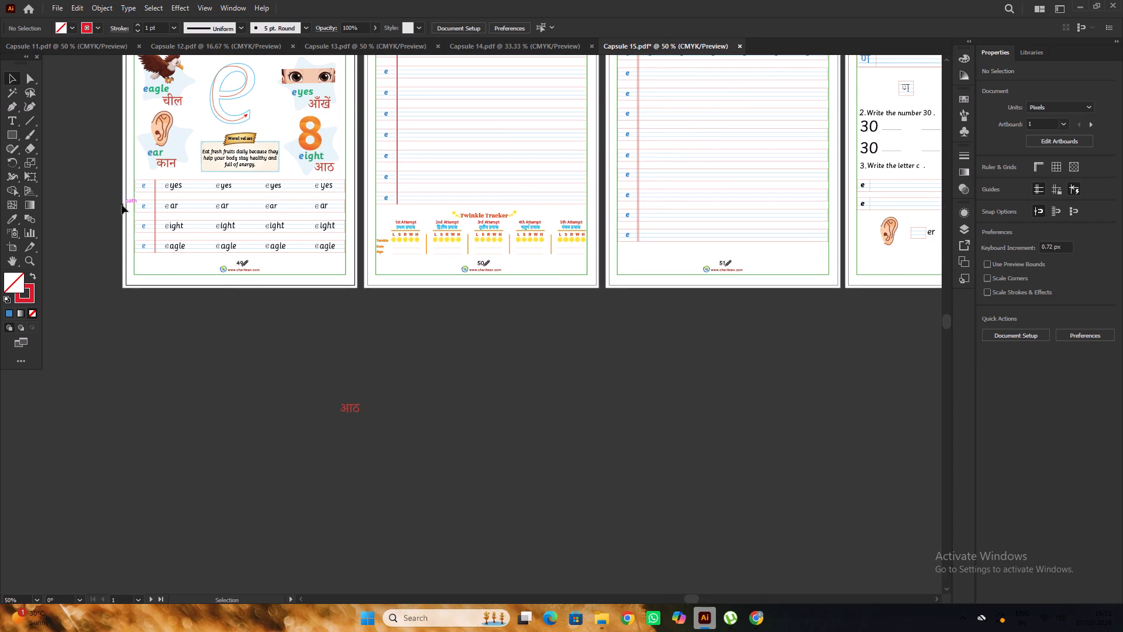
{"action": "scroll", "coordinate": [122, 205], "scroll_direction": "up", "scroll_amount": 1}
Draw an open wavy path with the Pen tool on the empty pasteboard below the pages and deselect it.
{"action": "left_click", "coordinate": [9, 110]}
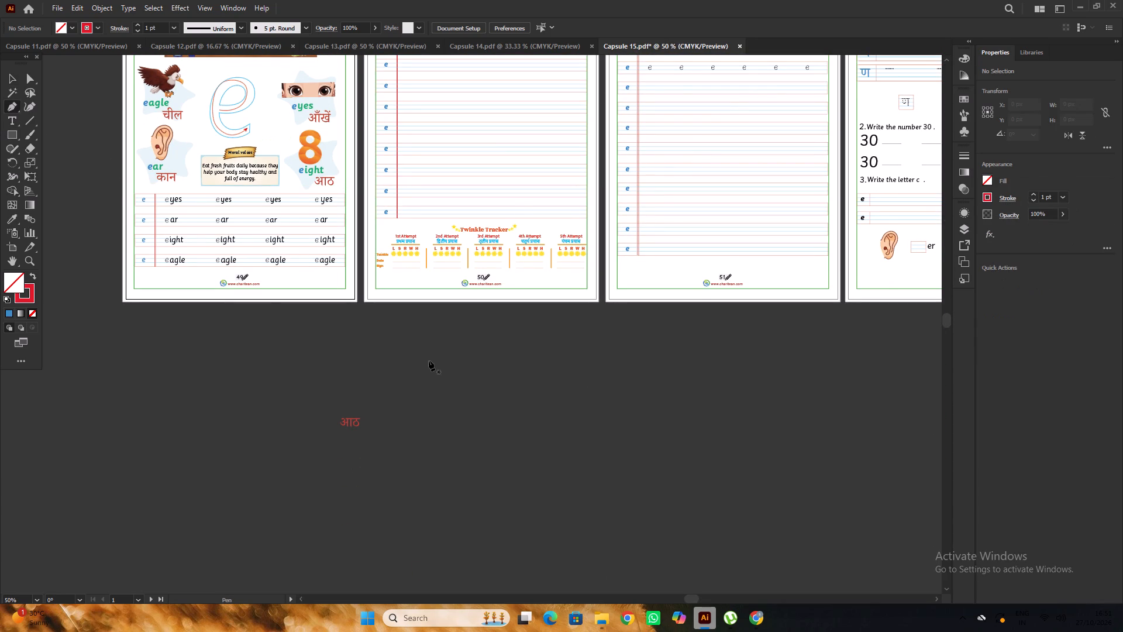
{"action": "left_click_drag", "start_coordinate": [428, 361], "coordinate": [477, 404]}
{"action": "left_click", "coordinate": [525, 411]}
{"action": "left_click", "coordinate": [561, 402]}
{"action": "left_click", "coordinate": [579, 393]}
{"action": "left_click", "coordinate": [587, 385]}
{"action": "left_click", "coordinate": [601, 376]}
{"action": "double_click", "coordinate": [621, 365]}
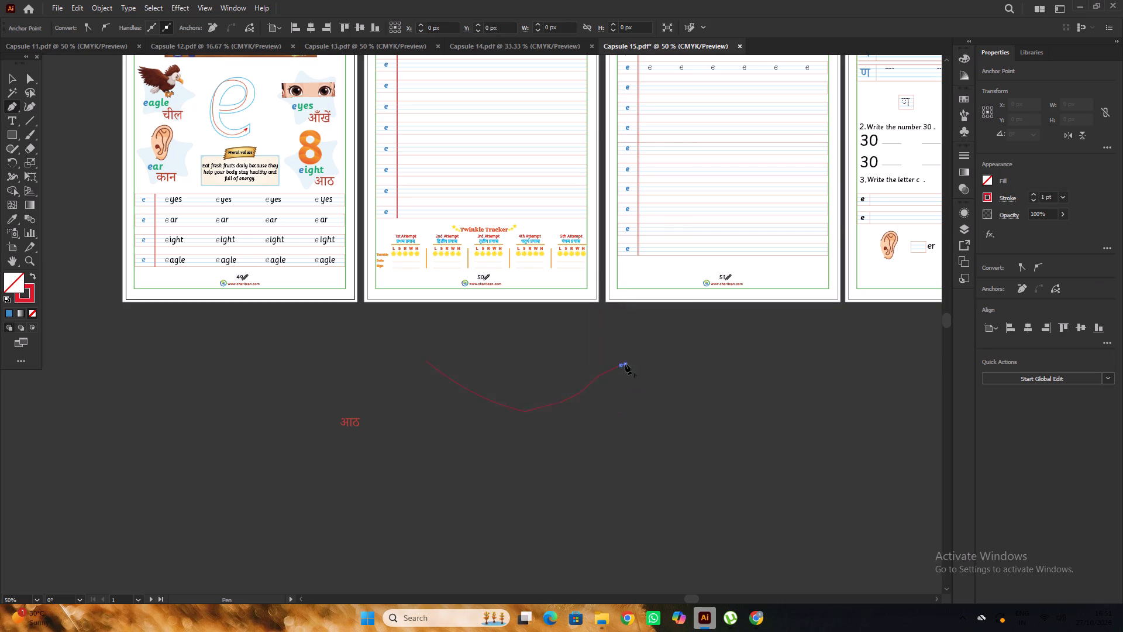
{"action": "left_click", "coordinate": [633, 368]}
{"action": "double_click", "coordinate": [661, 385]}
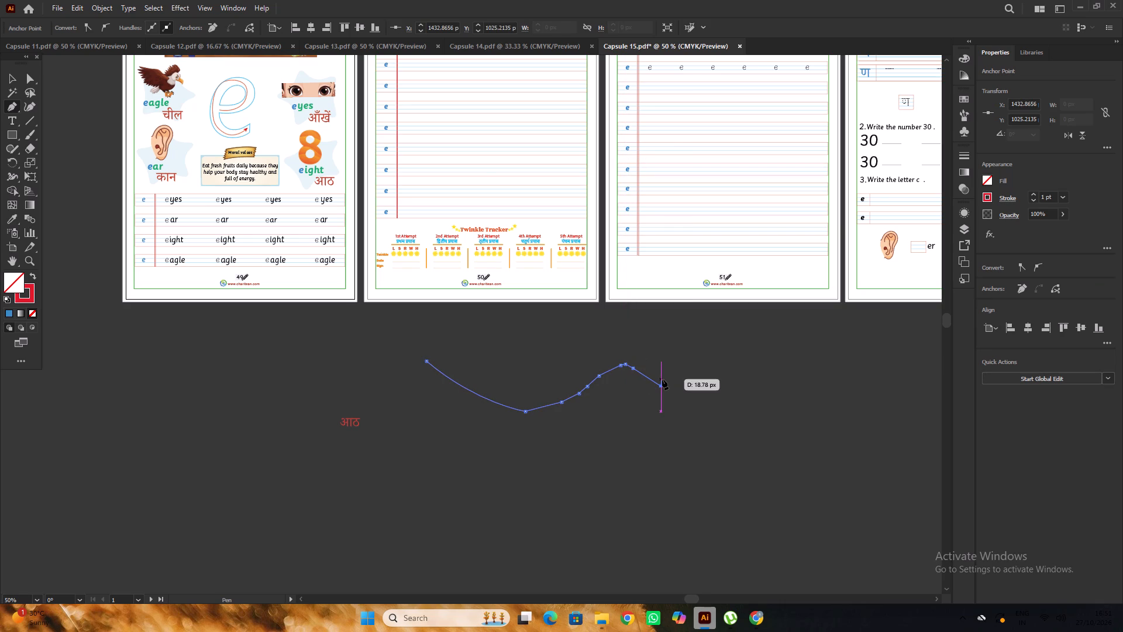
{"action": "scroll", "coordinate": [662, 379], "scroll_direction": "down", "scroll_amount": 3, "text": "alt"}
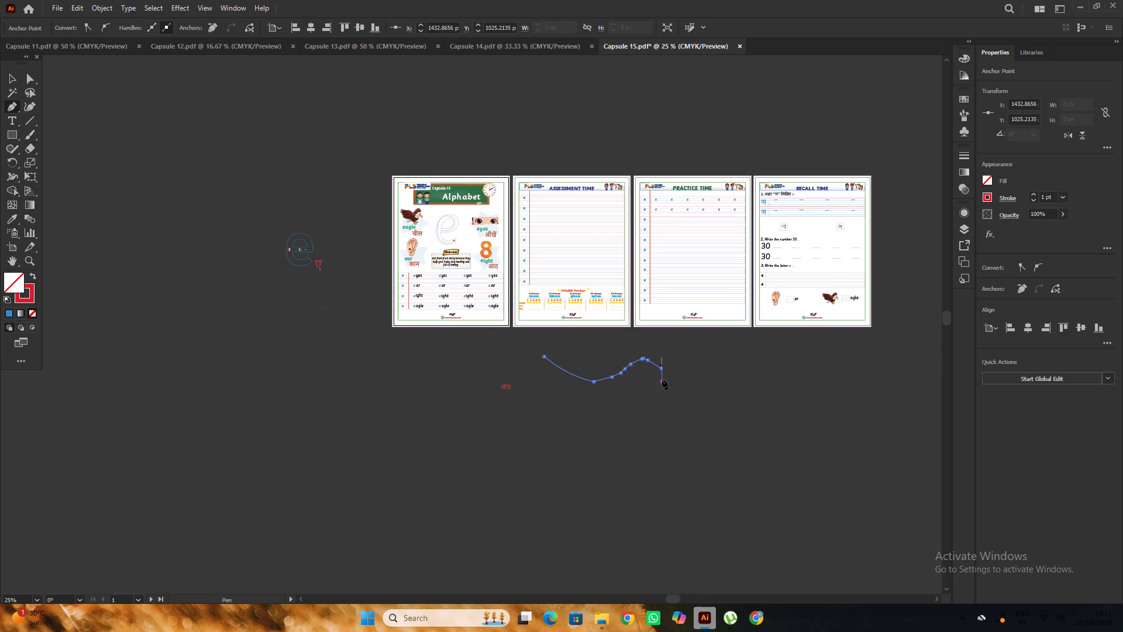
{"action": "left_click", "coordinate": [6, 74]}
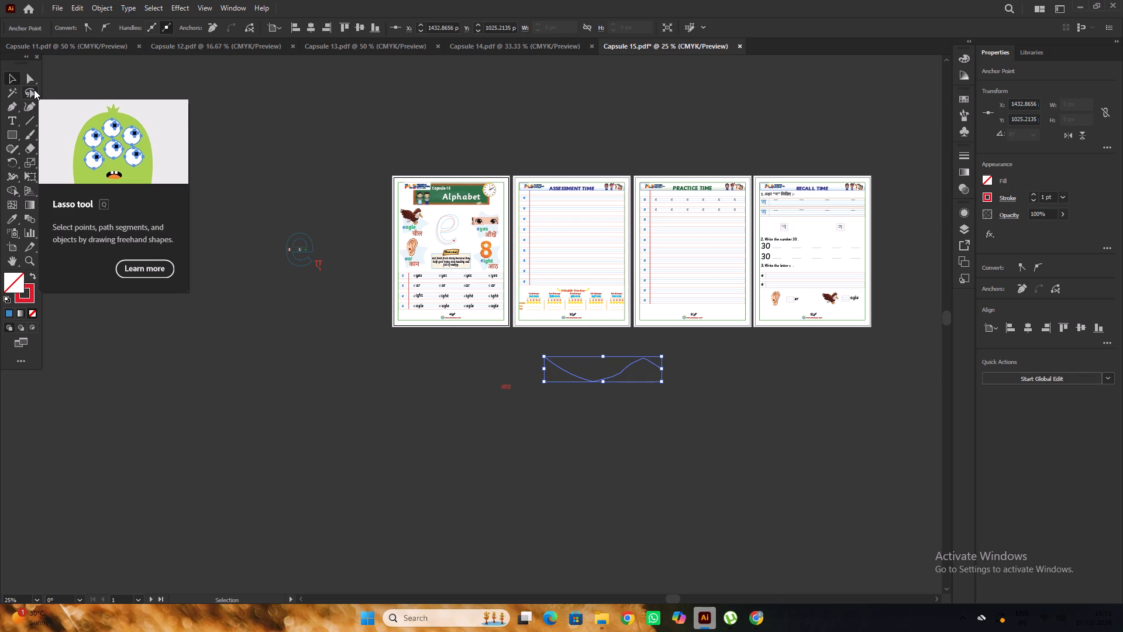
{"action": "left_click", "coordinate": [261, 132]}
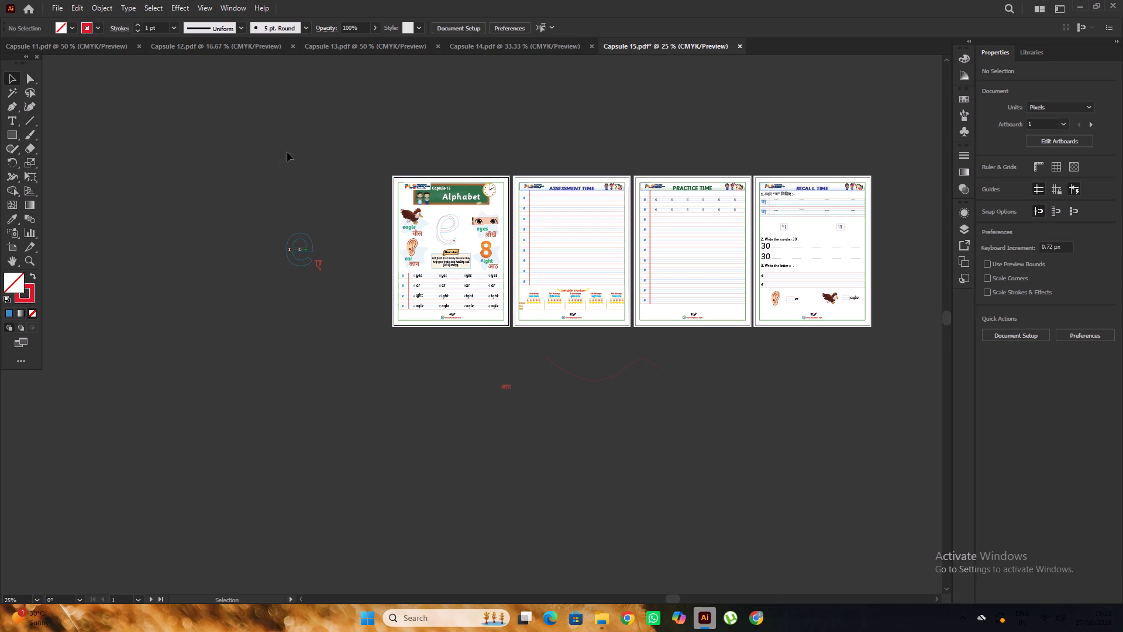
{"action": "scroll", "coordinate": [457, 184], "scroll_direction": "down", "scroll_amount": 4}
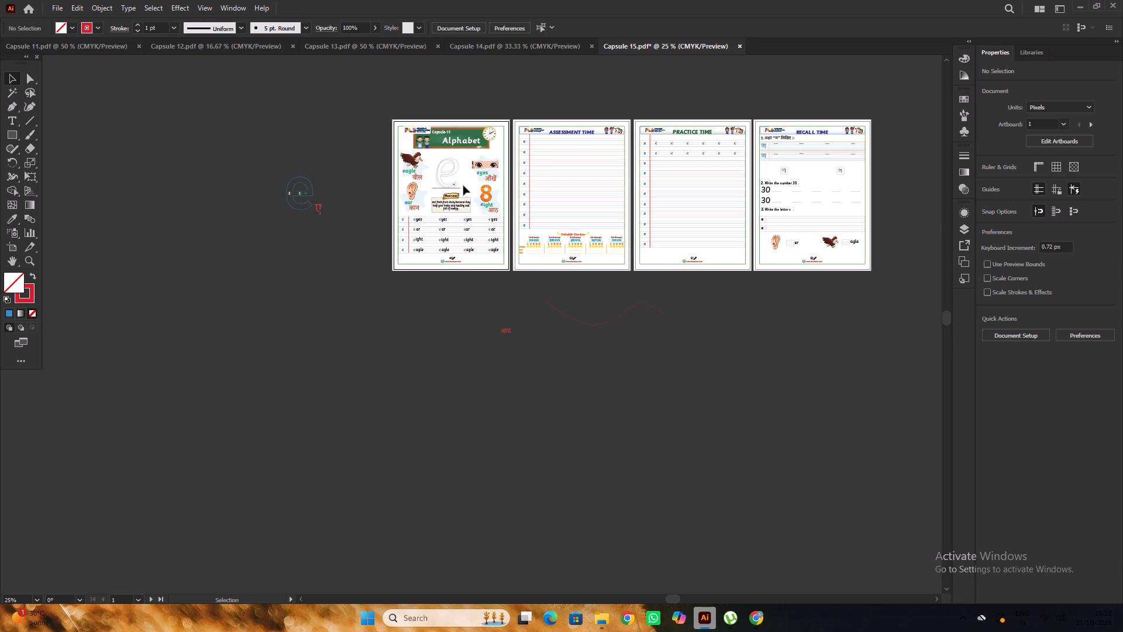
Switch to Chrome, rewind the playing YouTube video several times and minimize the browser.
{"action": "scroll", "coordinate": [464, 181], "scroll_direction": "up", "scroll_amount": 2, "text": "alt"}
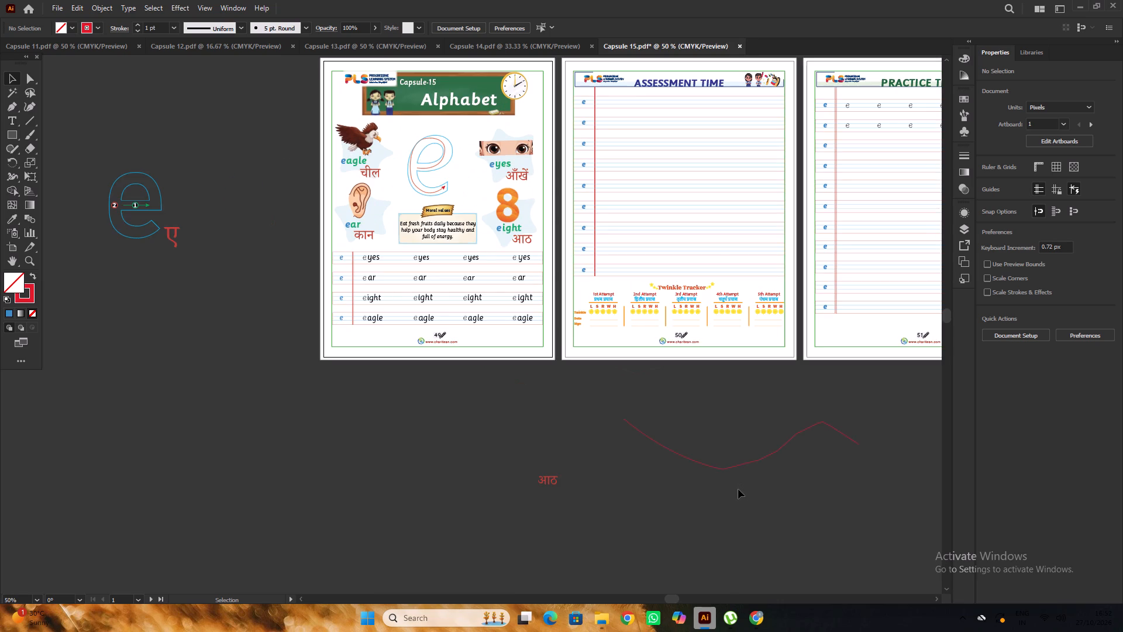
{"action": "left_click", "coordinate": [760, 614]}
{"action": "key", "text": "Left"}
{"action": "key", "text": "Left"}
{"action": "key", "text": "Left"}
{"action": "key", "text": "Left"}
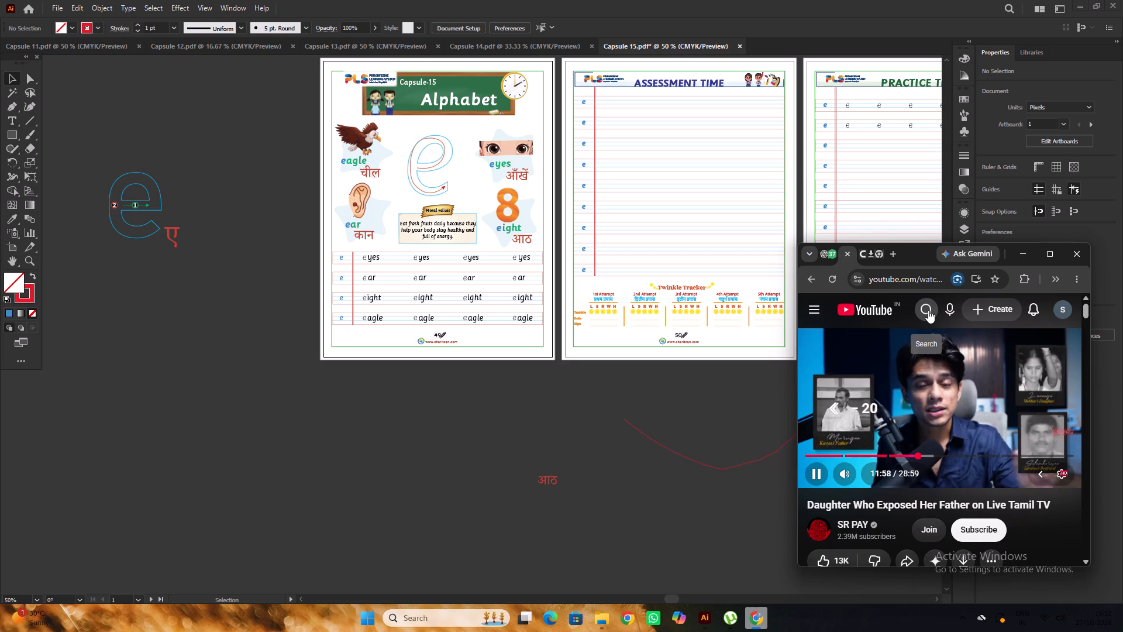
{"action": "key", "text": "Left"}
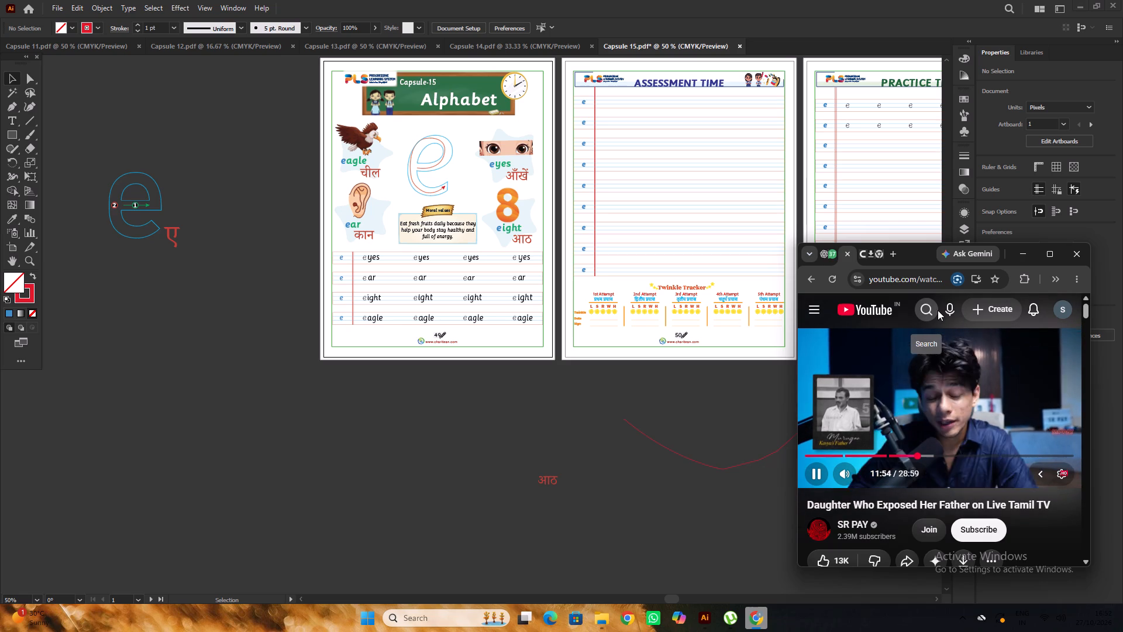
{"action": "key", "text": "Left"}
{"action": "key", "text": "Left"}
{"action": "key", "text": "Left"}
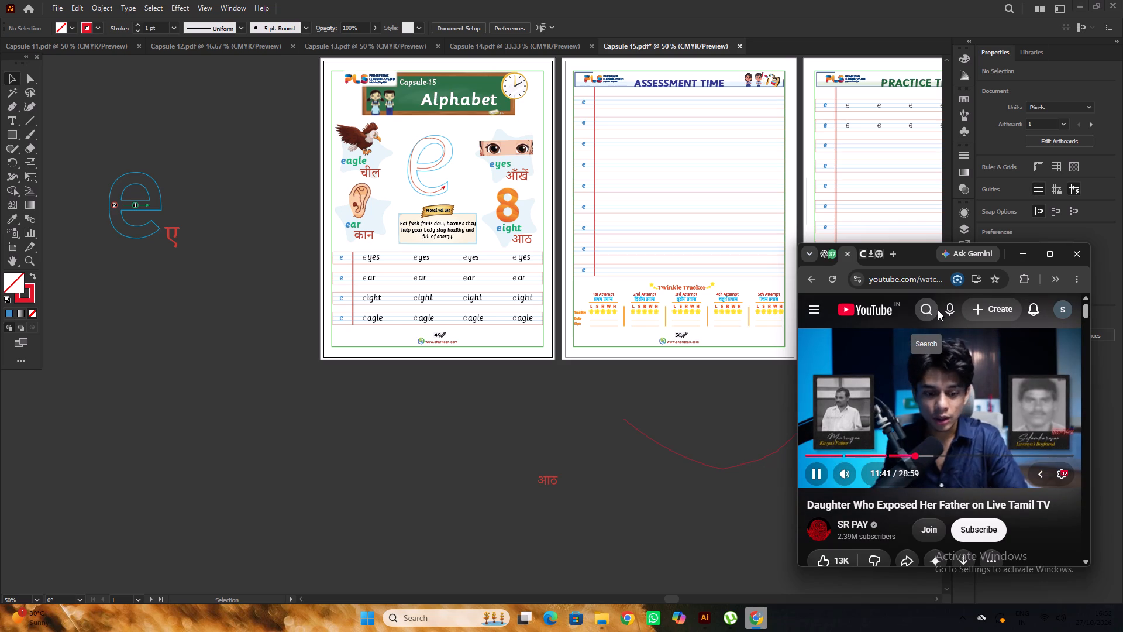
{"action": "key", "text": "Left"}
{"action": "key", "text": "Left"}
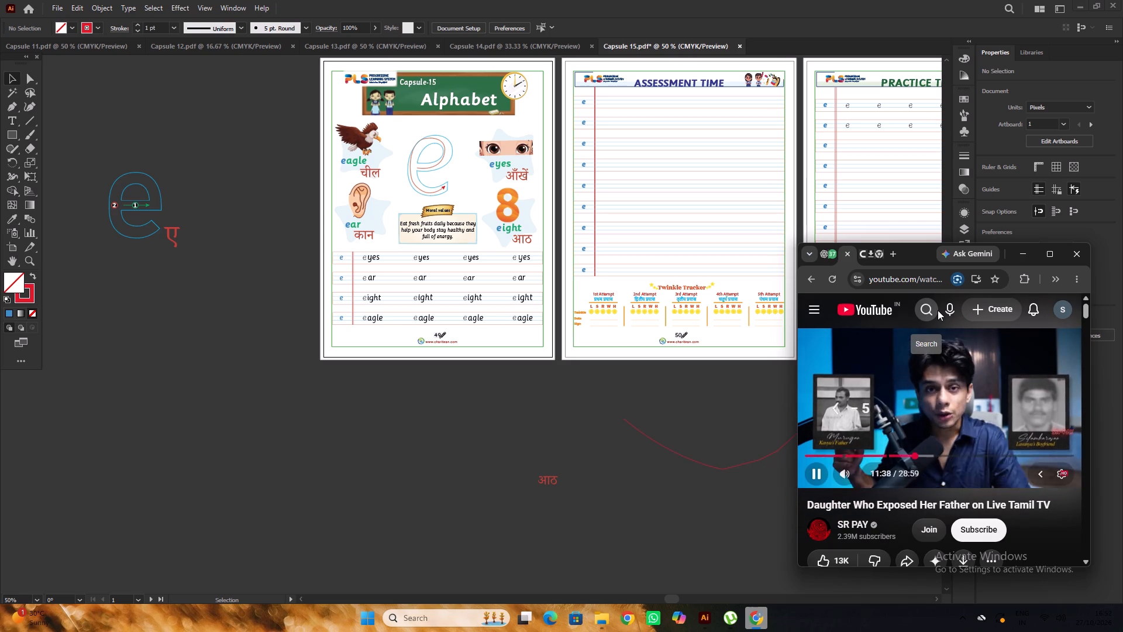
{"action": "key", "text": "Left"}
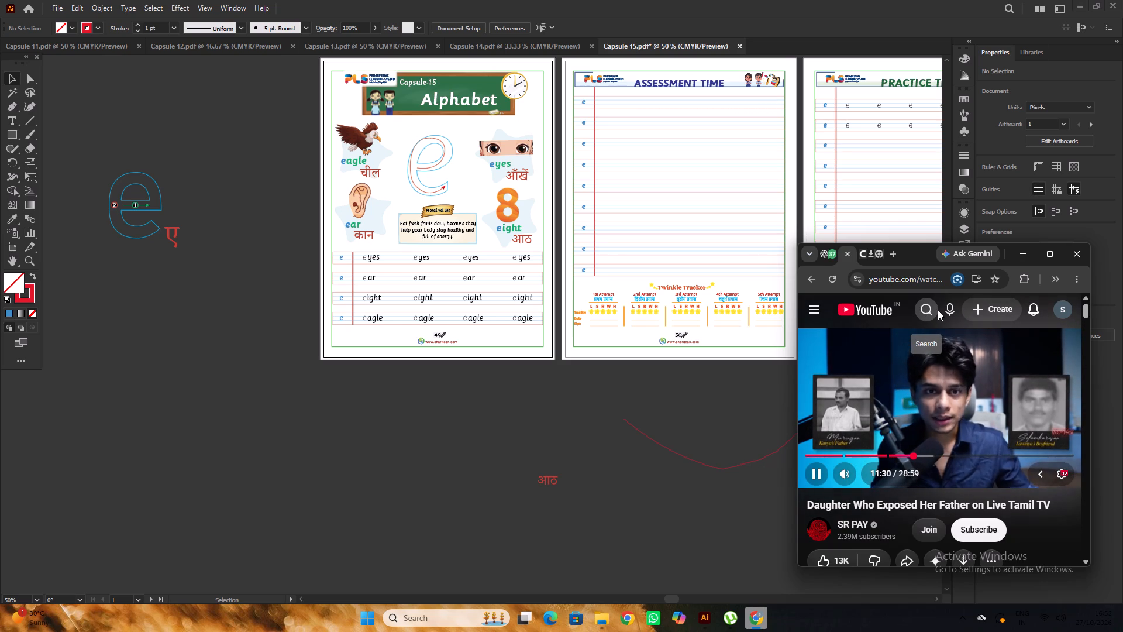
{"action": "left_click", "coordinate": [1022, 259]}
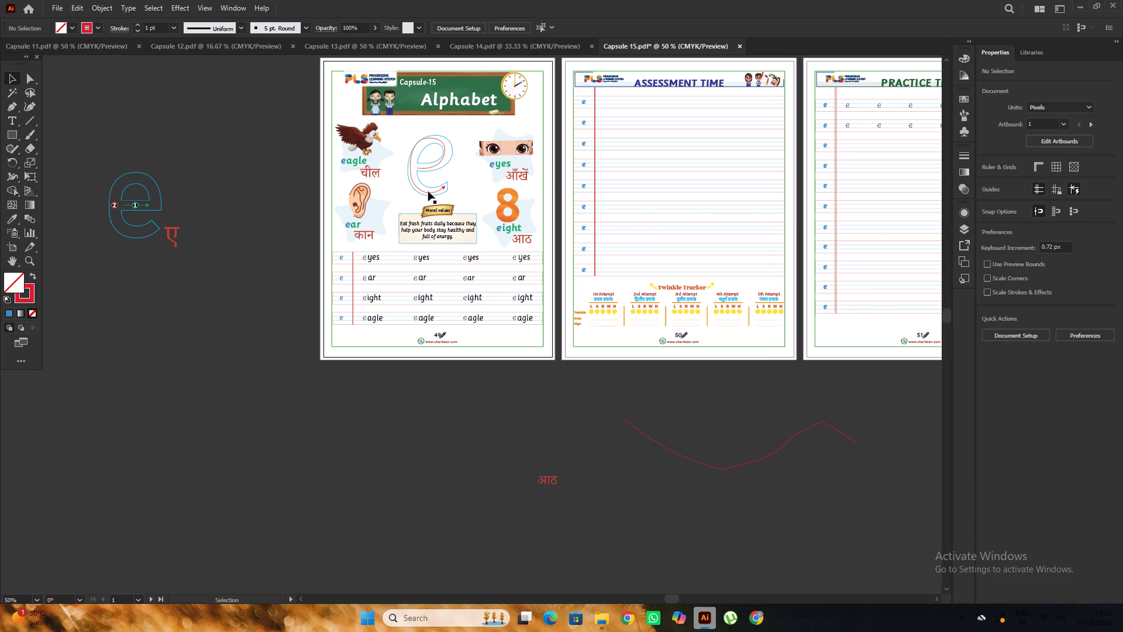
Lock the large outlined letter e on Capsule 15's Alphabet page so only the arrow path can be selected.
{"action": "scroll", "coordinate": [412, 146], "scroll_direction": "up", "scroll_amount": 3, "text": "alt"}
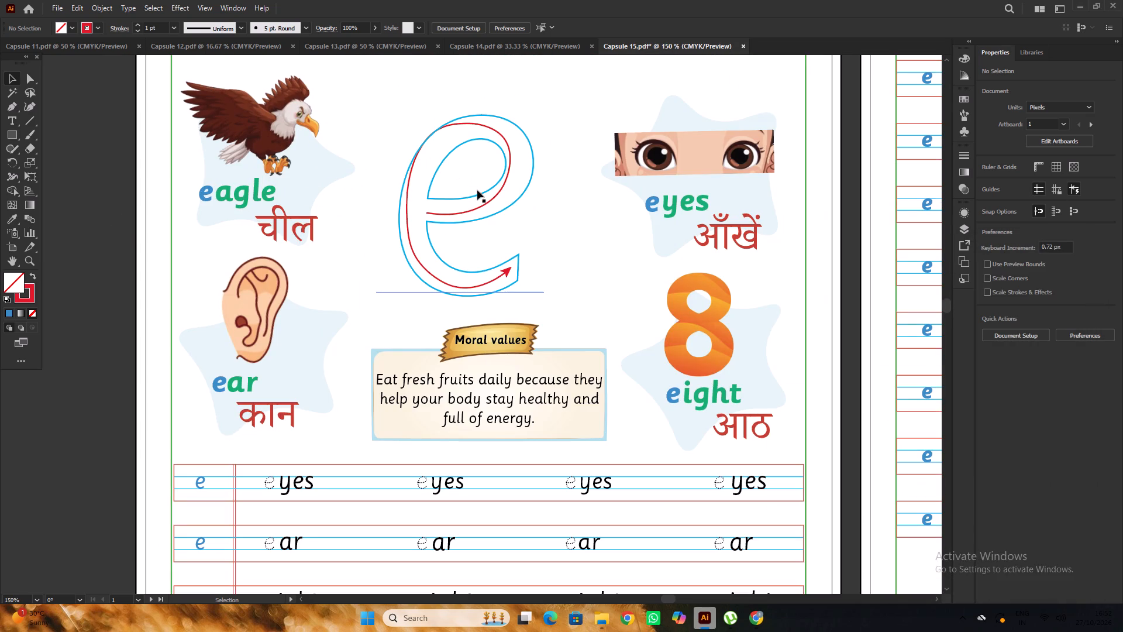
{"action": "left_click", "coordinate": [27, 108]}
{"action": "left_click", "coordinate": [12, 82]}
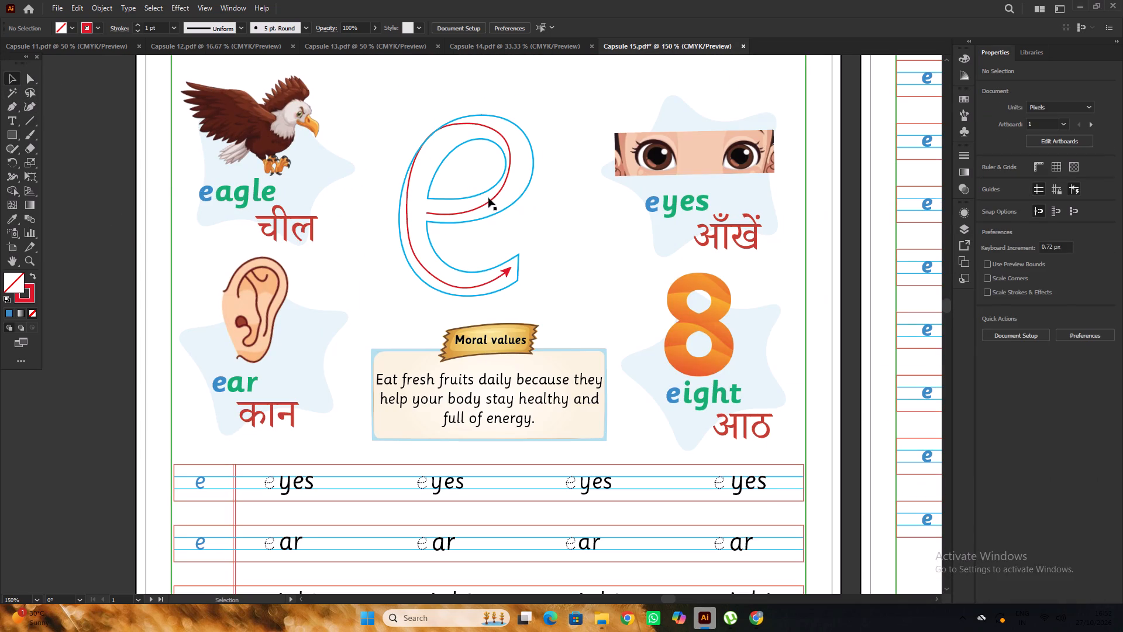
{"action": "left_click", "coordinate": [491, 199]}
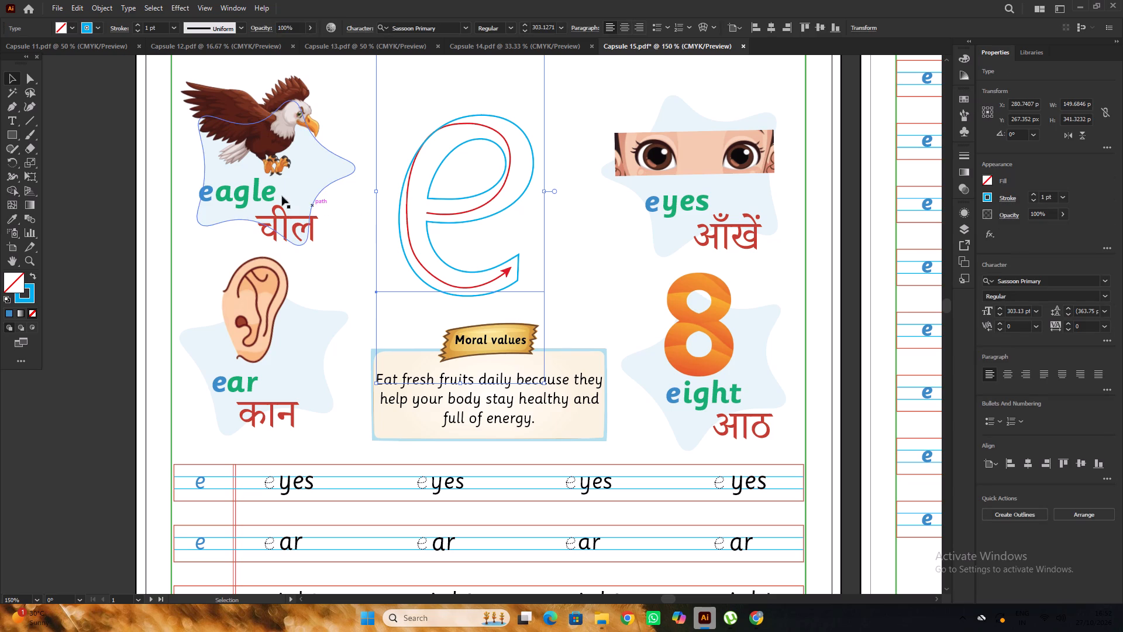
{"action": "key", "text": "ctrl+2"}
Move the stroke-2 path's two right-hand curve points outward with the Curvature tool to centre it in the e's bowl.
{"action": "left_click", "coordinate": [473, 208]}
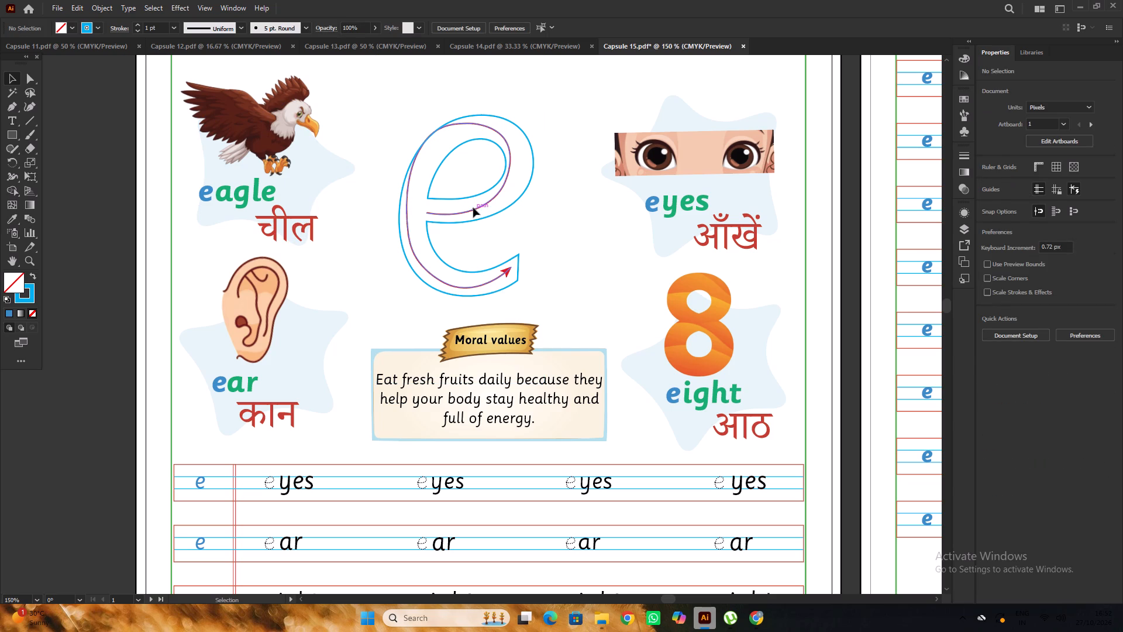
{"action": "scroll", "coordinate": [507, 202], "scroll_direction": "up", "scroll_amount": 1, "text": "alt"}
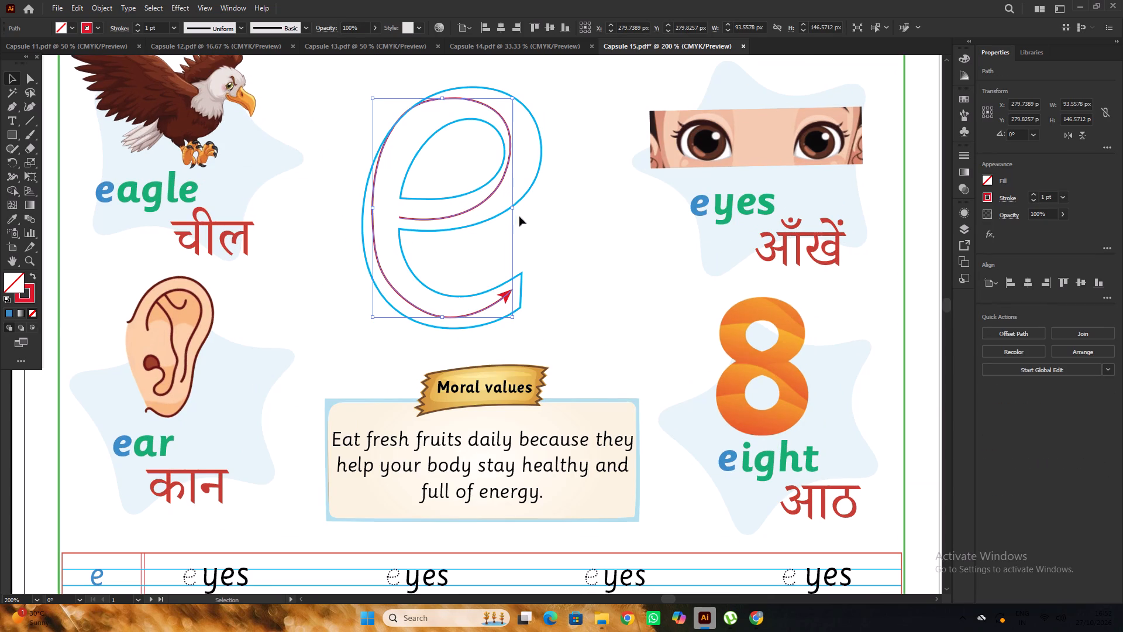
{"action": "left_click", "coordinate": [32, 105]}
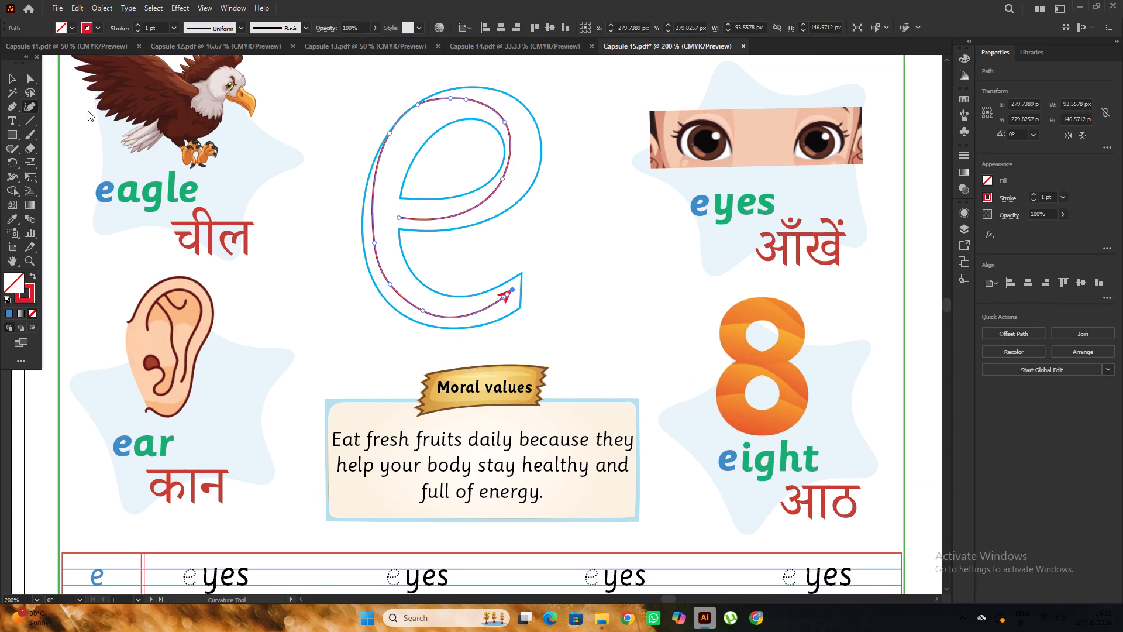
{"action": "scroll", "coordinate": [500, 163], "scroll_direction": "up", "scroll_amount": 1, "text": "alt"}
{"action": "left_click_drag", "start_coordinate": [502, 185], "coordinate": [519, 183]}
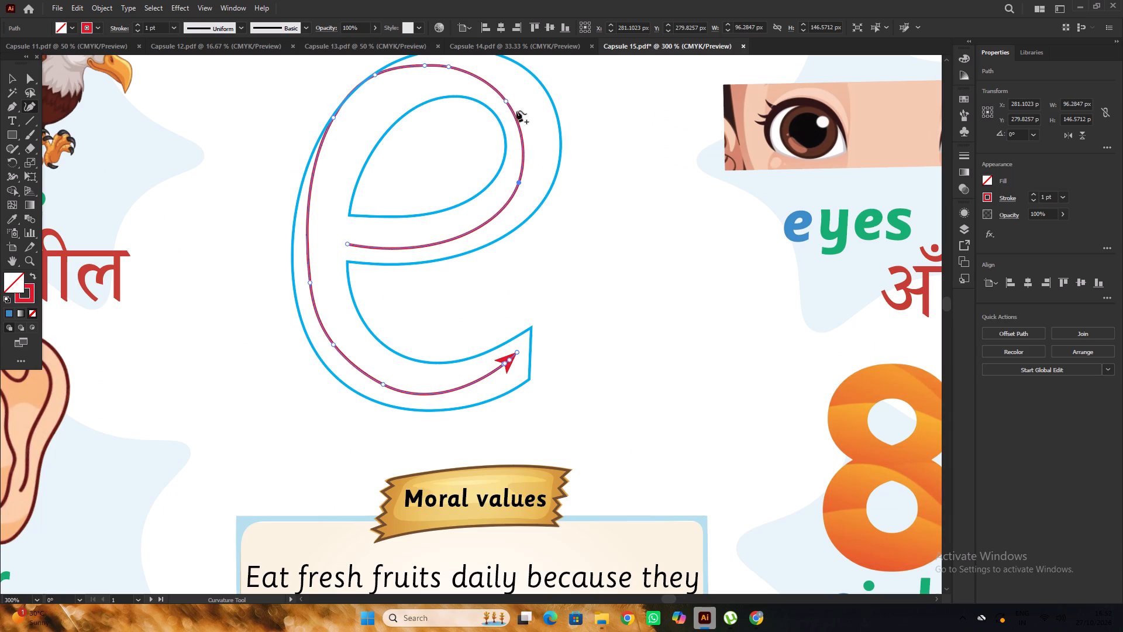
{"action": "left_click_drag", "start_coordinate": [508, 101], "coordinate": [532, 110]}
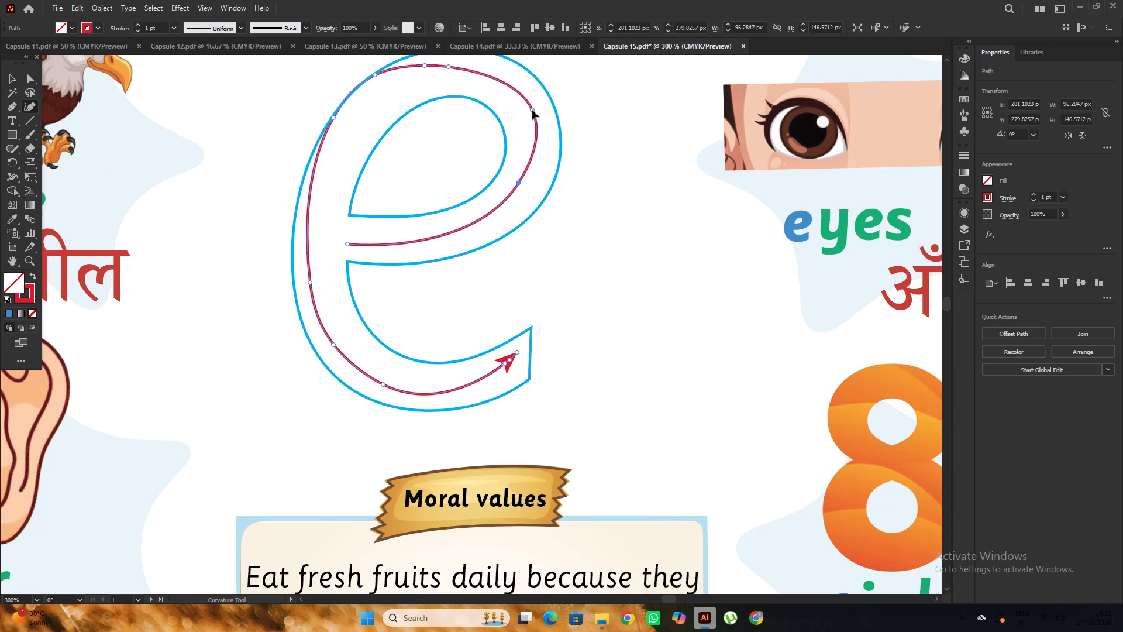
{"action": "left_click_drag", "start_coordinate": [532, 110], "coordinate": [535, 114]}
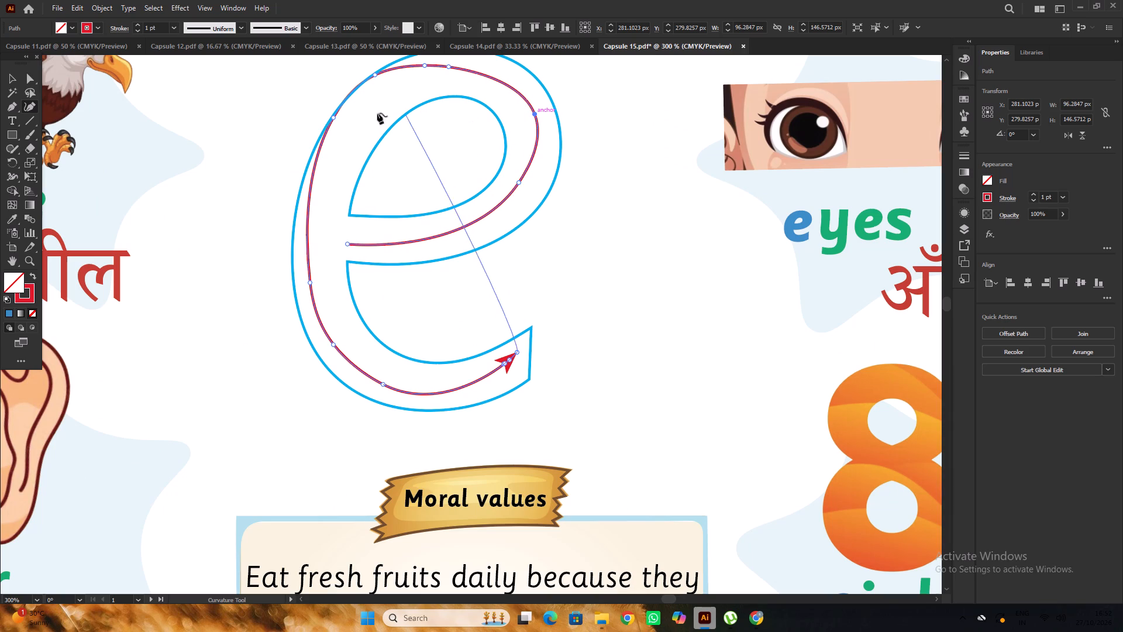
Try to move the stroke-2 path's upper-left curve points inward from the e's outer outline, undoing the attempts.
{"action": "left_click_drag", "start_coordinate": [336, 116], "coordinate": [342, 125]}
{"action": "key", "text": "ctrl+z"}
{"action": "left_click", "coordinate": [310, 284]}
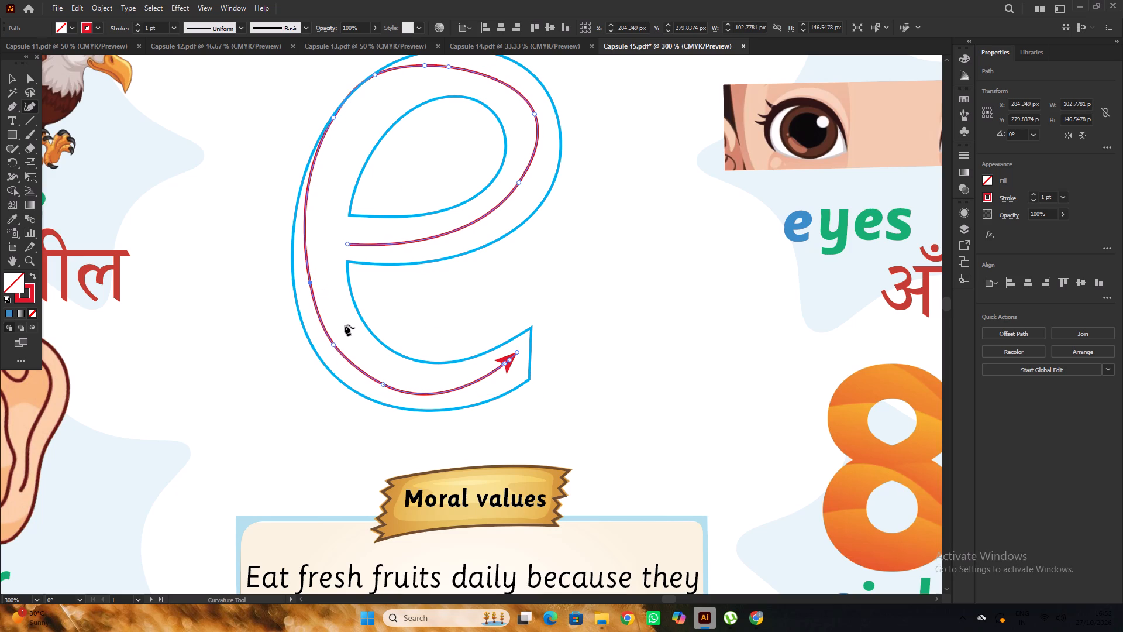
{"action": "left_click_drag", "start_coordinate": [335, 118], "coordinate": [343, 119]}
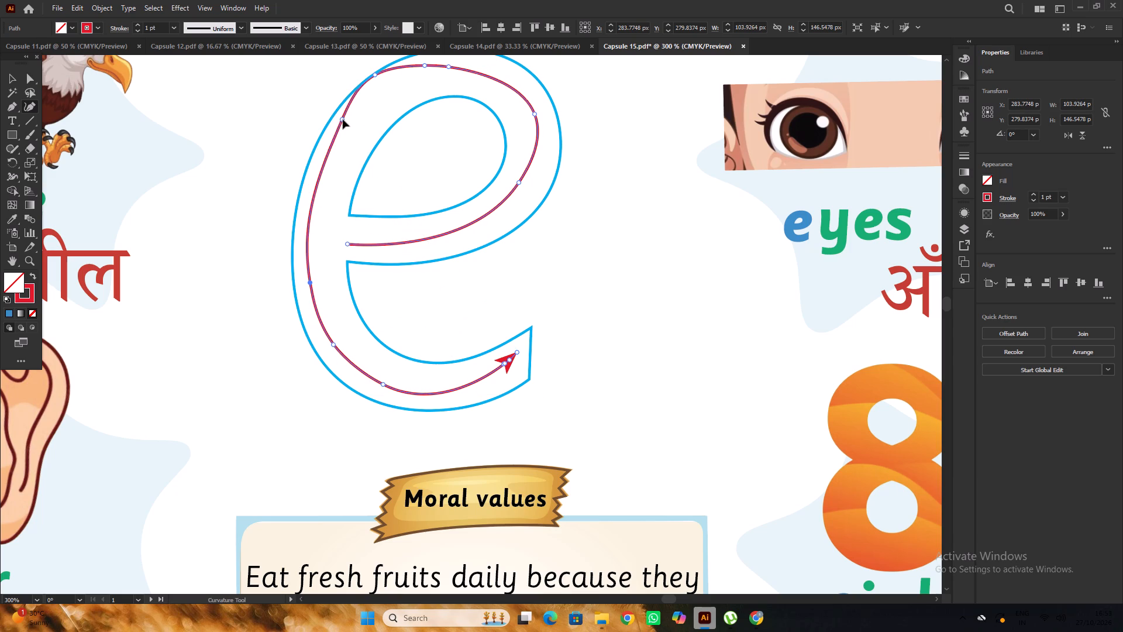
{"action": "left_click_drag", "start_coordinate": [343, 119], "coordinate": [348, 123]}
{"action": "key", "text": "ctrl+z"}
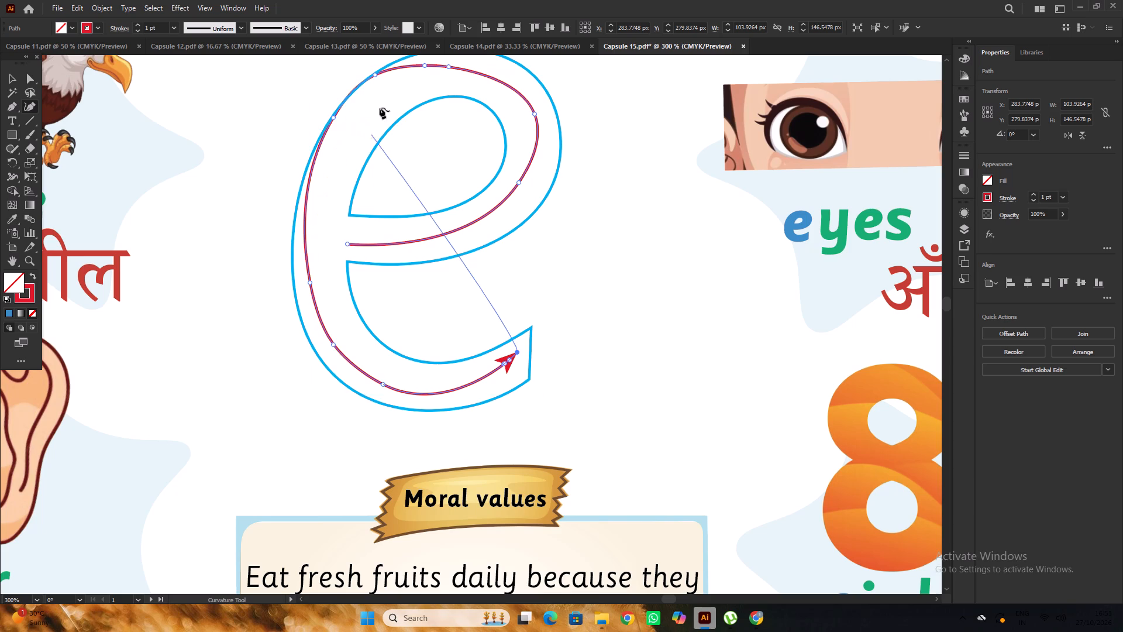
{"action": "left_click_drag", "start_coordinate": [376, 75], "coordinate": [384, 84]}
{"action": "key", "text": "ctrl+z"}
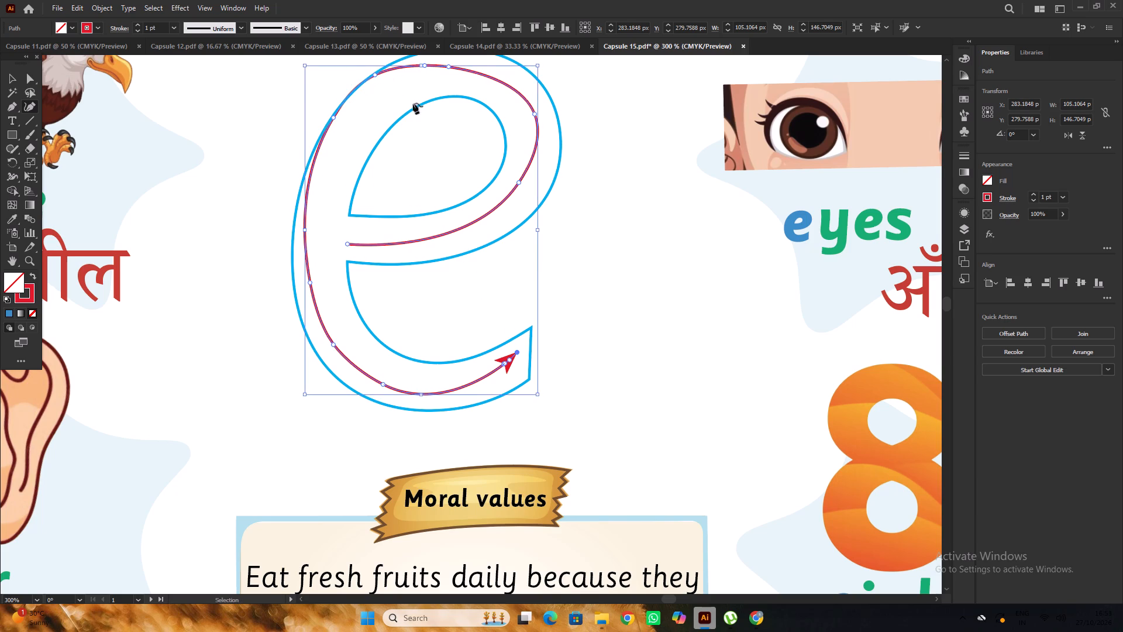
Add a curve point on the stroke-2 path's upper-right arc, raise the top point and move the upper-left one inward.
{"action": "scroll", "coordinate": [426, 112], "scroll_direction": "up", "scroll_amount": 5}
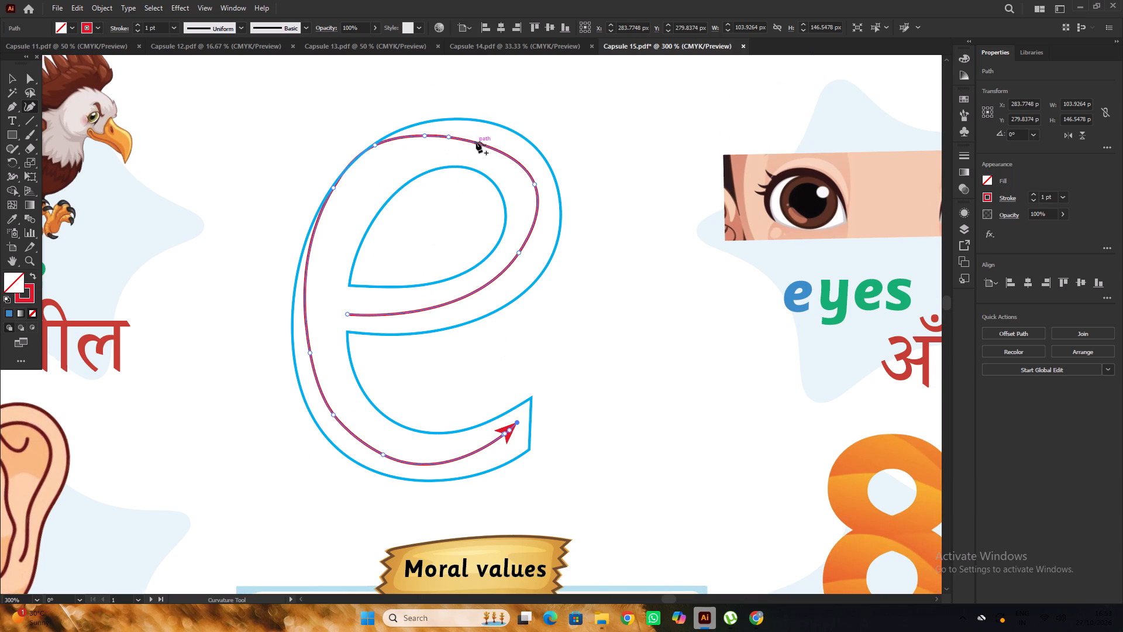
{"action": "left_click_drag", "start_coordinate": [476, 142], "coordinate": [484, 136]}
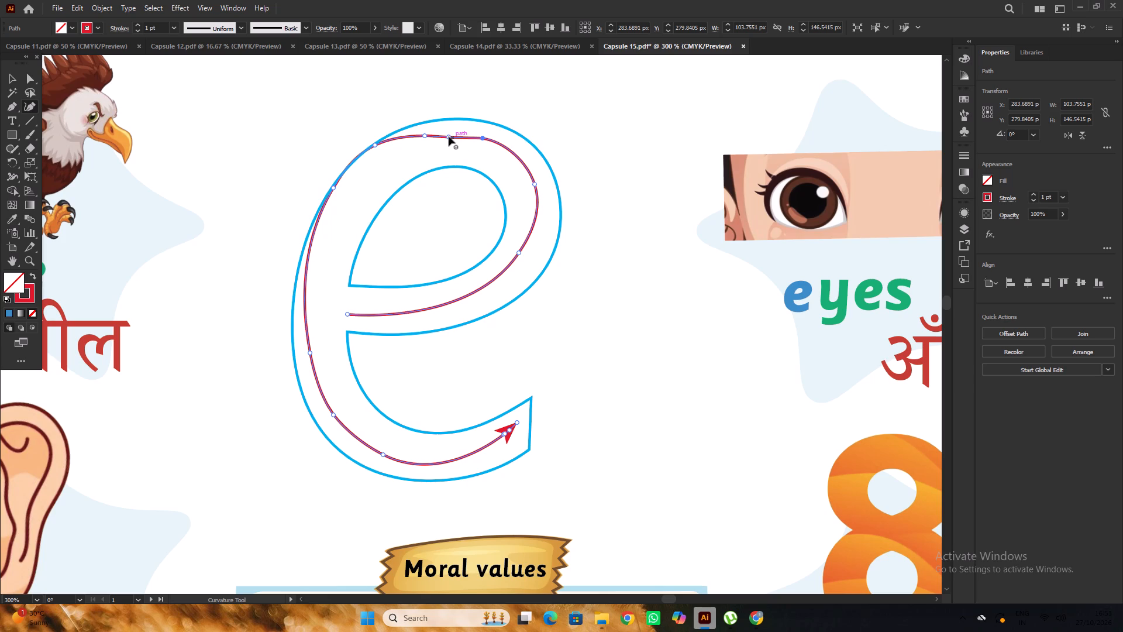
{"action": "left_click", "coordinate": [448, 136]}
{"action": "left_click_drag", "start_coordinate": [376, 145], "coordinate": [376, 146]}
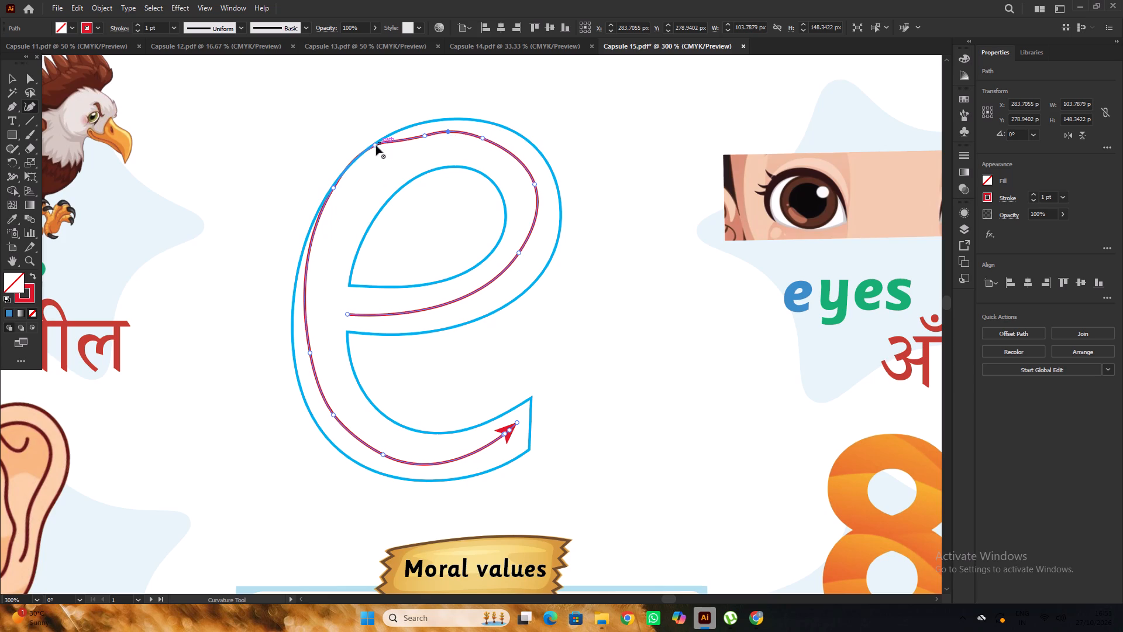
{"action": "left_click_drag", "start_coordinate": [376, 146], "coordinate": [377, 152]}
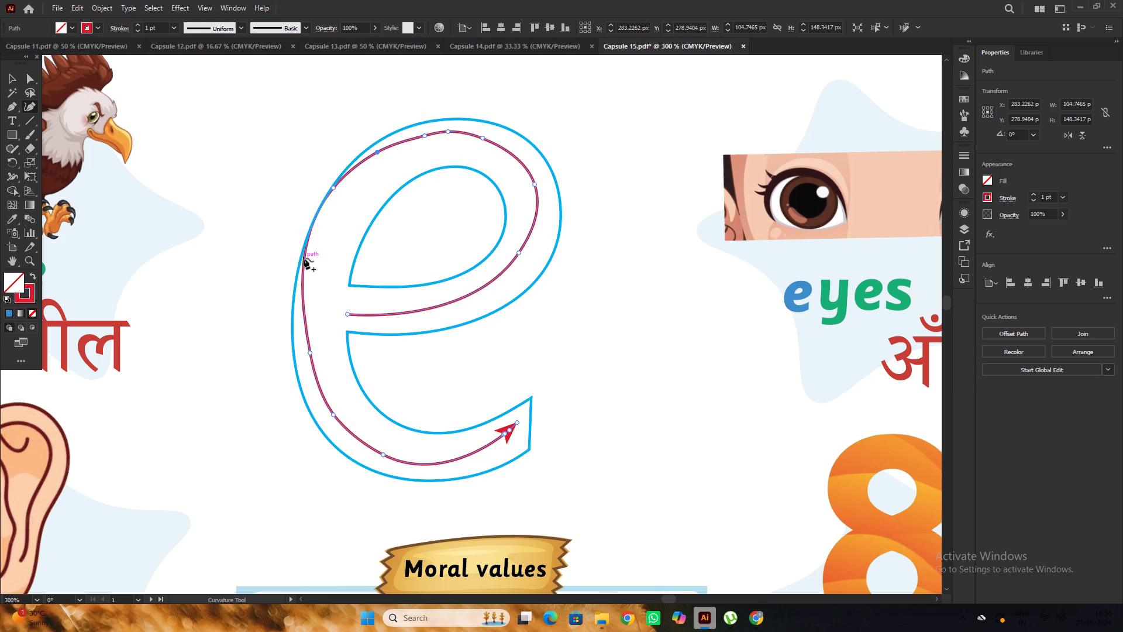
Add a curve point on the stroke-2 path's left side, pull it inward and adjust the neighbouring upper points into a smooth curve.
{"action": "left_click_drag", "start_coordinate": [304, 258], "coordinate": [319, 259]}
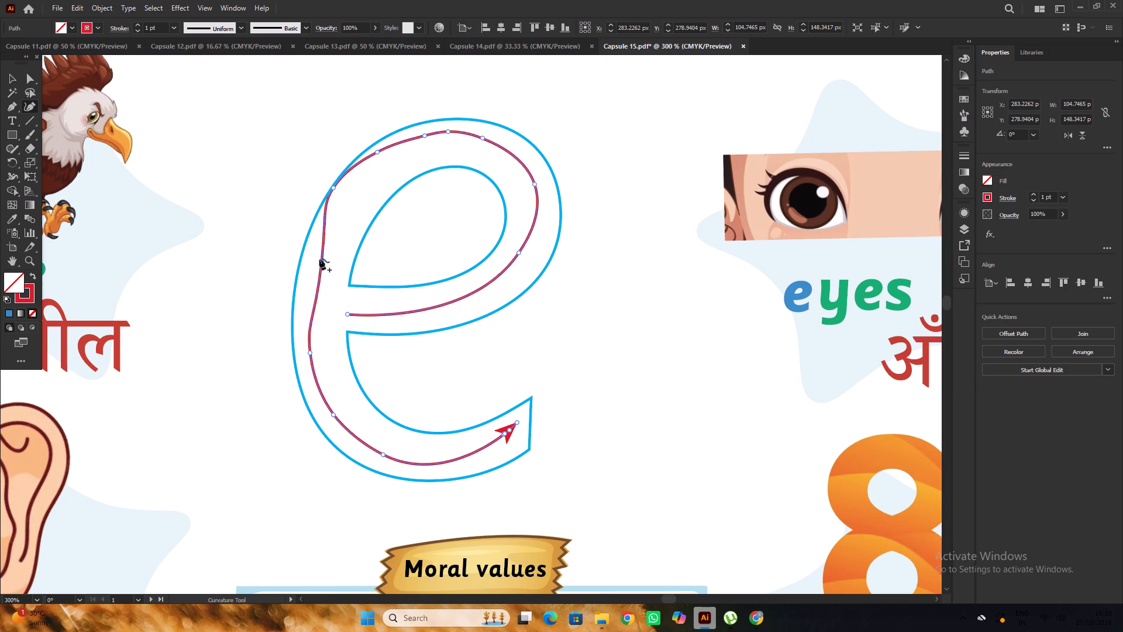
{"action": "left_click_drag", "start_coordinate": [319, 259], "coordinate": [311, 255]}
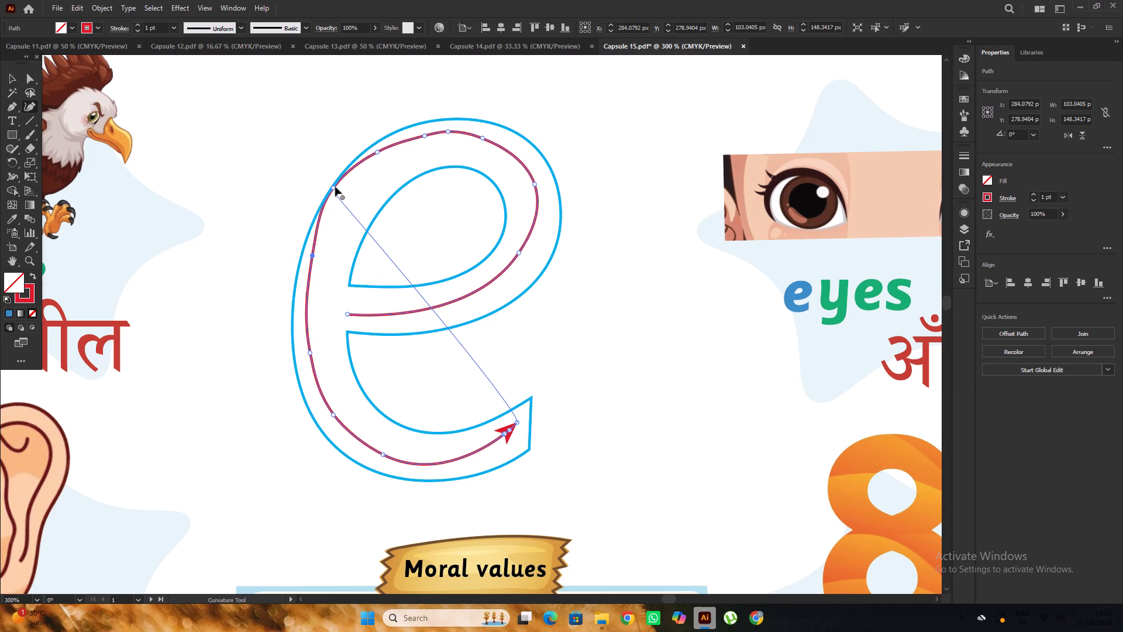
{"action": "left_click_drag", "start_coordinate": [333, 187], "coordinate": [339, 189]}
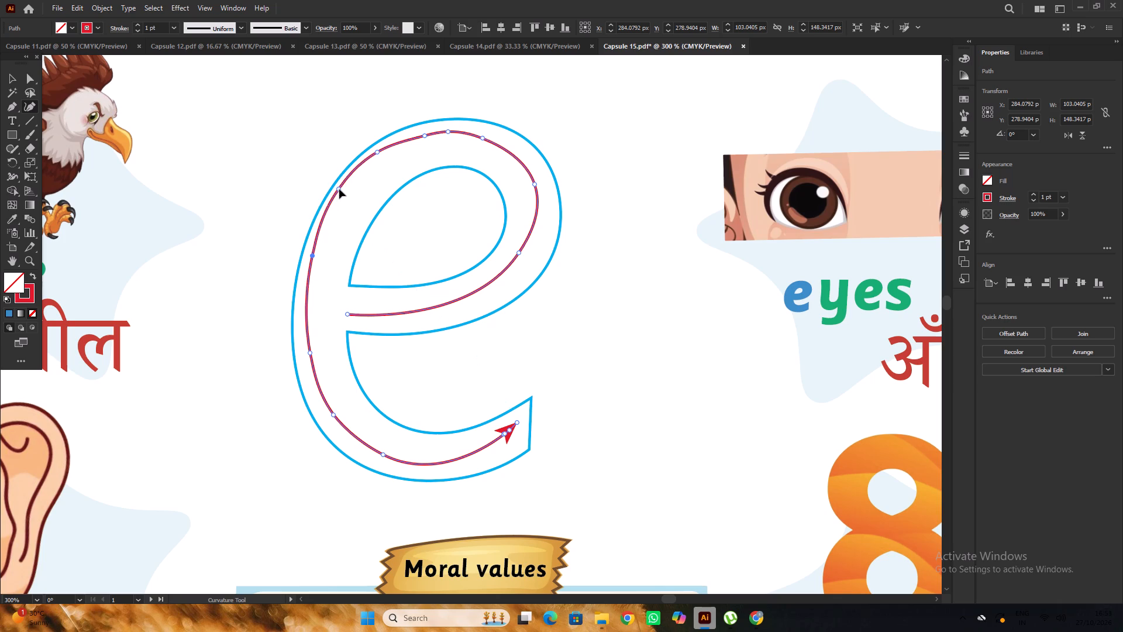
{"action": "left_click_drag", "start_coordinate": [339, 189], "coordinate": [338, 190]}
{"action": "left_click_drag", "start_coordinate": [425, 136], "coordinate": [409, 137]}
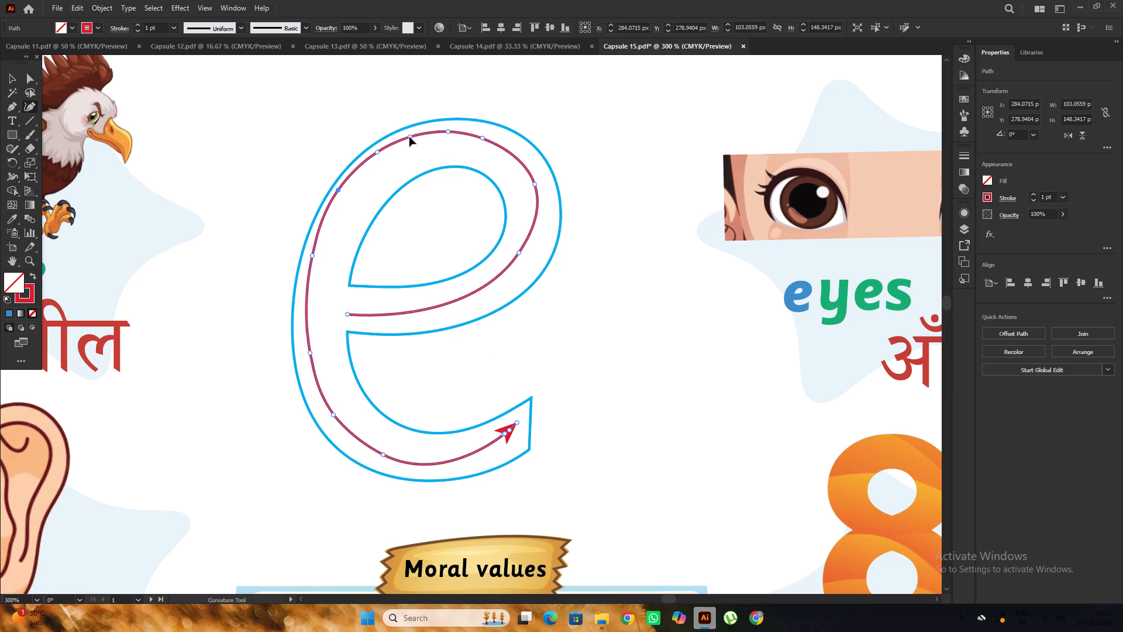
{"action": "left_click_drag", "start_coordinate": [409, 137], "coordinate": [408, 138]}
Shift the whole stroke-2 path slightly right to about X 286.5, Y 279.3 px and deselect it.
{"action": "left_click", "coordinate": [10, 83]}
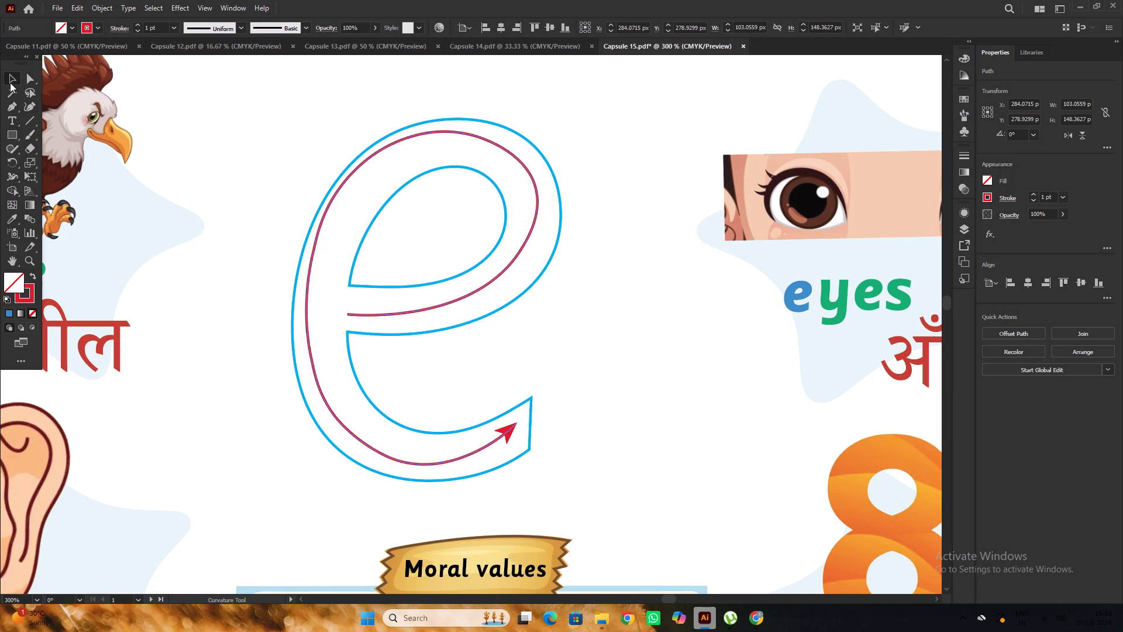
{"action": "left_click", "coordinate": [498, 277]}
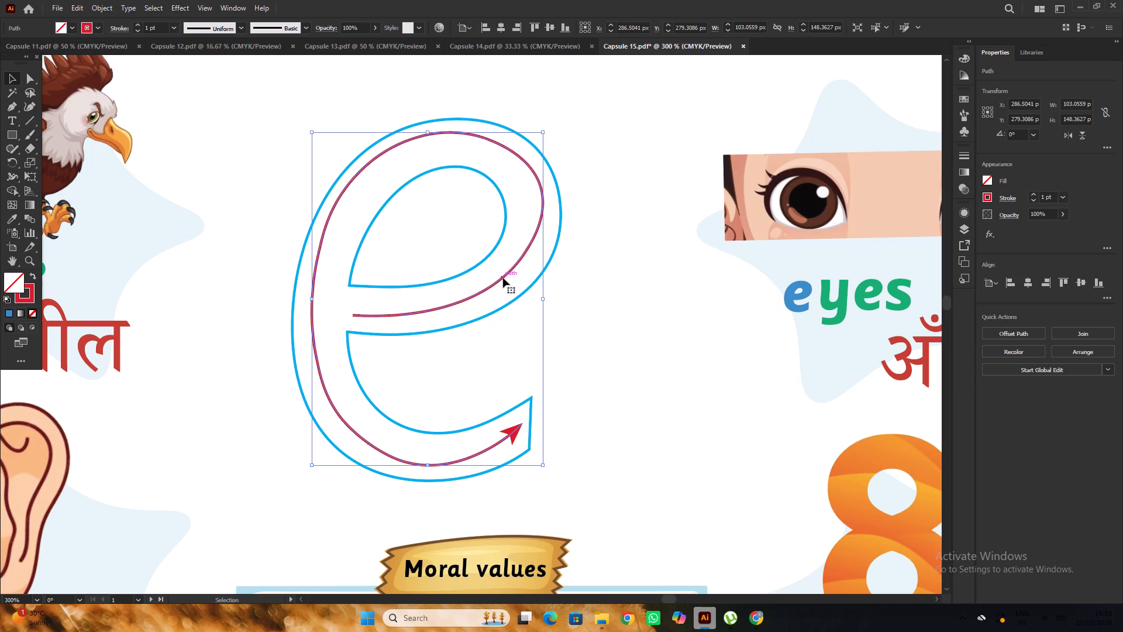
{"action": "left_click", "coordinate": [593, 296]}
Reshape the stroke-2 path with the Curvature tool, moving its upper-left point and the left-side point below it inward from the e's outline.
{"action": "scroll", "coordinate": [545, 270], "scroll_direction": "down", "scroll_amount": 1, "text": "alt"}
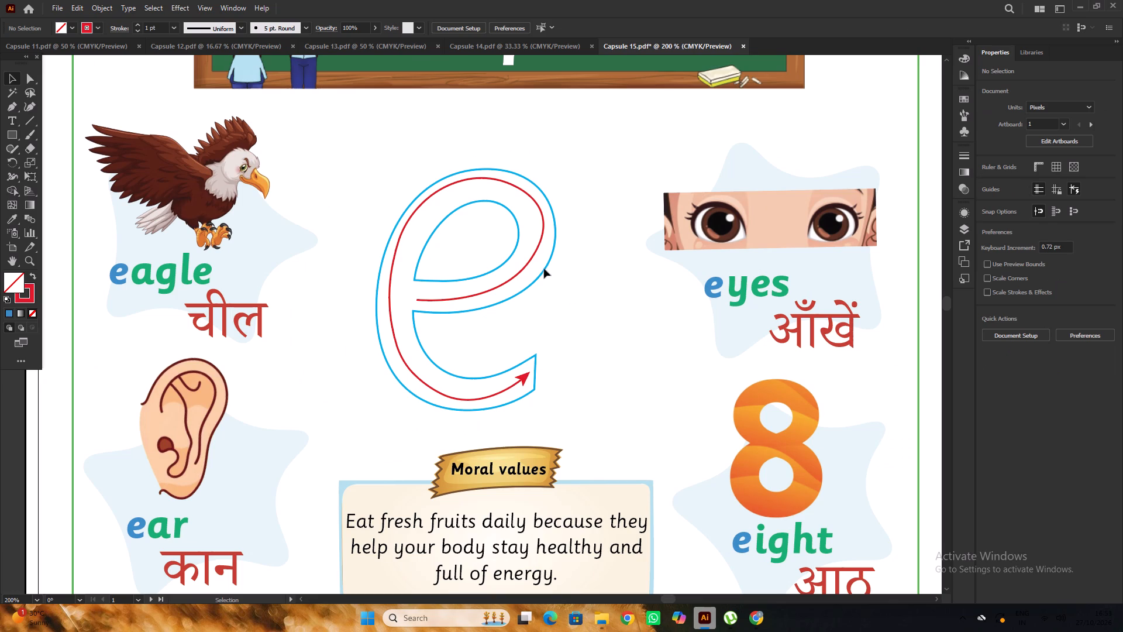
{"action": "left_click", "coordinate": [402, 227]}
{"action": "left_click", "coordinate": [31, 109]}
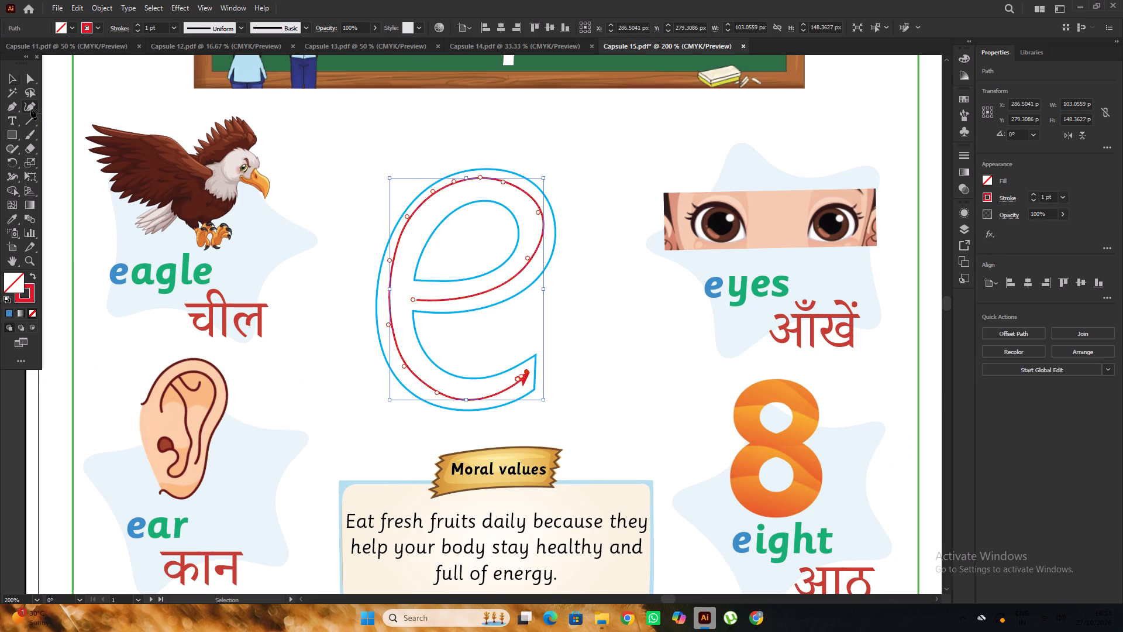
{"action": "scroll", "coordinate": [448, 222], "scroll_direction": "up", "scroll_amount": 1, "text": "alt"}
{"action": "scroll", "coordinate": [392, 224], "scroll_direction": "up", "scroll_amount": 2, "text": "alt"}
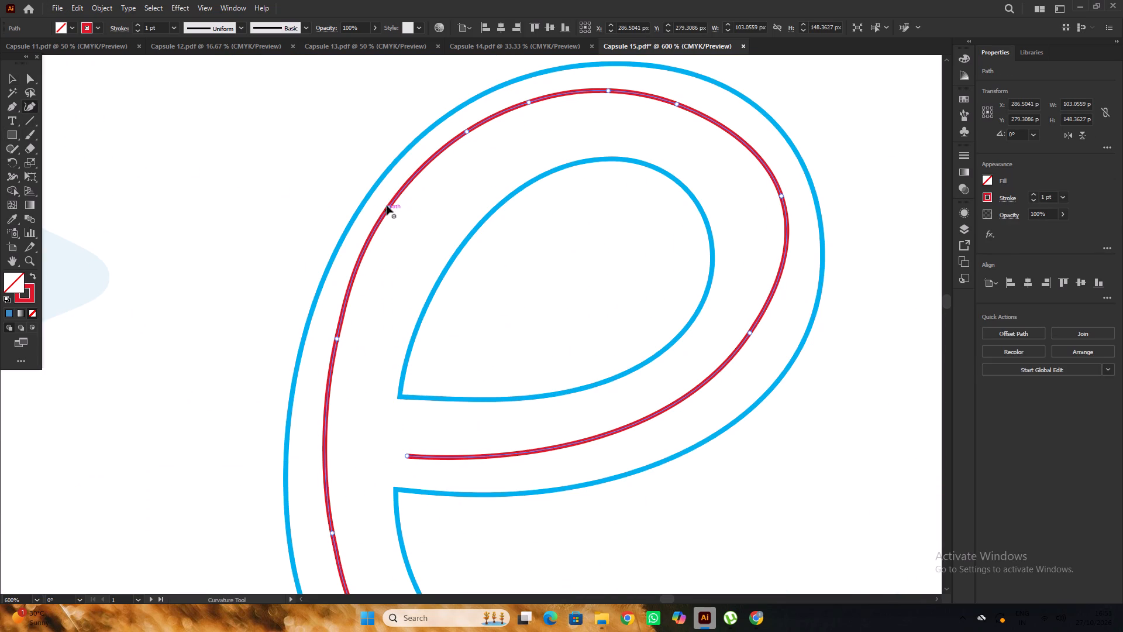
{"action": "left_click_drag", "start_coordinate": [390, 205], "coordinate": [401, 213]}
{"action": "scroll", "coordinate": [394, 211], "scroll_direction": "down", "scroll_amount": 4, "text": "alt"}
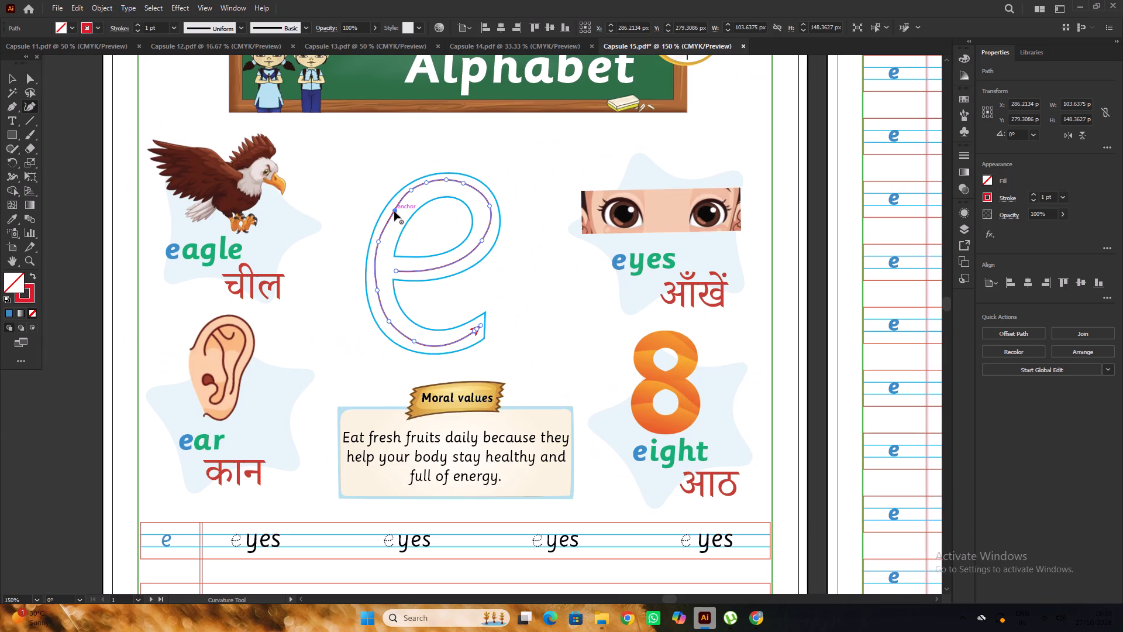
{"action": "scroll", "coordinate": [396, 217], "scroll_direction": "up", "scroll_amount": 2, "text": "alt"}
{"action": "left_click_drag", "start_coordinate": [359, 269], "coordinate": [367, 268]}
Fine-tune the stroke-2 path's two upper-left curve points inward so the bend runs smoothly between the e's outlines.
{"action": "scroll", "coordinate": [359, 269], "scroll_direction": "up", "scroll_amount": 1}
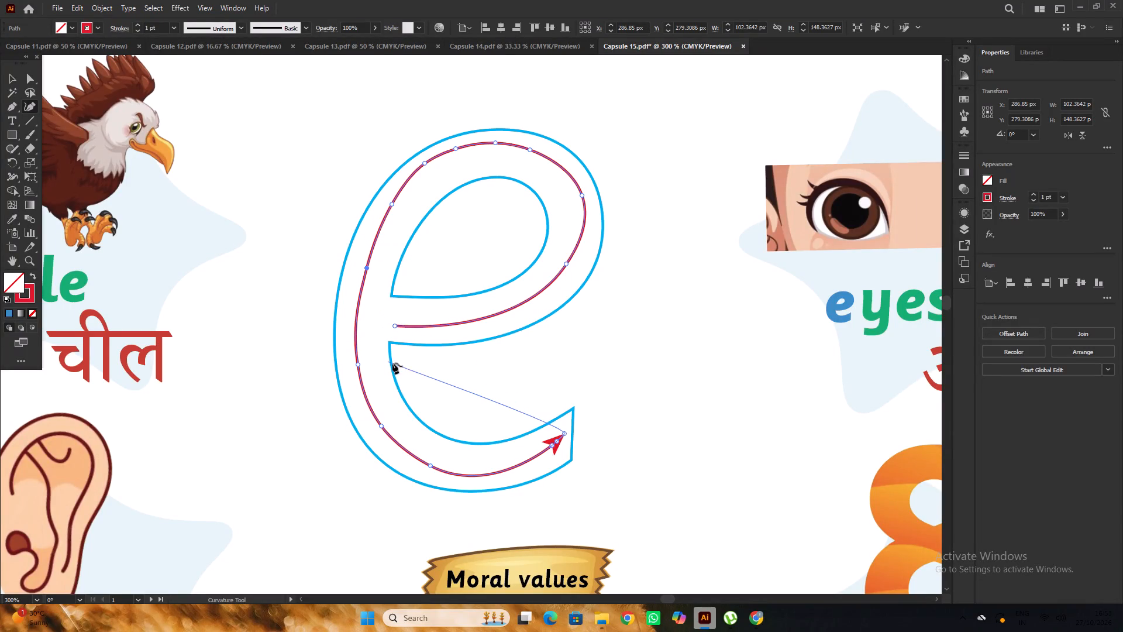
{"action": "scroll", "coordinate": [414, 178], "scroll_direction": "up", "scroll_amount": 1, "text": "alt"}
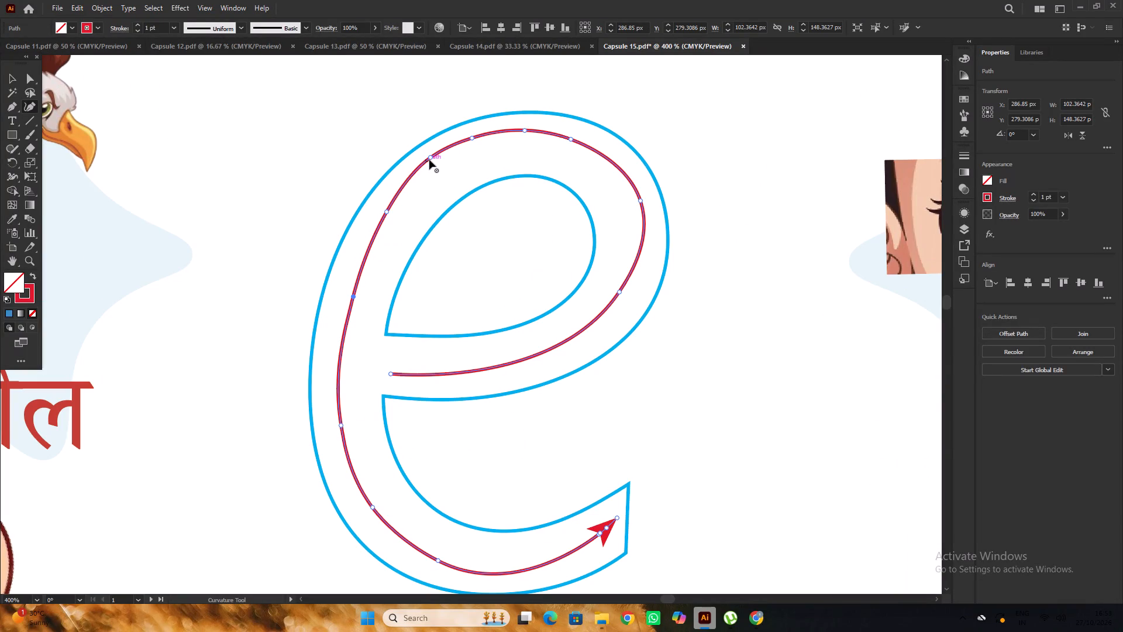
{"action": "left_click_drag", "start_coordinate": [429, 159], "coordinate": [436, 160]}
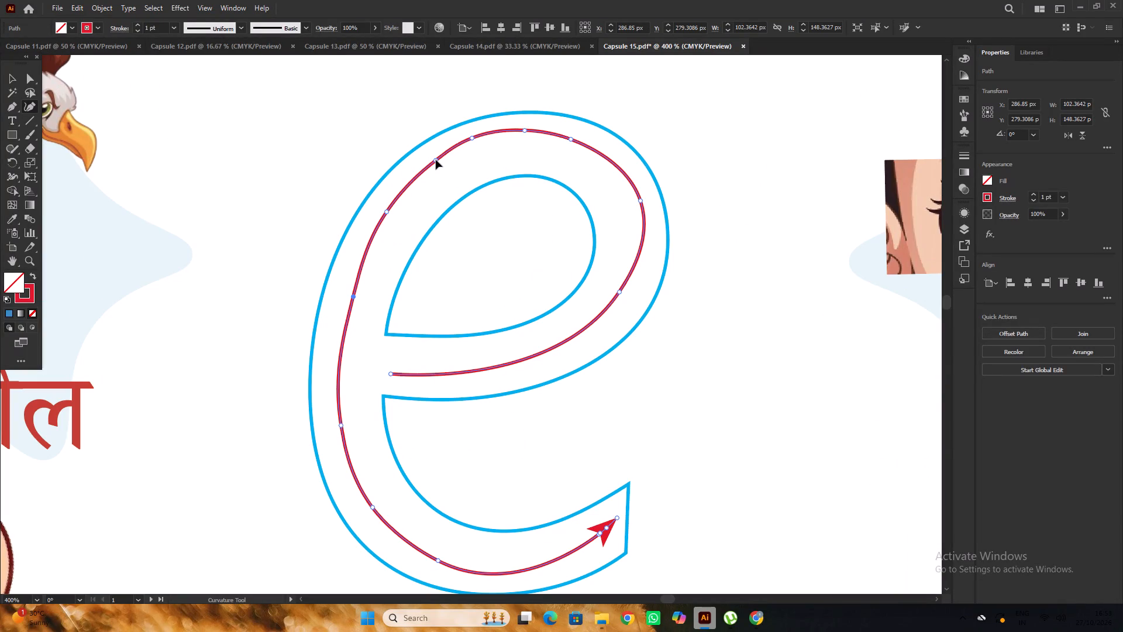
{"action": "left_click_drag", "start_coordinate": [436, 160], "coordinate": [435, 159]}
{"action": "left_click_drag", "start_coordinate": [384, 214], "coordinate": [397, 214]}
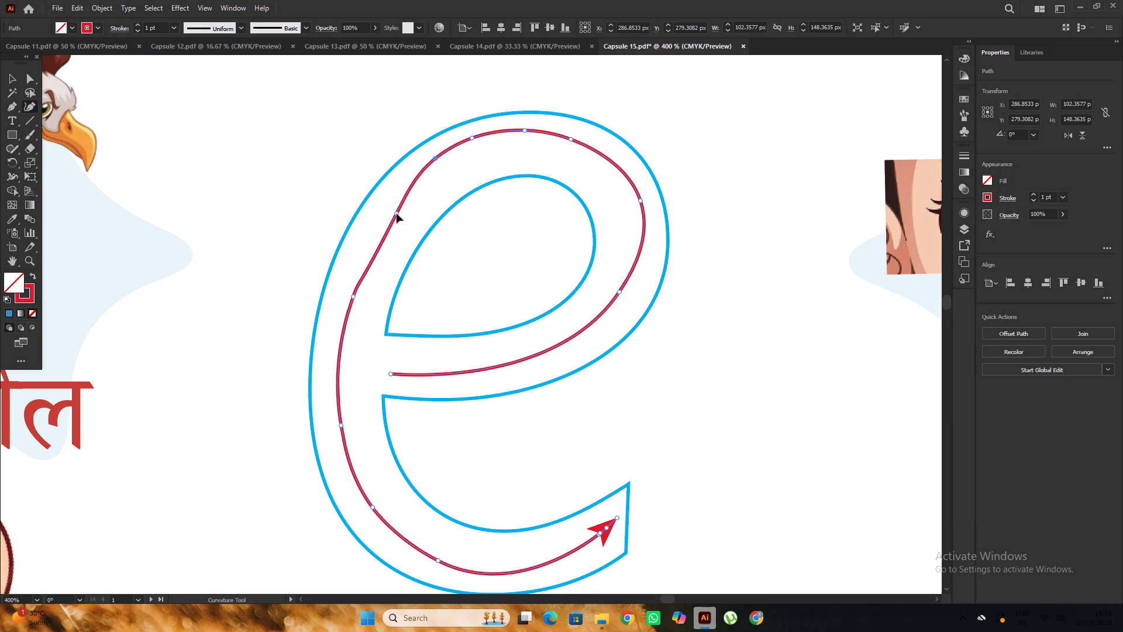
{"action": "left_click_drag", "start_coordinate": [397, 214], "coordinate": [393, 211]}
{"action": "scroll", "coordinate": [376, 247], "scroll_direction": "down", "scroll_amount": 1, "text": "alt"}
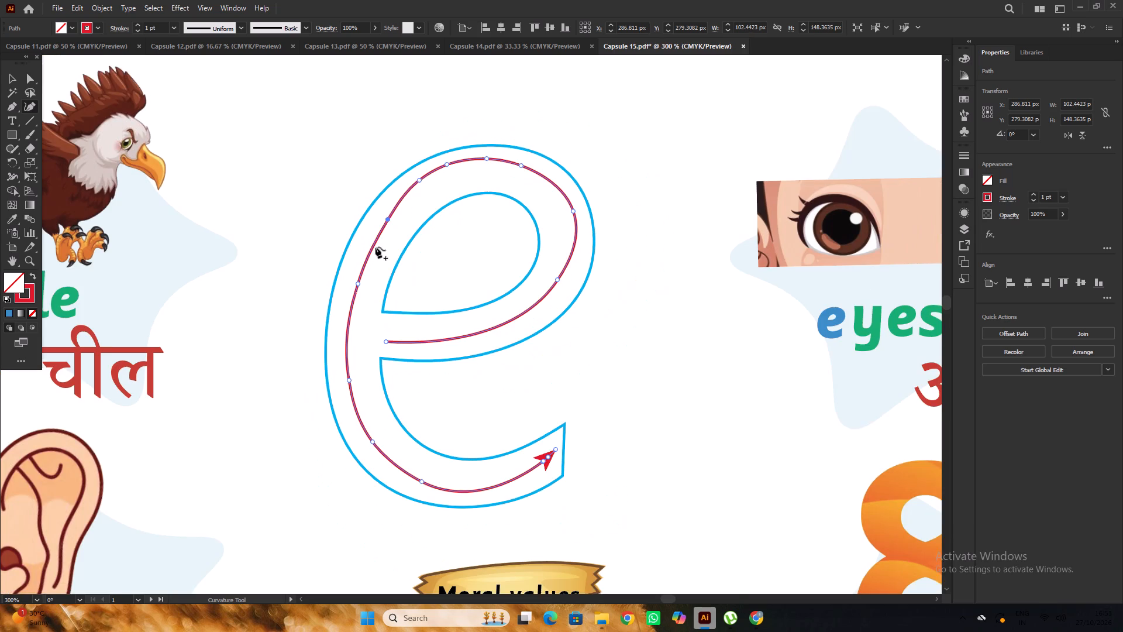
Nudge the stroke-2 path's upper-left point inward and lower the points along its top arc to centre it between the outlines.
{"action": "scroll", "coordinate": [376, 247], "scroll_direction": "down", "scroll_amount": 2, "text": "alt"}
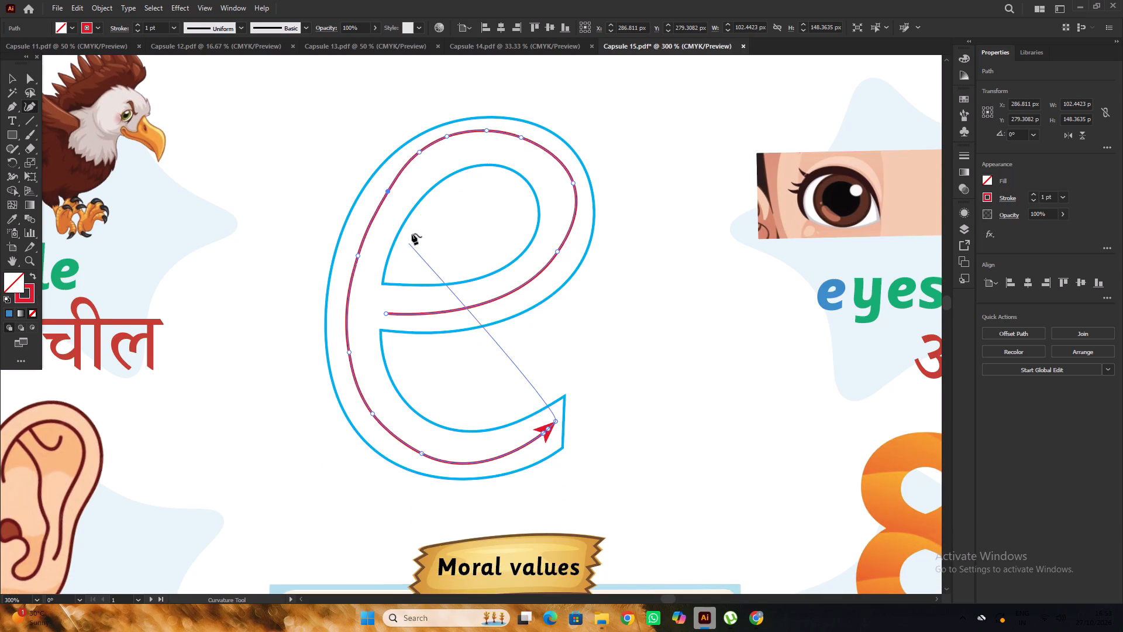
{"action": "scroll", "coordinate": [441, 148], "scroll_direction": "up", "scroll_amount": 1, "text": "alt"}
{"action": "left_click_drag", "start_coordinate": [416, 150], "coordinate": [421, 153]}
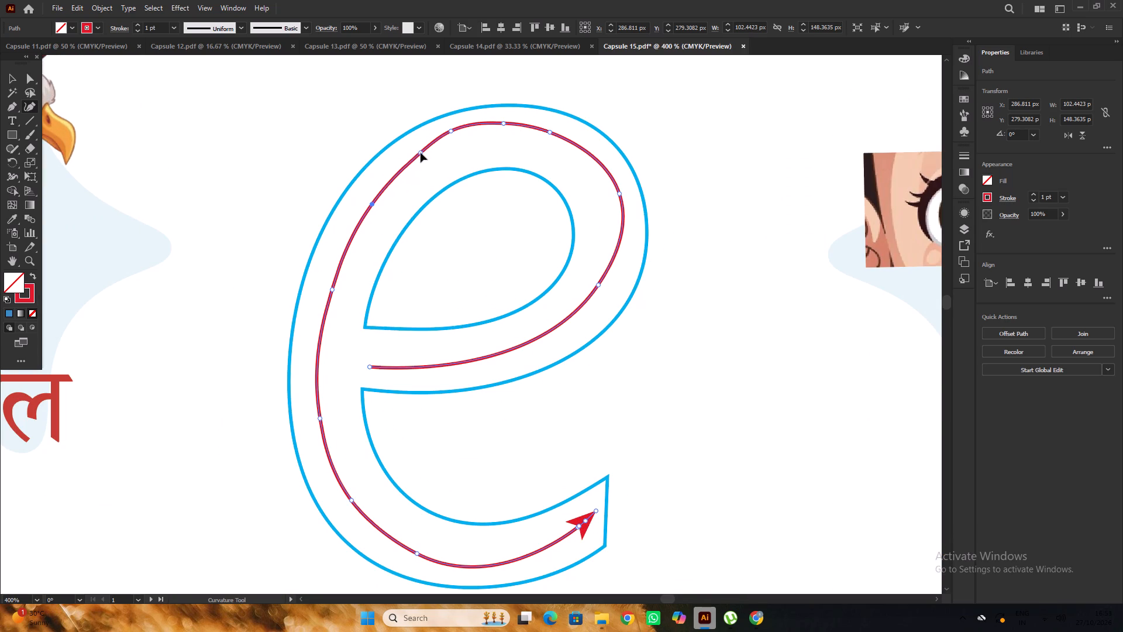
{"action": "left_click_drag", "start_coordinate": [421, 153], "coordinate": [421, 153]}
{"action": "left_click_drag", "start_coordinate": [453, 130], "coordinate": [456, 138]}
{"action": "left_click", "coordinate": [456, 138]}
{"action": "left_click_drag", "start_coordinate": [504, 124], "coordinate": [502, 130]}
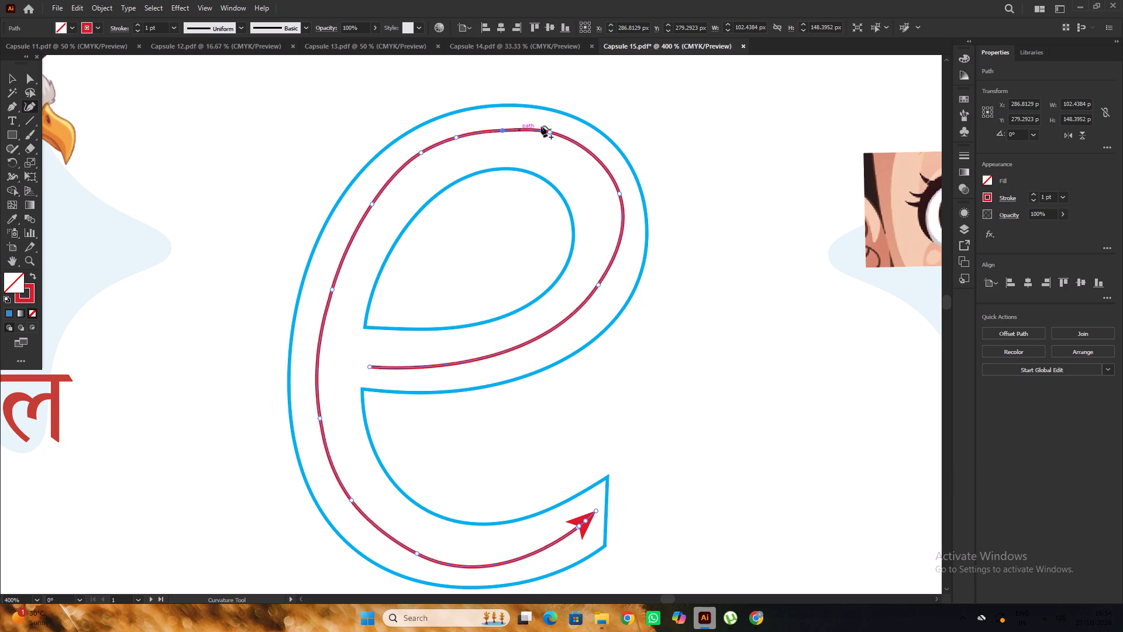
{"action": "left_click", "coordinate": [549, 130]}
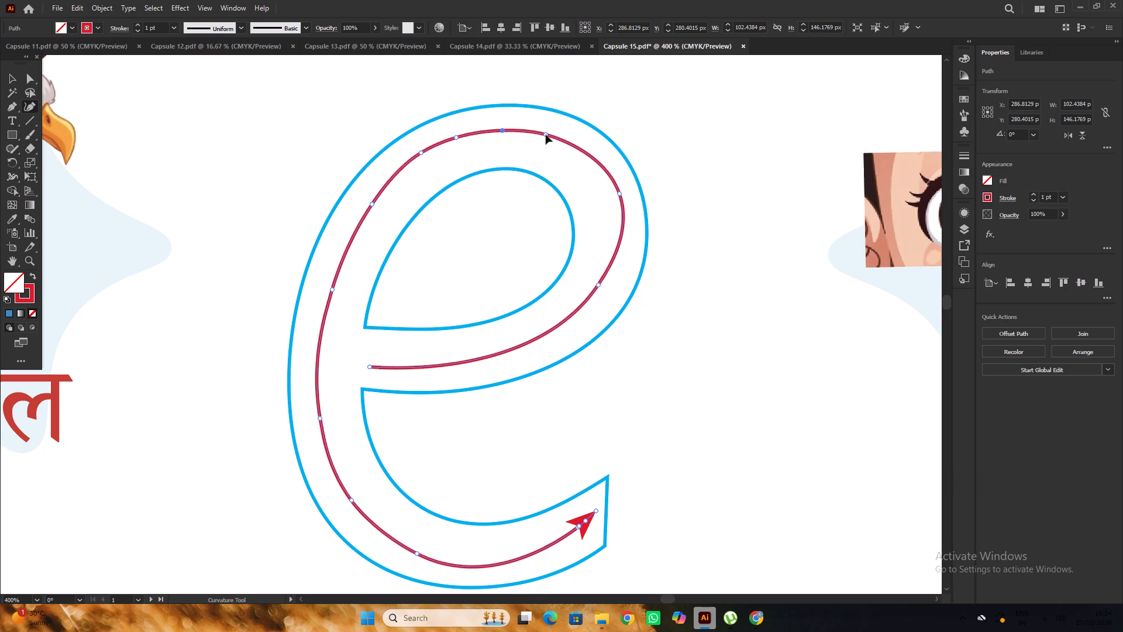
Pull the stroke-2 path's curve point just below mid-height on the left side inward from the e's outer outline.
{"action": "scroll", "coordinate": [306, 378], "scroll_direction": "down", "scroll_amount": 4}
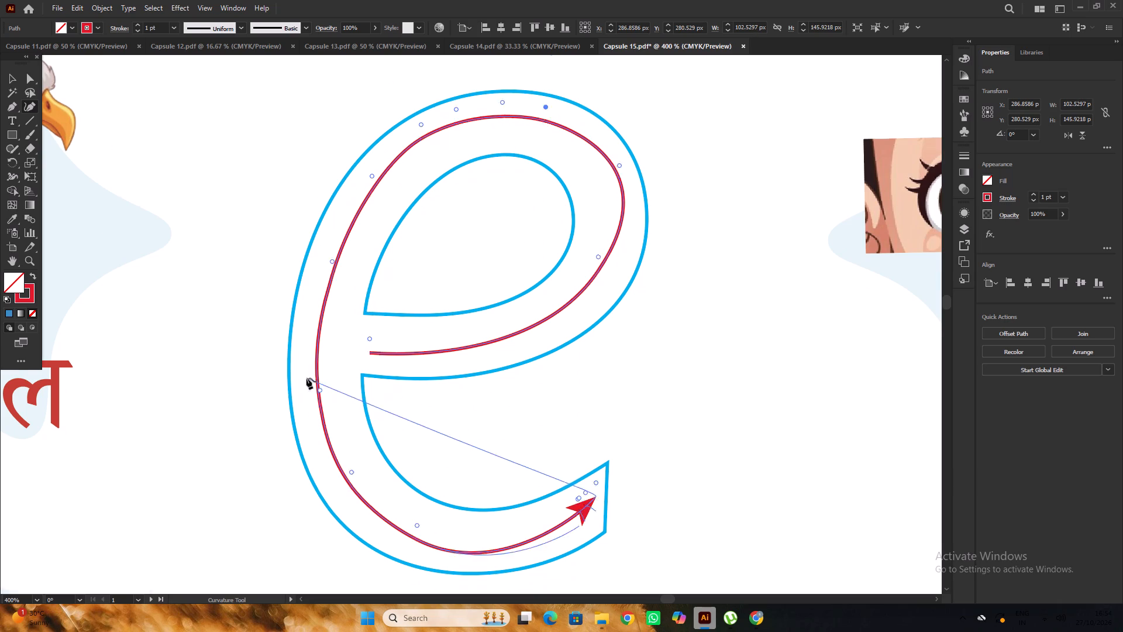
{"action": "scroll", "coordinate": [317, 364], "scroll_direction": "up", "scroll_amount": 1, "text": "alt"}
{"action": "left_click", "coordinate": [322, 359]}
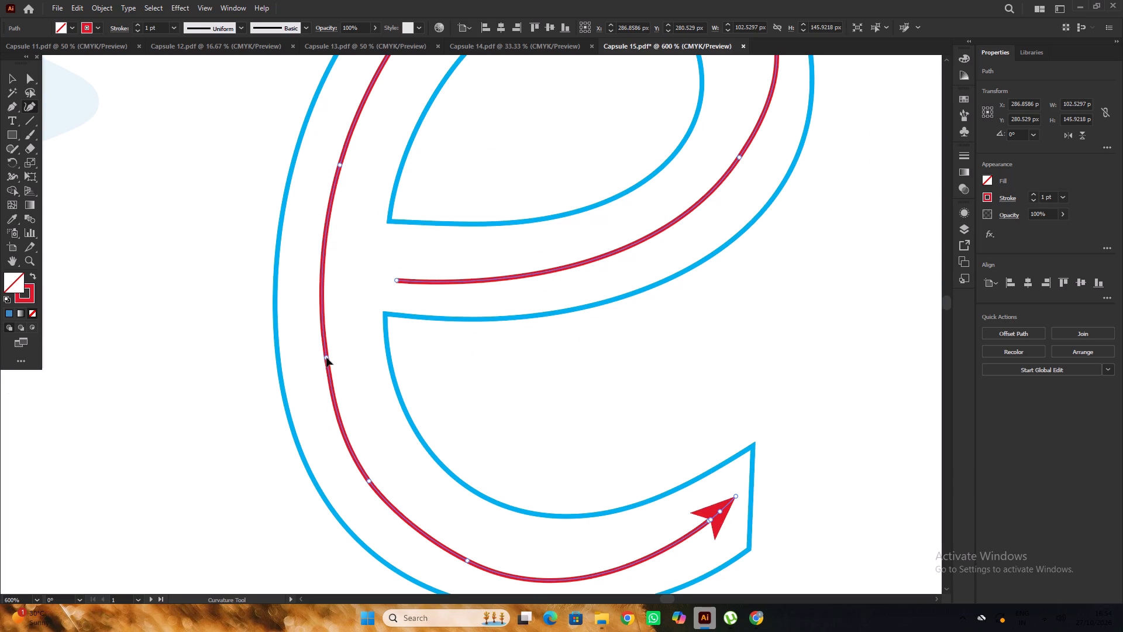
Smooth the stroke-2 path's upper-left point and nudge its top point, then deselect the path.
{"action": "scroll", "coordinate": [326, 358], "scroll_direction": "down", "scroll_amount": 2, "text": "alt"}
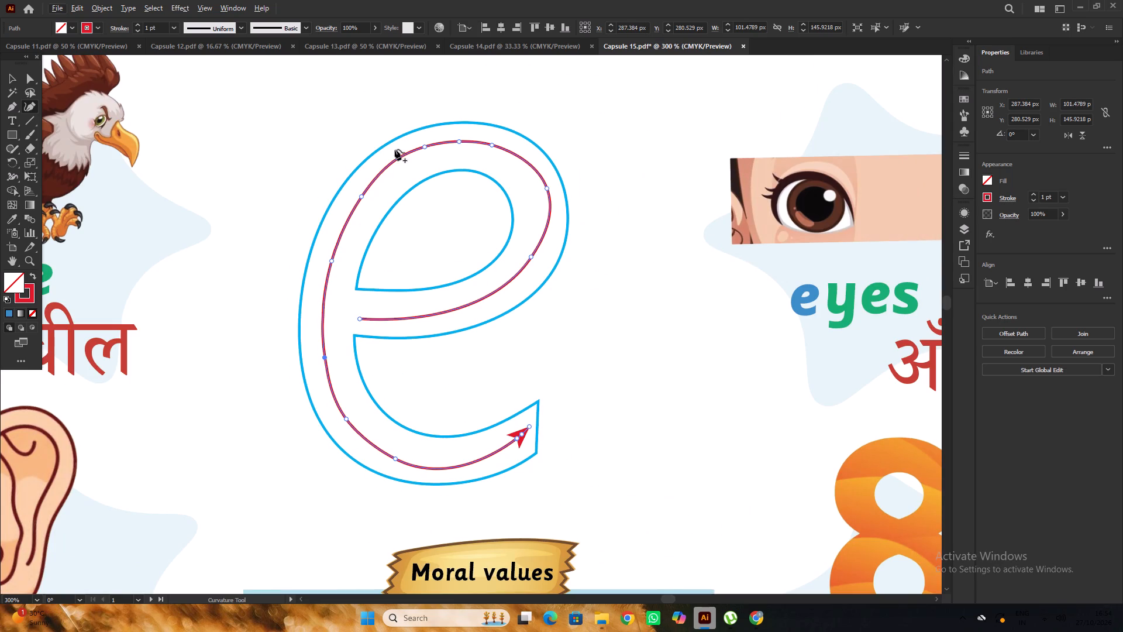
{"action": "left_click_drag", "start_coordinate": [398, 159], "coordinate": [394, 162]}
{"action": "left_click_drag", "start_coordinate": [394, 162], "coordinate": [393, 164]}
{"action": "left_click", "coordinate": [458, 142]}
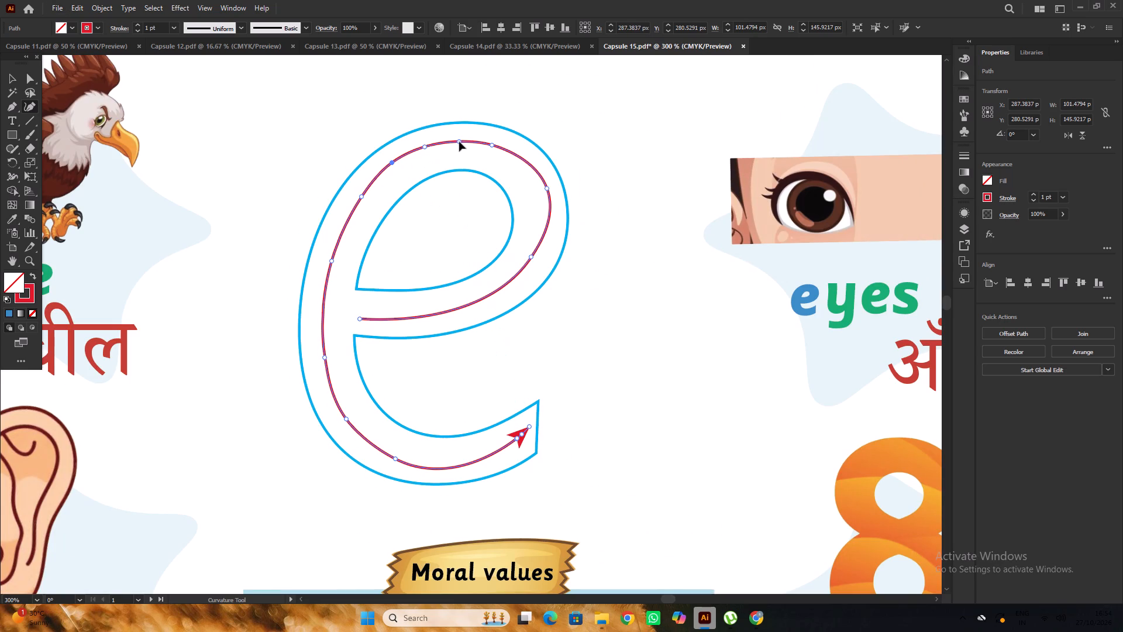
{"action": "scroll", "coordinate": [462, 145], "scroll_direction": "down", "scroll_amount": 1, "text": "alt"}
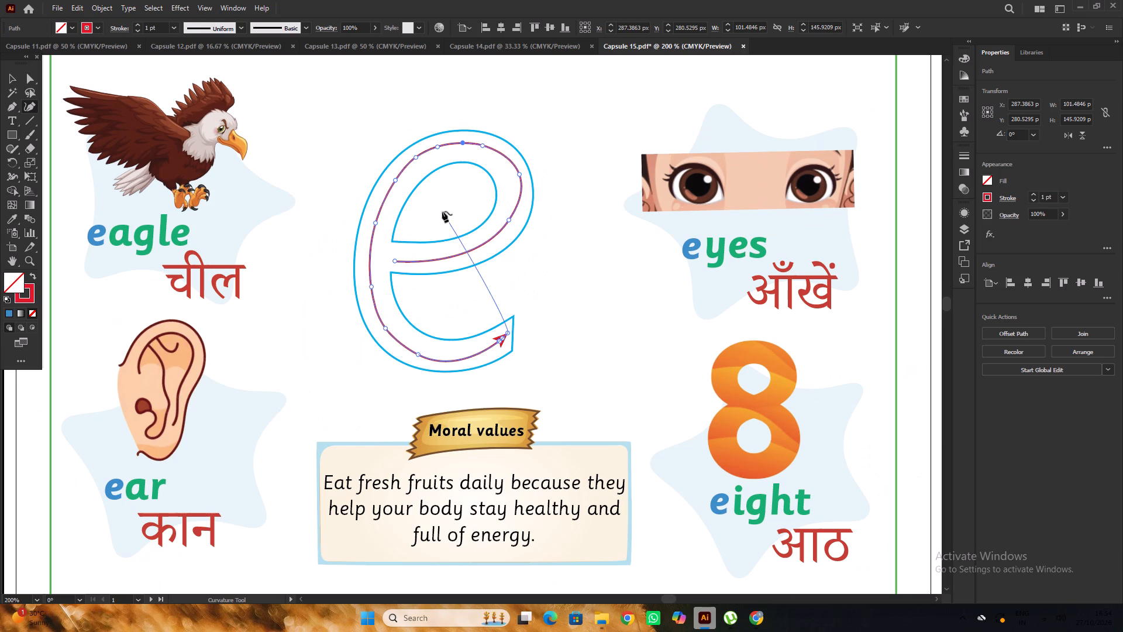
{"action": "scroll", "coordinate": [388, 272], "scroll_direction": "up", "scroll_amount": 1, "text": "alt"}
{"action": "scroll", "coordinate": [399, 267], "scroll_direction": "down", "scroll_amount": 1, "text": "alt"}
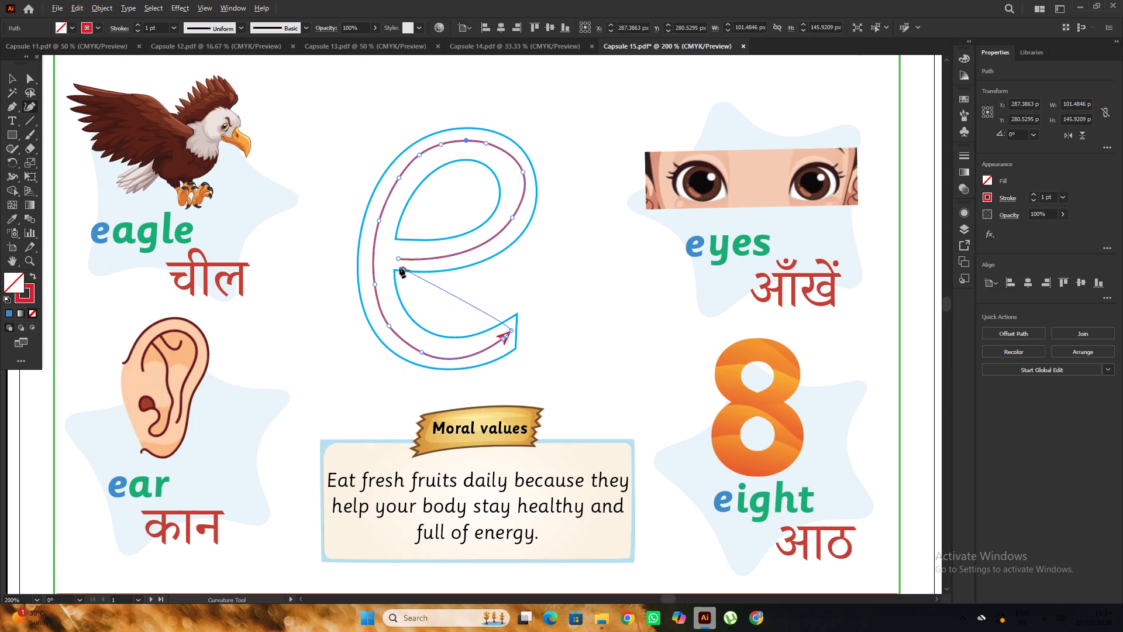
{"action": "scroll", "coordinate": [399, 266], "scroll_direction": "down", "scroll_amount": 4}
{"action": "scroll", "coordinate": [391, 280], "scroll_direction": "up", "scroll_amount": 2, "text": "alt"}
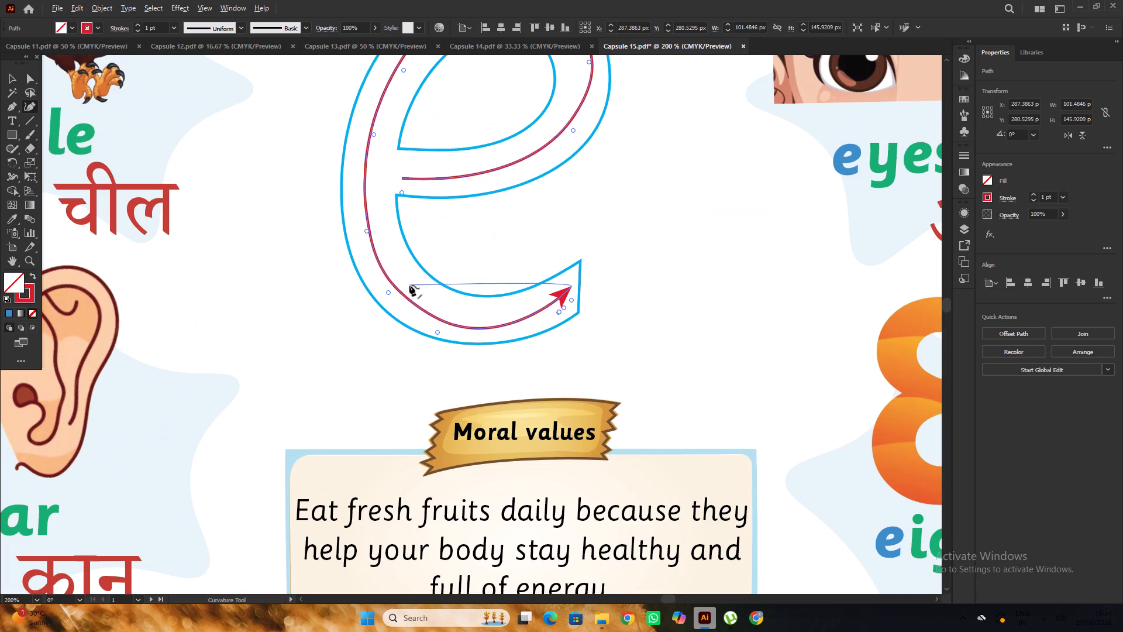
{"action": "scroll", "coordinate": [407, 277], "scroll_direction": "down", "scroll_amount": 1, "text": "alt"}
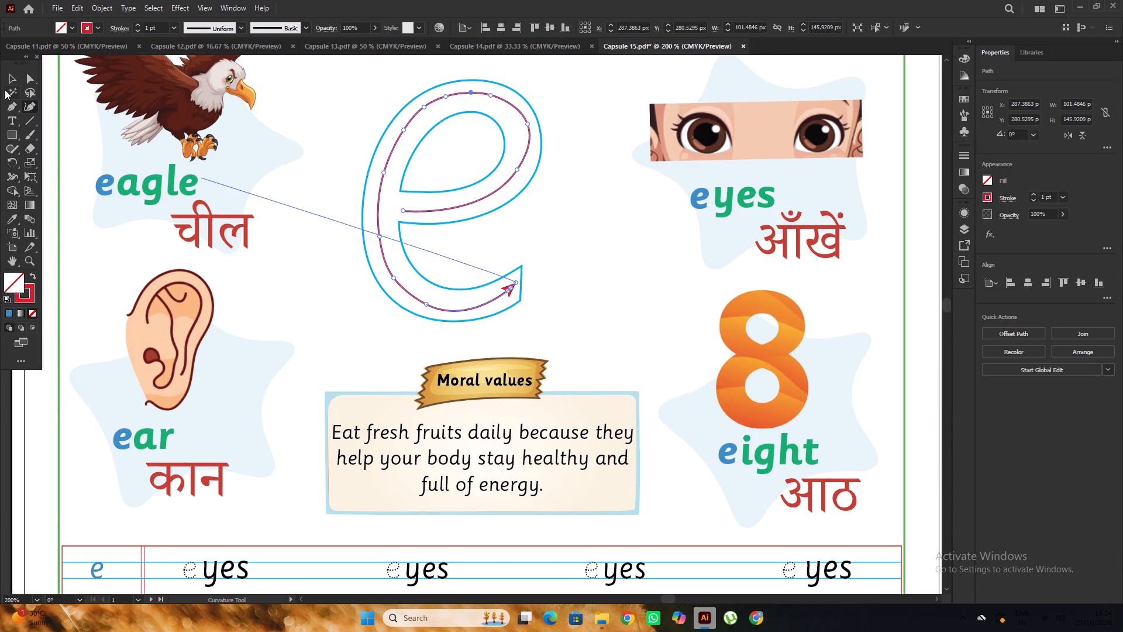
{"action": "left_click", "coordinate": [11, 78]}
{"action": "left_click", "coordinate": [629, 262]}
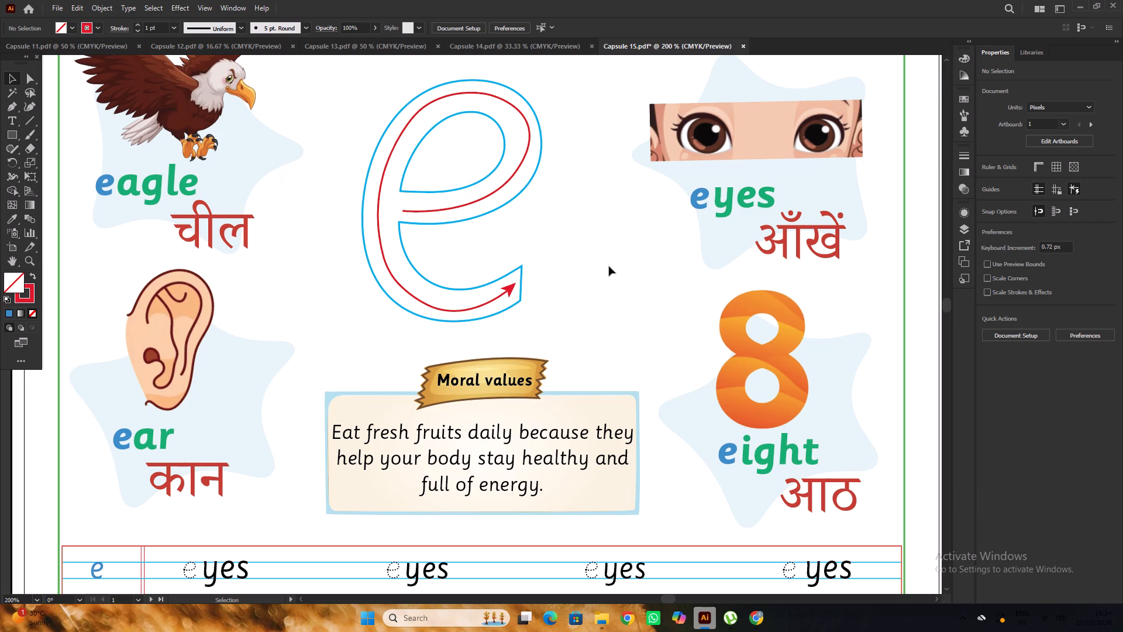
Add a curve point at the bottom of the stroke-2 path, raise it slightly, adjust its lower-left neighbour, and deselect the path.
{"action": "scroll", "coordinate": [598, 259], "scroll_direction": "down", "scroll_amount": 2, "text": "alt"}
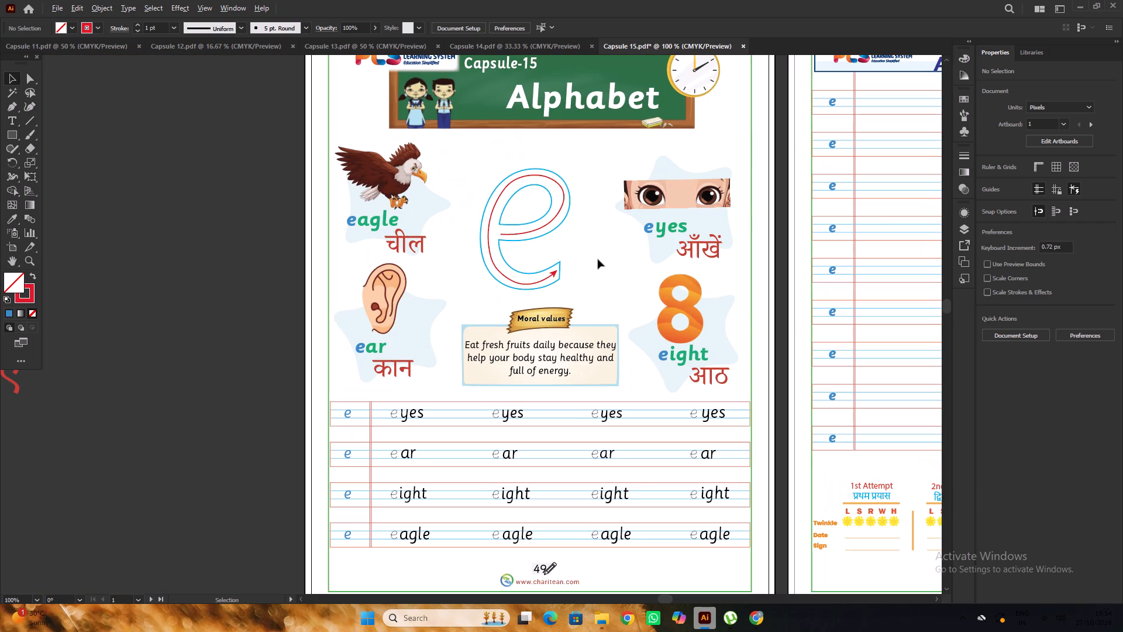
{"action": "scroll", "coordinate": [598, 259], "scroll_direction": "down", "scroll_amount": 2, "text": "alt"}
{"action": "key", "text": "space"}
{"action": "left_click_drag", "start_coordinate": [610, 262], "coordinate": [557, 265]}
{"action": "scroll", "coordinate": [536, 279], "scroll_direction": "up", "scroll_amount": 4, "text": "alt"}
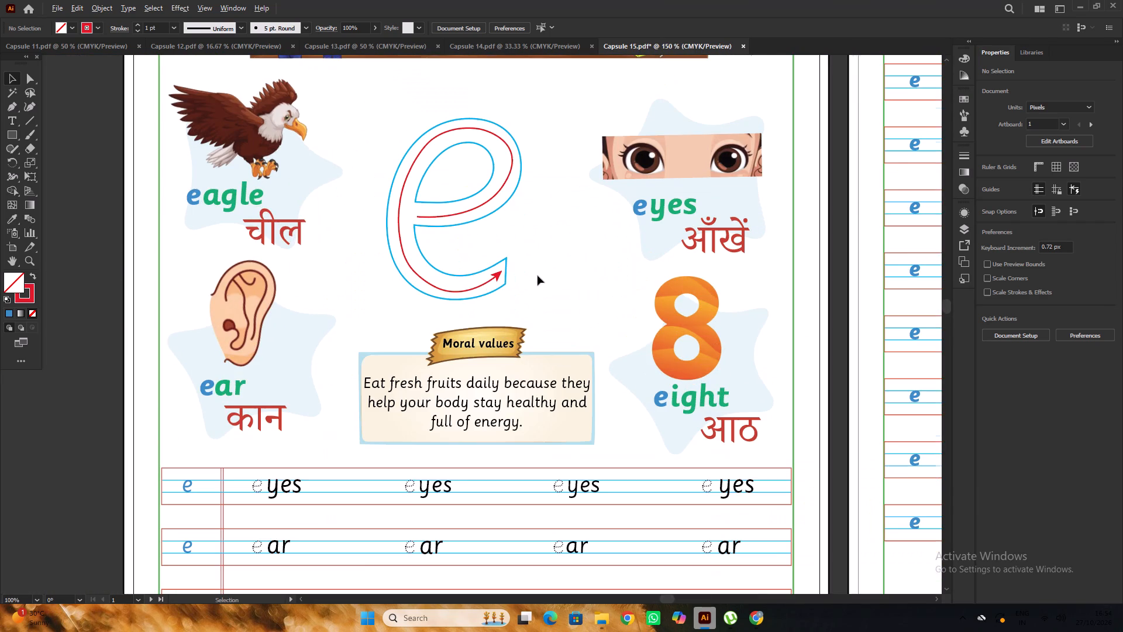
{"action": "scroll", "coordinate": [538, 274], "scroll_direction": "up", "scroll_amount": 2, "text": "alt"}
{"action": "scroll", "coordinate": [553, 271], "scroll_direction": "down", "scroll_amount": 1, "text": "alt"}
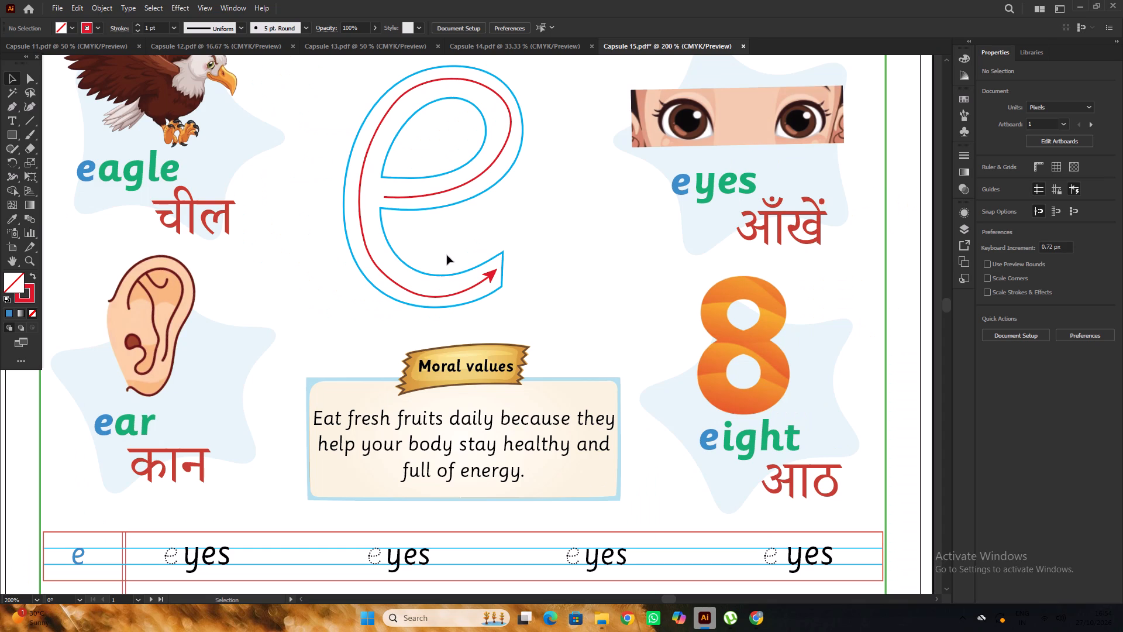
{"action": "left_click", "coordinate": [25, 108]}
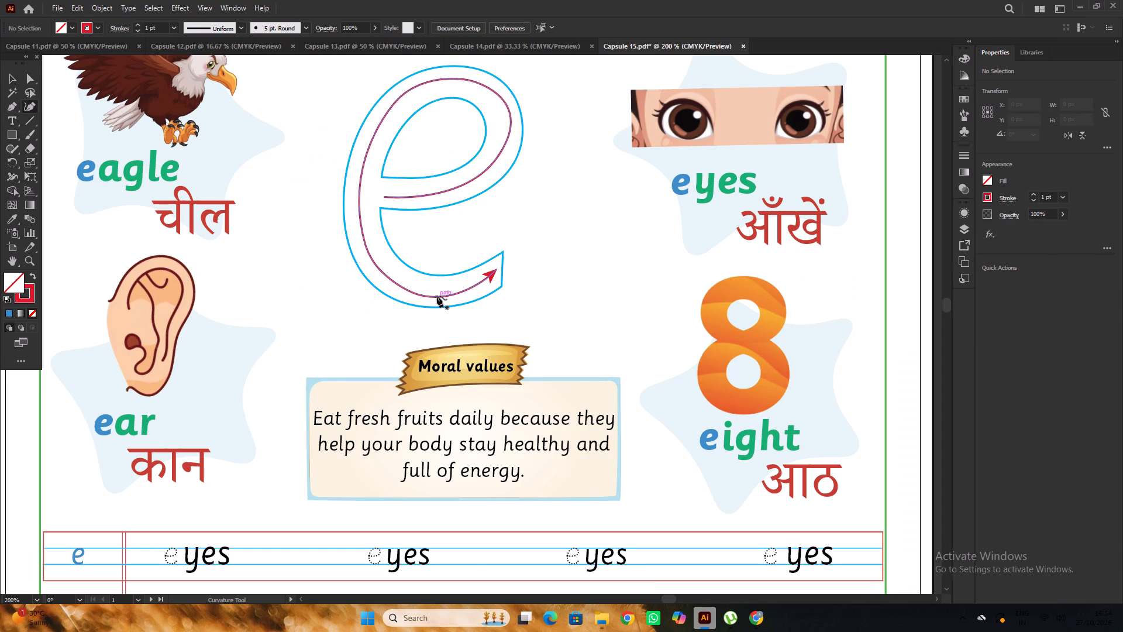
{"action": "left_click", "coordinate": [437, 296]}
{"action": "scroll", "coordinate": [437, 296], "scroll_direction": "up", "scroll_amount": 2, "text": "alt"}
{"action": "left_click", "coordinate": [437, 297]}
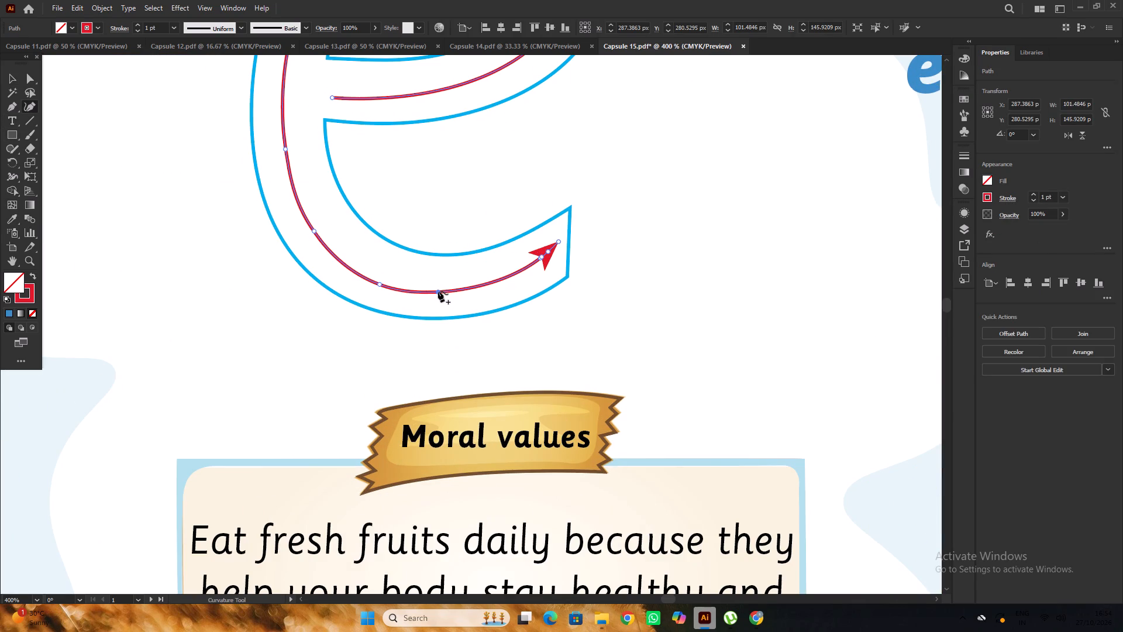
{"action": "left_click", "coordinate": [380, 283]}
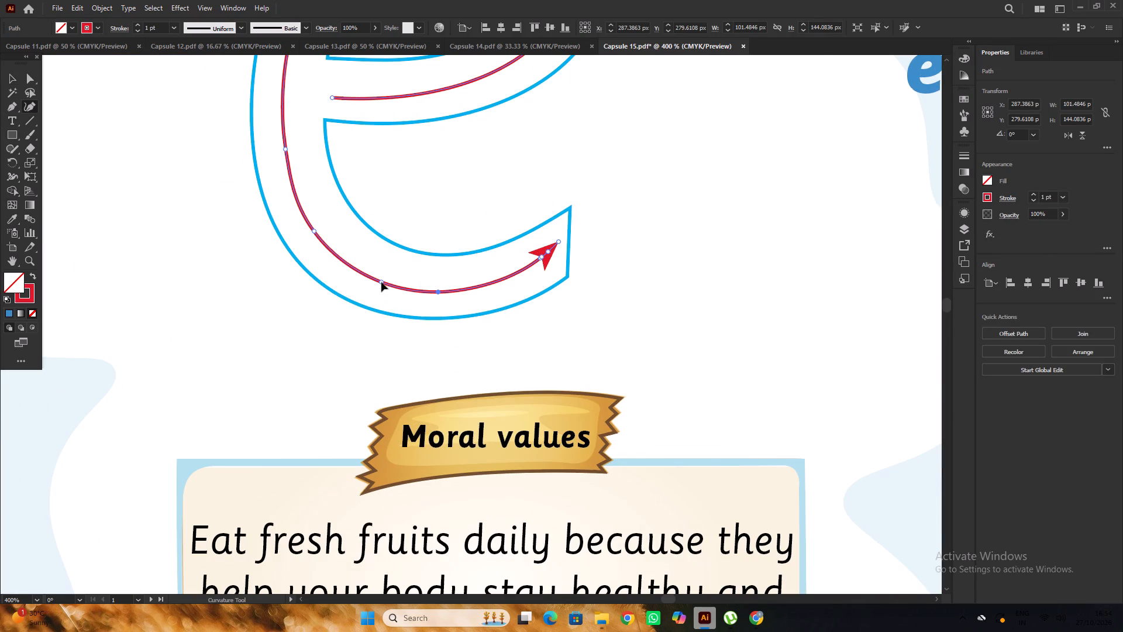
{"action": "scroll", "coordinate": [445, 298], "scroll_direction": "down", "scroll_amount": 3, "text": "alt"}
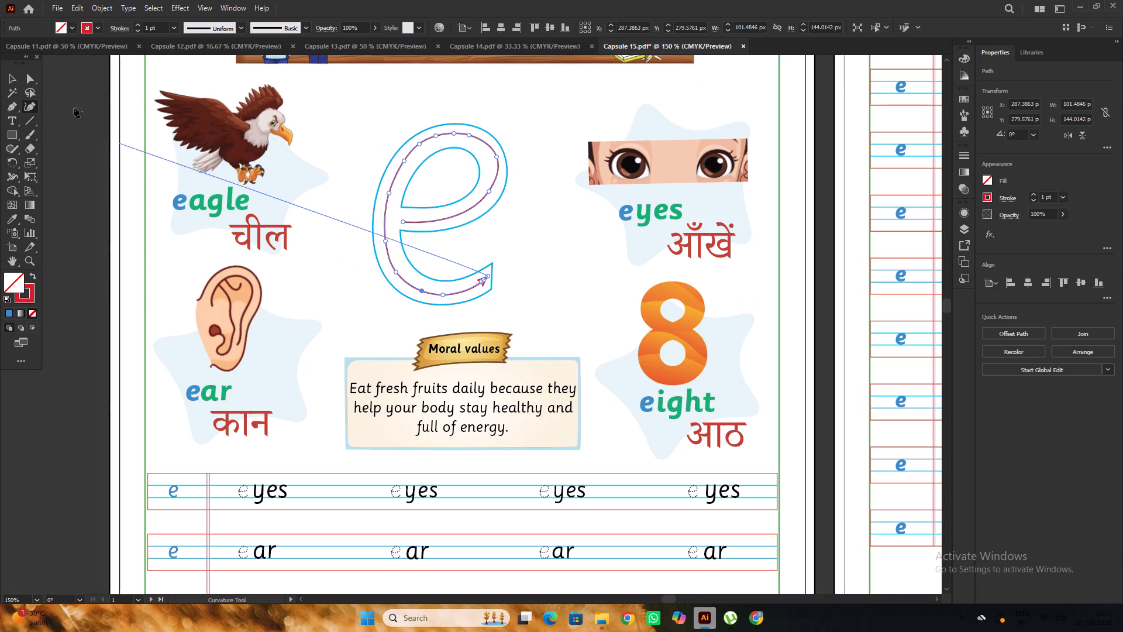
{"action": "left_click", "coordinate": [14, 77]}
{"action": "left_click", "coordinate": [571, 223]}
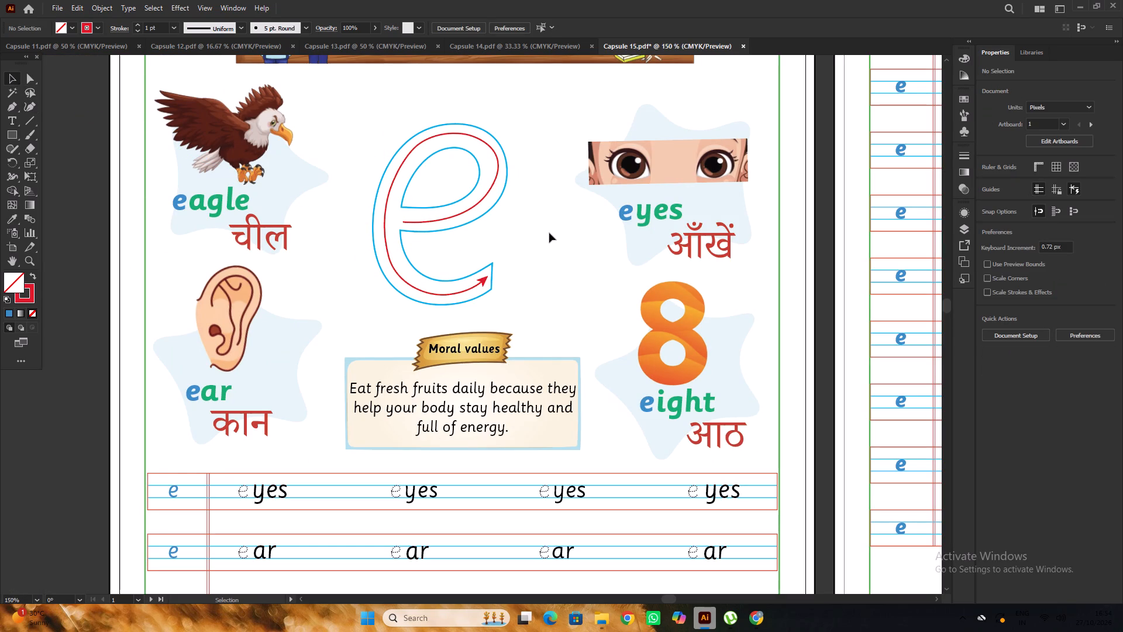
Group the red stroke-2 badge's selected circle on the old e beside the page and deselect it.
{"action": "scroll", "coordinate": [549, 233], "scroll_direction": "down", "scroll_amount": 2, "text": "alt"}
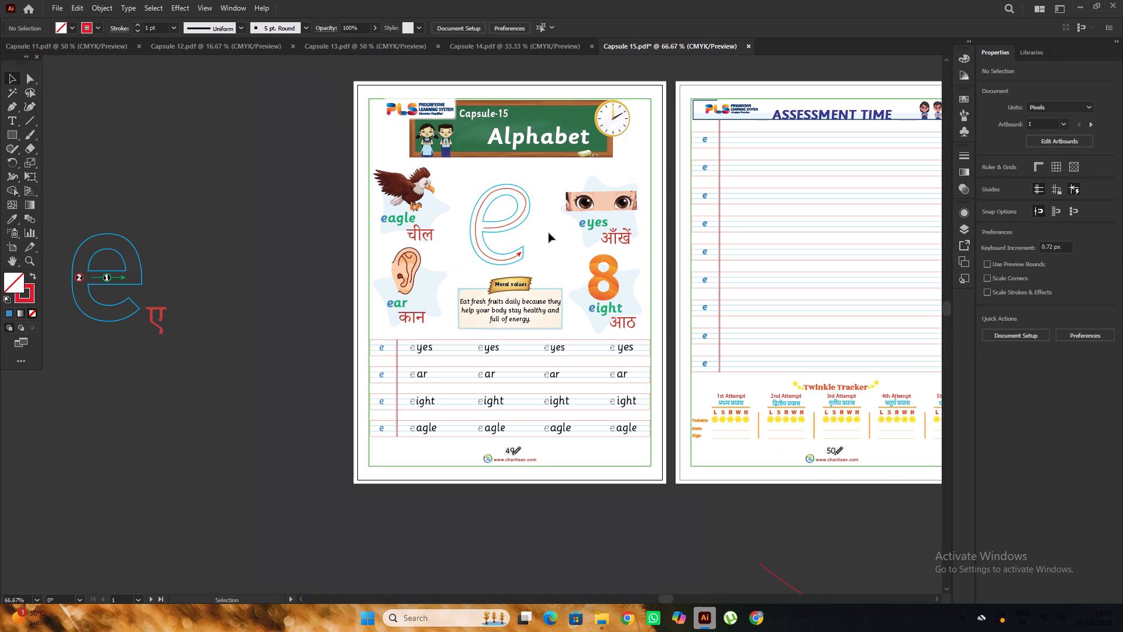
{"action": "left_click", "coordinate": [78, 283]}
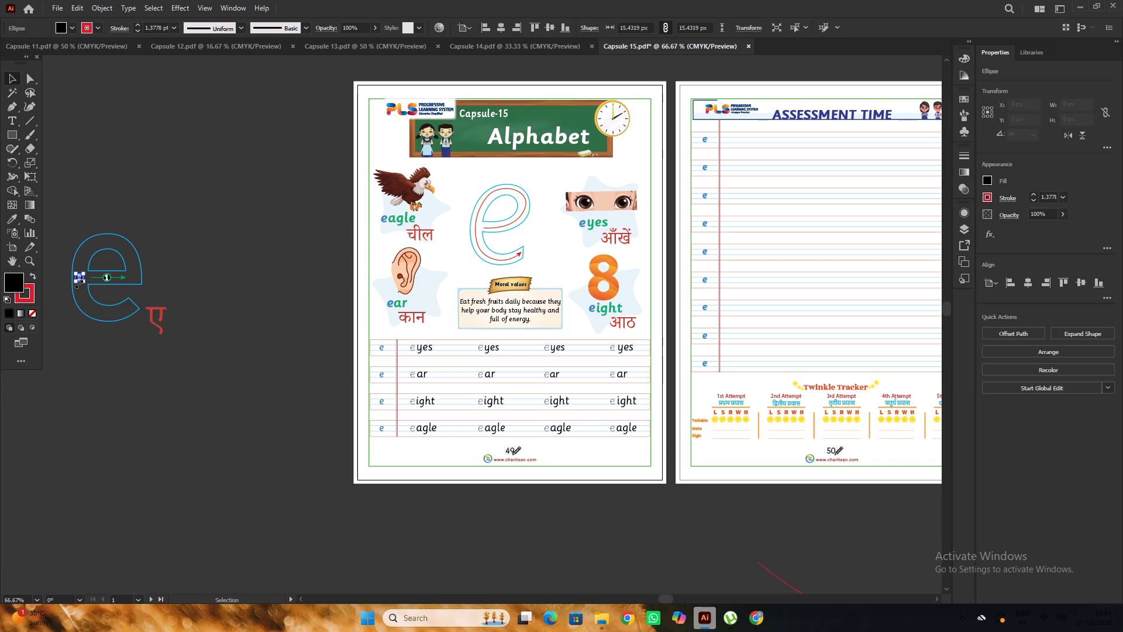
{"action": "key", "text": "ctrl+g"}
{"action": "left_click", "coordinate": [223, 296]}
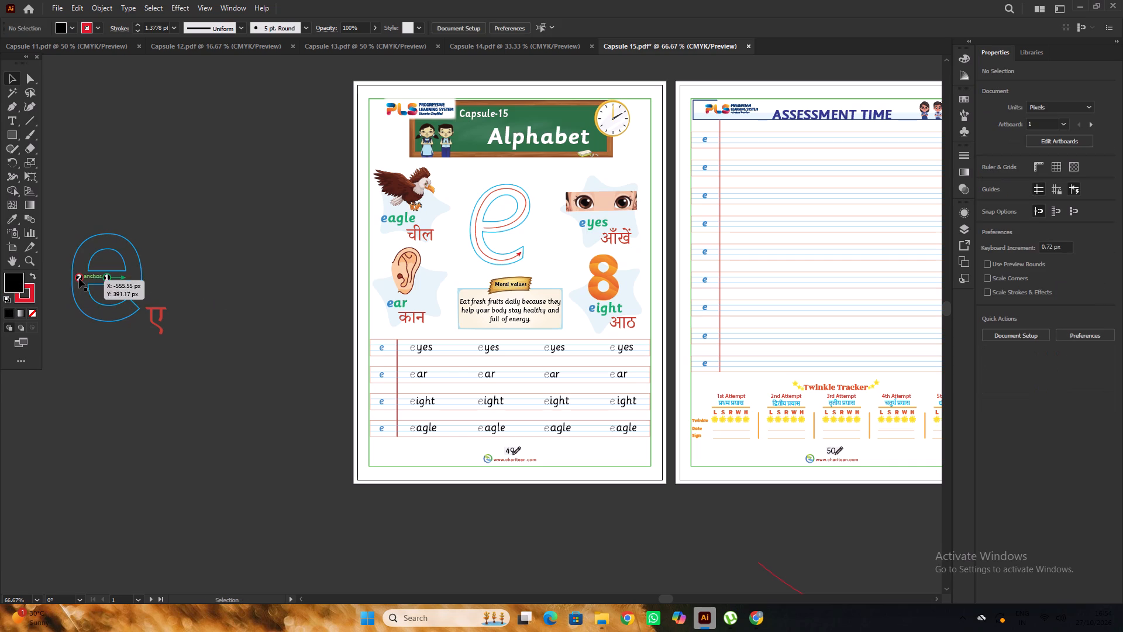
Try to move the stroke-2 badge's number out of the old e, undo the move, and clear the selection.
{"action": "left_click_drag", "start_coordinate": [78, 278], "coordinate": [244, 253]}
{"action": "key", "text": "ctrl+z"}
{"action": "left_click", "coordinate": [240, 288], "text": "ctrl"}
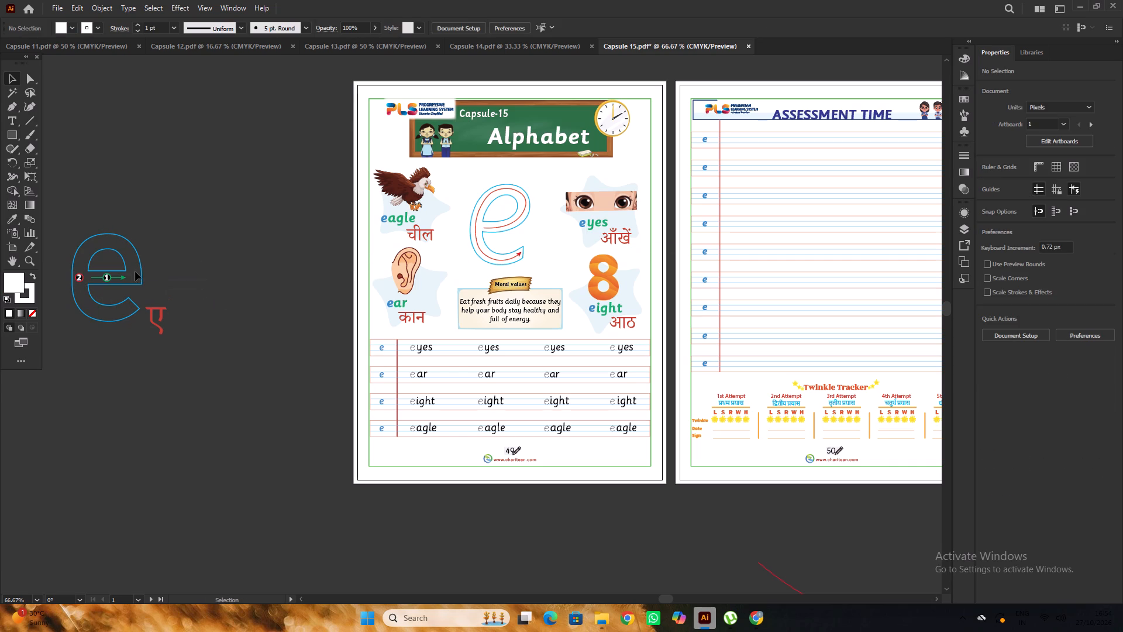
Move the old outlined e beside the page down, away from its stroke arrow and numbered badges.
{"action": "left_click_drag", "start_coordinate": [142, 269], "coordinate": [147, 409]}
{"action": "left_click", "coordinate": [194, 294]}
Group the number 2 with its red-ringed circle beside the page, then deselect the badge.
{"action": "scroll", "coordinate": [36, 267], "scroll_direction": "up", "scroll_amount": 1, "text": "alt"}
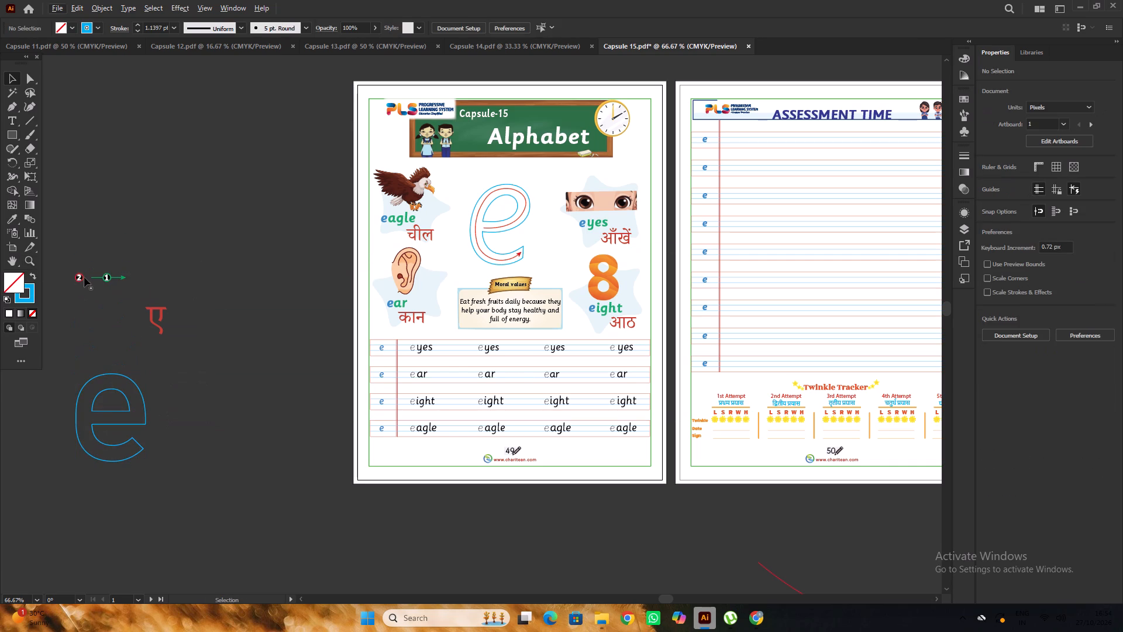
{"action": "scroll", "coordinate": [77, 284], "scroll_direction": "up", "scroll_amount": 2, "text": "alt"}
{"action": "left_click", "coordinate": [64, 256]}
{"action": "left_click_drag", "start_coordinate": [65, 250], "coordinate": [104, 307]}
{"action": "key", "text": "ctrl+g"}
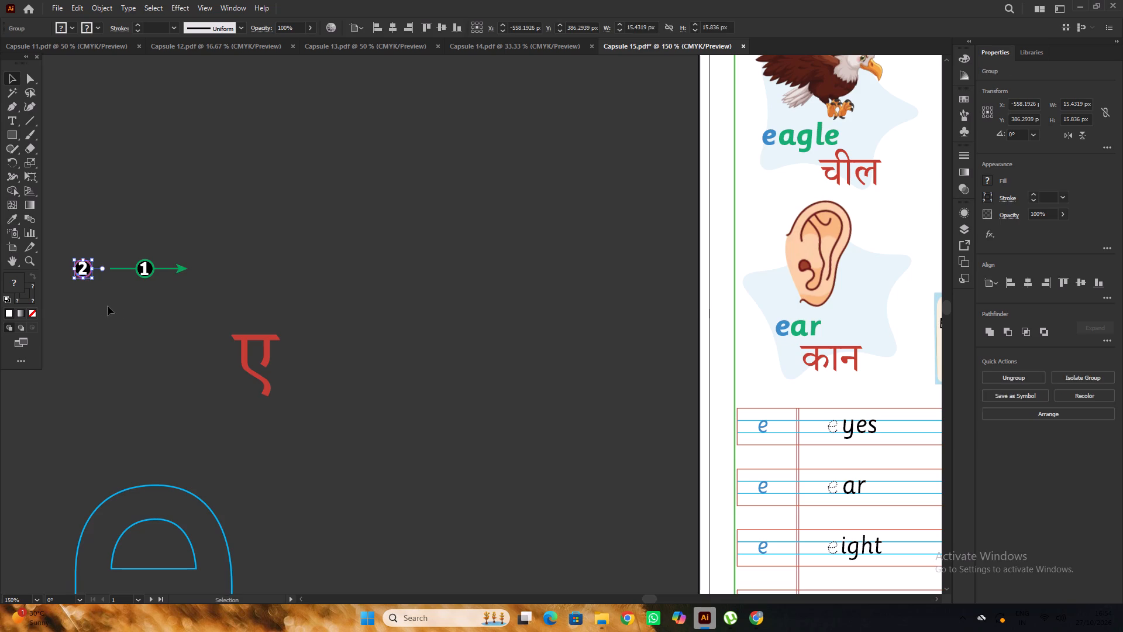
{"action": "left_click", "coordinate": [138, 326]}
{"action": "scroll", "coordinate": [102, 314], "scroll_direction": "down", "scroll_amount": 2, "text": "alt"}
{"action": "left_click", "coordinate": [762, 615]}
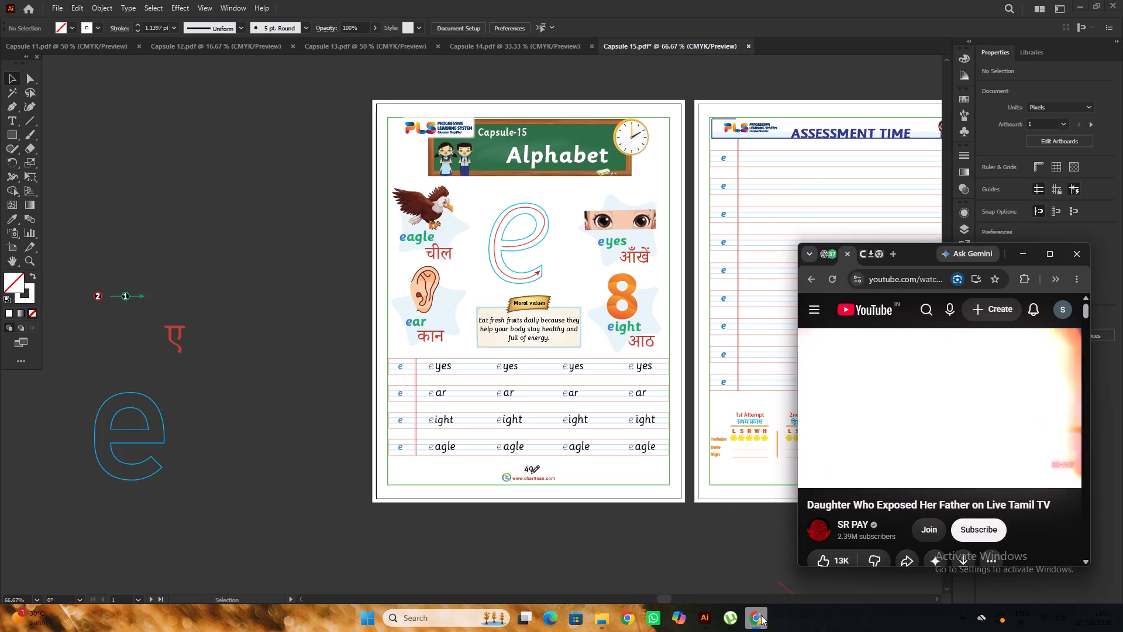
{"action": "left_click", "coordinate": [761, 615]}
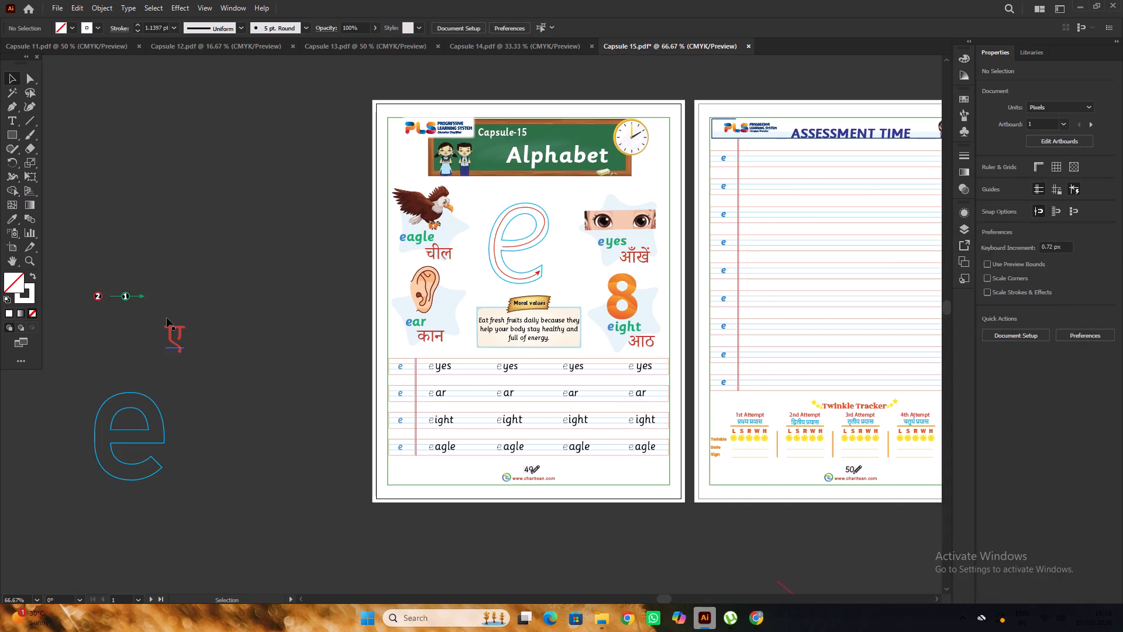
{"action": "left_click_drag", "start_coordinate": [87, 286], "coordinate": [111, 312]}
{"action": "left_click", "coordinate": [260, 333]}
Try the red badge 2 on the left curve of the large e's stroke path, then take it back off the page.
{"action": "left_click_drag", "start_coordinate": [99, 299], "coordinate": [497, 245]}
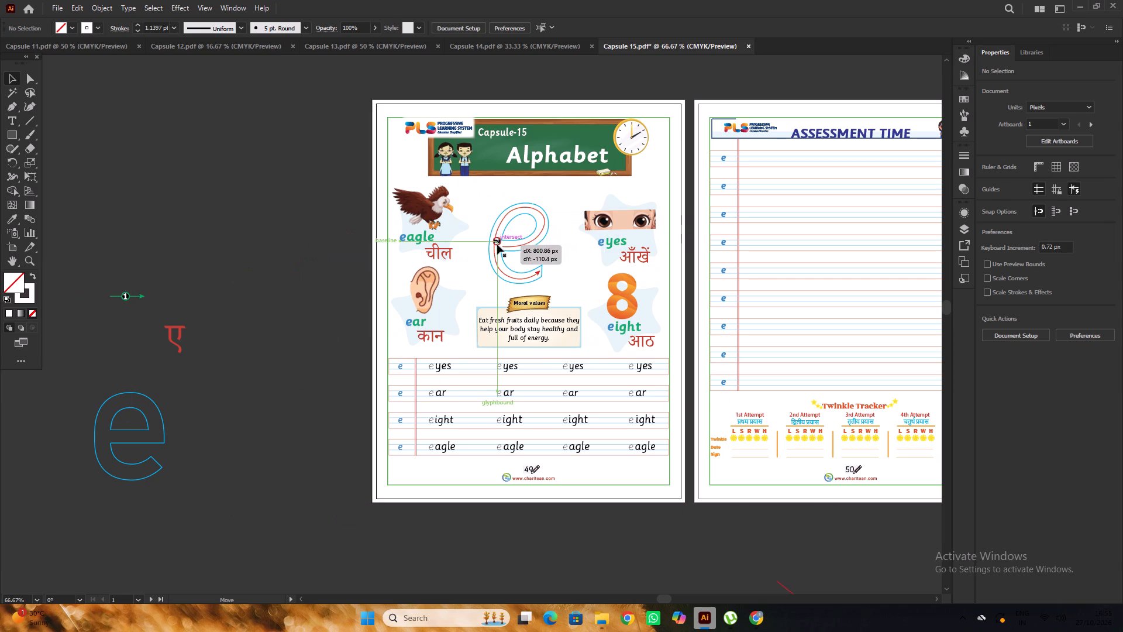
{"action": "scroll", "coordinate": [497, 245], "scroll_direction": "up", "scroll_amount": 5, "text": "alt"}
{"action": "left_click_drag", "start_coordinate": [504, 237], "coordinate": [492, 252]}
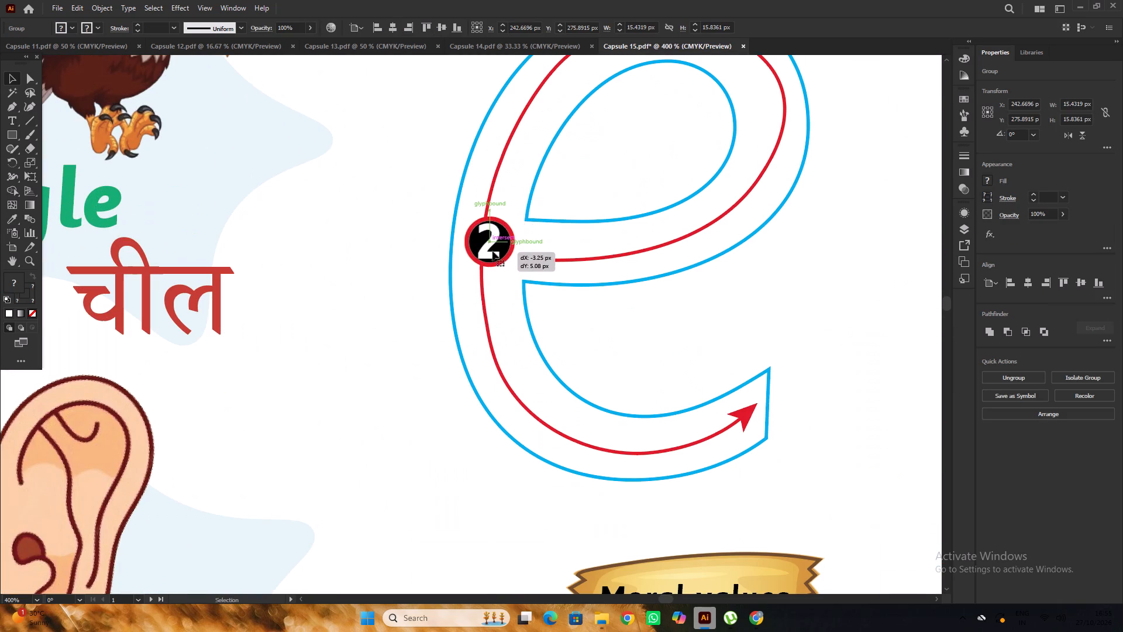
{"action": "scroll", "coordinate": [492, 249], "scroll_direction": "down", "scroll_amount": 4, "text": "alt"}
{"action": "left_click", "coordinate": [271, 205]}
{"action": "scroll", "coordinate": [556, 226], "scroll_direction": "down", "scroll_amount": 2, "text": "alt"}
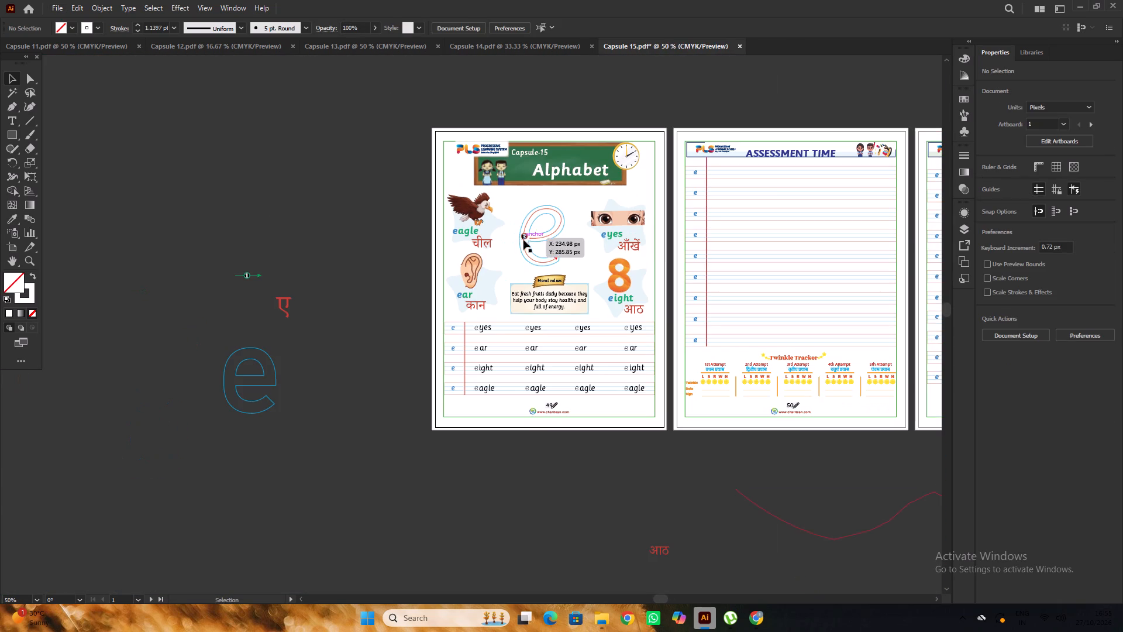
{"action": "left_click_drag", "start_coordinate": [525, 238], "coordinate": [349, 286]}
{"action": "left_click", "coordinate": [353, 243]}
Move the white number 1 out of the green-ringed badge to the empty area near the red badge 2.
{"action": "scroll", "coordinate": [253, 274], "scroll_direction": "up", "scroll_amount": 1, "text": "alt"}
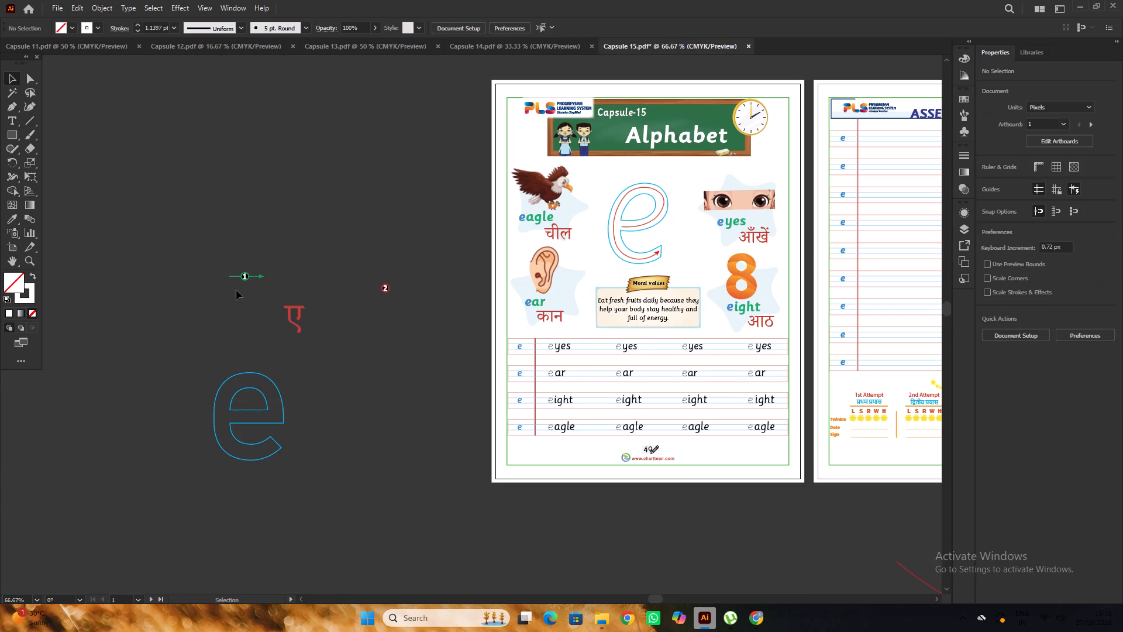
{"action": "left_click_drag", "start_coordinate": [244, 279], "coordinate": [347, 300]}
{"action": "left_click", "coordinate": [337, 288]}
Examine the numbered stroke badges on the large letter of the Capsule 13 worksheet for a reusable badge 1.
{"action": "left_click", "coordinate": [470, 46]}
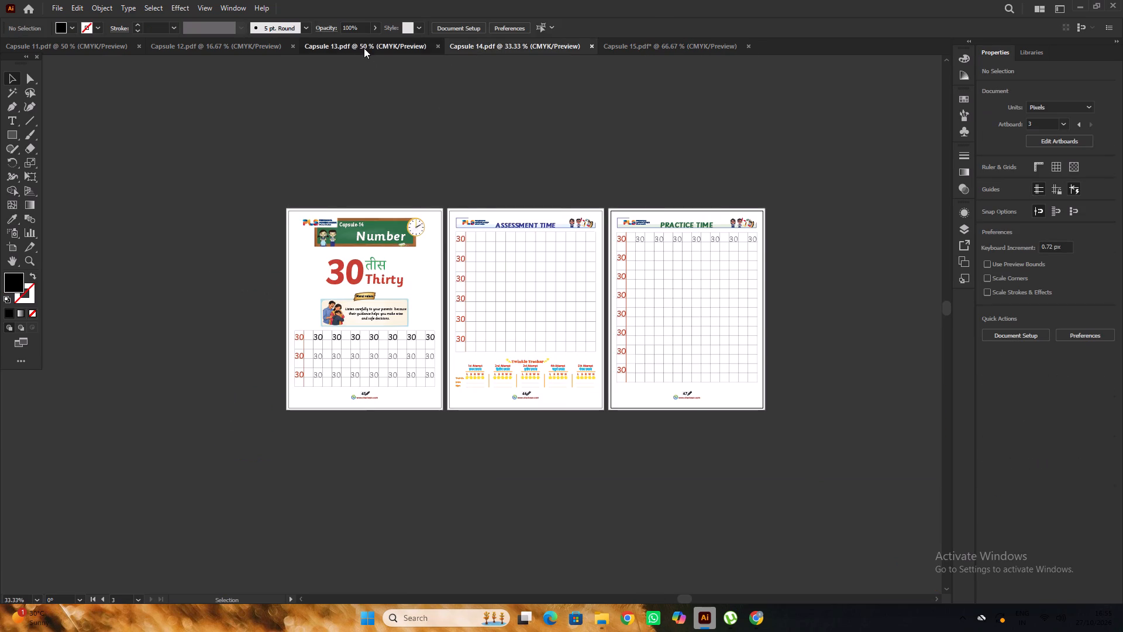
{"action": "left_click", "coordinate": [364, 48]}
{"action": "scroll", "coordinate": [329, 228], "scroll_direction": "up", "scroll_amount": 3}
{"action": "scroll", "coordinate": [240, 238], "scroll_direction": "up", "scroll_amount": 3}
{"action": "scroll", "coordinate": [239, 267], "scroll_direction": "up", "scroll_amount": 3, "text": "alt"}
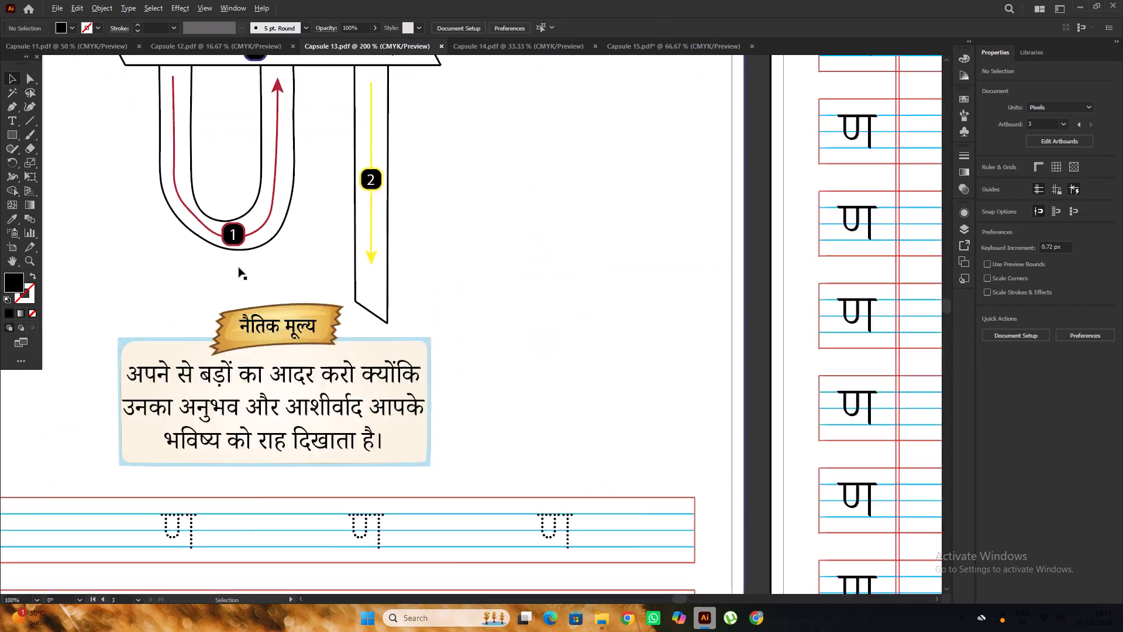
{"action": "scroll", "coordinate": [239, 267], "scroll_direction": "up", "scroll_amount": 1, "text": "alt"}
{"action": "left_click", "coordinate": [239, 224]}
{"action": "scroll", "coordinate": [502, 255], "scroll_direction": "down", "scroll_amount": 4, "text": "alt"}
{"action": "left_click", "coordinate": [190, 214]}
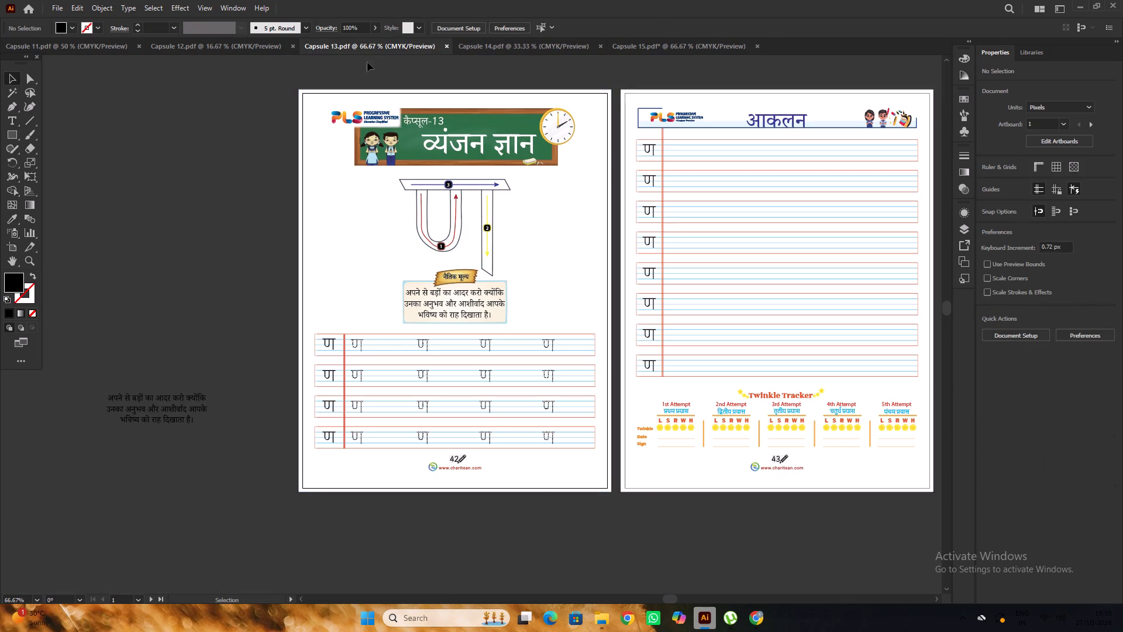
{"action": "scroll", "coordinate": [418, 217], "scroll_direction": "up", "scroll_amount": 3, "text": "alt"}
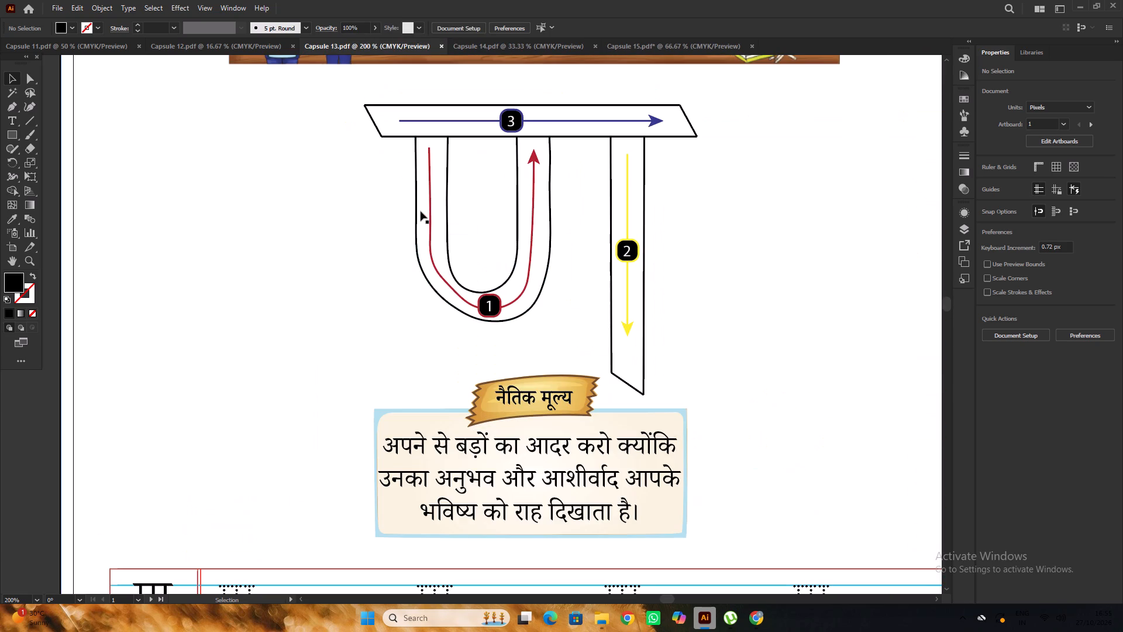
{"action": "scroll", "coordinate": [378, 199], "scroll_direction": "down", "scroll_amount": 3, "text": "alt"}
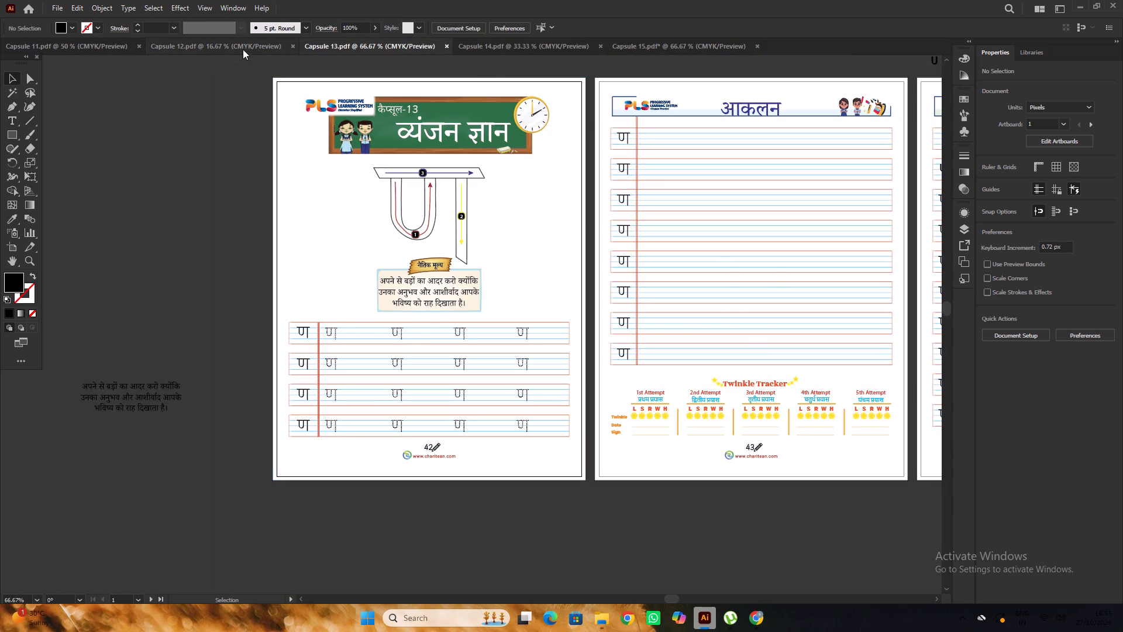
In Capsule 12, bring the d's red badge 1 to the front and shift it down its stroke path to about X 234, Y 305 px.
{"action": "left_click", "coordinate": [243, 49]}
{"action": "scroll", "coordinate": [350, 289], "scroll_direction": "up", "scroll_amount": 5, "text": "alt"}
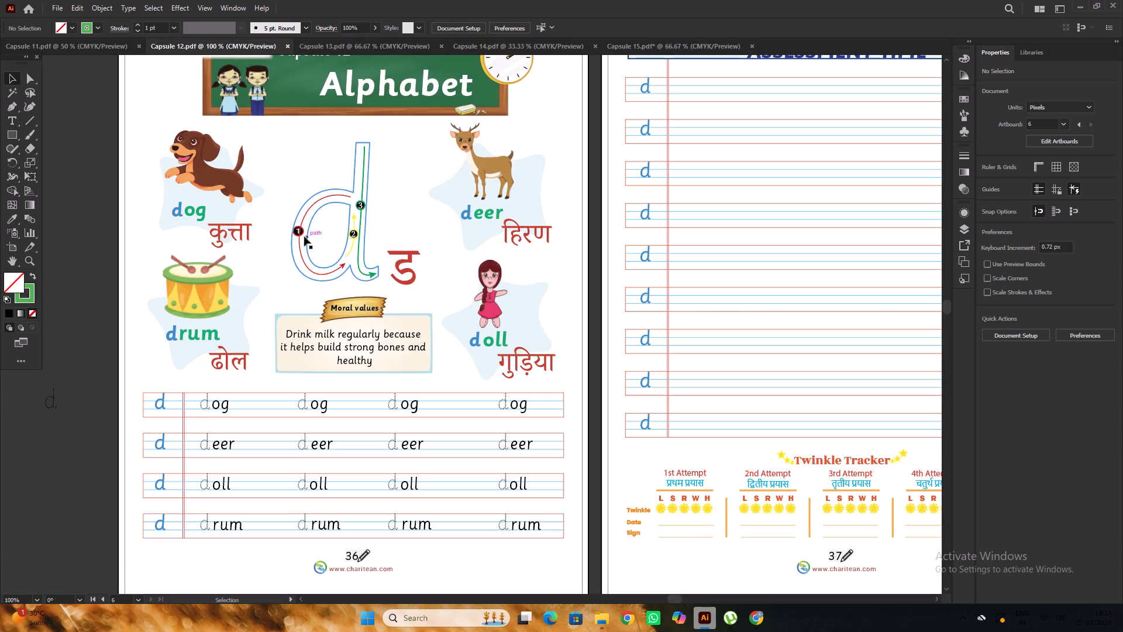
{"action": "scroll", "coordinate": [304, 236], "scroll_direction": "up", "scroll_amount": 3, "text": "alt"}
{"action": "left_click", "coordinate": [298, 224]}
{"action": "scroll", "coordinate": [422, 229], "scroll_direction": "down", "scroll_amount": 2, "text": "alt"}
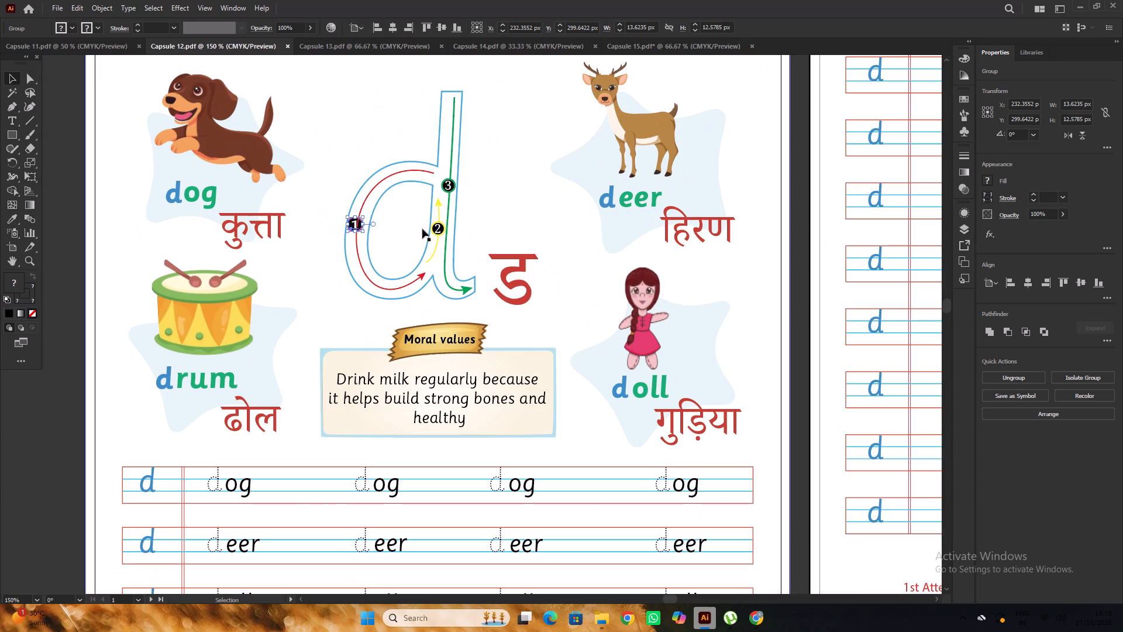
{"action": "scroll", "coordinate": [366, 235], "scroll_direction": "up", "scroll_amount": 2, "text": "alt"}
{"action": "key", "text": "ctrl+shift+bracketright"}
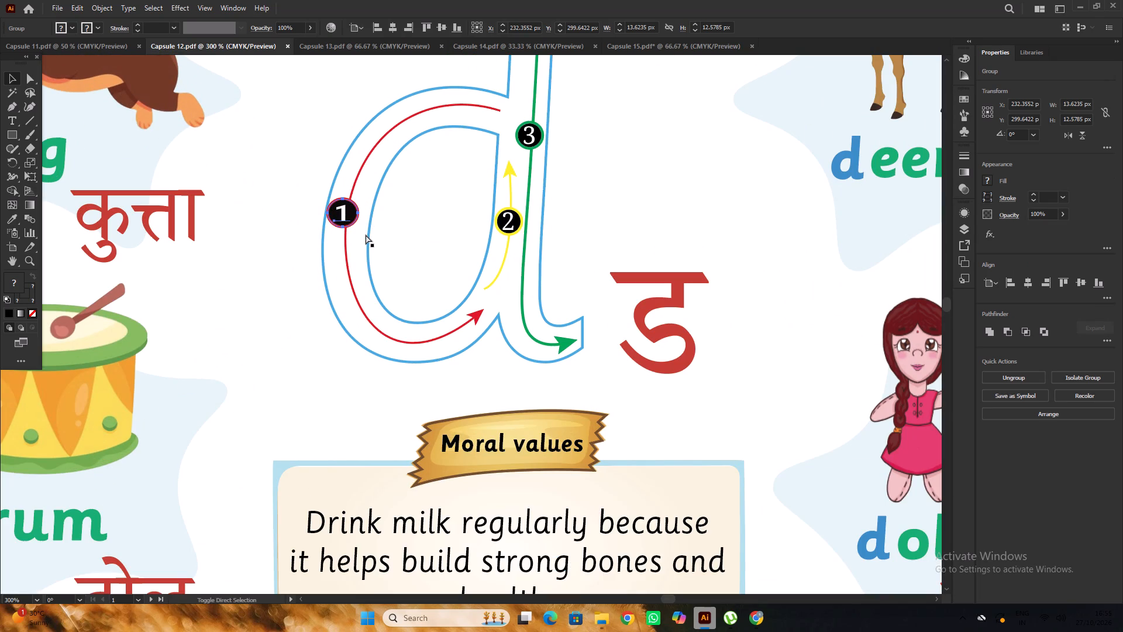
{"action": "scroll", "coordinate": [367, 239], "scroll_direction": "down", "scroll_amount": 1, "text": "alt"}
{"action": "scroll", "coordinate": [349, 245], "scroll_direction": "up", "scroll_amount": 4, "text": "alt"}
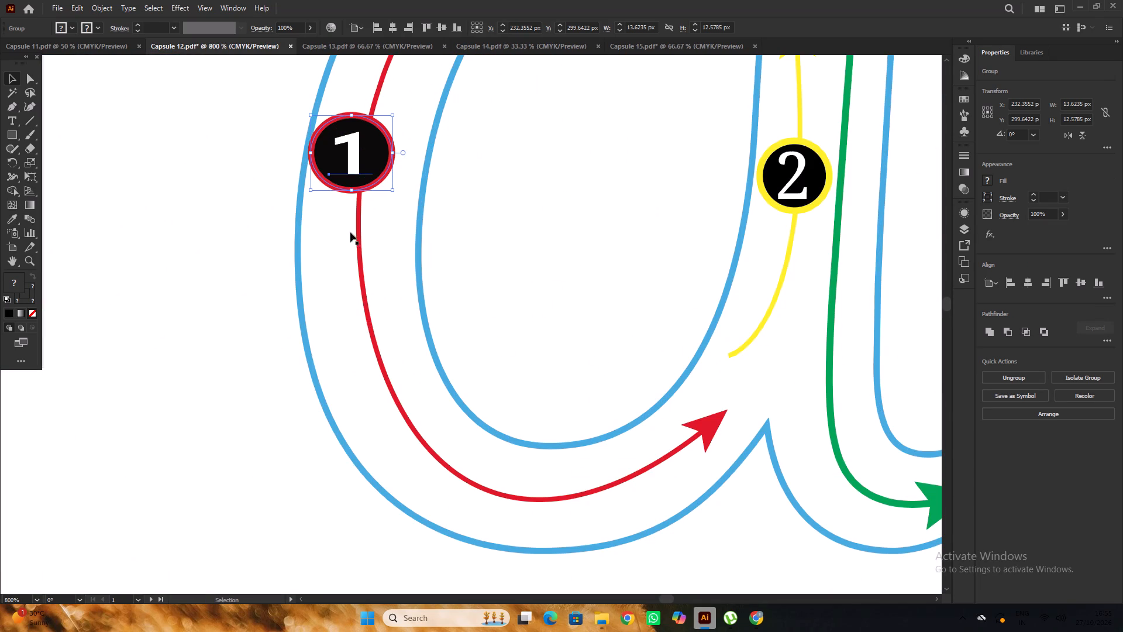
{"action": "left_click_drag", "start_coordinate": [356, 162], "coordinate": [367, 190]}
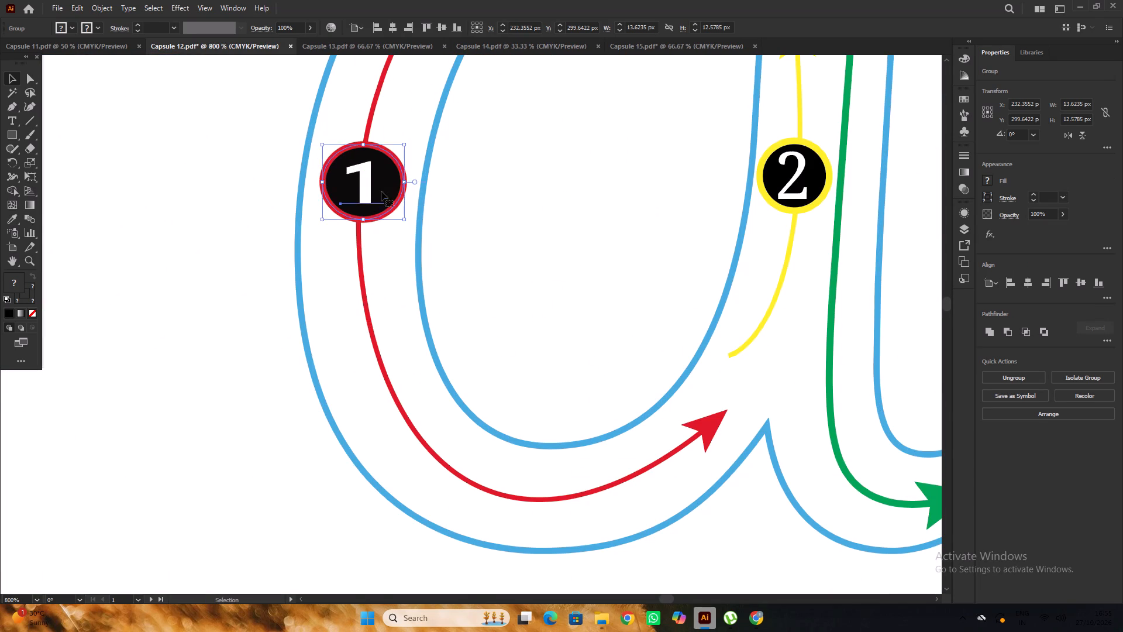
{"action": "scroll", "coordinate": [384, 193], "scroll_direction": "down", "scroll_amount": 9, "text": "alt"}
{"action": "left_click", "coordinate": [248, 156]}
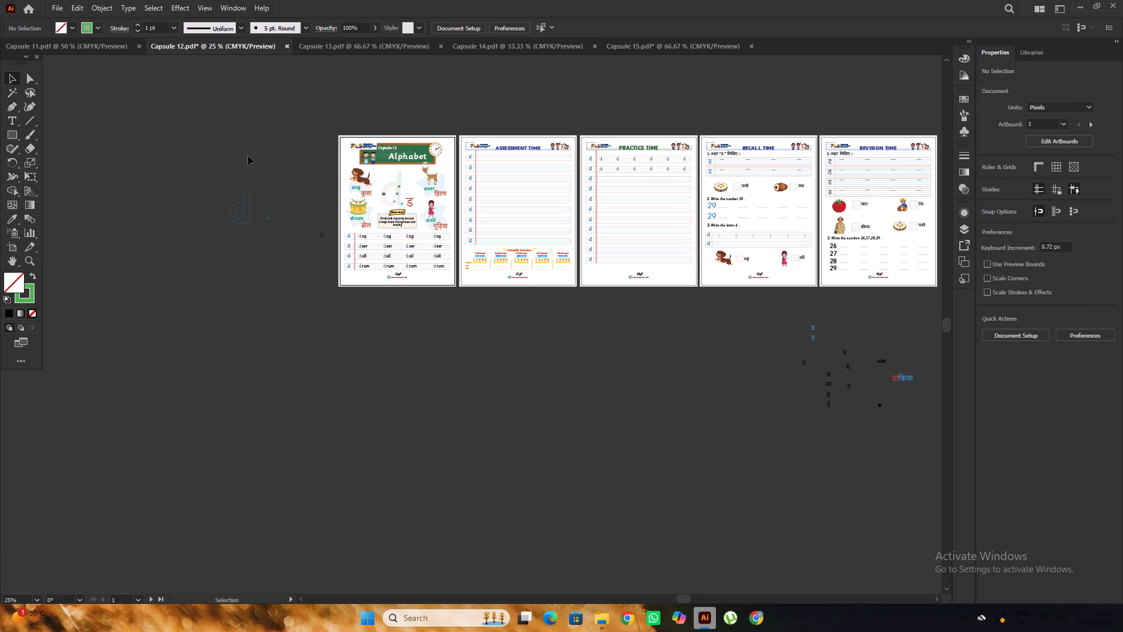
Copy the red badge 1 from Capsule 12's letter d and paste it onto Capsule 15's Alphabet page.
{"action": "scroll", "coordinate": [379, 198], "scroll_direction": "up", "scroll_amount": 5, "text": "alt"}
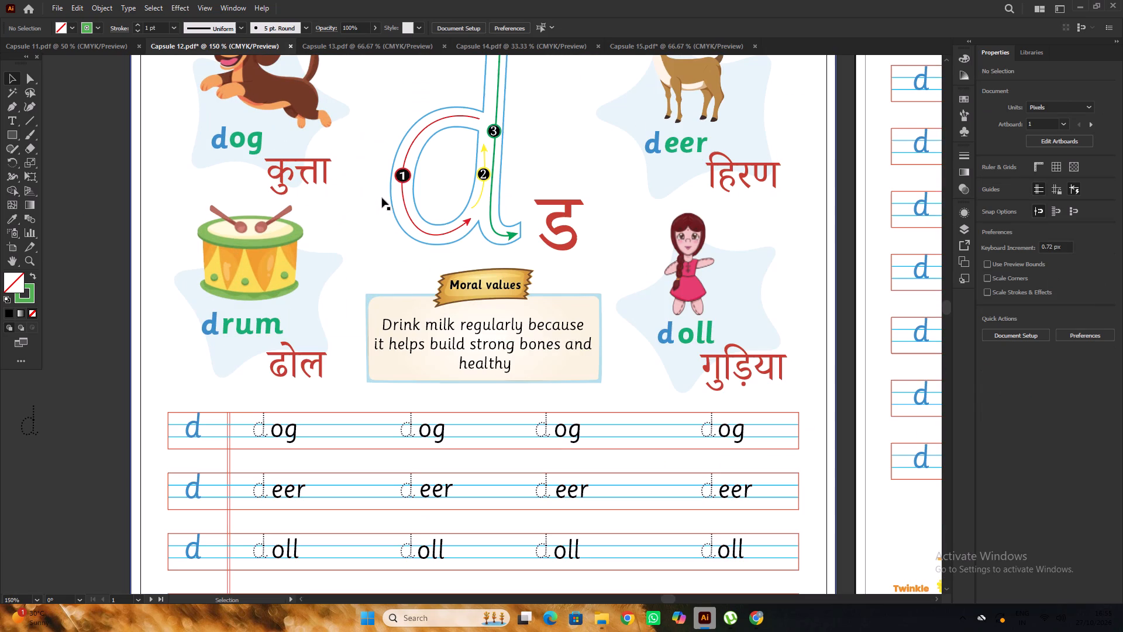
{"action": "left_click", "coordinate": [404, 174]}
{"action": "key", "text": "ctrl+c"}
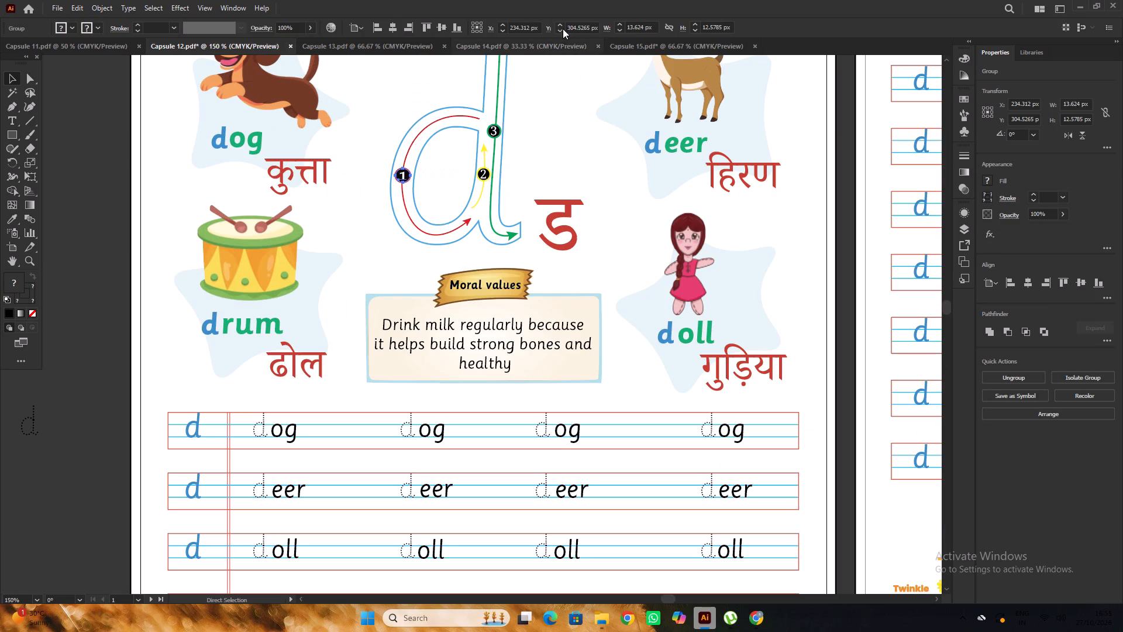
{"action": "left_click", "coordinate": [626, 47]}
{"action": "key", "text": "space"}
{"action": "left_click_drag", "start_coordinate": [700, 258], "coordinate": [549, 253]}
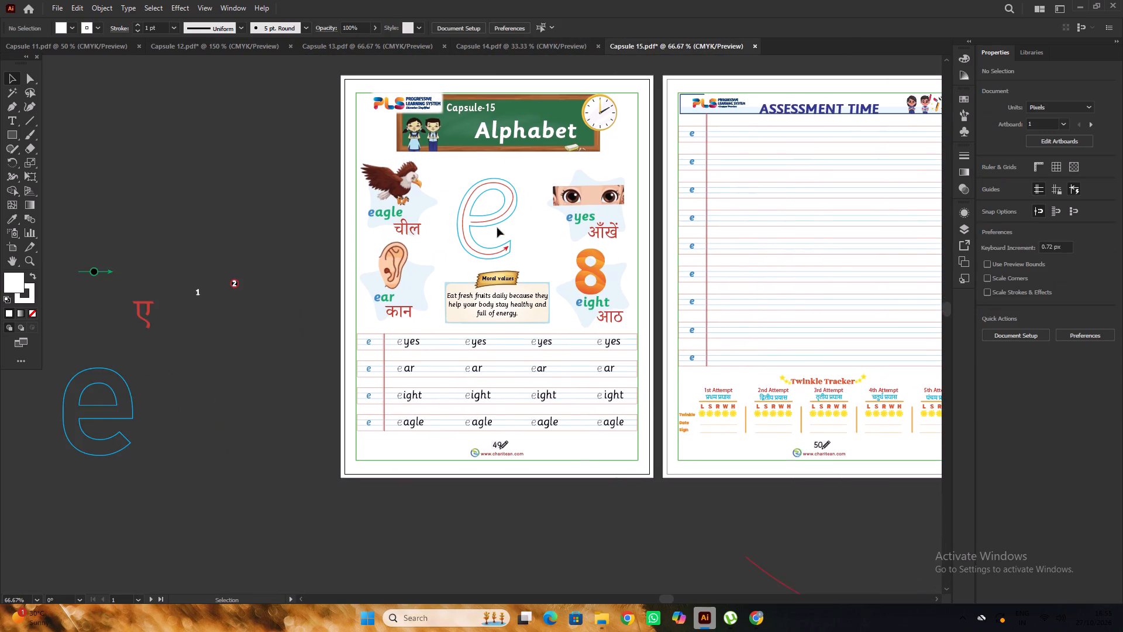
{"action": "scroll", "coordinate": [497, 228], "scroll_direction": "up", "scroll_amount": 3}
{"action": "key", "text": "ctrl+v"}
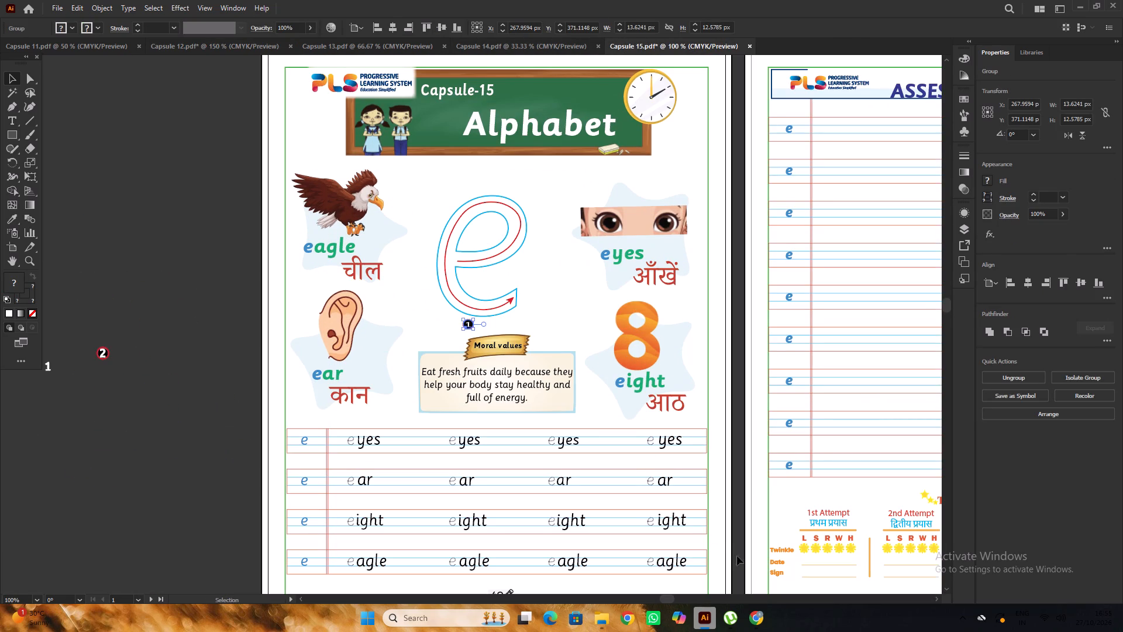
Place the pasted badge 1 on the left curve of the large e's red stroke path at about X 237.5, Y 279.6 px and deselect it.
{"action": "left_click", "coordinate": [765, 617]}
{"action": "left_click", "coordinate": [757, 617]}
{"action": "left_click", "coordinate": [541, 297]}
{"action": "left_click_drag", "start_coordinate": [467, 322], "coordinate": [442, 256]}
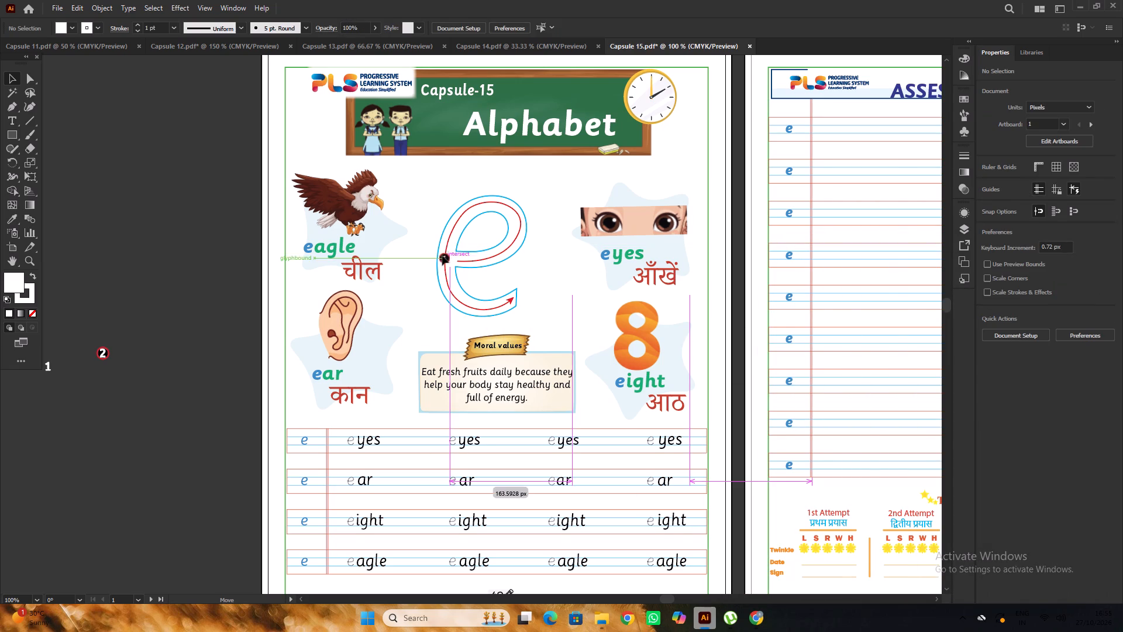
{"action": "left_click_drag", "start_coordinate": [442, 256], "coordinate": [442, 256]}
{"action": "scroll", "coordinate": [445, 255], "scroll_direction": "up", "scroll_amount": 6}
{"action": "left_click_drag", "start_coordinate": [438, 352], "coordinate": [444, 341]}
{"action": "scroll", "coordinate": [499, 331], "scroll_direction": "down", "scroll_amount": 3, "text": "alt"}
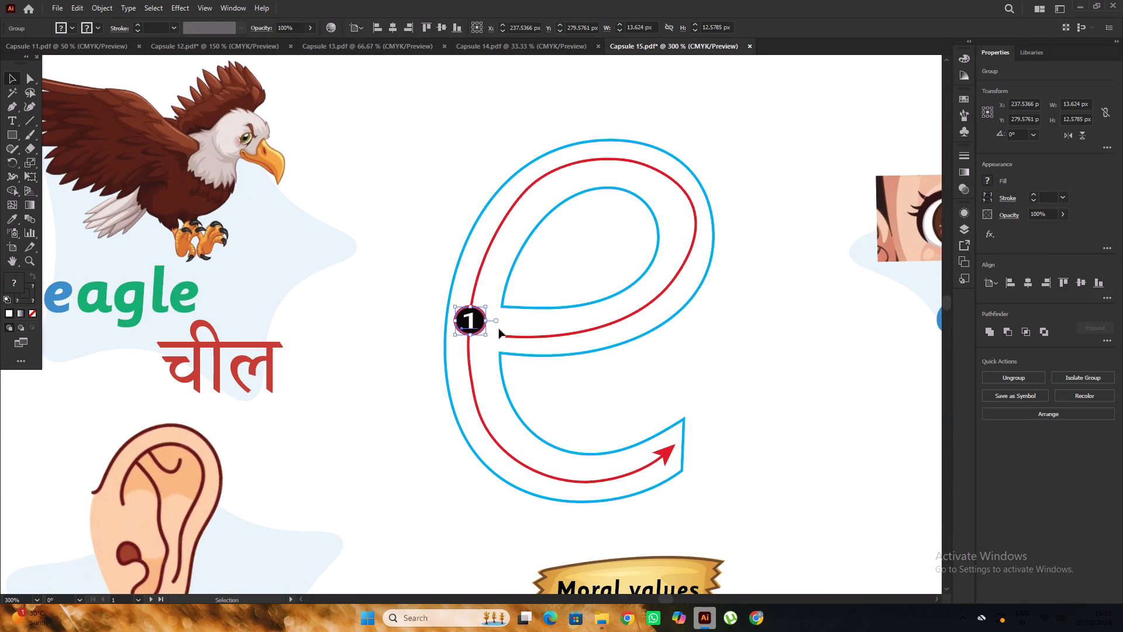
{"action": "scroll", "coordinate": [491, 320], "scroll_direction": "down", "scroll_amount": 4, "text": "alt"}
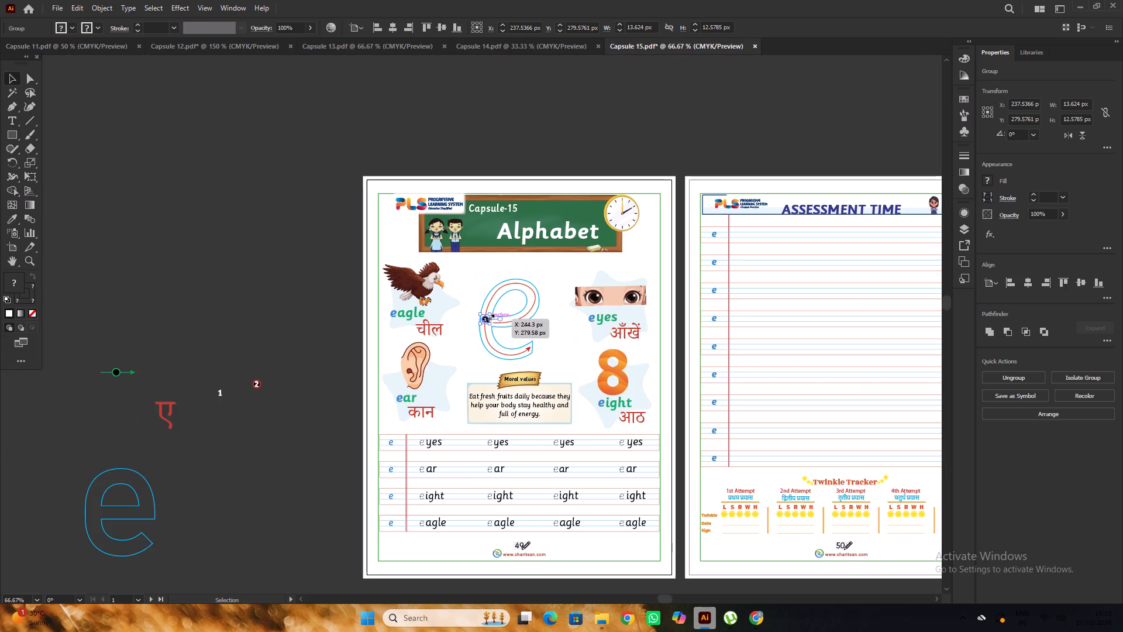
{"action": "left_click", "coordinate": [290, 268]}
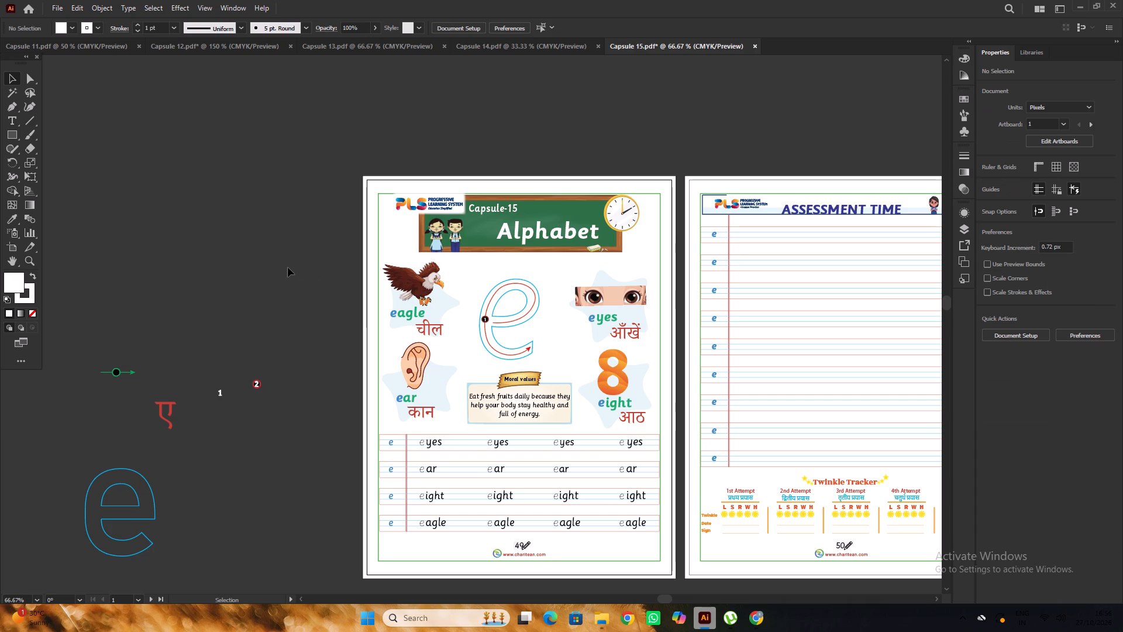
{"action": "left_click", "coordinate": [288, 267]}
{"action": "scroll", "coordinate": [288, 267], "scroll_direction": "down", "scroll_amount": 2}
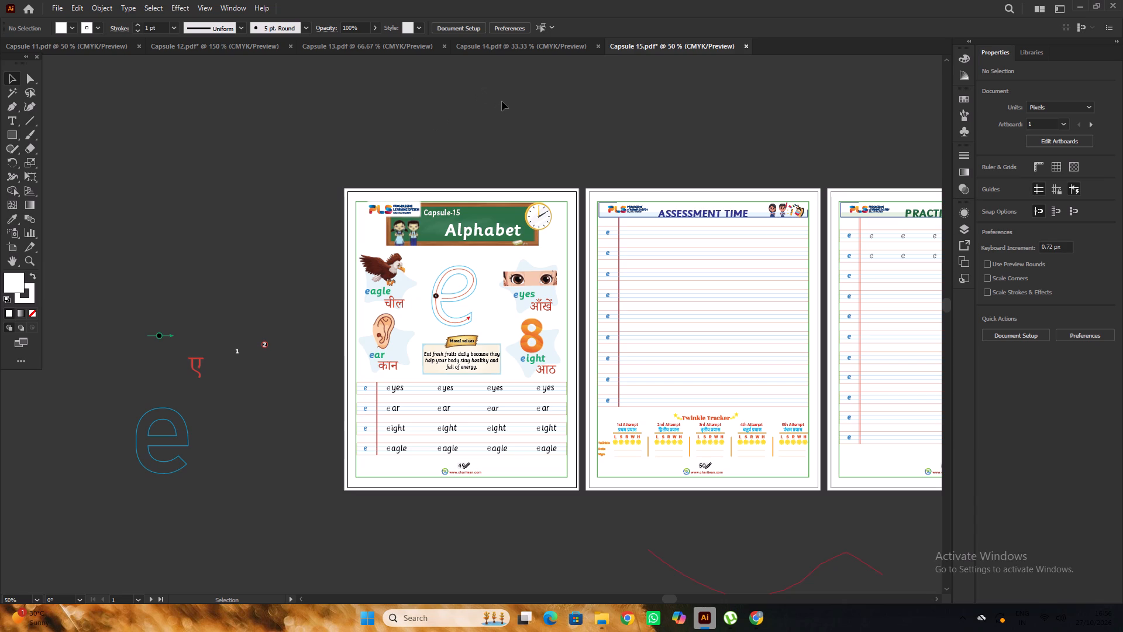
Check the original Capsule 15 PDF in the Adhar part 2 new ( 14-10-2026) folder, then close it and return to PRINT FINAL.
{"action": "left_click", "coordinate": [1075, 6]}
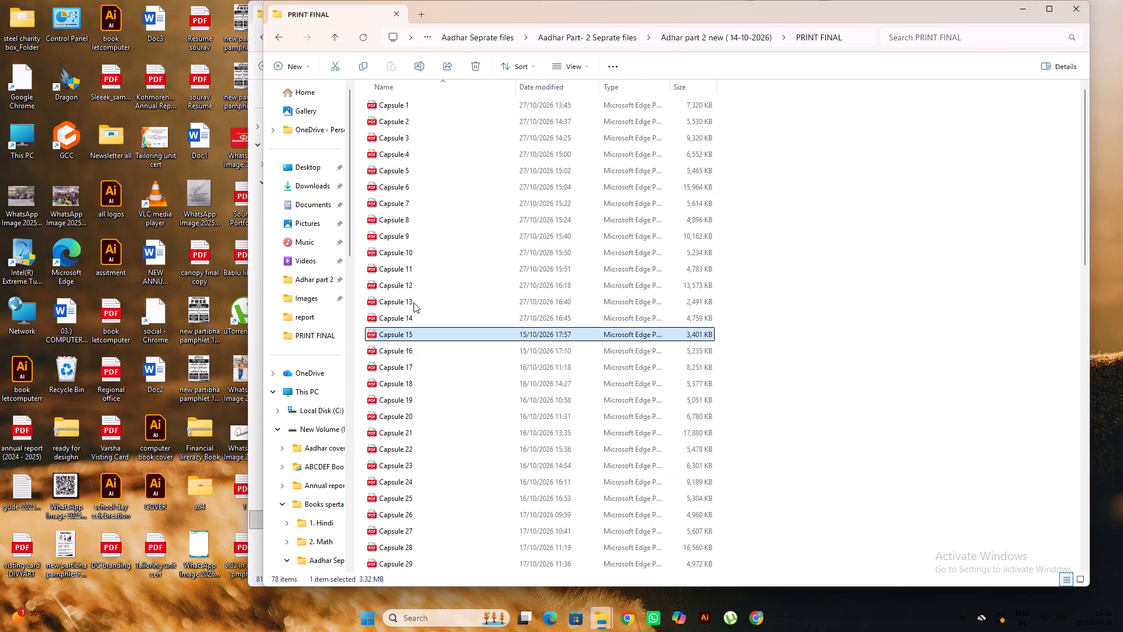
{"action": "left_click", "coordinate": [690, 39]}
{"action": "double_click", "coordinate": [419, 351]}
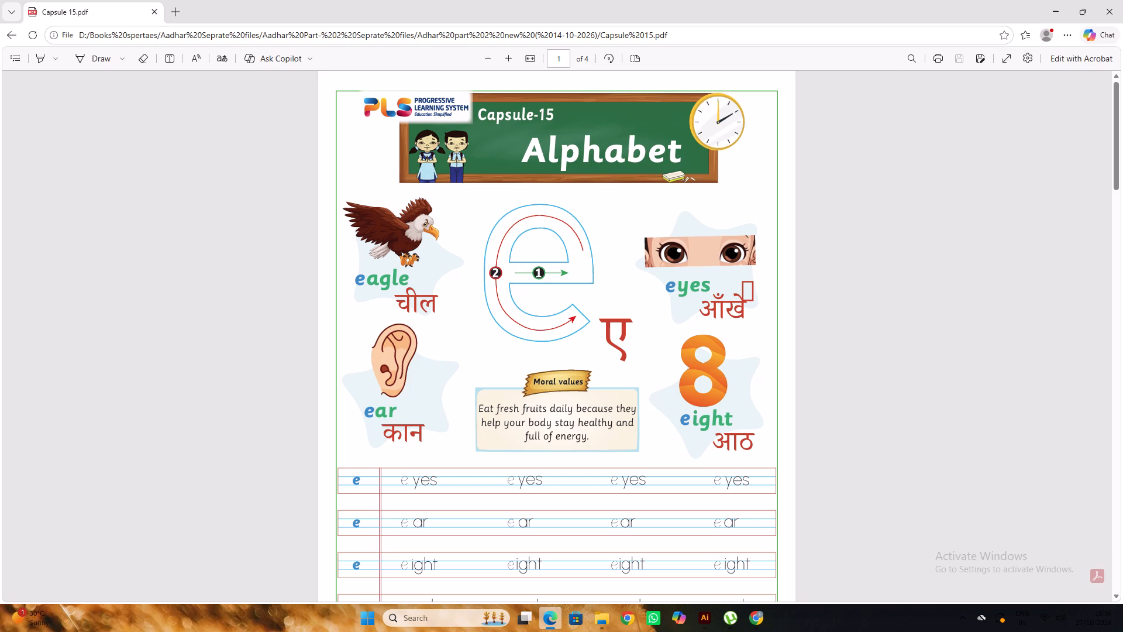
{"action": "left_click", "coordinate": [1049, 2]}
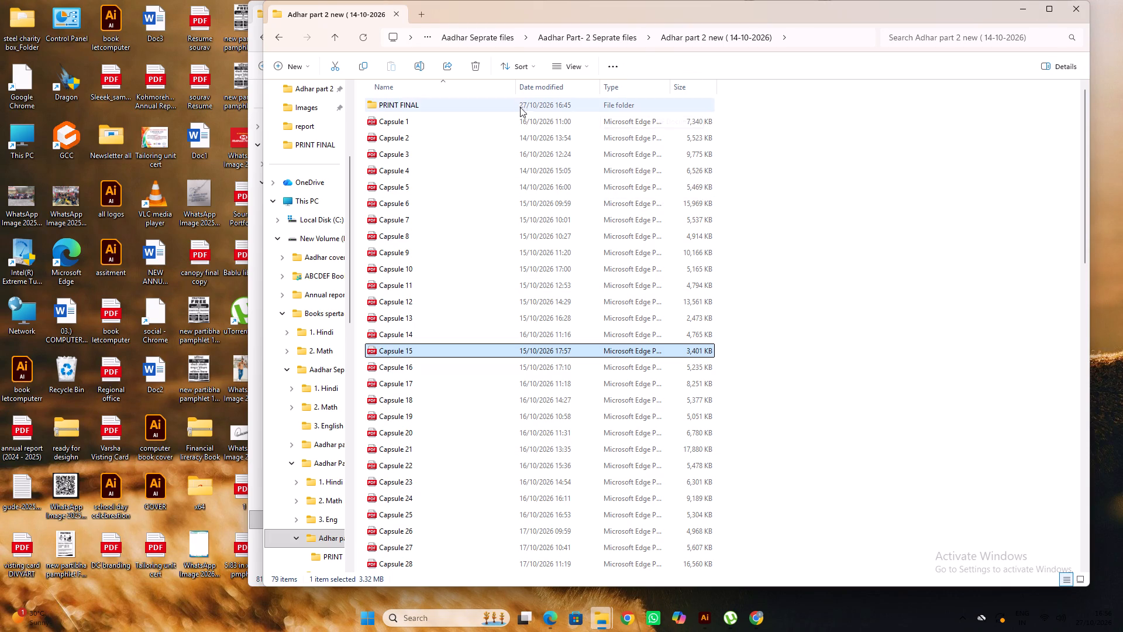
{"action": "left_click", "coordinate": [504, 97]}
{"action": "double_click", "coordinate": [502, 105]}
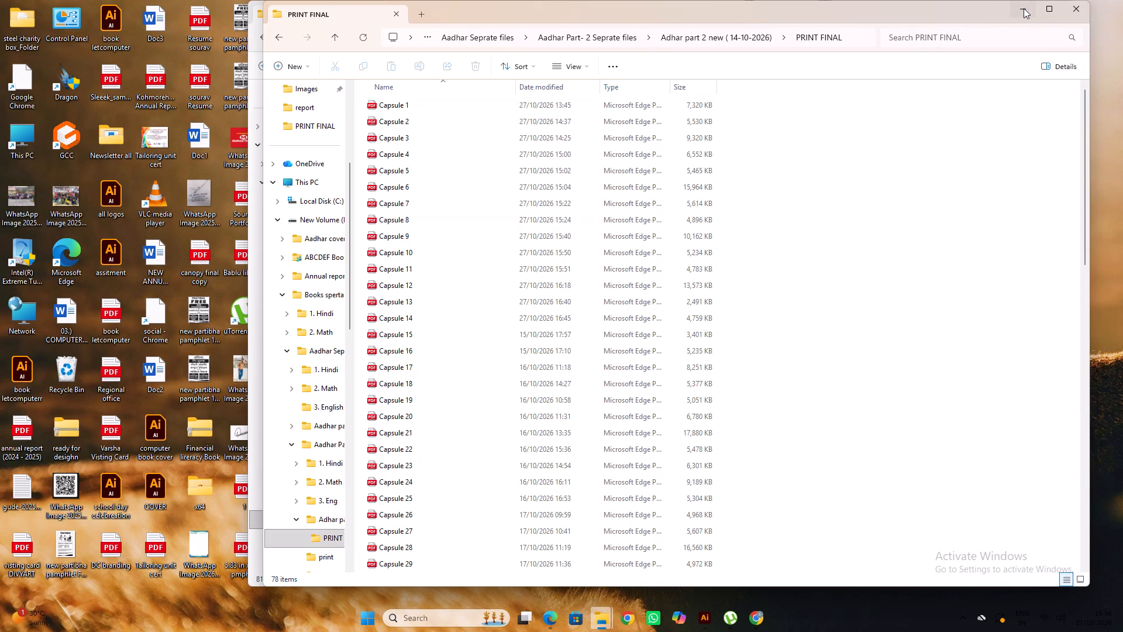
Switch back to Illustrator and inspect the large e's red stroke arrow and badge 1 on Capsule 15's Alphabet page.
{"action": "left_click", "coordinate": [1024, 8]}
{"action": "left_click", "coordinate": [702, 614]}
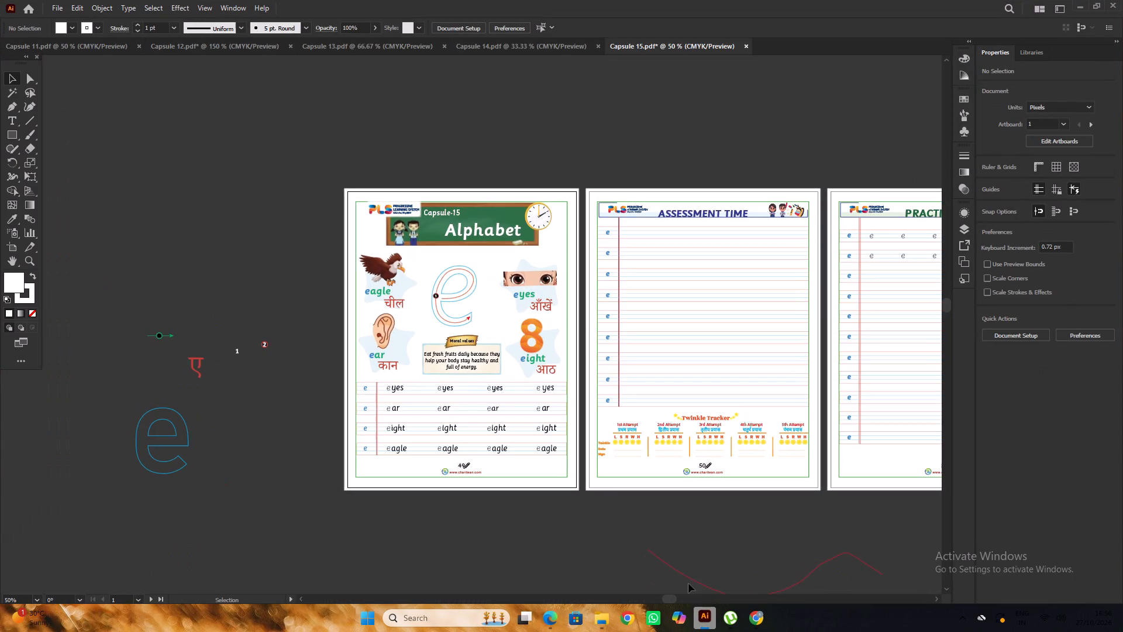
{"action": "scroll", "coordinate": [508, 249], "scroll_direction": "down", "scroll_amount": 4}
{"action": "scroll", "coordinate": [449, 250], "scroll_direction": "up", "scroll_amount": 2, "text": "alt"}
{"action": "scroll", "coordinate": [459, 238], "scroll_direction": "up", "scroll_amount": 2}
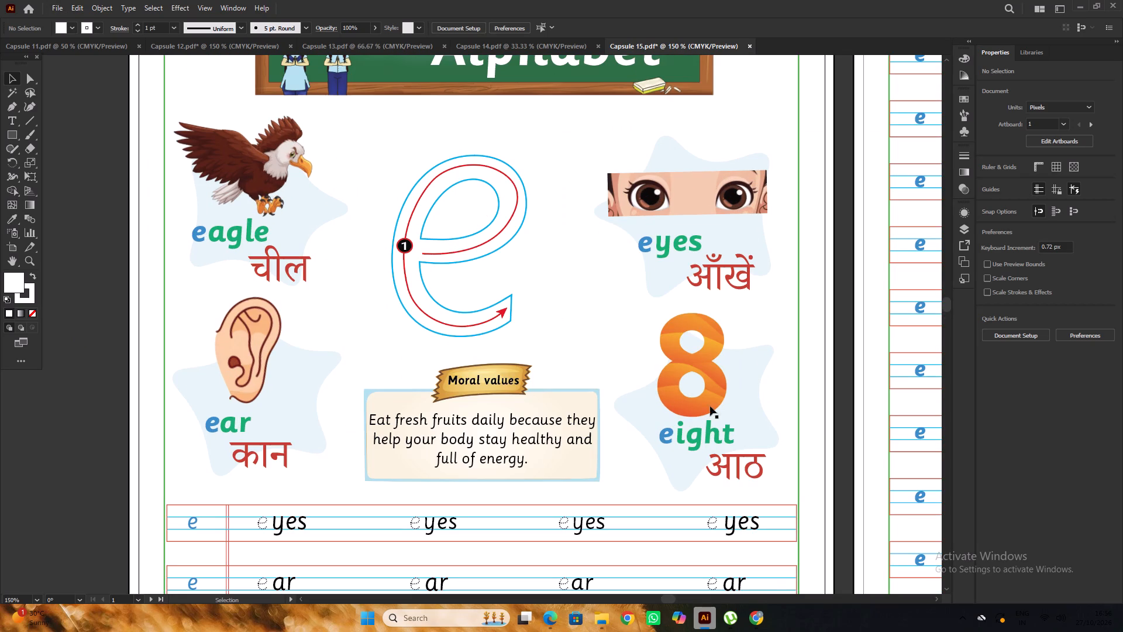
{"action": "left_click", "coordinate": [751, 627]}
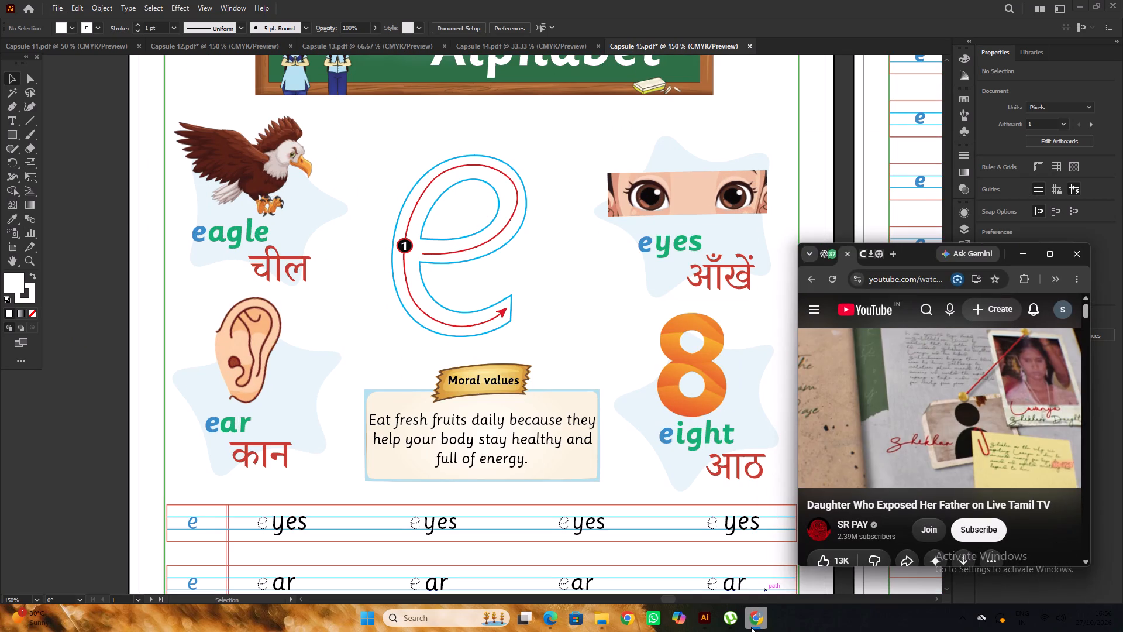
{"action": "left_click", "coordinate": [751, 627]}
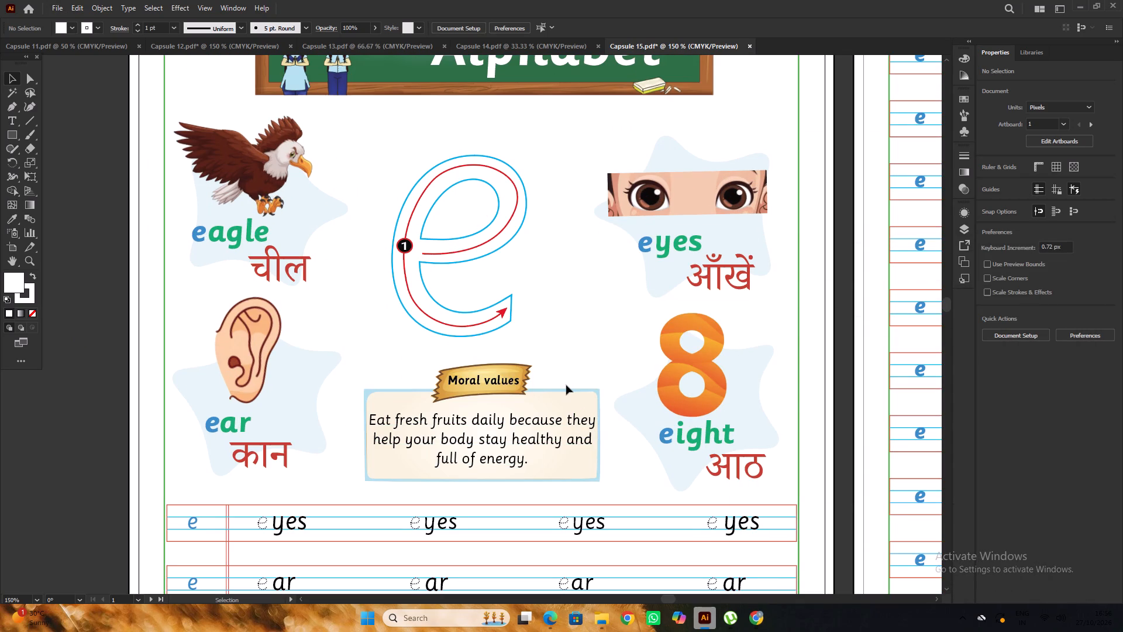
{"action": "scroll", "coordinate": [429, 181], "scroll_direction": "up", "scroll_amount": 2, "text": "alt"}
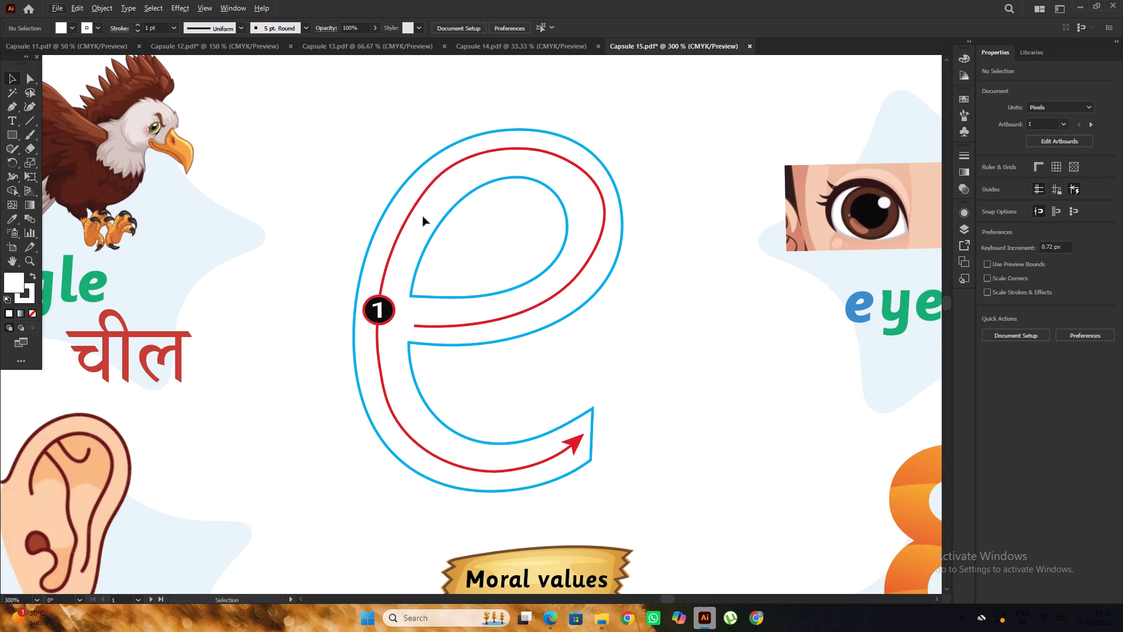
{"action": "scroll", "coordinate": [461, 211], "scroll_direction": "down", "scroll_amount": 3, "text": "alt"}
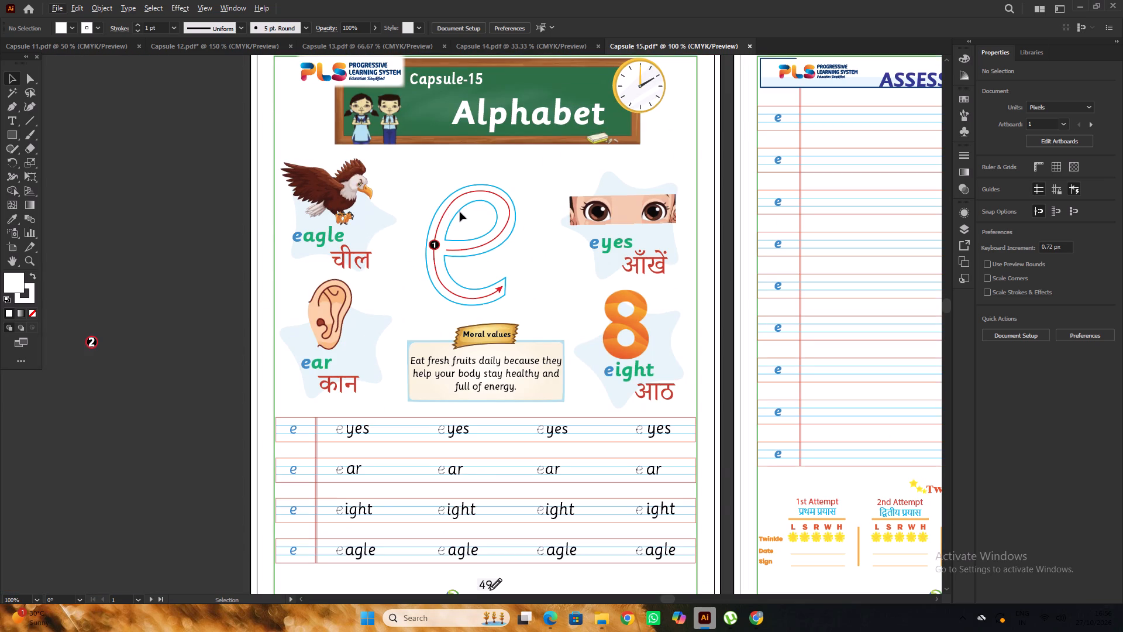
Group the loose red Hindi letter ए, move it onto the Alphabet page beside the large e's tail, and deselect it.
{"action": "left_click", "coordinate": [168, 240]}
{"action": "scroll", "coordinate": [168, 240], "scroll_direction": "down", "scroll_amount": 2, "text": "alt"}
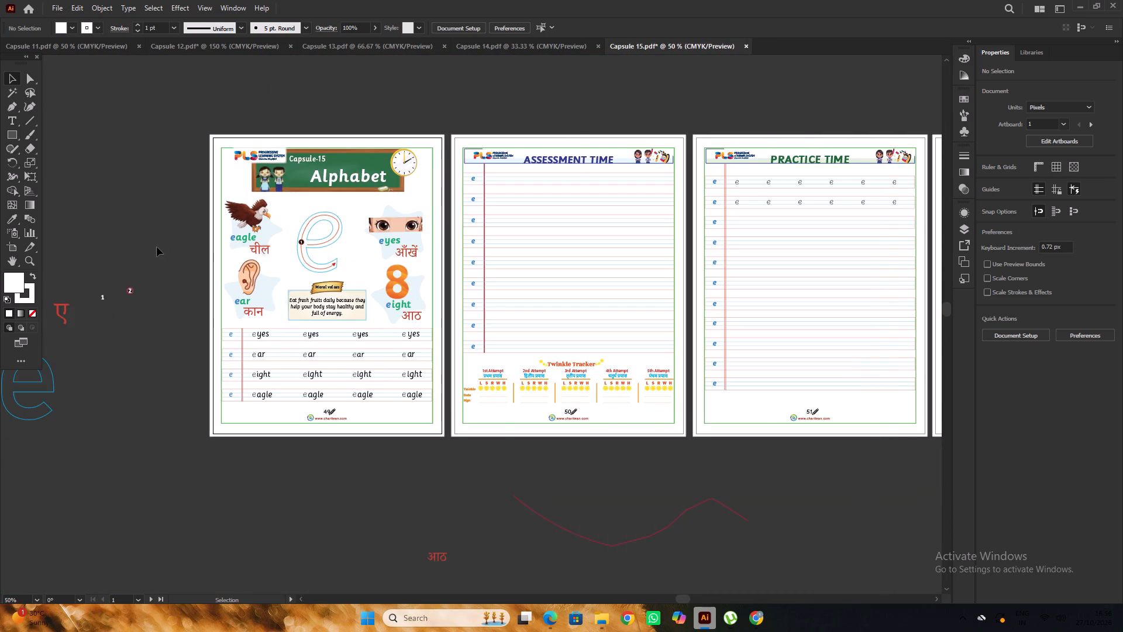
{"action": "scroll", "coordinate": [156, 248], "scroll_direction": "up", "scroll_amount": 1, "text": "alt"}
{"action": "scroll", "coordinate": [342, 261], "scroll_direction": "down", "scroll_amount": 1, "text": "alt"}
{"action": "left_click_drag", "start_coordinate": [88, 310], "coordinate": [136, 344]}
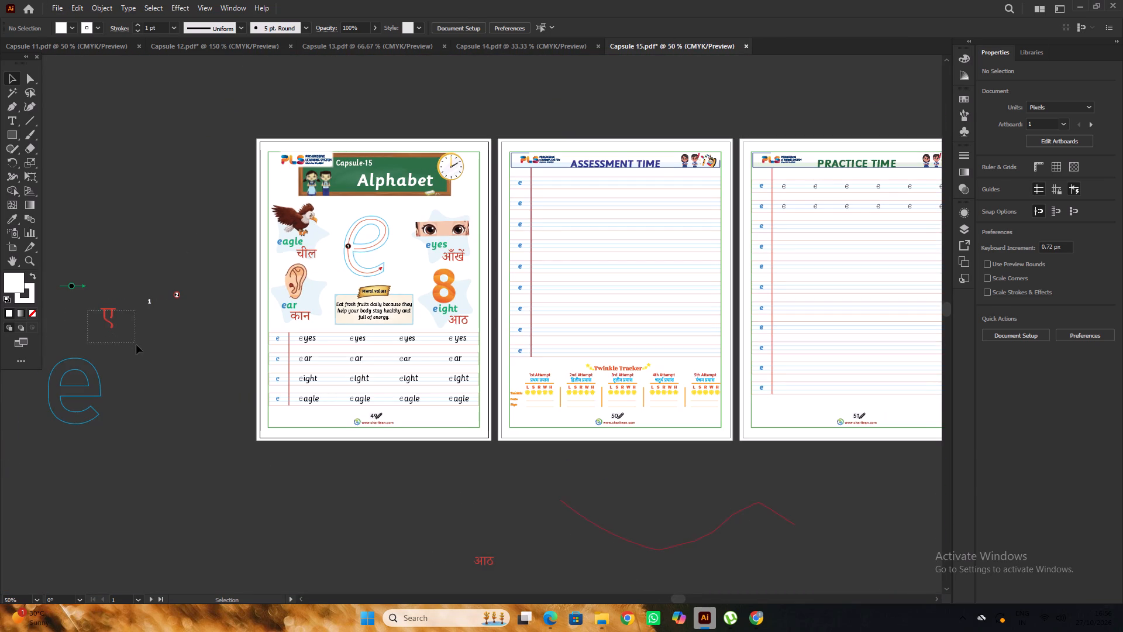
{"action": "key", "text": "ctrl+g"}
{"action": "left_click", "coordinate": [174, 349]}
{"action": "left_click_drag", "start_coordinate": [106, 317], "coordinate": [324, 286]}
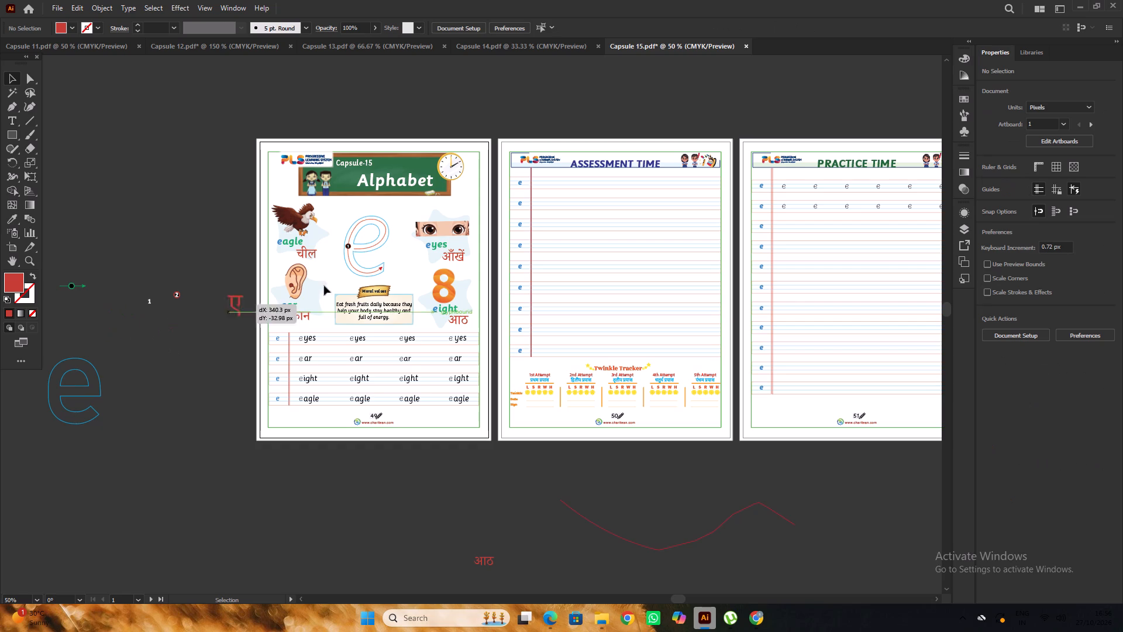
{"action": "left_click_drag", "start_coordinate": [324, 286], "coordinate": [397, 271]}
{"action": "scroll", "coordinate": [396, 271], "scroll_direction": "up", "scroll_amount": 3, "text": "alt"}
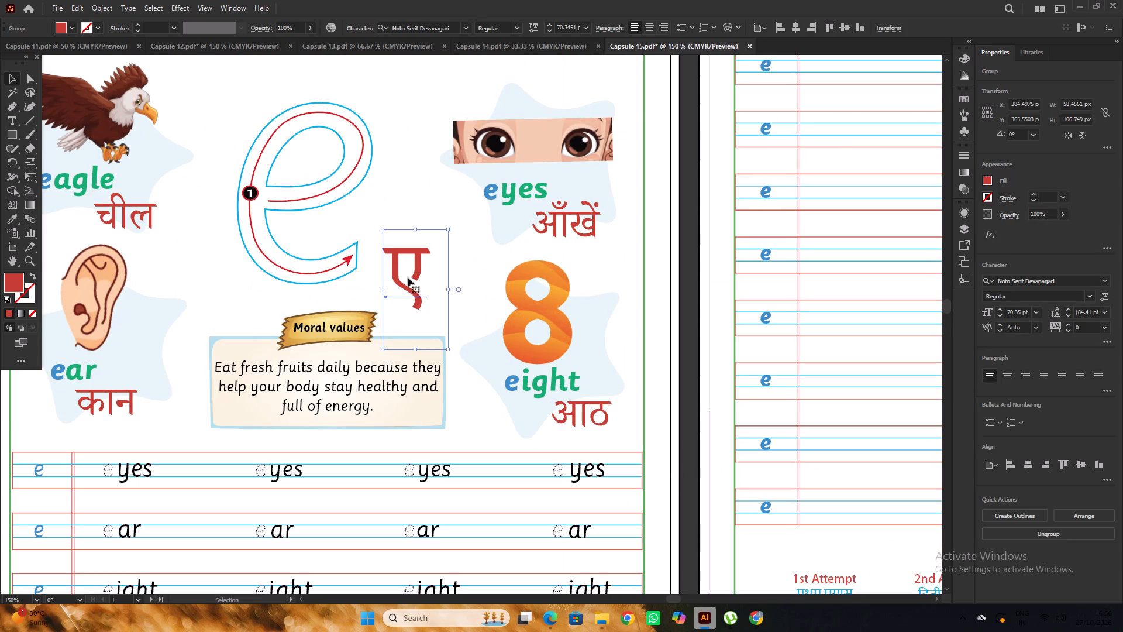
{"action": "left_click_drag", "start_coordinate": [420, 273], "coordinate": [412, 276]}
{"action": "scroll", "coordinate": [452, 281], "scroll_direction": "down", "scroll_amount": 4, "text": "alt"}
{"action": "left_click", "coordinate": [275, 245]}
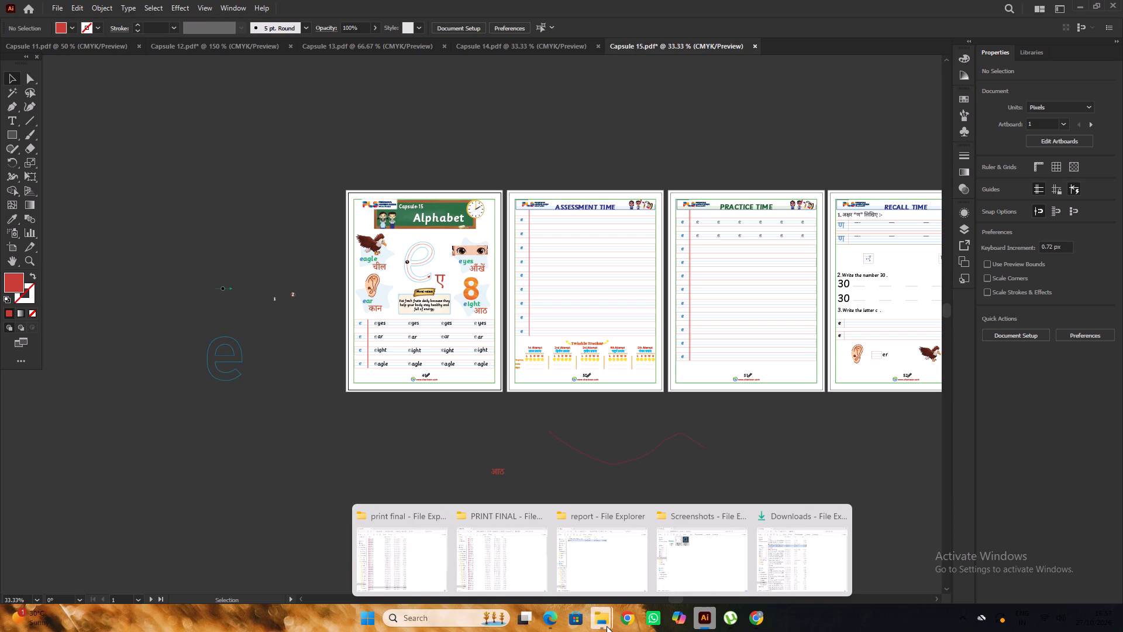
Check the original Capsule 15 PDF in Adhar part 2 new ( 14-10-2026), then return through PRINT FINAL to Illustrator.
{"action": "left_click", "coordinate": [510, 549]}
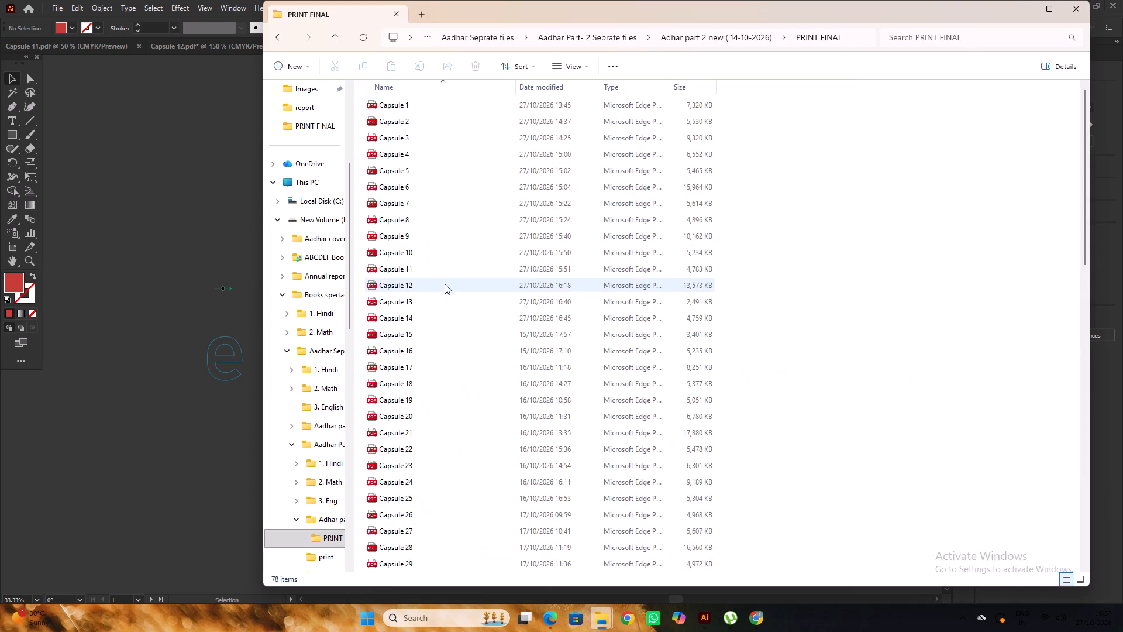
{"action": "scroll", "coordinate": [442, 274], "scroll_direction": "up", "scroll_amount": 4}
{"action": "left_click", "coordinate": [695, 43]}
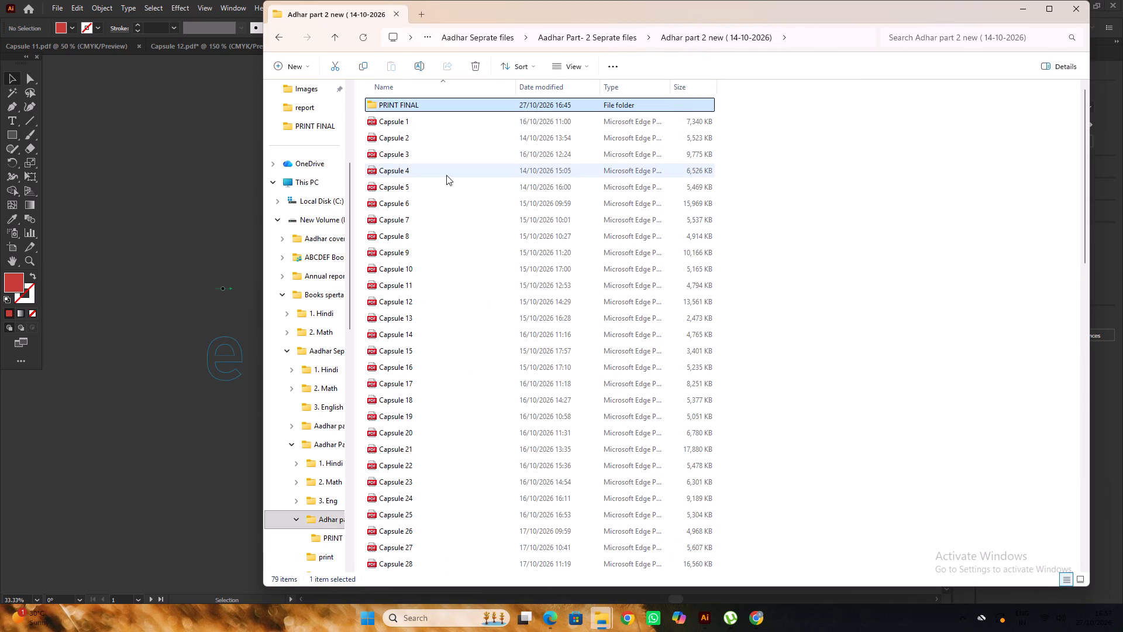
{"action": "double_click", "coordinate": [426, 349]}
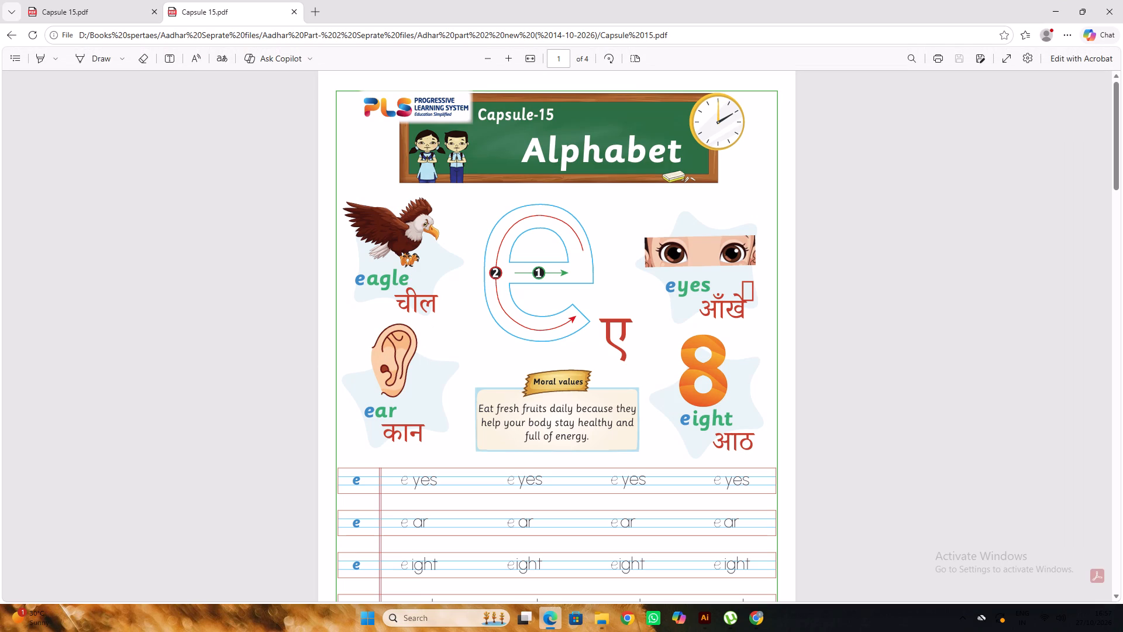
{"action": "scroll", "coordinate": [597, 162], "scroll_direction": "down", "scroll_amount": 4}
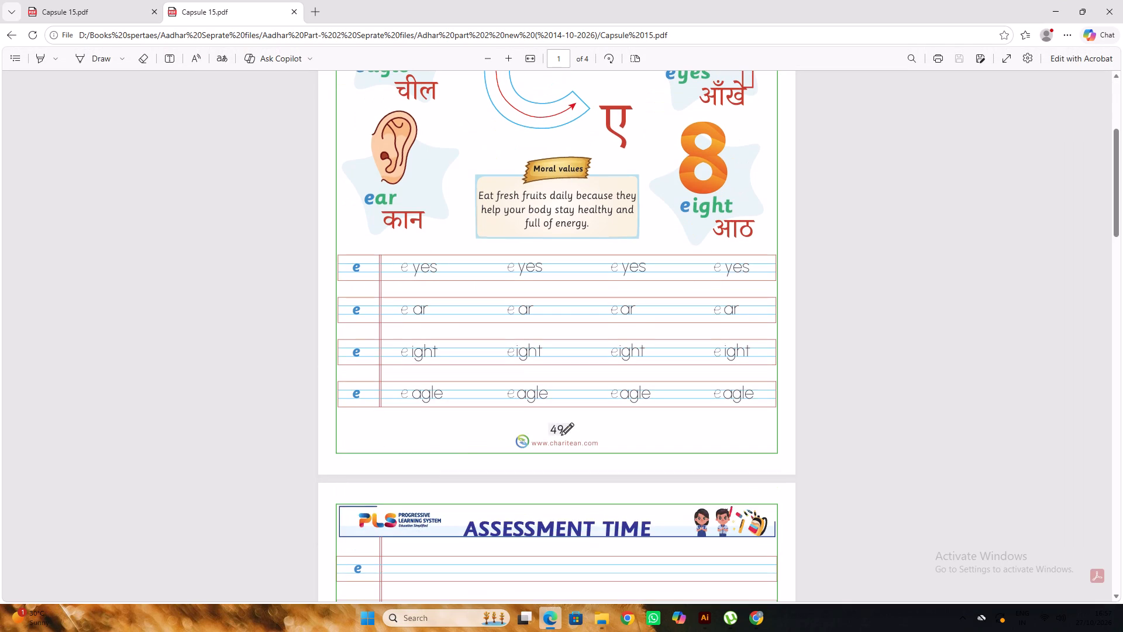
{"action": "scroll", "coordinate": [595, 180], "scroll_direction": "up", "scroll_amount": 4}
{"action": "left_click", "coordinate": [1046, 4]}
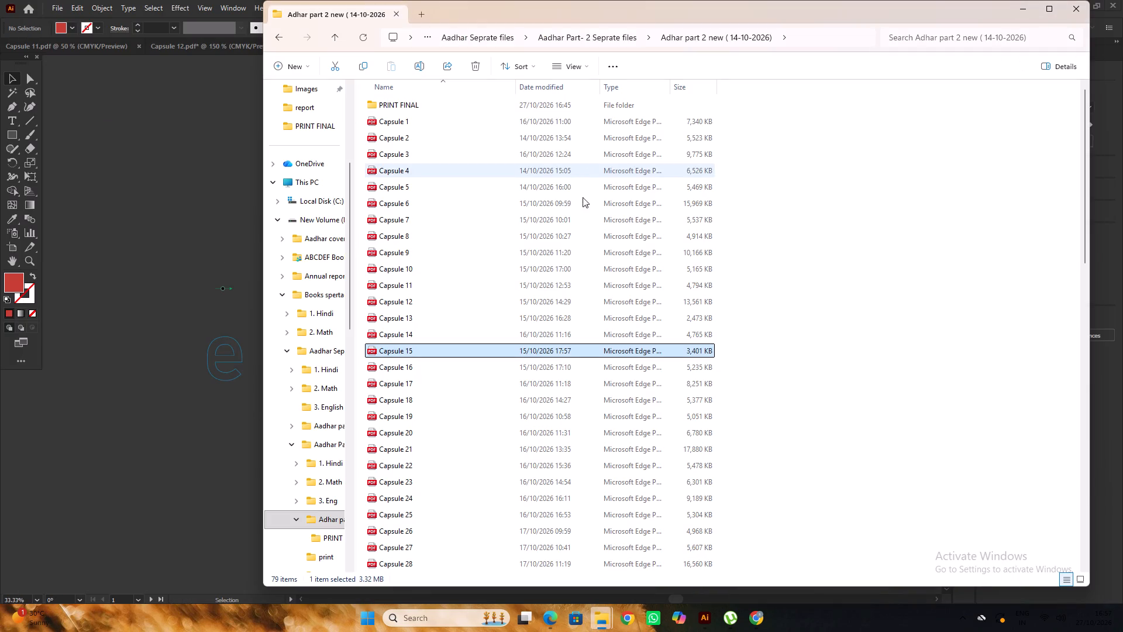
{"action": "double_click", "coordinate": [526, 107]}
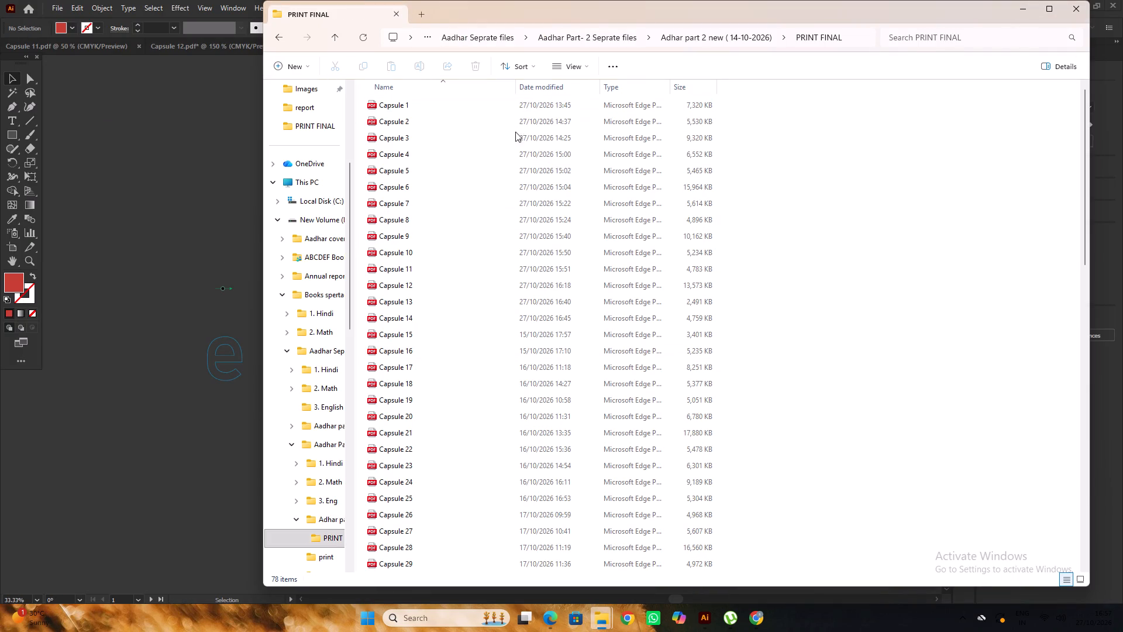
{"action": "scroll", "coordinate": [517, 139], "scroll_direction": "down", "scroll_amount": 1}
{"action": "left_click", "coordinate": [1025, 8]}
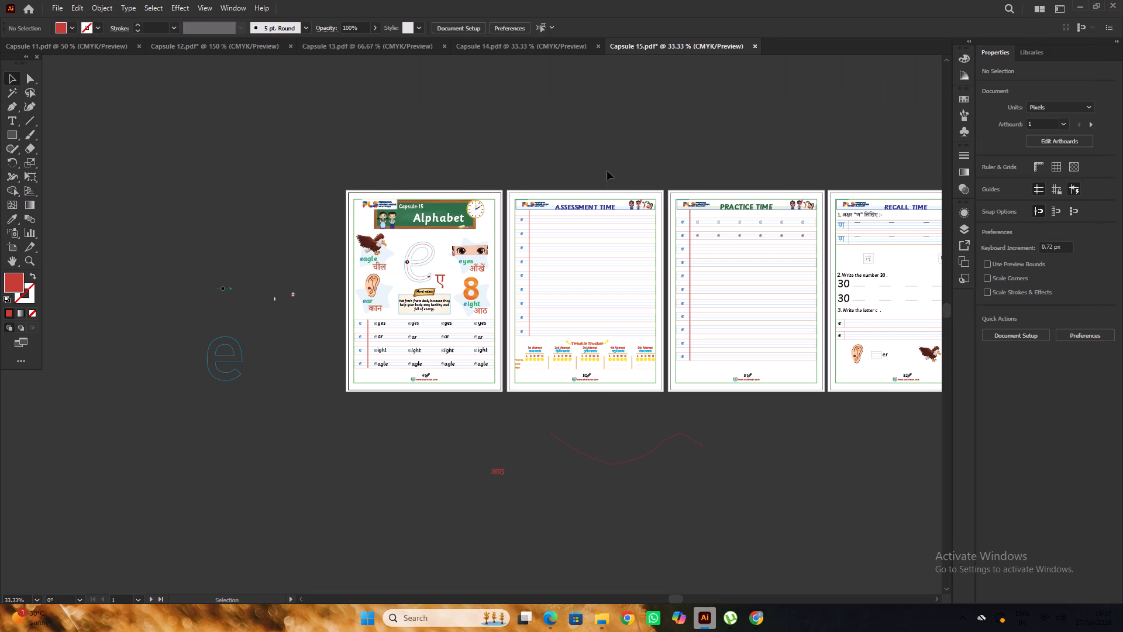
Delete the stray red wavy path below the Assessment Time and Practice Time pages.
{"action": "scroll", "coordinate": [604, 171], "scroll_direction": "down", "scroll_amount": 6}
{"action": "scroll", "coordinate": [468, 166], "scroll_direction": "up", "scroll_amount": 2}
{"action": "scroll", "coordinate": [467, 164], "scroll_direction": "down", "scroll_amount": 5}
{"action": "scroll", "coordinate": [452, 164], "scroll_direction": "up", "scroll_amount": 2, "text": "alt"}
{"action": "scroll", "coordinate": [467, 159], "scroll_direction": "up", "scroll_amount": 3}
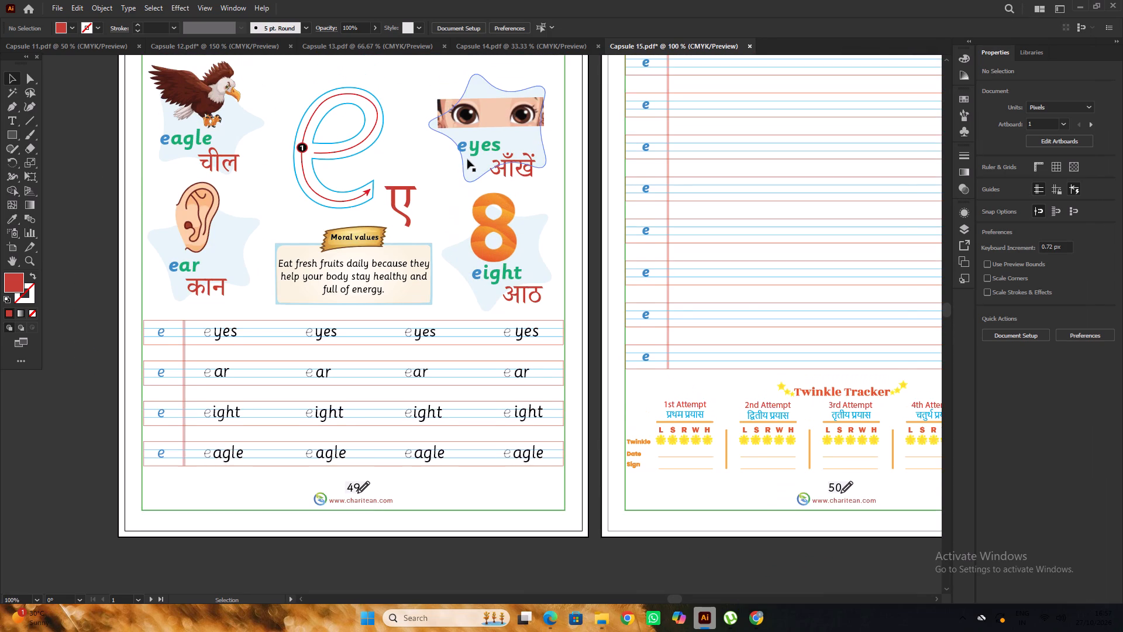
{"action": "scroll", "coordinate": [467, 159], "scroll_direction": "down", "scroll_amount": 5, "text": "alt"}
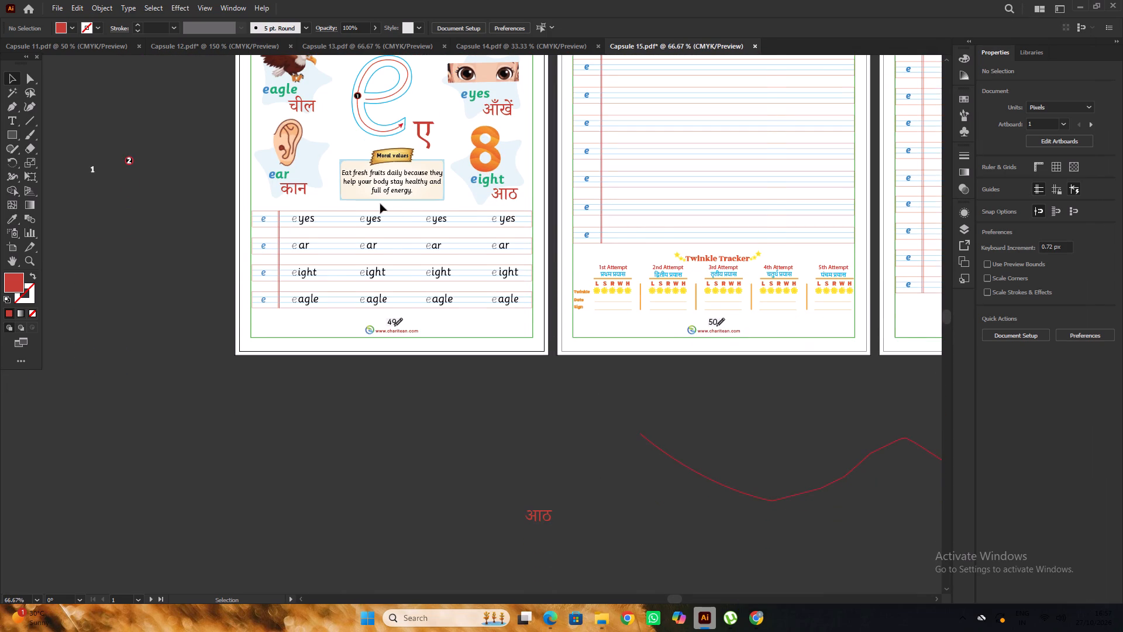
{"action": "scroll", "coordinate": [380, 204], "scroll_direction": "down", "scroll_amount": 2, "text": "alt"}
{"action": "left_click_drag", "start_coordinate": [502, 303], "coordinate": [685, 414]}
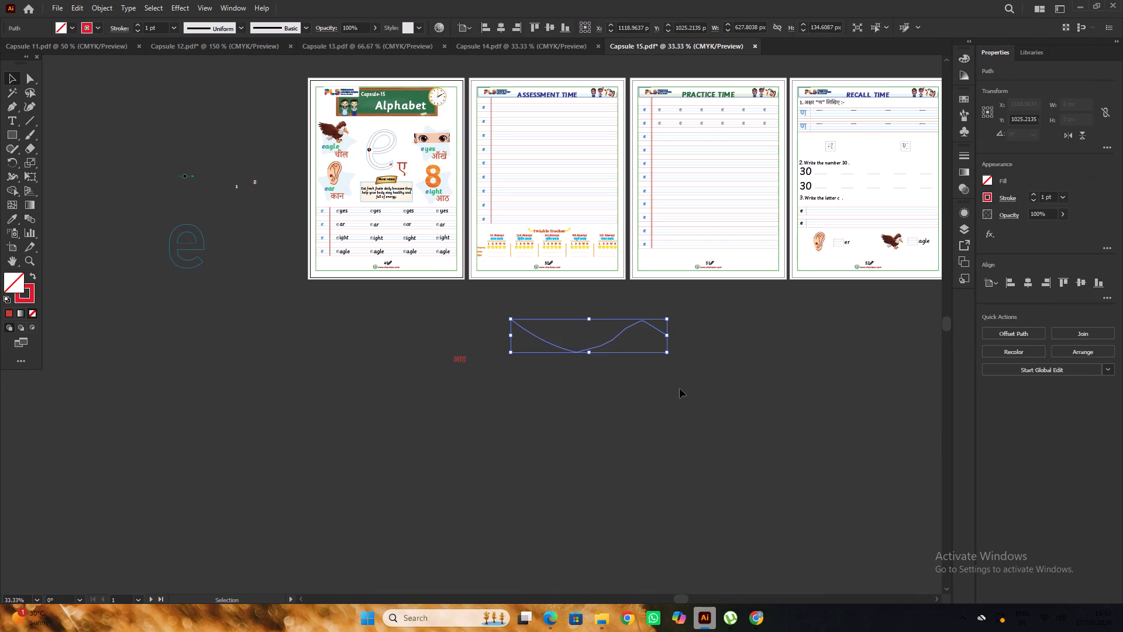
{"action": "key", "text": "Delete"}
Unlock all locked objects in Capsule 15 and clear the selection.
{"action": "key", "text": "space"}
{"action": "key", "text": "space"}
{"action": "key", "text": "space"}
{"action": "key", "text": "space"}
{"action": "key", "text": "space"}
{"action": "key", "text": "space"}
{"action": "key", "text": "space"}
{"action": "key", "text": "space"}
{"action": "key", "text": "space"}
{"action": "left_click_drag", "start_coordinate": [704, 355], "coordinate": [453, 342]}
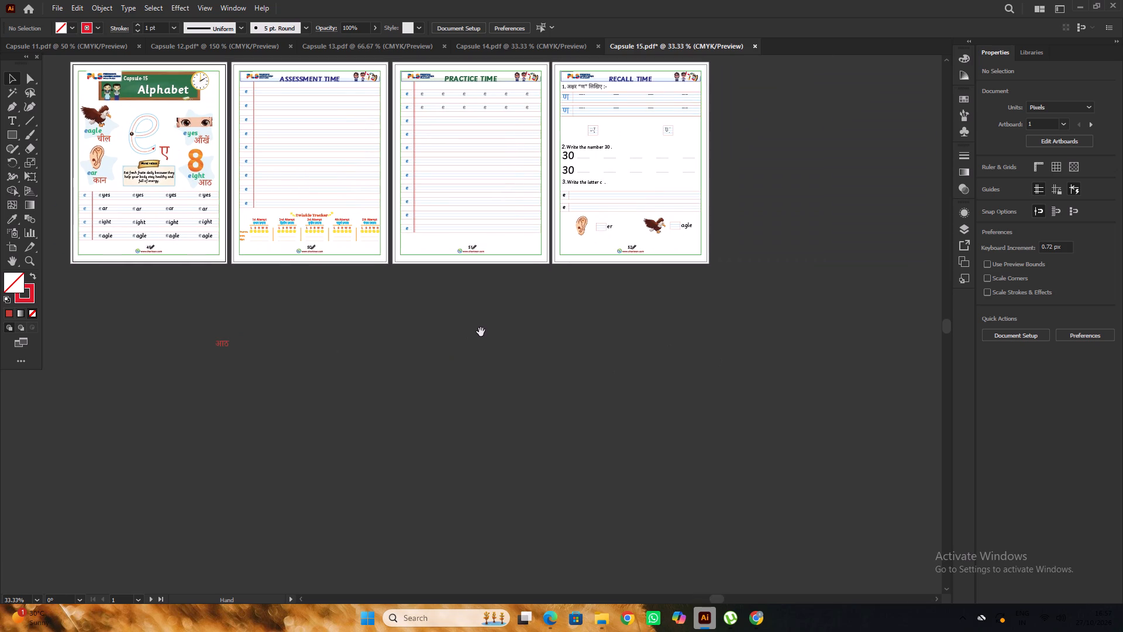
{"action": "scroll", "coordinate": [549, 324], "scroll_direction": "up", "scroll_amount": 2}
{"action": "scroll", "coordinate": [672, 291], "scroll_direction": "up", "scroll_amount": 2, "text": "alt"}
{"action": "left_click", "coordinate": [695, 274]}
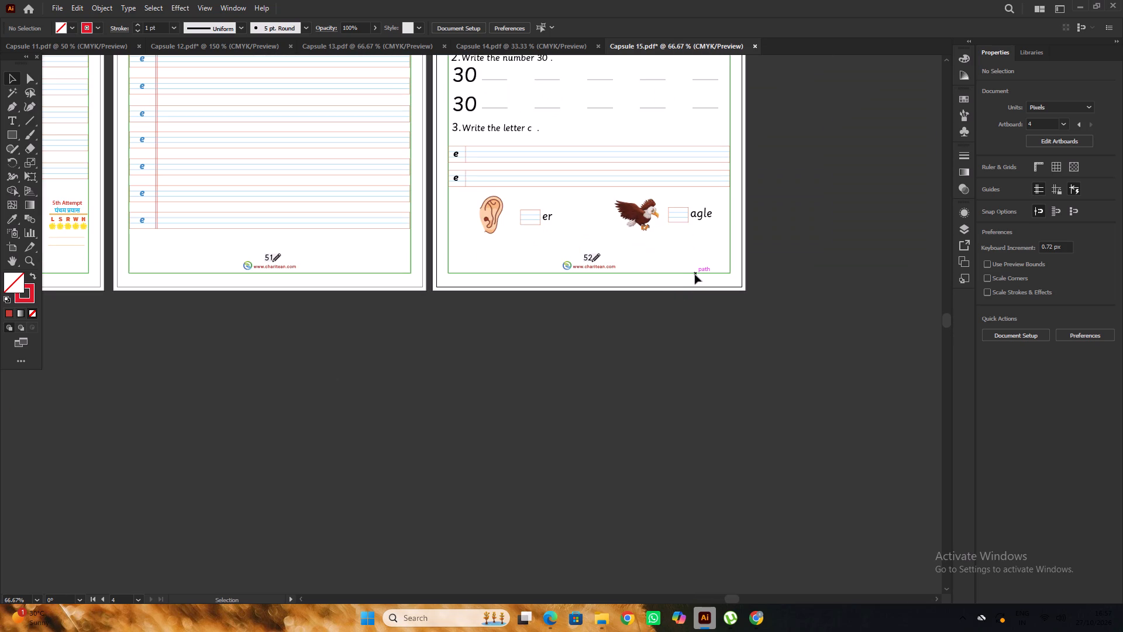
{"action": "key", "text": "ctrl+alt+2"}
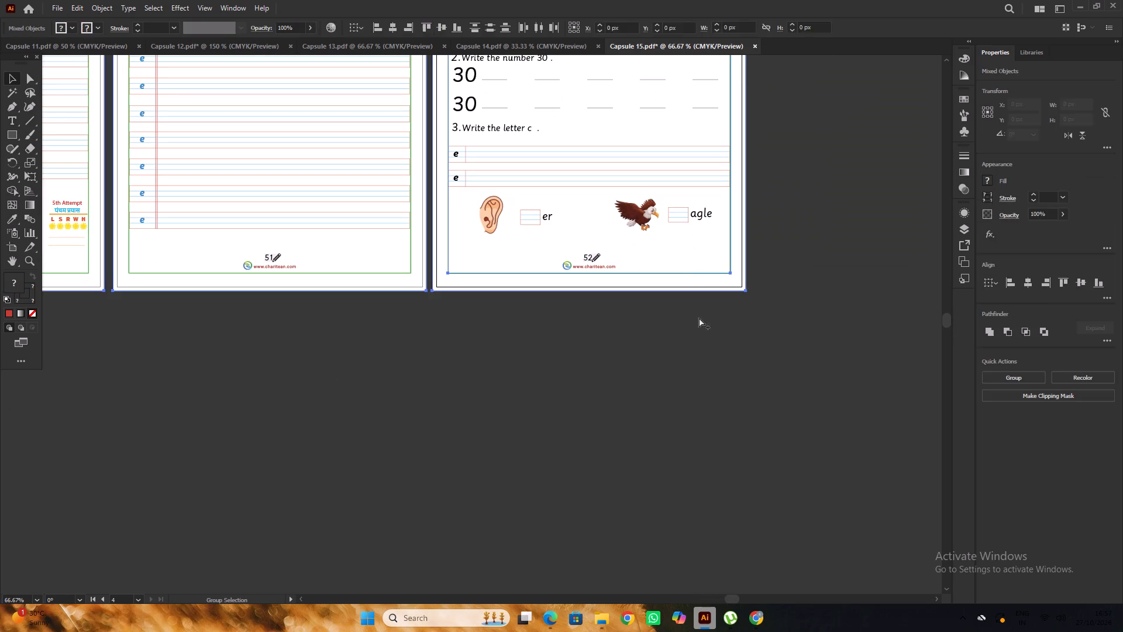
{"action": "left_click", "coordinate": [724, 472]}
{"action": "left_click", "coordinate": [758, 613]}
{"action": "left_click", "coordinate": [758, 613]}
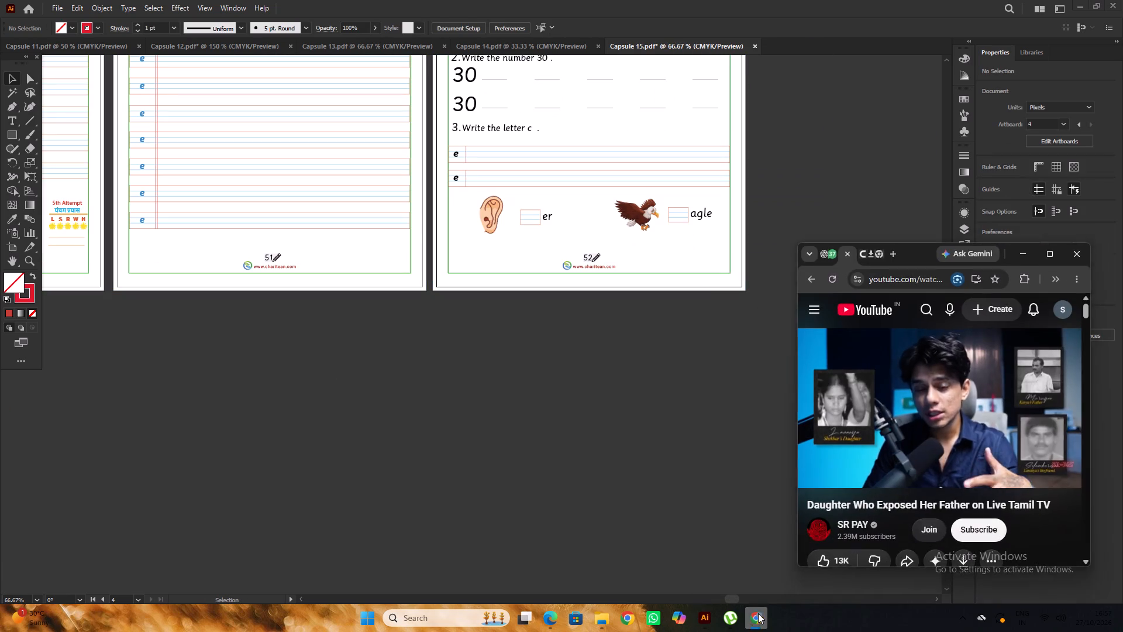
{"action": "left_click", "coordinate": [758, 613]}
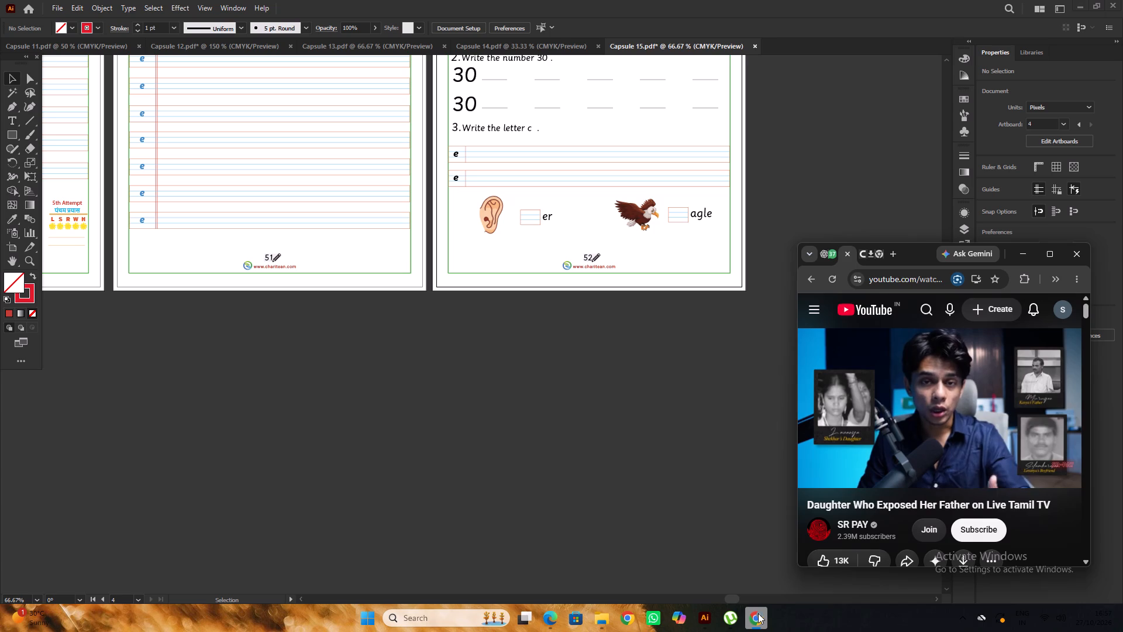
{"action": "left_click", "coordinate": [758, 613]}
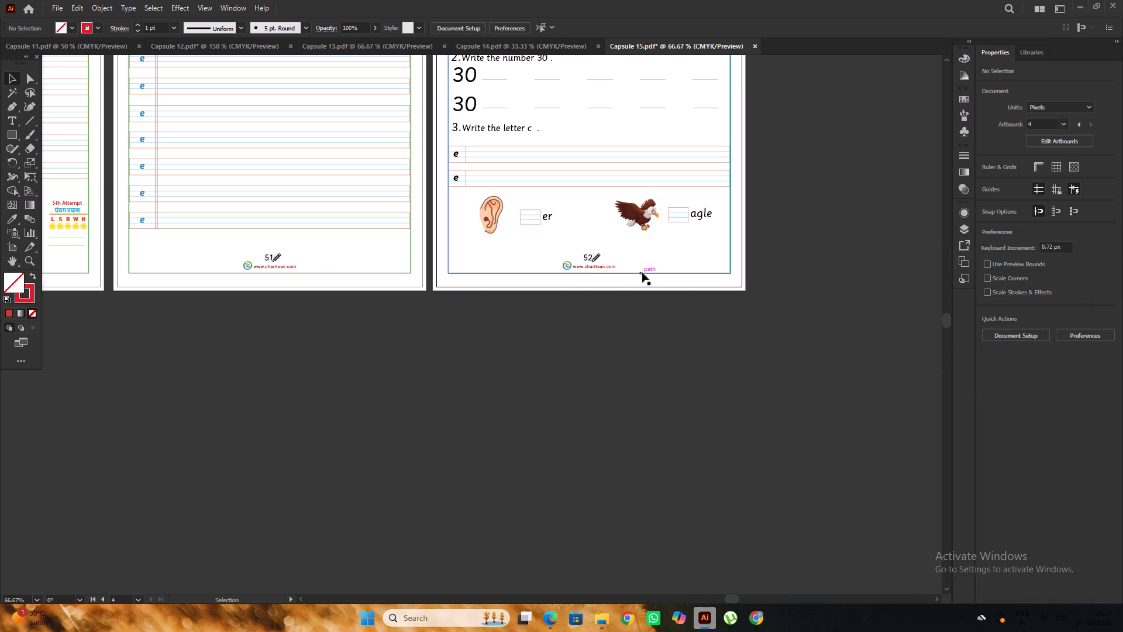
Delete the green border rectangles from the Recall Time, Practice Time, Assessment Time and Alphabet pages.
{"action": "left_click", "coordinate": [642, 273]}
{"action": "key", "text": "Delete"}
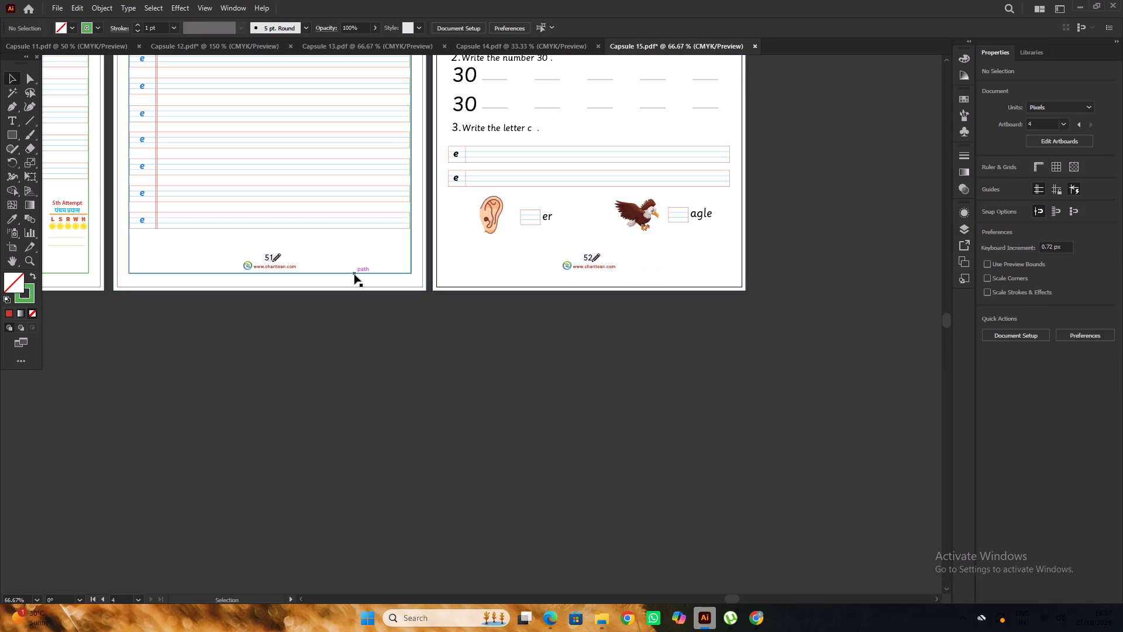
{"action": "left_click", "coordinate": [354, 274]}
{"action": "key", "text": "Delete"}
{"action": "scroll", "coordinate": [664, 310], "scroll_direction": "down", "scroll_amount": 3, "text": "alt"}
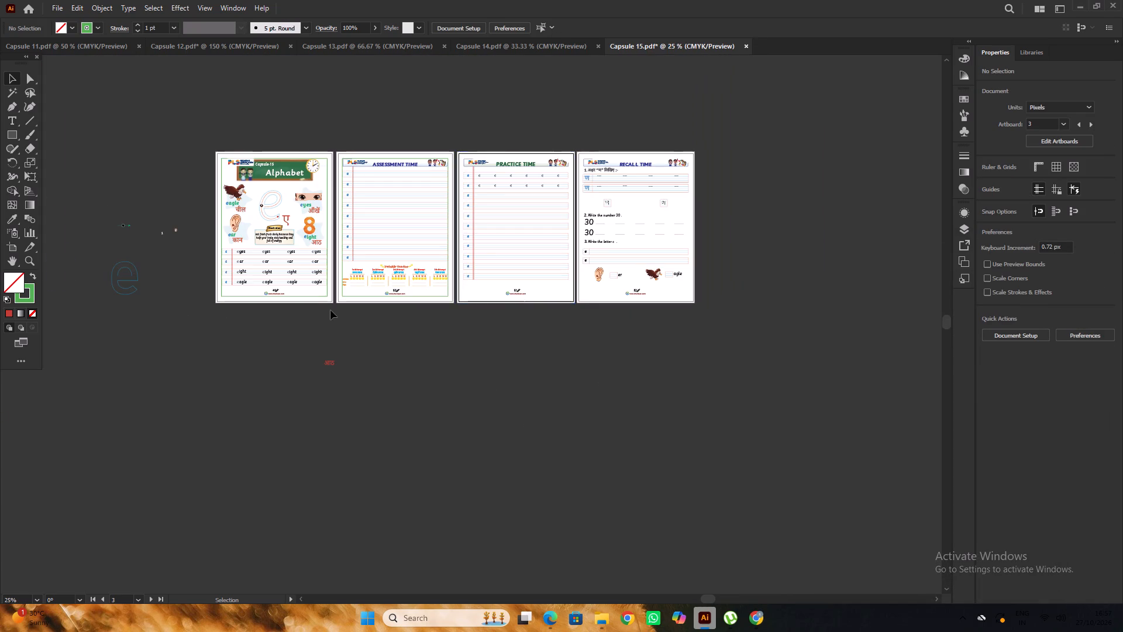
{"action": "scroll", "coordinate": [330, 310], "scroll_direction": "up", "scroll_amount": 2, "text": "alt"}
{"action": "left_click", "coordinate": [375, 283]}
{"action": "key", "text": "Delete"}
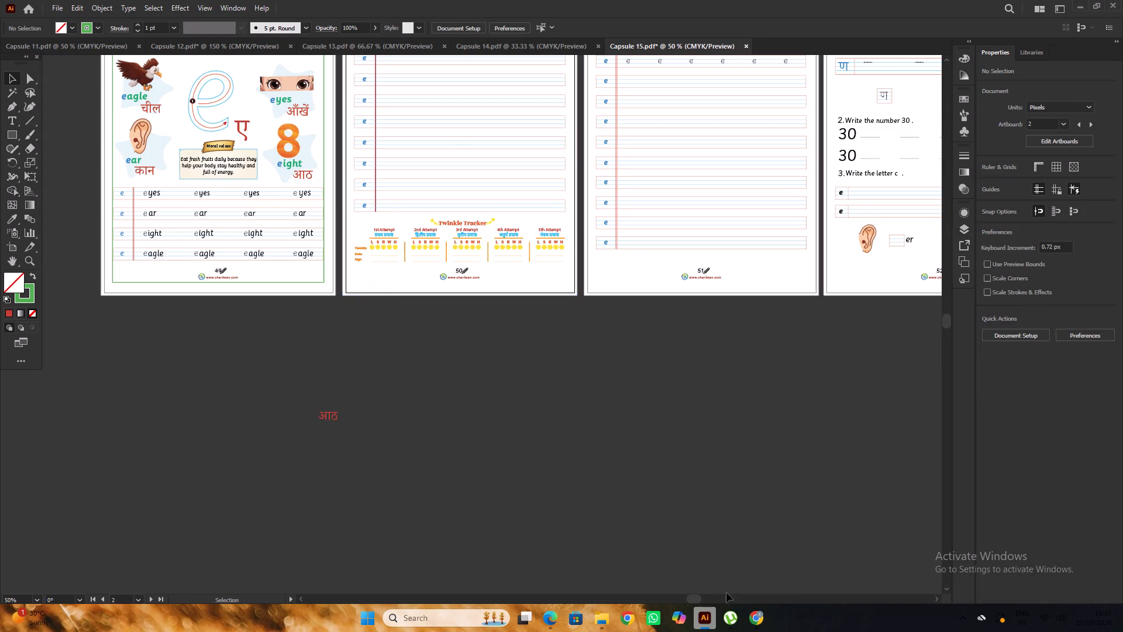
{"action": "left_click", "coordinate": [746, 611]}
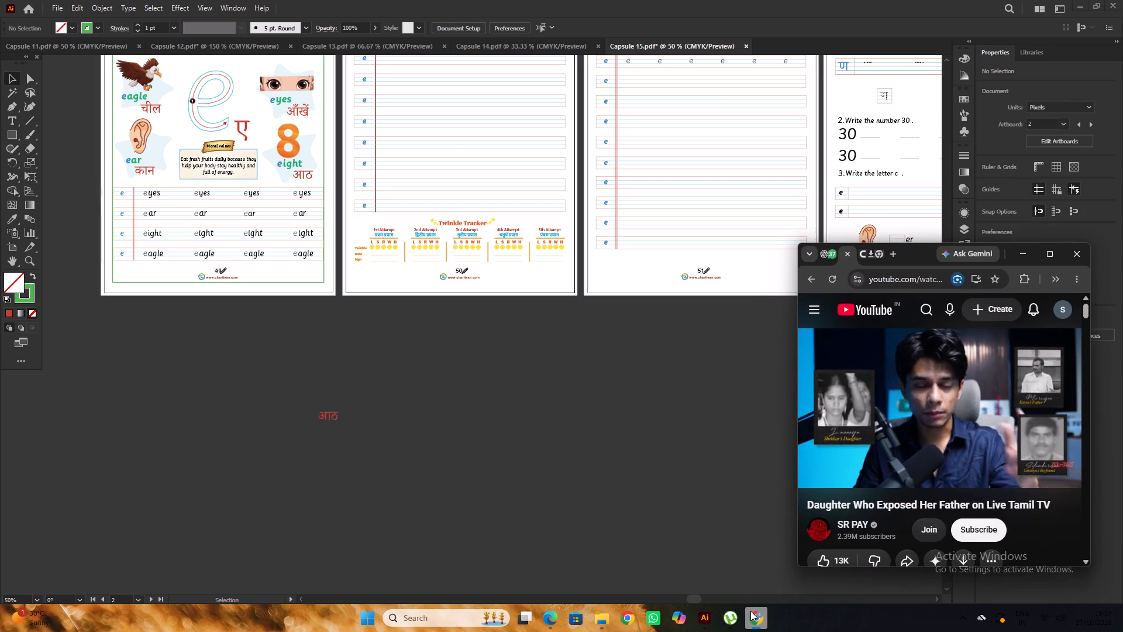
{"action": "left_click", "coordinate": [750, 611]}
{"action": "left_click", "coordinate": [298, 283]}
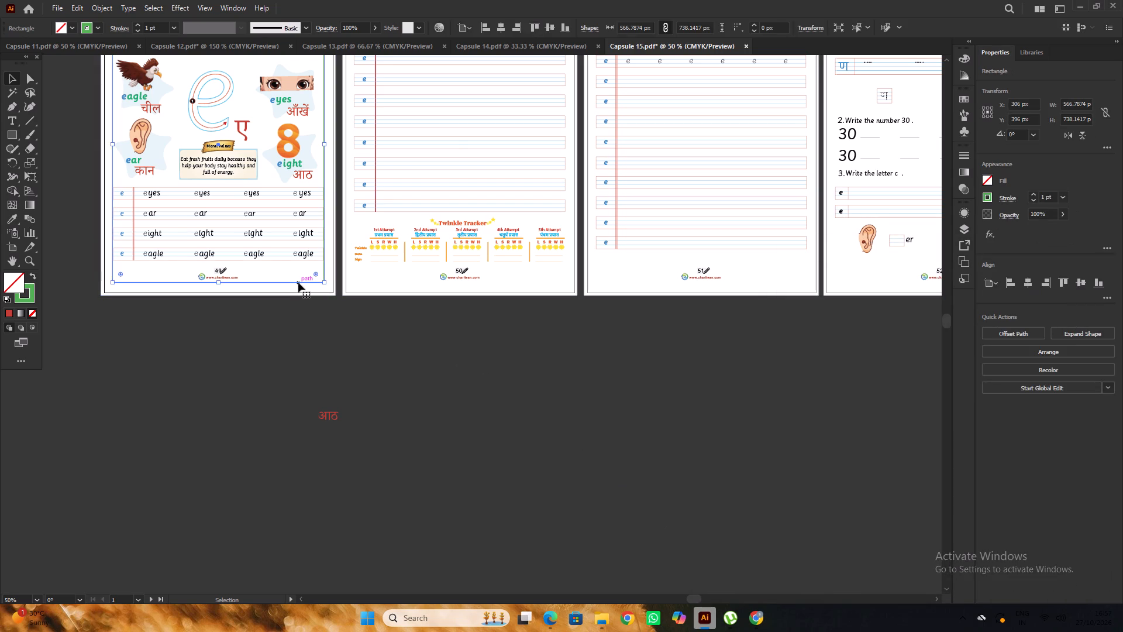
{"action": "key", "text": "Delete"}
{"action": "left_click", "coordinate": [402, 370]}
Change the font of all nine blue row-start e letters on the Assessment Time page to Sassoon Primary.
{"action": "scroll", "coordinate": [391, 300], "scroll_direction": "up", "scroll_amount": 5}
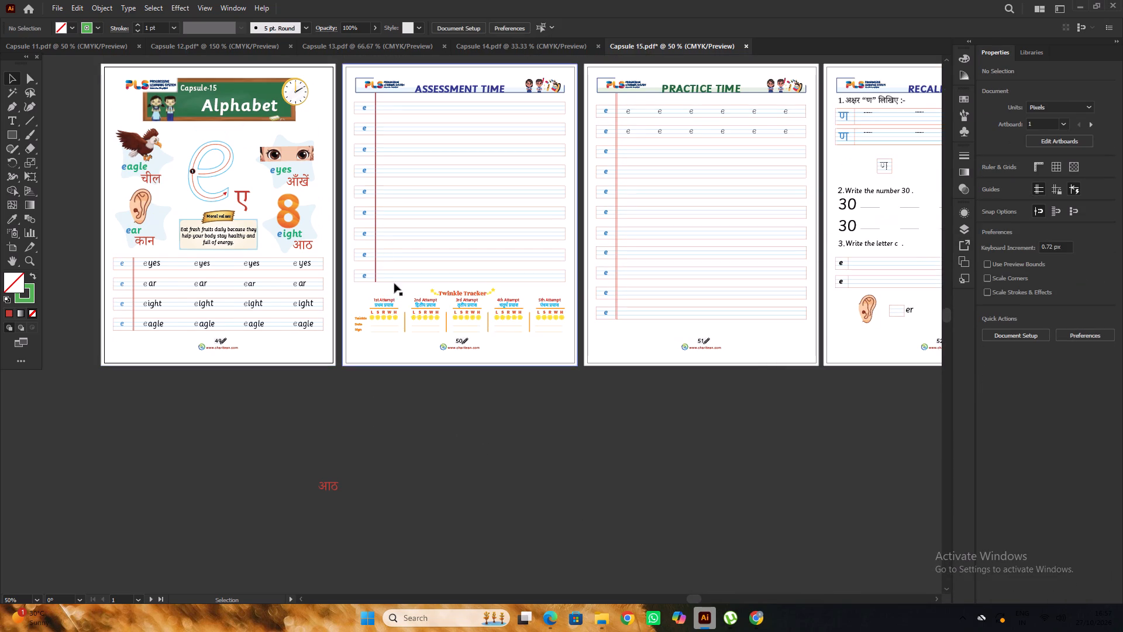
{"action": "scroll", "coordinate": [380, 119], "scroll_direction": "up", "scroll_amount": 3, "text": "alt"}
{"action": "left_click", "coordinate": [332, 92]}
{"action": "scroll", "coordinate": [332, 92], "scroll_direction": "down", "scroll_amount": 1, "text": "alt"}
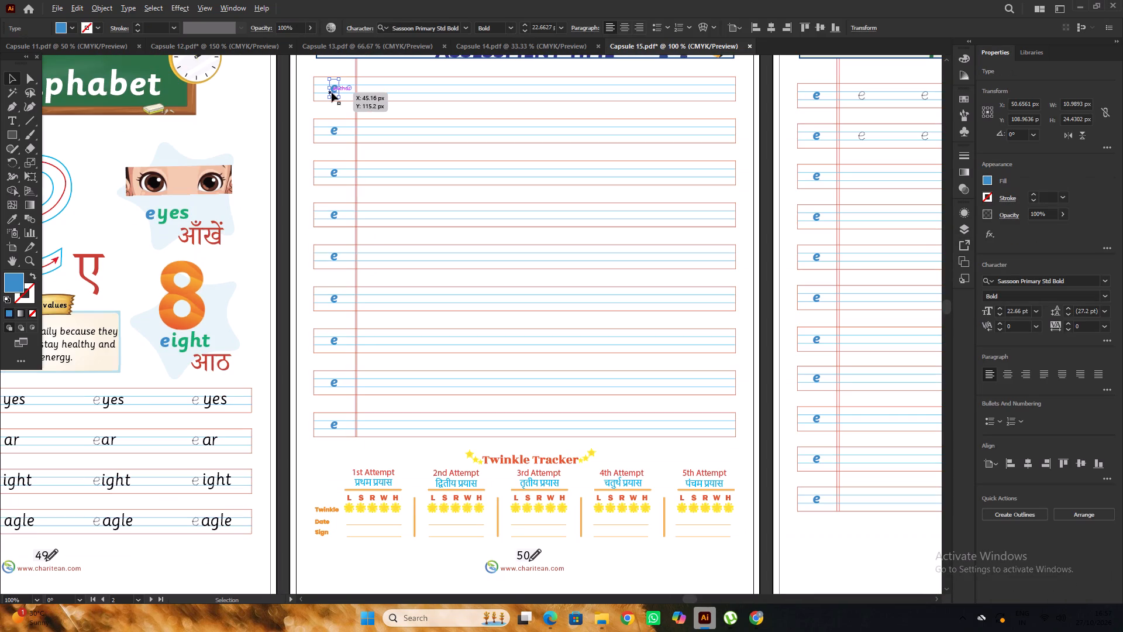
{"action": "left_click", "coordinate": [337, 135], "text": "shift"}
{"action": "left_click", "coordinate": [335, 180], "text": "shift"}
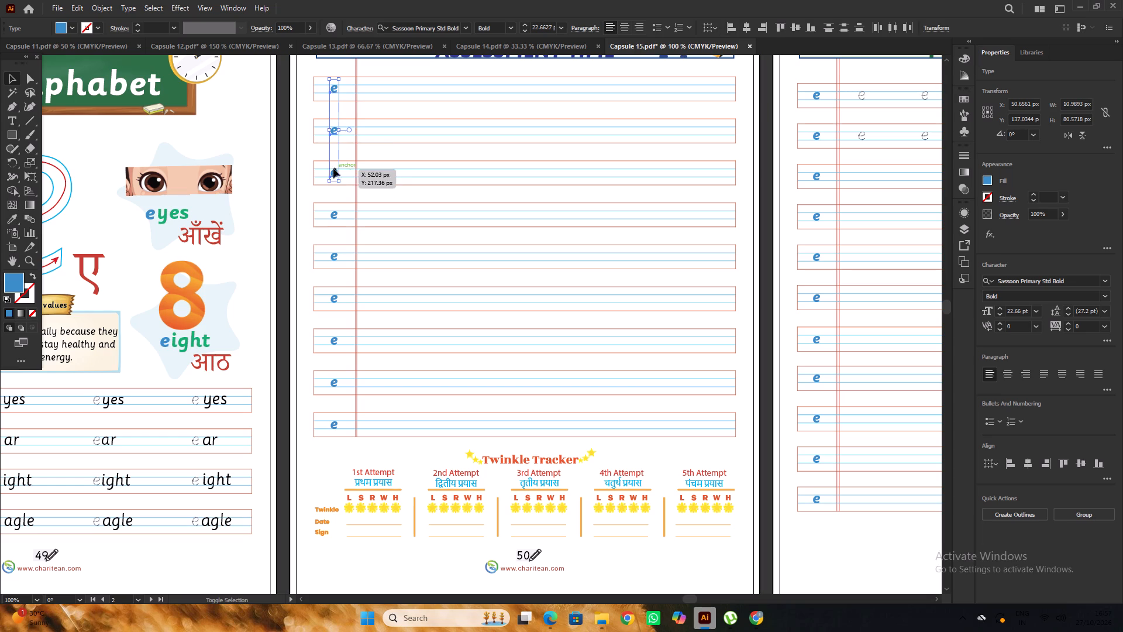
{"action": "left_click", "coordinate": [336, 218], "text": "shift"}
{"action": "left_click", "coordinate": [336, 261], "text": "shift"}
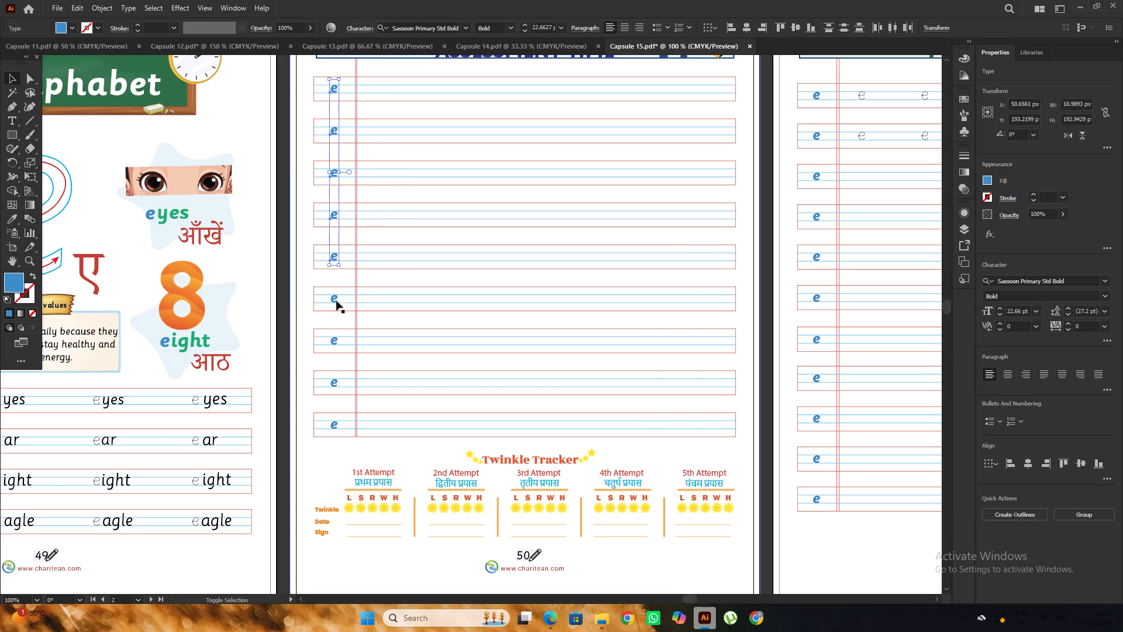
{"action": "left_click", "coordinate": [335, 301], "text": "shift"}
{"action": "scroll", "coordinate": [325, 263], "scroll_direction": "down", "scroll_amount": 5}
{"action": "left_click", "coordinate": [332, 273], "text": "shift"}
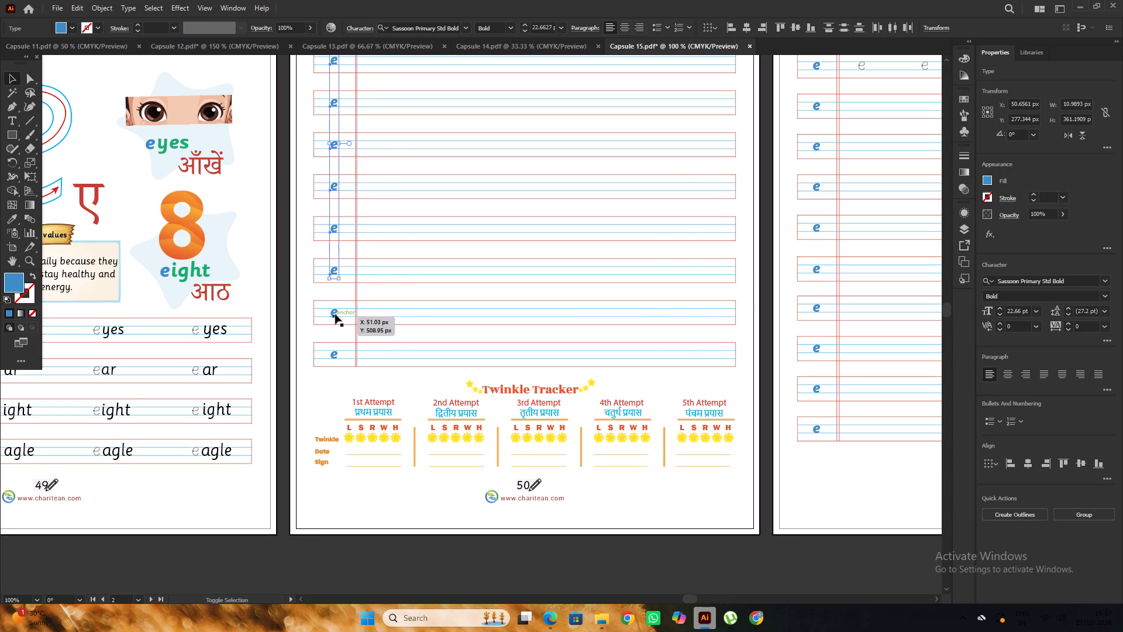
{"action": "left_click", "coordinate": [335, 314], "text": "shift"}
{"action": "left_click", "coordinate": [334, 353], "text": "shift"}
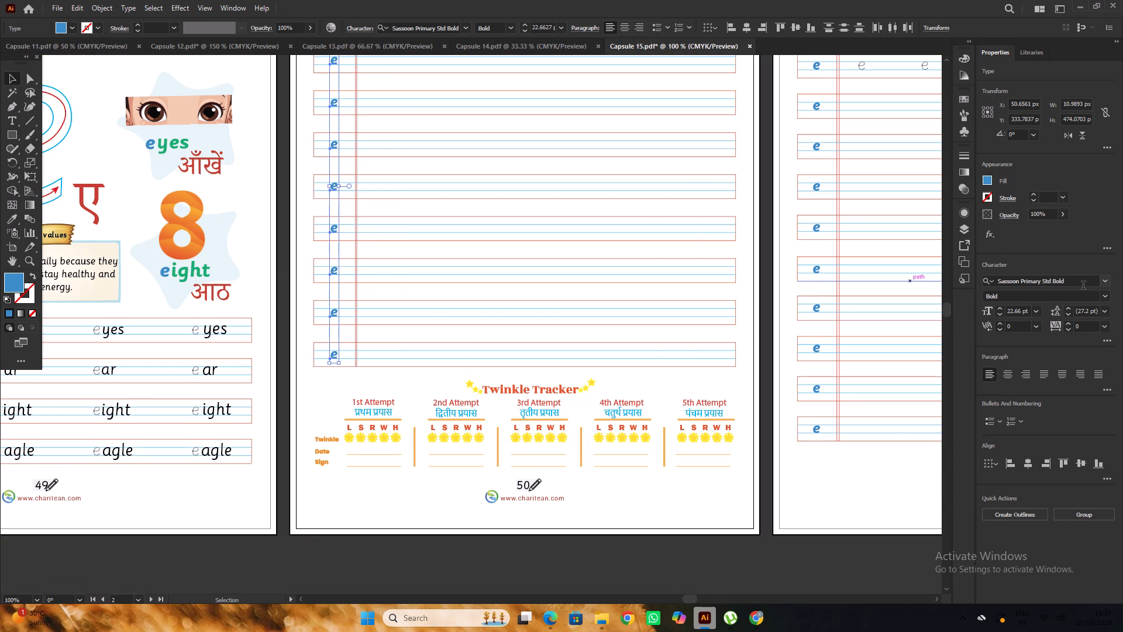
{"action": "left_click", "coordinate": [1077, 285]}
{"action": "key", "text": "s"}
{"action": "key", "text": "a"}
{"action": "key", "text": "s"}
{"action": "key", "text": "s"}
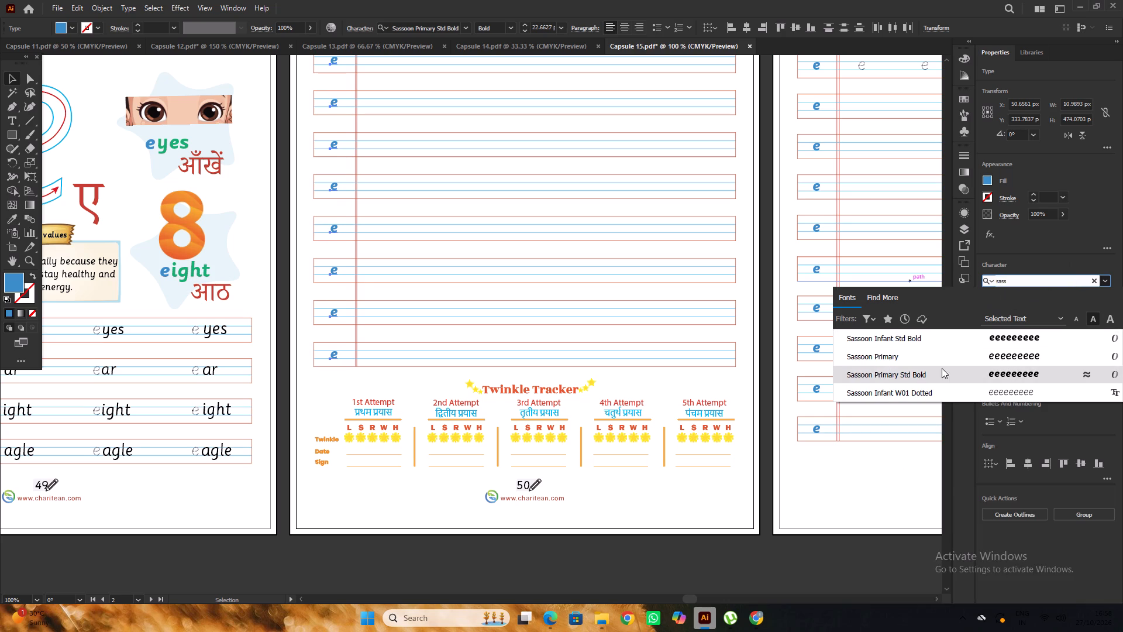
{"action": "left_click", "coordinate": [944, 353]}
{"action": "scroll", "coordinate": [452, 238], "scroll_direction": "down", "scroll_amount": 3}
{"action": "scroll", "coordinate": [278, 305], "scroll_direction": "up", "scroll_amount": 5, "text": "alt"}
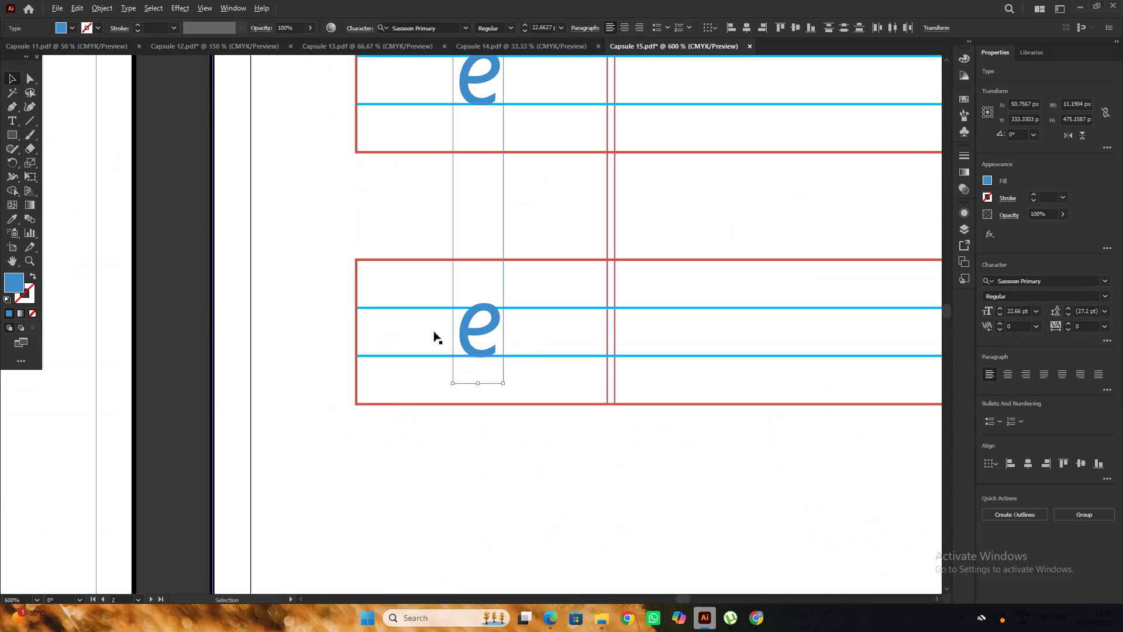
{"action": "scroll", "coordinate": [464, 320], "scroll_direction": "down", "scroll_amount": 3, "text": "alt"}
{"action": "scroll", "coordinate": [463, 319], "scroll_direction": "up", "scroll_amount": 4}
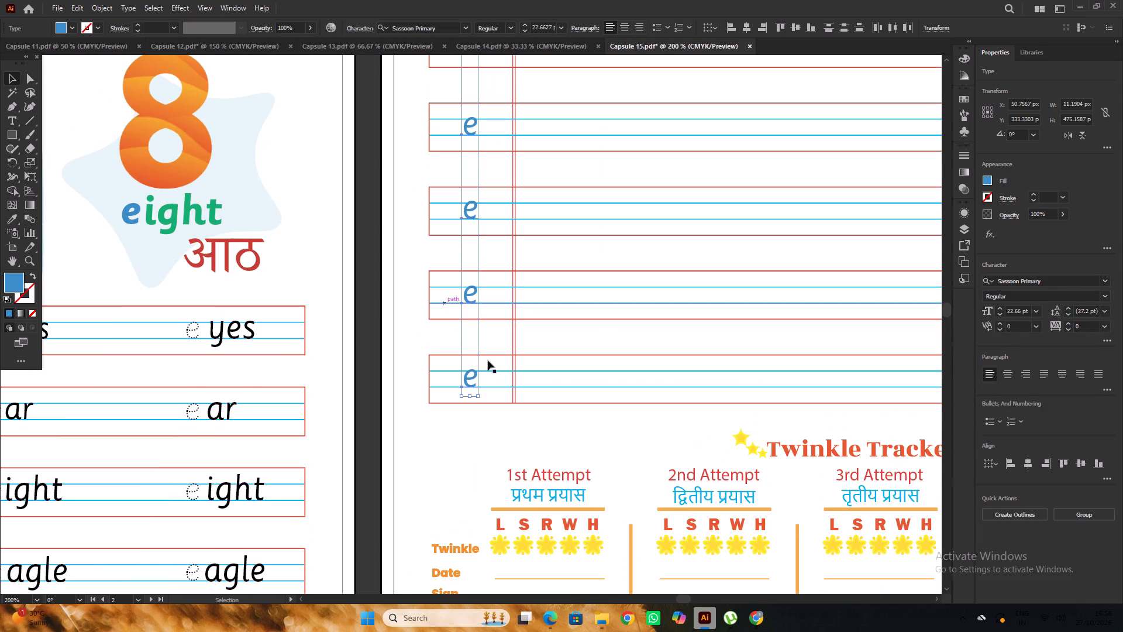
{"action": "left_click", "coordinate": [753, 616]}
{"action": "left_click", "coordinate": [753, 616]}
{"action": "scroll", "coordinate": [575, 297], "scroll_direction": "up", "scroll_amount": 5}
{"action": "left_click", "coordinate": [371, 228]}
Scale the first-row e on the Assessment Time page down to about 21.15 pt and seat it between the blue writing lines.
{"action": "scroll", "coordinate": [371, 228], "scroll_direction": "down", "scroll_amount": 1, "text": "alt"}
{"action": "scroll", "coordinate": [371, 227], "scroll_direction": "up", "scroll_amount": 9}
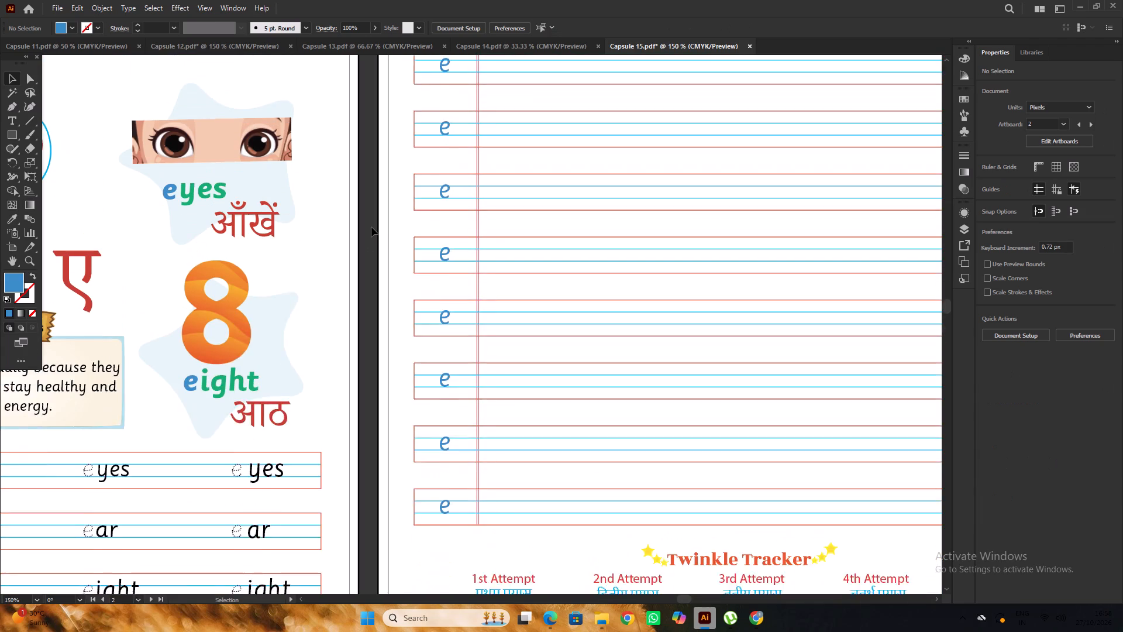
{"action": "scroll", "coordinate": [371, 227], "scroll_direction": "up", "scroll_amount": 11}
{"action": "scroll", "coordinate": [441, 182], "scroll_direction": "up", "scroll_amount": 7, "text": "alt"}
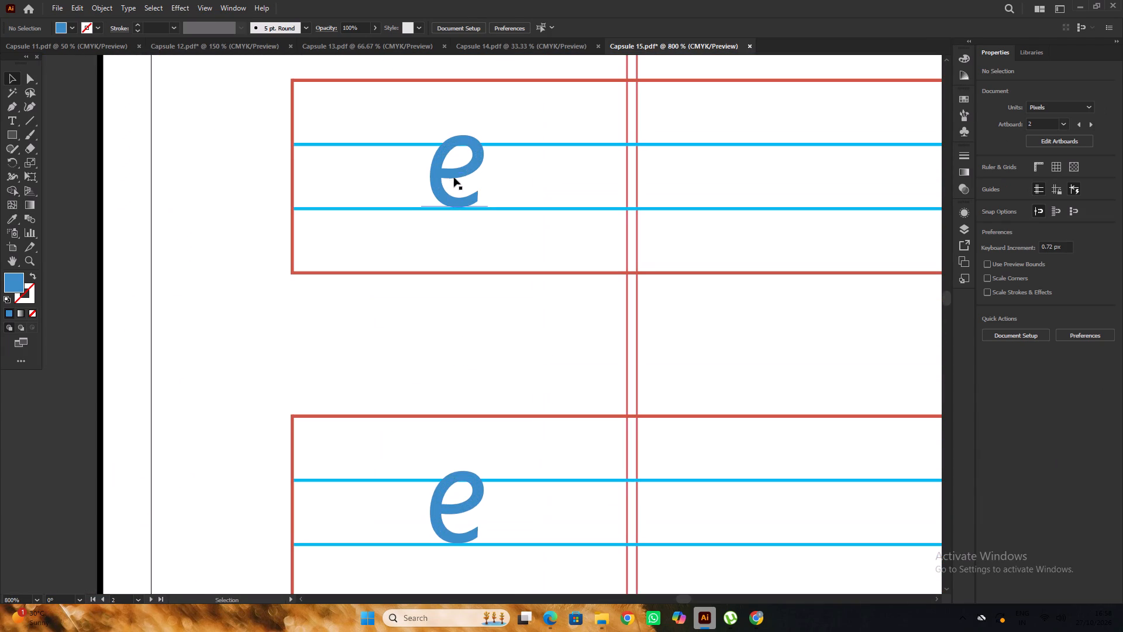
{"action": "left_click", "coordinate": [457, 173]}
{"action": "left_click", "coordinate": [489, 242], "text": "alt+shift"}
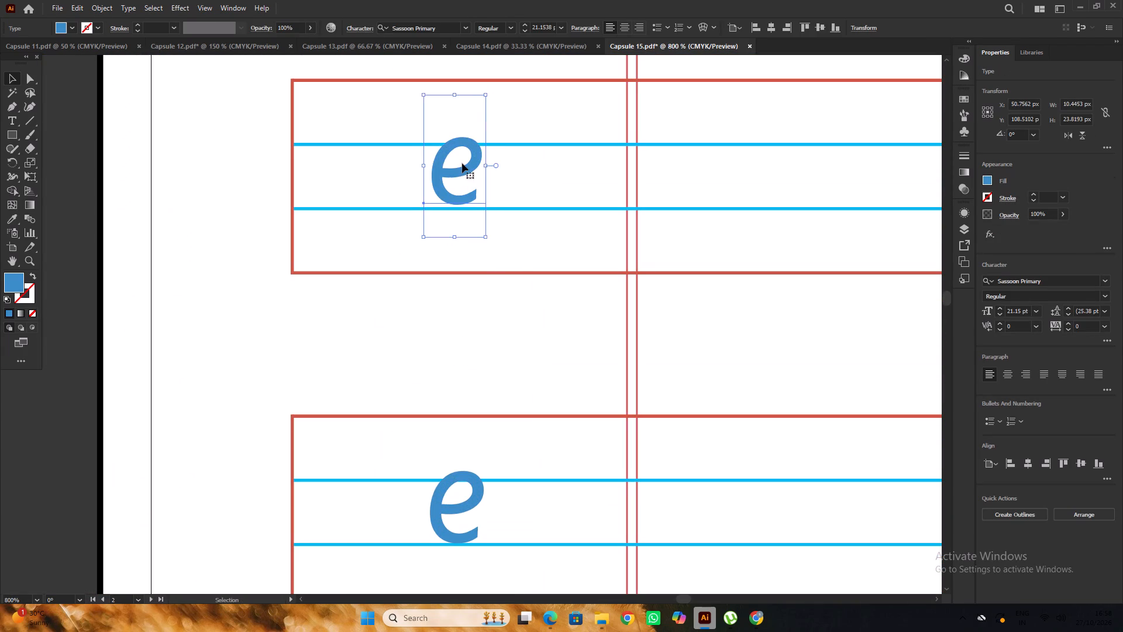
{"action": "left_click_drag", "start_coordinate": [462, 163], "coordinate": [455, 170]}
{"action": "scroll", "coordinate": [450, 170], "scroll_direction": "down", "scroll_amount": 5, "text": "alt"}
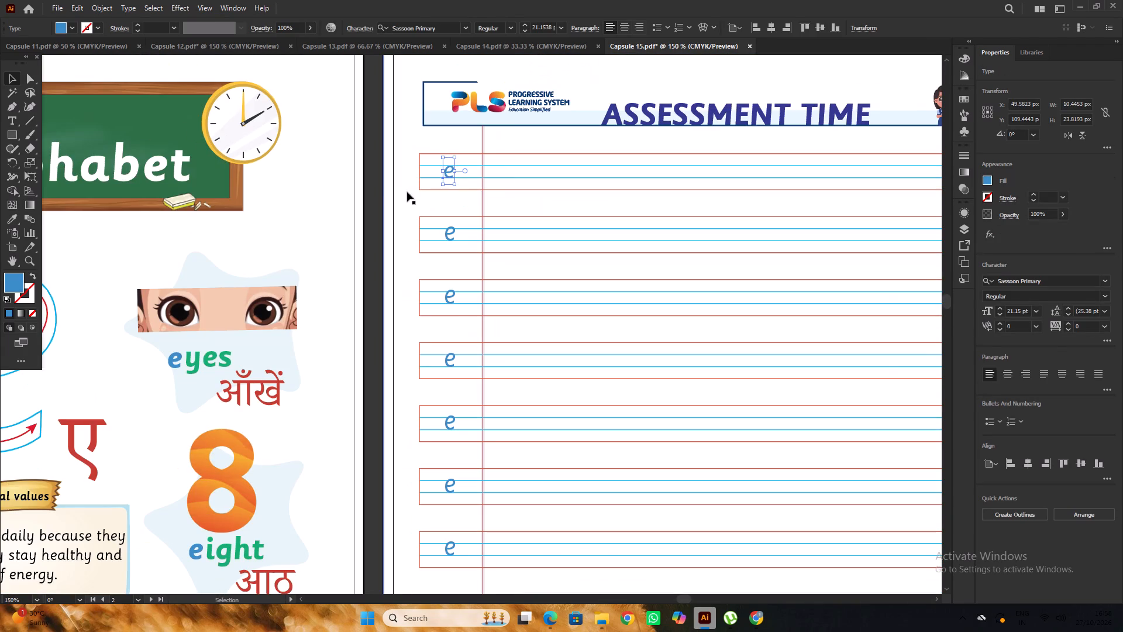
Delete the blue e letters from the second to ninth rows of the Assessment Time page.
{"action": "left_click", "coordinate": [382, 187]}
{"action": "scroll", "coordinate": [382, 187], "scroll_direction": "down", "scroll_amount": 5, "text": "alt"}
{"action": "key", "text": "ctrl+2"}
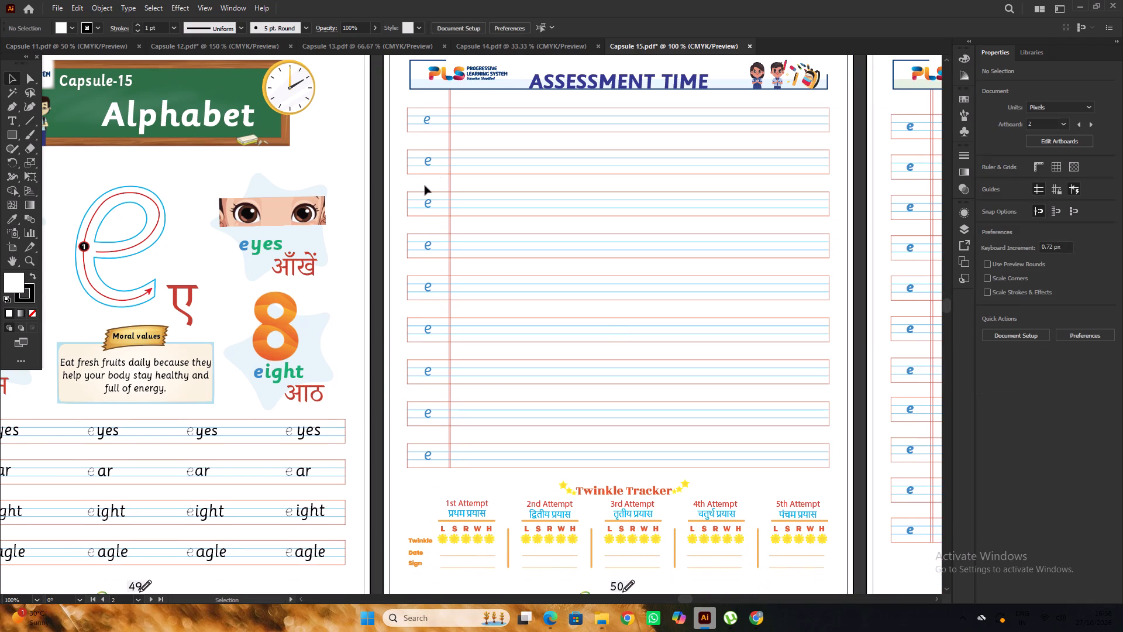
{"action": "left_click", "coordinate": [430, 159]}
{"action": "left_click", "coordinate": [430, 205], "text": "shift"}
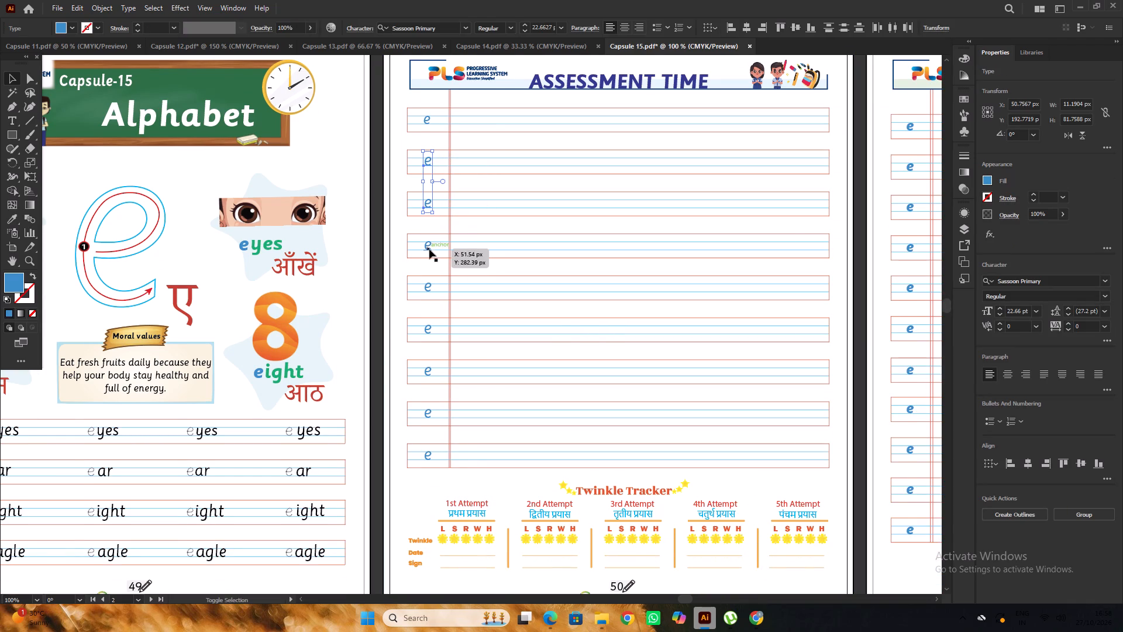
{"action": "left_click", "coordinate": [429, 246], "text": "shift"}
{"action": "scroll", "coordinate": [423, 227], "scroll_direction": "down", "scroll_amount": 5}
{"action": "left_click", "coordinate": [428, 219], "text": "shift"}
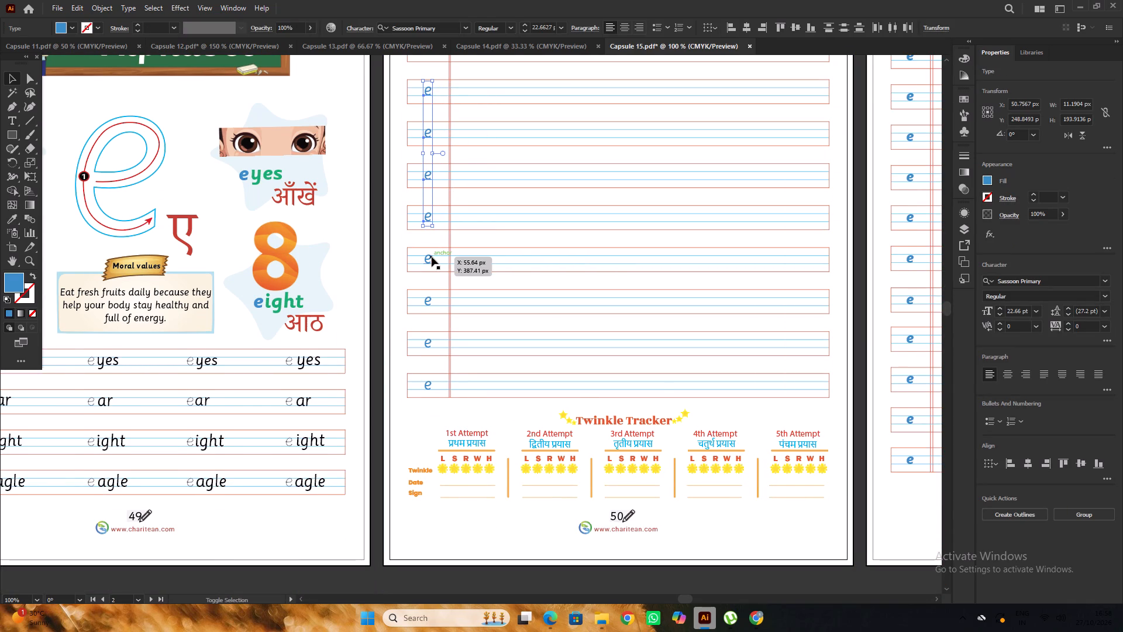
{"action": "left_click", "coordinate": [430, 256], "text": "shift"}
{"action": "scroll", "coordinate": [424, 231], "scroll_direction": "down", "scroll_amount": 5}
{"action": "left_click", "coordinate": [428, 234], "text": "shift"}
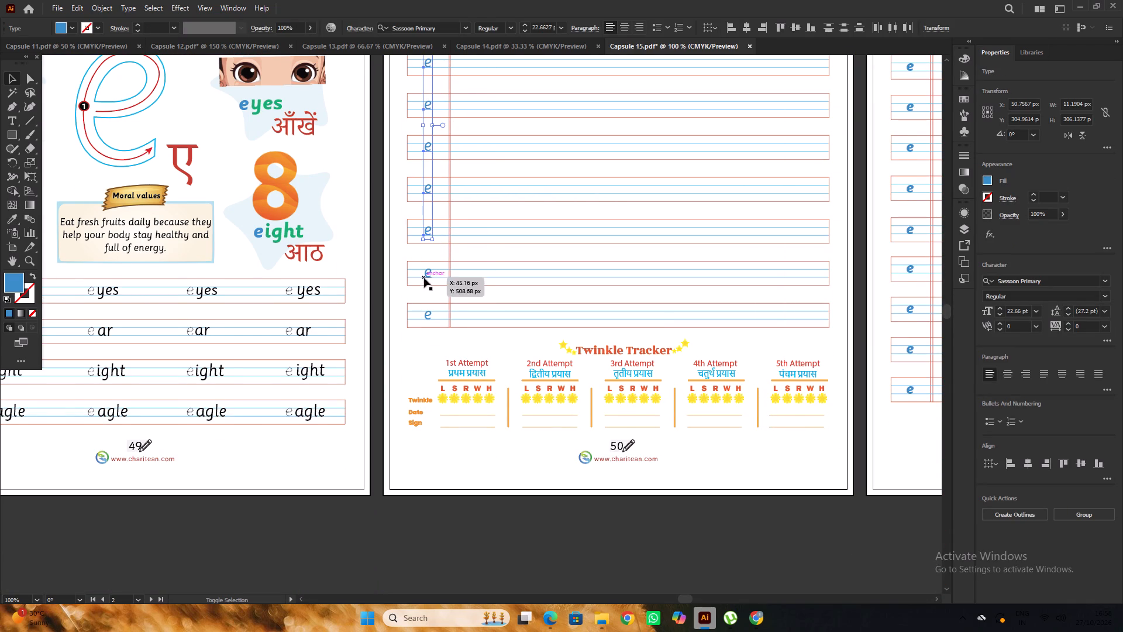
{"action": "left_click", "coordinate": [428, 276], "text": "shift"}
{"action": "left_click", "coordinate": [430, 312], "text": "shift"}
{"action": "key", "text": "Delete"}
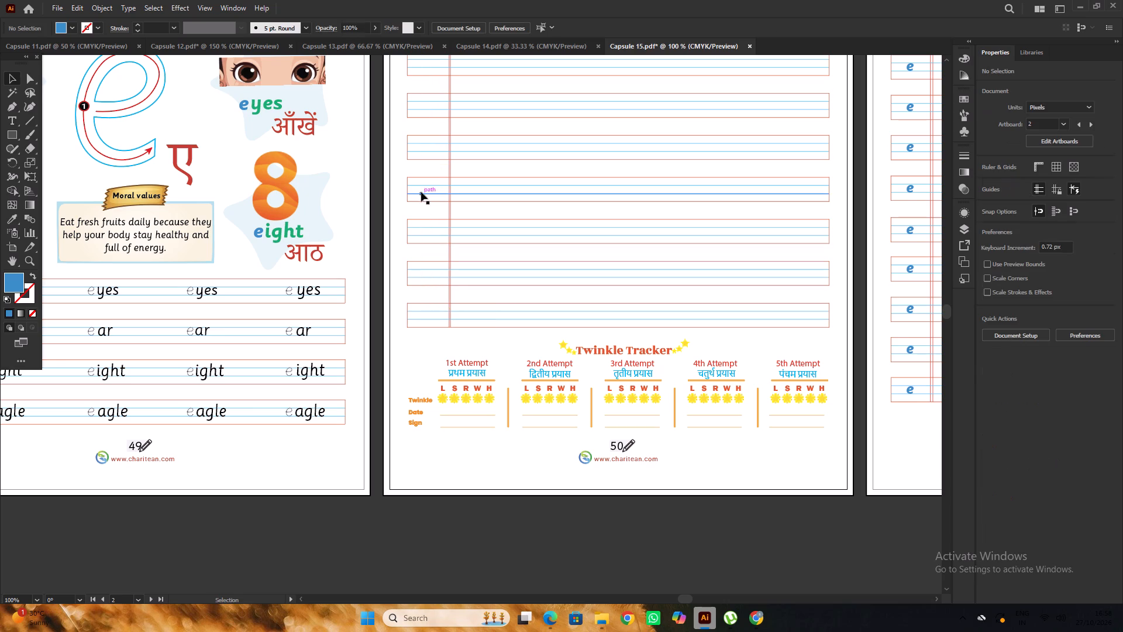
Copy the resized e straight down into rows two to five of the Assessment Time page, seated between the blue lines.
{"action": "scroll", "coordinate": [423, 191], "scroll_direction": "up", "scroll_amount": 10}
{"action": "scroll", "coordinate": [427, 144], "scroll_direction": "up", "scroll_amount": 3, "text": "alt"}
{"action": "scroll", "coordinate": [427, 138], "scroll_direction": "up", "scroll_amount": 3}
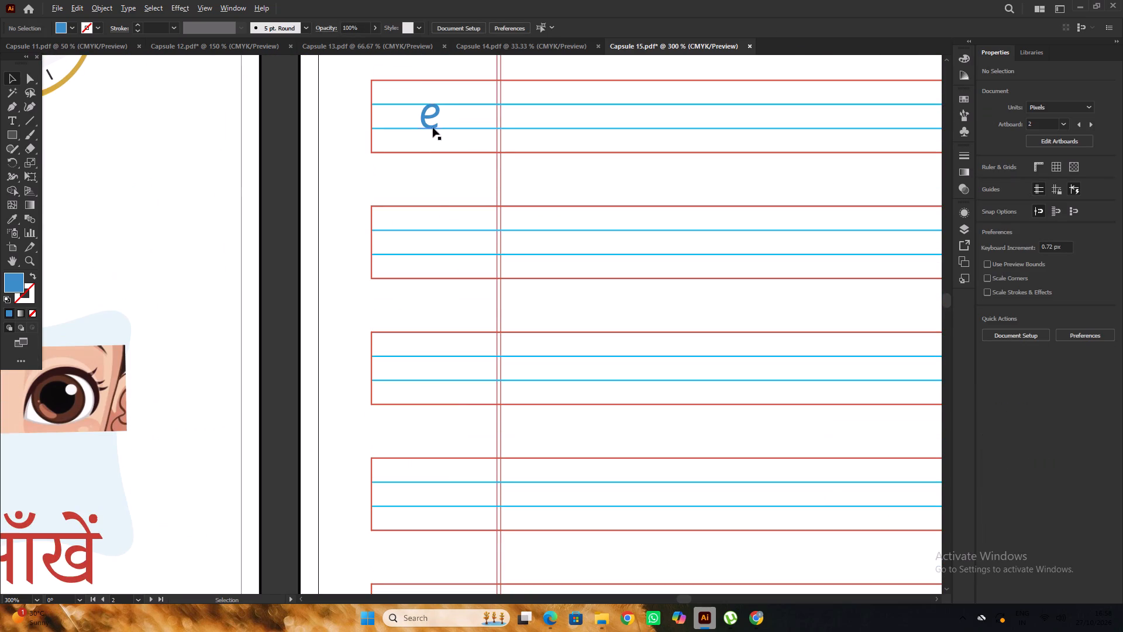
{"action": "left_click_drag", "start_coordinate": [433, 128], "coordinate": [435, 250], "text": "alt"}
{"action": "scroll", "coordinate": [422, 197], "scroll_direction": "down", "scroll_amount": 6}
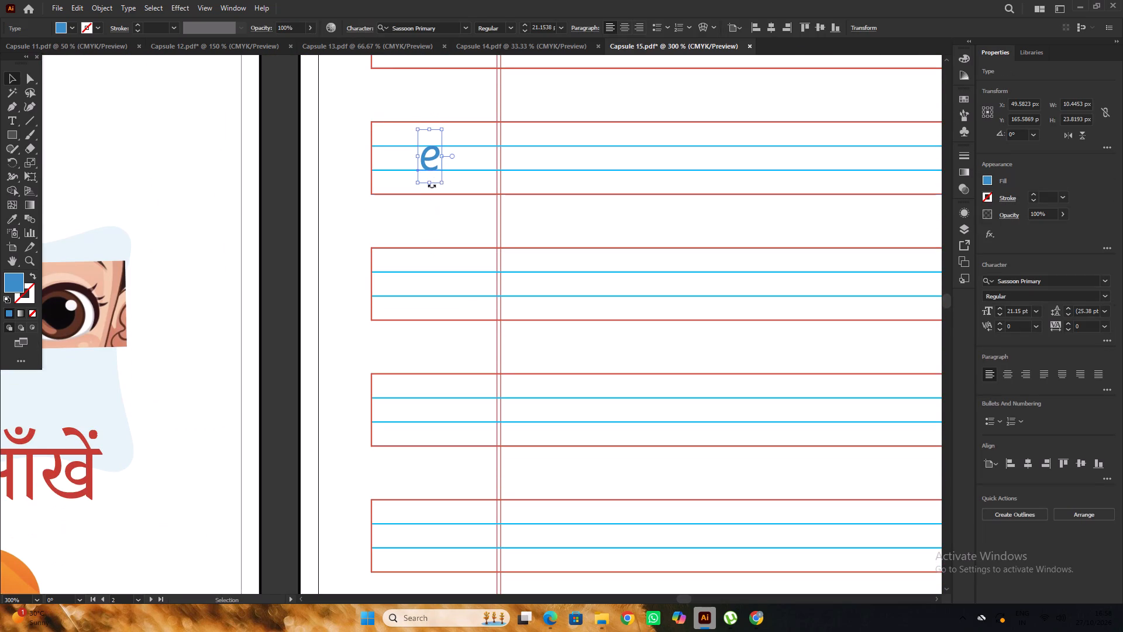
{"action": "left_click_drag", "start_coordinate": [435, 170], "coordinate": [432, 271], "text": "alt+shift"}
{"action": "left_click", "coordinate": [423, 157]}
{"action": "scroll", "coordinate": [428, 159], "scroll_direction": "up", "scroll_amount": 1, "text": "alt"}
{"action": "scroll", "coordinate": [432, 157], "scroll_direction": "down", "scroll_amount": 4}
{"action": "left_click_drag", "start_coordinate": [436, 104], "coordinate": [439, 270], "text": "alt"}
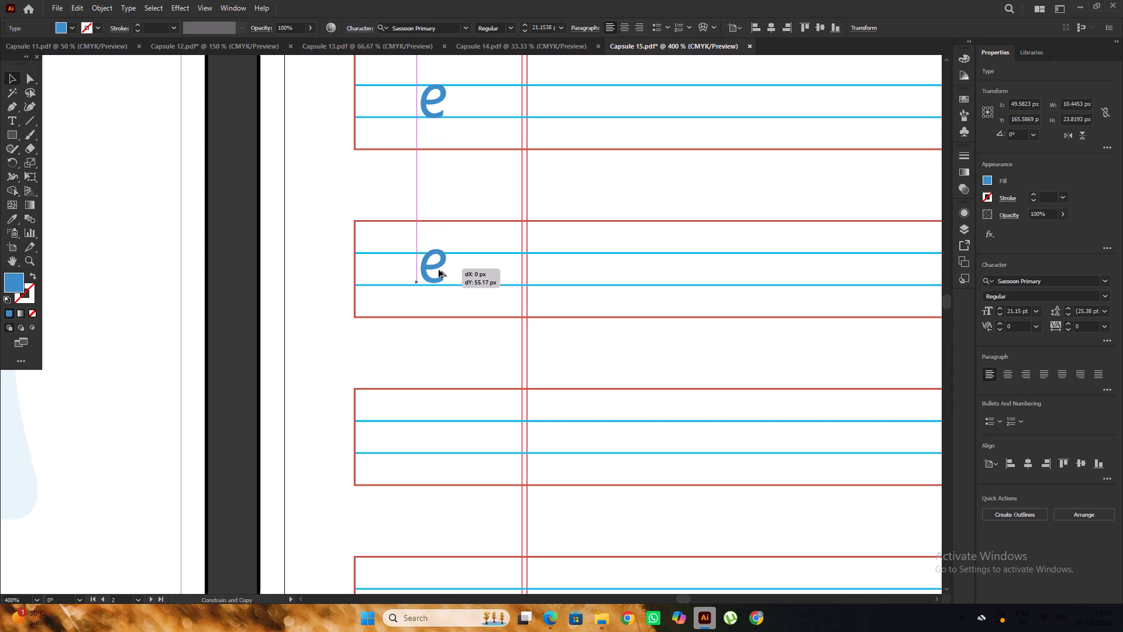
{"action": "left_click_drag", "start_coordinate": [439, 270], "coordinate": [439, 270], "text": "alt"}
{"action": "scroll", "coordinate": [411, 177], "scroll_direction": "down", "scroll_amount": 6}
{"action": "left_click_drag", "start_coordinate": [439, 186], "coordinate": [439, 337], "text": "alt"}
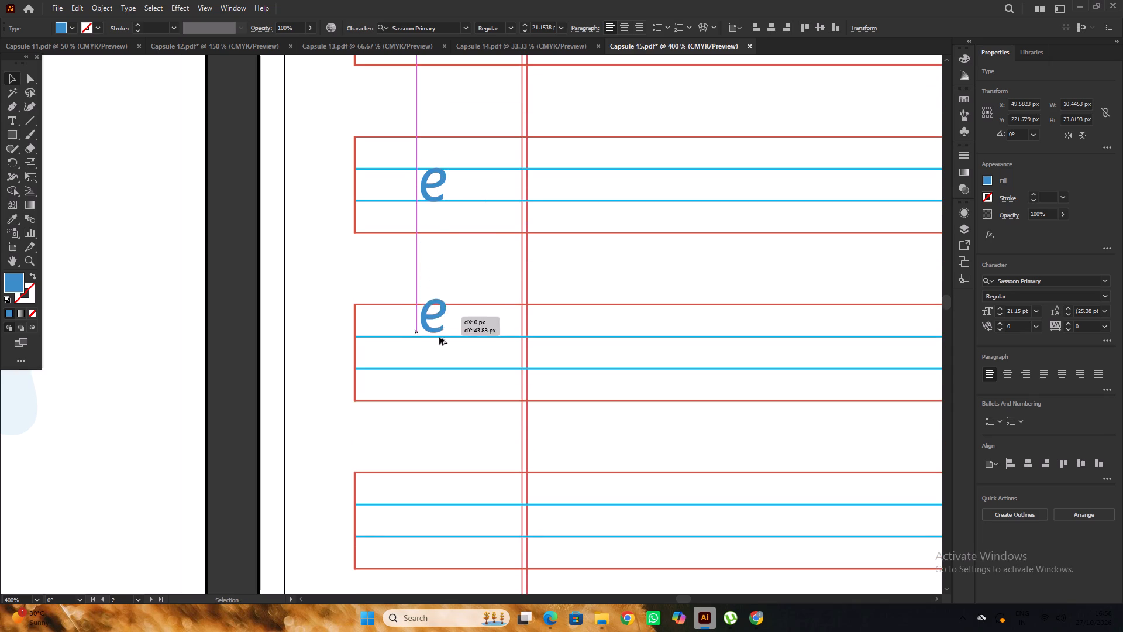
{"action": "left_click_drag", "start_coordinate": [439, 337], "coordinate": [441, 352], "text": "alt"}
{"action": "scroll", "coordinate": [385, 229], "scroll_direction": "down", "scroll_amount": 12, "text": "alt"}
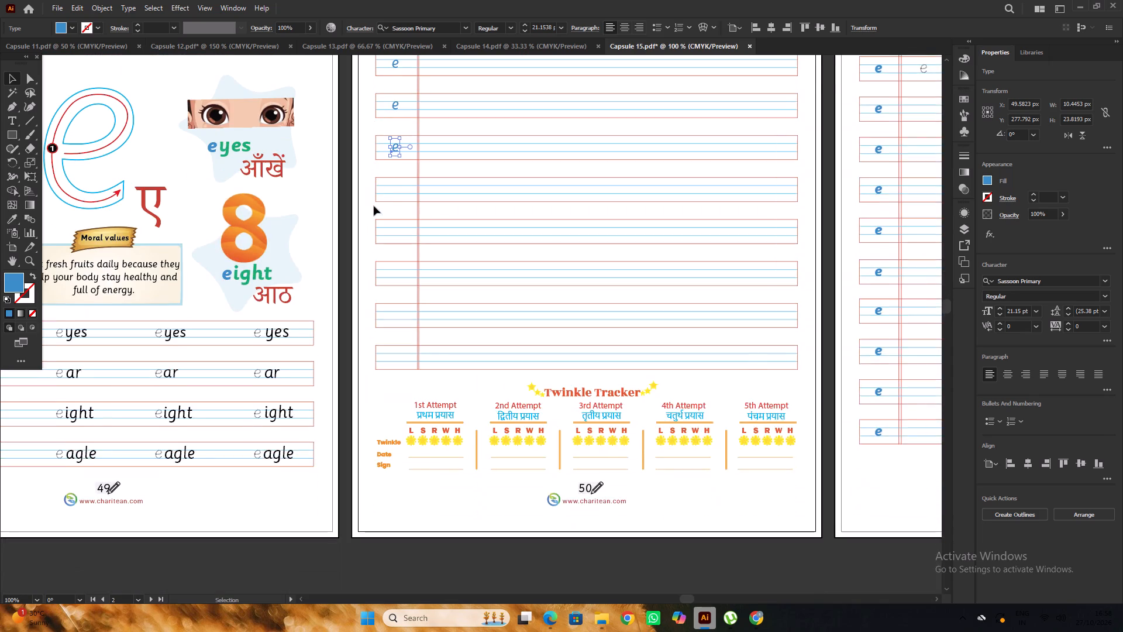
{"action": "scroll", "coordinate": [403, 181], "scroll_direction": "up", "scroll_amount": 3, "text": "alt"}
{"action": "left_click_drag", "start_coordinate": [382, 80], "coordinate": [369, 214], "text": "alt"}
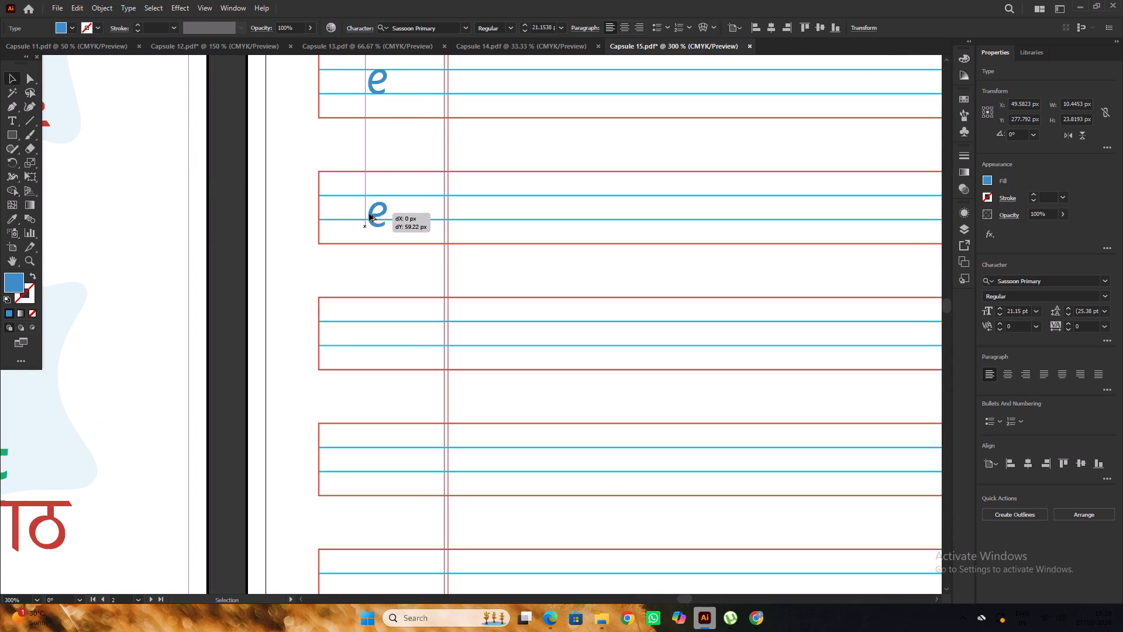
{"action": "left_click_drag", "start_coordinate": [369, 214], "coordinate": [367, 207], "text": "alt"}
Copy the e straight down into rows six to nine of the Assessment Time page, keeping the column aligned, and clear the selection.
{"action": "scroll", "coordinate": [367, 191], "scroll_direction": "down", "scroll_amount": 5}
{"action": "scroll", "coordinate": [377, 152], "scroll_direction": "up", "scroll_amount": 3, "text": "alt"}
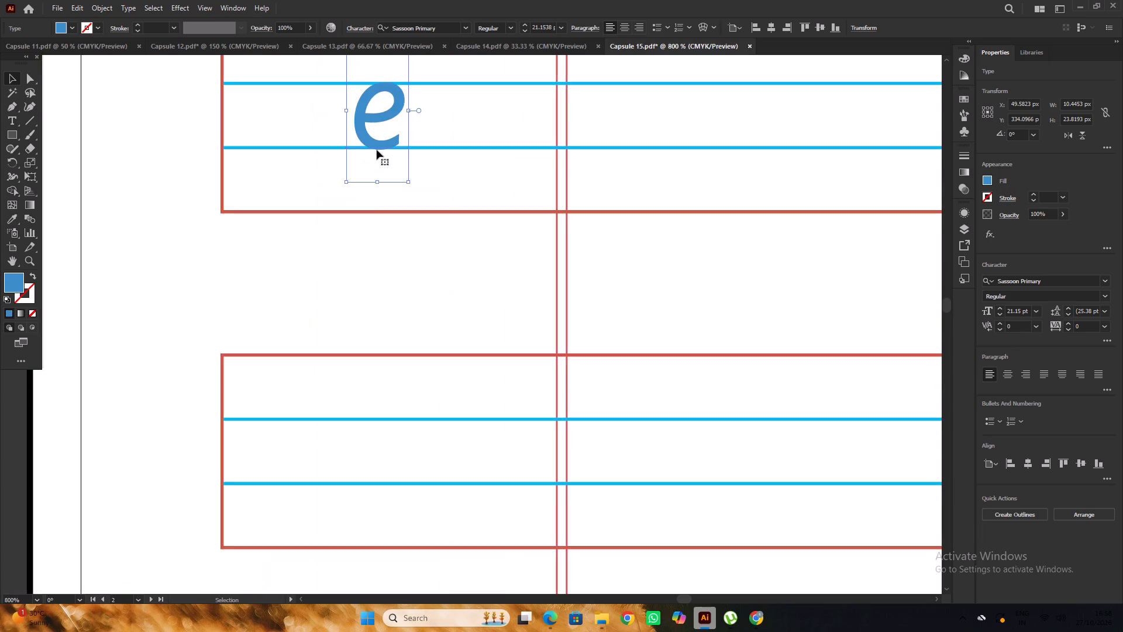
{"action": "scroll", "coordinate": [377, 150], "scroll_direction": "up", "scroll_amount": 2, "text": "alt"}
{"action": "scroll", "coordinate": [387, 141], "scroll_direction": "down", "scroll_amount": 2, "text": "alt"}
{"action": "left_click_drag", "start_coordinate": [387, 138], "coordinate": [384, 304], "text": "alt"}
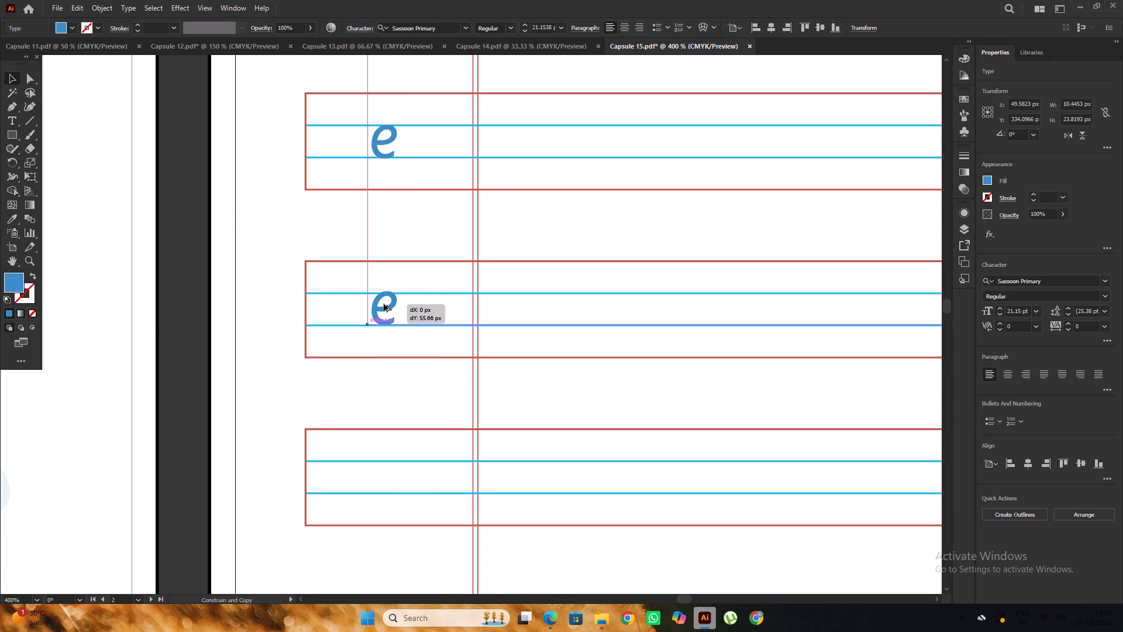
{"action": "left_click_drag", "start_coordinate": [384, 304], "coordinate": [384, 306], "text": "alt"}
{"action": "scroll", "coordinate": [376, 244], "scroll_direction": "down", "scroll_amount": 9, "text": "alt"}
{"action": "scroll", "coordinate": [377, 205], "scroll_direction": "up", "scroll_amount": 2, "text": "alt"}
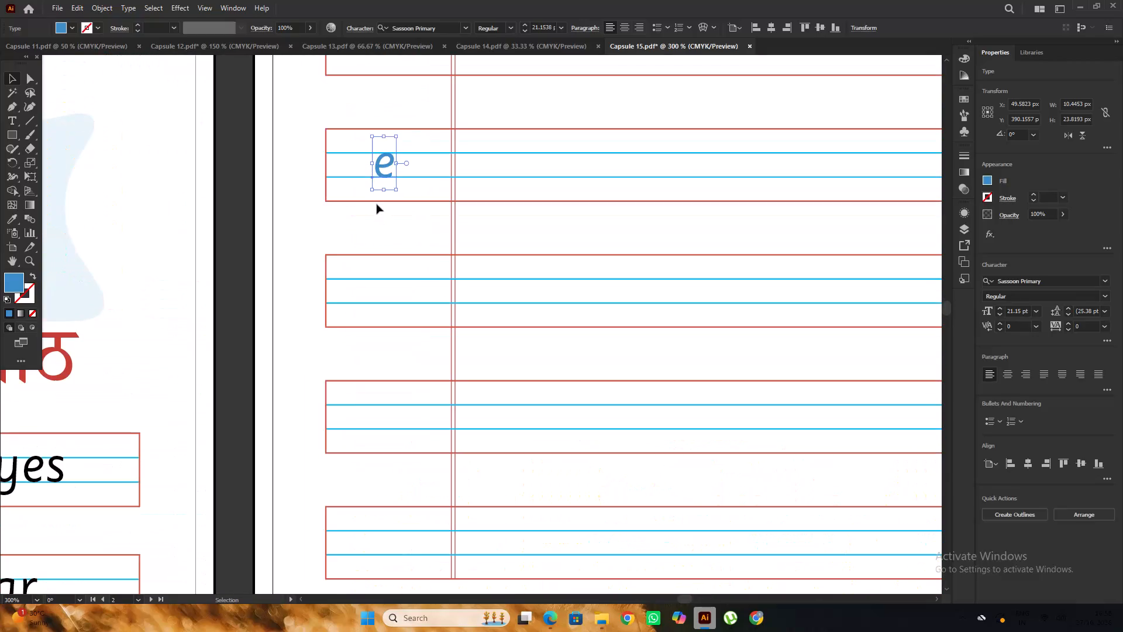
{"action": "left_click_drag", "start_coordinate": [389, 166], "coordinate": [379, 291], "text": "alt"}
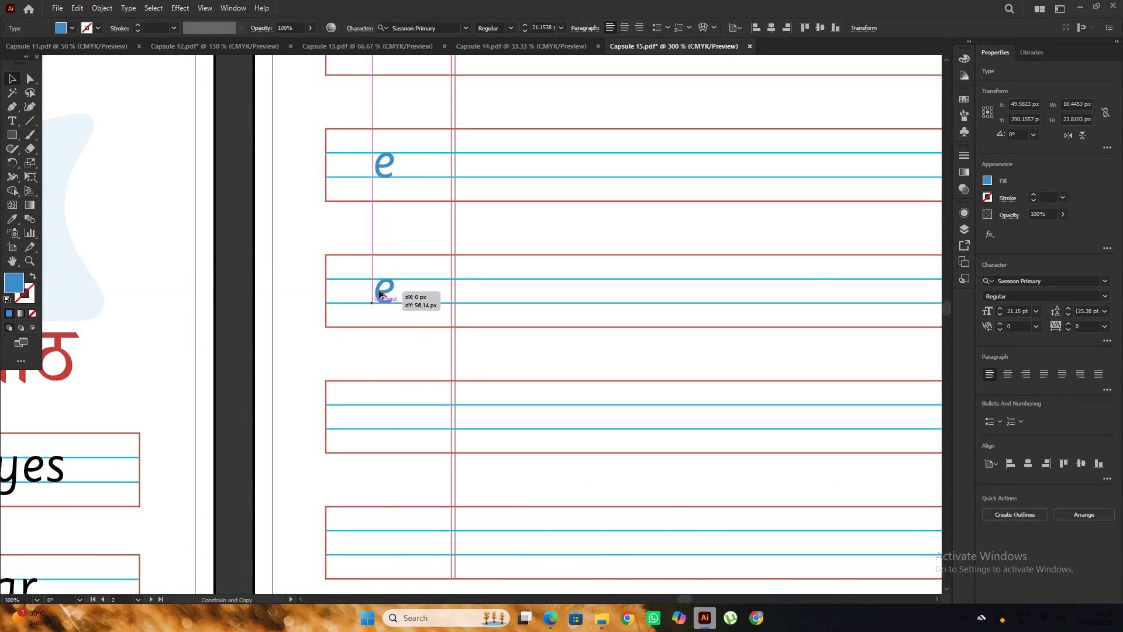
{"action": "left_click_drag", "start_coordinate": [379, 291], "coordinate": [379, 290], "text": "alt"}
{"action": "scroll", "coordinate": [382, 238], "scroll_direction": "down", "scroll_amount": 7}
{"action": "left_click_drag", "start_coordinate": [387, 191], "coordinate": [378, 317], "text": "alt"}
{"action": "scroll", "coordinate": [370, 243], "scroll_direction": "down", "scroll_amount": 6}
{"action": "left_click_drag", "start_coordinate": [385, 233], "coordinate": [394, 359], "text": "alt"}
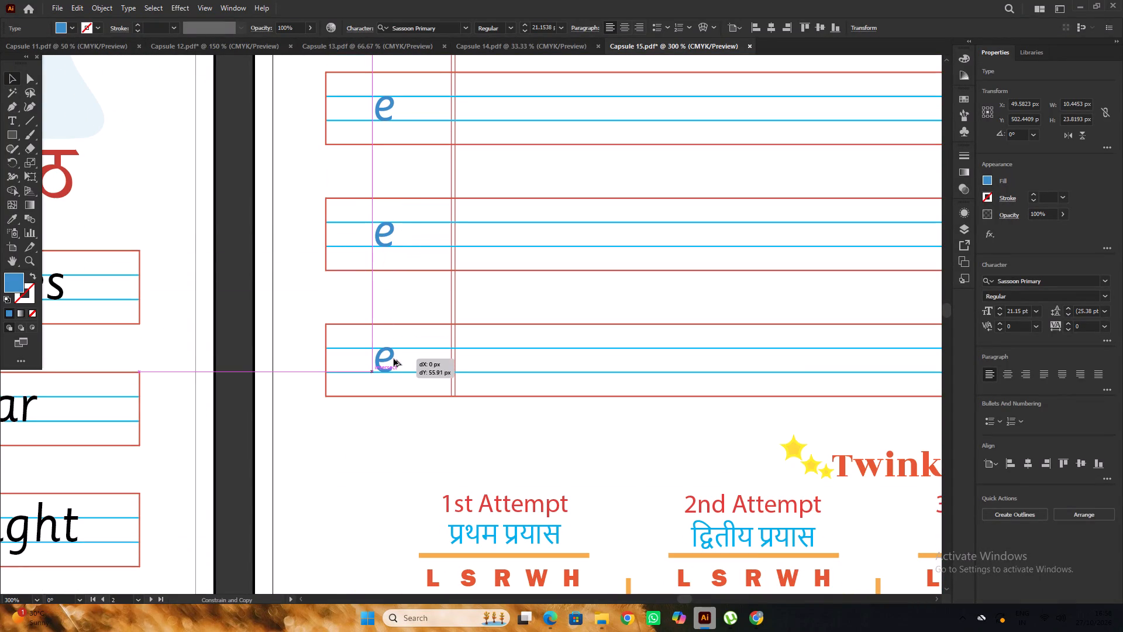
{"action": "left_click_drag", "start_coordinate": [394, 359], "coordinate": [394, 360], "text": "alt"}
{"action": "scroll", "coordinate": [376, 309], "scroll_direction": "down", "scroll_amount": 7}
{"action": "left_click", "coordinate": [476, 419]}
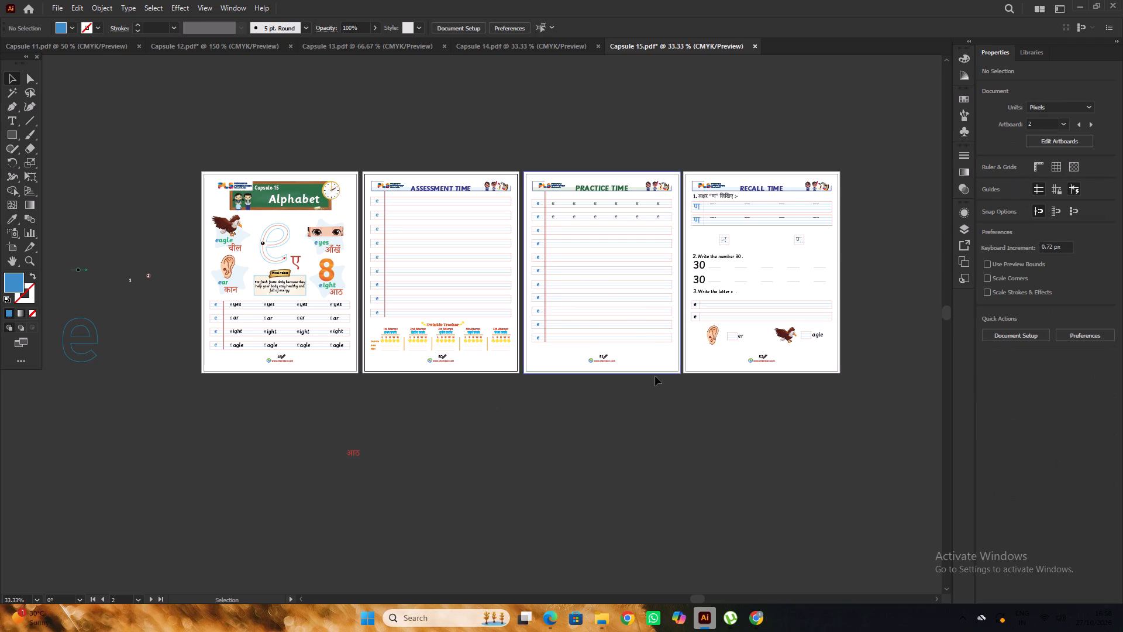
Group the large tracing e, the ए and the moral-values text on the Alphabet page, and centre the group horizontally.
{"action": "key", "text": "space"}
{"action": "key", "text": "space"}
{"action": "key", "text": "space"}
{"action": "key", "text": "space"}
{"action": "key", "text": "space"}
{"action": "key", "text": "space"}
{"action": "key", "text": "space"}
{"action": "key", "text": "space"}
{"action": "key", "text": "space"}
{"action": "key", "text": "space"}
{"action": "key", "text": "space"}
{"action": "left_click_drag", "start_coordinate": [660, 416], "coordinate": [686, 387]}
{"action": "scroll", "coordinate": [248, 215], "scroll_direction": "up", "scroll_amount": 2, "text": "alt"}
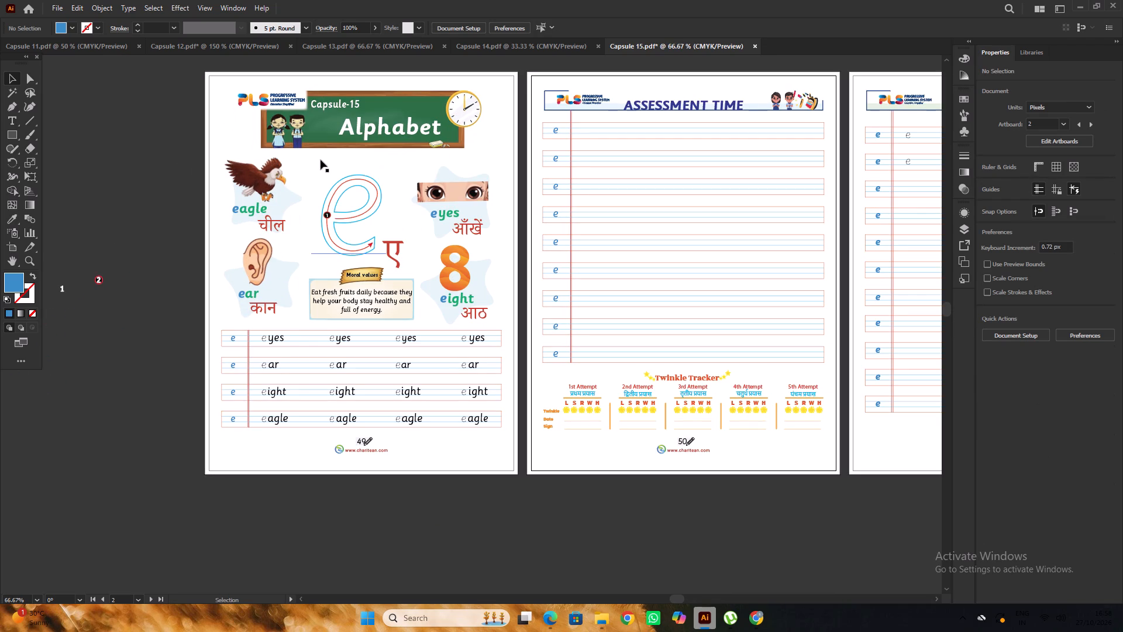
{"action": "left_click", "coordinate": [316, 172]}
{"action": "left_click", "coordinate": [398, 248], "text": "shift"}
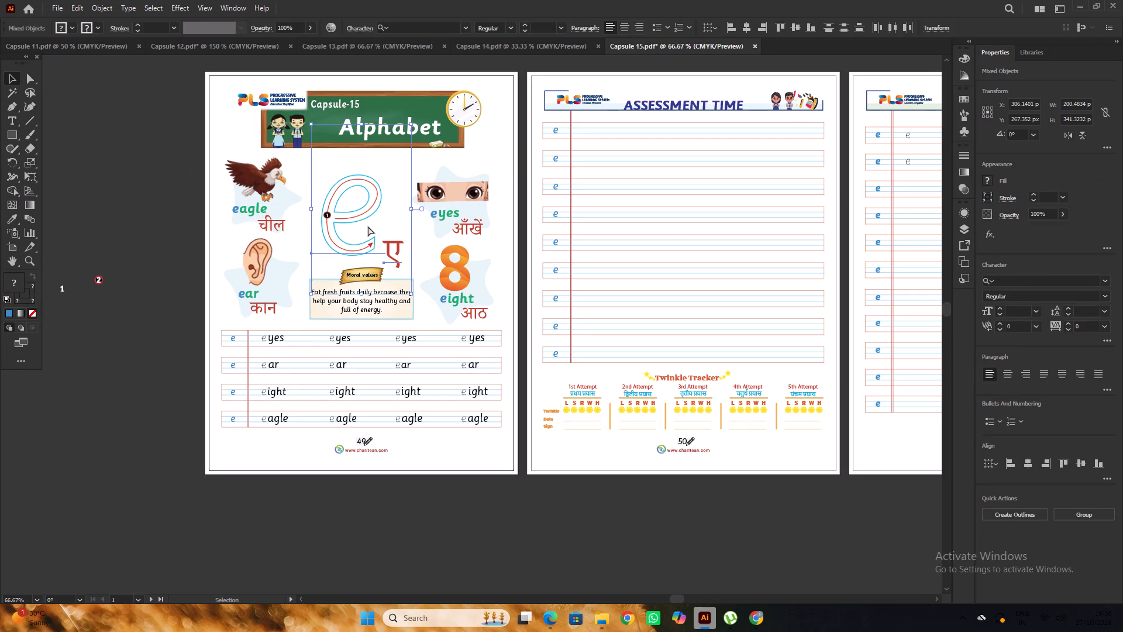
{"action": "key", "text": "ctrl+g"}
{"action": "left_click", "coordinate": [1026, 461]}
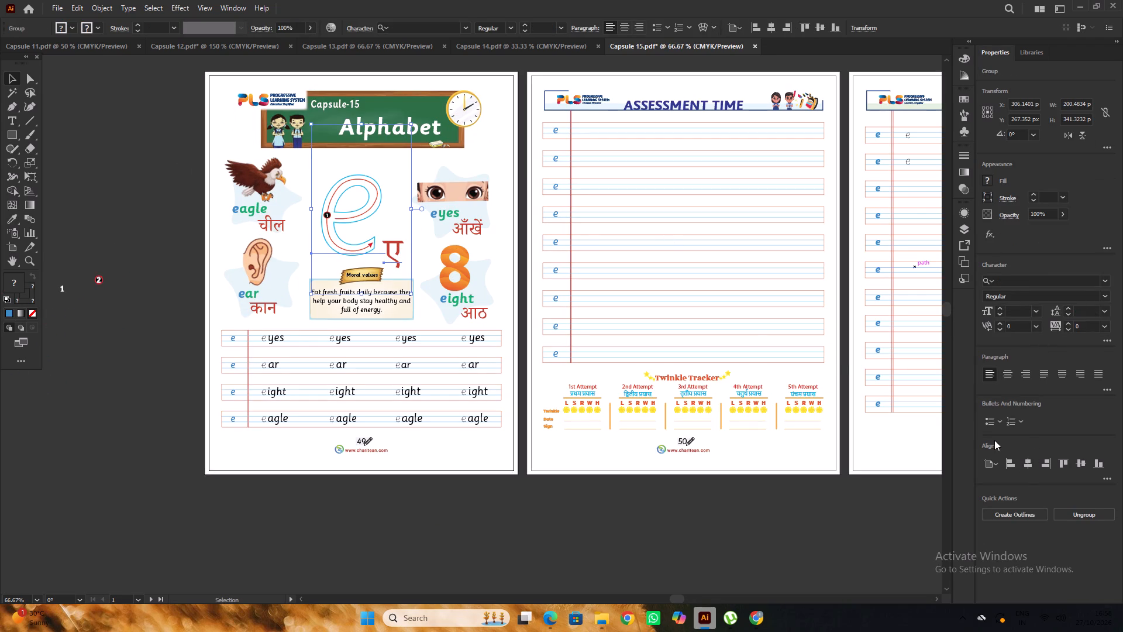
{"action": "left_click", "coordinate": [127, 168]}
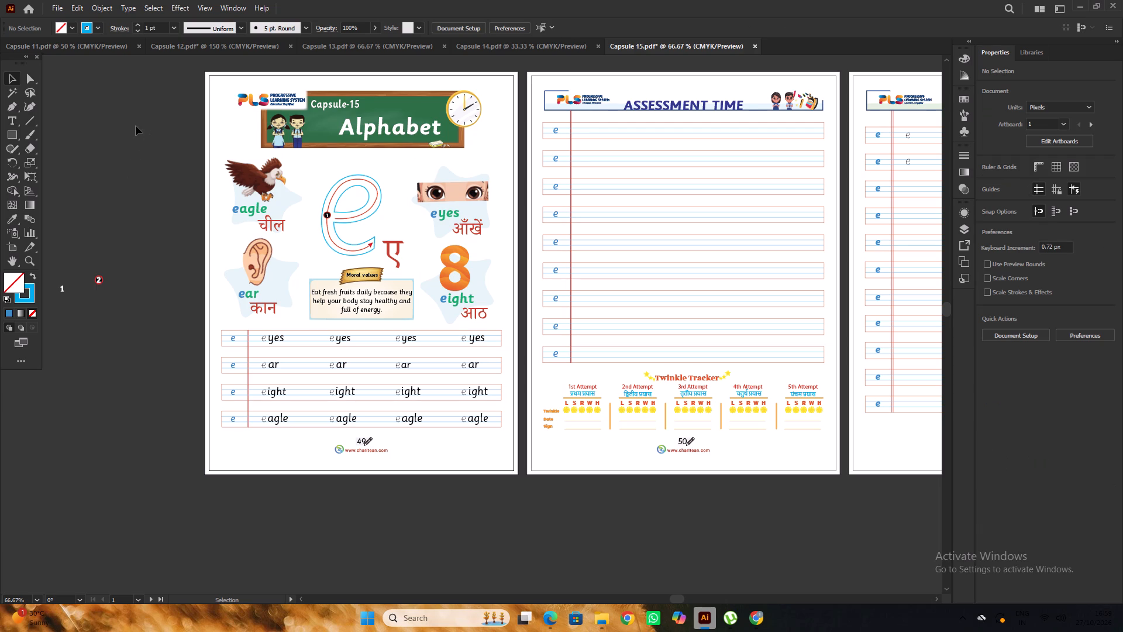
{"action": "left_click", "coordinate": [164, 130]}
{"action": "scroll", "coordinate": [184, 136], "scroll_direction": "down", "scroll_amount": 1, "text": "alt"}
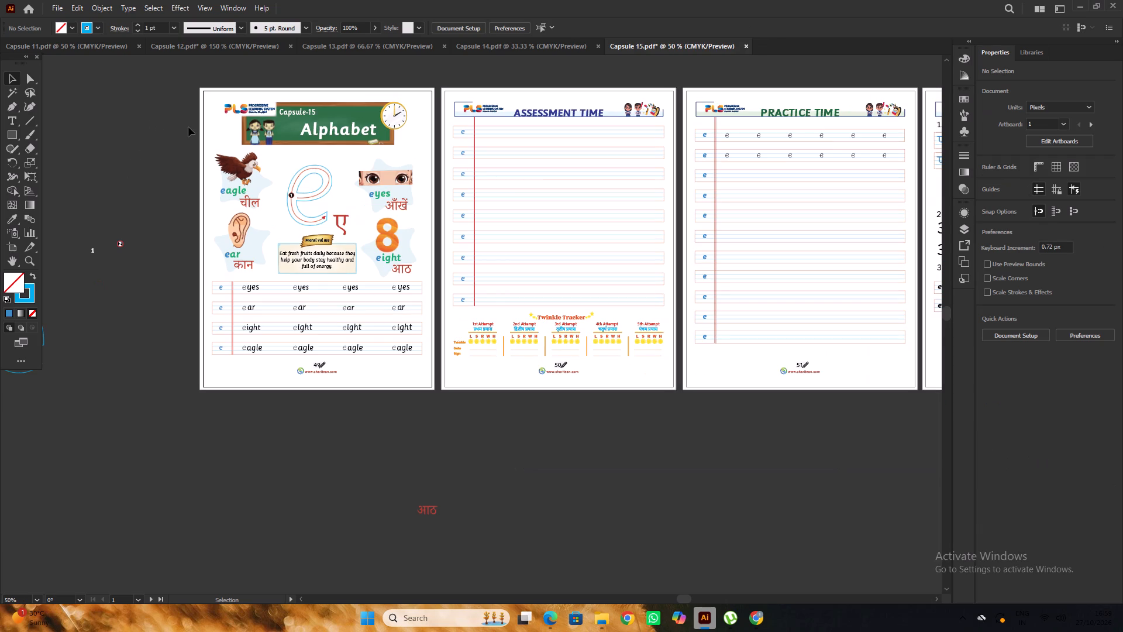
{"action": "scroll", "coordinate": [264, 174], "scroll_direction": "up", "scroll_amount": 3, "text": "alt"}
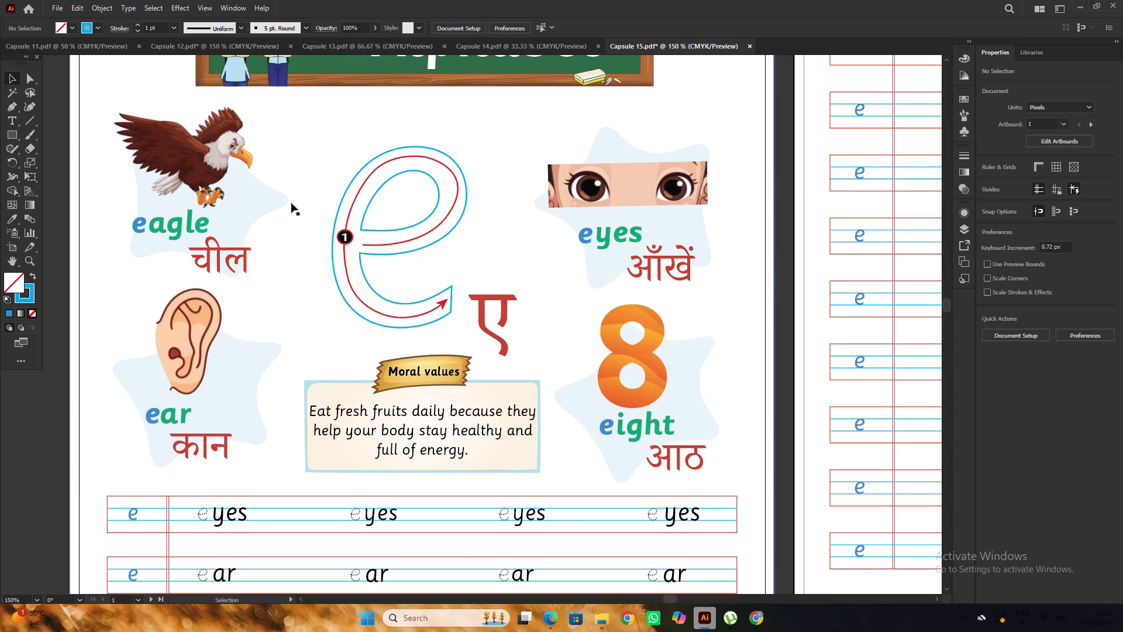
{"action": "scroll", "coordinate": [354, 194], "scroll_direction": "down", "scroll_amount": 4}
Delete the bold blue e letters from all eleven rows of the Practice Time page.
{"action": "left_click", "coordinate": [222, 159]}
{"action": "key", "text": "space"}
{"action": "key", "text": "space"}
{"action": "key", "text": "space"}
{"action": "key", "text": "space"}
{"action": "key", "text": "space"}
{"action": "key", "text": "space"}
{"action": "key", "text": "space"}
{"action": "key", "text": "space"}
{"action": "key", "text": "space"}
{"action": "key", "text": "space"}
{"action": "key", "text": "space"}
{"action": "key", "text": "space"}
{"action": "key", "text": "space"}
{"action": "key", "text": "space"}
{"action": "key", "text": "space"}
{"action": "key", "text": "space"}
{"action": "key", "text": "space"}
{"action": "key", "text": "space"}
{"action": "key", "text": "space"}
{"action": "key", "text": "space"}
{"action": "left_click_drag", "start_coordinate": [244, 152], "coordinate": [87, 136]}
{"action": "left_click_drag", "start_coordinate": [604, 200], "coordinate": [376, 172]}
{"action": "left_click", "coordinate": [586, 432]}
{"action": "scroll", "coordinate": [361, 103], "scroll_direction": "up", "scroll_amount": 1, "text": "alt"}
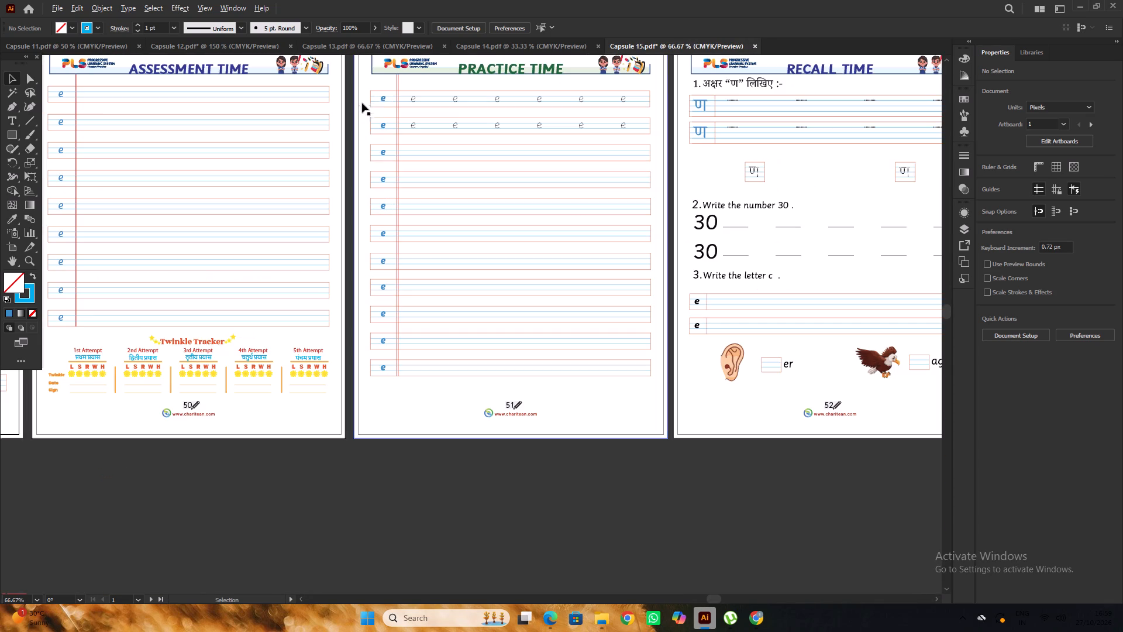
{"action": "left_click", "coordinate": [381, 102]}
{"action": "left_click", "coordinate": [383, 125], "text": "shift"}
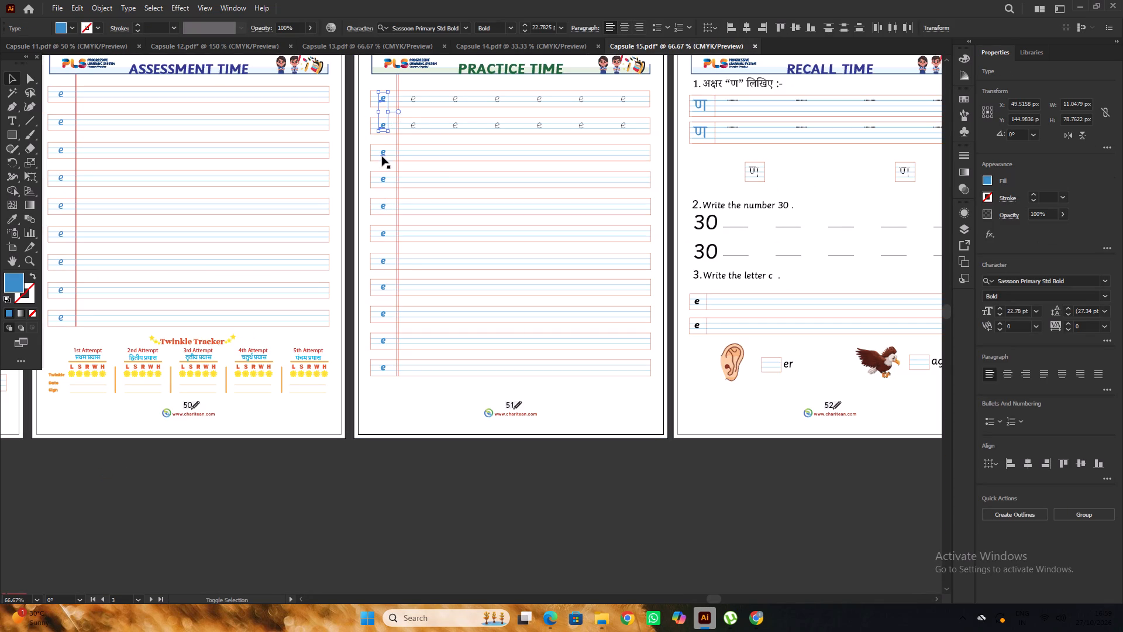
{"action": "left_click", "coordinate": [382, 156], "text": "shift"}
{"action": "left_click", "coordinate": [384, 178], "text": "shift"}
{"action": "left_click", "coordinate": [384, 204], "text": "shift"}
{"action": "scroll", "coordinate": [381, 177], "scroll_direction": "down", "scroll_amount": 5}
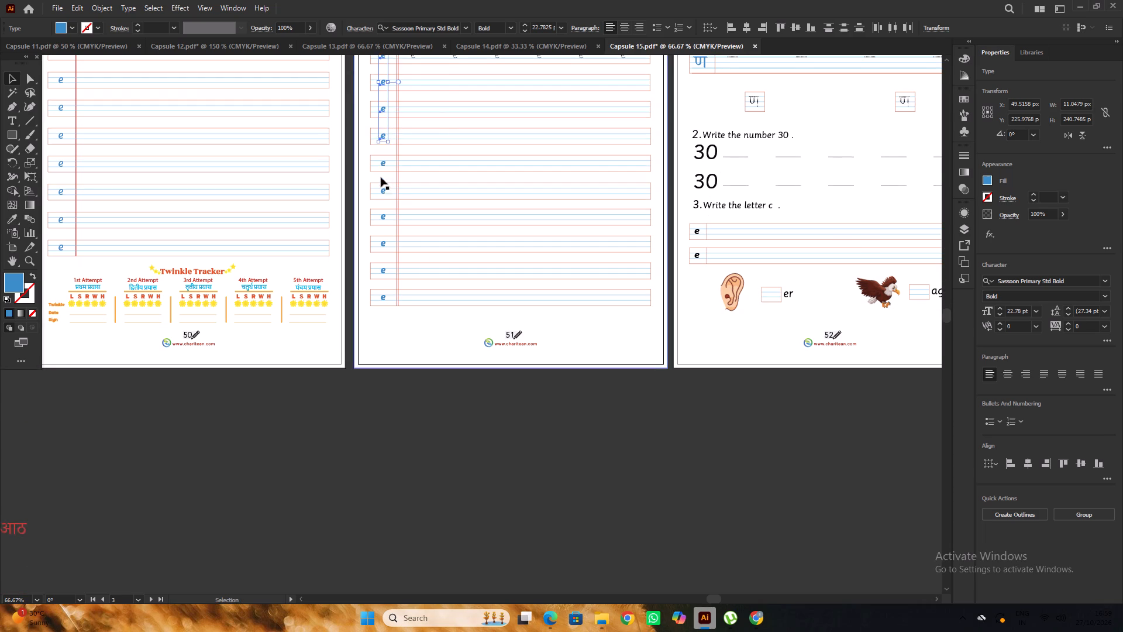
{"action": "scroll", "coordinate": [381, 177], "scroll_direction": "up", "scroll_amount": 1, "text": "alt"}
{"action": "left_click", "coordinate": [385, 157], "text": "shift"}
{"action": "left_click", "coordinate": [382, 200], "text": "shift"}
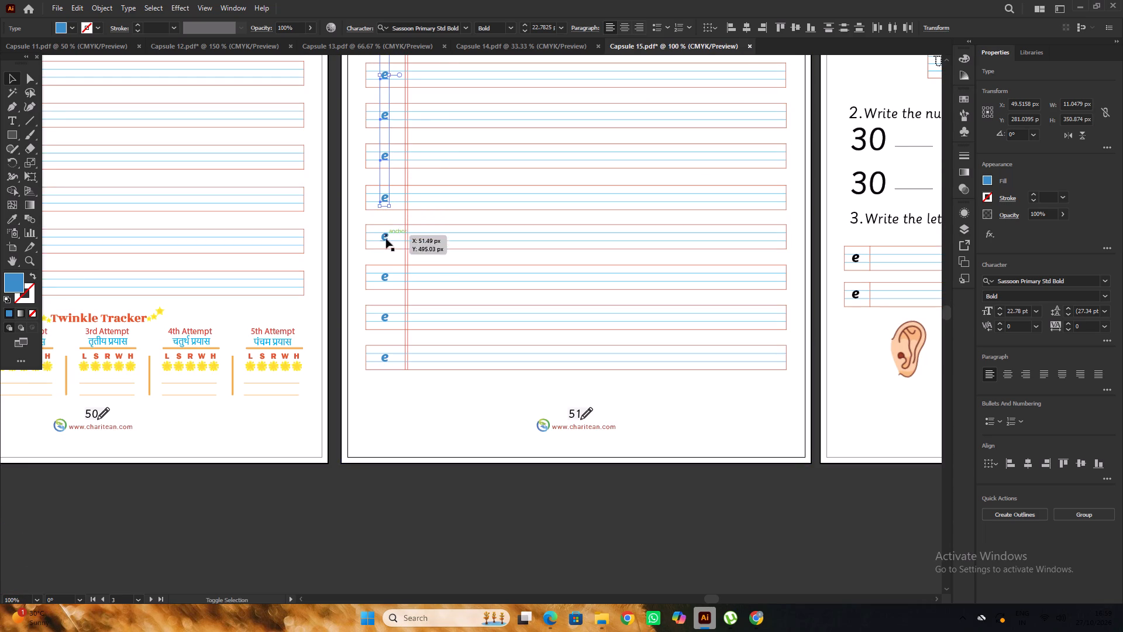
{"action": "left_click", "coordinate": [386, 239], "text": "shift"}
{"action": "left_click", "coordinate": [384, 280], "text": "shift"}
{"action": "left_click", "coordinate": [387, 315], "text": "shift"}
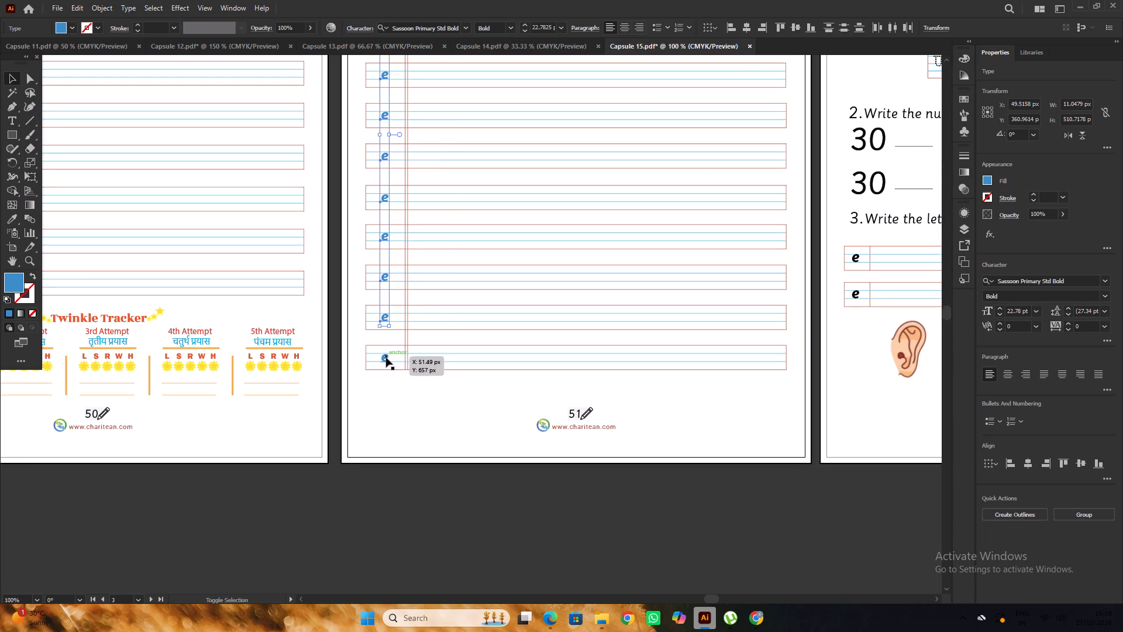
{"action": "left_click", "coordinate": [386, 358], "text": "shift"}
{"action": "key", "text": "Delete"}
Copy a blue Sassoon Primary e from the Assessment Time page into the first Practice Time row, seated between the blue lines in the margin cell.
{"action": "scroll", "coordinate": [454, 276], "scroll_direction": "down", "scroll_amount": 2, "text": "alt"}
{"action": "scroll", "coordinate": [454, 276], "scroll_direction": "up", "scroll_amount": 1}
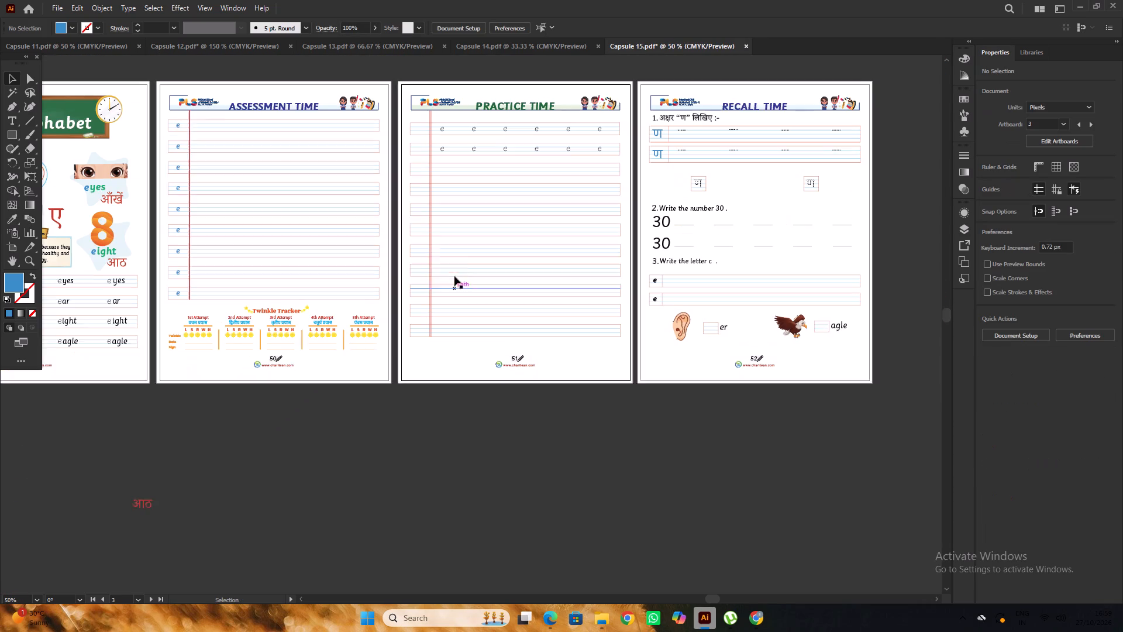
{"action": "scroll", "coordinate": [454, 276], "scroll_direction": "up", "scroll_amount": 2}
{"action": "left_click_drag", "start_coordinate": [180, 154], "coordinate": [416, 162]}
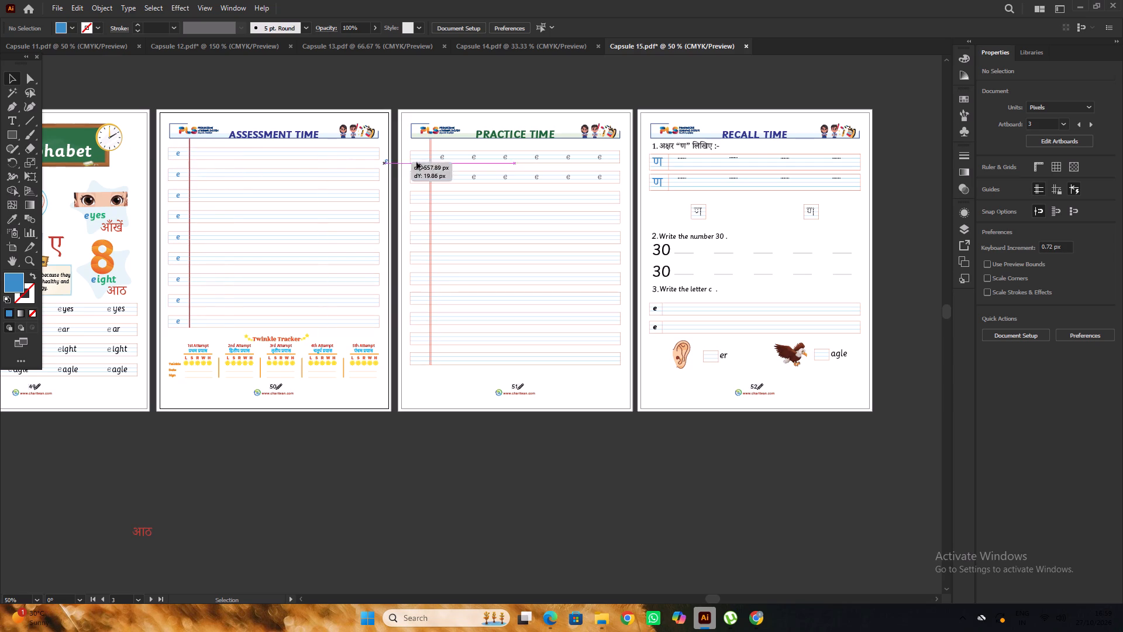
{"action": "left_click_drag", "start_coordinate": [416, 162], "coordinate": [429, 169]}
{"action": "scroll", "coordinate": [428, 169], "scroll_direction": "up", "scroll_amount": 4}
{"action": "left_click", "coordinate": [419, 114]}
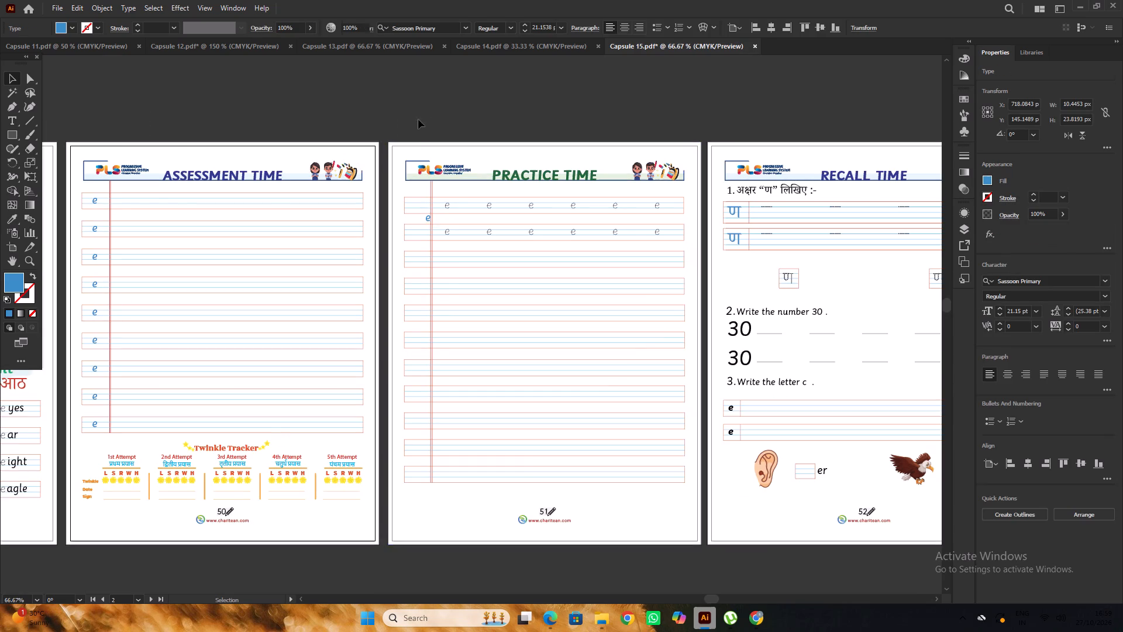
{"action": "scroll", "coordinate": [419, 224], "scroll_direction": "up", "scroll_amount": 8, "text": "alt"}
{"action": "left_click_drag", "start_coordinate": [443, 270], "coordinate": [408, 242]}
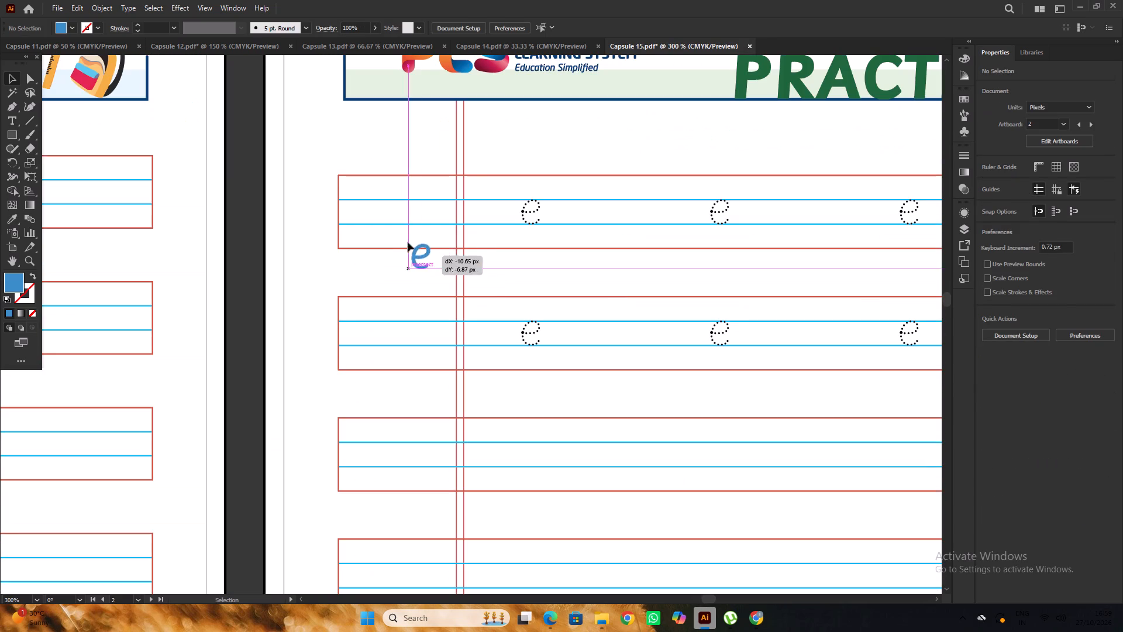
{"action": "left_click_drag", "start_coordinate": [408, 242], "coordinate": [407, 230]}
{"action": "left_click_drag", "start_coordinate": [406, 226], "coordinate": [406, 219]}
{"action": "left_click_drag", "start_coordinate": [406, 218], "coordinate": [392, 198]}
{"action": "scroll", "coordinate": [391, 207], "scroll_direction": "up", "scroll_amount": 2, "text": "alt"}
{"action": "scroll", "coordinate": [404, 217], "scroll_direction": "down", "scroll_amount": 1, "text": "alt"}
Copy the e straight down into rows two to four of the Practice Time page, seated between the blue lines.
{"action": "left_click", "coordinate": [404, 216]}
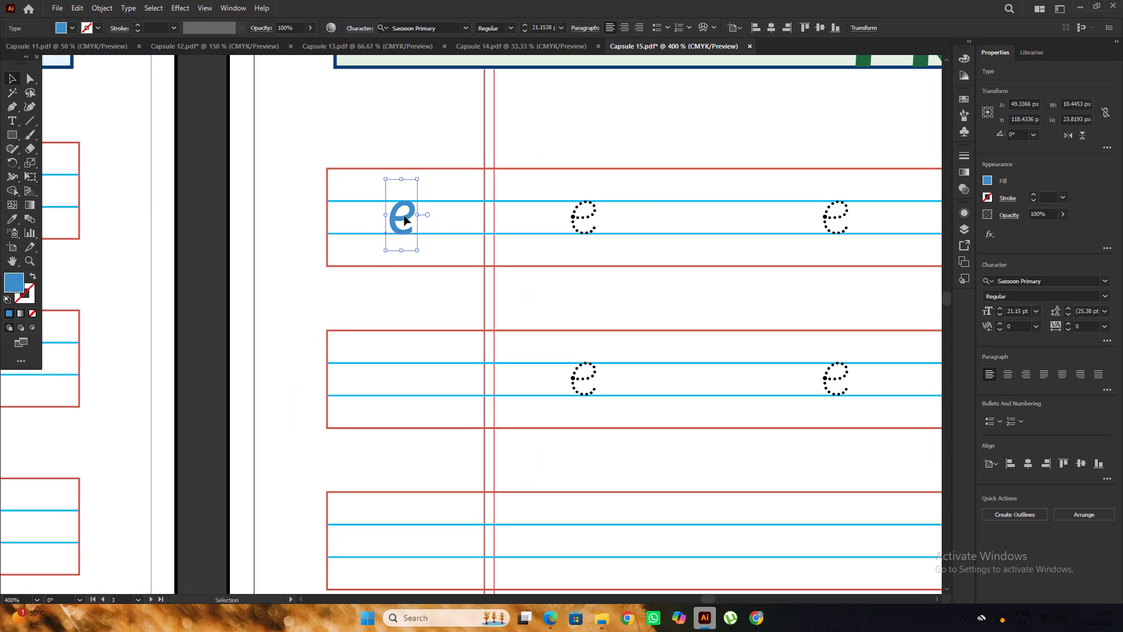
{"action": "left_click_drag", "start_coordinate": [402, 216], "coordinate": [382, 377], "text": "alt"}
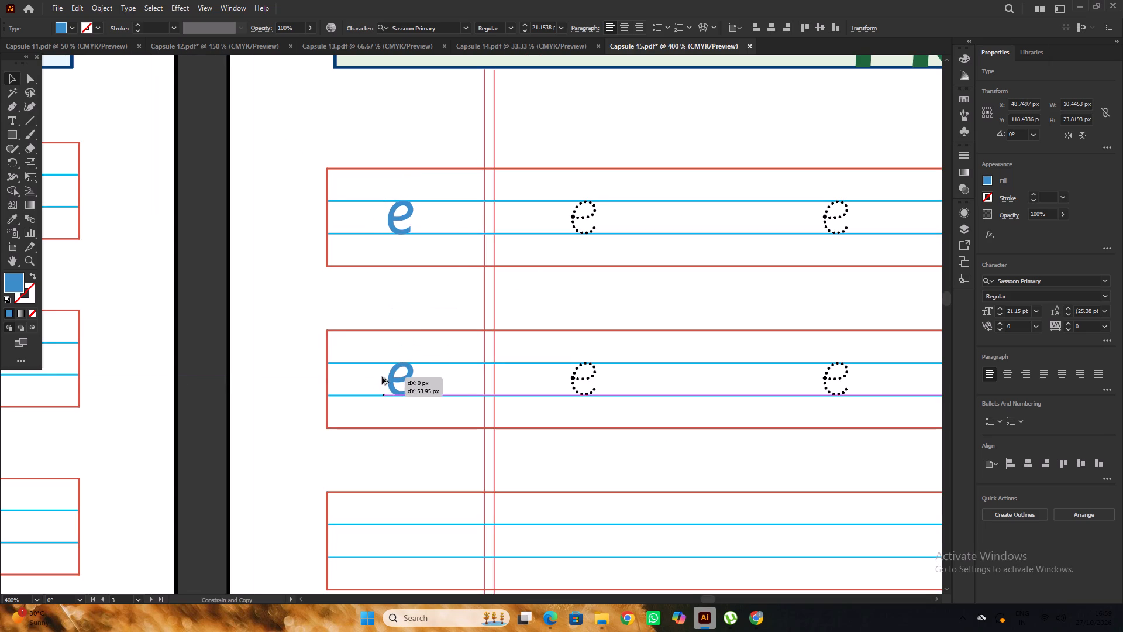
{"action": "left_click_drag", "start_coordinate": [382, 377], "coordinate": [382, 376], "text": "alt"}
{"action": "scroll", "coordinate": [365, 307], "scroll_direction": "down", "scroll_amount": 10}
{"action": "scroll", "coordinate": [358, 276], "scroll_direction": "up", "scroll_amount": 2, "text": "alt"}
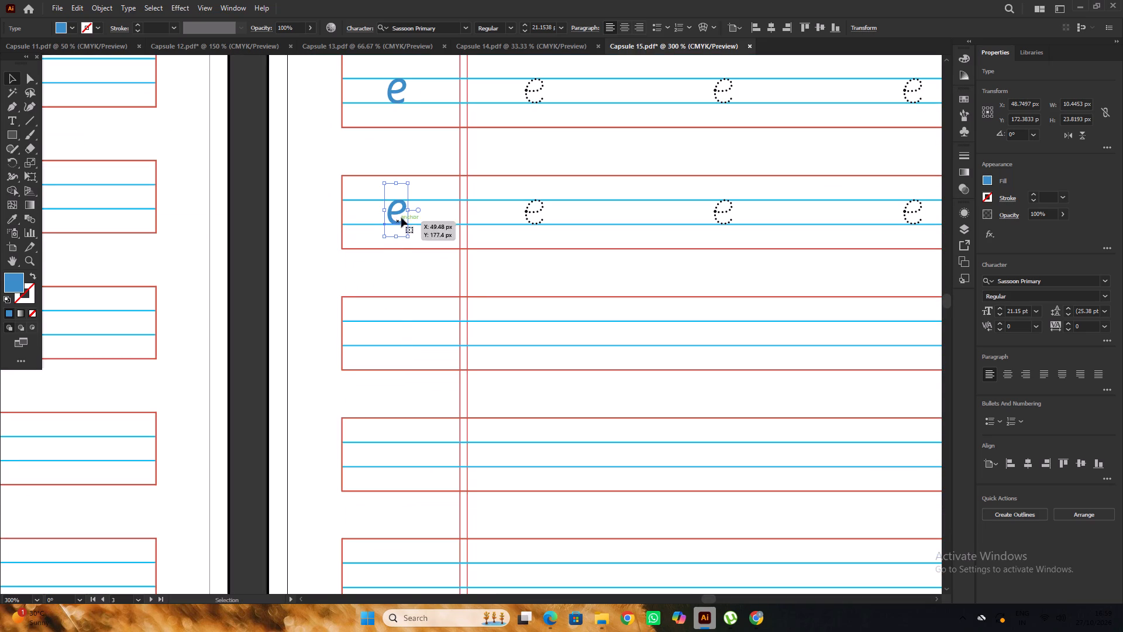
{"action": "left_click_drag", "start_coordinate": [402, 212], "coordinate": [397, 332], "text": "alt"}
{"action": "scroll", "coordinate": [383, 298], "scroll_direction": "down", "scroll_amount": 6, "text": "alt"}
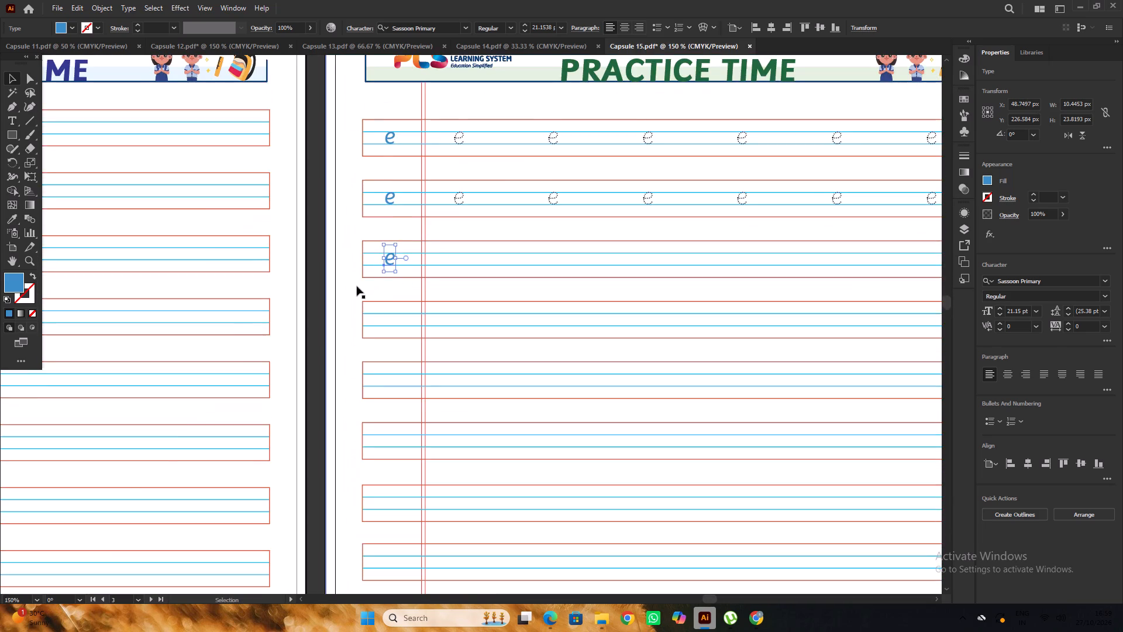
{"action": "left_click", "coordinate": [328, 272]}
{"action": "scroll", "coordinate": [328, 271], "scroll_direction": "down", "scroll_amount": 5}
{"action": "key", "text": "ctrl+2"}
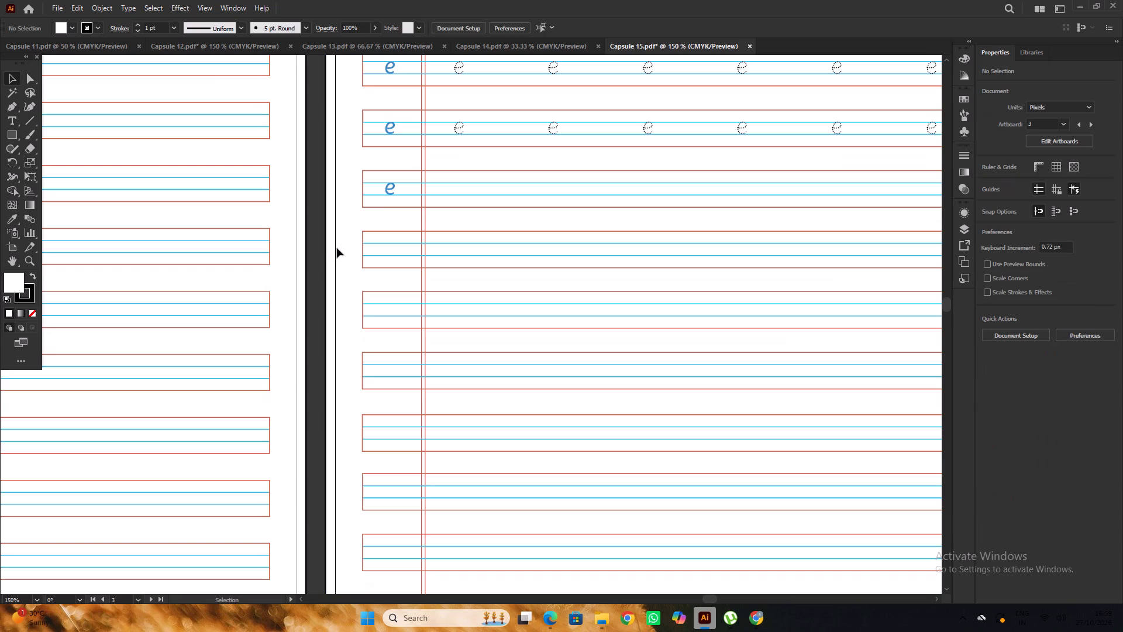
{"action": "scroll", "coordinate": [377, 200], "scroll_direction": "down", "scroll_amount": 4}
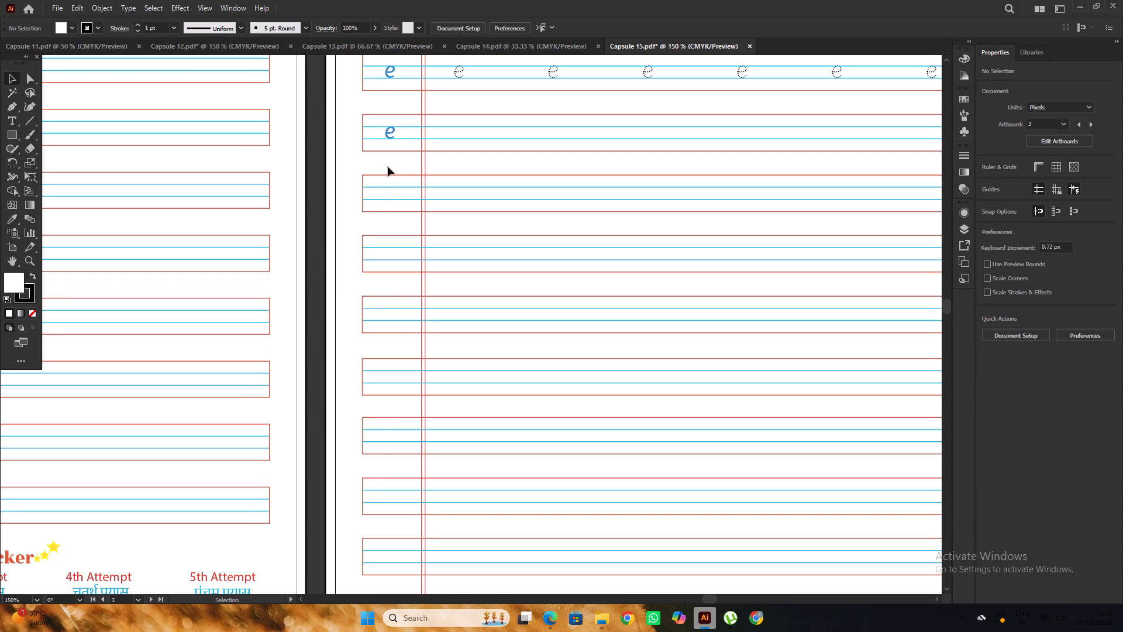
{"action": "scroll", "coordinate": [388, 156], "scroll_direction": "down", "scroll_amount": 3}
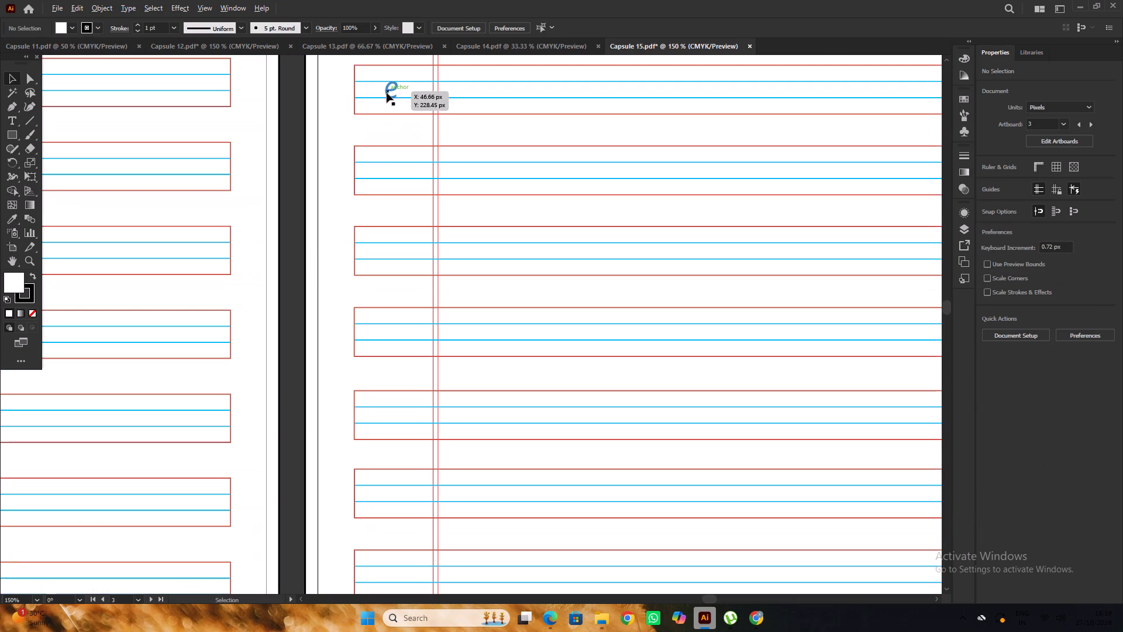
{"action": "scroll", "coordinate": [387, 94], "scroll_direction": "up", "scroll_amount": 1, "text": "alt"}
{"action": "left_click_drag", "start_coordinate": [390, 88], "coordinate": [384, 170], "text": "alt"}
Copy the e straight down into rows five to eight of the Practice Time page, keeping the column aligned.
{"action": "scroll", "coordinate": [385, 158], "scroll_direction": "down", "scroll_amount": 4}
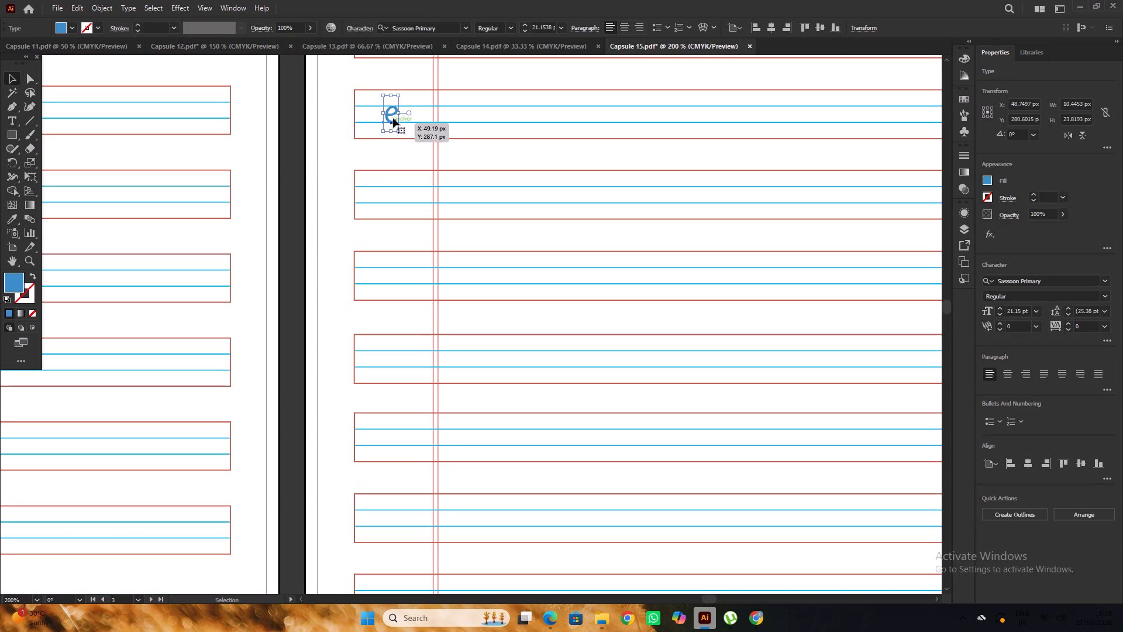
{"action": "left_click_drag", "start_coordinate": [393, 114], "coordinate": [395, 194]}
{"action": "scroll", "coordinate": [393, 188], "scroll_direction": "down", "scroll_amount": 5}
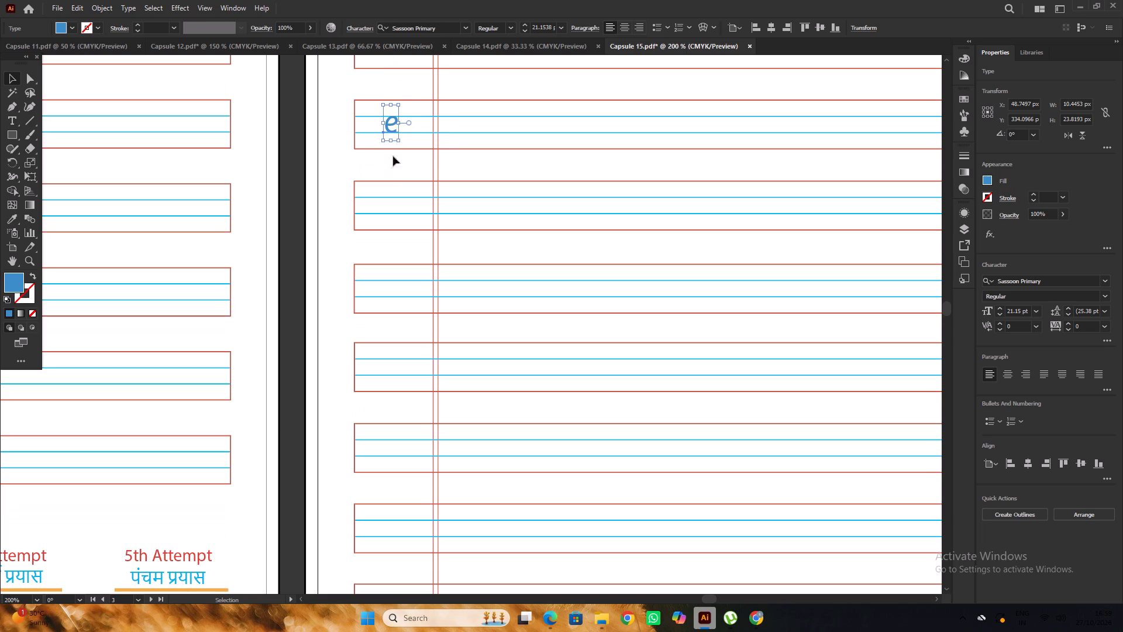
{"action": "left_click_drag", "start_coordinate": [393, 121], "coordinate": [393, 201], "text": "alt"}
{"action": "scroll", "coordinate": [391, 186], "scroll_direction": "down", "scroll_amount": 6}
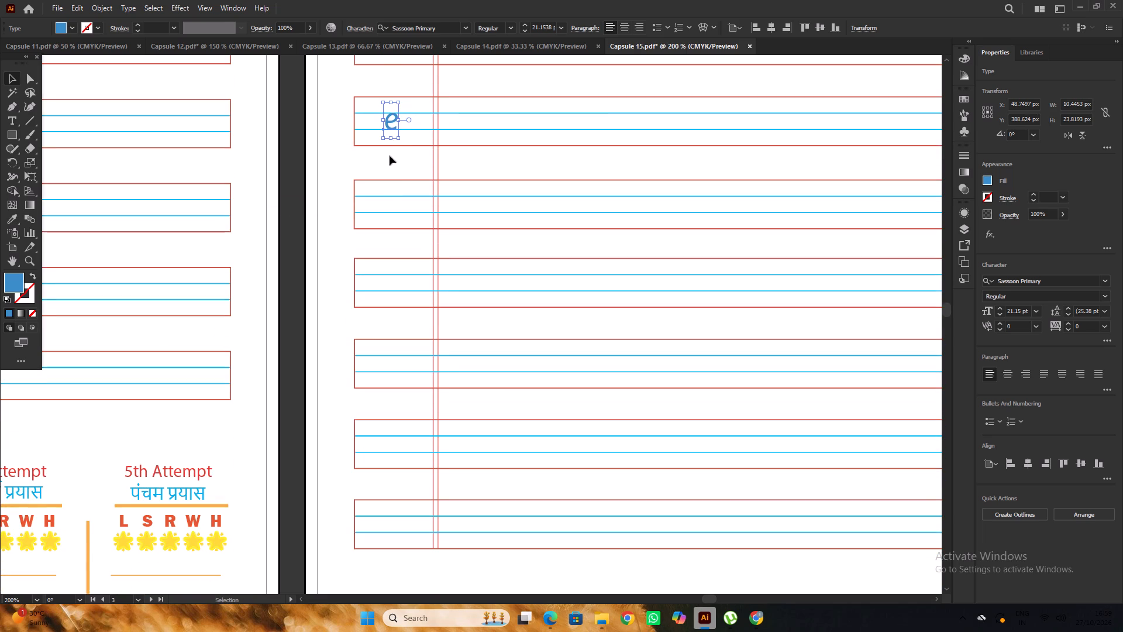
{"action": "left_click_drag", "start_coordinate": [390, 122], "coordinate": [384, 206], "text": "alt"}
{"action": "scroll", "coordinate": [381, 194], "scroll_direction": "down", "scroll_amount": 6}
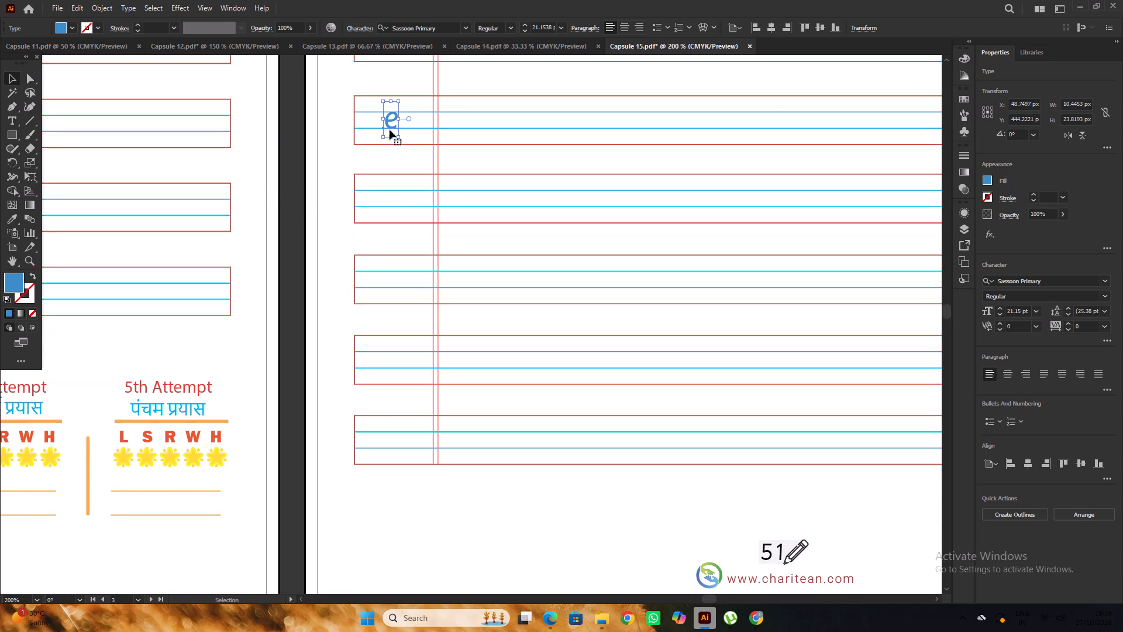
{"action": "left_click_drag", "start_coordinate": [391, 122], "coordinate": [388, 199], "text": "alt"}
{"action": "scroll", "coordinate": [388, 198], "scroll_direction": "down", "scroll_amount": 4}
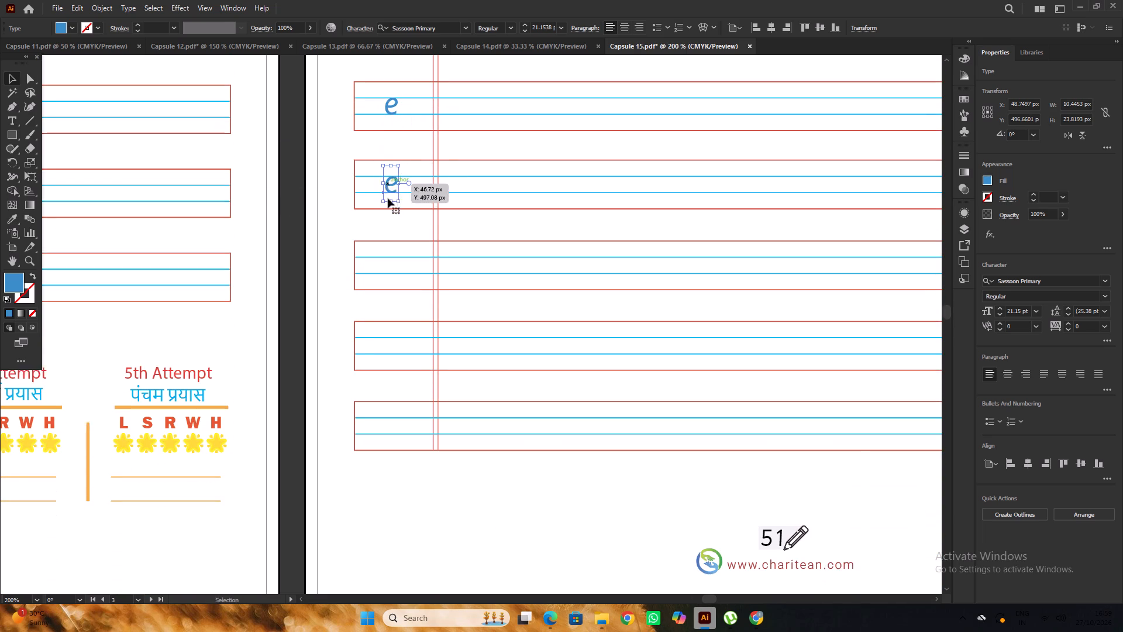
{"action": "scroll", "coordinate": [388, 198], "scroll_direction": "down", "scroll_amount": 1}
{"action": "left_click", "coordinate": [323, 152]}
Copy the e straight down into rows nine to eleven of the Practice Time page and clear the selection.
{"action": "scroll", "coordinate": [333, 157], "scroll_direction": "up", "scroll_amount": 2}
{"action": "left_click_drag", "start_coordinate": [394, 154], "coordinate": [385, 232], "text": "alt"}
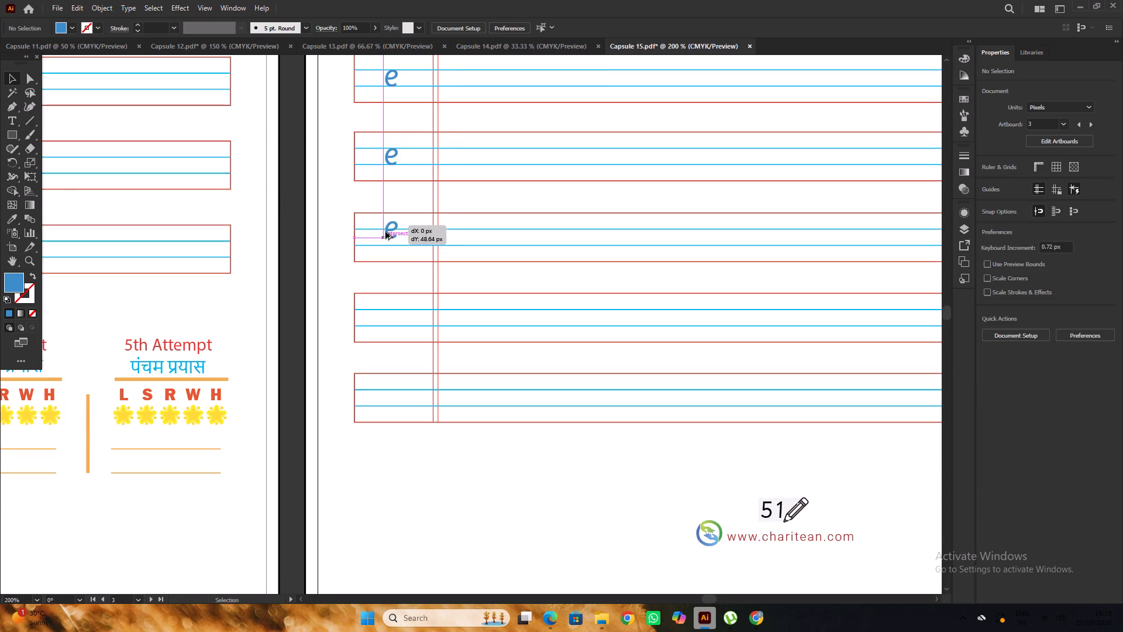
{"action": "left_click_drag", "start_coordinate": [385, 232], "coordinate": [385, 235], "text": "alt"}
{"action": "scroll", "coordinate": [371, 200], "scroll_direction": "down", "scroll_amount": 5}
{"action": "left_click_drag", "start_coordinate": [392, 166], "coordinate": [392, 255], "text": "alt"}
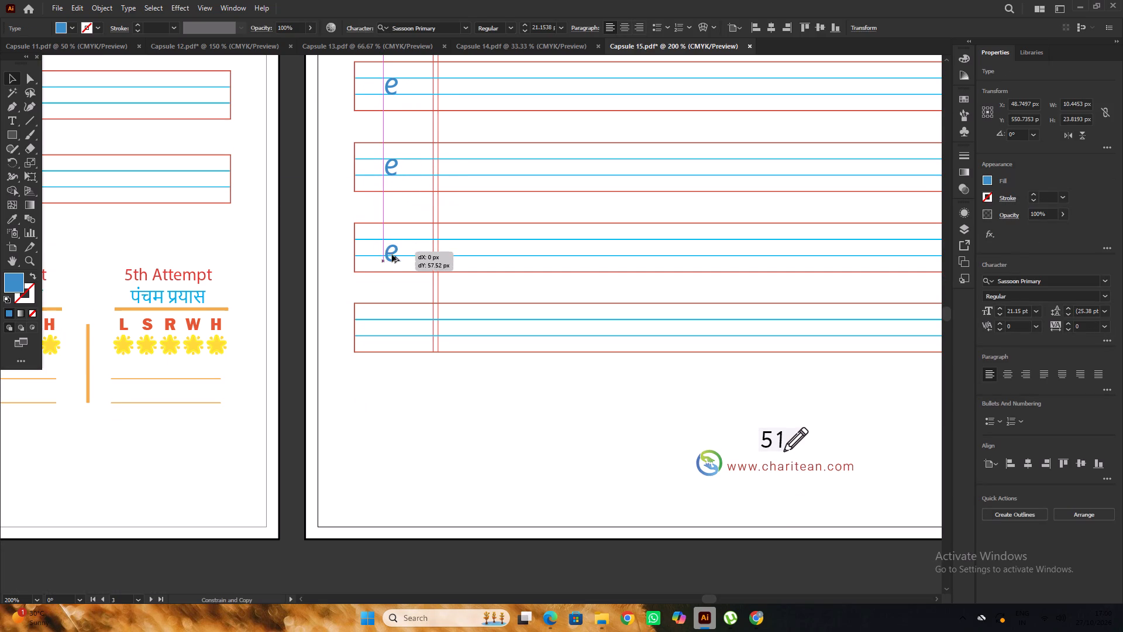
{"action": "left_click_drag", "start_coordinate": [392, 255], "coordinate": [391, 245], "text": "alt"}
{"action": "scroll", "coordinate": [386, 229], "scroll_direction": "down", "scroll_amount": 4}
{"action": "left_click_drag", "start_coordinate": [393, 190], "coordinate": [392, 219], "text": "alt"}
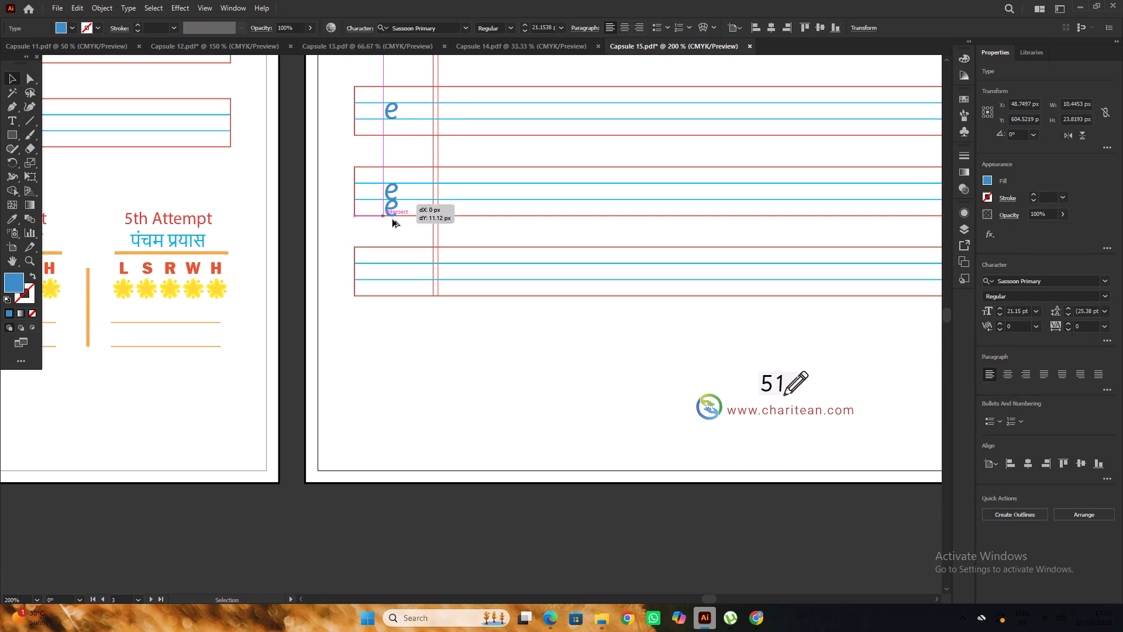
{"action": "left_click_drag", "start_coordinate": [392, 219], "coordinate": [391, 266], "text": "alt"}
{"action": "scroll", "coordinate": [381, 238], "scroll_direction": "down", "scroll_amount": 4}
{"action": "left_click", "coordinate": [528, 377]}
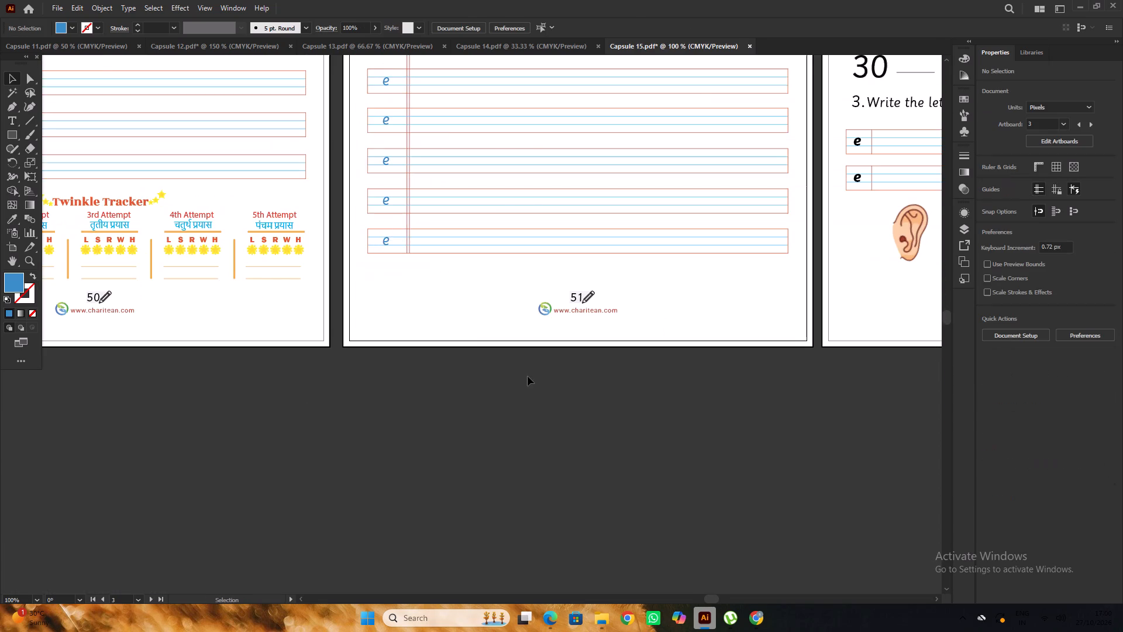
{"action": "scroll", "coordinate": [526, 373], "scroll_direction": "down", "scroll_amount": 2, "text": "alt"}
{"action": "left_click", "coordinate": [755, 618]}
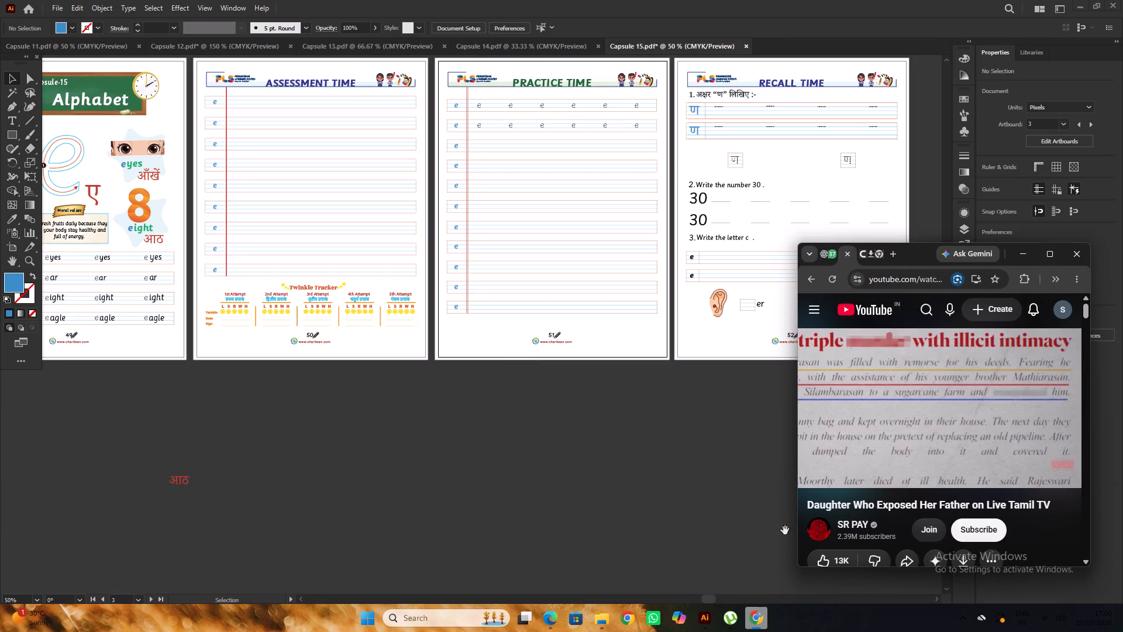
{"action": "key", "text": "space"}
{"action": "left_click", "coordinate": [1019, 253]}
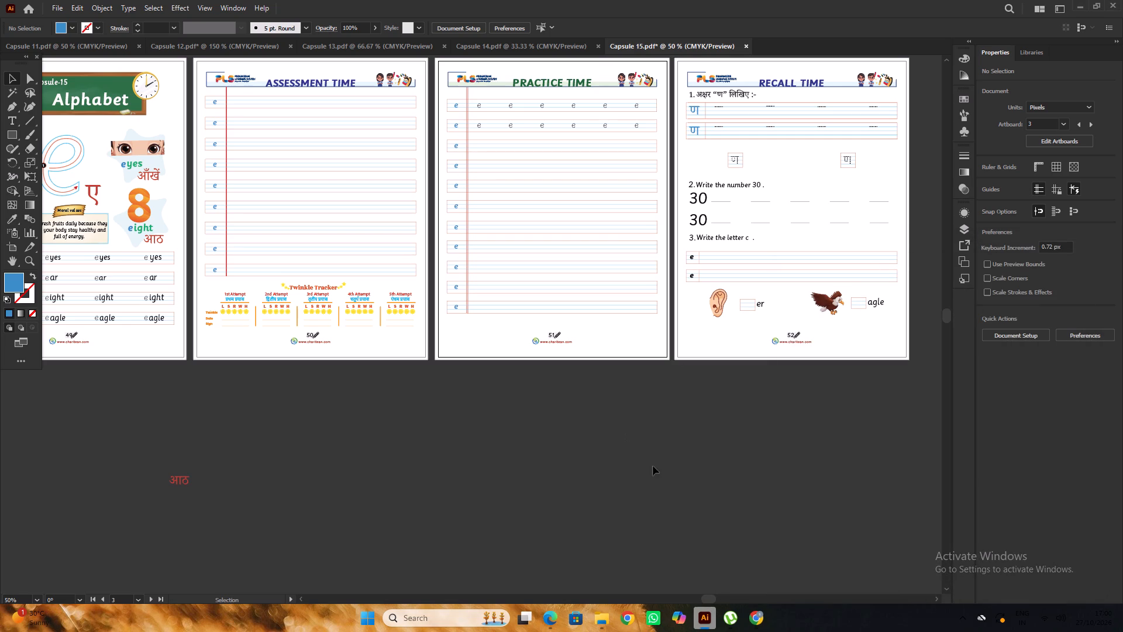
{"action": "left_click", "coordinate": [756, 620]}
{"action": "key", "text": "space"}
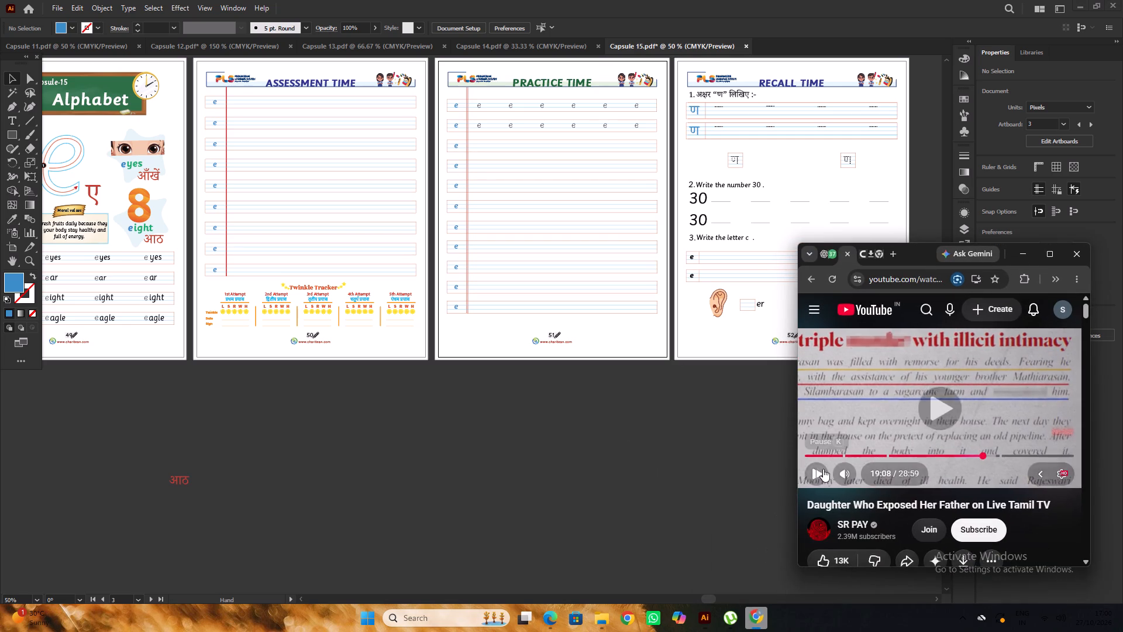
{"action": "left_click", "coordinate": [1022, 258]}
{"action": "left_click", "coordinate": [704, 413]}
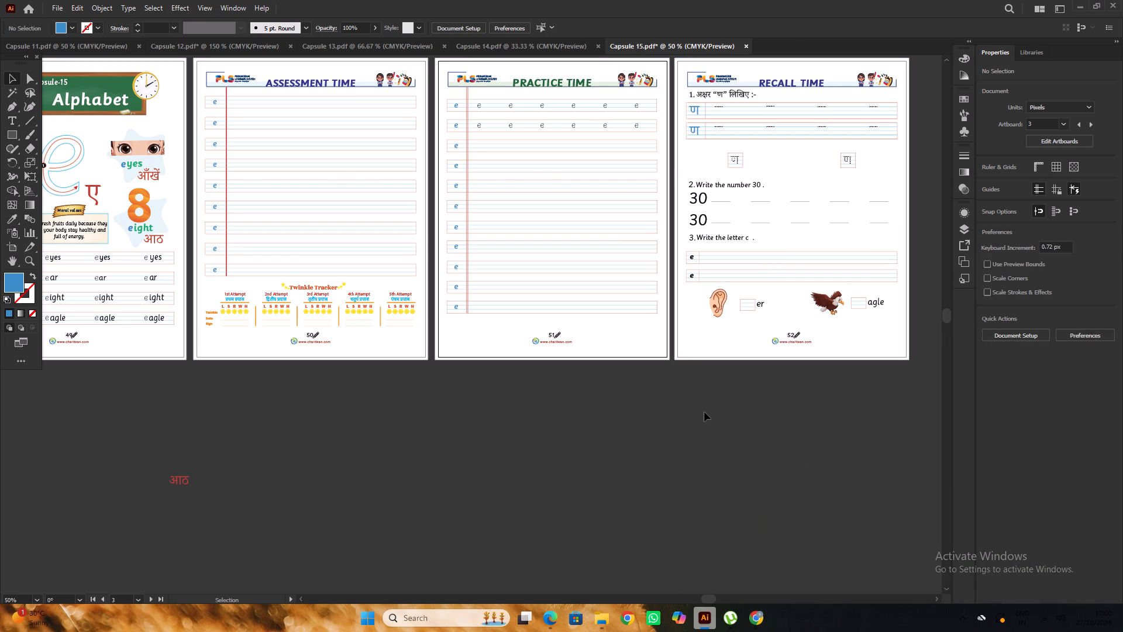
Examine the tracing words in the four practice rows of the Alphabet page against the rest of the Capsule 15 pages.
{"action": "scroll", "coordinate": [704, 408], "scroll_direction": "down", "scroll_amount": 1, "text": "alt"}
{"action": "key", "text": "space"}
{"action": "left_click_drag", "start_coordinate": [794, 414], "coordinate": [653, 411]}
{"action": "left_click", "coordinate": [731, 412]}
{"action": "key", "text": "space"}
{"action": "key", "text": "space"}
{"action": "key", "text": "space"}
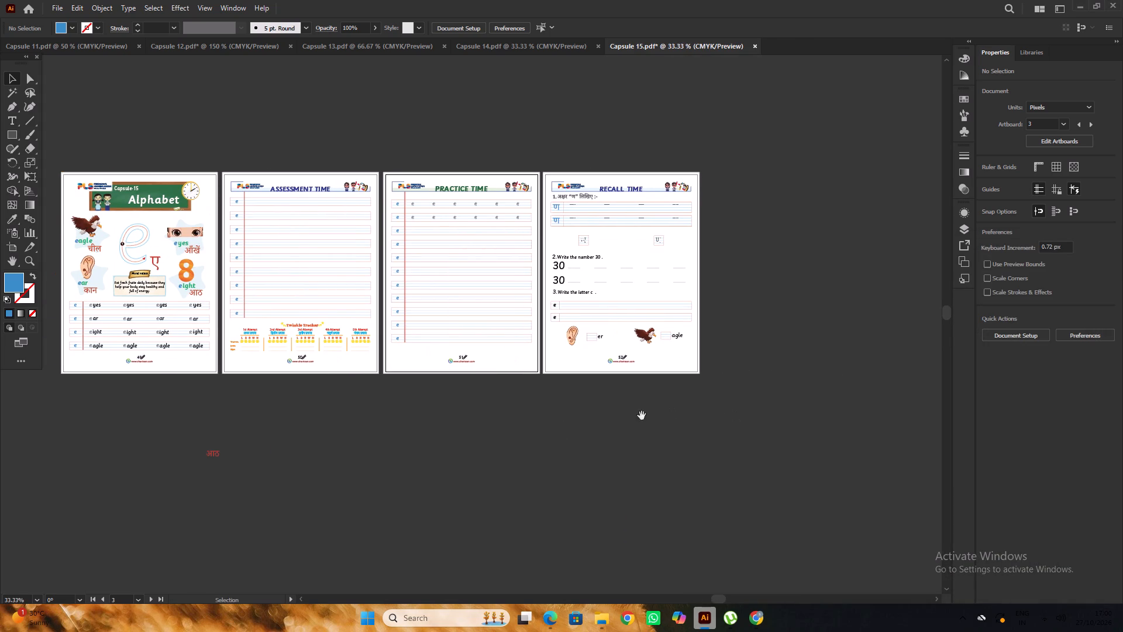
{"action": "left_click_drag", "start_coordinate": [614, 418], "coordinate": [672, 420]}
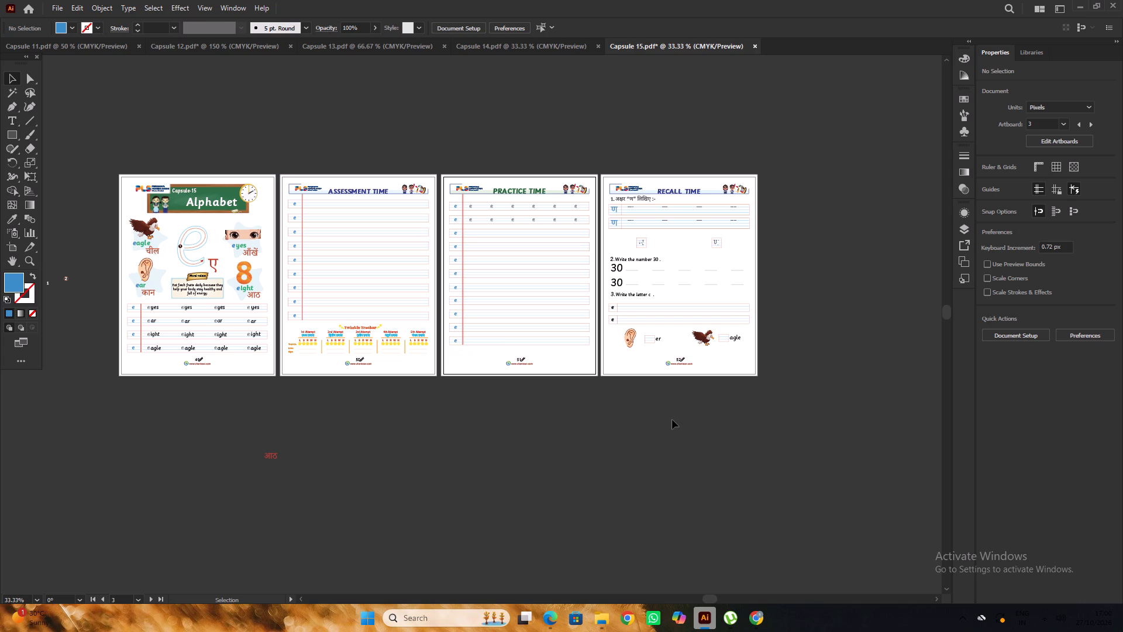
{"action": "scroll", "coordinate": [150, 347], "scroll_direction": "up", "scroll_amount": 3, "text": "alt"}
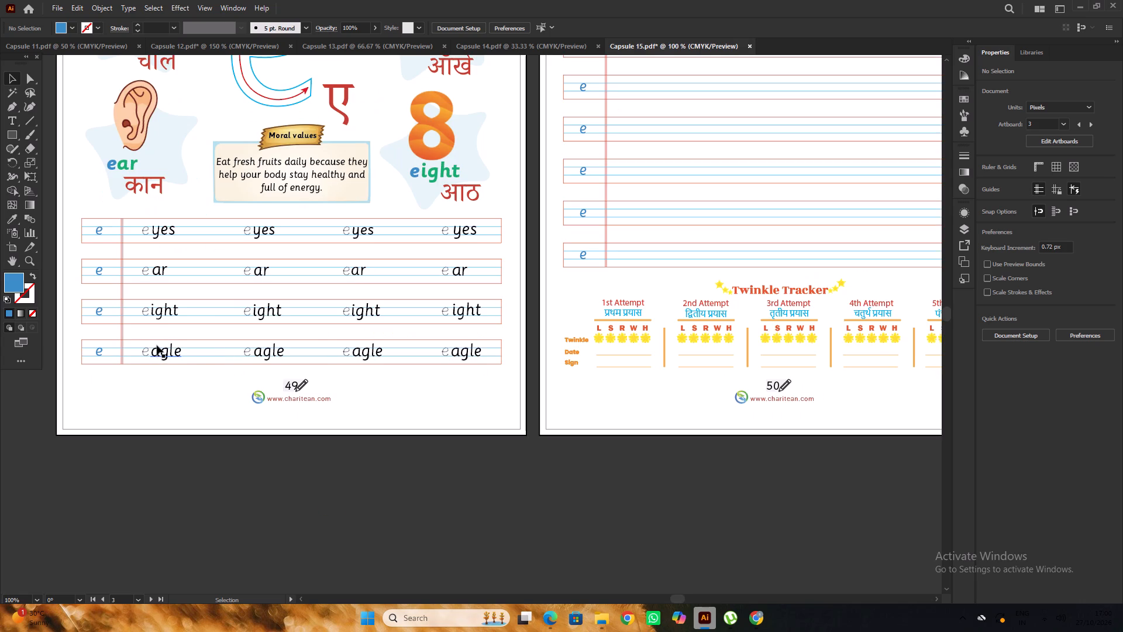
{"action": "left_click", "coordinate": [264, 352]}
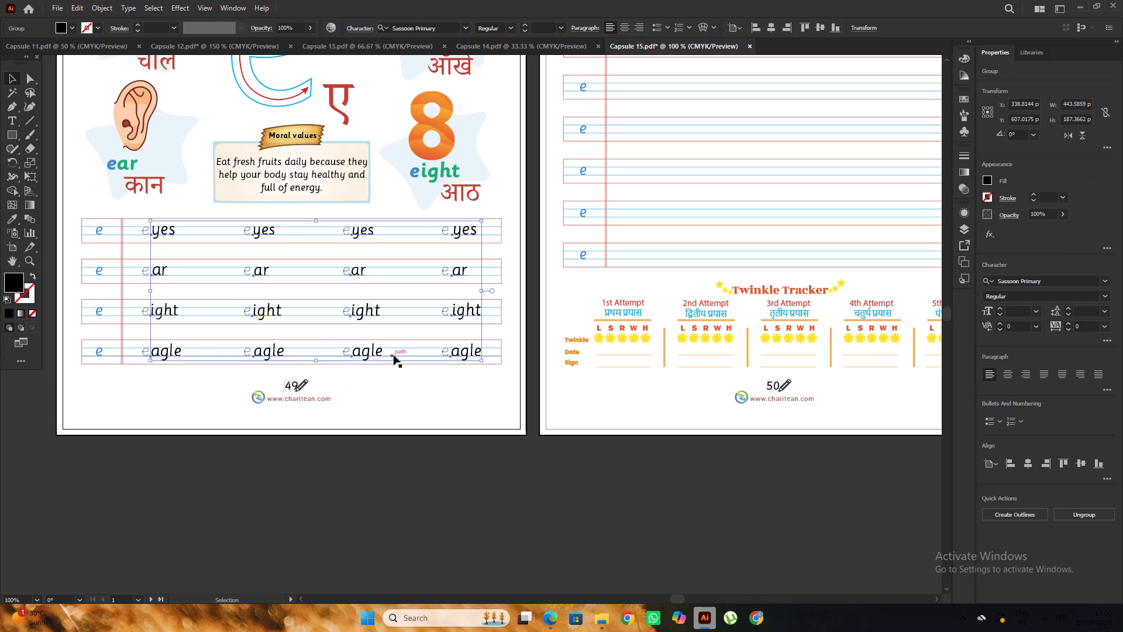
{"action": "scroll", "coordinate": [446, 338], "scroll_direction": "down", "scroll_amount": 1, "text": "alt"}
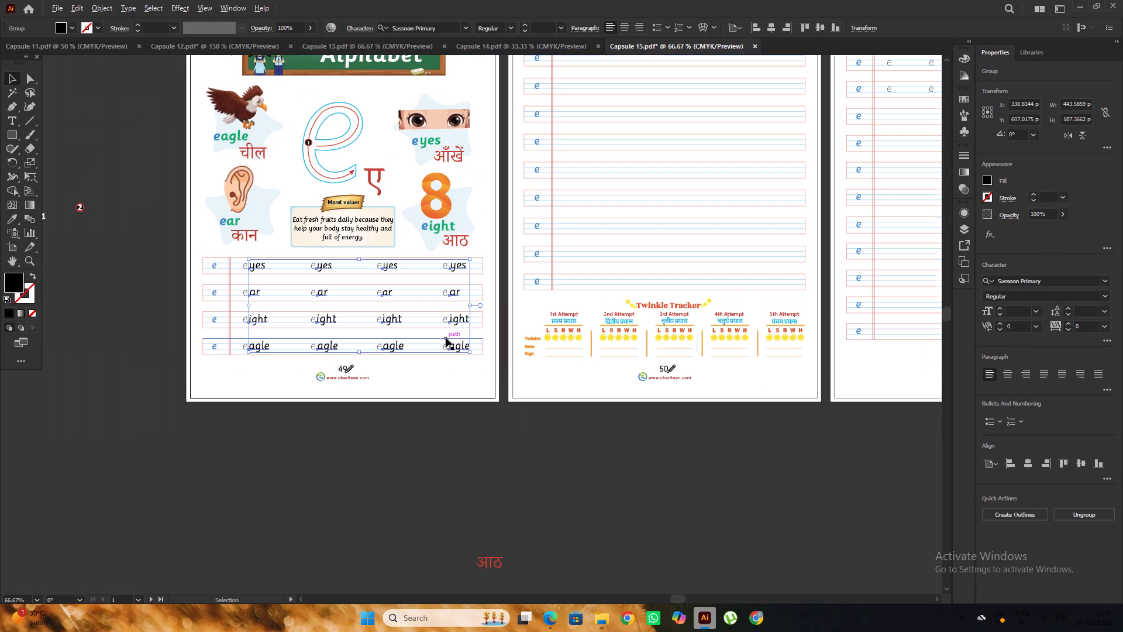
{"action": "double_click", "coordinate": [553, 472]}
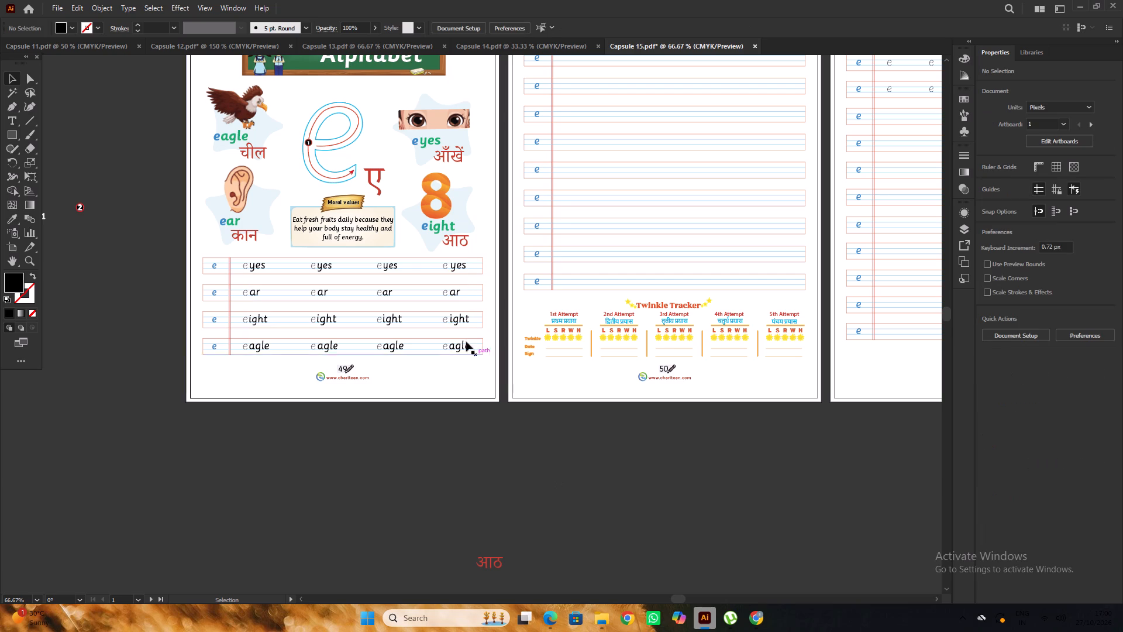
{"action": "triple_click", "coordinate": [456, 349]}
{"action": "double_click", "coordinate": [560, 473]}
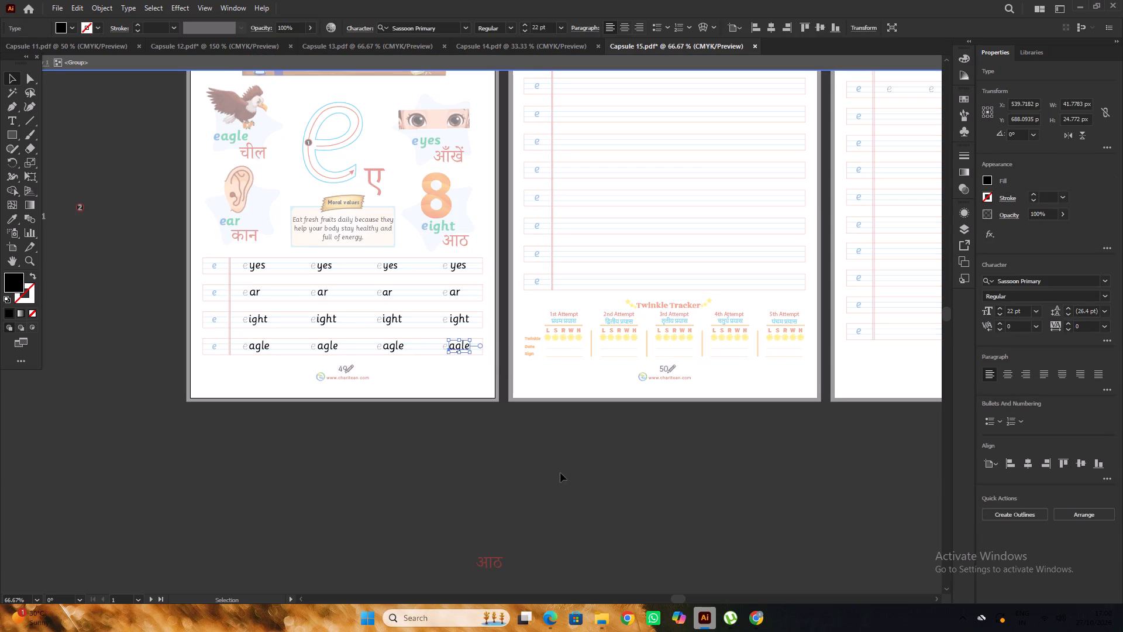
Lock the white background rectangle with the black border on the Recall Time page.
{"action": "scroll", "coordinate": [507, 432], "scroll_direction": "down", "scroll_amount": 2, "text": "alt"}
{"action": "key", "text": "space"}
{"action": "key", "text": "space"}
{"action": "key", "text": "space"}
{"action": "key", "text": "space"}
{"action": "key", "text": "space"}
{"action": "key", "text": "space"}
{"action": "key", "text": "space"}
{"action": "key", "text": "space"}
{"action": "key", "text": "space"}
{"action": "key", "text": "space"}
{"action": "key", "text": "space"}
{"action": "key", "text": "space"}
{"action": "key", "text": "space"}
{"action": "key", "text": "space"}
{"action": "key", "text": "space"}
{"action": "key", "text": "space"}
{"action": "key", "text": "space"}
{"action": "key", "text": "space"}
{"action": "key", "text": "space"}
{"action": "key", "text": "space"}
{"action": "left_click_drag", "start_coordinate": [702, 462], "coordinate": [560, 426]}
{"action": "left_click_drag", "start_coordinate": [665, 439], "coordinate": [583, 437]}
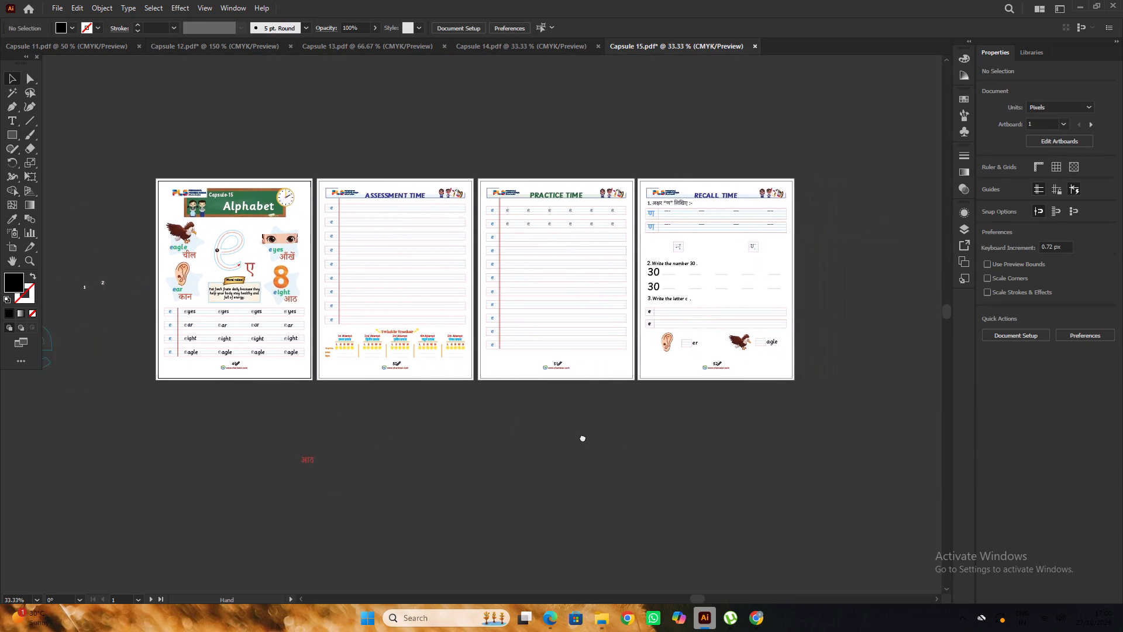
{"action": "left_click_drag", "start_coordinate": [583, 437], "coordinate": [470, 432]}
{"action": "left_click_drag", "start_coordinate": [691, 428], "coordinate": [615, 435]}
{"action": "left_click", "coordinate": [633, 414]}
{"action": "scroll", "coordinate": [459, 226], "scroll_direction": "up", "scroll_amount": 1, "text": "alt"}
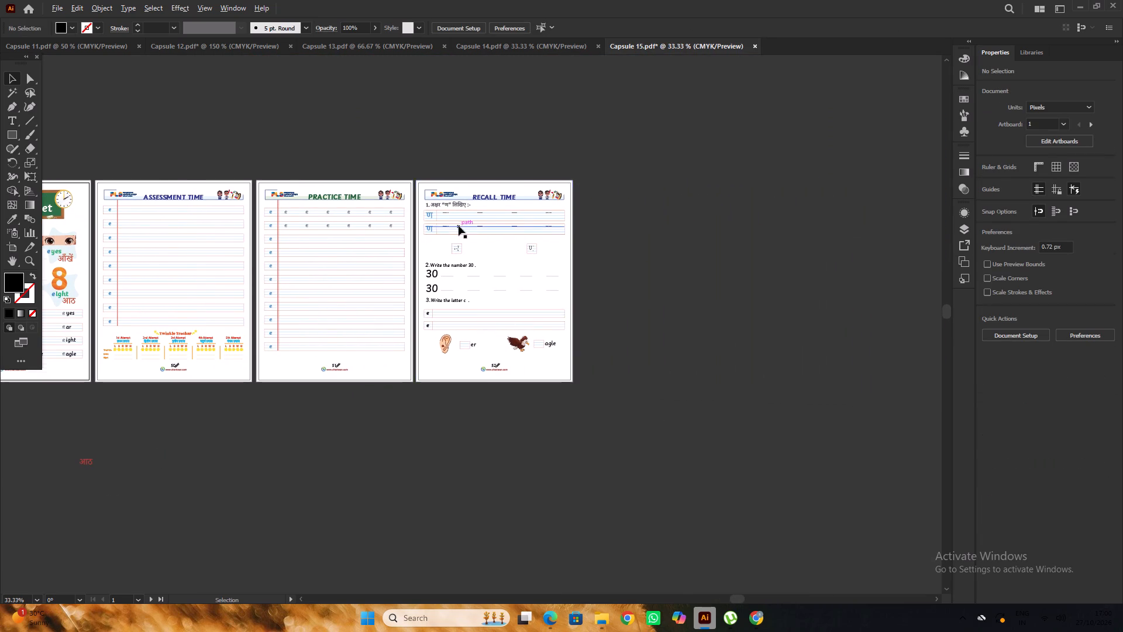
{"action": "scroll", "coordinate": [459, 226], "scroll_direction": "up", "scroll_amount": 1, "text": "alt"}
{"action": "left_click", "coordinate": [399, 265]}
{"action": "key", "text": "ctrl+2"}
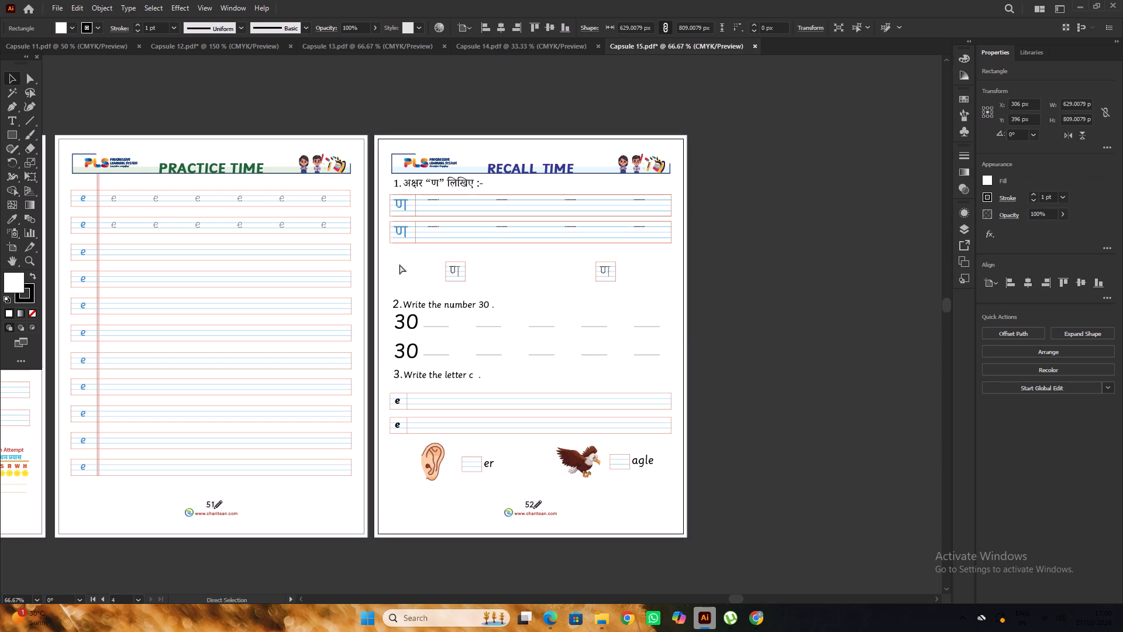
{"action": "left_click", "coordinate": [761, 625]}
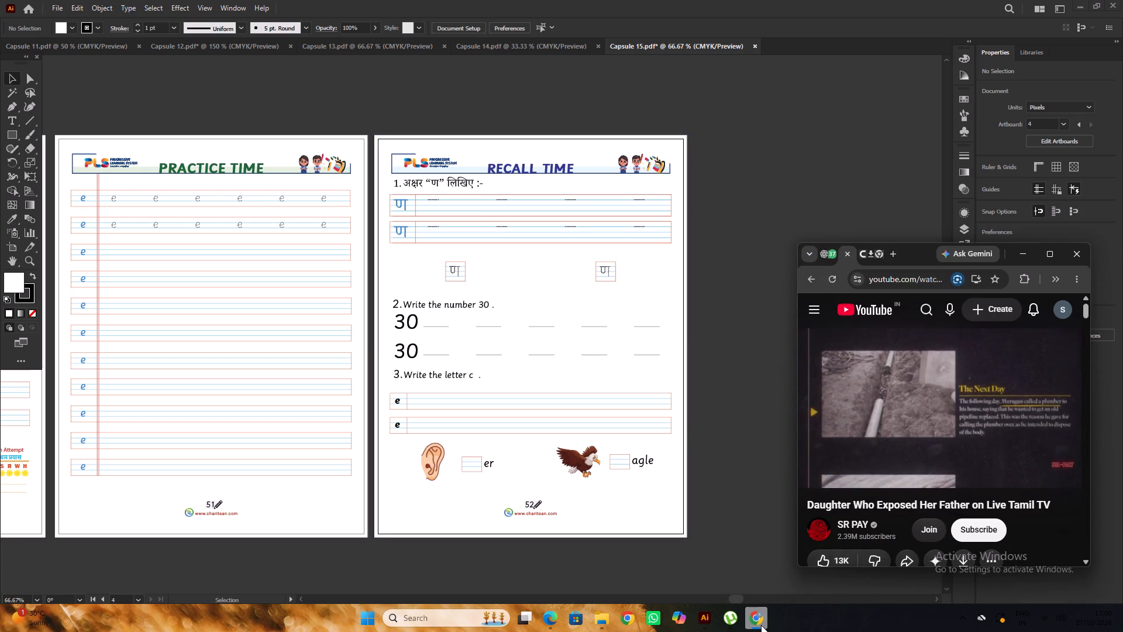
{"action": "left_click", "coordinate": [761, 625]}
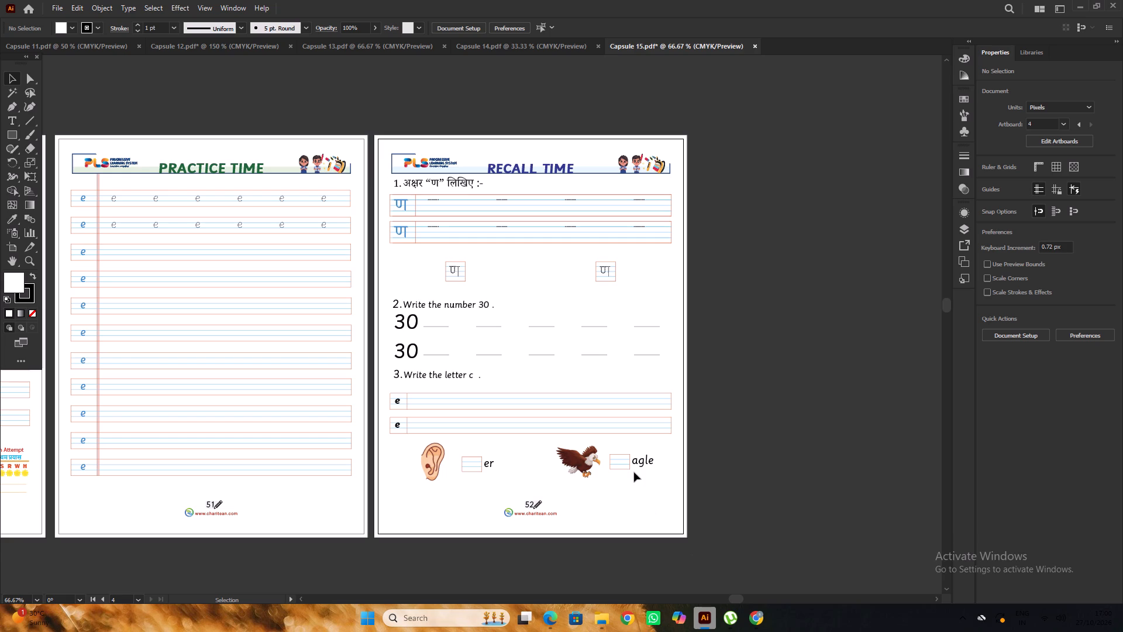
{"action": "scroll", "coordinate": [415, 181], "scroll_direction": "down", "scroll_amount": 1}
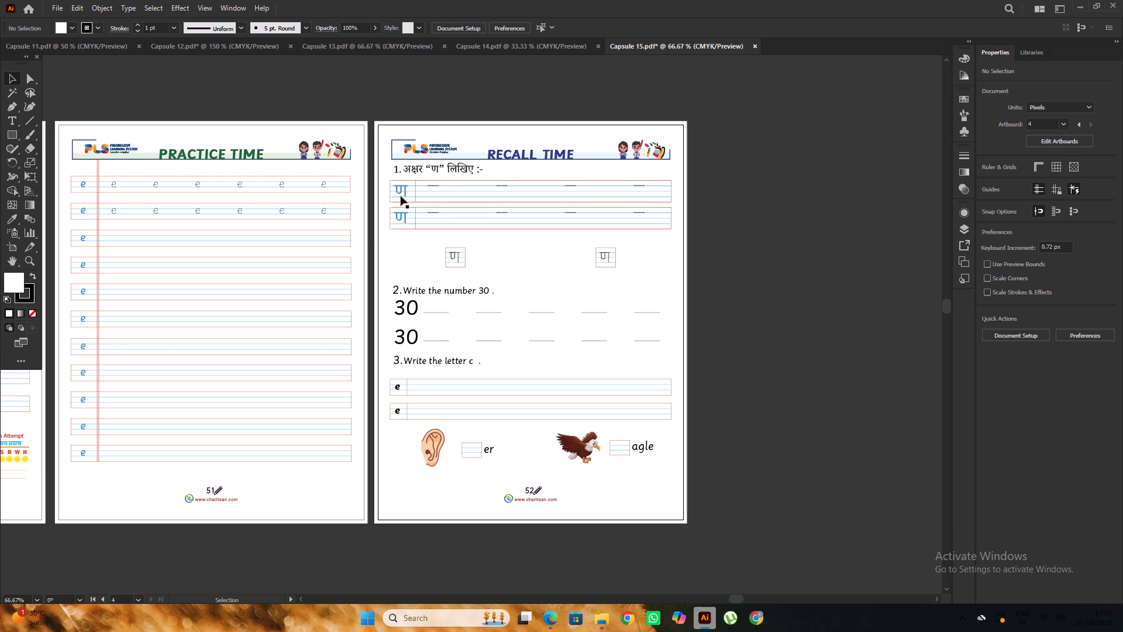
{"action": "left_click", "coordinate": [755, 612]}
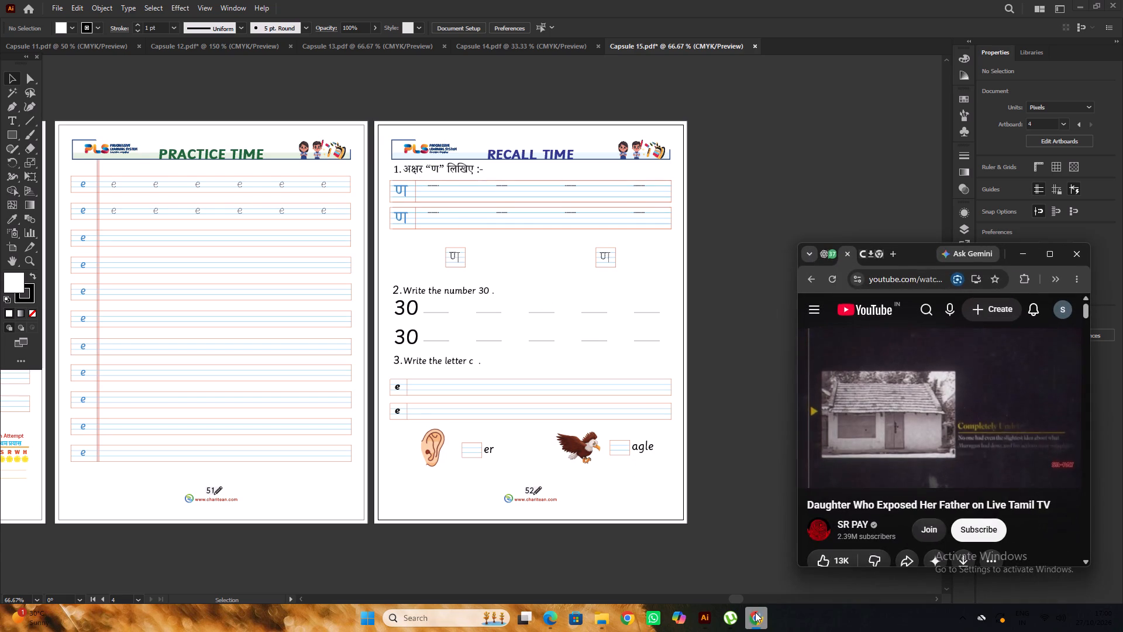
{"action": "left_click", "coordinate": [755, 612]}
Set both blue ण letters in the Recall Time page's first two rows to the Light weight of Noto Serif Devanagari.
{"action": "left_click", "coordinate": [400, 191]}
{"action": "left_click", "coordinate": [405, 222], "text": "shift"}
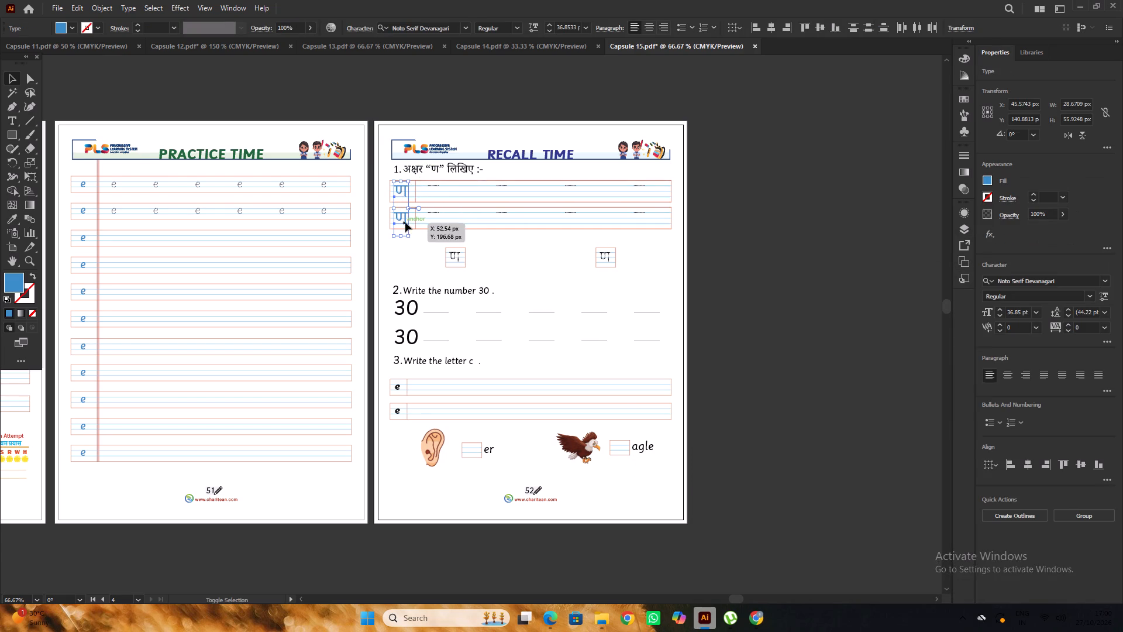
{"action": "left_click", "coordinate": [1088, 300]}
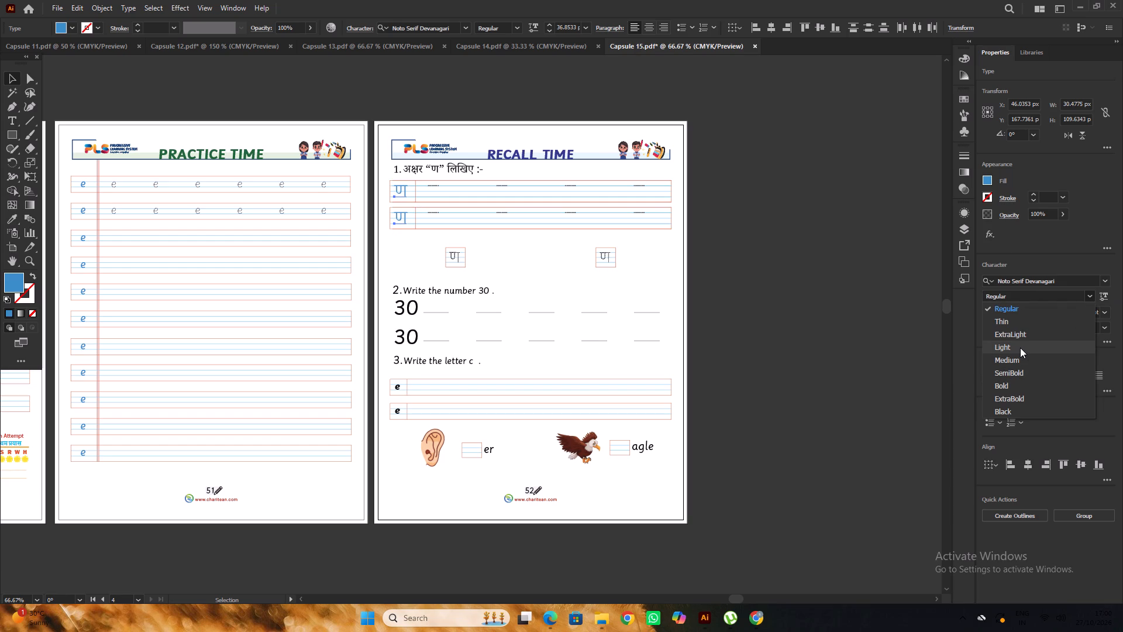
{"action": "left_click", "coordinate": [1020, 348]}
{"action": "left_click", "coordinate": [903, 297]}
Examine the Recall Time page's ण rows, number 30 exercise, letter rows and picture exercises.
{"action": "scroll", "coordinate": [460, 215], "scroll_direction": "up", "scroll_amount": 2, "text": "alt"}
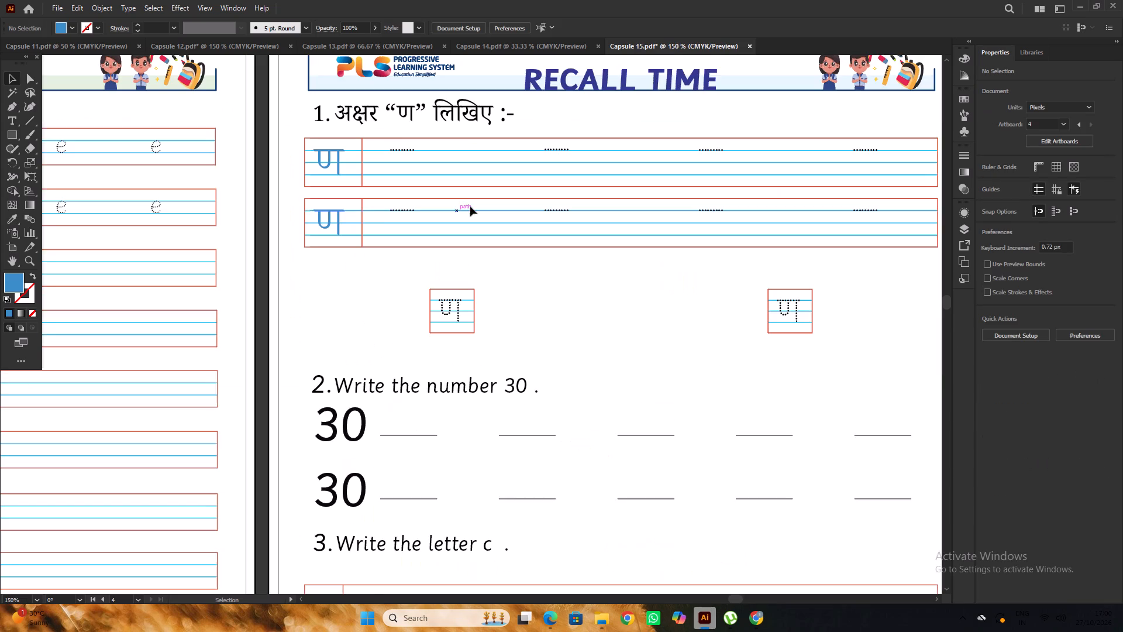
{"action": "scroll", "coordinate": [262, 209], "scroll_direction": "up", "scroll_amount": 2, "text": "alt"}
{"action": "scroll", "coordinate": [399, 218], "scroll_direction": "down", "scroll_amount": 4, "text": "alt"}
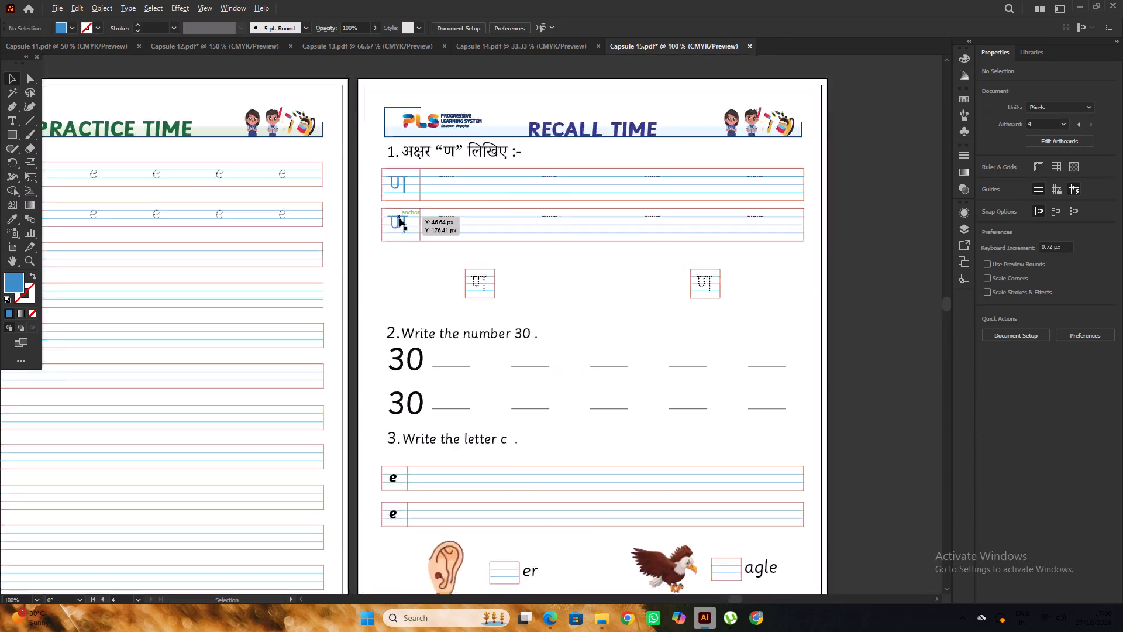
{"action": "scroll", "coordinate": [399, 218], "scroll_direction": "down", "scroll_amount": 6, "text": "alt"}
{"action": "scroll", "coordinate": [440, 201], "scroll_direction": "up", "scroll_amount": 2, "text": "alt"}
{"action": "scroll", "coordinate": [440, 201], "scroll_direction": "down", "scroll_amount": 2}
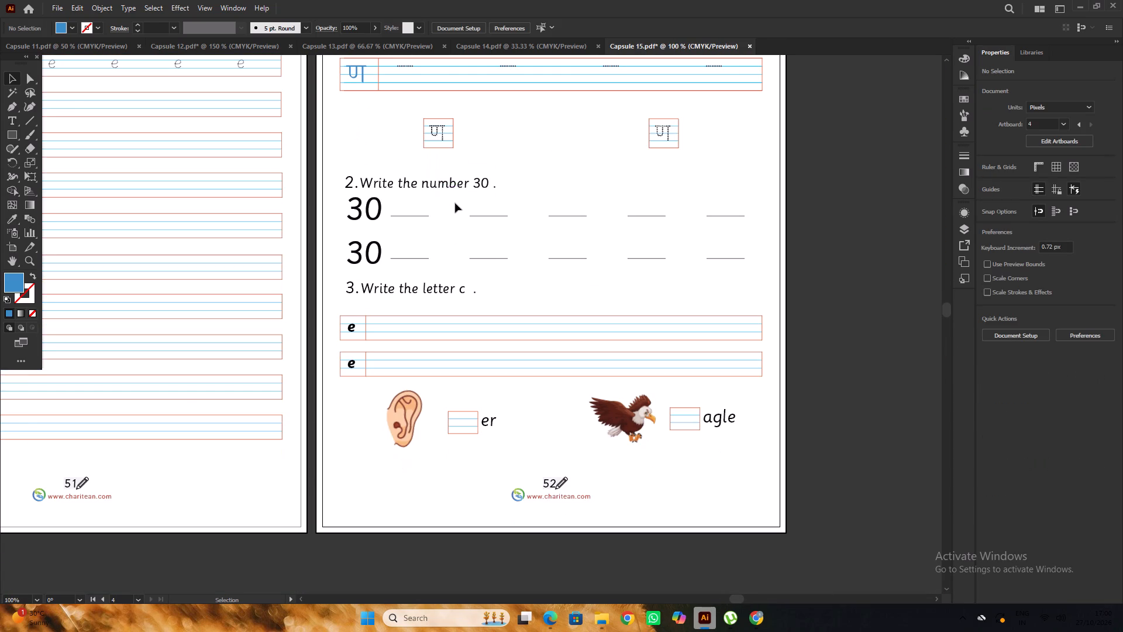
{"action": "scroll", "coordinate": [465, 202], "scroll_direction": "down", "scroll_amount": 2, "text": "alt"}
{"action": "key", "text": "space"}
{"action": "key", "text": "space"}
{"action": "key", "text": "space"}
{"action": "key", "text": "space"}
{"action": "key", "text": "space"}
{"action": "key", "text": "space"}
{"action": "left_click_drag", "start_coordinate": [501, 181], "coordinate": [552, 214]}
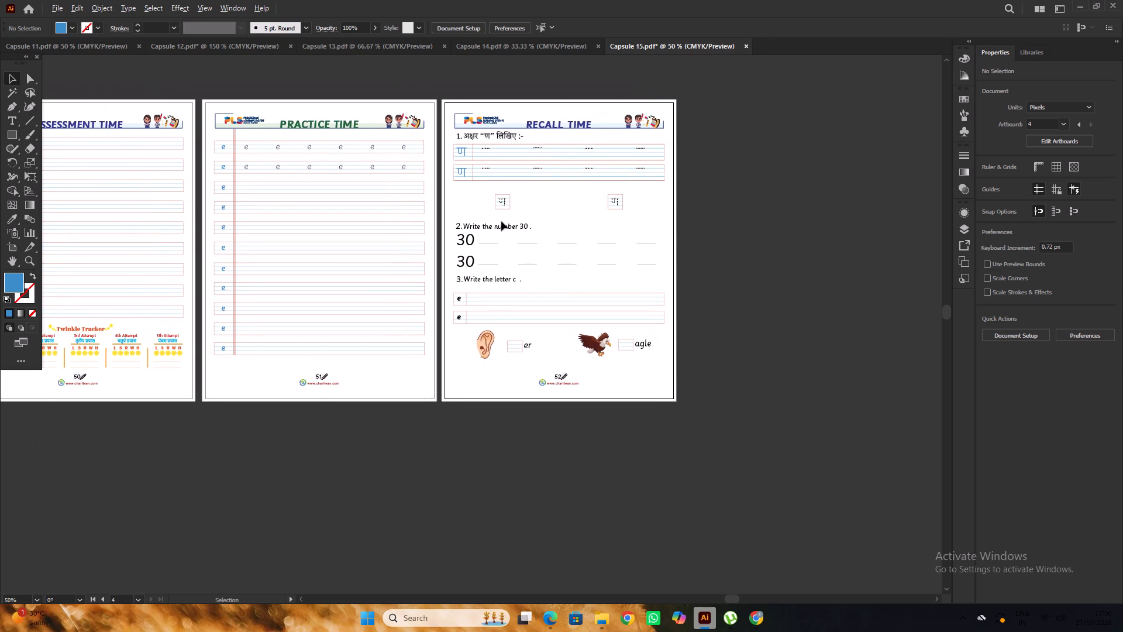
Set the font of the two bold e's in the Write the letter rows to Sassoon Primary Regular.
{"action": "scroll", "coordinate": [501, 221], "scroll_direction": "up", "scroll_amount": 1, "text": "alt"}
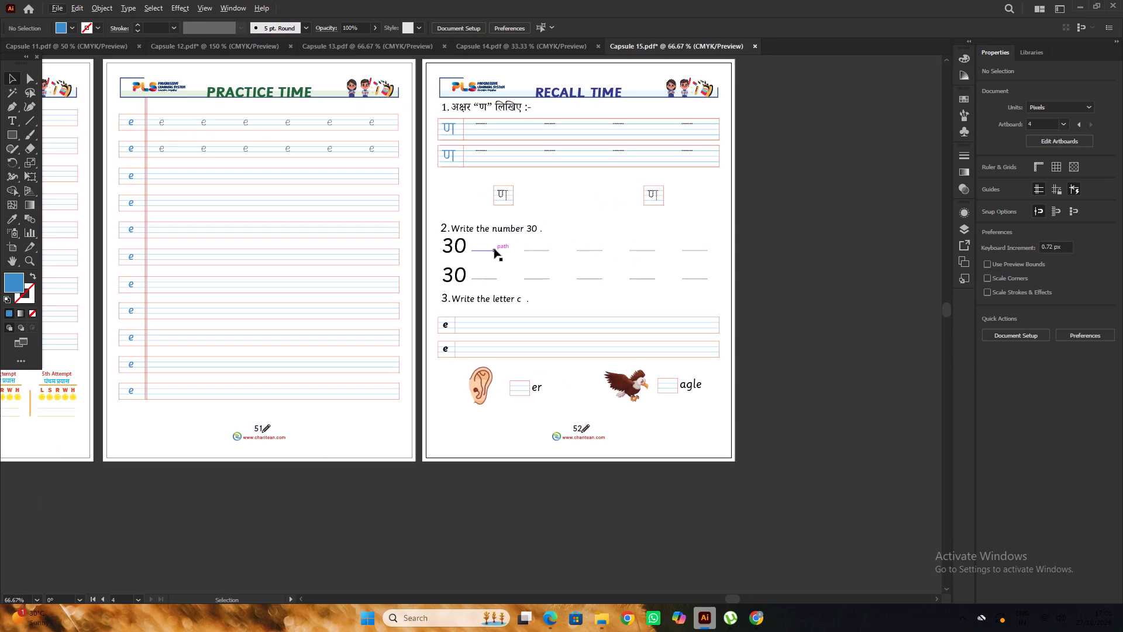
{"action": "scroll", "coordinate": [494, 249], "scroll_direction": "down", "scroll_amount": 5}
{"action": "scroll", "coordinate": [443, 286], "scroll_direction": "up", "scroll_amount": 2, "text": "alt"}
{"action": "left_click", "coordinate": [447, 267]}
{"action": "left_click", "coordinate": [447, 212], "text": "shift"}
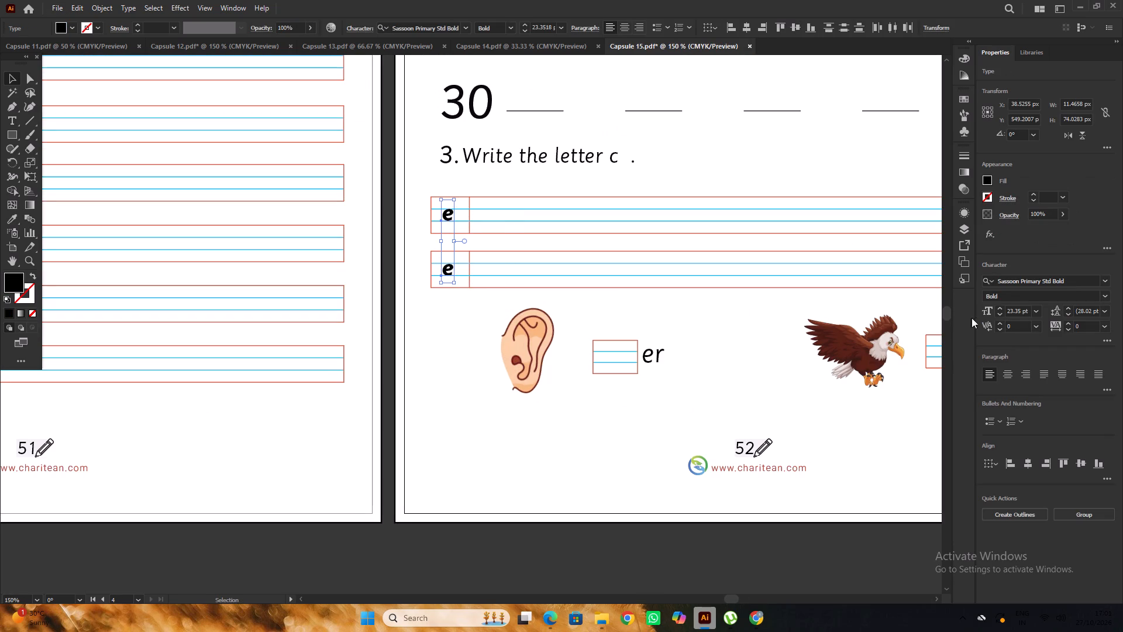
{"action": "left_click", "coordinate": [1076, 283]}
{"action": "key", "text": "s"}
{"action": "key", "text": "a"}
{"action": "key", "text": "s"}
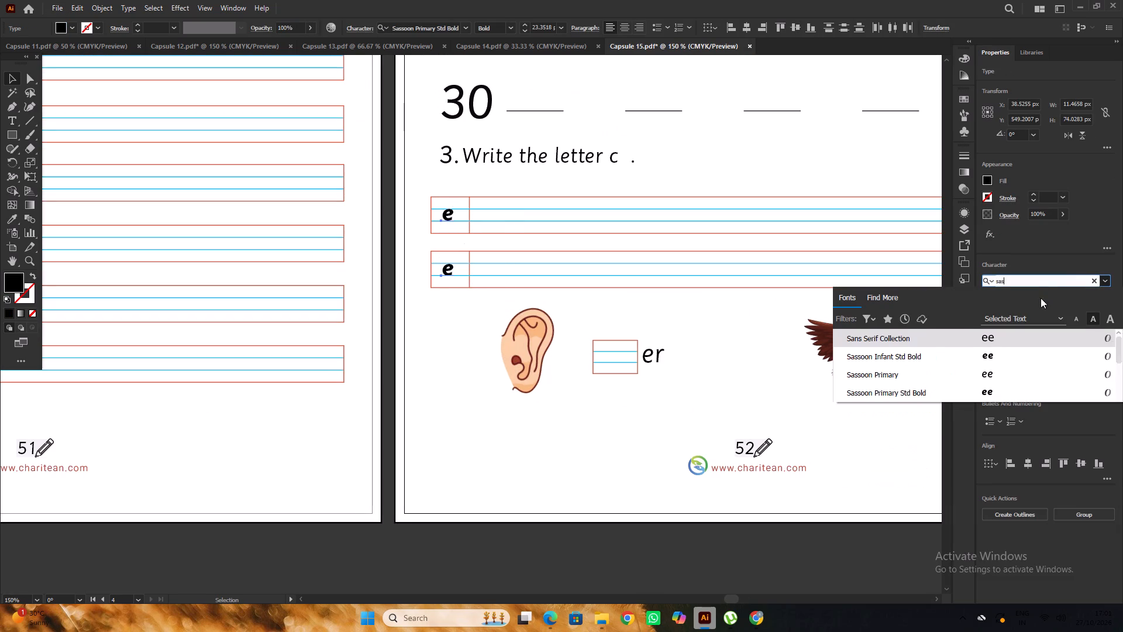
{"action": "key", "text": "s"}
{"action": "left_click", "coordinate": [913, 365]}
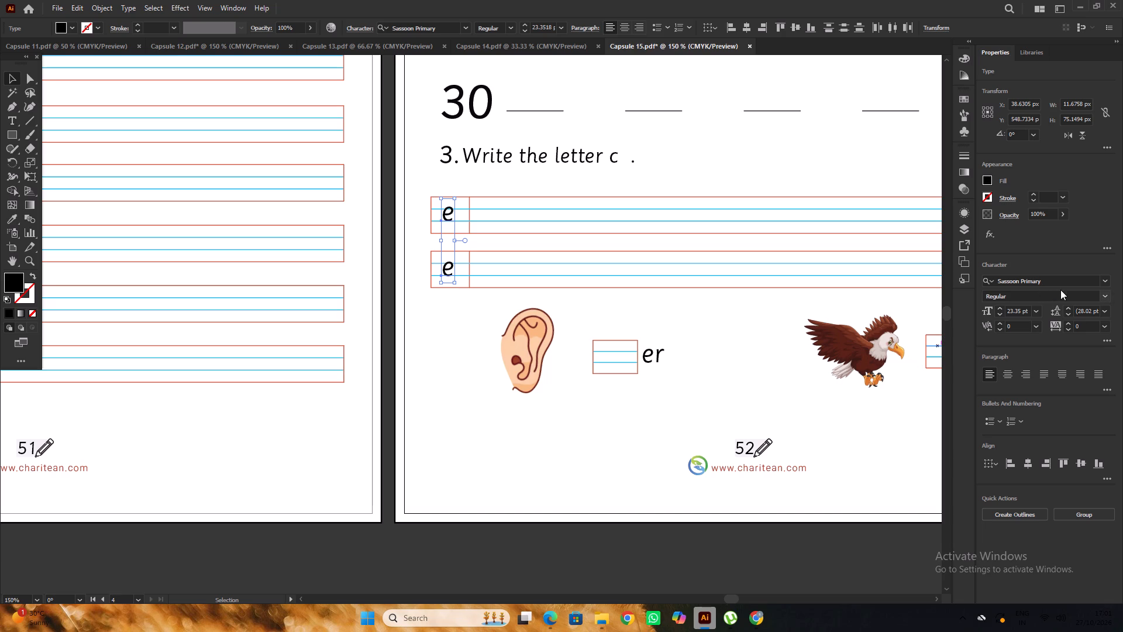
{"action": "left_click", "coordinate": [1070, 297]}
{"action": "left_click", "coordinate": [1069, 287]}
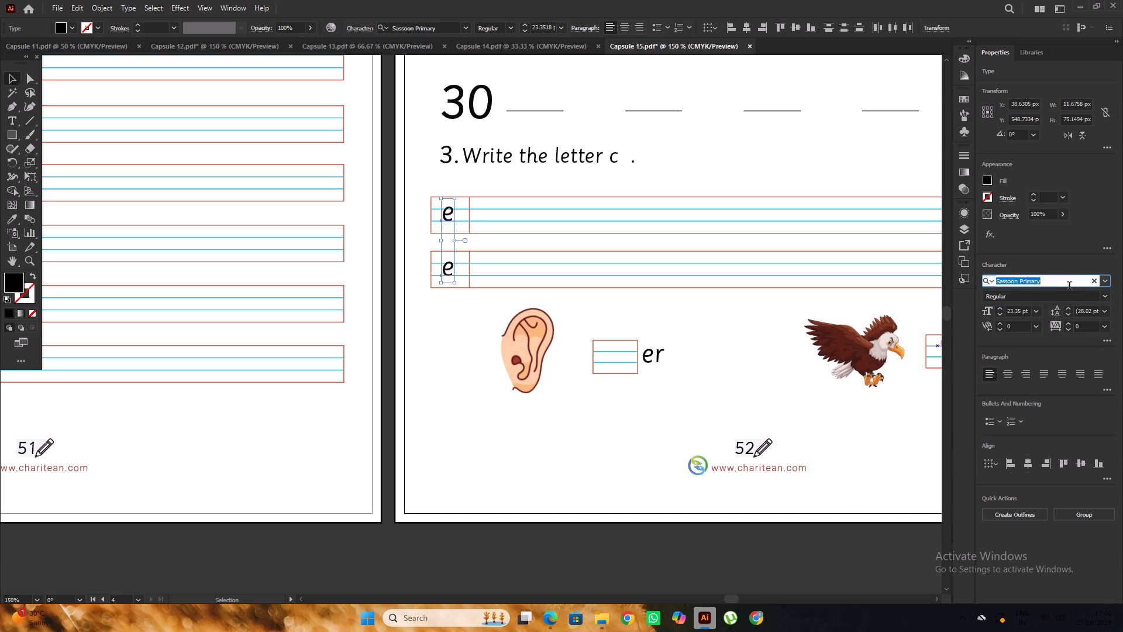
{"action": "type", "text": "sa"}
{"action": "type", "text": "ss"}
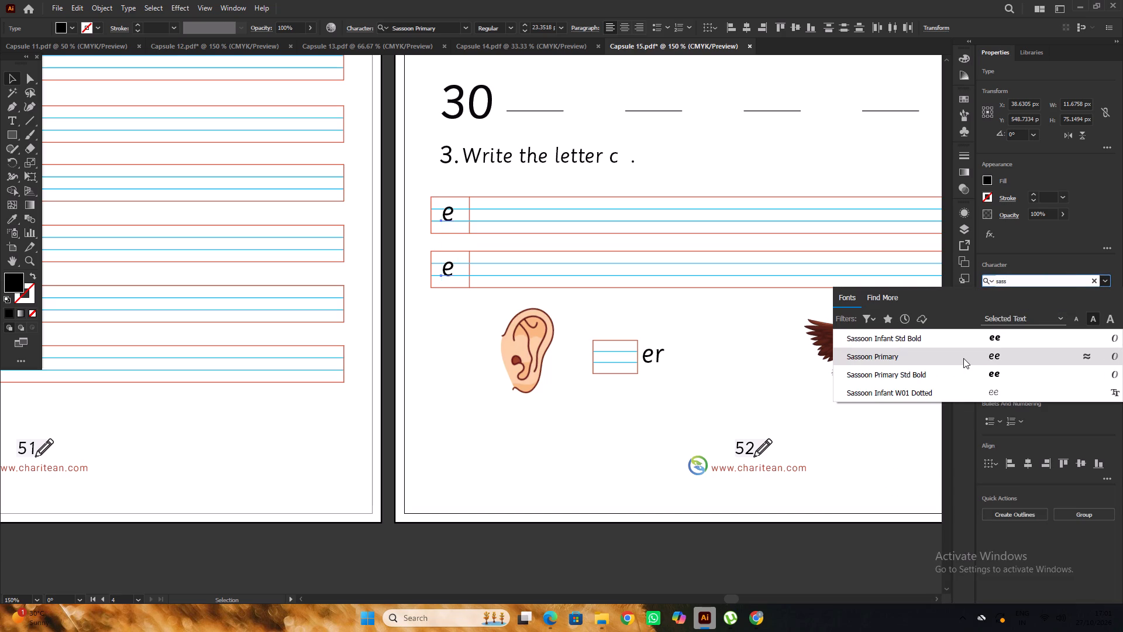
{"action": "left_click", "coordinate": [963, 358]}
Scale both e's in the Write the letter rows down to 20.4 pt and clear the selection.
{"action": "scroll", "coordinate": [442, 219], "scroll_direction": "up", "scroll_amount": 2, "text": "alt"}
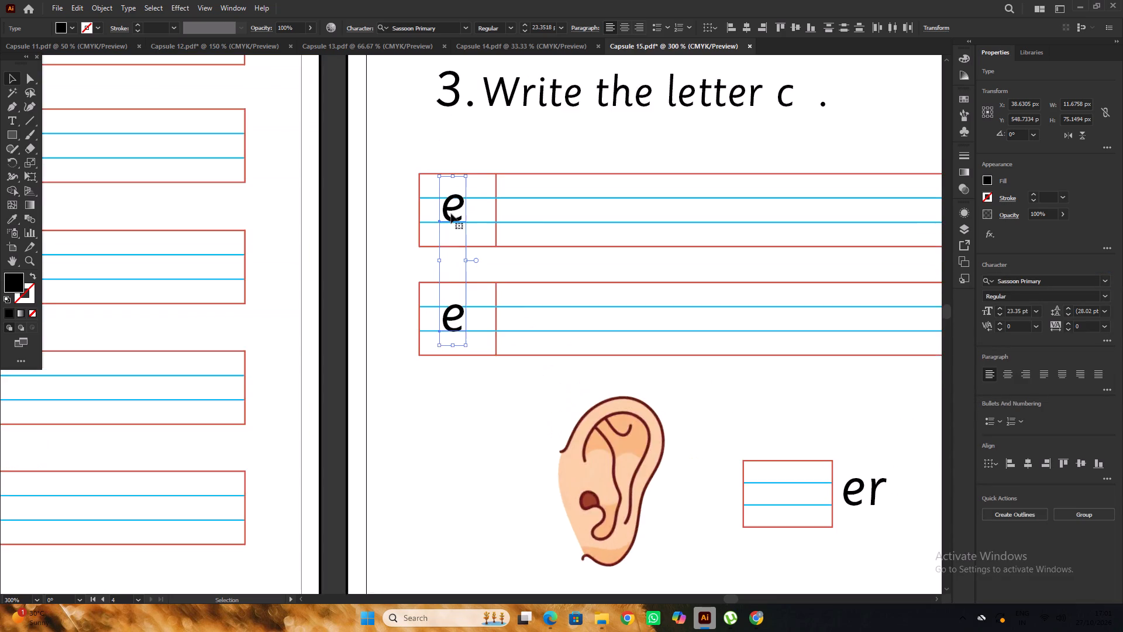
{"action": "scroll", "coordinate": [457, 200], "scroll_direction": "up", "scroll_amount": 2, "text": "alt"}
{"action": "left_click_drag", "start_coordinate": [476, 153], "coordinate": [469, 175]}
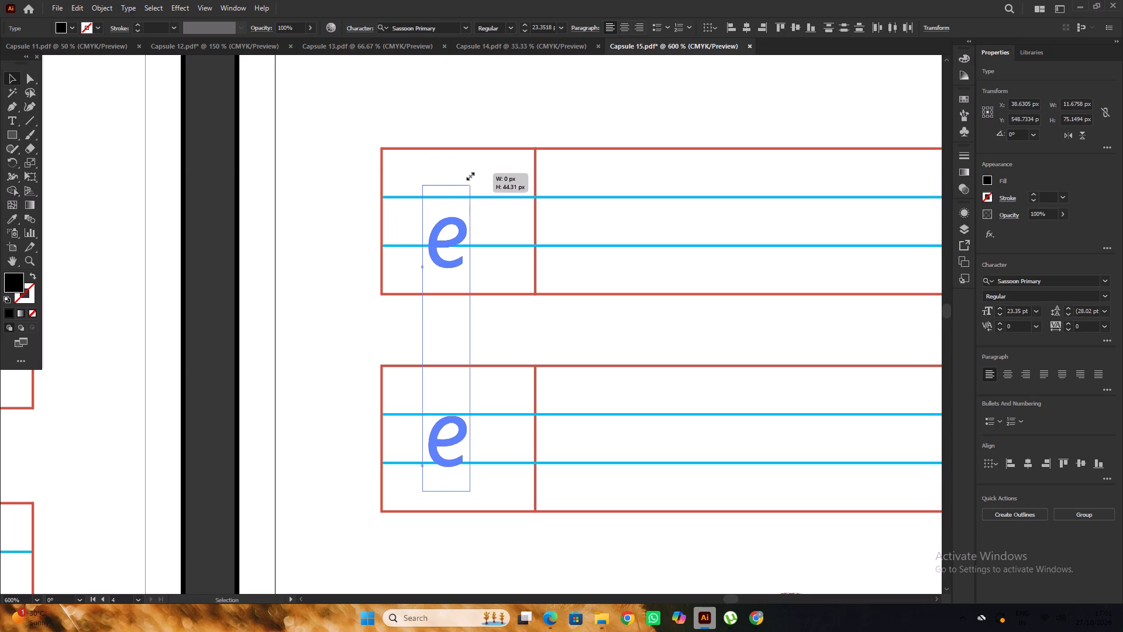
{"action": "left_click_drag", "start_coordinate": [469, 175], "coordinate": [468, 177]}
{"action": "left_click", "coordinate": [297, 255]}
Move each e in the two Write the letter rows up so it sits exactly between the blue lines.
{"action": "left_click_drag", "start_coordinate": [461, 249], "coordinate": [460, 214]}
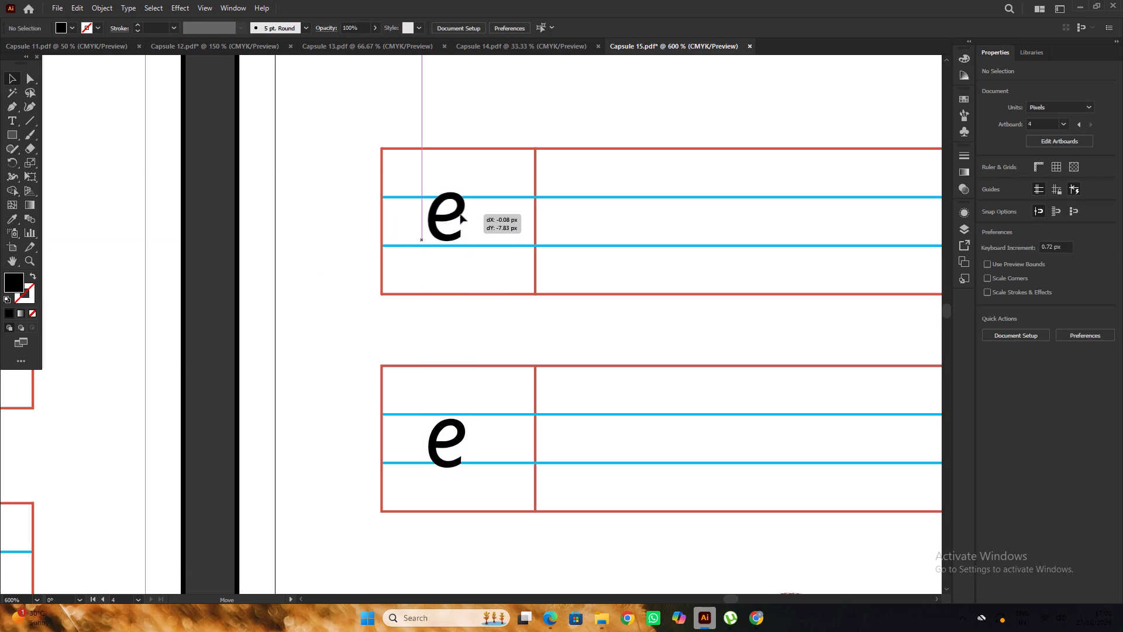
{"action": "left_click_drag", "start_coordinate": [460, 214], "coordinate": [460, 219]}
{"action": "scroll", "coordinate": [449, 211], "scroll_direction": "down", "scroll_amount": 2, "text": "alt"}
{"action": "scroll", "coordinate": [450, 336], "scroll_direction": "up", "scroll_amount": 2, "text": "alt"}
{"action": "left_click", "coordinate": [447, 311]}
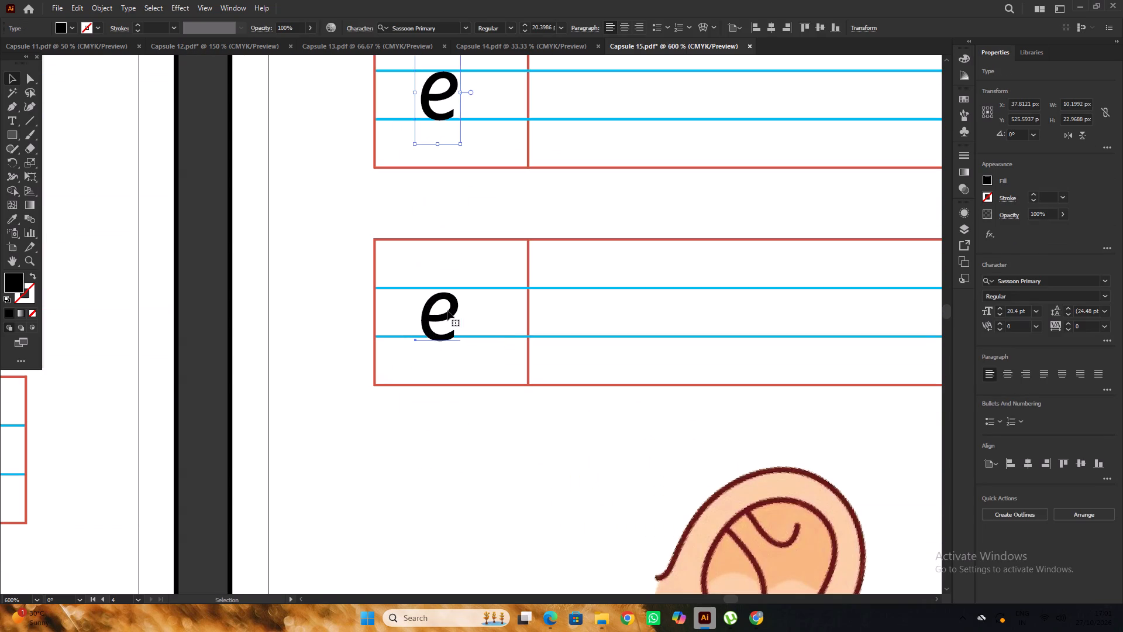
{"action": "left_click_drag", "start_coordinate": [447, 311], "coordinate": [446, 305]}
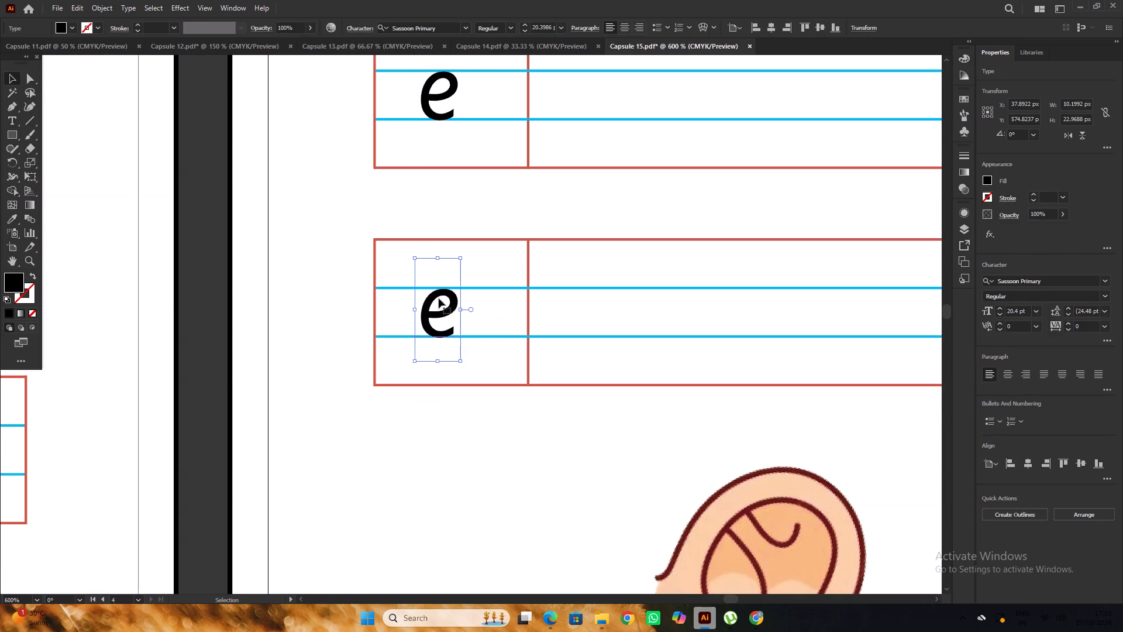
Shift both e's together about 2.5 px horizontally to centre them in the margin cells of the Write the letter rows.
{"action": "scroll", "coordinate": [439, 298], "scroll_direction": "down", "scroll_amount": 1, "text": "alt"}
{"action": "left_click", "coordinate": [444, 180], "text": "shift"}
{"action": "scroll", "coordinate": [445, 186], "scroll_direction": "up", "scroll_amount": 4}
{"action": "left_click_drag", "start_coordinate": [450, 177], "coordinate": [451, 176]}
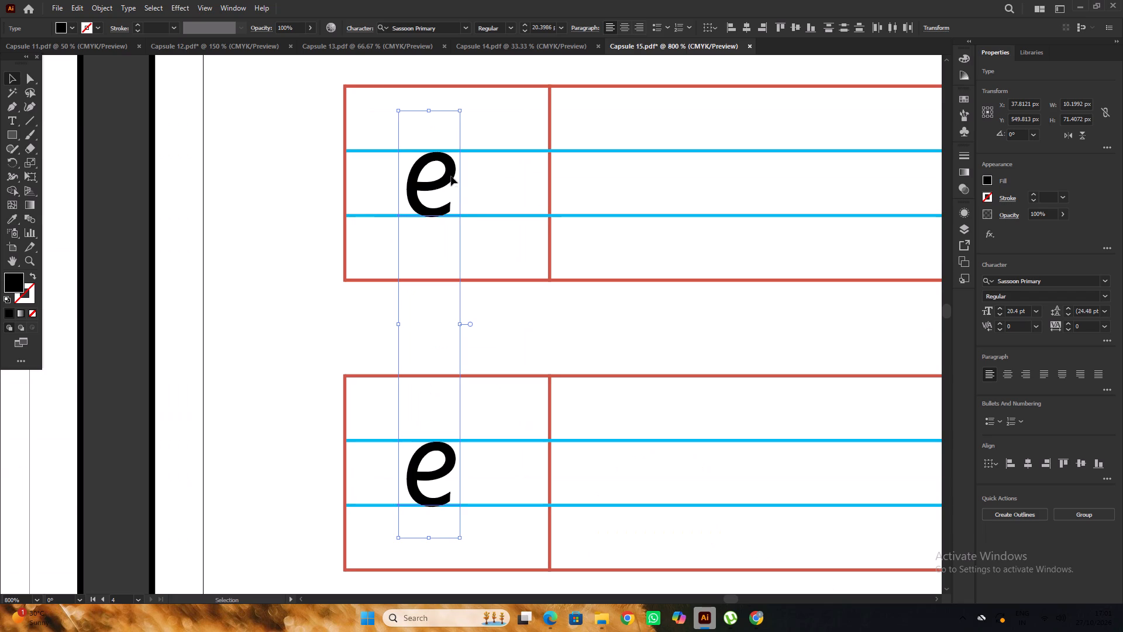
{"action": "left_click_drag", "start_coordinate": [451, 176], "coordinate": [465, 176]}
Copy the fill colour code 248bcb from the blue ण starting the second Hindi row of the Recall Time page.
{"action": "scroll", "coordinate": [465, 176], "scroll_direction": "down", "scroll_amount": 6, "text": "alt"}
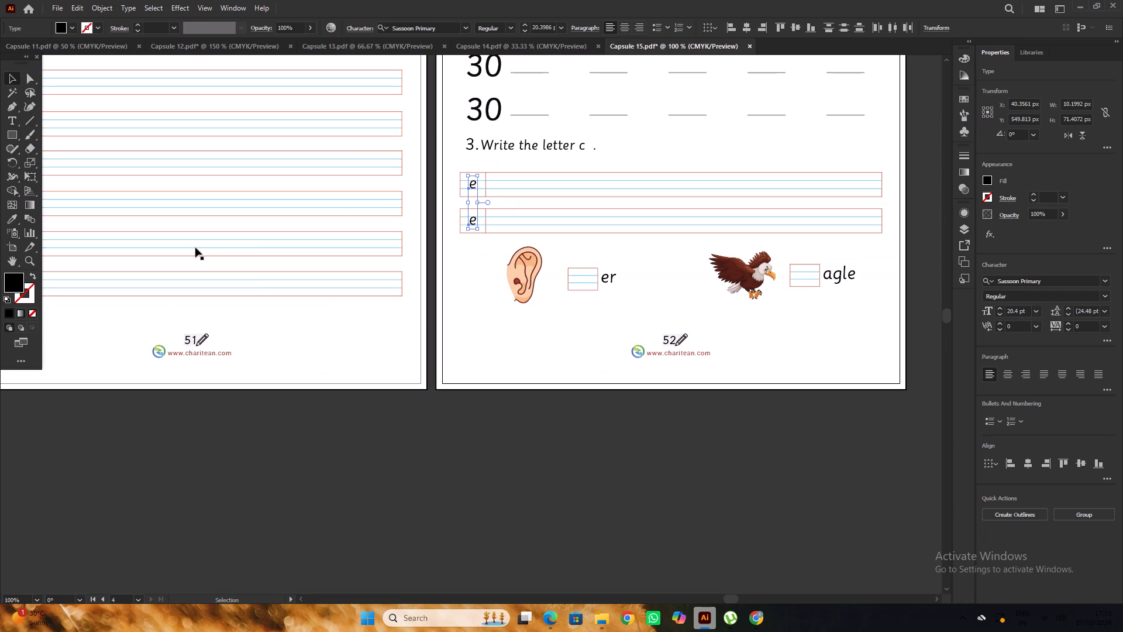
{"action": "scroll", "coordinate": [471, 376], "scroll_direction": "up", "scroll_amount": 1}
{"action": "scroll", "coordinate": [478, 382], "scroll_direction": "down", "scroll_amount": 2, "text": "alt"}
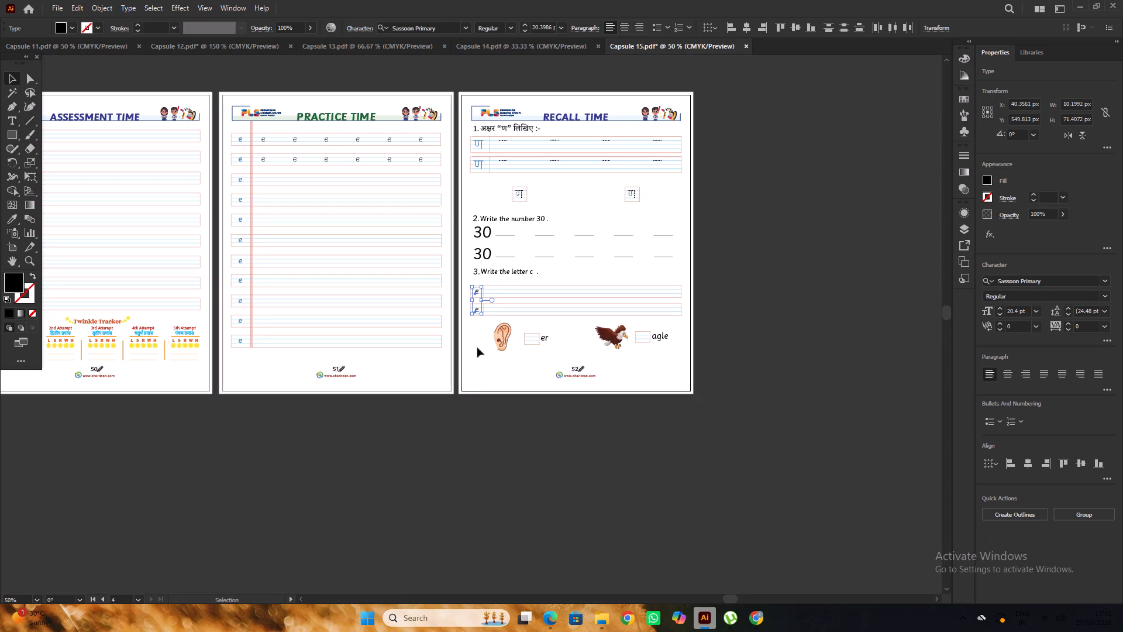
{"action": "left_click", "coordinate": [476, 164]}
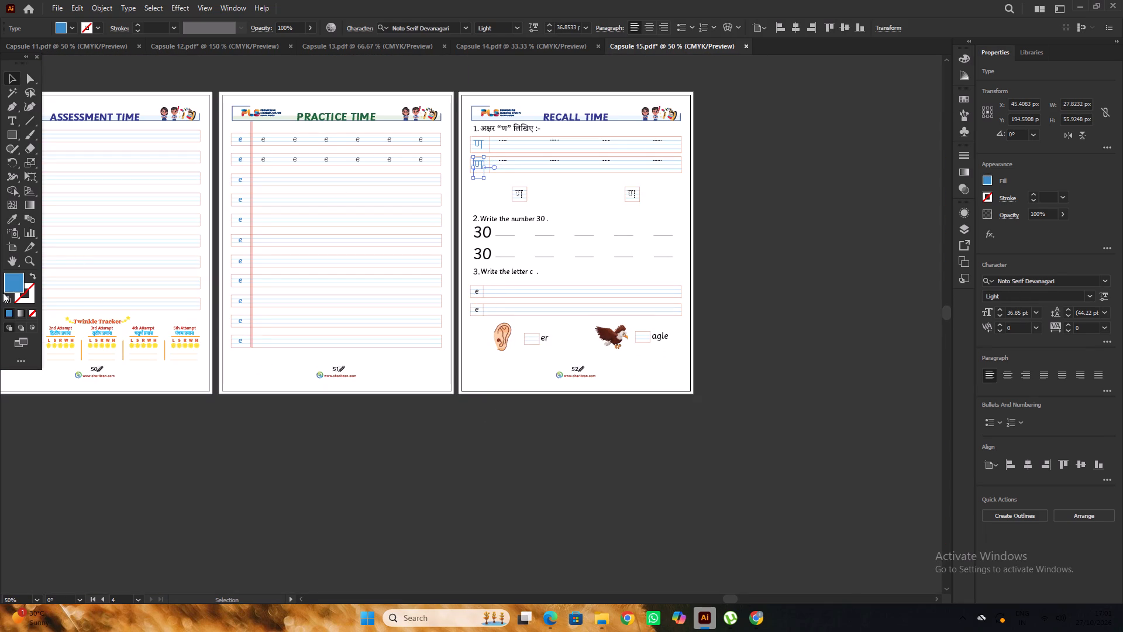
{"action": "double_click", "coordinate": [21, 288]}
{"action": "key", "text": "ctrl+c"}
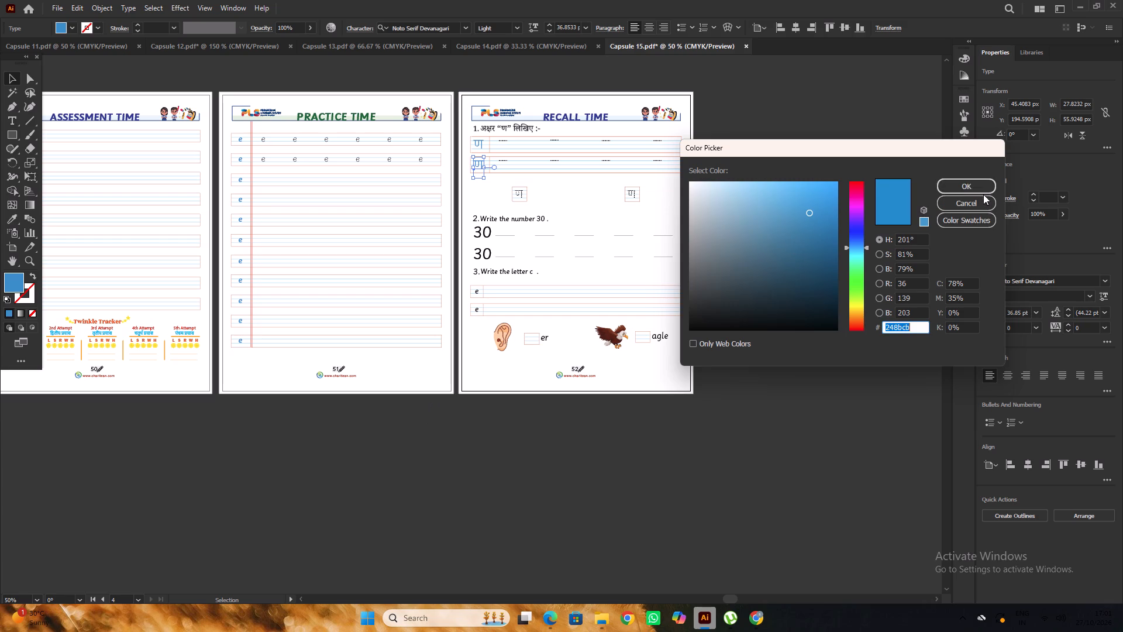
{"action": "left_click", "coordinate": [981, 188]}
{"action": "left_click", "coordinate": [642, 428]}
Set the fill of both e's in the Write the letter rows to the blue 248bcb.
{"action": "scroll", "coordinate": [583, 338], "scroll_direction": "down", "scroll_amount": 5}
{"action": "scroll", "coordinate": [490, 250], "scroll_direction": "up", "scroll_amount": 1, "text": "alt"}
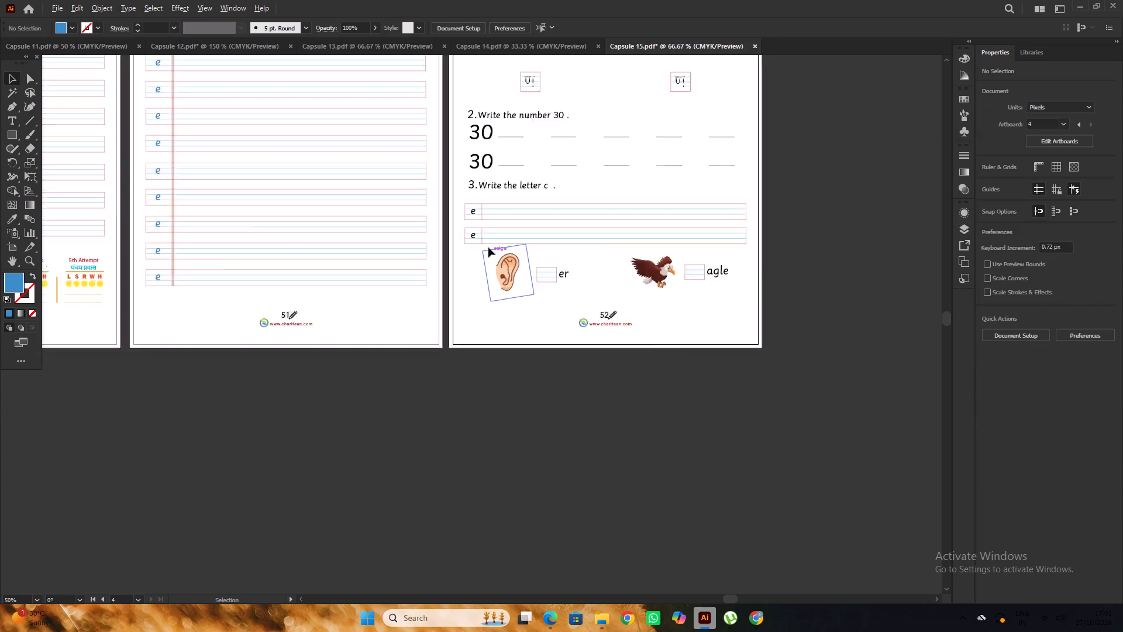
{"action": "scroll", "coordinate": [488, 248], "scroll_direction": "up", "scroll_amount": 2, "text": "alt"}
{"action": "left_click", "coordinate": [454, 166]}
{"action": "left_click", "coordinate": [454, 219], "text": "shift"}
{"action": "scroll", "coordinate": [459, 219], "scroll_direction": "down", "scroll_amount": 1, "text": "alt"}
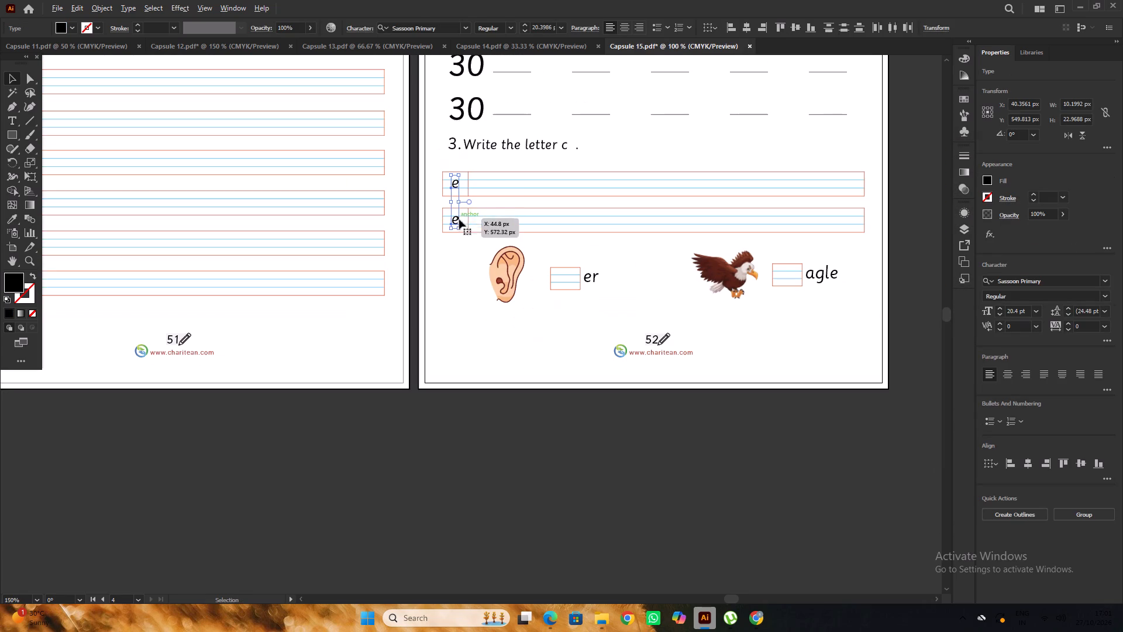
{"action": "double_click", "coordinate": [15, 271]}
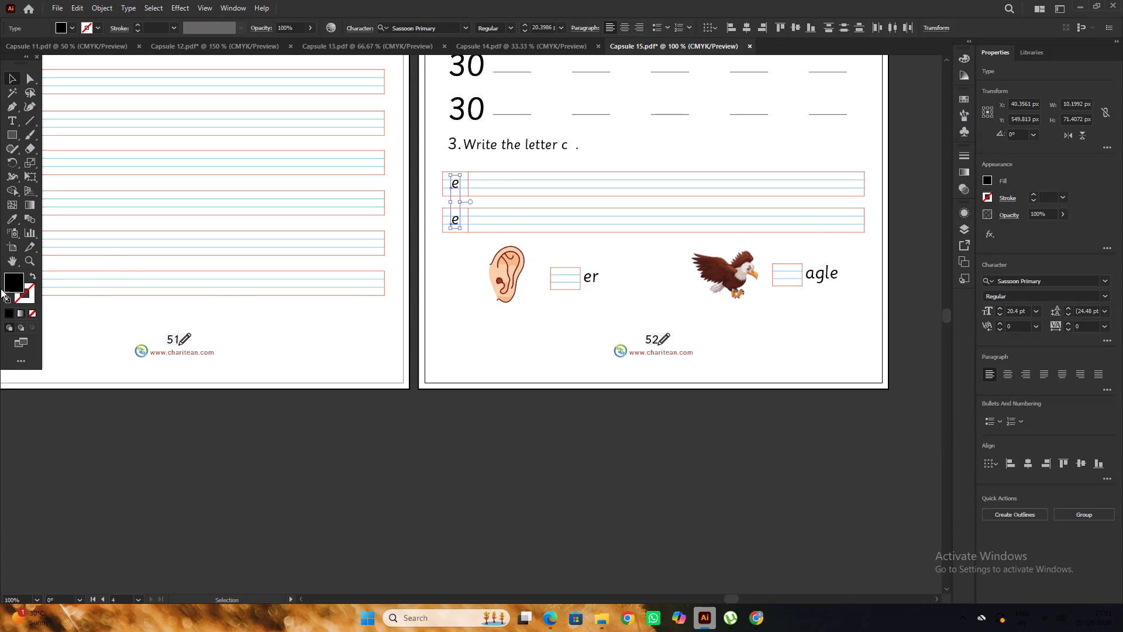
{"action": "double_click", "coordinate": [11, 281]}
{"action": "key", "text": "ctrl+v"}
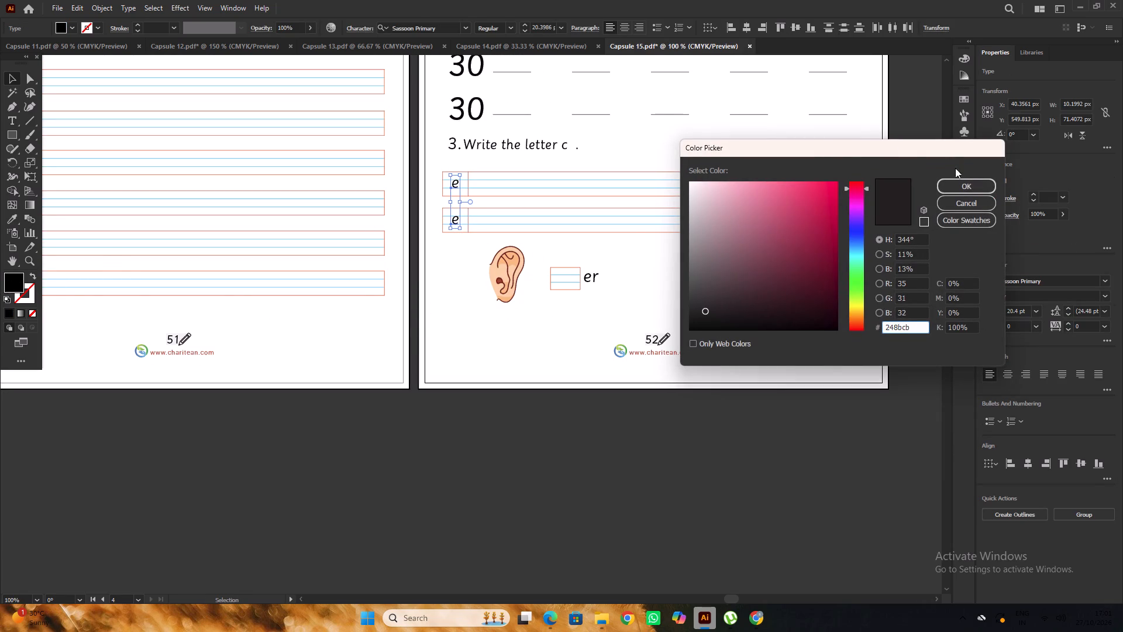
{"action": "left_click", "coordinate": [964, 184]}
{"action": "left_click", "coordinate": [623, 406]}
Review the recoloured e's on Recall Time and the overall appearance of all four Capsule 15 pages.
{"action": "scroll", "coordinate": [623, 385], "scroll_direction": "up", "scroll_amount": 3}
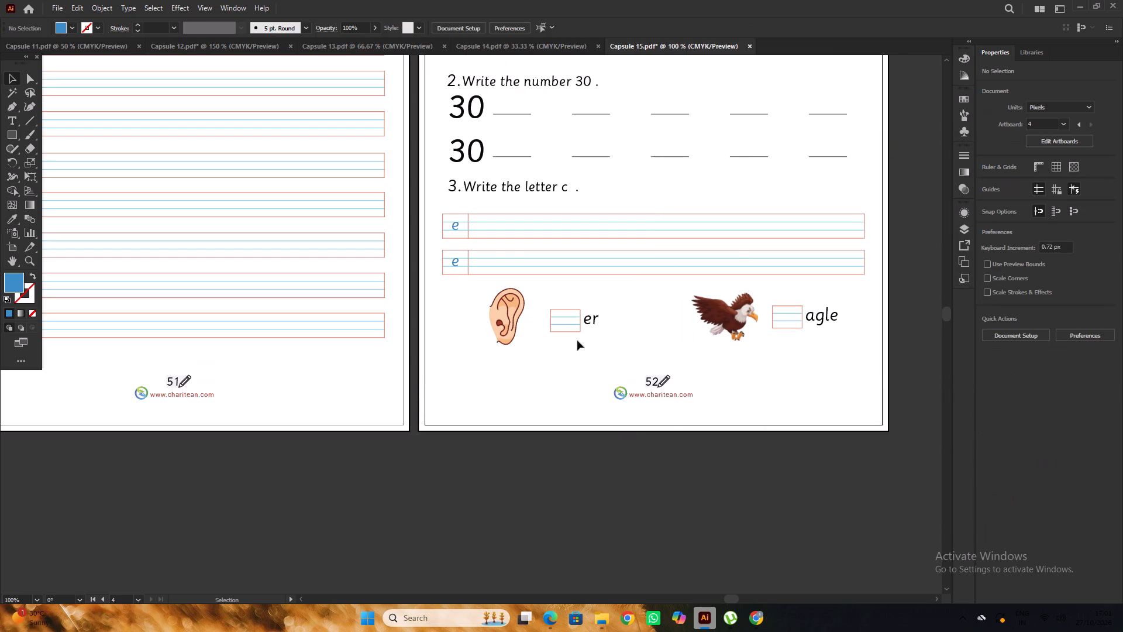
{"action": "scroll", "coordinate": [461, 230], "scroll_direction": "up", "scroll_amount": 6, "text": "alt"}
{"action": "scroll", "coordinate": [456, 229], "scroll_direction": "down", "scroll_amount": 6, "text": "alt"}
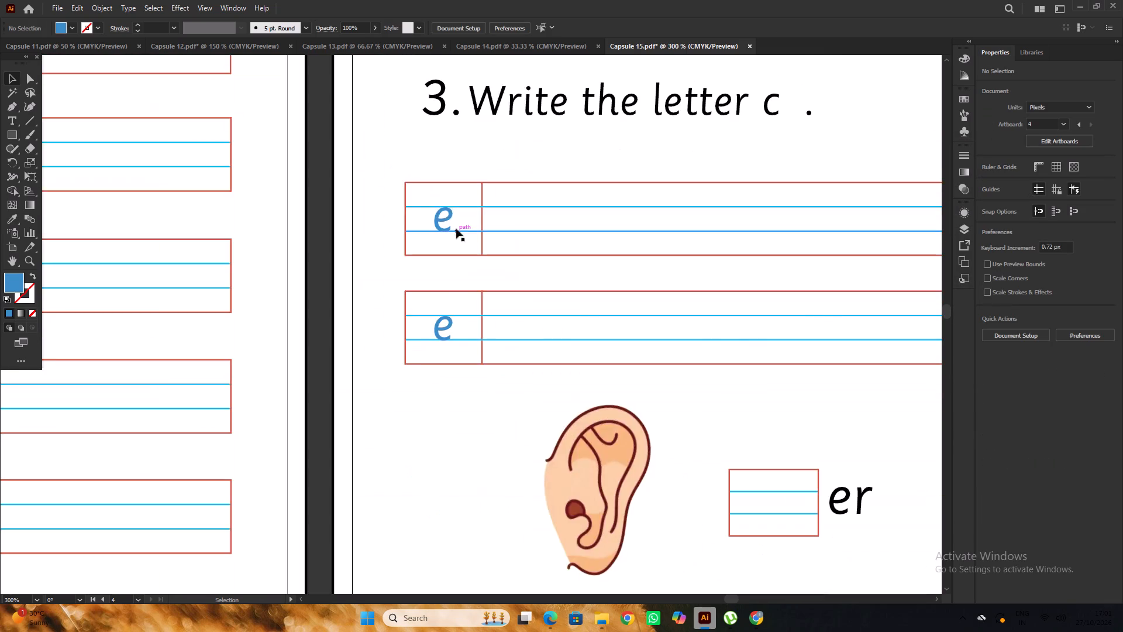
{"action": "scroll", "coordinate": [456, 229], "scroll_direction": "down", "scroll_amount": 3, "text": "alt"}
{"action": "key", "text": "space"}
{"action": "left_click_drag", "start_coordinate": [543, 377], "coordinate": [634, 402]}
{"action": "left_click", "coordinate": [662, 397]}
{"action": "scroll", "coordinate": [671, 363], "scroll_direction": "up", "scroll_amount": 2}
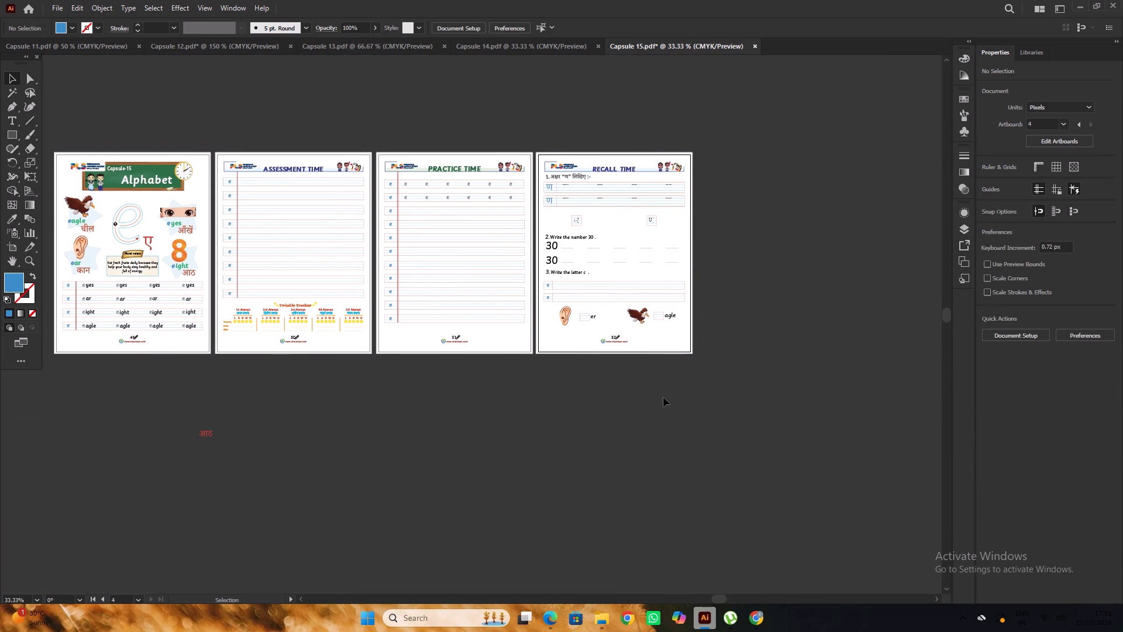
{"action": "key", "text": "space"}
{"action": "key", "text": "space"}
{"action": "key", "text": "space"}
{"action": "key", "text": "space"}
{"action": "key", "text": "space"}
{"action": "left_click_drag", "start_coordinate": [636, 414], "coordinate": [680, 413]}
{"action": "scroll", "coordinate": [662, 341], "scroll_direction": "up", "scroll_amount": 2, "text": "alt"}
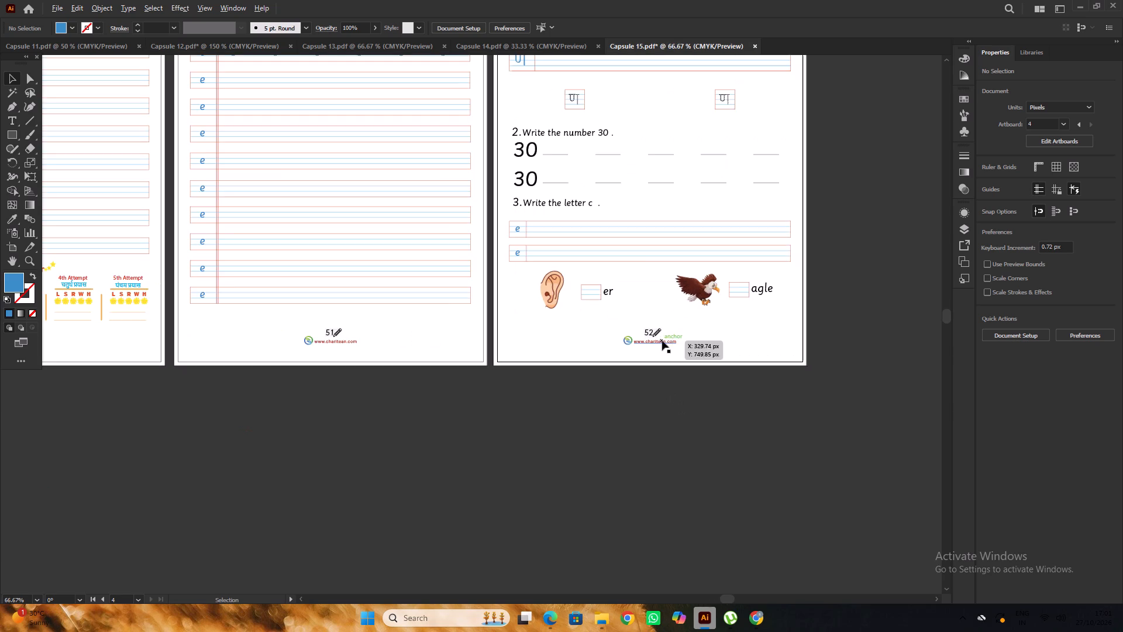
{"action": "scroll", "coordinate": [697, 343], "scroll_direction": "down", "scroll_amount": 3, "text": "alt"}
{"action": "scroll", "coordinate": [352, 338], "scroll_direction": "up", "scroll_amount": 2, "text": "alt"}
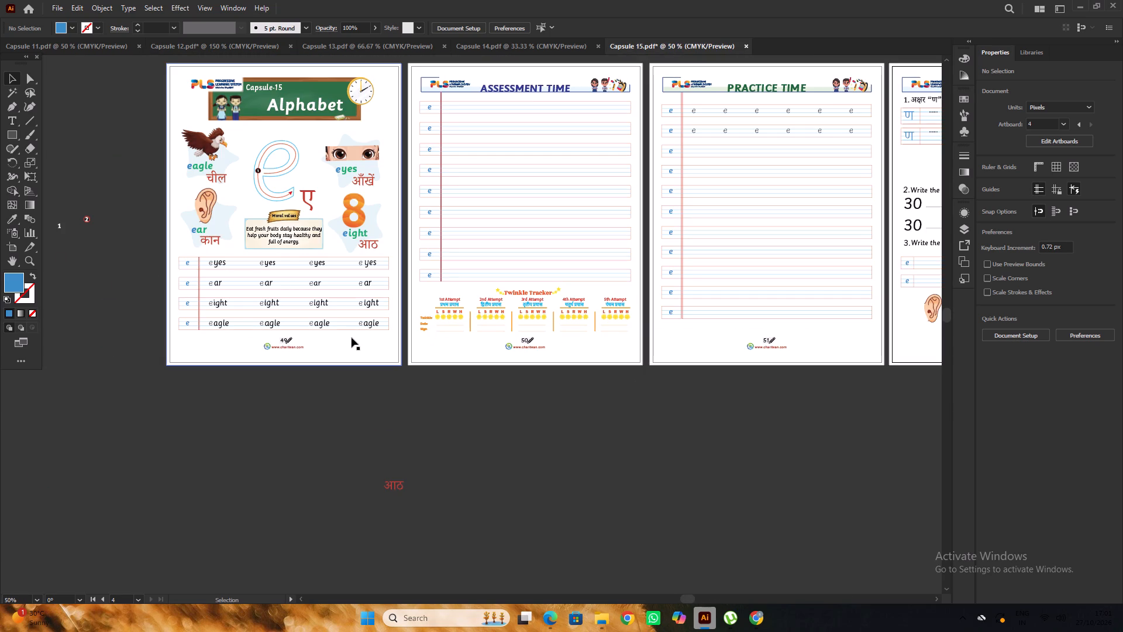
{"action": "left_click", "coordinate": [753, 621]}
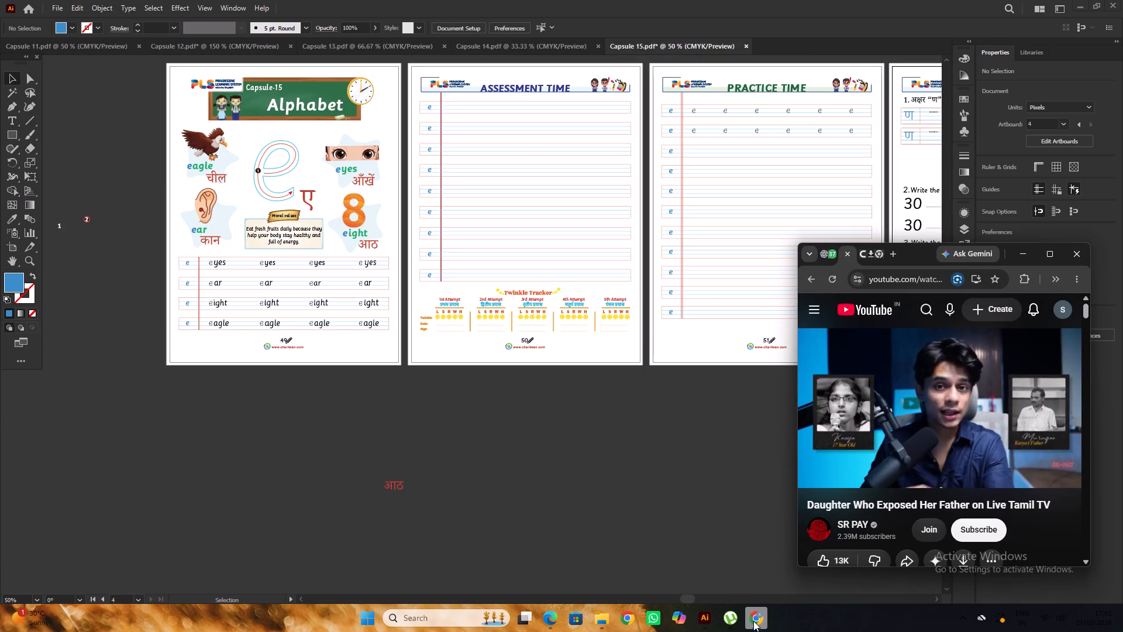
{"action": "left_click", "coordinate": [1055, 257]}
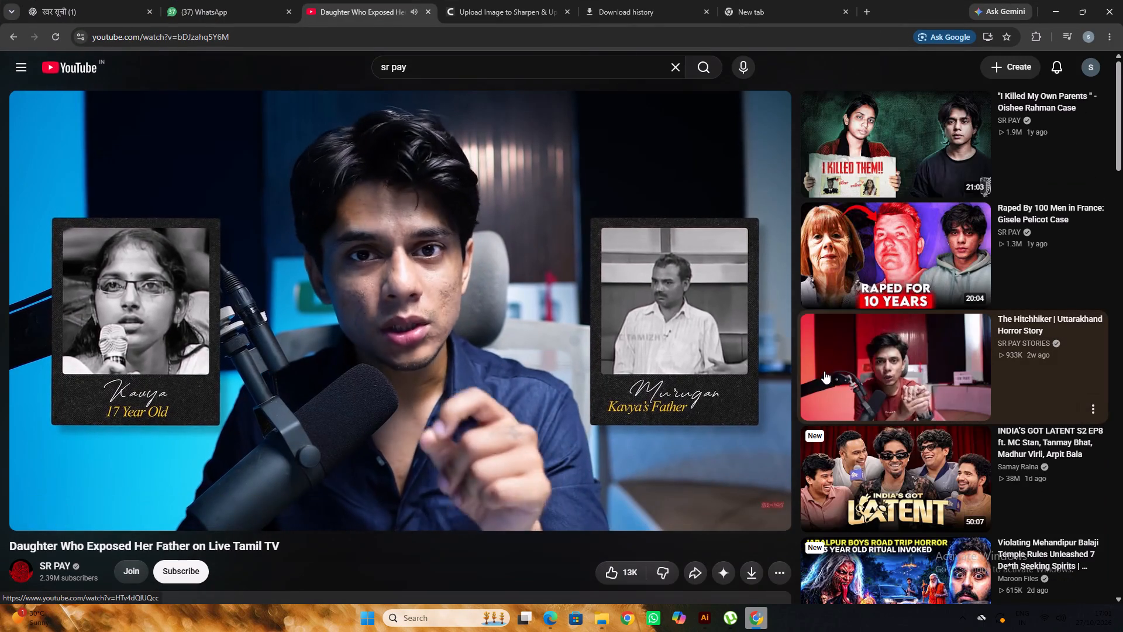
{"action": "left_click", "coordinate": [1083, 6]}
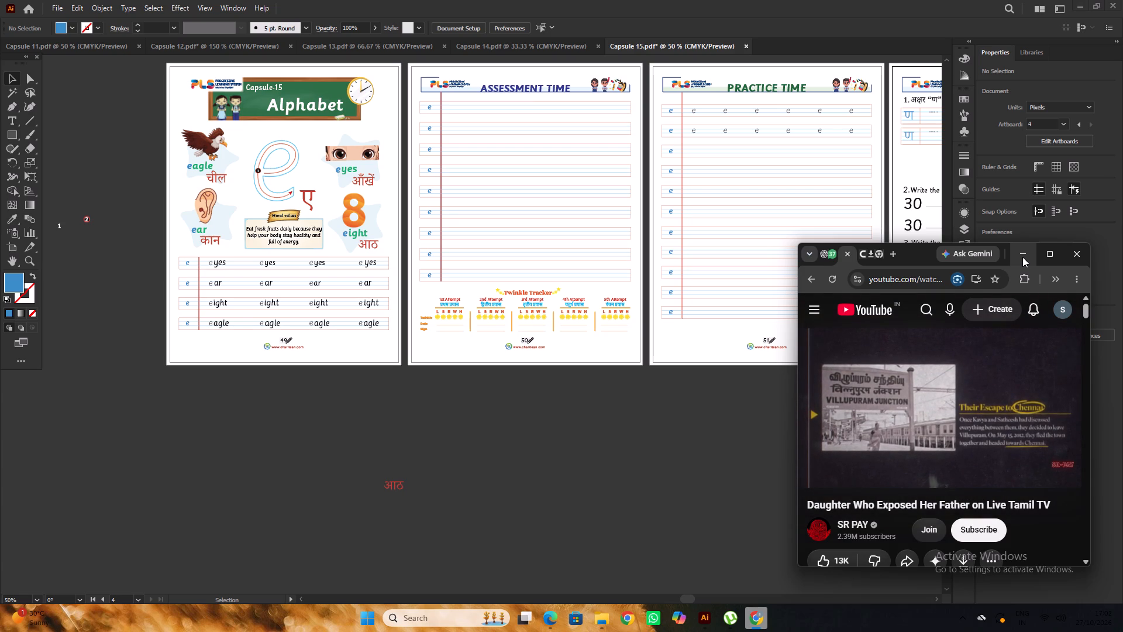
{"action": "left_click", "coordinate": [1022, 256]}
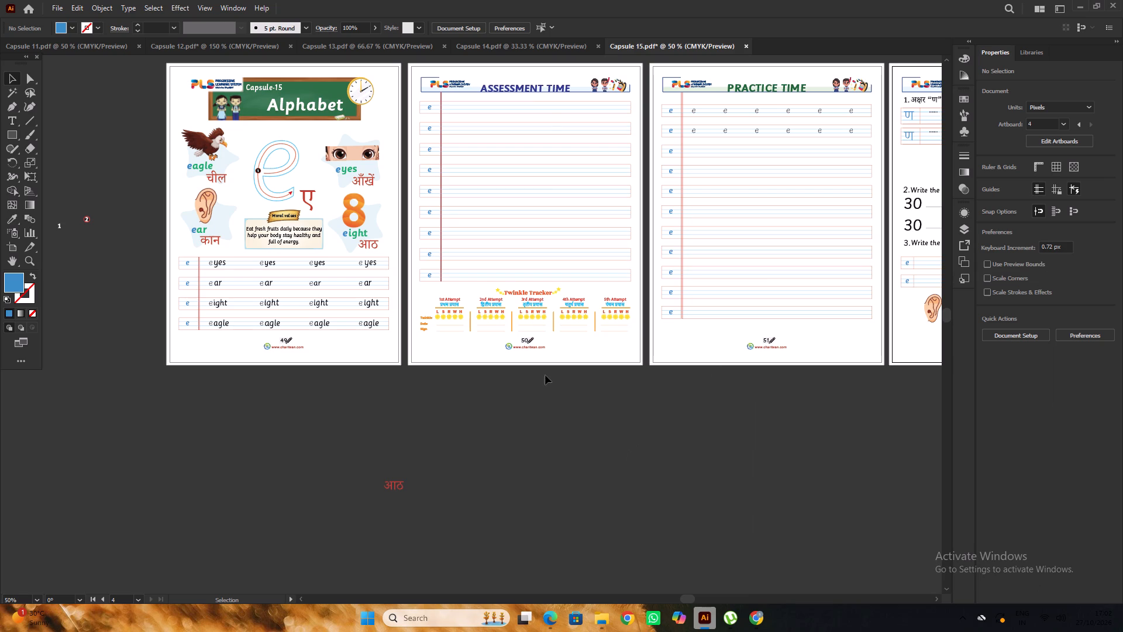
Check the page numbering in Capsule 14 and change the page number on Capsule 15's Alphabet page to 48.
{"action": "left_click", "coordinate": [528, 49]}
{"action": "scroll", "coordinate": [666, 403], "scroll_direction": "up", "scroll_amount": 4, "text": "alt"}
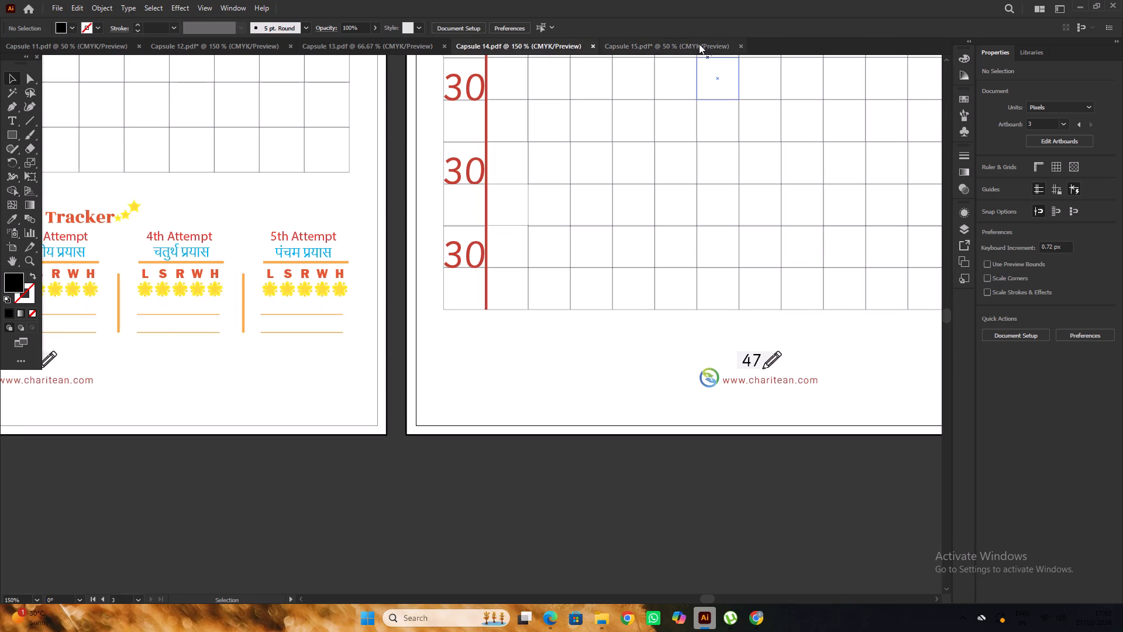
{"action": "left_click", "coordinate": [699, 44]}
{"action": "scroll", "coordinate": [694, 157], "scroll_direction": "down", "scroll_amount": 2, "text": "alt"}
{"action": "scroll", "coordinate": [495, 259], "scroll_direction": "up", "scroll_amount": 4, "text": "alt"}
{"action": "scroll", "coordinate": [495, 232], "scroll_direction": "up", "scroll_amount": 3}
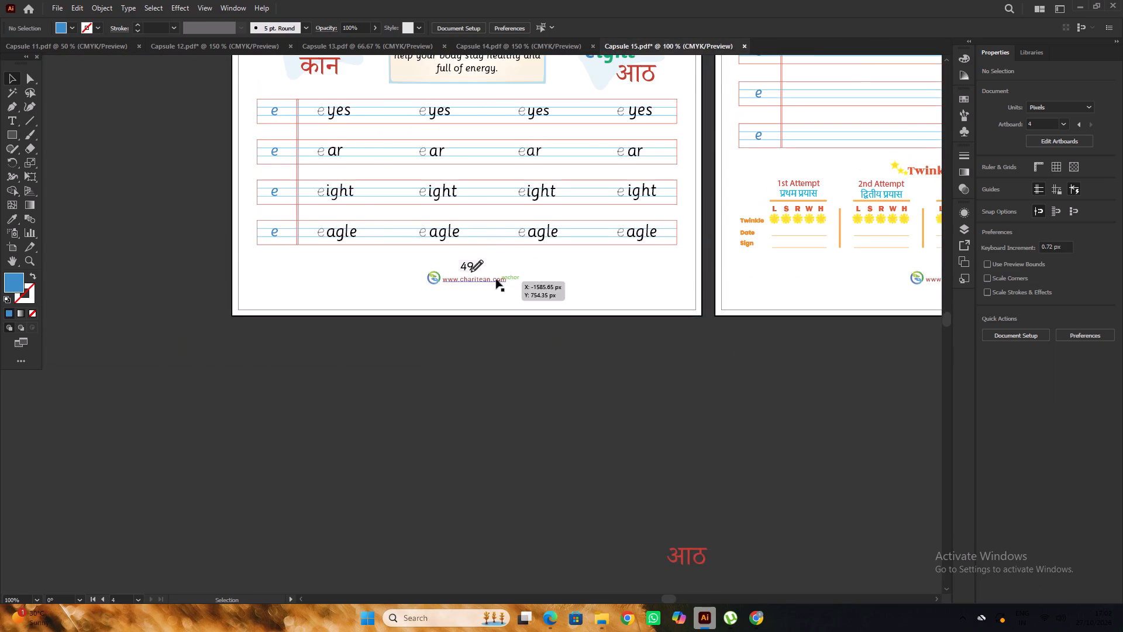
{"action": "scroll", "coordinate": [495, 278], "scroll_direction": "up", "scroll_amount": 1, "text": "alt"}
{"action": "scroll", "coordinate": [449, 265], "scroll_direction": "up", "scroll_amount": 2, "text": "alt"}
{"action": "key", "text": "t"}
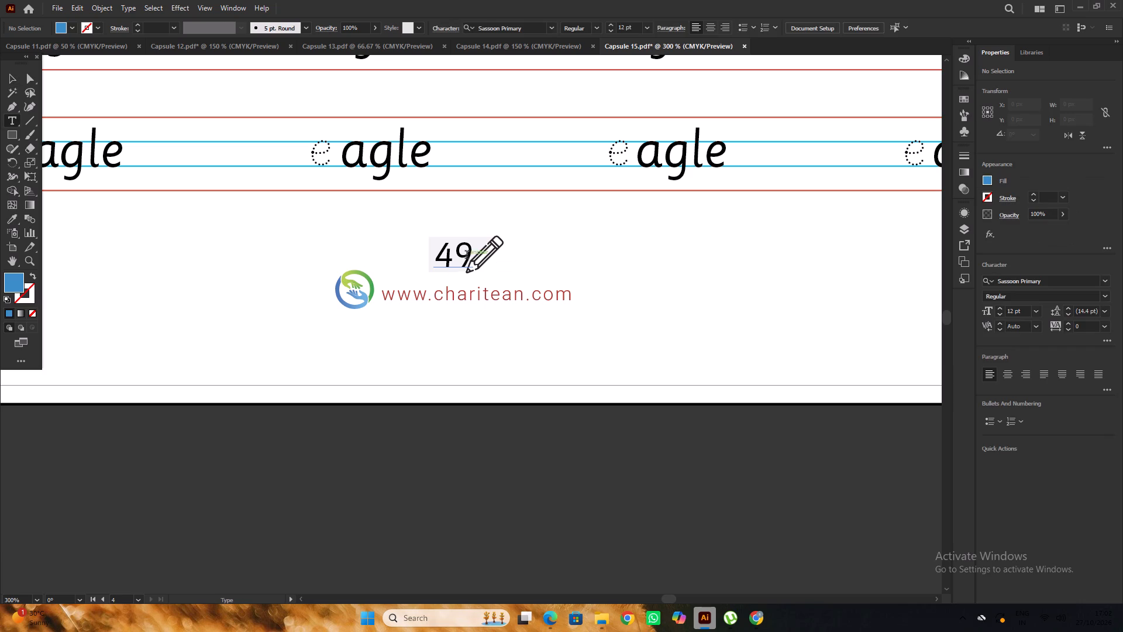
{"action": "left_click_drag", "start_coordinate": [467, 256], "coordinate": [452, 267]}
{"action": "key", "text": "8"}
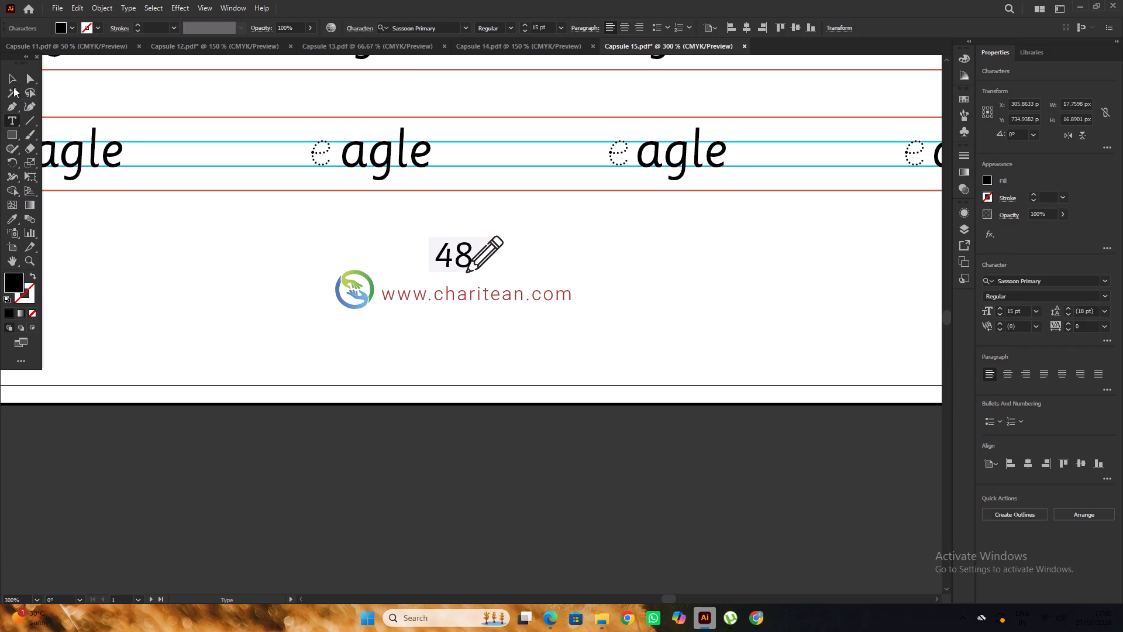
Shift the page number 48 slightly away from the pencil icon, keeping its height, and clear the selection.
{"action": "left_click", "coordinate": [10, 77]}
{"action": "scroll", "coordinate": [465, 270], "scroll_direction": "up", "scroll_amount": 3, "text": "alt"}
{"action": "left_click_drag", "start_coordinate": [466, 257], "coordinate": [457, 257]}
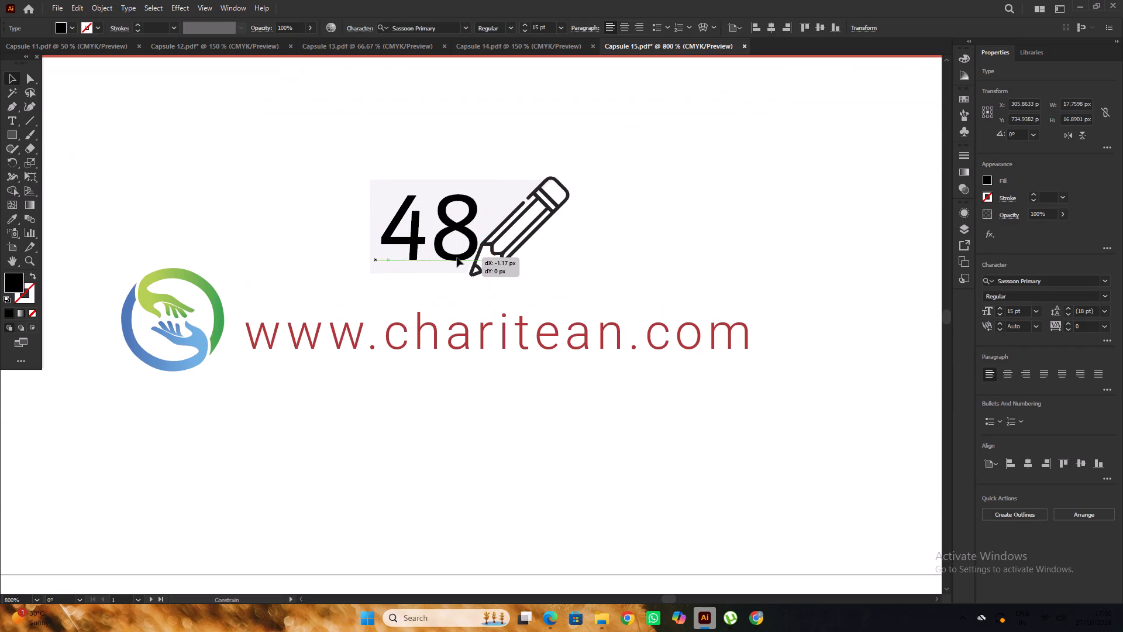
{"action": "left_click_drag", "start_coordinate": [457, 257], "coordinate": [453, 257]}
{"action": "scroll", "coordinate": [300, 251], "scroll_direction": "down", "scroll_amount": 7, "text": "alt"}
{"action": "double_click", "coordinate": [427, 362]}
Change the page number on the Assessment Time page to 49.
{"action": "key", "text": "space"}
{"action": "left_click_drag", "start_coordinate": [660, 348], "coordinate": [486, 379]}
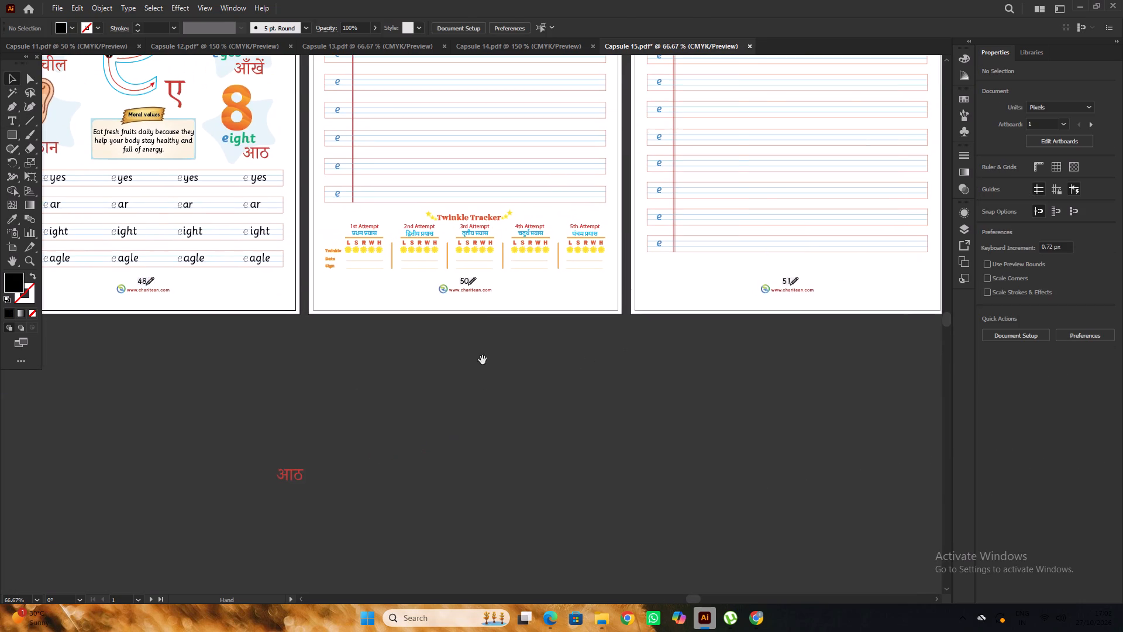
{"action": "scroll", "coordinate": [464, 295], "scroll_direction": "up", "scroll_amount": 6, "text": "alt"}
{"action": "key", "text": "t"}
{"action": "left_click_drag", "start_coordinate": [478, 286], "coordinate": [477, 286]}
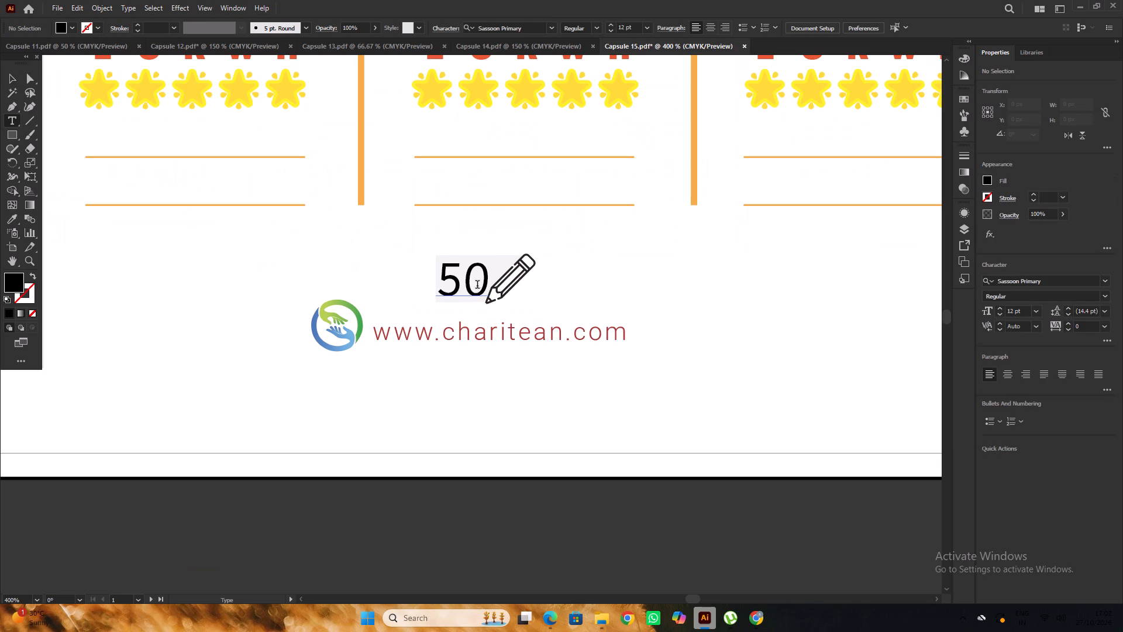
{"action": "left_click_drag", "start_coordinate": [477, 286], "coordinate": [443, 308]}
{"action": "type", "text": "49"}
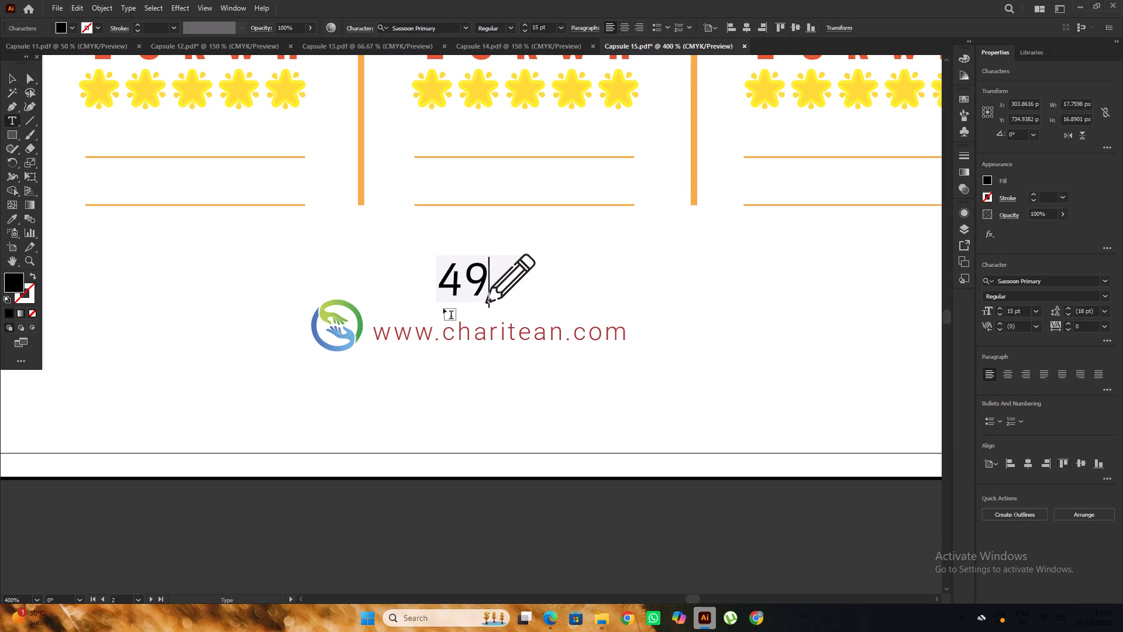
Change the page number on the Practice Time page to 50.
{"action": "scroll", "coordinate": [376, 290], "scroll_direction": "down", "scroll_amount": 6, "text": "alt"}
{"action": "scroll", "coordinate": [640, 279], "scroll_direction": "up", "scroll_amount": 5, "text": "alt"}
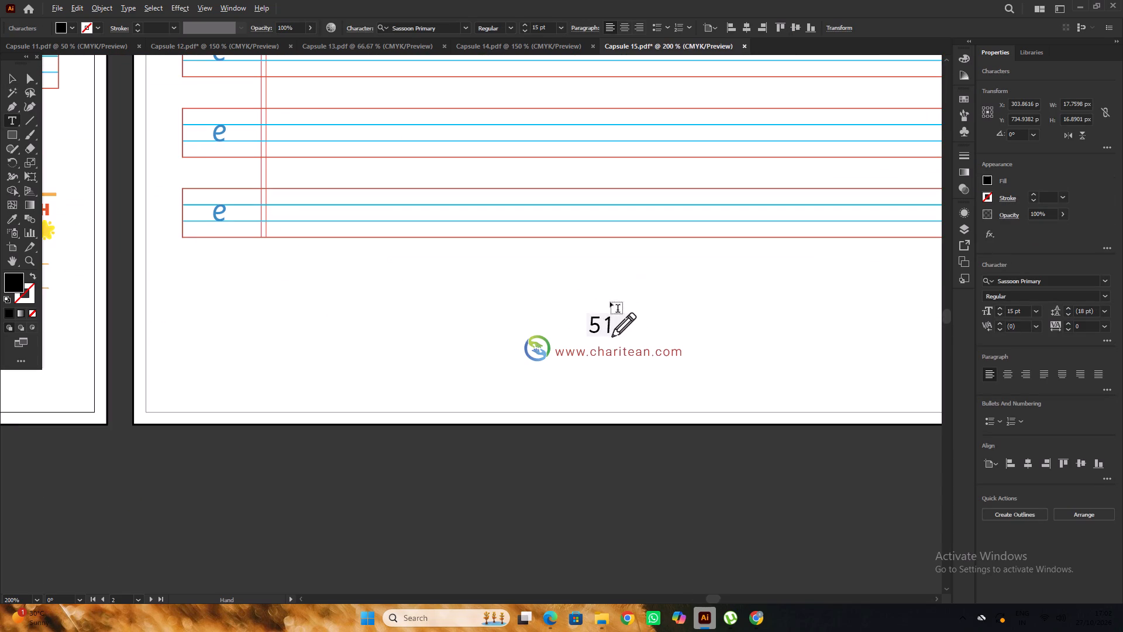
{"action": "left_click_drag", "start_coordinate": [609, 326], "coordinate": [602, 331]}
{"action": "key", "text": "0"}
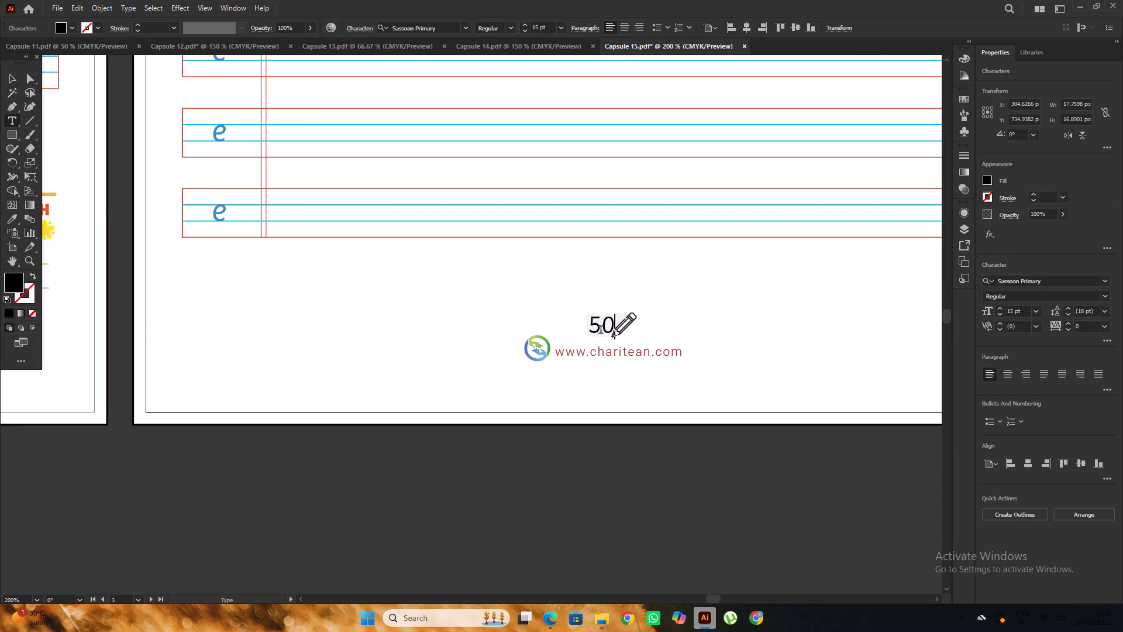
Change the page number on the Recall Time page to 51.
{"action": "scroll", "coordinate": [594, 328], "scroll_direction": "up", "scroll_amount": 4, "text": "alt"}
{"action": "scroll", "coordinate": [414, 274], "scroll_direction": "down", "scroll_amount": 8, "text": "alt"}
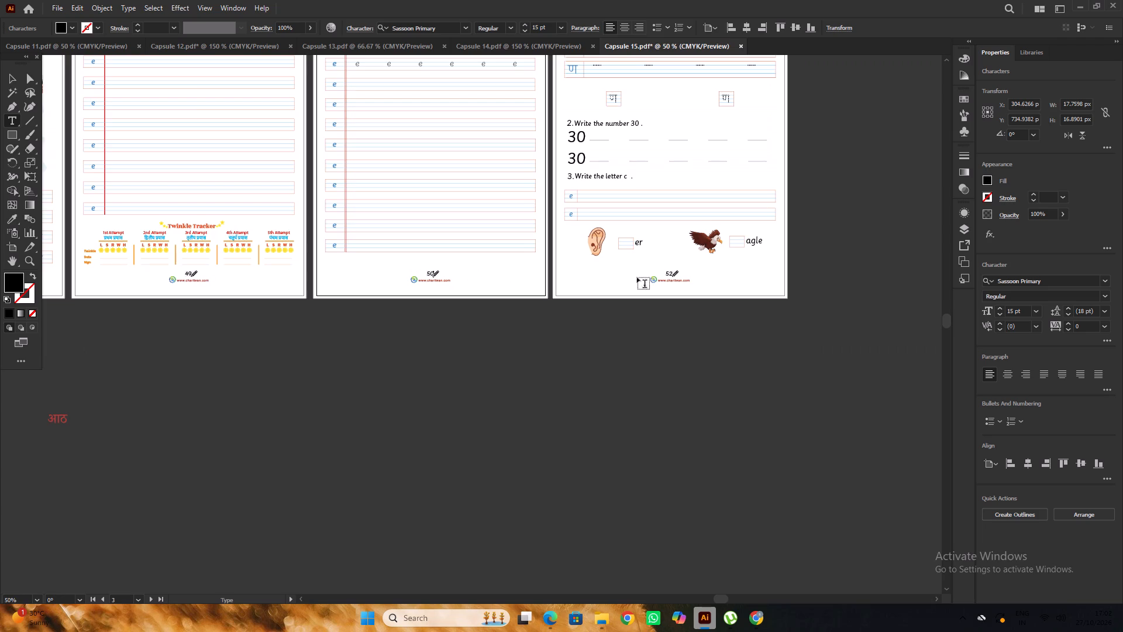
{"action": "scroll", "coordinate": [676, 277], "scroll_direction": "up", "scroll_amount": 5, "text": "alt"}
{"action": "left_click_drag", "start_coordinate": [659, 262], "coordinate": [647, 277]}
{"action": "key", "text": "1"}
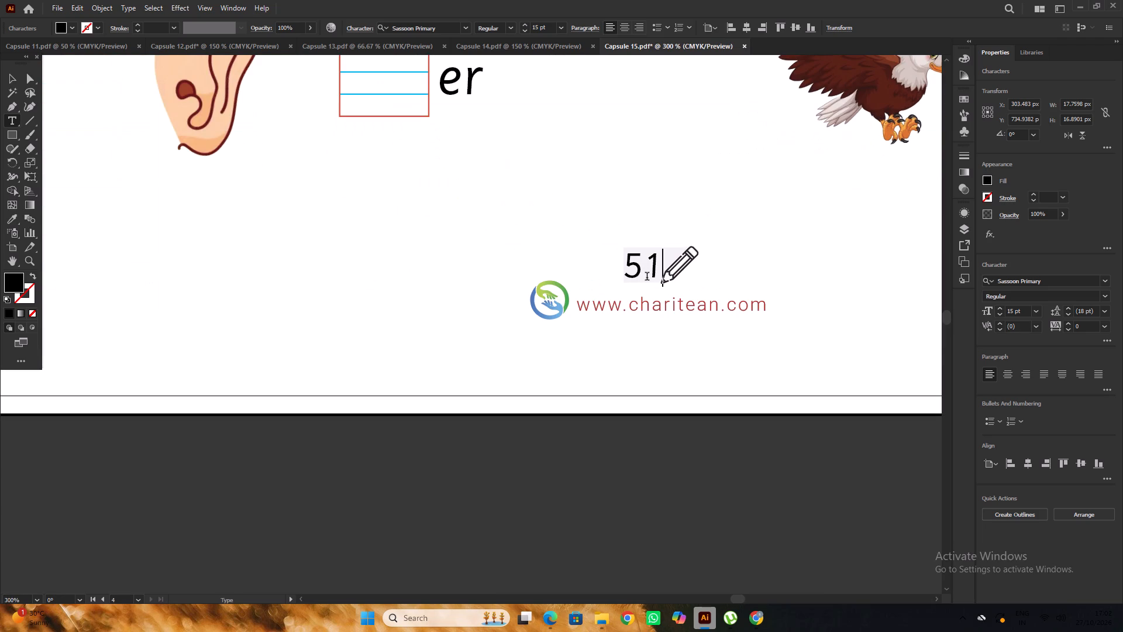
Adjust the horizontal position of the page number 51 slightly beside its pencil icon and clear the selection.
{"action": "scroll", "coordinate": [654, 280], "scroll_direction": "up", "scroll_amount": 2, "text": "alt"}
{"action": "left_click", "coordinate": [8, 74]}
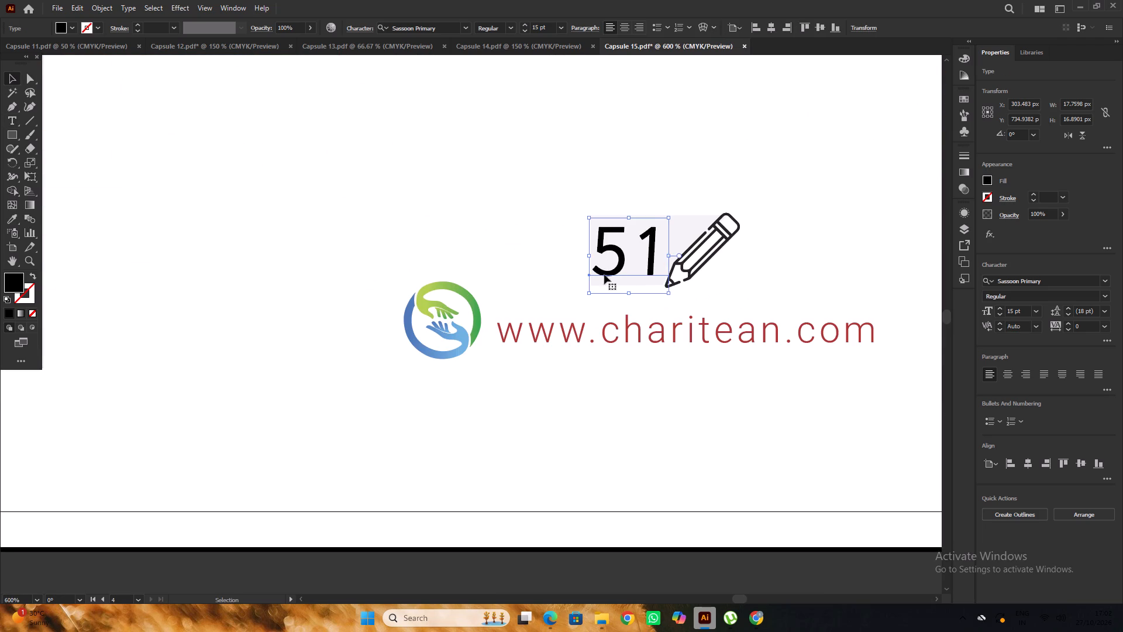
{"action": "scroll", "coordinate": [652, 269], "scroll_direction": "up", "scroll_amount": 2, "text": "alt"}
{"action": "left_click_drag", "start_coordinate": [650, 270], "coordinate": [661, 272]}
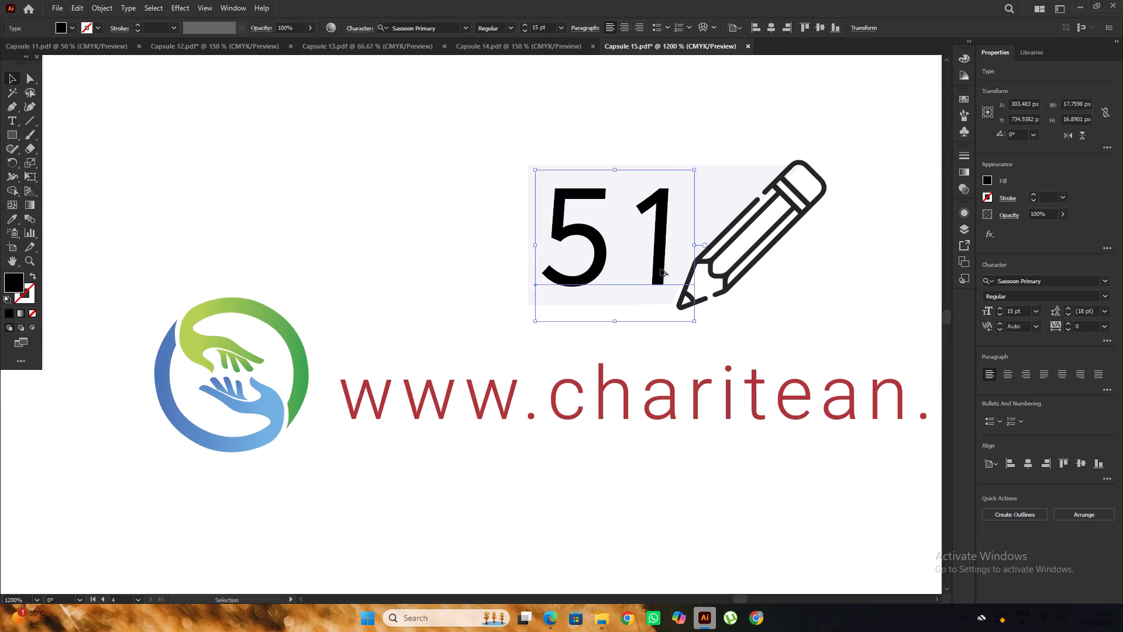
{"action": "scroll", "coordinate": [660, 269], "scroll_direction": "down", "scroll_amount": 8, "text": "alt"}
{"action": "left_click", "coordinate": [730, 375]}
{"action": "scroll", "coordinate": [336, 266], "scroll_direction": "up", "scroll_amount": 2, "text": "alt"}
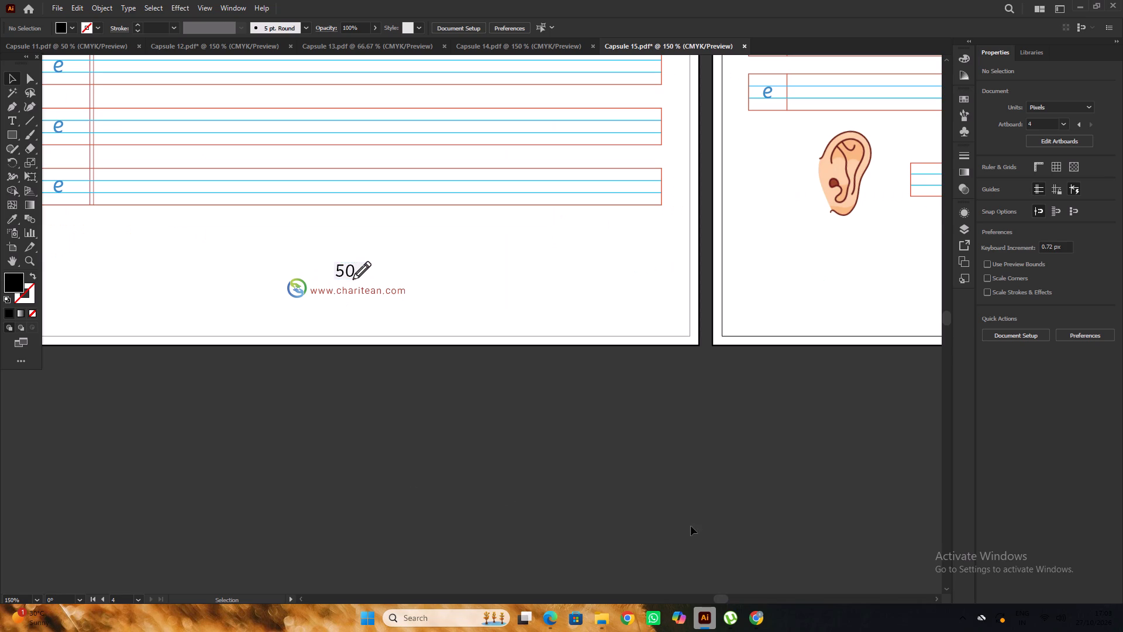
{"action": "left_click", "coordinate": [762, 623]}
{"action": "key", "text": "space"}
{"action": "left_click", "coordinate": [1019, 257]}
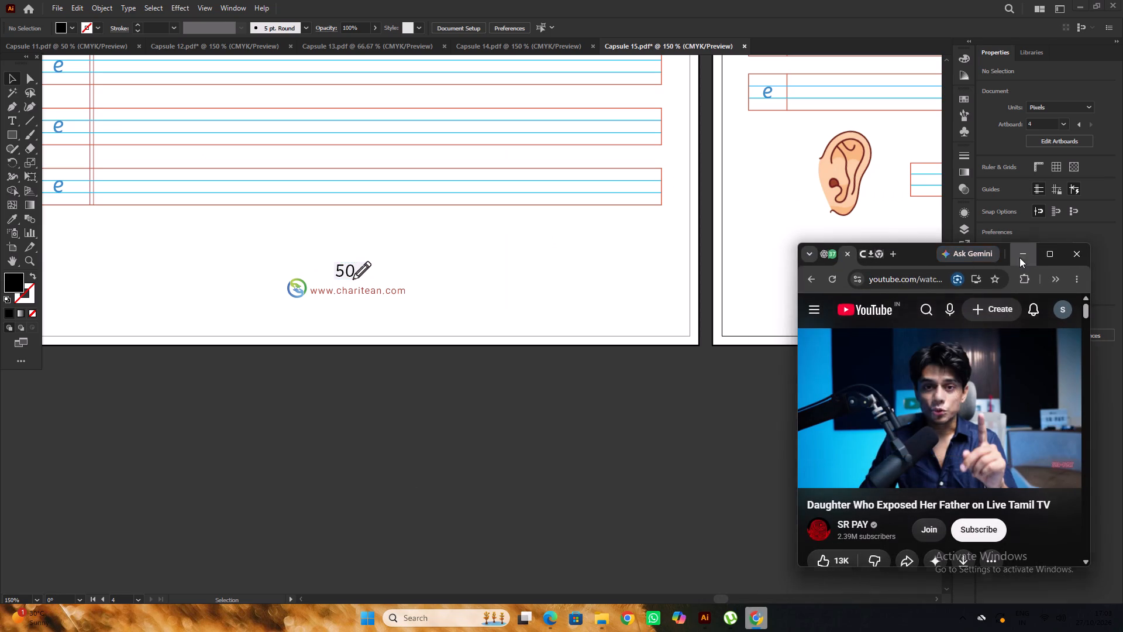
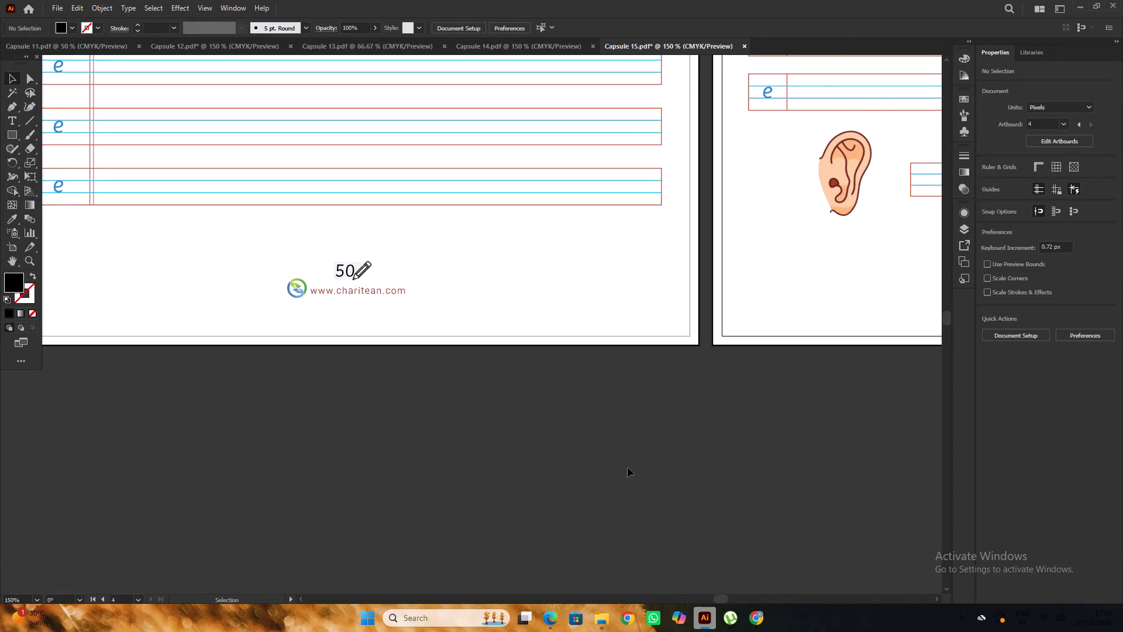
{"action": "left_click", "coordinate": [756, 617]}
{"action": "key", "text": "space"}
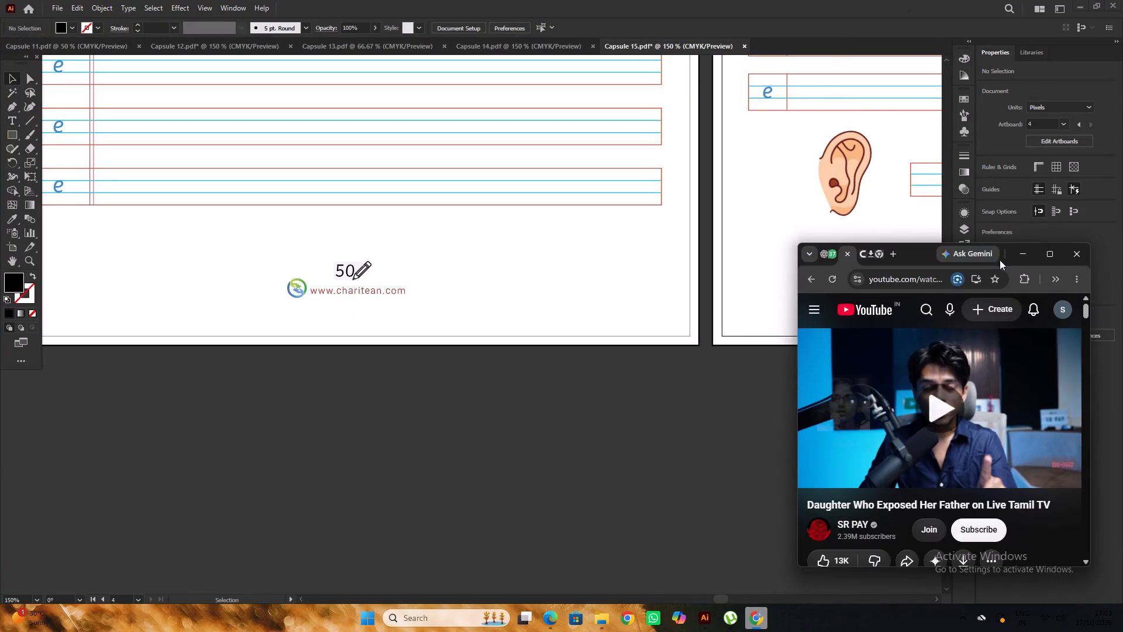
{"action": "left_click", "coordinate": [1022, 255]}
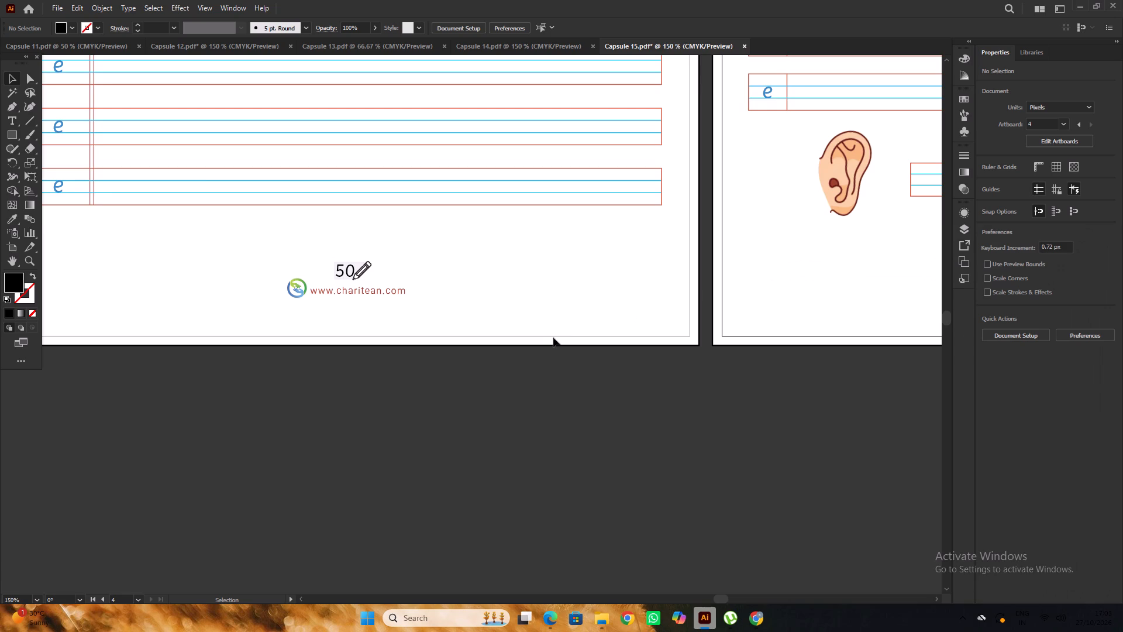
Look over all four Capsule 15 pages, including their page numbers and row letters.
{"action": "scroll", "coordinate": [552, 328], "scroll_direction": "down", "scroll_amount": 3, "text": "alt"}
{"action": "scroll", "coordinate": [785, 323], "scroll_direction": "up", "scroll_amount": 2, "text": "alt"}
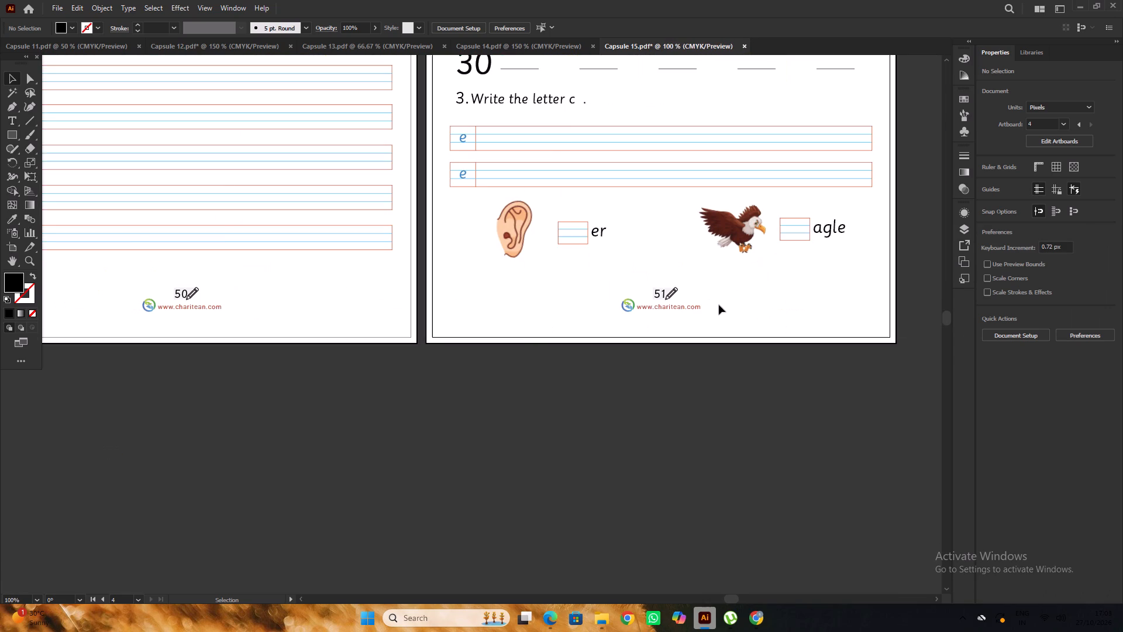
{"action": "scroll", "coordinate": [719, 305], "scroll_direction": "down", "scroll_amount": 3, "text": "alt"}
{"action": "left_click", "coordinate": [736, 350]}
{"action": "scroll", "coordinate": [744, 348], "scroll_direction": "down", "scroll_amount": 2, "text": "alt"}
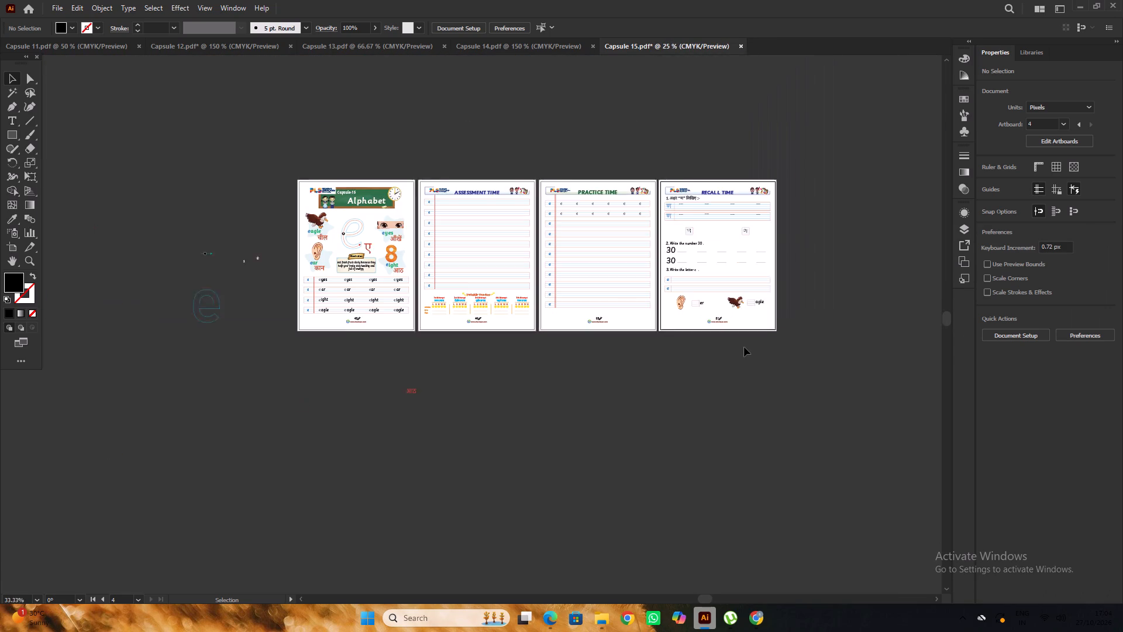
{"action": "scroll", "coordinate": [744, 346], "scroll_direction": "up", "scroll_amount": 3}
{"action": "scroll", "coordinate": [599, 302], "scroll_direction": "up", "scroll_amount": 3, "text": "alt"}
{"action": "scroll", "coordinate": [598, 302], "scroll_direction": "down", "scroll_amount": 2}
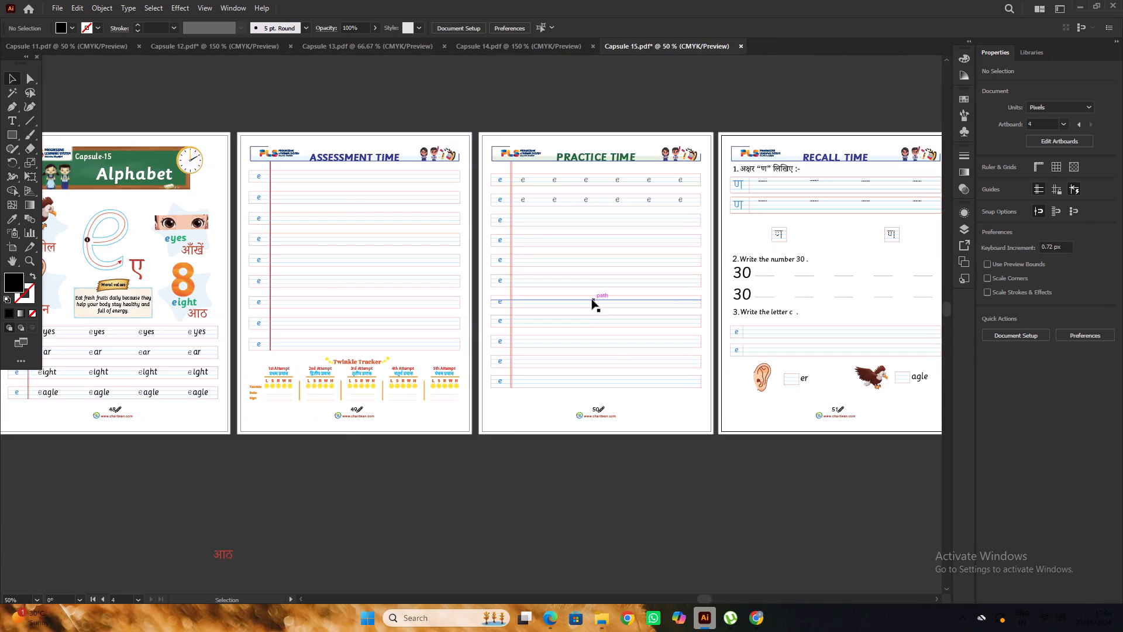
{"action": "scroll", "coordinate": [592, 300], "scroll_direction": "down", "scroll_amount": 2, "text": "alt"}
{"action": "scroll", "coordinate": [493, 286], "scroll_direction": "up", "scroll_amount": 2, "text": "alt"}
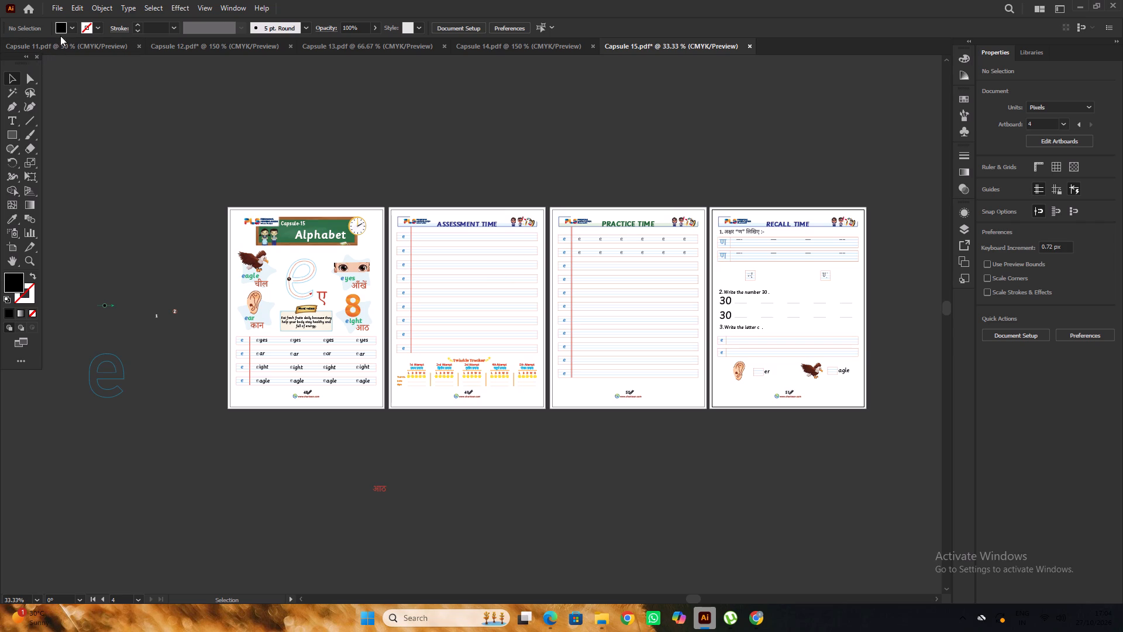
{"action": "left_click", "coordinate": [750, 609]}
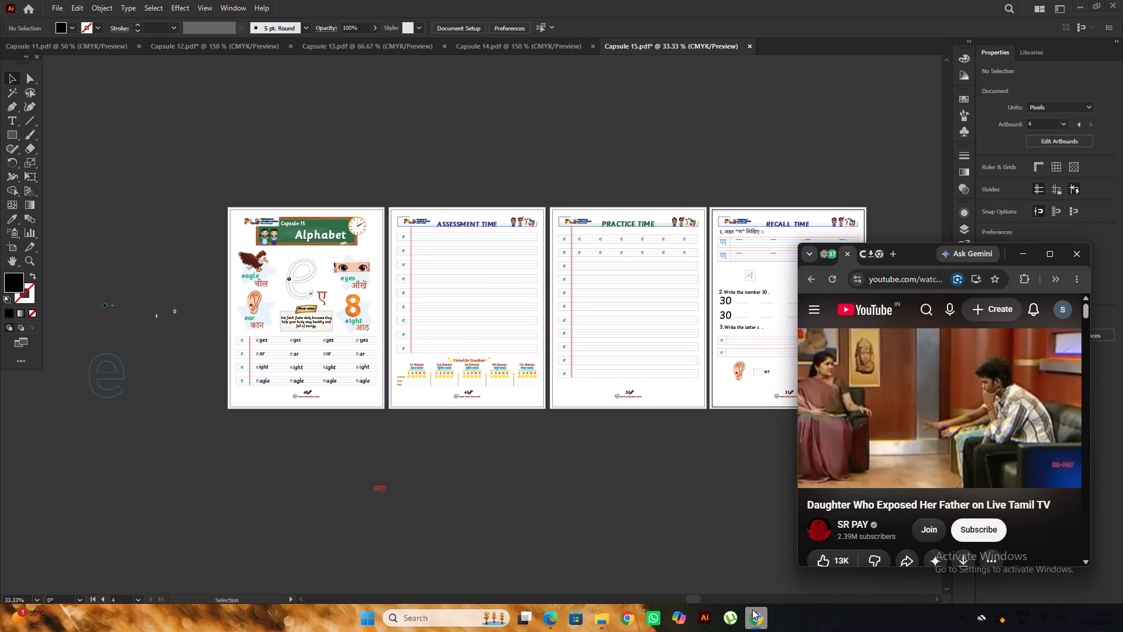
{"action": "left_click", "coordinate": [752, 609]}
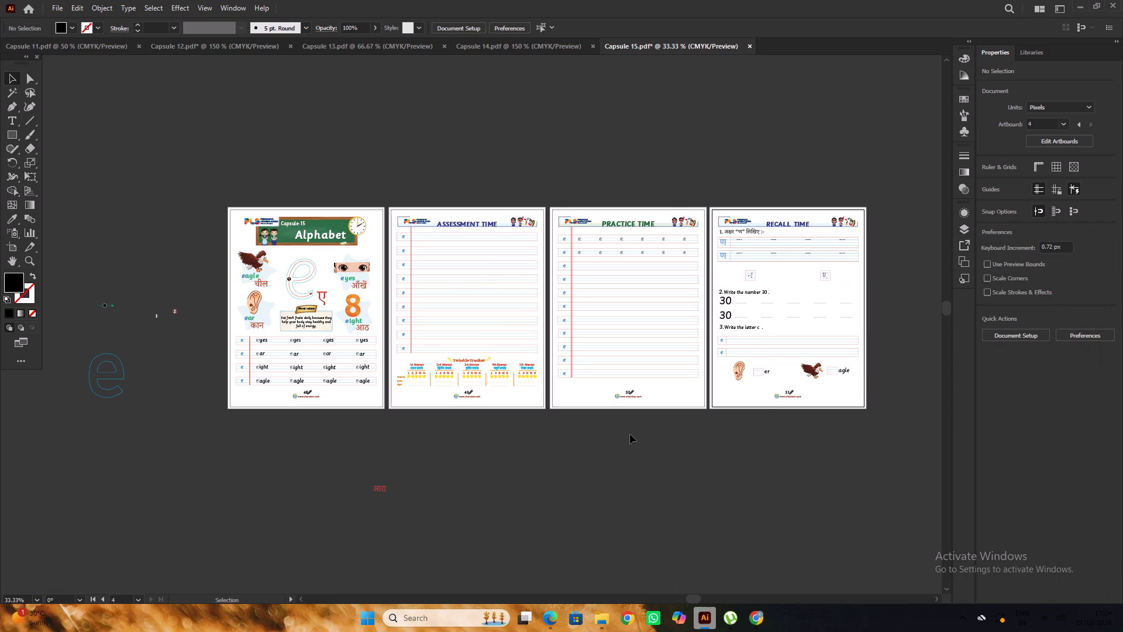
Save Capsule 15 as an Adobe PDF with all artboards in the PRINT FINAL folder, replacing the existing file.
{"action": "left_click", "coordinate": [57, 8]}
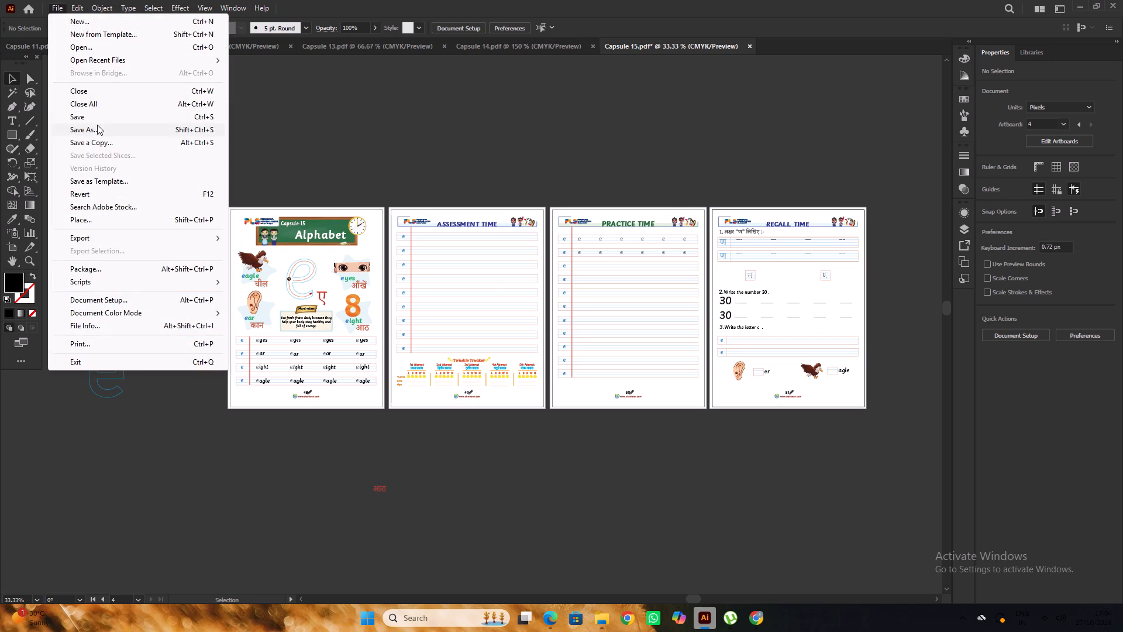
{"action": "left_click", "coordinate": [97, 127]}
{"action": "scroll", "coordinate": [462, 309], "scroll_direction": "down", "scroll_amount": 10}
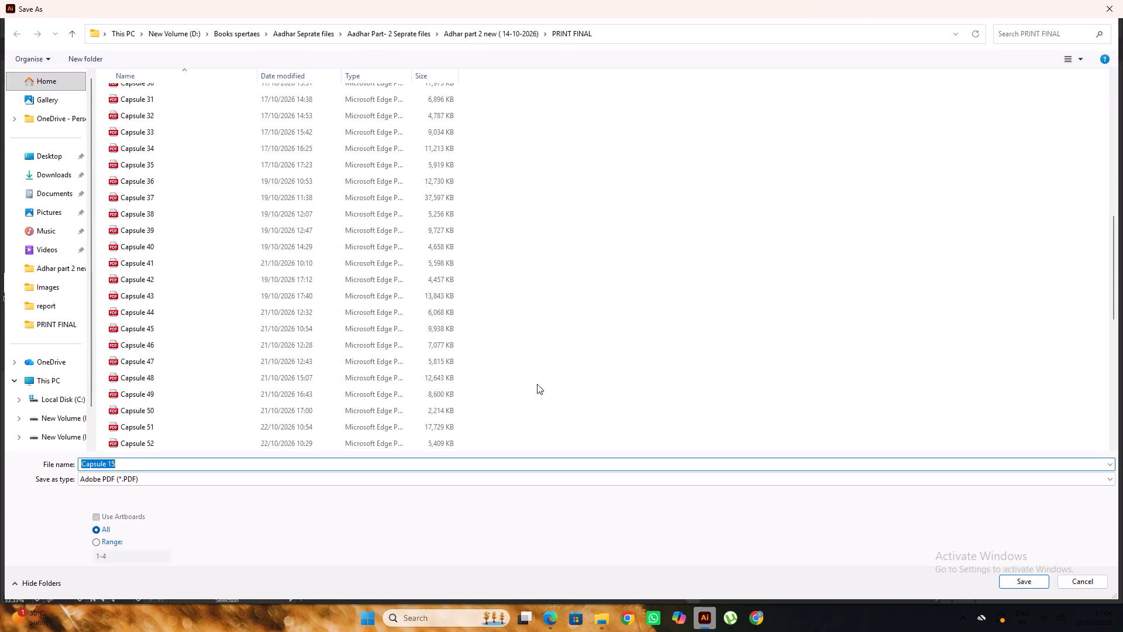
{"action": "scroll", "coordinate": [462, 334], "scroll_direction": "down", "scroll_amount": 9}
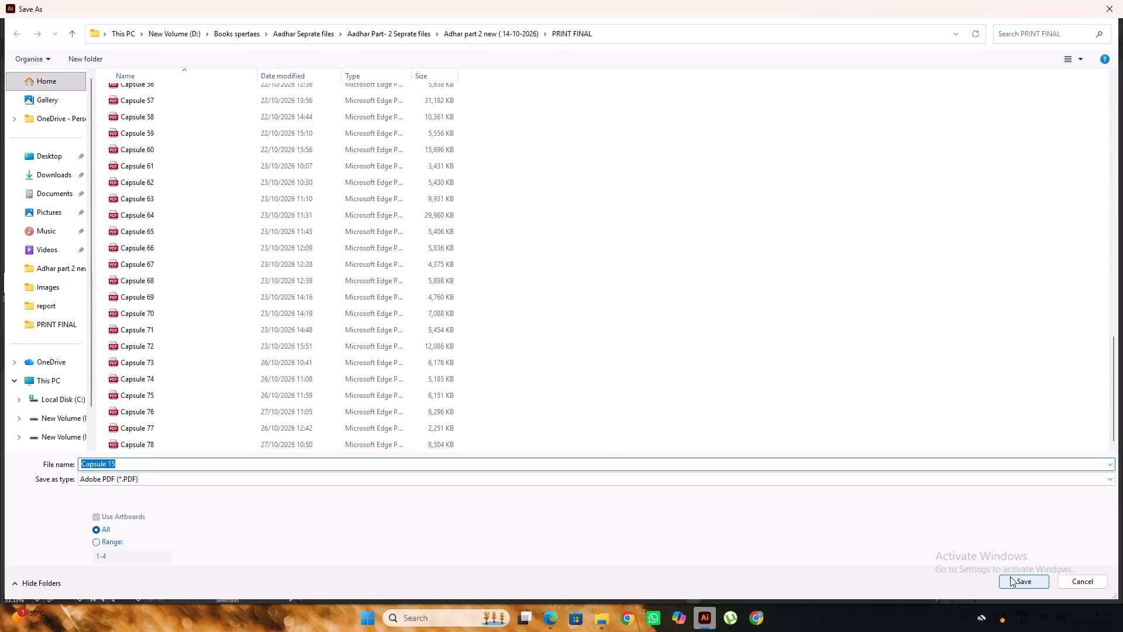
{"action": "left_click", "coordinate": [1010, 576]}
{"action": "left_click", "coordinate": [613, 344]}
{"action": "left_click", "coordinate": [612, 356]}
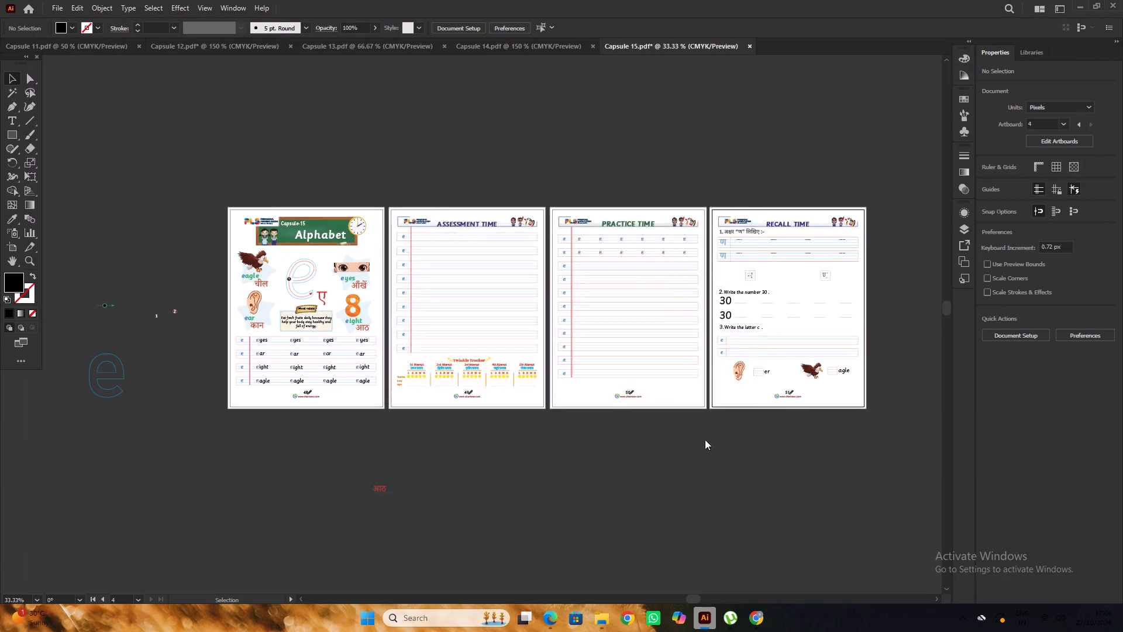
{"action": "left_click", "coordinate": [683, 462]}
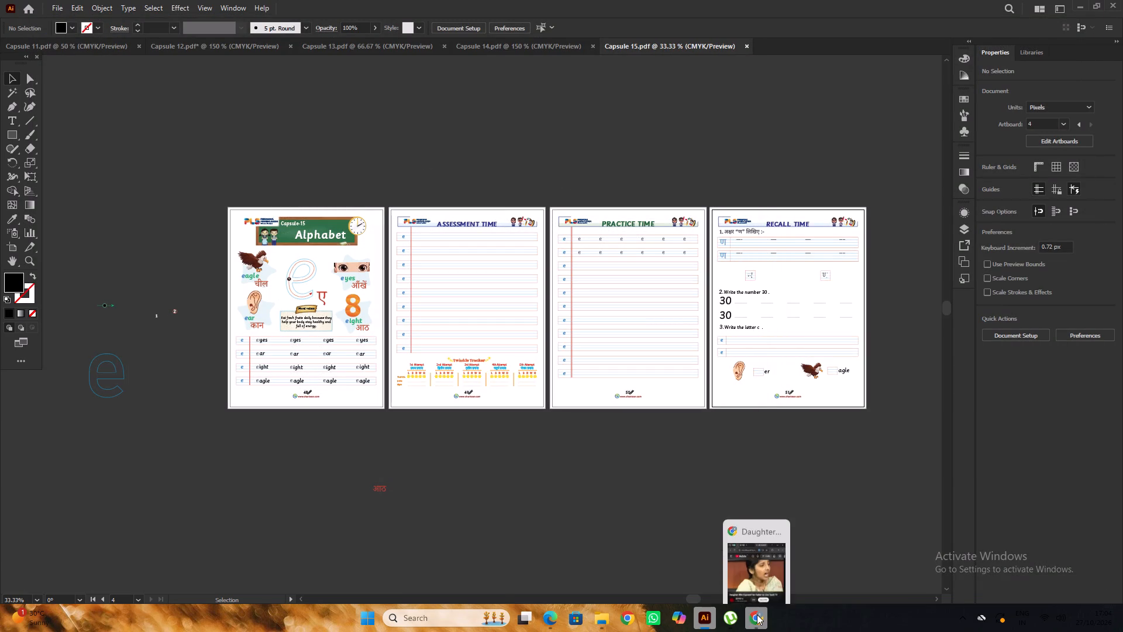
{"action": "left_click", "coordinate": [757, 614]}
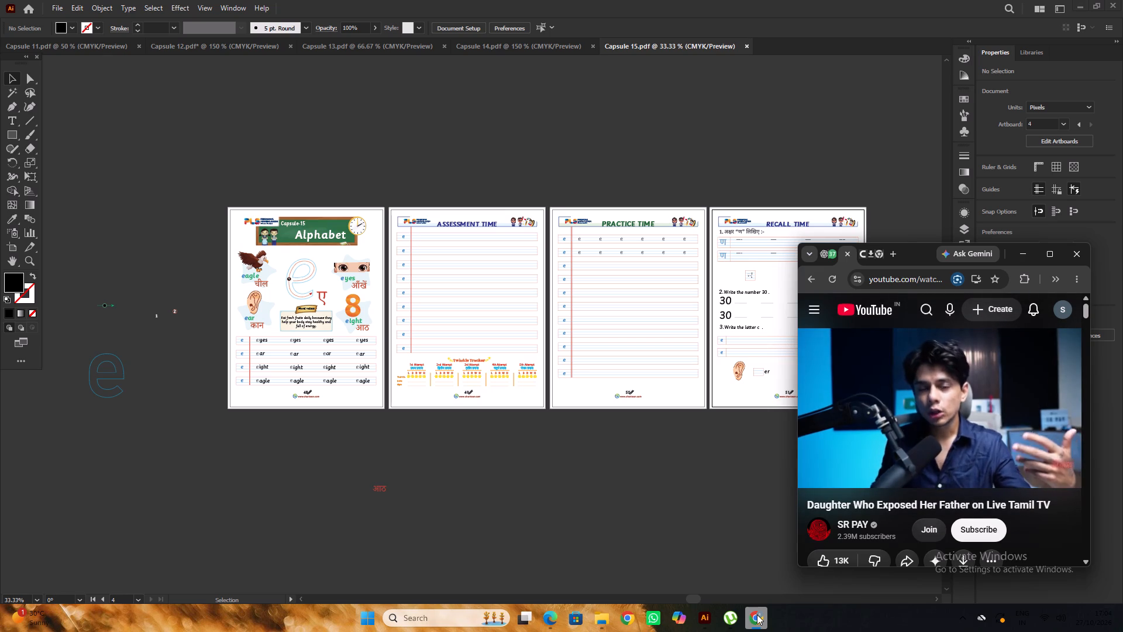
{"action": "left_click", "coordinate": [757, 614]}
Review the Capsule 15 pages once more, from the Recall Time page back across the whole set.
{"action": "scroll", "coordinate": [802, 403], "scroll_direction": "up", "scroll_amount": 2, "text": "alt"}
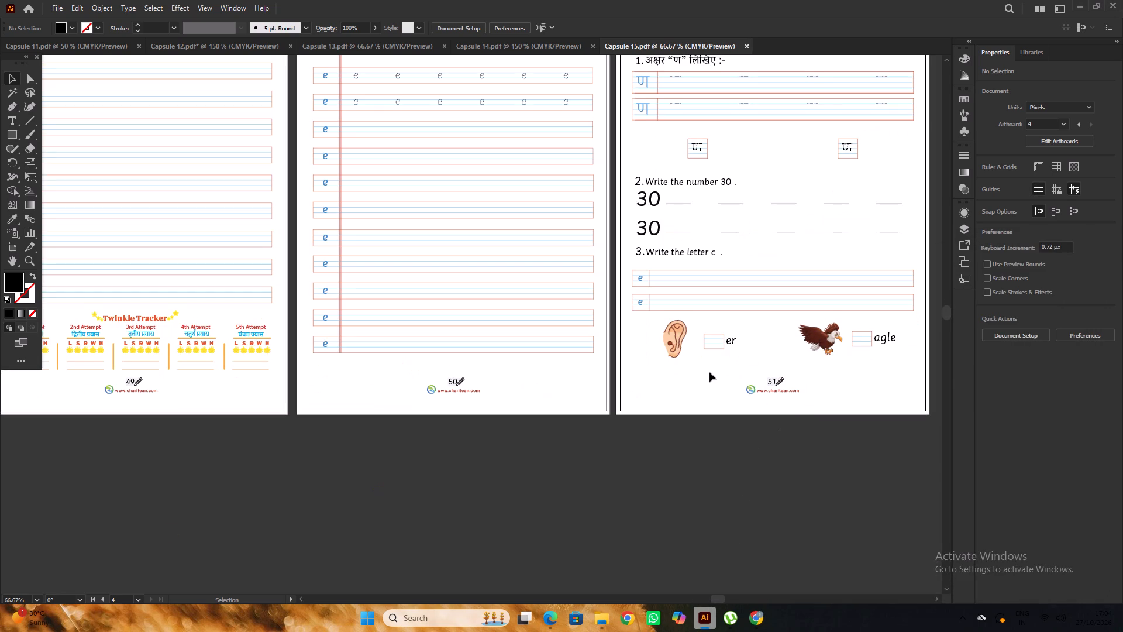
{"action": "scroll", "coordinate": [709, 372], "scroll_direction": "up", "scroll_amount": 3}
{"action": "scroll", "coordinate": [709, 372], "scroll_direction": "down", "scroll_amount": 2, "text": "alt"}
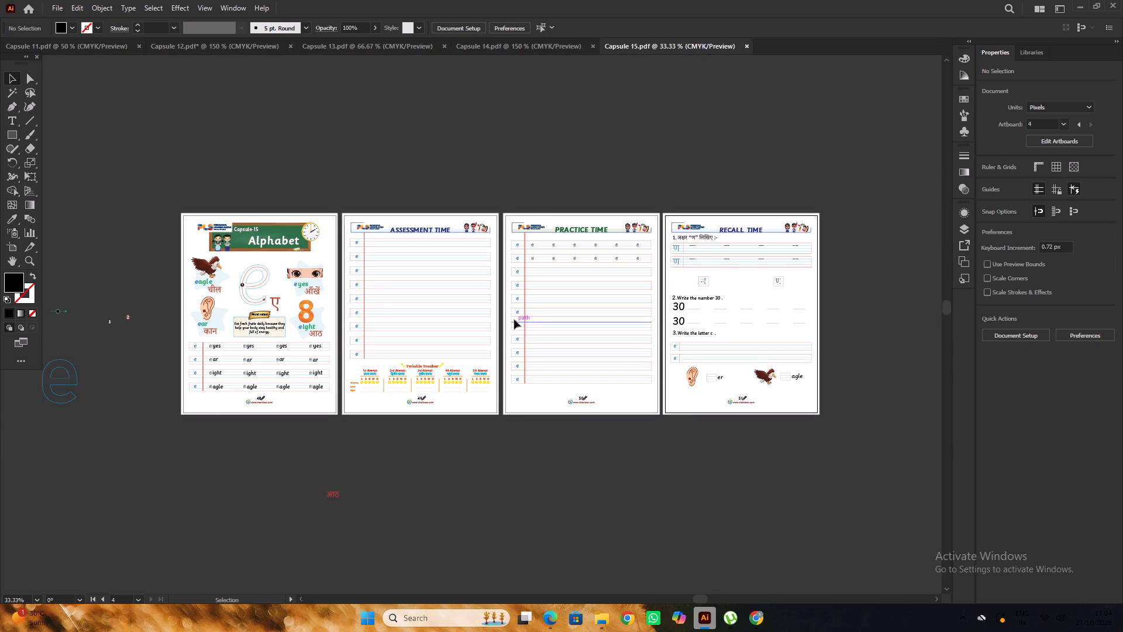
{"action": "scroll", "coordinate": [514, 320], "scroll_direction": "up", "scroll_amount": 1}
{"action": "scroll", "coordinate": [642, 312], "scroll_direction": "up", "scroll_amount": 2, "text": "alt"}
{"action": "scroll", "coordinate": [656, 307], "scroll_direction": "down", "scroll_amount": 4}
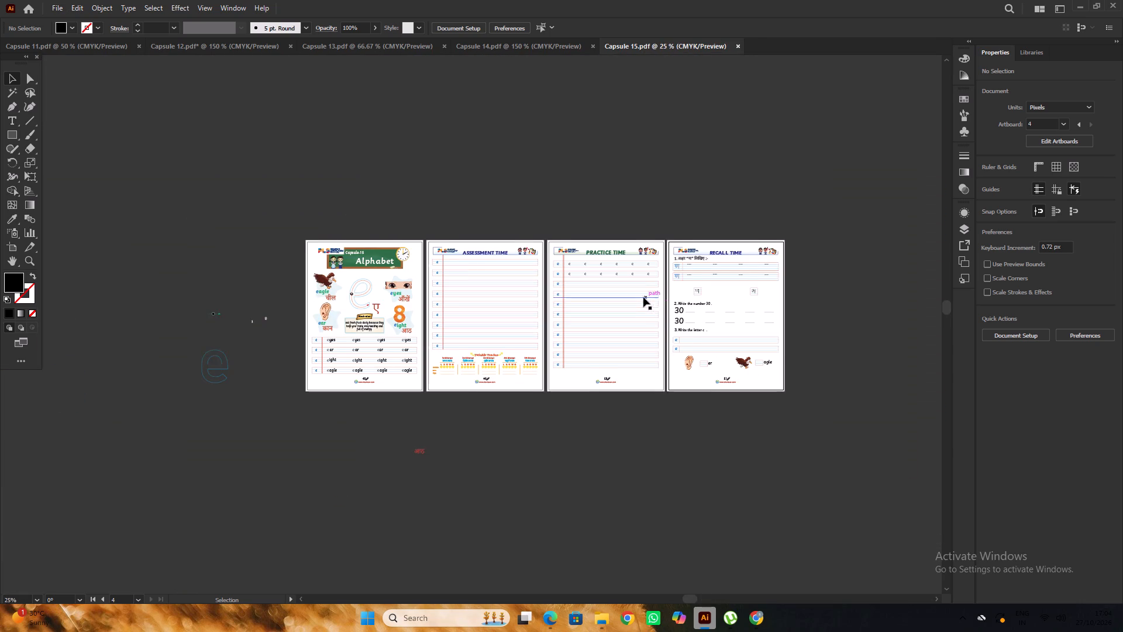
{"action": "scroll", "coordinate": [643, 297], "scroll_direction": "up", "scroll_amount": 2}
{"action": "scroll", "coordinate": [576, 294], "scroll_direction": "up", "scroll_amount": 2, "text": "alt"}
{"action": "scroll", "coordinate": [578, 292], "scroll_direction": "down", "scroll_amount": 2, "text": "alt"}
{"action": "left_click", "coordinate": [545, 205]}
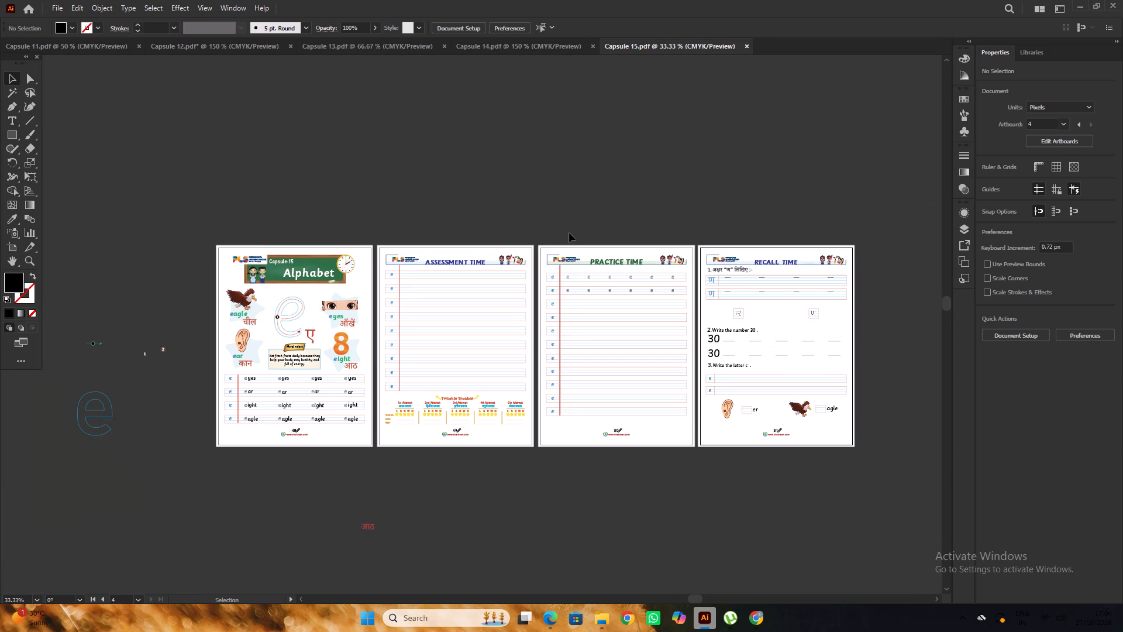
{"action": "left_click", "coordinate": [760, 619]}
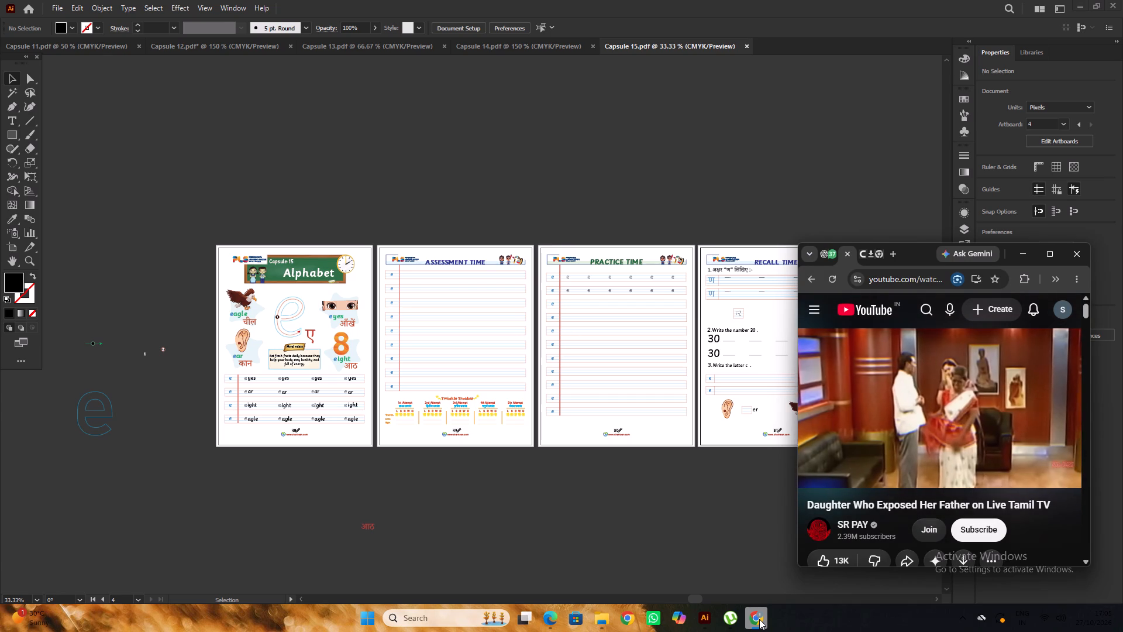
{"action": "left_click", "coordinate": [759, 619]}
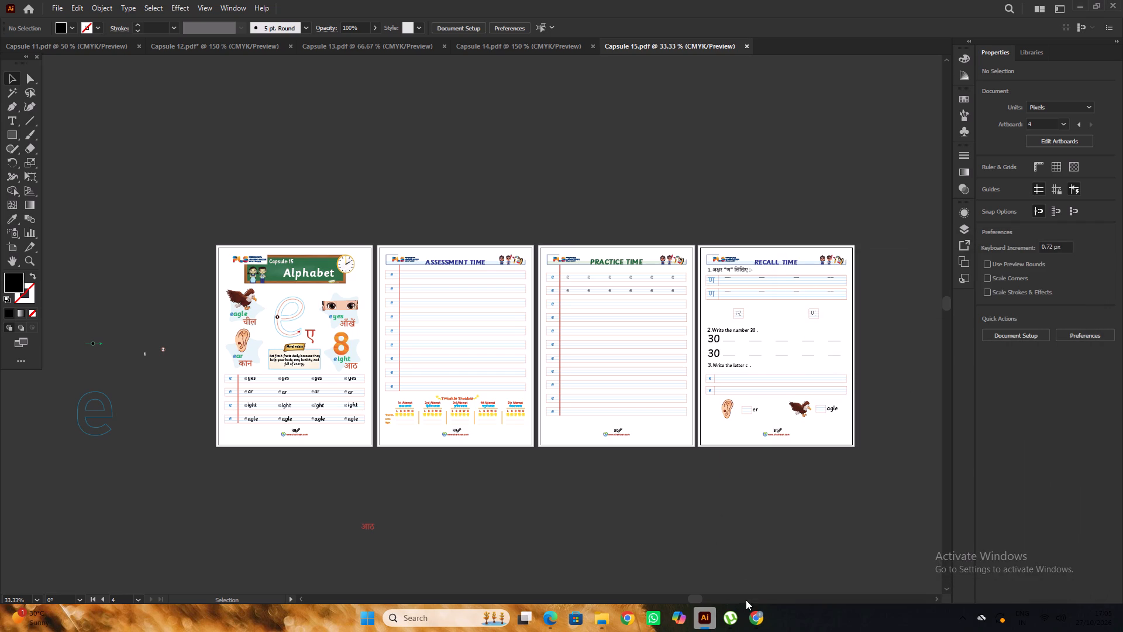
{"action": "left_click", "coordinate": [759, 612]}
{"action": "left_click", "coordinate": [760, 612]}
Nudge the red ए beside the large tracing e on the Alphabet page slightly upward and clear the selection.
{"action": "scroll", "coordinate": [615, 411], "scroll_direction": "down", "scroll_amount": 5}
{"action": "scroll", "coordinate": [615, 410], "scroll_direction": "up", "scroll_amount": 2}
{"action": "scroll", "coordinate": [615, 410], "scroll_direction": "down", "scroll_amount": 2, "text": "alt"}
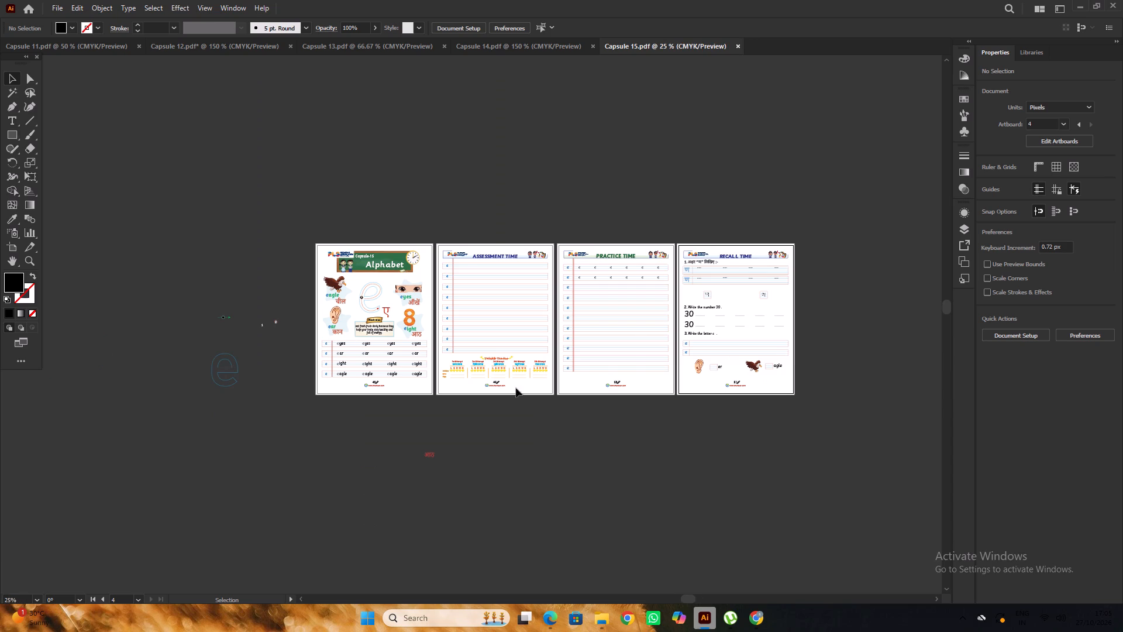
{"action": "scroll", "coordinate": [341, 327], "scroll_direction": "up", "scroll_amount": 2, "text": "alt"}
{"action": "left_click", "coordinate": [418, 294]}
{"action": "scroll", "coordinate": [418, 294], "scroll_direction": "up", "scroll_amount": 2}
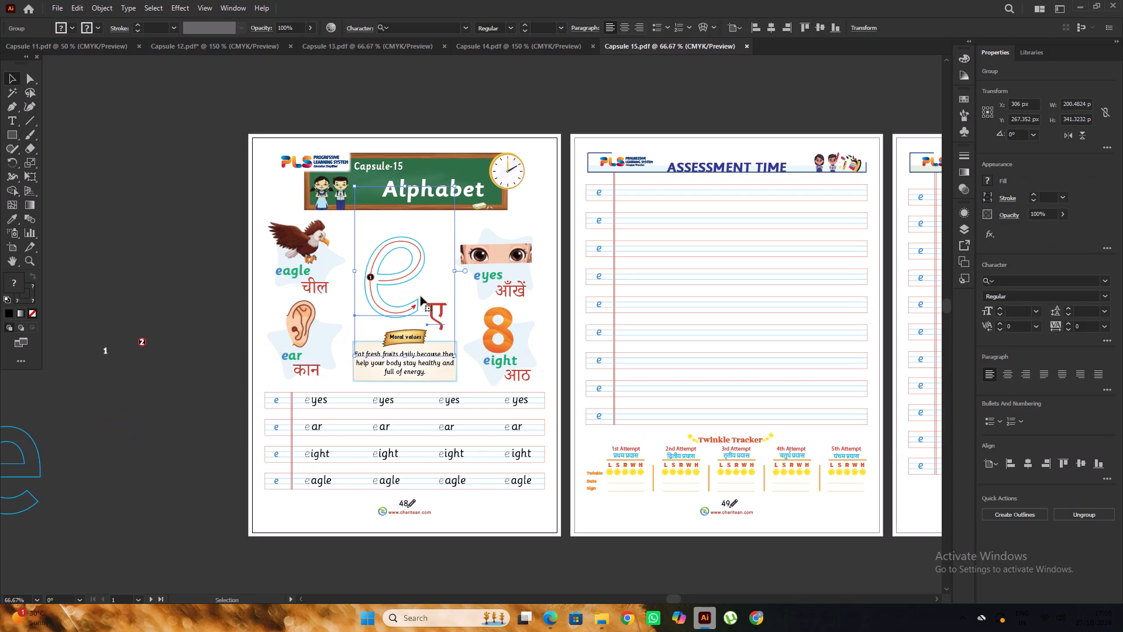
{"action": "left_click_drag", "start_coordinate": [431, 311], "coordinate": [433, 306]}
{"action": "scroll", "coordinate": [433, 305], "scroll_direction": "down", "scroll_amount": 1, "text": "alt"}
{"action": "left_click", "coordinate": [266, 218]}
{"action": "scroll", "coordinate": [271, 217], "scroll_direction": "down", "scroll_amount": 1}
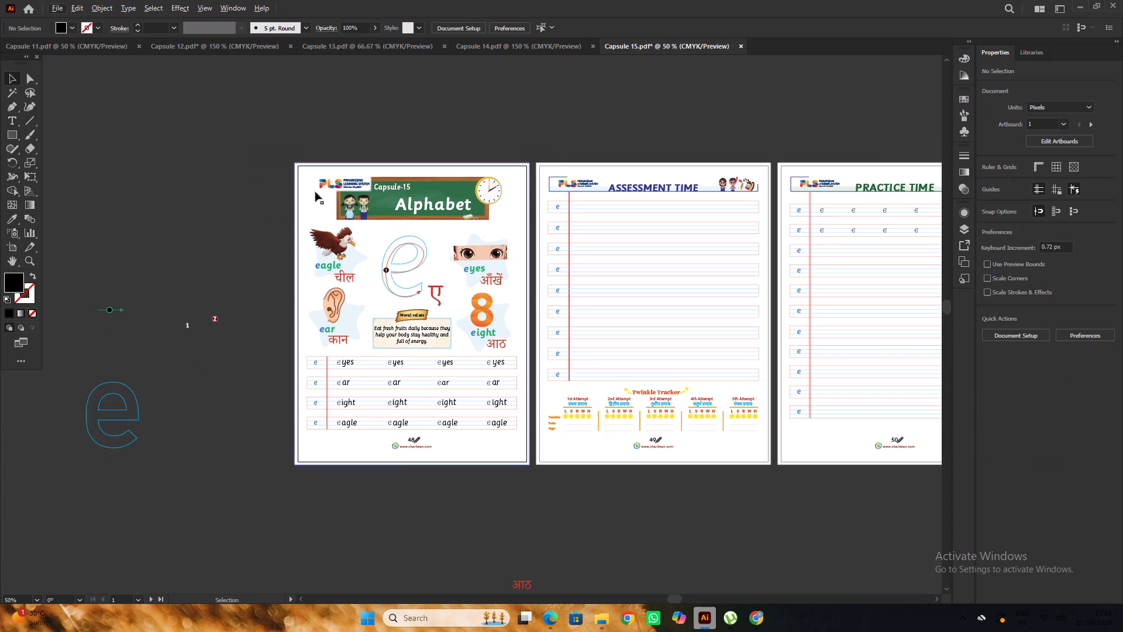
Switch to the PRINT FINAL folder in File Explorer.
{"action": "double_click", "coordinate": [493, 544]}
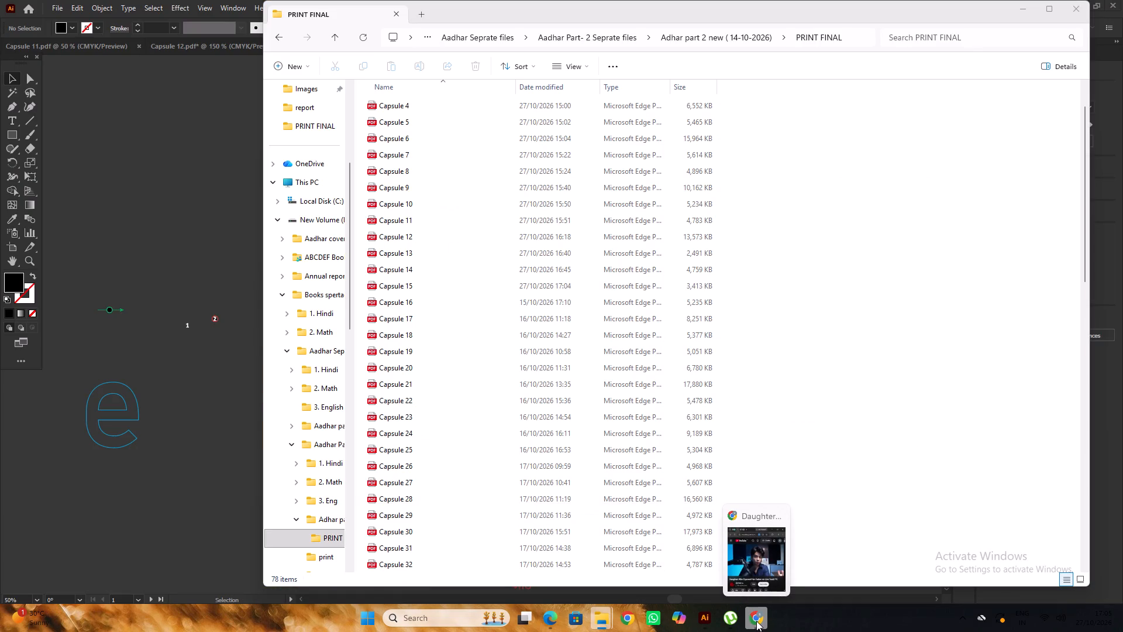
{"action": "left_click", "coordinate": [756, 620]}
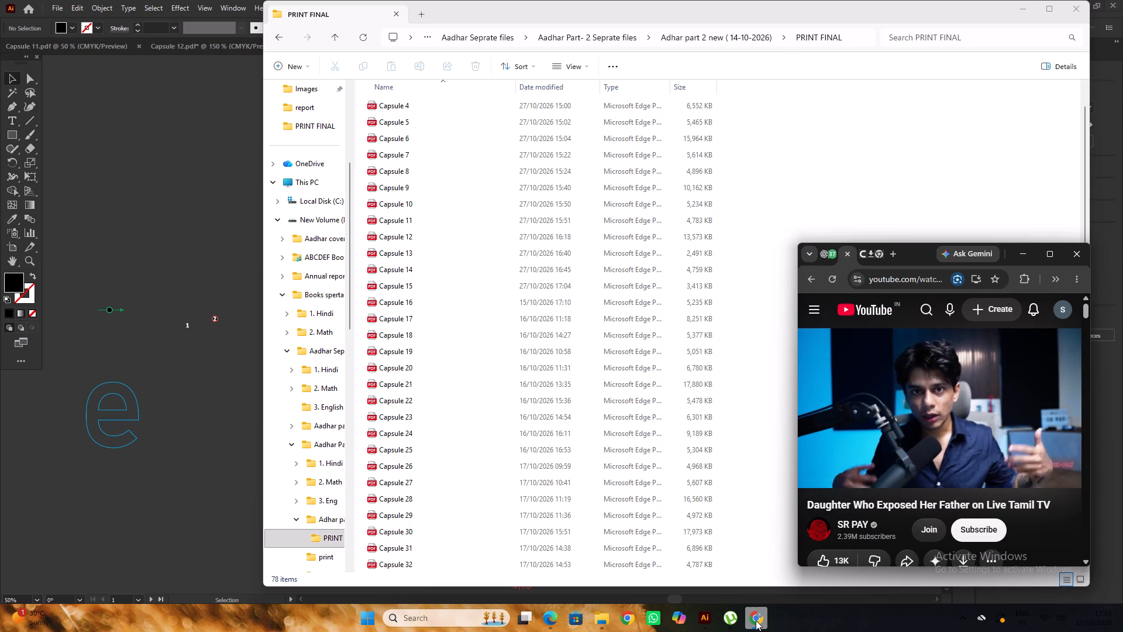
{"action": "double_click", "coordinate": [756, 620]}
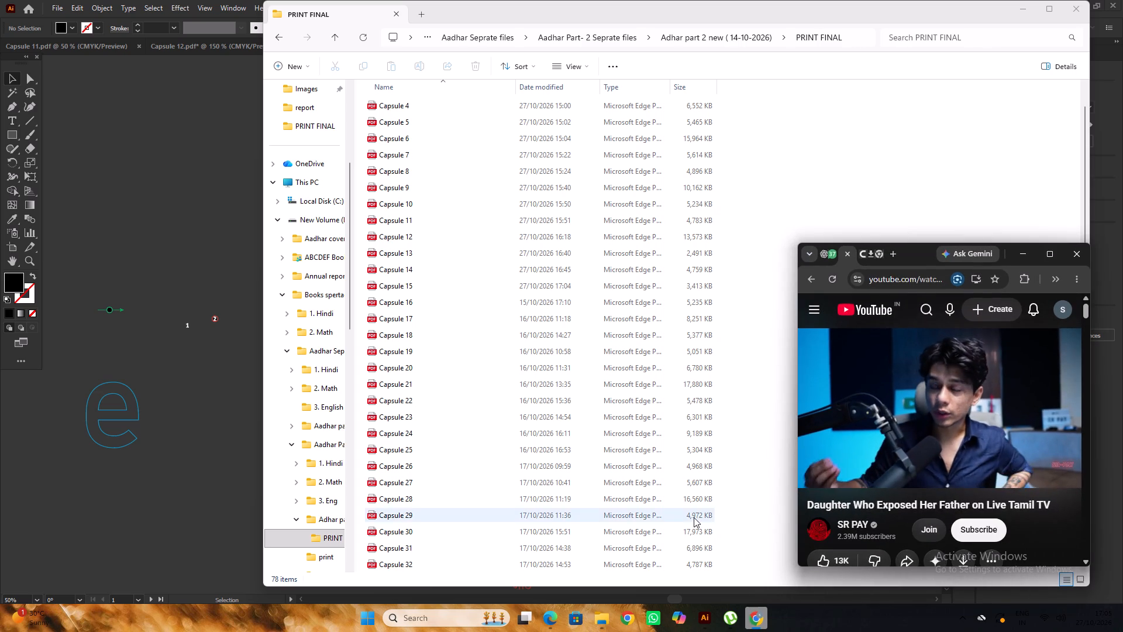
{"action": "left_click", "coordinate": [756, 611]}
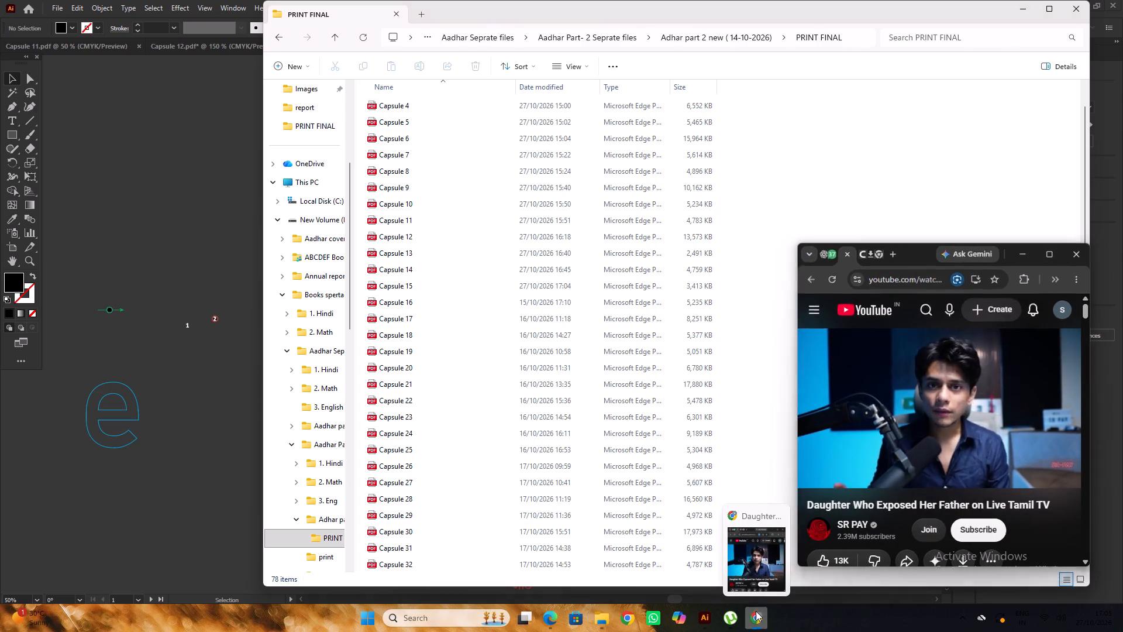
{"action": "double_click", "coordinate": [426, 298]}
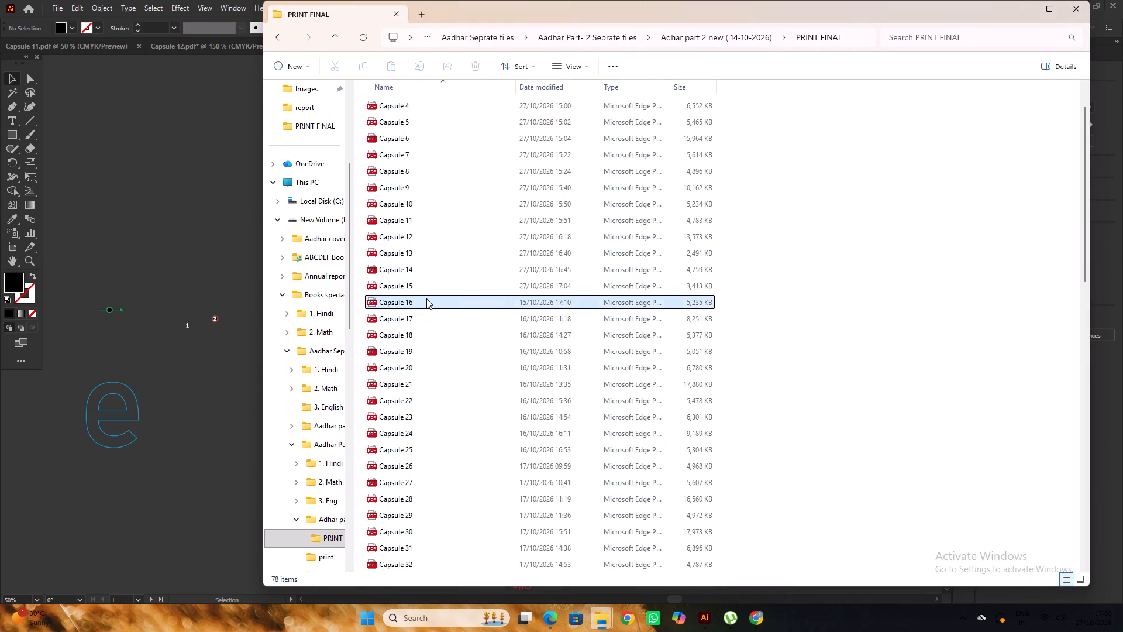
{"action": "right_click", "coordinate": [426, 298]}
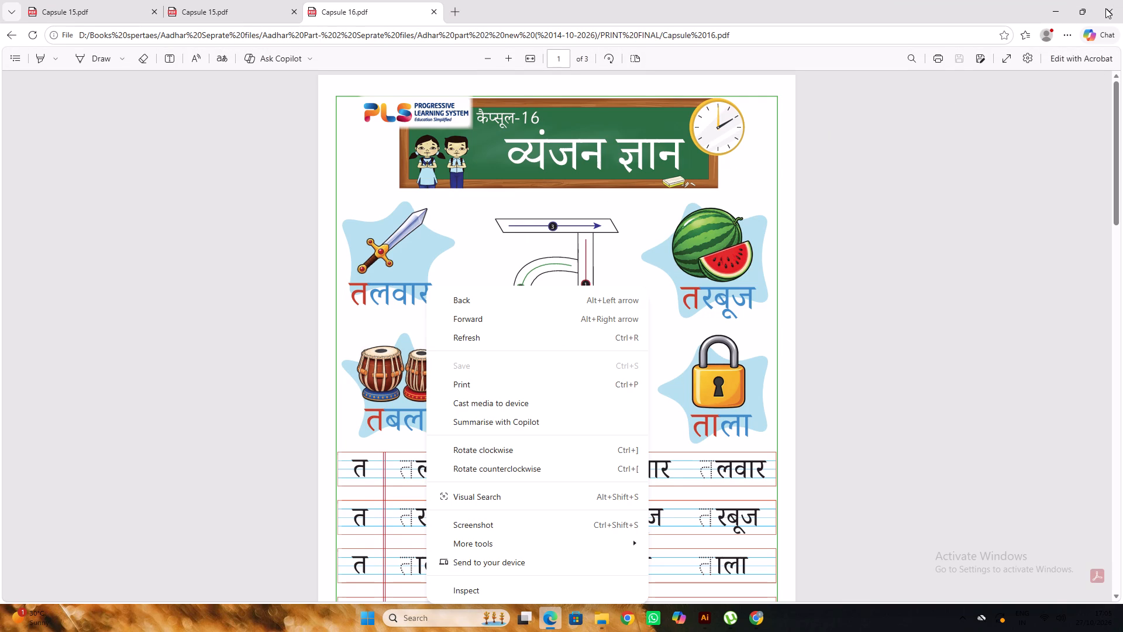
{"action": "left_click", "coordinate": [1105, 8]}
Open the Capsule 16 PDF from the PRINT FINAL folder in Illustrator.
{"action": "right_click", "coordinate": [507, 304]}
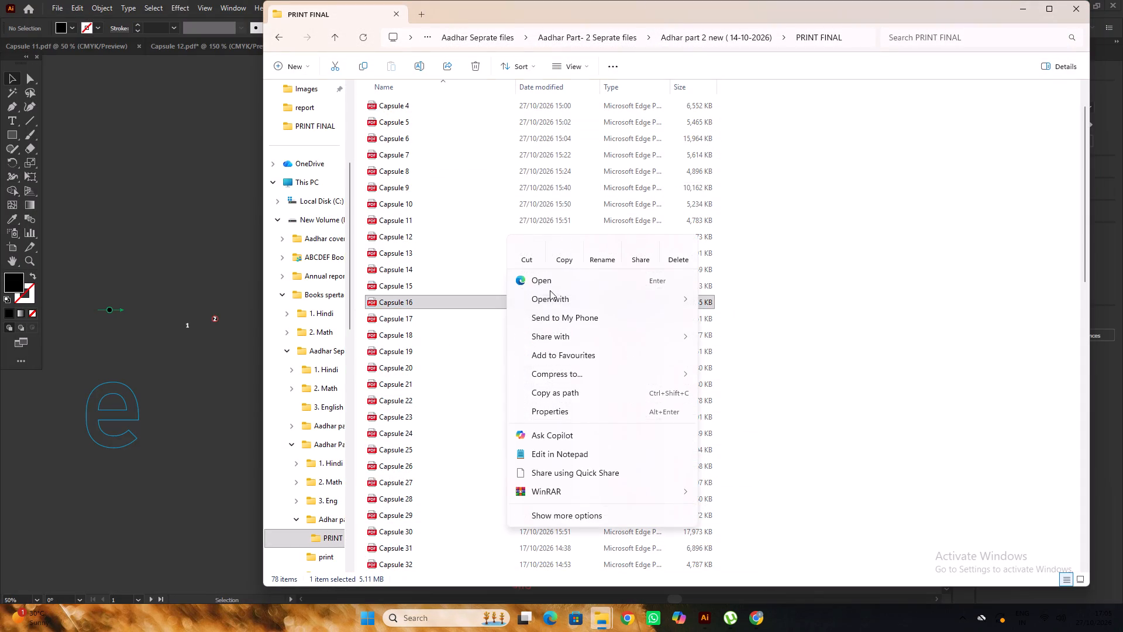
{"action": "left_click", "coordinate": [732, 302]}
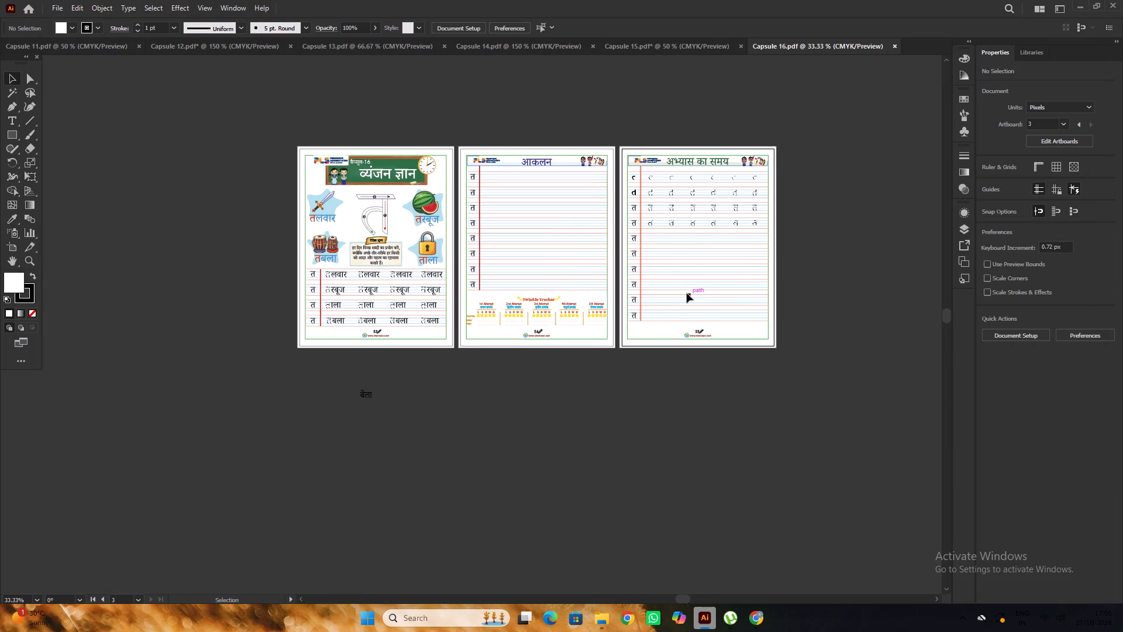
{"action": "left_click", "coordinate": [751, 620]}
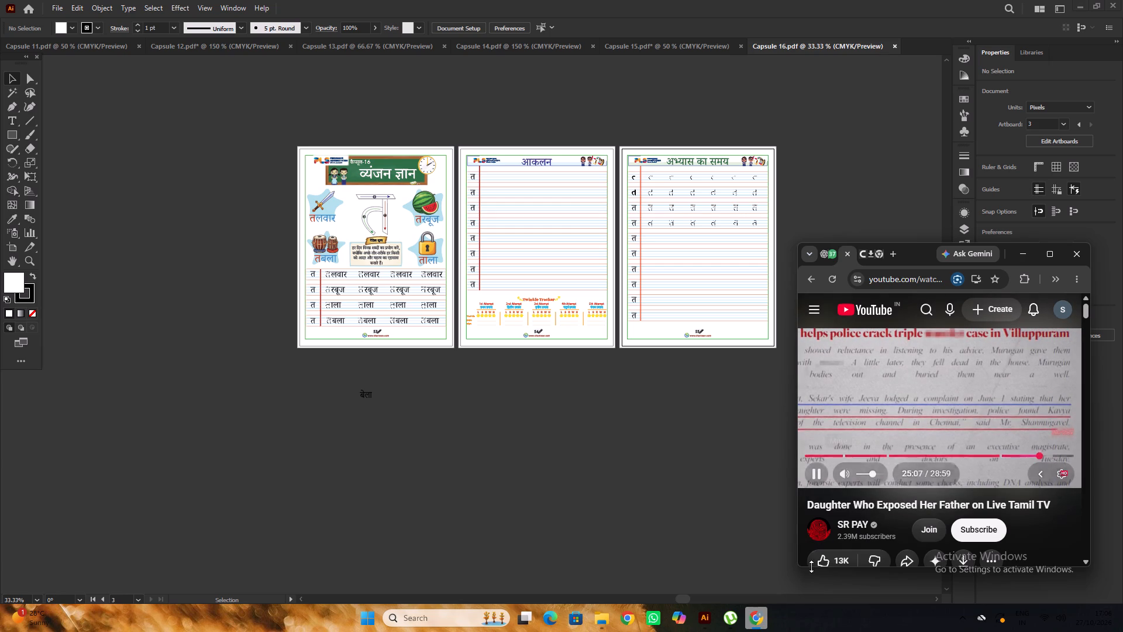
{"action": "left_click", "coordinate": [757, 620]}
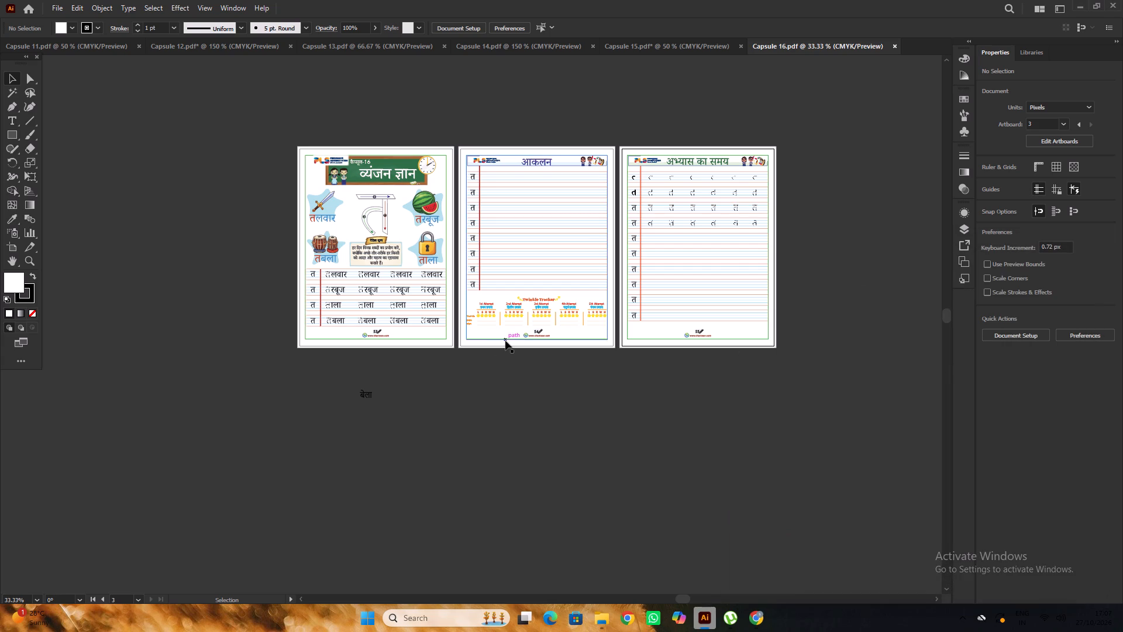
Switch back to the Capsule 15 document.
{"action": "left_click", "coordinate": [636, 45]}
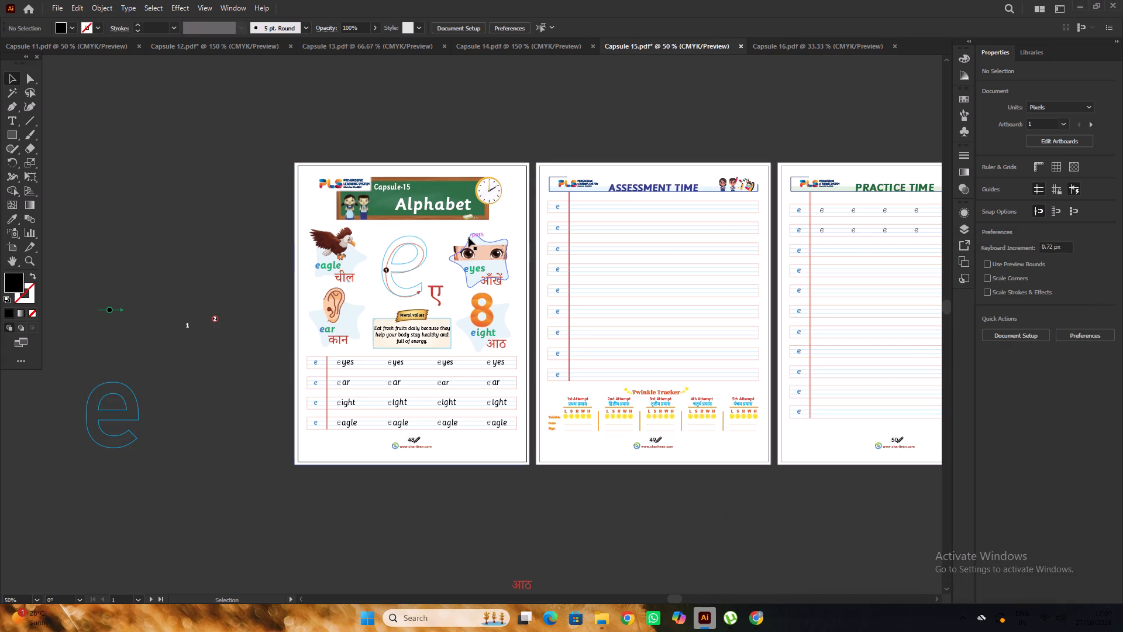
Undo the last upward moves of the large tracing e outline and the red ए on Capsule 15's Alphabet page.
{"action": "scroll", "coordinate": [449, 223], "scroll_direction": "down", "scroll_amount": 1, "text": "alt"}
{"action": "scroll", "coordinate": [430, 238], "scroll_direction": "up", "scroll_amount": 4, "text": "alt"}
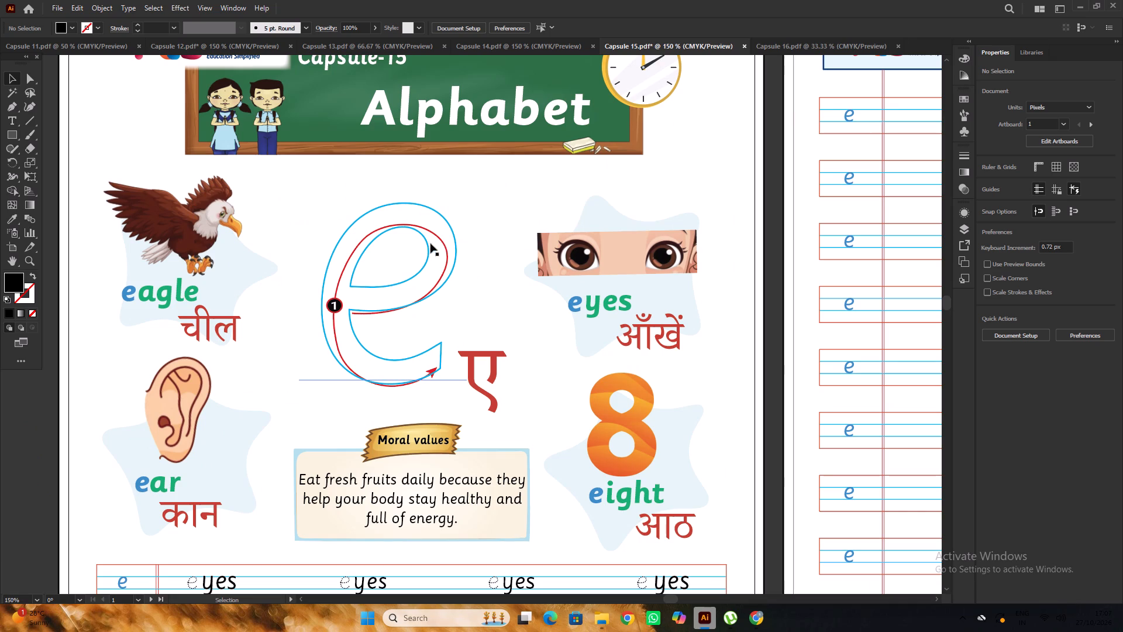
{"action": "left_click", "coordinate": [441, 239]}
{"action": "left_click_drag", "start_coordinate": [441, 239], "coordinate": [441, 232]}
{"action": "key", "text": "ctrl+z"}
{"action": "key", "text": "ctrl+z"}
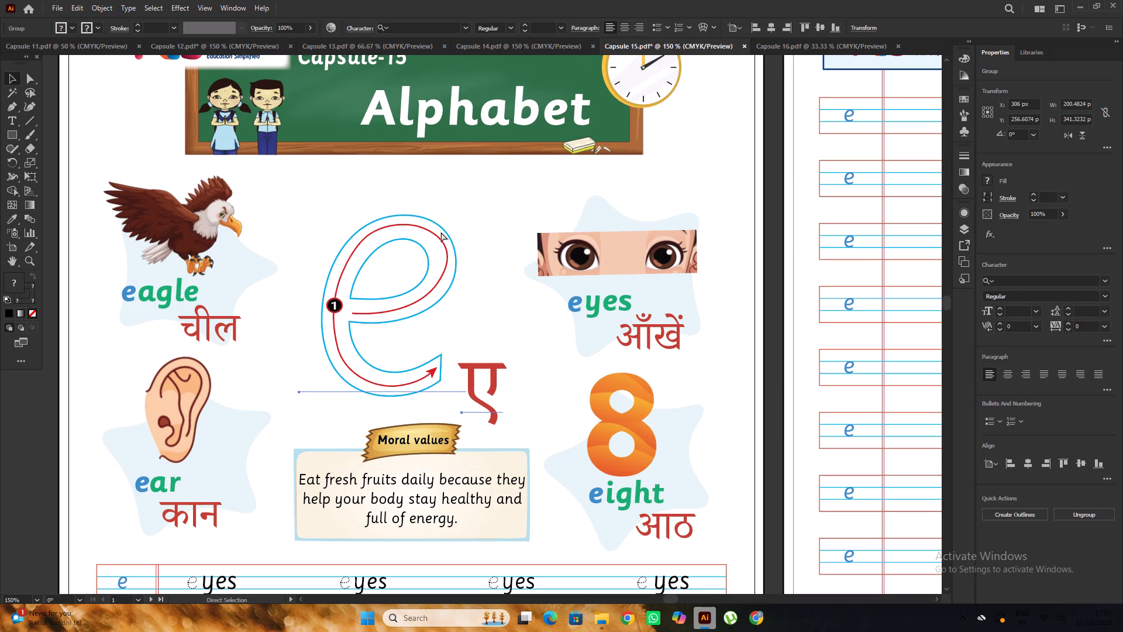
{"action": "scroll", "coordinate": [441, 232], "scroll_direction": "down", "scroll_amount": 2, "text": "alt"}
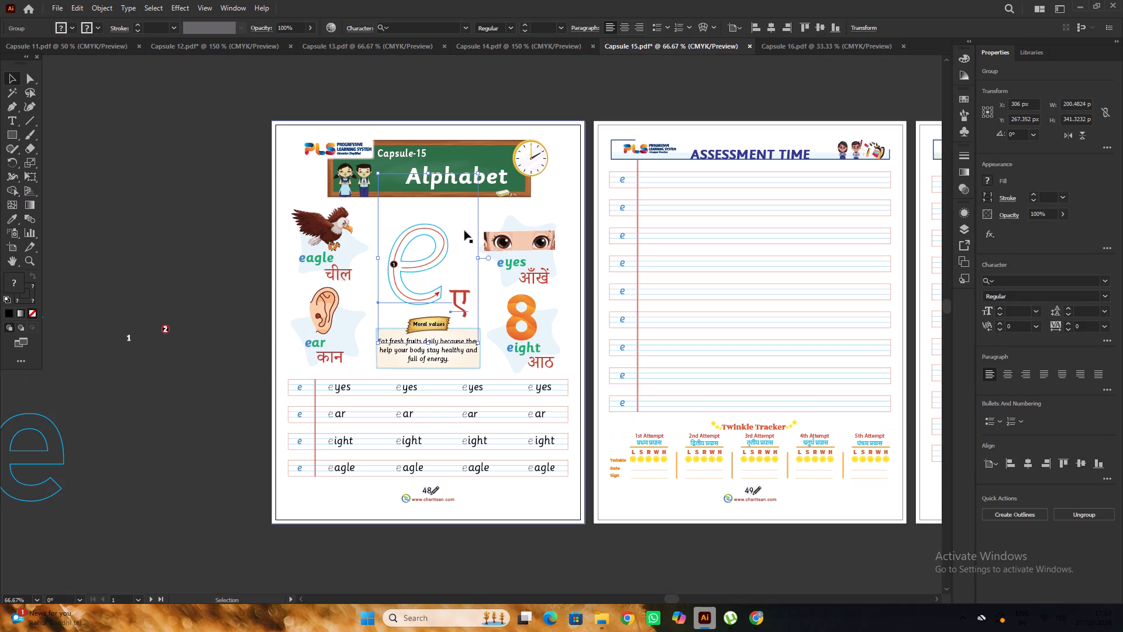
{"action": "key", "text": "ctrl+g"}
{"action": "left_click", "coordinate": [170, 210]}
Save the Capsule 15 document.
{"action": "scroll", "coordinate": [170, 210], "scroll_direction": "down", "scroll_amount": 2, "text": "alt"}
{"action": "key", "text": "ctrl+s"}
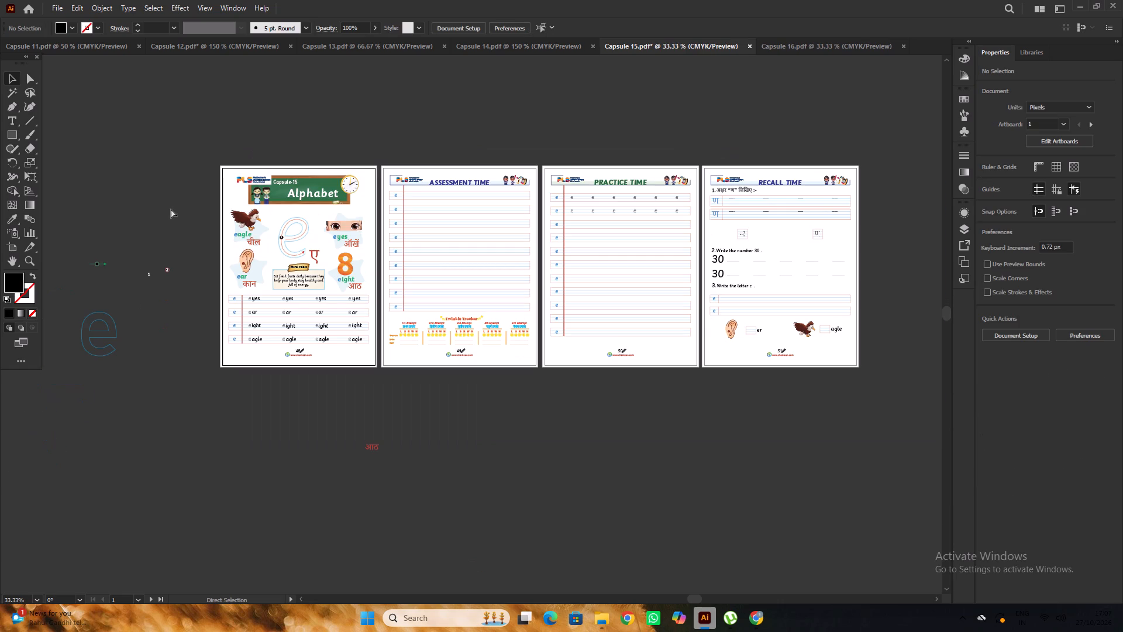
Switch to the PRINT FINAL folder in File Explorer and view the saved Capsule 15 PDF's first pages in Edge.
{"action": "left_click", "coordinate": [1077, 7]}
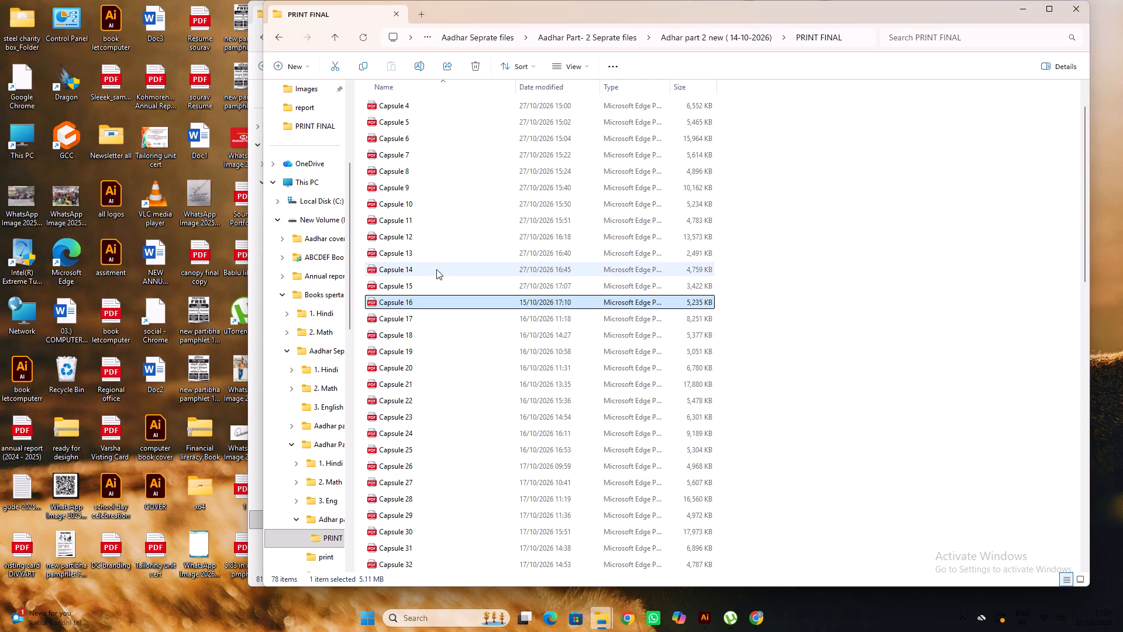
{"action": "left_click", "coordinate": [763, 624]}
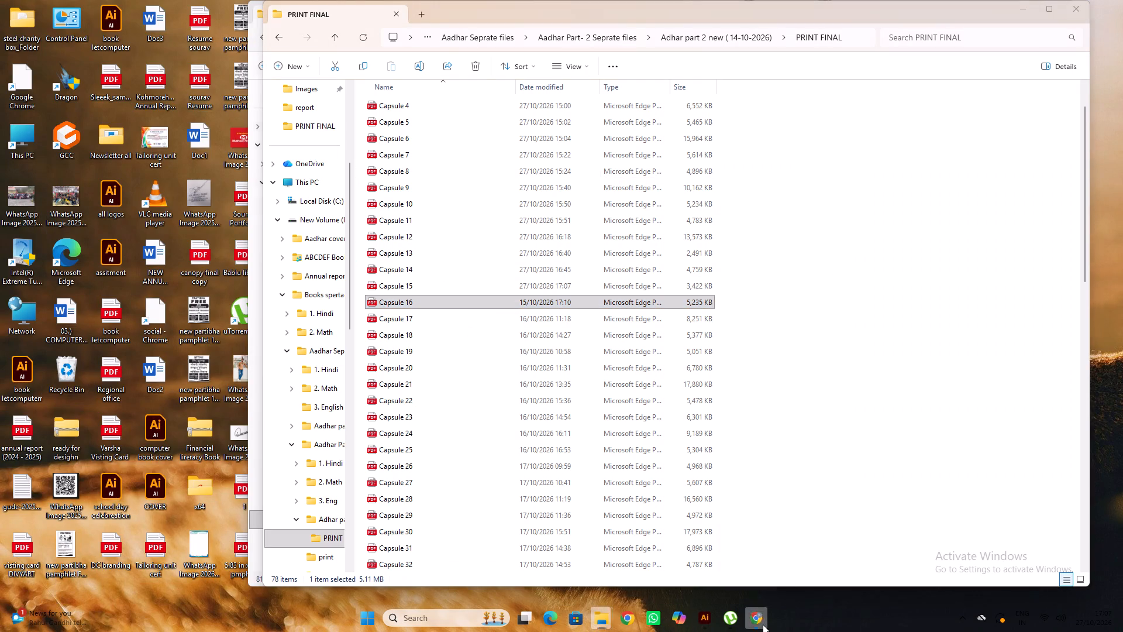
{"action": "left_click", "coordinate": [763, 624]}
{"action": "double_click", "coordinate": [467, 281]}
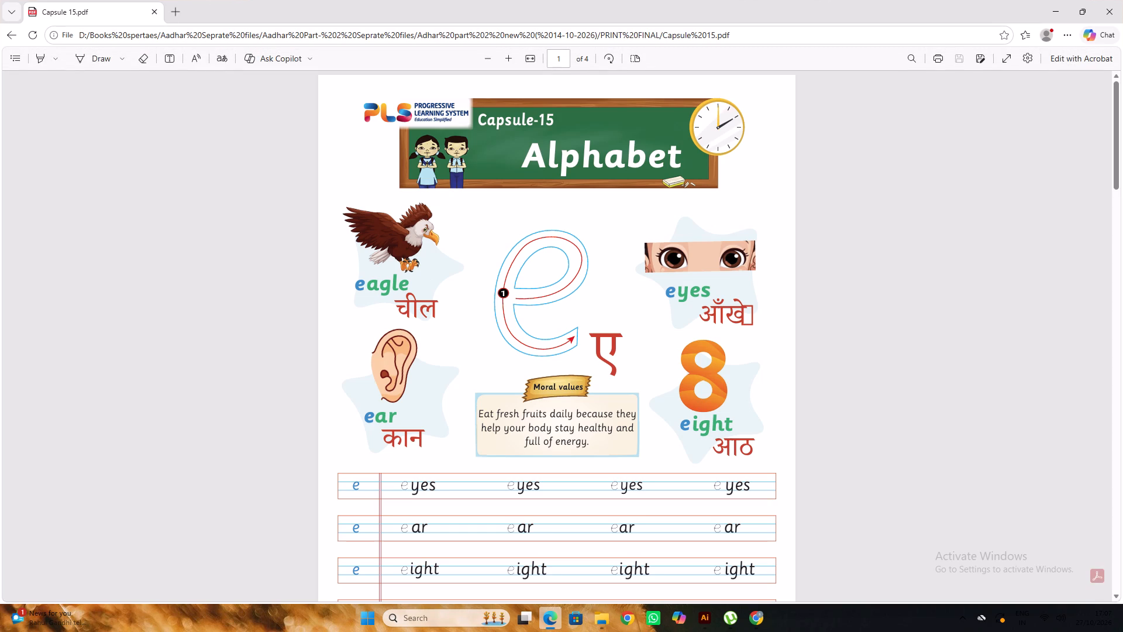
{"action": "scroll", "coordinate": [409, 274], "scroll_direction": "down", "scroll_amount": 10}
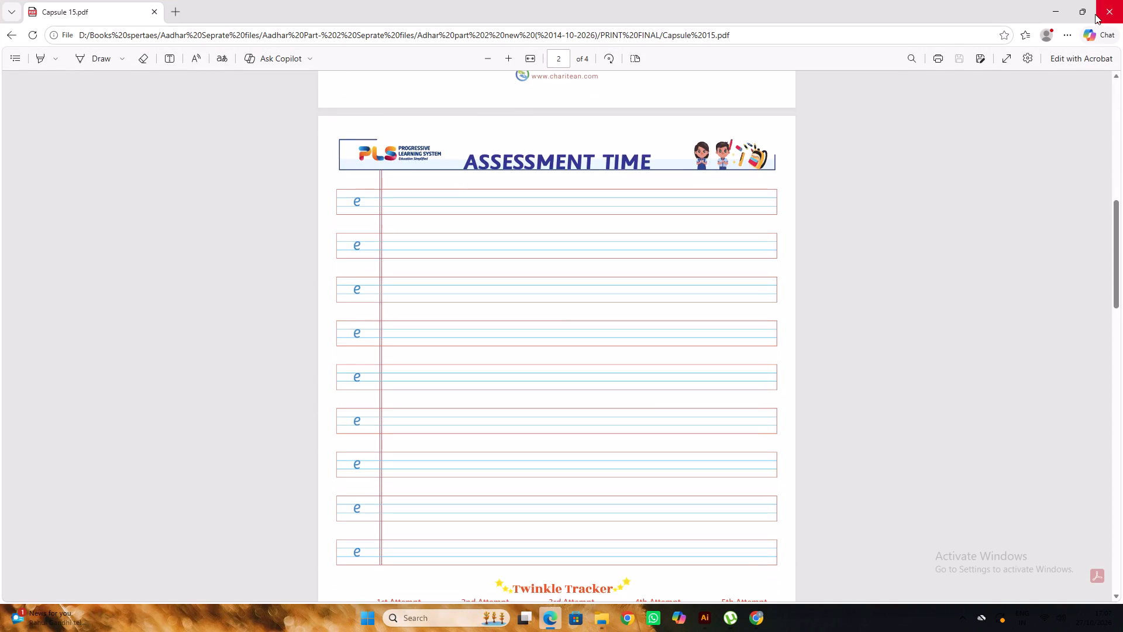
{"action": "left_click", "coordinate": [1056, 6]}
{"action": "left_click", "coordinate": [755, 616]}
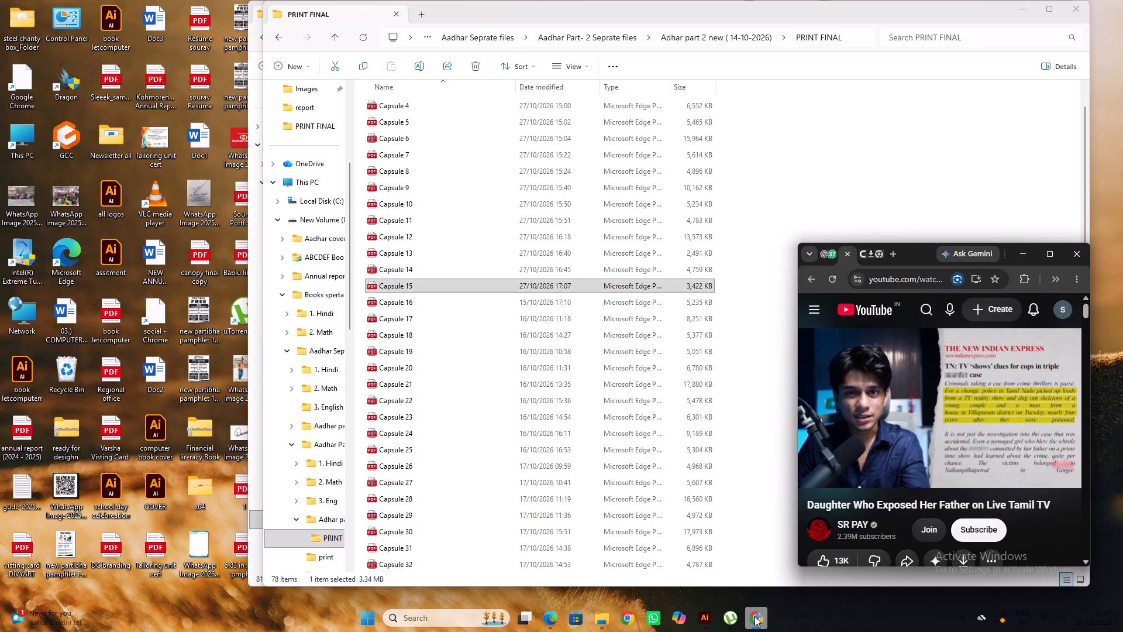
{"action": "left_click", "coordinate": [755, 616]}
Reopen the Capsule 15 PDF from the PRINT FINAL folder in Edge and check all its pages, 48 to 51.
{"action": "double_click", "coordinate": [475, 284]}
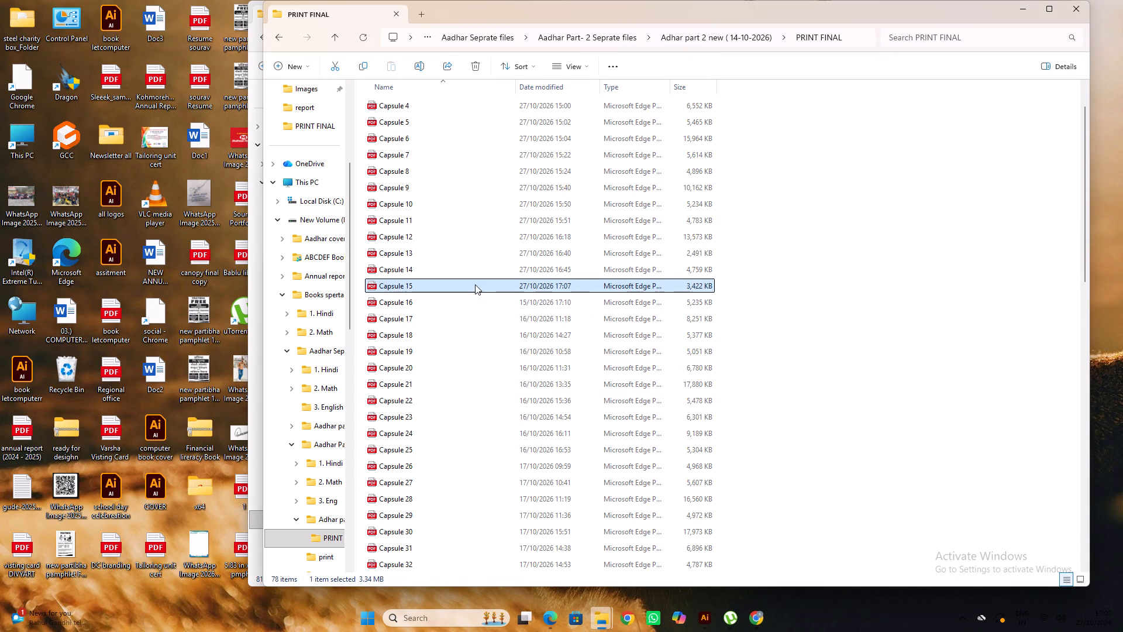
{"action": "scroll", "coordinate": [463, 301], "scroll_direction": "up", "scroll_amount": 12}
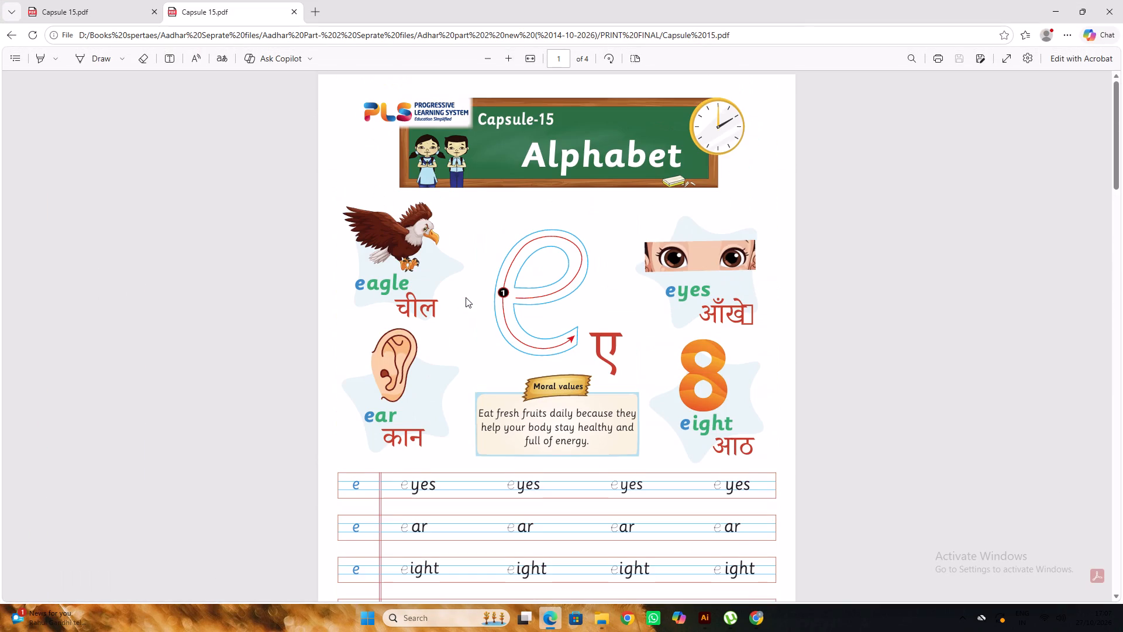
{"action": "scroll", "coordinate": [466, 297], "scroll_direction": "down", "scroll_amount": 8}
{"action": "scroll", "coordinate": [466, 297], "scroll_direction": "up", "scroll_amount": 3}
{"action": "scroll", "coordinate": [466, 297], "scroll_direction": "down", "scroll_amount": 6}
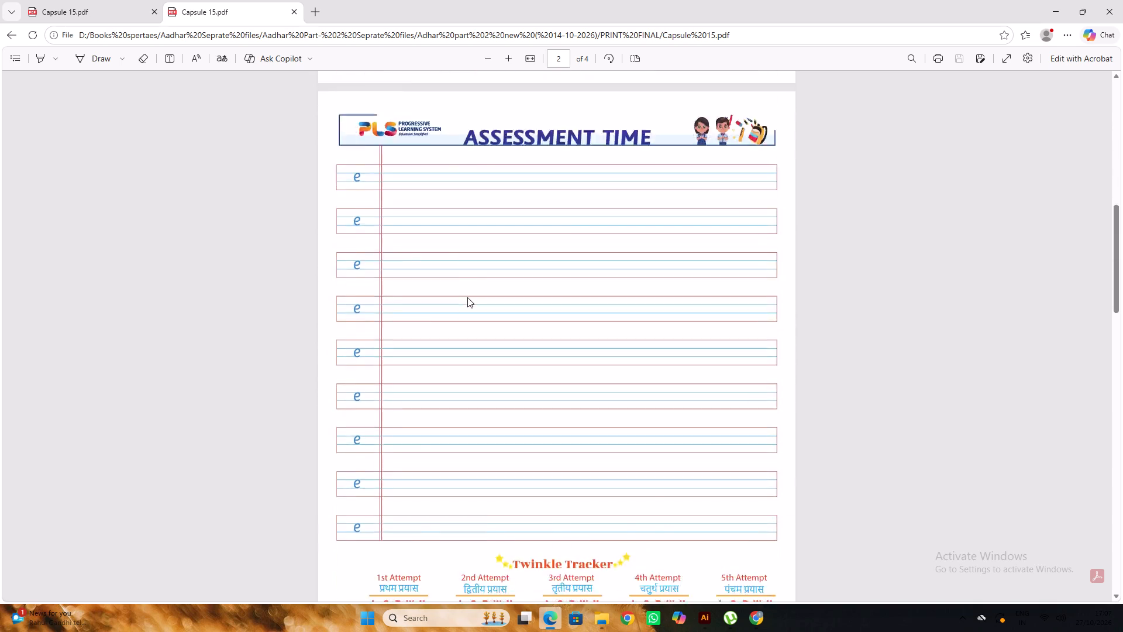
{"action": "scroll", "coordinate": [467, 297], "scroll_direction": "down", "scroll_amount": 11}
{"action": "scroll", "coordinate": [467, 297], "scroll_direction": "up", "scroll_amount": 1}
{"action": "scroll", "coordinate": [467, 297], "scroll_direction": "down", "scroll_amount": 8}
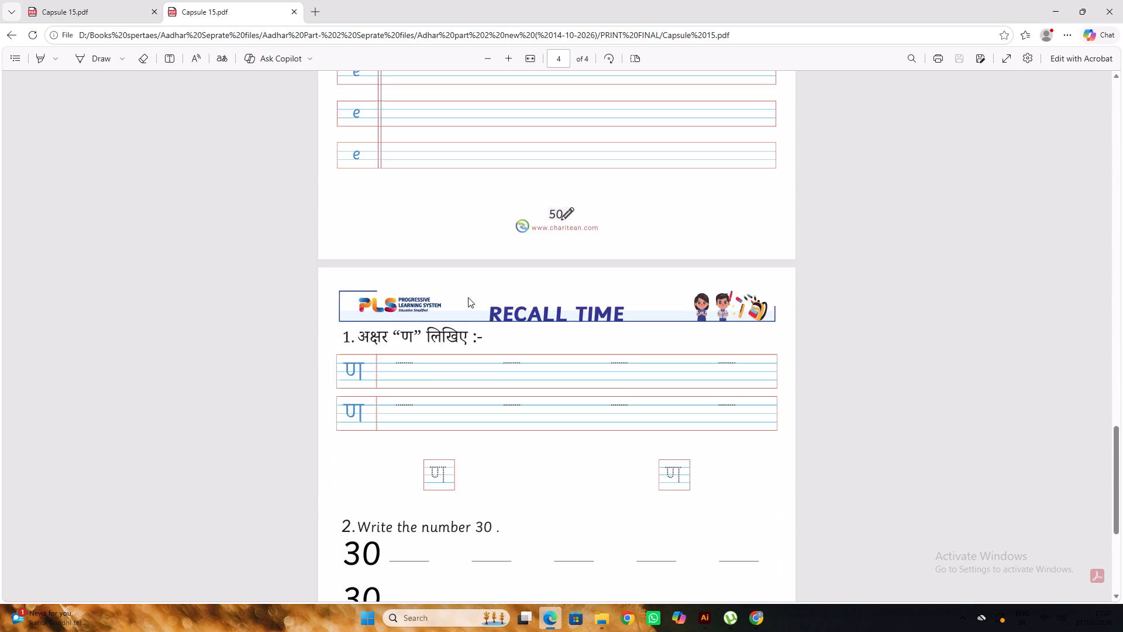
{"action": "scroll", "coordinate": [468, 297], "scroll_direction": "down", "scroll_amount": 10}
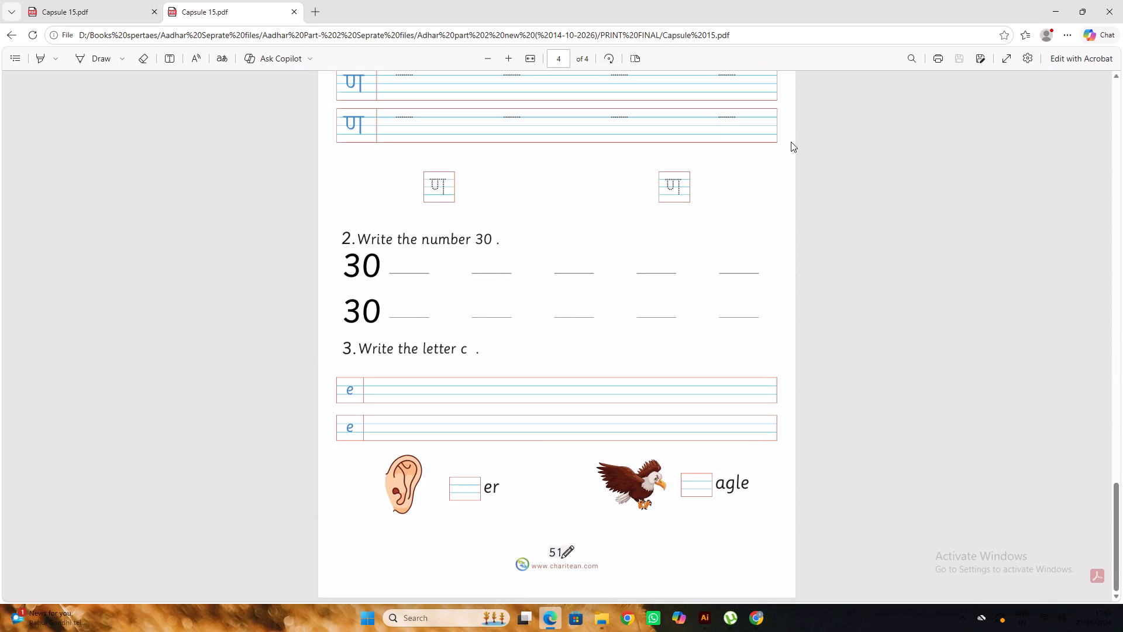
{"action": "left_click", "coordinate": [1108, 5]}
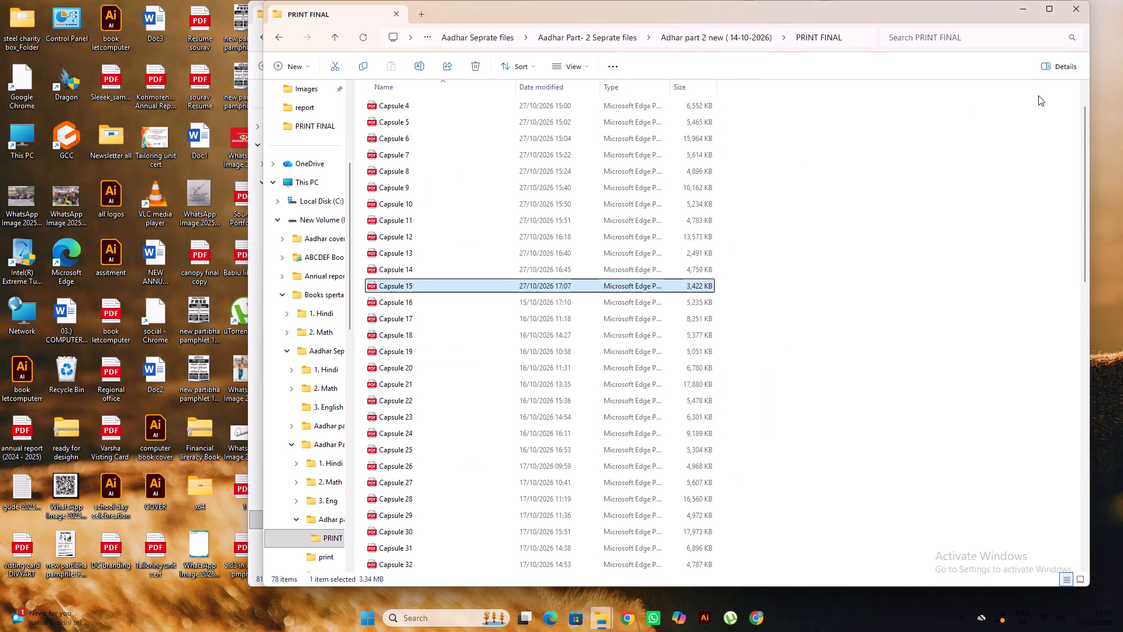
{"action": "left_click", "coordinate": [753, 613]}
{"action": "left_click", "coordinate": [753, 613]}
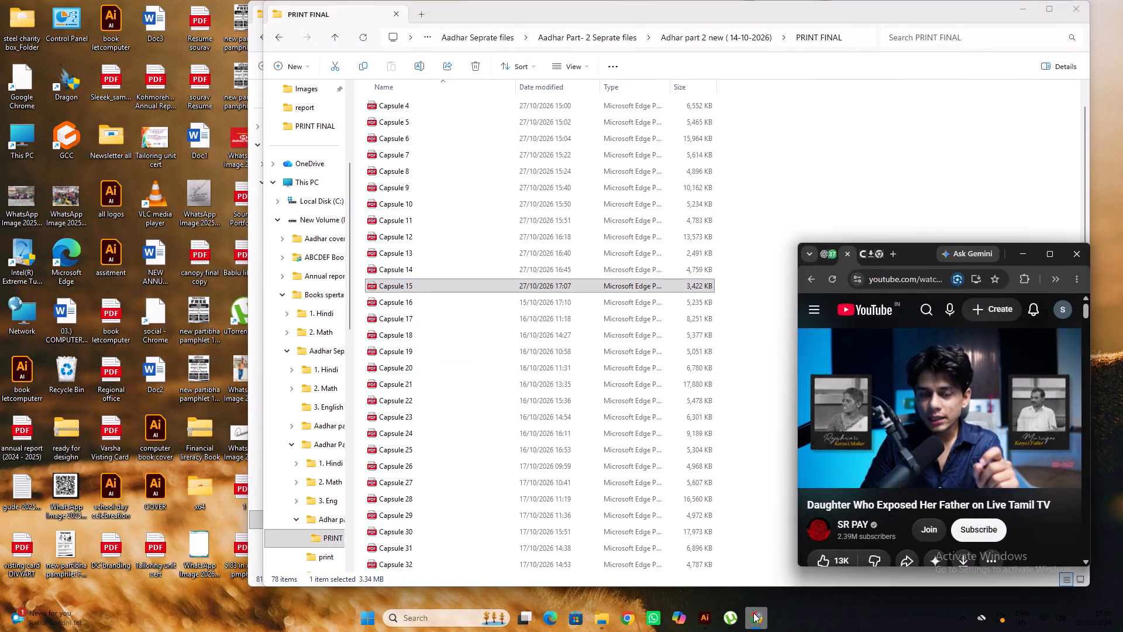
Switch back to Illustrator and bring up the Capsule 16 document at its व्यंजन ज्ञान page.
{"action": "left_click", "coordinate": [709, 616]}
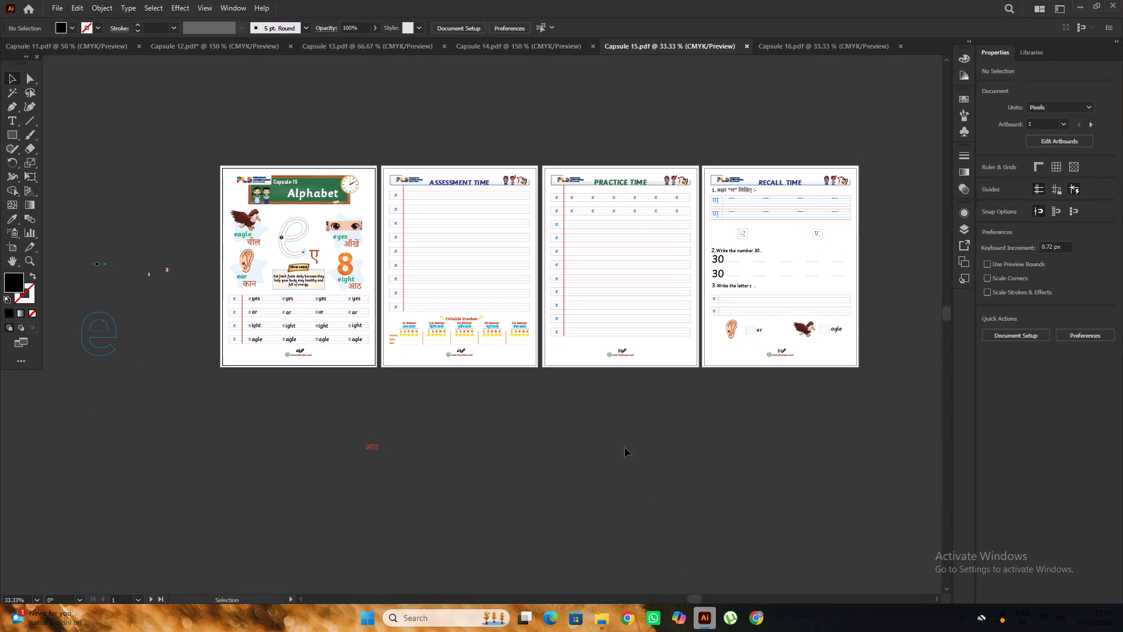
{"action": "scroll", "coordinate": [625, 446], "scroll_direction": "up", "scroll_amount": 1}
{"action": "left_click", "coordinate": [788, 50]}
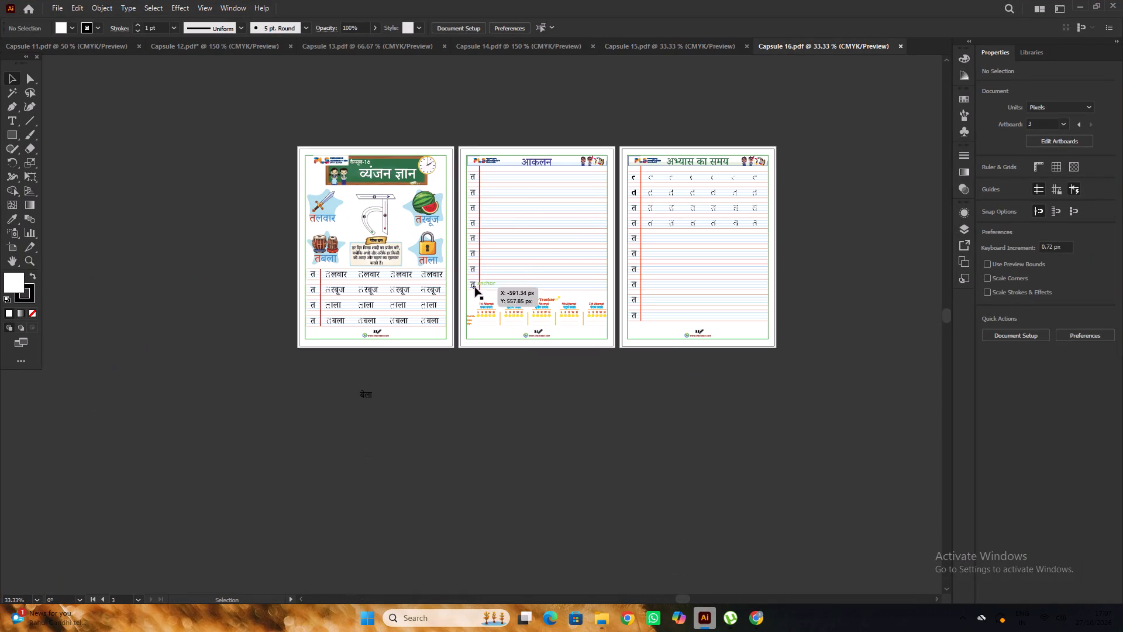
{"action": "scroll", "coordinate": [305, 278], "scroll_direction": "up", "scroll_amount": 3, "text": "alt"}
{"action": "scroll", "coordinate": [306, 277], "scroll_direction": "up", "scroll_amount": 1}
{"action": "scroll", "coordinate": [305, 276], "scroll_direction": "down", "scroll_amount": 1, "text": "alt"}
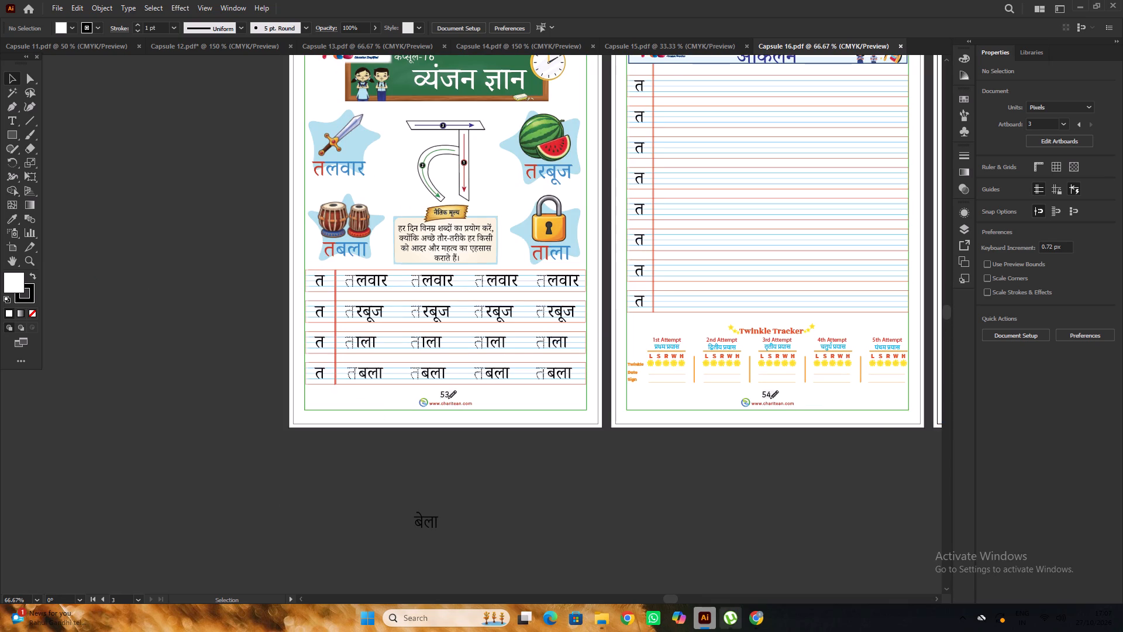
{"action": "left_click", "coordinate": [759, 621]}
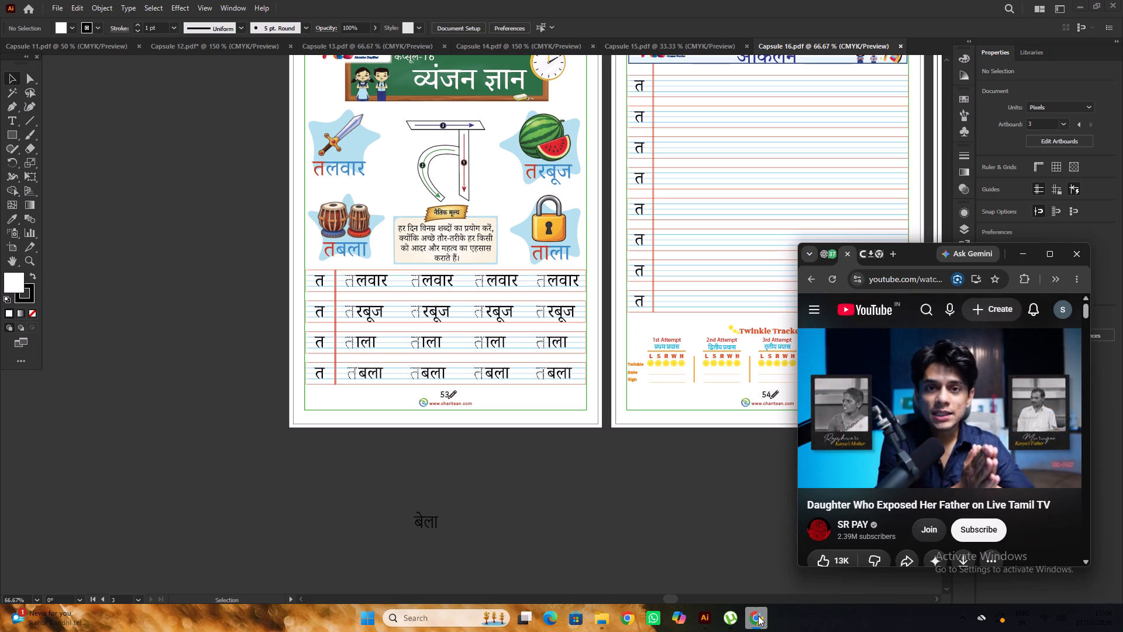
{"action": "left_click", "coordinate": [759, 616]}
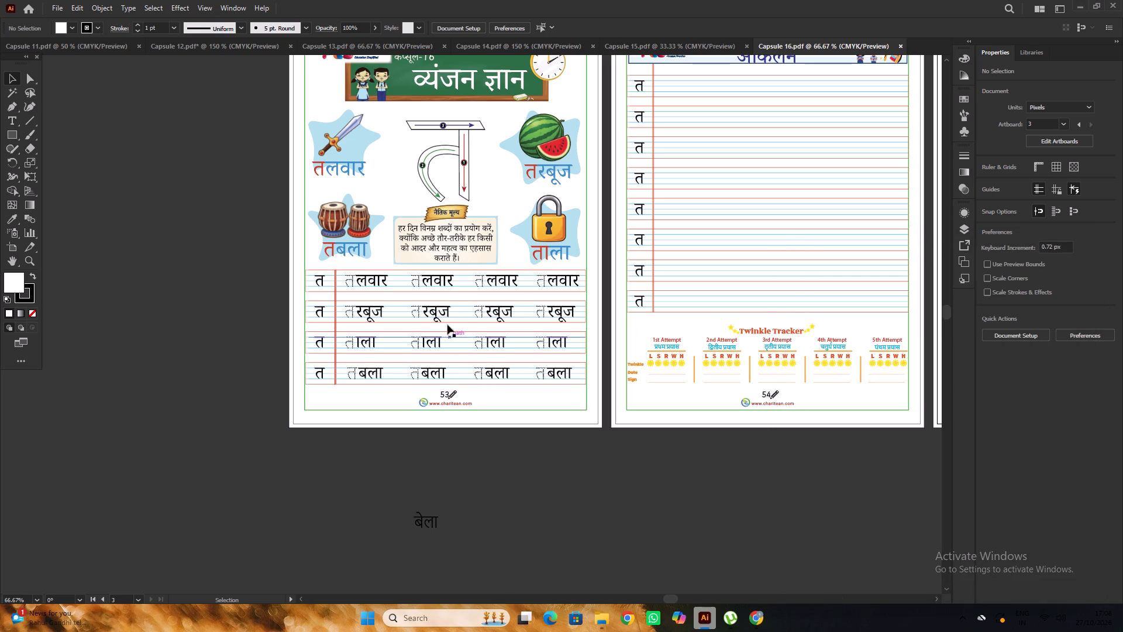
Place a copy of the नैतिक मूल्य text box on the empty canvas beside page 53 and clear the selection.
{"action": "scroll", "coordinate": [447, 324], "scroll_direction": "up", "scroll_amount": 2}
{"action": "scroll", "coordinate": [484, 285], "scroll_direction": "down", "scroll_amount": 1, "text": "alt"}
{"action": "scroll", "coordinate": [484, 285], "scroll_direction": "up", "scroll_amount": 1}
{"action": "left_click", "coordinate": [448, 284], "text": "alt"}
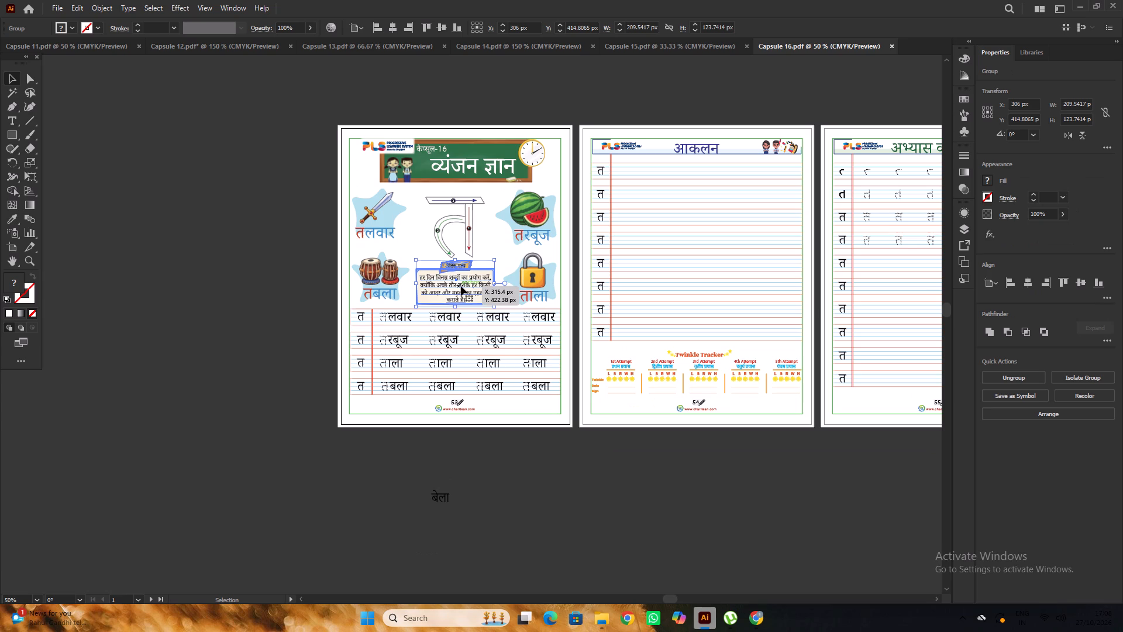
{"action": "left_click_drag", "start_coordinate": [461, 286], "coordinate": [224, 361], "text": "alt"}
{"action": "left_click", "coordinate": [251, 310]}
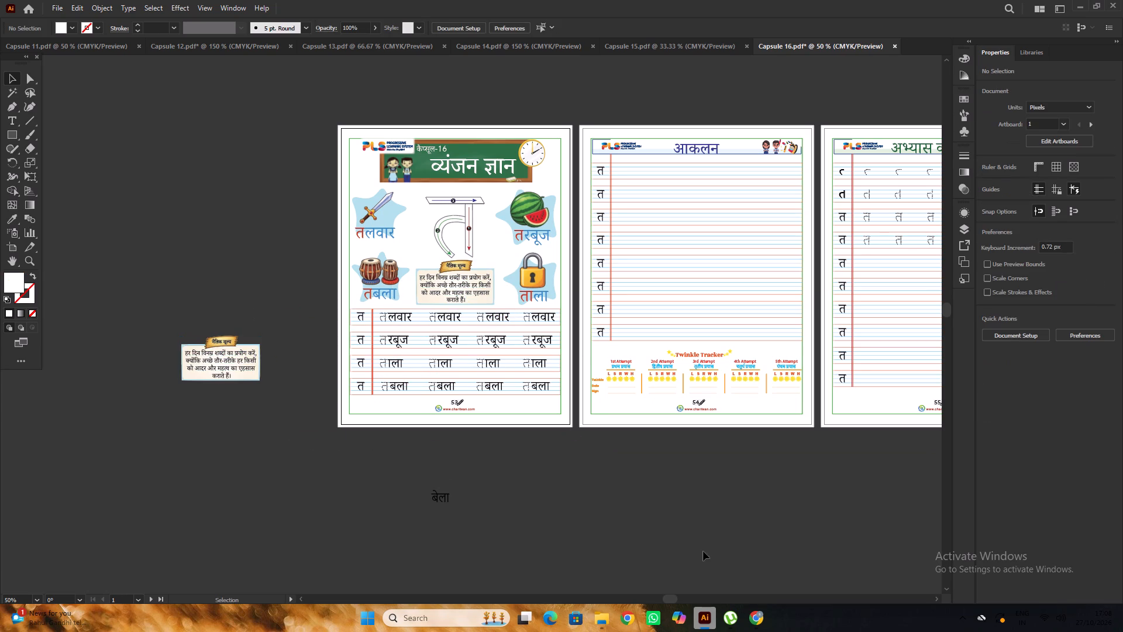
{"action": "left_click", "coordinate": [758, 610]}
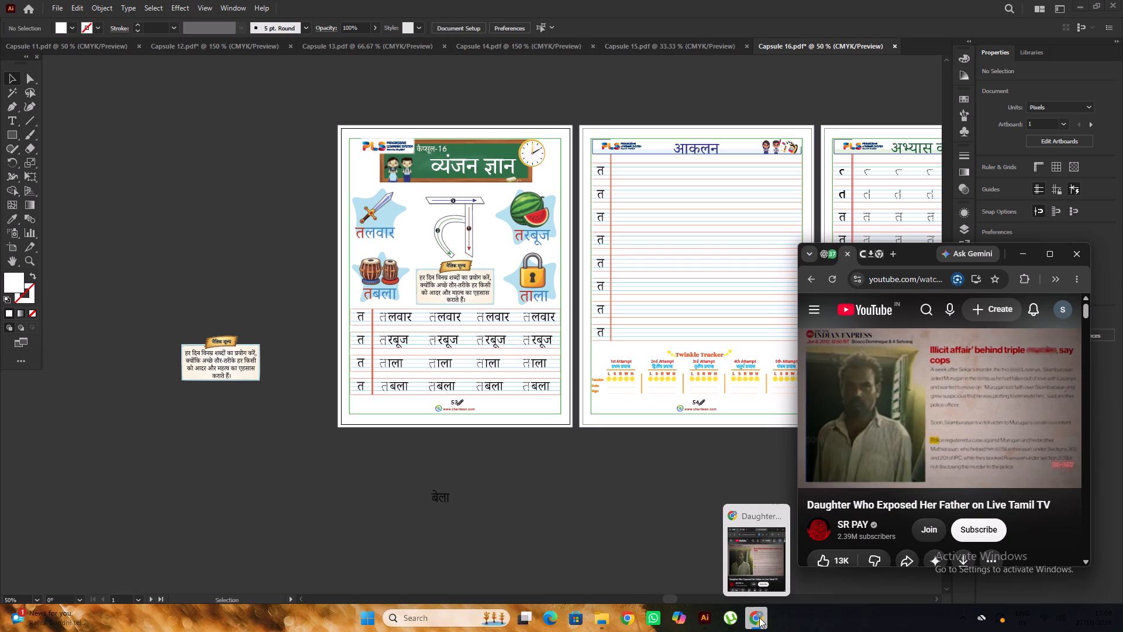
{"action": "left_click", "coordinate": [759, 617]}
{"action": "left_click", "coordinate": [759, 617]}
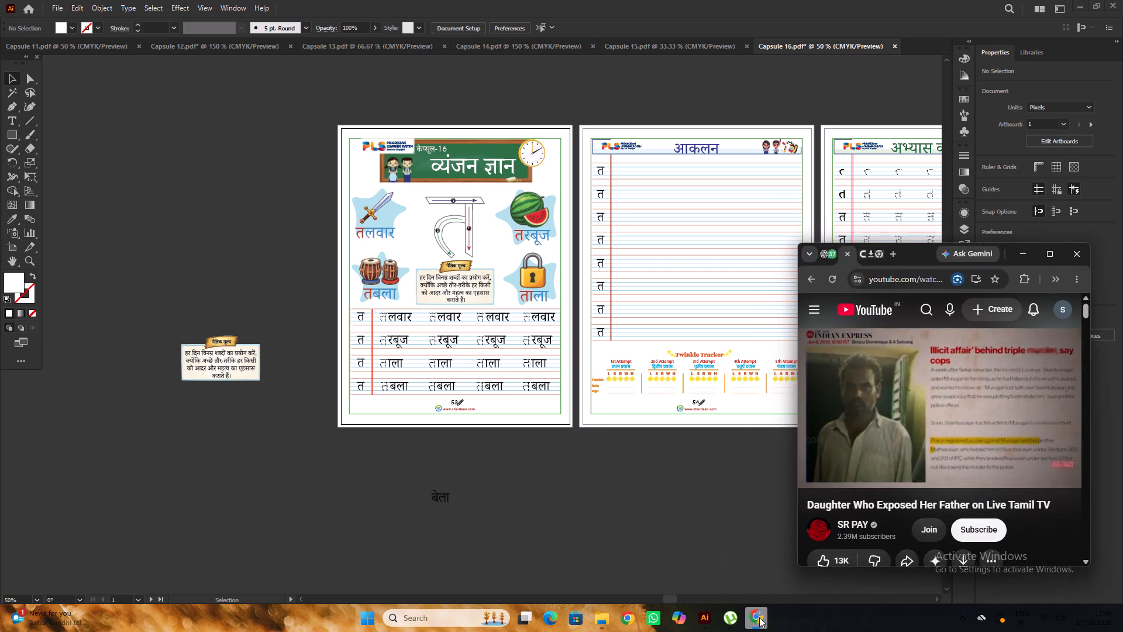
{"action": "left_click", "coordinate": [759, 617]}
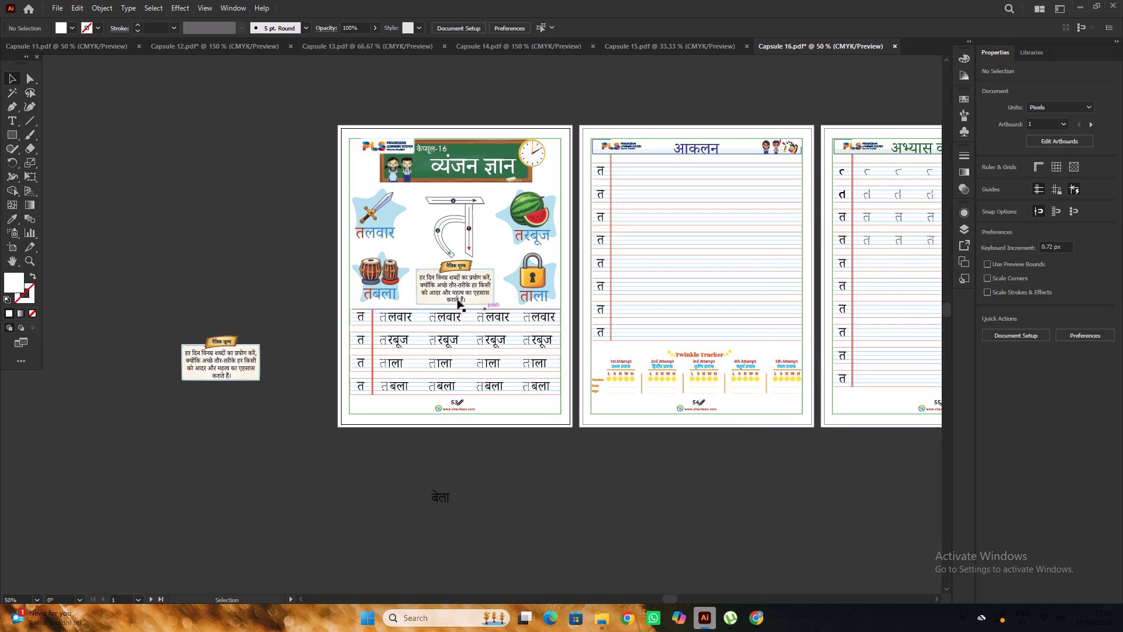
Convert the text of the नैतिक मूल्य box on page 53 to outlines and clear the selection.
{"action": "scroll", "coordinate": [446, 297], "scroll_direction": "down", "scroll_amount": 2}
{"action": "scroll", "coordinate": [389, 281], "scroll_direction": "up", "scroll_amount": 1}
{"action": "scroll", "coordinate": [462, 267], "scroll_direction": "up", "scroll_amount": 2, "text": "alt"}
{"action": "left_click", "coordinate": [473, 279]}
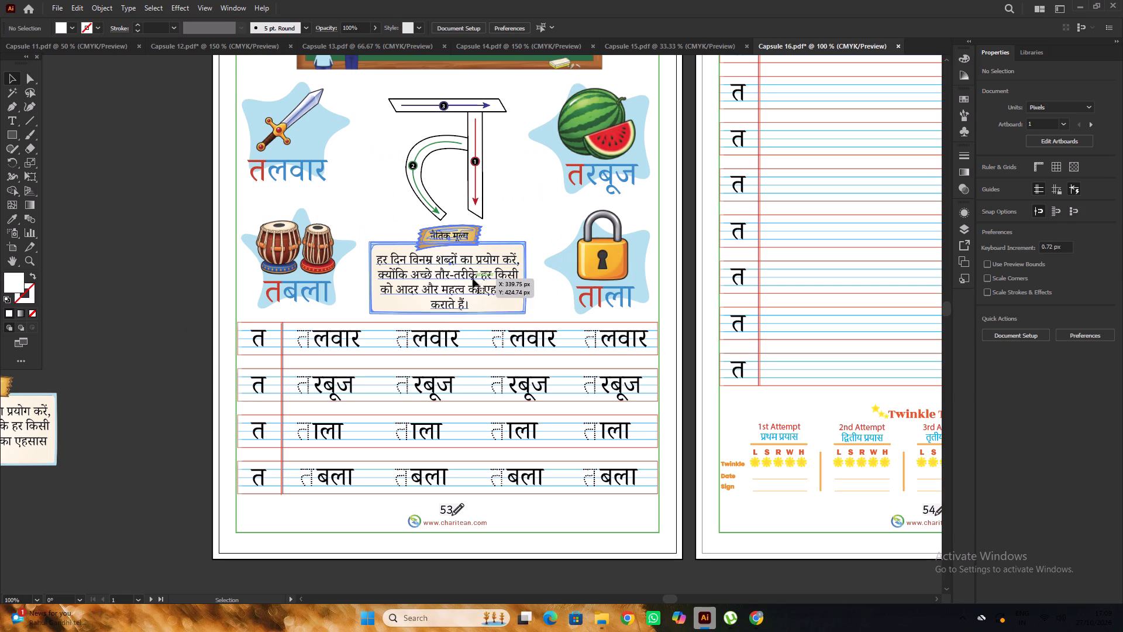
{"action": "key", "text": "ctrl+shift+o"}
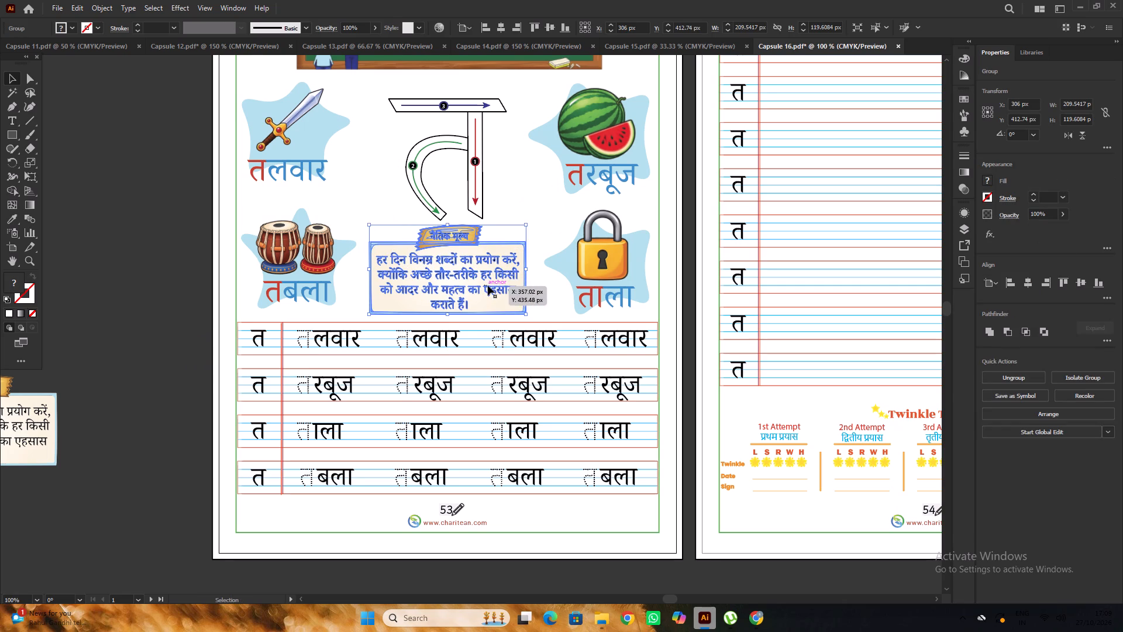
{"action": "left_click", "coordinate": [106, 180]}
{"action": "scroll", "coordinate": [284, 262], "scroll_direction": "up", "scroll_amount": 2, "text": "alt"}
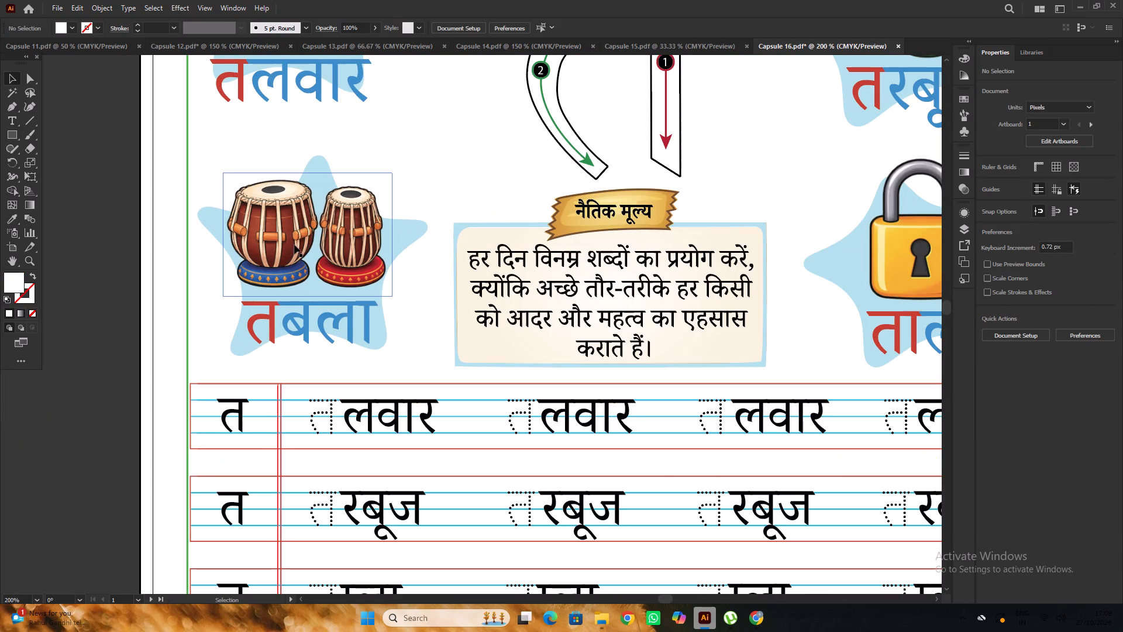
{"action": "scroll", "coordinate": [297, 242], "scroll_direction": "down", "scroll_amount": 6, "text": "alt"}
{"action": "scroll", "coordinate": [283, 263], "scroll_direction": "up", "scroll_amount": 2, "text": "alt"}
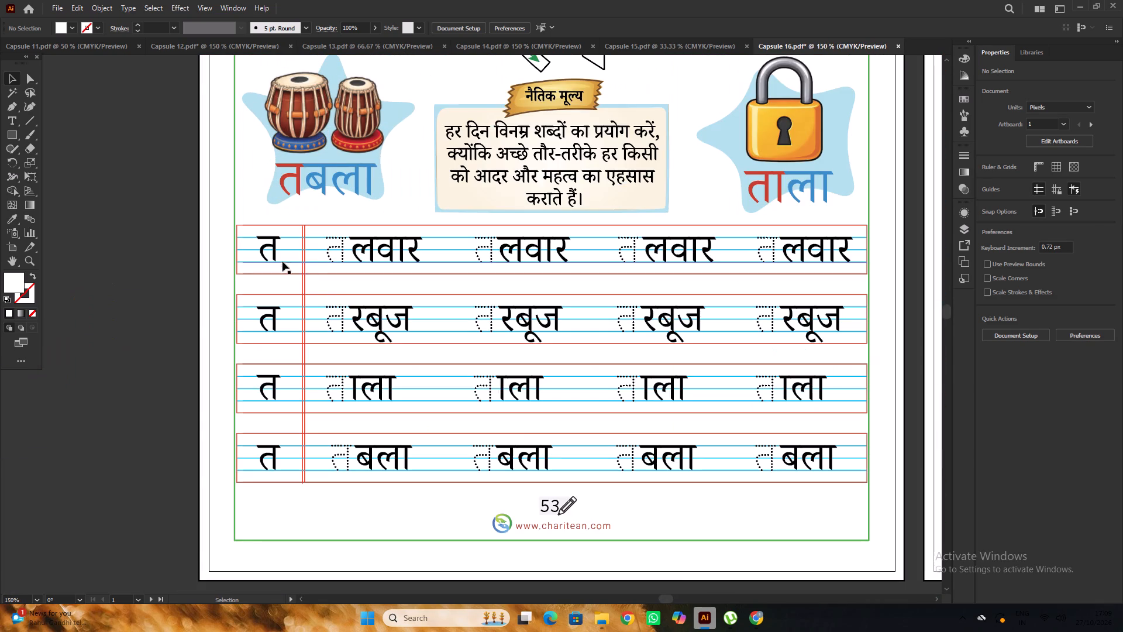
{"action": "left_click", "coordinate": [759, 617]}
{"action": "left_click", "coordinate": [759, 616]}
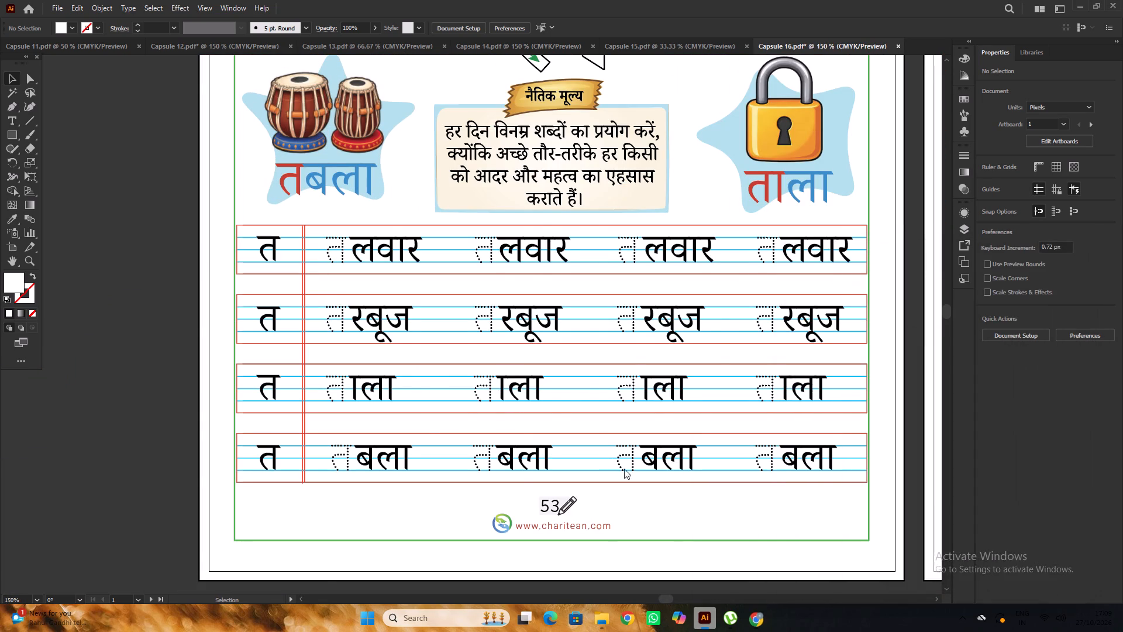
Set all four त letters in the first column of page 53's writing rows to Light weight.
{"action": "scroll", "coordinate": [579, 368], "scroll_direction": "down", "scroll_amount": 3, "text": "alt"}
{"action": "scroll", "coordinate": [410, 280], "scroll_direction": "up", "scroll_amount": 1, "text": "alt"}
{"action": "left_click", "coordinate": [361, 253]}
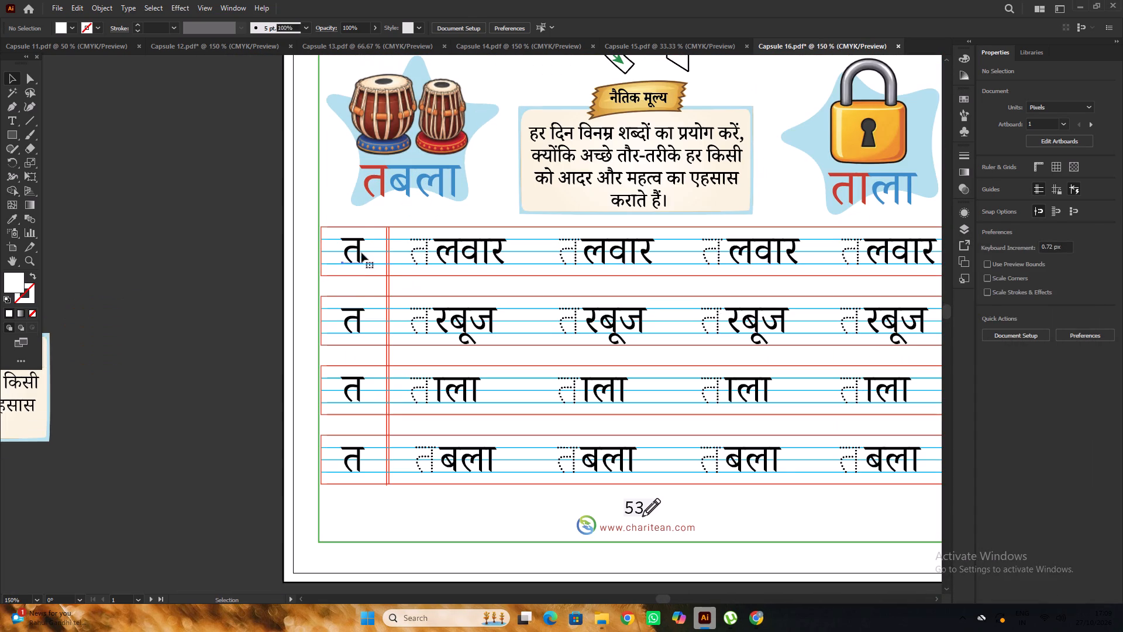
{"action": "left_click", "coordinate": [359, 325], "text": "shift"}
{"action": "left_click", "coordinate": [357, 386], "text": "shift"}
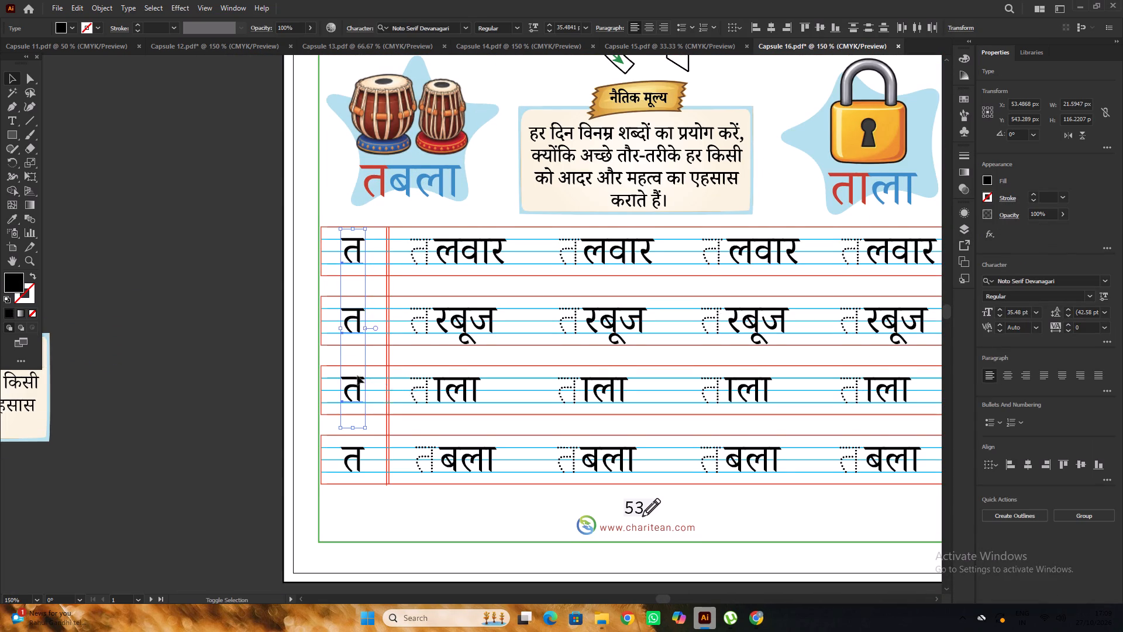
{"action": "scroll", "coordinate": [357, 375], "scroll_direction": "down", "scroll_amount": 4}
{"action": "left_click", "coordinate": [354, 405], "text": "shift"}
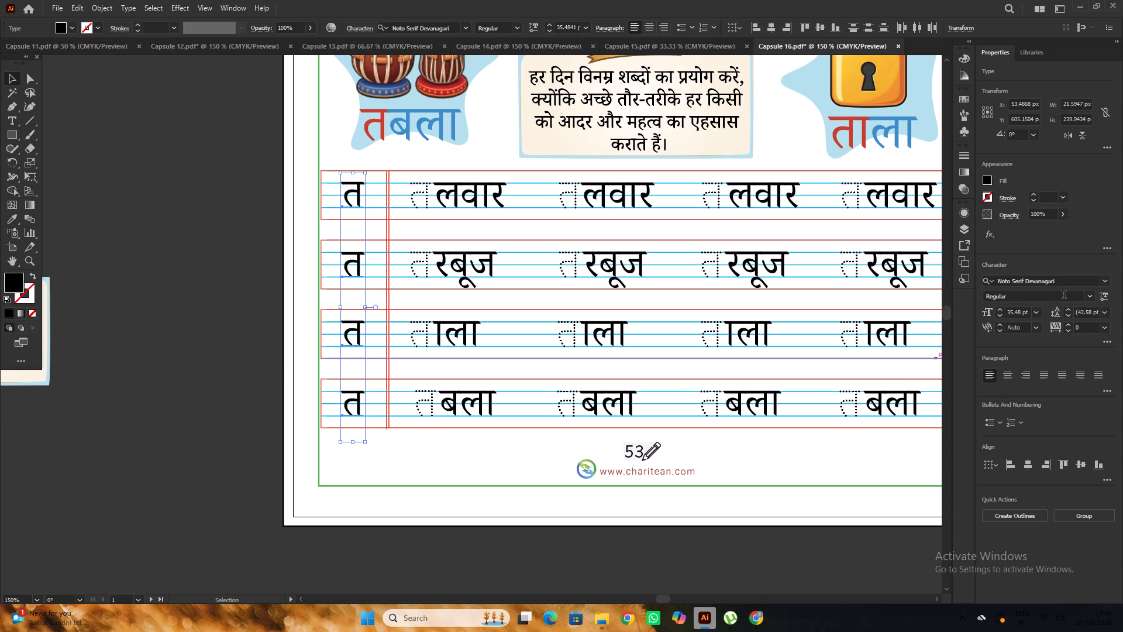
{"action": "left_click", "coordinate": [1089, 297]}
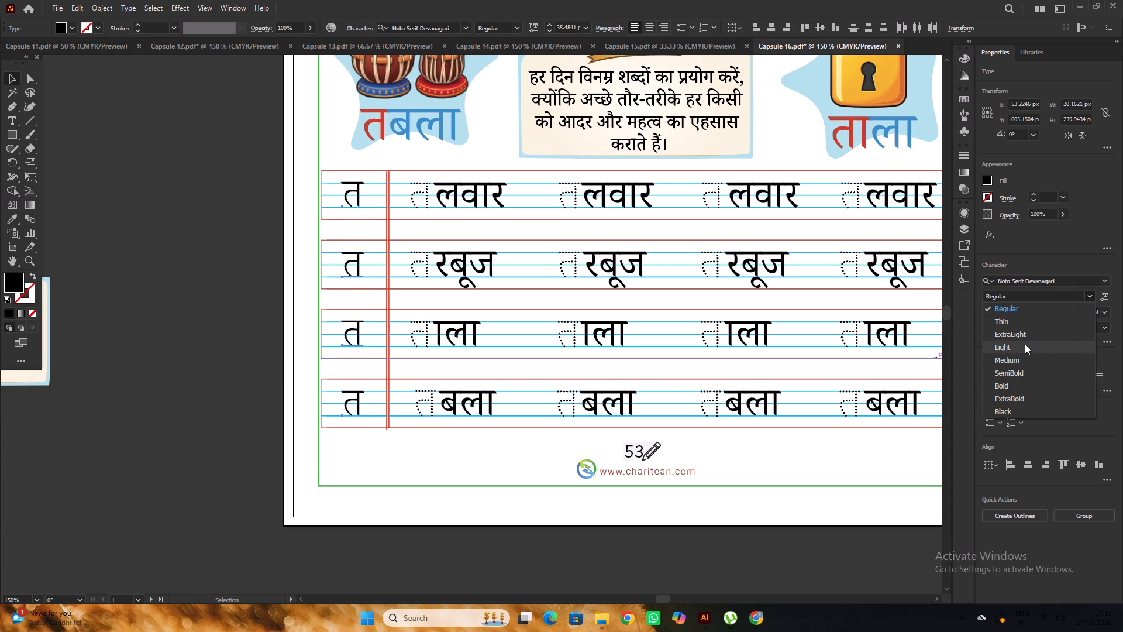
{"action": "left_click", "coordinate": [1024, 346]}
{"action": "left_click", "coordinate": [235, 374]}
Nudge the third-row त on page 53 vertically to sit on its ruled lines and check the fourth-row त.
{"action": "scroll", "coordinate": [336, 416], "scroll_direction": "up", "scroll_amount": 2, "text": "alt"}
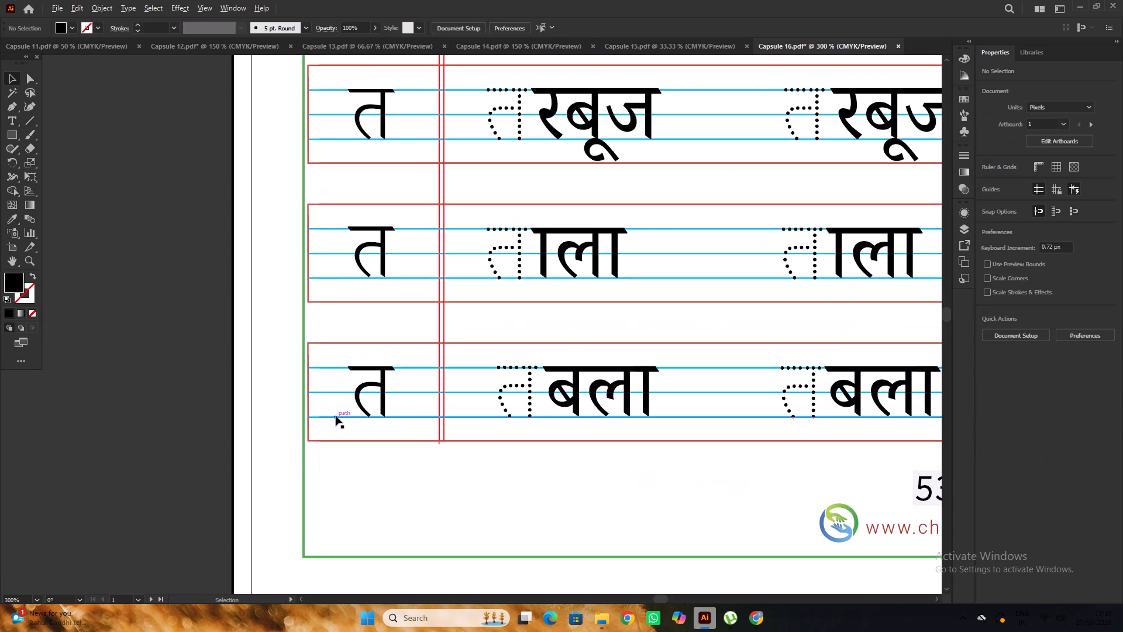
{"action": "scroll", "coordinate": [336, 416], "scroll_direction": "down", "scroll_amount": 4, "text": "alt"}
{"action": "scroll", "coordinate": [345, 389], "scroll_direction": "up", "scroll_amount": 3, "text": "alt"}
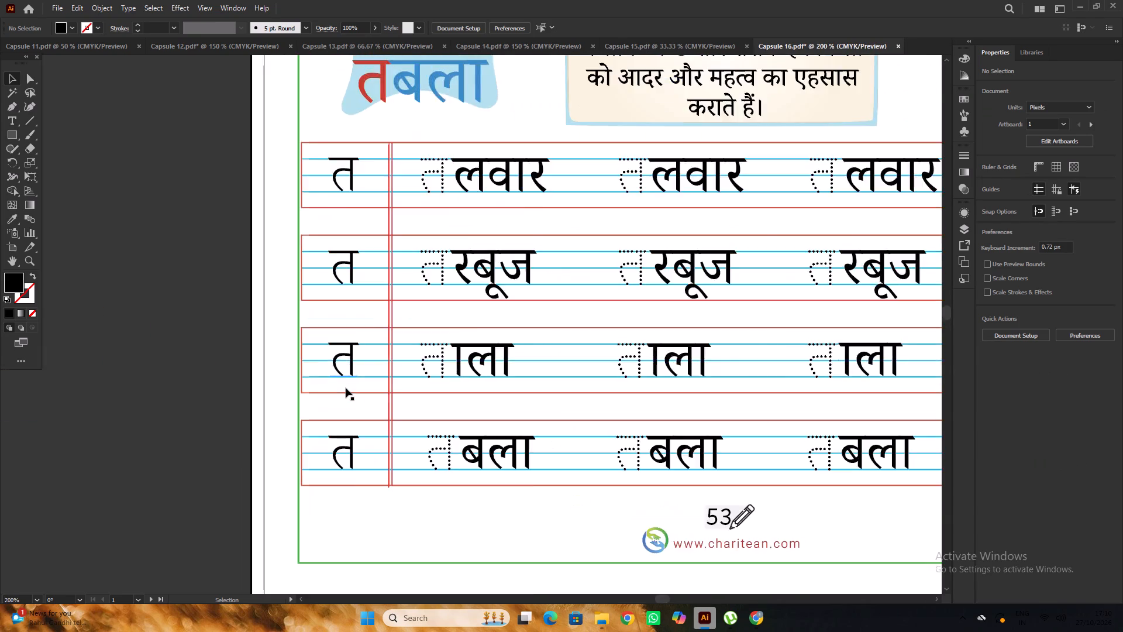
{"action": "scroll", "coordinate": [346, 388], "scroll_direction": "up", "scroll_amount": 4, "text": "alt"}
{"action": "left_click", "coordinate": [367, 333]}
{"action": "left_click", "coordinate": [368, 327]}
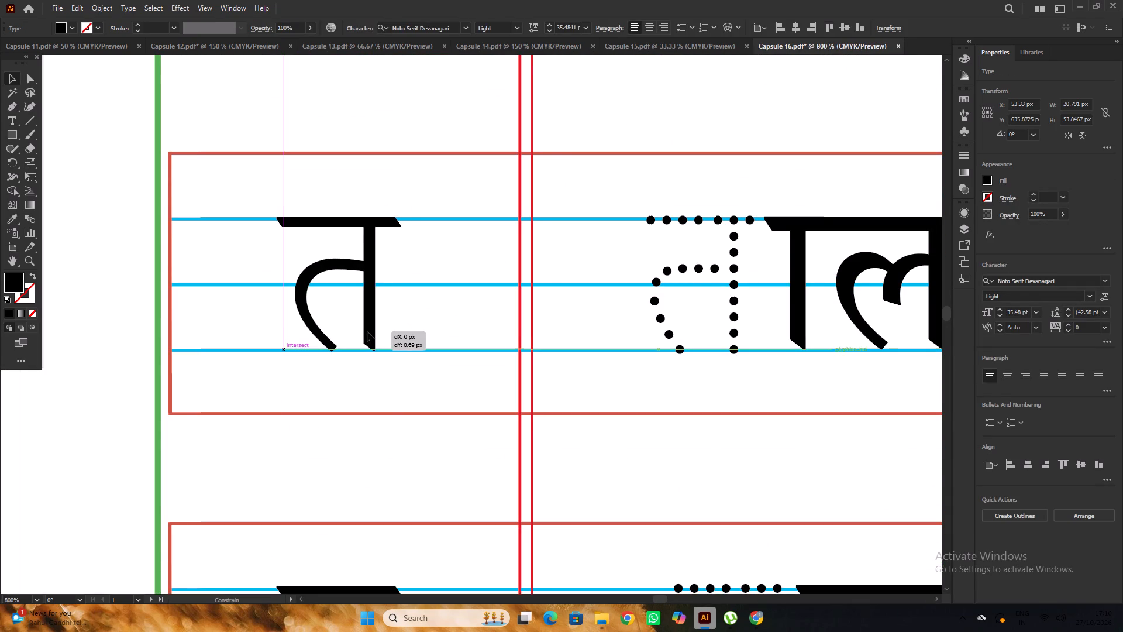
{"action": "scroll", "coordinate": [368, 332], "scroll_direction": "down", "scroll_amount": 7, "text": "alt"}
{"action": "scroll", "coordinate": [367, 330], "scroll_direction": "up", "scroll_amount": 9, "text": "alt"}
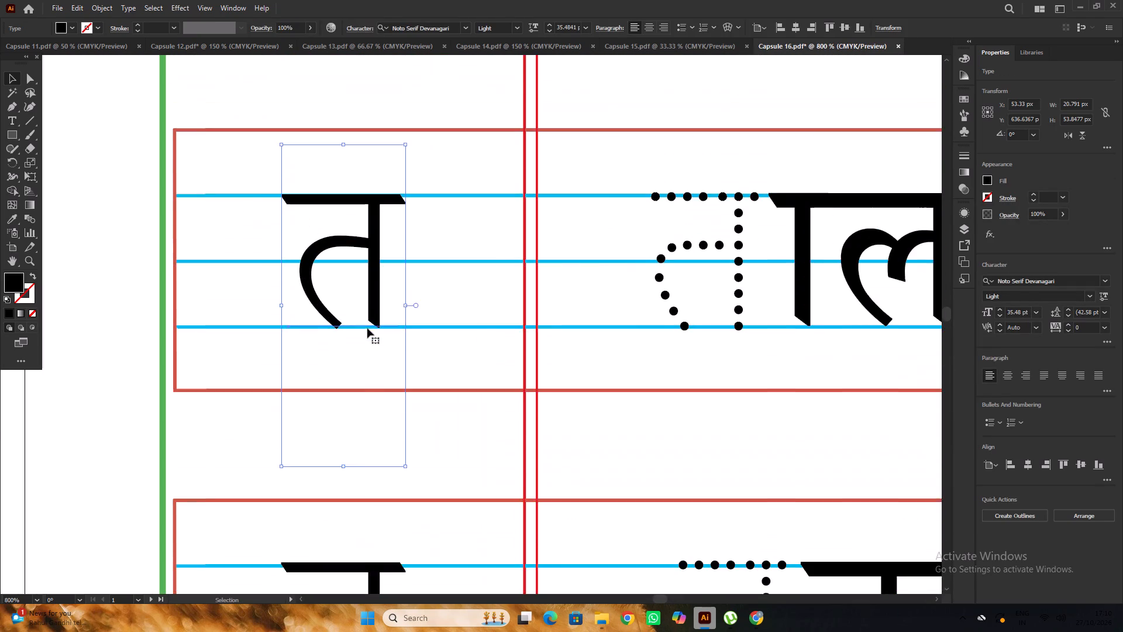
{"action": "scroll", "coordinate": [367, 328], "scroll_direction": "up", "scroll_amount": 9, "text": "alt"}
{"action": "left_click", "coordinate": [371, 336]}
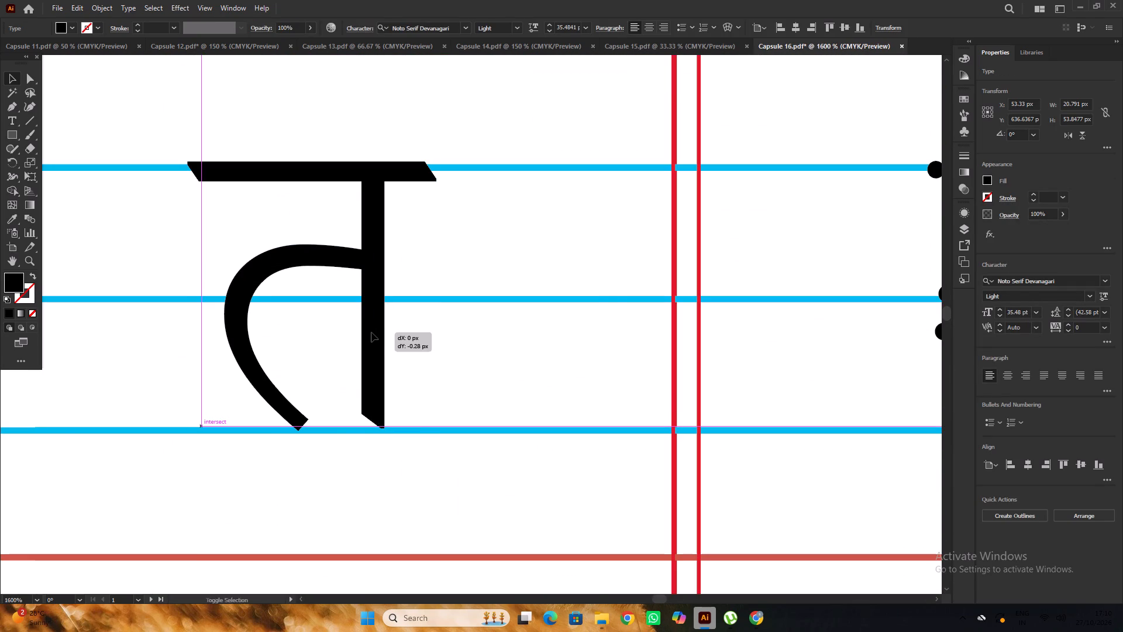
{"action": "scroll", "coordinate": [371, 332], "scroll_direction": "down", "scroll_amount": 9, "text": "alt"}
{"action": "left_click", "coordinate": [372, 408]}
{"action": "scroll", "coordinate": [370, 412], "scroll_direction": "up", "scroll_amount": 4, "text": "alt"}
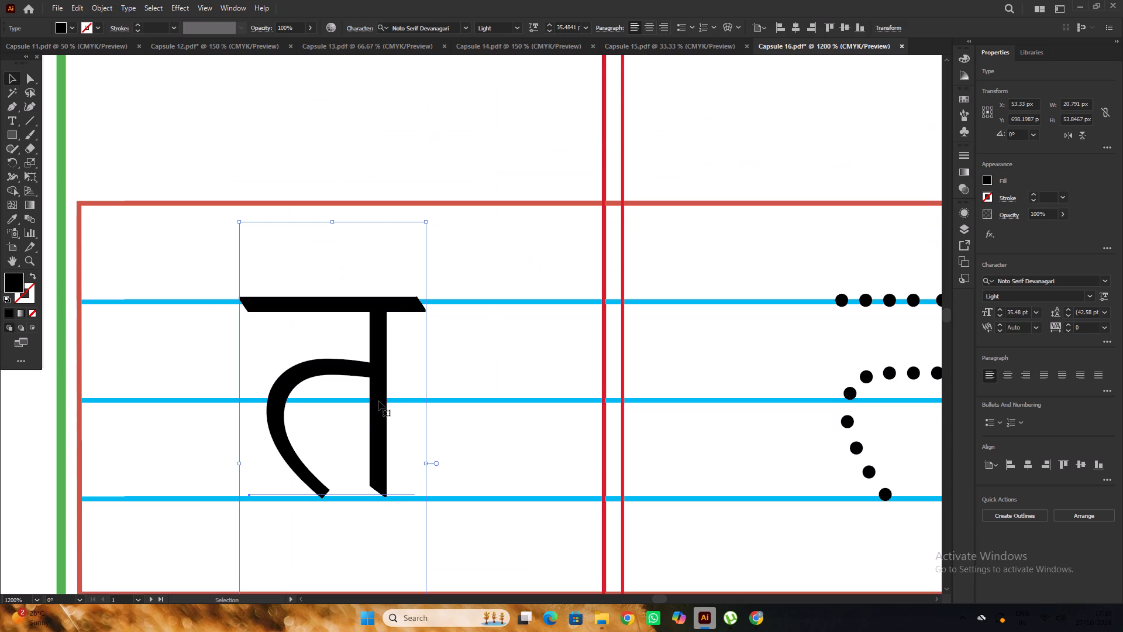
{"action": "scroll", "coordinate": [378, 401], "scroll_direction": "down", "scroll_amount": 6, "text": "alt"}
{"action": "left_click", "coordinate": [292, 298]}
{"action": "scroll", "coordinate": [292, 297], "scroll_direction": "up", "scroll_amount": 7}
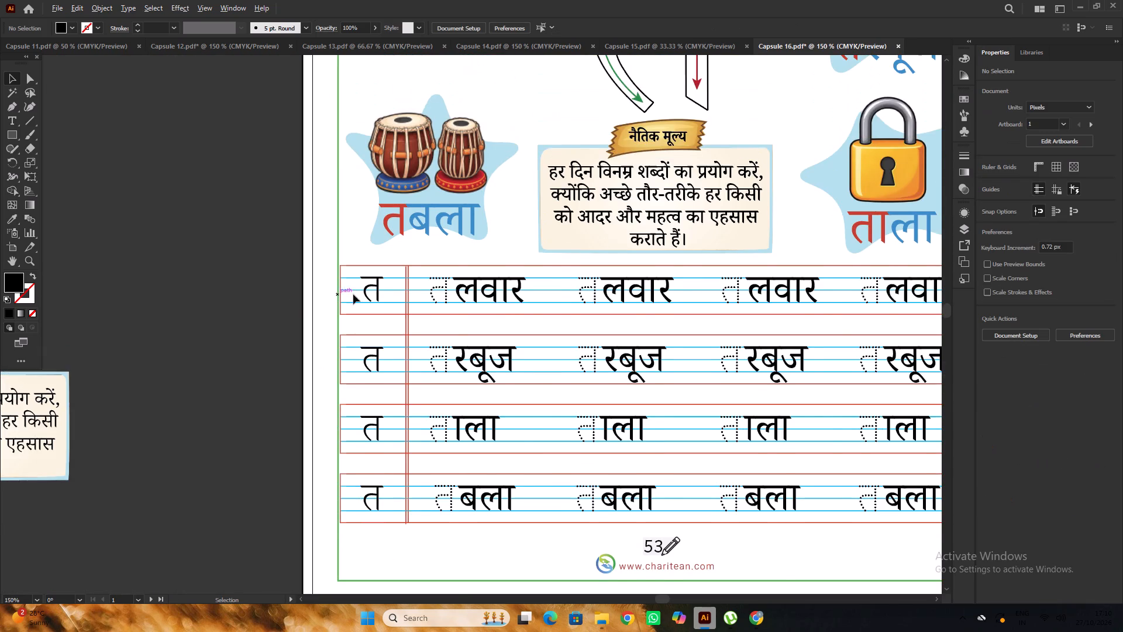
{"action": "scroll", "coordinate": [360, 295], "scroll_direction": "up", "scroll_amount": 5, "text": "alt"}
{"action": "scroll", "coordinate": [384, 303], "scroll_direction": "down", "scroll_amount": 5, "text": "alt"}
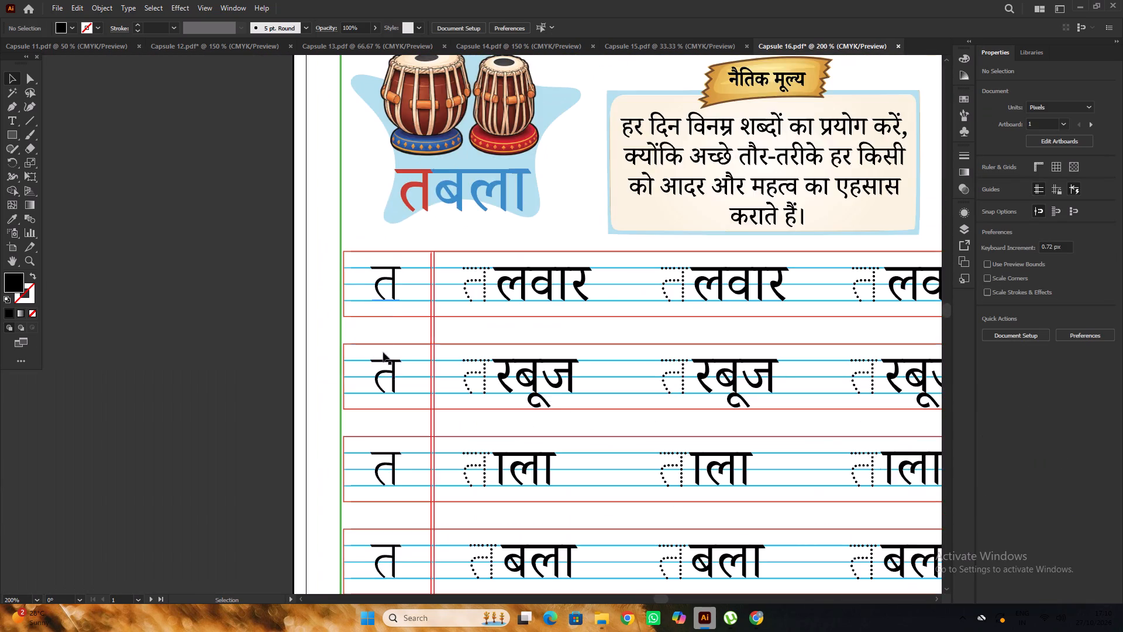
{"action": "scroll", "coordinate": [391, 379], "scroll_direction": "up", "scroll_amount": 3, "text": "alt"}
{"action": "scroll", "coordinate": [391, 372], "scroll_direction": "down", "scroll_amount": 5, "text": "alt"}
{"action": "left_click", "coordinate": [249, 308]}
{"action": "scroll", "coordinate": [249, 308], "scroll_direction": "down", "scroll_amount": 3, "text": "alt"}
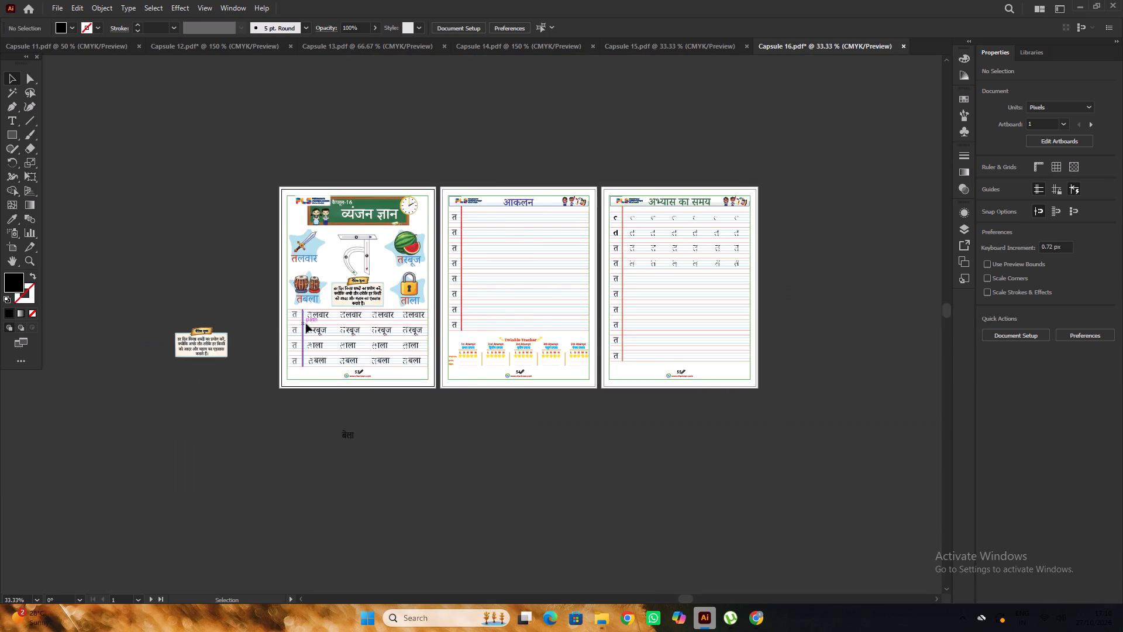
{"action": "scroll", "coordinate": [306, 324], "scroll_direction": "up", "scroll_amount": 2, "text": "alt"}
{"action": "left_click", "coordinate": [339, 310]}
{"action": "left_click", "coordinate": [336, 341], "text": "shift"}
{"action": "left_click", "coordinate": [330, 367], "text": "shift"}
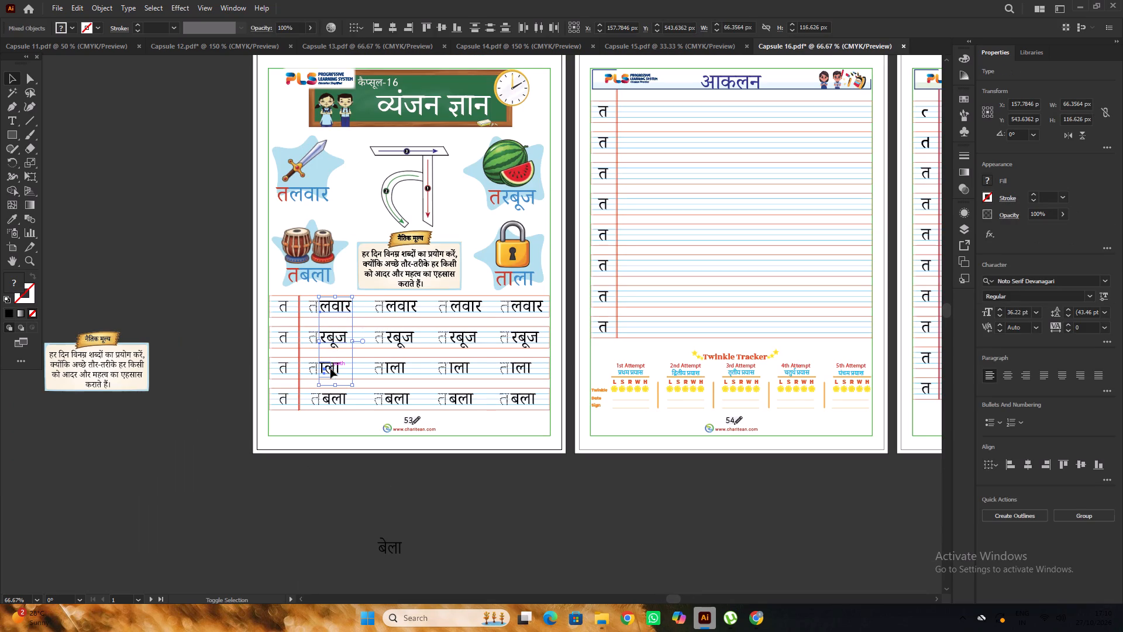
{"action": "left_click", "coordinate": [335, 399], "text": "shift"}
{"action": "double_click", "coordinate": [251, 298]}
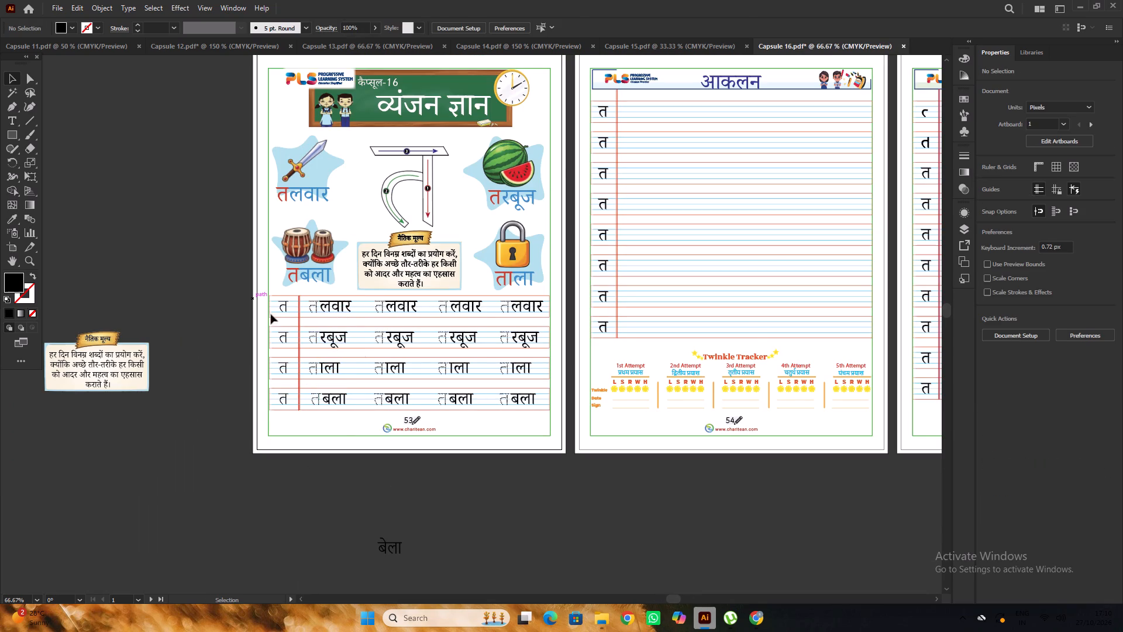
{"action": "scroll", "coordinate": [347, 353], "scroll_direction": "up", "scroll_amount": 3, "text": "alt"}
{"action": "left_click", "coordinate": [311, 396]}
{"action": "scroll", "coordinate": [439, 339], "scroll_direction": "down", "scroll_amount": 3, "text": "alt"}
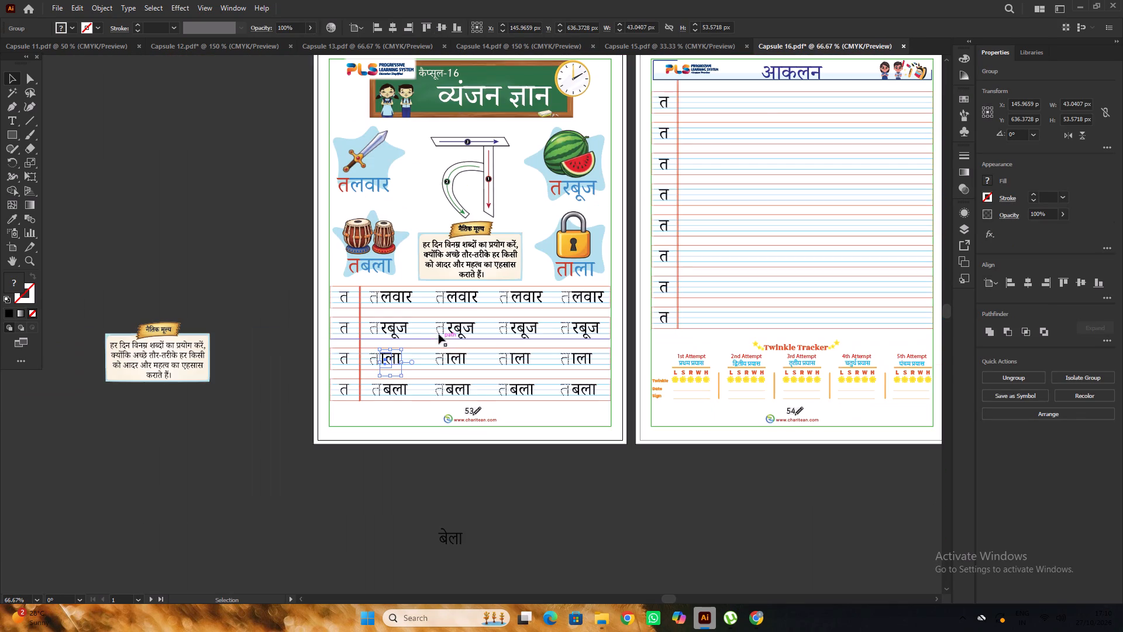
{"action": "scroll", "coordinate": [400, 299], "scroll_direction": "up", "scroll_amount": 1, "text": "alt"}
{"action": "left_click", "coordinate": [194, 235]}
Set the four लवार words in the first writing row of page 53 to Light weight.
{"action": "left_click", "coordinate": [404, 292]}
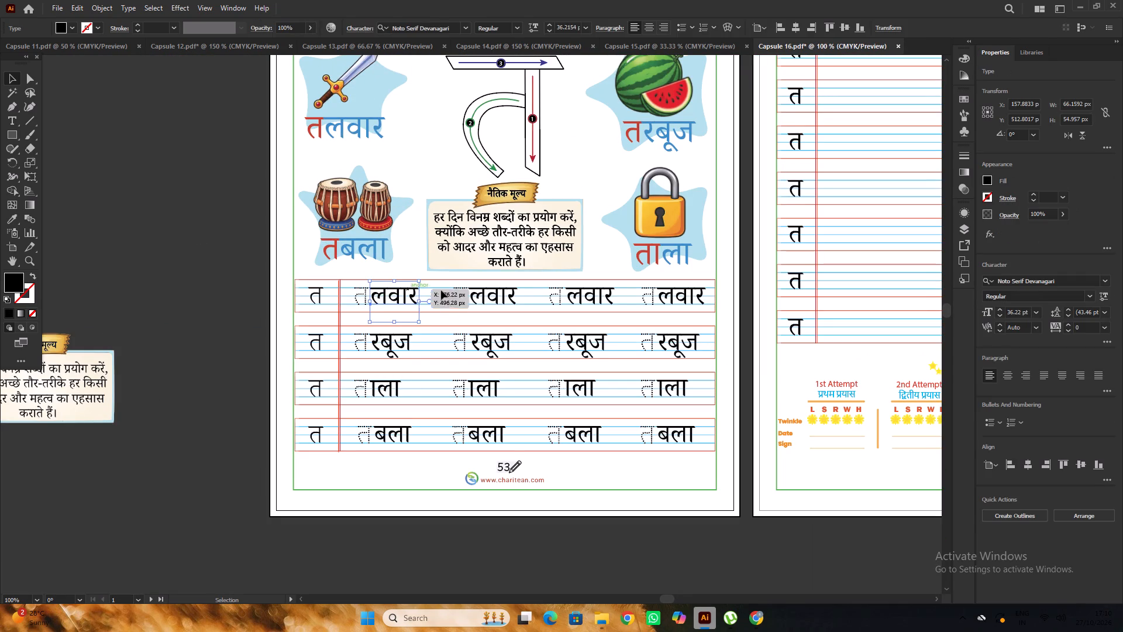
{"action": "left_click", "coordinate": [496, 297], "text": "shift"}
{"action": "left_click", "coordinate": [580, 297], "text": "shift"}
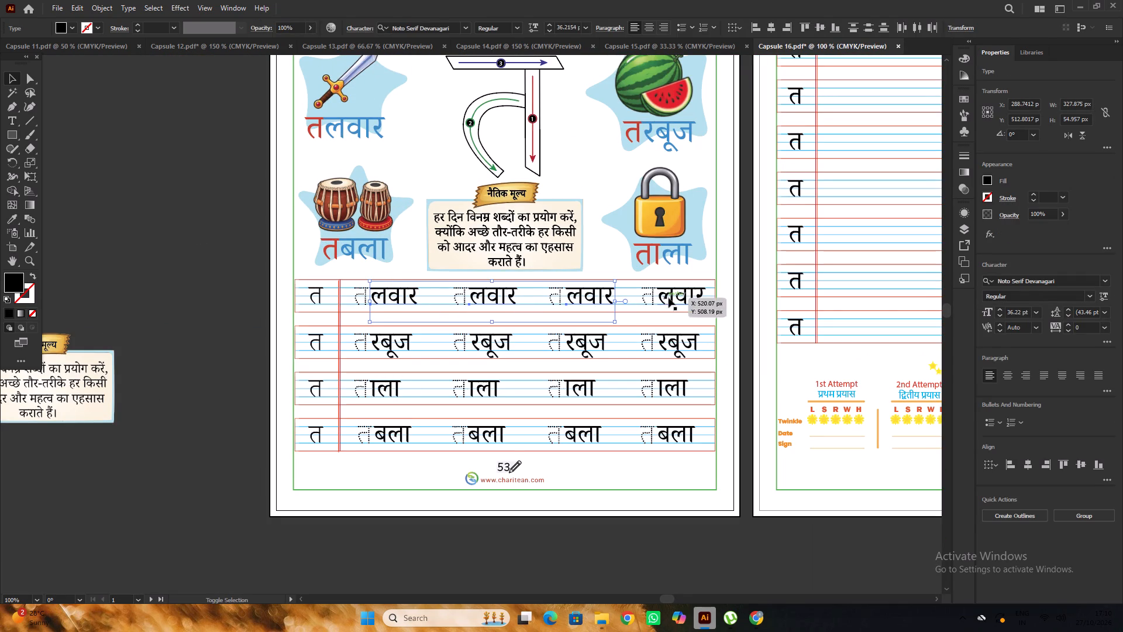
{"action": "left_click", "coordinate": [680, 298], "text": "shift"}
{"action": "left_click", "coordinate": [1087, 298]}
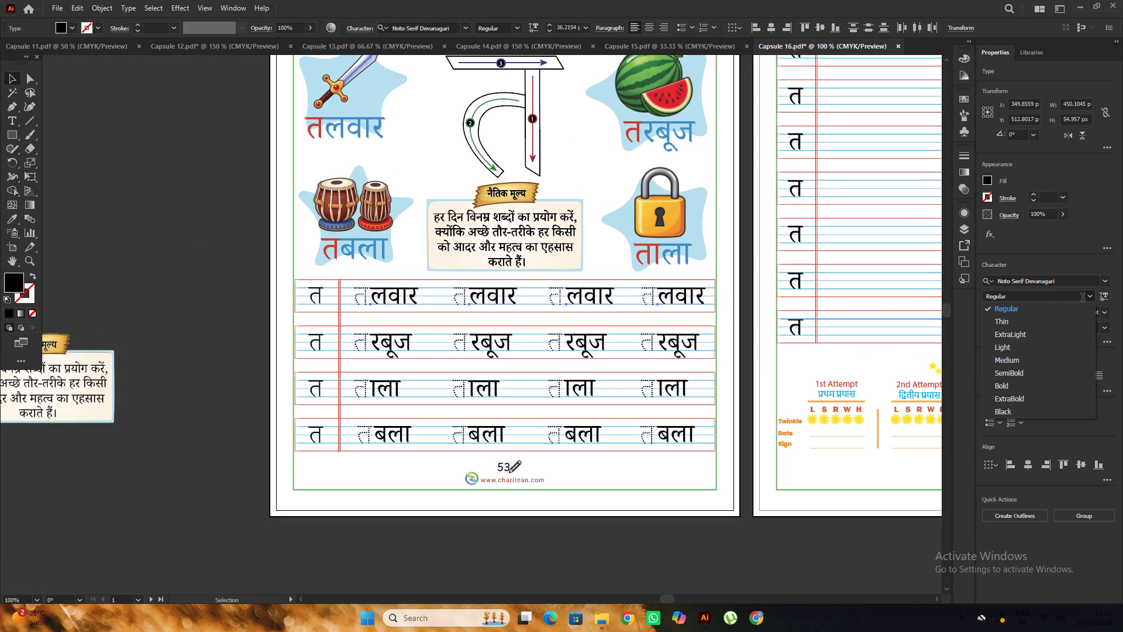
{"action": "left_click", "coordinate": [1024, 346]}
{"action": "left_click", "coordinate": [204, 219]}
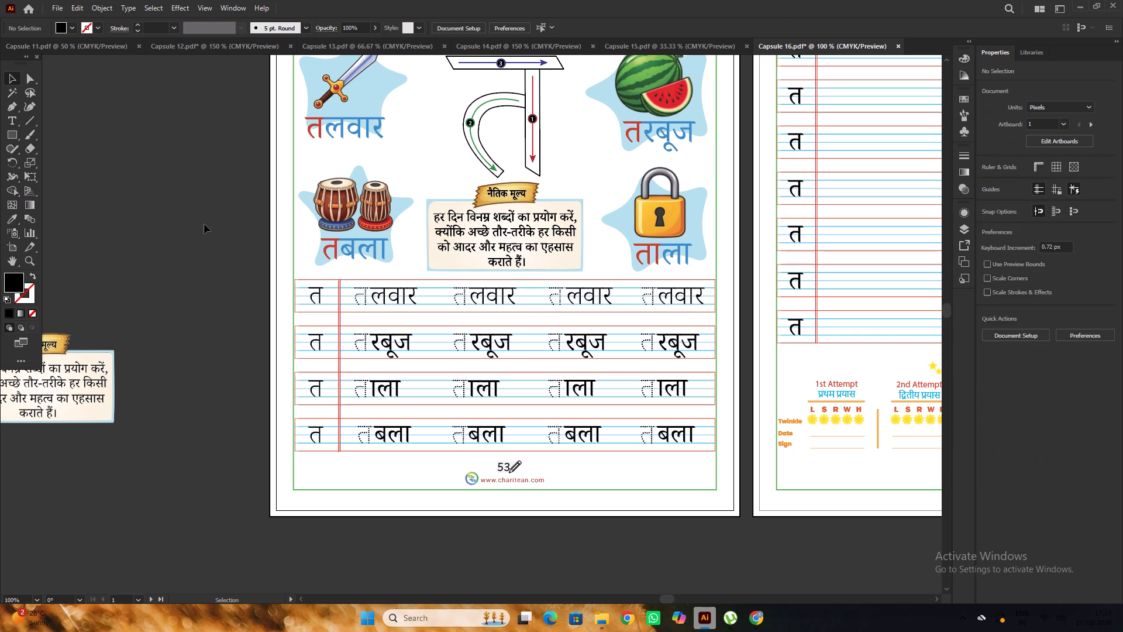
{"action": "scroll", "coordinate": [204, 224], "scroll_direction": "up", "scroll_amount": 2, "text": "alt"}
{"action": "scroll", "coordinate": [204, 224], "scroll_direction": "down", "scroll_amount": 4, "text": "alt"}
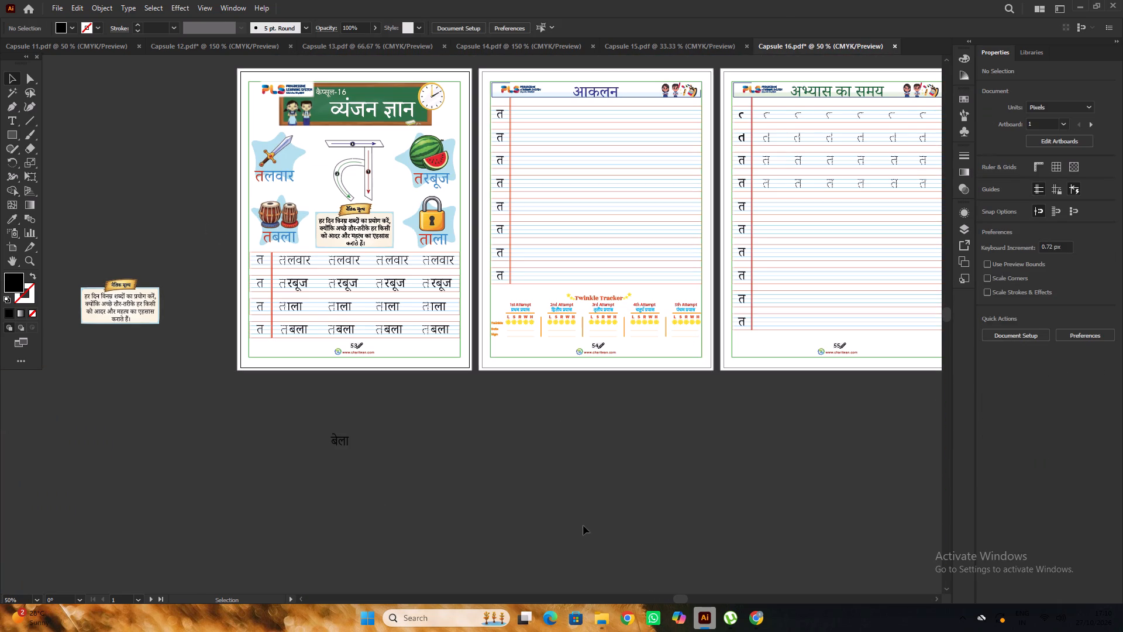
Switch to Chrome, look through the YouTube home feed and minimise the browser.
{"action": "left_click", "coordinate": [755, 622]}
{"action": "left_click", "coordinate": [1048, 255]}
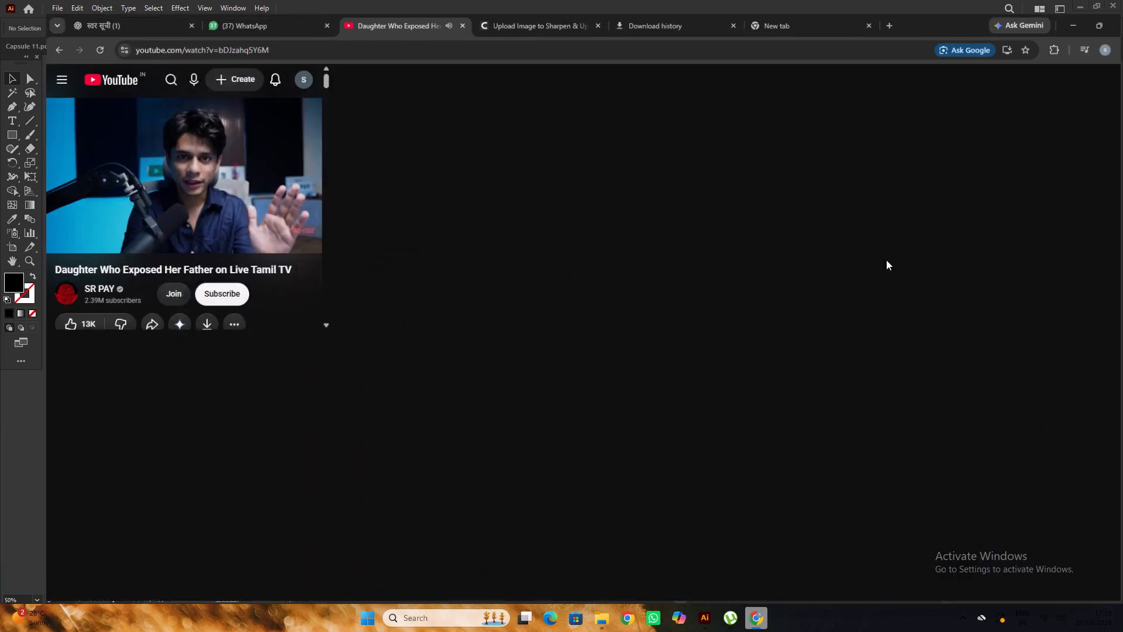
{"action": "key", "text": "space"}
{"action": "left_click", "coordinate": [60, 78]}
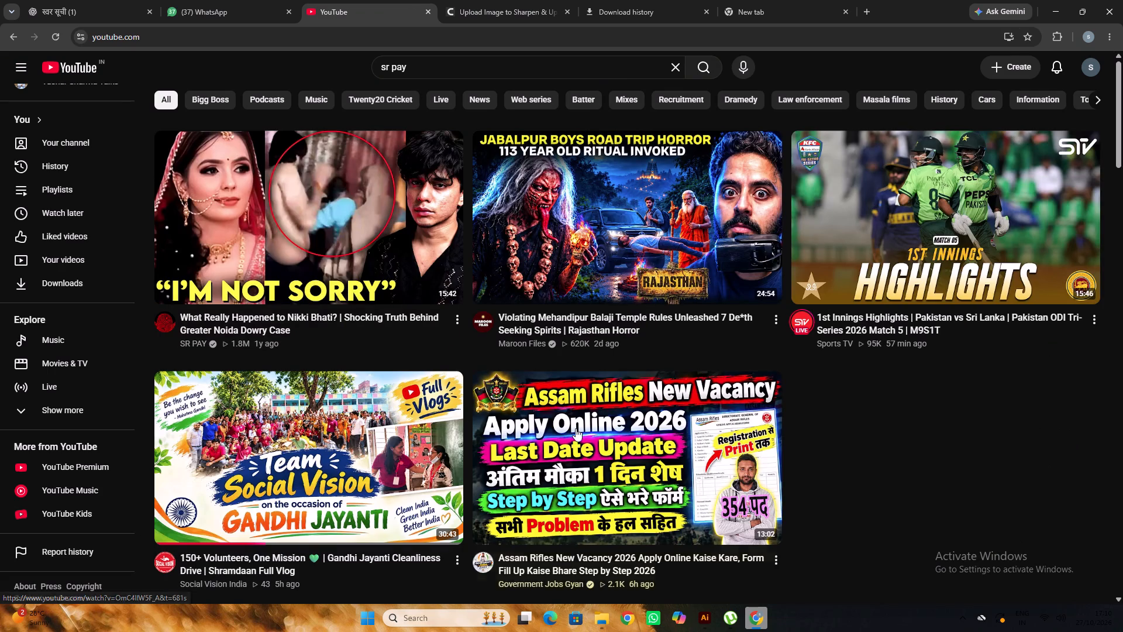
{"action": "scroll", "coordinate": [811, 424], "scroll_direction": "down", "scroll_amount": 5}
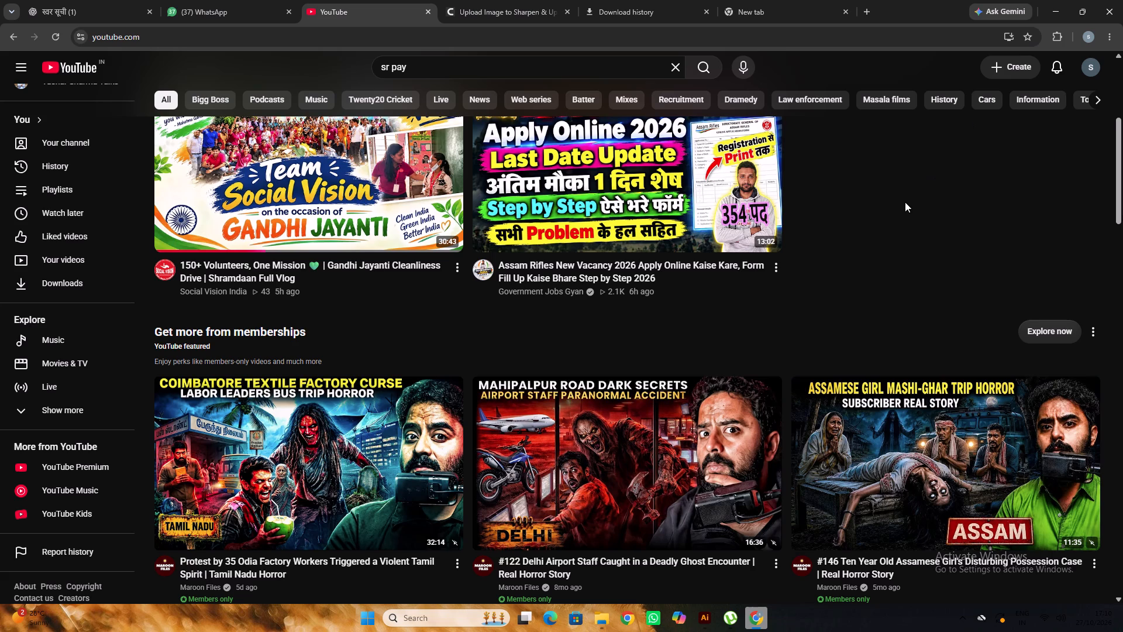
{"action": "left_click", "coordinate": [775, 0]}
{"action": "left_click", "coordinate": [1060, 4]}
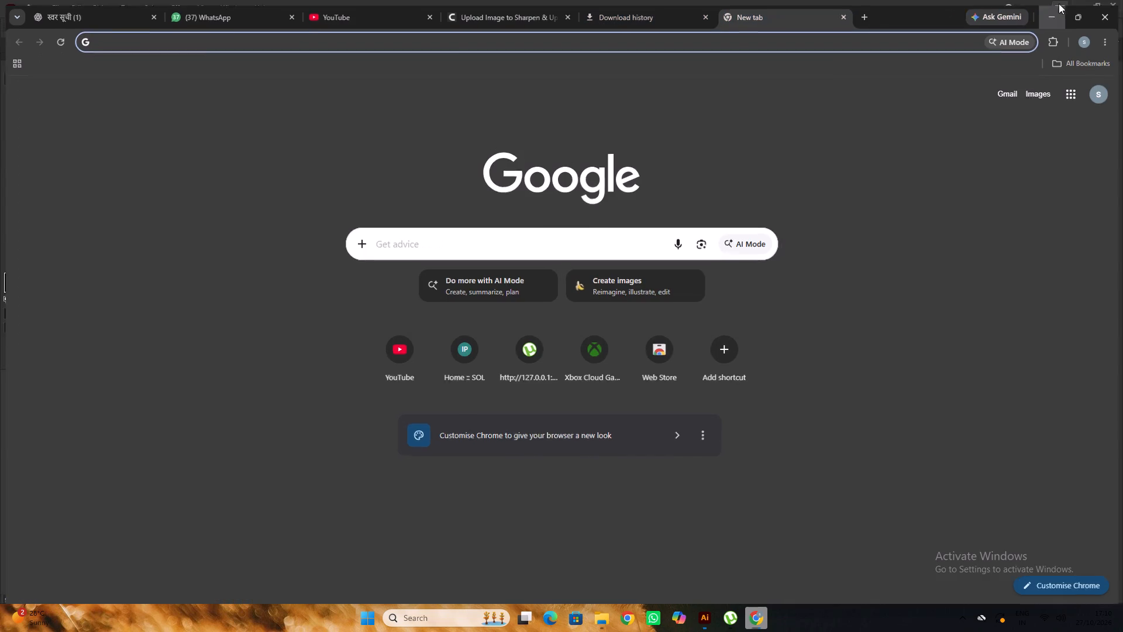
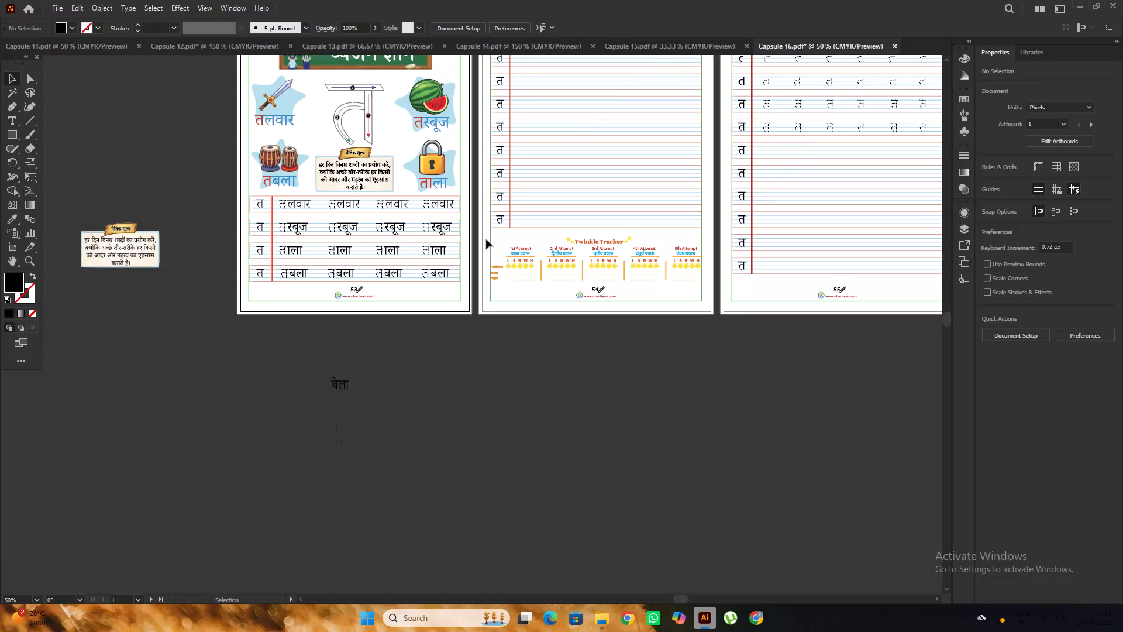
{"action": "scroll", "coordinate": [479, 235], "scroll_direction": "down", "scroll_amount": 5}
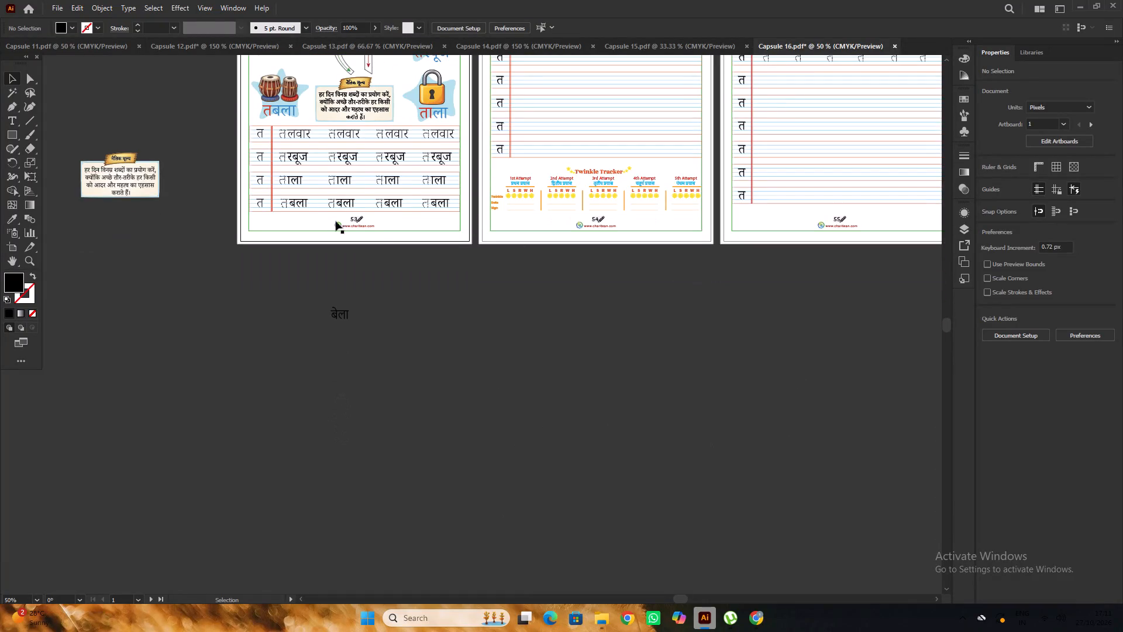
{"action": "scroll", "coordinate": [311, 200], "scroll_direction": "up", "scroll_amount": 3, "text": "alt"}
{"action": "scroll", "coordinate": [291, 180], "scroll_direction": "up", "scroll_amount": 4}
{"action": "scroll", "coordinate": [314, 183], "scroll_direction": "down", "scroll_amount": 1, "text": "alt"}
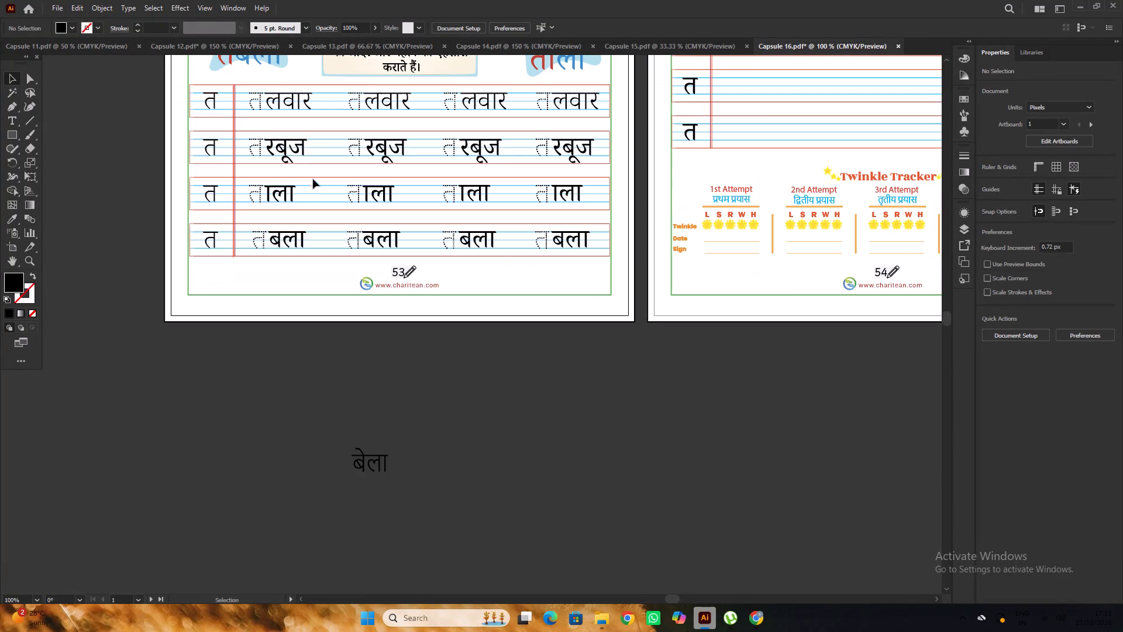
{"action": "left_click", "coordinate": [298, 149]}
{"action": "left_click", "coordinate": [394, 149], "text": "shift"}
{"action": "left_click", "coordinate": [476, 150], "text": "shift"}
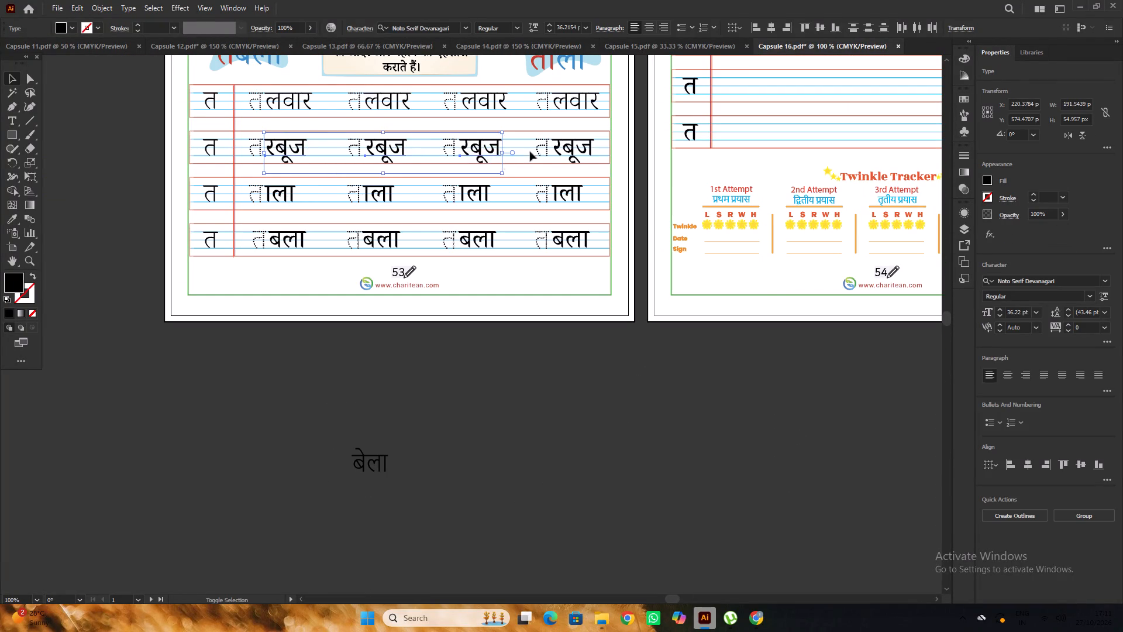
{"action": "left_click", "coordinate": [571, 152], "text": "shift"}
{"action": "left_click", "coordinate": [1089, 296]}
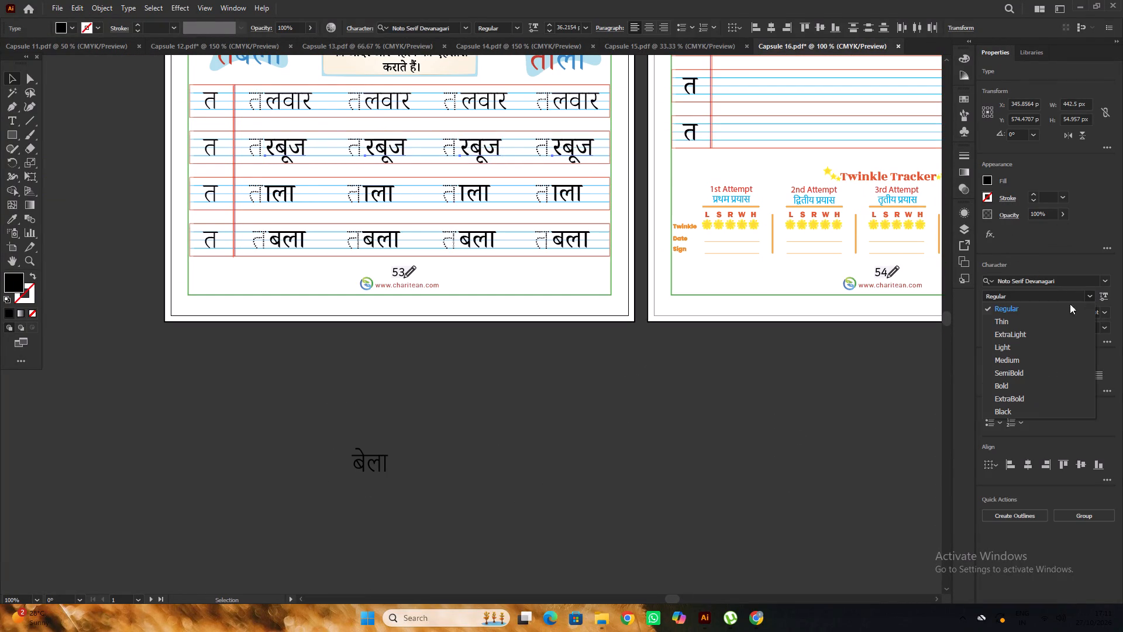
{"action": "left_click", "coordinate": [1021, 349]}
{"action": "left_click", "coordinate": [710, 400]}
{"action": "scroll", "coordinate": [581, 122], "scroll_direction": "up", "scroll_amount": 4, "text": "alt"}
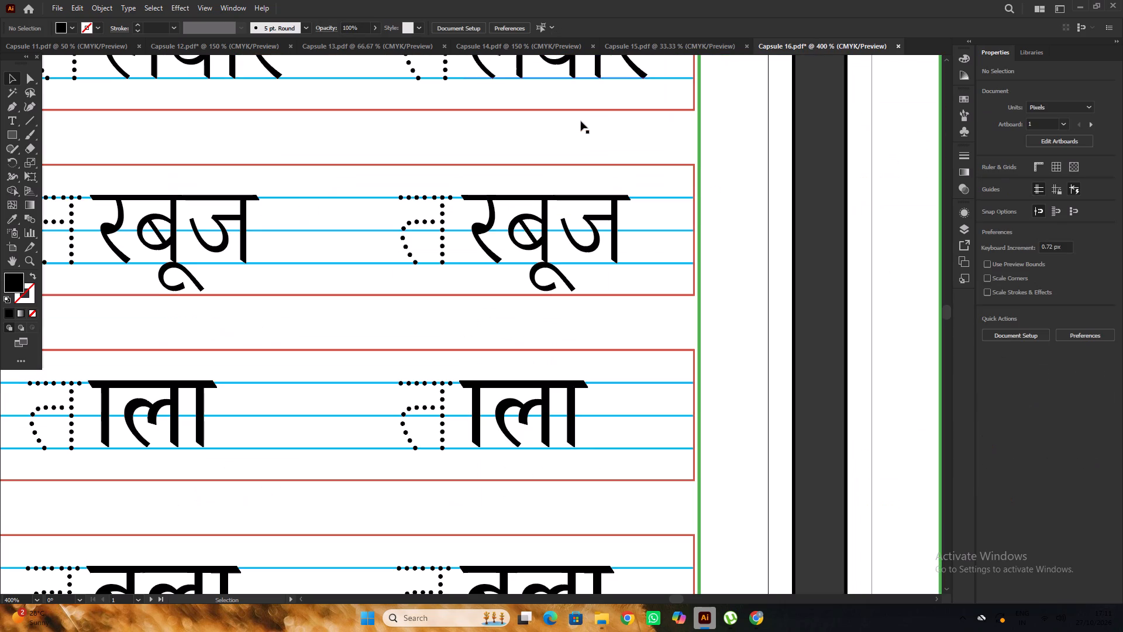
{"action": "scroll", "coordinate": [581, 121], "scroll_direction": "down", "scroll_amount": 3, "text": "alt"}
{"action": "scroll", "coordinate": [581, 121], "scroll_direction": "down", "scroll_amount": 3}
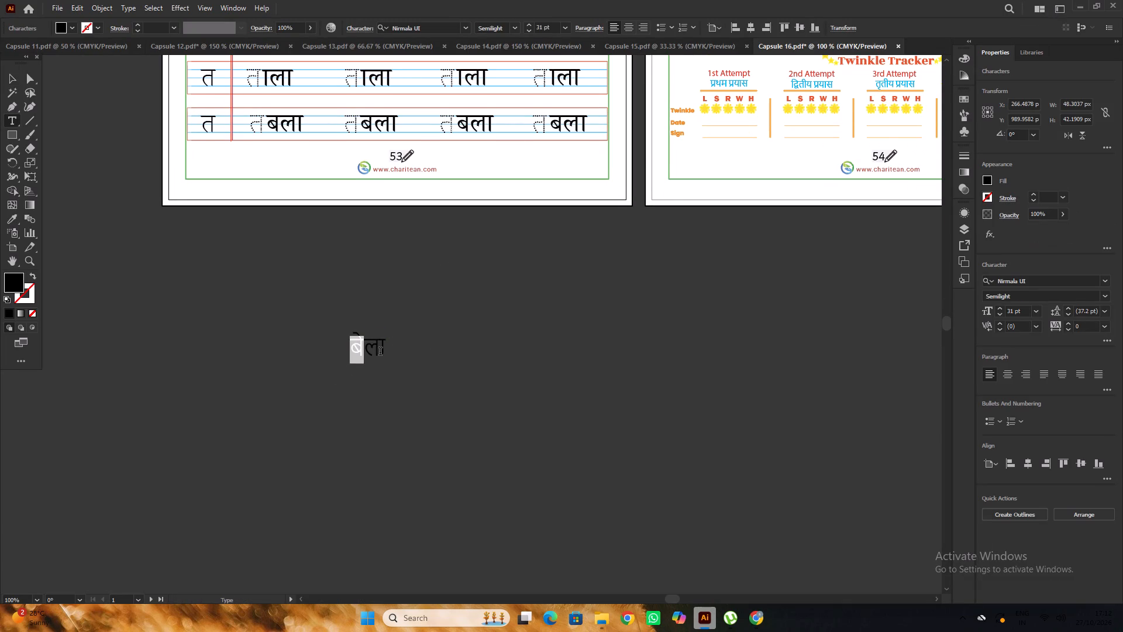
{"action": "left_click_drag", "start_coordinate": [380, 352], "coordinate": [397, 349]}
{"action": "key", "text": "ctrl+v"}
{"action": "scroll", "coordinate": [402, 344], "scroll_direction": "down", "scroll_amount": 2, "text": "alt"}
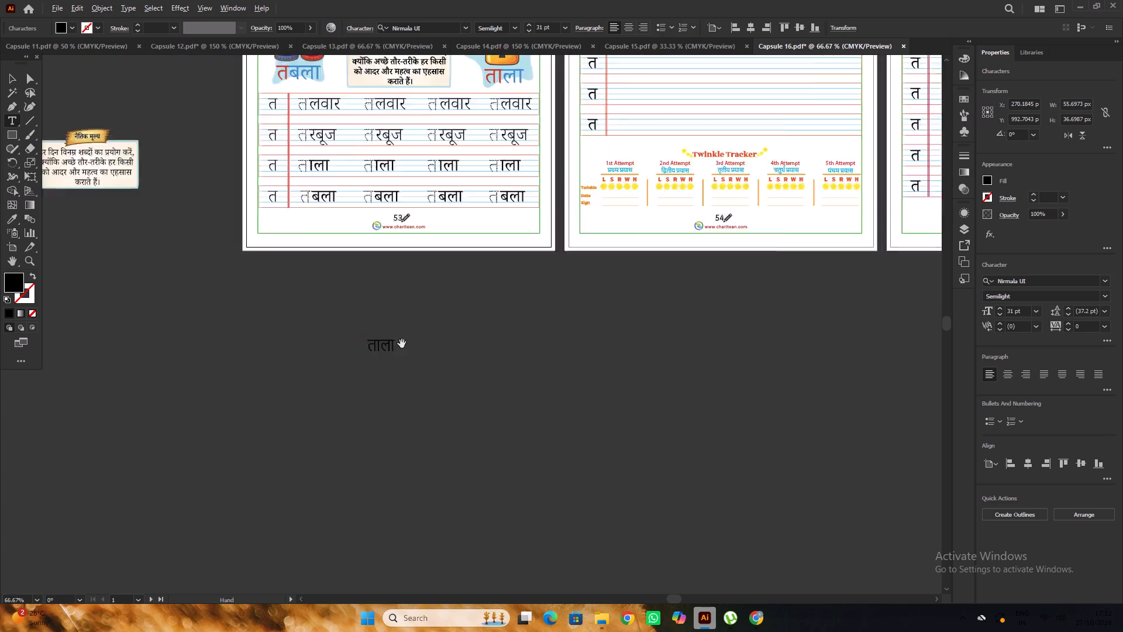
{"action": "scroll", "coordinate": [402, 344], "scroll_direction": "down", "scroll_amount": 1, "text": "alt"}
{"action": "left_click", "coordinate": [8, 80]}
{"action": "left_click", "coordinate": [107, 153]}
Delete the bold ाला lettering after all four dotted त letters in page 53's third practice row.
{"action": "scroll", "coordinate": [107, 153], "scroll_direction": "down", "scroll_amount": 6}
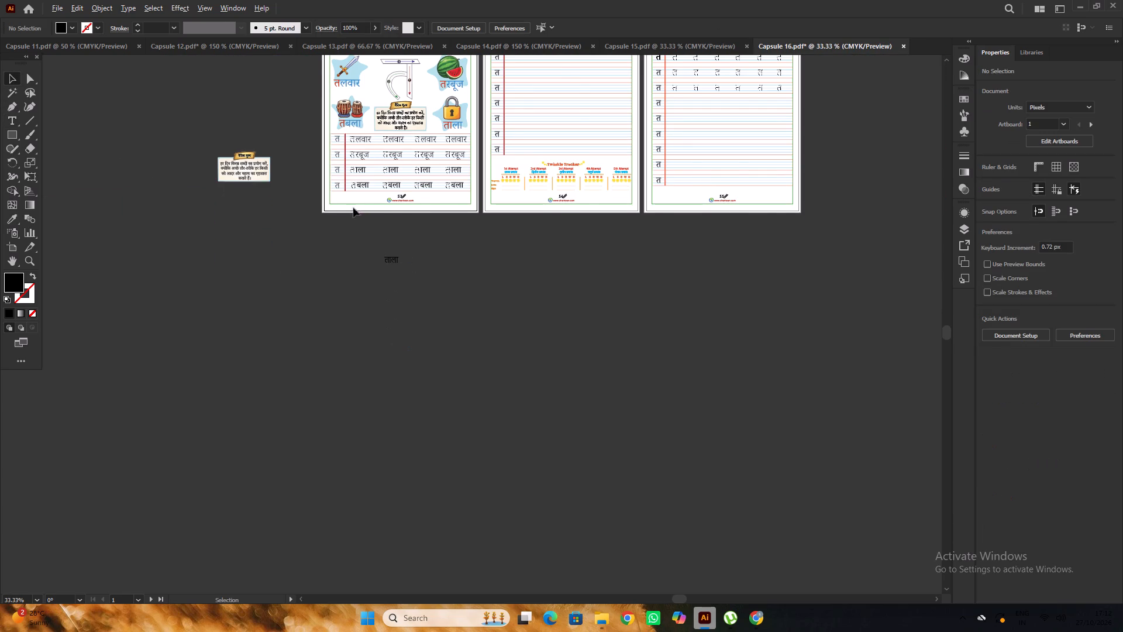
{"action": "scroll", "coordinate": [354, 207], "scroll_direction": "up", "scroll_amount": 2, "text": "alt"}
{"action": "scroll", "coordinate": [356, 204], "scroll_direction": "up", "scroll_amount": 2}
{"action": "scroll", "coordinate": [454, 249], "scroll_direction": "up", "scroll_amount": 1, "text": "alt"}
{"action": "scroll", "coordinate": [454, 249], "scroll_direction": "down", "scroll_amount": 2, "text": "alt"}
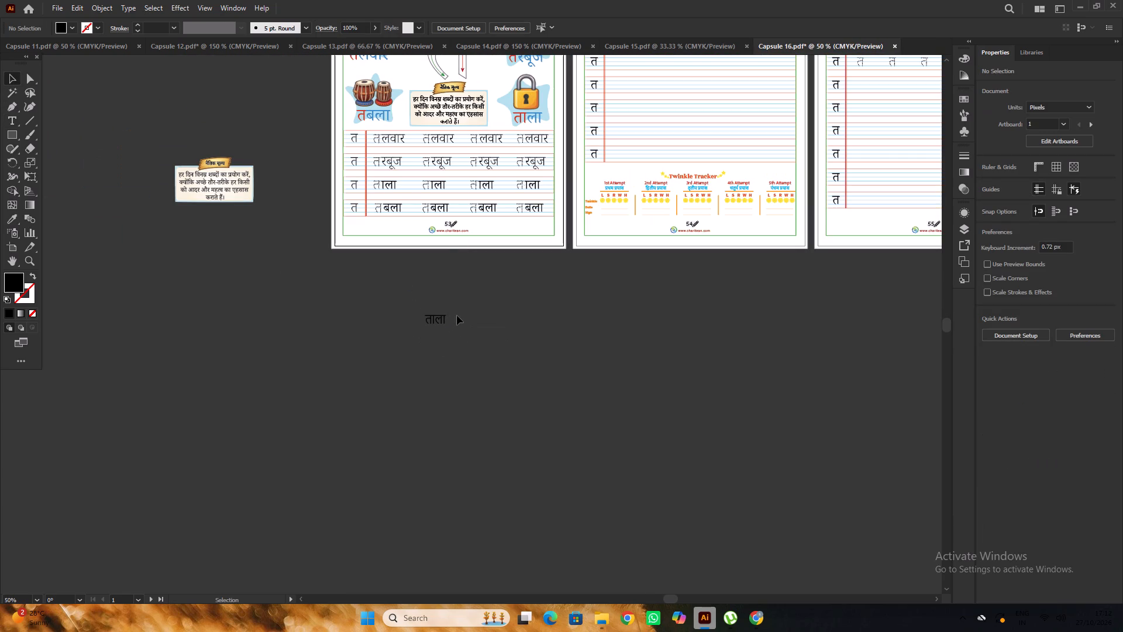
{"action": "scroll", "coordinate": [440, 184], "scroll_direction": "up", "scroll_amount": 4, "text": "alt"}
{"action": "left_click", "coordinate": [439, 188]}
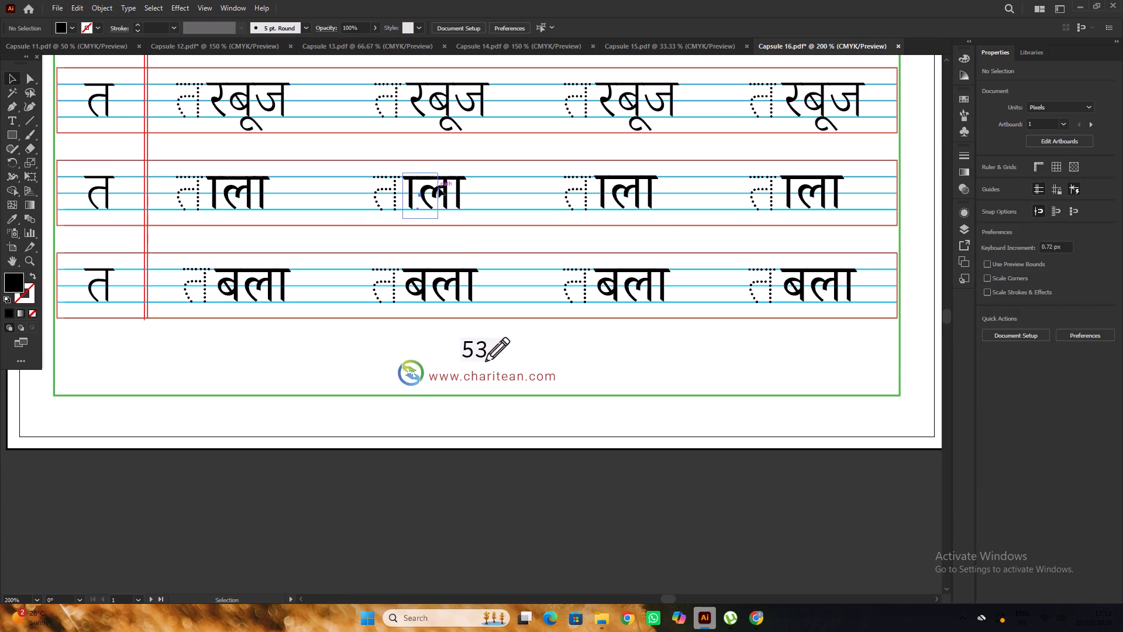
{"action": "key", "text": "Delete"}
{"action": "left_click", "coordinate": [241, 190]}
{"action": "key", "text": "Delete"}
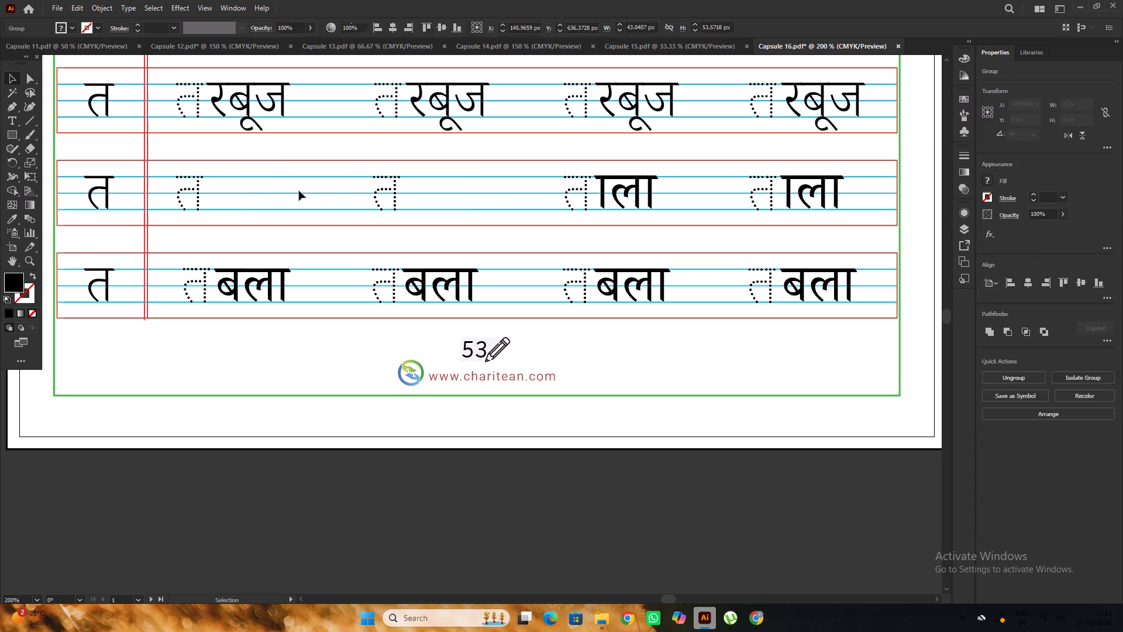
{"action": "left_click", "coordinate": [642, 192]}
{"action": "key", "text": "Delete"}
{"action": "left_click", "coordinate": [802, 192]}
{"action": "key", "text": "Delete"}
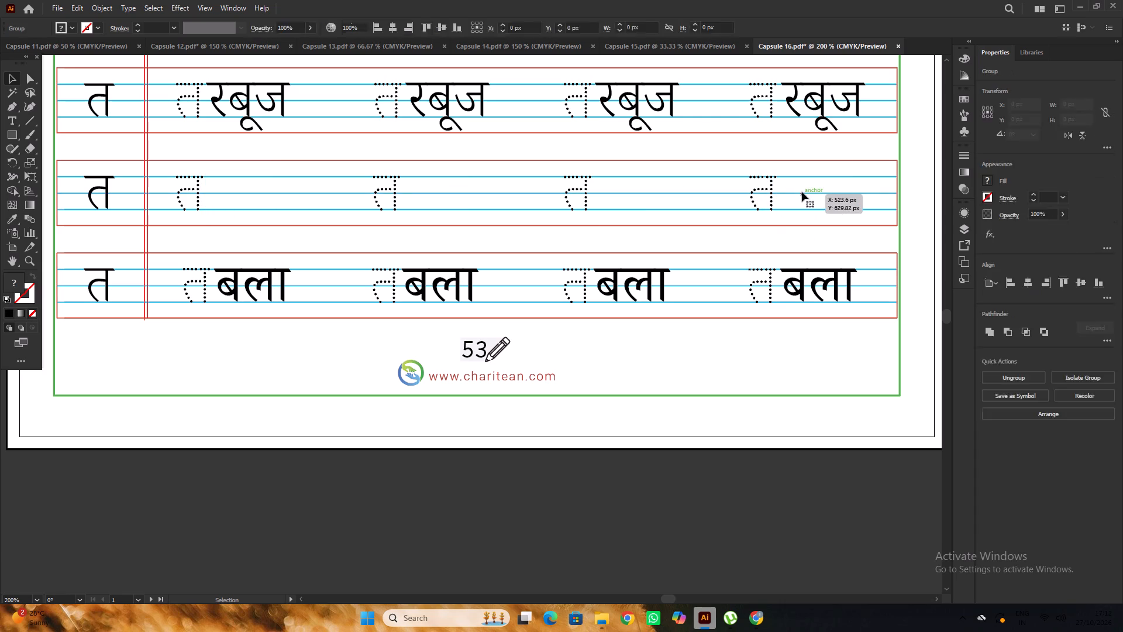
Draw a square of about 39 px over the ाला part of the loose ताला text, leaving out the त.
{"action": "scroll", "coordinate": [422, 226], "scroll_direction": "down", "scroll_amount": 6, "text": "alt"}
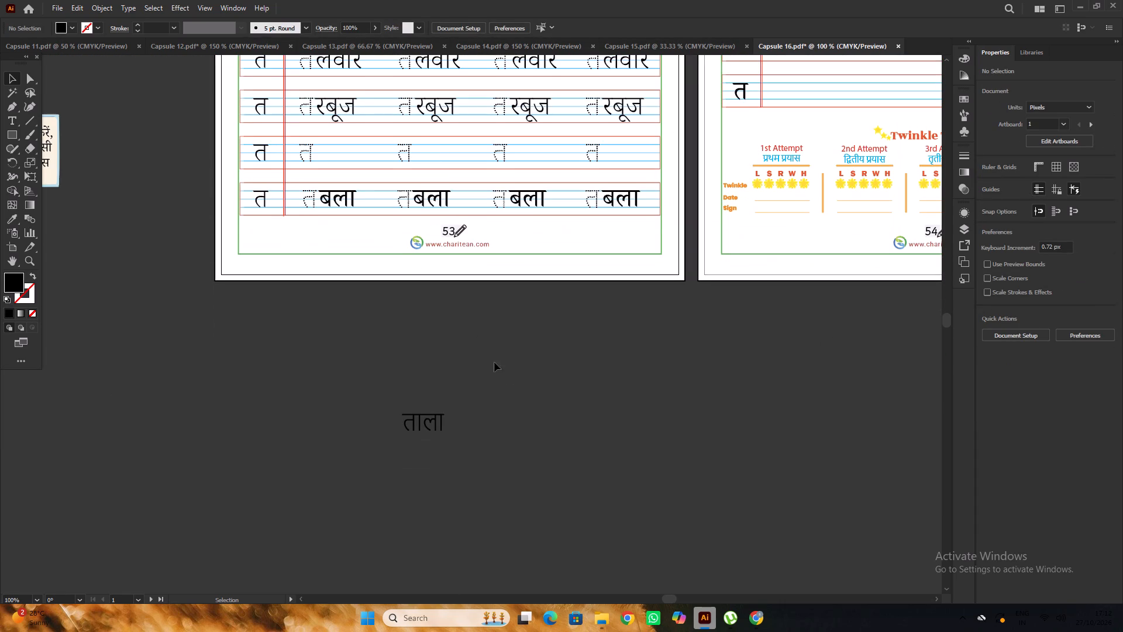
{"action": "left_click", "coordinate": [429, 413]}
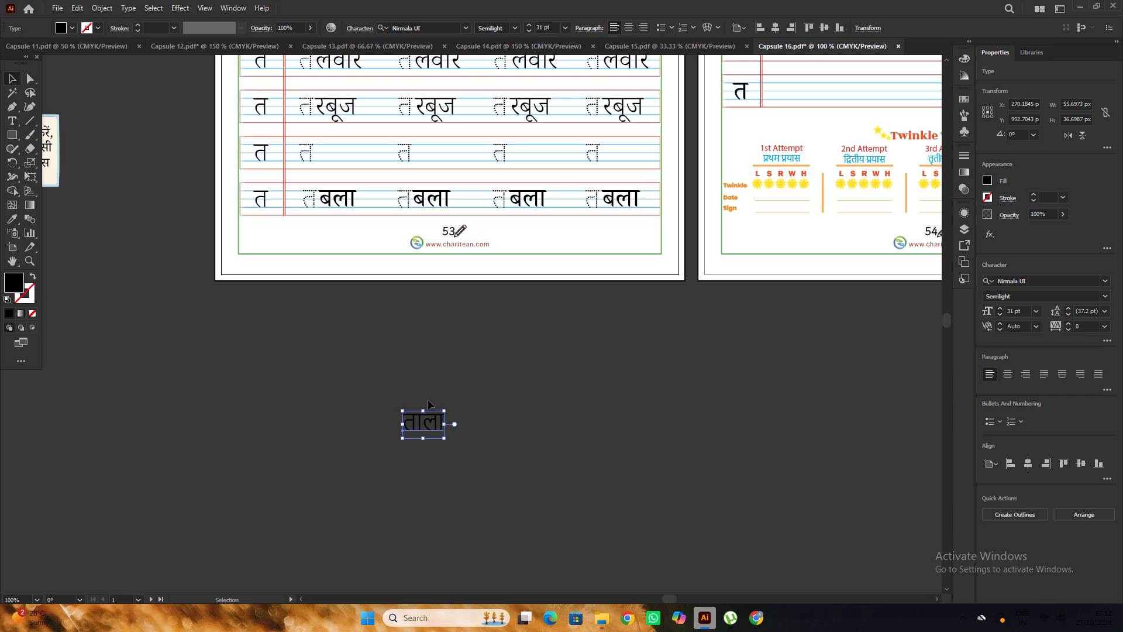
{"action": "scroll", "coordinate": [428, 401], "scroll_direction": "down", "scroll_amount": 5}
{"action": "left_click", "coordinate": [209, 274]}
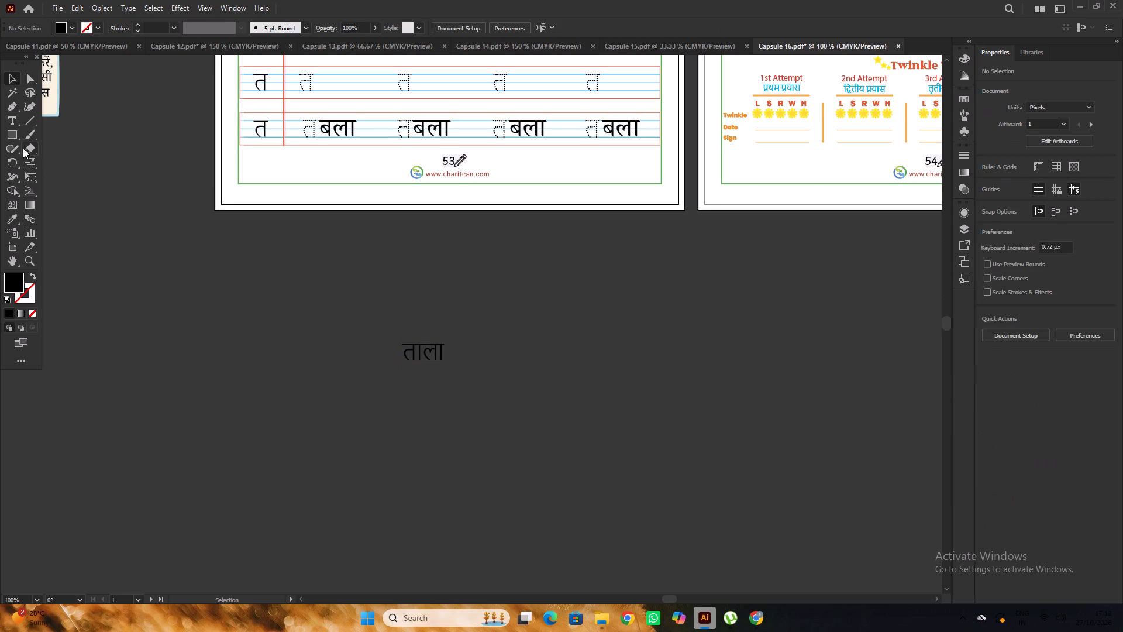
{"action": "left_click", "coordinate": [16, 140]}
{"action": "scroll", "coordinate": [433, 280], "scroll_direction": "down", "scroll_amount": 3}
{"action": "scroll", "coordinate": [445, 303], "scroll_direction": "up", "scroll_amount": 2, "text": "alt"}
{"action": "left_click_drag", "start_coordinate": [389, 288], "coordinate": [401, 317]}
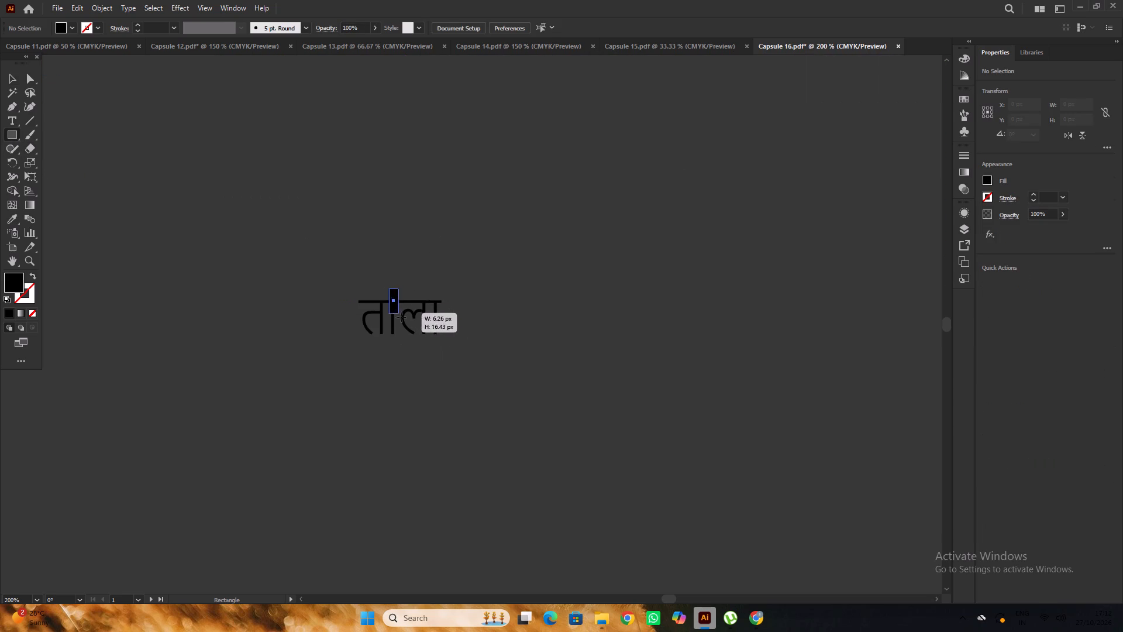
{"action": "left_click_drag", "start_coordinate": [401, 317], "coordinate": [449, 345]}
{"action": "left_click", "coordinate": [7, 79]}
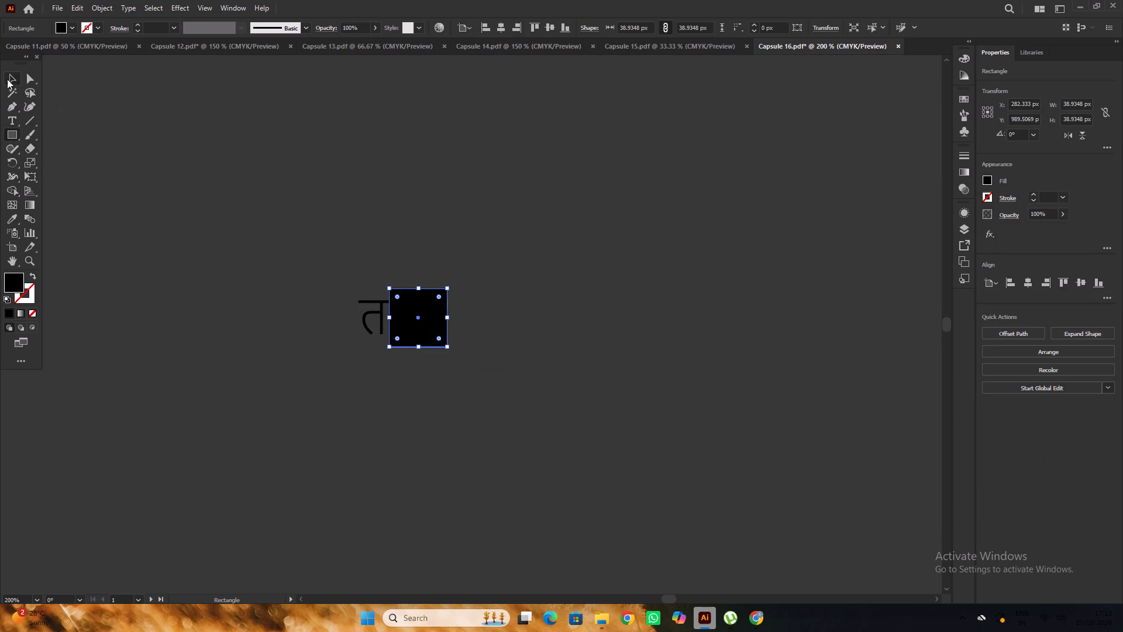
Make a clipping mask from the square and the ताला text beneath it.
{"action": "left_click", "coordinate": [456, 257]}
{"action": "left_click_drag", "start_coordinate": [354, 245], "coordinate": [447, 369]}
{"action": "right_click", "coordinate": [409, 305]}
{"action": "left_click", "coordinate": [474, 468]}
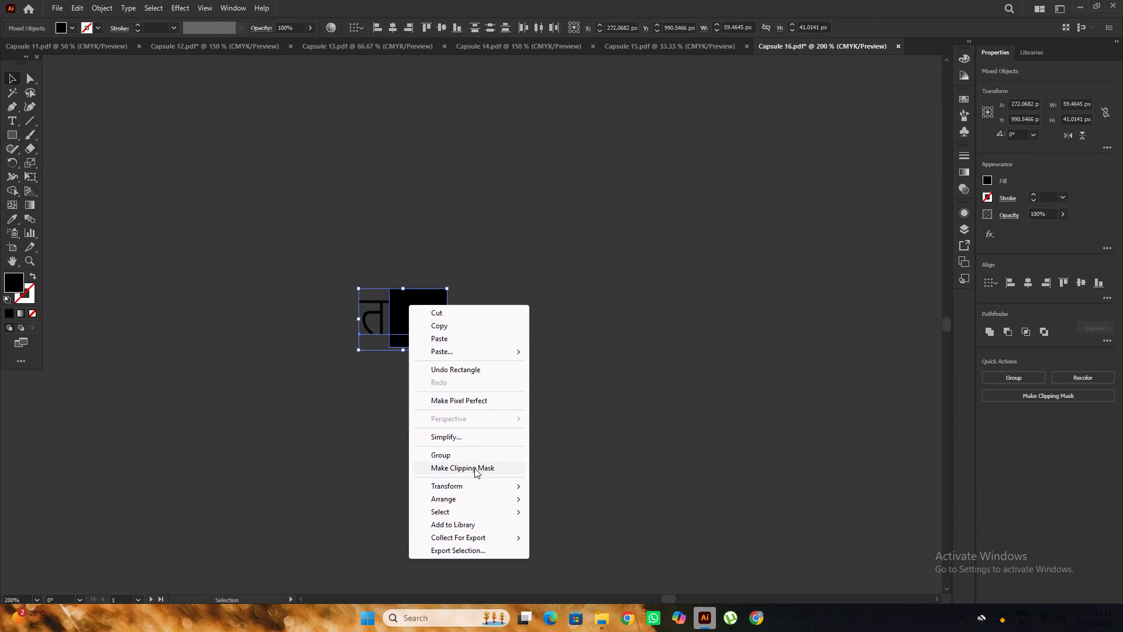
{"action": "left_click", "coordinate": [570, 409]}
Move the clipped ाला into page 53's third practice row, directly after the first dotted त and aligned to the ruled lines.
{"action": "scroll", "coordinate": [571, 403], "scroll_direction": "down", "scroll_amount": 4, "text": "alt"}
{"action": "scroll", "coordinate": [571, 402], "scroll_direction": "up", "scroll_amount": 5}
{"action": "left_click_drag", "start_coordinate": [533, 455], "coordinate": [515, 384]}
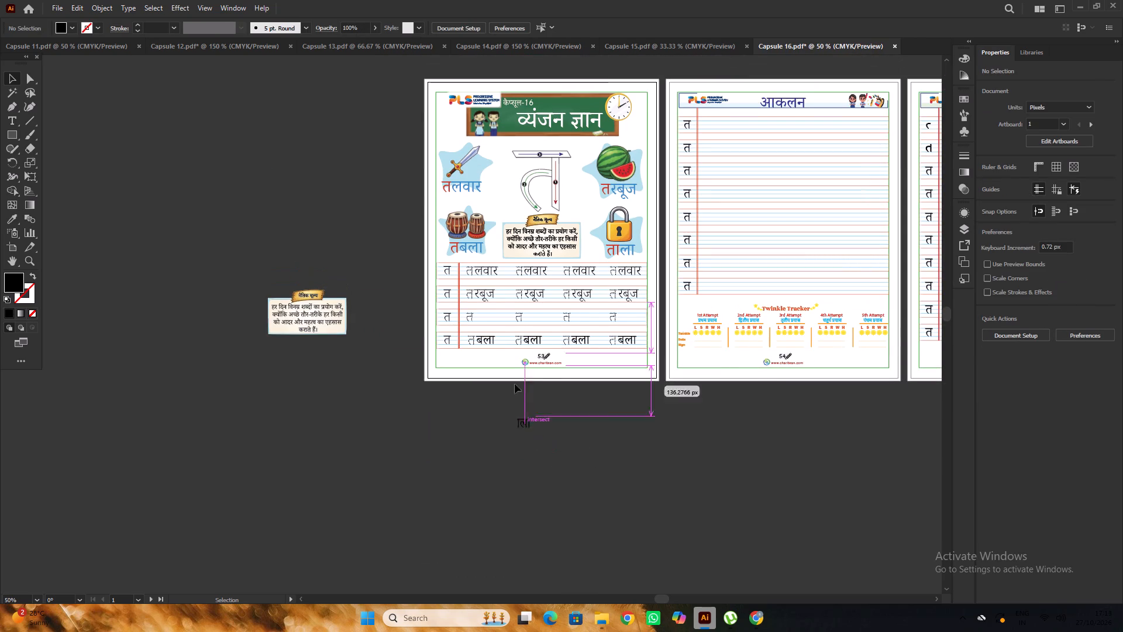
{"action": "left_click_drag", "start_coordinate": [515, 384], "coordinate": [495, 323]}
{"action": "scroll", "coordinate": [495, 323], "scroll_direction": "up", "scroll_amount": 9, "text": "alt"}
{"action": "left_click_drag", "start_coordinate": [476, 320], "coordinate": [422, 303]}
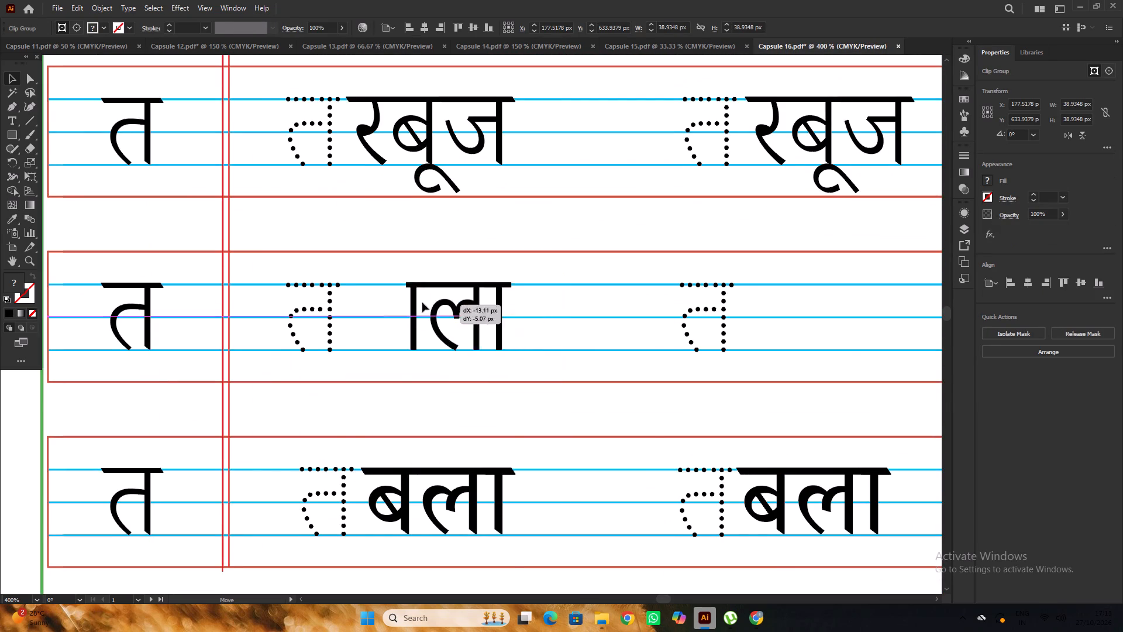
{"action": "left_click_drag", "start_coordinate": [422, 303], "coordinate": [378, 305]}
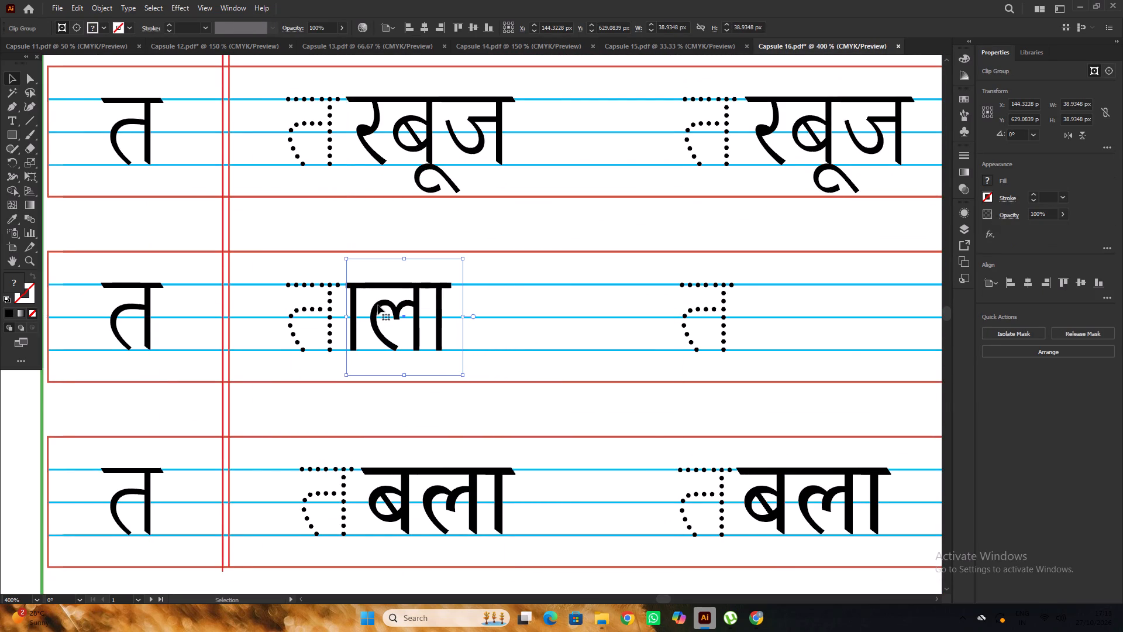
Copy the clipped ाला horizontally along page 53's third practice row, placing one directly after each of the three remaining dotted त letters.
{"action": "scroll", "coordinate": [262, 284], "scroll_direction": "down", "scroll_amount": 3, "text": "alt"}
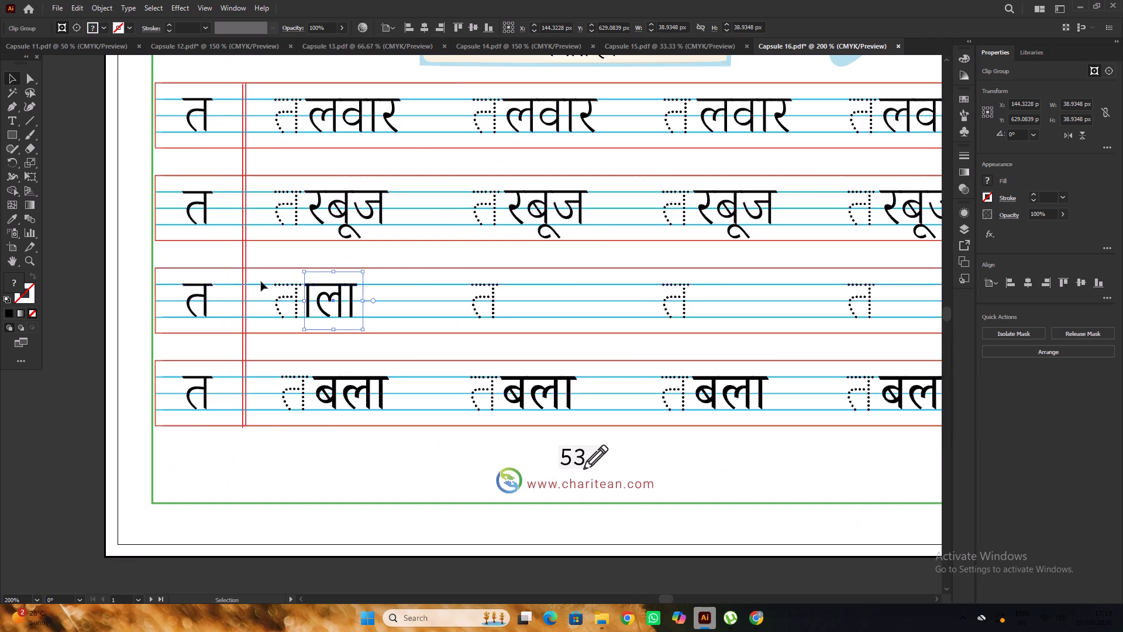
{"action": "scroll", "coordinate": [261, 281], "scroll_direction": "down", "scroll_amount": 1, "text": "alt"}
{"action": "left_click", "coordinate": [141, 264]}
{"action": "scroll", "coordinate": [350, 308], "scroll_direction": "up", "scroll_amount": 3, "text": "alt"}
{"action": "scroll", "coordinate": [295, 299], "scroll_direction": "up", "scroll_amount": 1, "text": "alt"}
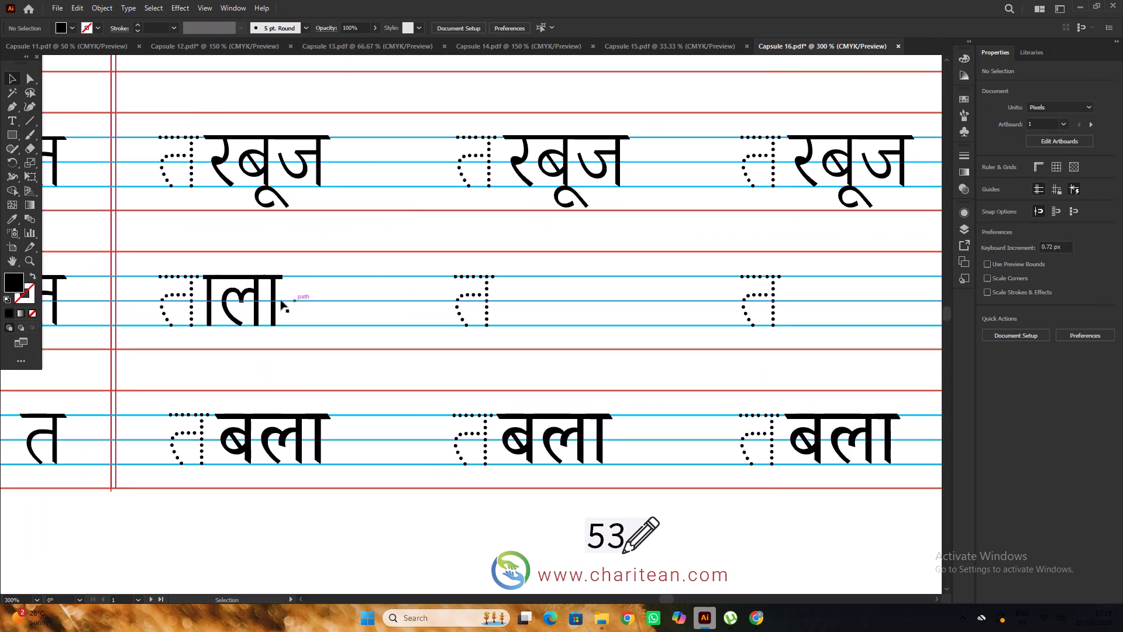
{"action": "scroll", "coordinate": [253, 300], "scroll_direction": "down", "scroll_amount": 1, "text": "alt"}
{"action": "scroll", "coordinate": [258, 299], "scroll_direction": "up", "scroll_amount": 1, "text": "alt"}
{"action": "left_click_drag", "start_coordinate": [270, 299], "coordinate": [549, 298], "text": "alt"}
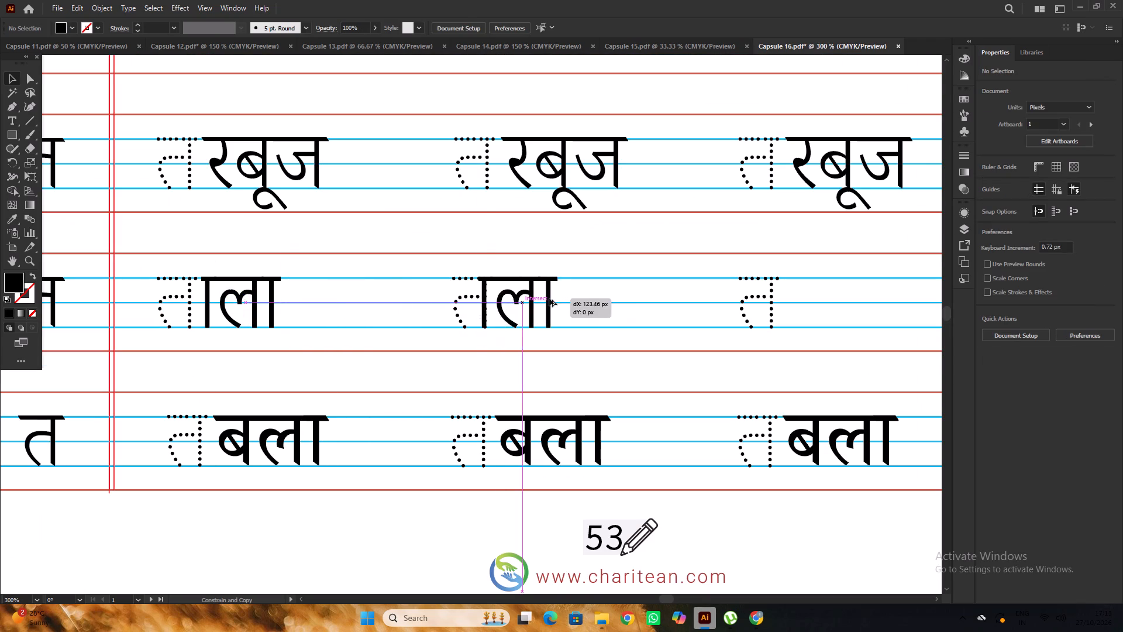
{"action": "left_click_drag", "start_coordinate": [549, 298], "coordinate": [567, 300], "text": "alt"}
{"action": "scroll", "coordinate": [259, 281], "scroll_direction": "down", "scroll_amount": 2, "text": "alt"}
{"action": "scroll", "coordinate": [435, 284], "scroll_direction": "up", "scroll_amount": 2, "text": "alt"}
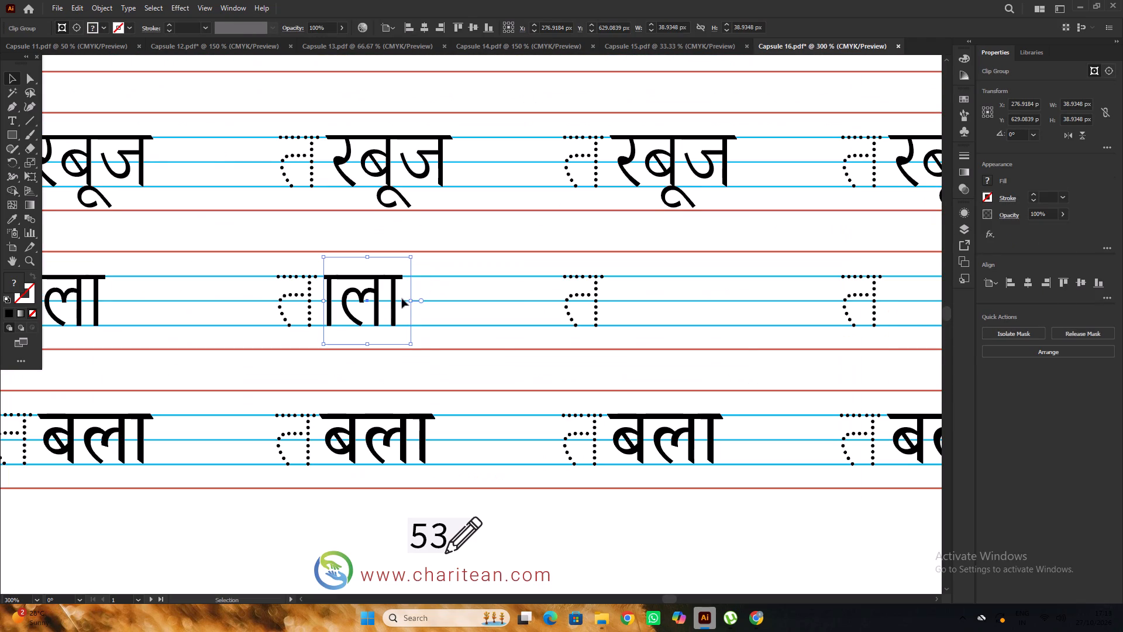
{"action": "left_click_drag", "start_coordinate": [392, 301], "coordinate": [677, 311], "text": "alt"}
{"action": "scroll", "coordinate": [333, 303], "scroll_direction": "down", "scroll_amount": 3, "text": "alt"}
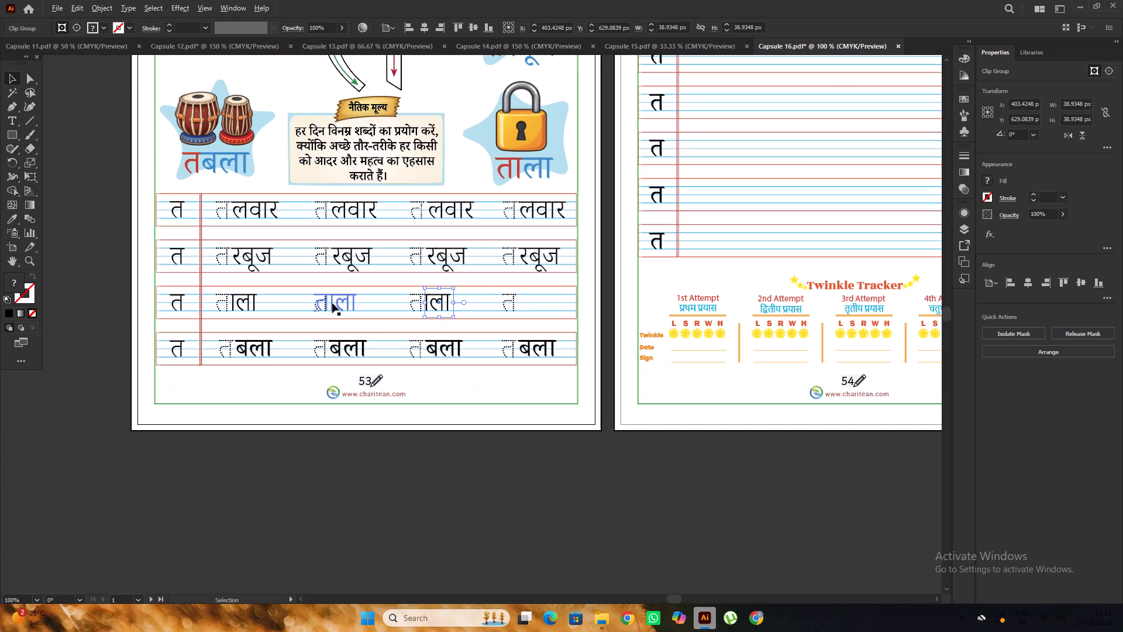
{"action": "scroll", "coordinate": [525, 302], "scroll_direction": "up", "scroll_amount": 3, "text": "alt"}
{"action": "left_click_drag", "start_coordinate": [292, 305], "coordinate": [559, 307], "text": "alt"}
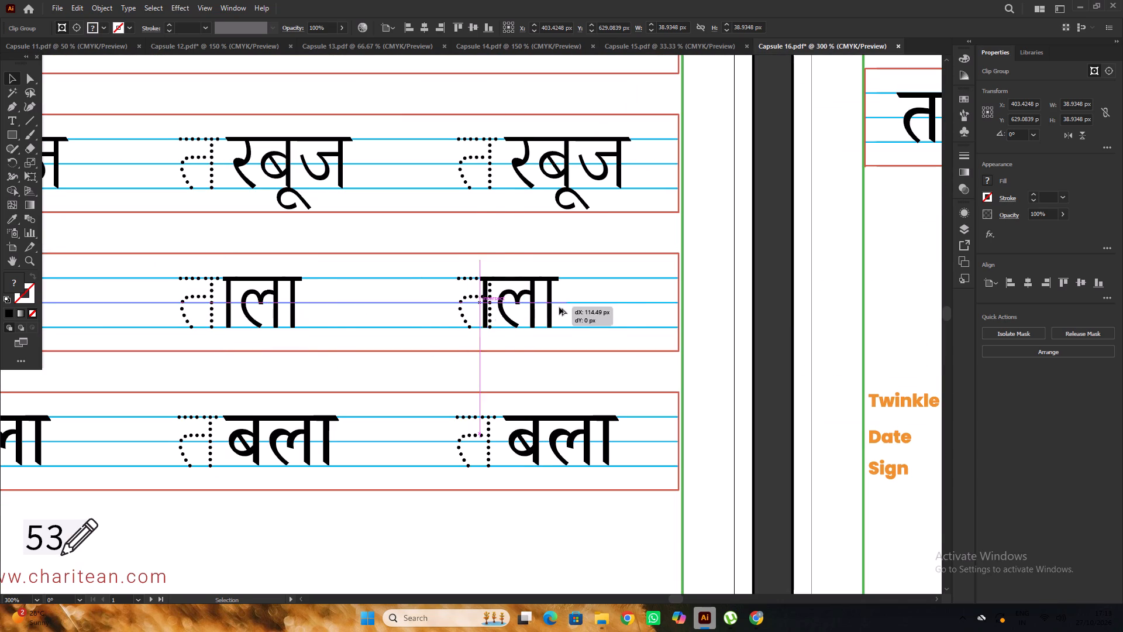
{"action": "left_click_drag", "start_coordinate": [559, 307], "coordinate": [574, 307], "text": "alt"}
{"action": "scroll", "coordinate": [550, 296], "scroll_direction": "down", "scroll_amount": 4, "text": "alt"}
{"action": "left_click", "coordinate": [601, 446]}
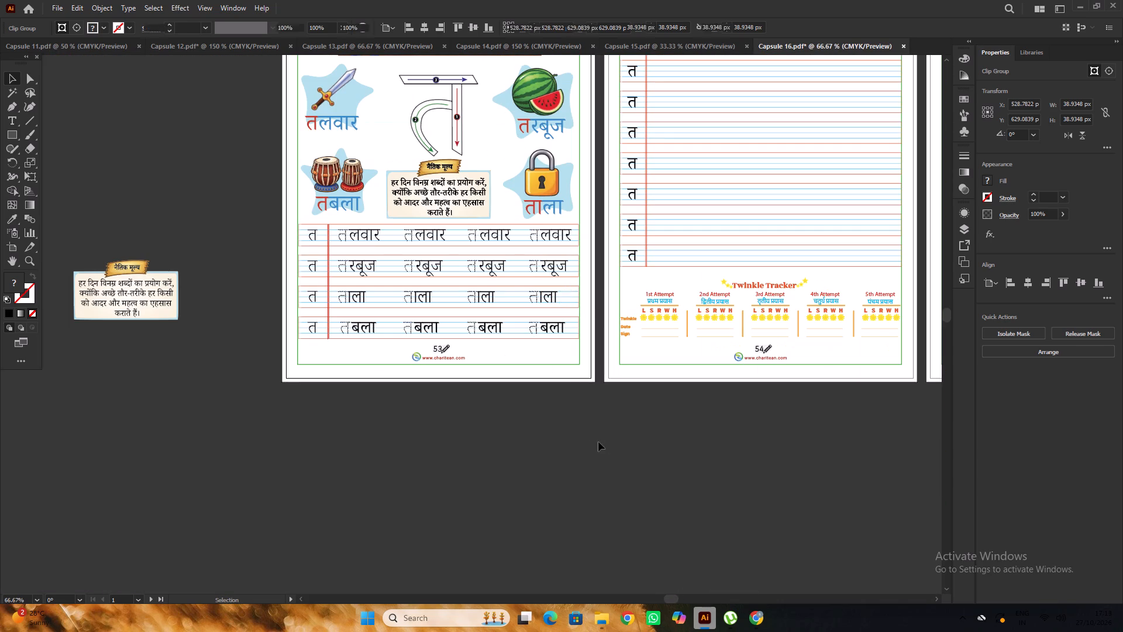
Set all four बला texts in page 53's fourth practice row to the Light style of Noto Serif Devanagari.
{"action": "scroll", "coordinate": [487, 282], "scroll_direction": "up", "scroll_amount": 2, "text": "alt"}
{"action": "scroll", "coordinate": [487, 282], "scroll_direction": "down", "scroll_amount": 4, "text": "alt"}
{"action": "scroll", "coordinate": [332, 310], "scroll_direction": "up", "scroll_amount": 1}
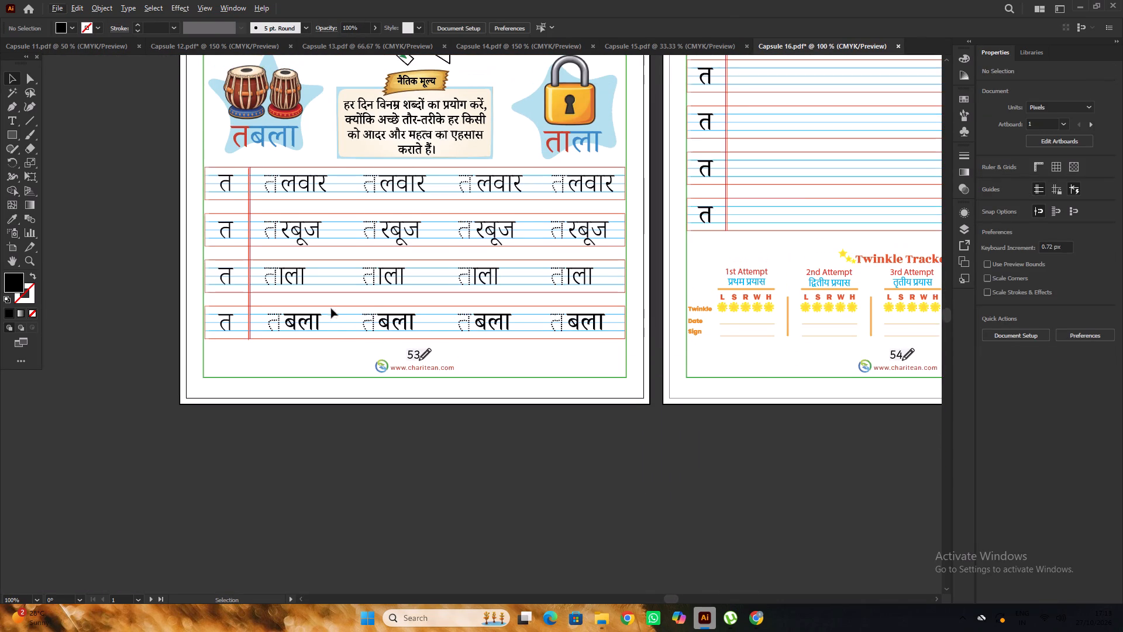
{"action": "left_click", "coordinate": [310, 320]}
{"action": "left_click", "coordinate": [408, 320], "text": "shift"}
{"action": "left_click", "coordinate": [494, 319], "text": "shift"}
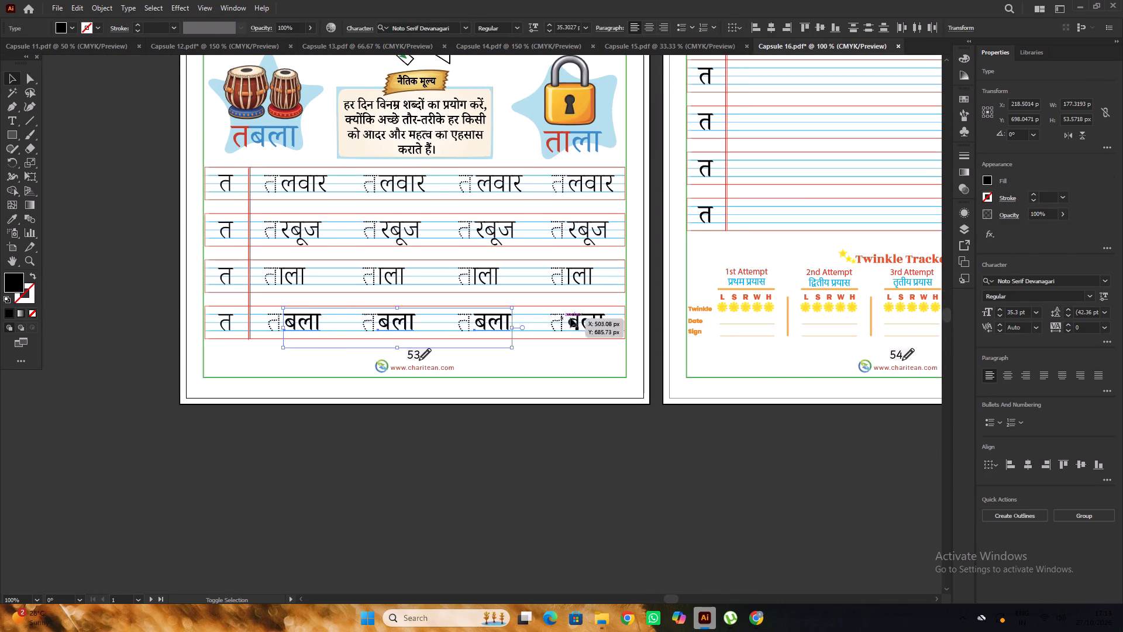
{"action": "left_click", "coordinate": [598, 318], "text": "shift"}
{"action": "left_click", "coordinate": [1093, 298]}
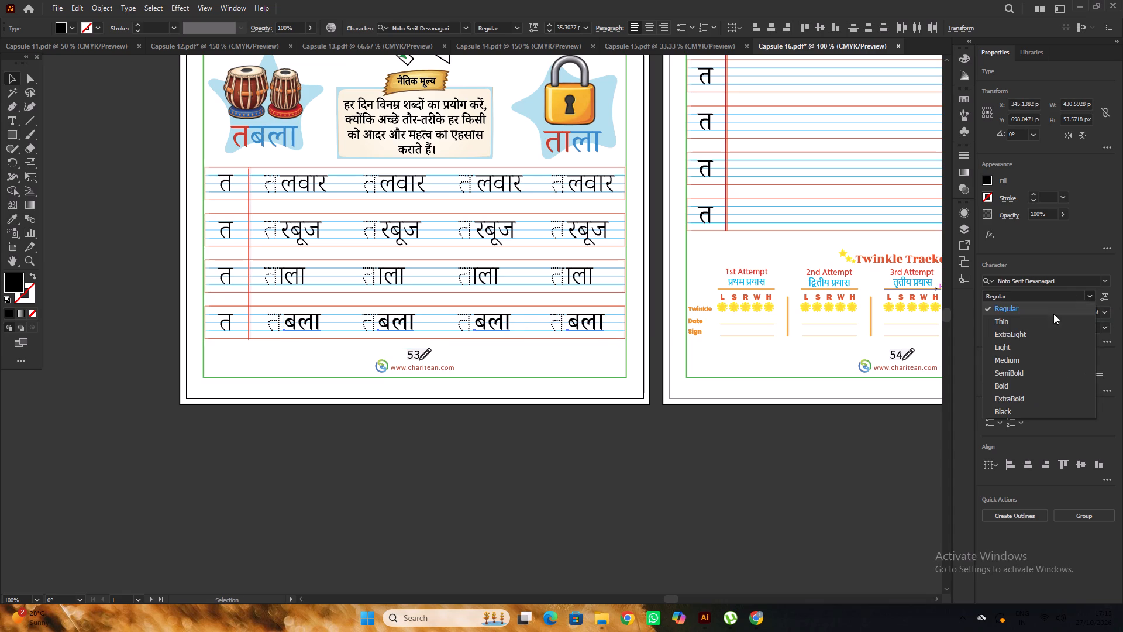
{"action": "left_click", "coordinate": [1017, 348]}
{"action": "left_click", "coordinate": [587, 481]}
Examine the lettering in page 53's four practice rows up close and as a whole page.
{"action": "scroll", "coordinate": [546, 320], "scroll_direction": "up", "scroll_amount": 4, "text": "alt"}
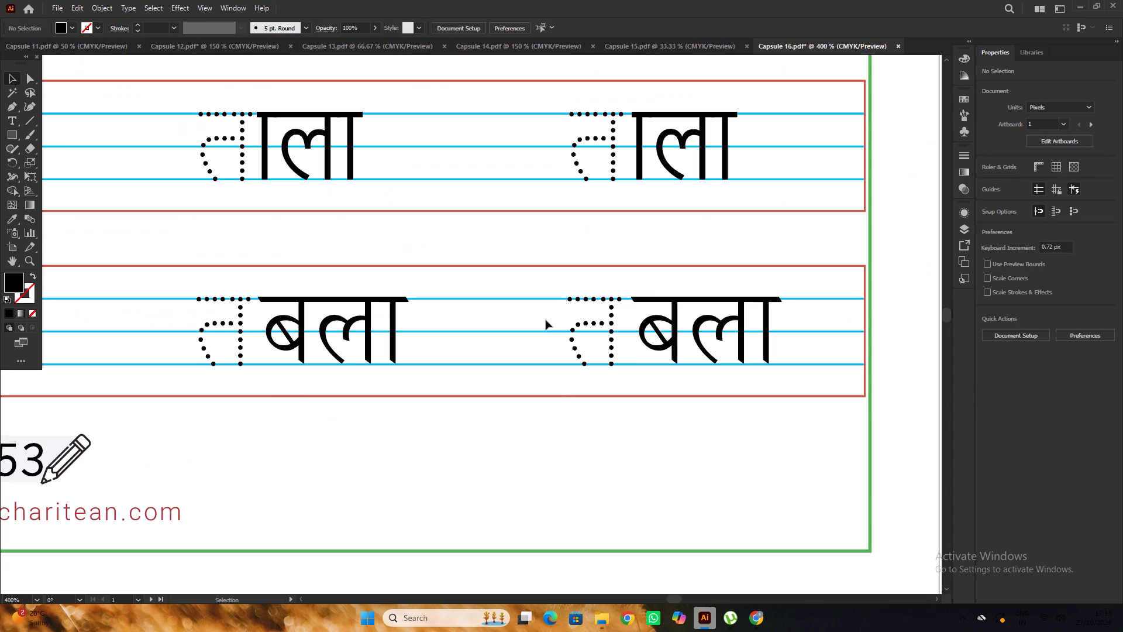
{"action": "scroll", "coordinate": [546, 320], "scroll_direction": "down", "scroll_amount": 4, "text": "alt"}
{"action": "left_click", "coordinate": [628, 473]}
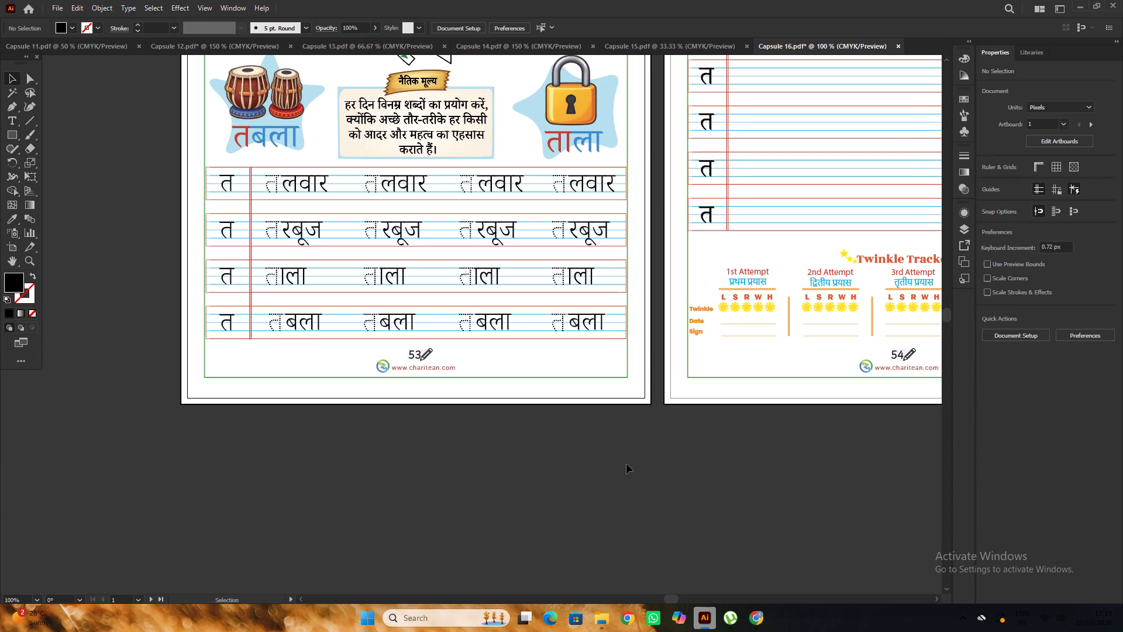
{"action": "scroll", "coordinate": [653, 340], "scroll_direction": "up", "scroll_amount": 3, "text": "alt"}
{"action": "scroll", "coordinate": [657, 346], "scroll_direction": "up", "scroll_amount": 4}
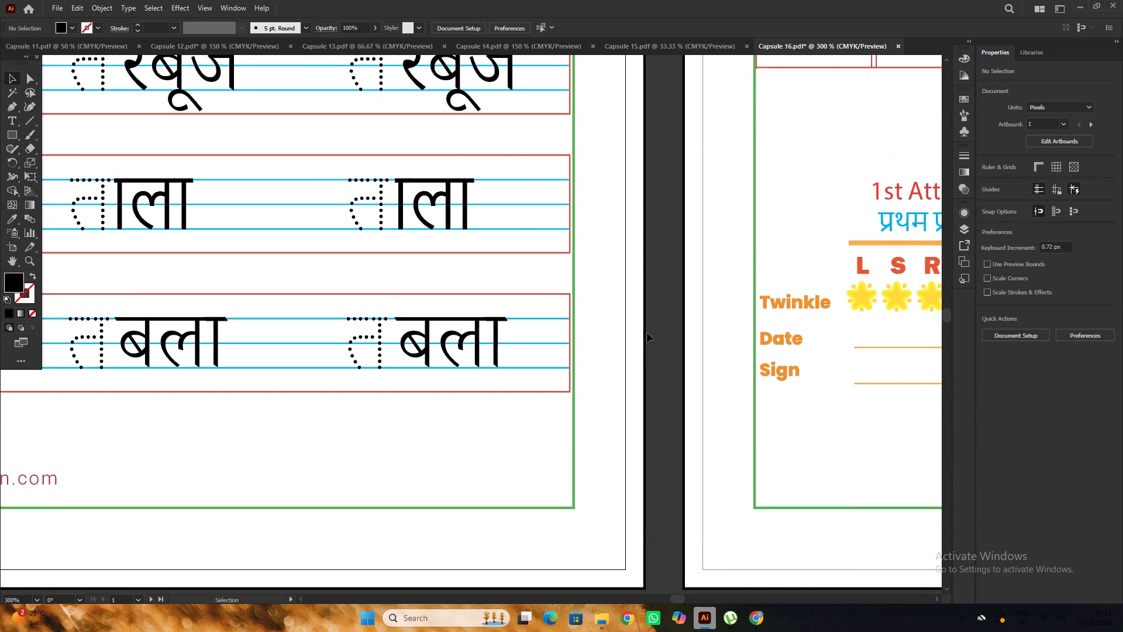
{"action": "scroll", "coordinate": [643, 329], "scroll_direction": "down", "scroll_amount": 2, "text": "alt"}
{"action": "scroll", "coordinate": [643, 328], "scroll_direction": "up", "scroll_amount": 1}
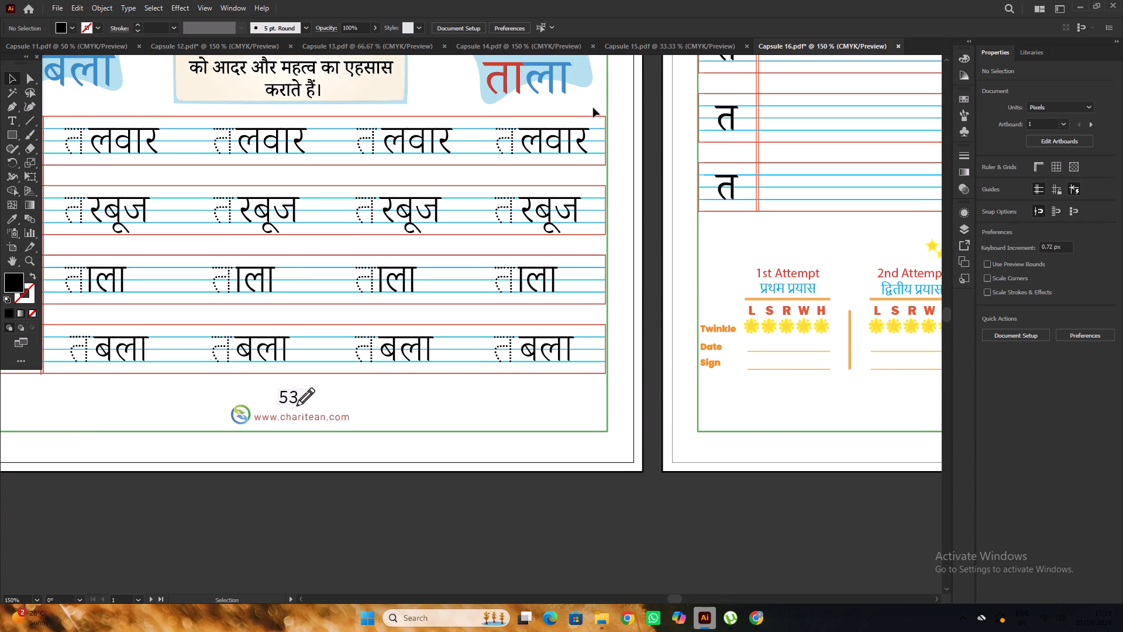
{"action": "scroll", "coordinate": [525, 241], "scroll_direction": "down", "scroll_amount": 3, "text": "alt"}
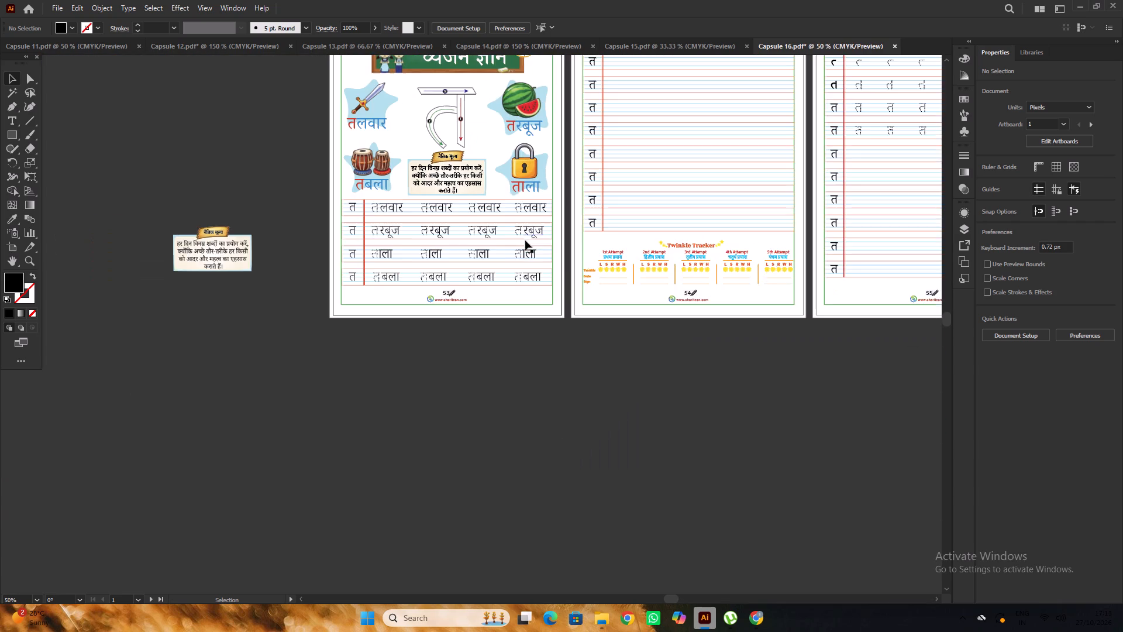
Set all eight त letters in the margin column of page 54 (आकलन) to the Light font style.
{"action": "key", "text": "space"}
{"action": "left_click_drag", "start_coordinate": [728, 437], "coordinate": [524, 492]}
{"action": "left_click", "coordinate": [601, 459]}
{"action": "scroll", "coordinate": [356, 109], "scroll_direction": "up", "scroll_amount": 1, "text": "alt"}
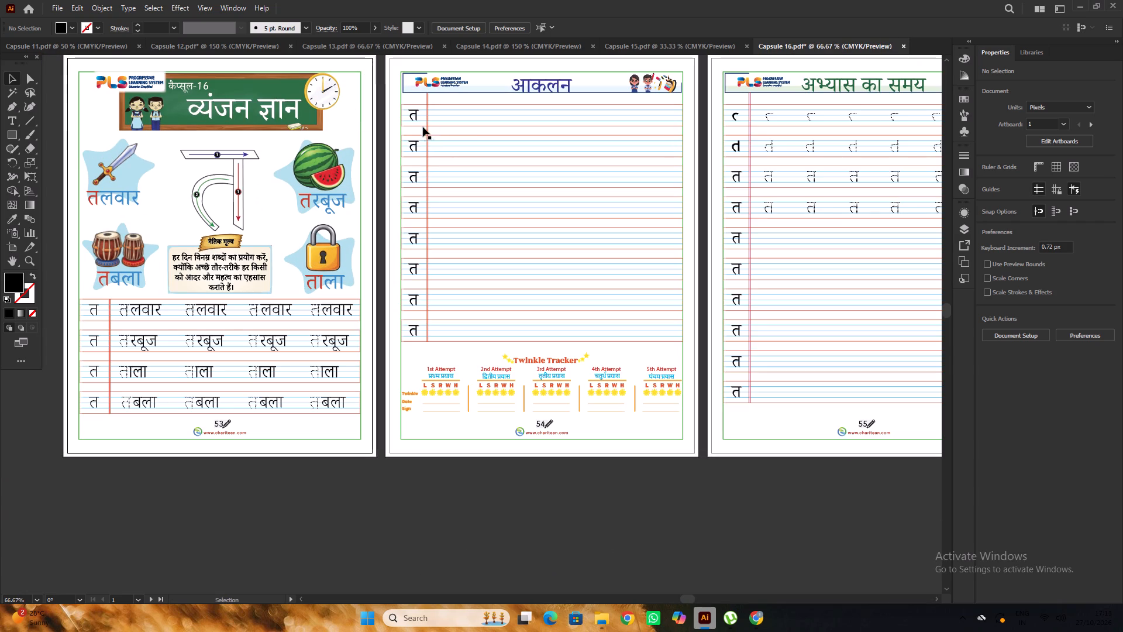
{"action": "left_click", "coordinate": [417, 118]}
{"action": "left_click", "coordinate": [417, 147], "text": "shift"}
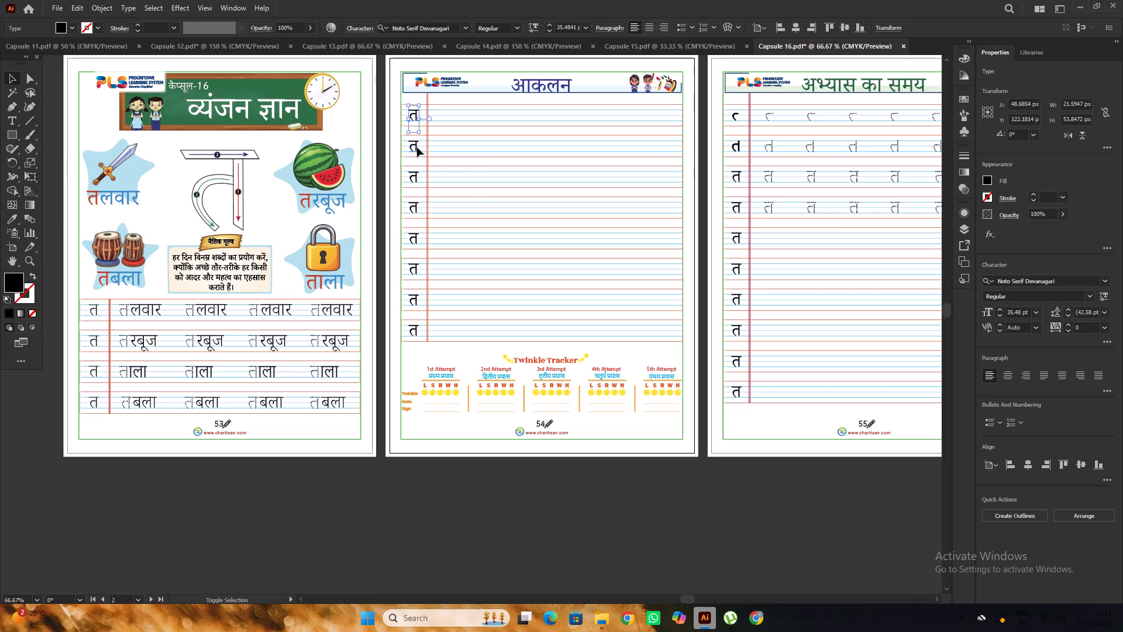
{"action": "left_click", "coordinate": [415, 174], "text": "shift"}
{"action": "left_click", "coordinate": [414, 209], "text": "shift"}
{"action": "left_click", "coordinate": [415, 239], "text": "shift"}
{"action": "scroll", "coordinate": [409, 193], "scroll_direction": "down", "scroll_amount": 4}
{"action": "scroll", "coordinate": [411, 197], "scroll_direction": "up", "scroll_amount": 2, "text": "alt"}
{"action": "left_click", "coordinate": [419, 217], "text": "shift"}
{"action": "left_click", "coordinate": [424, 308], "text": "shift"}
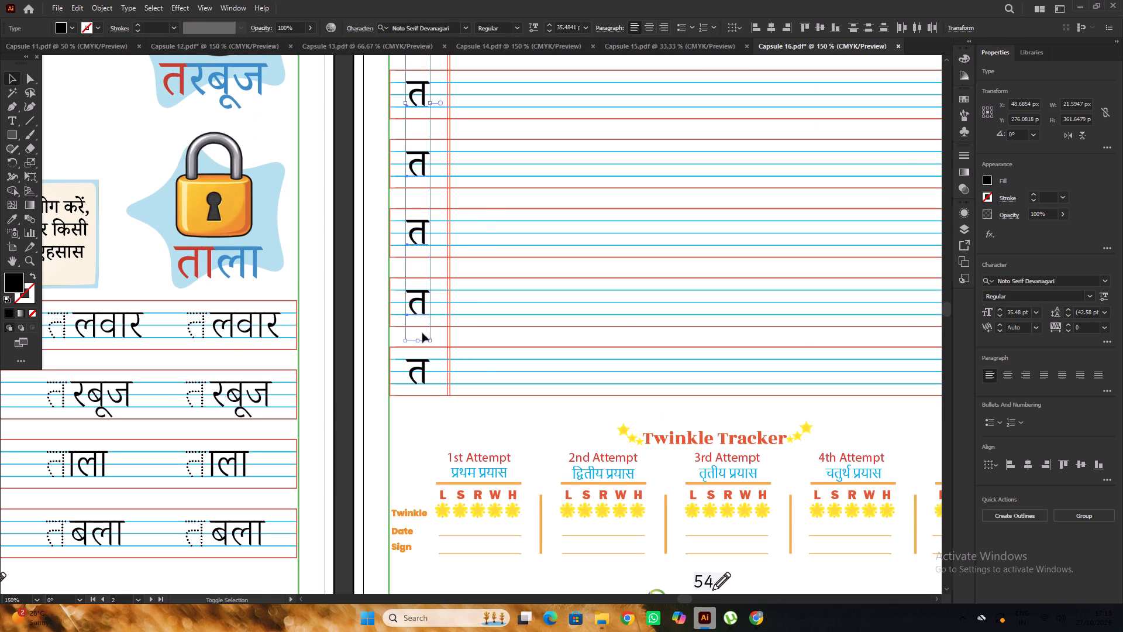
{"action": "left_click", "coordinate": [423, 362], "text": "shift"}
{"action": "scroll", "coordinate": [412, 310], "scroll_direction": "down", "scroll_amount": 1, "text": "alt"}
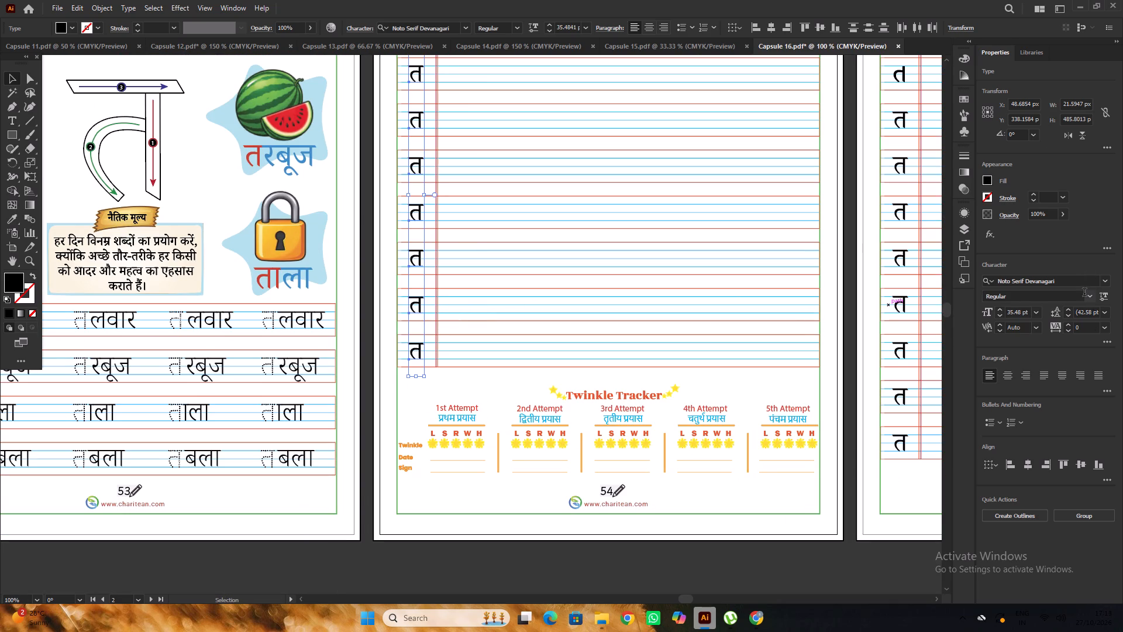
{"action": "left_click", "coordinate": [1084, 293]}
{"action": "left_click", "coordinate": [1090, 298]}
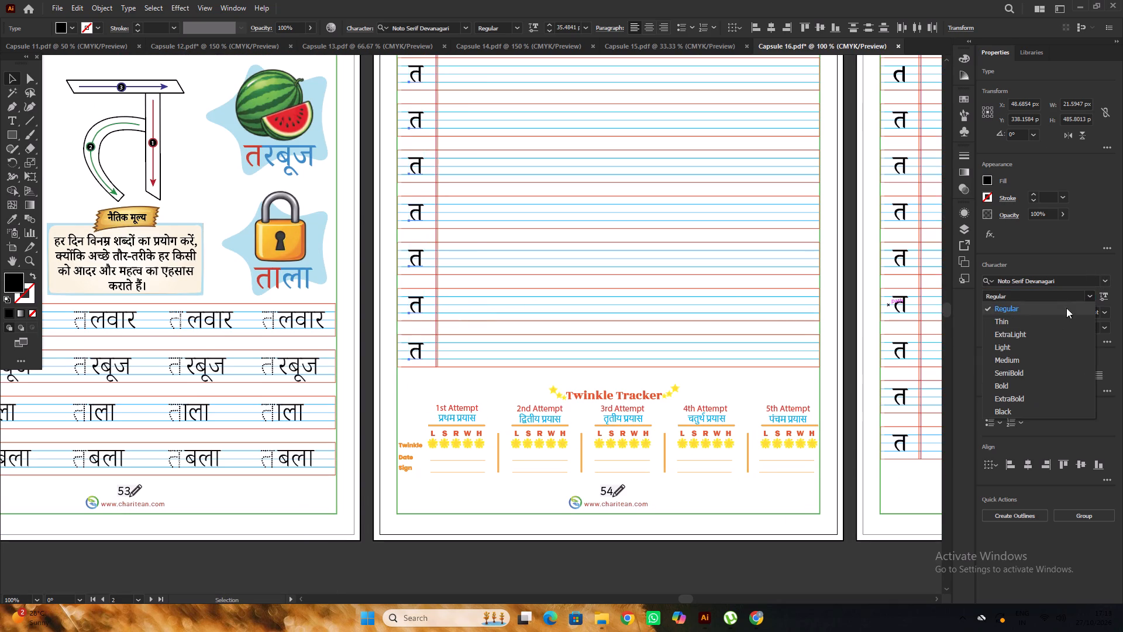
{"action": "left_click", "coordinate": [1027, 345]}
{"action": "scroll", "coordinate": [460, 219], "scroll_direction": "down", "scroll_amount": 3, "text": "alt"}
{"action": "left_click", "coordinate": [571, 407]}
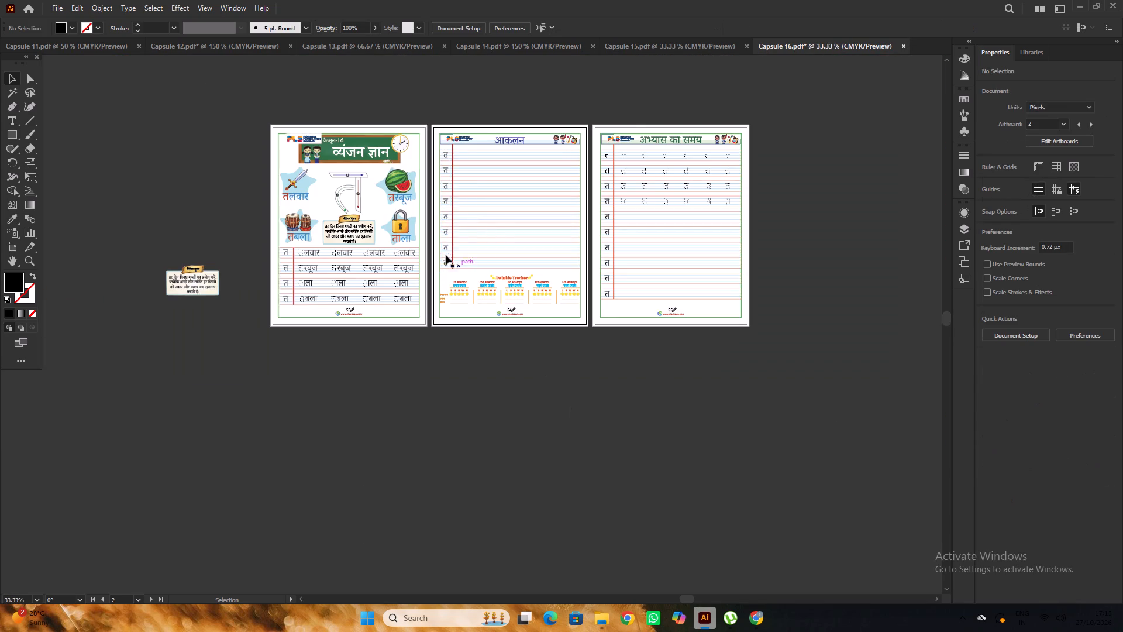
Examine the margin त letters down page 54 up close, and look over all three pages together.
{"action": "scroll", "coordinate": [441, 251], "scroll_direction": "up", "scroll_amount": 6, "text": "alt"}
{"action": "scroll", "coordinate": [438, 259], "scroll_direction": "down", "scroll_amount": 3, "text": "alt"}
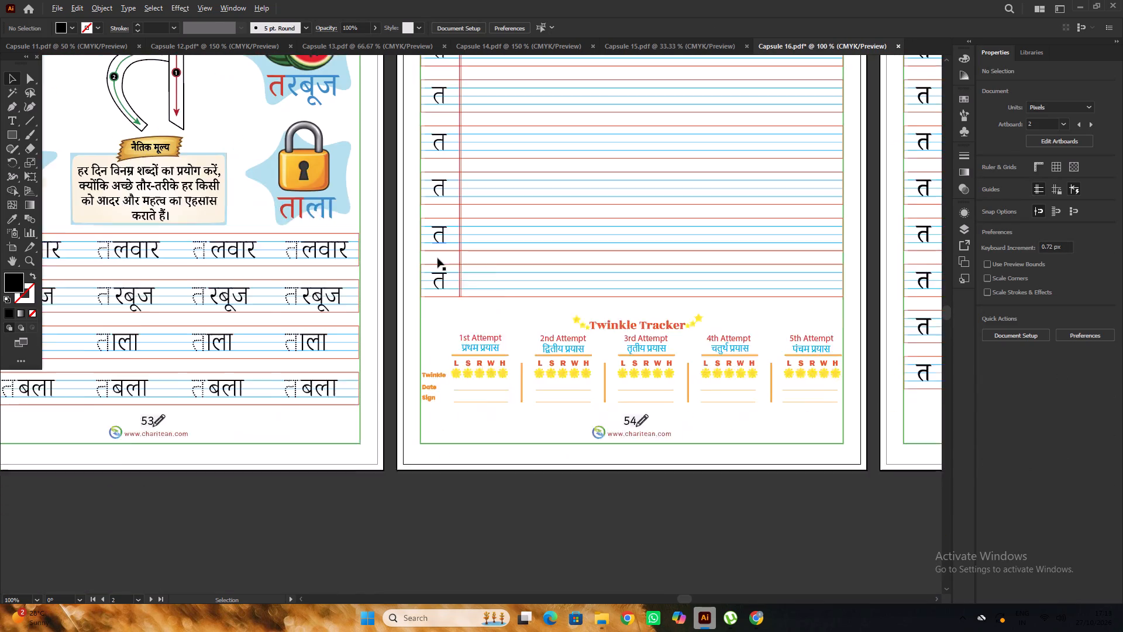
{"action": "scroll", "coordinate": [438, 258], "scroll_direction": "up", "scroll_amount": 13}
{"action": "scroll", "coordinate": [438, 257], "scroll_direction": "down", "scroll_amount": 3, "text": "alt"}
{"action": "scroll", "coordinate": [438, 257], "scroll_direction": "up", "scroll_amount": 13}
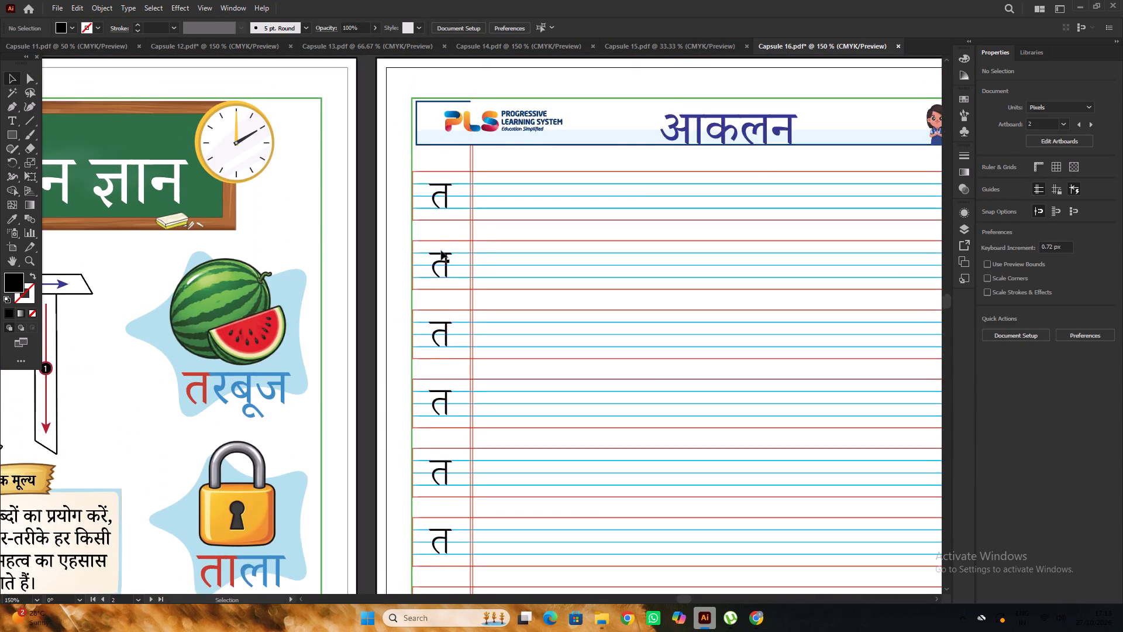
{"action": "scroll", "coordinate": [441, 250], "scroll_direction": "up", "scroll_amount": 4}
{"action": "scroll", "coordinate": [381, 230], "scroll_direction": "down", "scroll_amount": 4, "text": "alt"}
{"action": "left_click", "coordinate": [469, 143]}
{"action": "scroll", "coordinate": [470, 143], "scroll_direction": "down", "scroll_amount": 1}
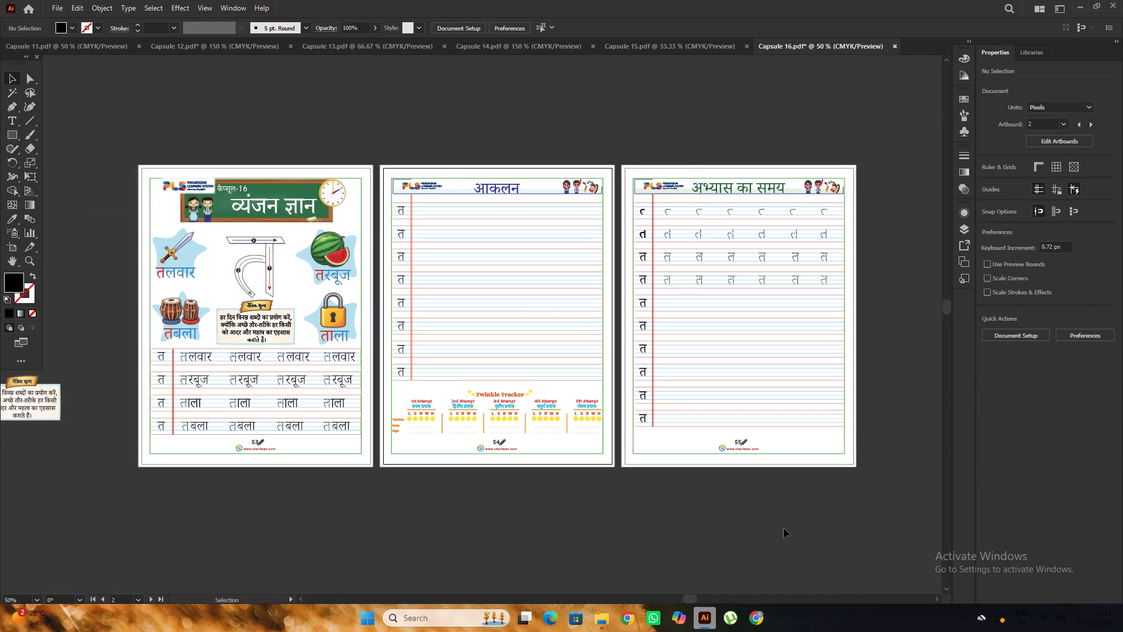
Switch to Chrome, browse the YouTube home feed and unmute the preview of the MR. INDIAN HACKER video.
{"action": "left_click", "coordinate": [763, 612]}
{"action": "left_click", "coordinate": [363, 0]}
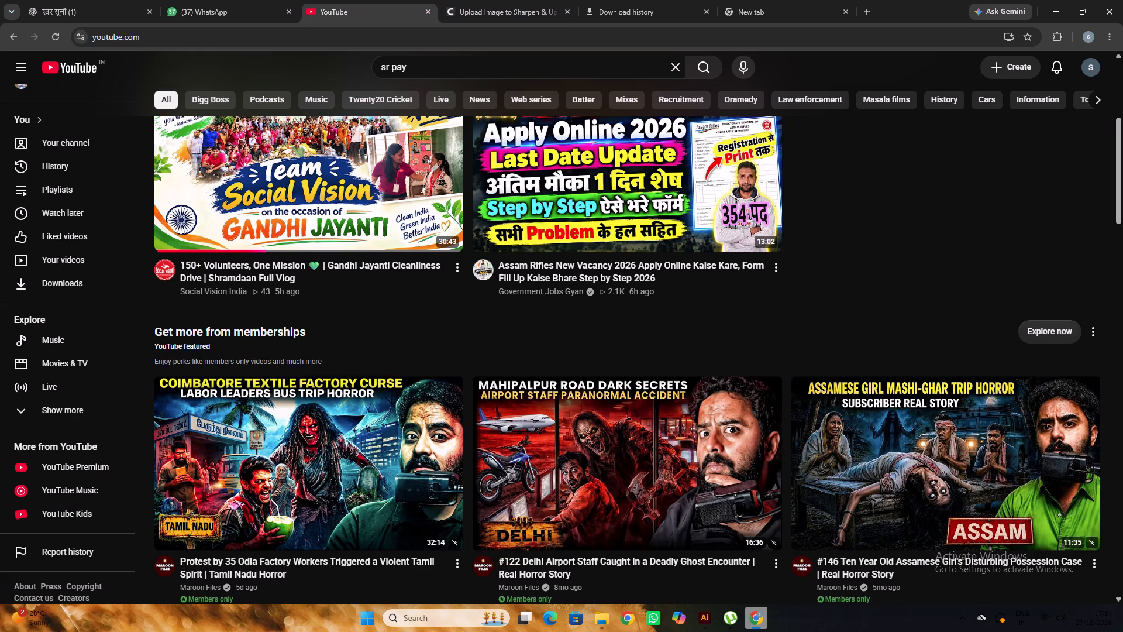
{"action": "scroll", "coordinate": [547, 191], "scroll_direction": "down", "scroll_amount": 14}
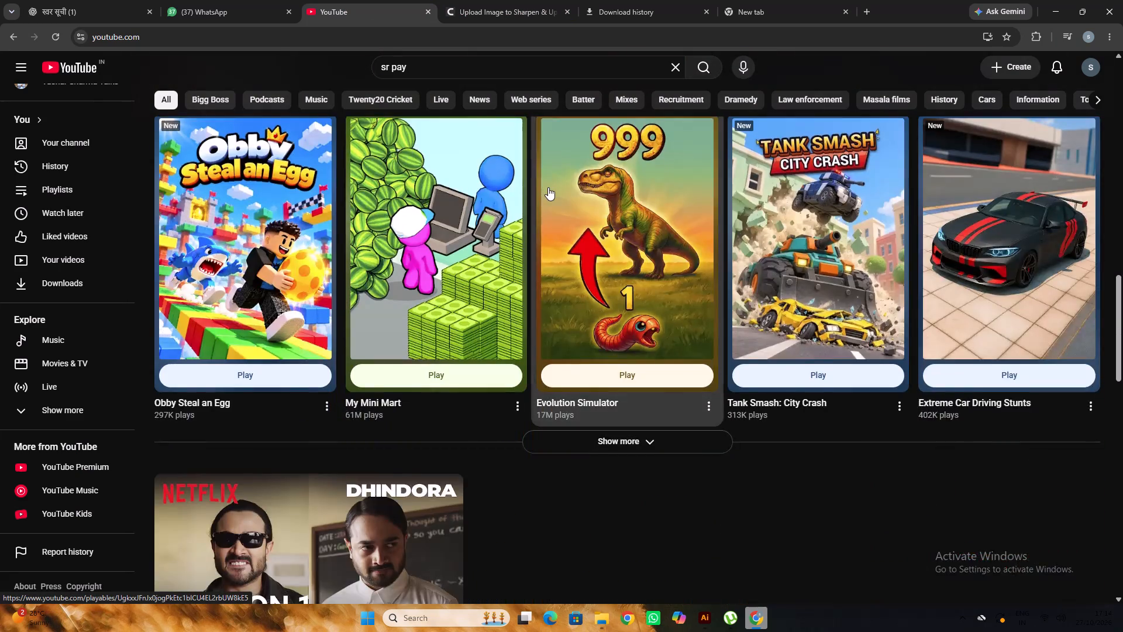
{"action": "scroll", "coordinate": [548, 187], "scroll_direction": "up", "scroll_amount": 8}
{"action": "scroll", "coordinate": [548, 187], "scroll_direction": "down", "scroll_amount": 1}
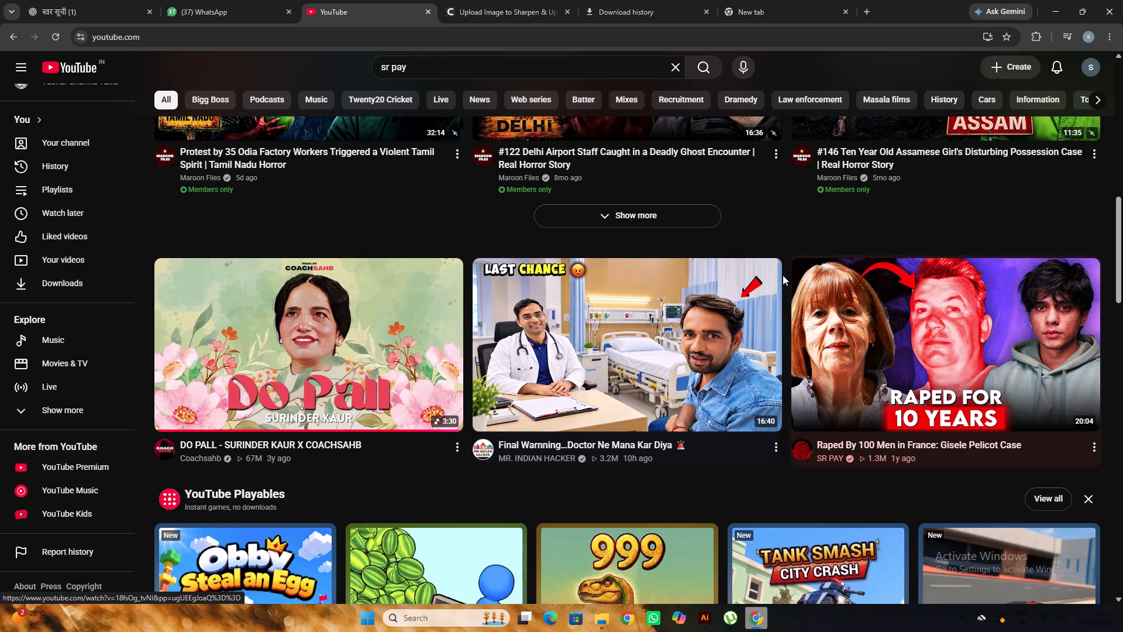
{"action": "left_click", "coordinate": [759, 272]}
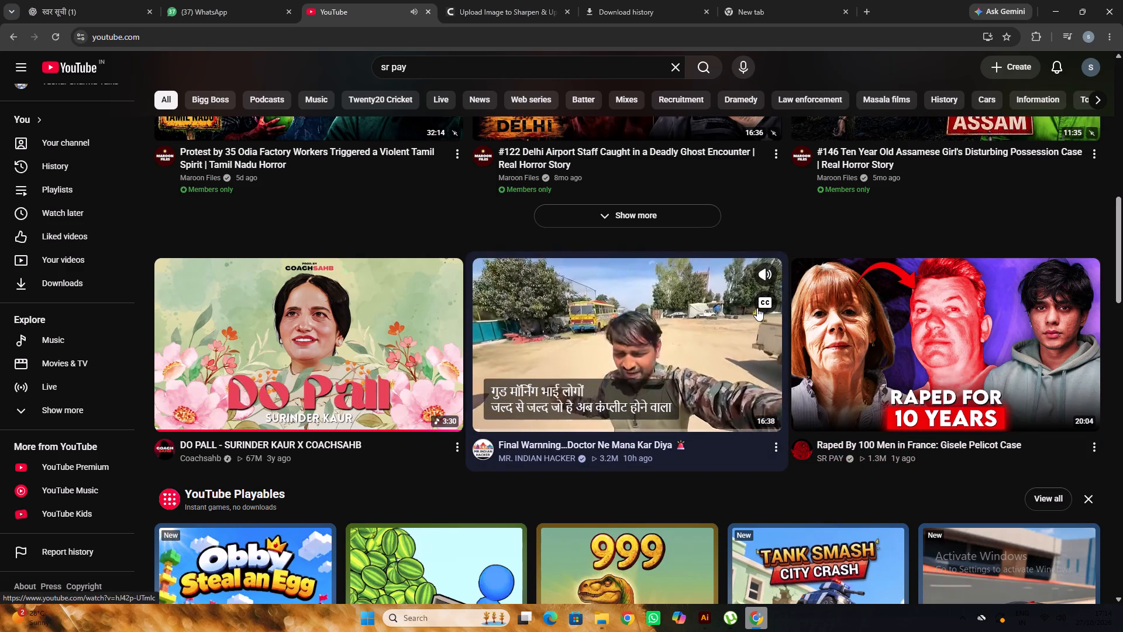
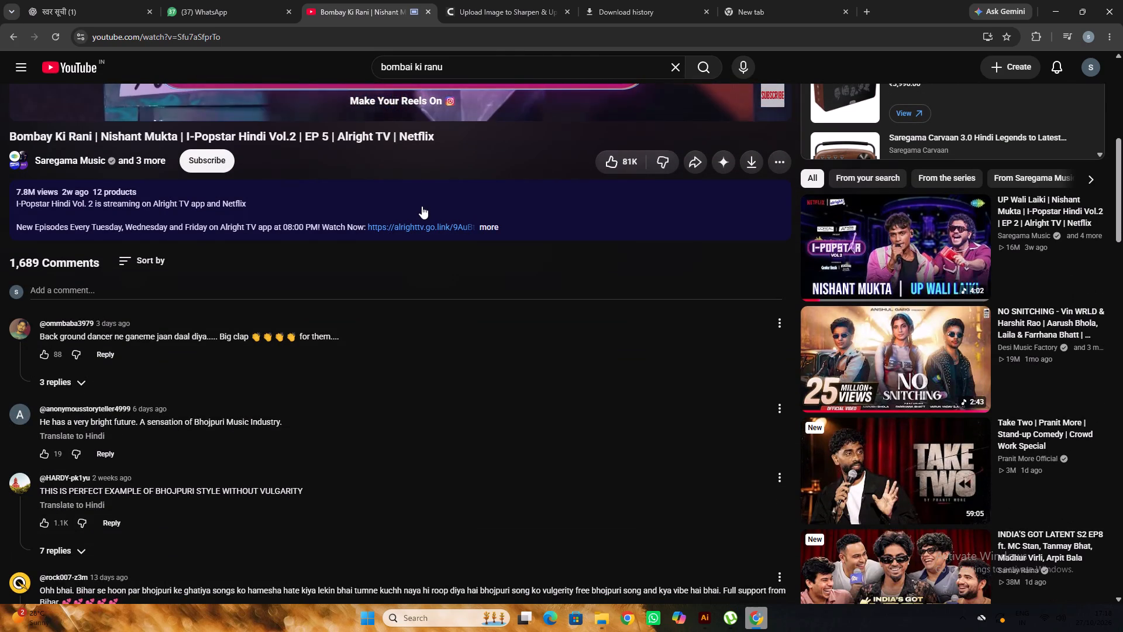
Browse the comments under the Bombay Ki Rani video on YouTube, and glance over the Capsule 16 pages in Illustrator.
{"action": "scroll", "coordinate": [422, 206], "scroll_direction": "down", "scroll_amount": 1}
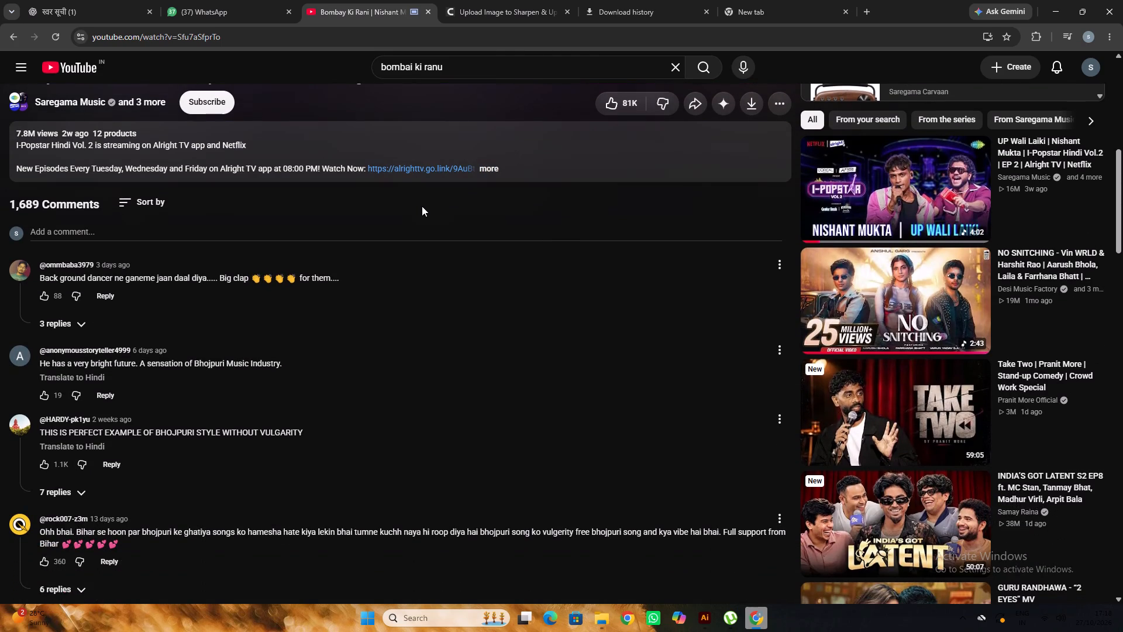
{"action": "scroll", "coordinate": [422, 206], "scroll_direction": "down", "scroll_amount": 6}
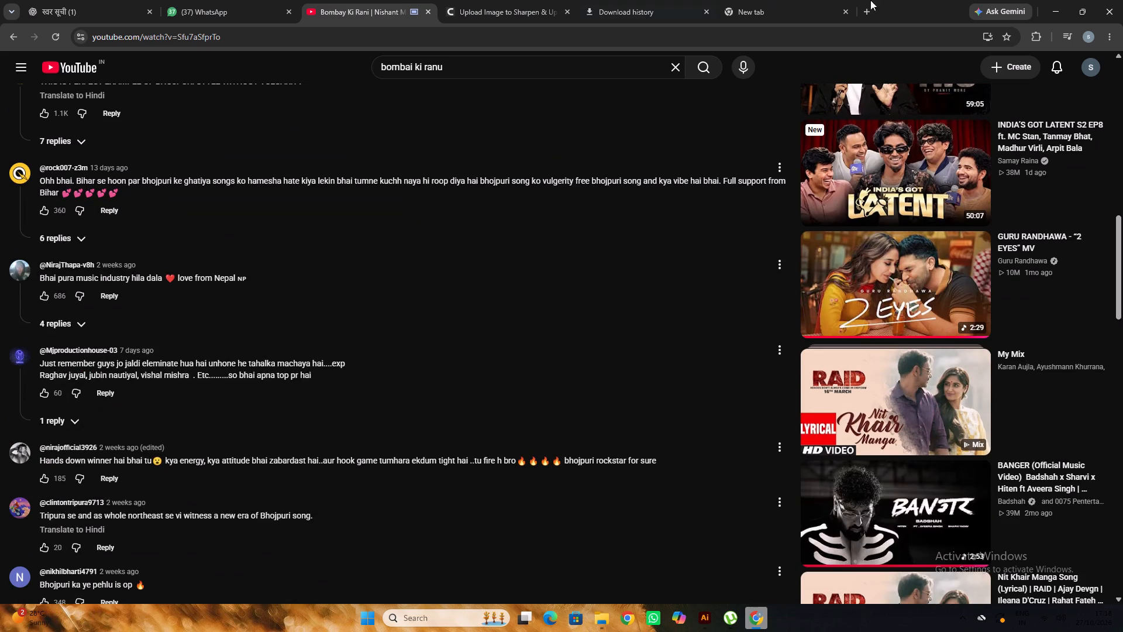
{"action": "scroll", "coordinate": [571, 236], "scroll_direction": "up", "scroll_amount": 8}
{"action": "middle_click", "coordinate": [571, 236]}
{"action": "scroll", "coordinate": [572, 236], "scroll_direction": "up", "scroll_amount": 5}
{"action": "left_click", "coordinate": [801, 0]}
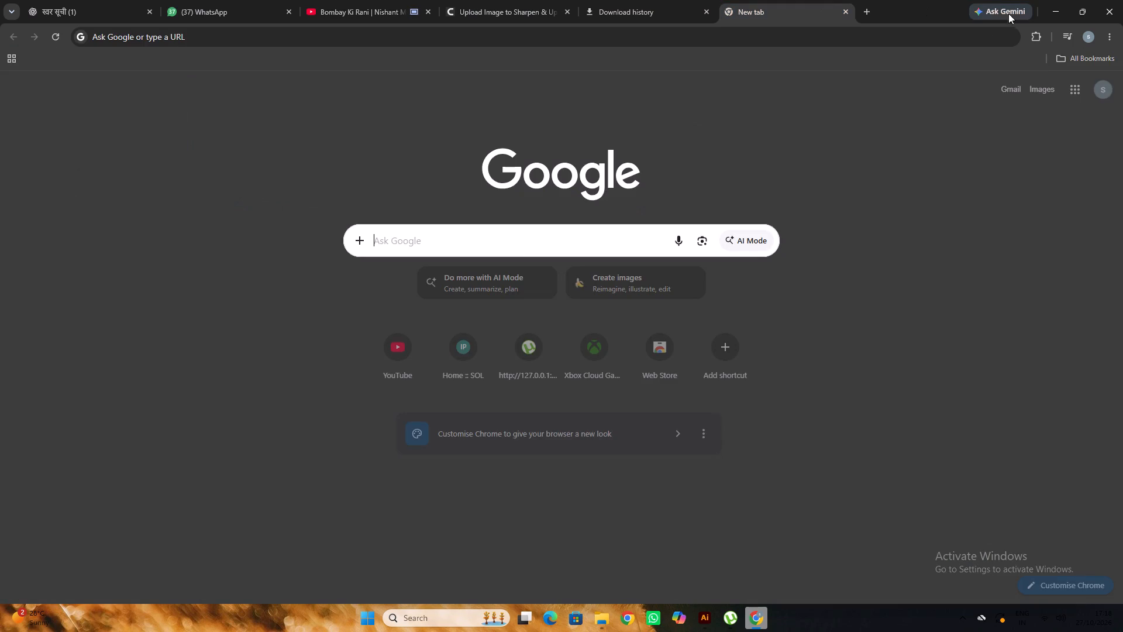
{"action": "left_click", "coordinate": [1052, 6]}
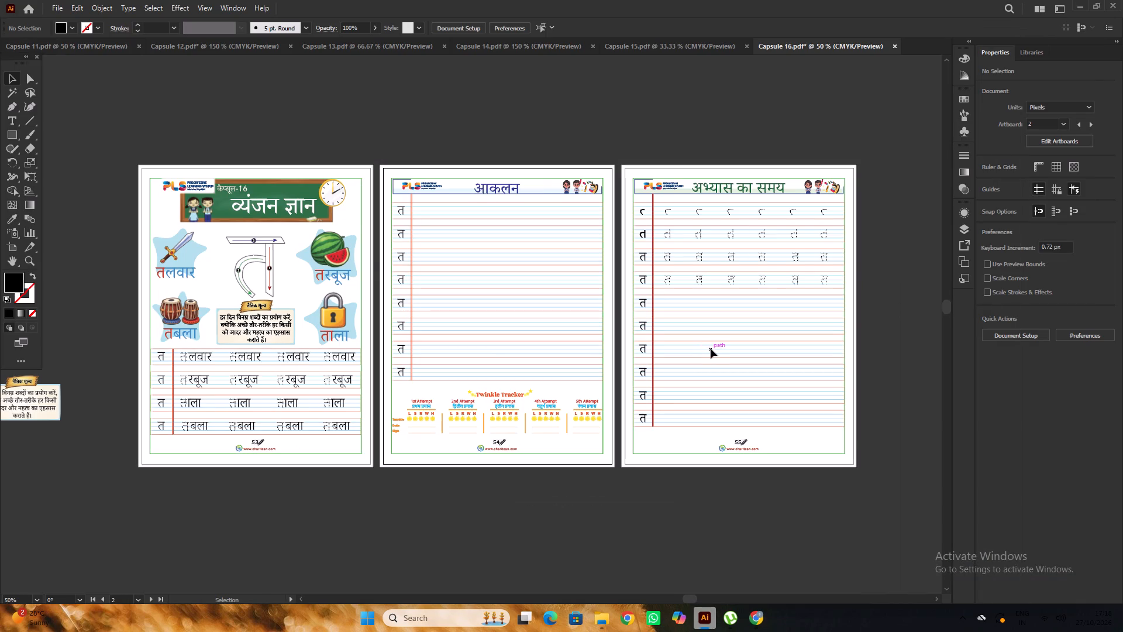
{"action": "scroll", "coordinate": [711, 349], "scroll_direction": "down", "scroll_amount": 2}
Return to the Bombay Ki Rani video in Chrome, watch it and look through its comments and suggested videos.
{"action": "left_click", "coordinate": [760, 618]}
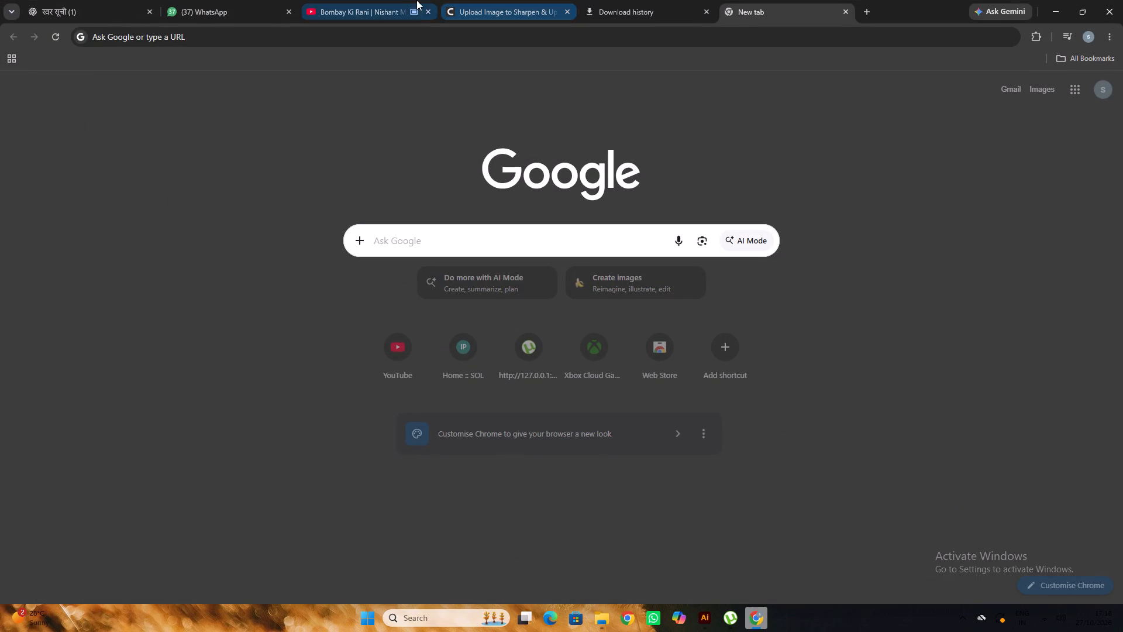
{"action": "left_click", "coordinate": [368, 0]}
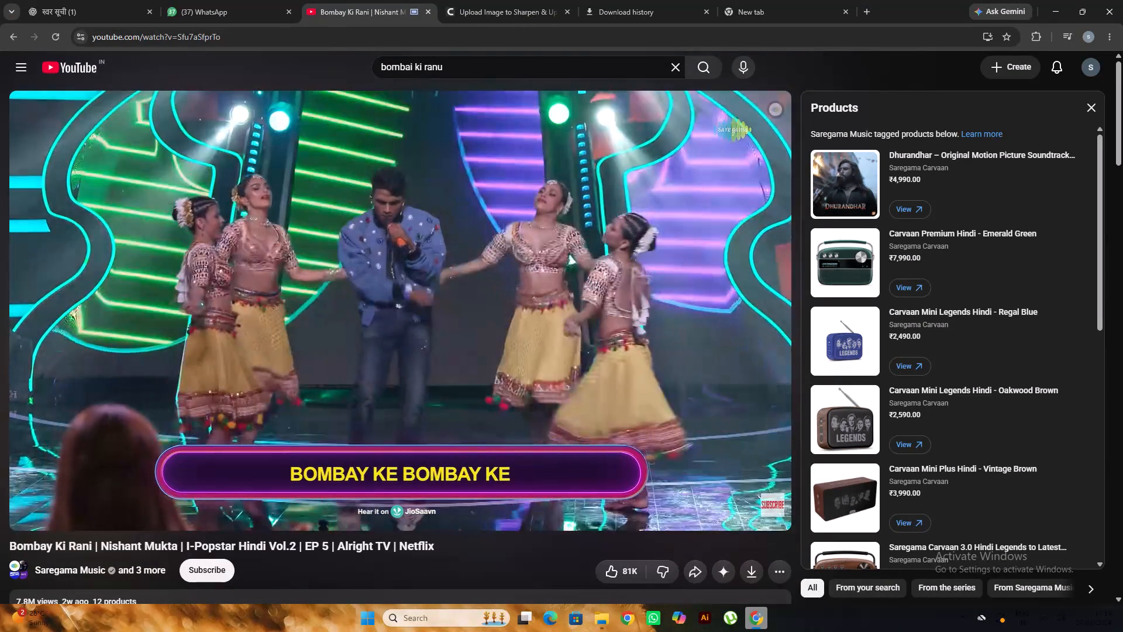
{"action": "scroll", "coordinate": [569, 208], "scroll_direction": "down", "scroll_amount": 12}
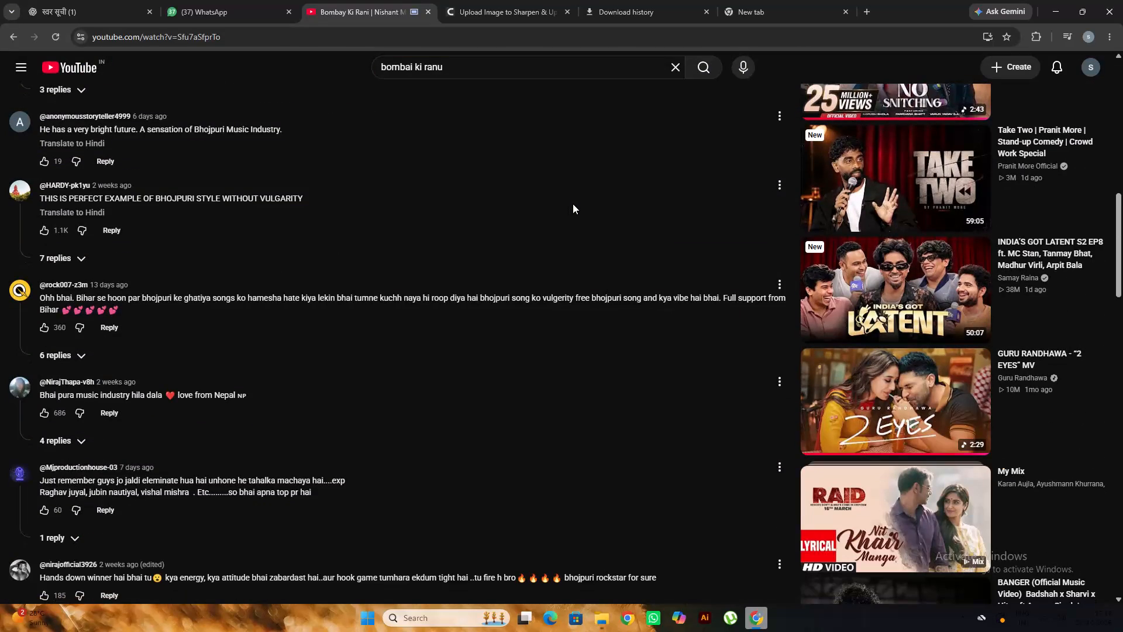
{"action": "scroll", "coordinate": [567, 215], "scroll_direction": "up", "scroll_amount": 3}
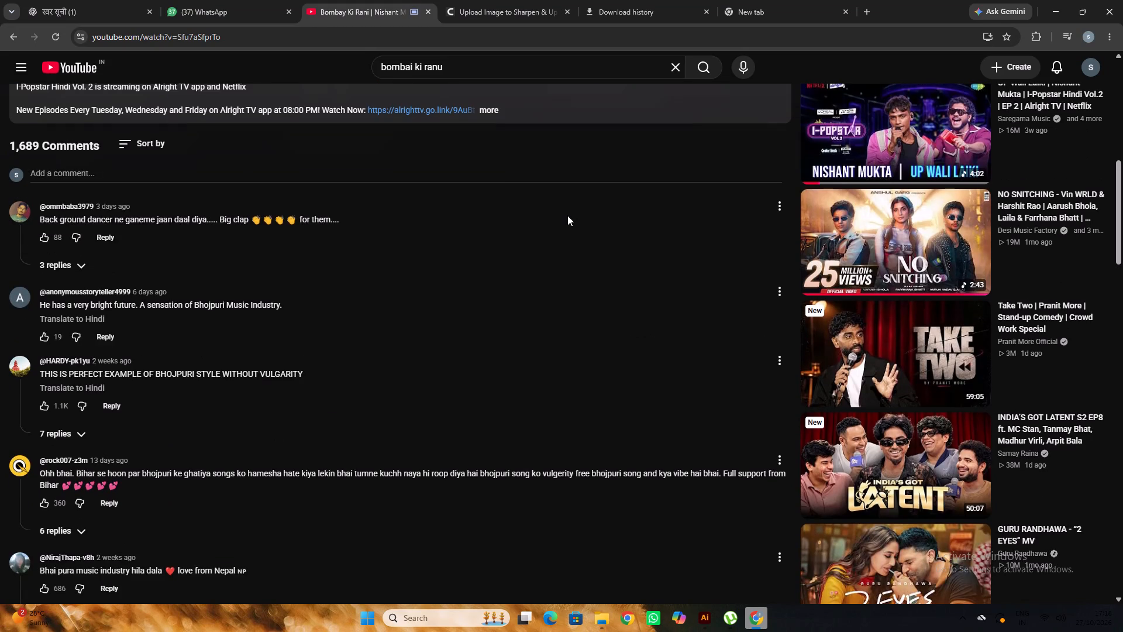
{"action": "scroll", "coordinate": [567, 215], "scroll_direction": "up", "scroll_amount": 5}
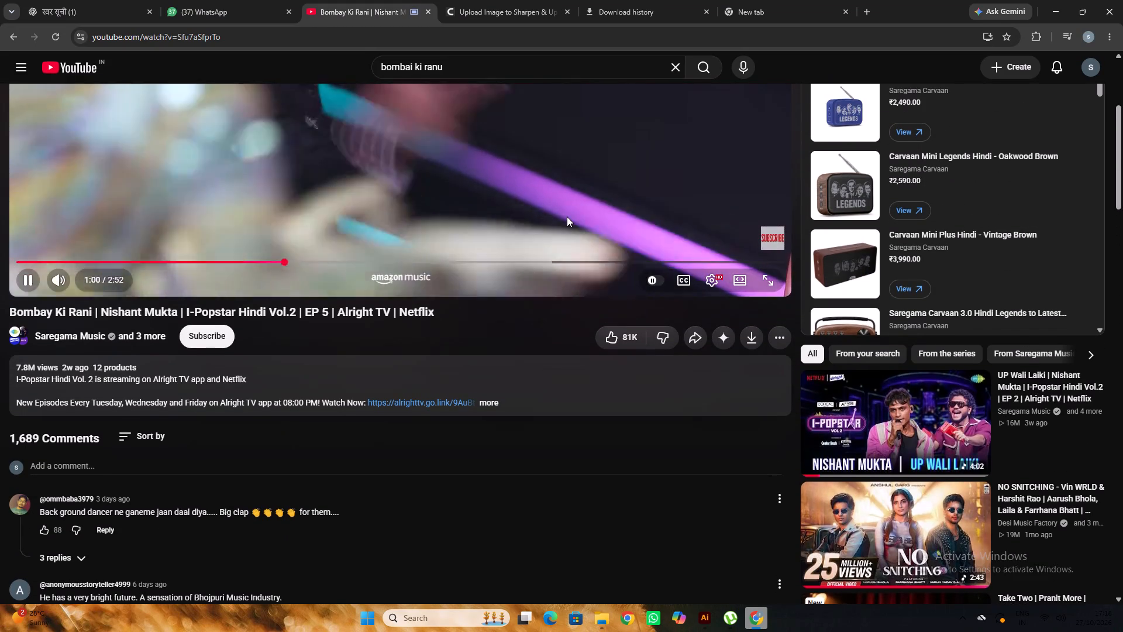
{"action": "scroll", "coordinate": [567, 217], "scroll_direction": "up", "scroll_amount": 5}
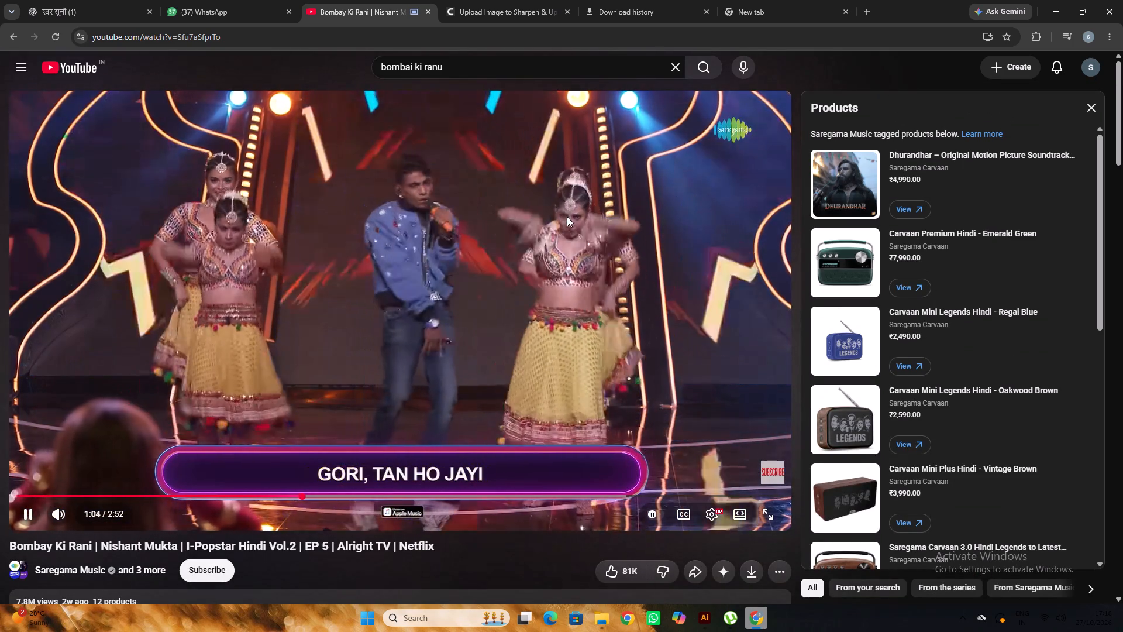
{"action": "scroll", "coordinate": [567, 217], "scroll_direction": "down", "scroll_amount": 8}
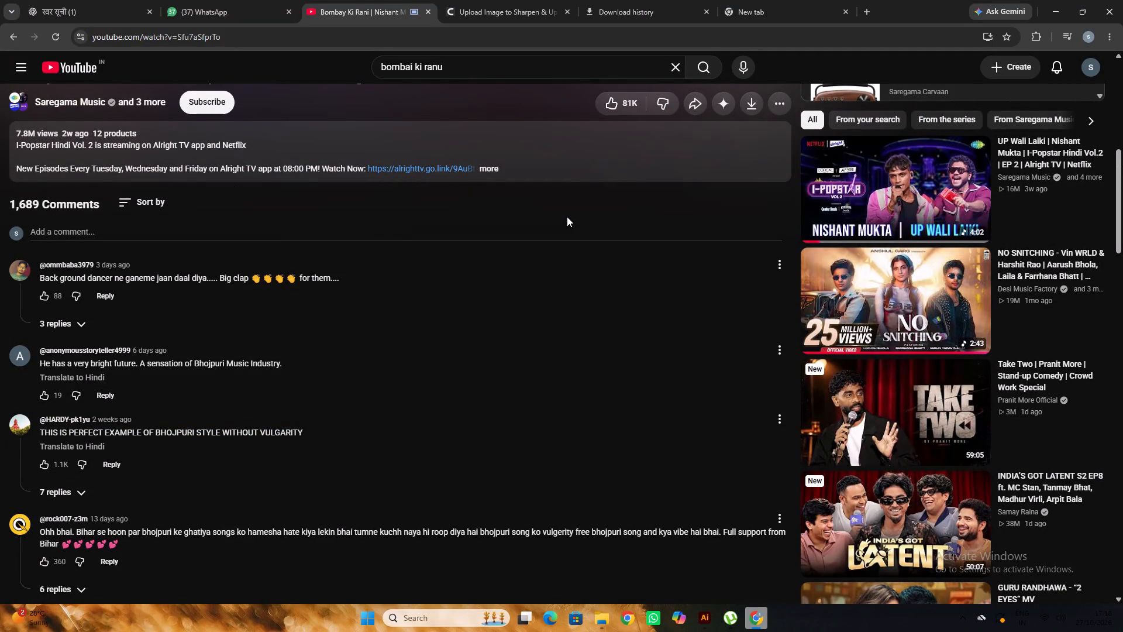
{"action": "scroll", "coordinate": [567, 217], "scroll_direction": "up", "scroll_amount": 3}
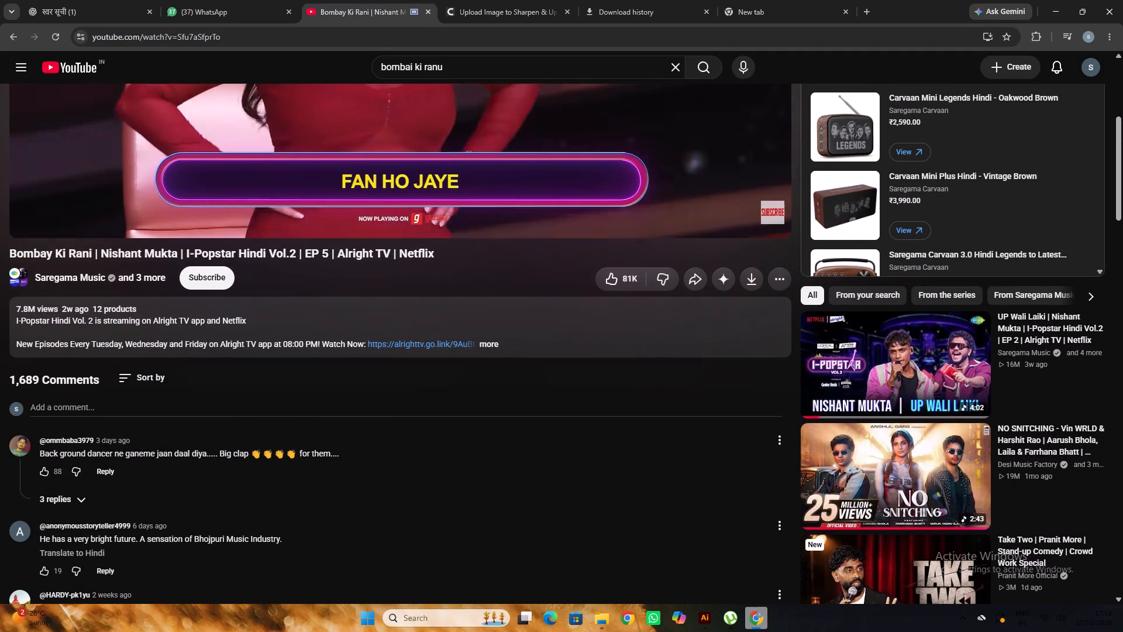
{"action": "scroll", "coordinate": [567, 217], "scroll_direction": "up", "scroll_amount": 4}
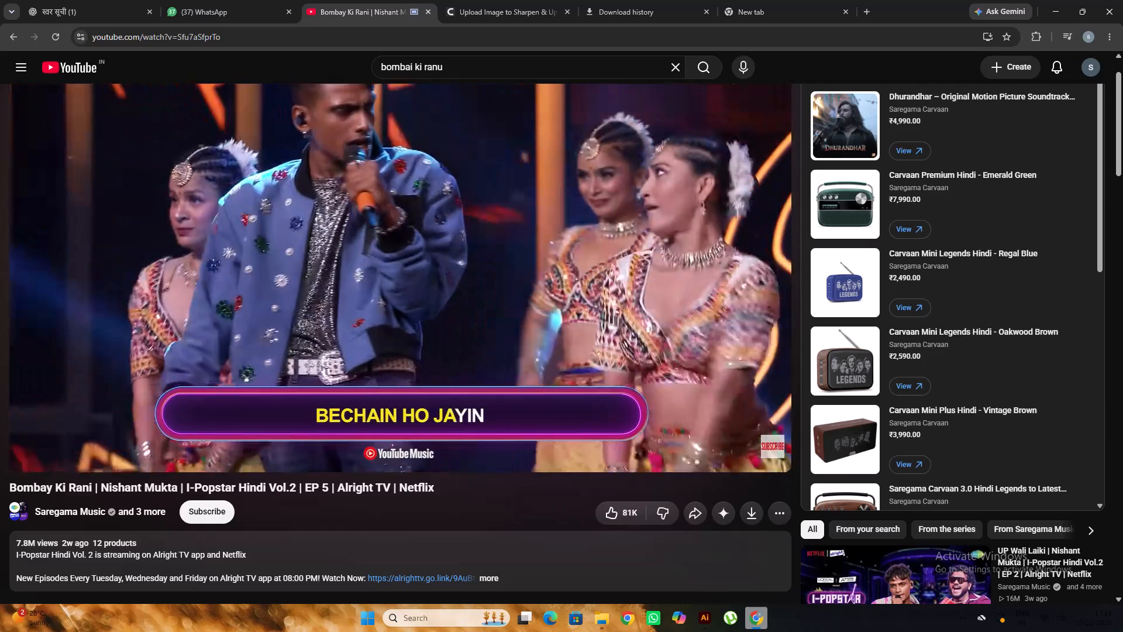
{"action": "scroll", "coordinate": [567, 218], "scroll_direction": "down", "scroll_amount": 5}
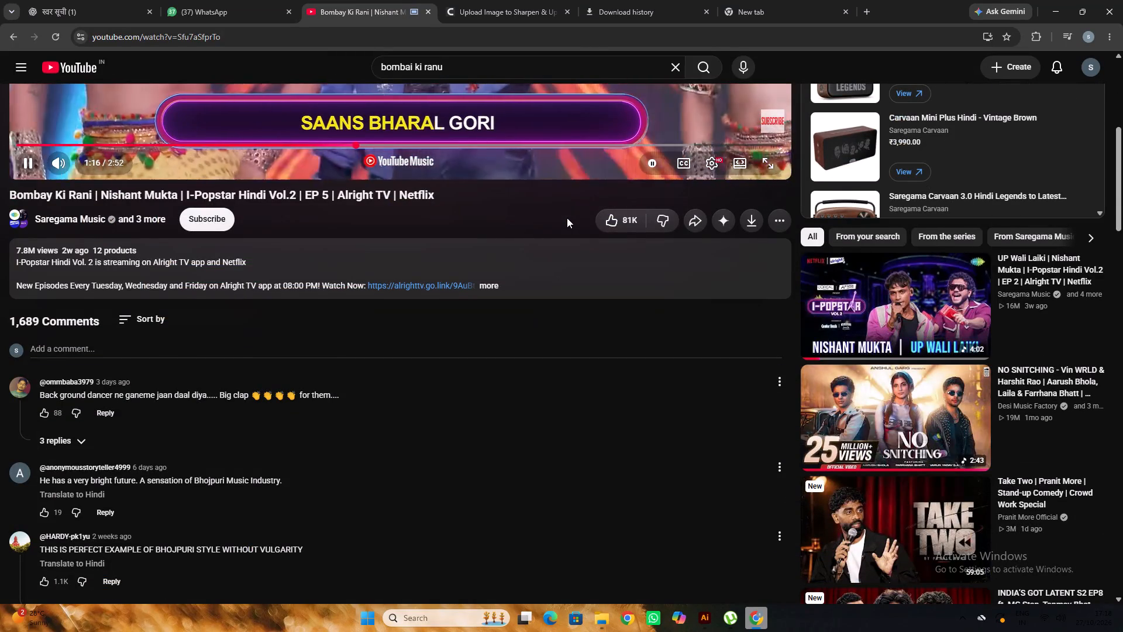
{"action": "scroll", "coordinate": [566, 218], "scroll_direction": "up", "scroll_amount": 5}
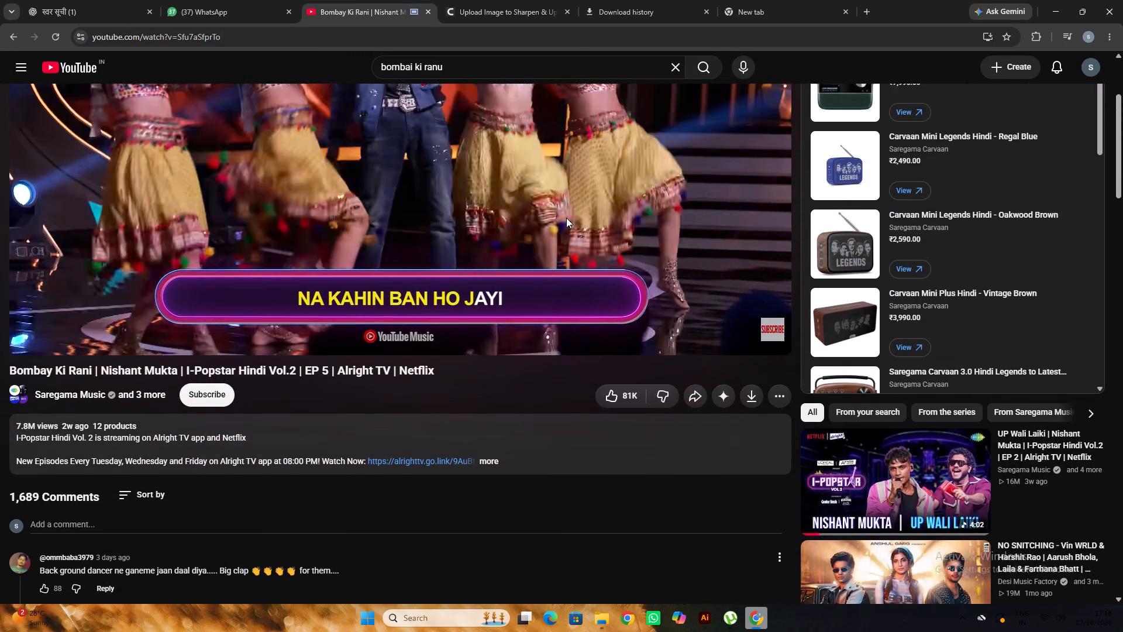
{"action": "scroll", "coordinate": [566, 218], "scroll_direction": "up", "scroll_amount": 3}
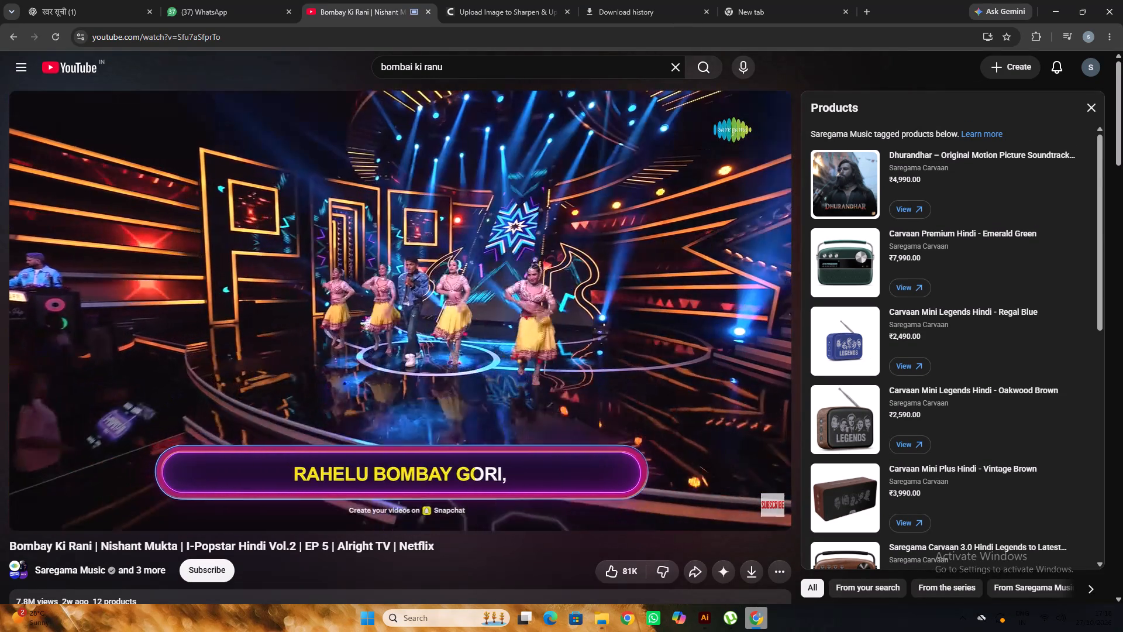
{"action": "scroll", "coordinate": [577, 220], "scroll_direction": "down", "scroll_amount": 4}
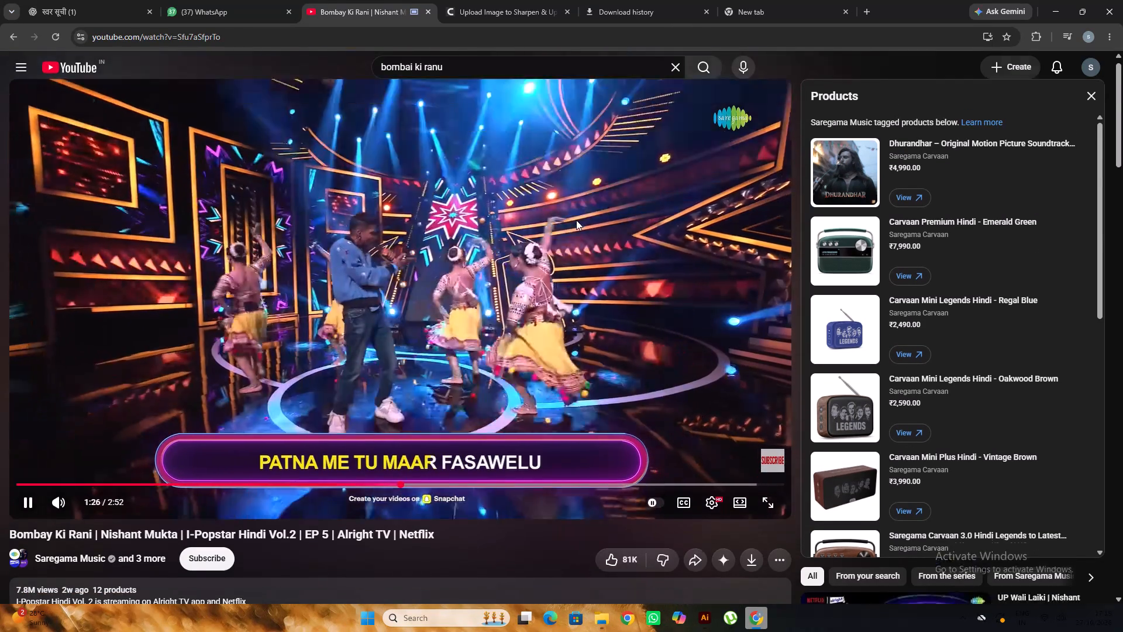
{"action": "scroll", "coordinate": [576, 220], "scroll_direction": "up", "scroll_amount": 5}
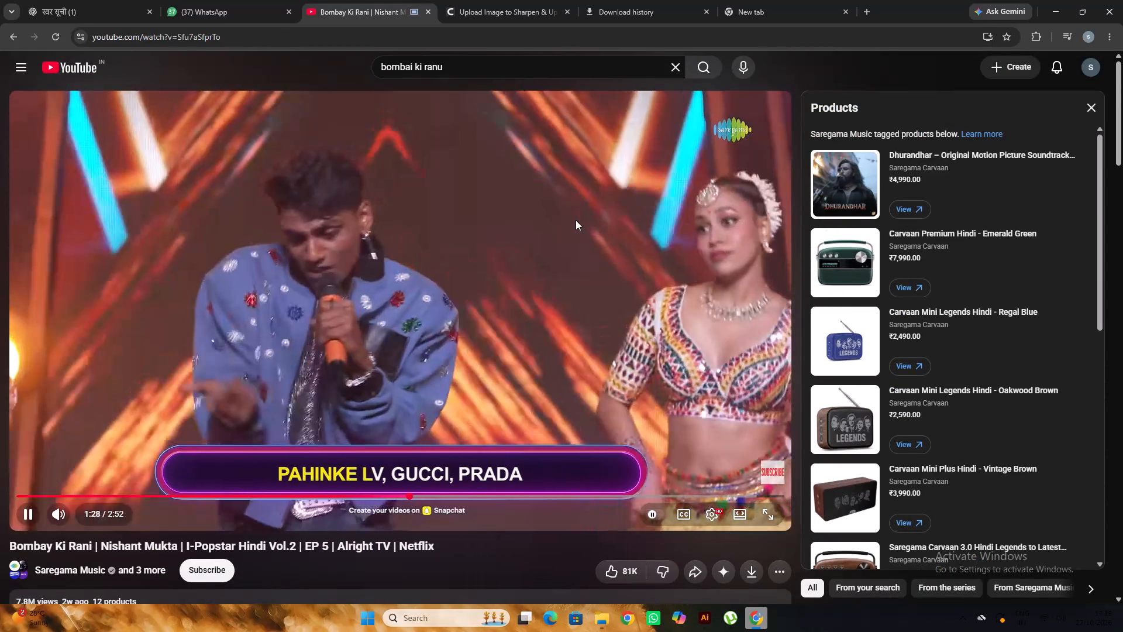
{"action": "scroll", "coordinate": [576, 220], "scroll_direction": "down", "scroll_amount": 14}
{"action": "left_click", "coordinate": [755, 0]}
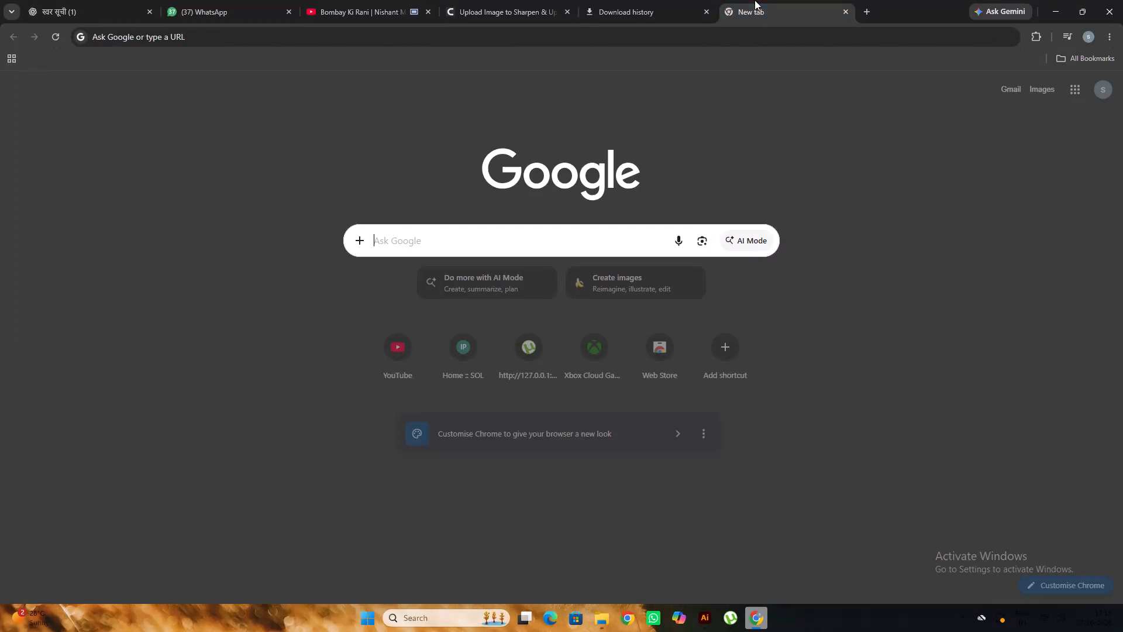
Switch to Illustrator and examine the margin letters on page 55 (अभ्यास का समय), checking the second-row letter form up close.
{"action": "left_click", "coordinate": [1047, 0]}
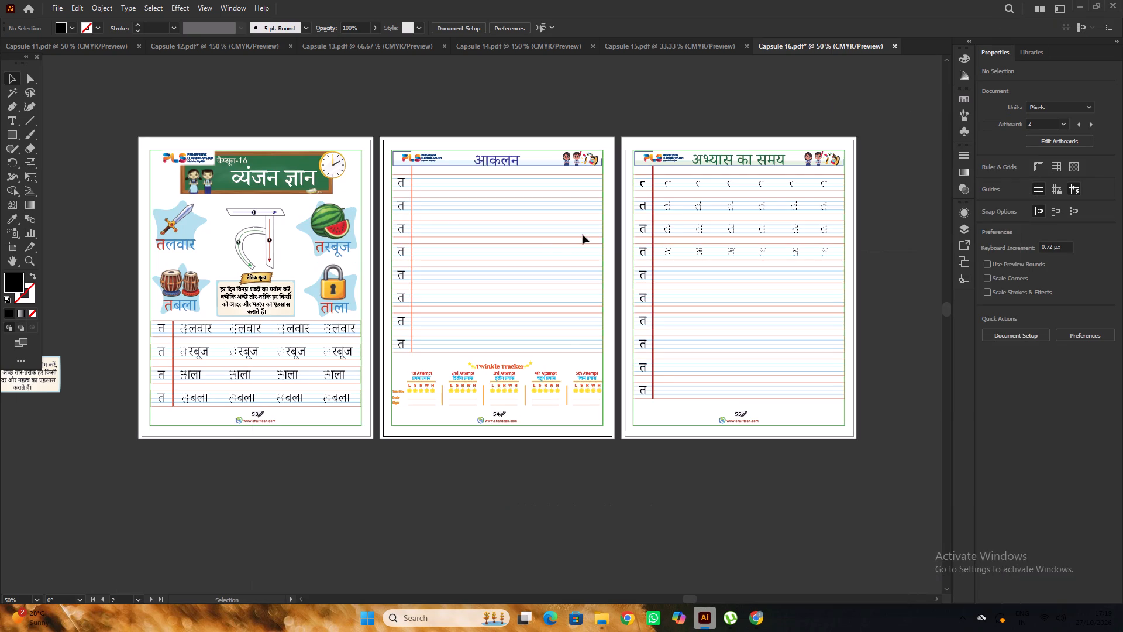
{"action": "key", "text": "space"}
{"action": "left_click_drag", "start_coordinate": [735, 233], "coordinate": [446, 209]}
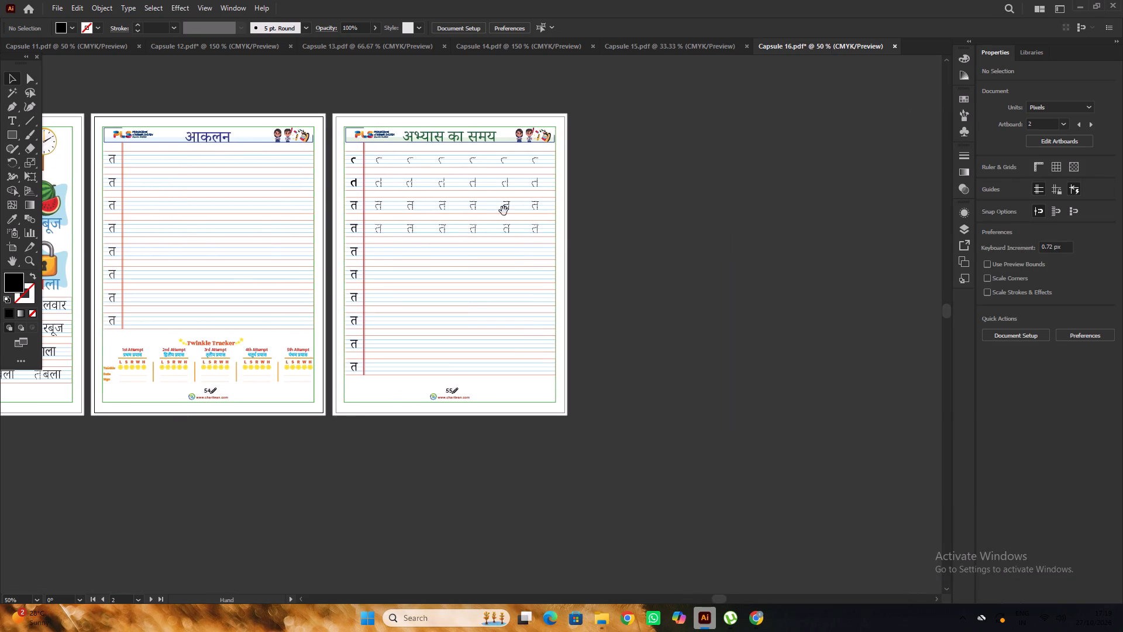
{"action": "left_click", "coordinate": [646, 204]}
{"action": "scroll", "coordinate": [359, 203], "scroll_direction": "up", "scroll_amount": 2, "text": "alt"}
{"action": "scroll", "coordinate": [334, 177], "scroll_direction": "up", "scroll_amount": 2}
{"action": "left_click", "coordinate": [355, 177]}
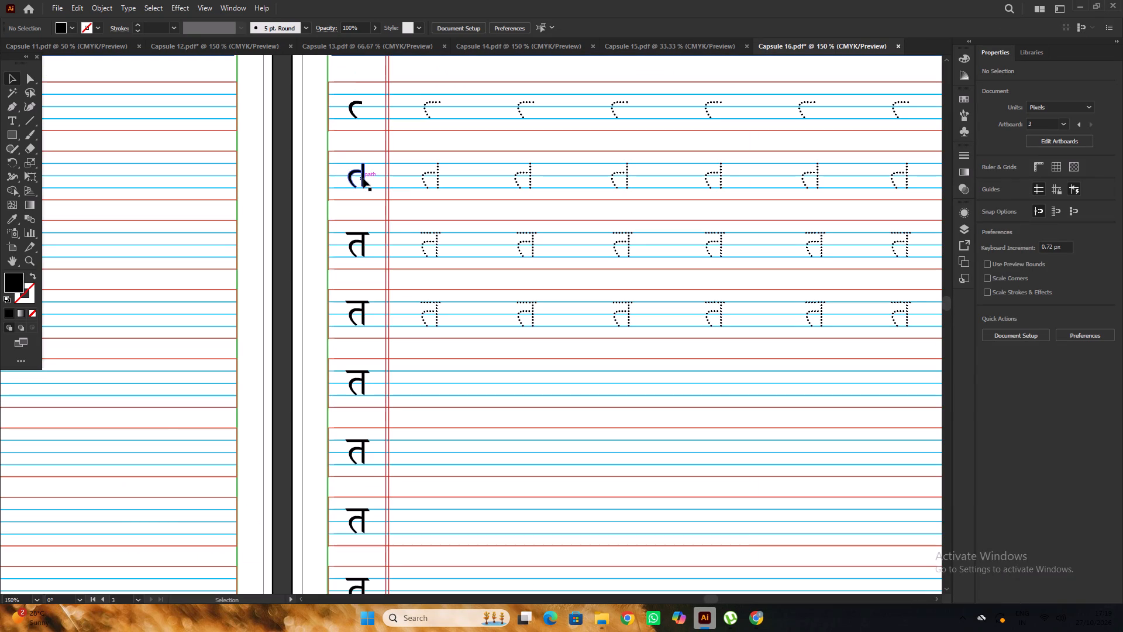
{"action": "left_click", "coordinate": [363, 178]}
{"action": "scroll", "coordinate": [465, 204], "scroll_direction": "down", "scroll_amount": 2, "text": "alt"}
{"action": "scroll", "coordinate": [455, 201], "scroll_direction": "up", "scroll_amount": 2}
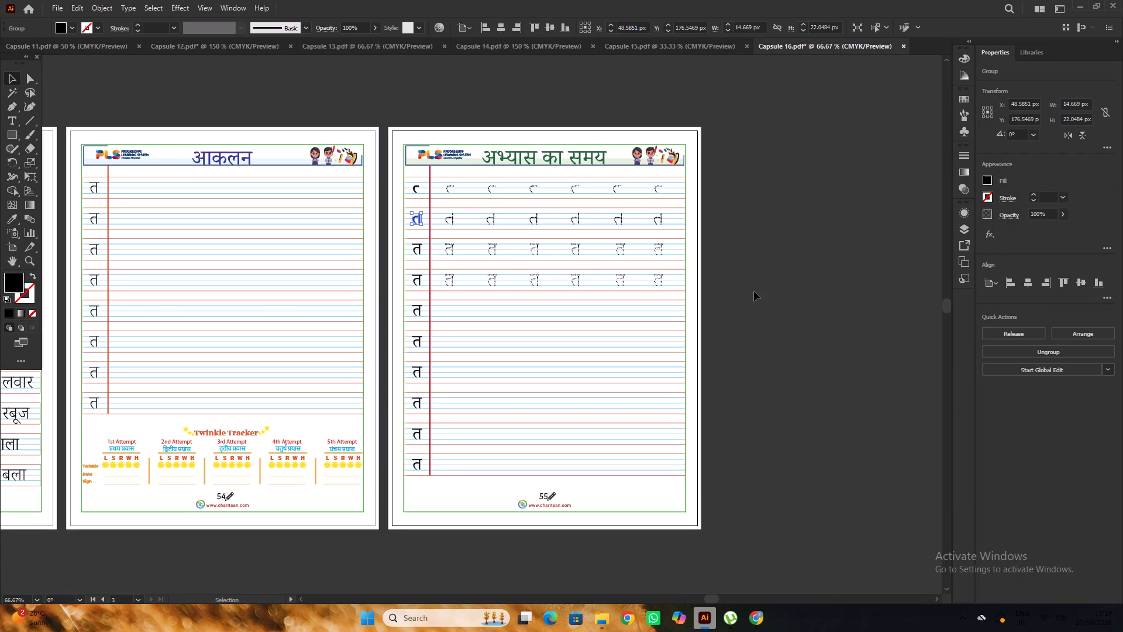
{"action": "left_click", "coordinate": [753, 291]}
{"action": "scroll", "coordinate": [753, 291], "scroll_direction": "down", "scroll_amount": 4}
Set the eight complete त letters in page 55's margin column, from the third row to the tenth, to the Light font style.
{"action": "left_click", "coordinate": [416, 405]}
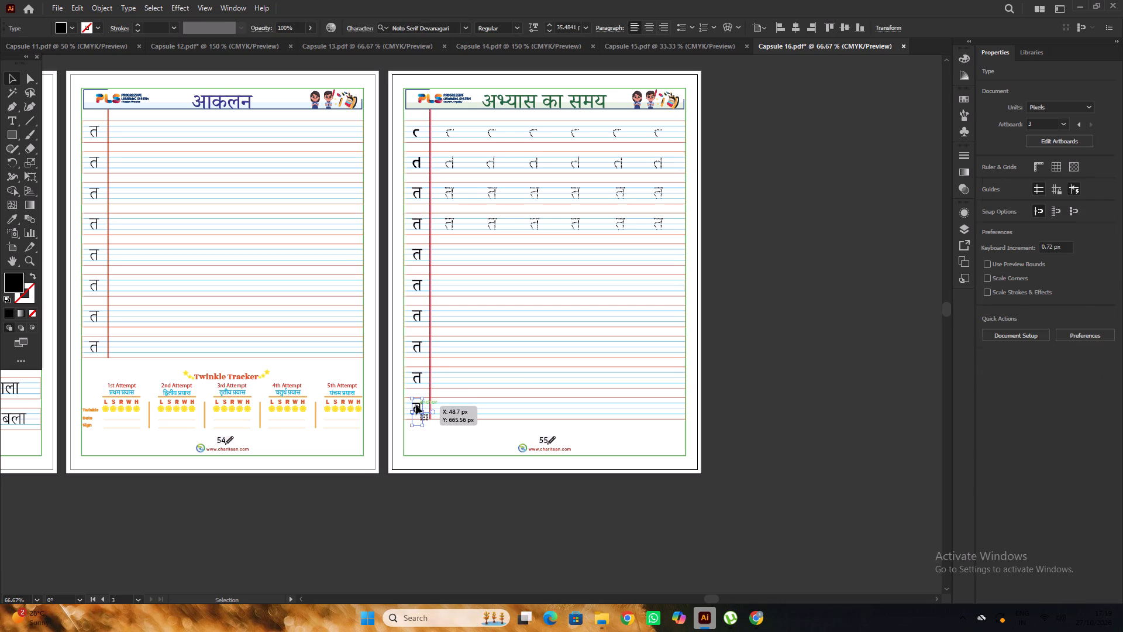
{"action": "left_click", "coordinate": [418, 380], "text": "shift"}
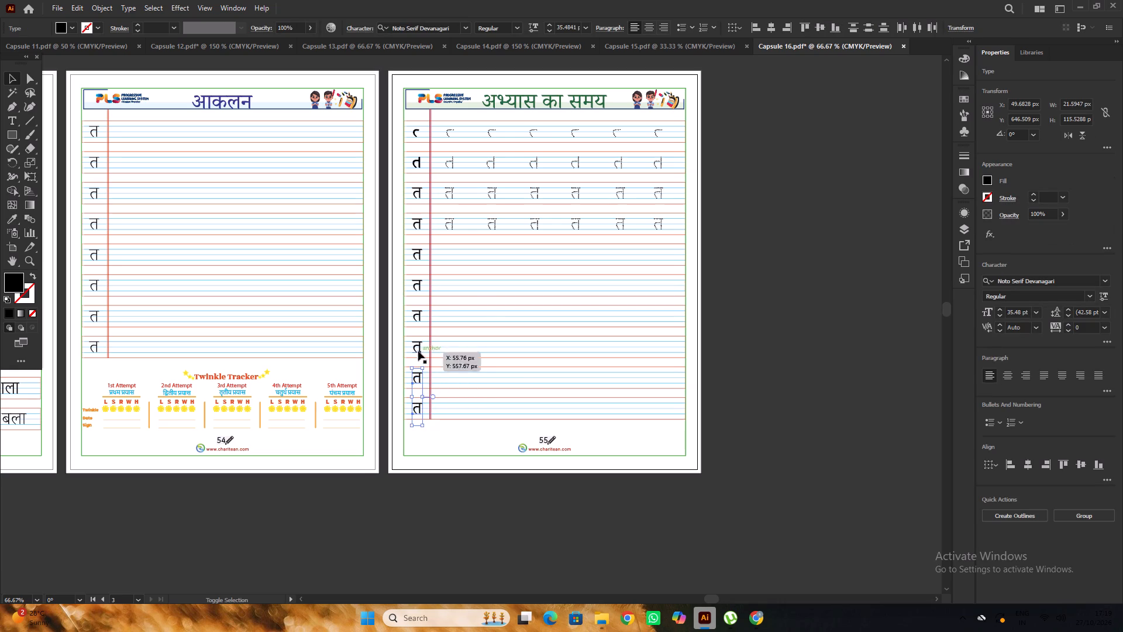
{"action": "left_click", "coordinate": [418, 350], "text": "shift"}
{"action": "left_click", "coordinate": [418, 314], "text": "shift"}
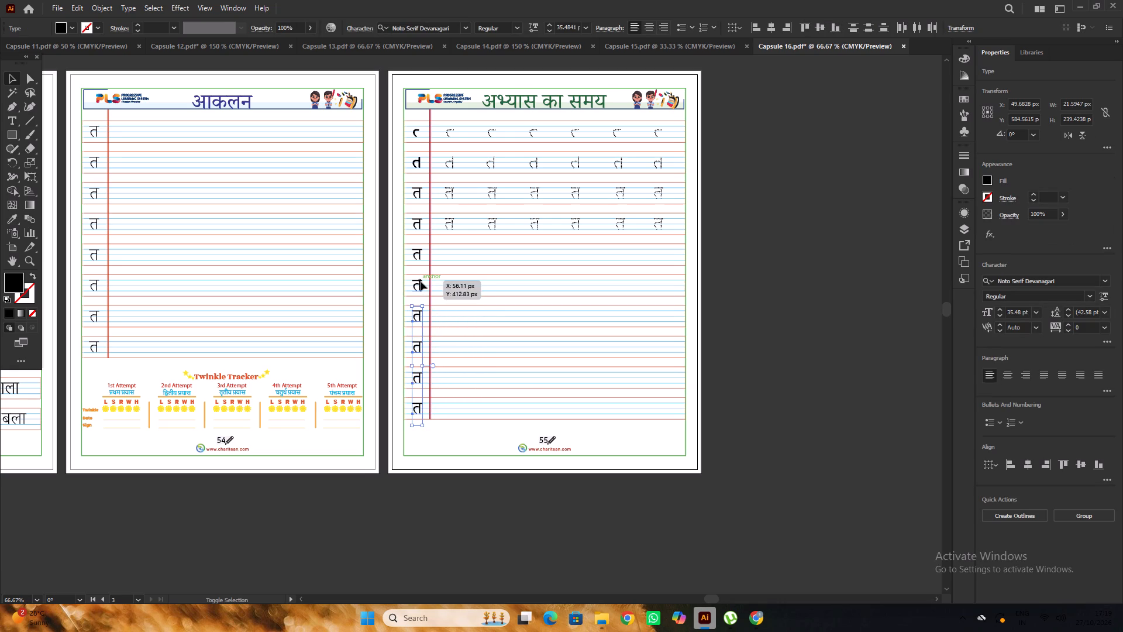
{"action": "left_click", "coordinate": [421, 281], "text": "shift"}
{"action": "left_click", "coordinate": [415, 250], "text": "shift"}
{"action": "left_click", "coordinate": [416, 227], "text": "shift"}
{"action": "left_click", "coordinate": [415, 195], "text": "shift"}
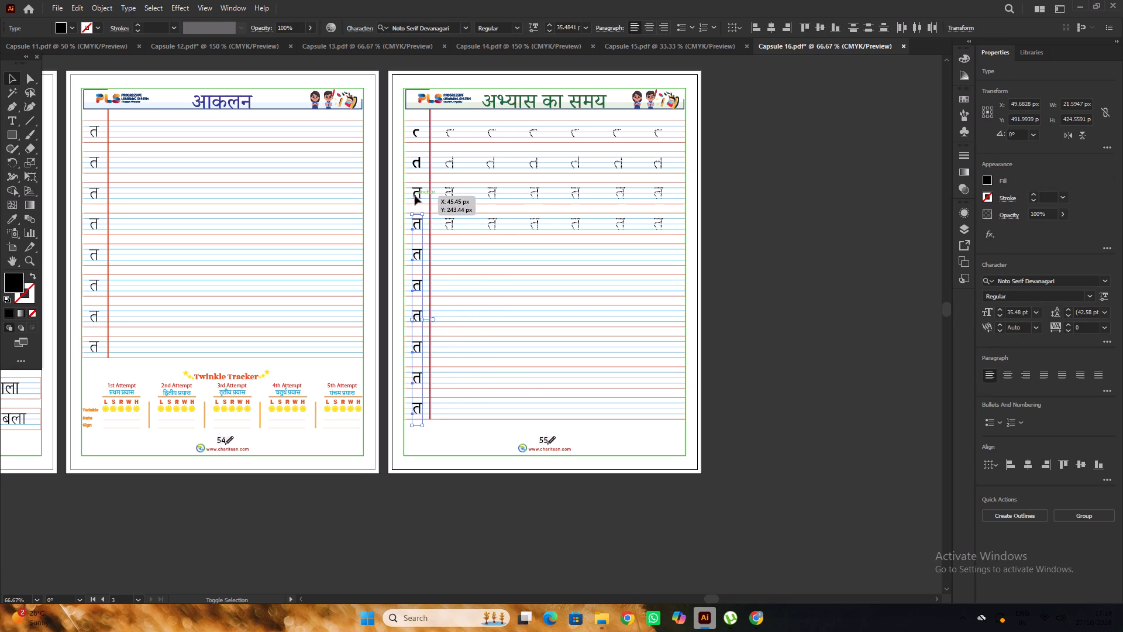
{"action": "left_click", "coordinate": [1088, 296]}
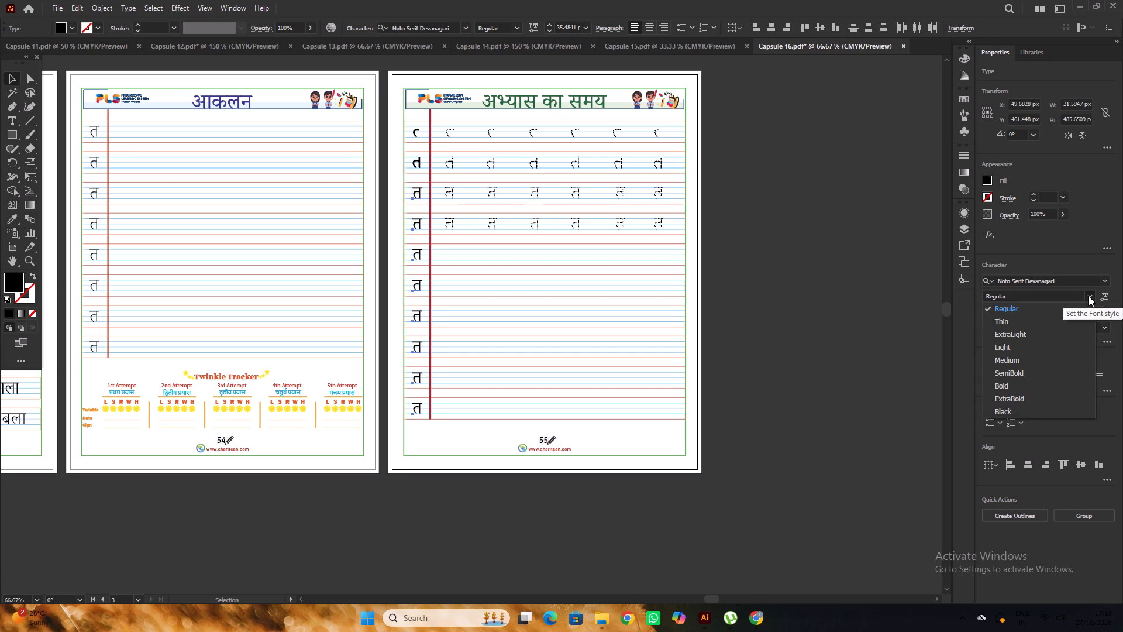
{"action": "left_click", "coordinate": [1031, 347]}
{"action": "left_click", "coordinate": [808, 342]}
Replace the heavy partial त in page 55's second margin row with a copy of the Light त from the row below.
{"action": "scroll", "coordinate": [417, 301], "scroll_direction": "up", "scroll_amount": 3, "text": "alt"}
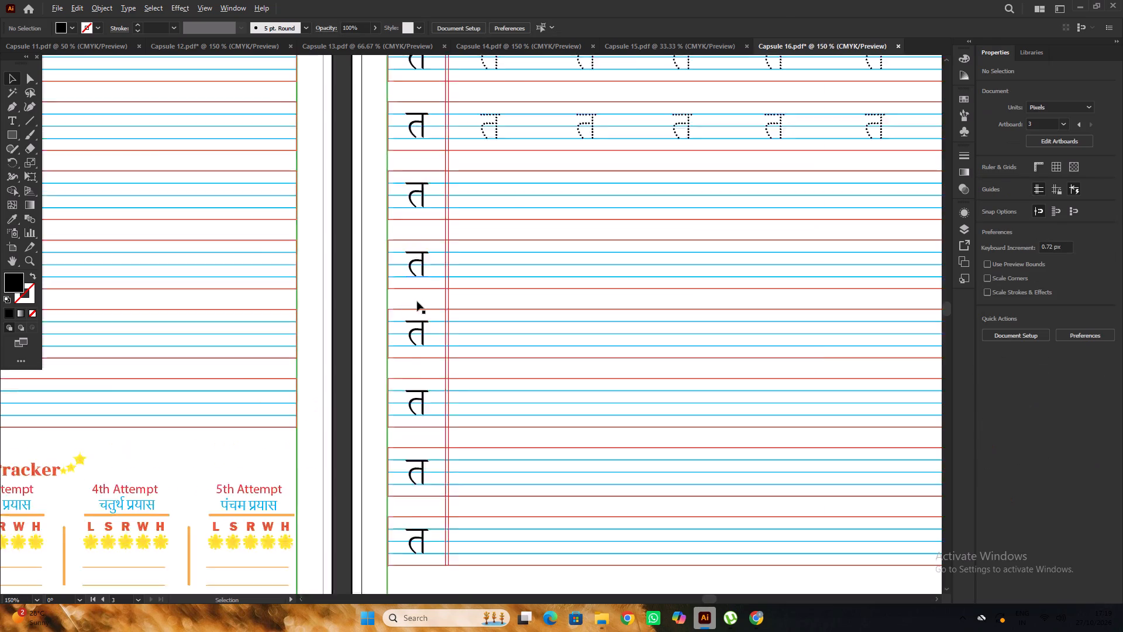
{"action": "scroll", "coordinate": [417, 301], "scroll_direction": "down", "scroll_amount": 2, "text": "alt"}
{"action": "scroll", "coordinate": [417, 301], "scroll_direction": "up", "scroll_amount": 12}
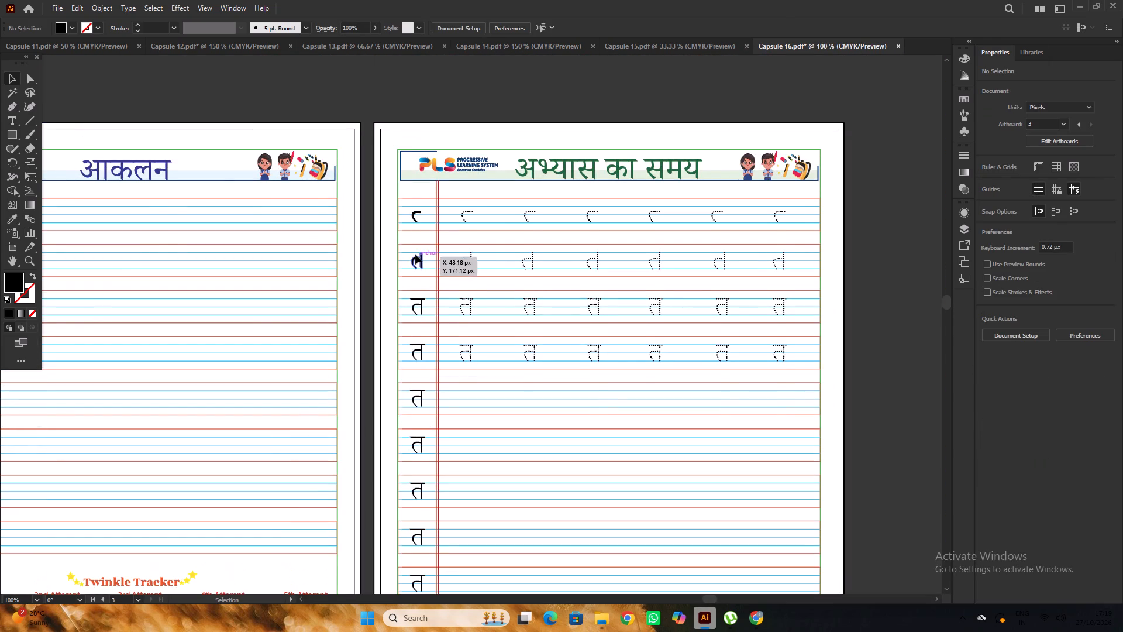
{"action": "left_click", "coordinate": [421, 266]}
{"action": "key", "text": "Delete"}
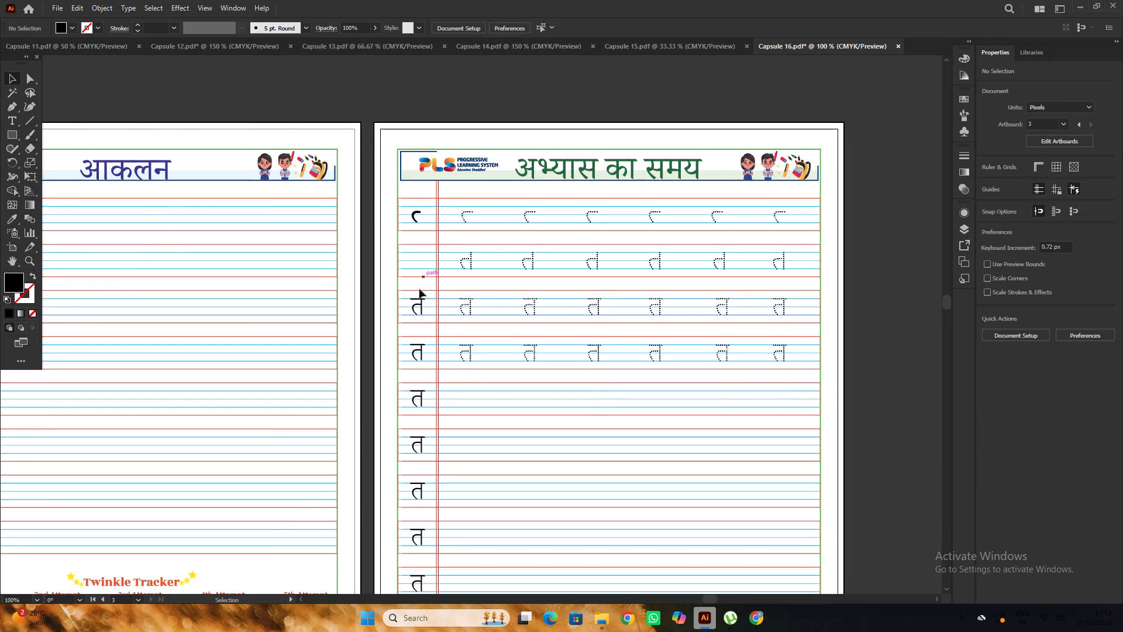
{"action": "scroll", "coordinate": [418, 298], "scroll_direction": "up", "scroll_amount": 2, "text": "alt"}
{"action": "left_click_drag", "start_coordinate": [423, 308], "coordinate": [418, 217], "text": "alt"}
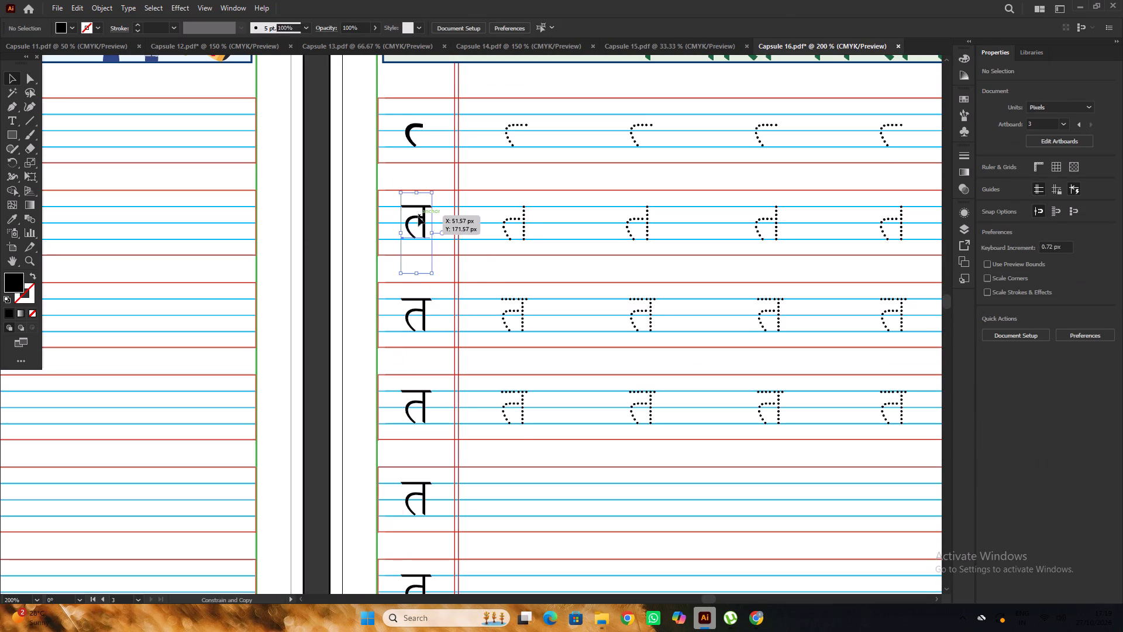
{"action": "scroll", "coordinate": [418, 217], "scroll_direction": "up", "scroll_amount": 3}
Switch to Chrome and watch the Bombay Ki Rani video on YouTube.
{"action": "left_click", "coordinate": [766, 621]}
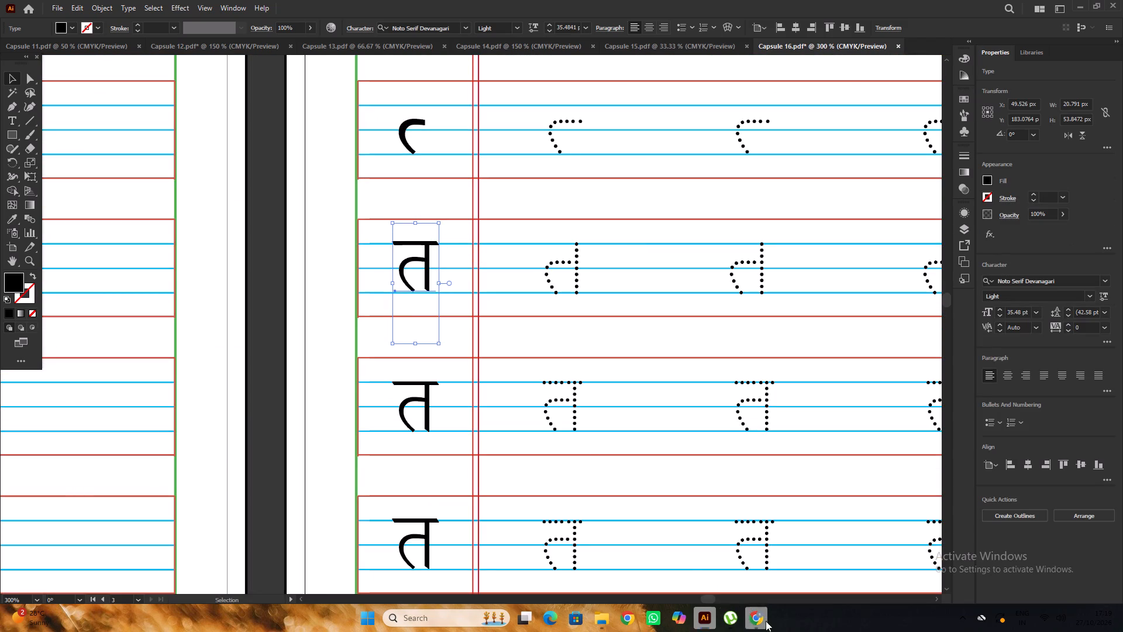
{"action": "left_click", "coordinate": [384, 0]}
{"action": "scroll", "coordinate": [516, 274], "scroll_direction": "up", "scroll_amount": 12}
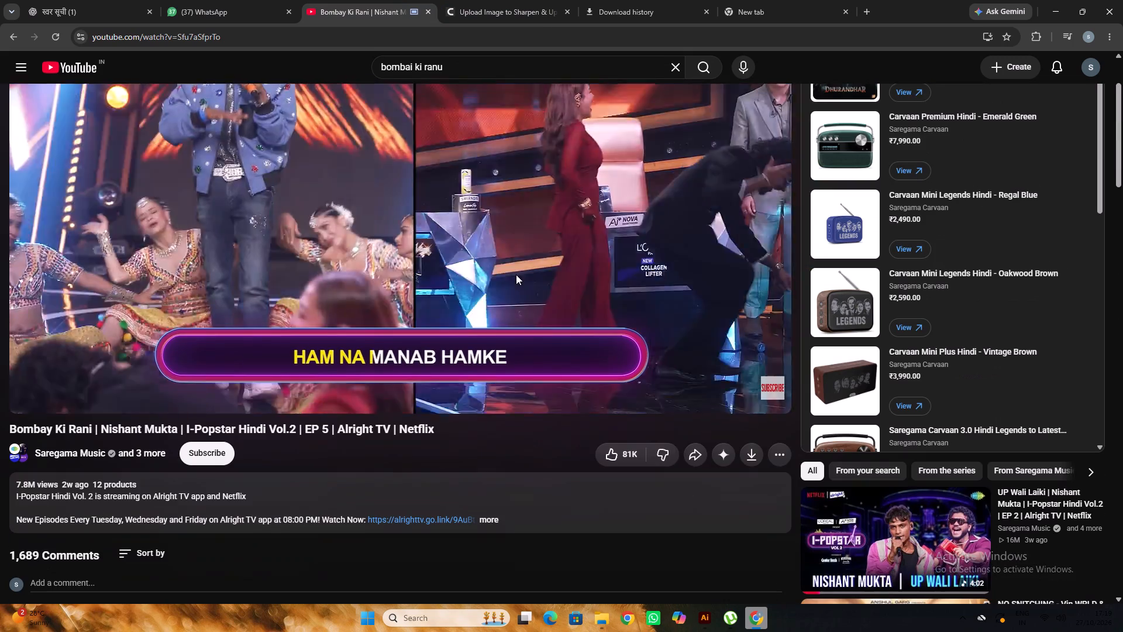
{"action": "scroll", "coordinate": [516, 274], "scroll_direction": "down", "scroll_amount": 2}
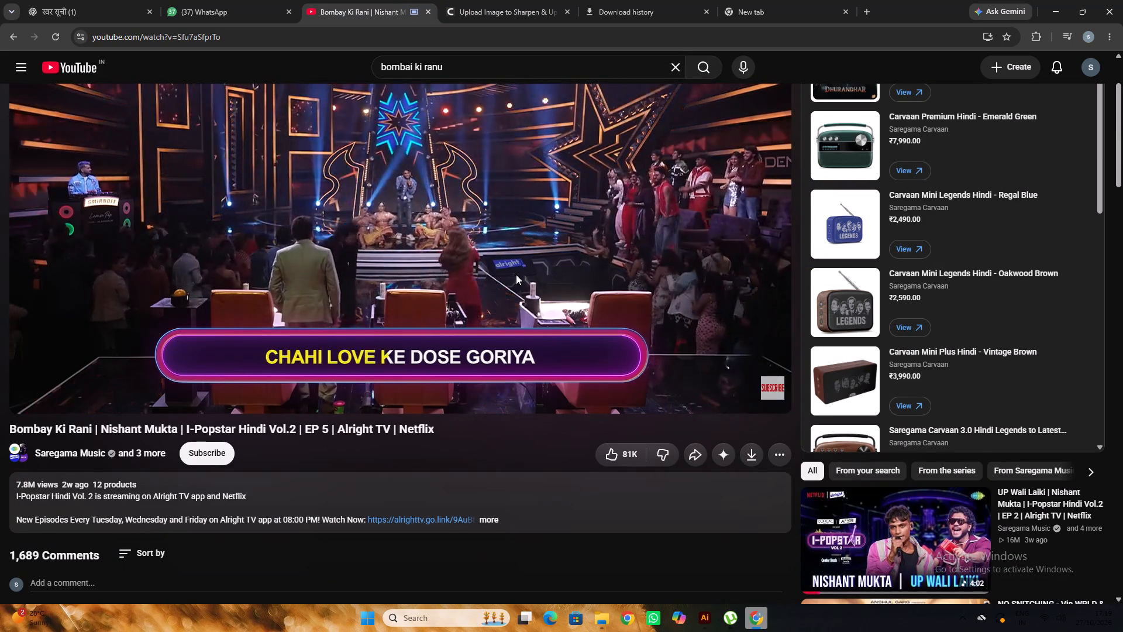
Return to Illustrator and convert the Light त in page 55's second margin row to outlines.
{"action": "scroll", "coordinate": [516, 274], "scroll_direction": "down", "scroll_amount": 5}
{"action": "left_click", "coordinate": [1065, 1]}
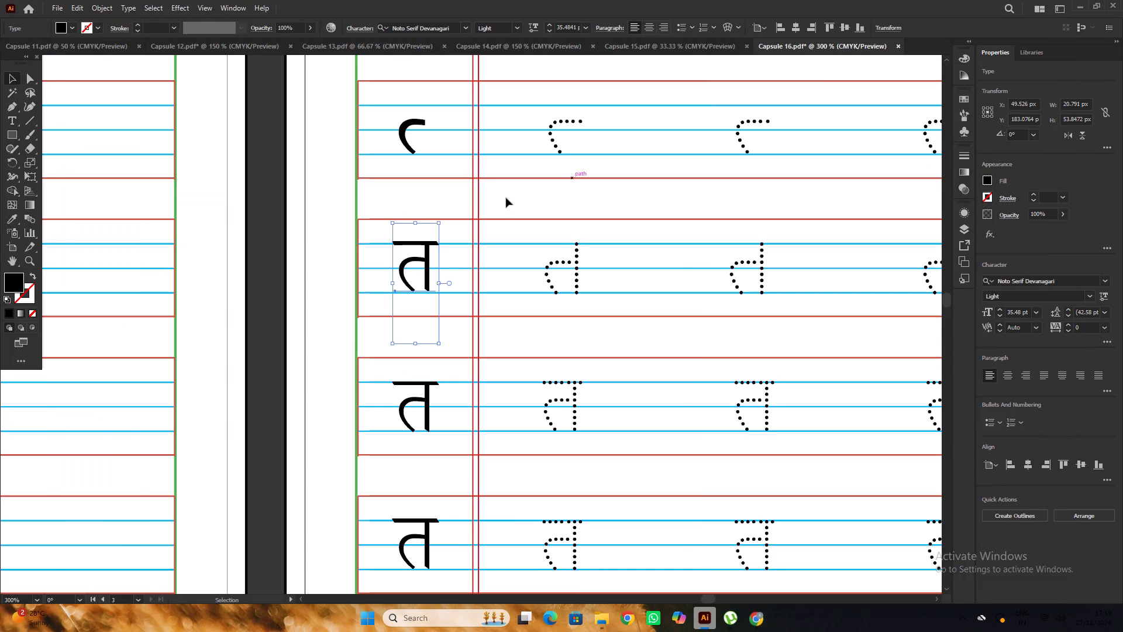
{"action": "scroll", "coordinate": [430, 272], "scroll_direction": "up", "scroll_amount": 1, "text": "alt"}
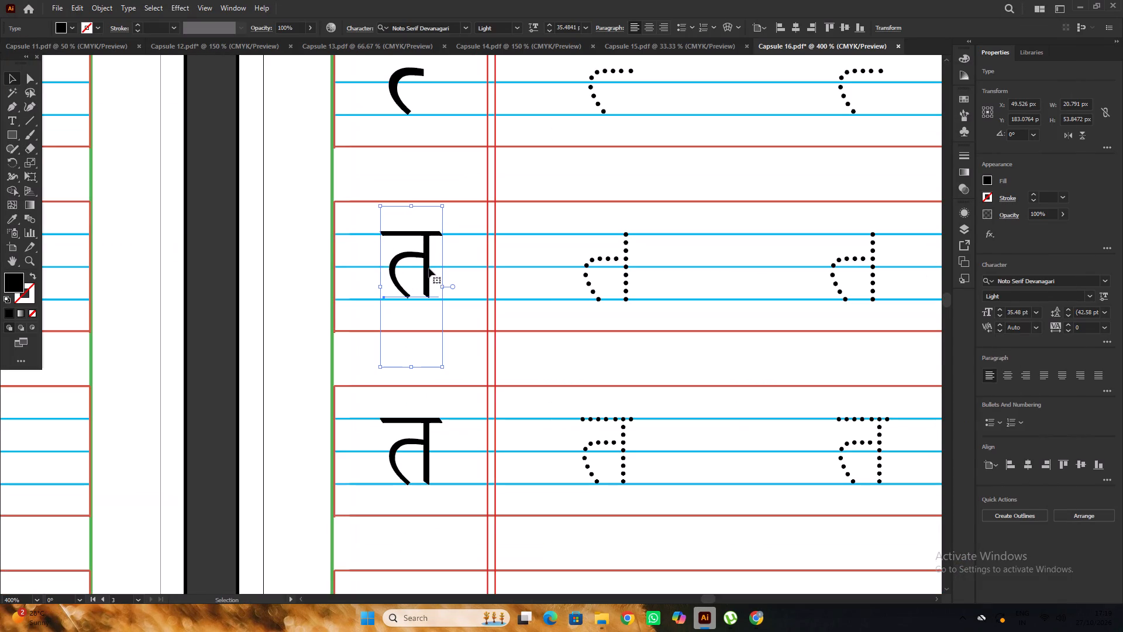
{"action": "key", "text": "ctrl+shift+o"}
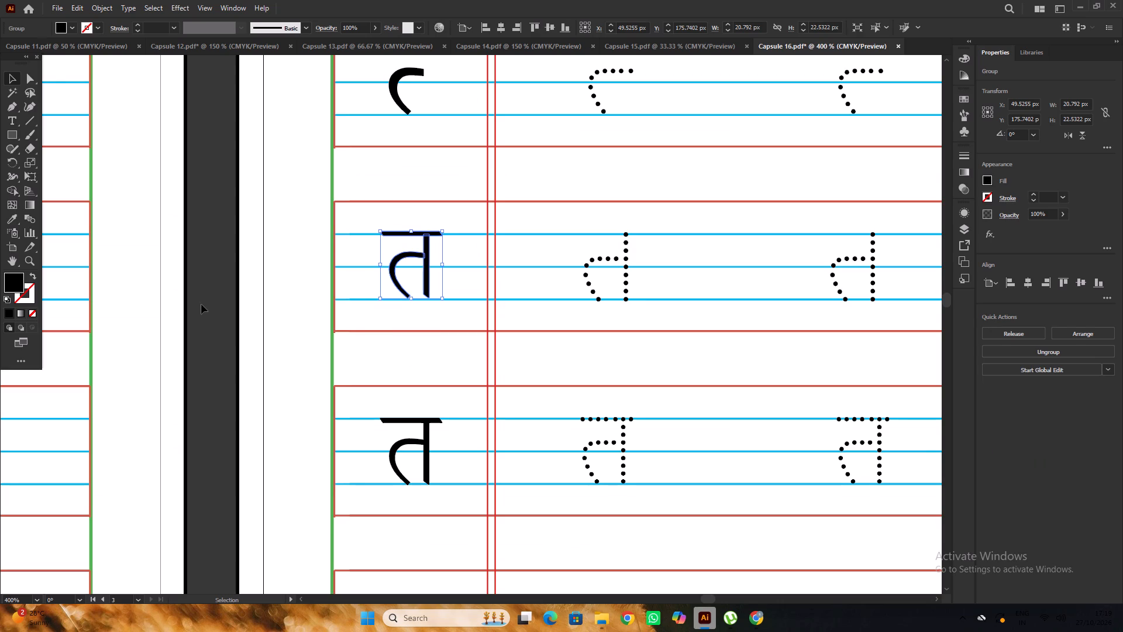
Delete the horizontal top bar from the outlined त in page 55's second margin row.
{"action": "left_click", "coordinate": [201, 304]}
{"action": "double_click", "coordinate": [411, 232]}
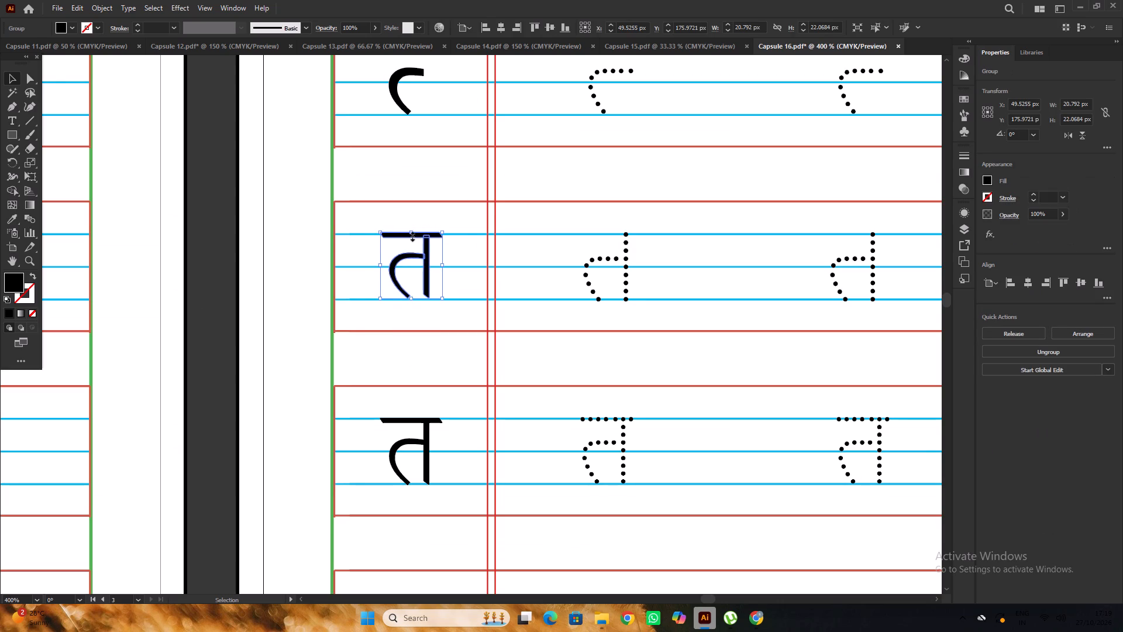
{"action": "key", "text": "ctrl+z"}
{"action": "double_click", "coordinate": [411, 235]}
{"action": "scroll", "coordinate": [407, 235], "scroll_direction": "up", "scroll_amount": 3, "text": "alt"}
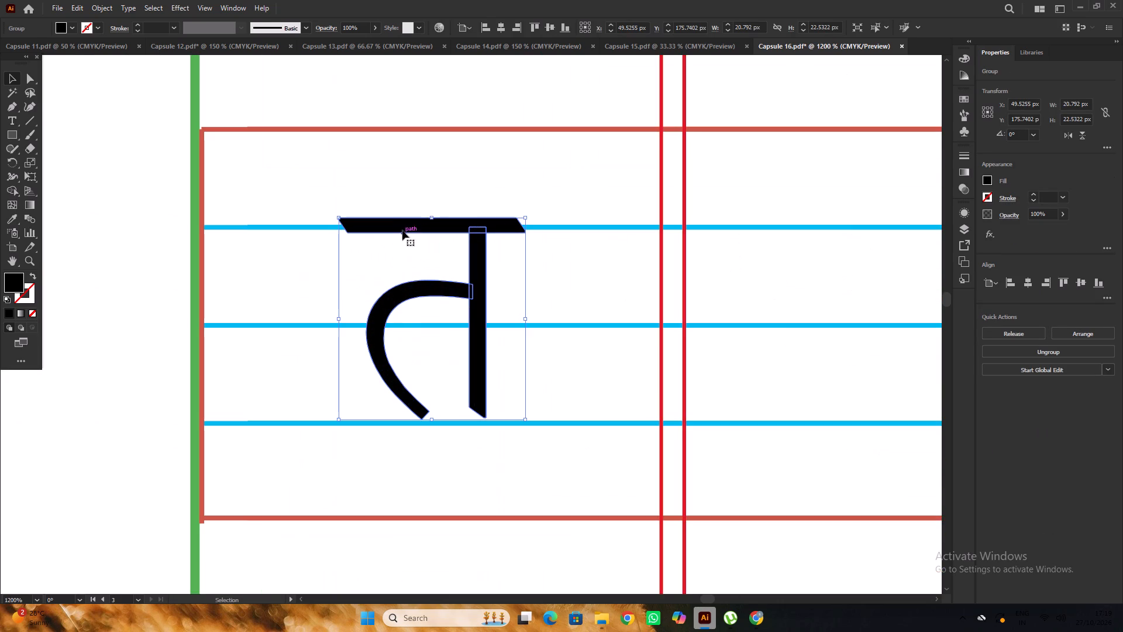
{"action": "triple_click", "coordinate": [402, 229]}
{"action": "double_click", "coordinate": [403, 228]}
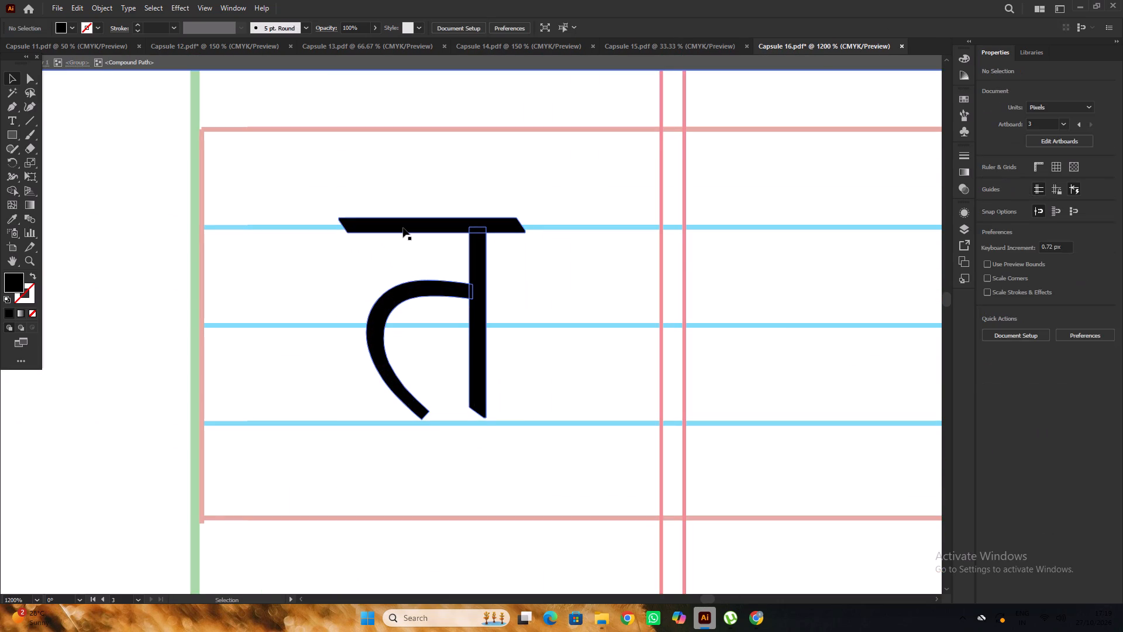
{"action": "left_click", "coordinate": [403, 228]}
{"action": "key", "text": "Delete"}
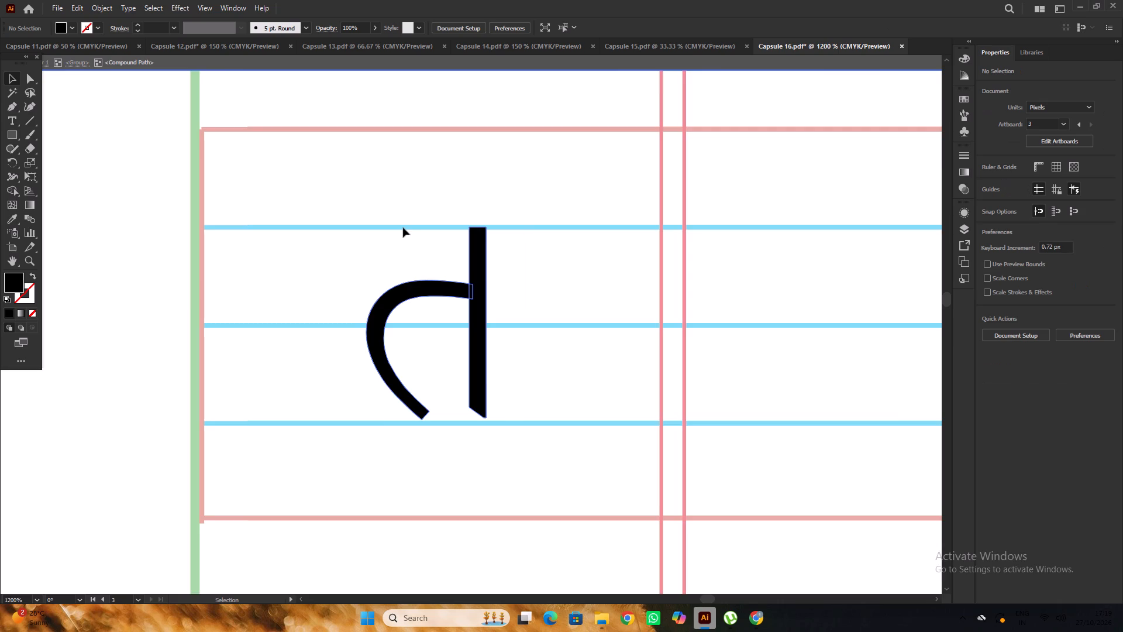
{"action": "scroll", "coordinate": [403, 228], "scroll_direction": "down", "scroll_amount": 6, "text": "alt"}
{"action": "left_click", "coordinate": [361, 203]}
{"action": "triple_click", "coordinate": [354, 201]}
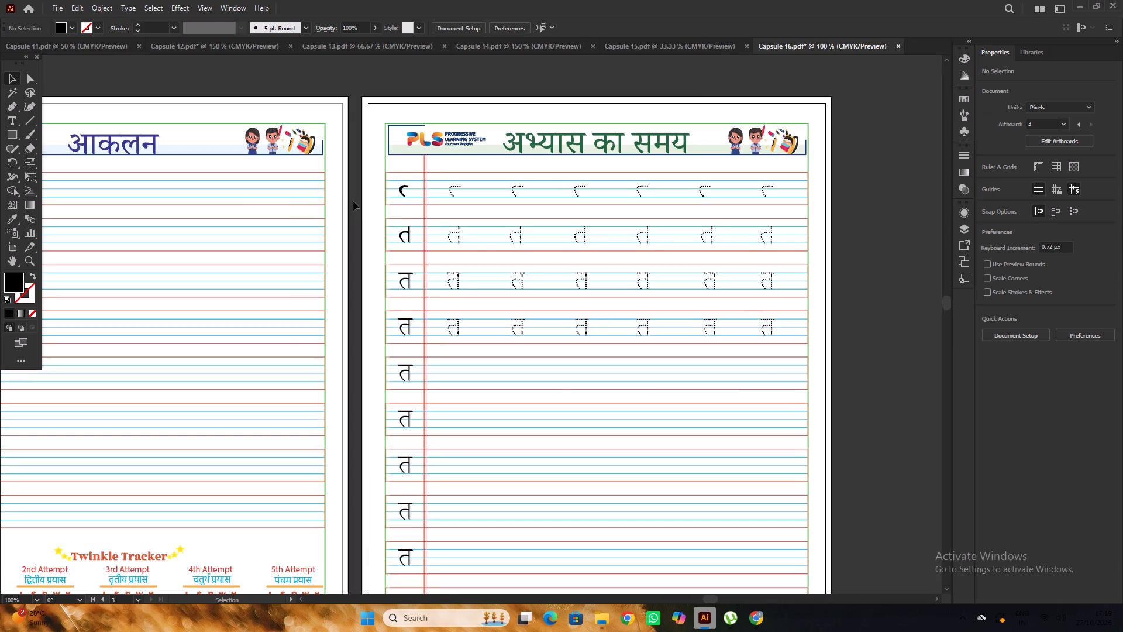
Review the three Capsule 16 pages and check the last page number in Capsule 15.pdf.
{"action": "scroll", "coordinate": [418, 212], "scroll_direction": "up", "scroll_amount": 2, "text": "alt"}
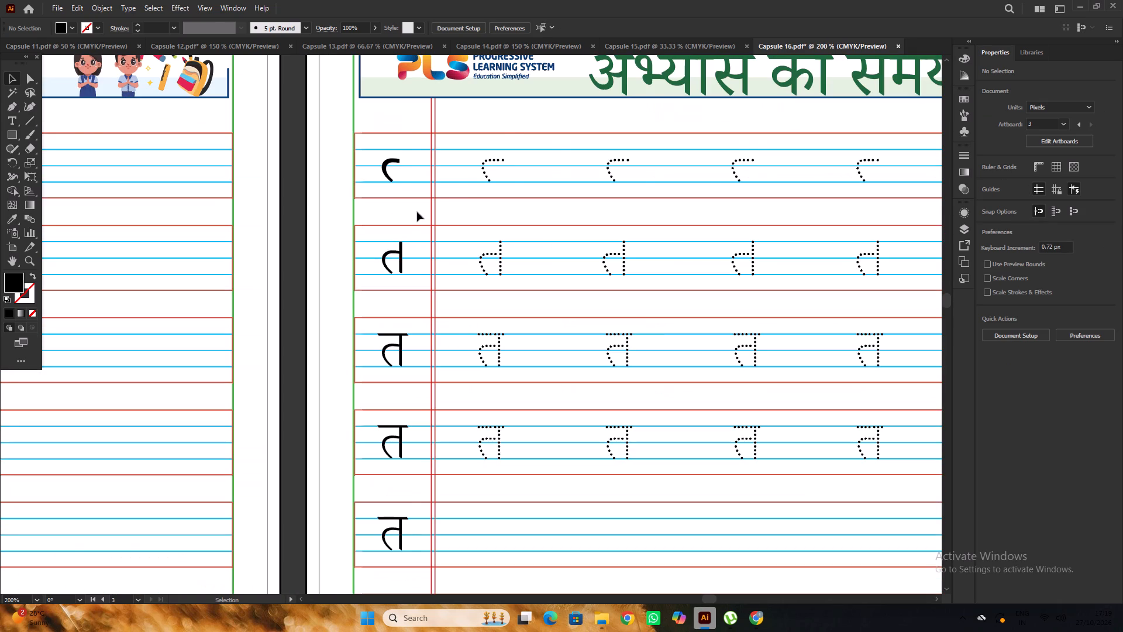
{"action": "scroll", "coordinate": [417, 212], "scroll_direction": "down", "scroll_amount": 5, "text": "alt"}
{"action": "triple_click", "coordinate": [729, 235]}
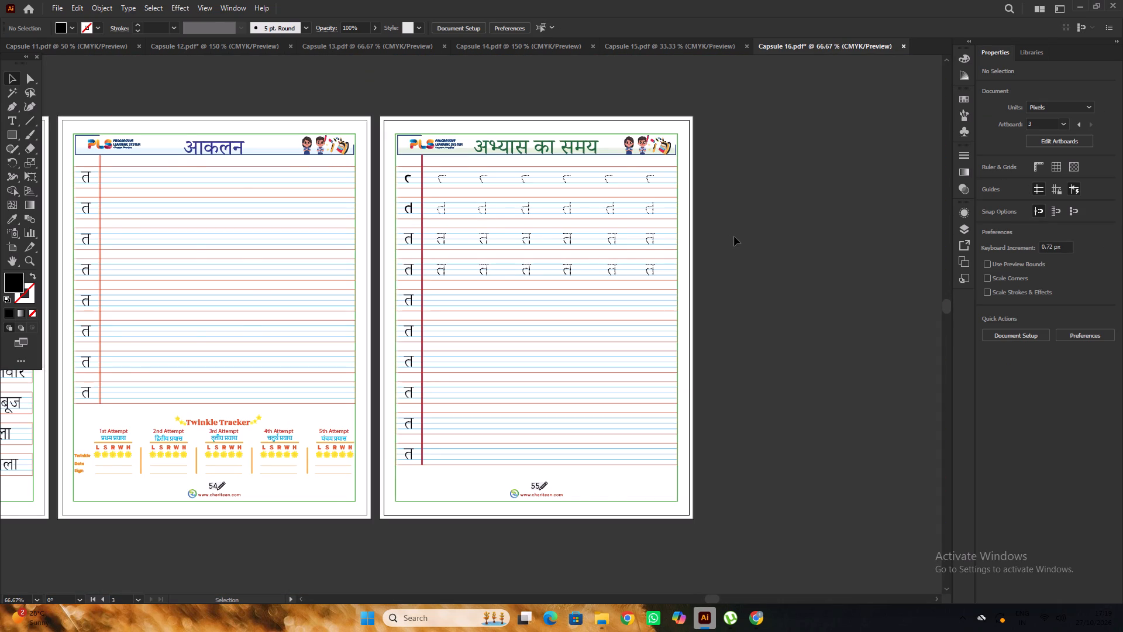
{"action": "scroll", "coordinate": [735, 236], "scroll_direction": "down", "scroll_amount": 1, "text": "alt"}
{"action": "scroll", "coordinate": [736, 237], "scroll_direction": "down", "scroll_amount": 4}
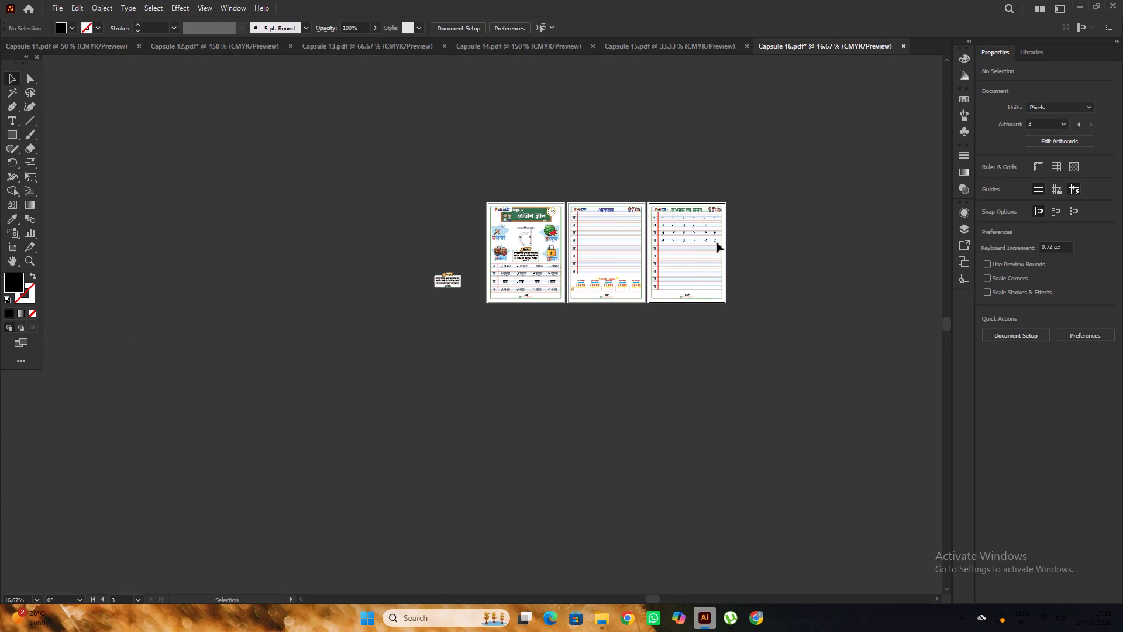
{"action": "scroll", "coordinate": [632, 262], "scroll_direction": "up", "scroll_amount": 5, "text": "alt"}
{"action": "scroll", "coordinate": [670, 257], "scroll_direction": "down", "scroll_amount": 2, "text": "alt"}
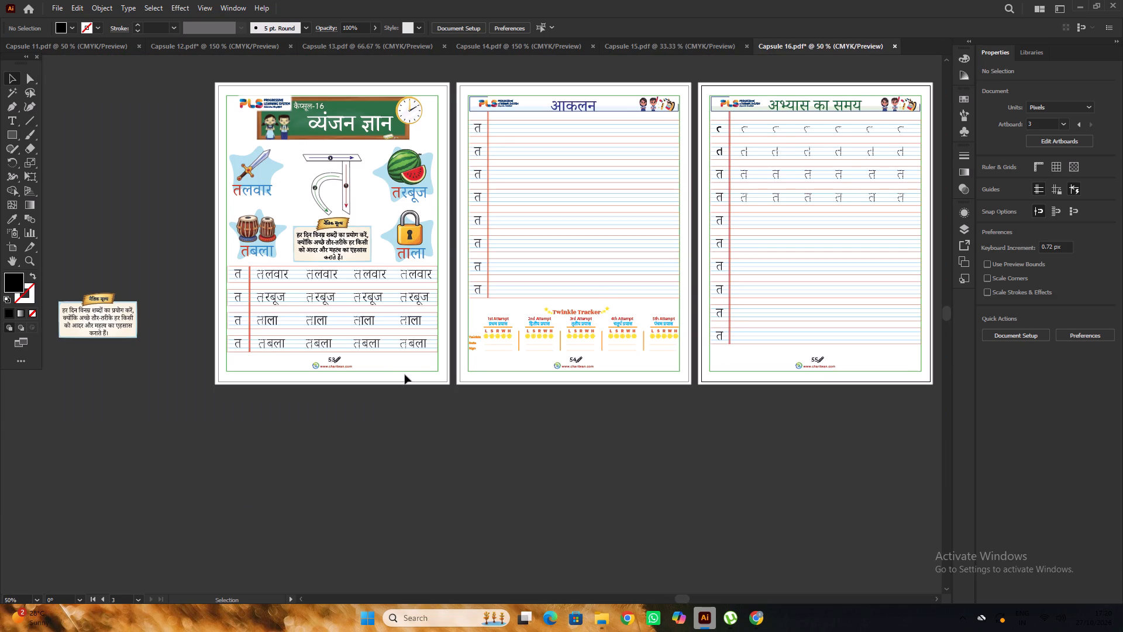
{"action": "left_click", "coordinate": [405, 375]}
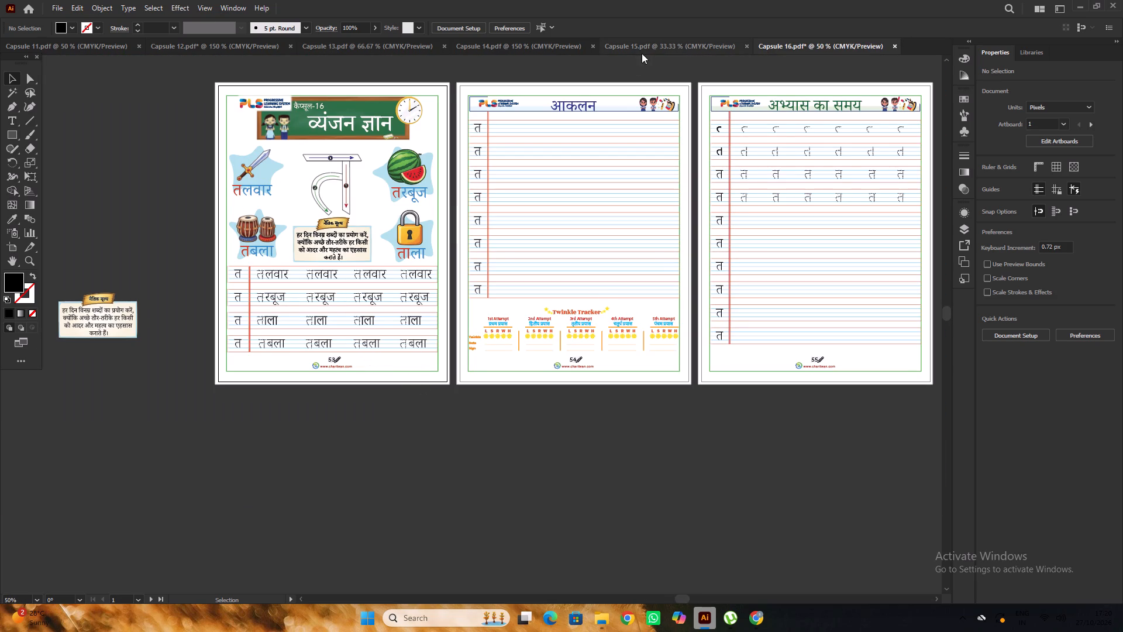
{"action": "left_click", "coordinate": [645, 48]}
{"action": "scroll", "coordinate": [839, 377], "scroll_direction": "up", "scroll_amount": 3, "text": "alt"}
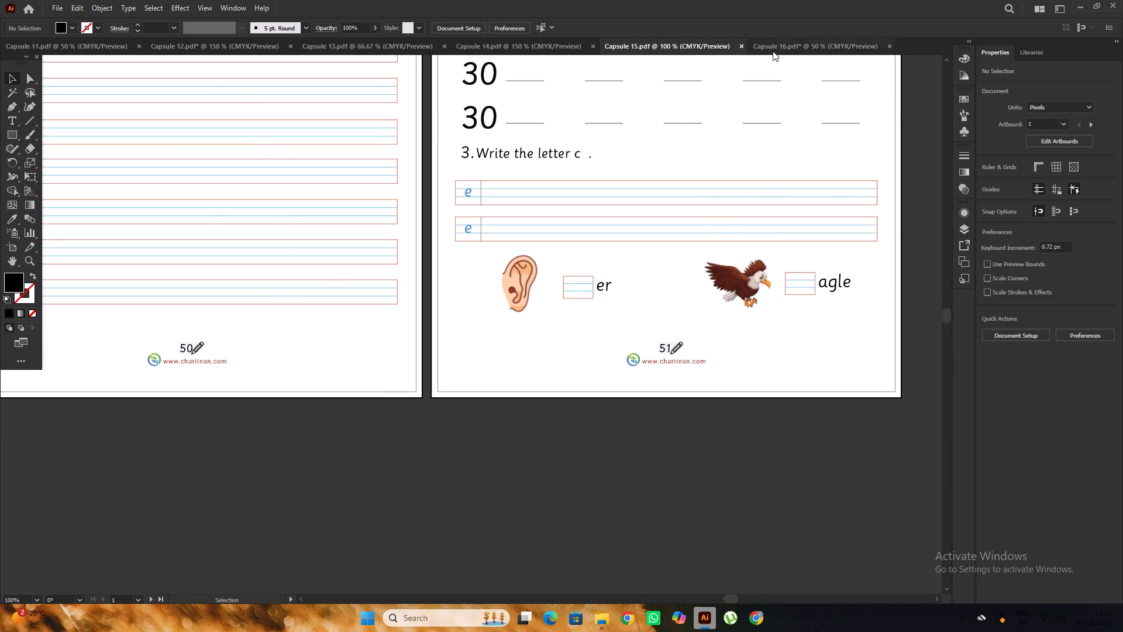
Change the page number on Capsule 16's first page, व्यंजन ज्ञान, to 52.
{"action": "left_click", "coordinate": [773, 50]}
{"action": "scroll", "coordinate": [340, 365], "scroll_direction": "up", "scroll_amount": 4, "text": "alt"}
{"action": "scroll", "coordinate": [311, 351], "scroll_direction": "up", "scroll_amount": 2}
{"action": "key", "text": "t"}
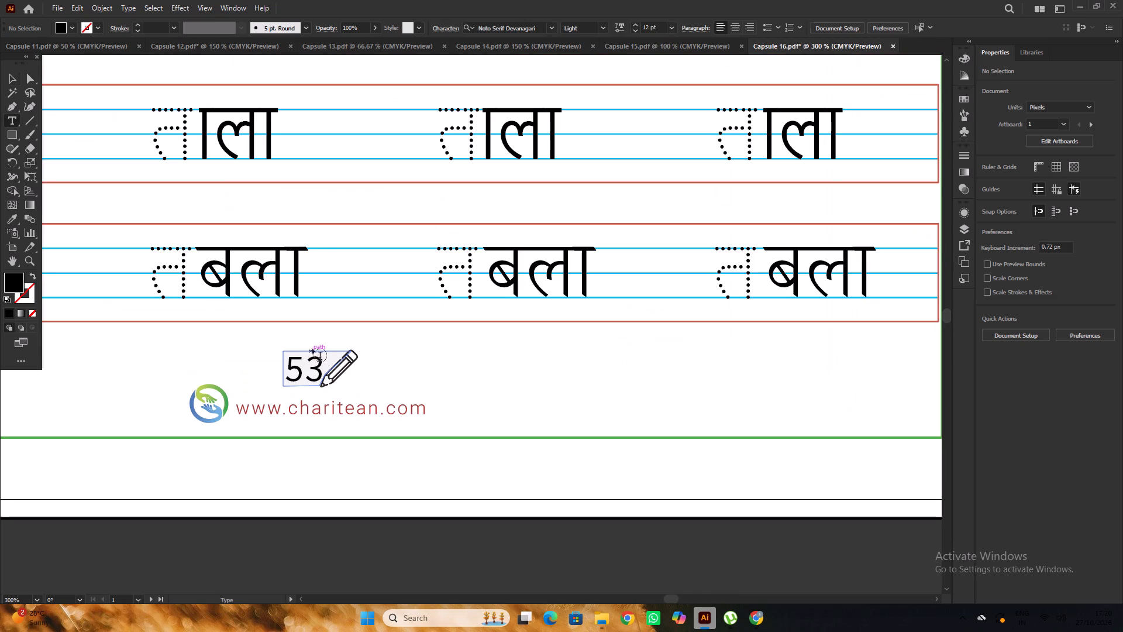
{"action": "left_click_drag", "start_coordinate": [314, 361], "coordinate": [308, 368]}
{"action": "key", "text": "2"}
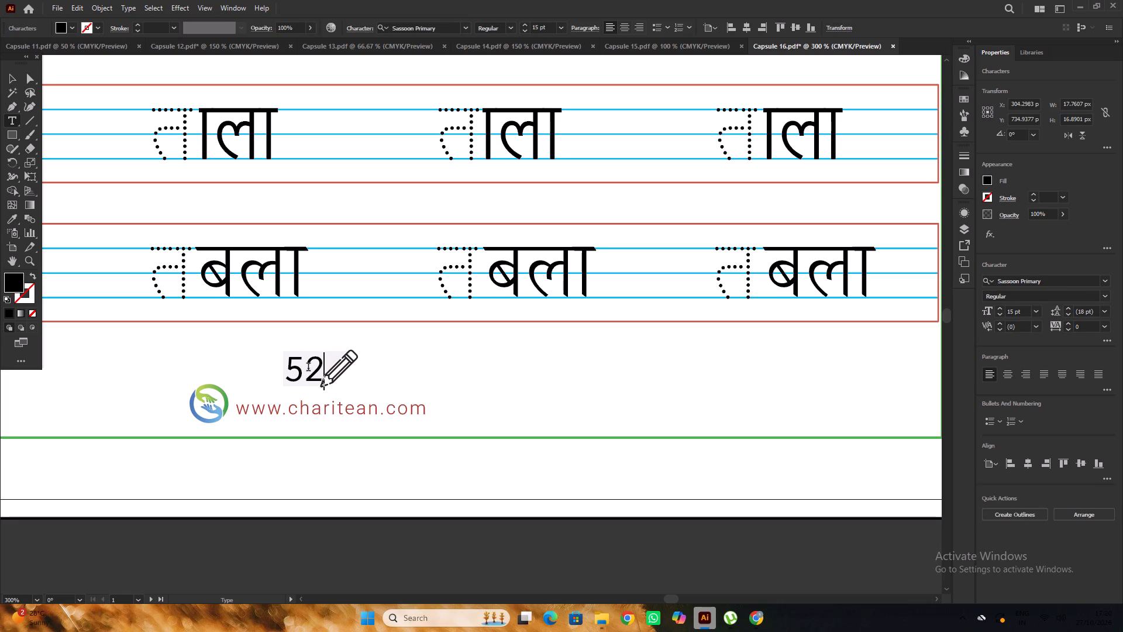
Change the page number on the आकलन page with the Twinkle Tracker to 53.
{"action": "scroll", "coordinate": [286, 369], "scroll_direction": "down", "scroll_amount": 5}
{"action": "scroll", "coordinate": [601, 382], "scroll_direction": "up", "scroll_amount": 4, "text": "alt"}
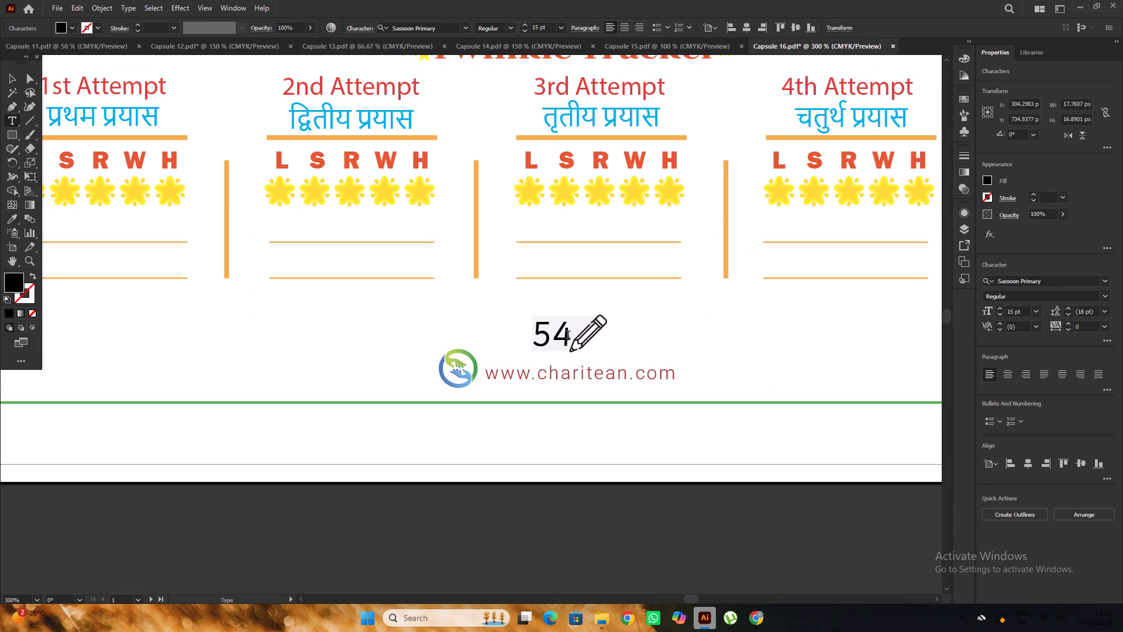
{"action": "left_click_drag", "start_coordinate": [566, 335], "coordinate": [560, 338]}
{"action": "key", "text": "3"}
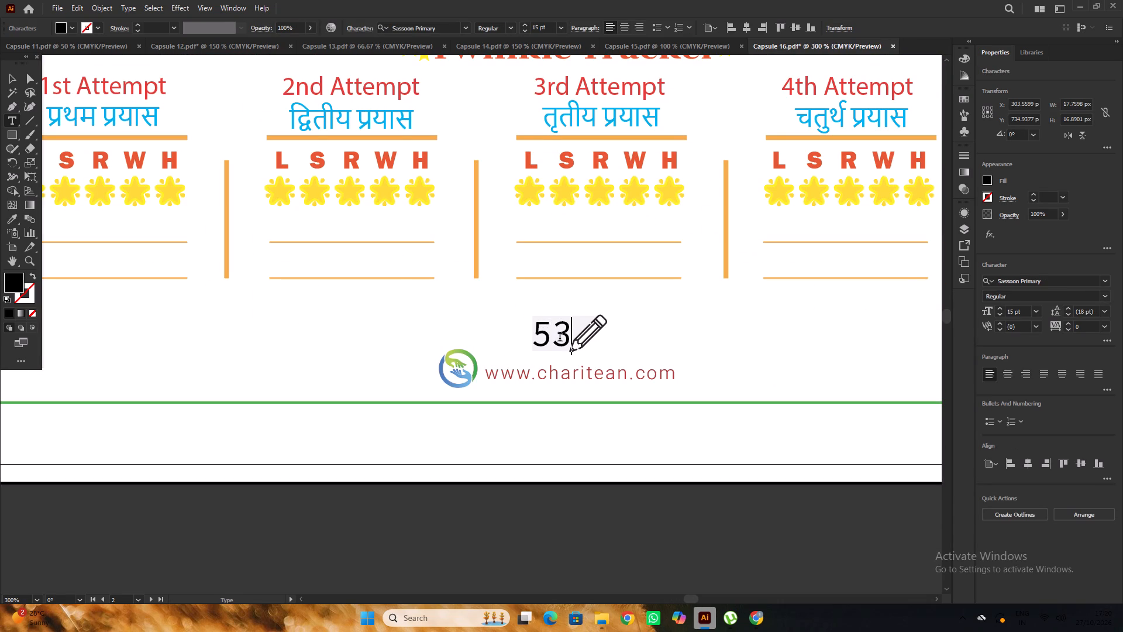
Change the page number on the अभ्यास का समय page to 54.
{"action": "scroll", "coordinate": [349, 374], "scroll_direction": "down", "scroll_amount": 5, "text": "alt"}
{"action": "scroll", "coordinate": [555, 363], "scroll_direction": "up", "scroll_amount": 5, "text": "alt"}
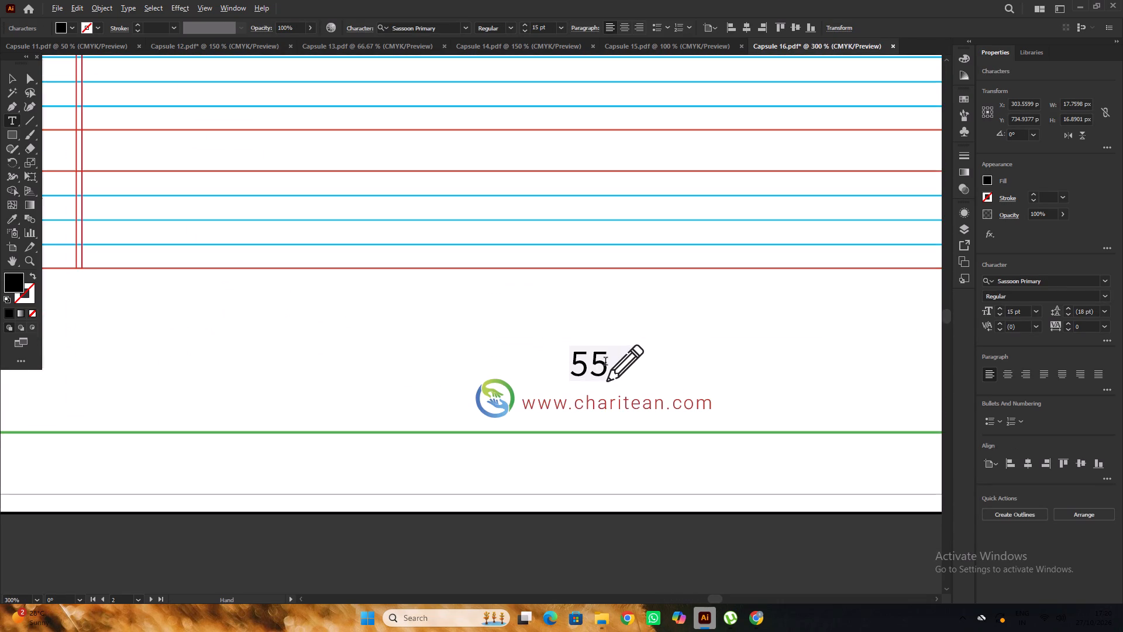
{"action": "left_click_drag", "start_coordinate": [605, 362], "coordinate": [597, 369]}
{"action": "key", "text": "4"}
{"action": "scroll", "coordinate": [597, 375], "scroll_direction": "down", "scroll_amount": 6, "text": "alt"}
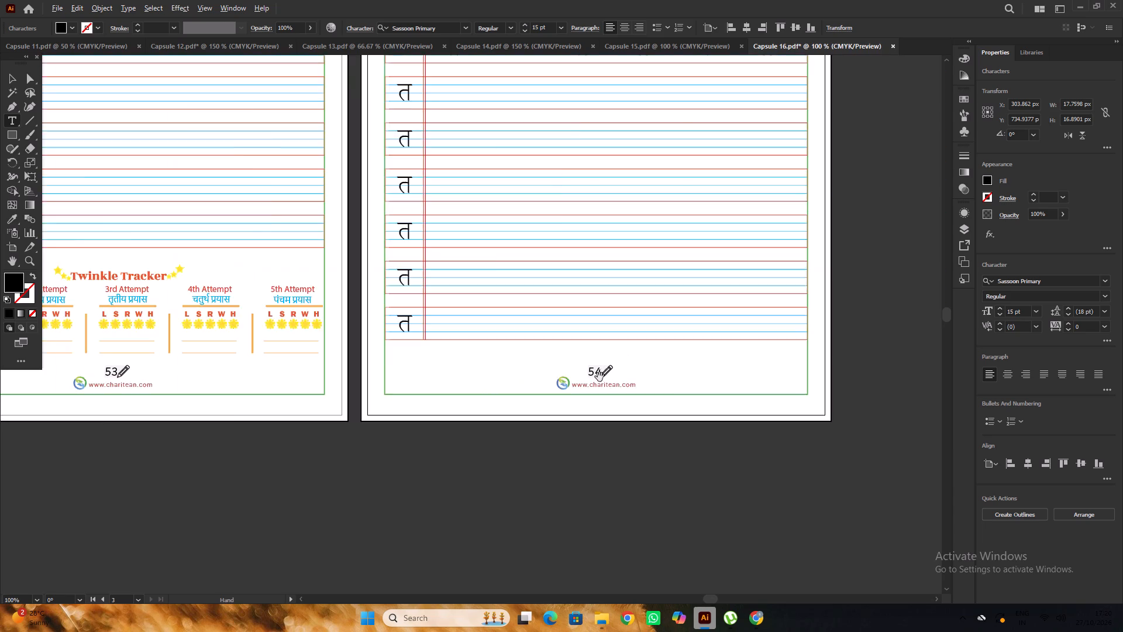
{"action": "left_click", "coordinate": [12, 81]}
{"action": "left_click", "coordinate": [66, 156]}
Unlock all locked objects in the Capsule 16 document.
{"action": "scroll", "coordinate": [161, 252], "scroll_direction": "up", "scroll_amount": 1, "text": "alt"}
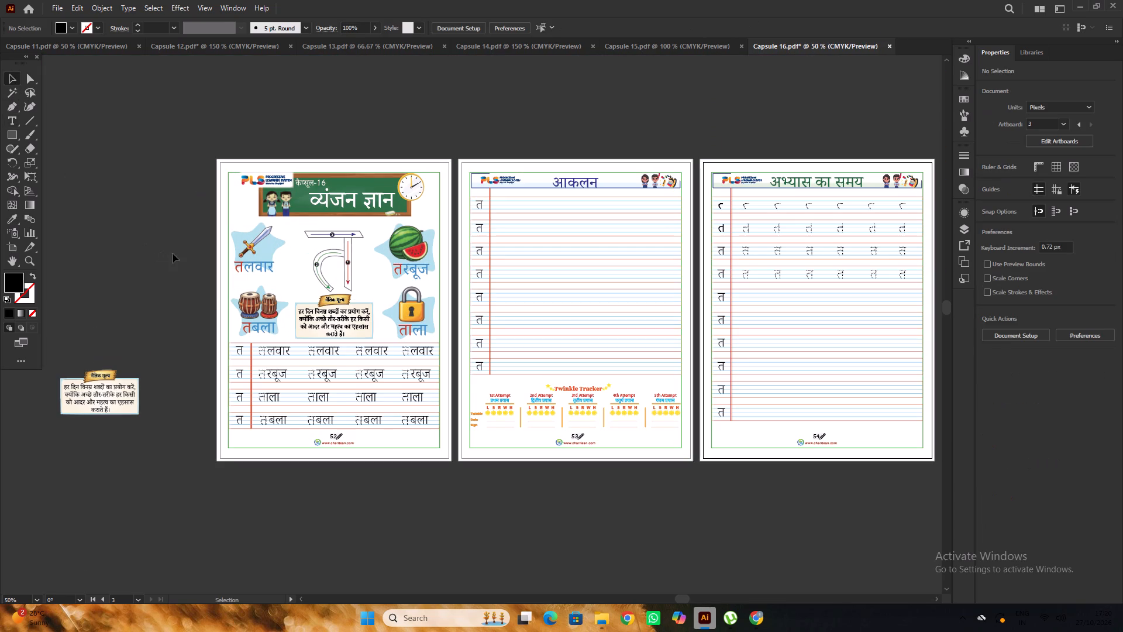
{"action": "left_click", "coordinate": [229, 280]}
{"action": "right_click", "coordinate": [229, 280]}
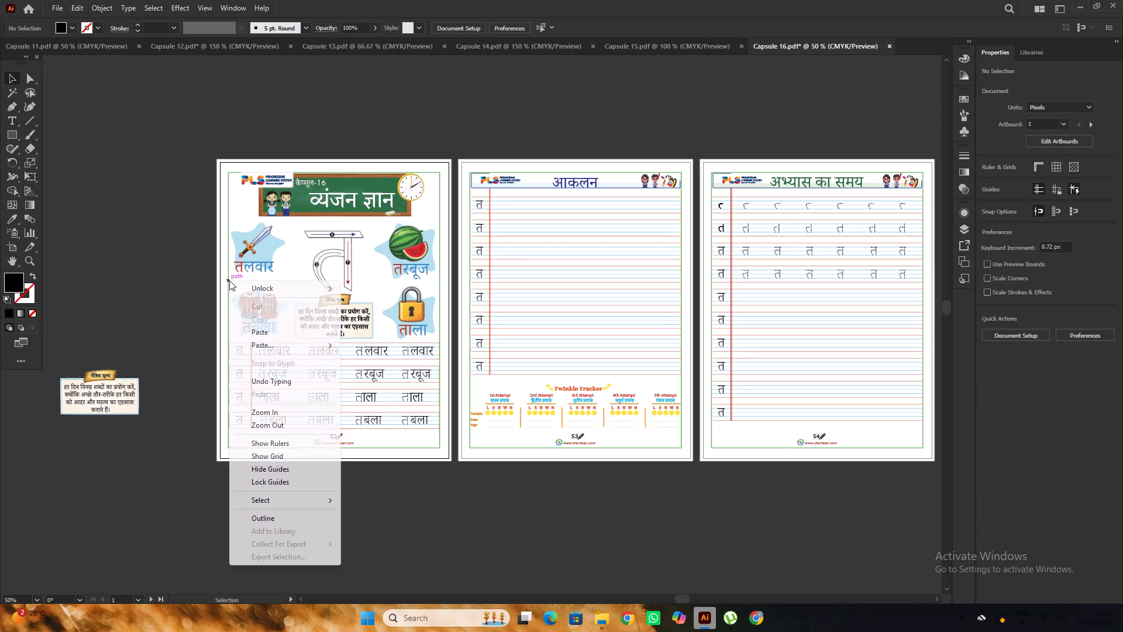
{"action": "left_click", "coordinate": [469, 525]}
{"action": "key", "text": "ctrl+alt+2"}
{"action": "left_click", "coordinate": [464, 510], "text": "ctrl+alt"}
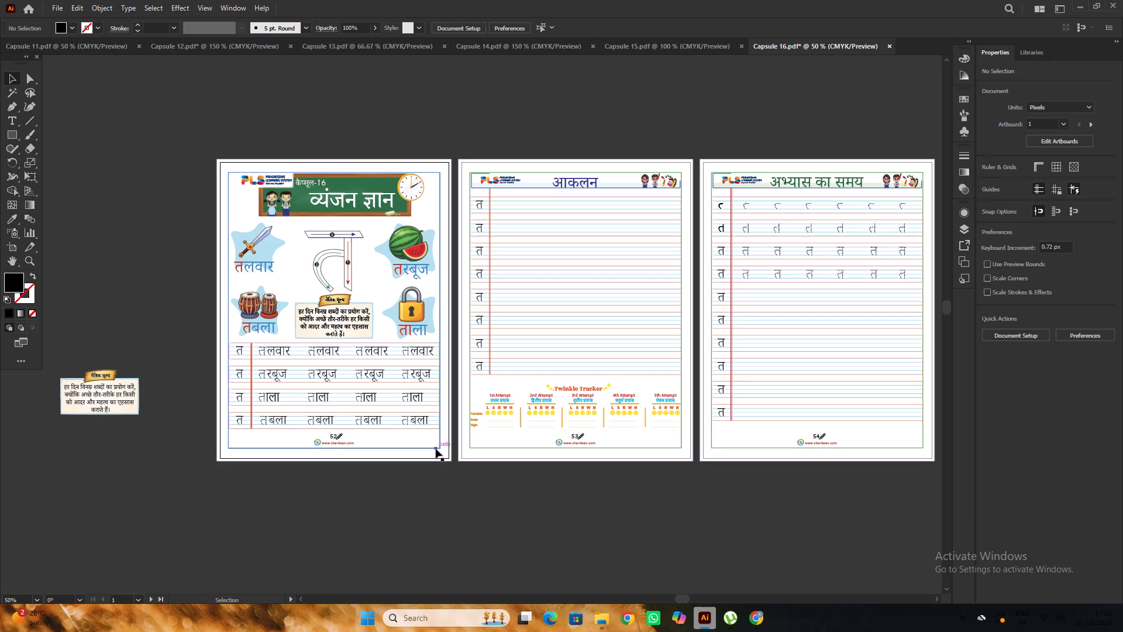
Delete the green border rectangles from all three Capsule 16 pages.
{"action": "left_click", "coordinate": [436, 448]}
{"action": "left_click", "coordinate": [483, 447], "text": "shift"}
{"action": "scroll", "coordinate": [432, 433], "scroll_direction": "down", "scroll_amount": 1, "text": "alt"}
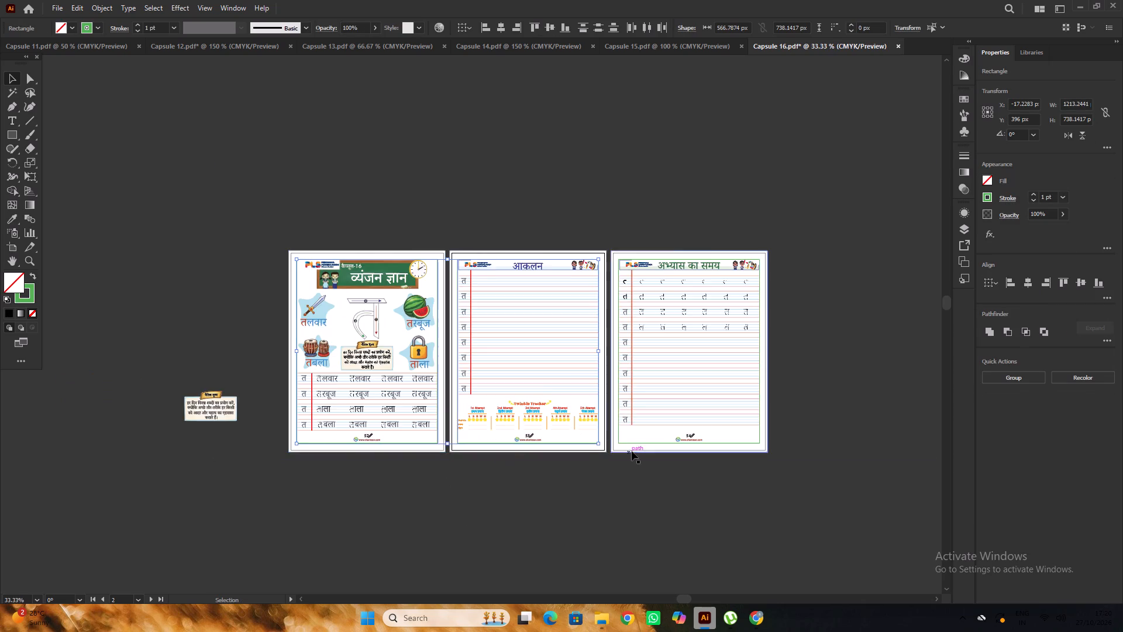
{"action": "scroll", "coordinate": [632, 451], "scroll_direction": "up", "scroll_amount": 2, "text": "alt"}
{"action": "left_click", "coordinate": [631, 436], "text": "shift"}
{"action": "scroll", "coordinate": [631, 436], "scroll_direction": "down", "scroll_amount": 1, "text": "alt"}
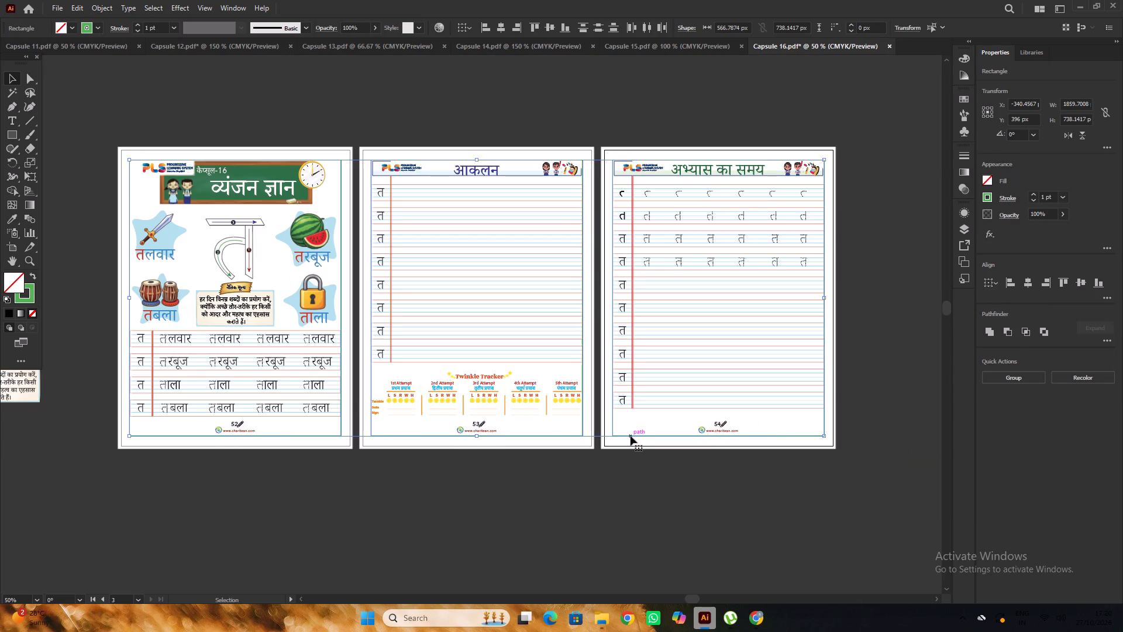
{"action": "key", "text": "Delete"}
{"action": "scroll", "coordinate": [564, 431], "scroll_direction": "down", "scroll_amount": 2}
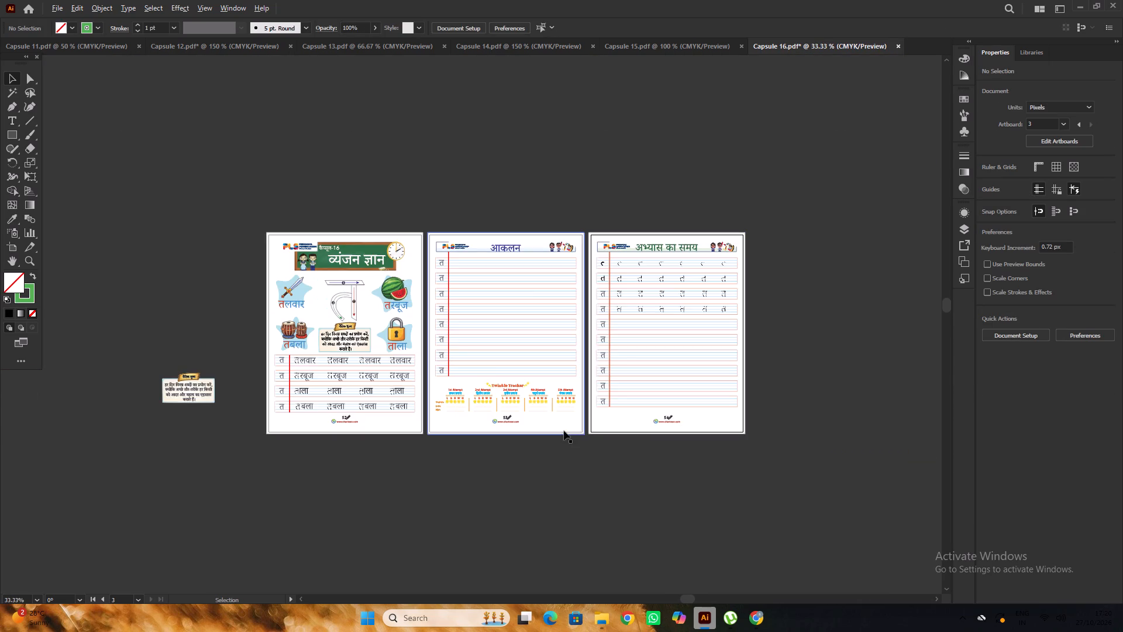
{"action": "scroll", "coordinate": [469, 346], "scroll_direction": "up", "scroll_amount": 2, "text": "alt"}
Save the worksheet as the Adobe PDF Capsule 16 in the PRINT FINAL folder, replacing the existing file and using the Illustrator Default preset.
{"action": "left_click", "coordinate": [57, 9]}
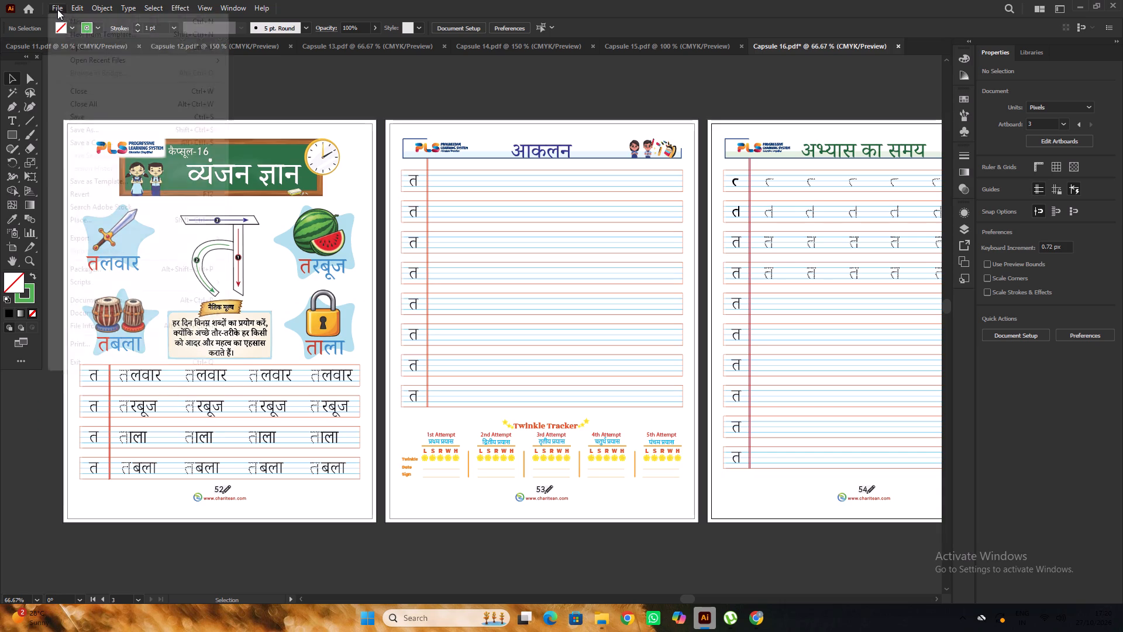
{"action": "left_click", "coordinate": [84, 126]}
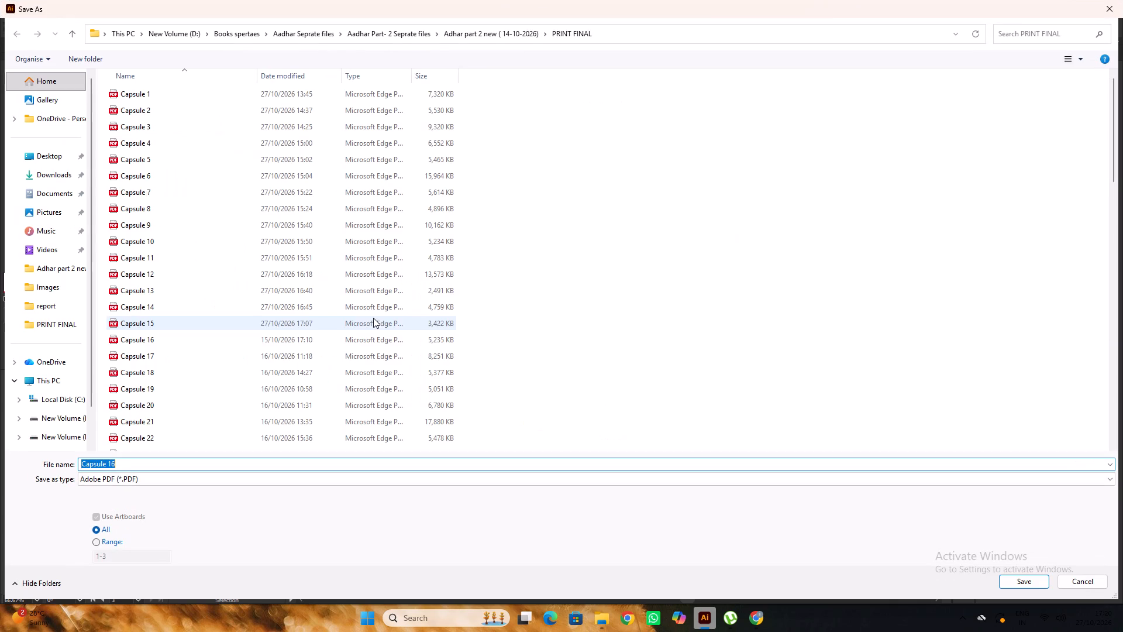
{"action": "left_click", "coordinate": [1015, 582]}
{"action": "left_click", "coordinate": [619, 351]}
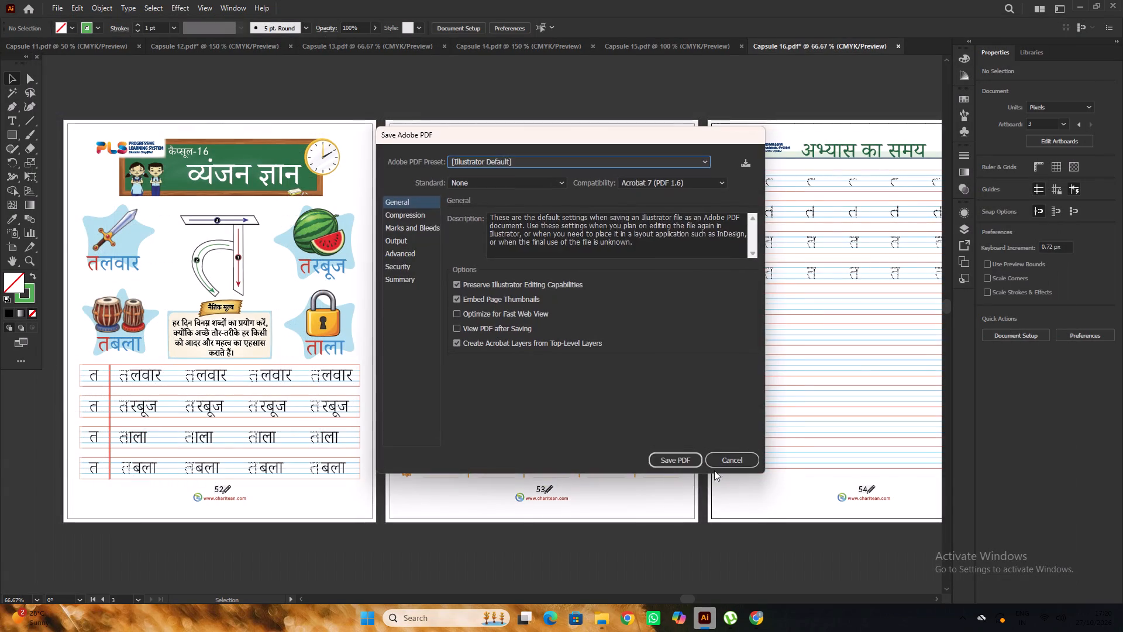
{"action": "left_click", "coordinate": [681, 462]}
{"action": "scroll", "coordinate": [478, 312], "scroll_direction": "down", "scroll_amount": 3, "text": "alt"}
{"action": "left_click", "coordinate": [569, 506]}
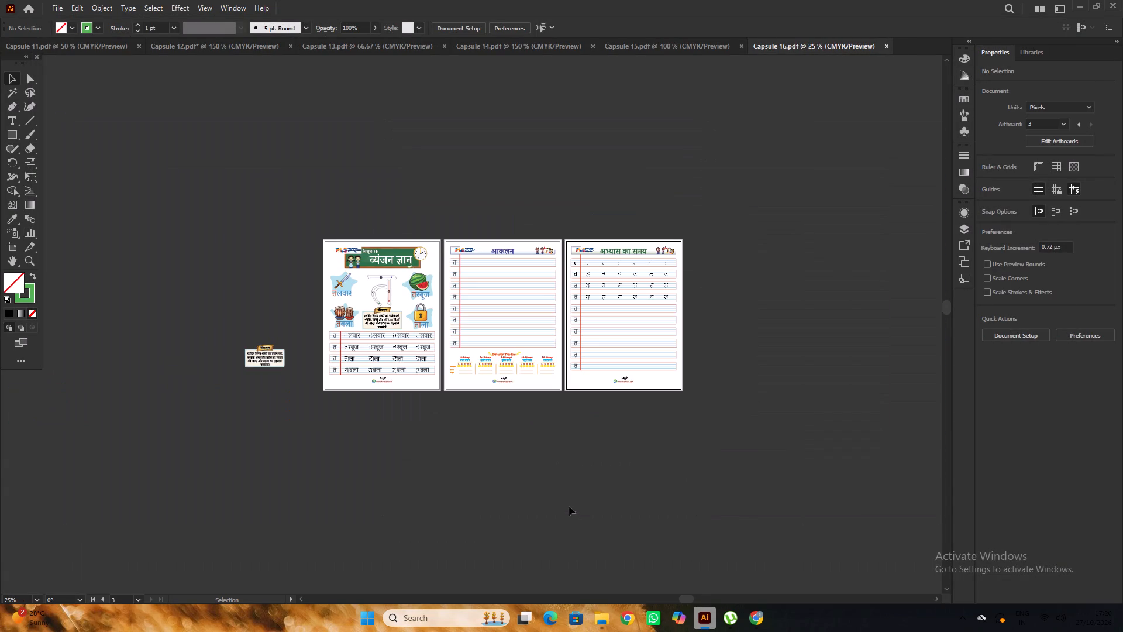
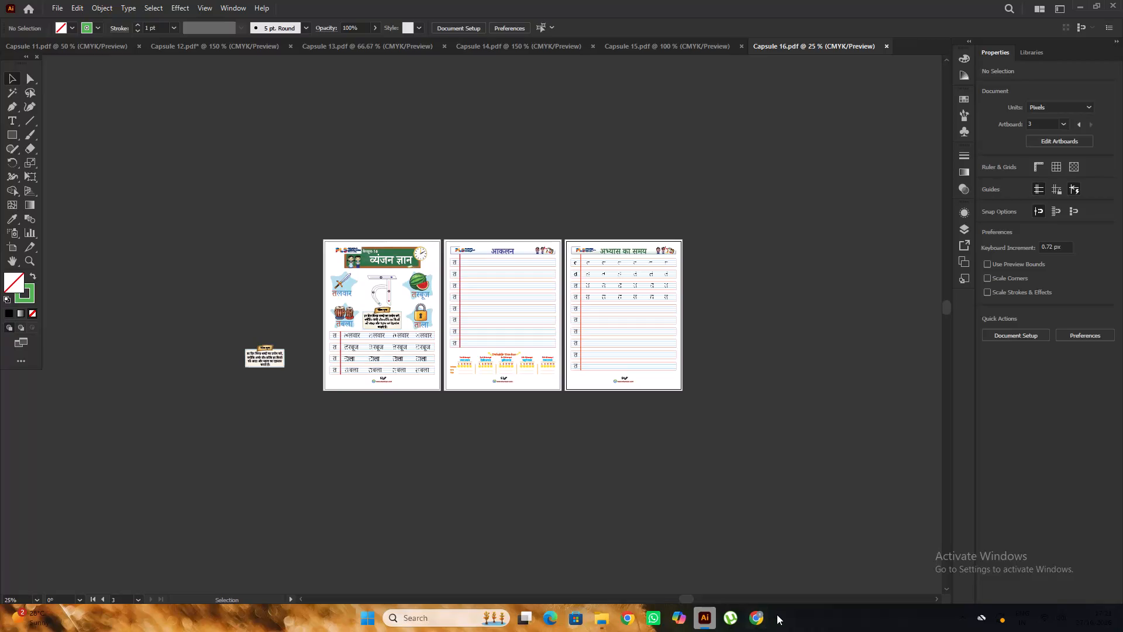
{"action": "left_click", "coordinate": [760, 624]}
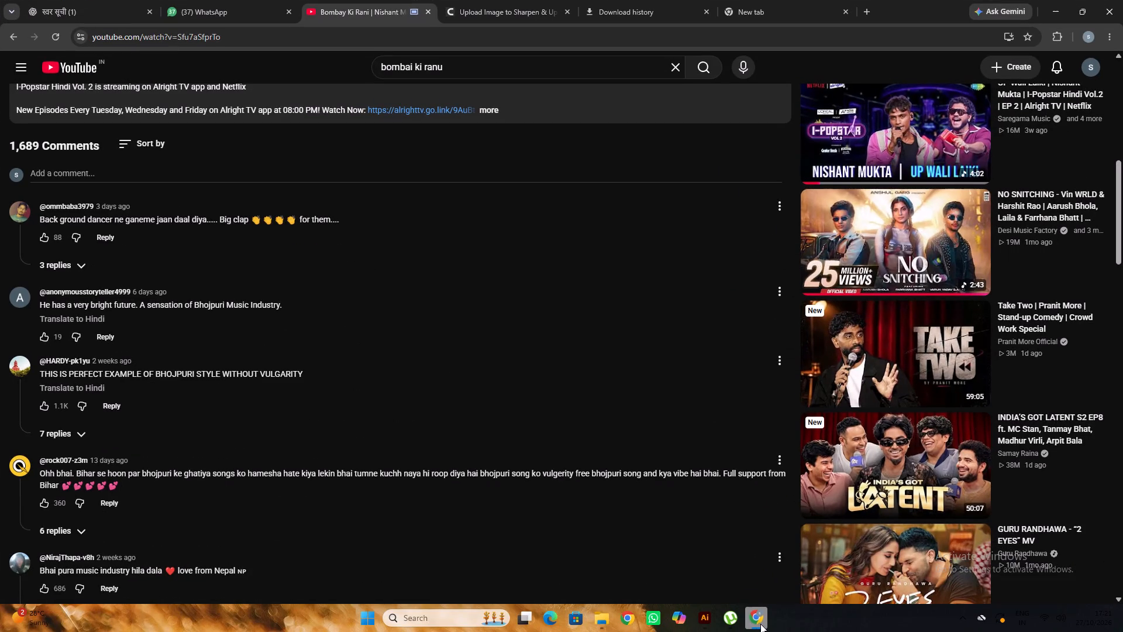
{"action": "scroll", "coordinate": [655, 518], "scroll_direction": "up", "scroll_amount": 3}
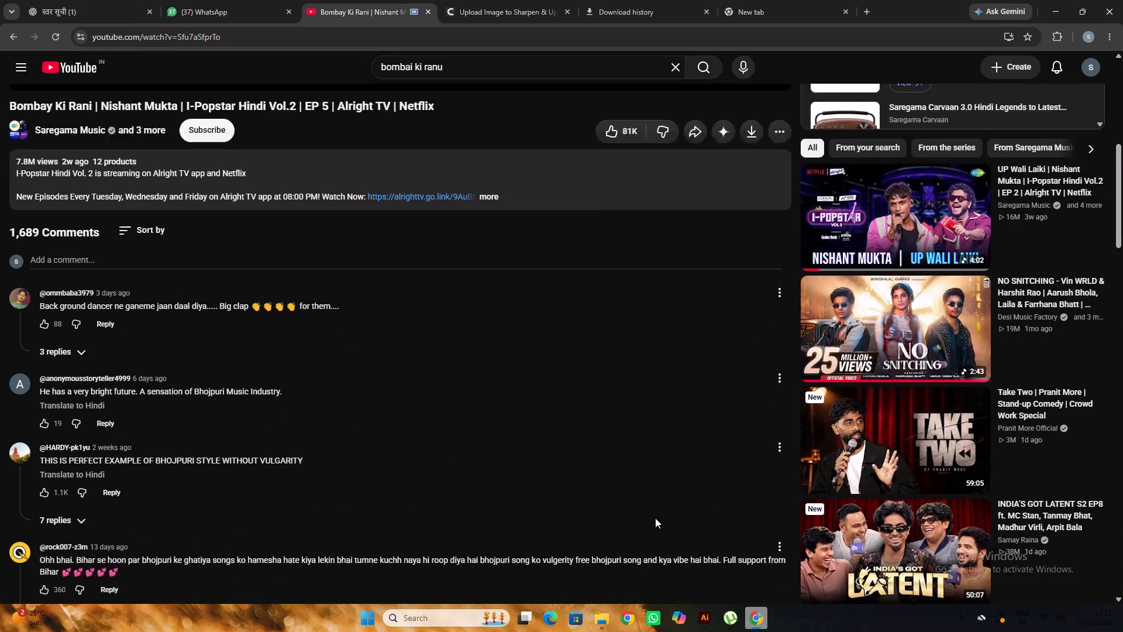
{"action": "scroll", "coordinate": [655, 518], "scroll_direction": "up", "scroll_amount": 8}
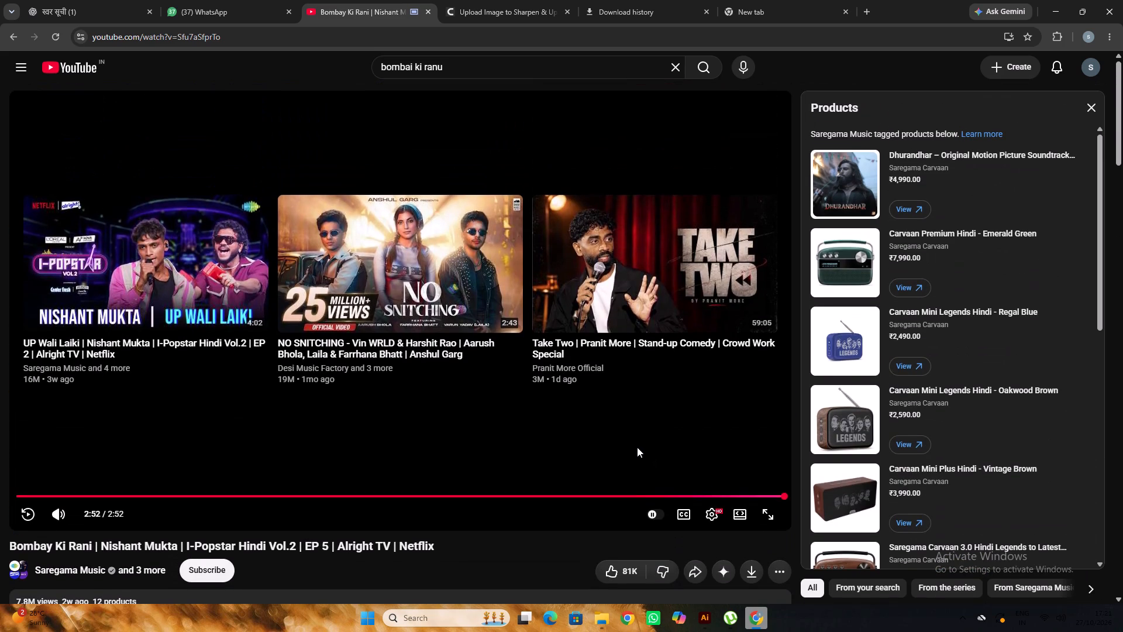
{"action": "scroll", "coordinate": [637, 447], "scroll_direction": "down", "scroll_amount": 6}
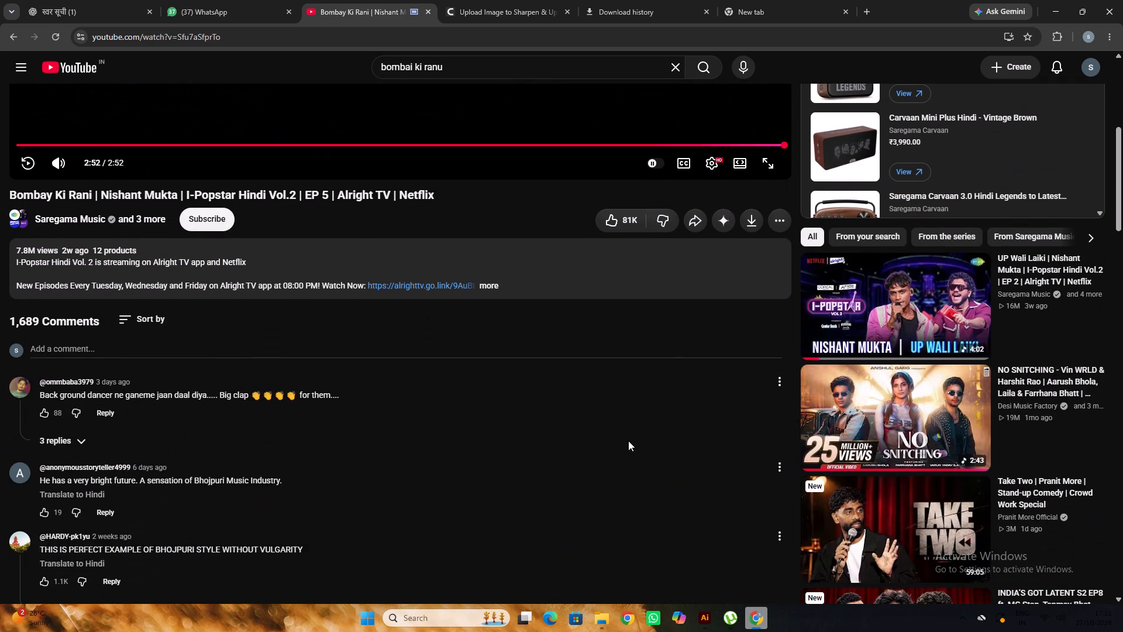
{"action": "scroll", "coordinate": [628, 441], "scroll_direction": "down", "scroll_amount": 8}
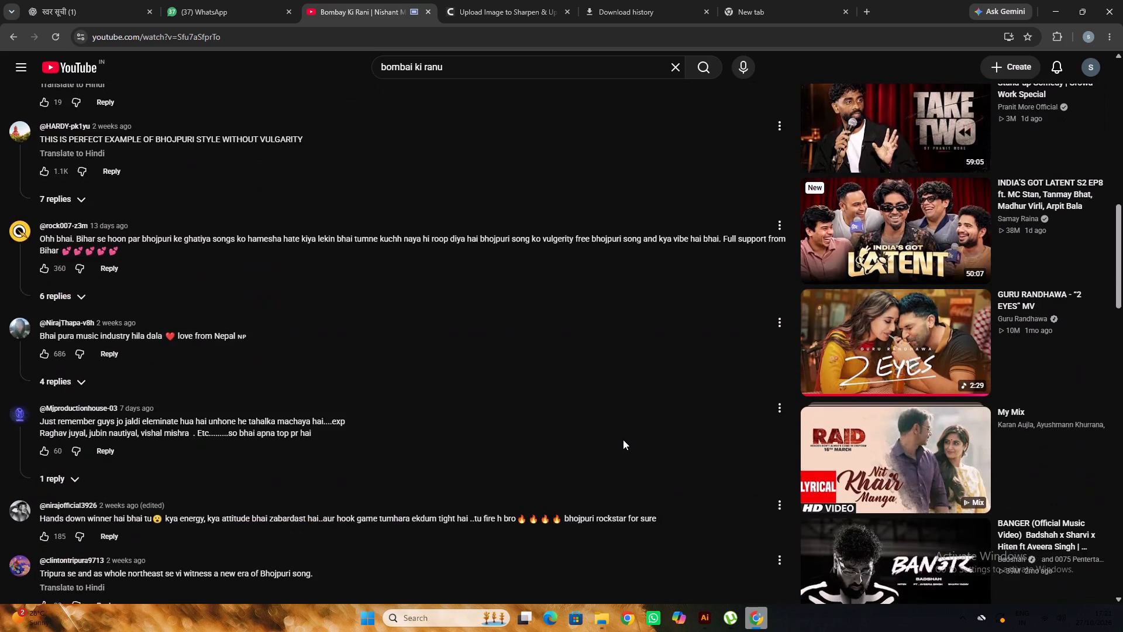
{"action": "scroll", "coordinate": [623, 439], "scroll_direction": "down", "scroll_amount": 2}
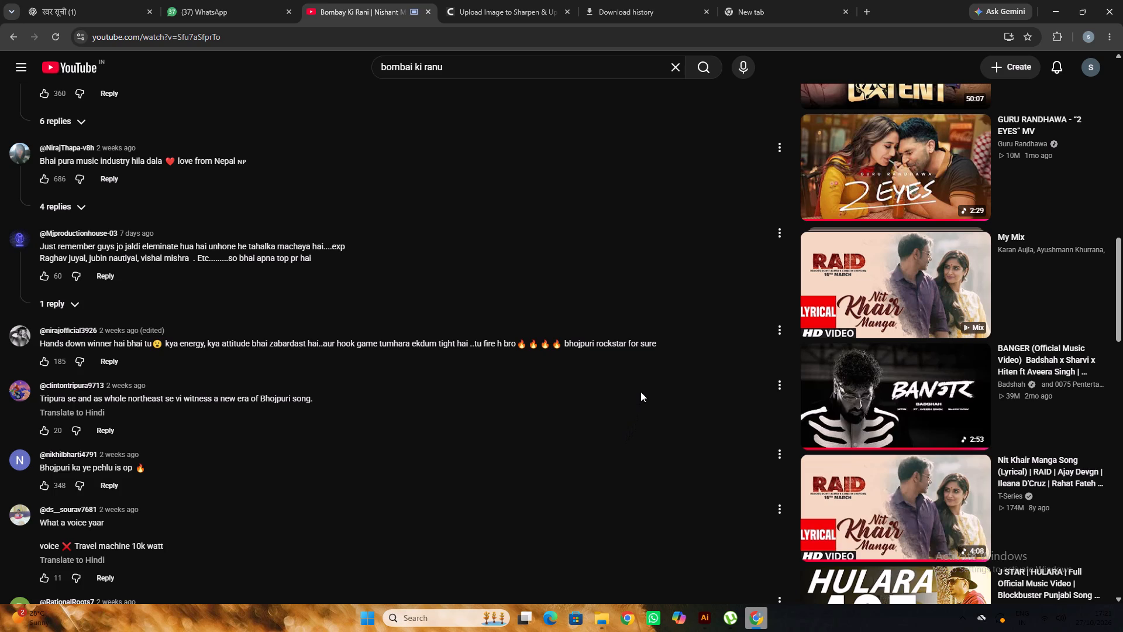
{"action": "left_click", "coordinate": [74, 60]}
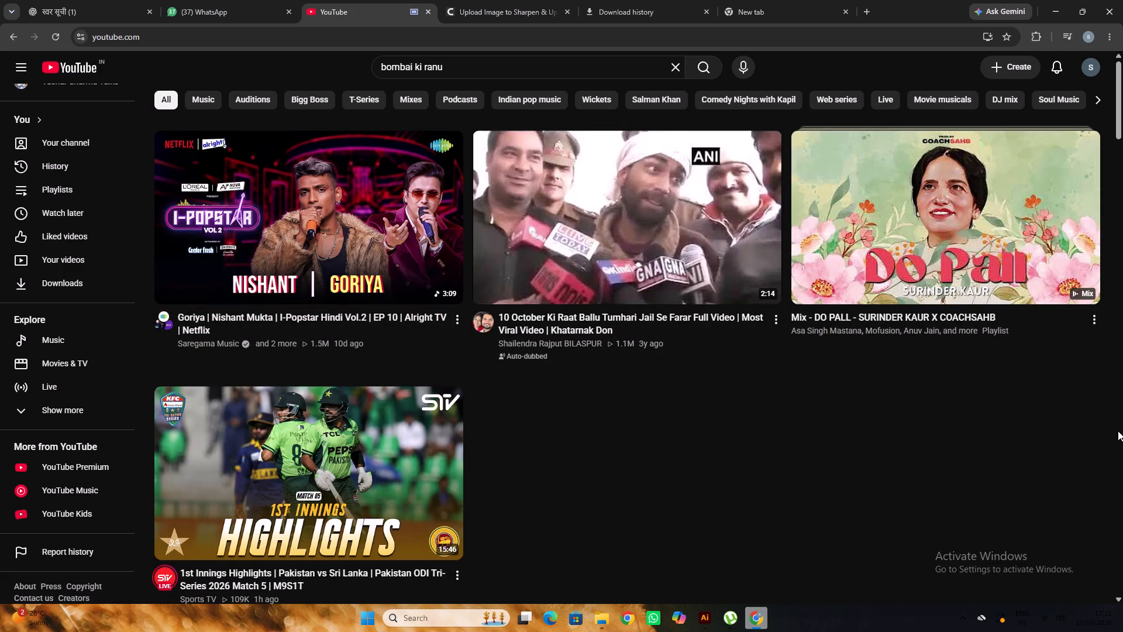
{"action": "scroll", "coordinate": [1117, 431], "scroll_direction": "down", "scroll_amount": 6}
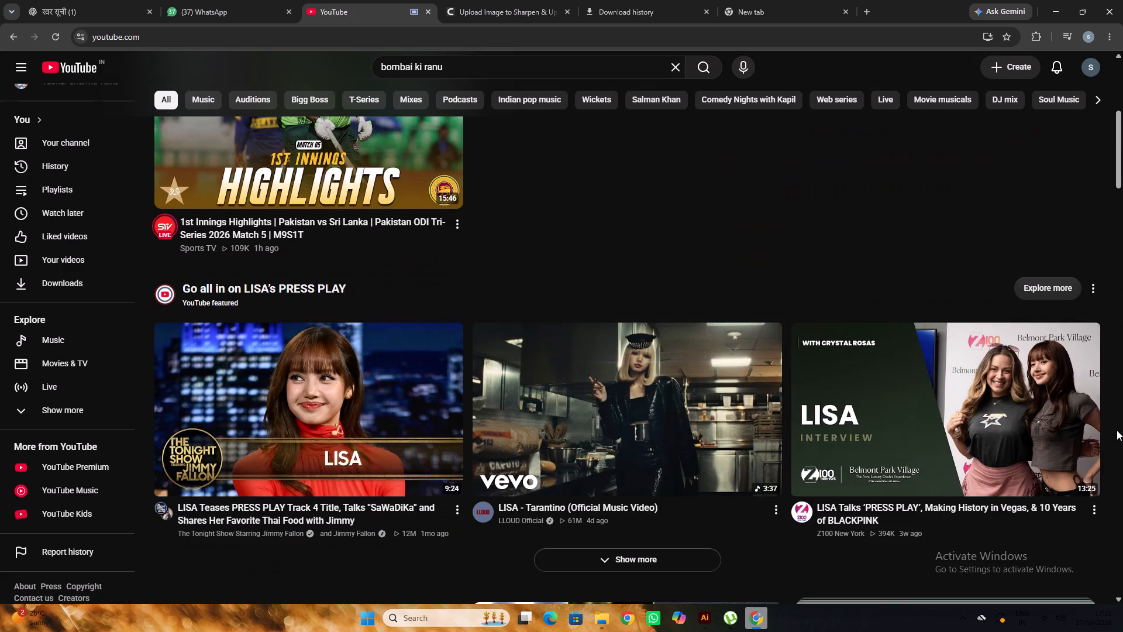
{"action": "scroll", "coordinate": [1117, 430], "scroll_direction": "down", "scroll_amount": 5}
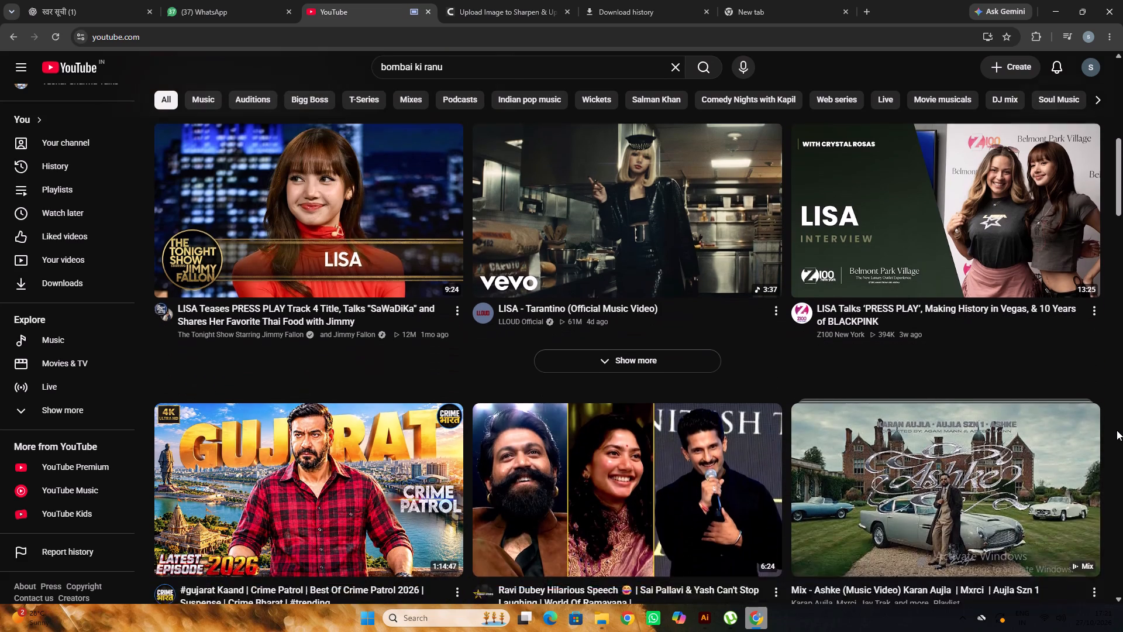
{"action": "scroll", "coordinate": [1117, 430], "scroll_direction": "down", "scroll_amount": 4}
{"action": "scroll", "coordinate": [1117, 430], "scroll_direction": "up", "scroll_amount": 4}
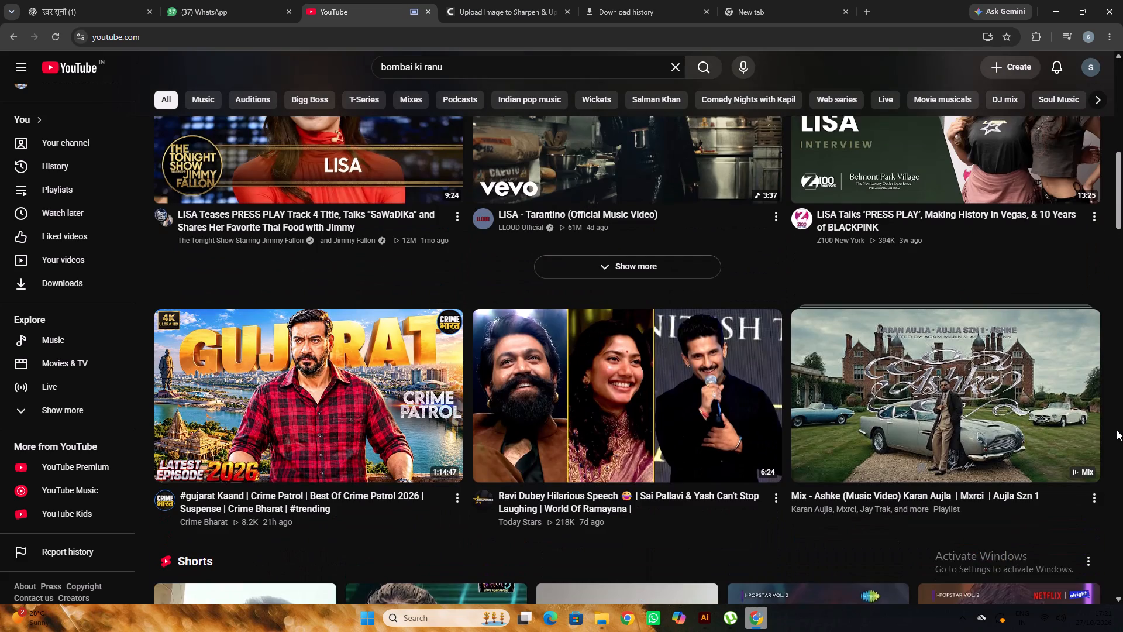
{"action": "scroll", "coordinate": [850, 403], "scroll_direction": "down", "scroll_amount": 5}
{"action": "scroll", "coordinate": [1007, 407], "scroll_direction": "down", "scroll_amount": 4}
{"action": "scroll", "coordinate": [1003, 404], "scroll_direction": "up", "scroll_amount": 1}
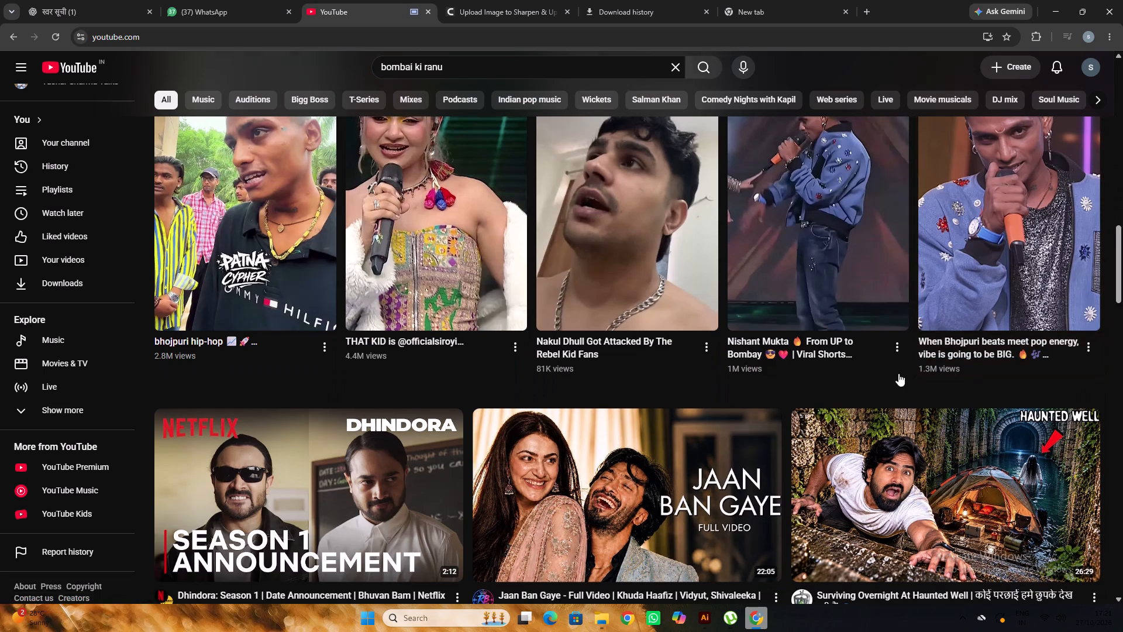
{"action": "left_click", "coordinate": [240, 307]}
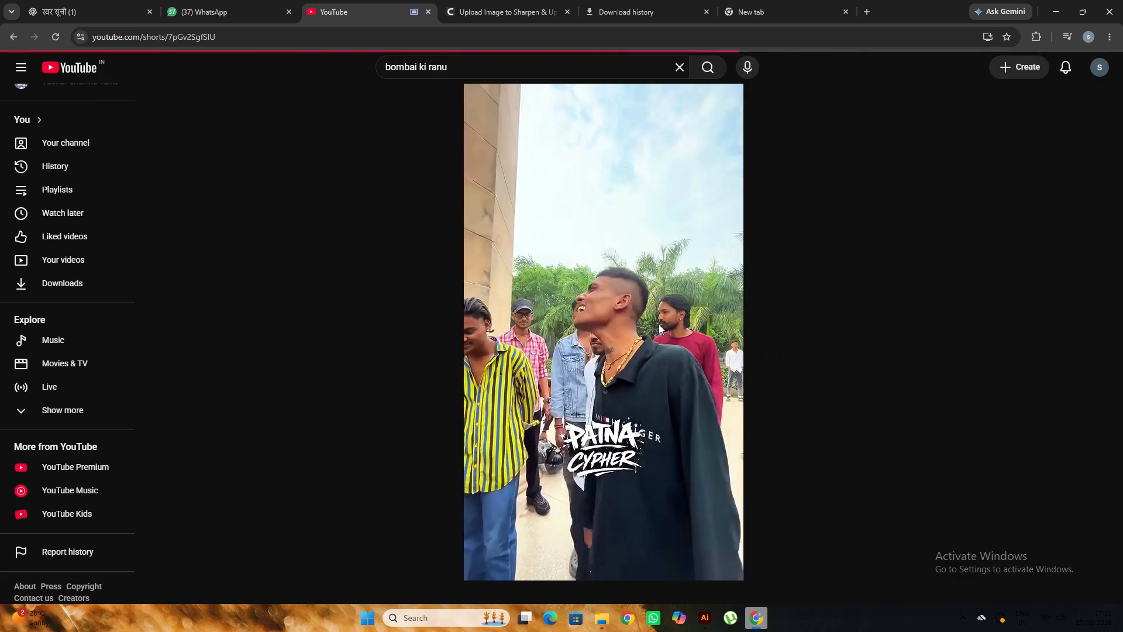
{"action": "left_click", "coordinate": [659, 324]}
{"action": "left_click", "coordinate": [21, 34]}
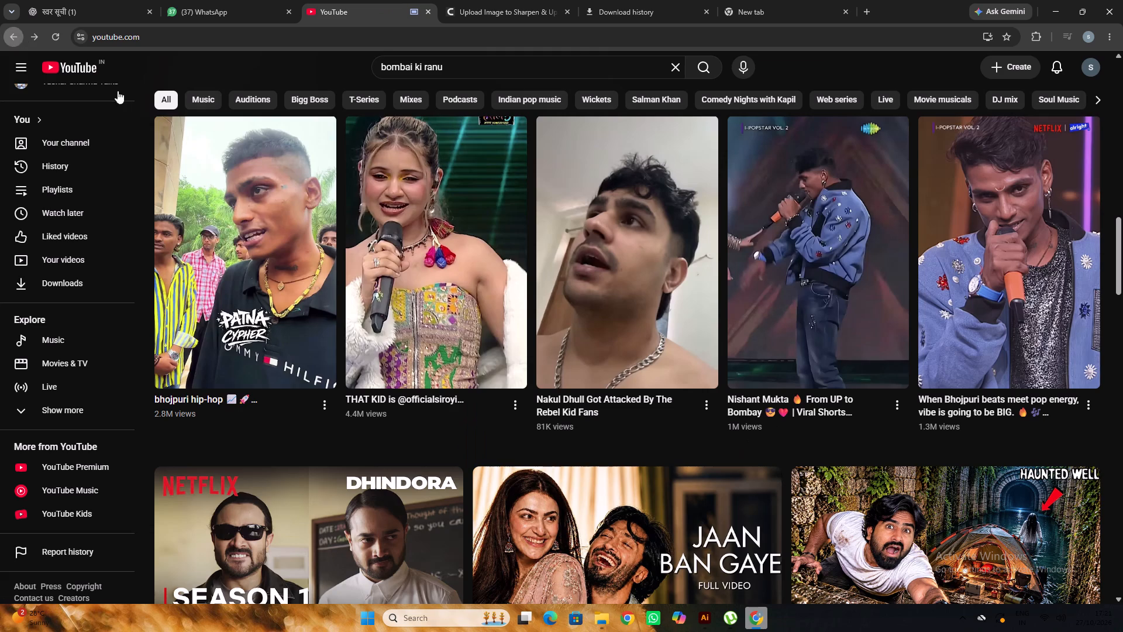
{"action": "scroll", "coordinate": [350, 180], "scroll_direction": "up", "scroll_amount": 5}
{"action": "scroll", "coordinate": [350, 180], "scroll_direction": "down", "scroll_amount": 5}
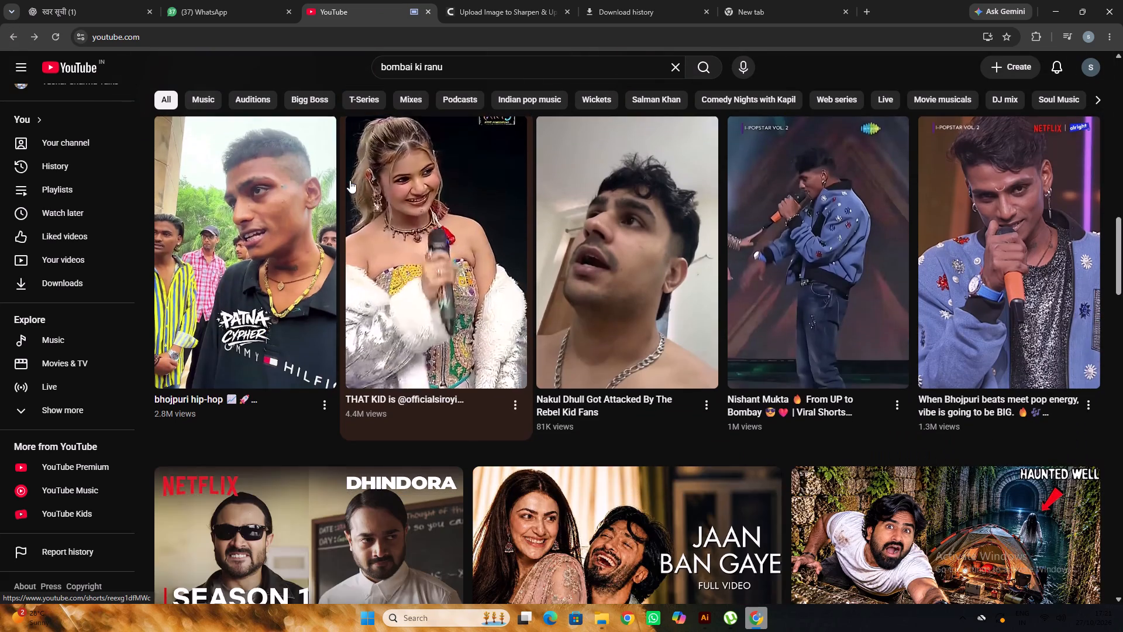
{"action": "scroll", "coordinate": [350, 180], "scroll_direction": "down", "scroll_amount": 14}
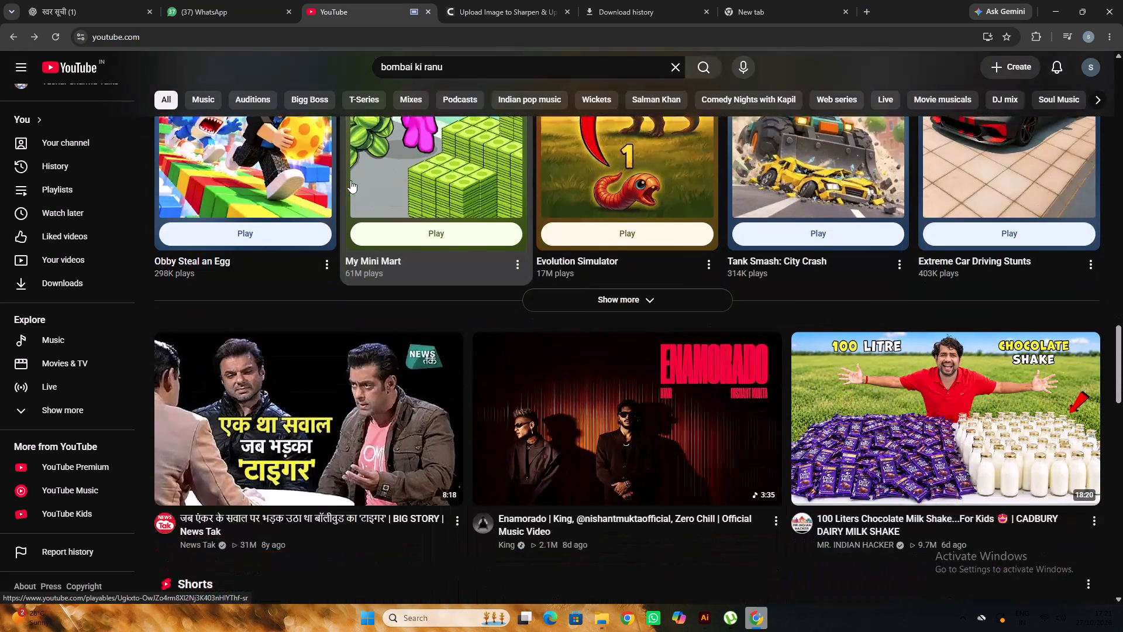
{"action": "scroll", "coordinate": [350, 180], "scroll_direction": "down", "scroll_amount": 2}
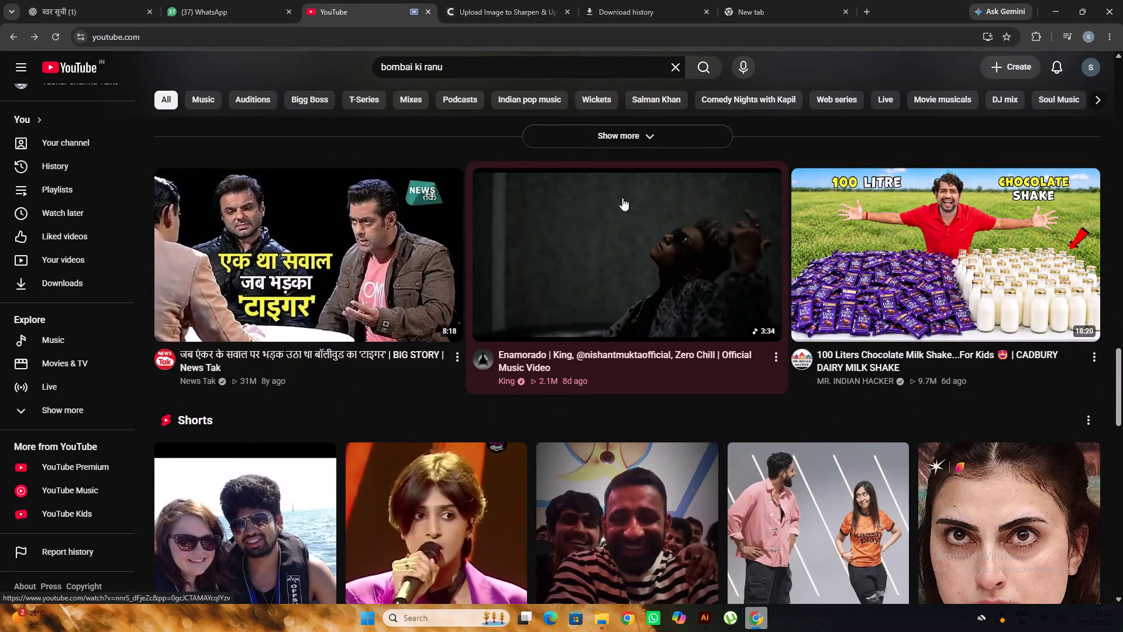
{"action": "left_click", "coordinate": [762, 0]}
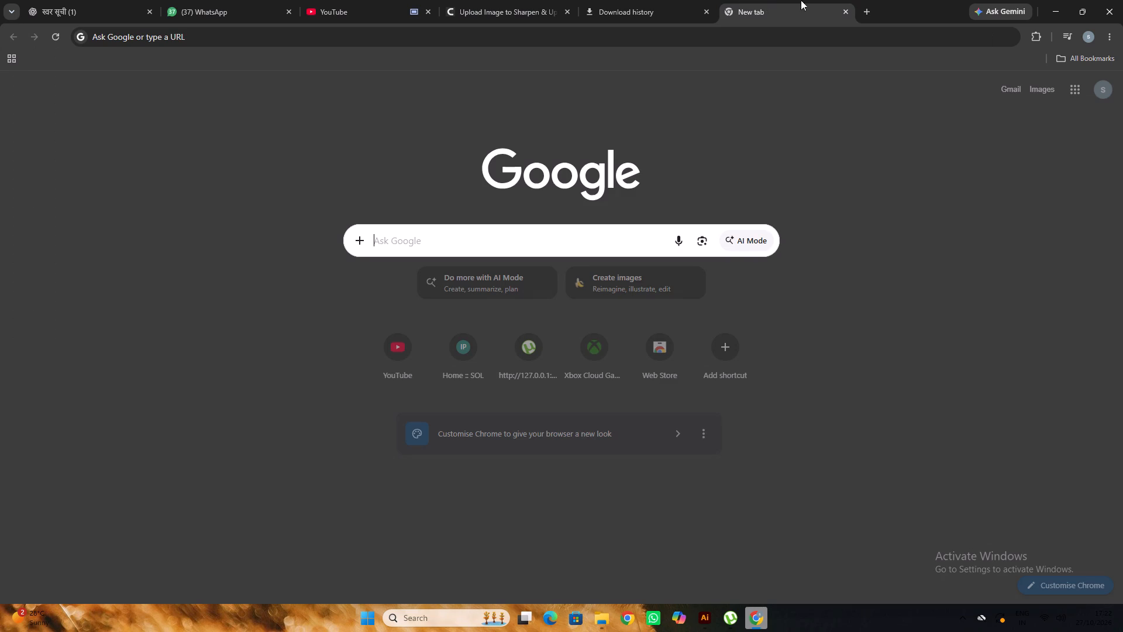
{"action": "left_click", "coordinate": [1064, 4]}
Examine the three Capsule 16 pages, checking the practice lettering, headers, page numbers and borders up close.
{"action": "left_click", "coordinate": [703, 215]}
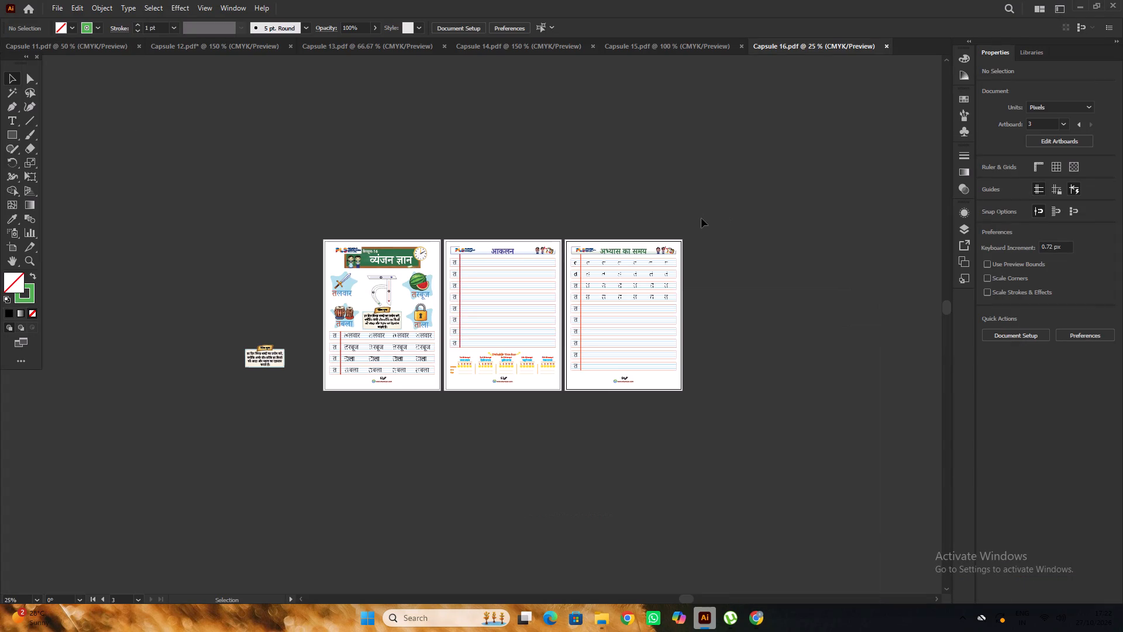
{"action": "scroll", "coordinate": [701, 219], "scroll_direction": "down", "scroll_amount": 4}
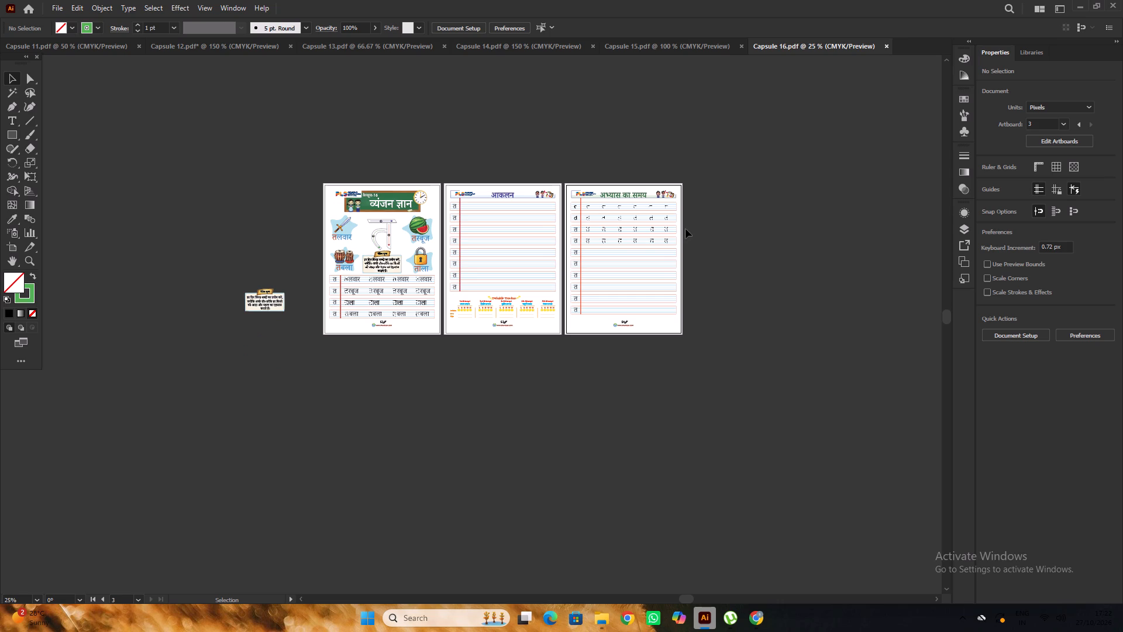
{"action": "scroll", "coordinate": [672, 225], "scroll_direction": "up", "scroll_amount": 3, "text": "alt"}
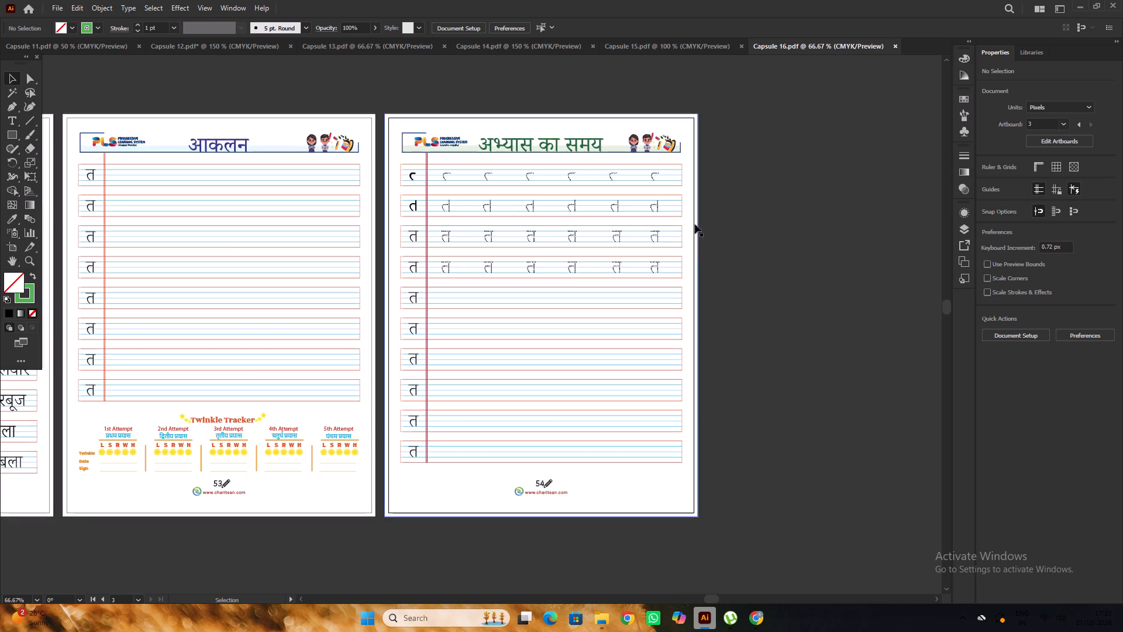
{"action": "scroll", "coordinate": [705, 224], "scroll_direction": "down", "scroll_amount": 2, "text": "alt"}
{"action": "scroll", "coordinate": [523, 224], "scroll_direction": "up", "scroll_amount": 2, "text": "alt"}
{"action": "scroll", "coordinate": [654, 225], "scroll_direction": "down", "scroll_amount": 2, "text": "alt"}
{"action": "scroll", "coordinate": [355, 238], "scroll_direction": "up", "scroll_amount": 1, "text": "alt"}
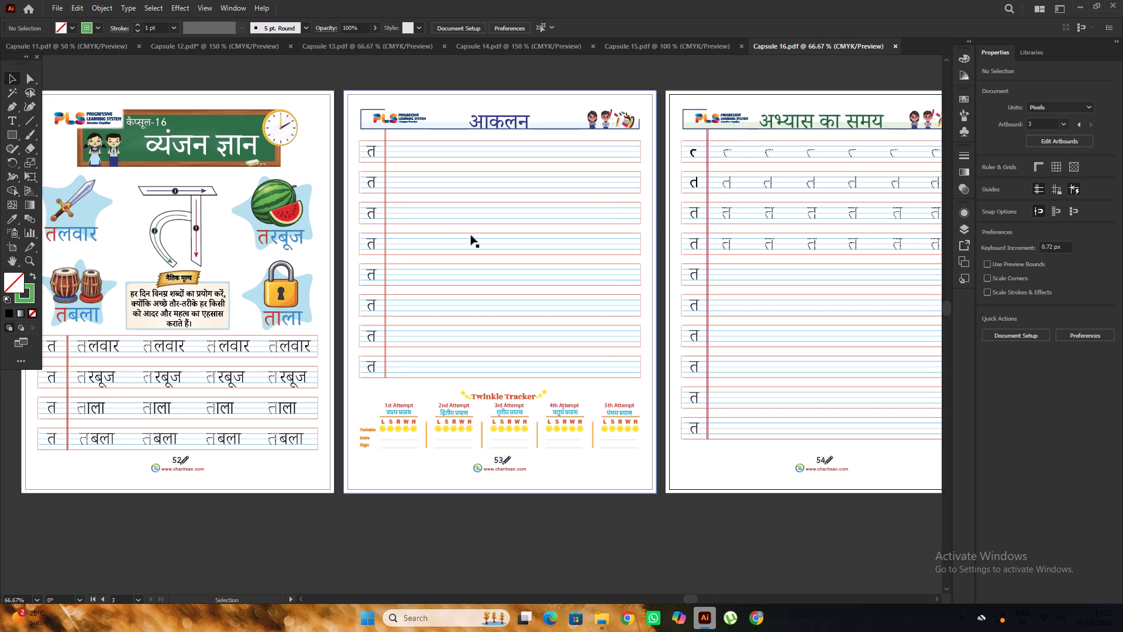
{"action": "scroll", "coordinate": [471, 235], "scroll_direction": "down", "scroll_amount": 2, "text": "alt"}
{"action": "scroll", "coordinate": [325, 260], "scroll_direction": "up", "scroll_amount": 2, "text": "alt"}
{"action": "scroll", "coordinate": [335, 253], "scroll_direction": "down", "scroll_amount": 3, "text": "alt"}
{"action": "scroll", "coordinate": [335, 253], "scroll_direction": "up", "scroll_amount": 1}
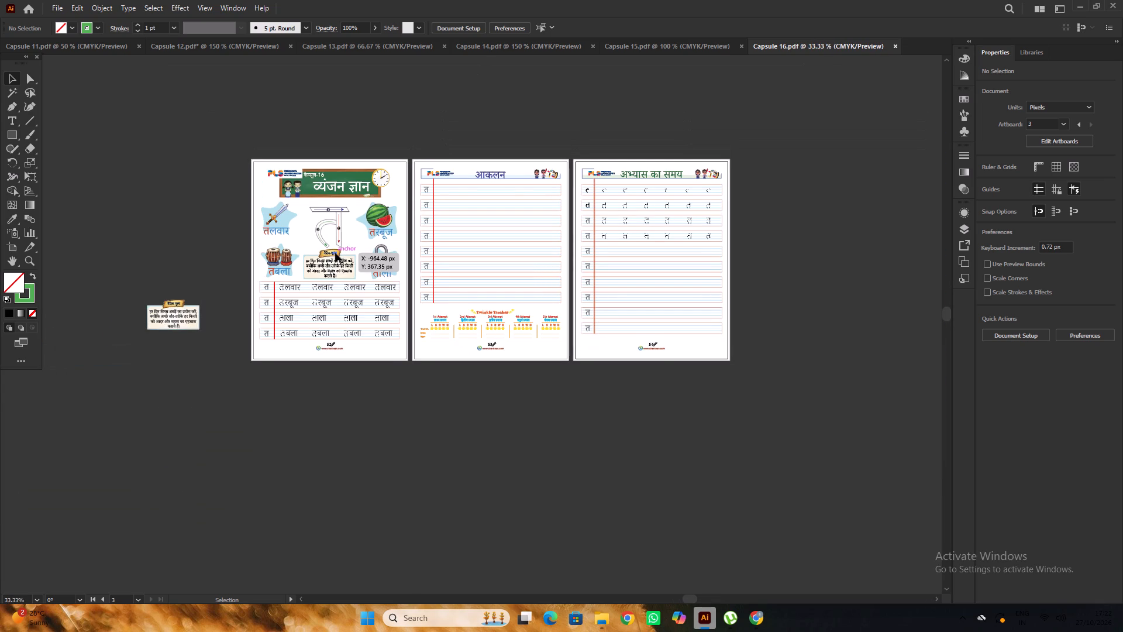
{"action": "scroll", "coordinate": [725, 177], "scroll_direction": "up", "scroll_amount": 3, "text": "alt"}
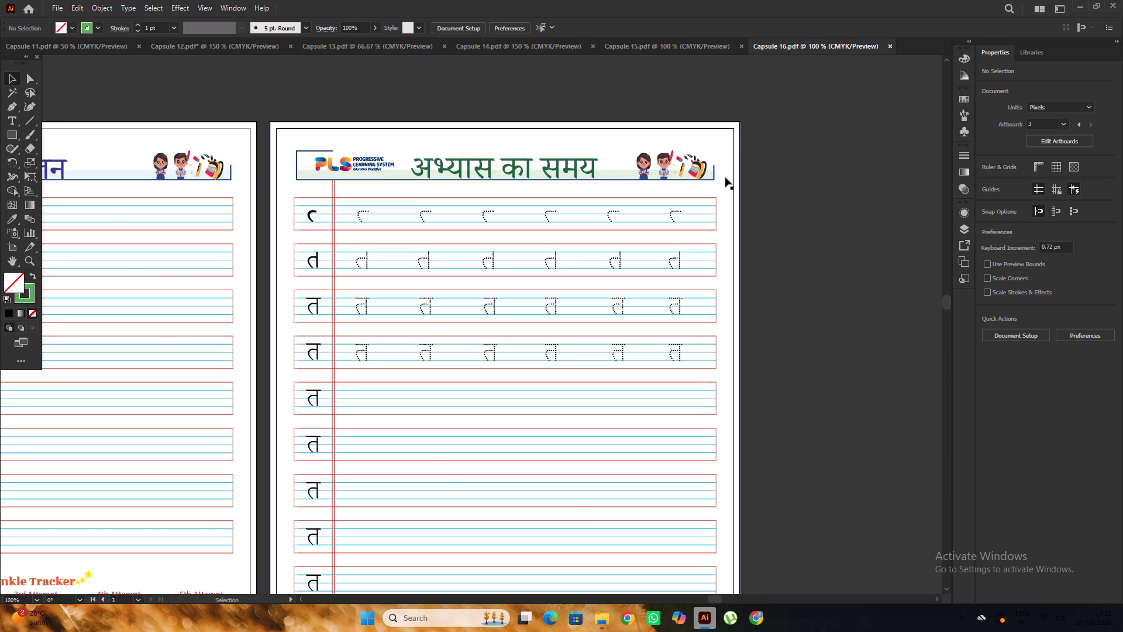
{"action": "scroll", "coordinate": [725, 177], "scroll_direction": "down", "scroll_amount": 2, "text": "alt"}
{"action": "scroll", "coordinate": [643, 54], "scroll_direction": "down", "scroll_amount": 1, "text": "alt"}
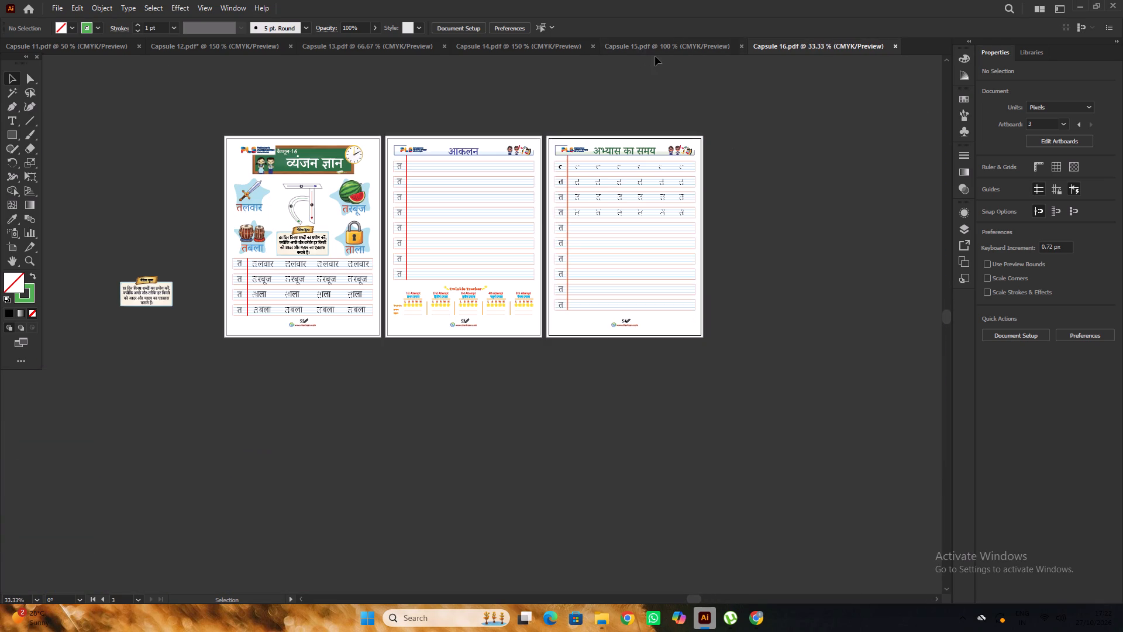
Close the Capsule 11 and Capsule 12 documents, discarding the unsaved changes to Capsule 12.
{"action": "left_click", "coordinate": [60, 48]}
{"action": "left_click", "coordinate": [143, 46]}
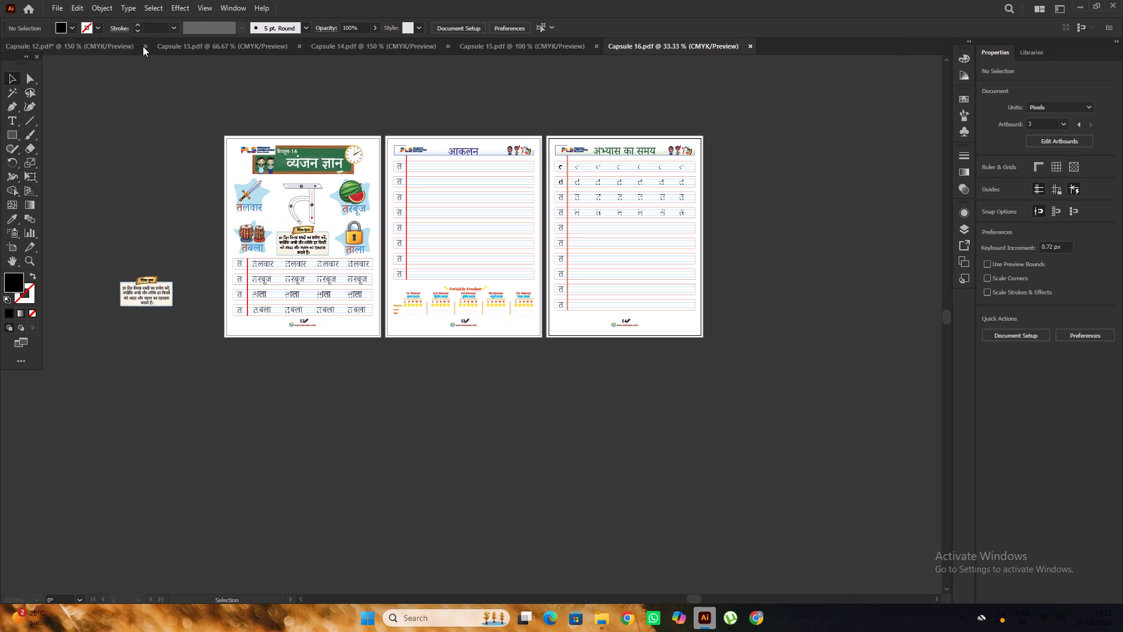
{"action": "left_click", "coordinate": [114, 46]}
{"action": "left_click", "coordinate": [144, 46]}
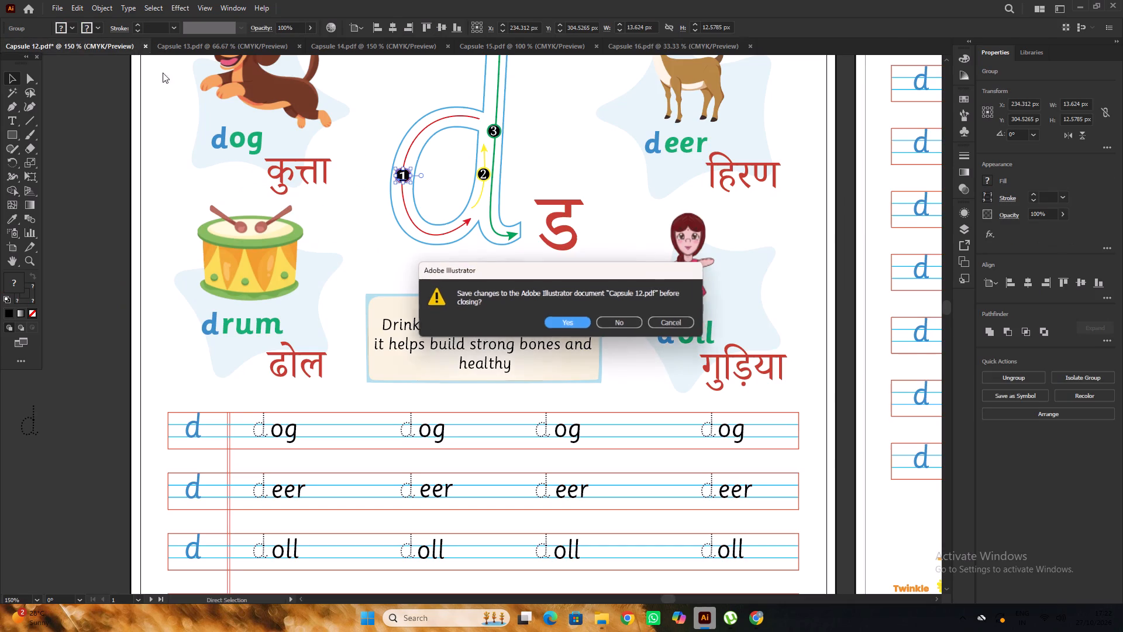
{"action": "left_click", "coordinate": [621, 322]}
{"action": "scroll", "coordinate": [230, 234], "scroll_direction": "down", "scroll_amount": 4, "text": "alt"}
{"action": "left_click", "coordinate": [213, 147]}
{"action": "scroll", "coordinate": [216, 281], "scroll_direction": "up", "scroll_amount": 9, "text": "alt"}
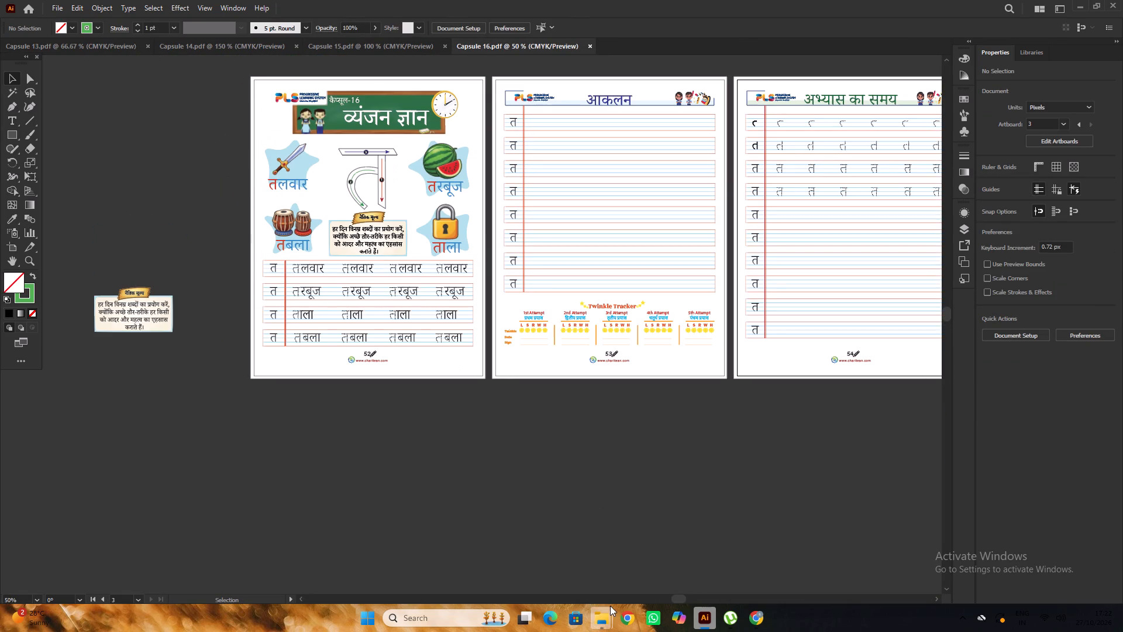
Open Capsule 17 from the PRINT FINAL folder in Adobe Illustrator.
{"action": "left_click", "coordinate": [483, 561]}
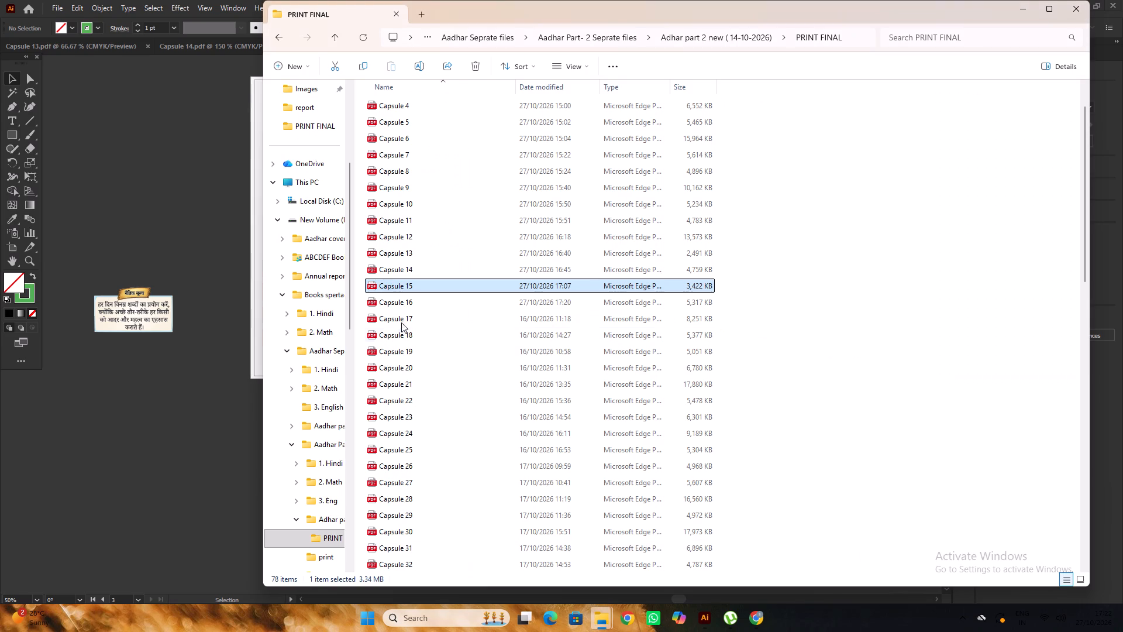
{"action": "left_click", "coordinate": [407, 308]}
{"action": "left_click", "coordinate": [408, 321]}
{"action": "right_click", "coordinate": [408, 321]}
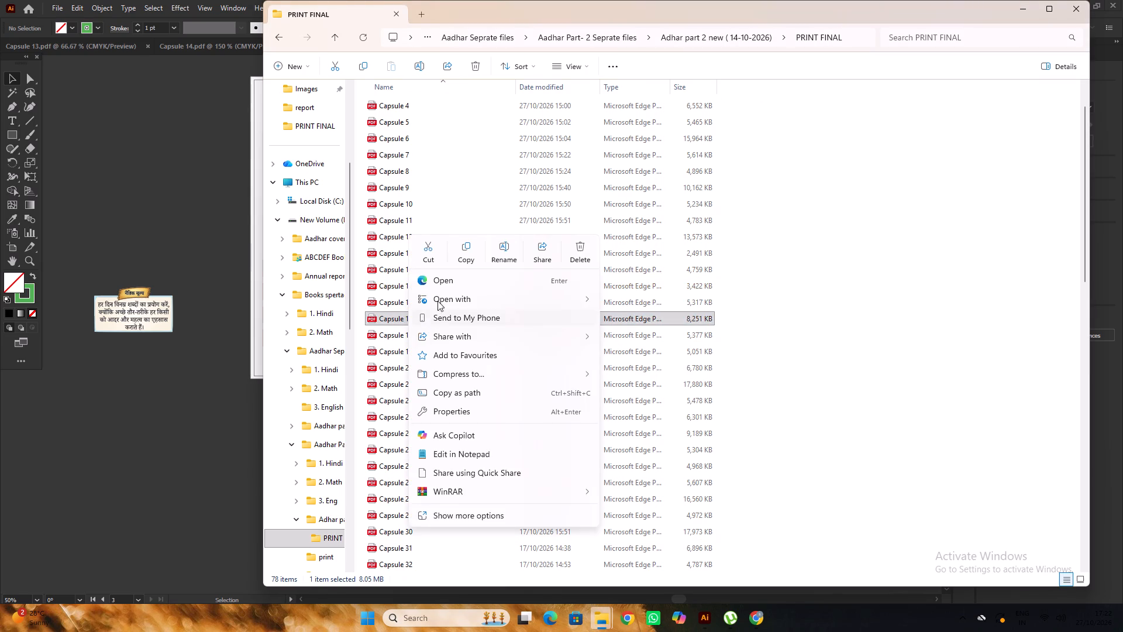
{"action": "left_click", "coordinate": [627, 300]}
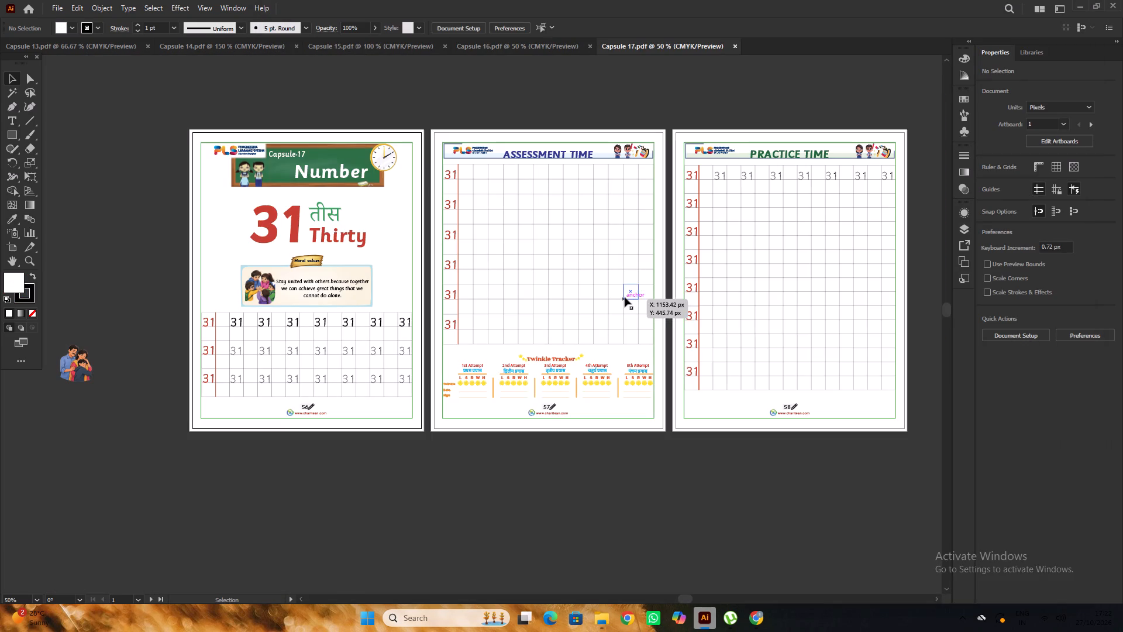
Examine the Capsule 17 Number worksheet pages, including the grouped heading with 31, तीस and Thirty.
{"action": "scroll", "coordinate": [501, 257], "scroll_direction": "down", "scroll_amount": 1, "text": "alt"}
{"action": "scroll", "coordinate": [335, 249], "scroll_direction": "up", "scroll_amount": 2, "text": "alt"}
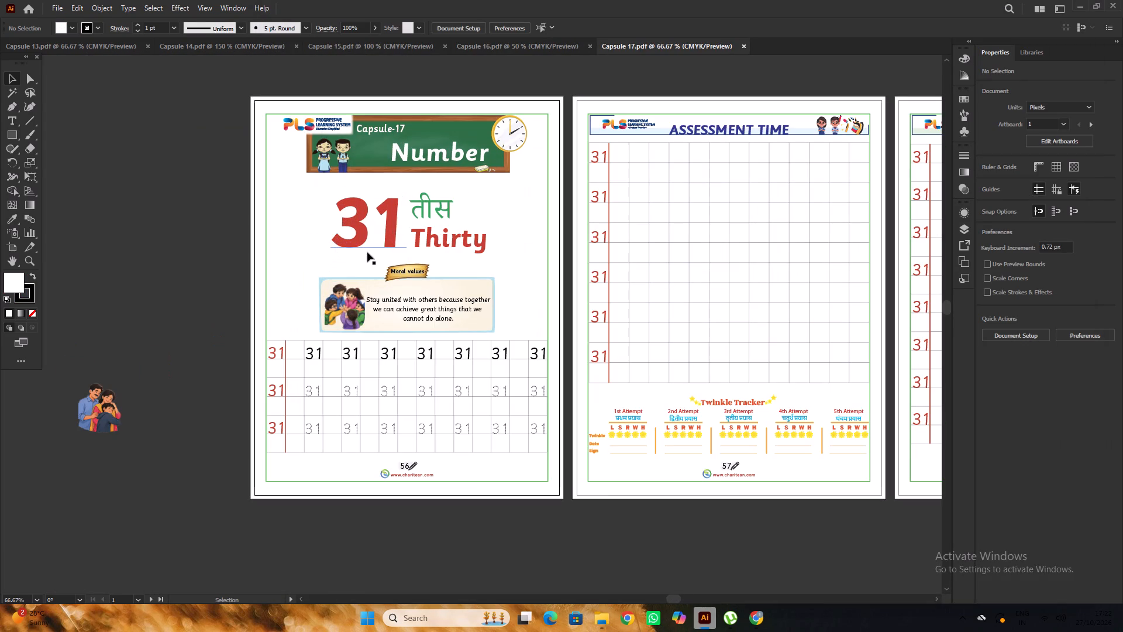
{"action": "left_click", "coordinate": [384, 242]}
{"action": "double_click", "coordinate": [453, 239]}
{"action": "left_click", "coordinate": [453, 239]}
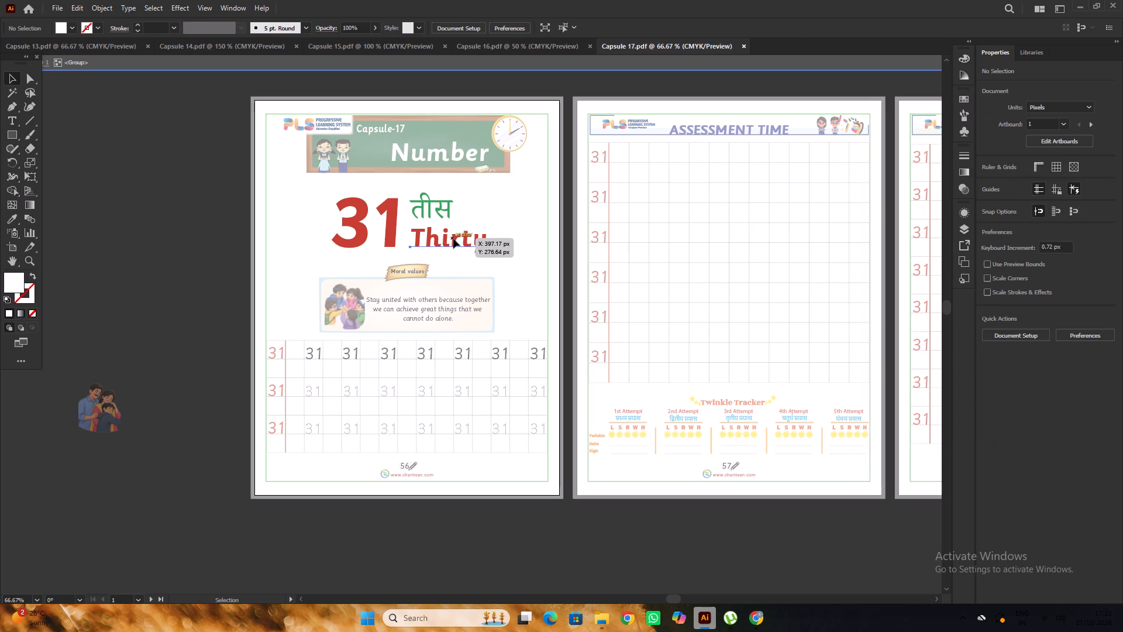
{"action": "triple_click", "coordinate": [130, 211]}
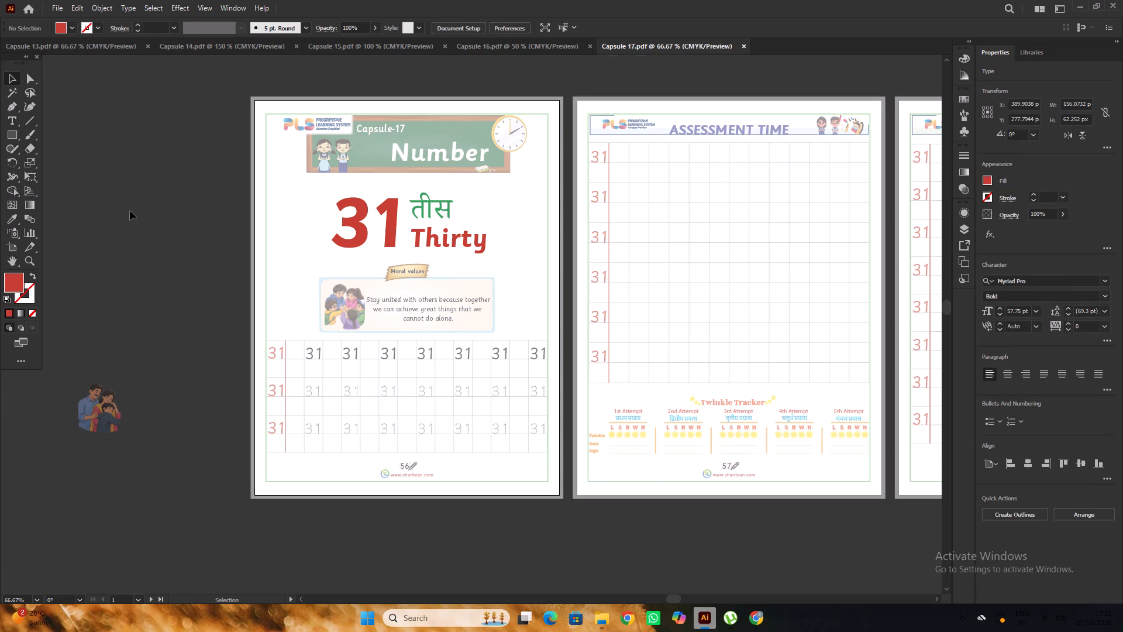
{"action": "scroll", "coordinate": [370, 241], "scroll_direction": "down", "scroll_amount": 1, "text": "alt"}
{"action": "scroll", "coordinate": [370, 241], "scroll_direction": "down", "scroll_amount": 3}
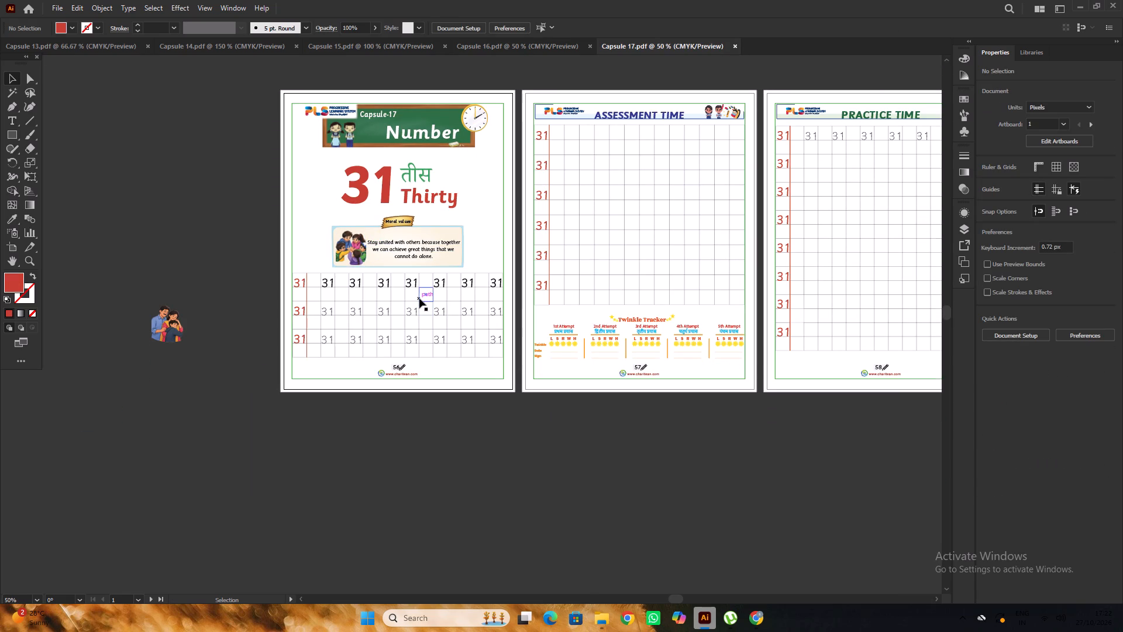
{"action": "scroll", "coordinate": [419, 297], "scroll_direction": "down", "scroll_amount": 3}
Check the last page number in Capsule 16, and change the first Capsule 17 page's number to 55.
{"action": "left_click", "coordinate": [494, 54]}
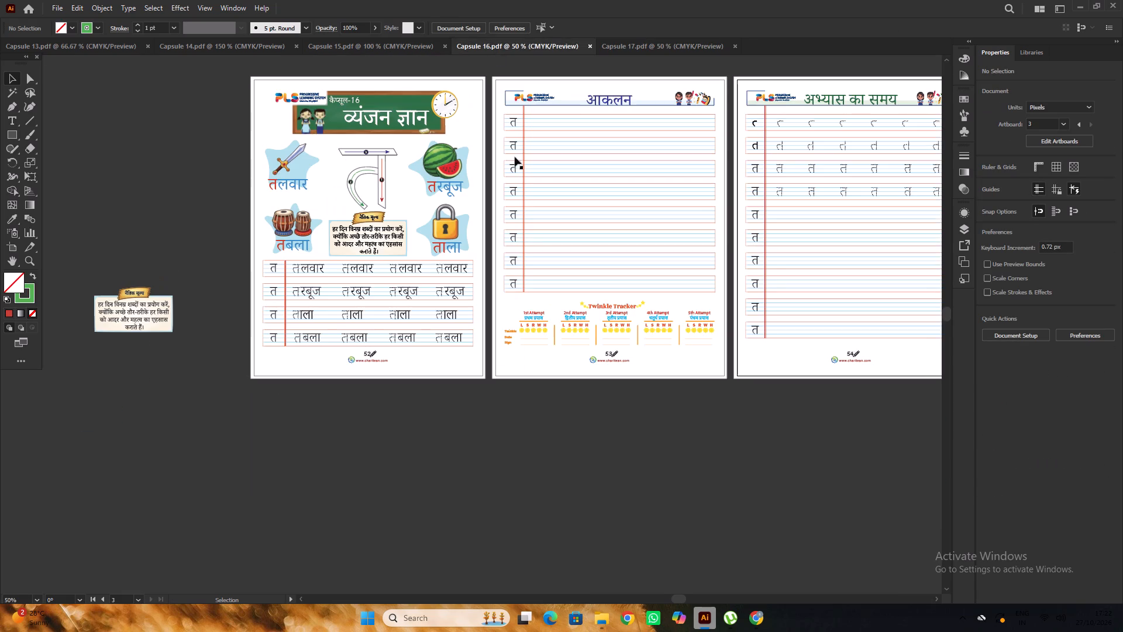
{"action": "scroll", "coordinate": [624, 304], "scroll_direction": "down", "scroll_amount": 2, "text": "alt"}
{"action": "scroll", "coordinate": [759, 343], "scroll_direction": "up", "scroll_amount": 4, "text": "alt"}
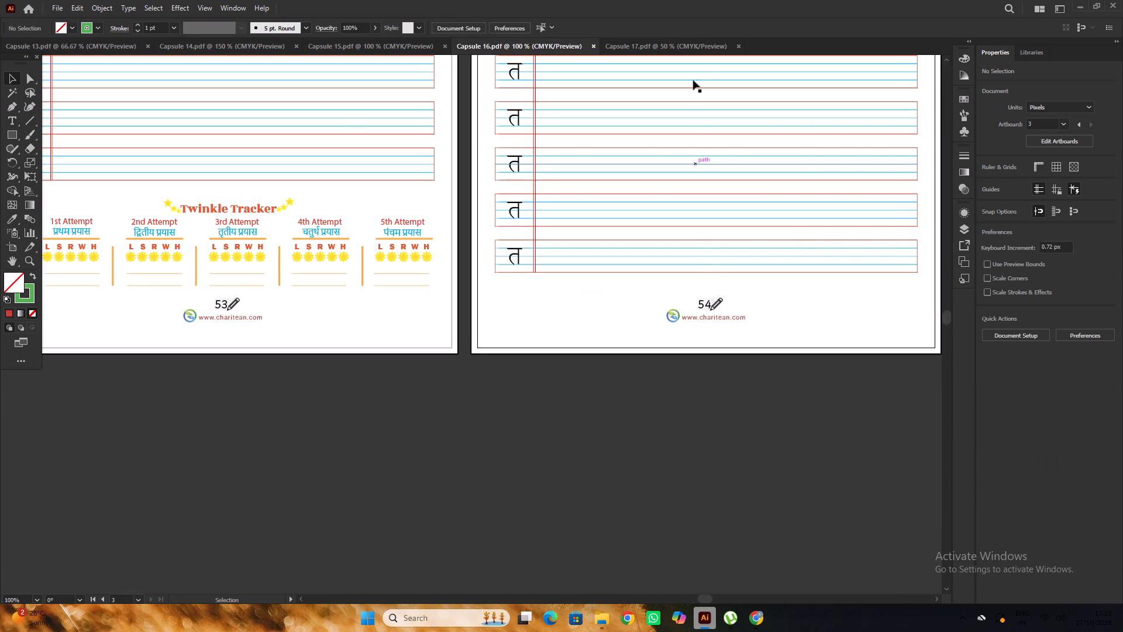
{"action": "left_click", "coordinate": [692, 48]}
{"action": "scroll", "coordinate": [424, 332], "scroll_direction": "up", "scroll_amount": 3, "text": "alt"}
{"action": "scroll", "coordinate": [343, 326], "scroll_direction": "up", "scroll_amount": 2, "text": "alt"}
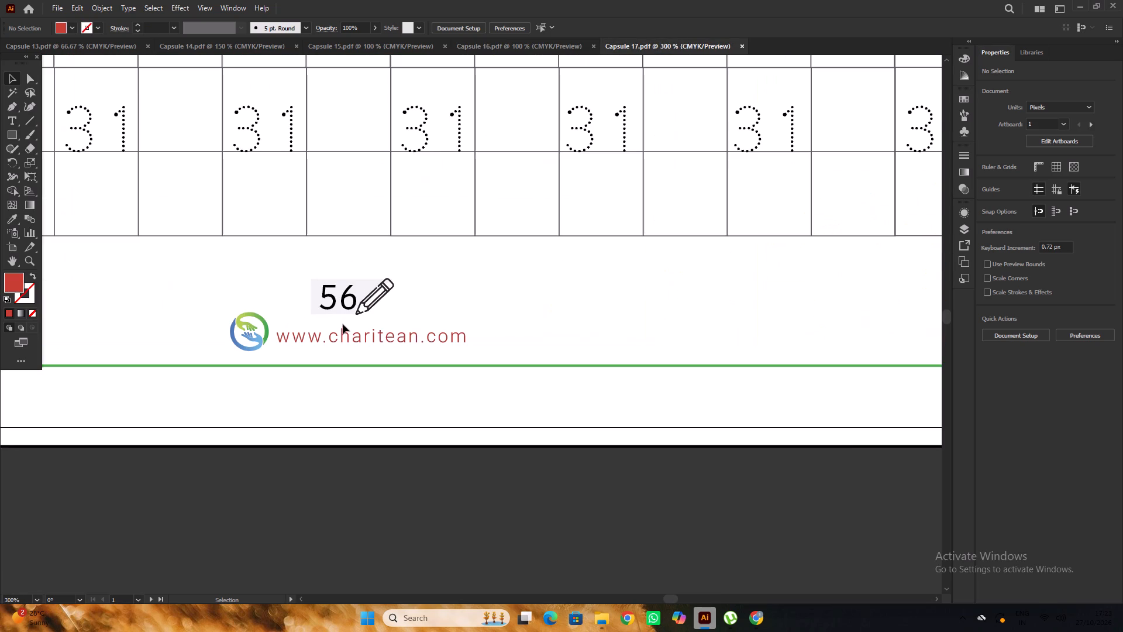
{"action": "key", "text": "t"}
{"action": "left_click_drag", "start_coordinate": [354, 300], "coordinate": [343, 310]}
{"action": "key", "text": "5"}
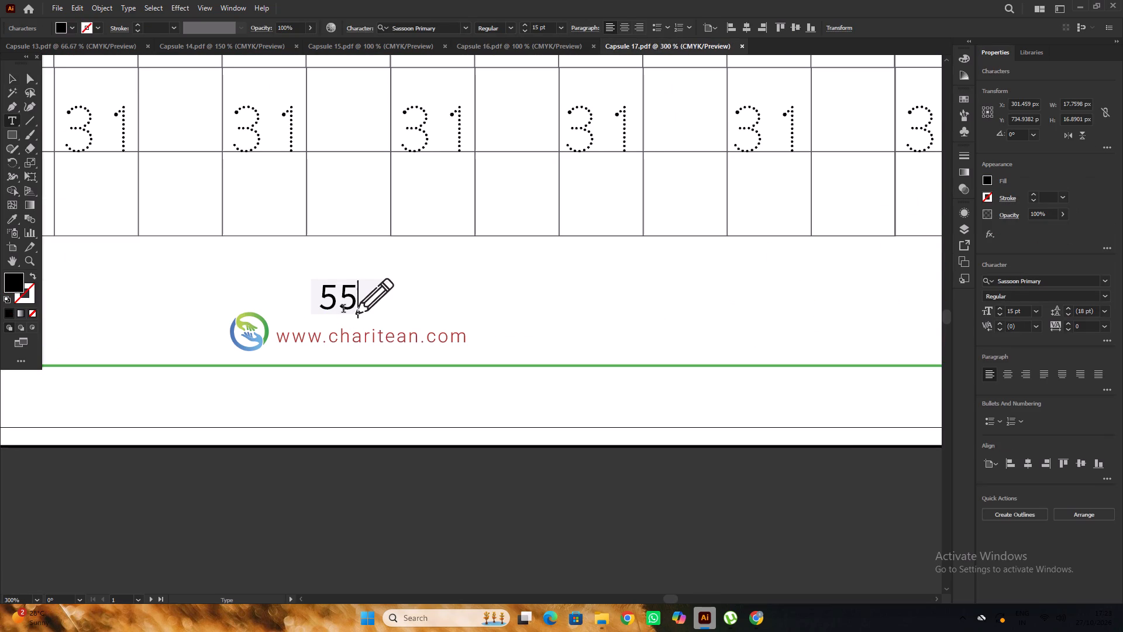
Change the page numbers on the Assessment Time and Practice Time pages of Capsule 17 to 56 and 57.
{"action": "scroll", "coordinate": [339, 310], "scroll_direction": "down", "scroll_amount": 5, "text": "alt"}
{"action": "scroll", "coordinate": [576, 319], "scroll_direction": "up", "scroll_amount": 6, "text": "alt"}
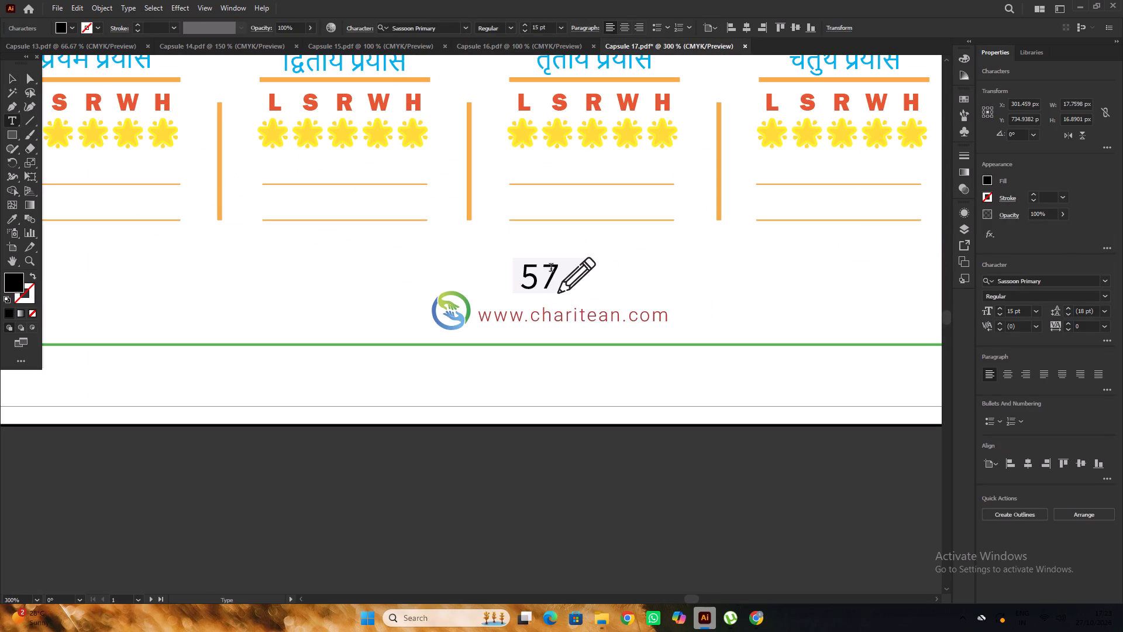
{"action": "left_click_drag", "start_coordinate": [553, 267], "coordinate": [539, 286]}
{"action": "key", "text": "6"}
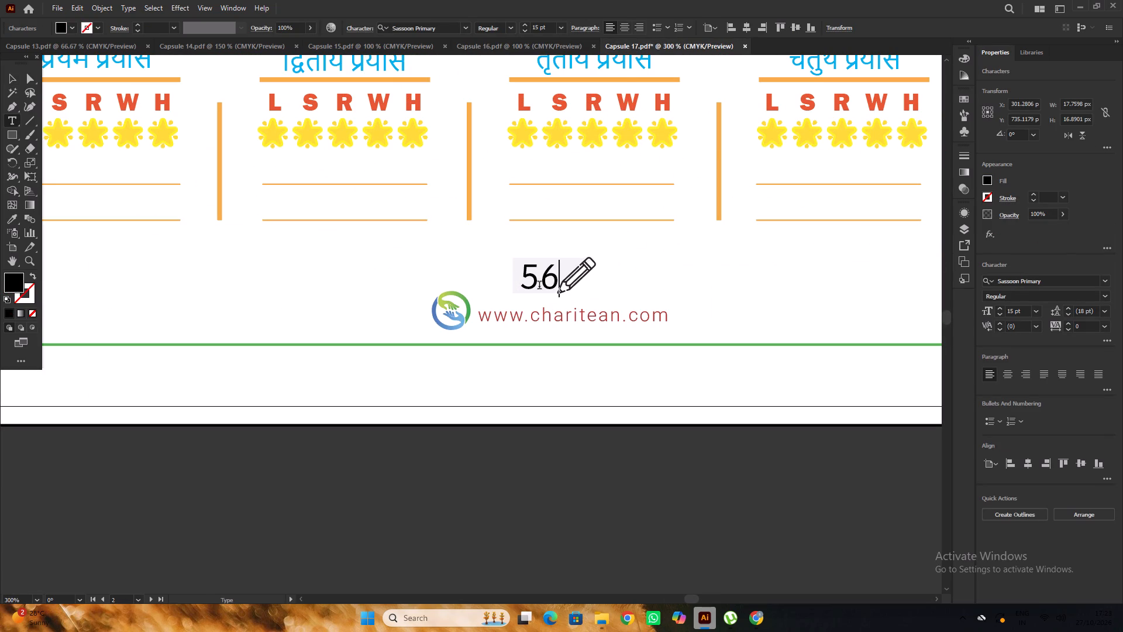
{"action": "scroll", "coordinate": [484, 267], "scroll_direction": "down", "scroll_amount": 6, "text": "alt"}
{"action": "scroll", "coordinate": [671, 276], "scroll_direction": "up", "scroll_amount": 6, "text": "alt"}
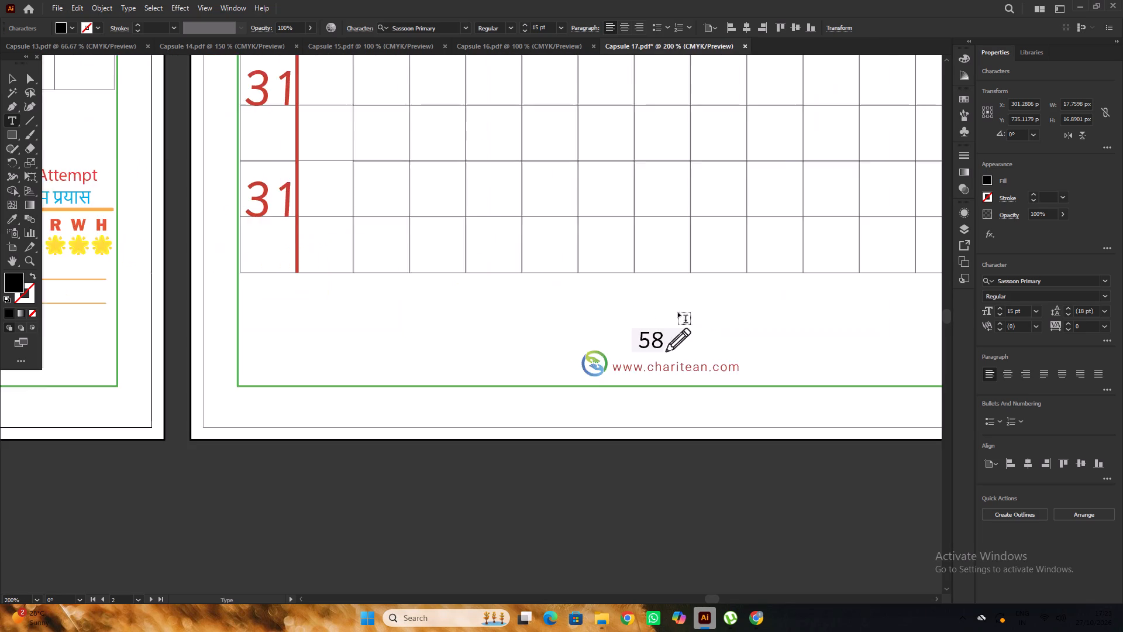
{"action": "scroll", "coordinate": [678, 312], "scroll_direction": "up", "scroll_amount": 3, "text": "alt"}
{"action": "left_click_drag", "start_coordinate": [650, 359], "coordinate": [633, 367]}
{"action": "key", "text": "7"}
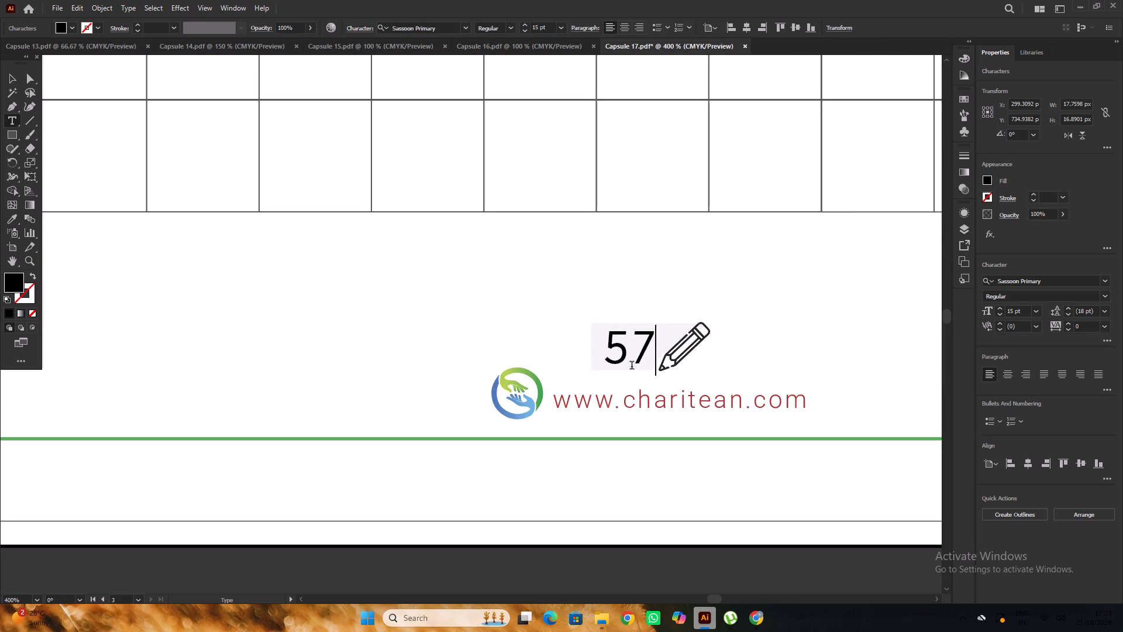
{"action": "scroll", "coordinate": [632, 367], "scroll_direction": "down", "scroll_amount": 8, "text": "alt"}
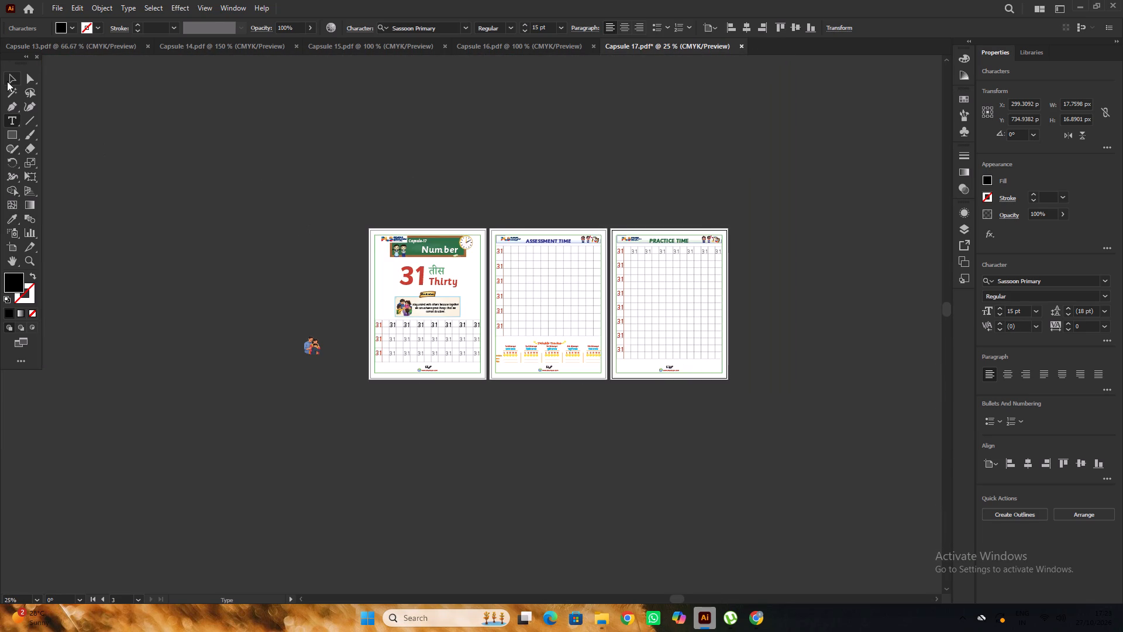
{"action": "left_click", "coordinate": [7, 81]}
{"action": "left_click", "coordinate": [202, 105]}
Unlock all locked objects in the Capsule 17 document so the green page borders can be selected.
{"action": "scroll", "coordinate": [236, 105], "scroll_direction": "down", "scroll_amount": 4}
{"action": "scroll", "coordinate": [467, 323], "scroll_direction": "up", "scroll_amount": 3, "text": "alt"}
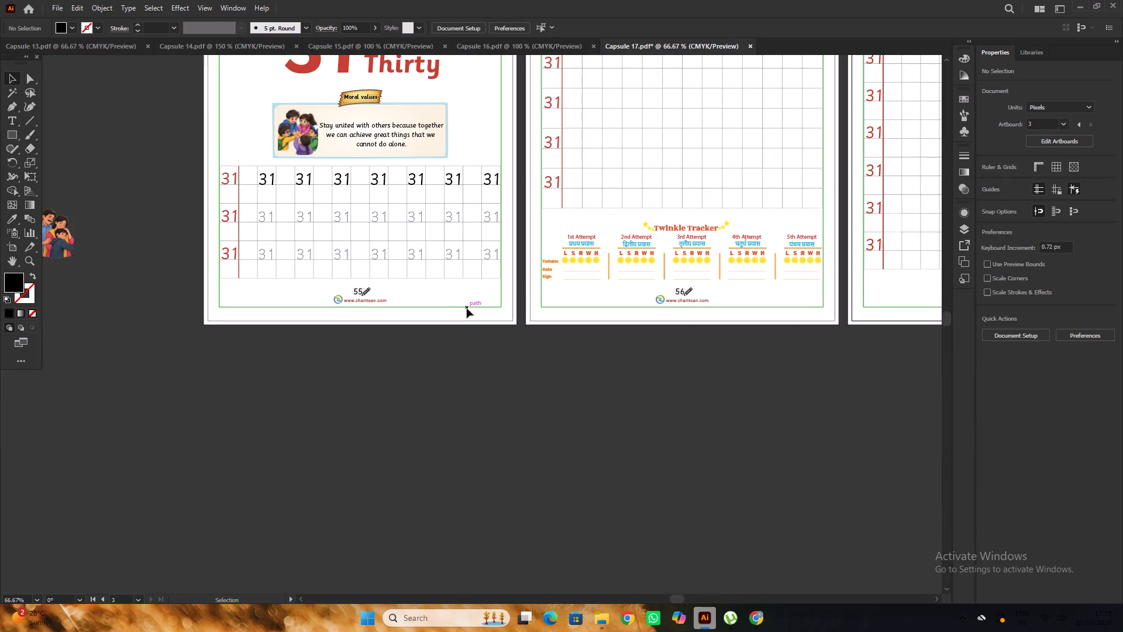
{"action": "left_click", "coordinate": [467, 308]}
{"action": "right_click", "coordinate": [467, 307]}
{"action": "left_click", "coordinate": [408, 362]}
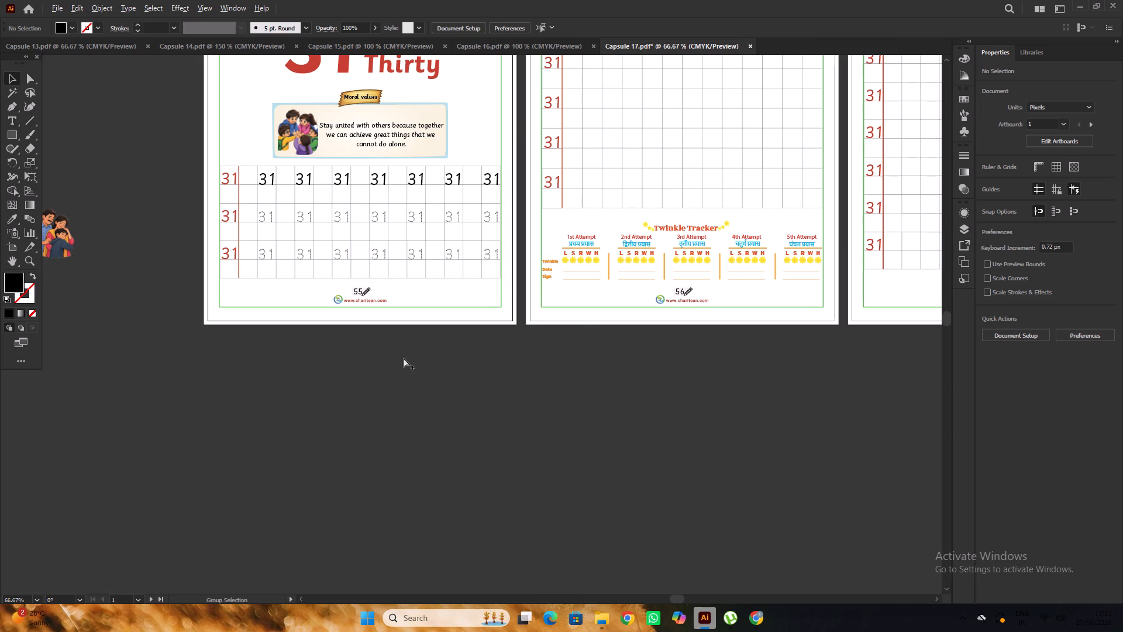
{"action": "key", "text": "ctrl+alt+2"}
{"action": "left_click", "coordinate": [443, 384]}
Delete the green border rectangle from each of the three Capsule 17 pages.
{"action": "left_click", "coordinate": [470, 305]}
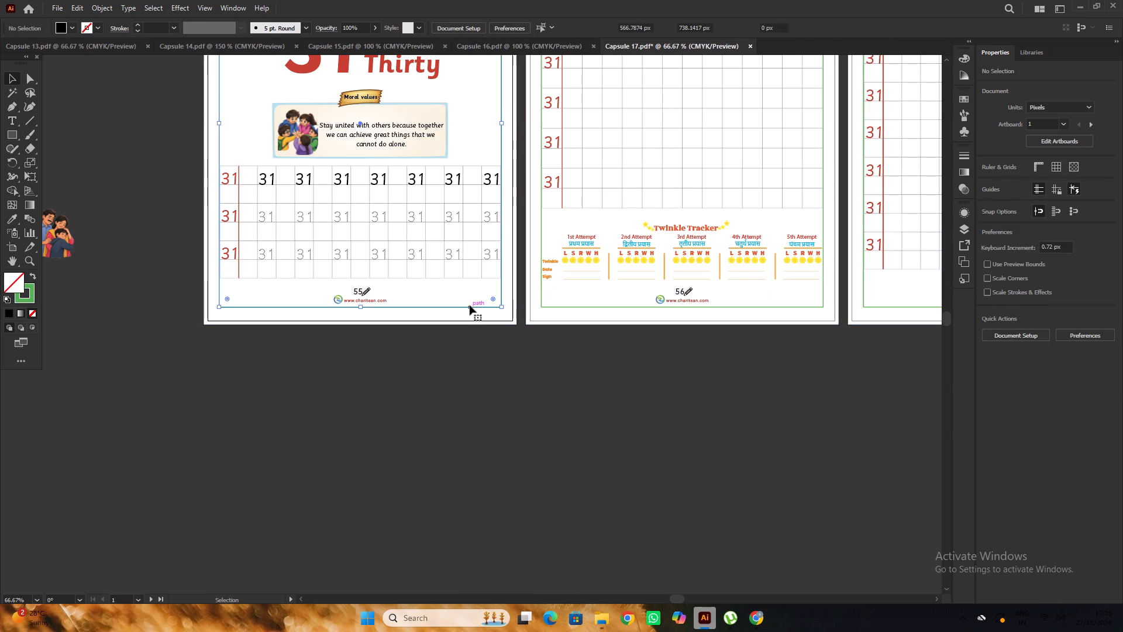
{"action": "scroll", "coordinate": [469, 305], "scroll_direction": "down", "scroll_amount": 3, "text": "alt"}
{"action": "key", "text": "space"}
{"action": "key", "text": "space"}
{"action": "key", "text": "space"}
{"action": "key", "text": "space"}
{"action": "left_click_drag", "start_coordinate": [560, 336], "coordinate": [422, 372]}
{"action": "scroll", "coordinate": [346, 333], "scroll_direction": "up", "scroll_amount": 2, "text": "alt"}
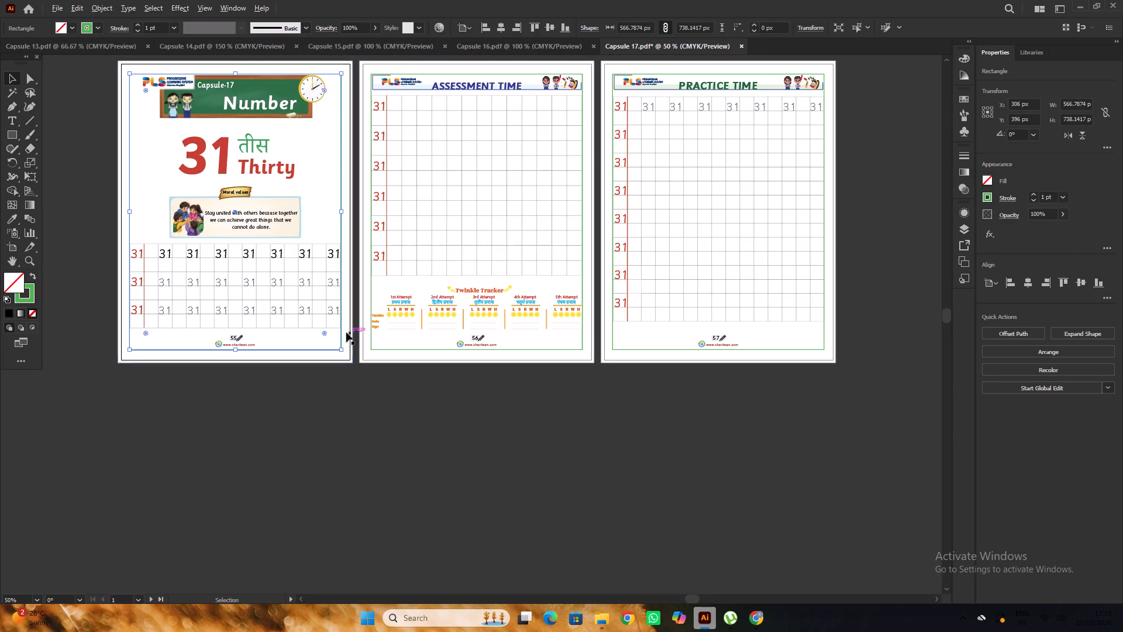
{"action": "key", "text": "Delete"}
{"action": "left_click", "coordinate": [392, 349]}
{"action": "key", "text": "Delete"}
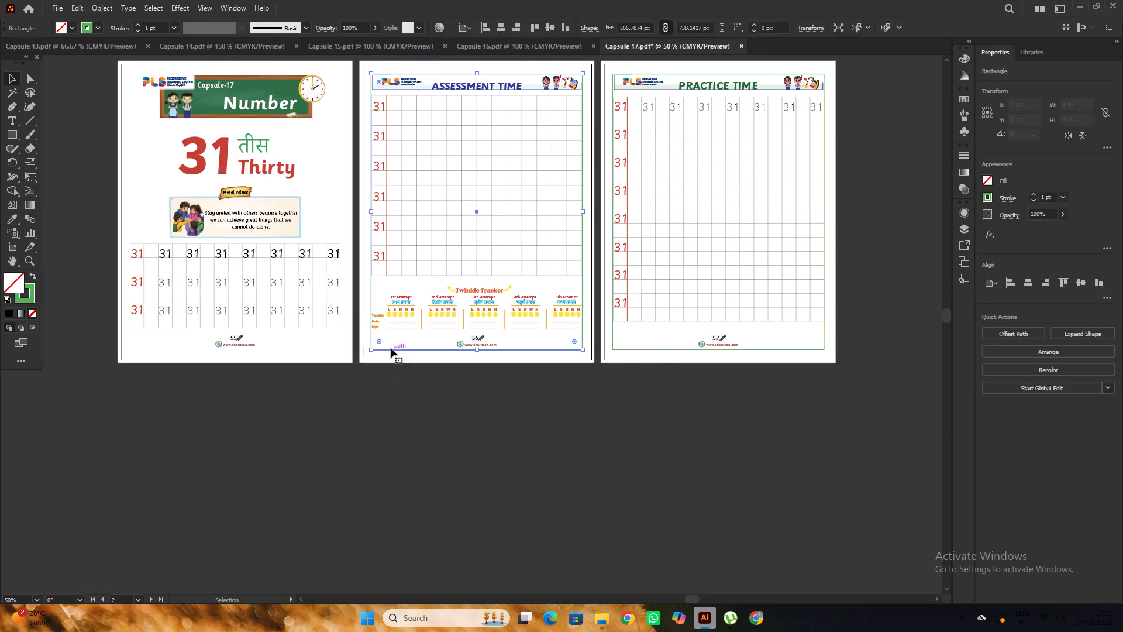
{"action": "left_click", "coordinate": [660, 349]}
{"action": "key", "text": "Delete"}
{"action": "left_click", "coordinate": [654, 372]}
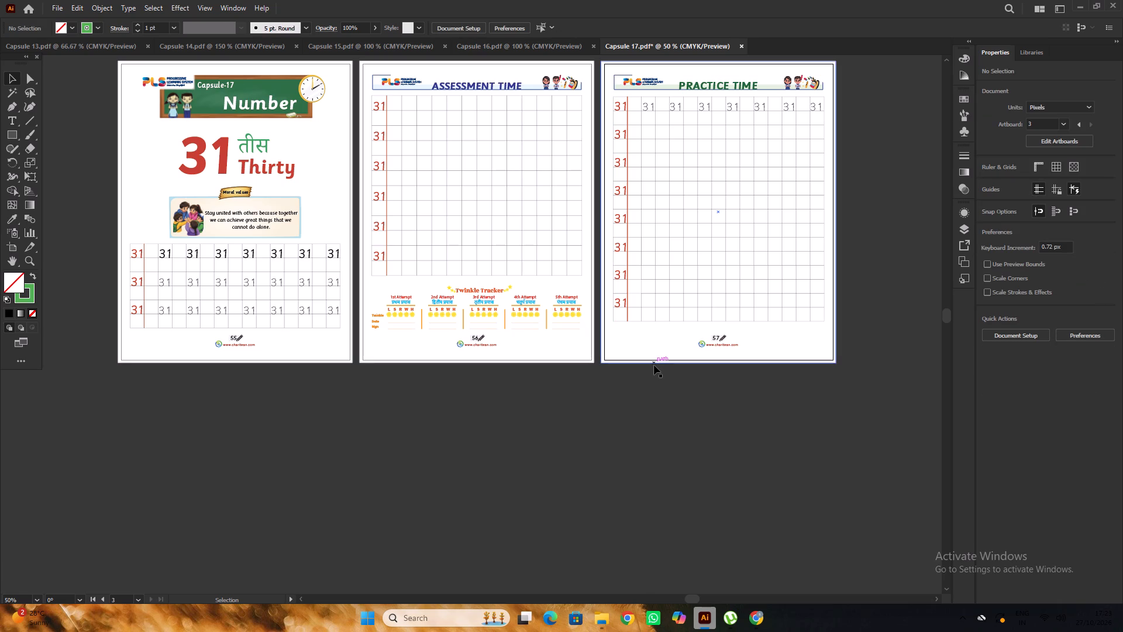
Save Capsule 17 as an Adobe PDF in the PRINT FINAL folder with the Illustrator Default preset, replacing the existing file.
{"action": "scroll", "coordinate": [658, 358], "scroll_direction": "down", "scroll_amount": 1, "text": "alt"}
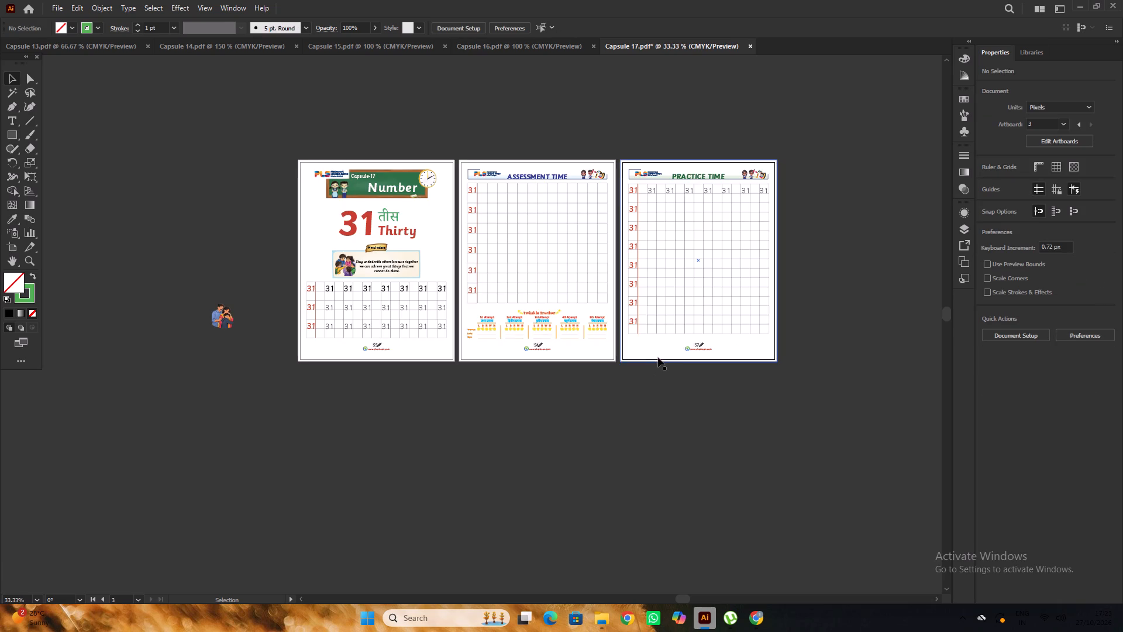
{"action": "scroll", "coordinate": [658, 357], "scroll_direction": "up", "scroll_amount": 3}
{"action": "scroll", "coordinate": [583, 284], "scroll_direction": "up", "scroll_amount": 2, "text": "alt"}
{"action": "scroll", "coordinate": [583, 284], "scroll_direction": "down", "scroll_amount": 3}
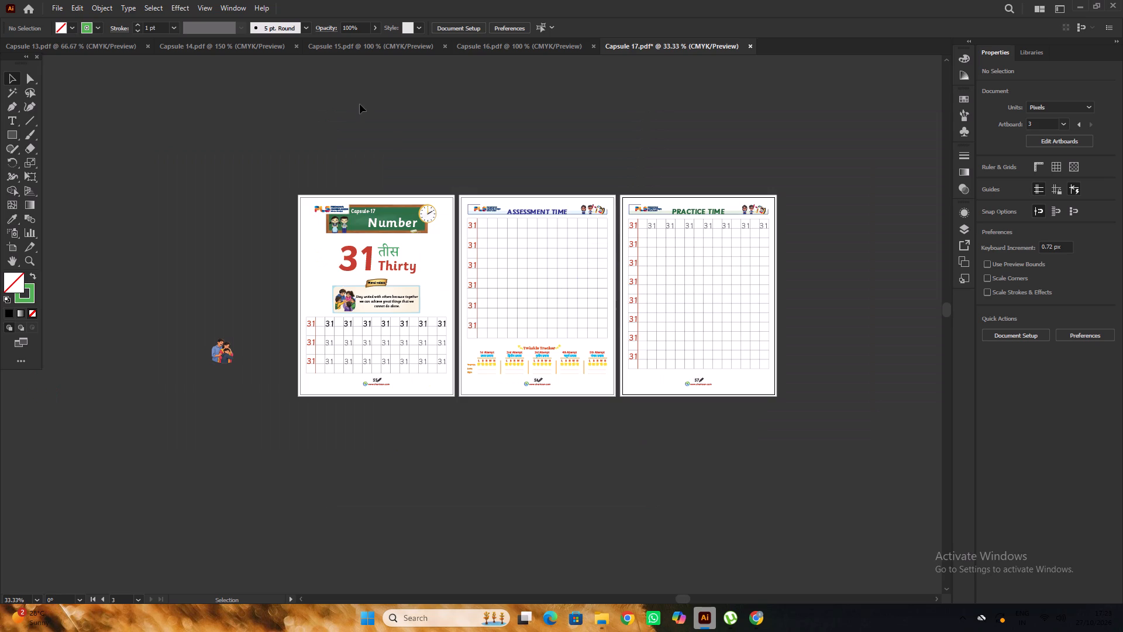
{"action": "left_click", "coordinate": [51, 10]}
{"action": "left_click", "coordinate": [84, 127]}
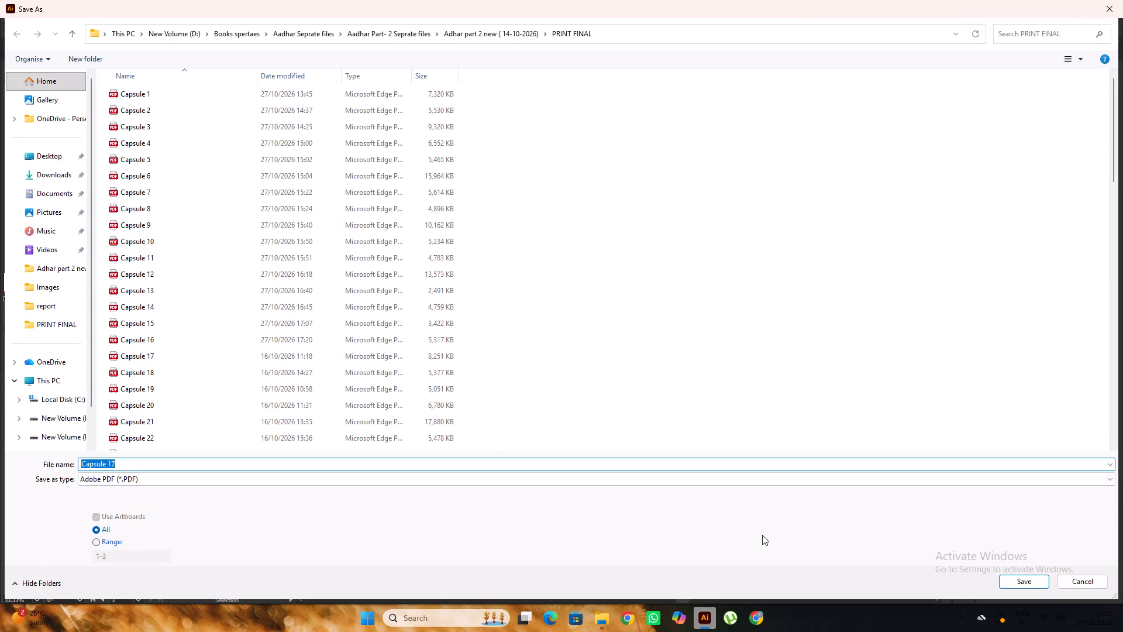
{"action": "left_click", "coordinate": [1016, 585]}
{"action": "left_click", "coordinate": [612, 354]}
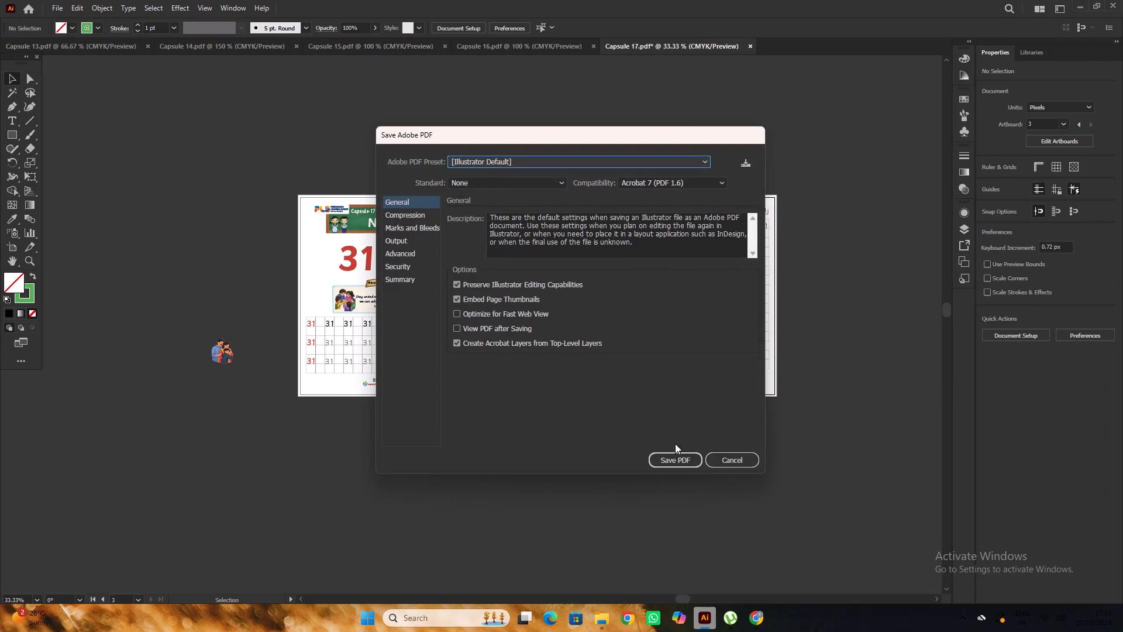
{"action": "left_click", "coordinate": [674, 459]}
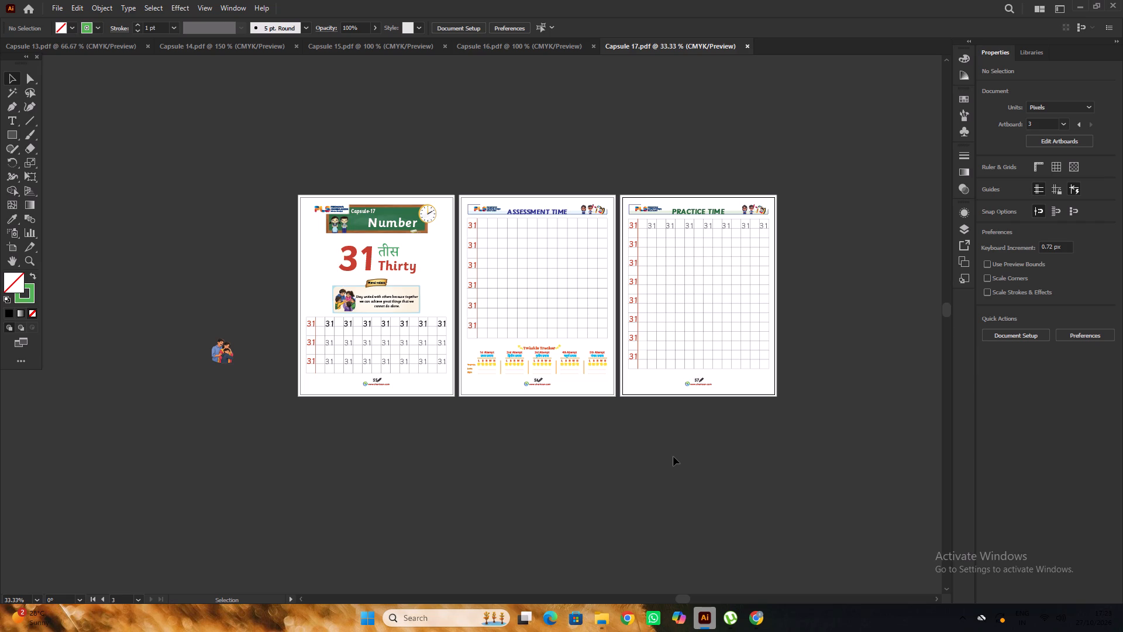
Switch to Google Chrome, search for cricbuzz, and view the live score of the South Africa vs Australia 3rd Test.
{"action": "left_click", "coordinate": [753, 626]}
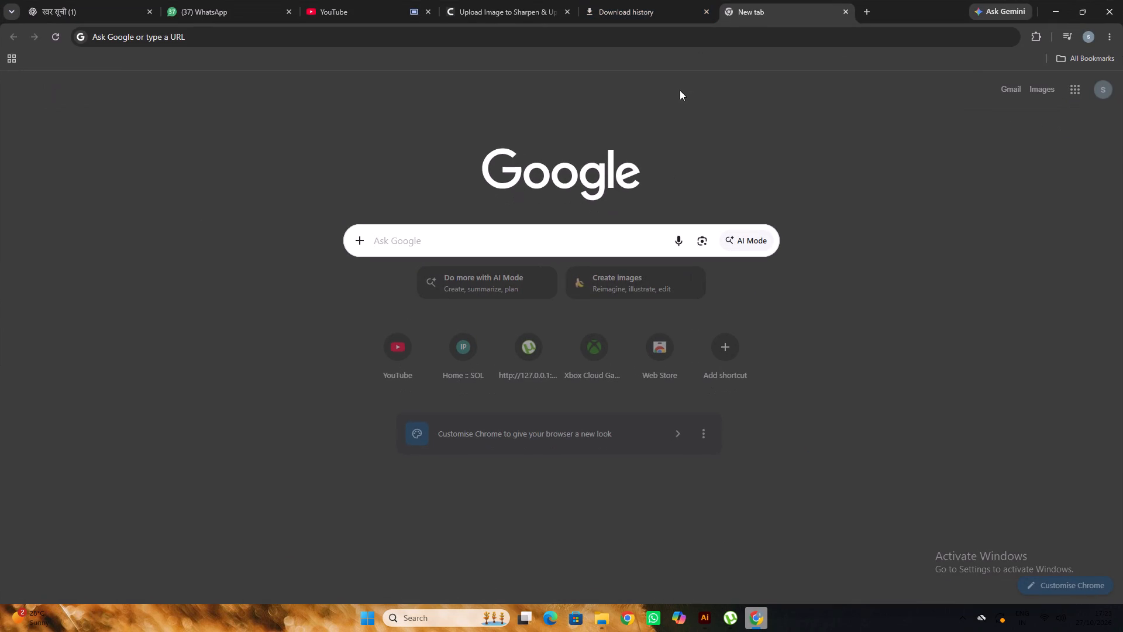
{"action": "left_click", "coordinate": [592, 229]}
{"action": "left_click", "coordinate": [505, 267]}
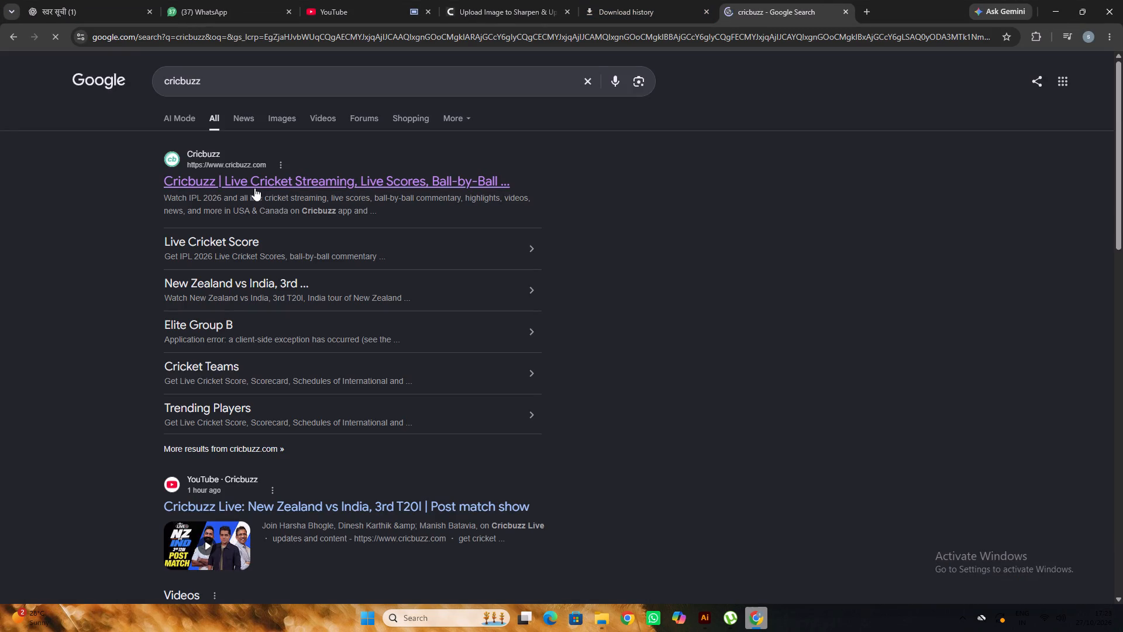
{"action": "left_click", "coordinate": [253, 187]}
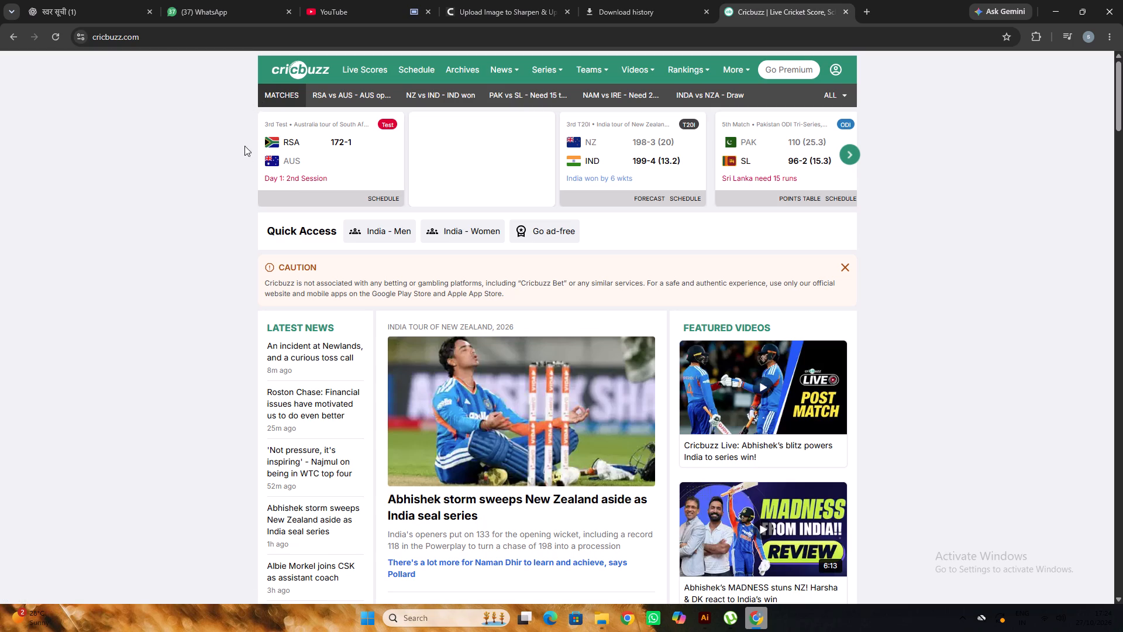
{"action": "left_click", "coordinate": [379, 165]}
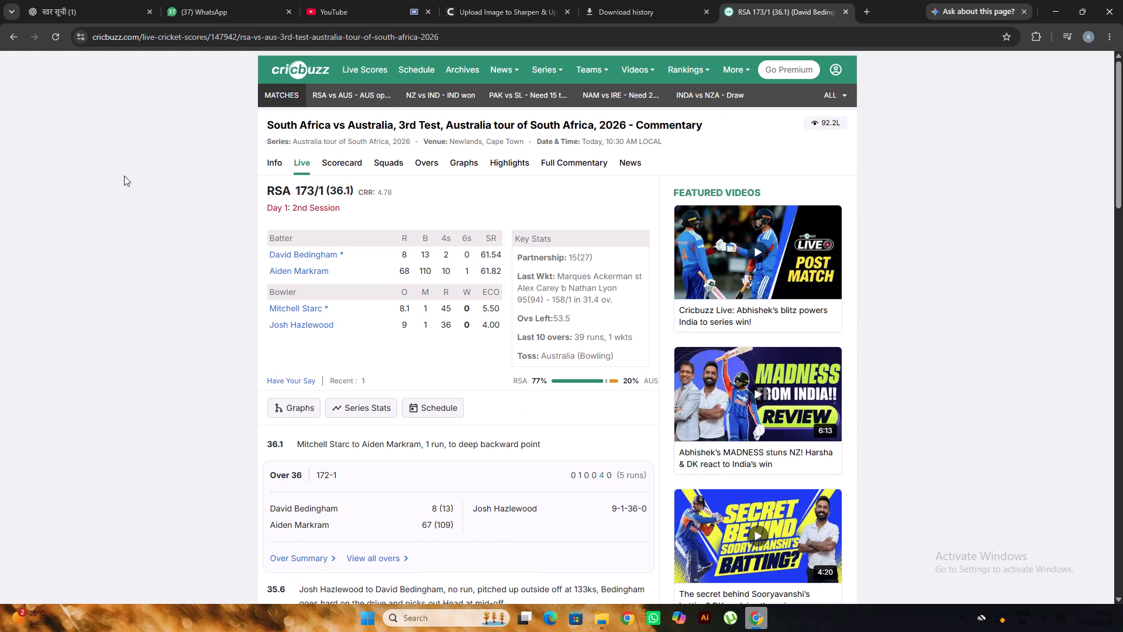
{"action": "left_click", "coordinate": [15, 36]}
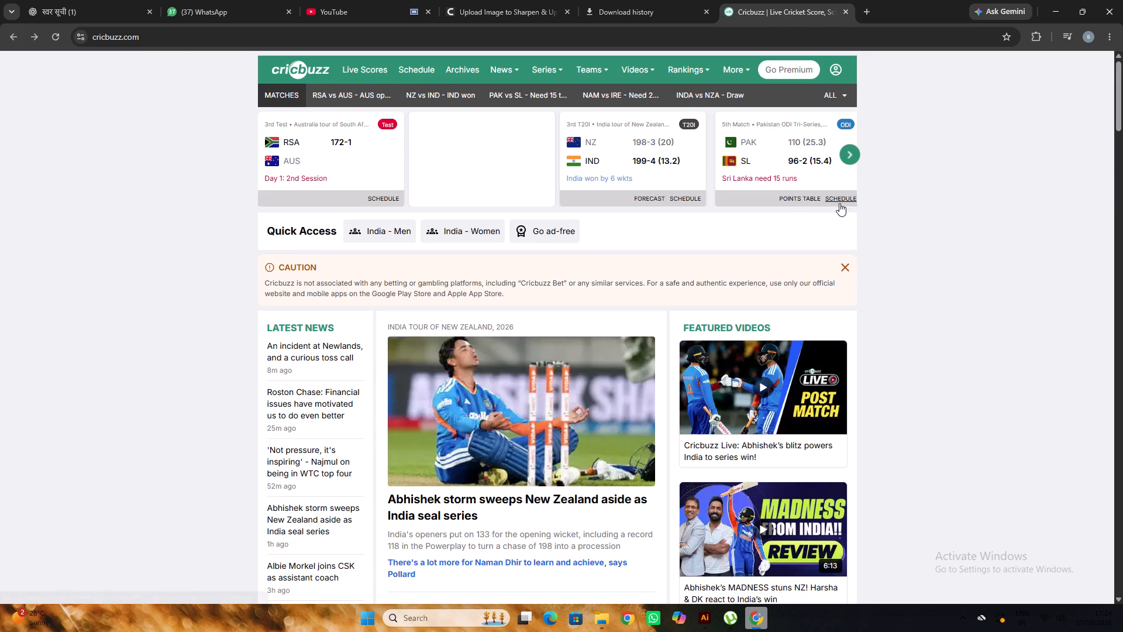
View the Pakistan vs Sri Lanka live score on Cricbuzz and the tri-series points table, including England's match results.
{"action": "left_click", "coordinate": [849, 155]}
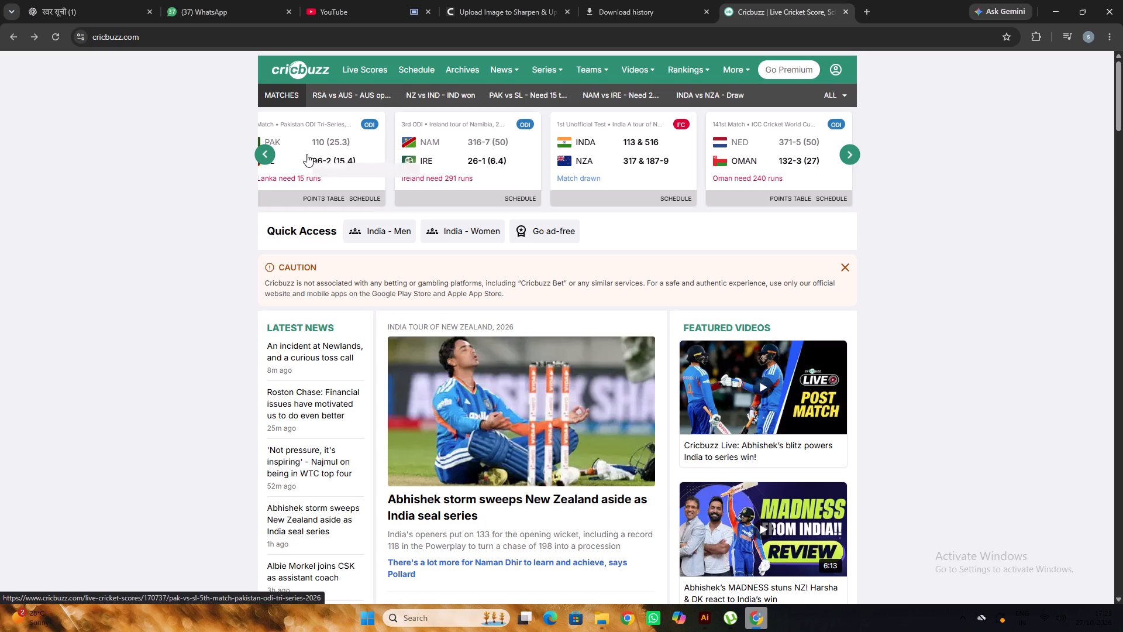
{"action": "left_click", "coordinate": [271, 153]}
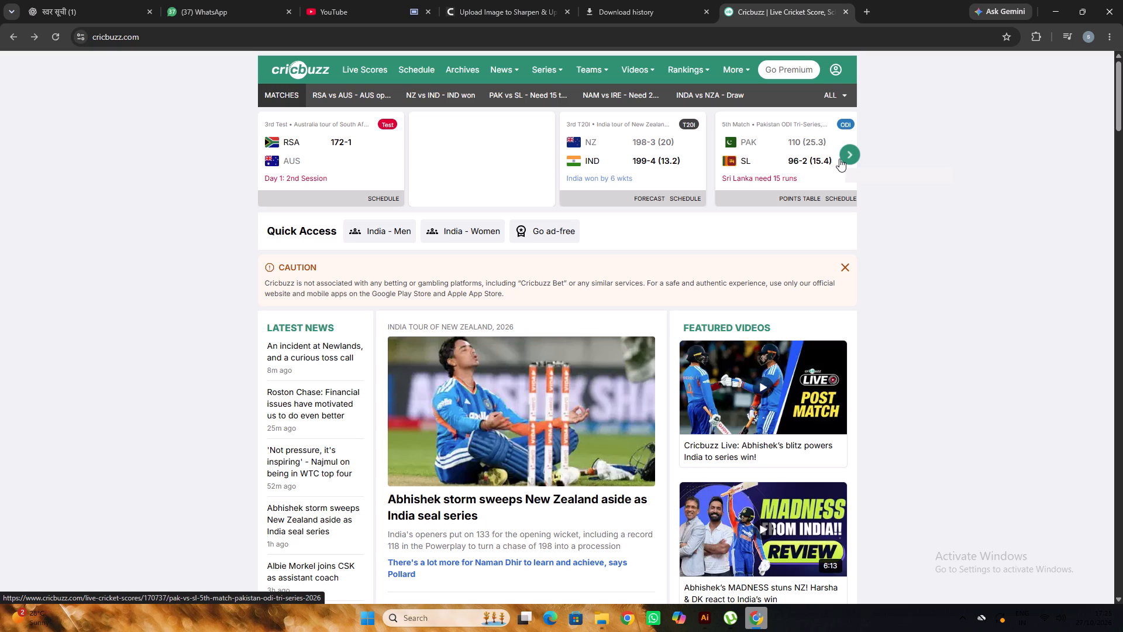
{"action": "left_click", "coordinate": [790, 156]}
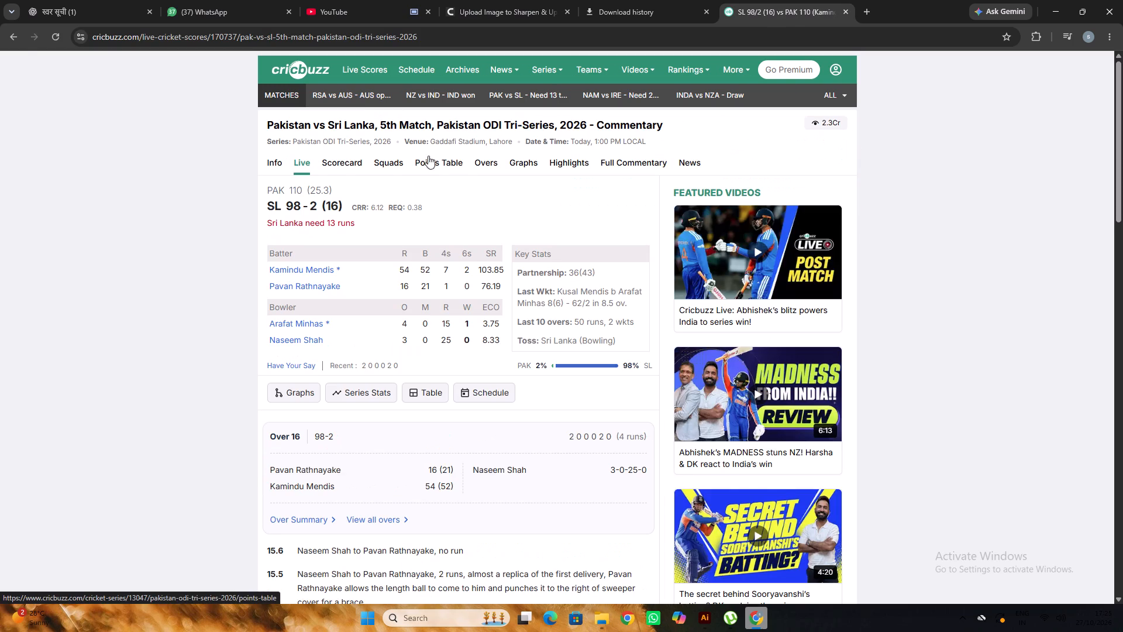
{"action": "left_click", "coordinate": [439, 159]}
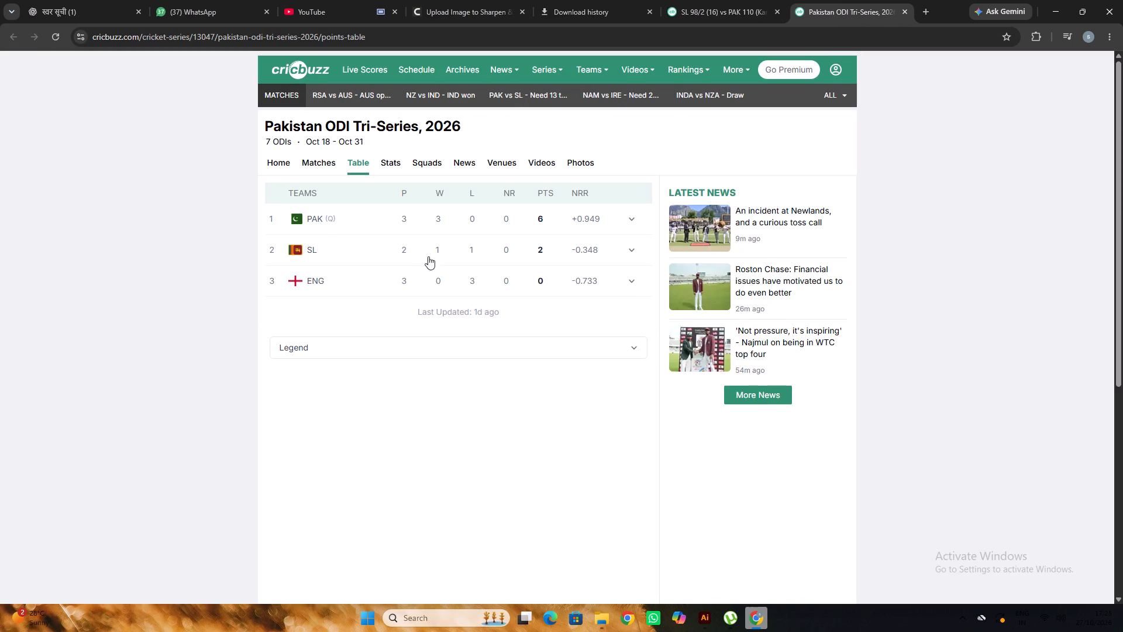
{"action": "left_click", "coordinate": [631, 281]}
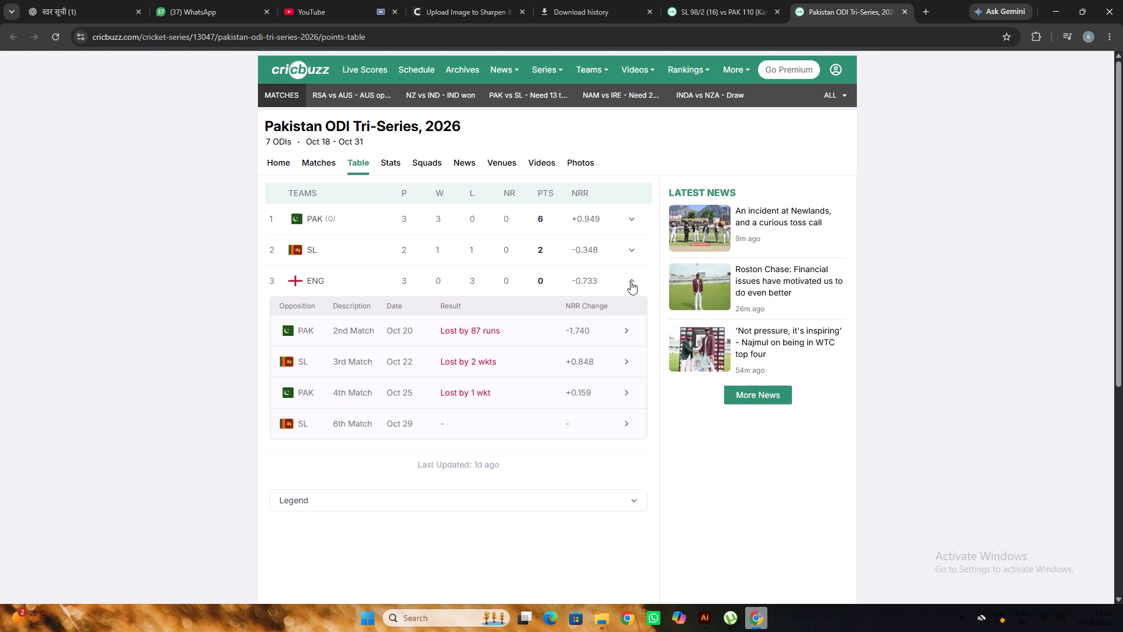
{"action": "left_click", "coordinate": [631, 281]}
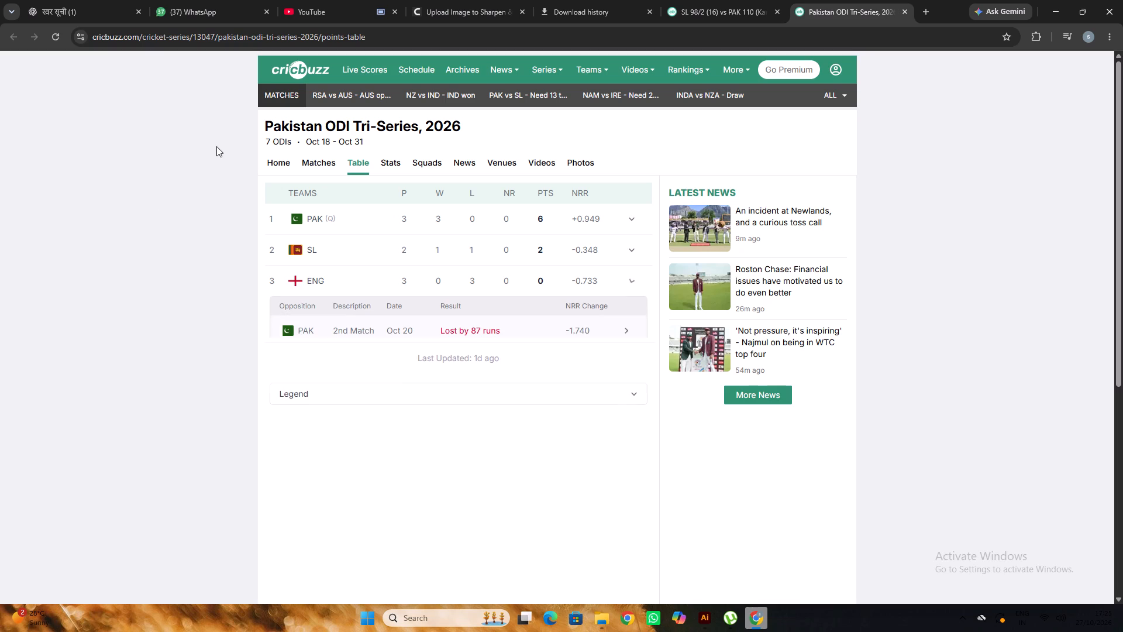
{"action": "left_click", "coordinate": [905, 13]}
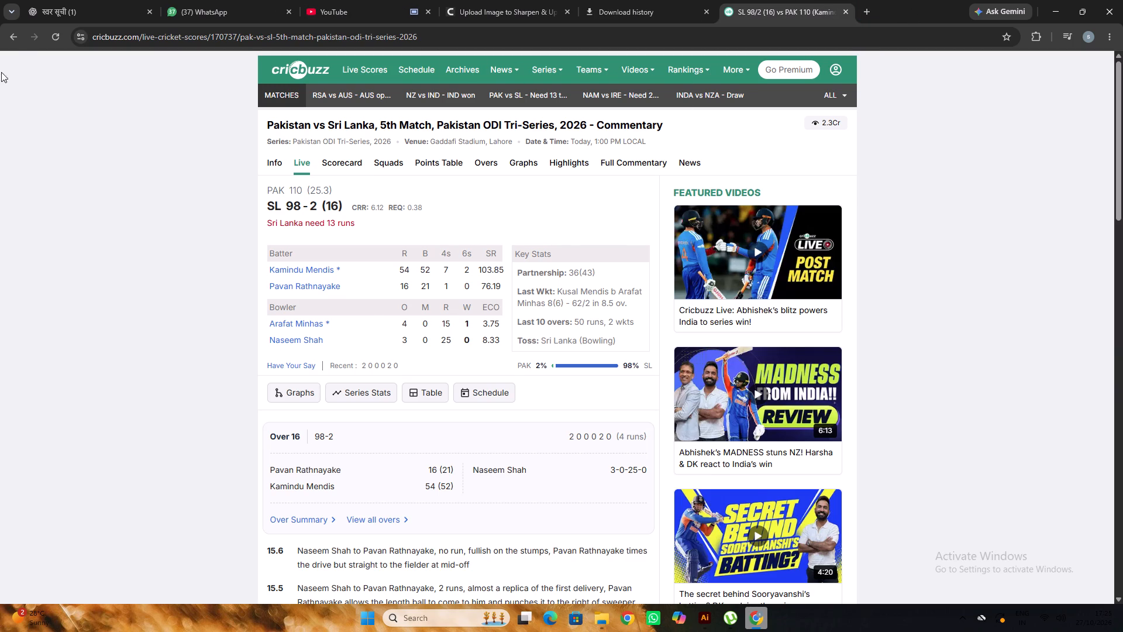
{"action": "left_click", "coordinate": [14, 41]}
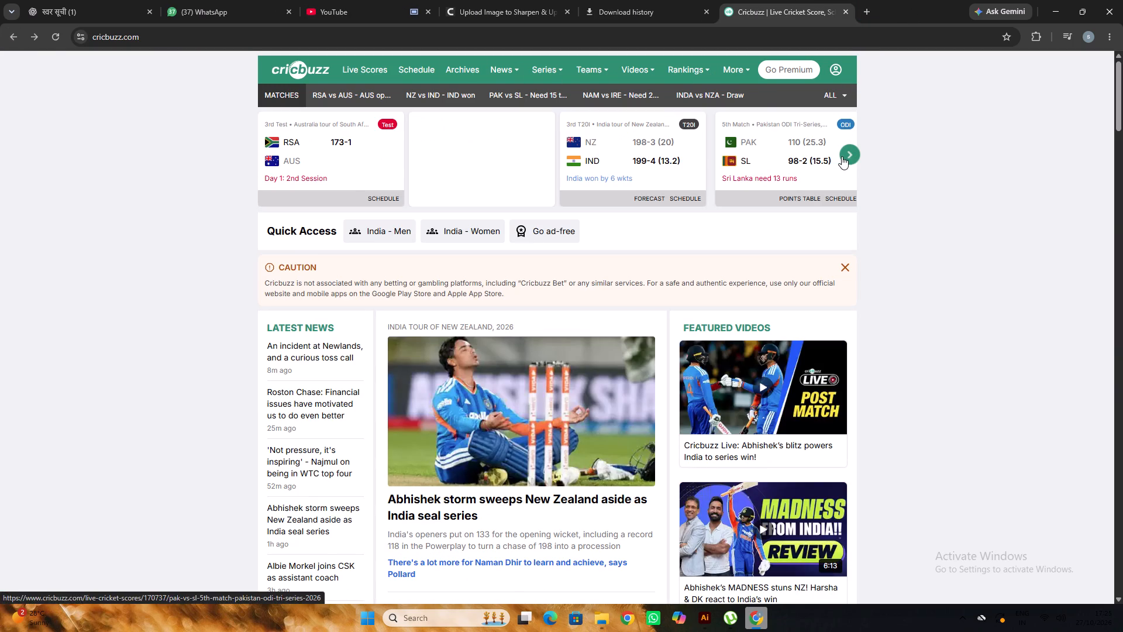
Browse the Cricbuzz home page, read the article on Gareth Batty joining CSK, and return to Adobe Illustrator after closing its tab.
{"action": "left_click", "coordinate": [842, 156]}
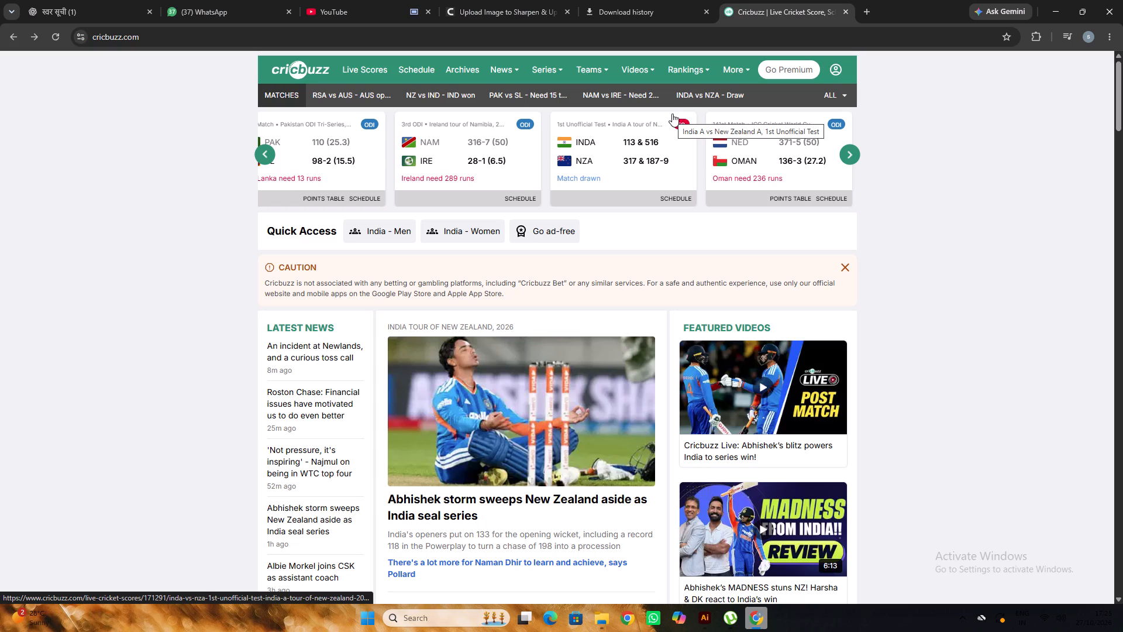
{"action": "scroll", "coordinate": [702, 277], "scroll_direction": "down", "scroll_amount": 4}
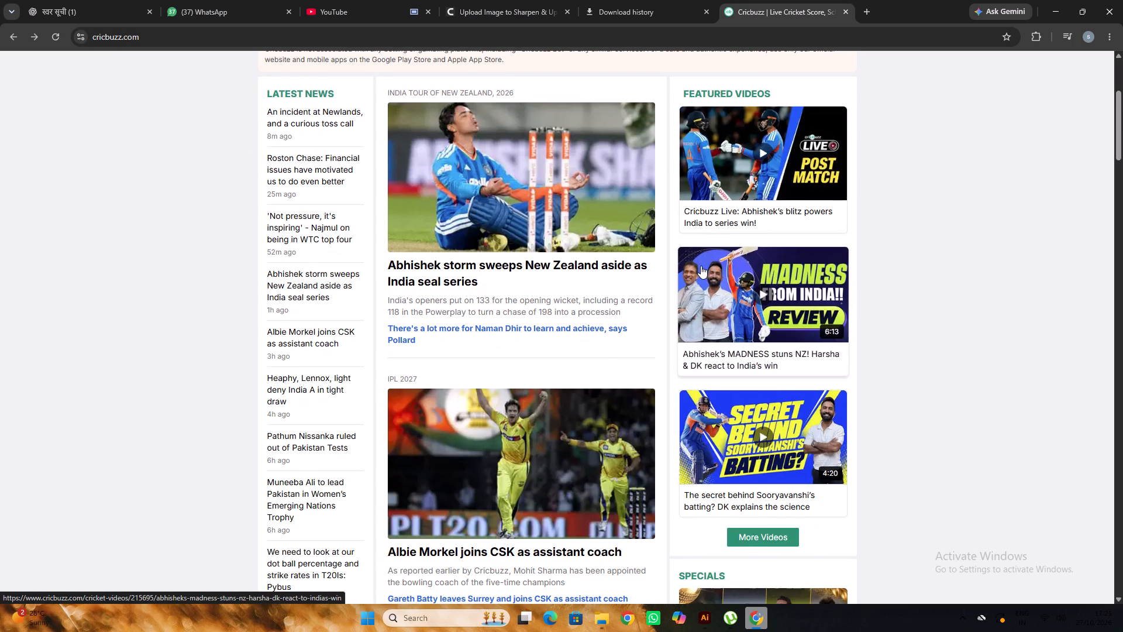
{"action": "scroll", "coordinate": [701, 265], "scroll_direction": "down", "scroll_amount": 5}
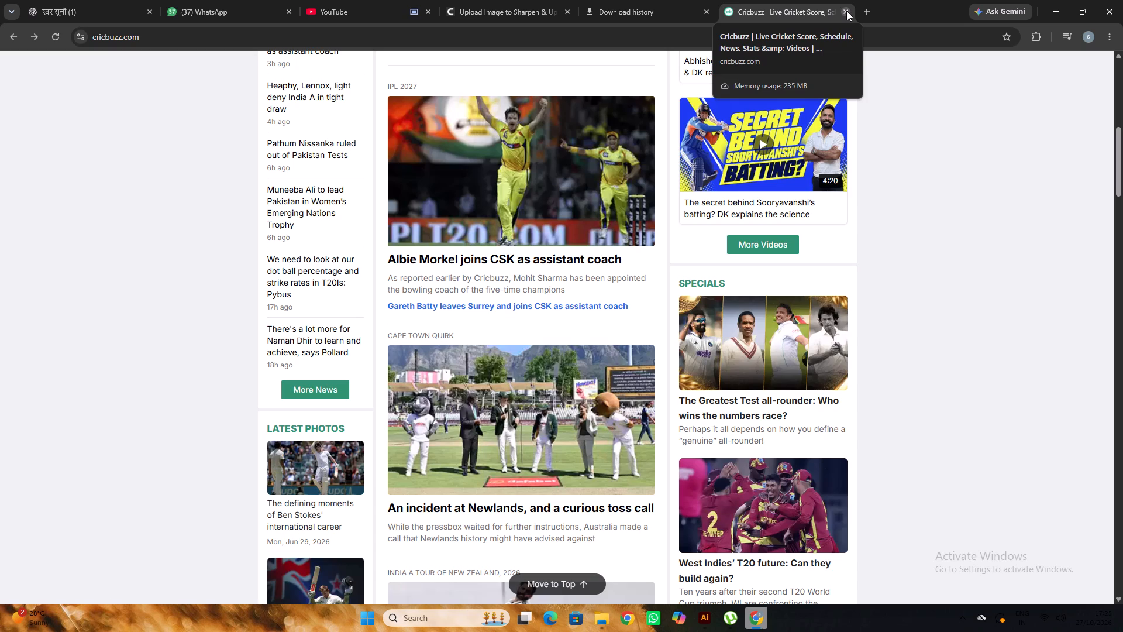
{"action": "left_click", "coordinate": [572, 308]}
{"action": "scroll", "coordinate": [583, 277], "scroll_direction": "down", "scroll_amount": 6}
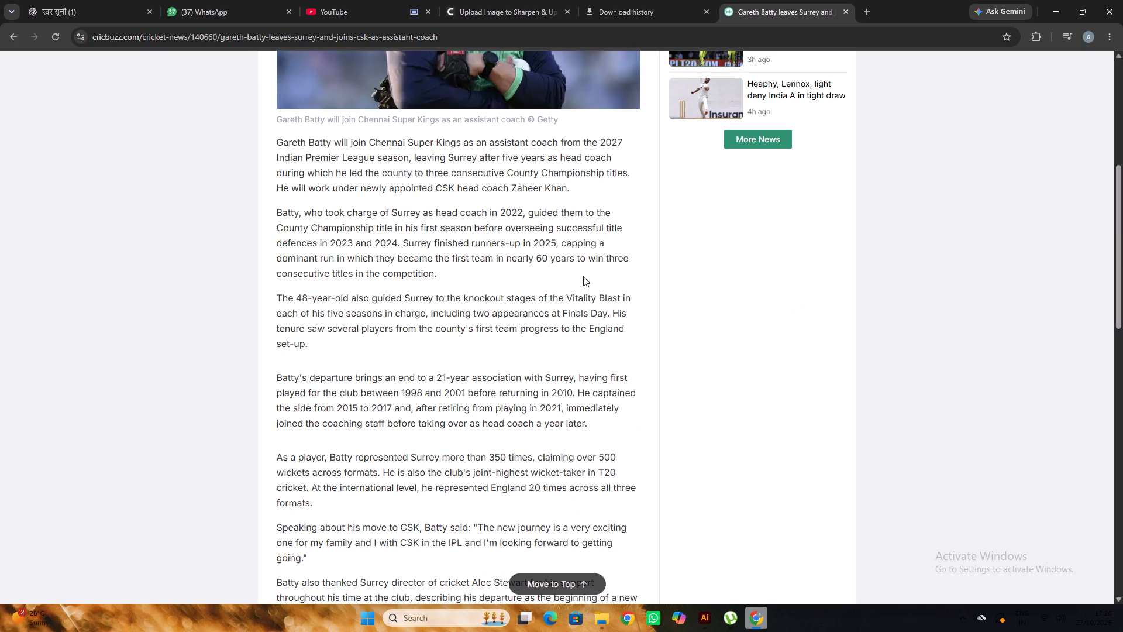
{"action": "left_click", "coordinate": [861, 2]}
{"action": "left_click", "coordinate": [780, 13]}
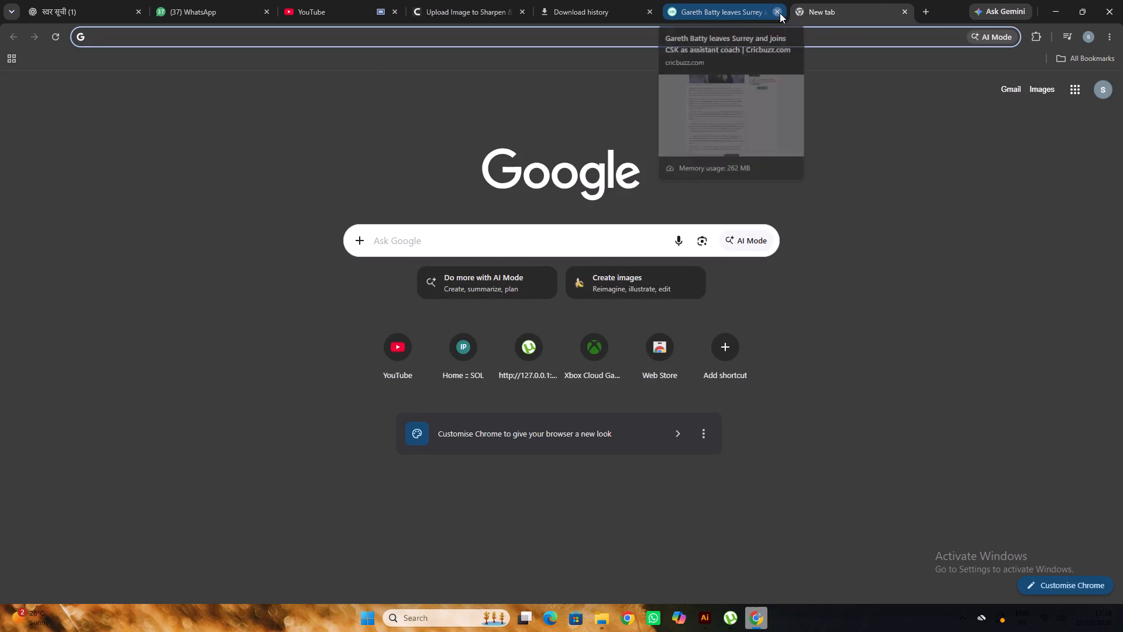
{"action": "left_click", "coordinate": [1055, 1]}
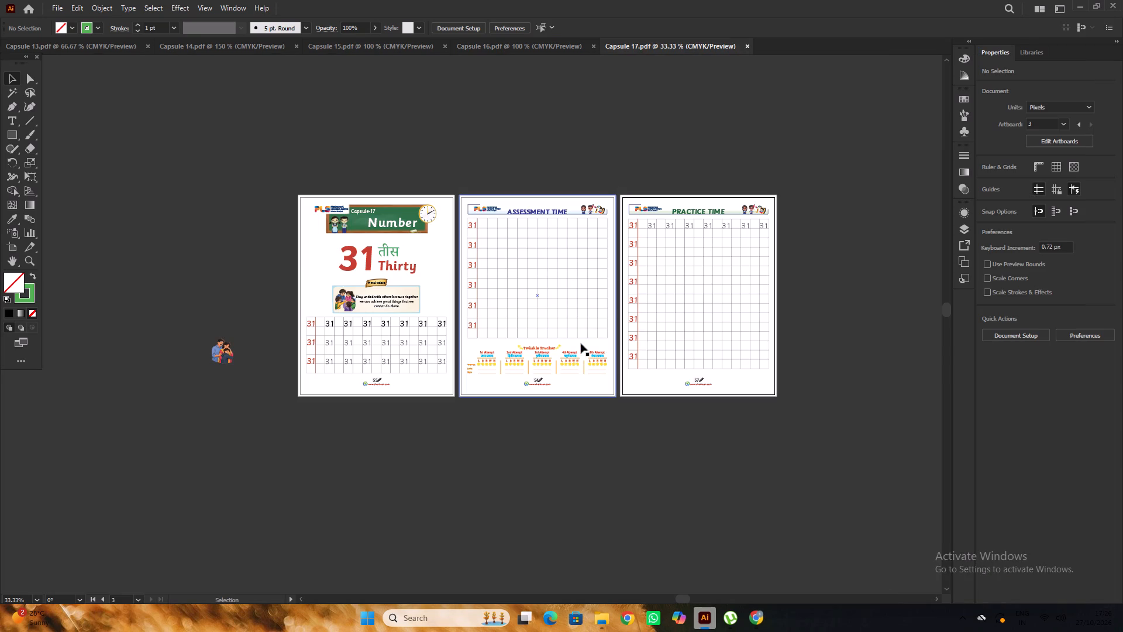
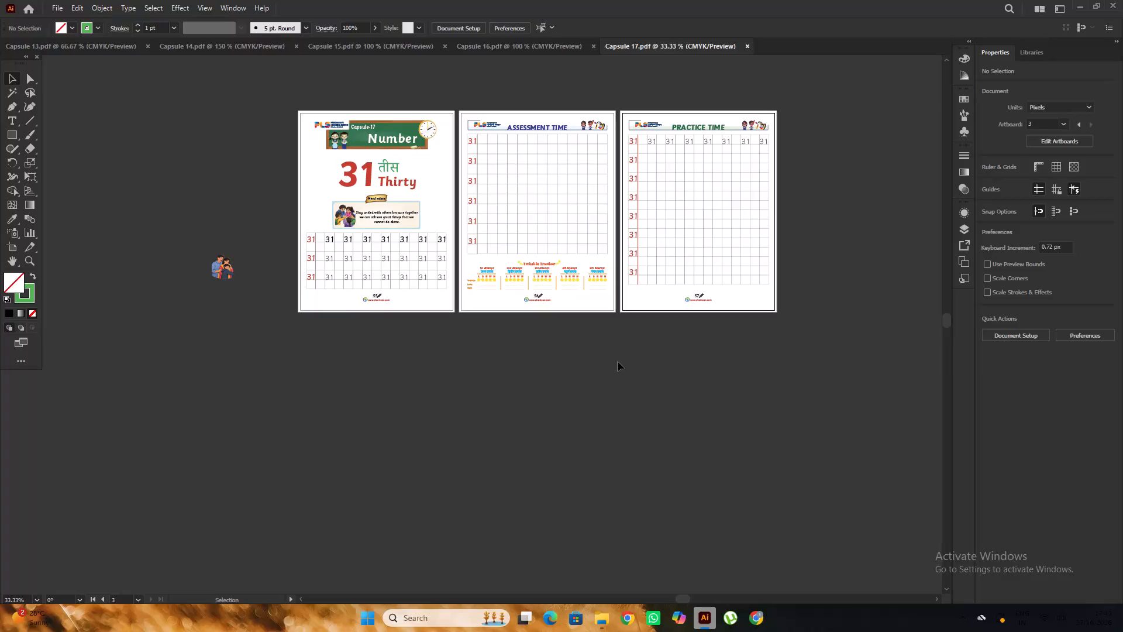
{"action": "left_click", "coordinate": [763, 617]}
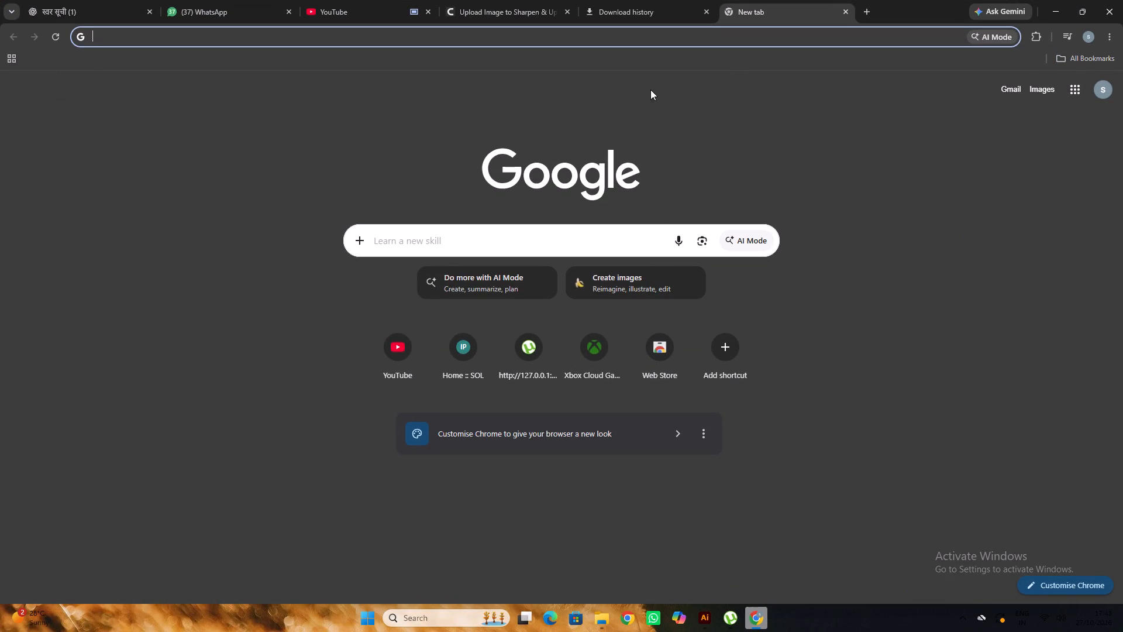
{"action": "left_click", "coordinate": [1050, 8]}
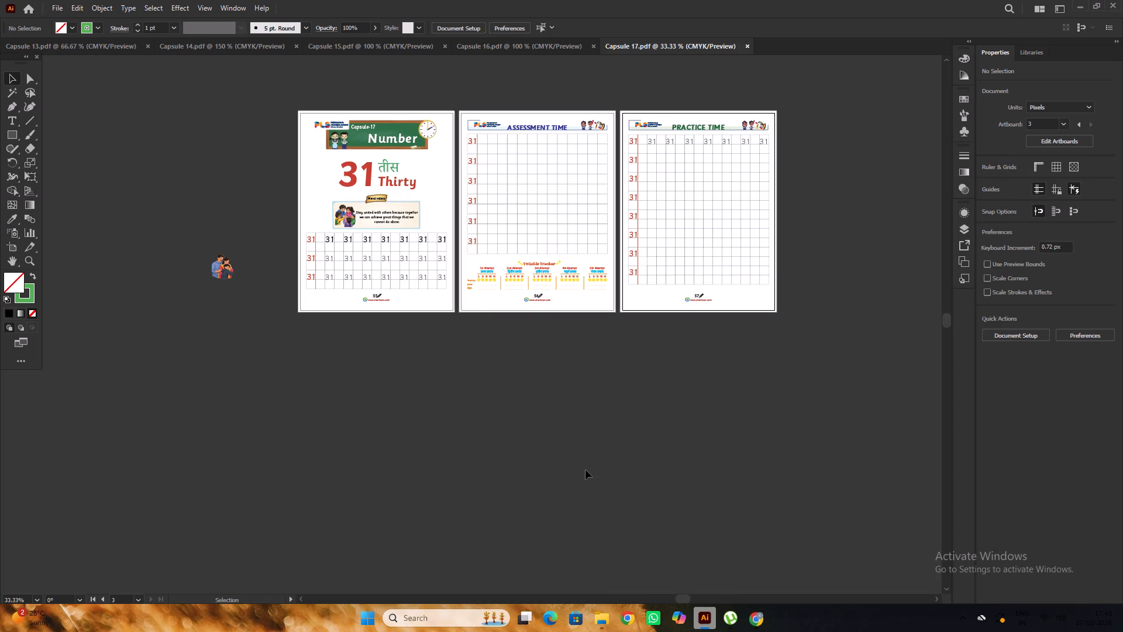
Open the Capsule 18 PDF from the PRINT FINAL folder in Adobe Illustrator.
{"action": "left_click", "coordinate": [511, 572]}
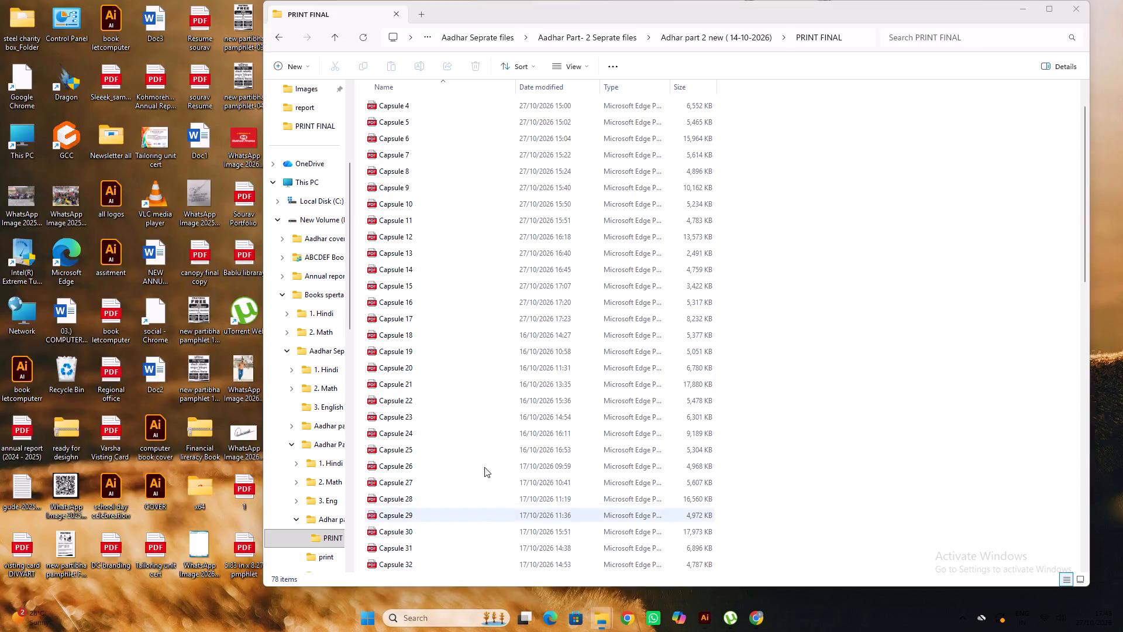
{"action": "left_click", "coordinate": [458, 334]}
{"action": "right_click", "coordinate": [458, 334]}
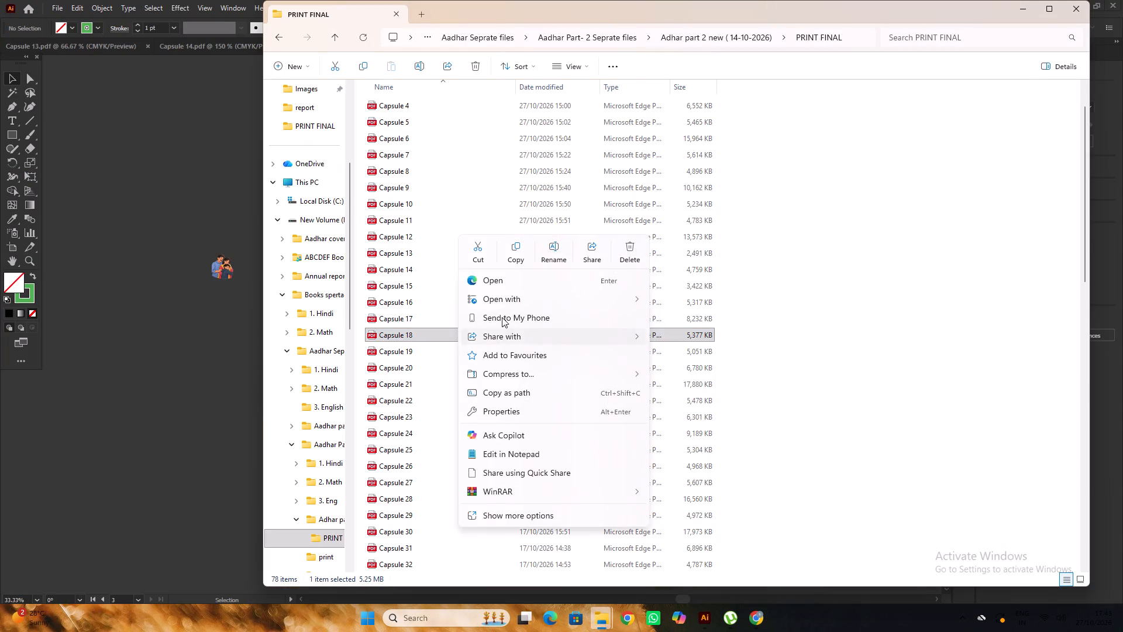
{"action": "left_click", "coordinate": [711, 298]}
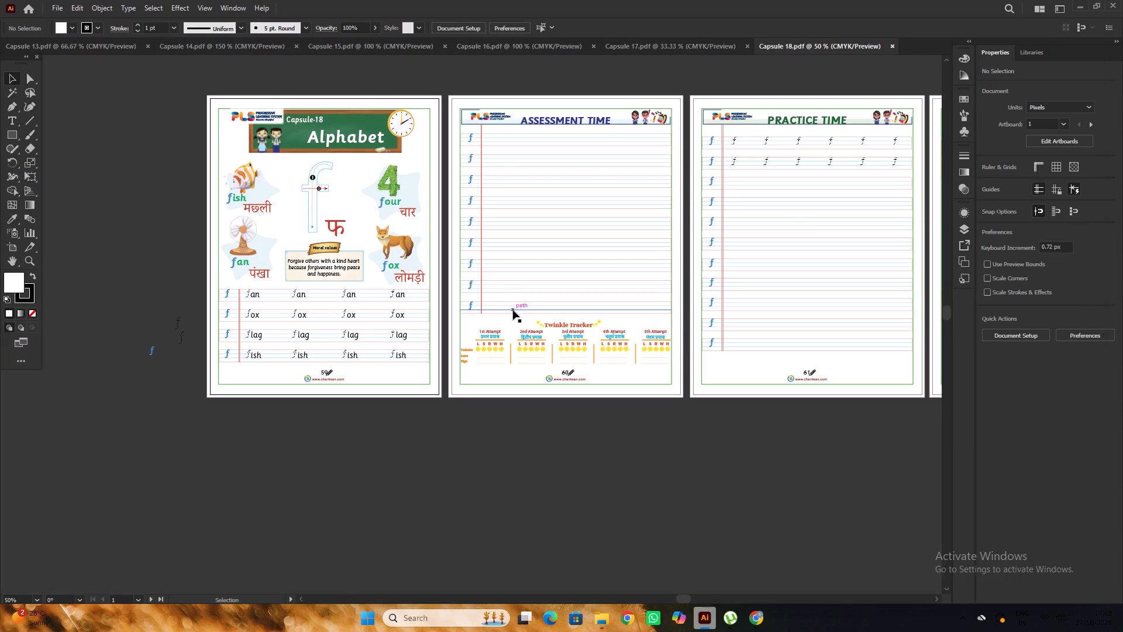
Lock the page background rectangle on the first Capsule 18 artboard.
{"action": "scroll", "coordinate": [483, 305], "scroll_direction": "down", "scroll_amount": 1, "text": "alt"}
{"action": "scroll", "coordinate": [509, 297], "scroll_direction": "up", "scroll_amount": 2, "text": "alt"}
{"action": "scroll", "coordinate": [509, 297], "scroll_direction": "down", "scroll_amount": 2, "text": "alt"}
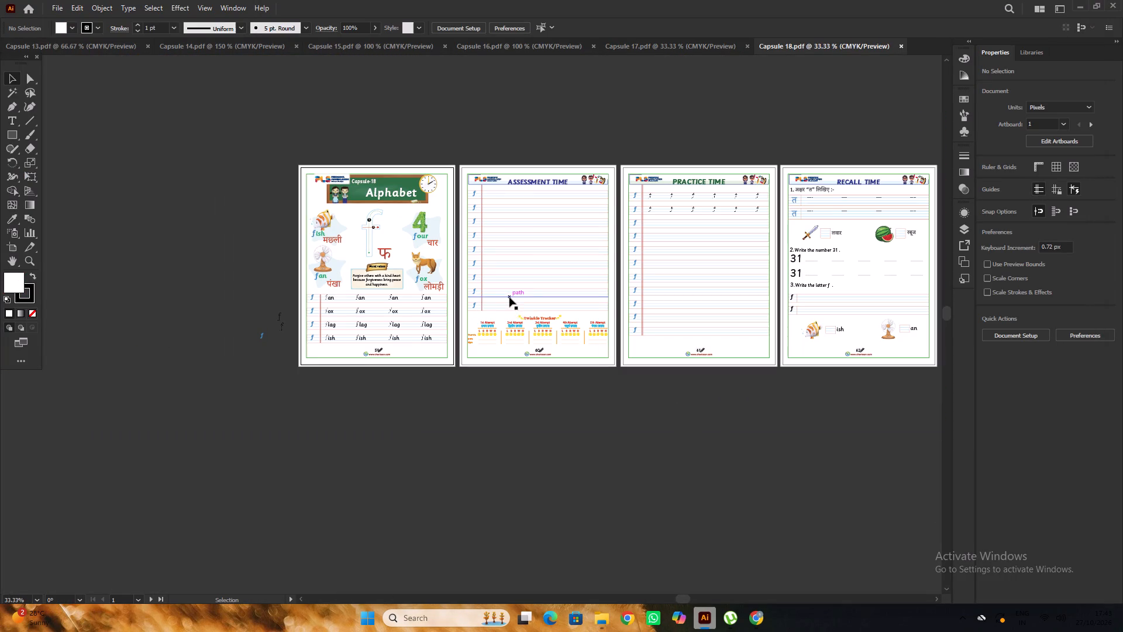
{"action": "scroll", "coordinate": [322, 251], "scroll_direction": "up", "scroll_amount": 4, "text": "alt"}
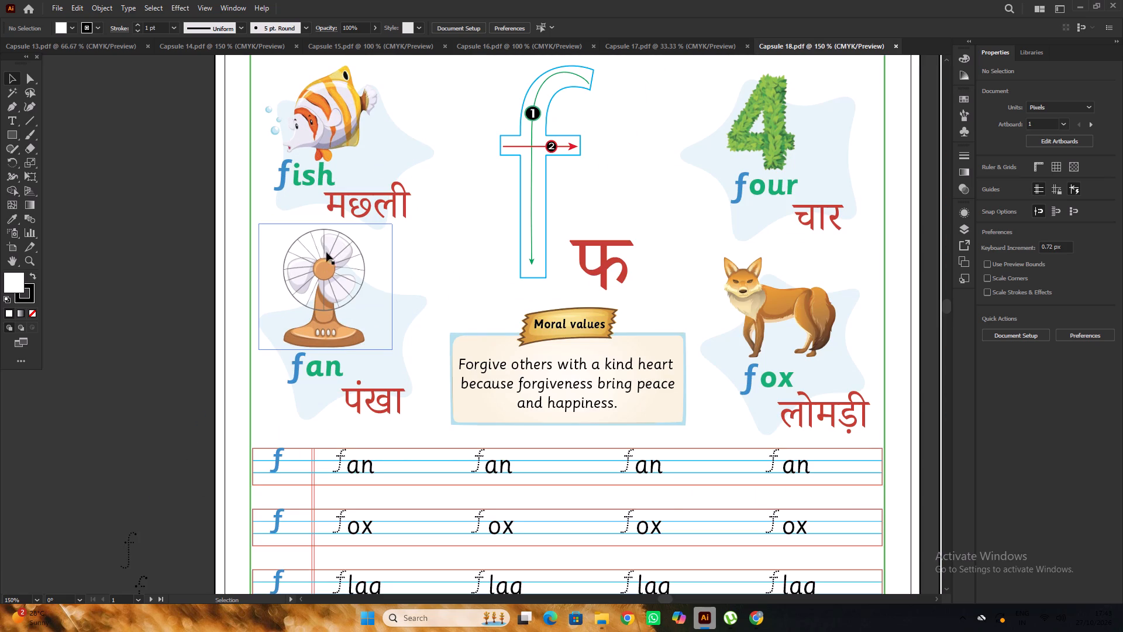
{"action": "scroll", "coordinate": [447, 217], "scroll_direction": "down", "scroll_amount": 2, "text": "alt"}
{"action": "scroll", "coordinate": [447, 217], "scroll_direction": "up", "scroll_amount": 1}
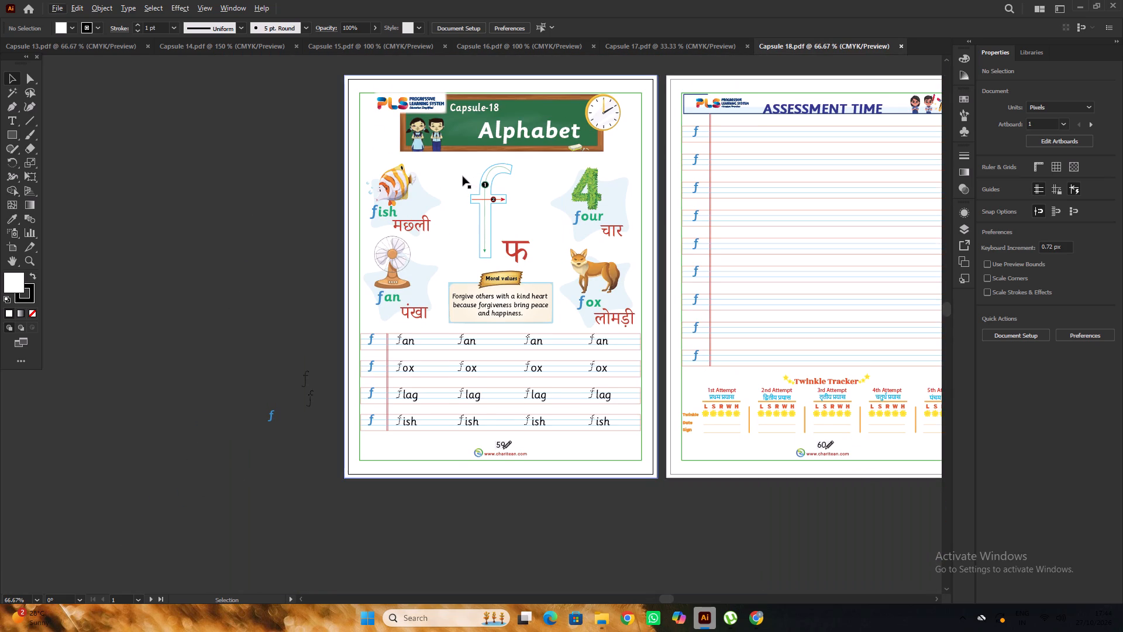
{"action": "left_click", "coordinate": [463, 176]}
{"action": "key", "text": "ctrl+2"}
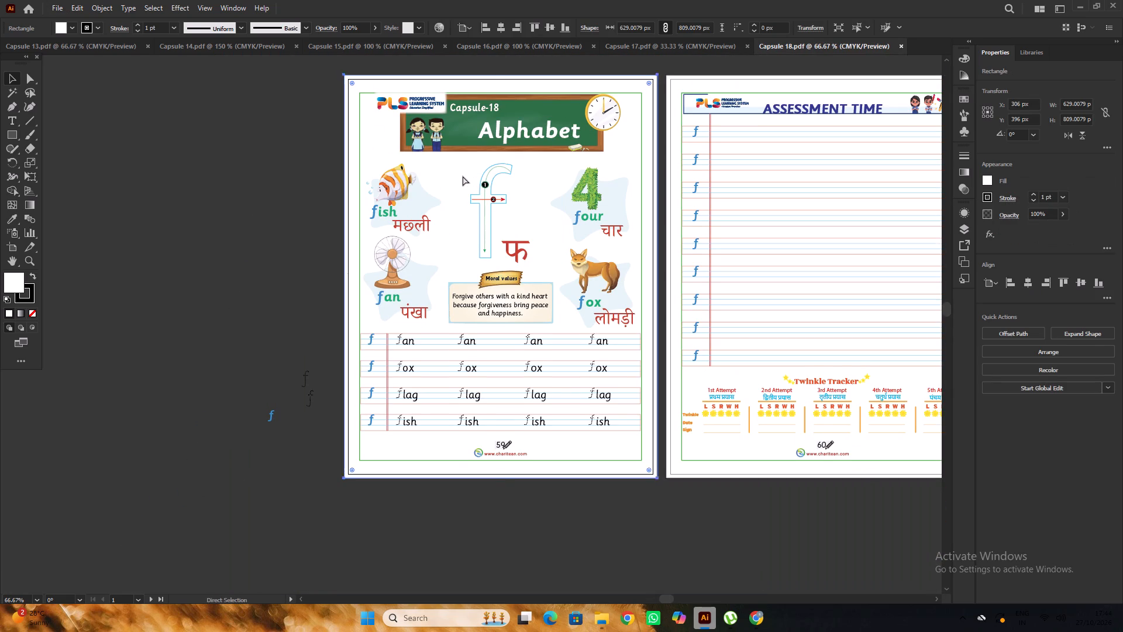
Move the large f tracing letter group with its Hindi letter फ off the first artboard onto the adjacent pasteboard.
{"action": "scroll", "coordinate": [463, 176], "scroll_direction": "down", "scroll_amount": 1}
{"action": "left_click_drag", "start_coordinate": [461, 164], "coordinate": [518, 238]}
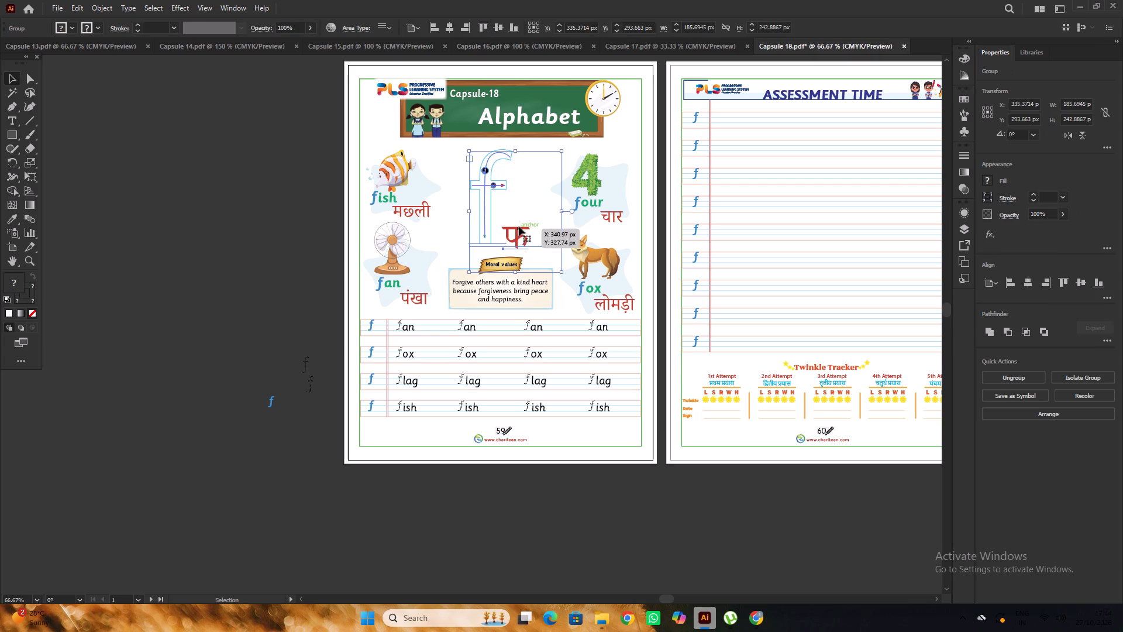
{"action": "left_click_drag", "start_coordinate": [519, 226], "coordinate": [159, 328]}
{"action": "left_click", "coordinate": [231, 218]}
{"action": "scroll", "coordinate": [231, 218], "scroll_direction": "down", "scroll_amount": 6}
{"action": "scroll", "coordinate": [231, 218], "scroll_direction": "up", "scroll_amount": 2}
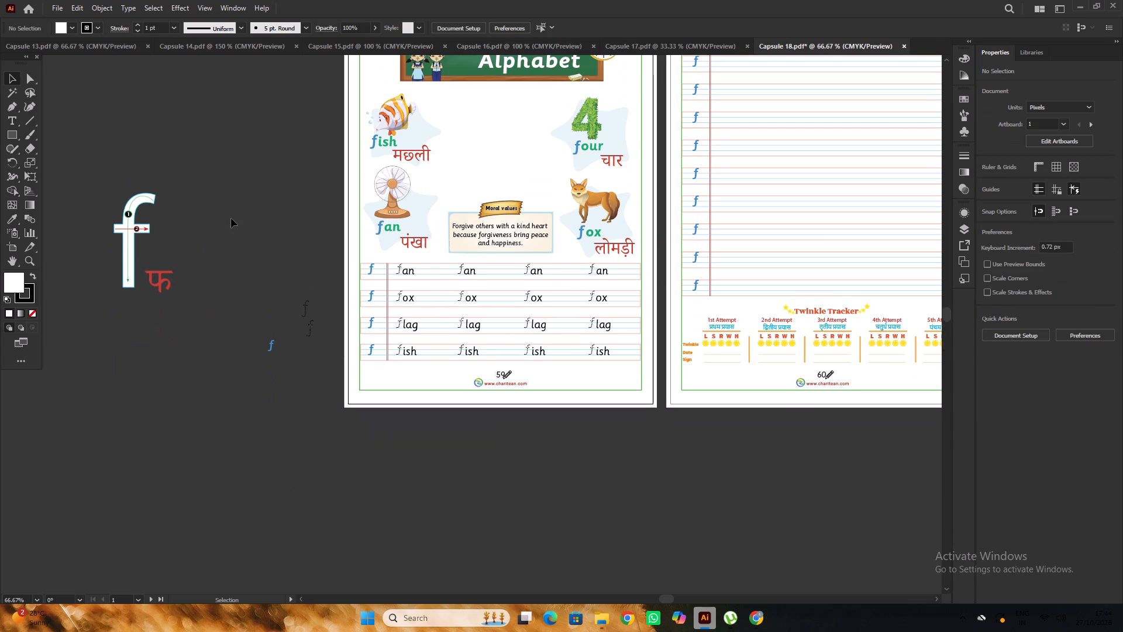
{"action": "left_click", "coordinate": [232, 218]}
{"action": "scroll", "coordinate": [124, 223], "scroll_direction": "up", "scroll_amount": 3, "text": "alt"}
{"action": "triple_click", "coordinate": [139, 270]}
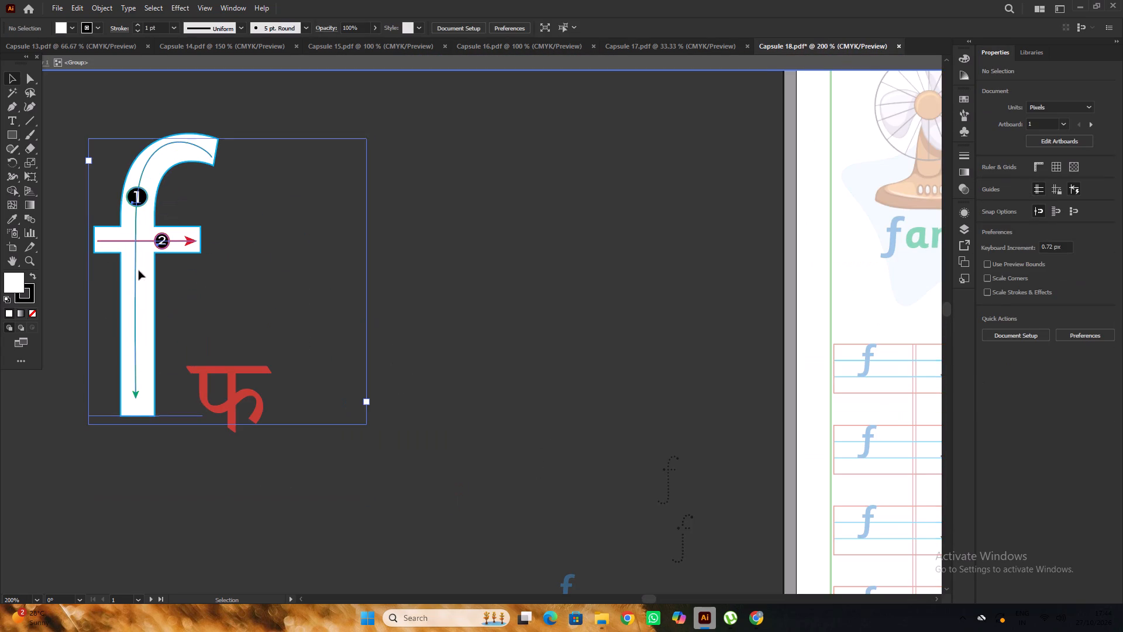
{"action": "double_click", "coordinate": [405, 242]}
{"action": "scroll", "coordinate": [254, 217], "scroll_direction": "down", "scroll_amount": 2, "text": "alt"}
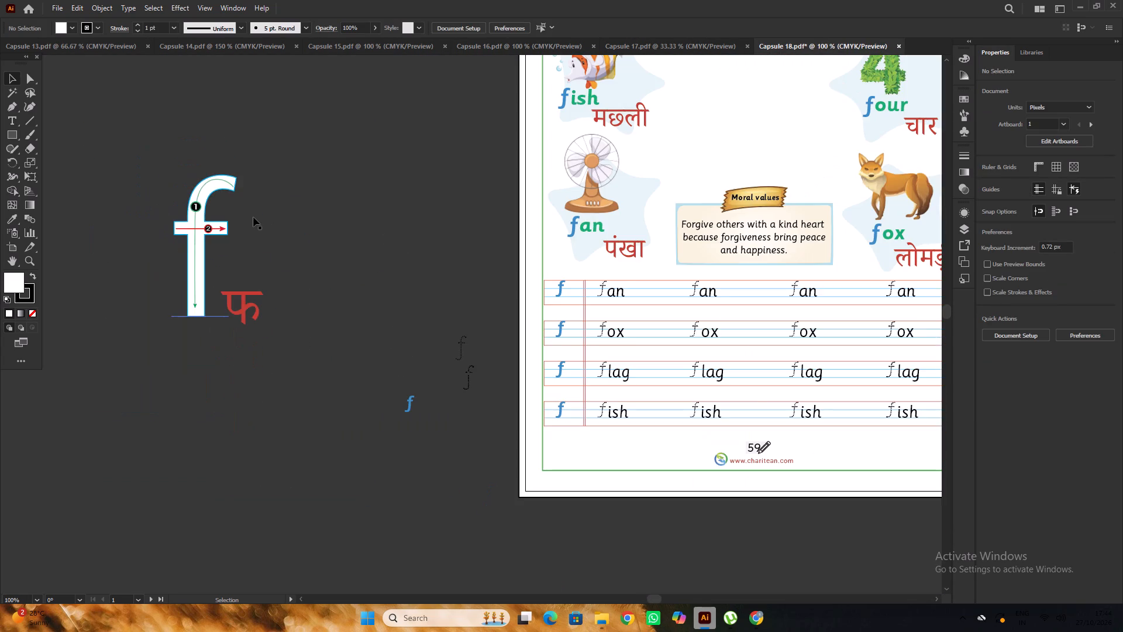
Duplicate a blue f from the first page's writing rows below the artboard and enlarge it to about 263 pt.
{"action": "scroll", "coordinate": [267, 214], "scroll_direction": "down", "scroll_amount": 2, "text": "alt"}
{"action": "left_click_drag", "start_coordinate": [414, 252], "coordinate": [452, 406], "text": "alt"}
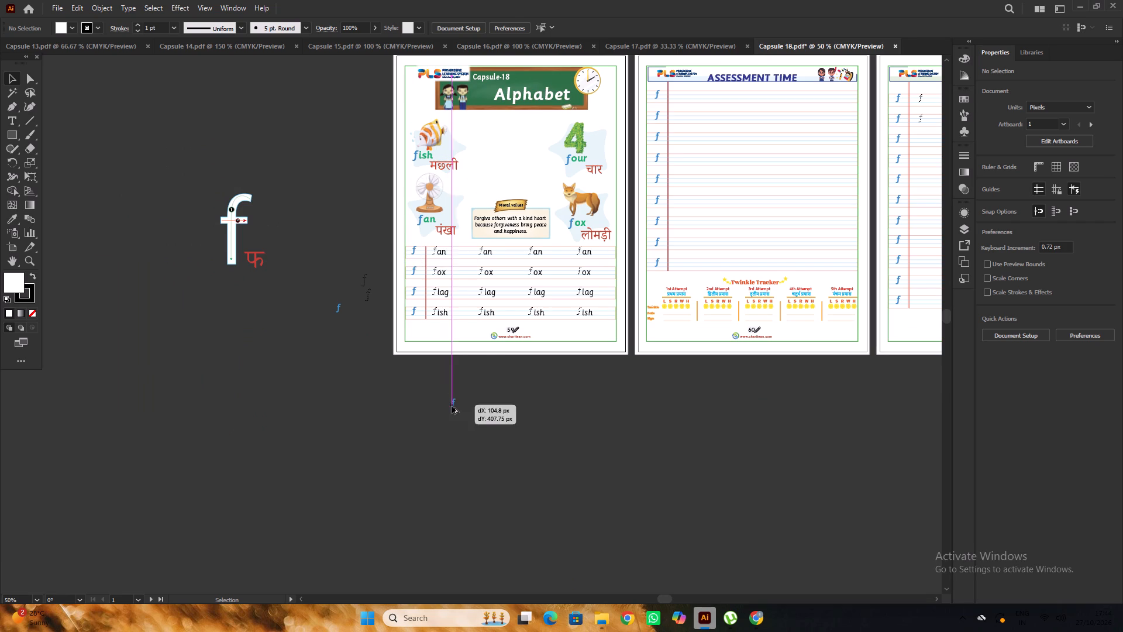
{"action": "left_click_drag", "start_coordinate": [452, 406], "coordinate": [452, 406], "text": "alt"}
{"action": "scroll", "coordinate": [431, 300], "scroll_direction": "down", "scroll_amount": 6}
{"action": "scroll", "coordinate": [456, 316], "scroll_direction": "up", "scroll_amount": 1, "text": "alt"}
{"action": "left_click_drag", "start_coordinate": [460, 332], "coordinate": [510, 401], "text": "alt+shift"}
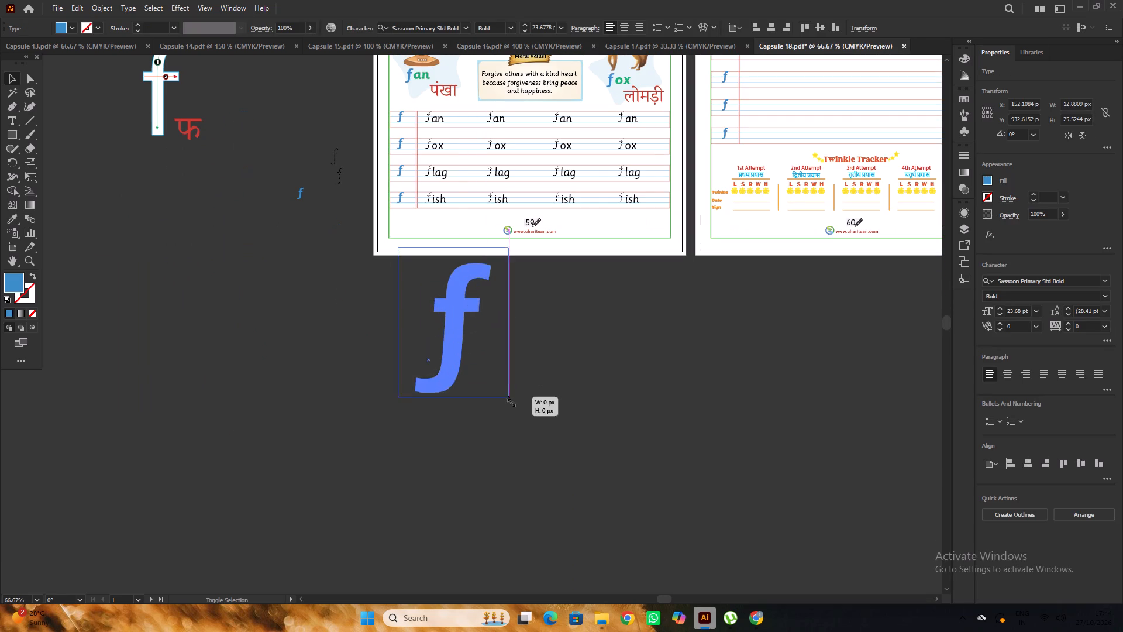
{"action": "left_click_drag", "start_coordinate": [510, 401], "coordinate": [505, 396], "text": "alt+shift"}
{"action": "left_click", "coordinate": [542, 334]}
{"action": "scroll", "coordinate": [478, 314], "scroll_direction": "down", "scroll_amount": 1, "text": "alt"}
Place the enlarged blue f over the white tracing letter and scale it down to about 215 pt.
{"action": "left_click_drag", "start_coordinate": [471, 311], "coordinate": [471, 311]}
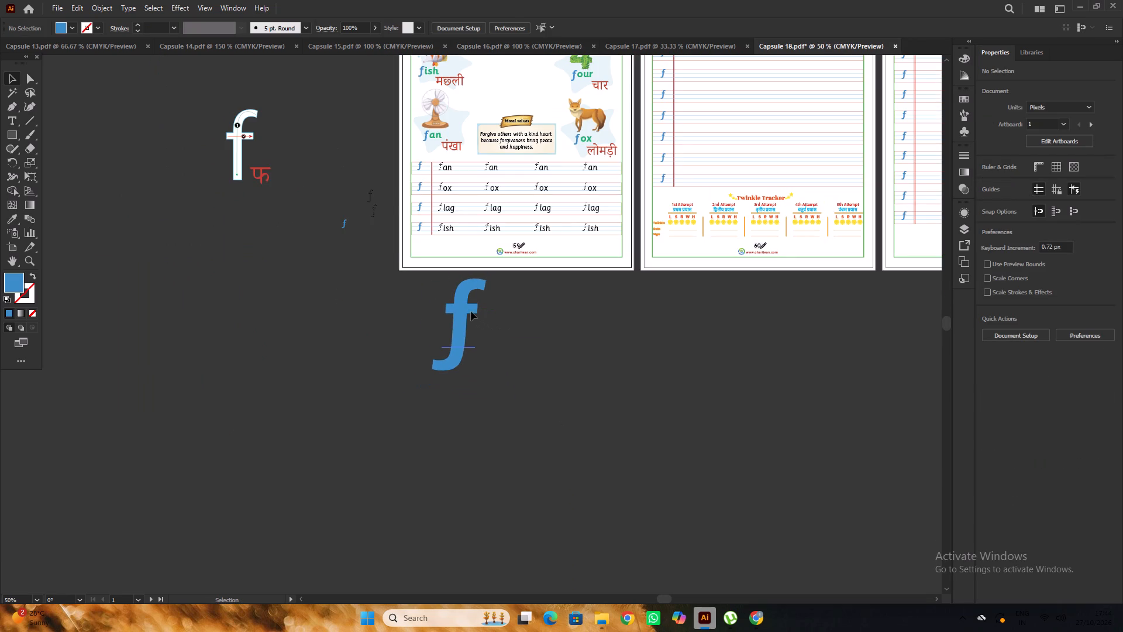
{"action": "left_click_drag", "start_coordinate": [471, 311], "coordinate": [247, 141]}
{"action": "scroll", "coordinate": [246, 142], "scroll_direction": "up", "scroll_amount": 1, "text": "alt"}
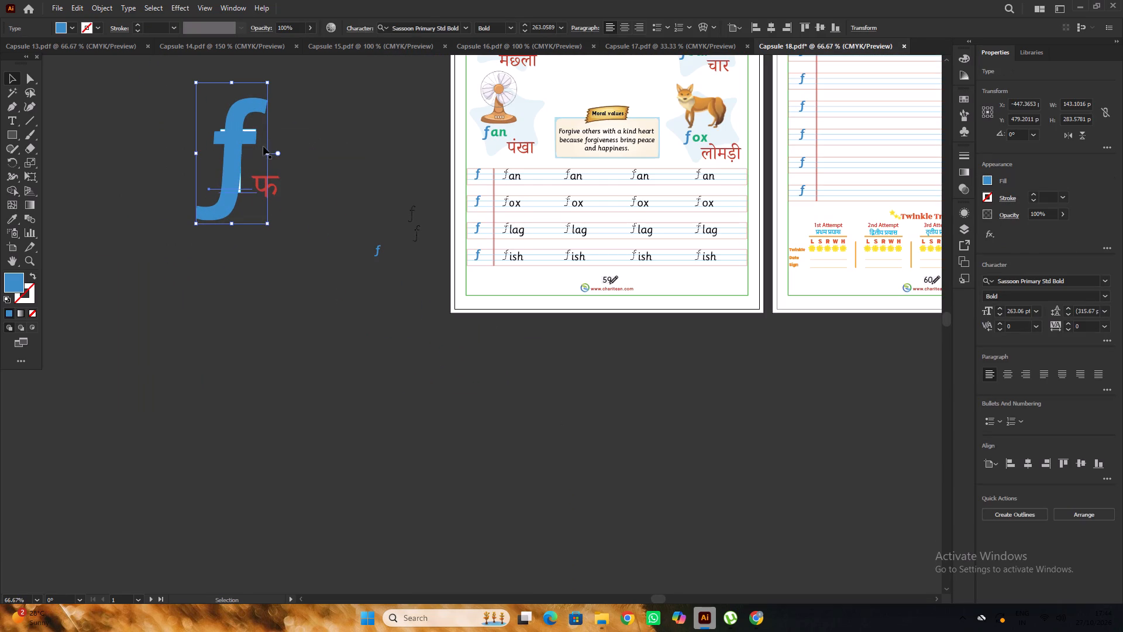
{"action": "left_click_drag", "start_coordinate": [264, 225], "coordinate": [268, 200], "text": "shift"}
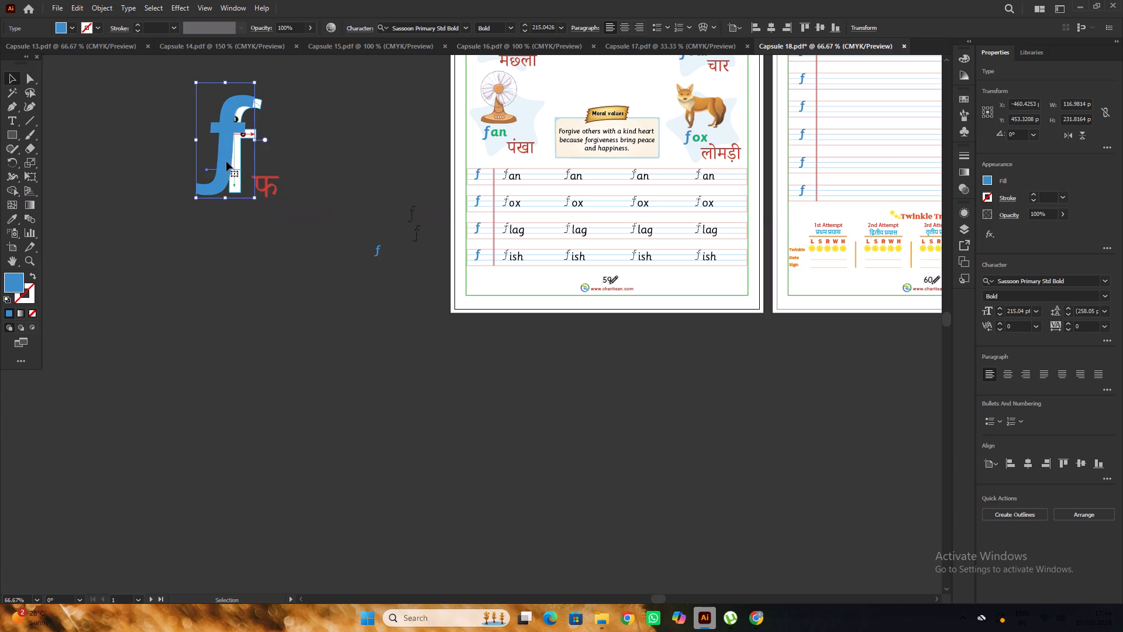
{"action": "left_click_drag", "start_coordinate": [226, 161], "coordinate": [236, 163]}
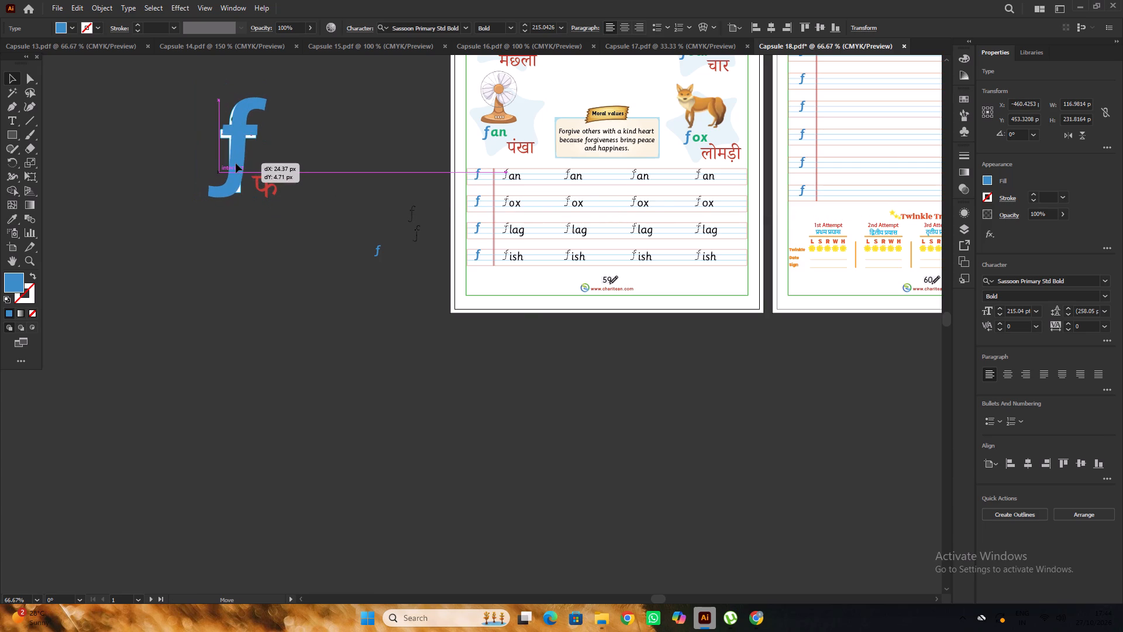
{"action": "left_click_drag", "start_coordinate": [236, 163], "coordinate": [236, 164]}
Move the blue f off the tracing letter and position it on the pasteboard between that letter and the first page.
{"action": "scroll", "coordinate": [221, 157], "scroll_direction": "down", "scroll_amount": 1, "text": "alt"}
{"action": "left_click_drag", "start_coordinate": [228, 156], "coordinate": [476, 93]}
{"action": "scroll", "coordinate": [496, 95], "scroll_direction": "up", "scroll_amount": 6}
{"action": "scroll", "coordinate": [488, 158], "scroll_direction": "up", "scroll_amount": 1}
{"action": "left_click_drag", "start_coordinate": [482, 164], "coordinate": [316, 184]}
{"action": "scroll", "coordinate": [309, 167], "scroll_direction": "down", "scroll_amount": 4}
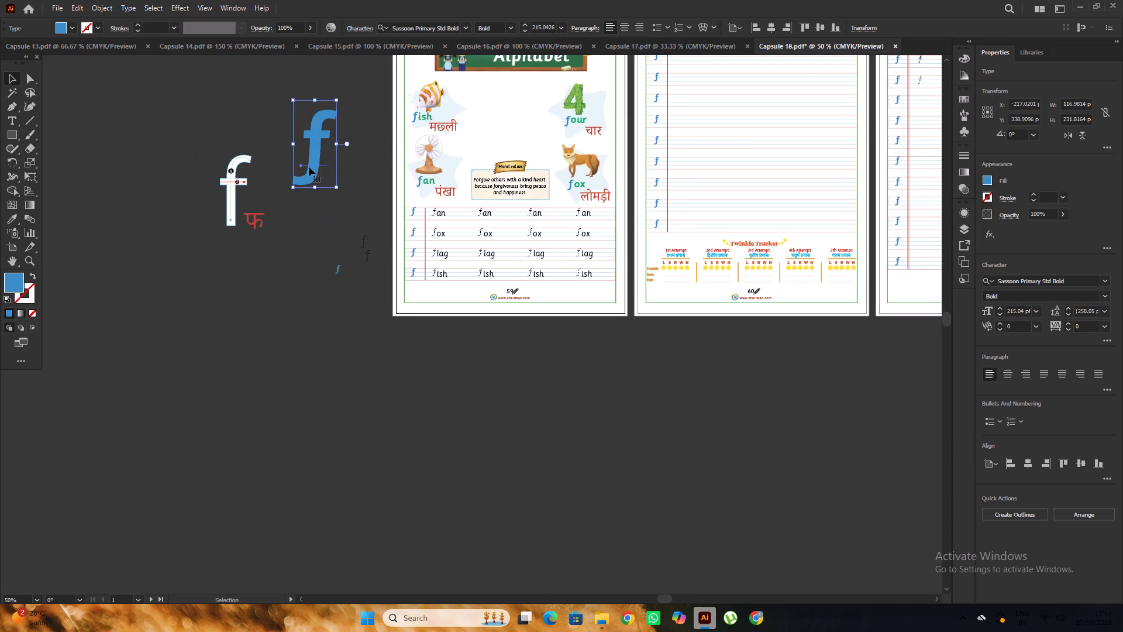
{"action": "scroll", "coordinate": [324, 160], "scroll_direction": "up", "scroll_amount": 1, "text": "alt"}
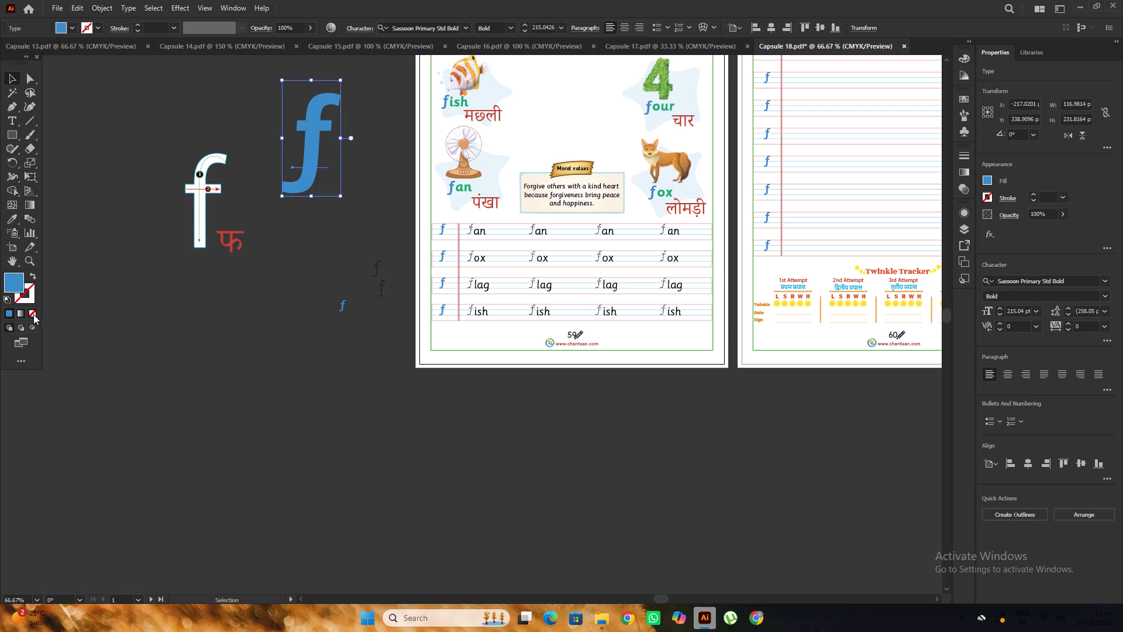
Remove the blue f's fill and give it a 1 pt stroke so it is outlined only.
{"action": "left_click", "coordinate": [33, 314]}
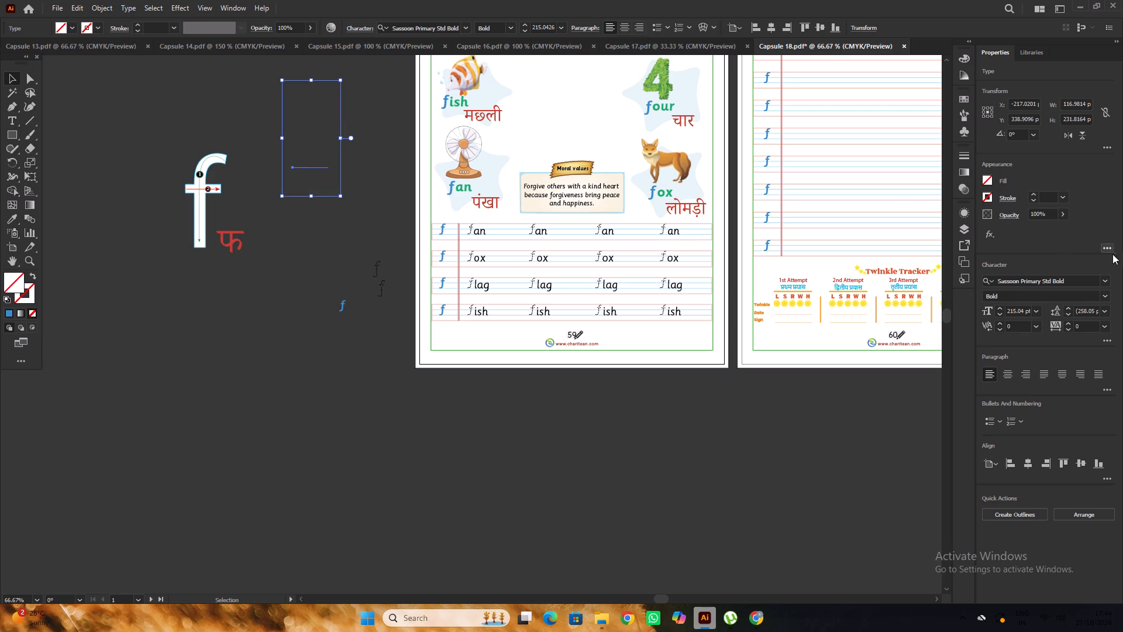
{"action": "left_click", "coordinate": [1035, 195]}
{"action": "scroll", "coordinate": [329, 254], "scroll_direction": "up", "scroll_amount": 3}
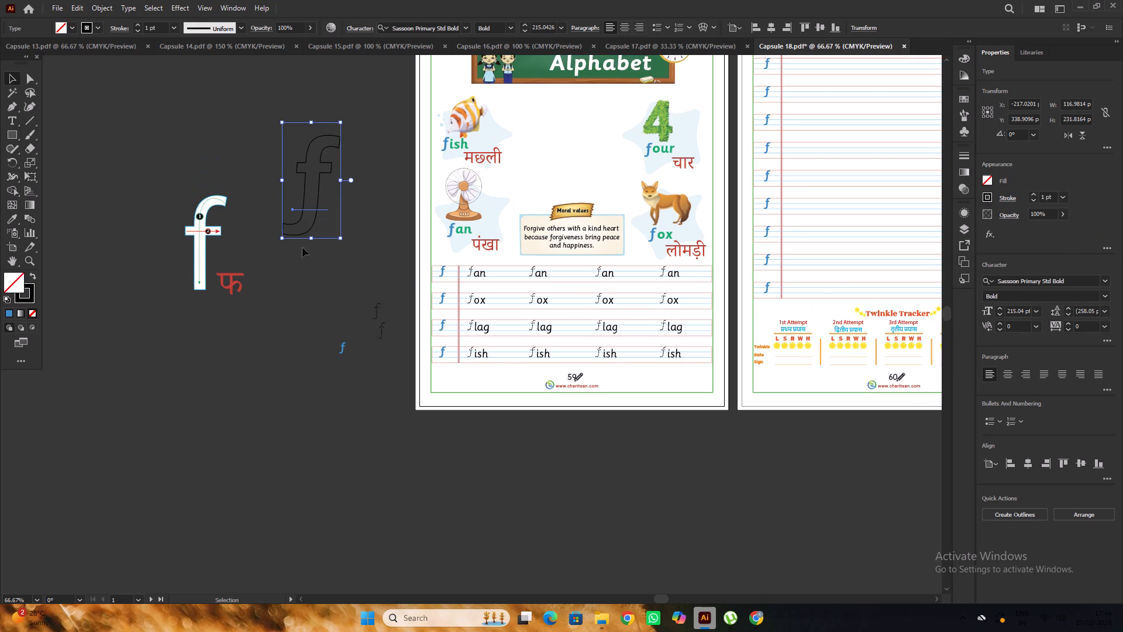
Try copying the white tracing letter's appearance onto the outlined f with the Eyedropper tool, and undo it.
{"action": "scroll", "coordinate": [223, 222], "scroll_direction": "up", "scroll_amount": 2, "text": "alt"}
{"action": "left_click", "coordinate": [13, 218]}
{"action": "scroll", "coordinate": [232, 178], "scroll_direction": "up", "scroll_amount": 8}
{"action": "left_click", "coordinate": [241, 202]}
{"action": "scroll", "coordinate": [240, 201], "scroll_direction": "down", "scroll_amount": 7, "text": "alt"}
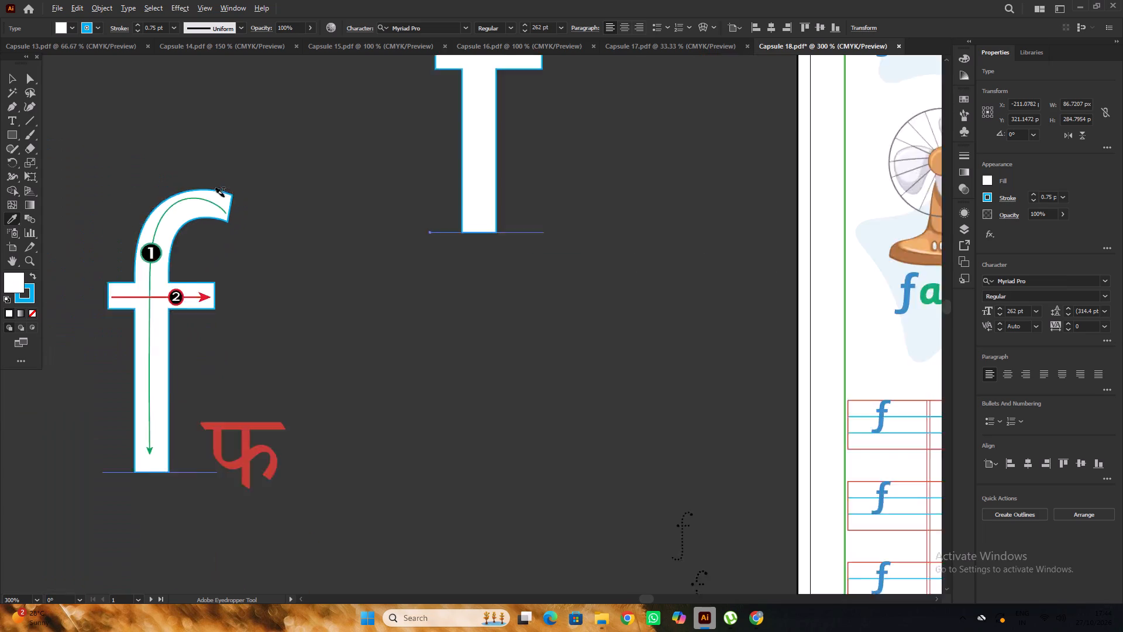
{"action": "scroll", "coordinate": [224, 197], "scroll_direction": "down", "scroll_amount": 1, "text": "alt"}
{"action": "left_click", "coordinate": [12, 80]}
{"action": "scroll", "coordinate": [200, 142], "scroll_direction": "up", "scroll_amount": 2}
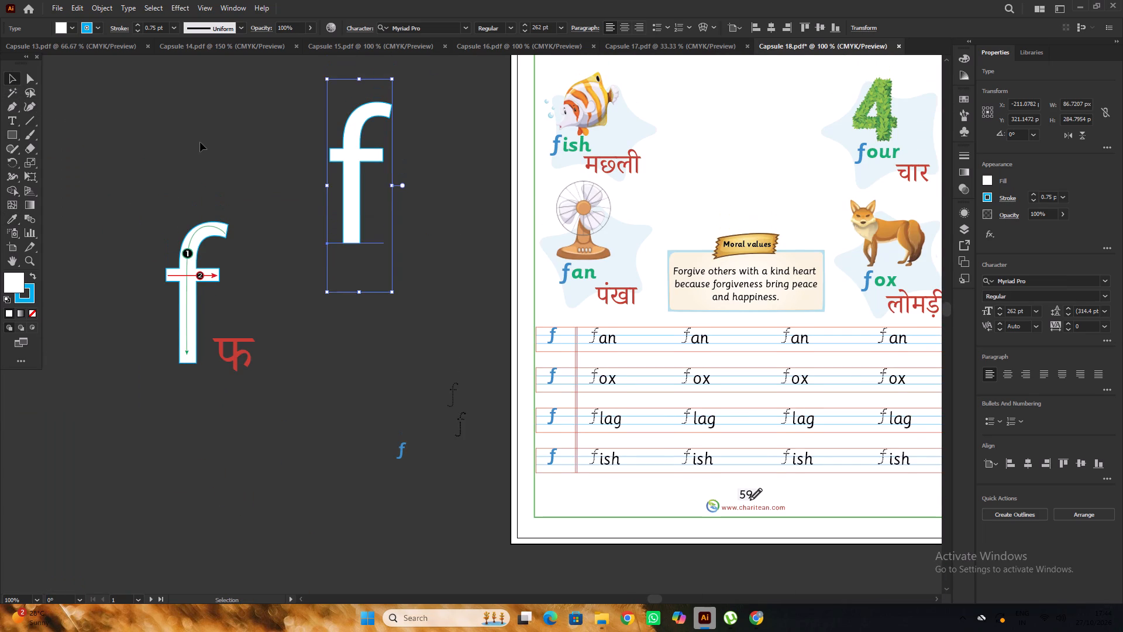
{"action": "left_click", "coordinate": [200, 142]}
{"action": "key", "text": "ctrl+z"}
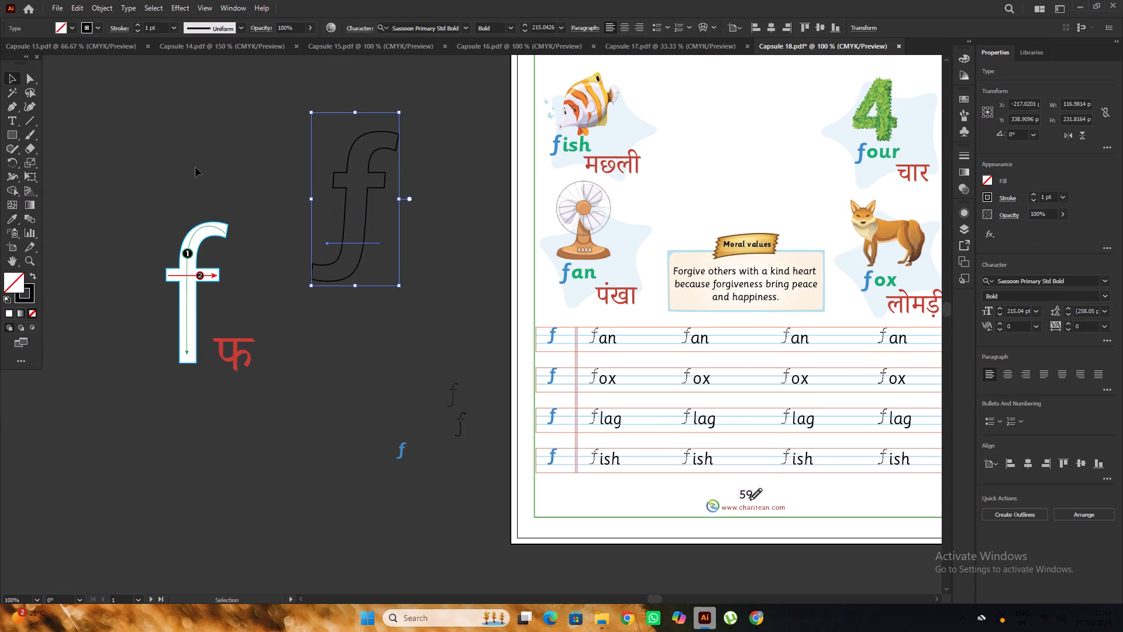
Isolate the white f text inside its nested group and open its blue stroke colour for copying.
{"action": "left_click", "coordinate": [243, 178]}
{"action": "left_click", "coordinate": [342, 175]}
{"action": "left_click", "coordinate": [153, 214]}
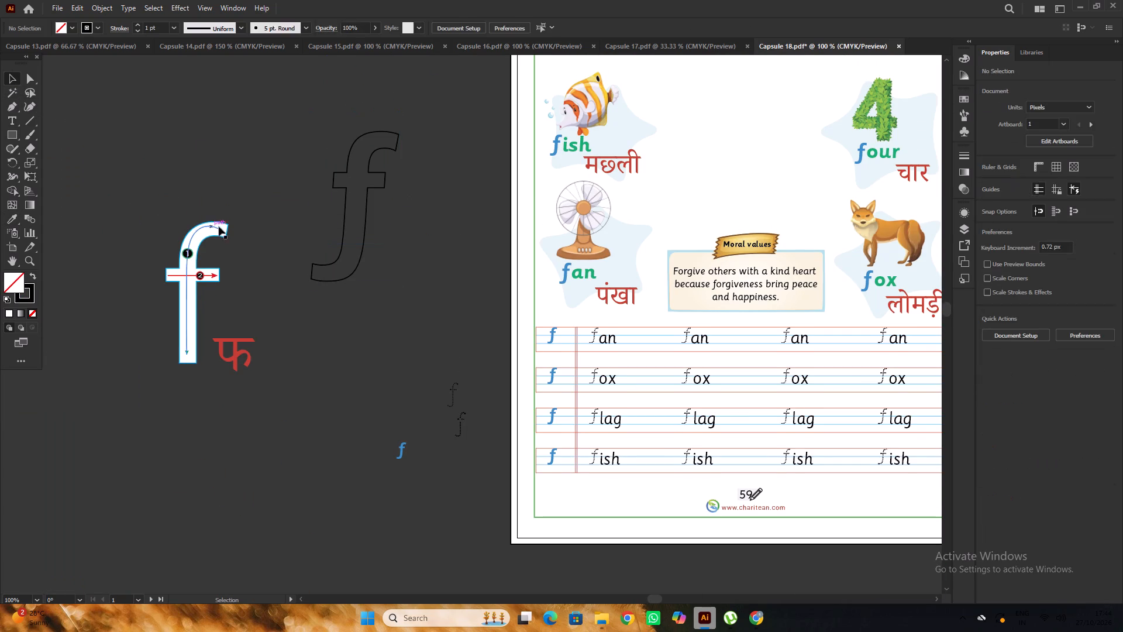
{"action": "left_click", "coordinate": [219, 226]}
{"action": "triple_click", "coordinate": [194, 269]}
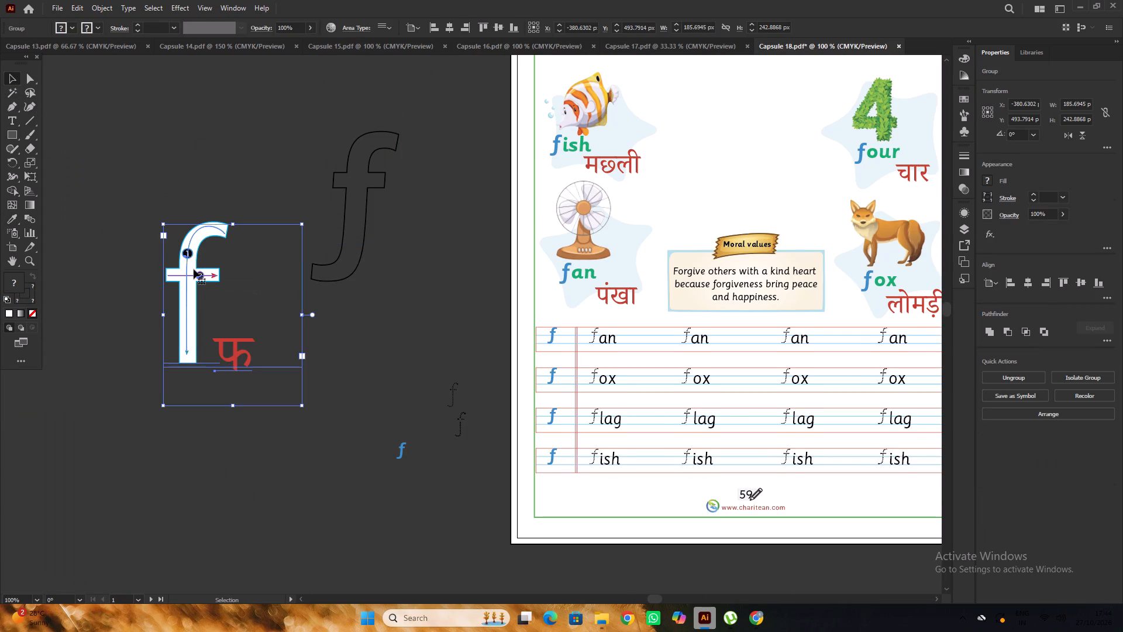
{"action": "left_click", "coordinate": [199, 265]}
{"action": "triple_click", "coordinate": [201, 267]}
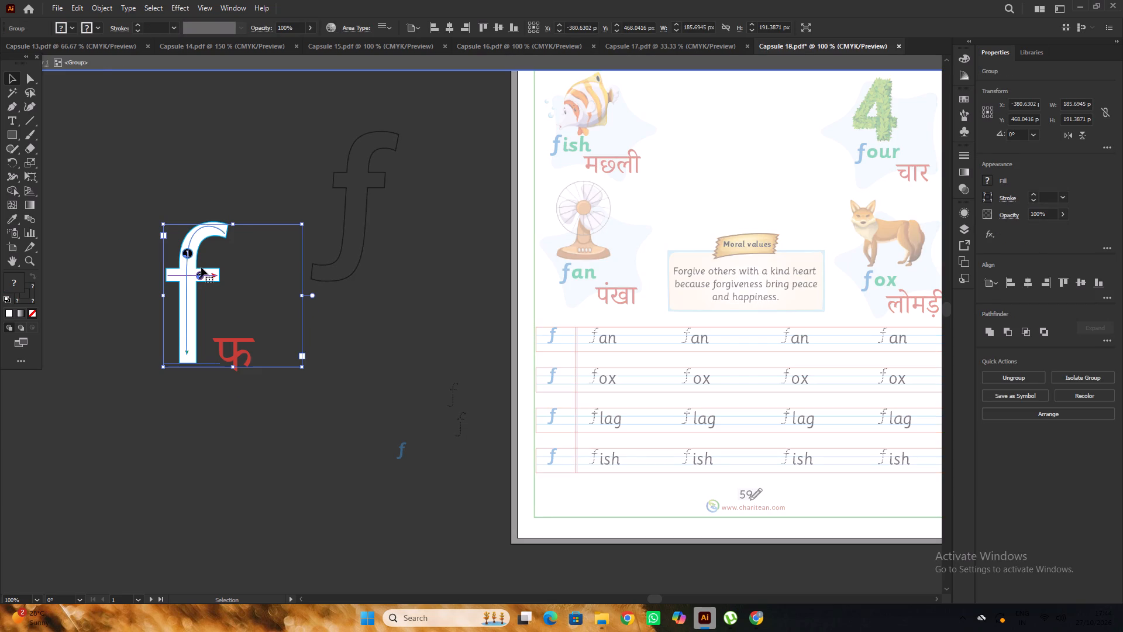
{"action": "double_click", "coordinate": [20, 301]}
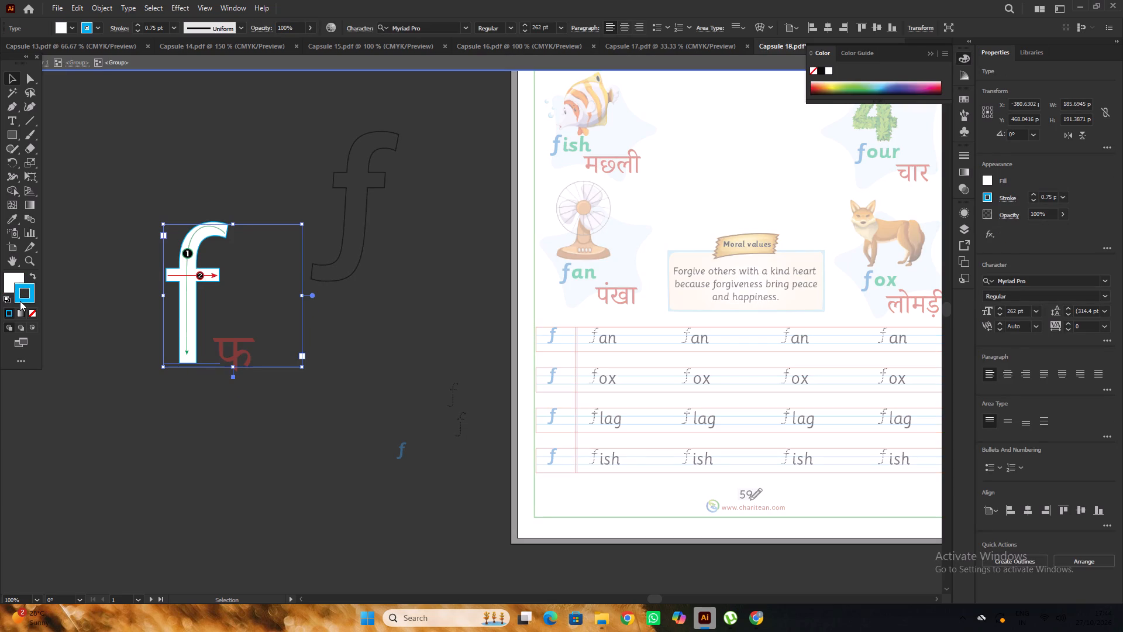
{"action": "key", "text": "ctrl+c"}
{"action": "left_click", "coordinate": [966, 184]}
{"action": "left_click", "coordinate": [316, 144]}
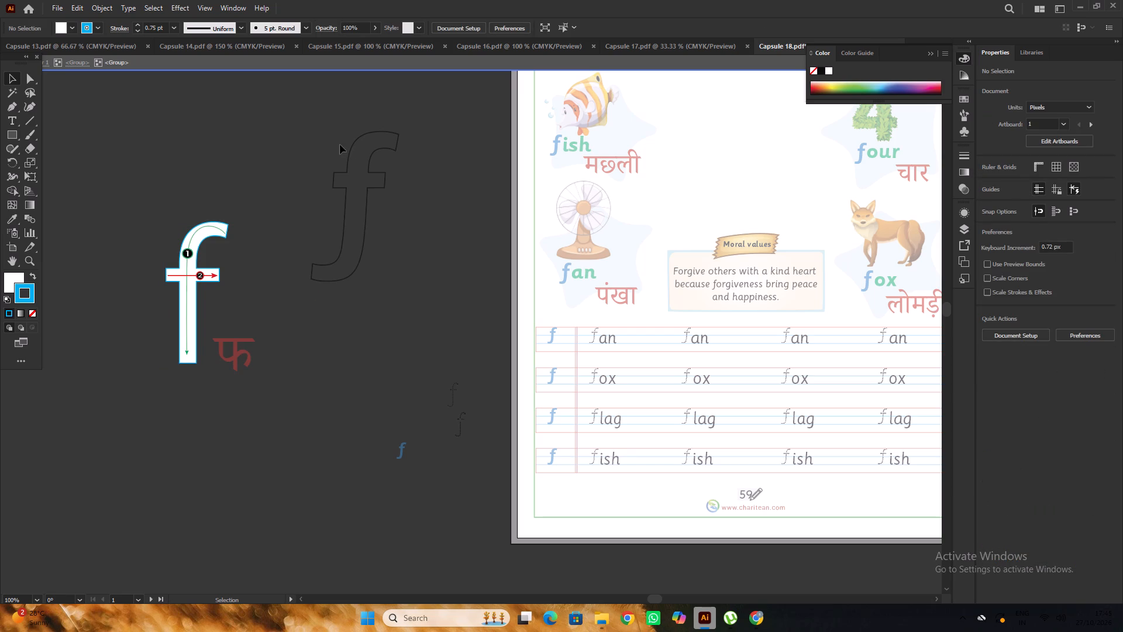
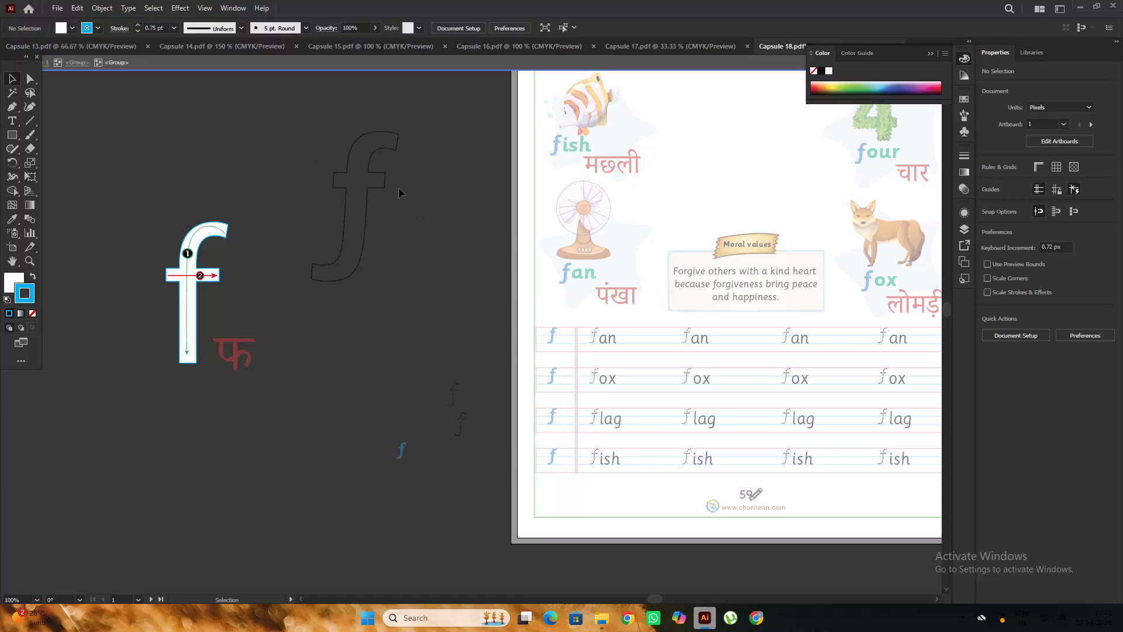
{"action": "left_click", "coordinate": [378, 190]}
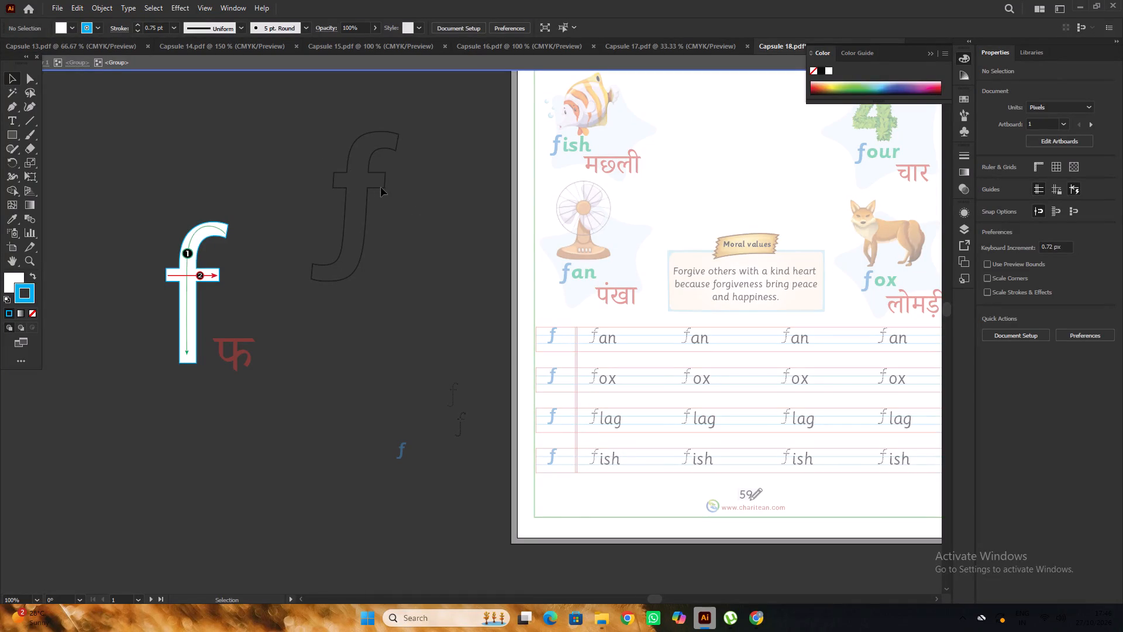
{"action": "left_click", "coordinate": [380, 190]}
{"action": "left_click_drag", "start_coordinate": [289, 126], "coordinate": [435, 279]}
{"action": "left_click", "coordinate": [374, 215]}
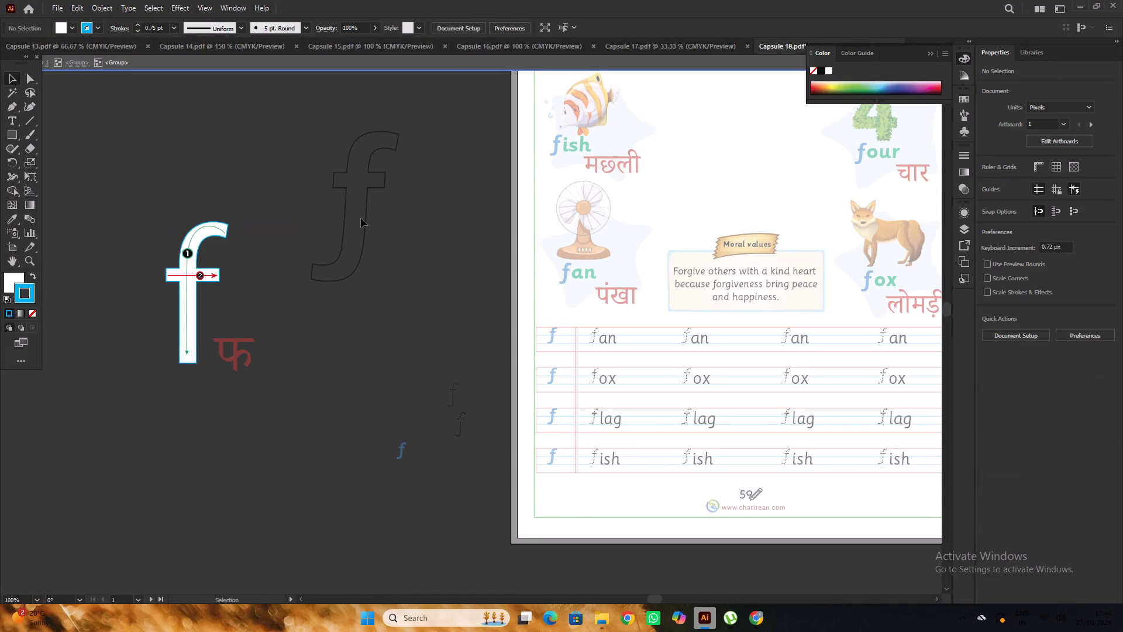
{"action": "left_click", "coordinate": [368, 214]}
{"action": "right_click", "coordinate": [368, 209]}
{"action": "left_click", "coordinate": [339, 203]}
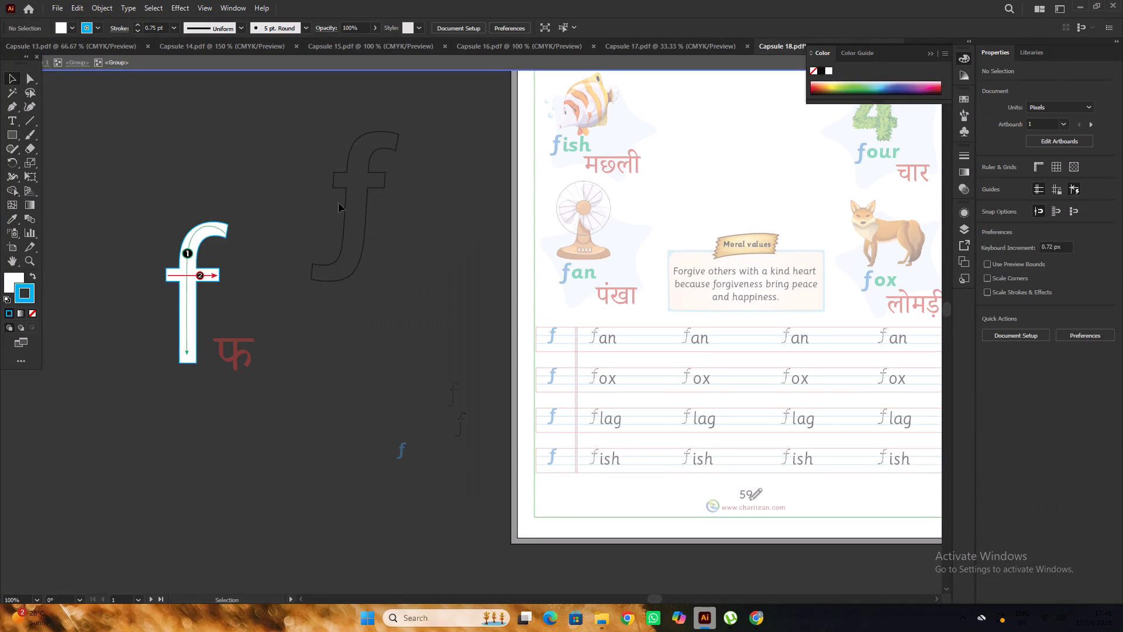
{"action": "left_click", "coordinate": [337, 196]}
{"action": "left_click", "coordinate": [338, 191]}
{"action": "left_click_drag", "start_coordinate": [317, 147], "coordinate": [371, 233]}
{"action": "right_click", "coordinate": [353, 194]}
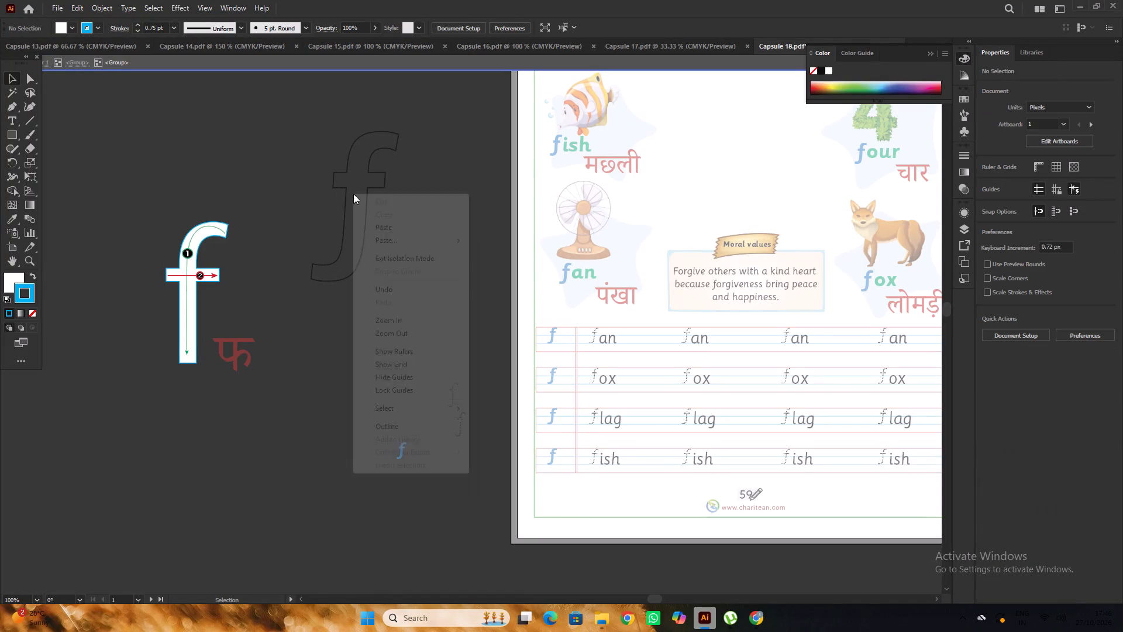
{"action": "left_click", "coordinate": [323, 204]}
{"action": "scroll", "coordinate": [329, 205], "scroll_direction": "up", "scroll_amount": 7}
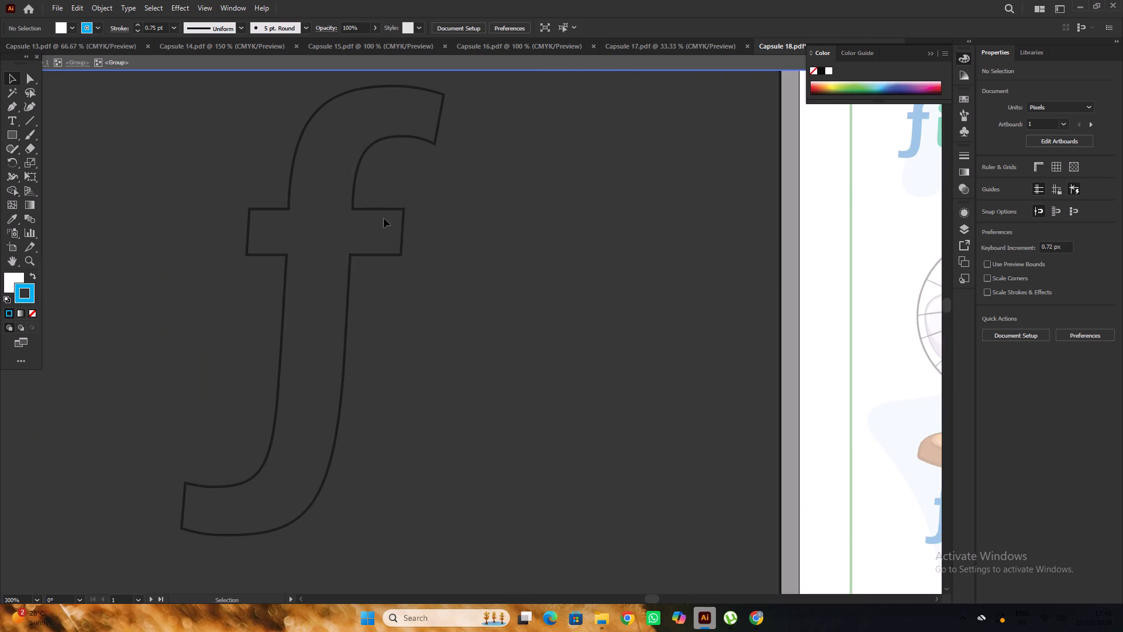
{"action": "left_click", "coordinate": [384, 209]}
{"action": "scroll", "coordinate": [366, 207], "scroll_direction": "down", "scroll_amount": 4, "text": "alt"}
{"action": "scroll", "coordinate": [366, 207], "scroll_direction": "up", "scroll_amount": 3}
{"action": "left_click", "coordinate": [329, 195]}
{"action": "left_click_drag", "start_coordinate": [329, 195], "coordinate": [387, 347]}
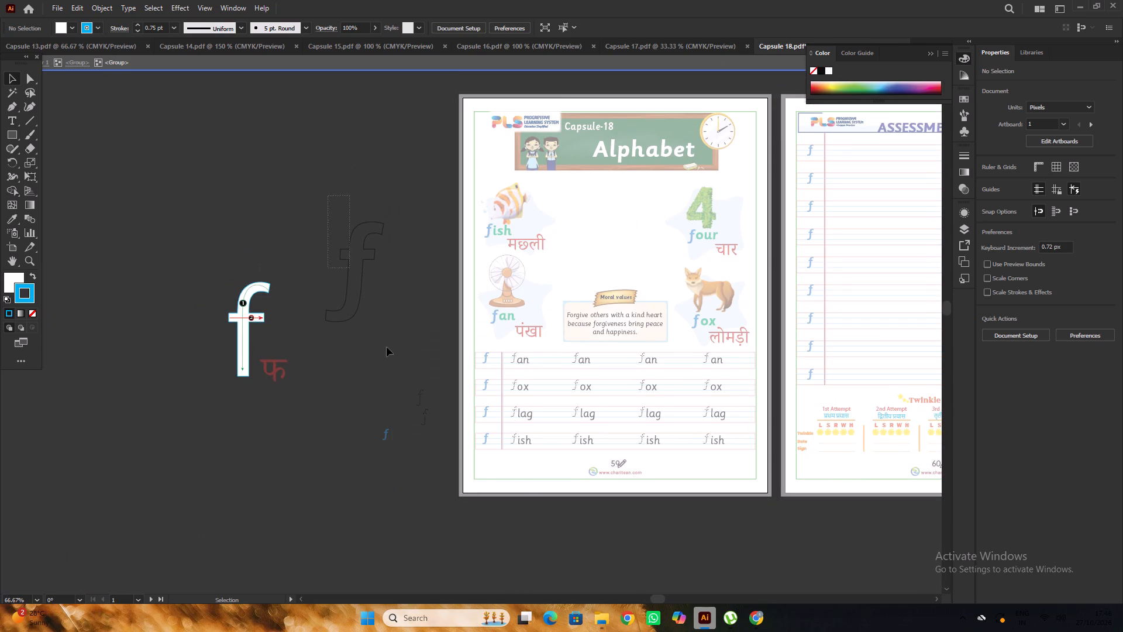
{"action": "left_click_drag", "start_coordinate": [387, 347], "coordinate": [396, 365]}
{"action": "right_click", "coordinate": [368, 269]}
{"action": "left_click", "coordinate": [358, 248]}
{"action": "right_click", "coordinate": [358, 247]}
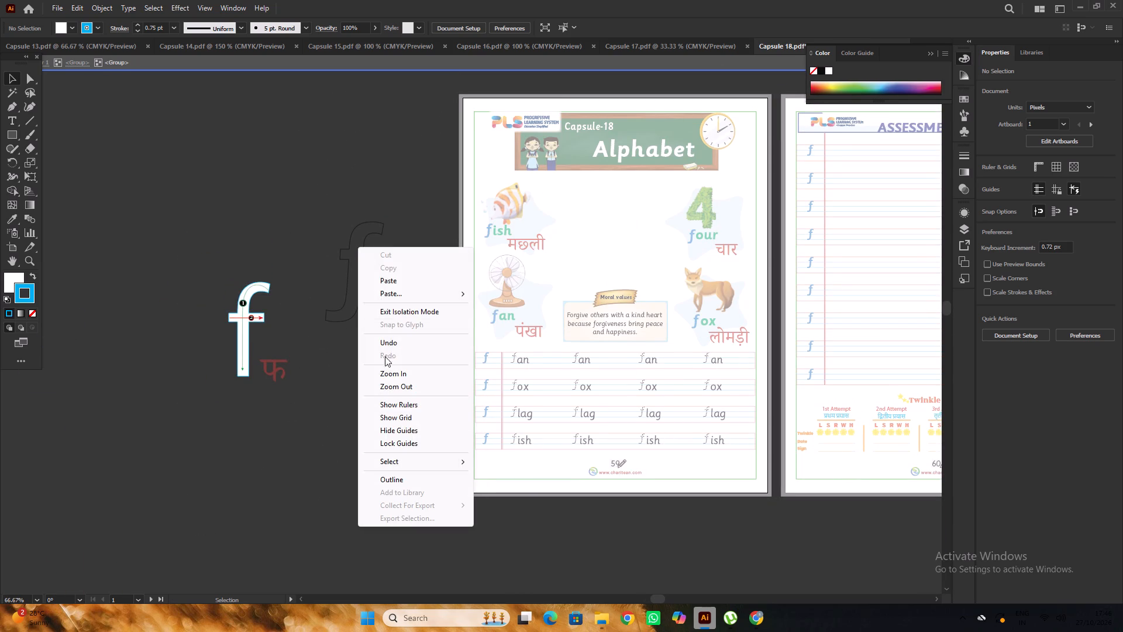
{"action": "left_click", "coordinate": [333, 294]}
Leave the isolated group and set the outlined f's stroke colour to 00aeef.
{"action": "triple_click", "coordinate": [326, 261]}
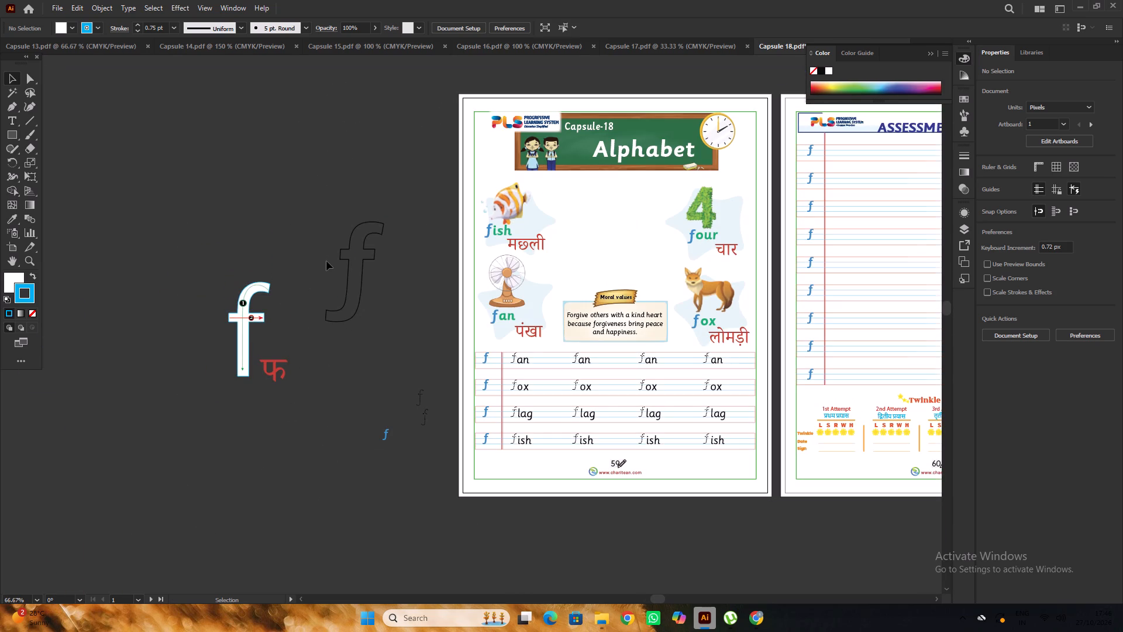
{"action": "left_click", "coordinate": [349, 267]}
{"action": "double_click", "coordinate": [26, 300]}
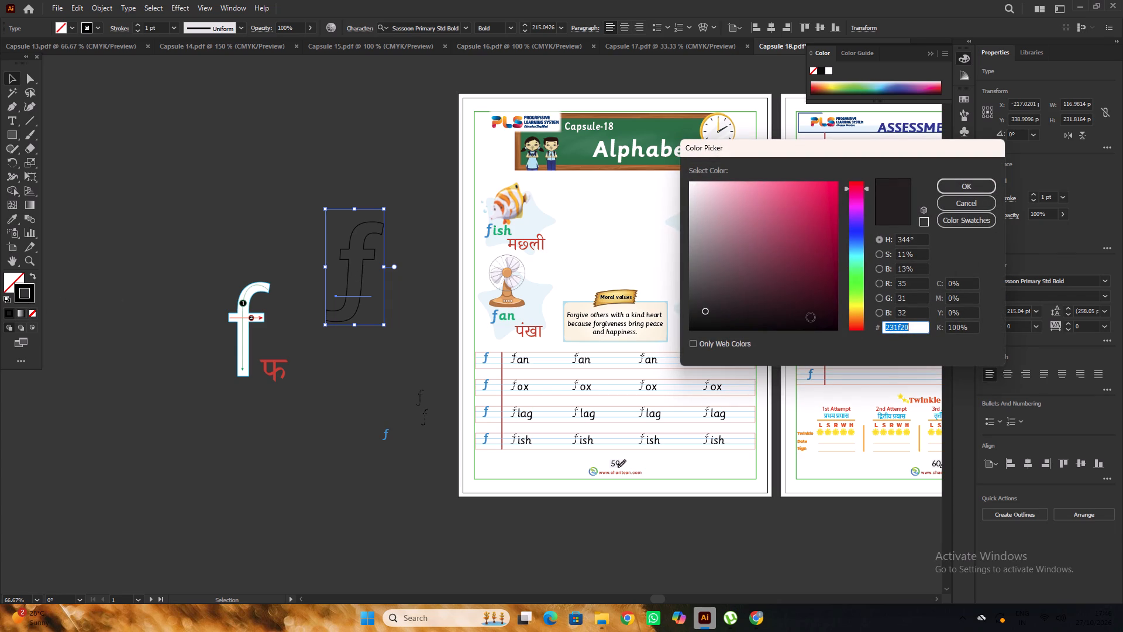
{"action": "key", "text": "ctrl+v"}
{"action": "left_click", "coordinate": [964, 181]}
{"action": "left_click", "coordinate": [379, 176]}
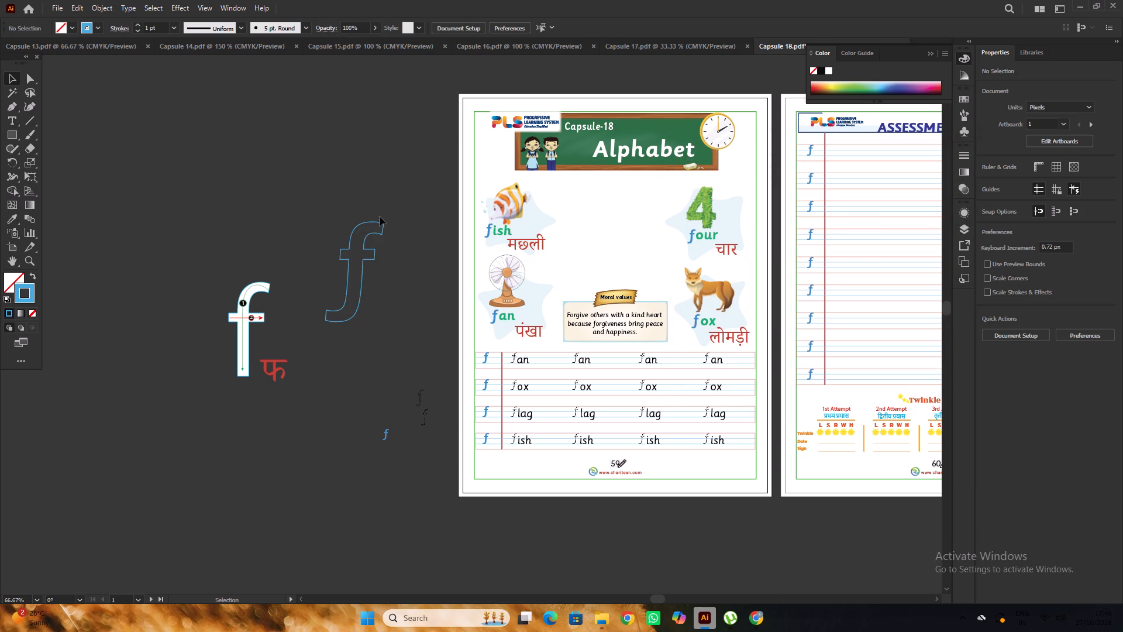
Place the outlined f on the first page, centred above the Moral values box, scaled down to about 103 by 205 px.
{"action": "left_click_drag", "start_coordinate": [365, 252], "coordinate": [615, 212]}
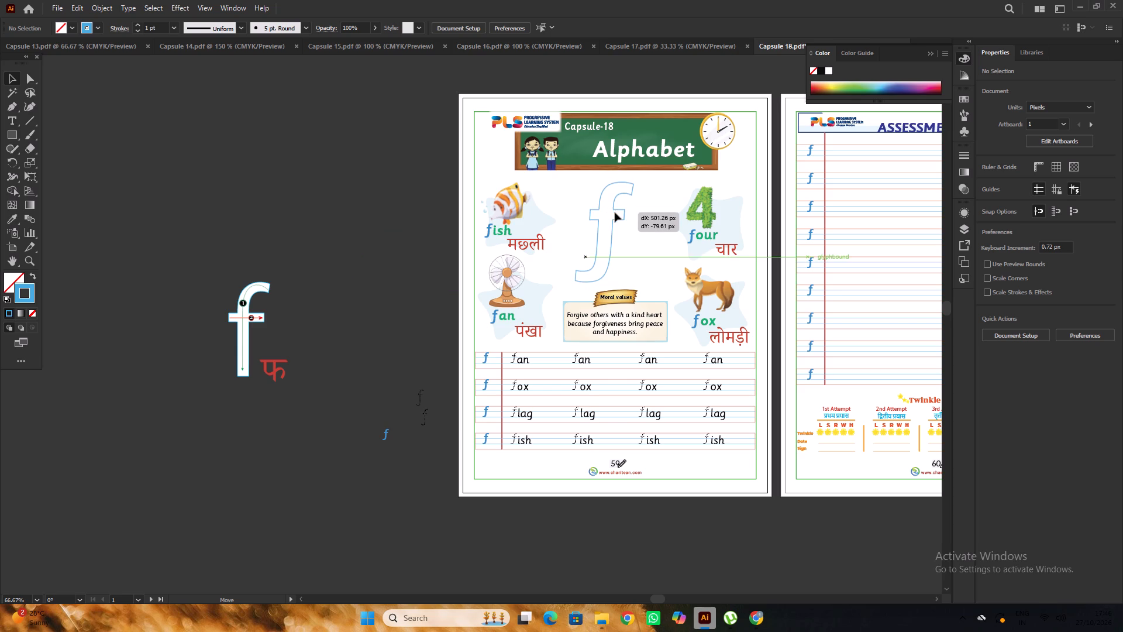
{"action": "left_click_drag", "start_coordinate": [615, 212], "coordinate": [617, 214]}
{"action": "scroll", "coordinate": [652, 258], "scroll_direction": "up", "scroll_amount": 1, "text": "alt"}
{"action": "left_click_drag", "start_coordinate": [632, 300], "coordinate": [631, 291], "text": "alt"}
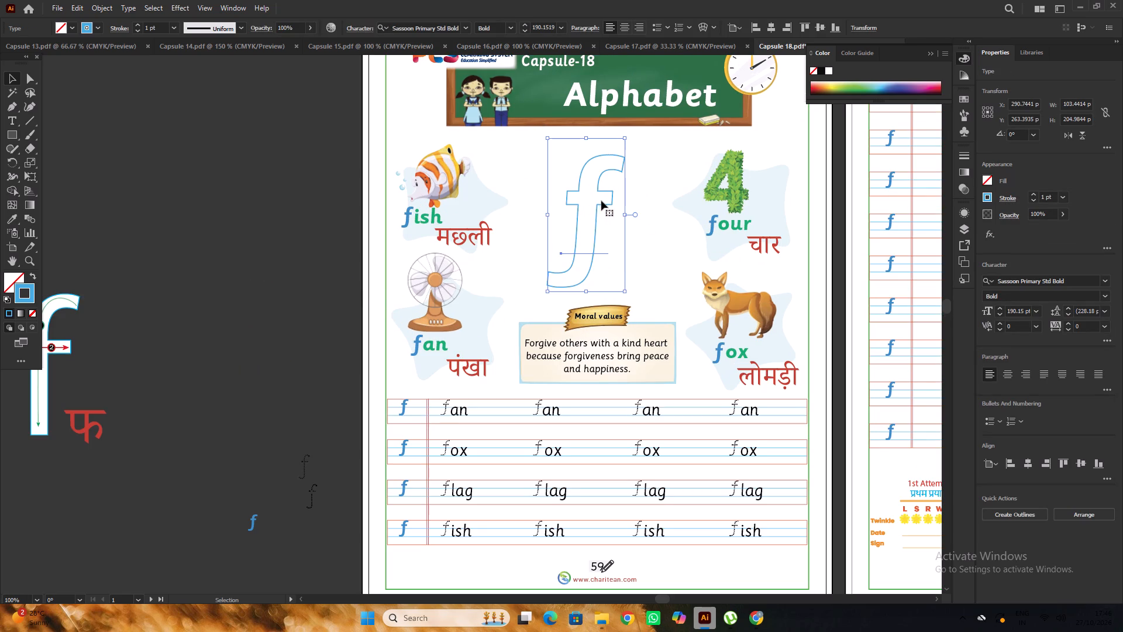
{"action": "left_click", "coordinate": [601, 204]}
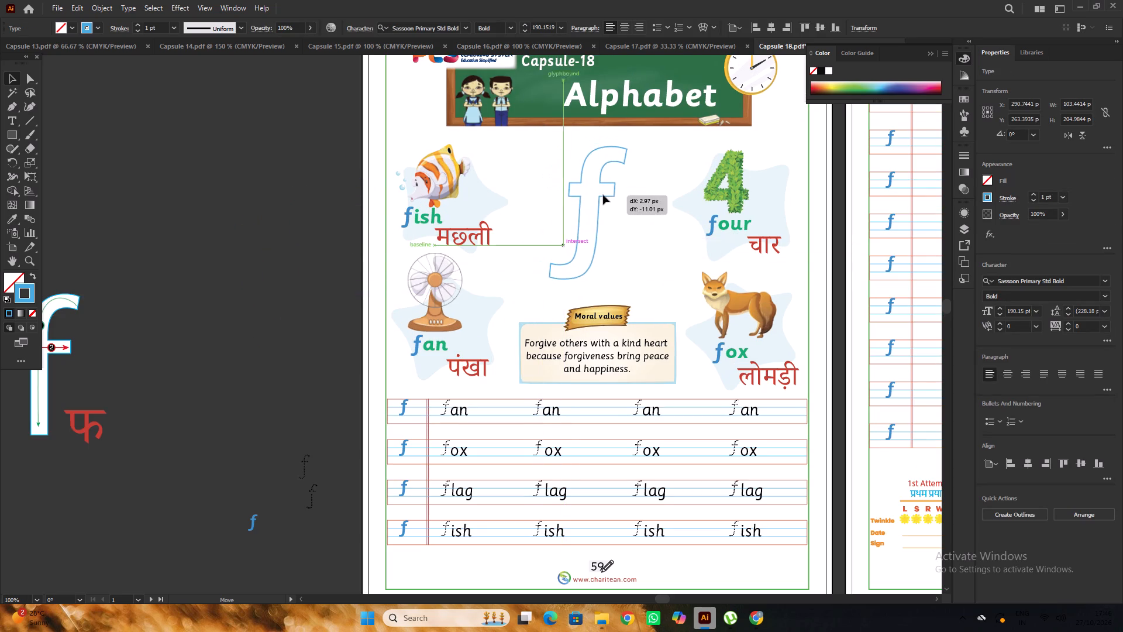
{"action": "scroll", "coordinate": [601, 201], "scroll_direction": "down", "scroll_amount": 1, "text": "alt"}
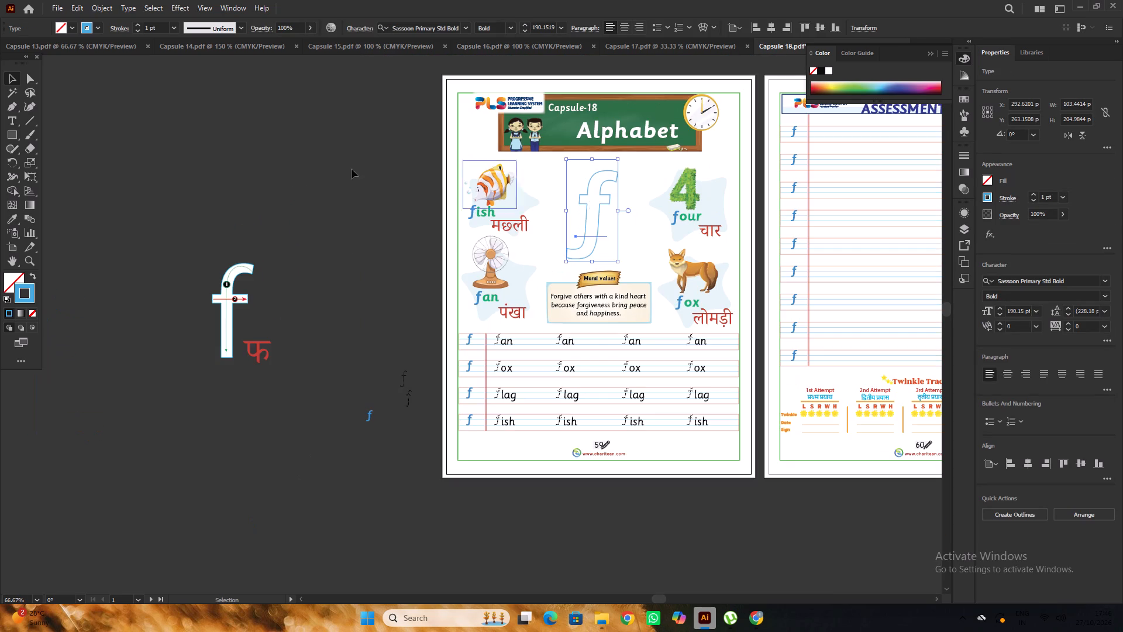
{"action": "double_click", "coordinate": [344, 166]}
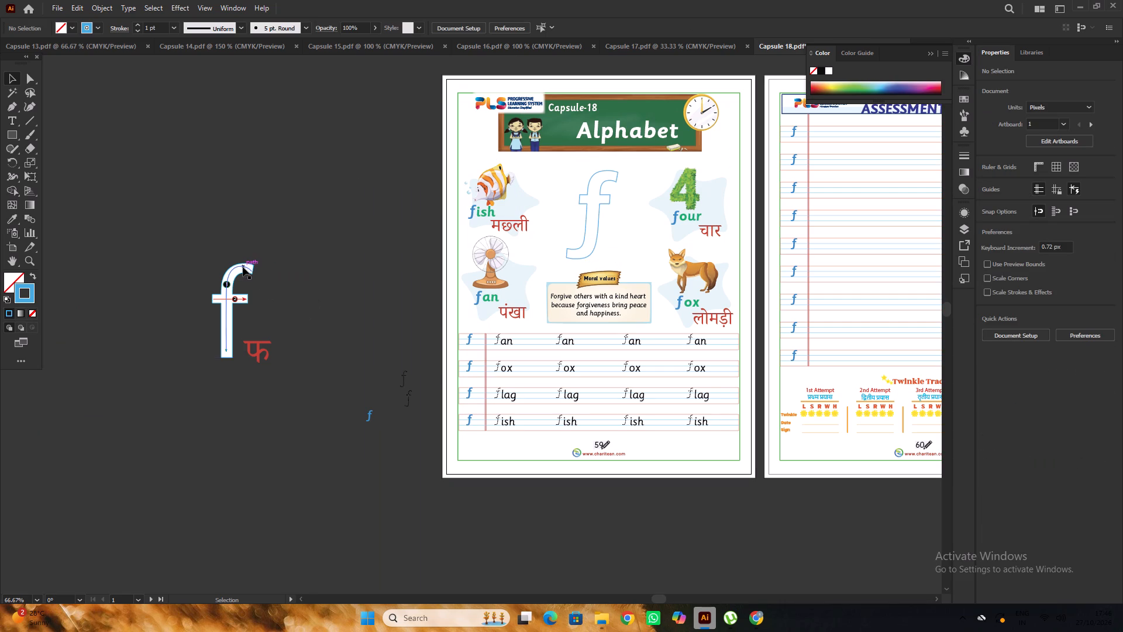
Ungroup the old tracing-letter group, move the white f away from the Hindi letter, and ungroup the f's remaining parts.
{"action": "left_click_drag", "start_coordinate": [243, 267], "coordinate": [213, 248]}
{"action": "right_click", "coordinate": [212, 247]}
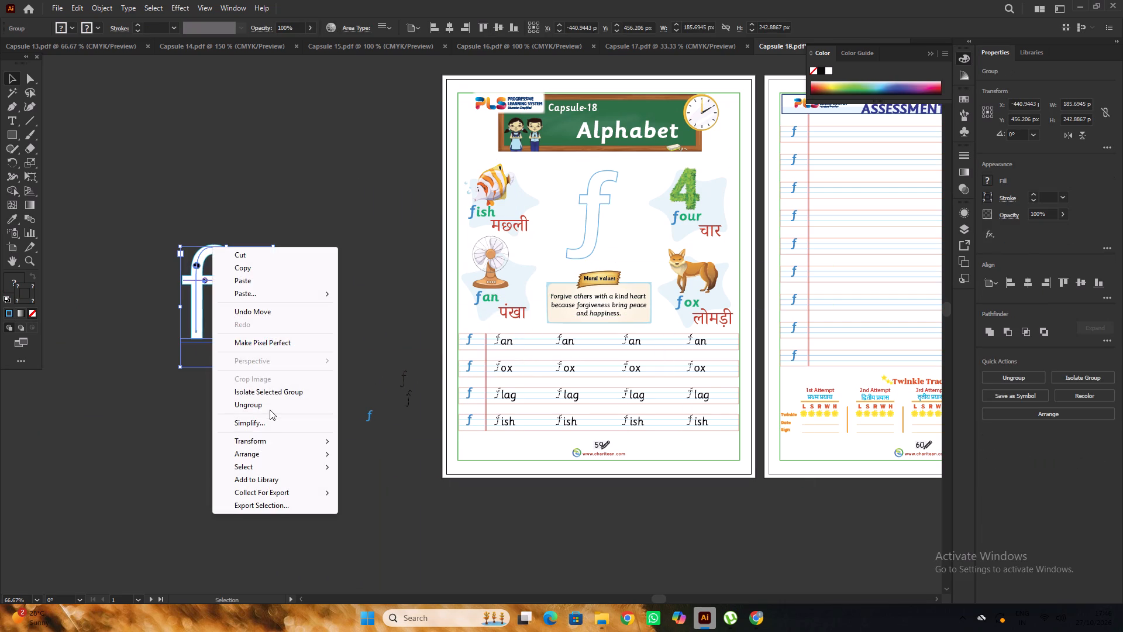
{"action": "left_click", "coordinate": [271, 405]}
{"action": "left_click", "coordinate": [323, 370]}
{"action": "left_click_drag", "start_coordinate": [204, 249], "coordinate": [406, 222]}
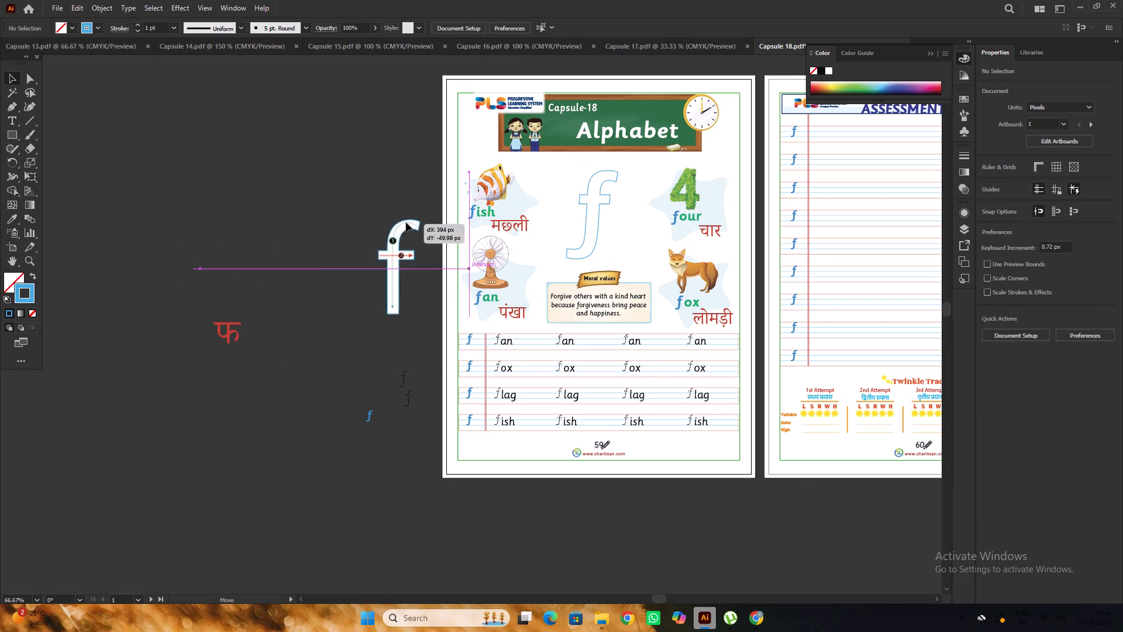
{"action": "left_click_drag", "start_coordinate": [406, 222], "coordinate": [161, 217]}
{"action": "right_click", "coordinate": [161, 217]}
{"action": "left_click", "coordinate": [216, 372]}
{"action": "left_click", "coordinate": [312, 331]}
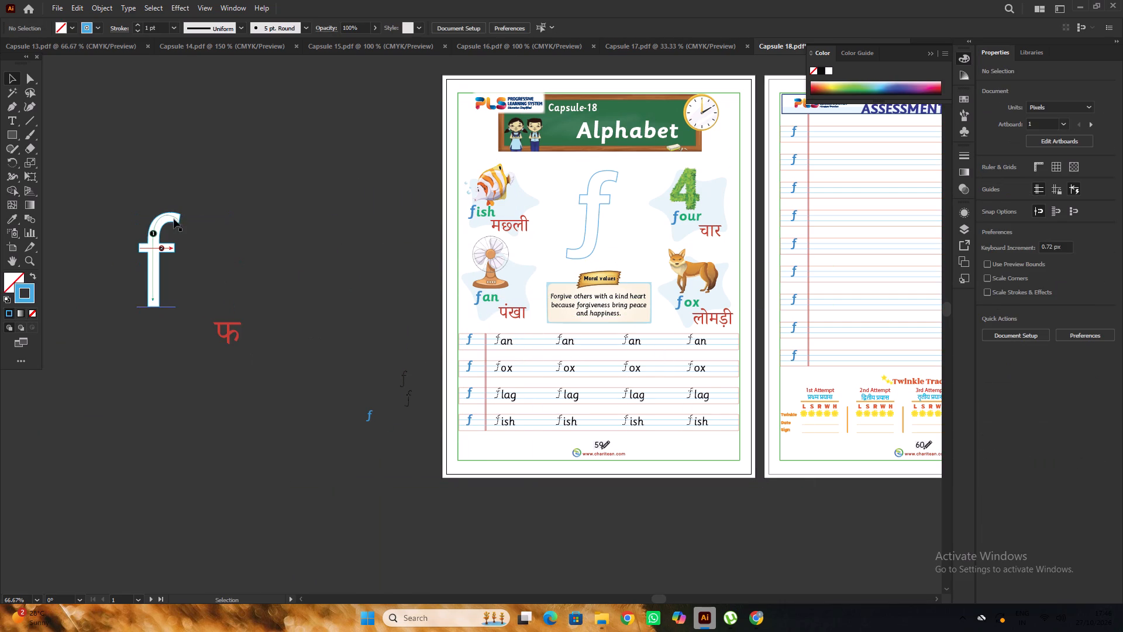
Move the curved green stroke arrow from the old f onto the first page, try it over the outlined f, and set it beside that letter.
{"action": "left_click_drag", "start_coordinate": [164, 215], "coordinate": [590, 173]}
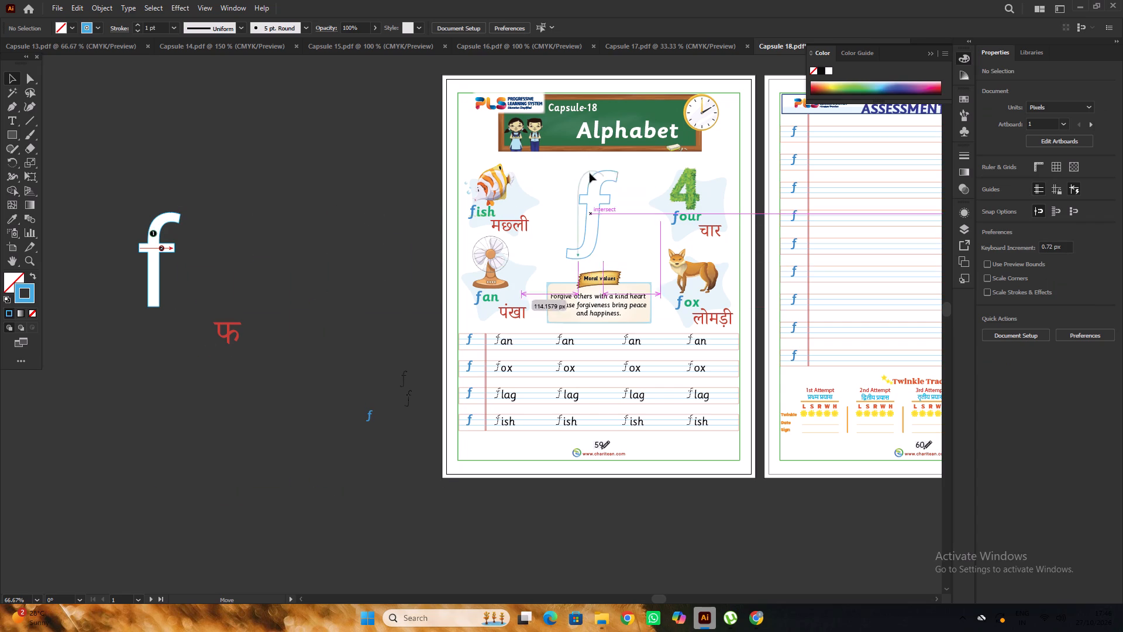
{"action": "left_click_drag", "start_coordinate": [590, 173], "coordinate": [603, 174]}
{"action": "scroll", "coordinate": [608, 176], "scroll_direction": "up", "scroll_amount": 2, "text": "alt"}
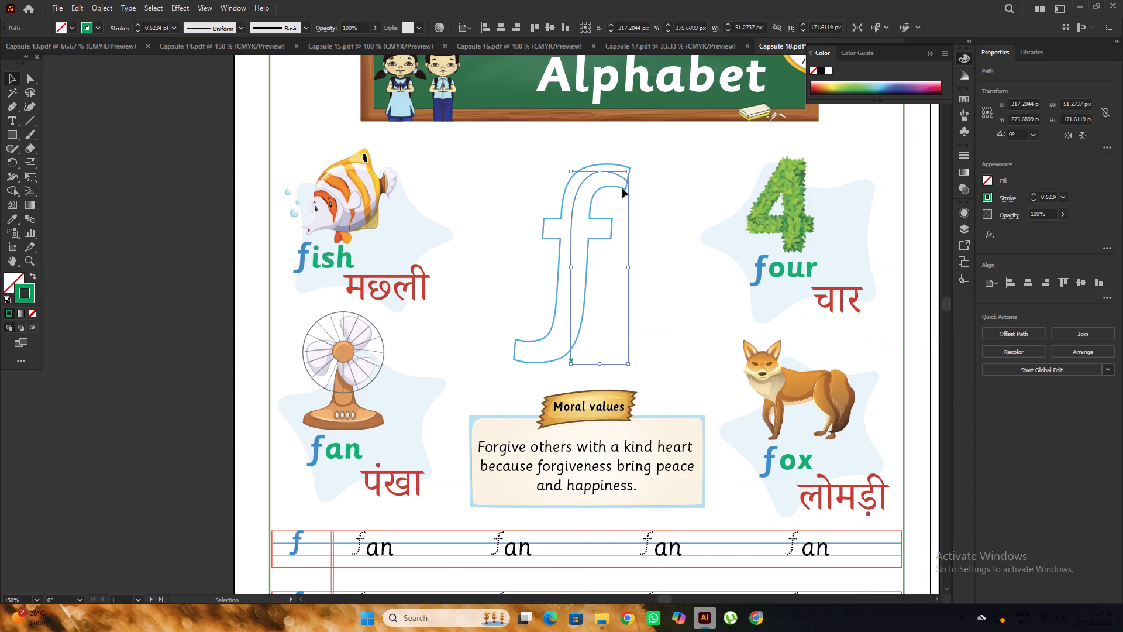
{"action": "scroll", "coordinate": [622, 188], "scroll_direction": "up", "scroll_amount": 1, "text": "alt"}
{"action": "scroll", "coordinate": [594, 169], "scroll_direction": "down", "scroll_amount": 1, "text": "alt"}
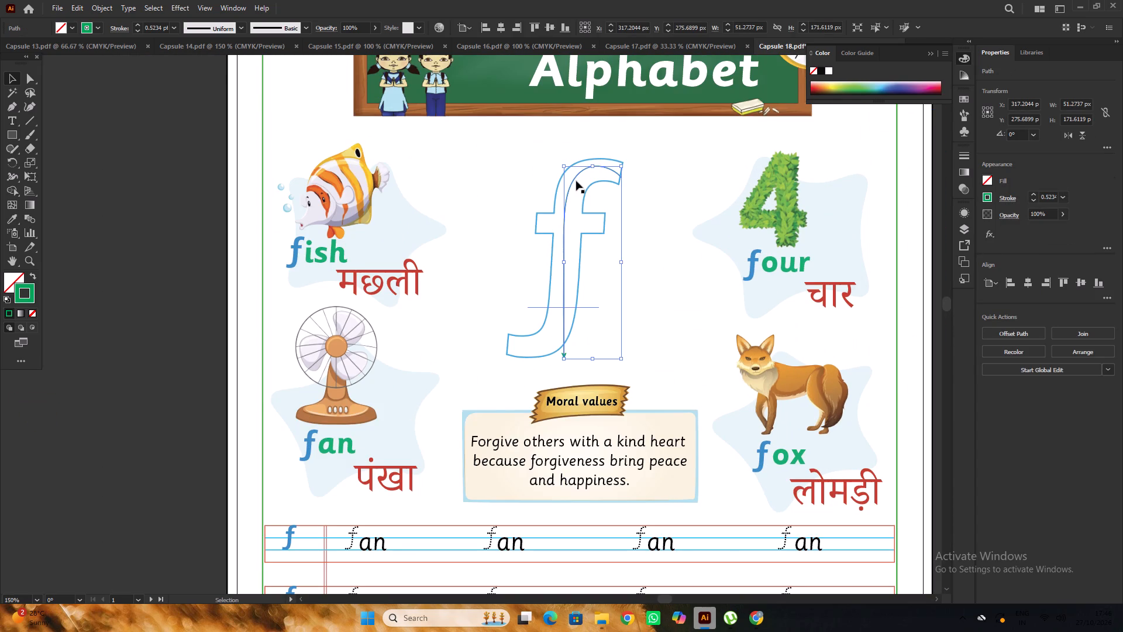
{"action": "left_click_drag", "start_coordinate": [576, 181], "coordinate": [564, 186]}
{"action": "scroll", "coordinate": [563, 186], "scroll_direction": "down", "scroll_amount": 2, "text": "alt"}
{"action": "left_click_drag", "start_coordinate": [561, 184], "coordinate": [517, 188]}
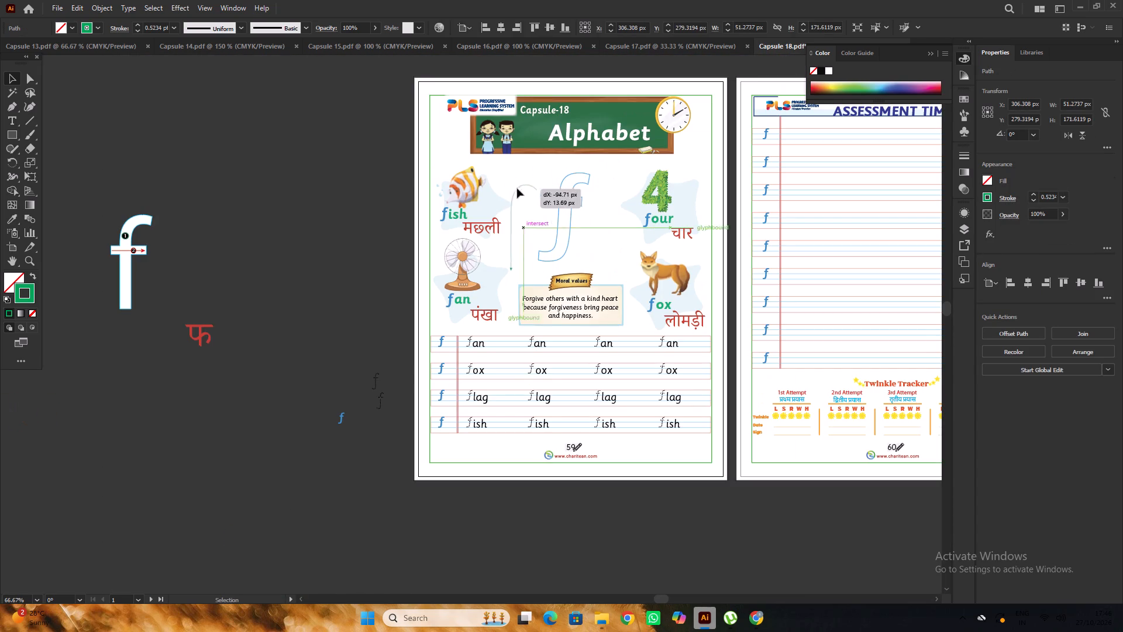
{"action": "left_click_drag", "start_coordinate": [517, 188], "coordinate": [516, 188]}
{"action": "left_click", "coordinate": [144, 197]}
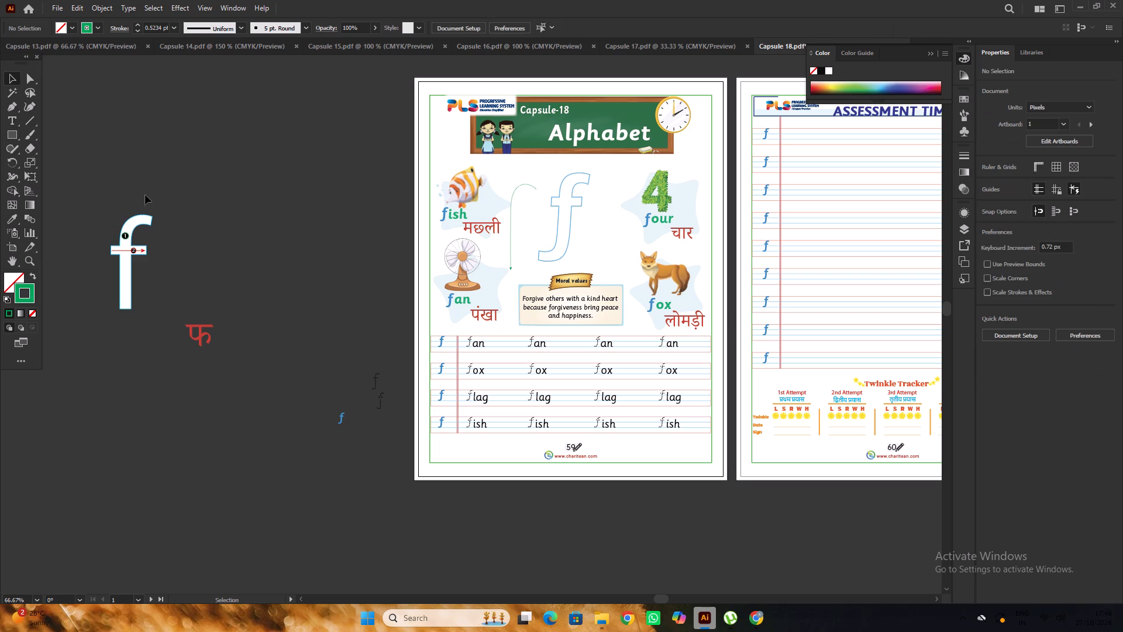
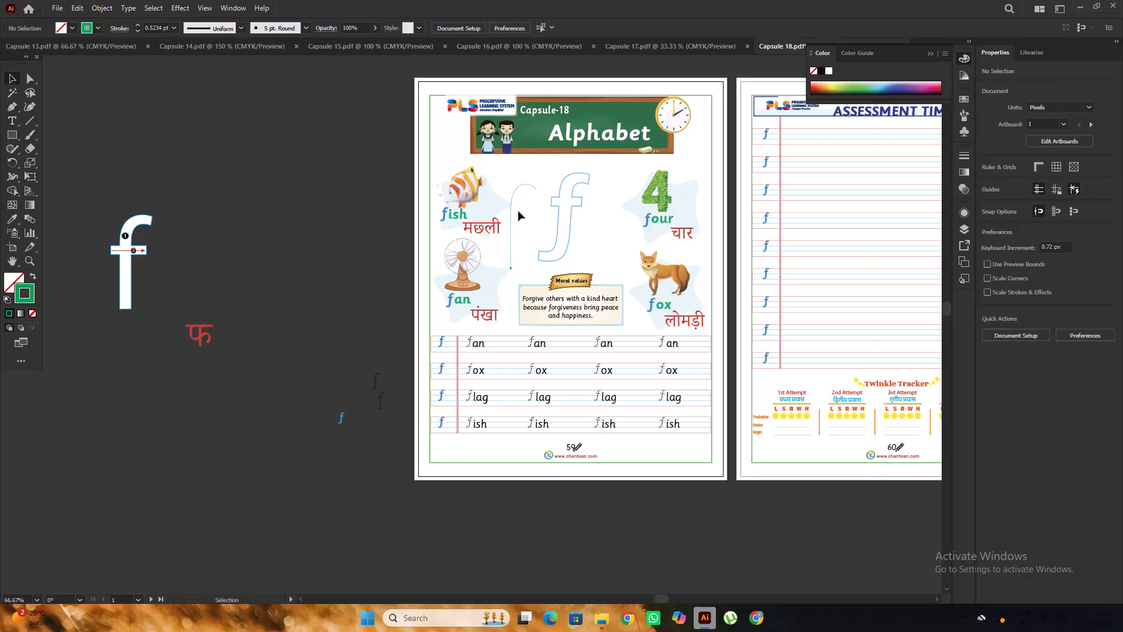
Move the curved green stroke arrow onto the outlined f, placing it at about X 320, Y 276 px.
{"action": "scroll", "coordinate": [518, 210], "scroll_direction": "up", "scroll_amount": 1, "text": "alt"}
{"action": "left_click_drag", "start_coordinate": [515, 181], "coordinate": [556, 176]}
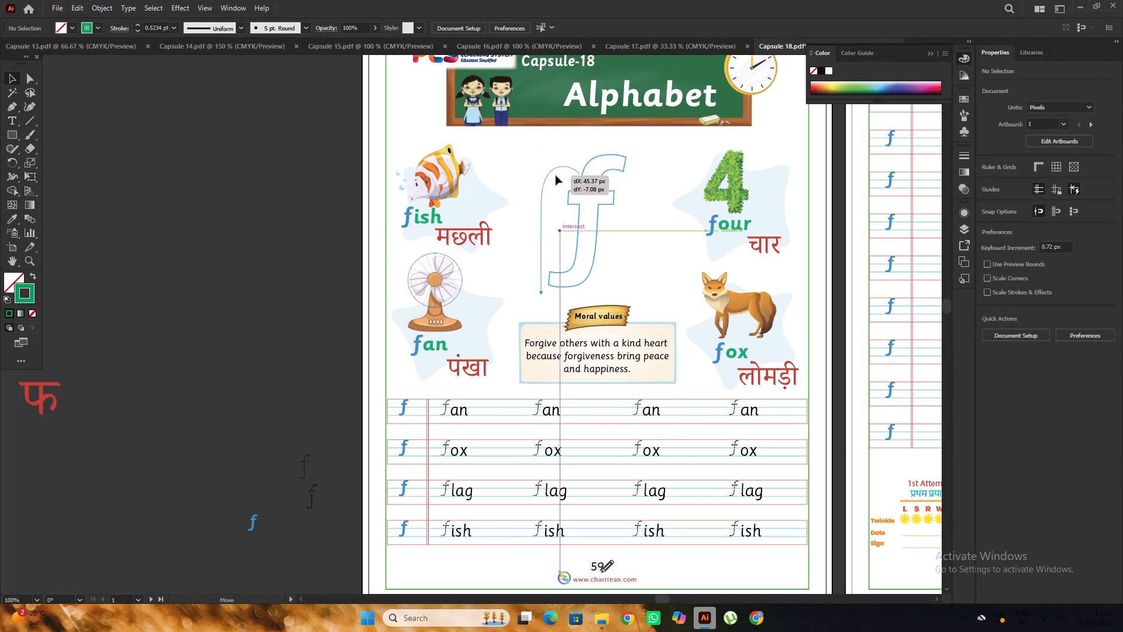
{"action": "left_click_drag", "start_coordinate": [556, 176], "coordinate": [596, 169]}
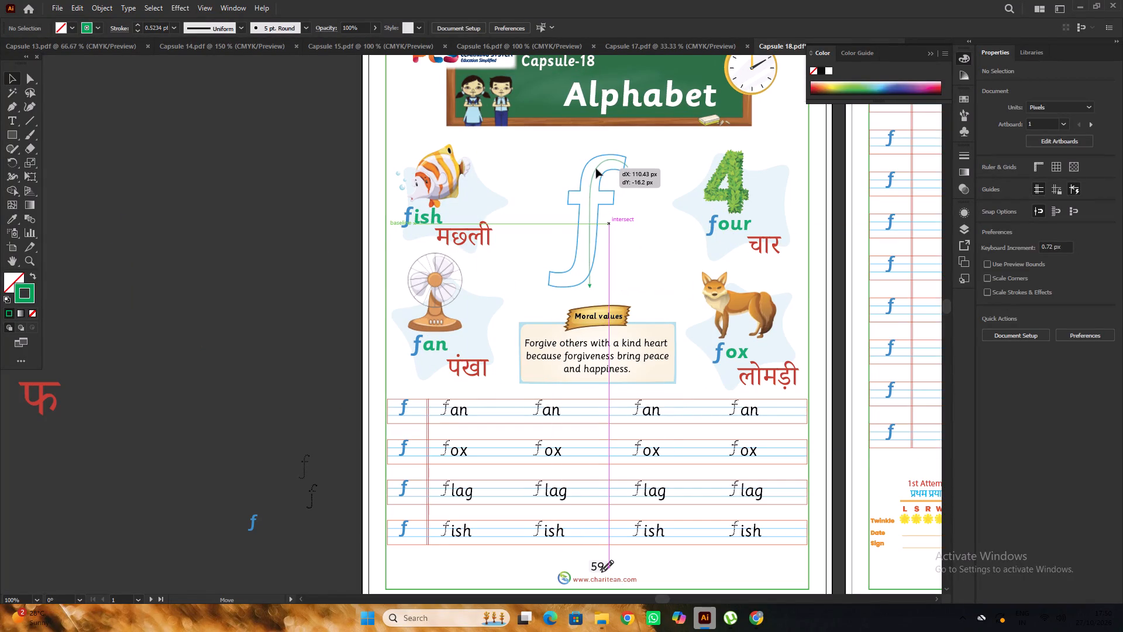
{"action": "left_click_drag", "start_coordinate": [596, 169], "coordinate": [595, 169]}
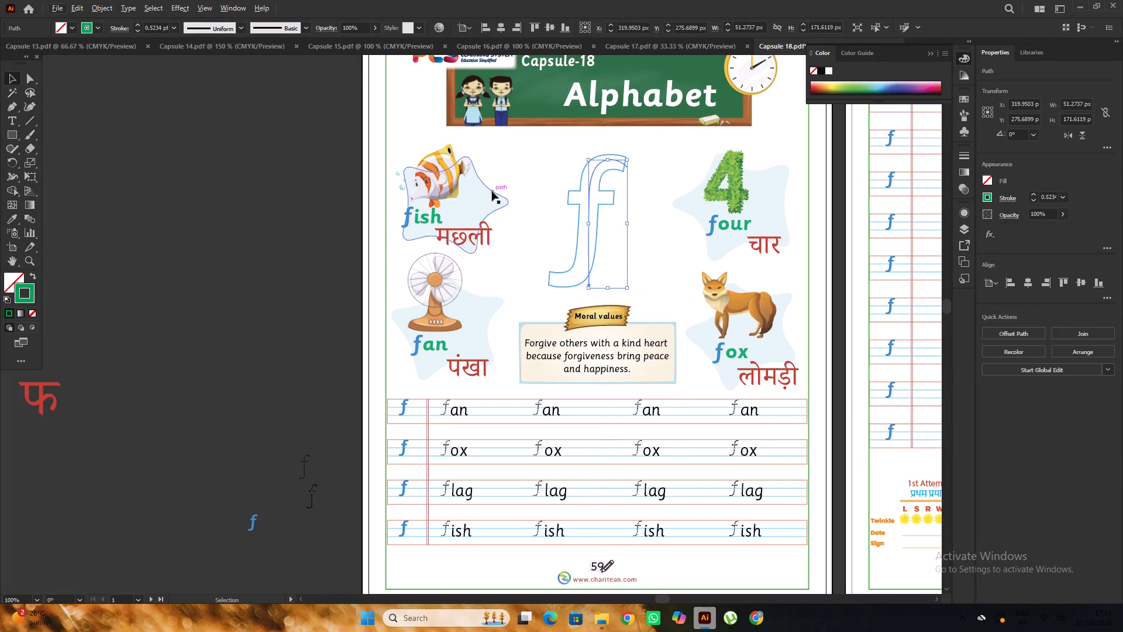
Use the Curvature tool to pull the arrow's starting point inward so it sits inside the outlined f's top hook.
{"action": "scroll", "coordinate": [467, 204], "scroll_direction": "down", "scroll_amount": 2, "text": "alt"}
{"action": "scroll", "coordinate": [199, 241], "scroll_direction": "up", "scroll_amount": 3, "text": "alt"}
{"action": "scroll", "coordinate": [107, 214], "scroll_direction": "down", "scroll_amount": 2, "text": "alt"}
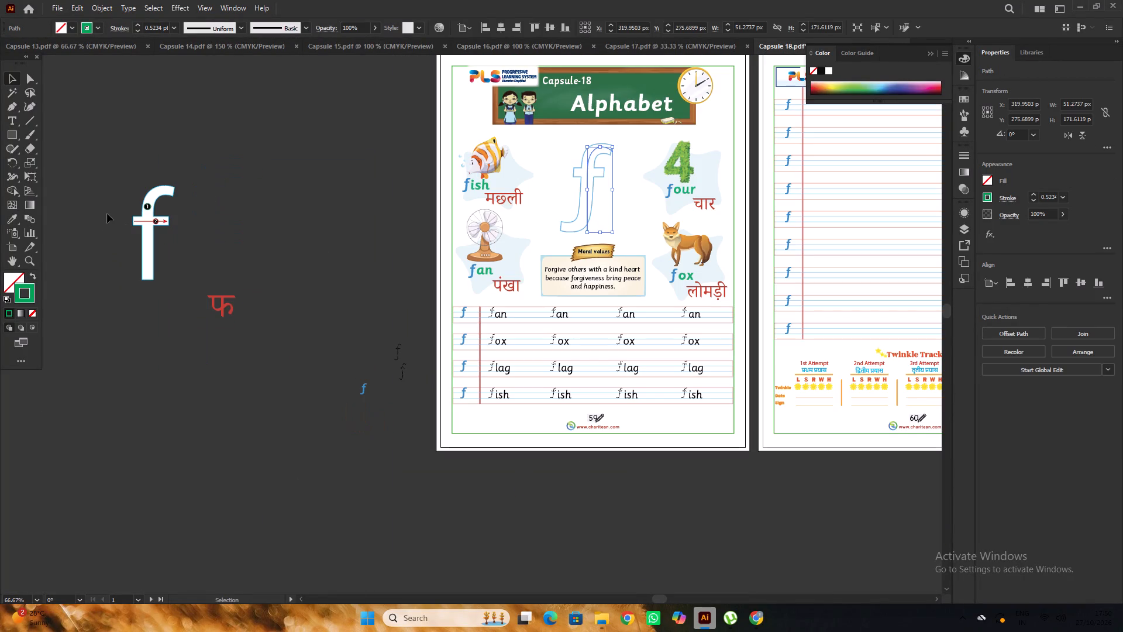
{"action": "scroll", "coordinate": [601, 160], "scroll_direction": "up", "scroll_amount": 3, "text": "alt"}
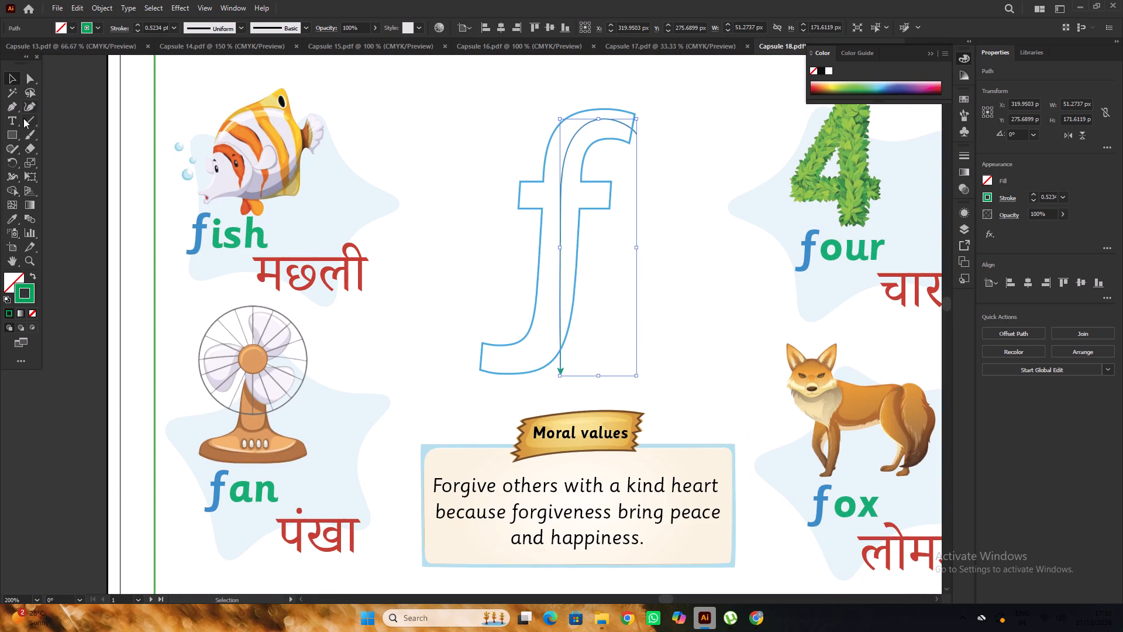
{"action": "left_click", "coordinate": [26, 108]}
{"action": "scroll", "coordinate": [555, 113], "scroll_direction": "up", "scroll_amount": 2}
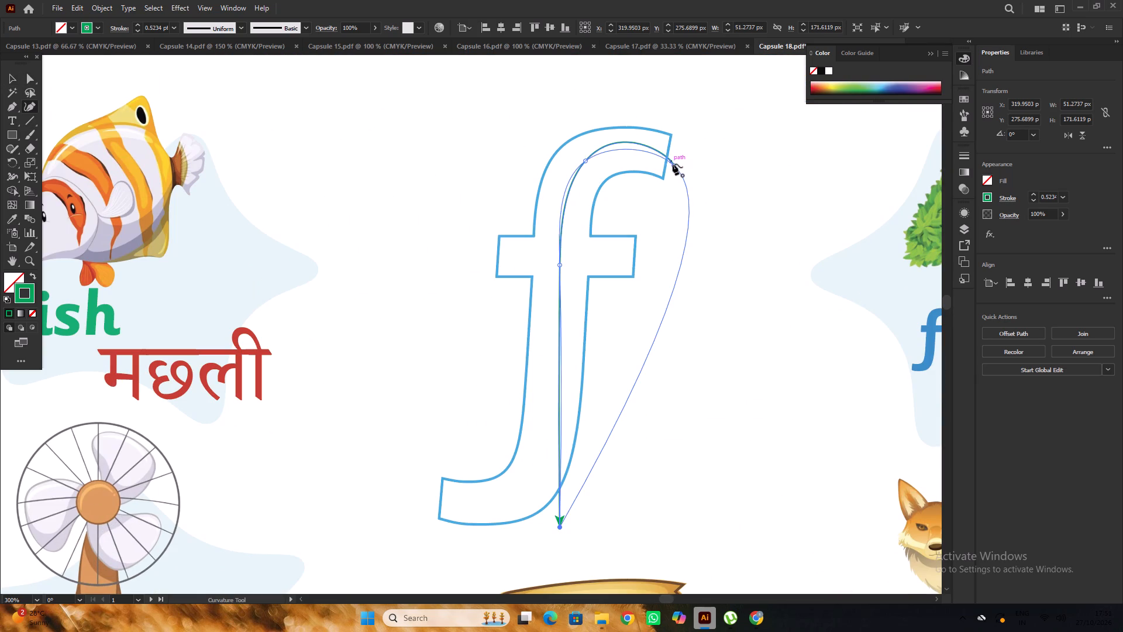
{"action": "left_click_drag", "start_coordinate": [673, 164], "coordinate": [649, 149]}
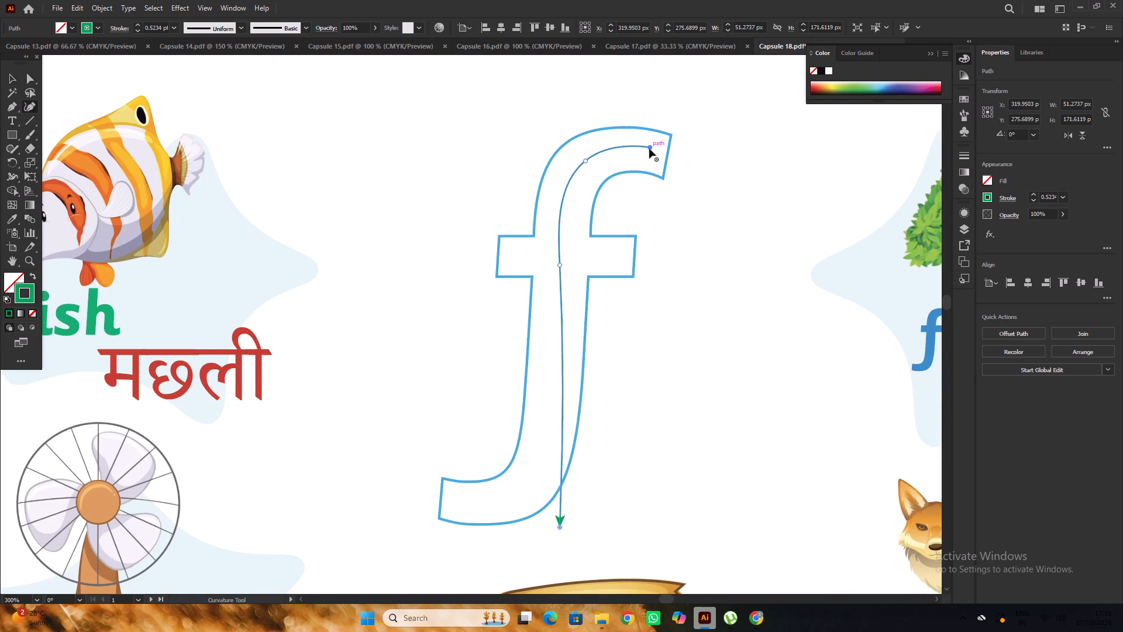
Move the arrowhead end of the green stroke into the tail of the outlined f's bottom hook.
{"action": "scroll", "coordinate": [649, 149], "scroll_direction": "down", "scroll_amount": 3}
{"action": "scroll", "coordinate": [567, 212], "scroll_direction": "down", "scroll_amount": 5}
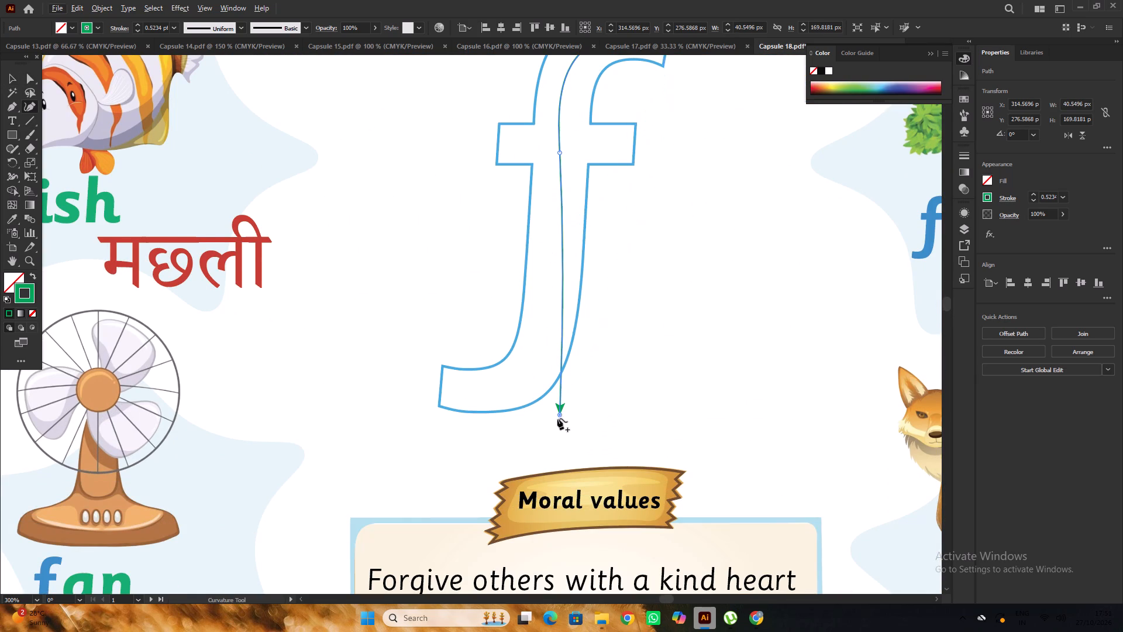
{"action": "scroll", "coordinate": [561, 376], "scroll_direction": "down", "scroll_amount": 3, "text": "alt"}
{"action": "scroll", "coordinate": [514, 348], "scroll_direction": "down", "scroll_amount": 3}
{"action": "scroll", "coordinate": [158, 360], "scroll_direction": "up", "scroll_amount": 4, "text": "alt"}
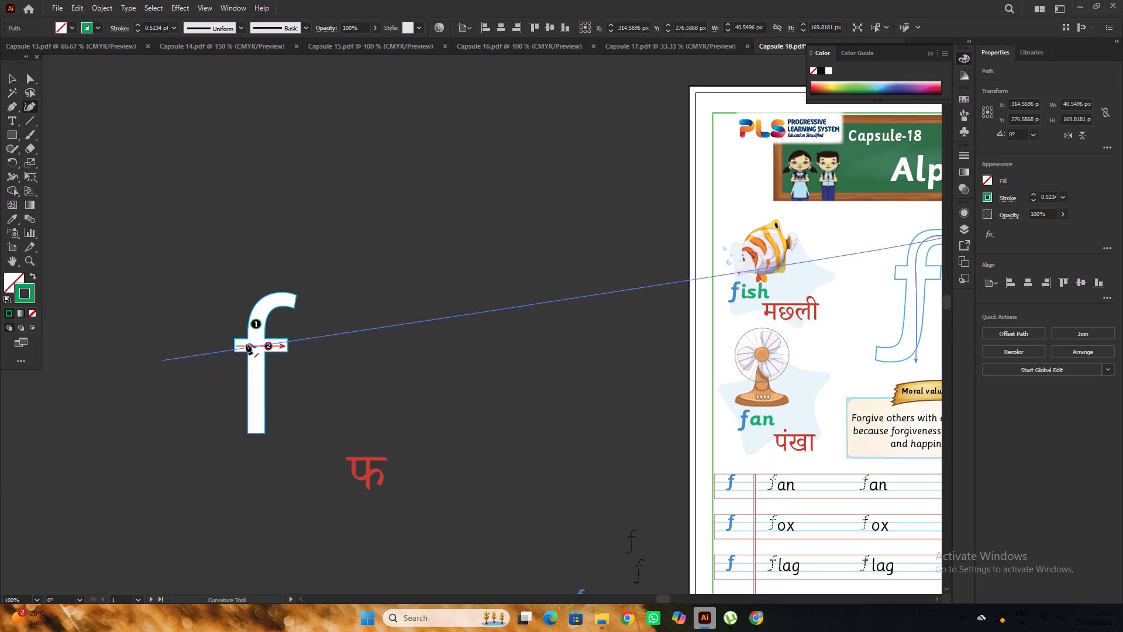
{"action": "scroll", "coordinate": [244, 289], "scroll_direction": "down", "scroll_amount": 3, "text": "alt"}
{"action": "scroll", "coordinate": [592, 305], "scroll_direction": "up", "scroll_amount": 3}
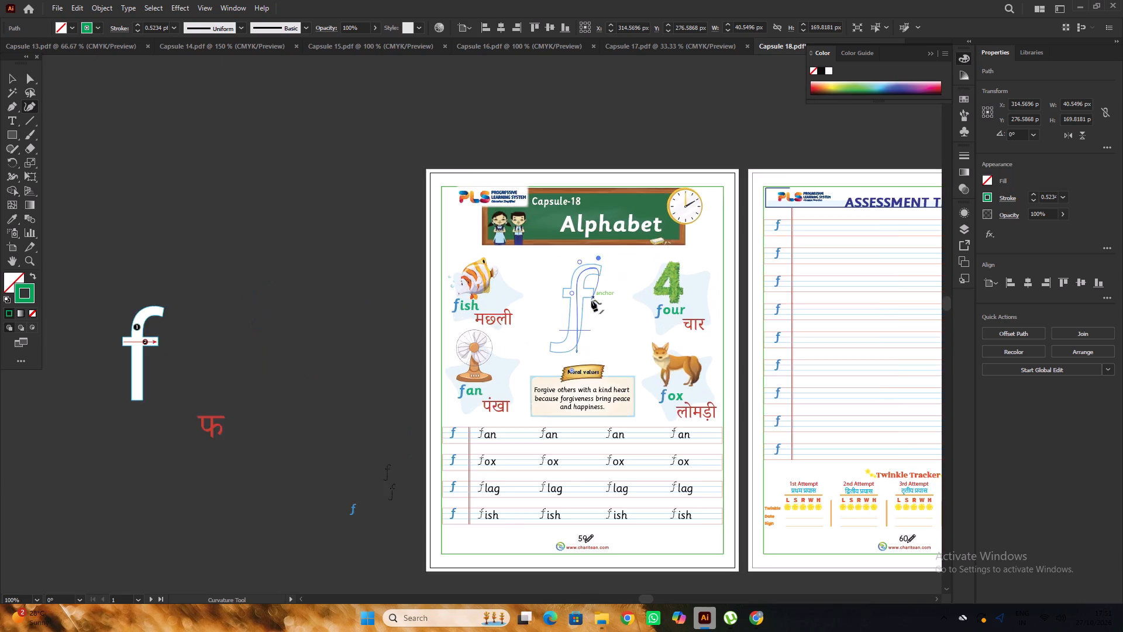
{"action": "scroll", "coordinate": [582, 312], "scroll_direction": "up", "scroll_amount": 3, "text": "alt"}
{"action": "left_click_drag", "start_coordinate": [566, 435], "coordinate": [538, 423]}
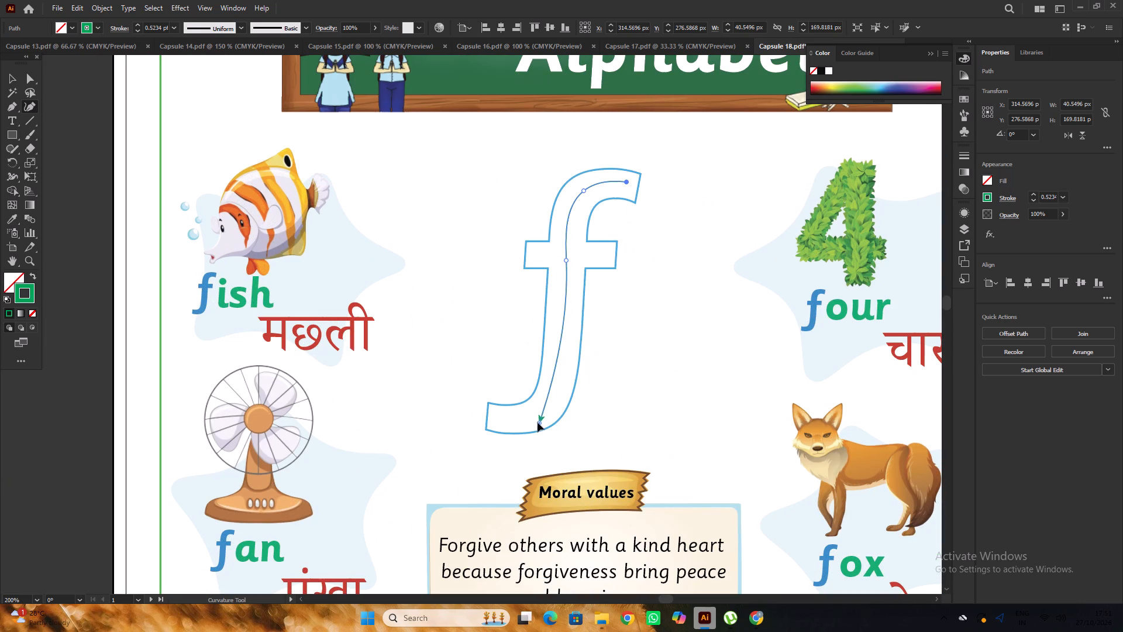
{"action": "left_click_drag", "start_coordinate": [538, 423], "coordinate": [503, 423]}
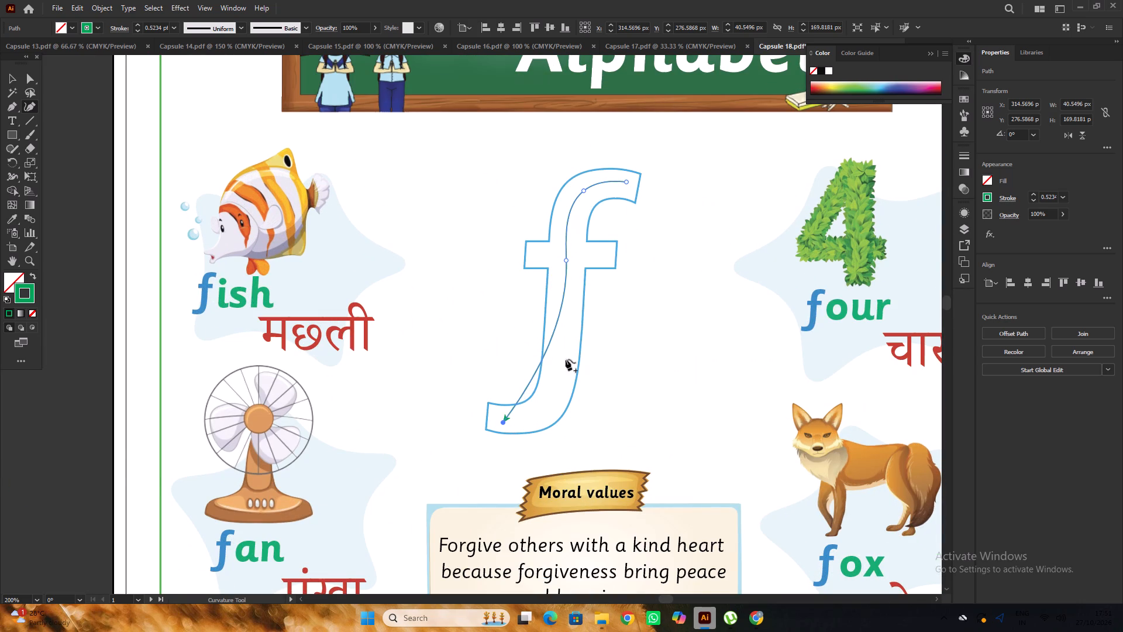
Add a curve point to the green stroke's lower part and shift it so the line follows the outlined f's bottom bend.
{"action": "scroll", "coordinate": [573, 338], "scroll_direction": "up", "scroll_amount": 1, "text": "alt"}
{"action": "left_click_drag", "start_coordinate": [526, 371], "coordinate": [537, 383]}
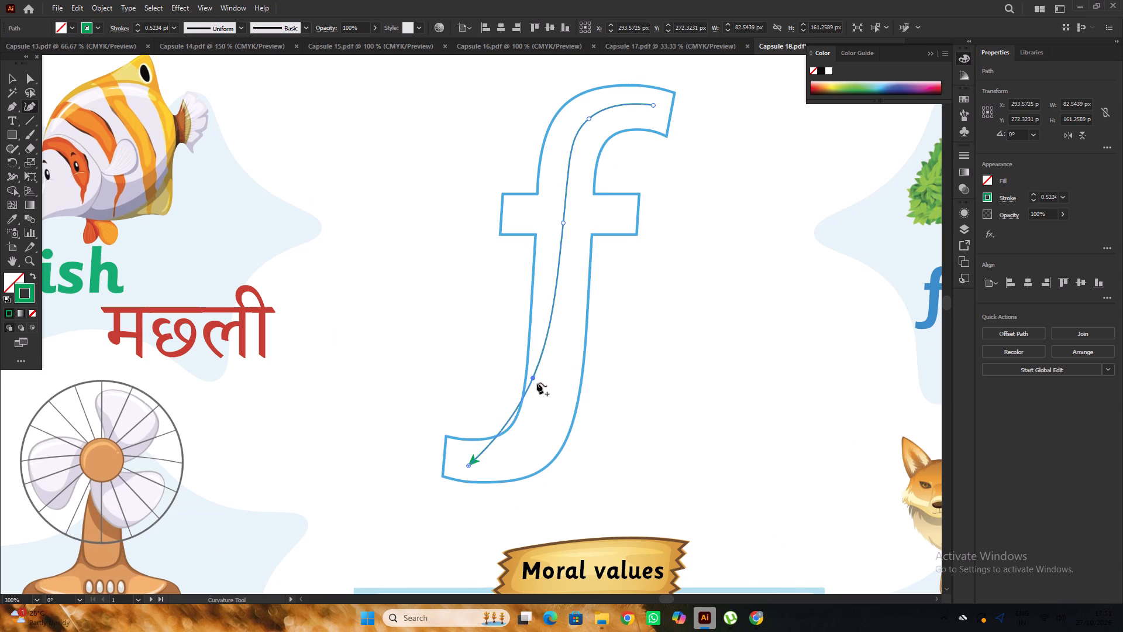
{"action": "left_click_drag", "start_coordinate": [537, 383], "coordinate": [551, 410]}
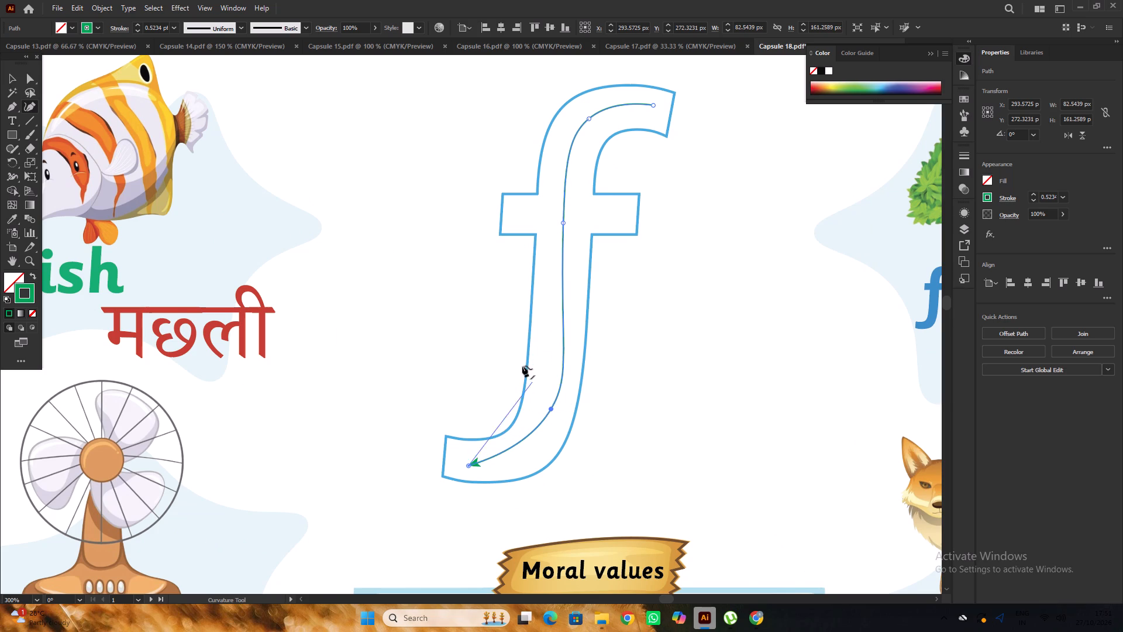
{"action": "scroll", "coordinate": [522, 366], "scroll_direction": "down", "scroll_amount": 1, "text": "alt"}
{"action": "scroll", "coordinate": [521, 360], "scroll_direction": "down", "scroll_amount": 6}
{"action": "scroll", "coordinate": [521, 359], "scroll_direction": "up", "scroll_amount": 2, "text": "alt"}
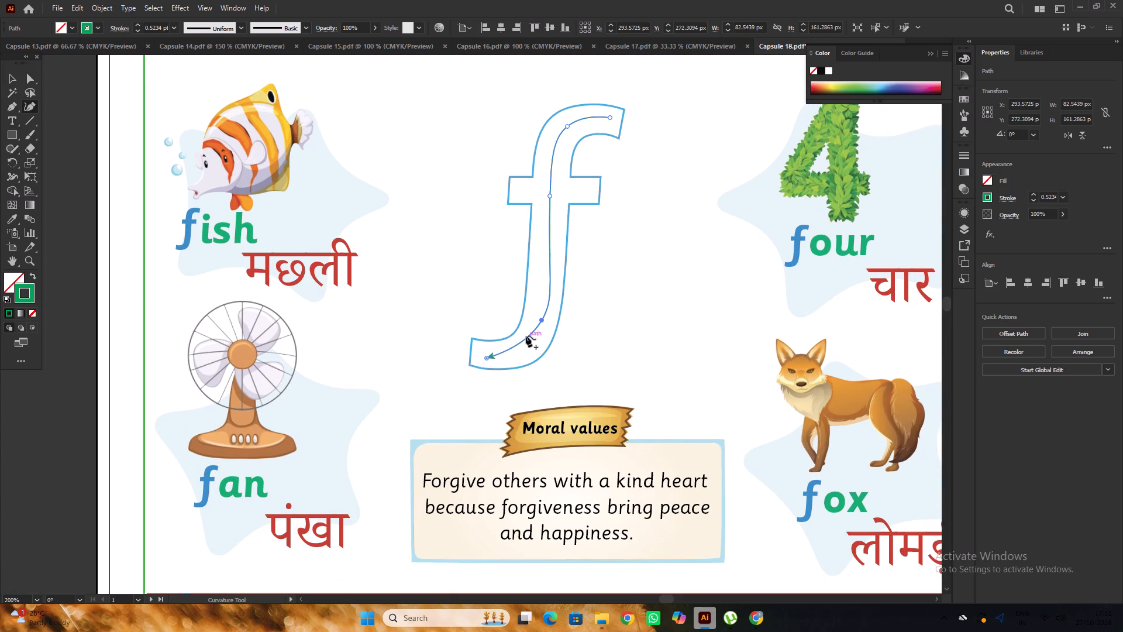
{"action": "scroll", "coordinate": [523, 329], "scroll_direction": "down", "scroll_amount": 1}
{"action": "scroll", "coordinate": [525, 328], "scroll_direction": "up", "scroll_amount": 2, "text": "alt"}
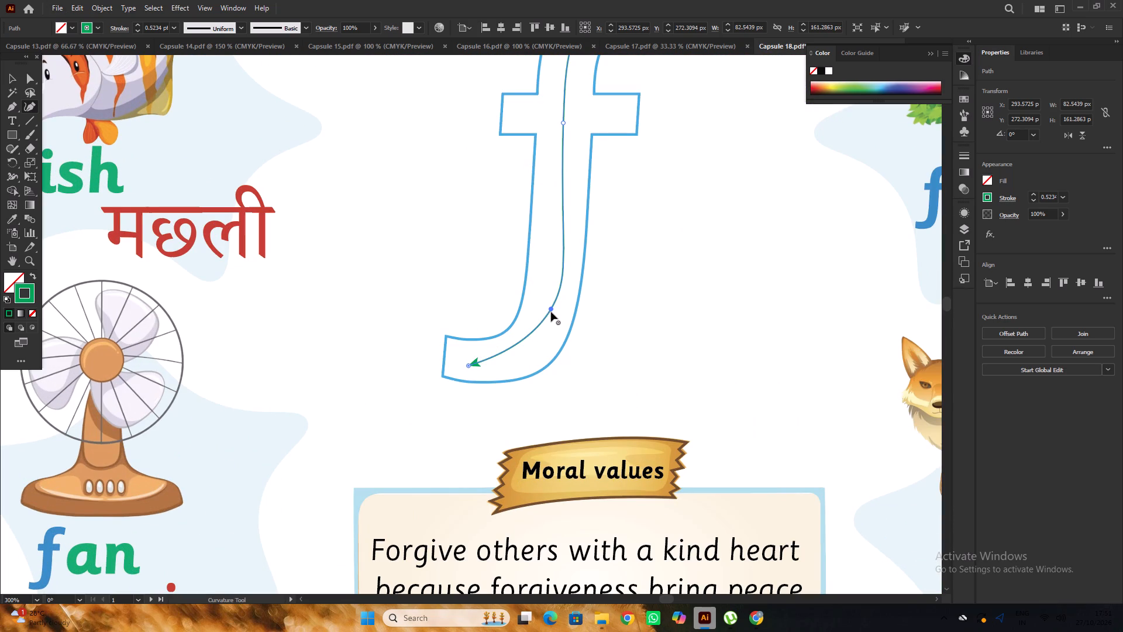
{"action": "left_click_drag", "start_coordinate": [551, 312], "coordinate": [541, 330]}
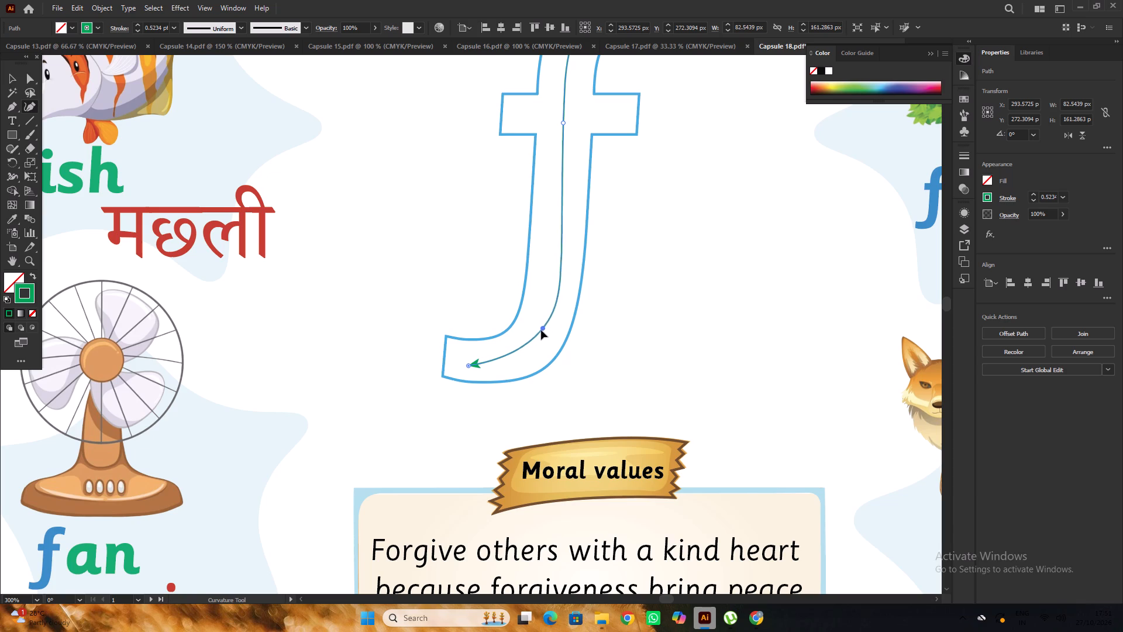
{"action": "left_click_drag", "start_coordinate": [541, 330], "coordinate": [520, 351]}
Fine-tune the green stroke's arrowhead and starting point inside the f's hooks, making the path about 87 by 159 px, and deselect it.
{"action": "scroll", "coordinate": [521, 349], "scroll_direction": "down", "scroll_amount": 2}
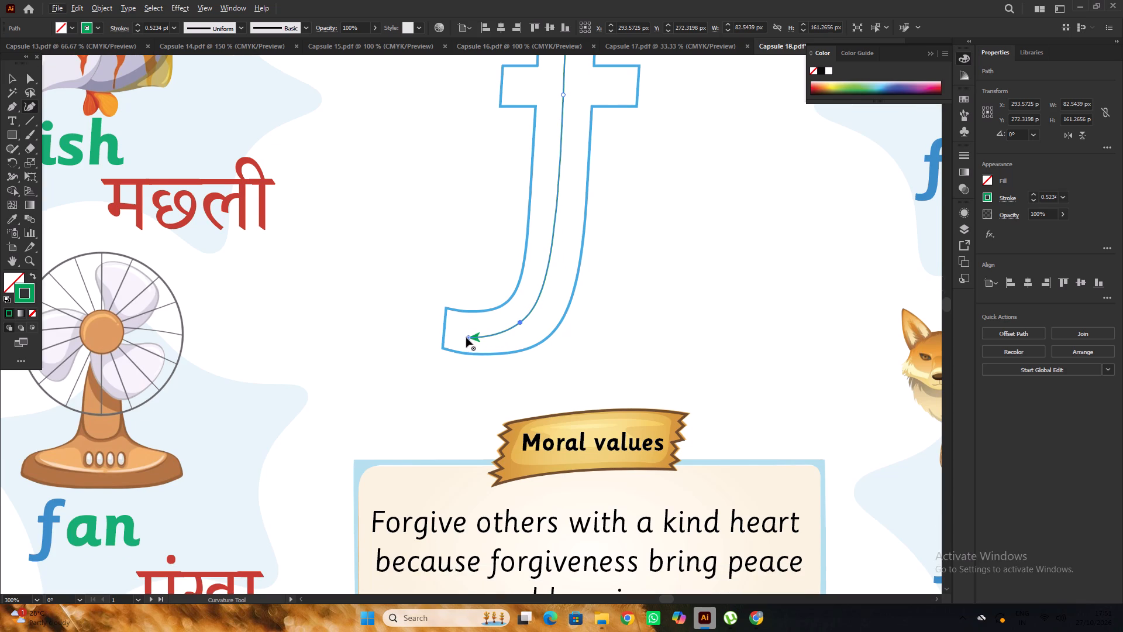
{"action": "left_click_drag", "start_coordinate": [467, 338], "coordinate": [457, 332]}
{"action": "scroll", "coordinate": [457, 332], "scroll_direction": "down", "scroll_amount": 2, "text": "alt"}
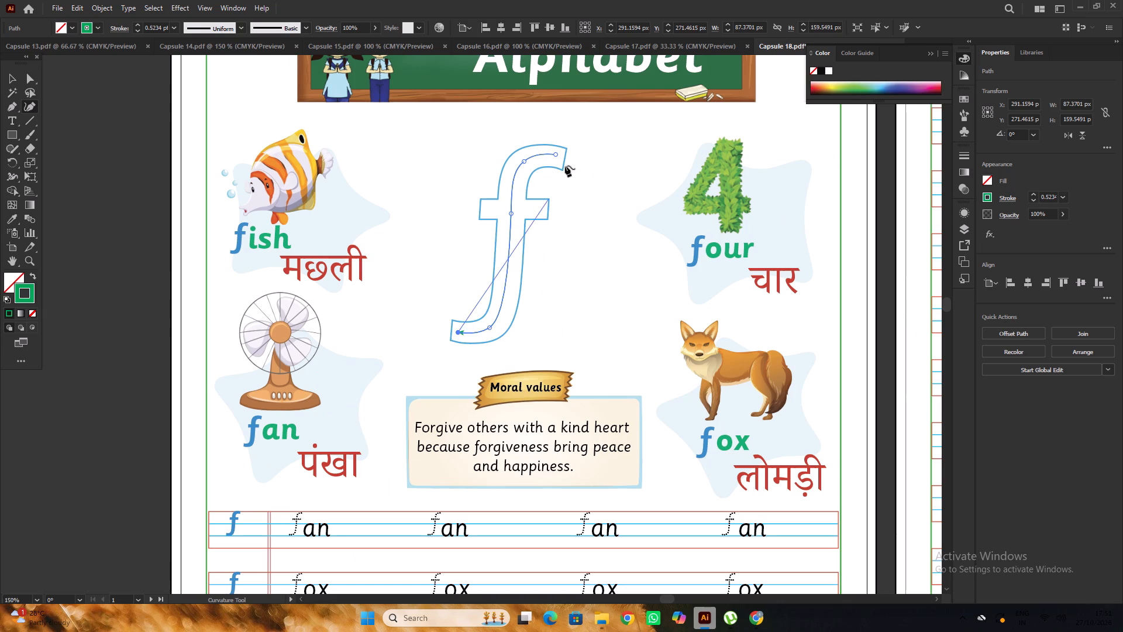
{"action": "scroll", "coordinate": [554, 157], "scroll_direction": "up", "scroll_amount": 2, "text": "alt"}
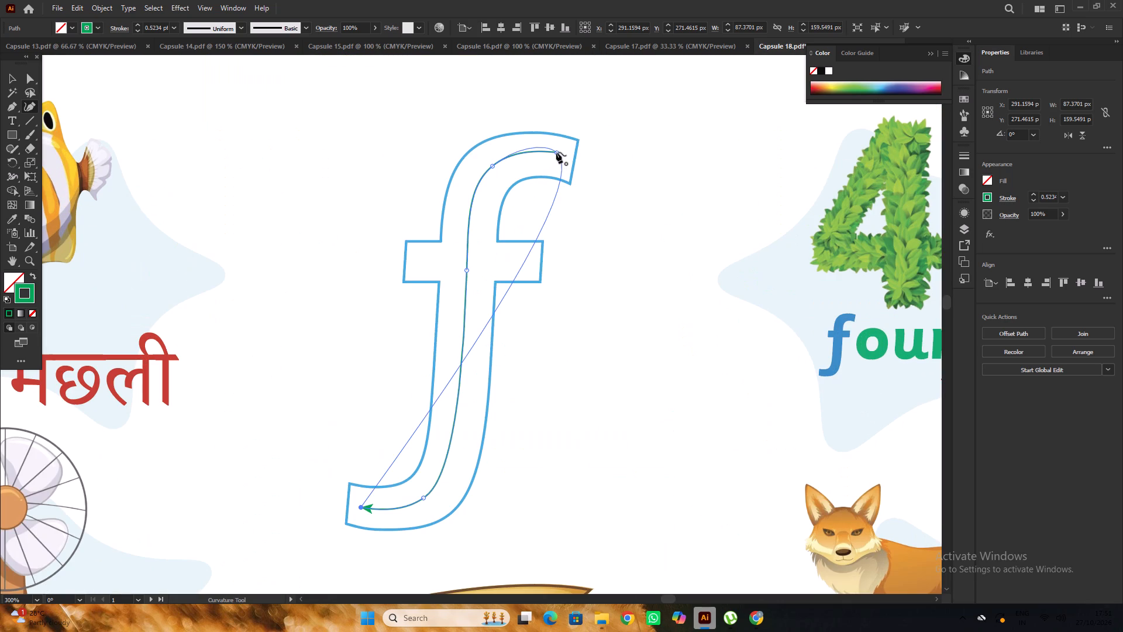
{"action": "left_click", "coordinate": [557, 152]}
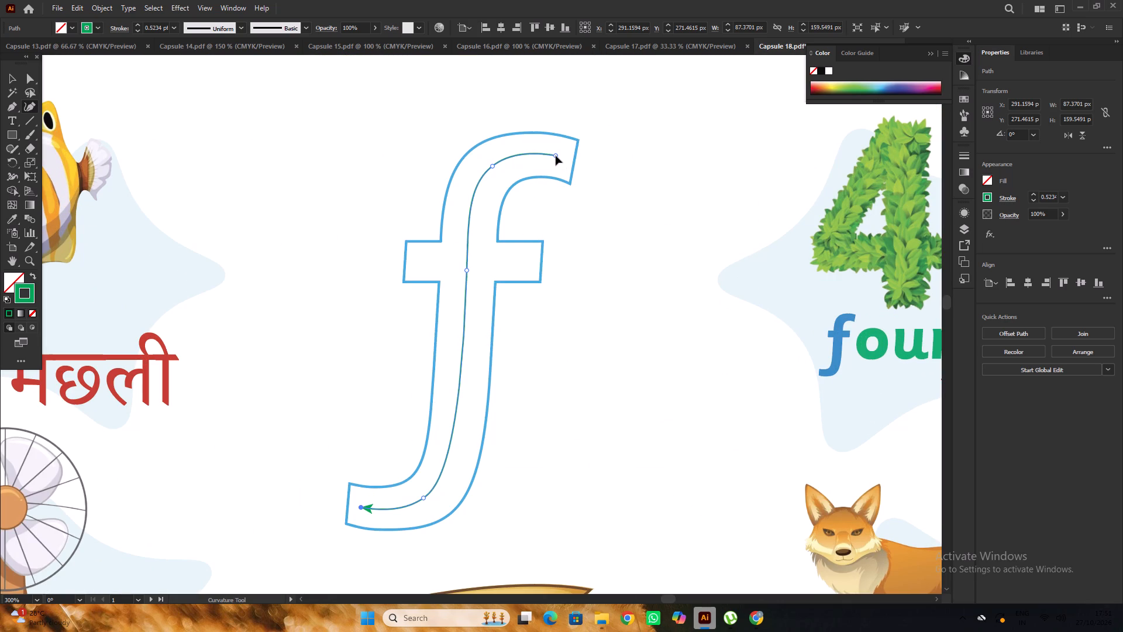
{"action": "scroll", "coordinate": [556, 156], "scroll_direction": "down", "scroll_amount": 1, "text": "alt"}
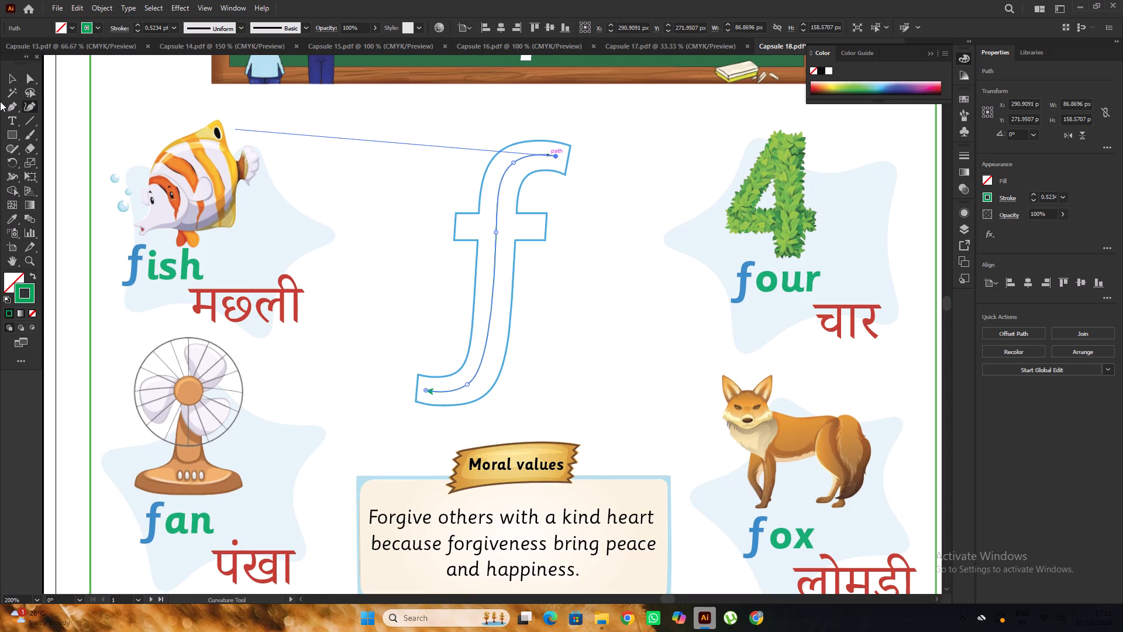
{"action": "left_click", "coordinate": [12, 81]}
{"action": "scroll", "coordinate": [496, 178], "scroll_direction": "down", "scroll_amount": 2, "text": "alt"}
{"action": "left_click", "coordinate": [231, 123]}
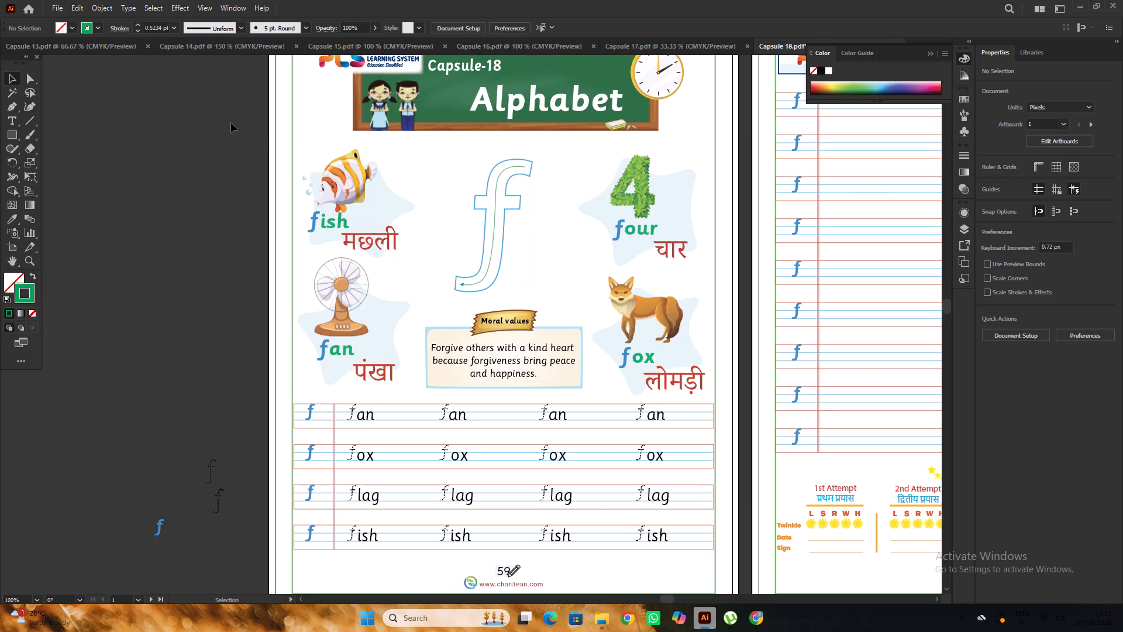
Move the number 1 marker off the old white f and group its circle and digit.
{"action": "scroll", "coordinate": [460, 178], "scroll_direction": "up", "scroll_amount": 2, "text": "alt"}
{"action": "scroll", "coordinate": [594, 211], "scroll_direction": "up", "scroll_amount": 2, "text": "alt"}
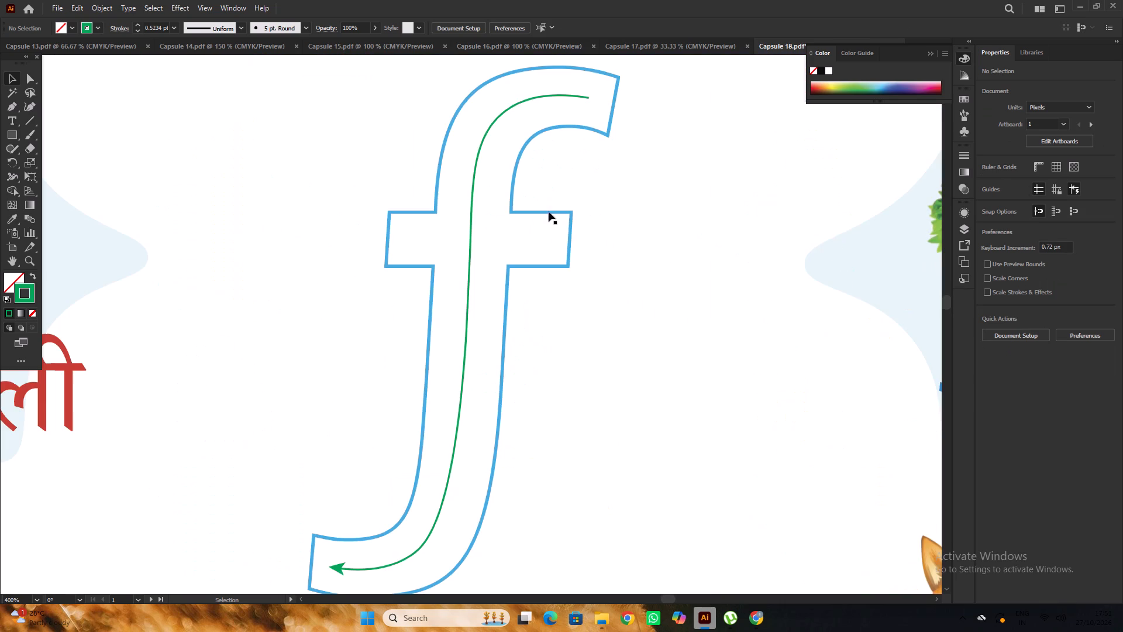
{"action": "scroll", "coordinate": [490, 204], "scroll_direction": "down", "scroll_amount": 5, "text": "alt"}
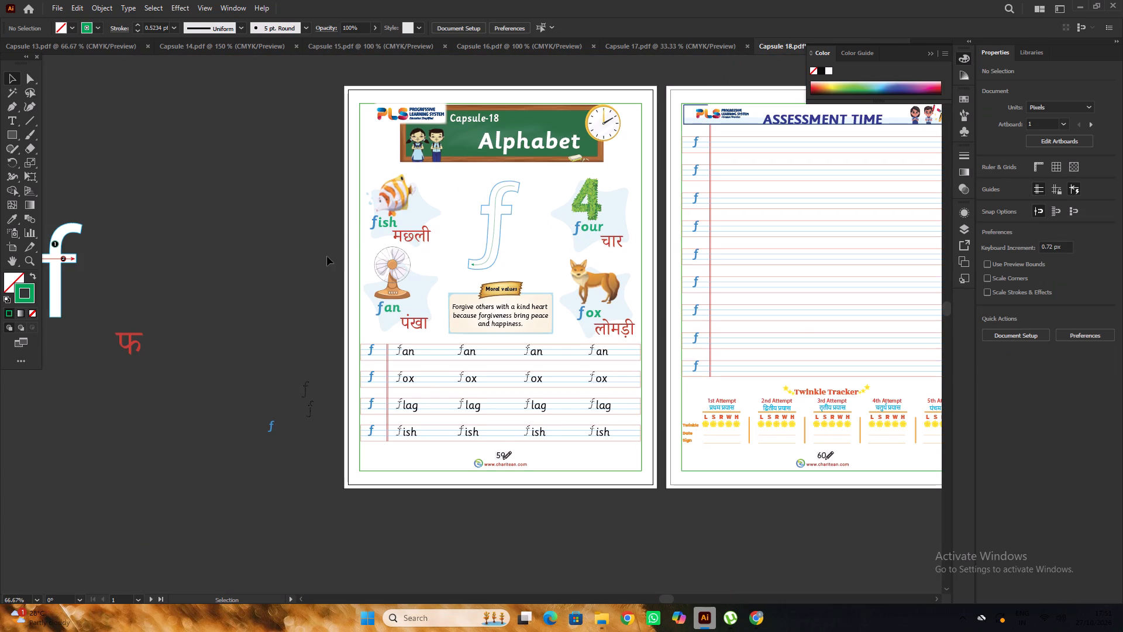
{"action": "scroll", "coordinate": [81, 273], "scroll_direction": "up", "scroll_amount": 1, "text": "alt"}
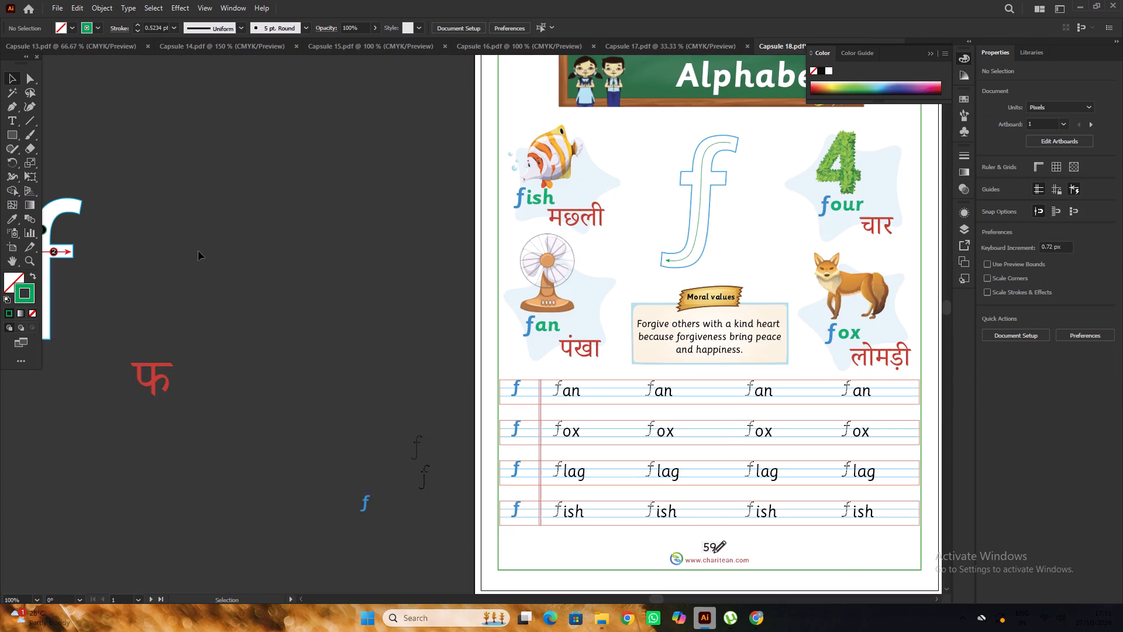
{"action": "scroll", "coordinate": [199, 250], "scroll_direction": "down", "scroll_amount": 1, "text": "alt"}
{"action": "left_click_drag", "start_coordinate": [94, 238], "coordinate": [260, 247]}
{"action": "left_click", "coordinate": [295, 221]}
{"action": "scroll", "coordinate": [257, 266], "scroll_direction": "up", "scroll_amount": 3, "text": "alt"}
{"action": "left_click_drag", "start_coordinate": [231, 161], "coordinate": [349, 338]}
{"action": "key", "text": "ctrl+g"}
{"action": "left_click", "coordinate": [340, 331]}
Place the number 1 marker on the green stroke in the outlined f's lower stem, at about X 291, Y 295 px.
{"action": "scroll", "coordinate": [140, 281], "scroll_direction": "up", "scroll_amount": 1, "text": "alt"}
{"action": "scroll", "coordinate": [140, 281], "scroll_direction": "down", "scroll_amount": 3, "text": "alt"}
{"action": "scroll", "coordinate": [139, 281], "scroll_direction": "up", "scroll_amount": 3}
{"action": "scroll", "coordinate": [147, 281], "scroll_direction": "down", "scroll_amount": 1, "text": "alt"}
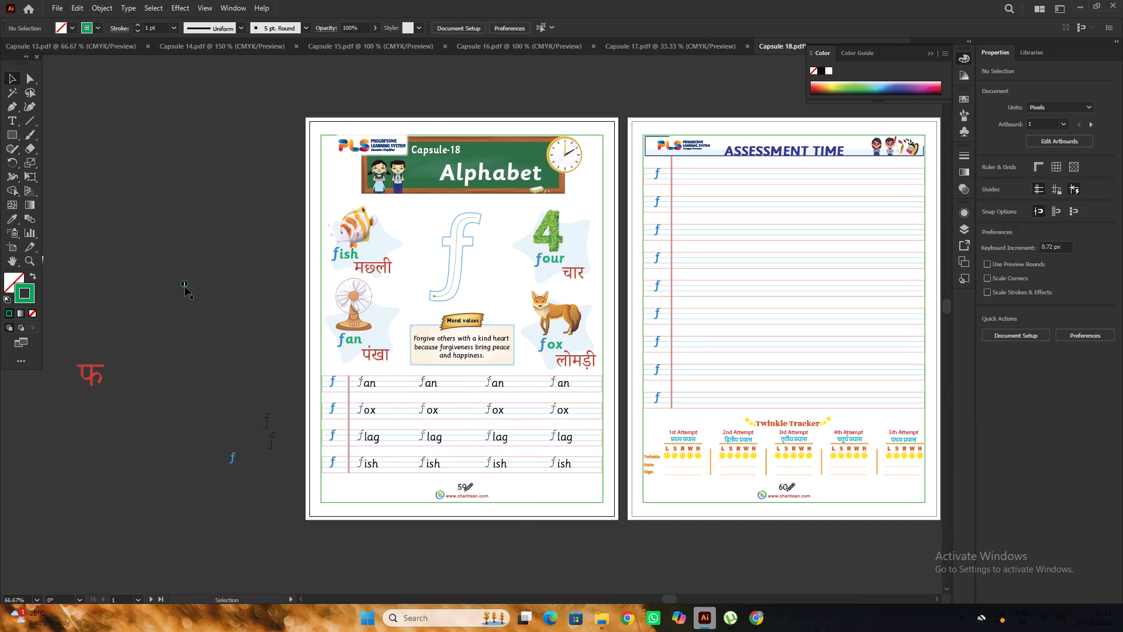
{"action": "left_click_drag", "start_coordinate": [185, 287], "coordinate": [455, 248]}
{"action": "scroll", "coordinate": [455, 248], "scroll_direction": "up", "scroll_amount": 5, "text": "alt"}
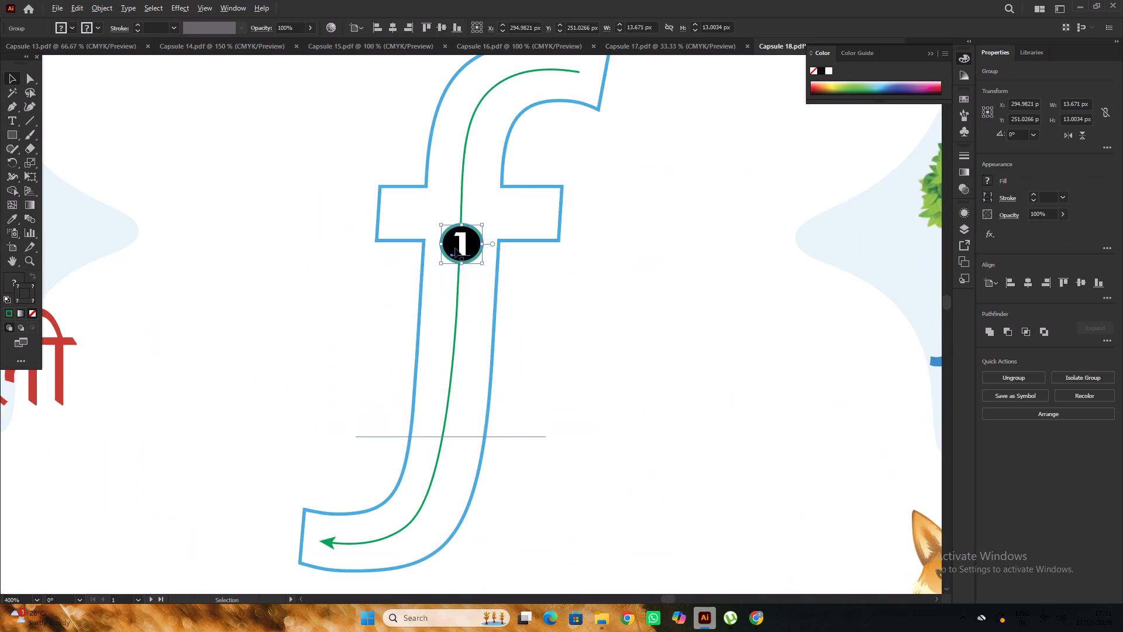
{"action": "left_click_drag", "start_coordinate": [464, 254], "coordinate": [450, 297]}
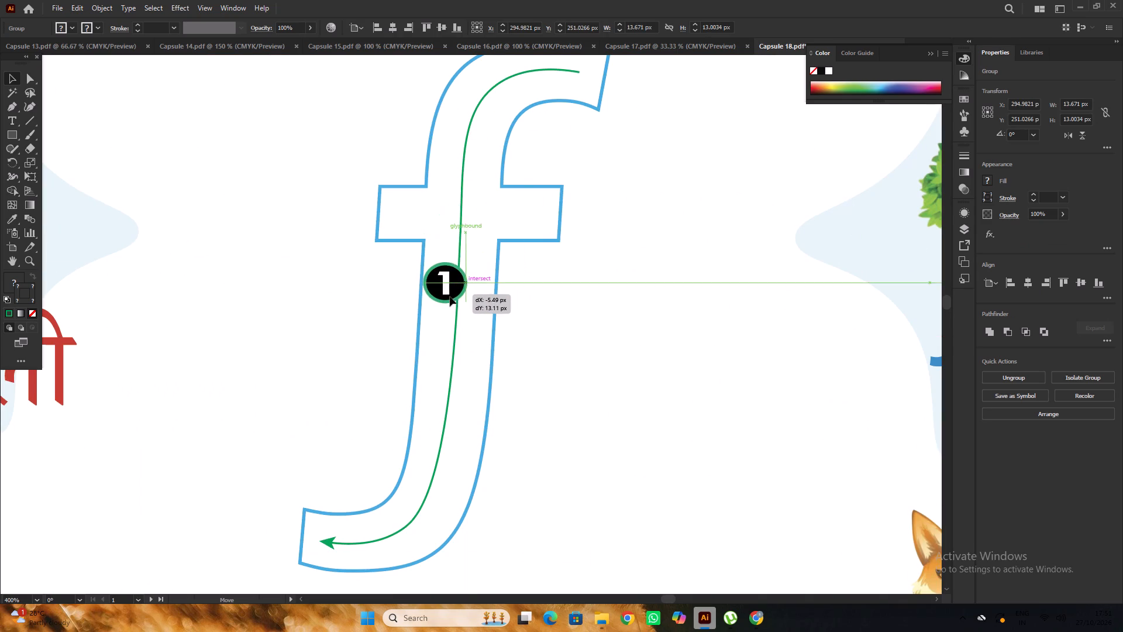
{"action": "left_click_drag", "start_coordinate": [450, 297], "coordinate": [453, 387]}
{"action": "scroll", "coordinate": [453, 387], "scroll_direction": "down", "scroll_amount": 3, "text": "alt"}
{"action": "left_click", "coordinate": [97, 253]}
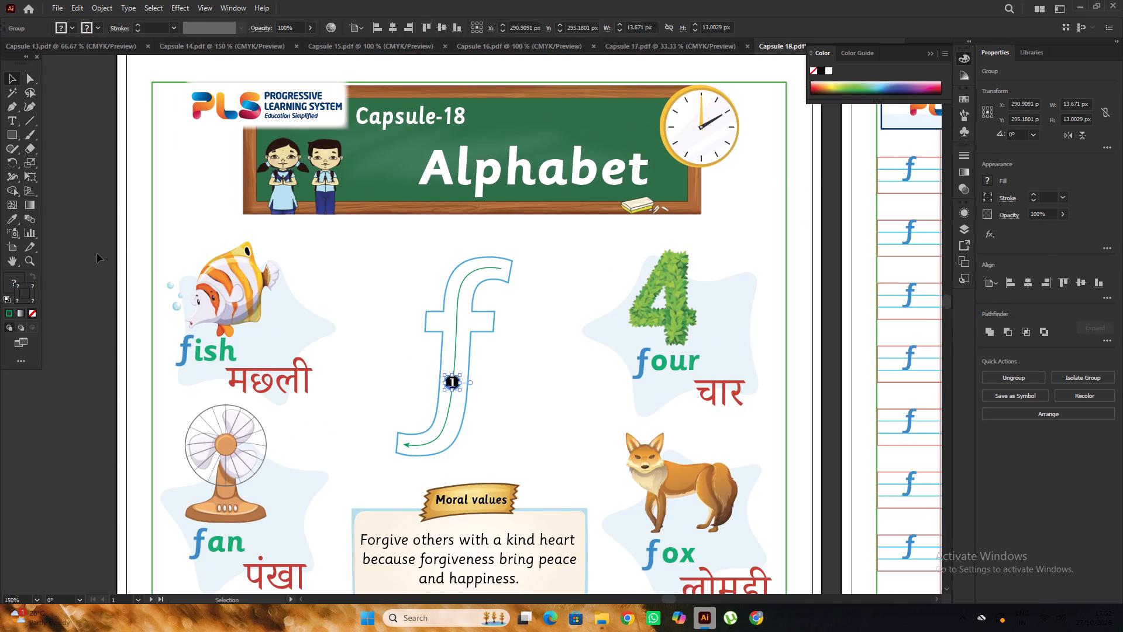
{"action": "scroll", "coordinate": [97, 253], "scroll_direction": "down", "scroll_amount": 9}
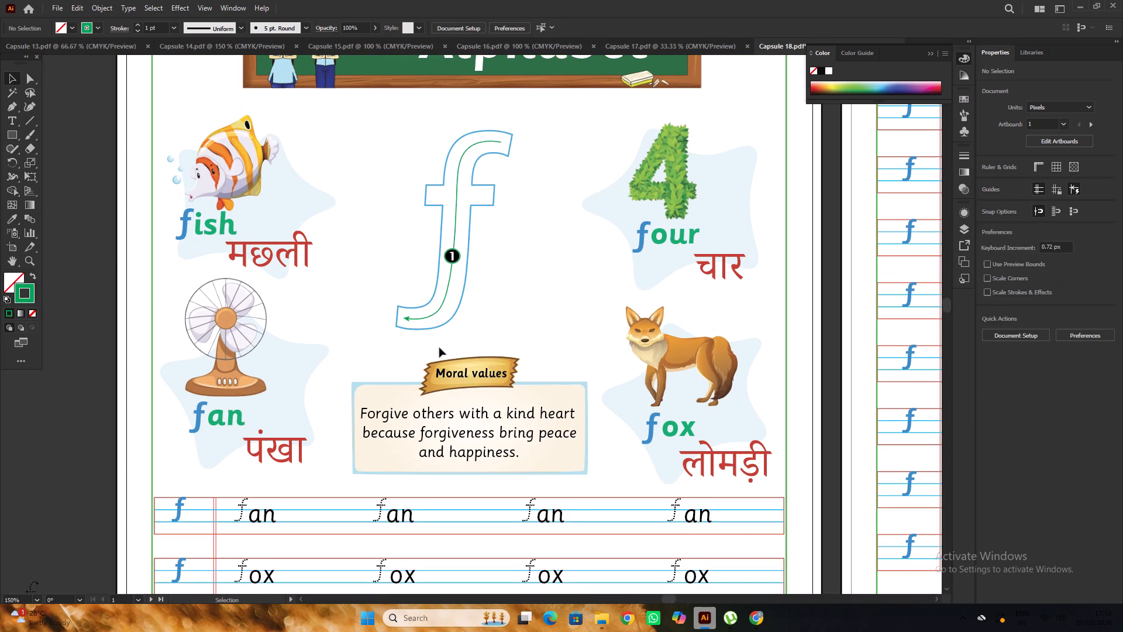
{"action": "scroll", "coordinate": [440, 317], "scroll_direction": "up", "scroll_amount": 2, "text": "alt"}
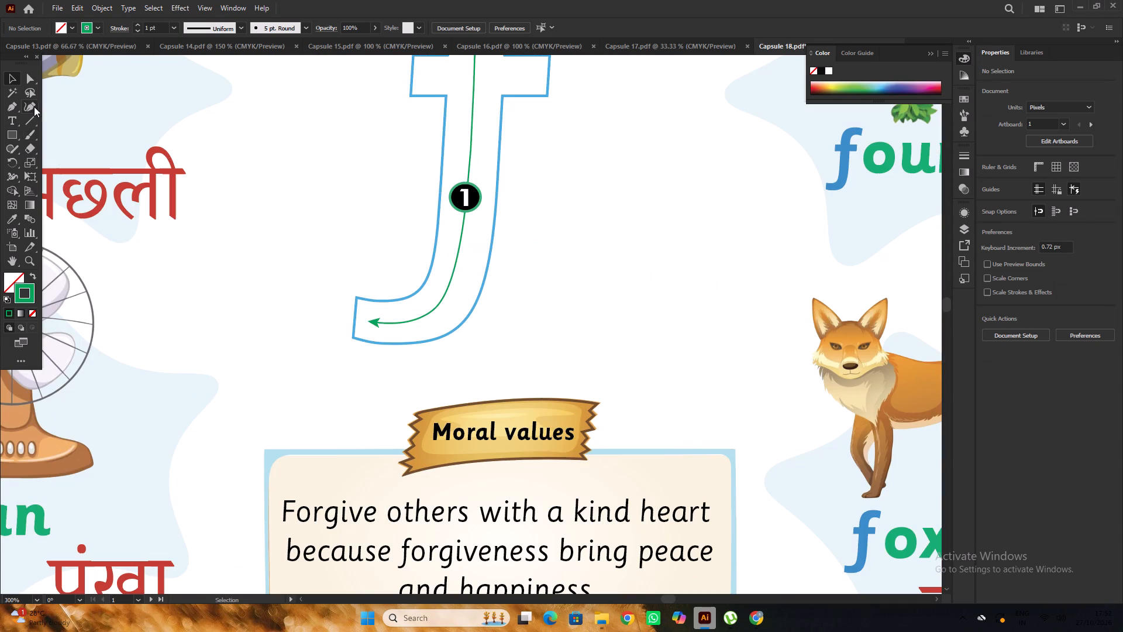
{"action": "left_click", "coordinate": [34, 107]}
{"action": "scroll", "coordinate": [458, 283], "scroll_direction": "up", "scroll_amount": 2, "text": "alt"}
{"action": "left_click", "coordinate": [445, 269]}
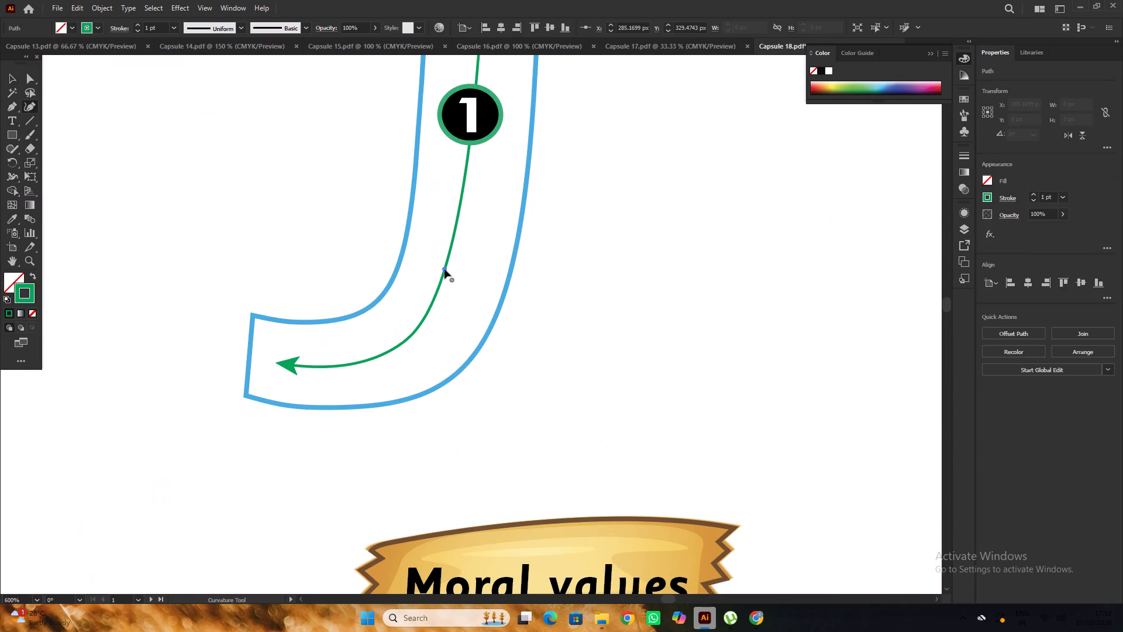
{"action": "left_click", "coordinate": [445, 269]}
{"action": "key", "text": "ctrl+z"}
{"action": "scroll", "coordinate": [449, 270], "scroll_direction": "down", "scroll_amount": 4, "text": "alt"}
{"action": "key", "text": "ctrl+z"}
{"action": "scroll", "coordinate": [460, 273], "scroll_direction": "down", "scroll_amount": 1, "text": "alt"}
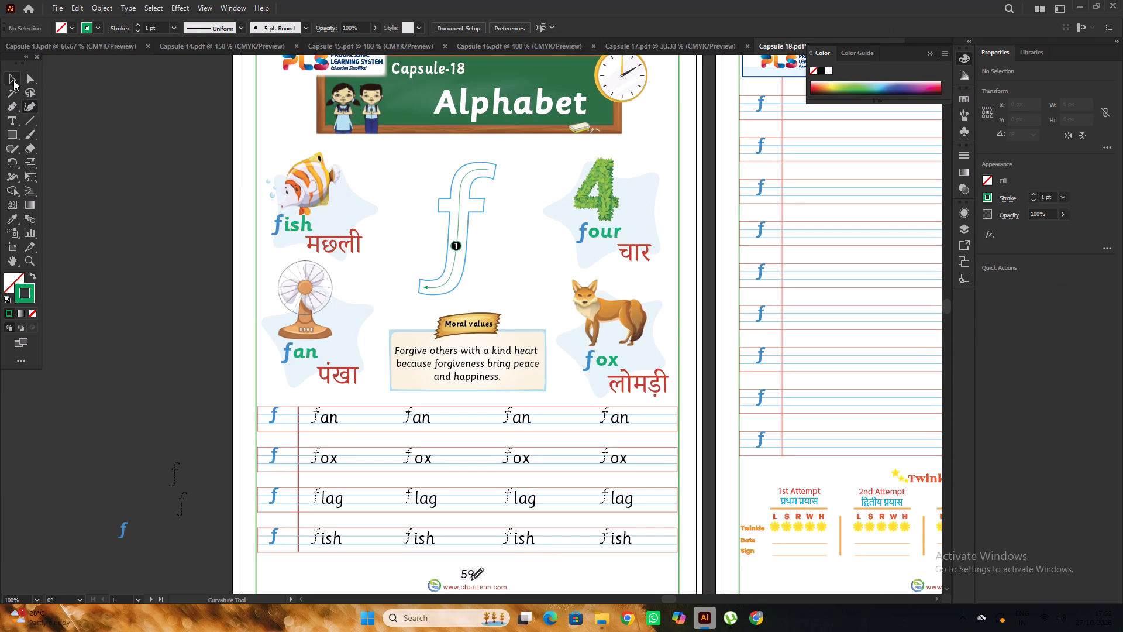
Lock the large blue-outlined f on the Capsule-18 page.
{"action": "left_click", "coordinate": [13, 80]}
{"action": "left_click", "coordinate": [112, 150]}
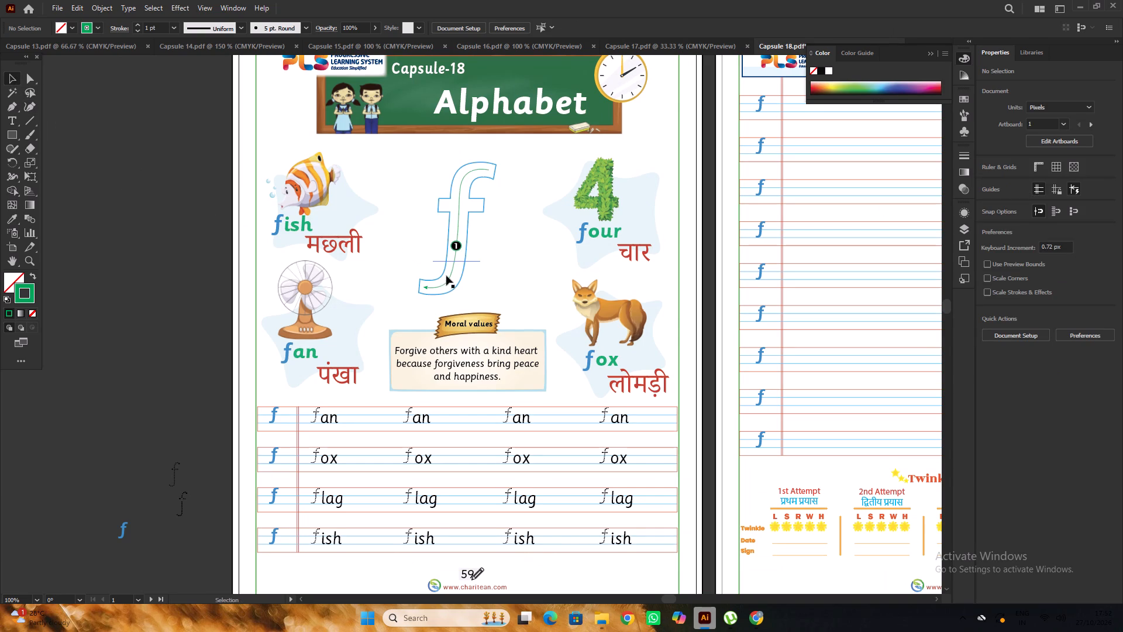
{"action": "left_click", "coordinate": [452, 272]}
{"action": "key", "text": "ctrl+2"}
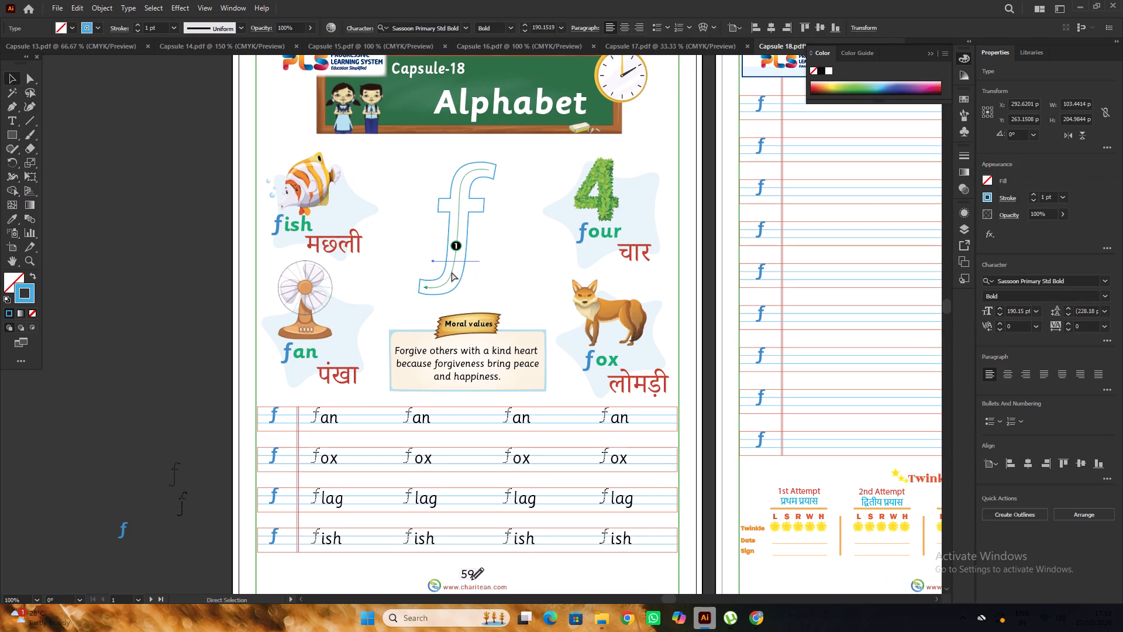
Shift the curve point in the green stroke's lower bend so it follows the outlined f, making the path about 87 by 158 px.
{"action": "left_click", "coordinate": [452, 272]}
{"action": "left_click", "coordinate": [34, 106]}
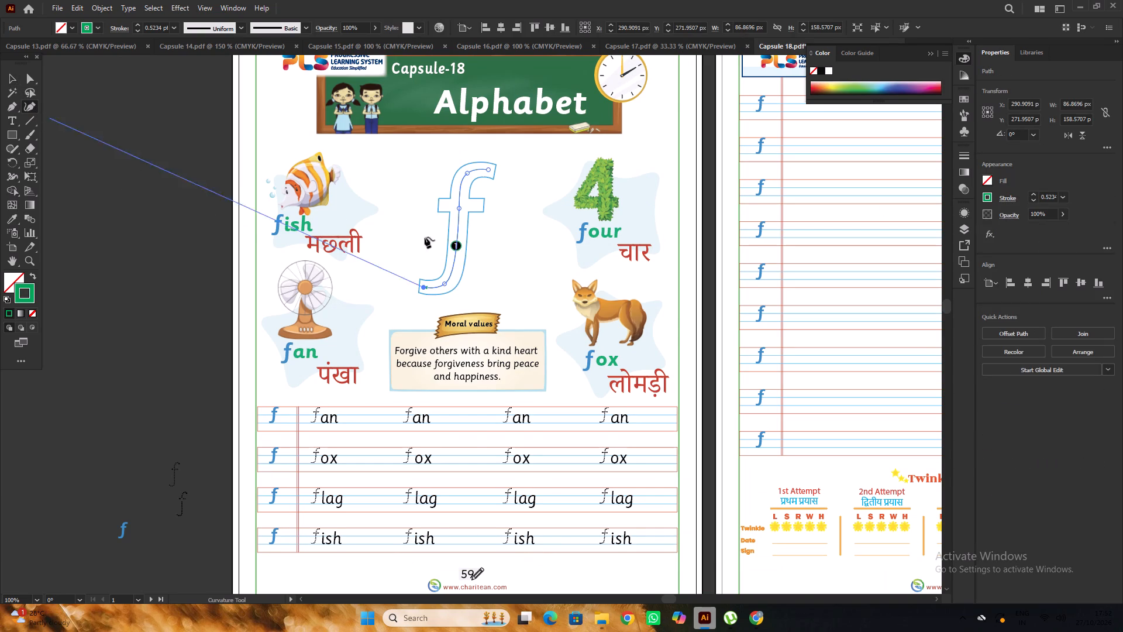
{"action": "scroll", "coordinate": [427, 246], "scroll_direction": "up", "scroll_amount": 4, "text": "alt"}
{"action": "scroll", "coordinate": [452, 310], "scroll_direction": "up", "scroll_amount": 2, "text": "alt"}
{"action": "left_click_drag", "start_coordinate": [402, 398], "coordinate": [402, 398]}
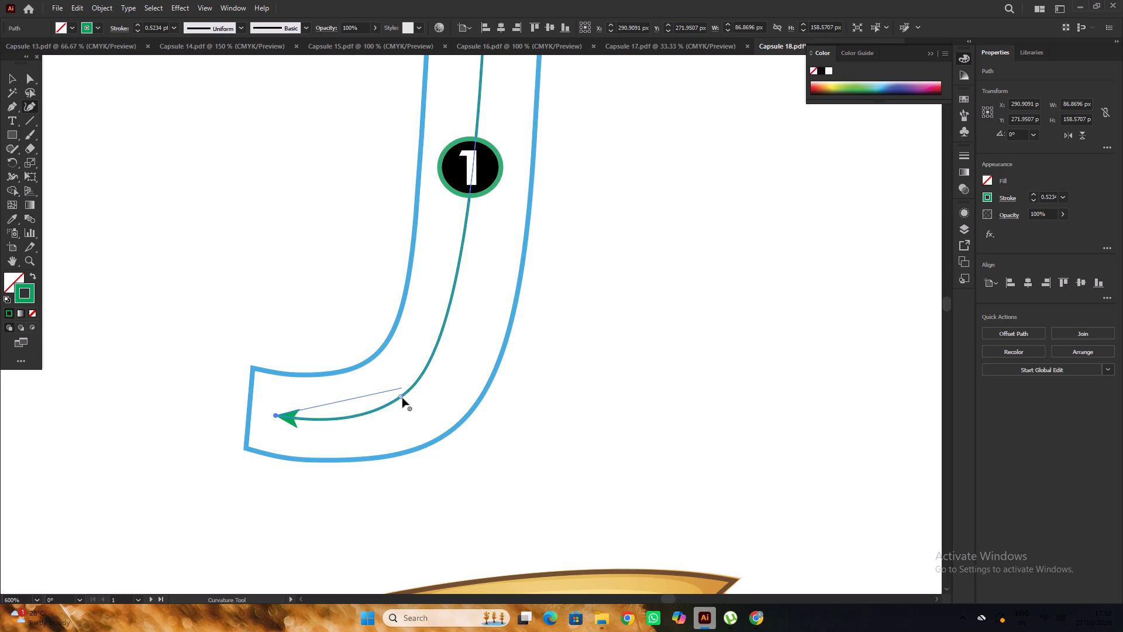
{"action": "left_click_drag", "start_coordinate": [402, 398], "coordinate": [409, 392]}
{"action": "scroll", "coordinate": [446, 334], "scroll_direction": "down", "scroll_amount": 3, "text": "alt"}
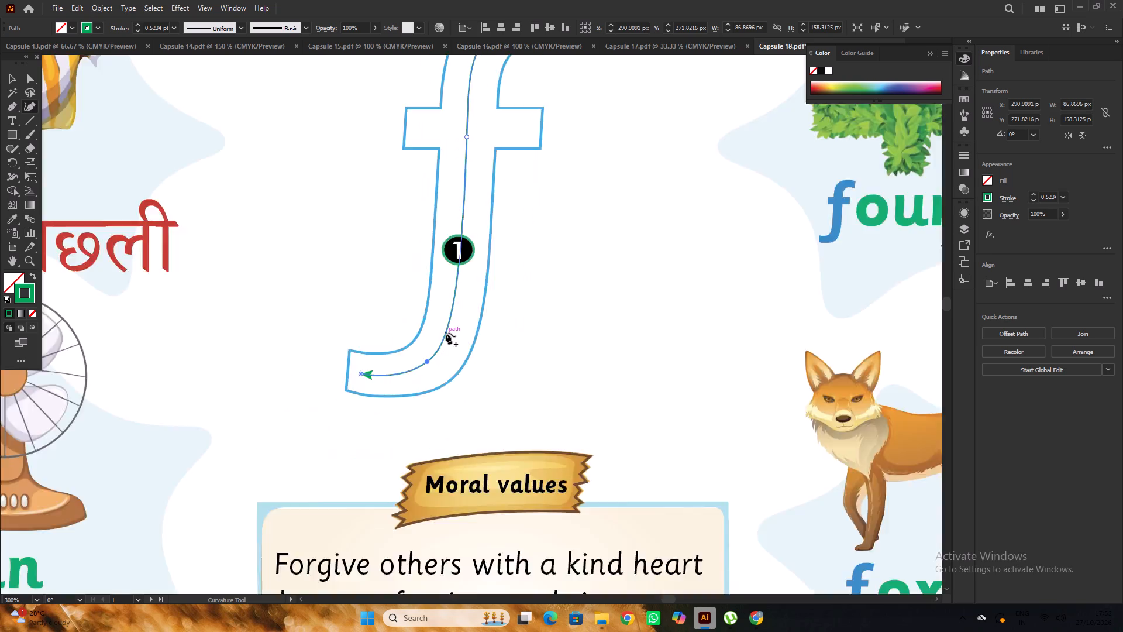
{"action": "scroll", "coordinate": [446, 333], "scroll_direction": "down", "scroll_amount": 2, "text": "alt"}
{"action": "left_click", "coordinate": [11, 82]}
{"action": "left_click", "coordinate": [80, 132]}
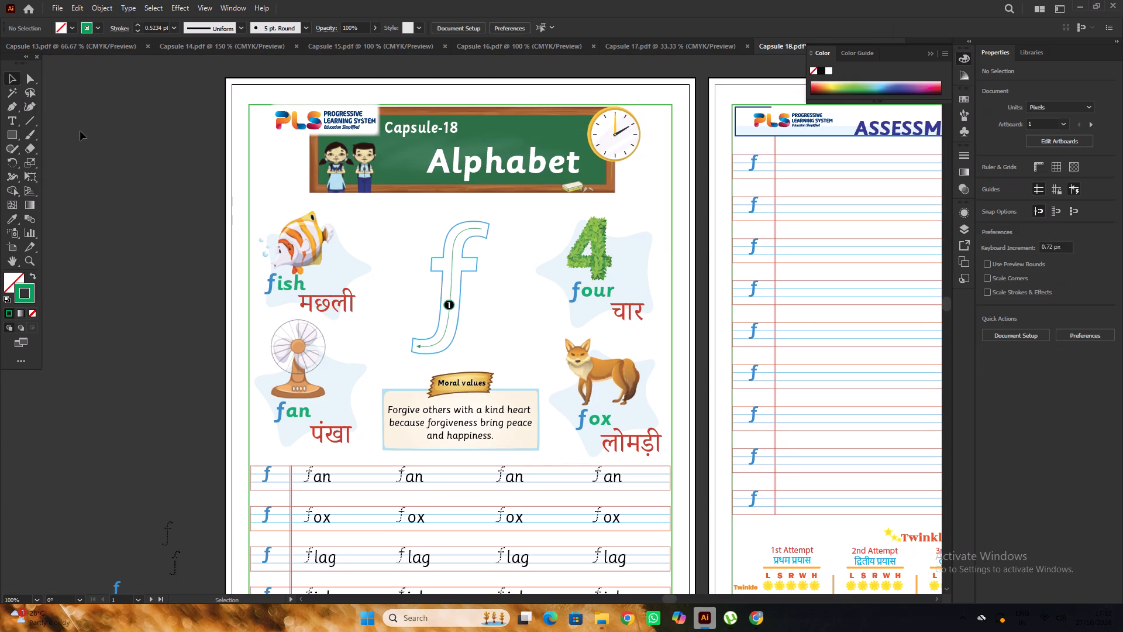
{"action": "scroll", "coordinate": [350, 189], "scroll_direction": "up", "scroll_amount": 2, "text": "alt"}
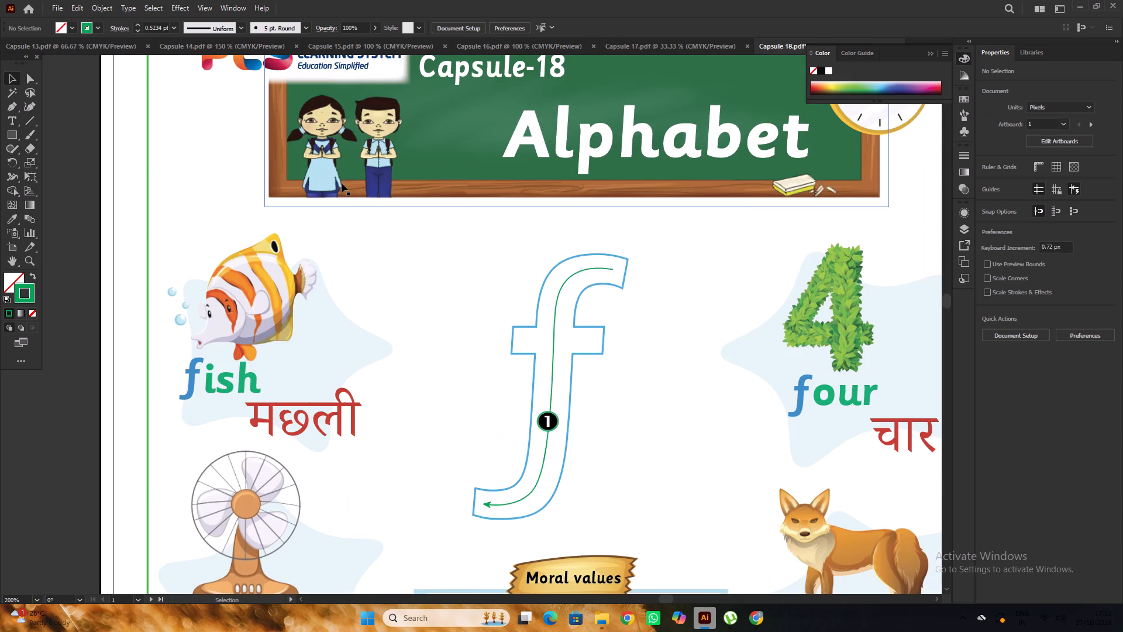
{"action": "scroll", "coordinate": [336, 183], "scroll_direction": "down", "scroll_amount": 4, "text": "alt"}
{"action": "left_click", "coordinate": [12, 79]}
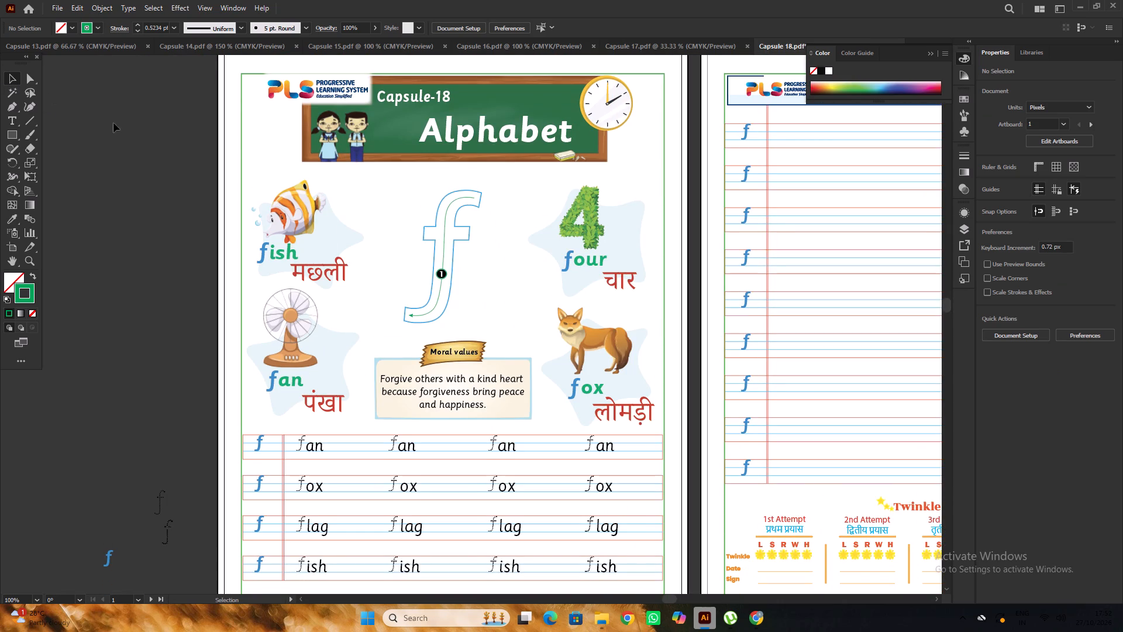
{"action": "left_click", "coordinate": [113, 123]}
Group the number 2 marker with the red crossbar arrow on the old white f beside the page.
{"action": "scroll", "coordinate": [229, 142], "scroll_direction": "down", "scroll_amount": 3, "text": "alt"}
{"action": "scroll", "coordinate": [104, 215], "scroll_direction": "up", "scroll_amount": 2, "text": "alt"}
{"action": "left_click", "coordinate": [67, 181]}
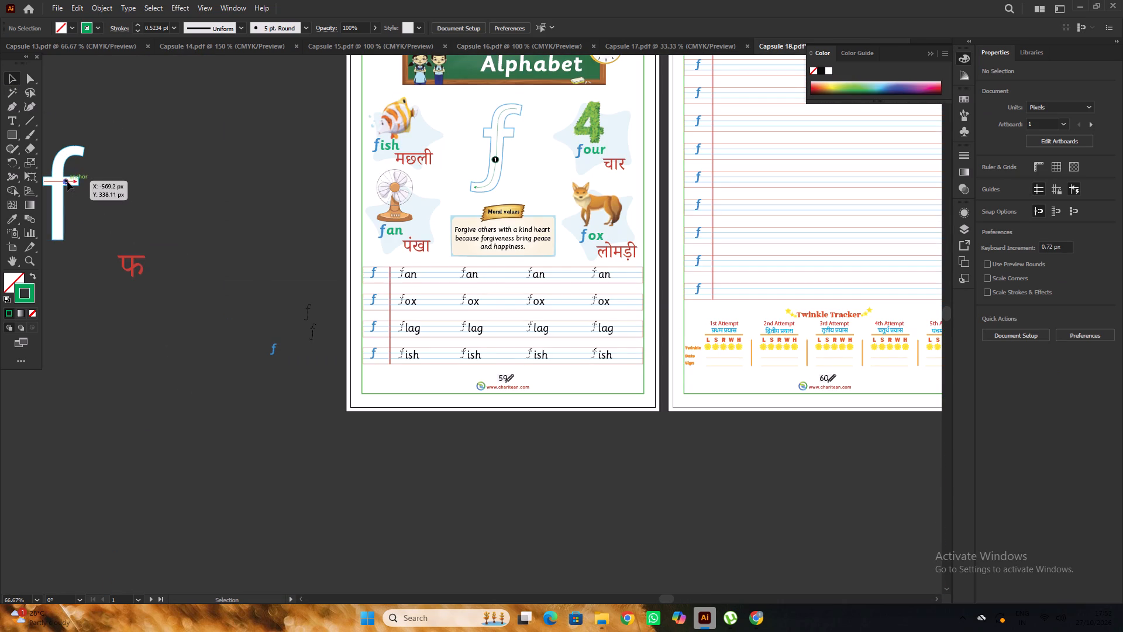
{"action": "scroll", "coordinate": [192, 205], "scroll_direction": "up", "scroll_amount": 2, "text": "alt"}
{"action": "scroll", "coordinate": [307, 209], "scroll_direction": "down", "scroll_amount": 3, "text": "alt"}
{"action": "scroll", "coordinate": [148, 191], "scroll_direction": "up", "scroll_amount": 6, "text": "alt"}
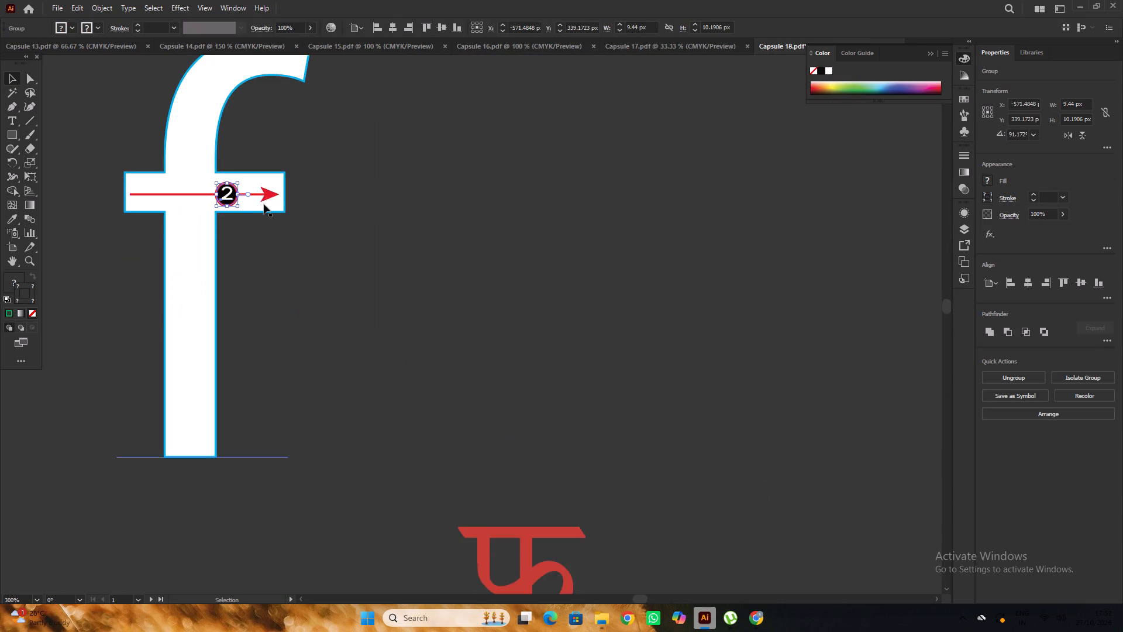
{"action": "scroll", "coordinate": [264, 204], "scroll_direction": "up", "scroll_amount": 1, "text": "alt"}
{"action": "left_click", "coordinate": [270, 211], "text": "shift"}
{"action": "scroll", "coordinate": [270, 211], "scroll_direction": "down", "scroll_amount": 1, "text": "alt"}
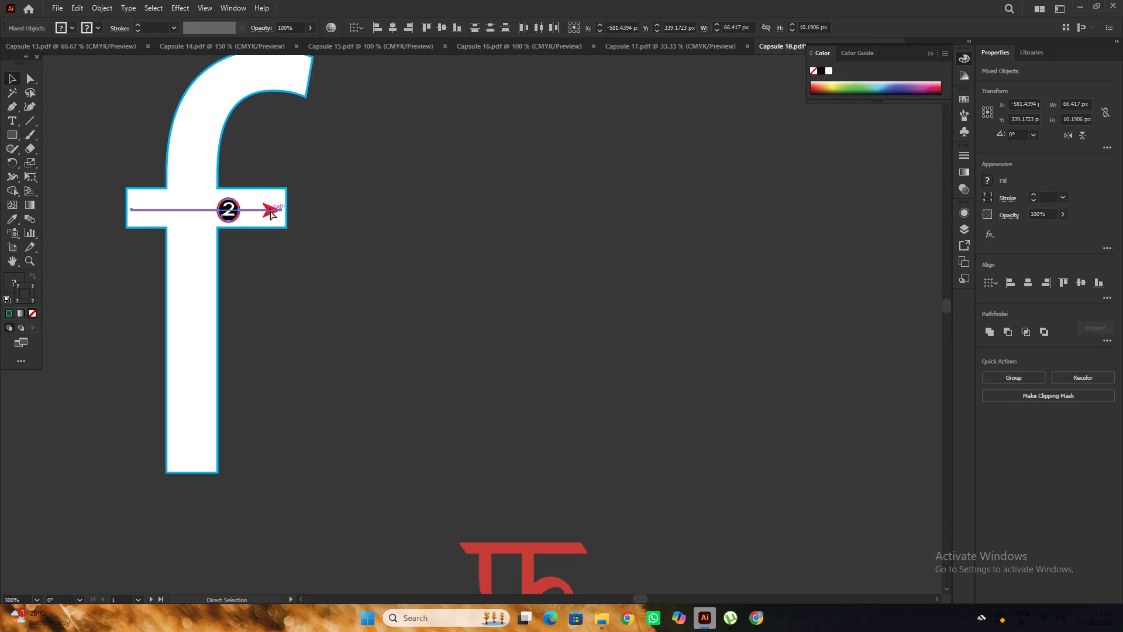
{"action": "key", "text": "ctrl+g"}
{"action": "scroll", "coordinate": [171, 207], "scroll_direction": "down", "scroll_amount": 4, "text": "alt"}
{"action": "left_click", "coordinate": [271, 218]}
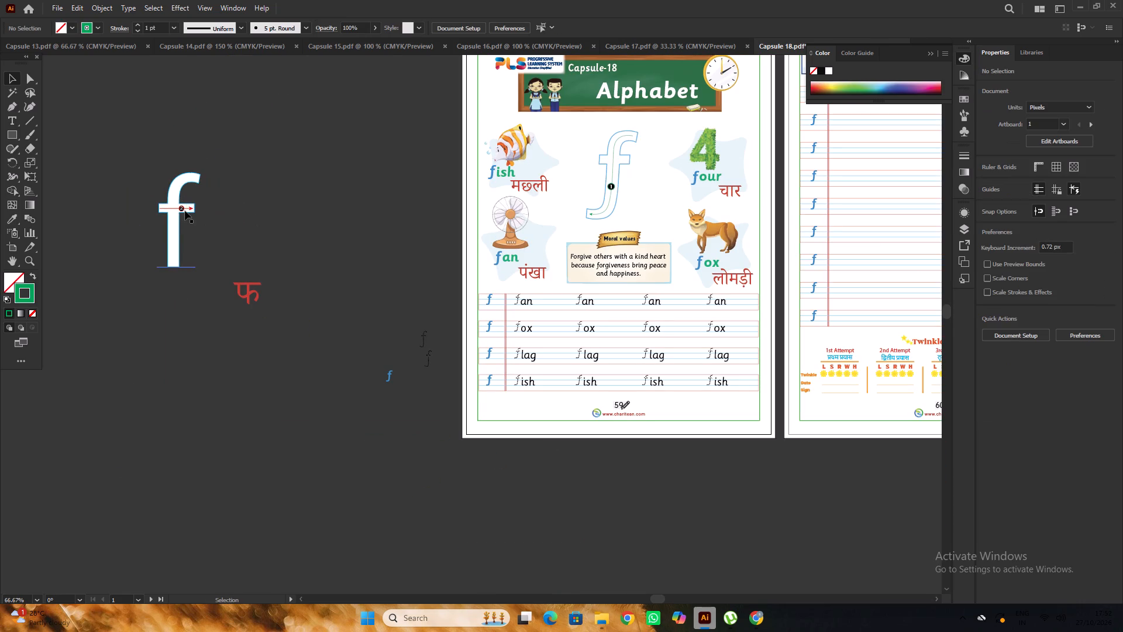
Move the grouped red arrow and number 2 marker onto the outlined f's crossbar.
{"action": "left_click_drag", "start_coordinate": [182, 209], "coordinate": [615, 162]}
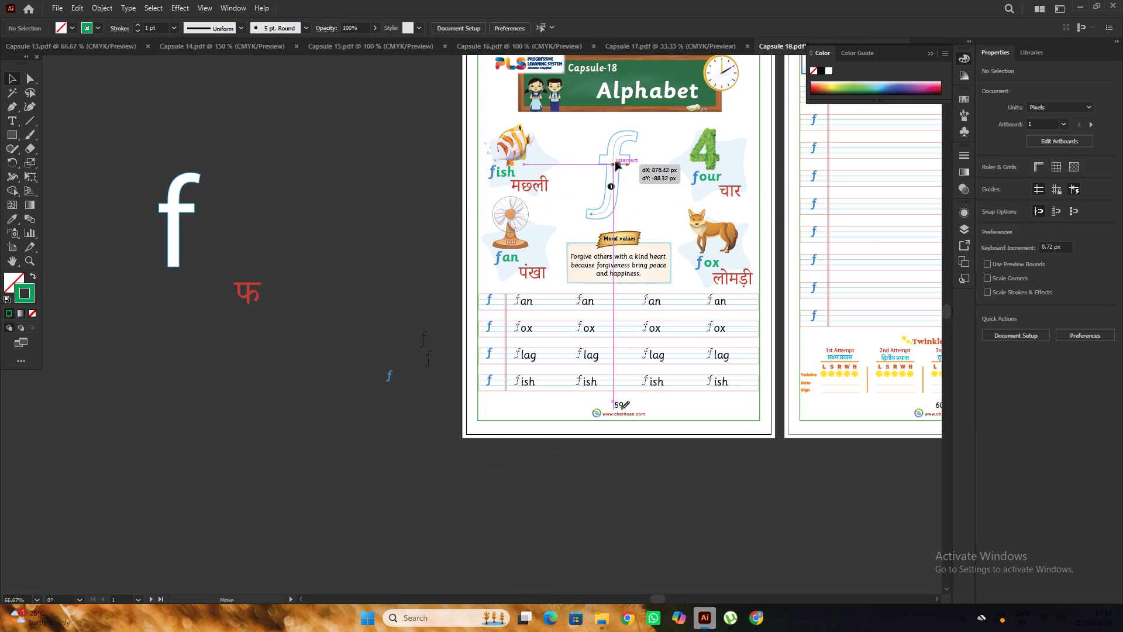
{"action": "left_click_drag", "start_coordinate": [615, 162], "coordinate": [616, 159]}
Scale the red arrow group to about 53 by 8 px and centre it inside the crossbar, at about X 297, Y 241 px.
{"action": "scroll", "coordinate": [618, 159], "scroll_direction": "up", "scroll_amount": 7, "text": "alt"}
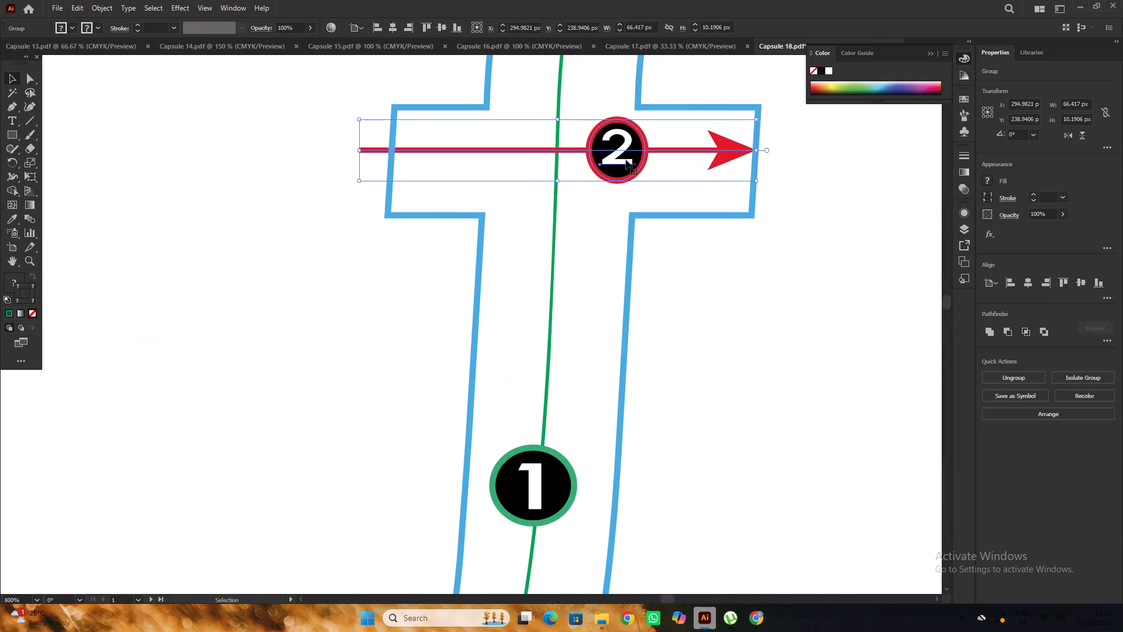
{"action": "left_click_drag", "start_coordinate": [757, 183], "coordinate": [720, 178], "text": "alt+shift"}
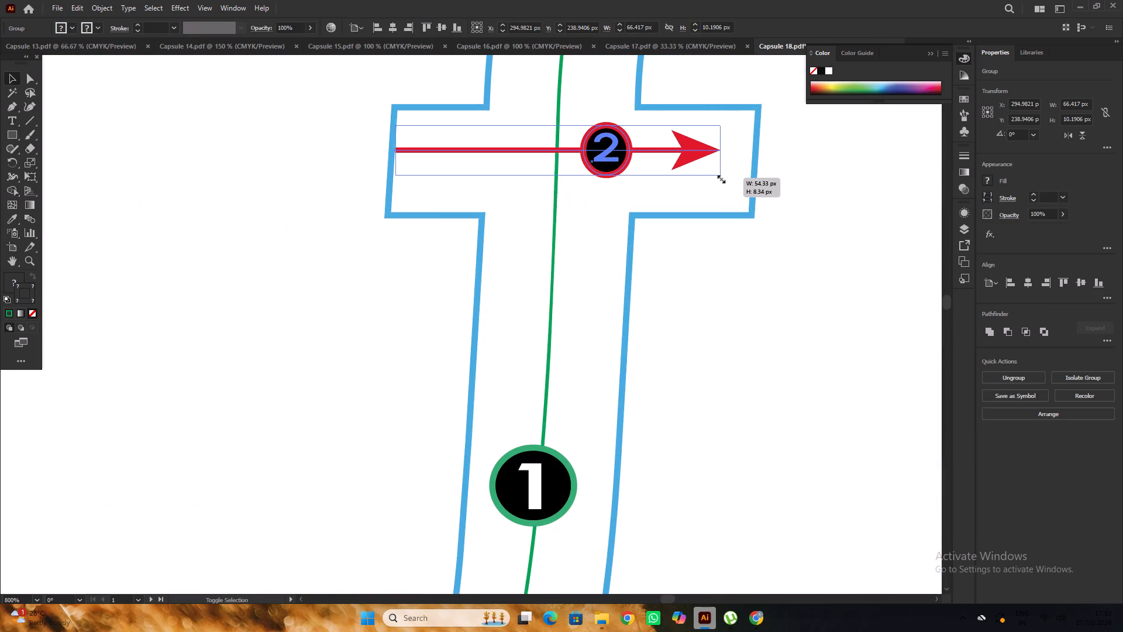
{"action": "left_click_drag", "start_coordinate": [720, 178], "coordinate": [716, 177], "text": "alt+shift"}
{"action": "left_click_drag", "start_coordinate": [622, 150], "coordinate": [634, 160]}
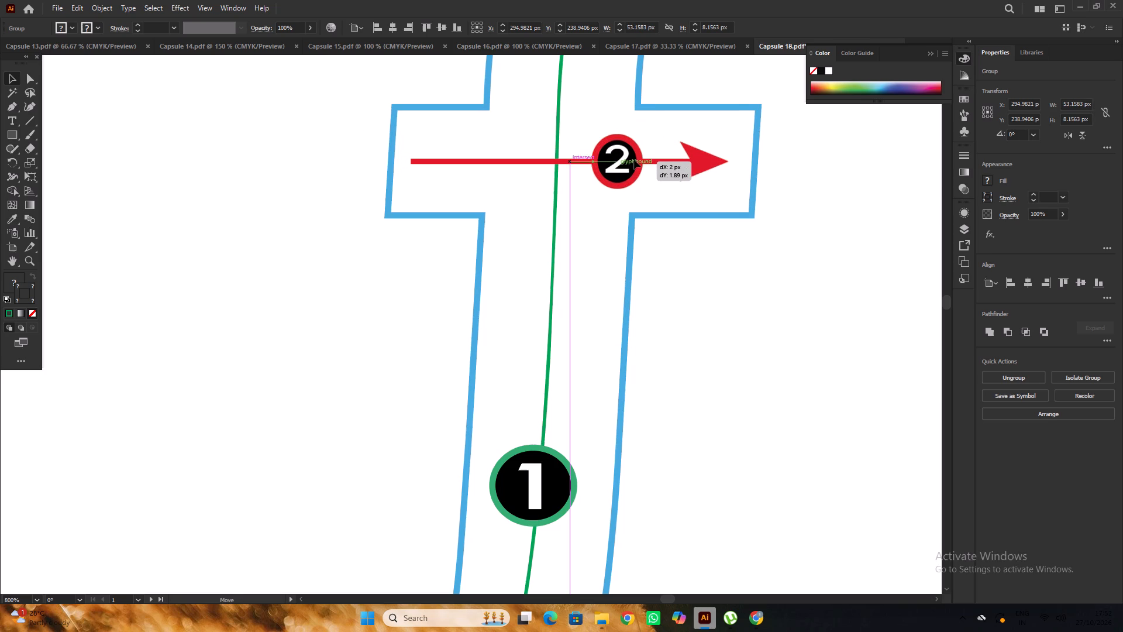
{"action": "left_click_drag", "start_coordinate": [634, 160], "coordinate": [632, 160]}
{"action": "scroll", "coordinate": [619, 159], "scroll_direction": "down", "scroll_amount": 2, "text": "alt"}
{"action": "left_click", "coordinate": [702, 239]}
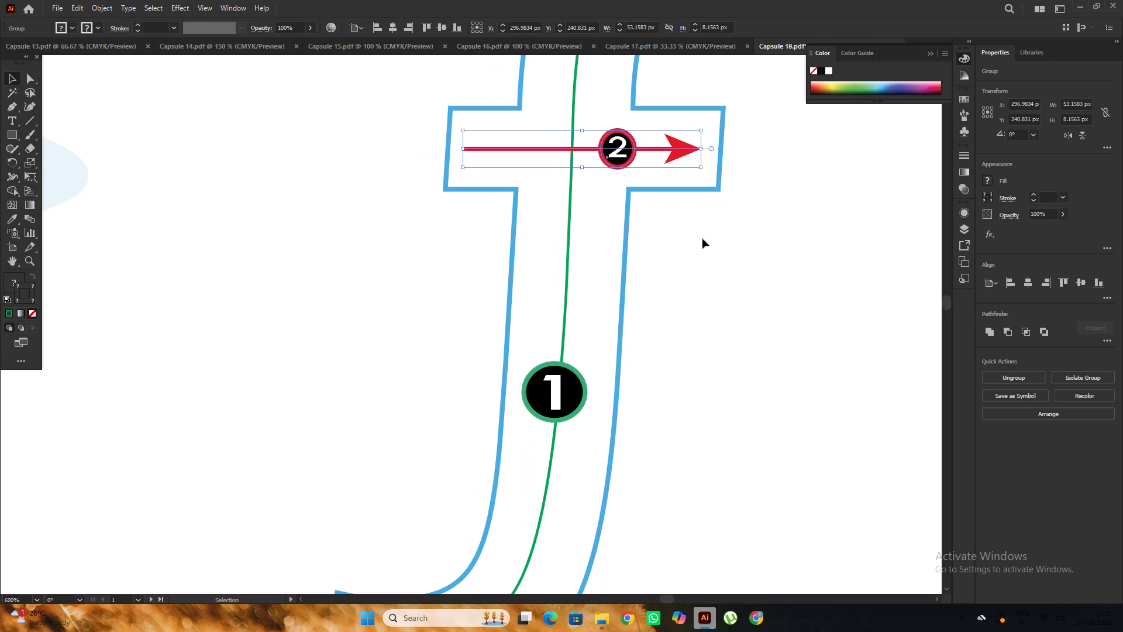
{"action": "scroll", "coordinate": [397, 192], "scroll_direction": "down", "scroll_amount": 4, "text": "alt"}
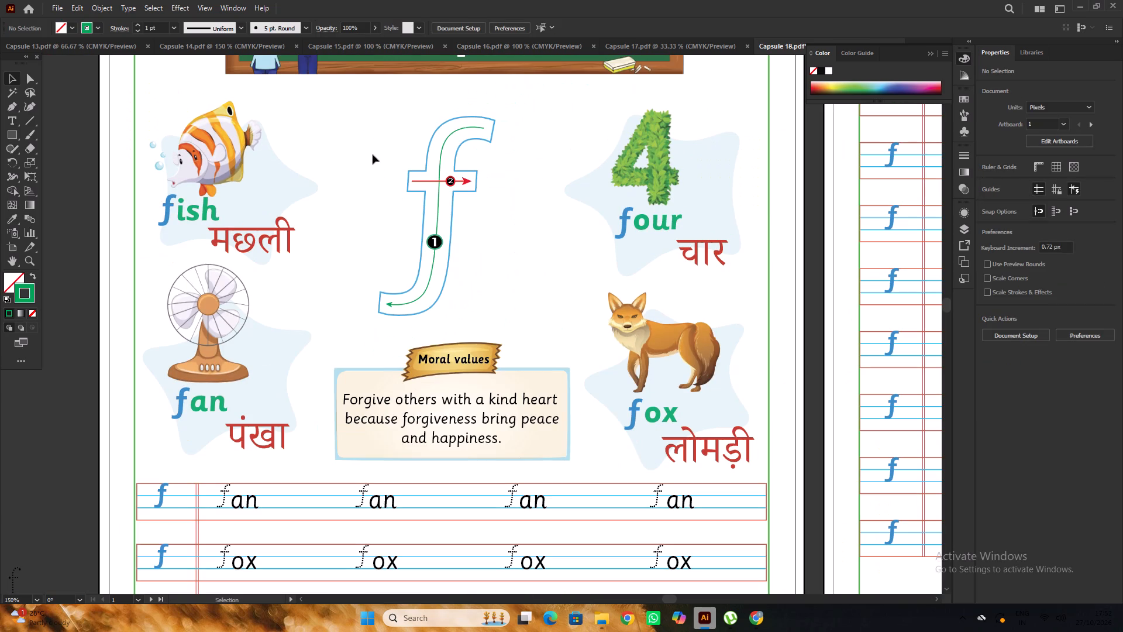
{"action": "scroll", "coordinate": [527, 184], "scroll_direction": "down", "scroll_amount": 2, "text": "alt"}
{"action": "left_click", "coordinate": [266, 170]}
{"action": "scroll", "coordinate": [487, 204], "scroll_direction": "up", "scroll_amount": 1, "text": "alt"}
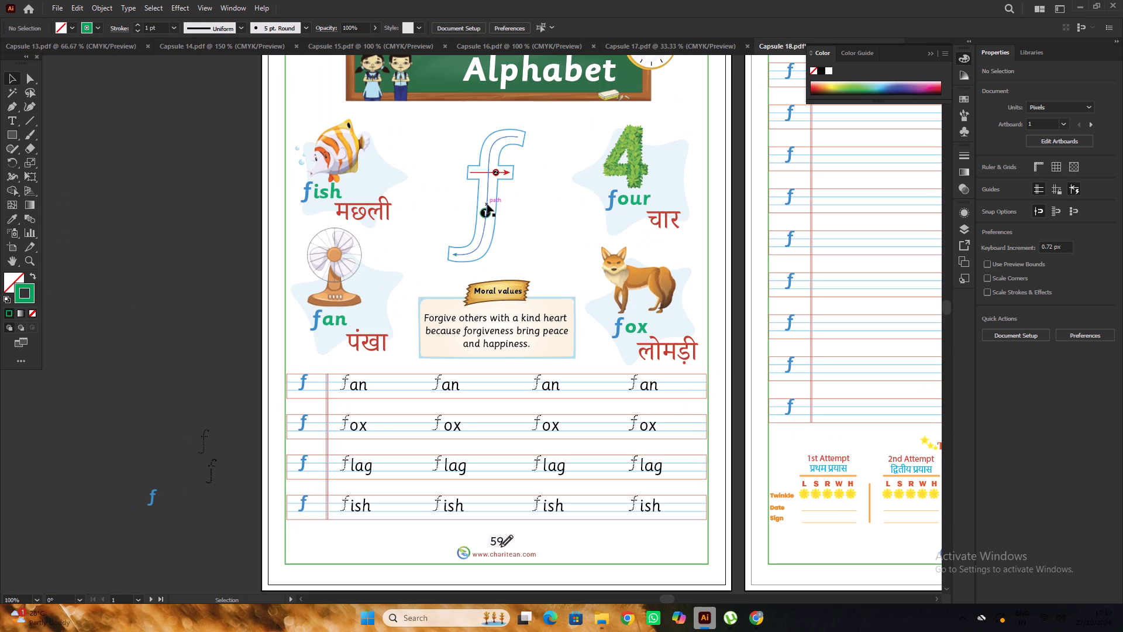
{"action": "scroll", "coordinate": [487, 204], "scroll_direction": "up", "scroll_amount": 1}
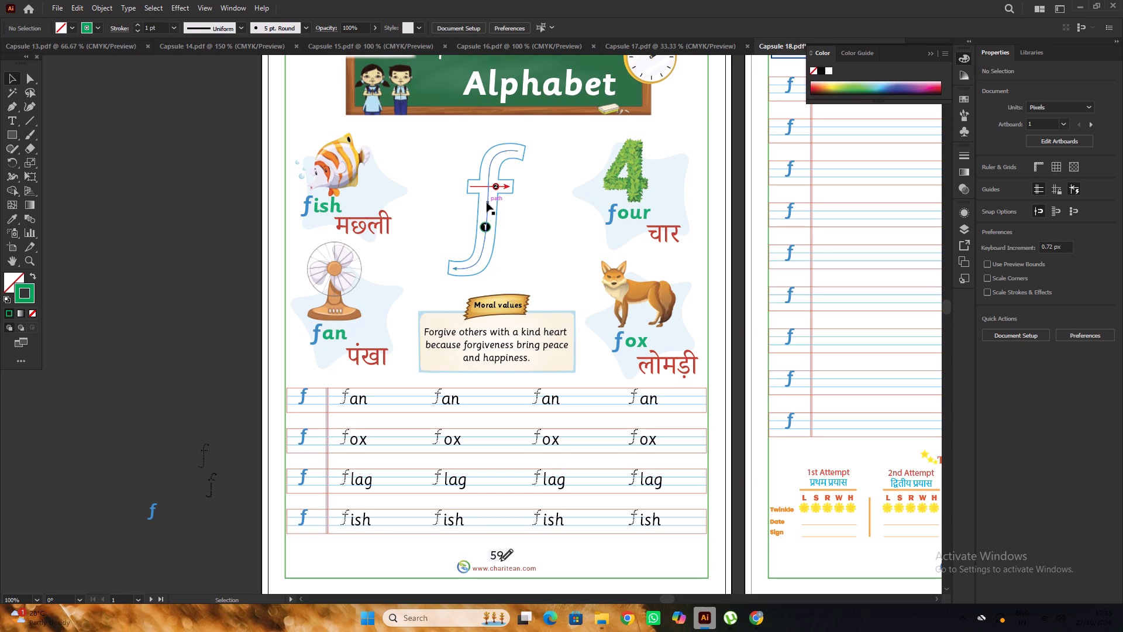
Switch to Chrome, search the web for "blue pine water" and look through the results.
{"action": "left_click", "coordinate": [753, 620]}
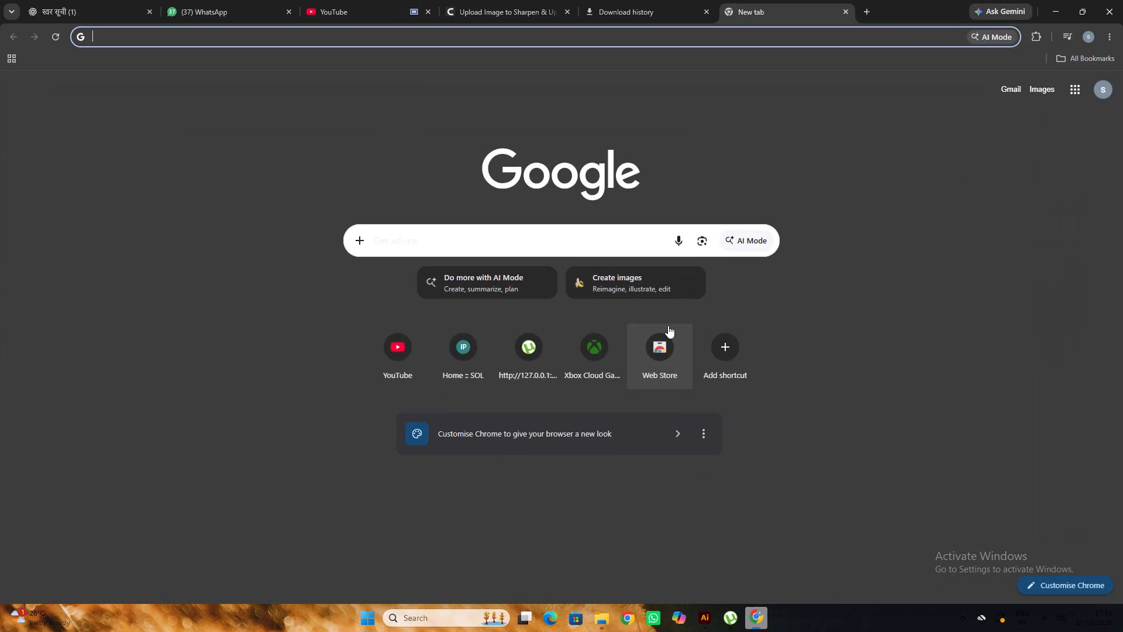
{"action": "left_click", "coordinate": [614, 246]}
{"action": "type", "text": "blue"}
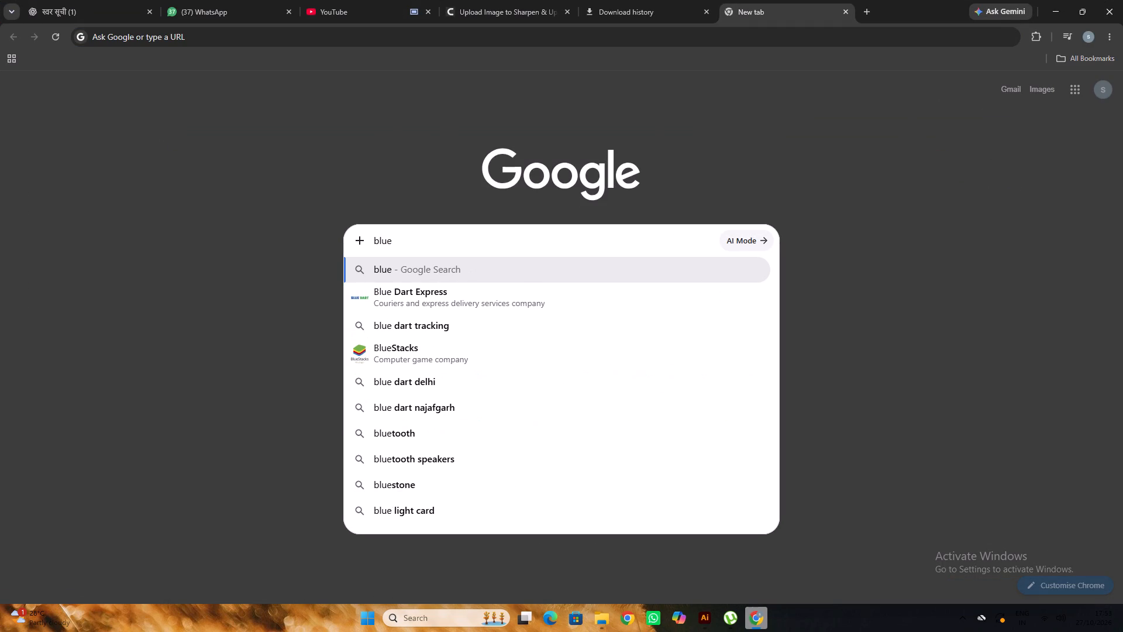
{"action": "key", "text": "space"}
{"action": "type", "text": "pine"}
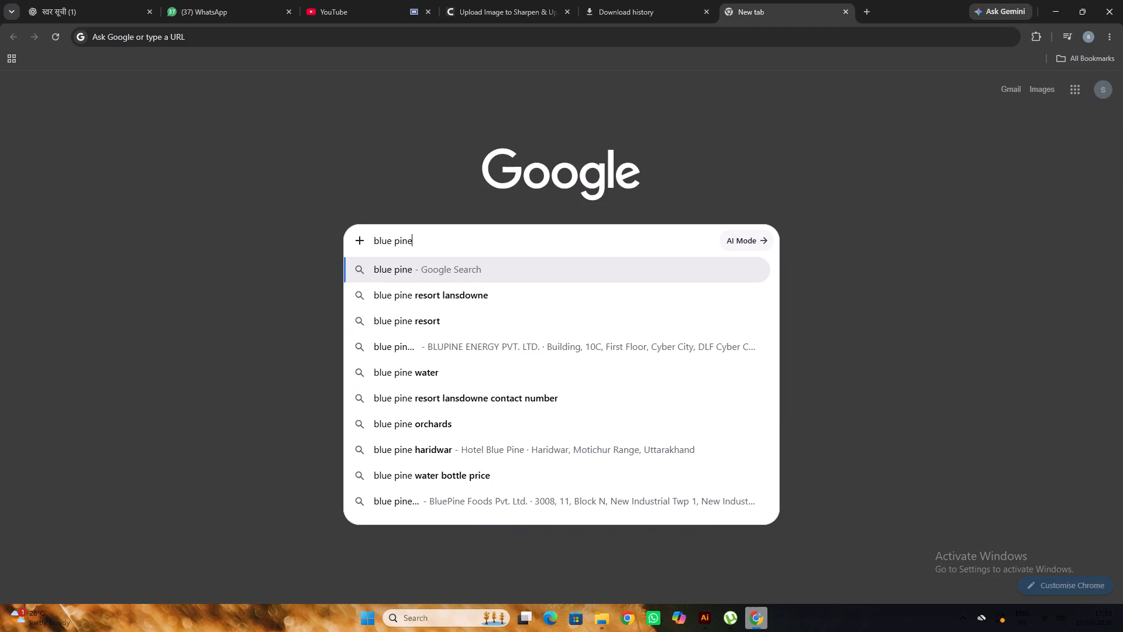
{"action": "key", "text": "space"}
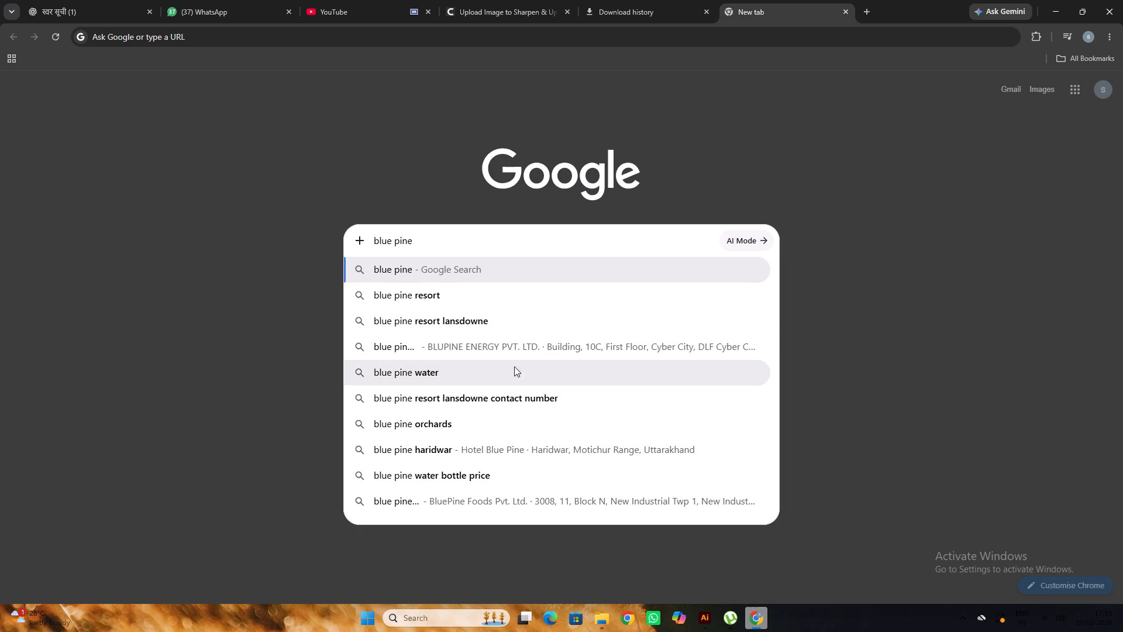
{"action": "left_click", "coordinate": [509, 373]}
{"action": "scroll", "coordinate": [301, 253], "scroll_direction": "down", "scroll_amount": 2}
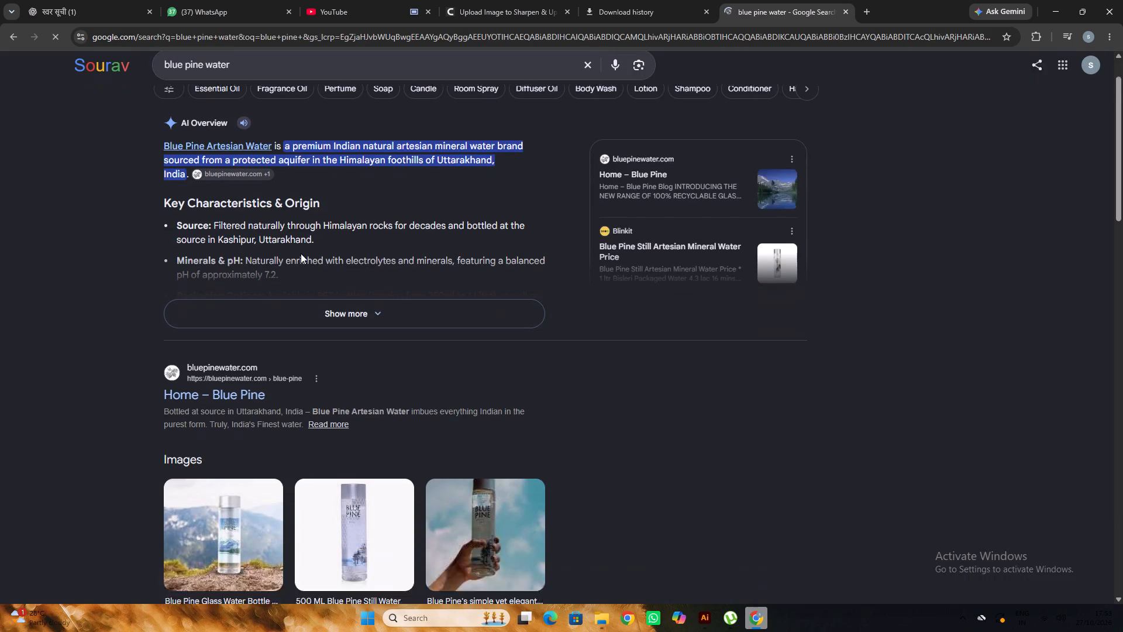
{"action": "scroll", "coordinate": [301, 253], "scroll_direction": "down", "scroll_amount": 1}
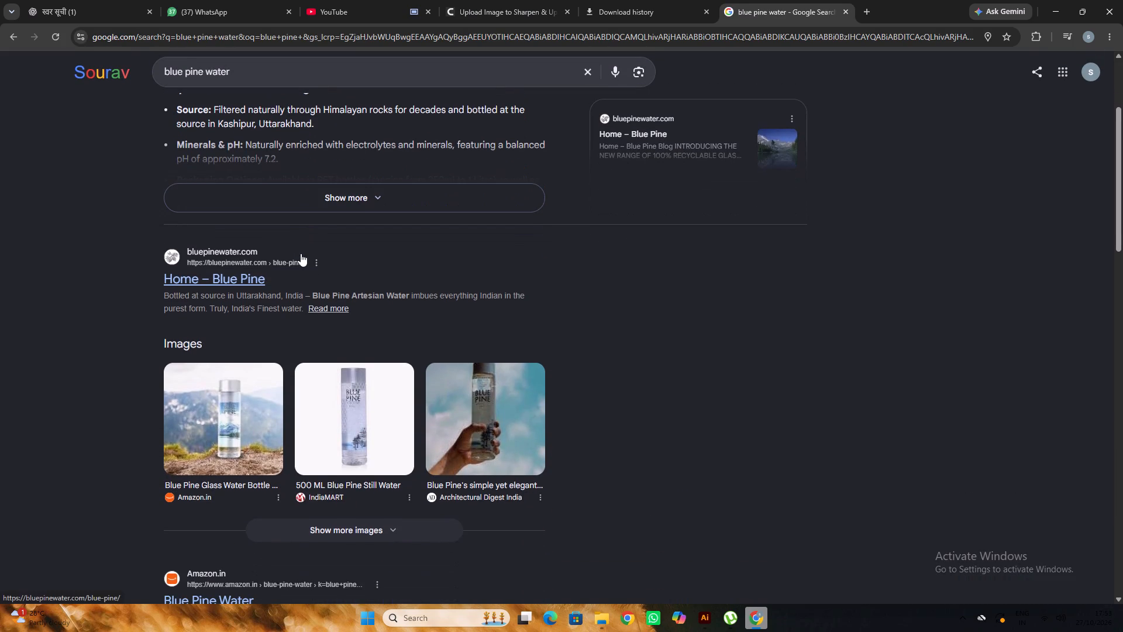
{"action": "scroll", "coordinate": [301, 253], "scroll_direction": "up", "scroll_amount": 5}
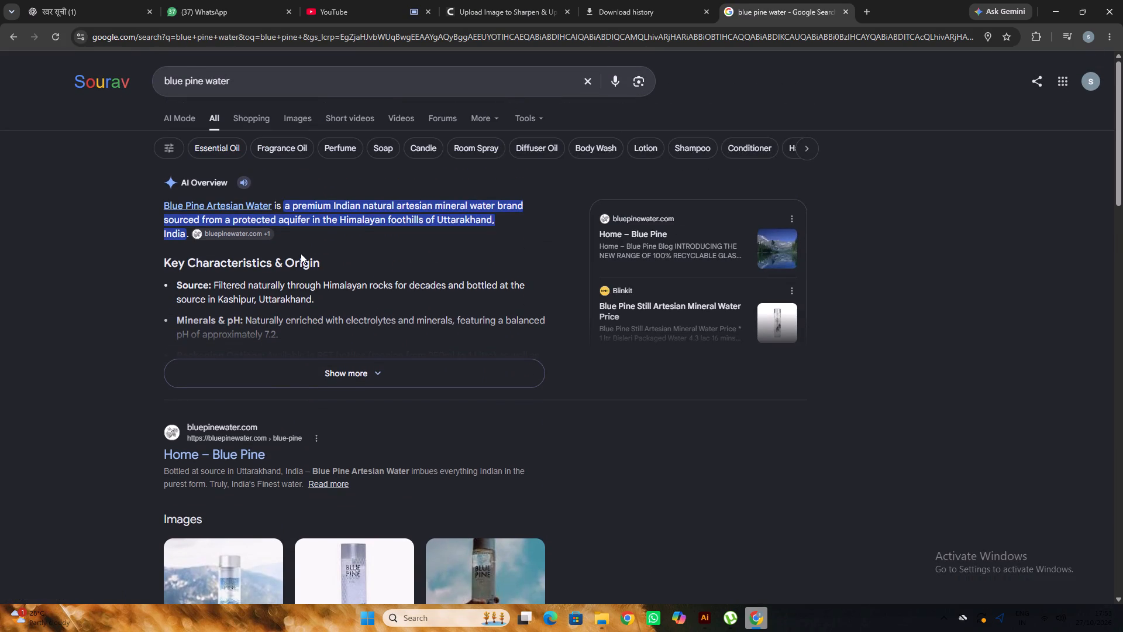
{"action": "scroll", "coordinate": [301, 253], "scroll_direction": "up", "scroll_amount": 5}
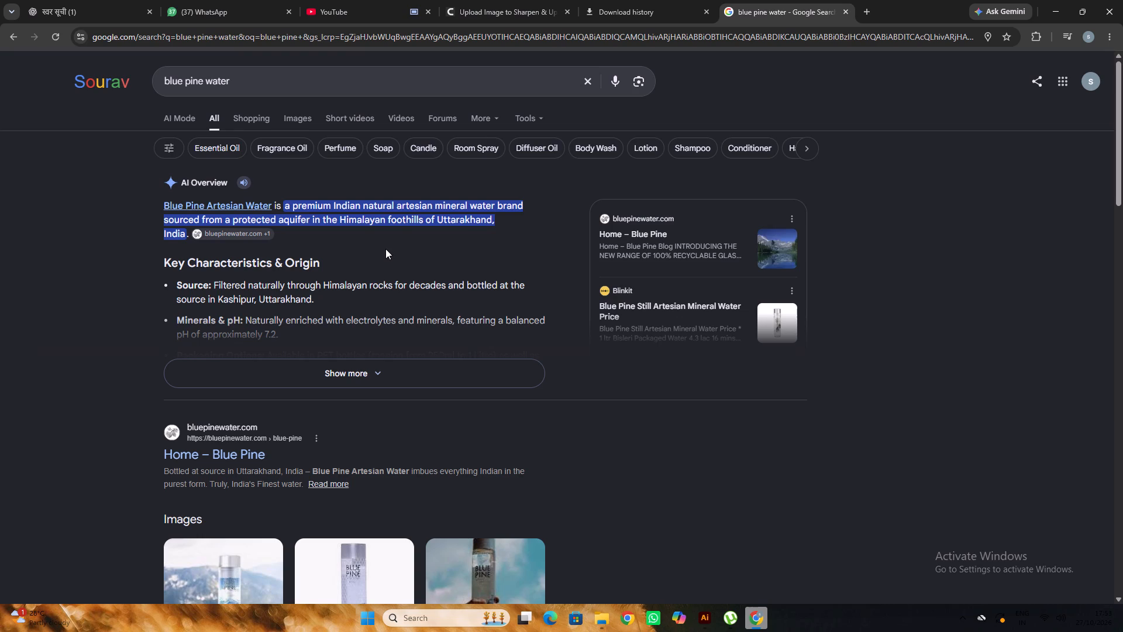
Browse the image results for blue pine water, close the search page and return to Illustrator.
{"action": "left_click", "coordinate": [309, 120]}
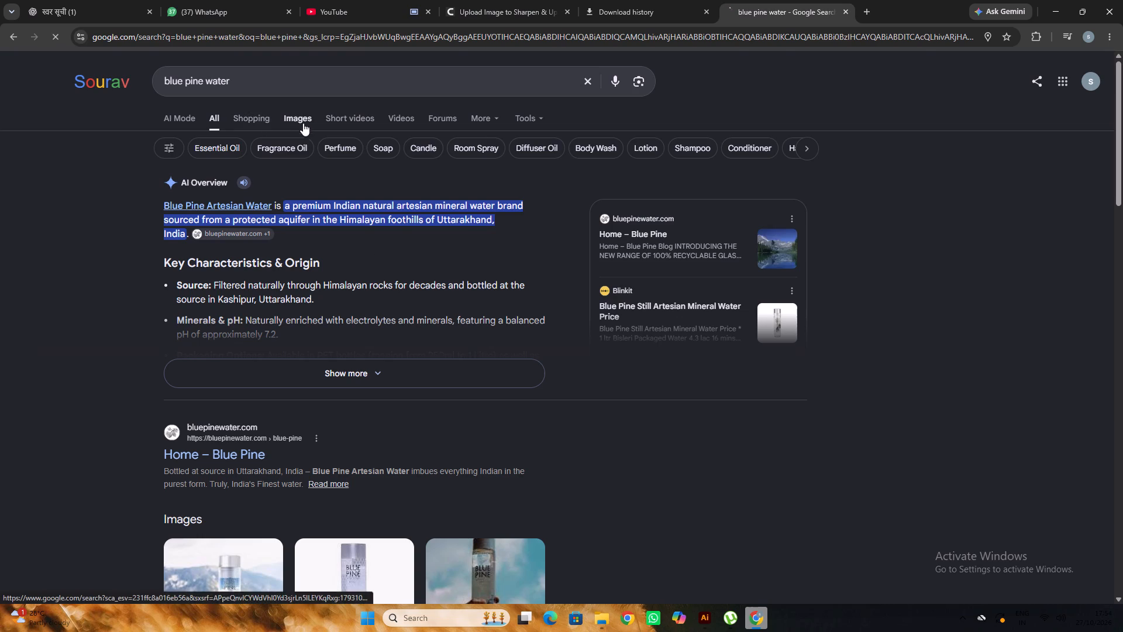
{"action": "scroll", "coordinate": [376, 324], "scroll_direction": "down", "scroll_amount": 6}
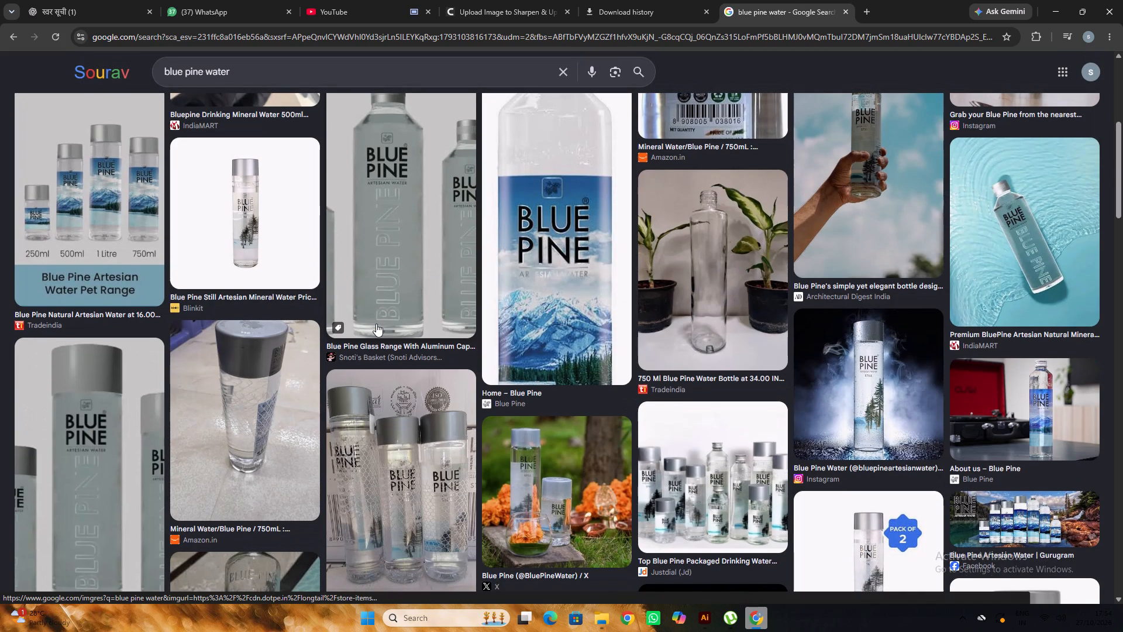
{"action": "scroll", "coordinate": [376, 324], "scroll_direction": "down", "scroll_amount": 7}
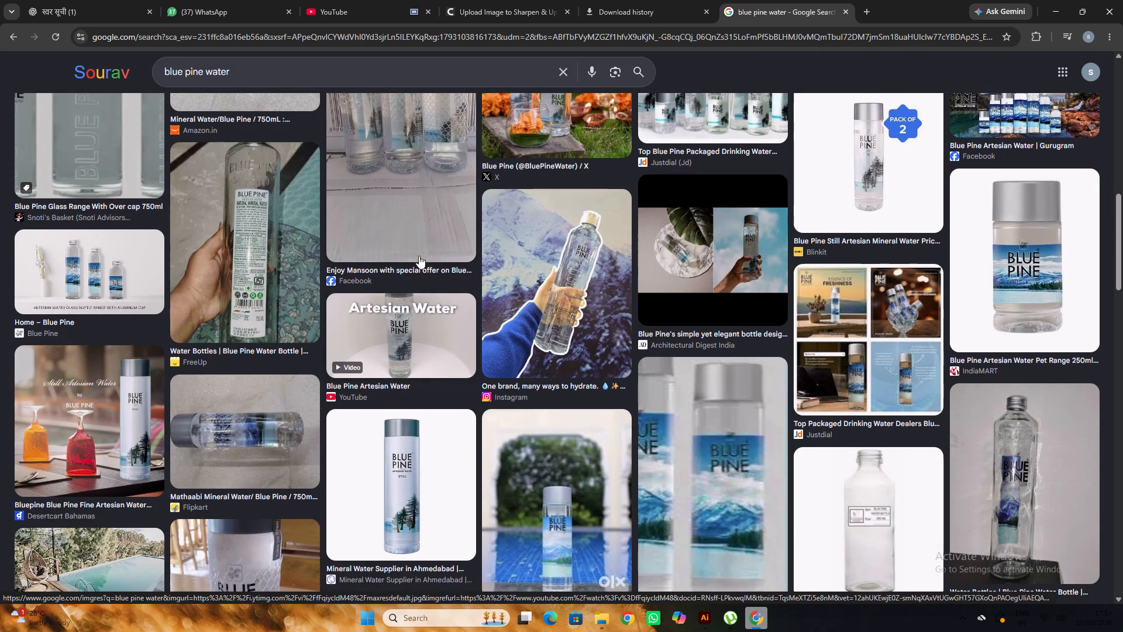
{"action": "left_click", "coordinate": [845, 10]}
{"action": "scroll", "coordinate": [681, 207], "scroll_direction": "up", "scroll_amount": 2}
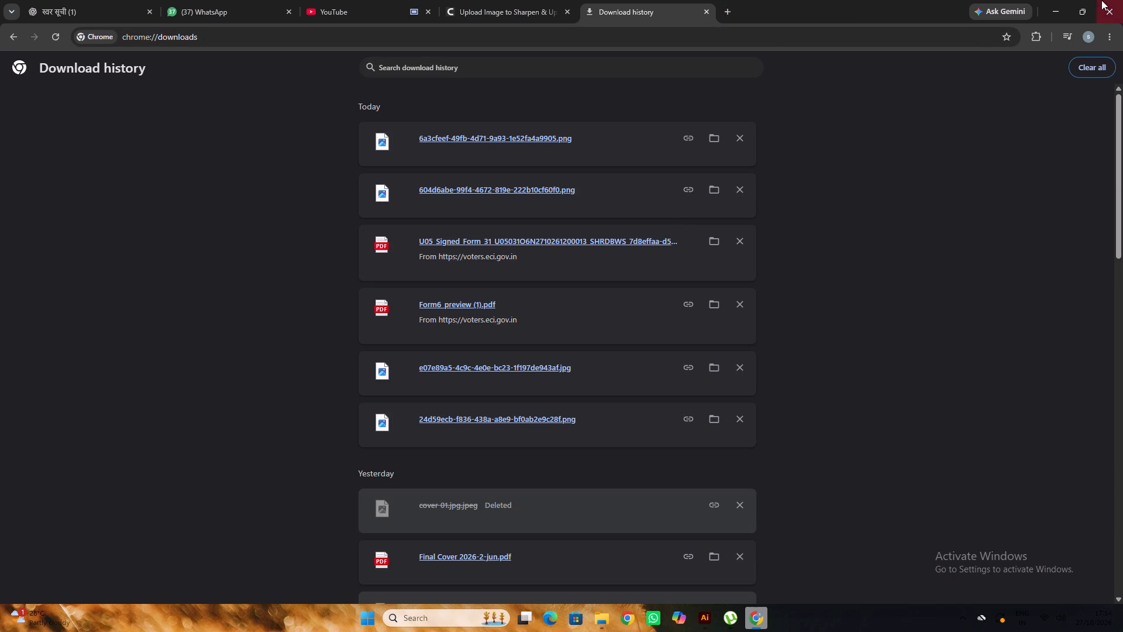
{"action": "left_click", "coordinate": [1052, 6]}
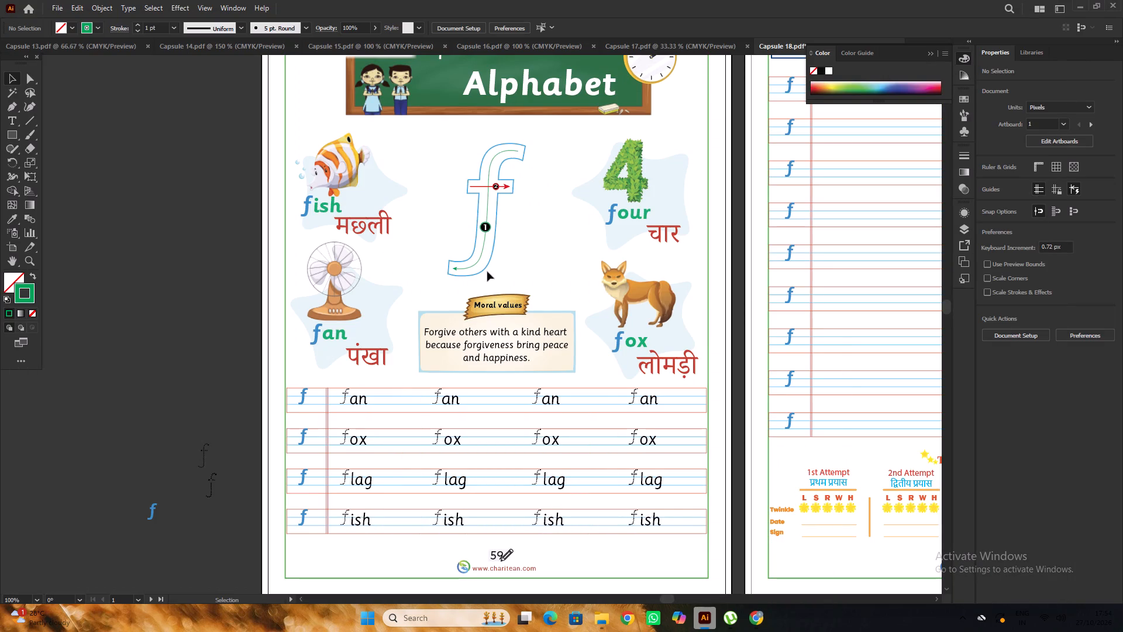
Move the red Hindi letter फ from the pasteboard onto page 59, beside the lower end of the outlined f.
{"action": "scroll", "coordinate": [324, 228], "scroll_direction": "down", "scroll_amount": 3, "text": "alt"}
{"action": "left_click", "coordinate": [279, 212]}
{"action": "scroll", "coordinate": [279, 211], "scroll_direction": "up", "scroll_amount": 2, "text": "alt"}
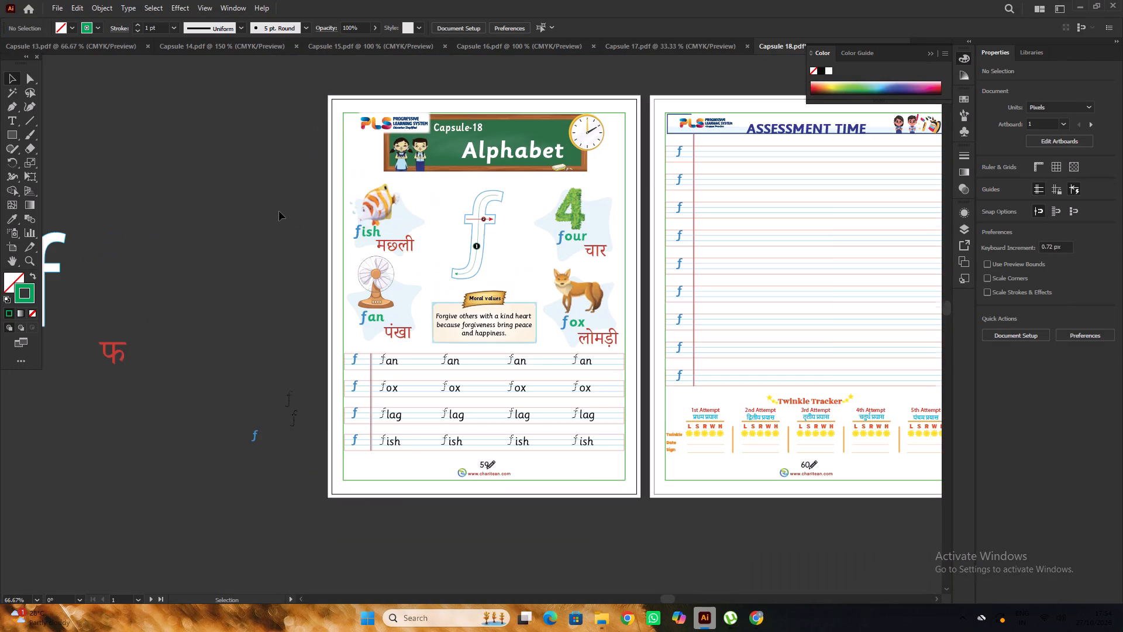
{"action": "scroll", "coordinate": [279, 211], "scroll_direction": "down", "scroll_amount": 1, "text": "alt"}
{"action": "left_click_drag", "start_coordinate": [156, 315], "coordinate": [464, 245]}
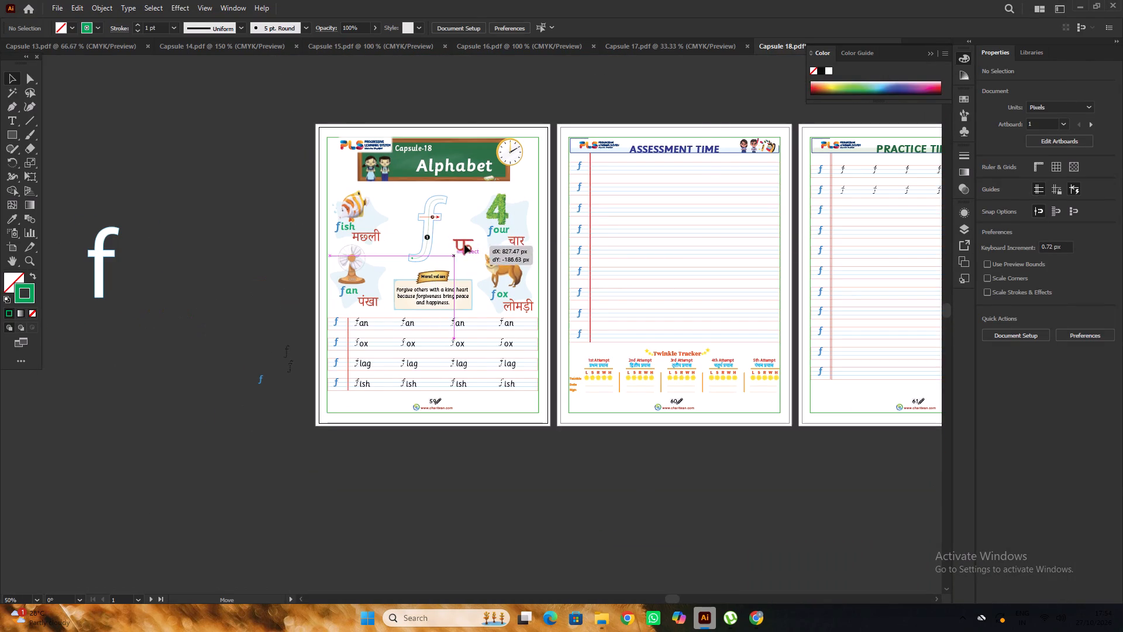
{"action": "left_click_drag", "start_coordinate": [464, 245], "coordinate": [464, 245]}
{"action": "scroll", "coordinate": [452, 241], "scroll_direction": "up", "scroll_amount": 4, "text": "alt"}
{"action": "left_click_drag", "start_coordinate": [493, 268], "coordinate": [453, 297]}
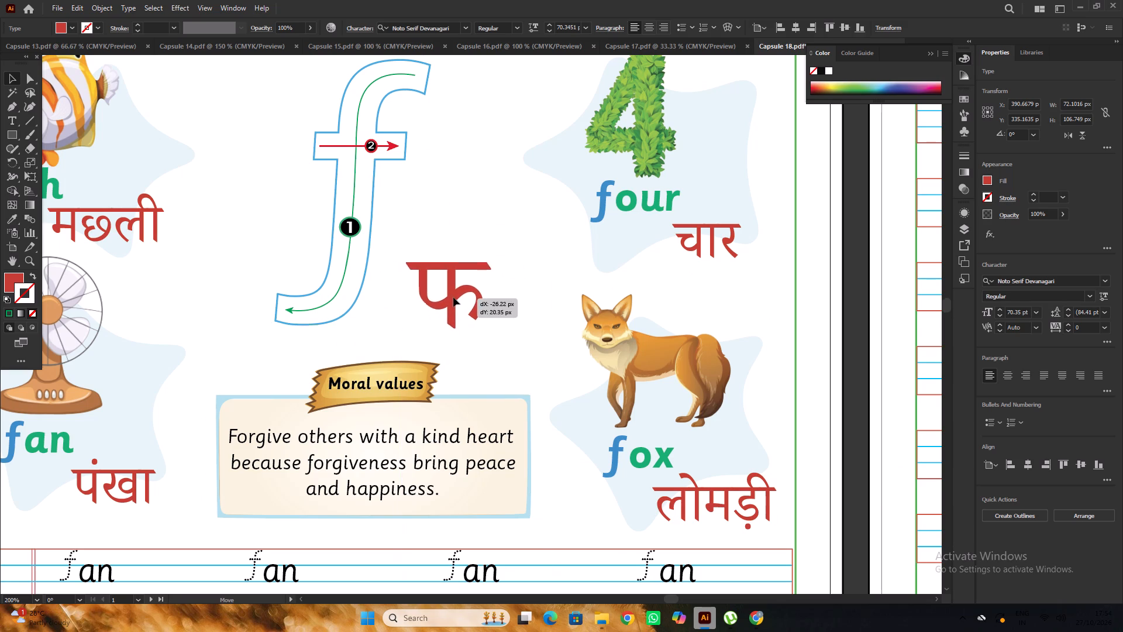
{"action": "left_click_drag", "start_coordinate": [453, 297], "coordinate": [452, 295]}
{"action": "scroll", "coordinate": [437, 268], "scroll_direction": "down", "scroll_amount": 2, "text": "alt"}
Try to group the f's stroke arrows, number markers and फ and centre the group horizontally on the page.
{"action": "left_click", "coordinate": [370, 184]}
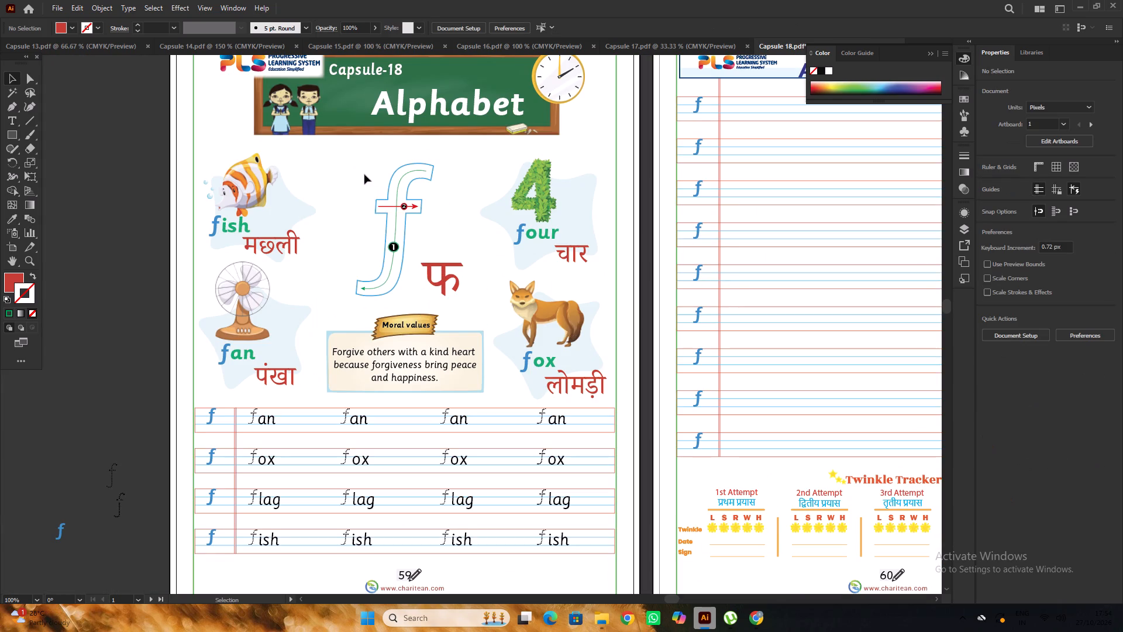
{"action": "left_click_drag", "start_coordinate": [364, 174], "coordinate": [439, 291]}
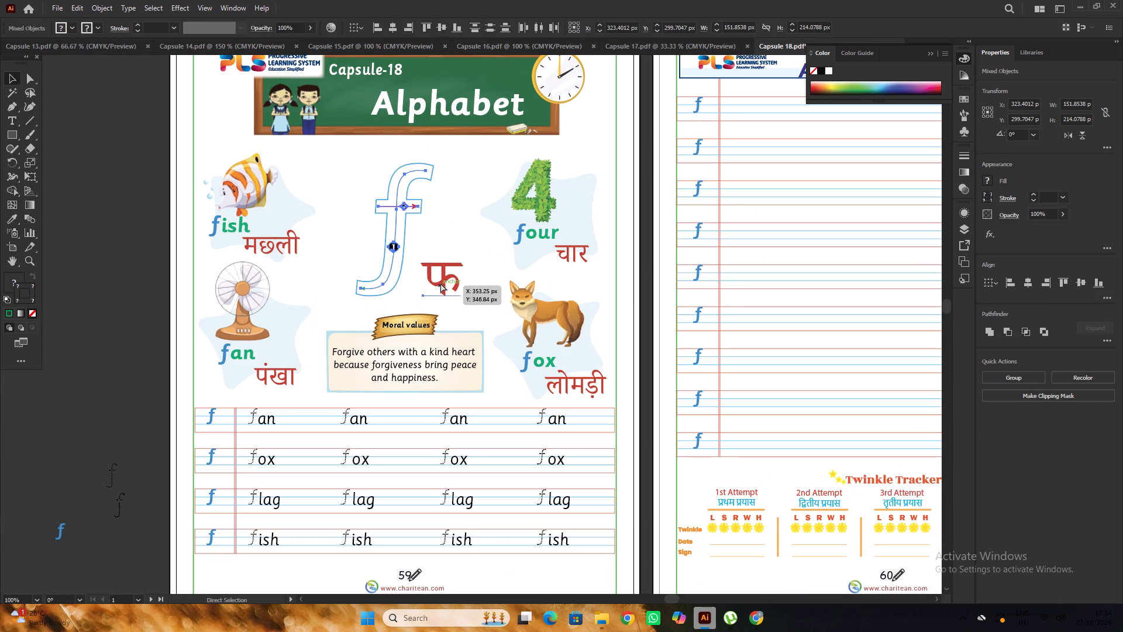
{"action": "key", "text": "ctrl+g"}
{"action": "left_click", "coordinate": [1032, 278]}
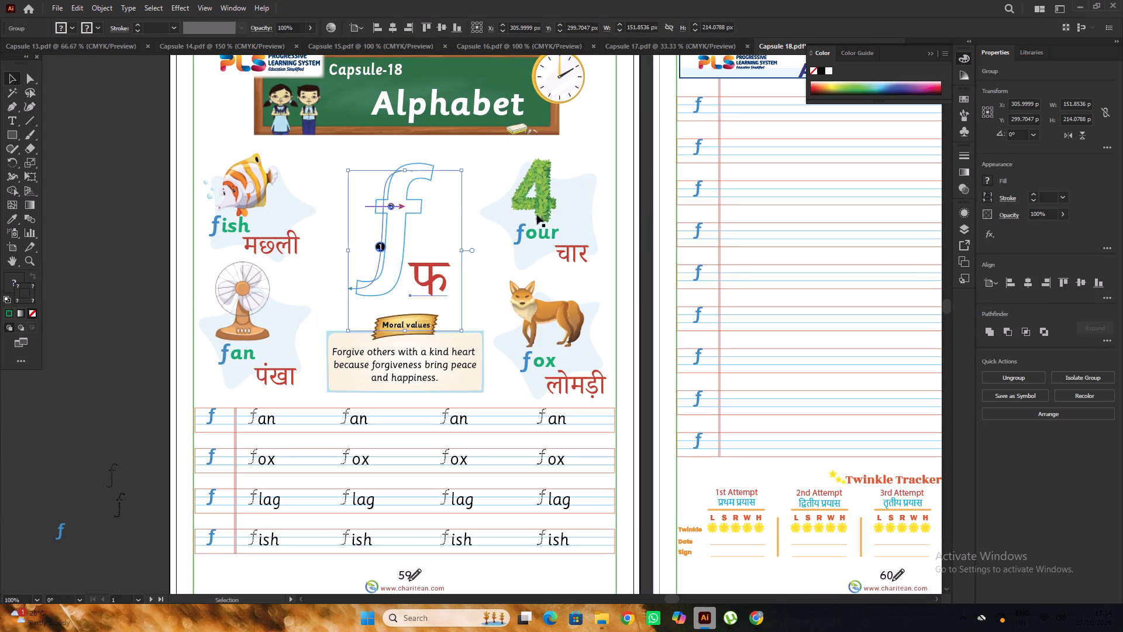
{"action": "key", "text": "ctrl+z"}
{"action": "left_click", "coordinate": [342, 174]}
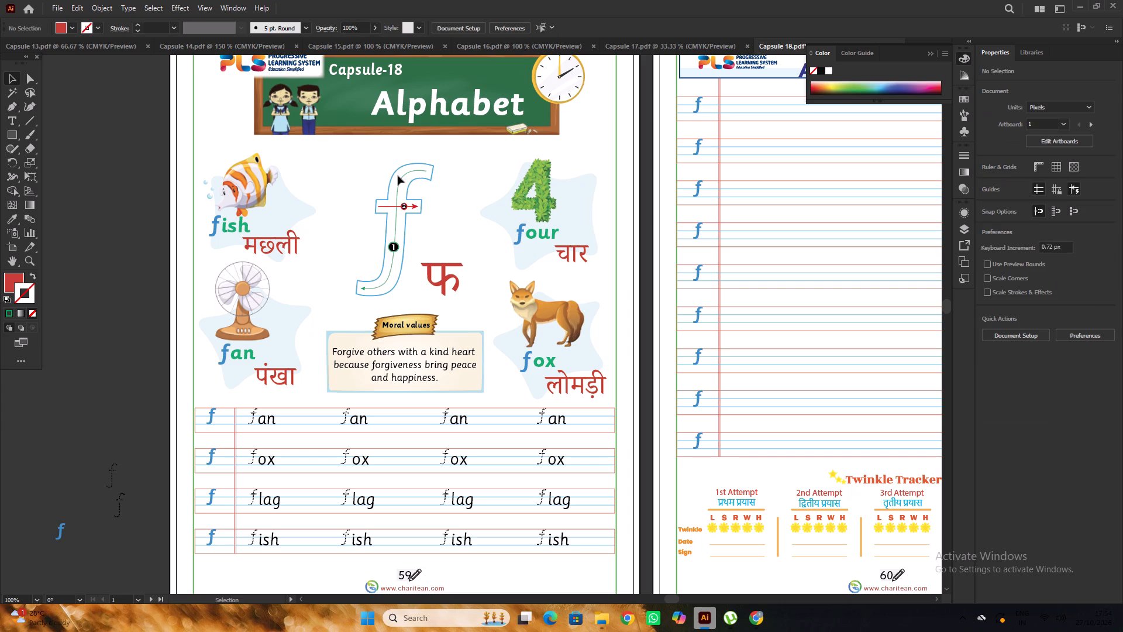
Close all open Capsule documents without saving, applying the choice to all of them.
{"action": "key", "text": "ctrl+alt+w"}
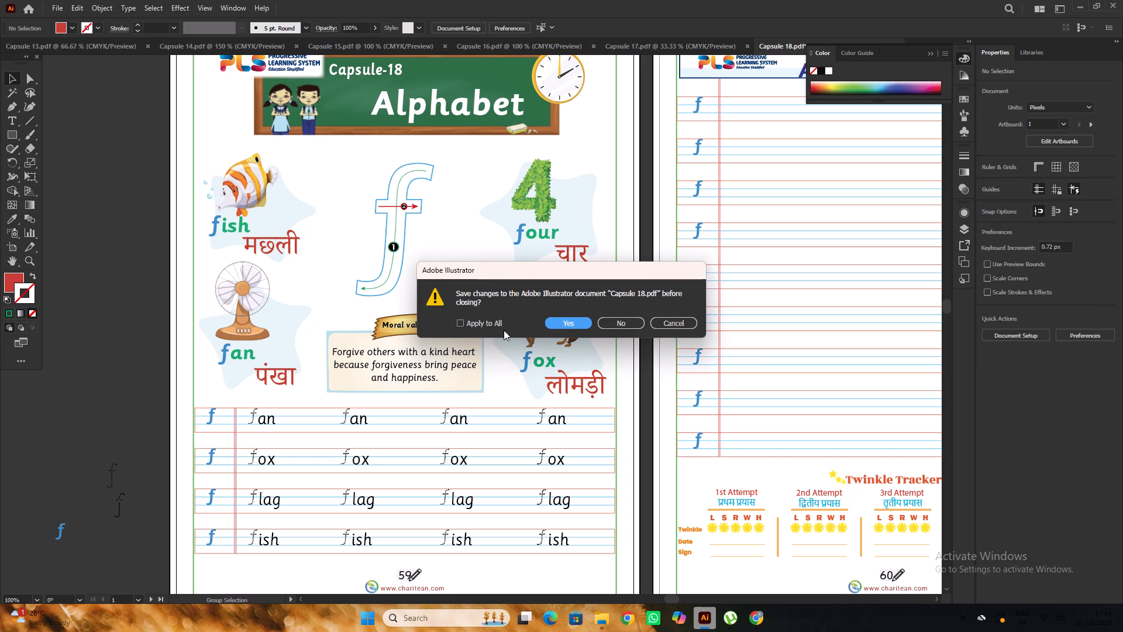
{"action": "left_click", "coordinate": [480, 325]}
{"action": "left_click", "coordinate": [629, 326]}
{"action": "scroll", "coordinate": [460, 241], "scroll_direction": "down", "scroll_amount": 3, "text": "alt"}
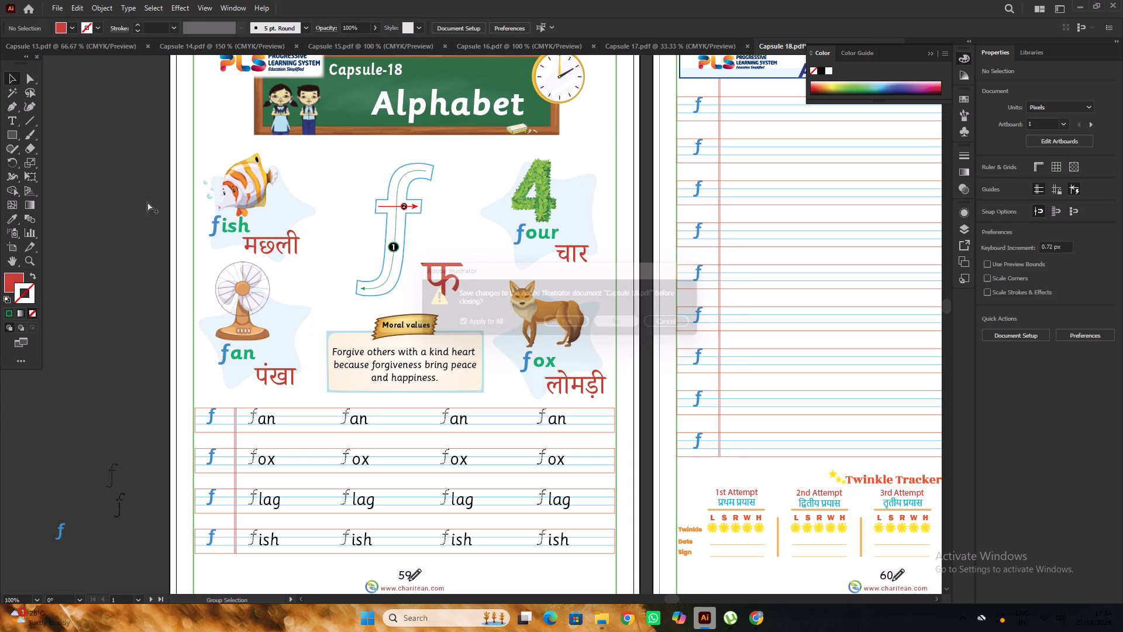
{"action": "left_click", "coordinate": [143, 201]}
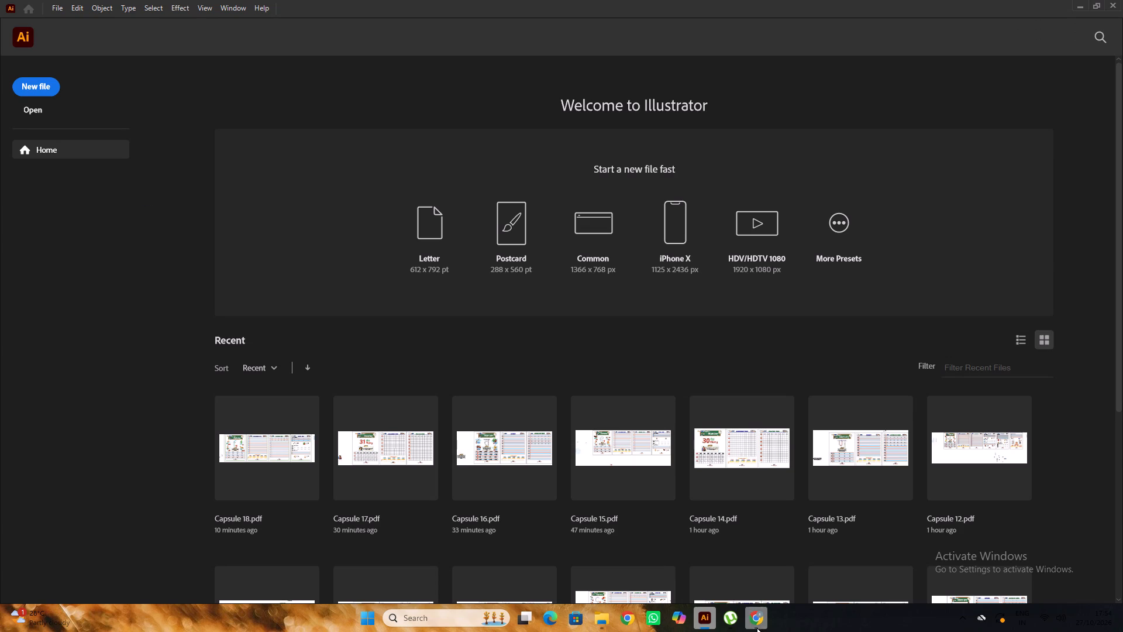
Switch to the PRINT FINAL folder in File Explorer and reopen Capsule 18 with Adobe Illustrator 2022.
{"action": "left_click", "coordinate": [704, 621]}
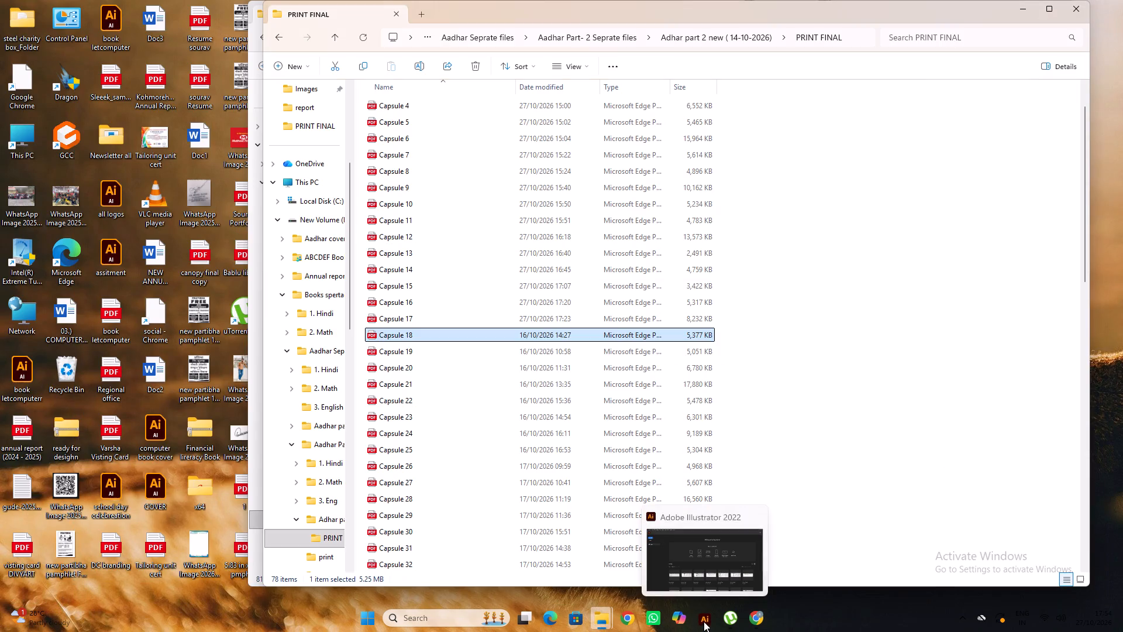
{"action": "left_click", "coordinate": [704, 621]}
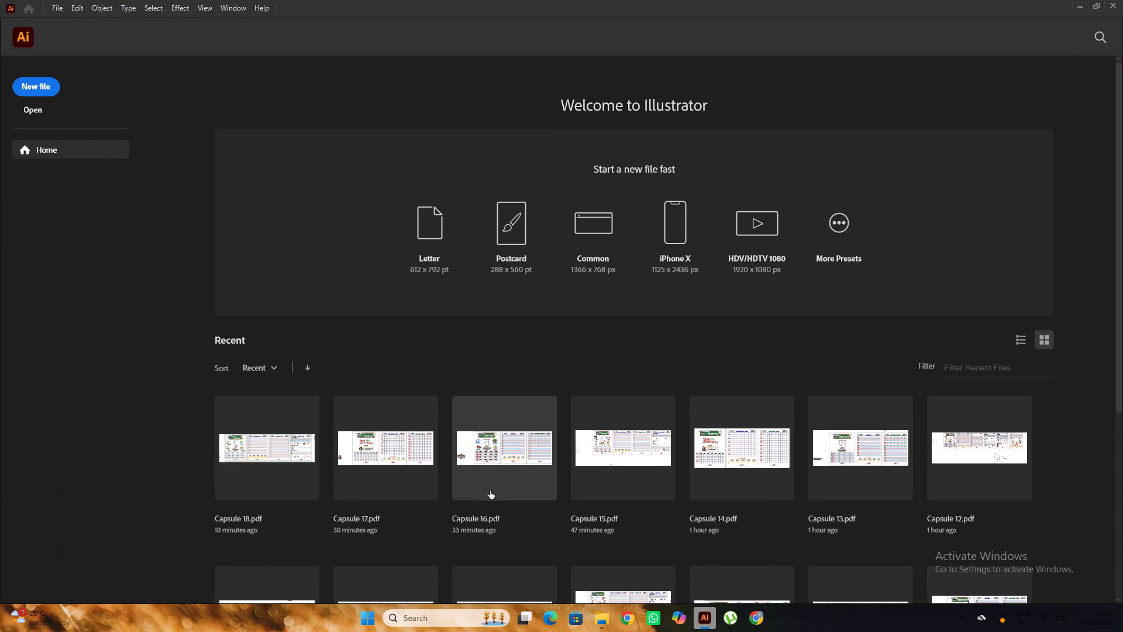
{"action": "left_click", "coordinate": [1083, 6]}
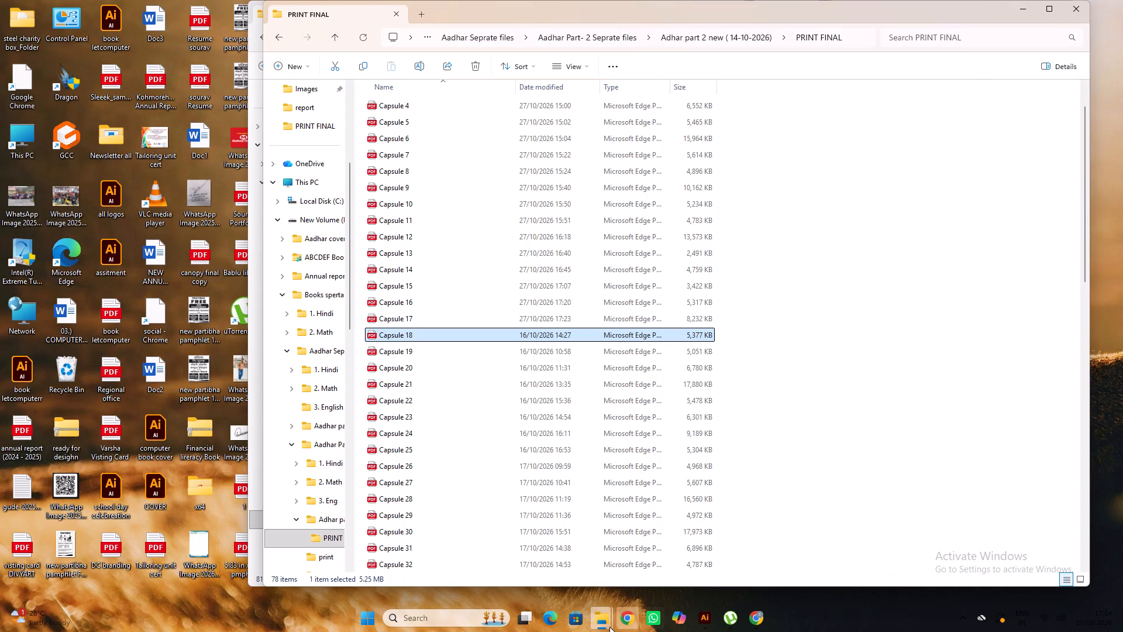
{"action": "left_click", "coordinate": [475, 551]}
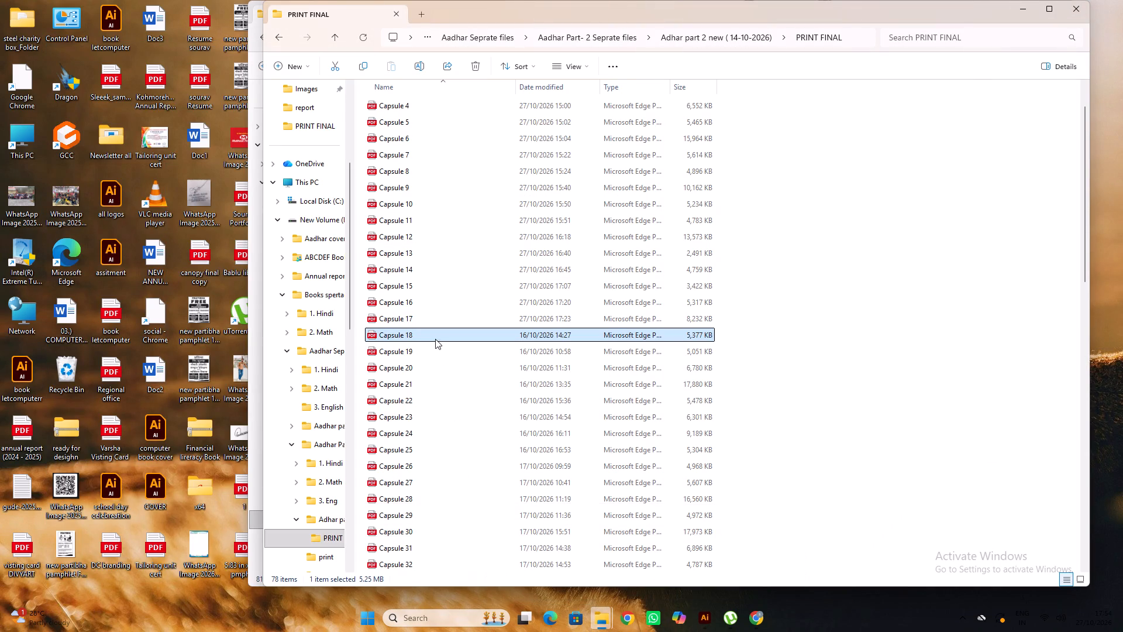
{"action": "right_click", "coordinate": [435, 335]}
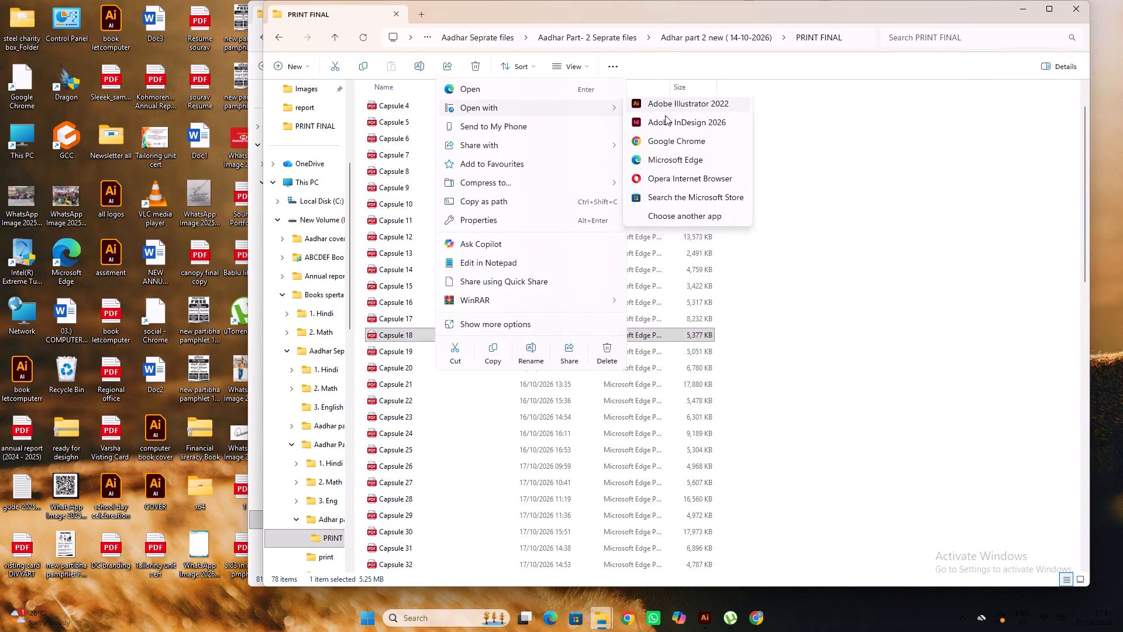
{"action": "left_click", "coordinate": [670, 115]}
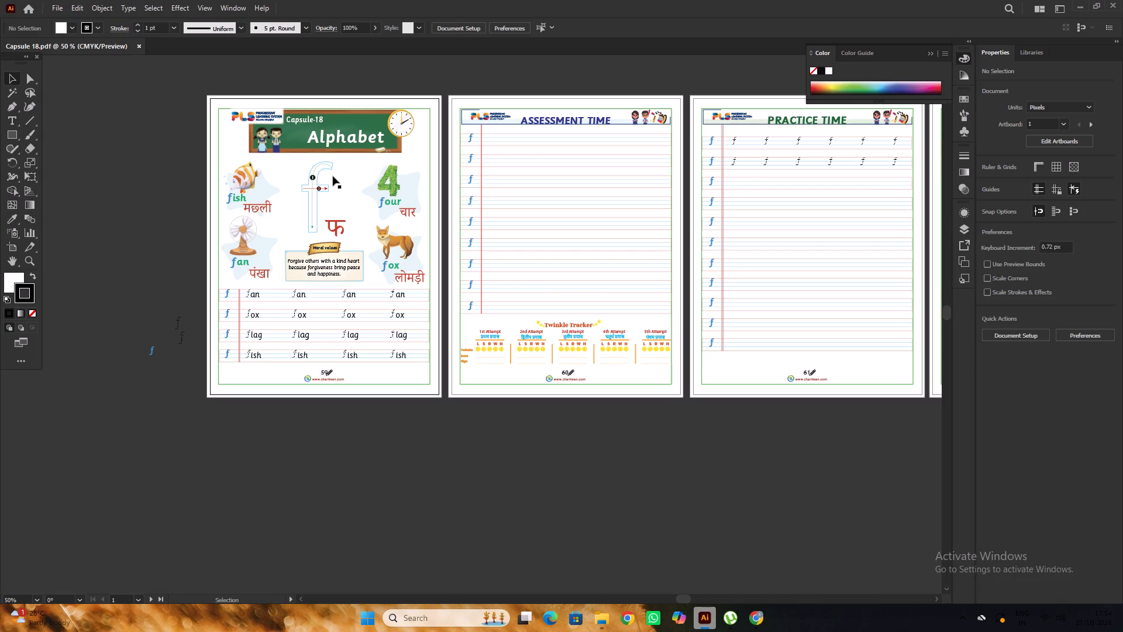
Move the group of the large outlined f and फ off page 59 onto the pasteboard beside it.
{"action": "scroll", "coordinate": [458, 214], "scroll_direction": "down", "scroll_amount": 2, "text": "alt"}
{"action": "scroll", "coordinate": [458, 214], "scroll_direction": "up", "scroll_amount": 1}
{"action": "scroll", "coordinate": [355, 239], "scroll_direction": "up", "scroll_amount": 2, "text": "alt"}
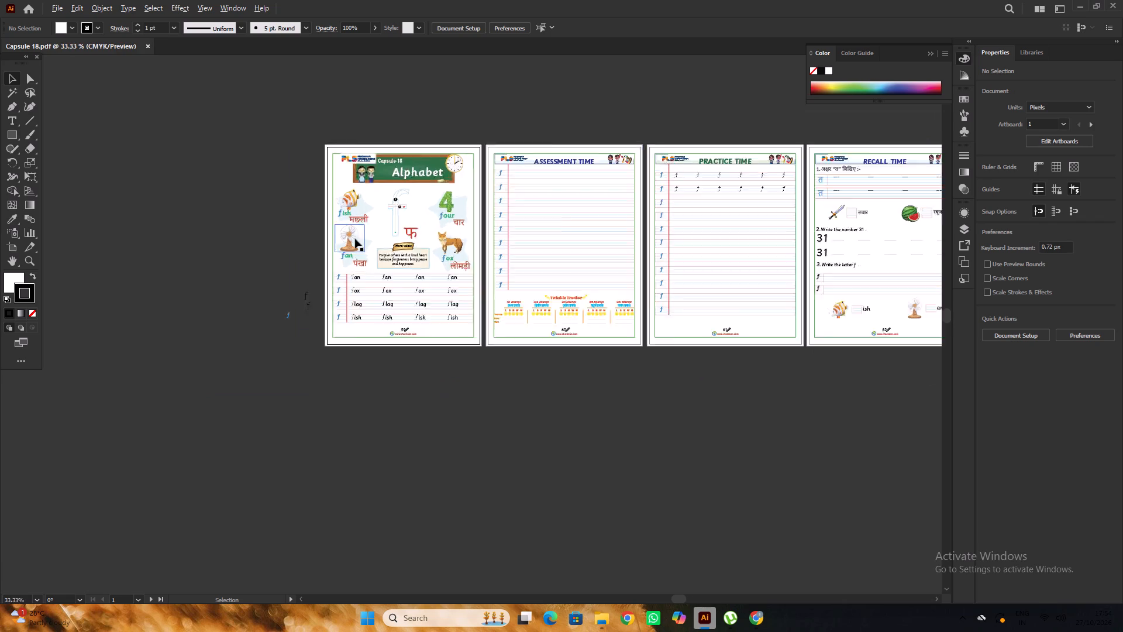
{"action": "left_click", "coordinate": [416, 205]}
{"action": "left_click_drag", "start_coordinate": [418, 201], "coordinate": [105, 266]}
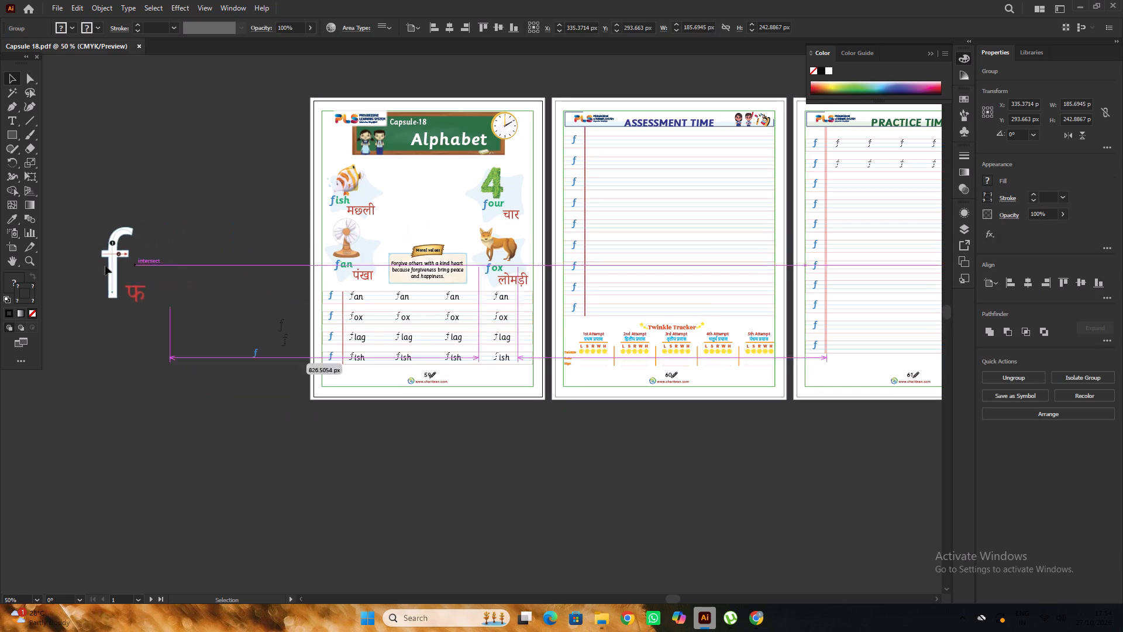
{"action": "left_click_drag", "start_coordinate": [105, 266], "coordinate": [101, 267]}
{"action": "left_click", "coordinate": [173, 212]}
{"action": "left_click", "coordinate": [256, 355]}
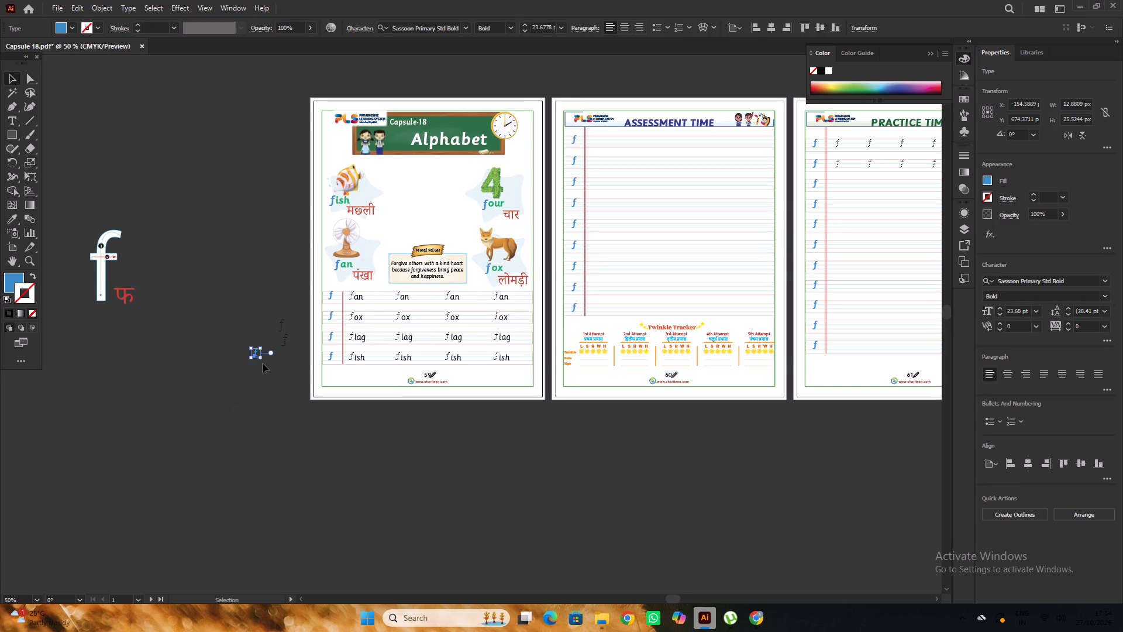
{"action": "left_click", "coordinate": [297, 398]}
Change the font of the four blue f letters in the fan, fox, flag and fish rows to Sassoon Primary Regular.
{"action": "scroll", "coordinate": [342, 342], "scroll_direction": "up", "scroll_amount": 4, "text": "alt"}
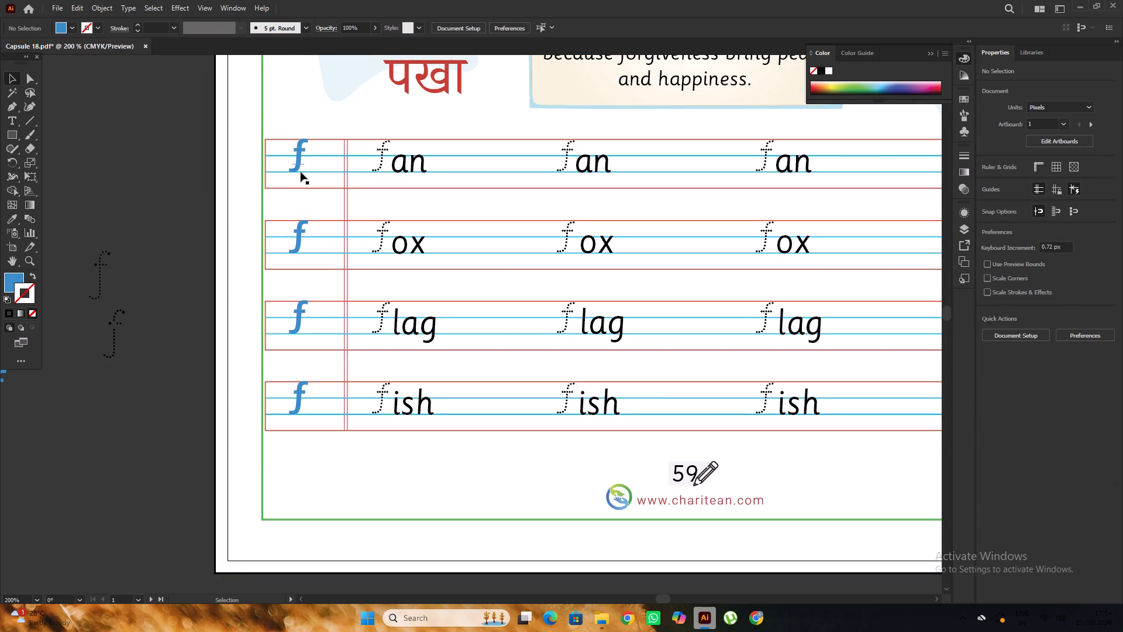
{"action": "left_click", "coordinate": [301, 172]}
{"action": "left_click", "coordinate": [299, 246], "text": "shift"}
{"action": "left_click", "coordinate": [297, 324], "text": "shift"}
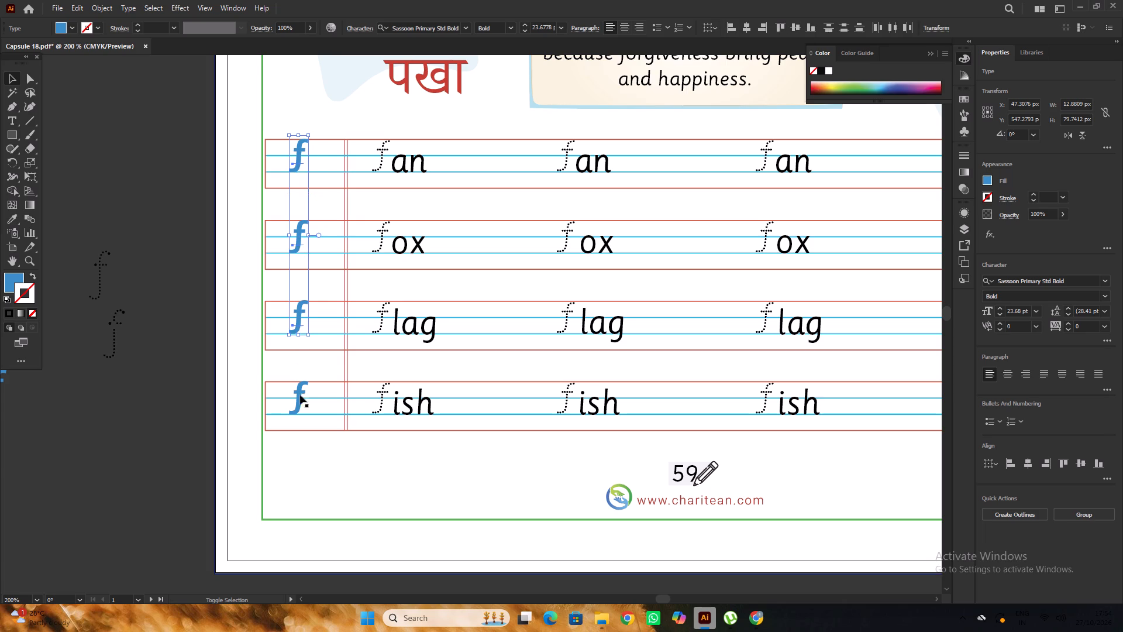
{"action": "left_click", "coordinate": [299, 396], "text": "shift"}
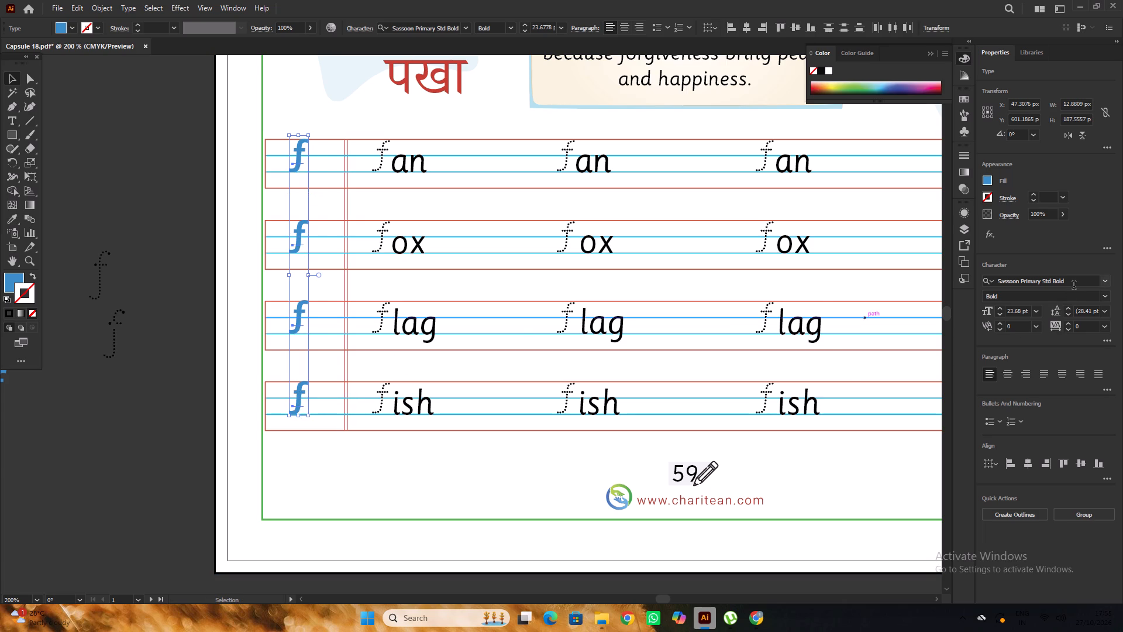
{"action": "left_click", "coordinate": [1074, 286]}
{"action": "type", "text": "sas"}
{"action": "key", "text": "s"}
{"action": "left_click", "coordinate": [932, 360]}
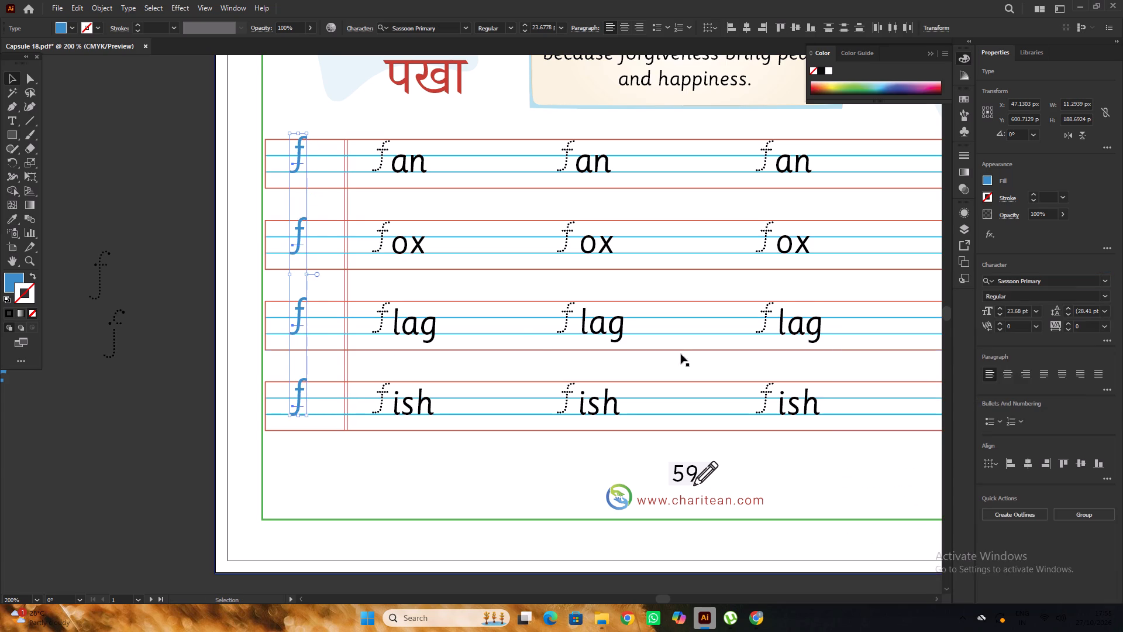
{"action": "scroll", "coordinate": [231, 282], "scroll_direction": "up", "scroll_amount": 4}
{"action": "left_click", "coordinate": [191, 228]}
Scale the fan row's blue f down to about 9.7 by 22.8 px and nudge it down onto the writing lines.
{"action": "scroll", "coordinate": [258, 201], "scroll_direction": "up", "scroll_amount": 2, "text": "alt"}
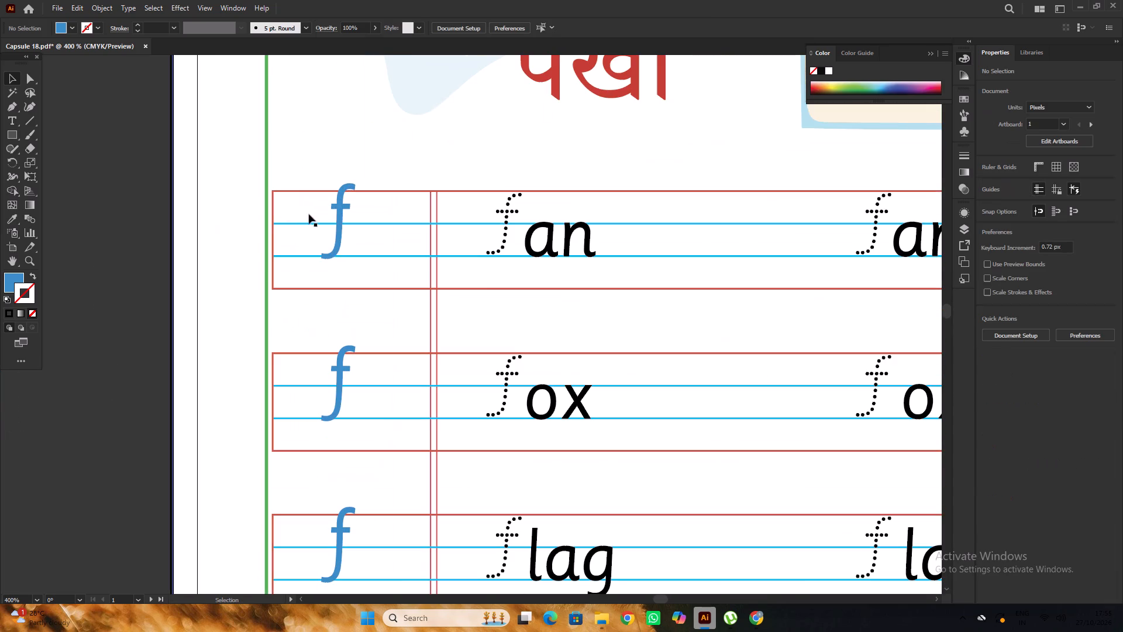
{"action": "left_click", "coordinate": [340, 216]}
{"action": "scroll", "coordinate": [343, 207], "scroll_direction": "up", "scroll_amount": 2, "text": "alt"}
{"action": "left_click_drag", "start_coordinate": [370, 147], "coordinate": [366, 162]}
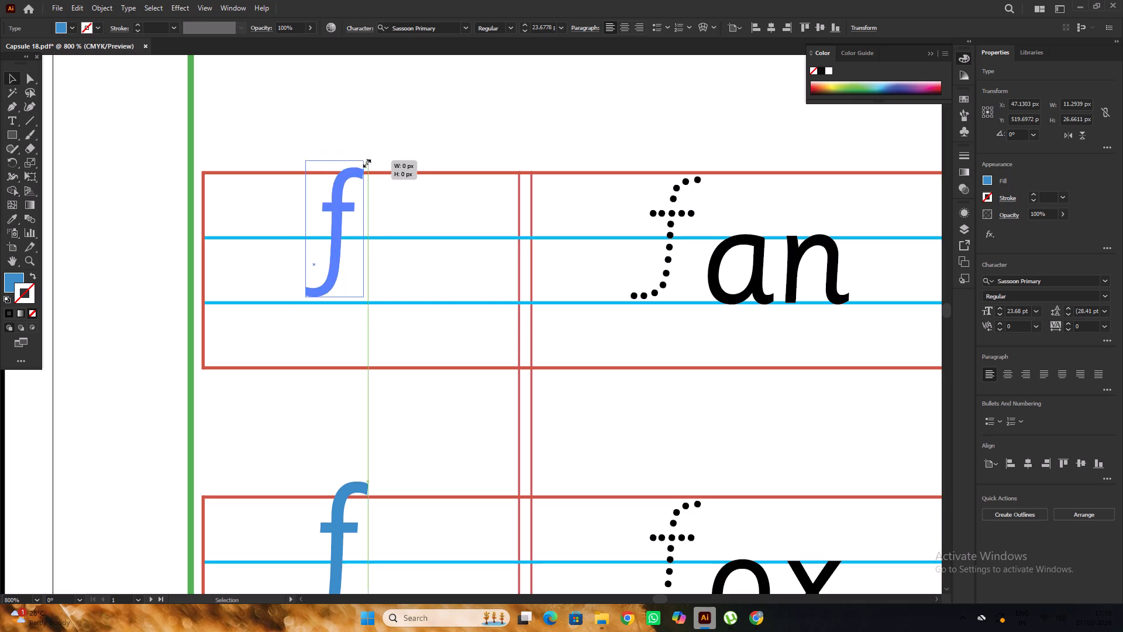
{"action": "left_click_drag", "start_coordinate": [366, 162], "coordinate": [371, 160]}
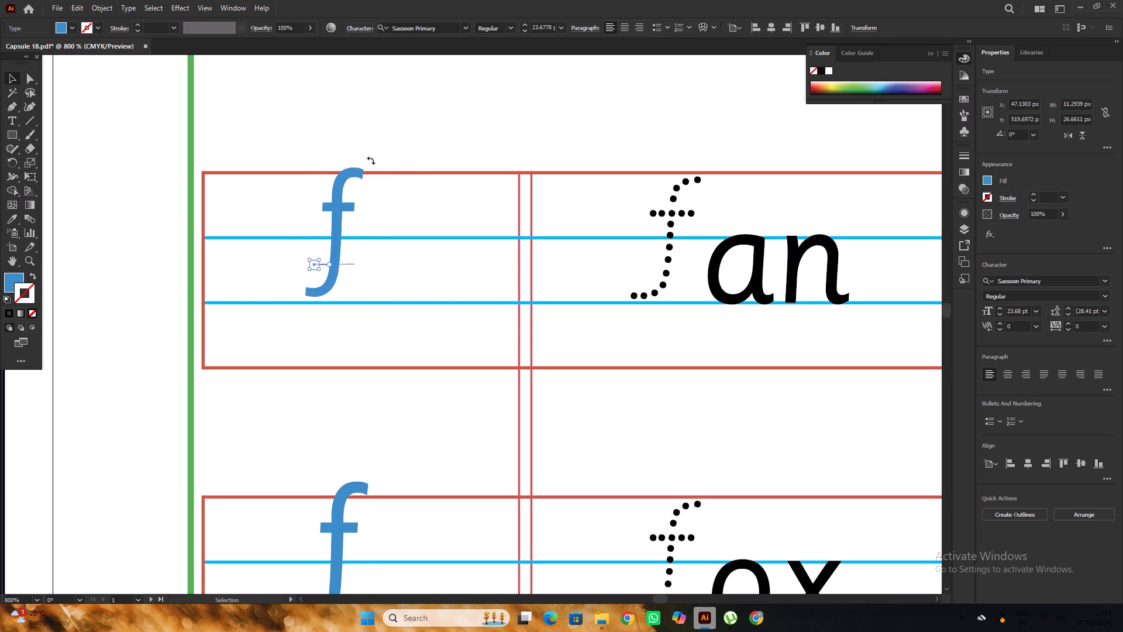
{"action": "left_click_drag", "start_coordinate": [339, 224], "coordinate": [339, 230]}
{"action": "scroll", "coordinate": [339, 229], "scroll_direction": "down", "scroll_amount": 6, "text": "alt"}
{"action": "left_click", "coordinate": [180, 212]}
Delete the blue f letters at the start of the fox, flag and fish rows.
{"action": "scroll", "coordinate": [340, 311], "scroll_direction": "up", "scroll_amount": 2, "text": "alt"}
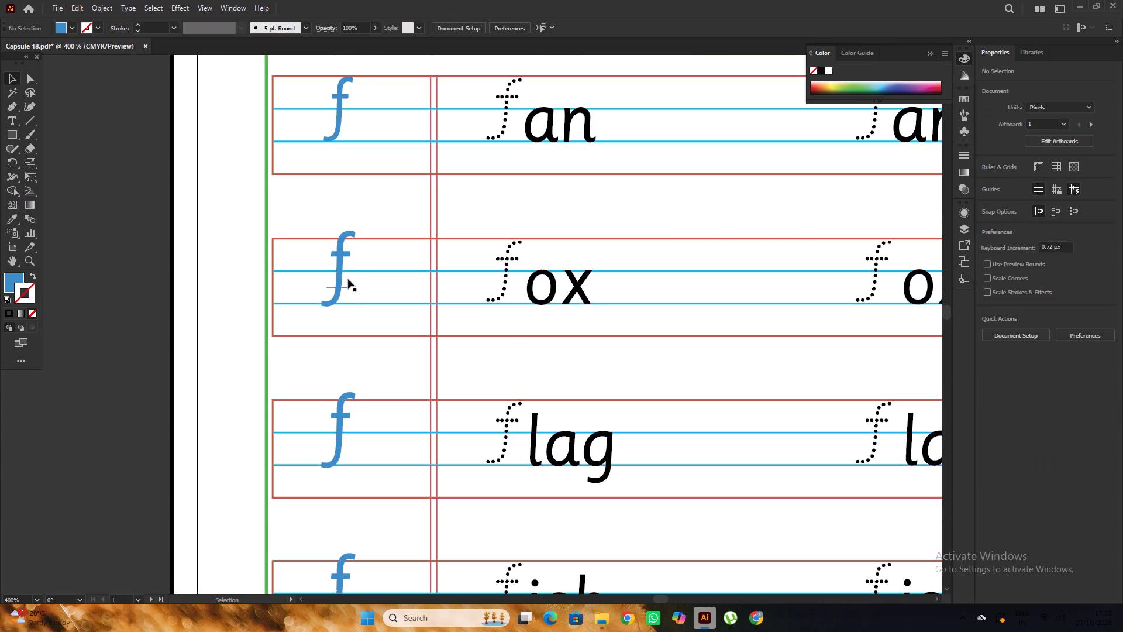
{"action": "left_click", "coordinate": [337, 272]}
{"action": "left_click", "coordinate": [338, 418], "text": "shift"}
{"action": "scroll", "coordinate": [316, 346], "scroll_direction": "down", "scroll_amount": 7, "text": "alt"}
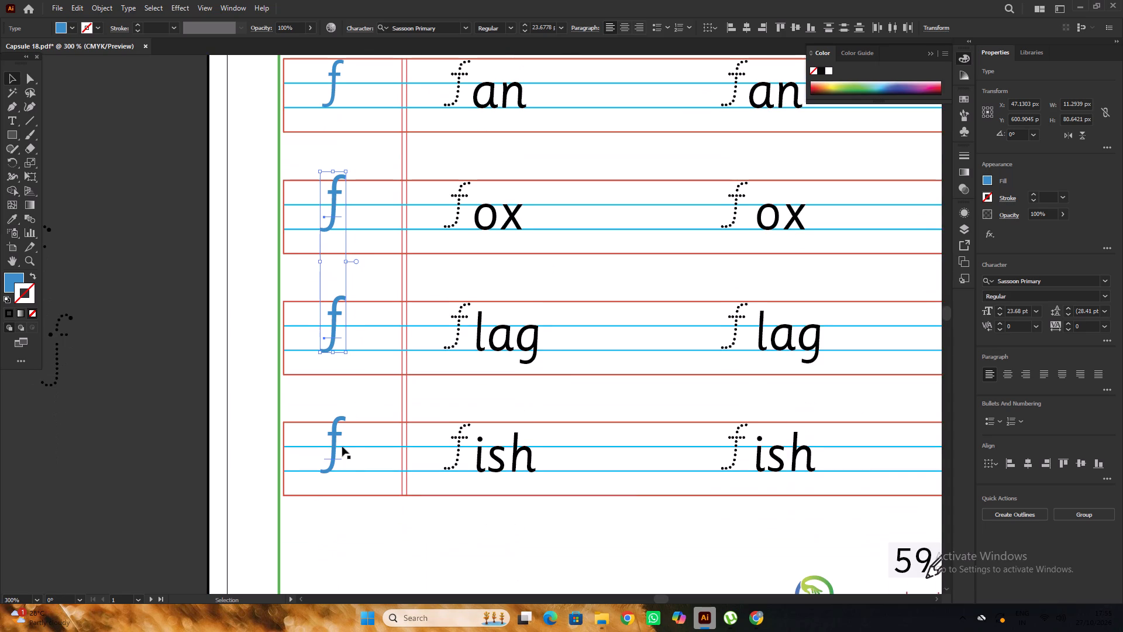
{"action": "left_click", "coordinate": [334, 441], "text": "shift"}
{"action": "key", "text": "Delete"}
Copy the fan row's blue f into the fox row and scale the copy to about 10.1 by 23.9 px on the lines.
{"action": "scroll", "coordinate": [341, 154], "scroll_direction": "up", "scroll_amount": 3}
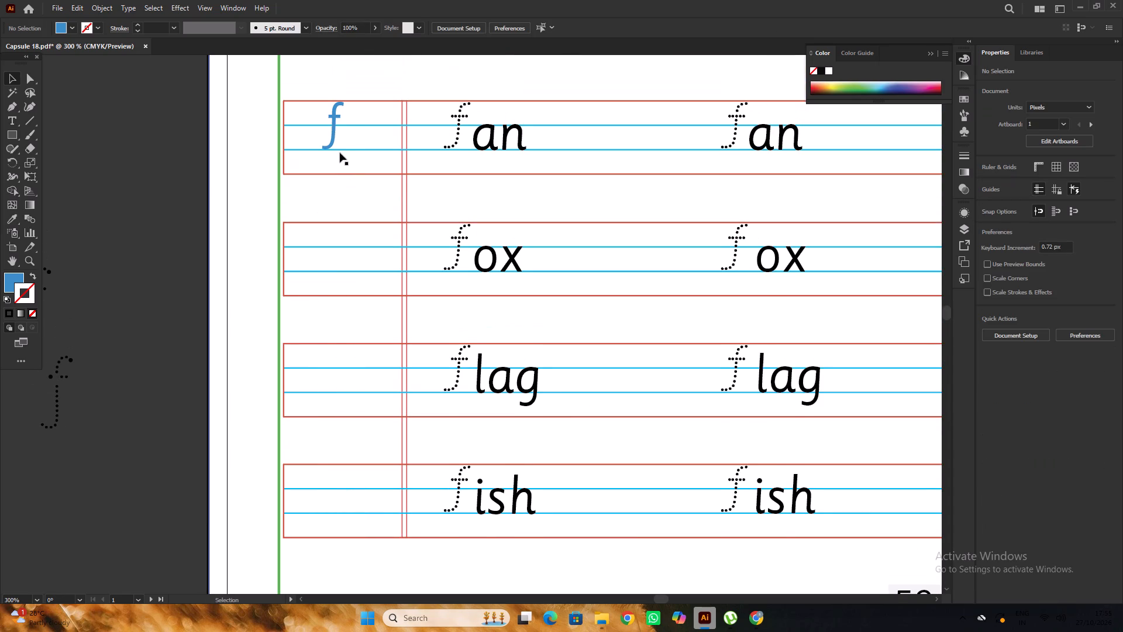
{"action": "left_click_drag", "start_coordinate": [335, 135], "coordinate": [332, 258], "text": "alt"}
{"action": "scroll", "coordinate": [335, 215], "scroll_direction": "down", "scroll_amount": 5}
{"action": "scroll", "coordinate": [336, 171], "scroll_direction": "up", "scroll_amount": 2, "text": "alt"}
{"action": "left_click_drag", "start_coordinate": [332, 180], "coordinate": [331, 175]}
{"action": "left_click", "coordinate": [309, 232], "text": "shift"}
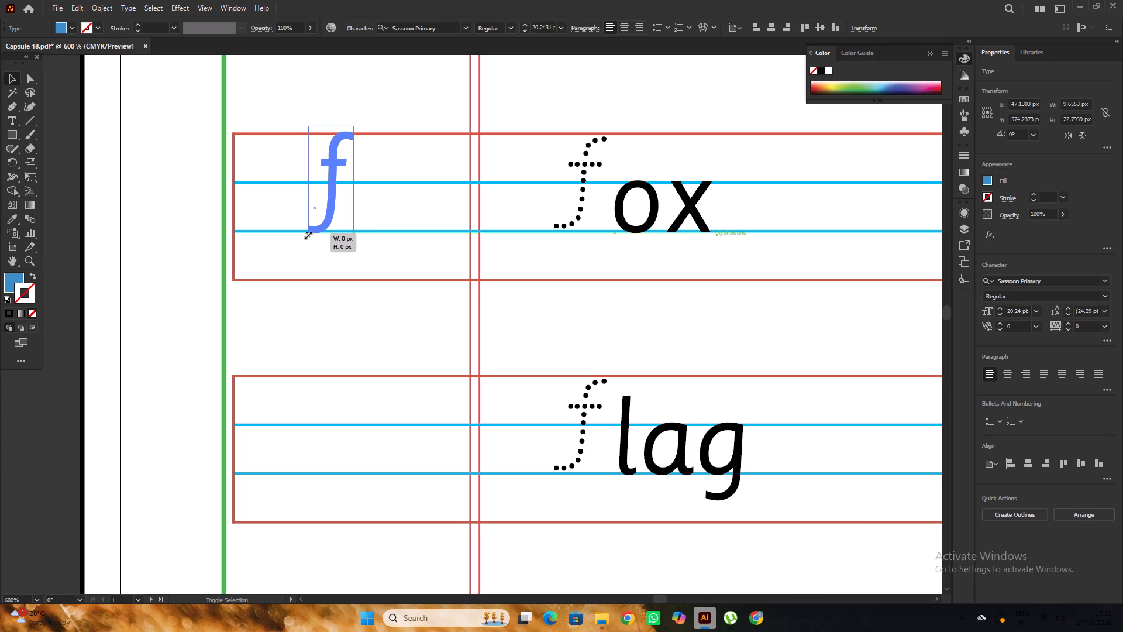
{"action": "scroll", "coordinate": [311, 228], "scroll_direction": "down", "scroll_amount": 4, "text": "alt"}
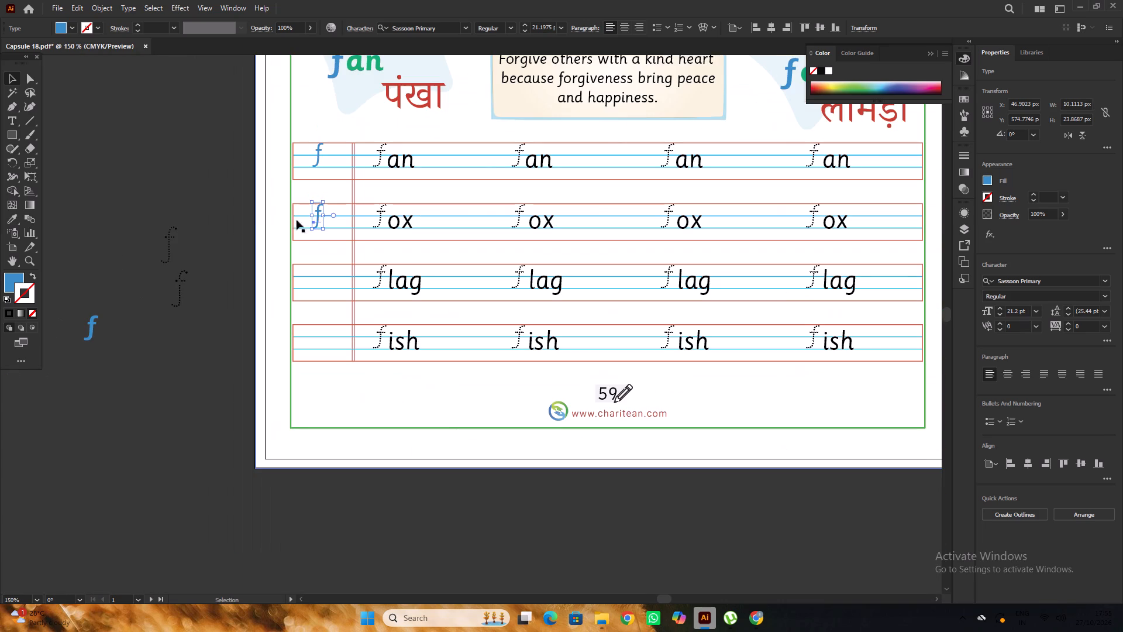
{"action": "left_click", "coordinate": [222, 209]}
Copy the fox row's blue f straight down onto the writing lines of the flag row.
{"action": "scroll", "coordinate": [231, 195], "scroll_direction": "down", "scroll_amount": 4}
{"action": "scroll", "coordinate": [273, 170], "scroll_direction": "up", "scroll_amount": 3}
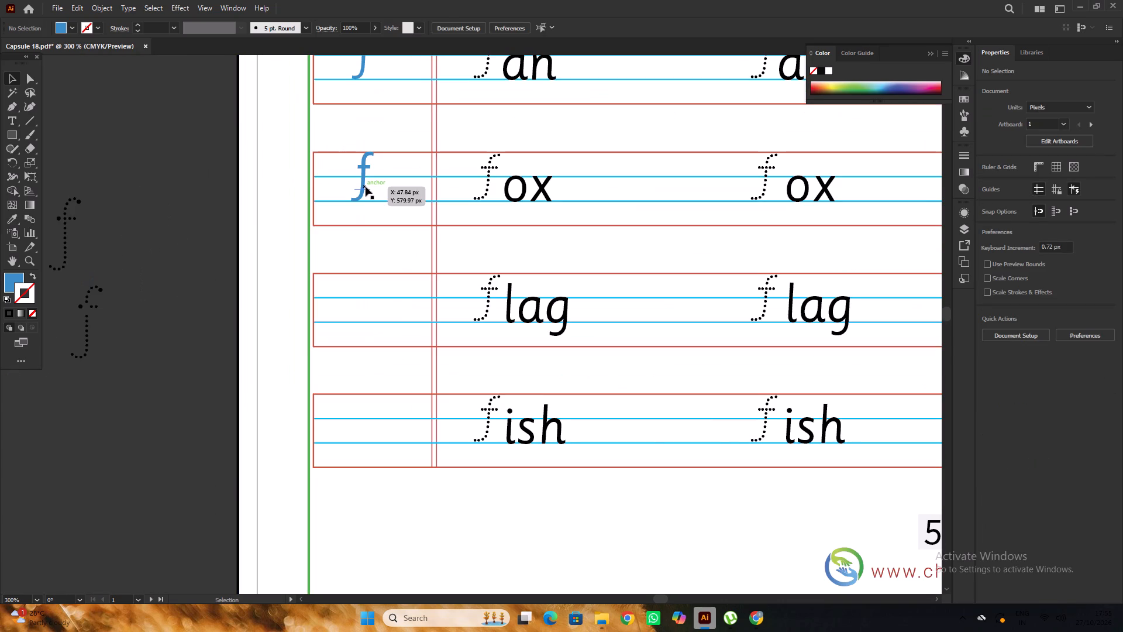
{"action": "left_click_drag", "start_coordinate": [363, 183], "coordinate": [355, 310], "text": "alt"}
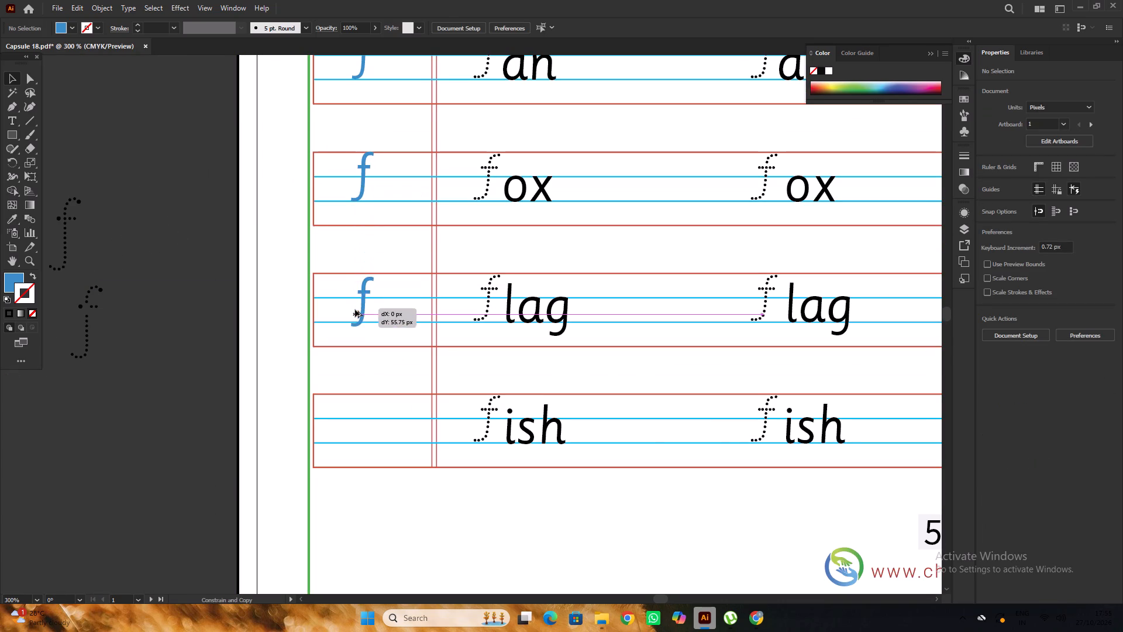
{"action": "left_click_drag", "start_coordinate": [355, 310], "coordinate": [354, 304], "text": "alt"}
Copy the flag row's blue f down onto the fish row's writing lines, at about X 46.9, Y 682.9 px.
{"action": "scroll", "coordinate": [354, 283], "scroll_direction": "down", "scroll_amount": 6}
{"action": "scroll", "coordinate": [364, 235], "scroll_direction": "up", "scroll_amount": 1, "text": "alt"}
{"action": "left_click_drag", "start_coordinate": [363, 204], "coordinate": [358, 352], "text": "alt"}
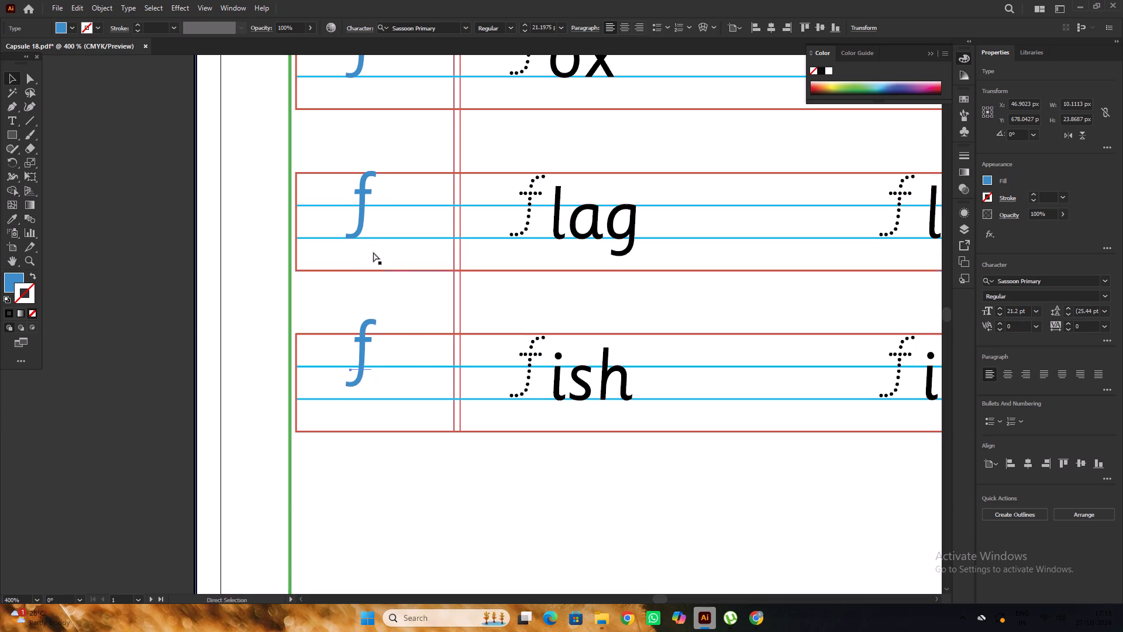
{"action": "key", "text": "ctrl+z"}
{"action": "scroll", "coordinate": [375, 248], "scroll_direction": "down", "scroll_amount": 3}
{"action": "left_click_drag", "start_coordinate": [362, 168], "coordinate": [361, 330], "text": "alt"}
{"action": "scroll", "coordinate": [360, 335], "scroll_direction": "down", "scroll_amount": 2}
{"action": "scroll", "coordinate": [363, 335], "scroll_direction": "up", "scroll_amount": 2, "text": "alt"}
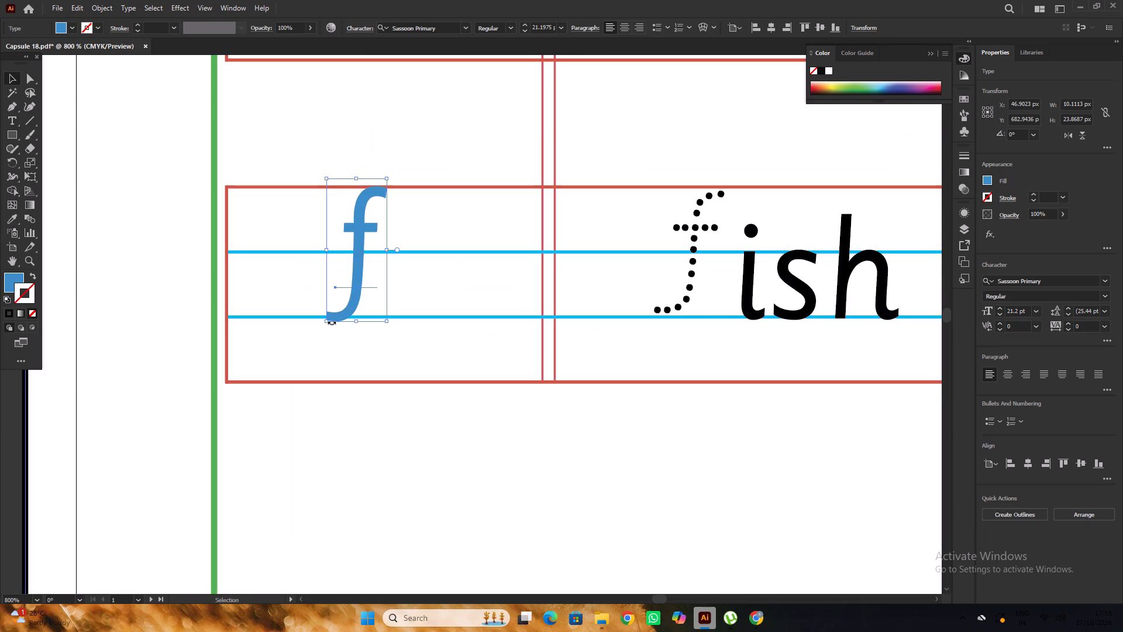
Scale the fish row's blue f down to about 9.9 by 23.3 px on its writing lines.
{"action": "left_click", "coordinate": [328, 322]}
{"action": "scroll", "coordinate": [338, 310], "scroll_direction": "down", "scroll_amount": 9, "text": "alt"}
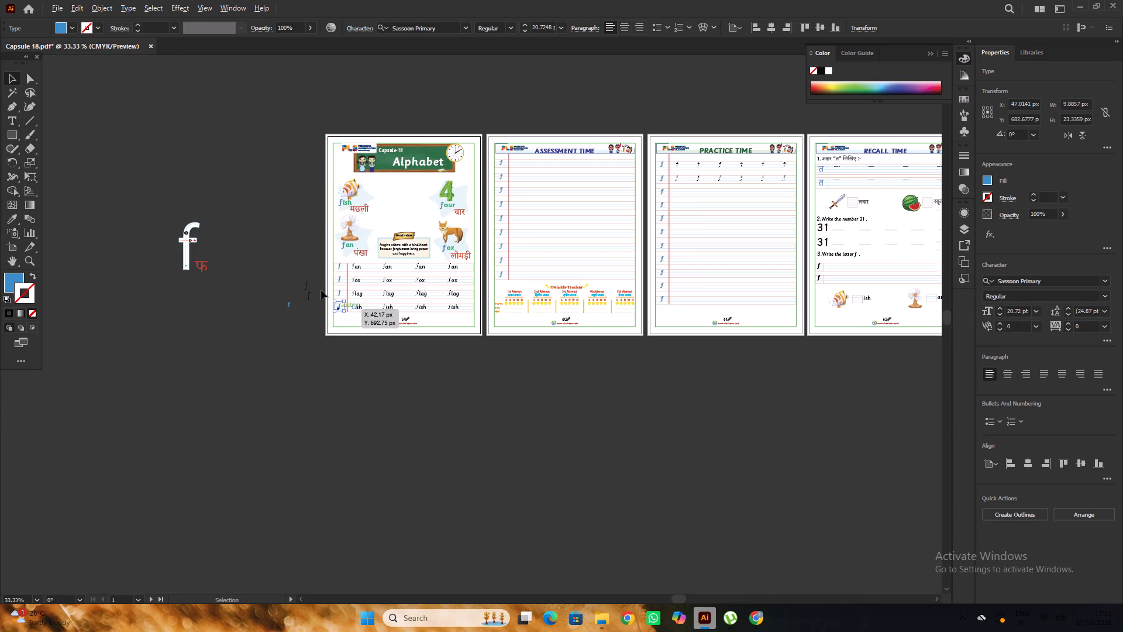
{"action": "left_click", "coordinate": [283, 250]}
Copy the fan row's blue f beside the artboard and enlarge the copy to about 183 pt.
{"action": "scroll", "coordinate": [300, 242], "scroll_direction": "up", "scroll_amount": 2, "text": "alt"}
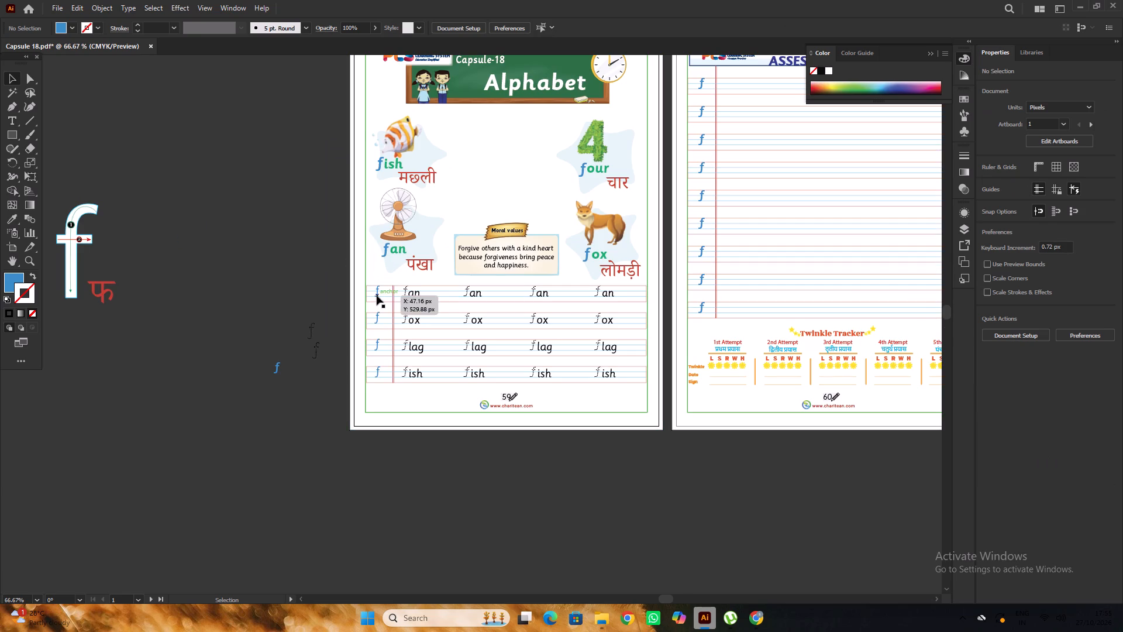
{"action": "left_click_drag", "start_coordinate": [377, 295], "coordinate": [273, 205]}
{"action": "left_click_drag", "start_coordinate": [283, 209], "coordinate": [292, 235], "text": "alt+shift"}
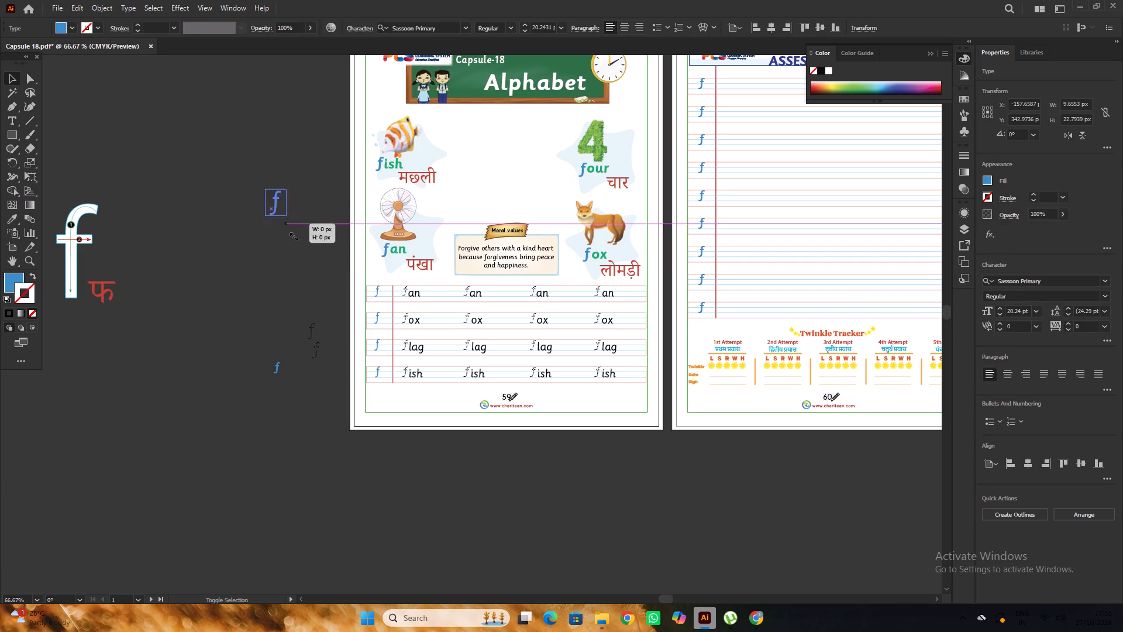
{"action": "left_click_drag", "start_coordinate": [292, 235], "coordinate": [310, 292], "text": "alt+shift"}
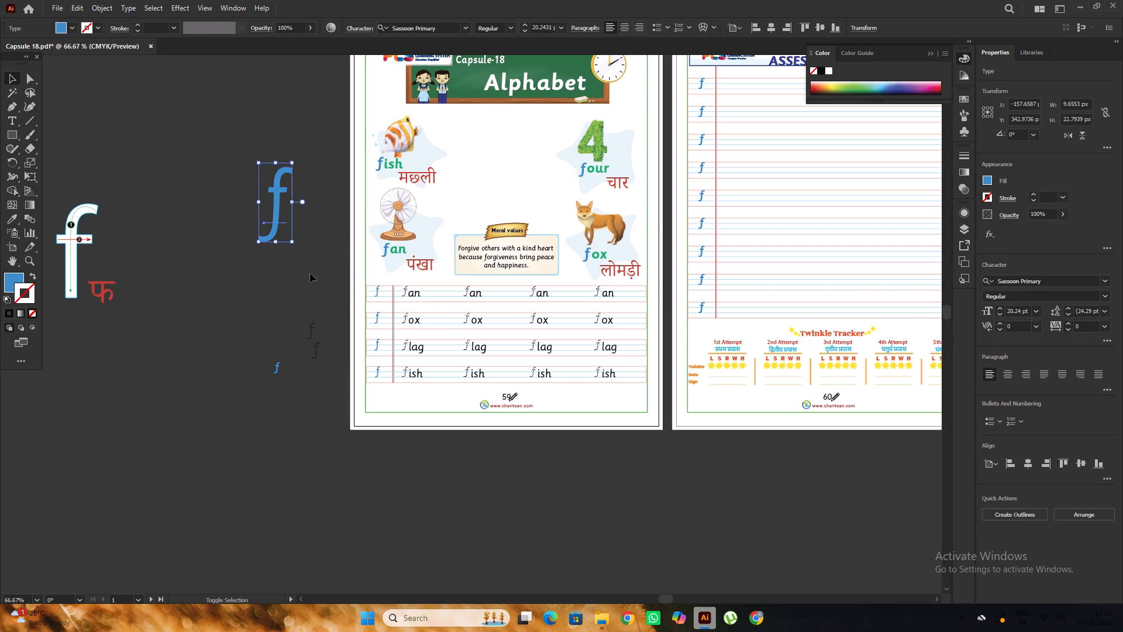
{"action": "left_click_drag", "start_coordinate": [292, 243], "coordinate": [297, 263], "text": "alt+shift"}
{"action": "left_click", "coordinate": [299, 274]}
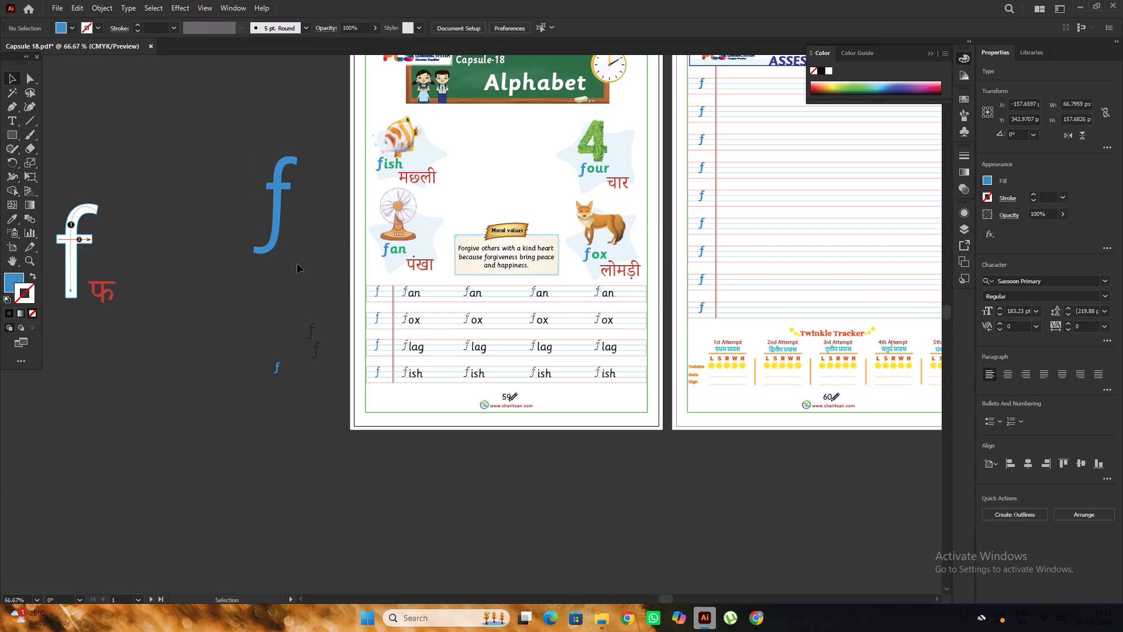
Place the enlarged blue f on the pasteboard beside the white f with numbered stroke arrows.
{"action": "left_click_drag", "start_coordinate": [278, 209], "coordinate": [495, 176]}
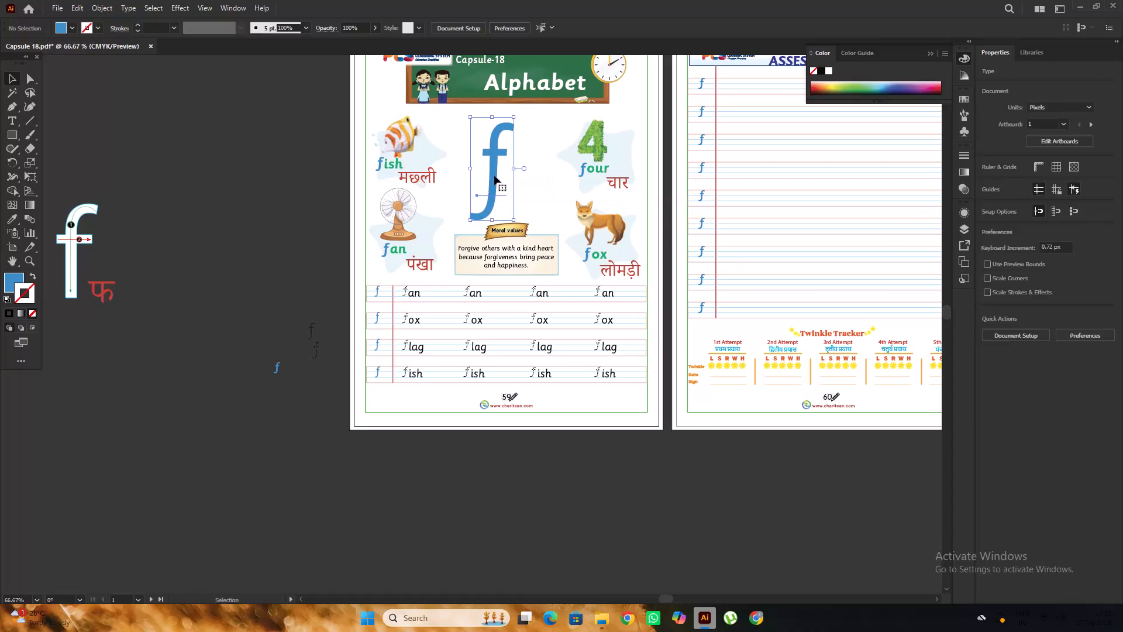
{"action": "left_click_drag", "start_coordinate": [491, 169], "coordinate": [171, 209]}
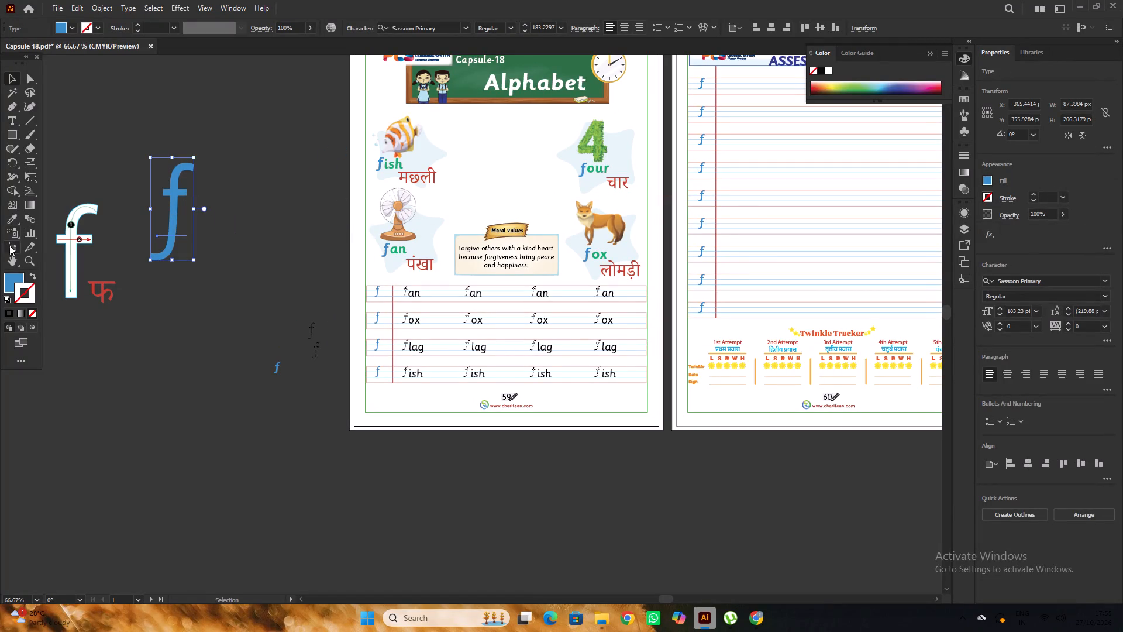
Convert the enlarged blue f to outlines.
{"action": "left_click", "coordinate": [30, 315]}
{"action": "key", "text": "ctrl+shift+o"}
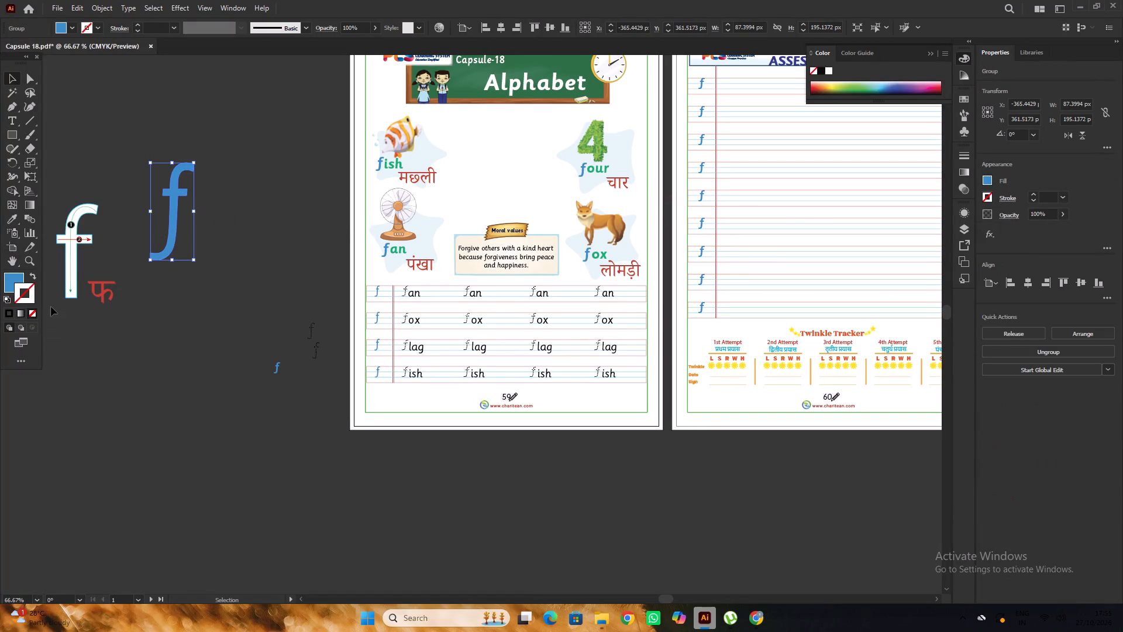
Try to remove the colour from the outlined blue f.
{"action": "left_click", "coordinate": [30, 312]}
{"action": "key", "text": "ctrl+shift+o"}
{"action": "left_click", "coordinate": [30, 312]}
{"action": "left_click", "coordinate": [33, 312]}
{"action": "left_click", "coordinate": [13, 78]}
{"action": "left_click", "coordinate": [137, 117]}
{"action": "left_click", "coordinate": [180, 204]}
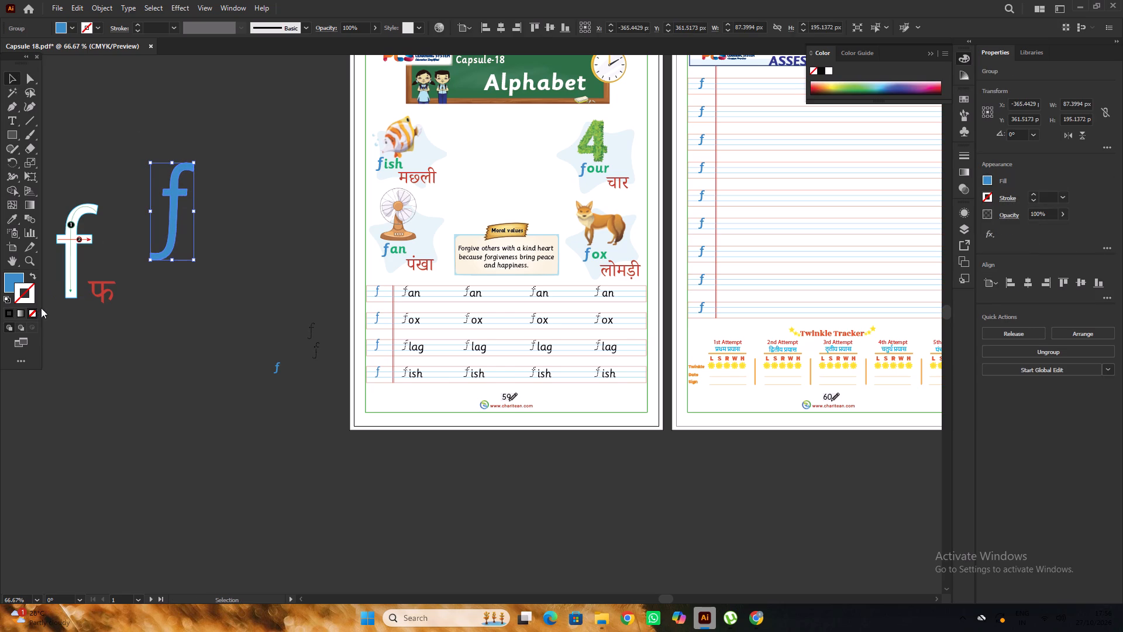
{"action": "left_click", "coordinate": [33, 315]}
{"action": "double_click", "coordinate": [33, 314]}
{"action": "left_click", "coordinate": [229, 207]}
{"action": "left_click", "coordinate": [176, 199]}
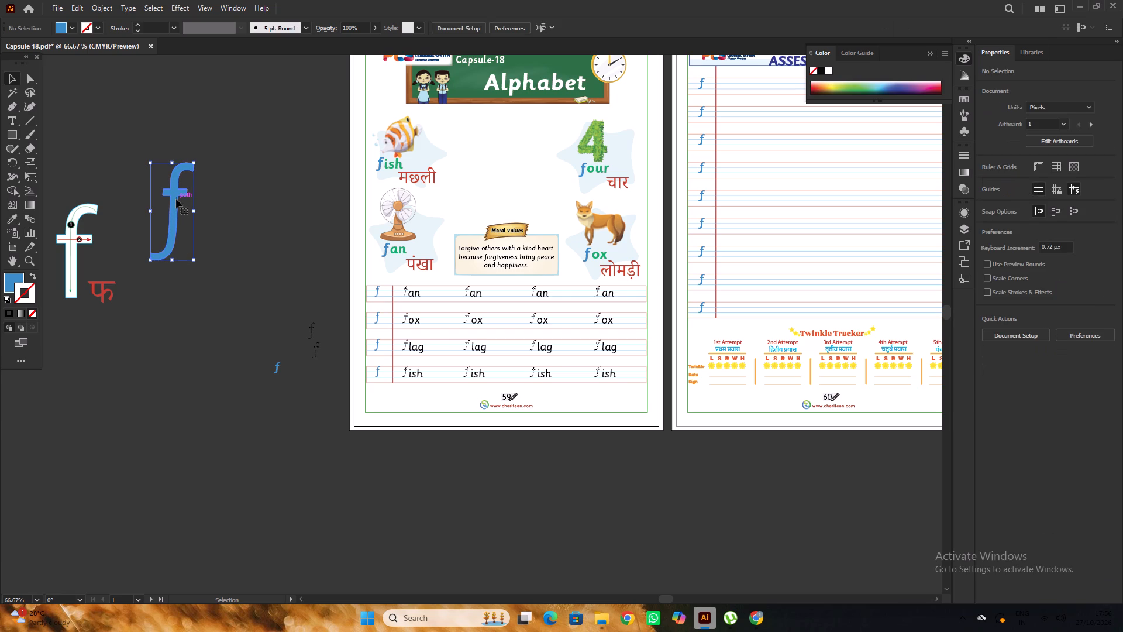
Move the outlined blue f level with the white numbered f, at about X -306.4, Y 452.5 px.
{"action": "left_click_drag", "start_coordinate": [176, 199], "coordinate": [208, 244]}
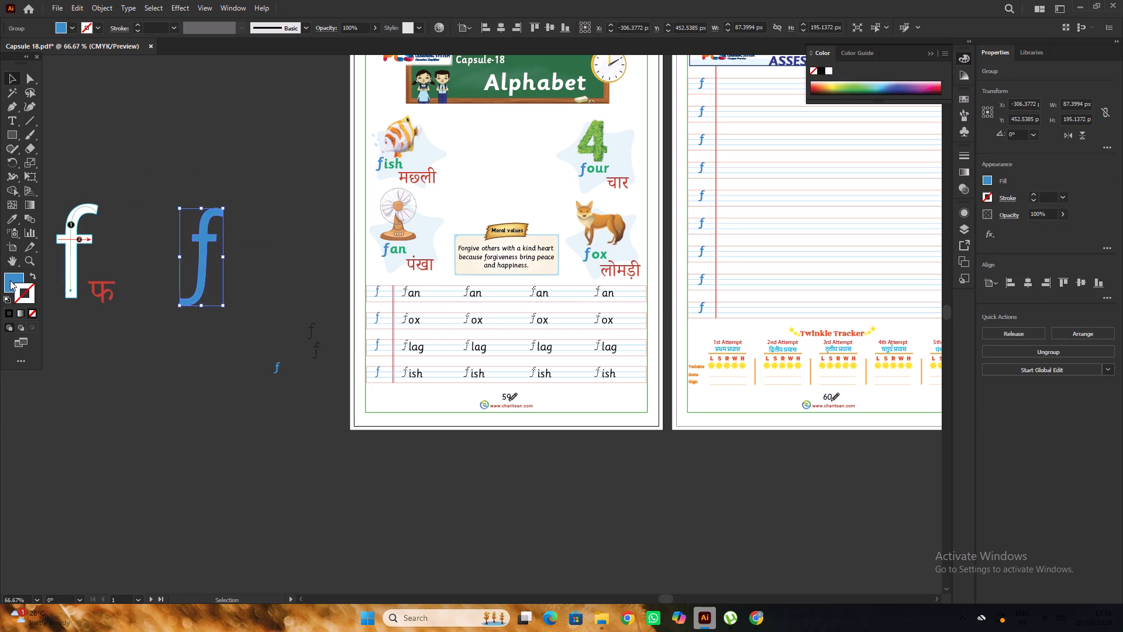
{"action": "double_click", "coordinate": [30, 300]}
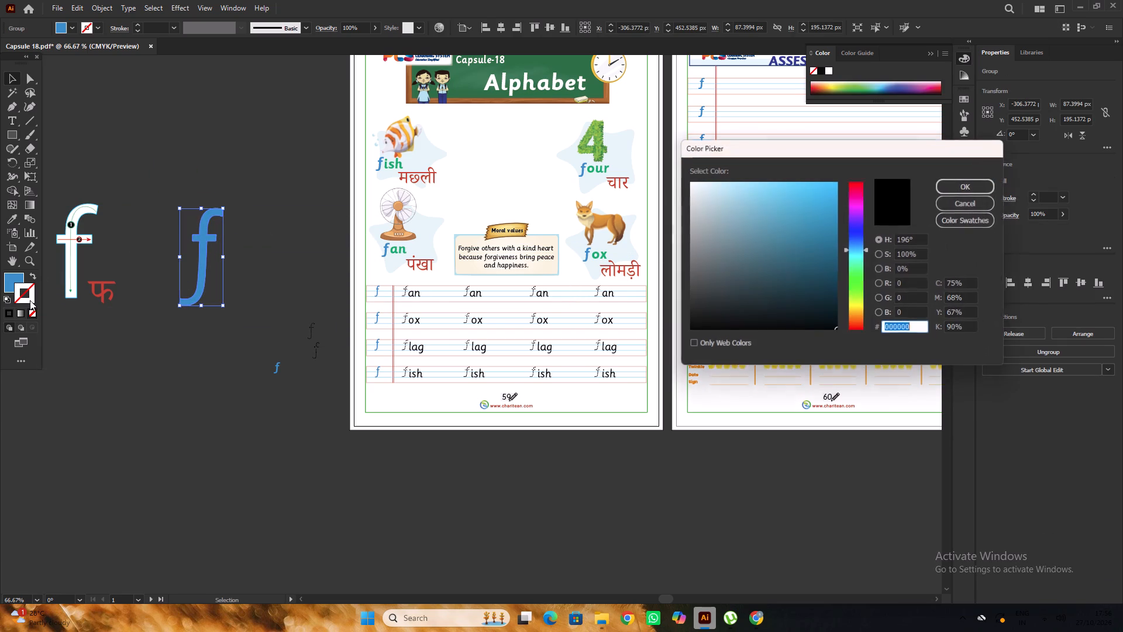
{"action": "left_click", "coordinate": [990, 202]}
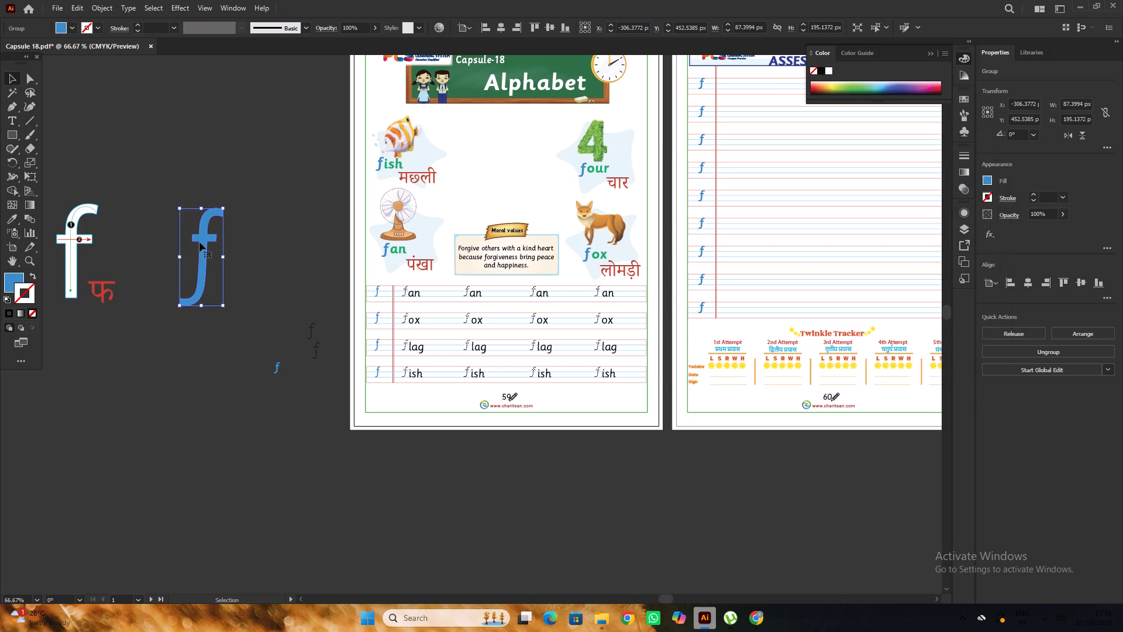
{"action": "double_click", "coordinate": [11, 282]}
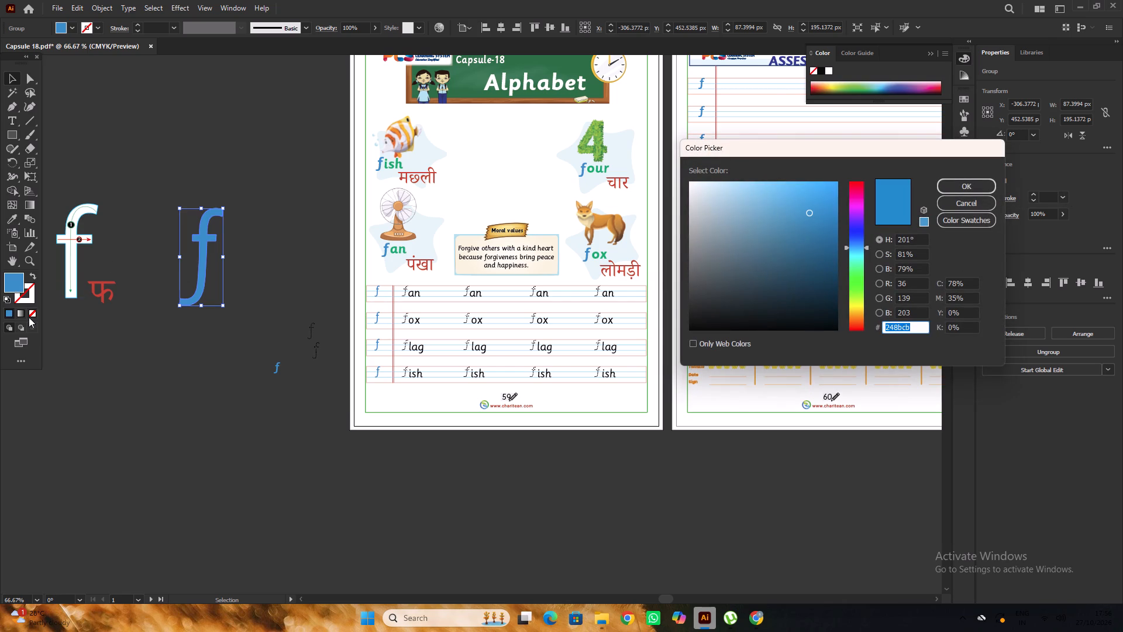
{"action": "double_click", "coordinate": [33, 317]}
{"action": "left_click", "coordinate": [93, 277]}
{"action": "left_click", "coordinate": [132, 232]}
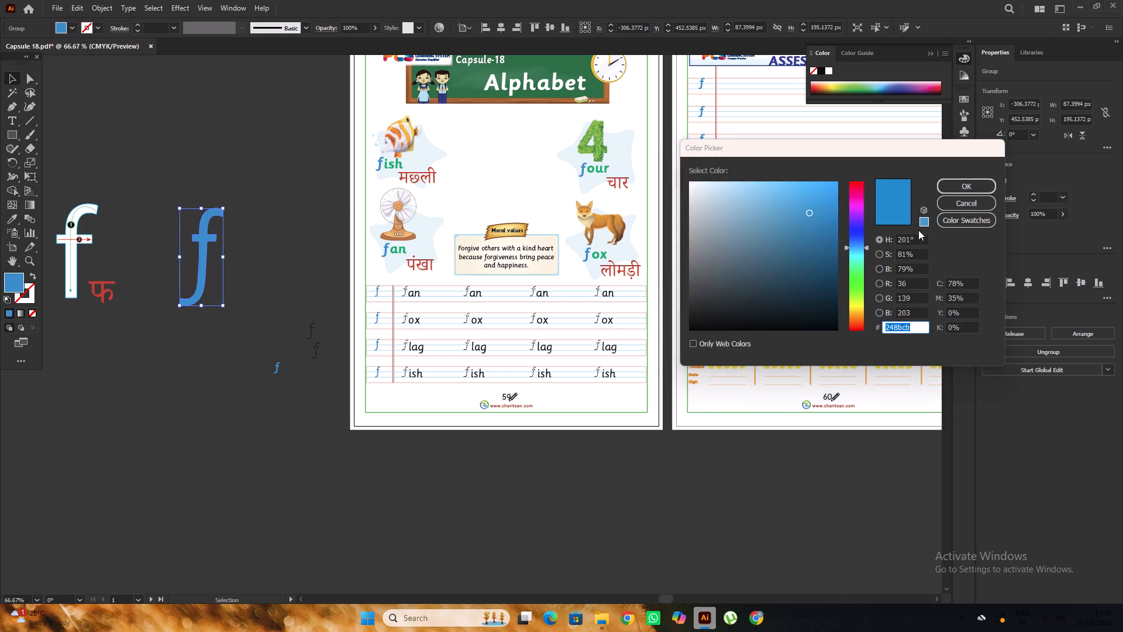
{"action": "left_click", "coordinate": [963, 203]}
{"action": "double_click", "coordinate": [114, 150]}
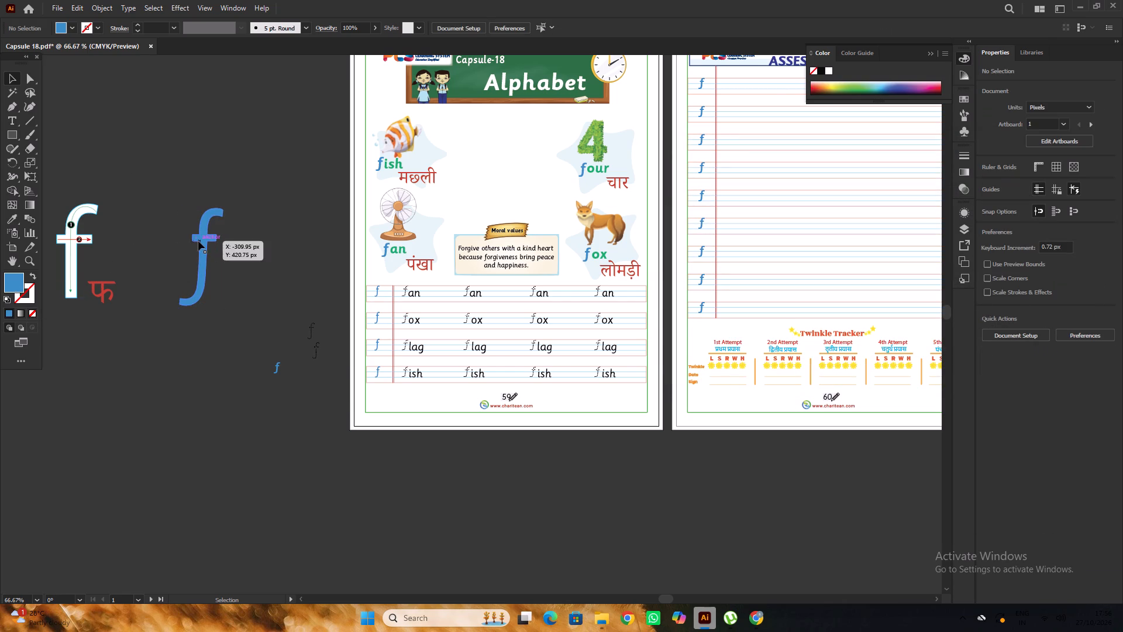
Set the fill of the large outlined f to None.
{"action": "left_click", "coordinate": [198, 241]}
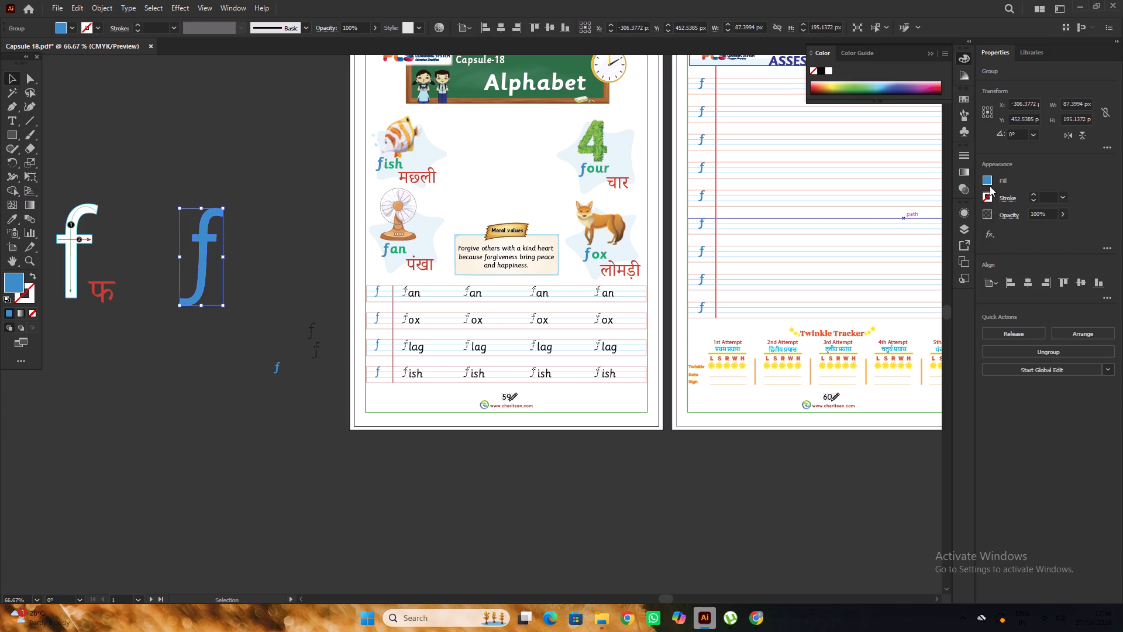
{"action": "left_click", "coordinate": [988, 182]}
{"action": "left_click", "coordinate": [858, 220]}
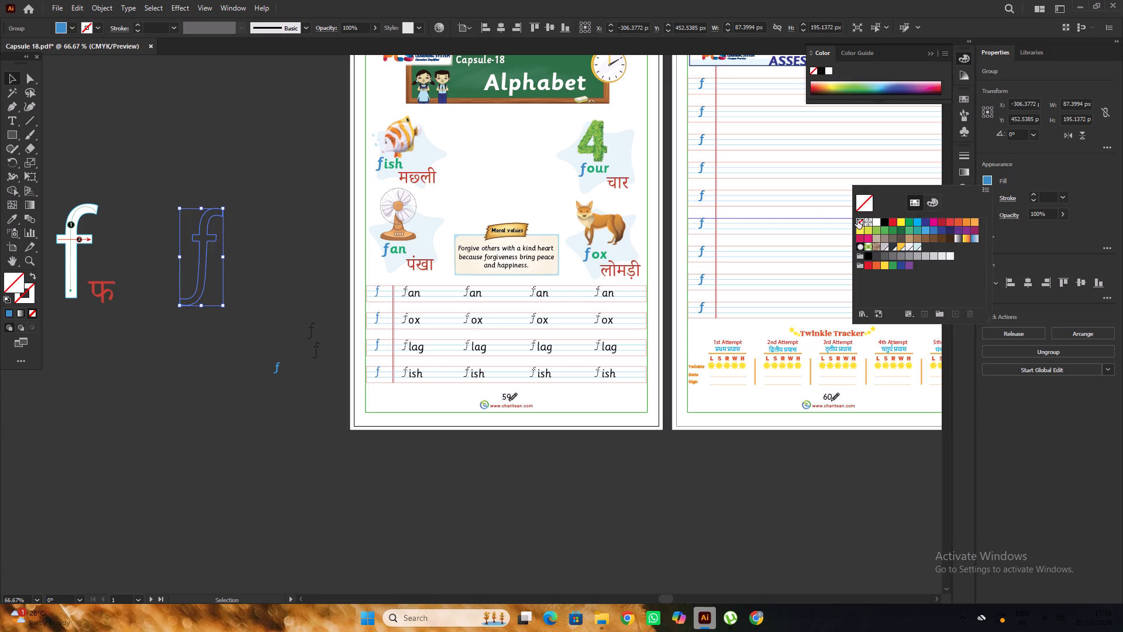
{"action": "left_click", "coordinate": [270, 168]}
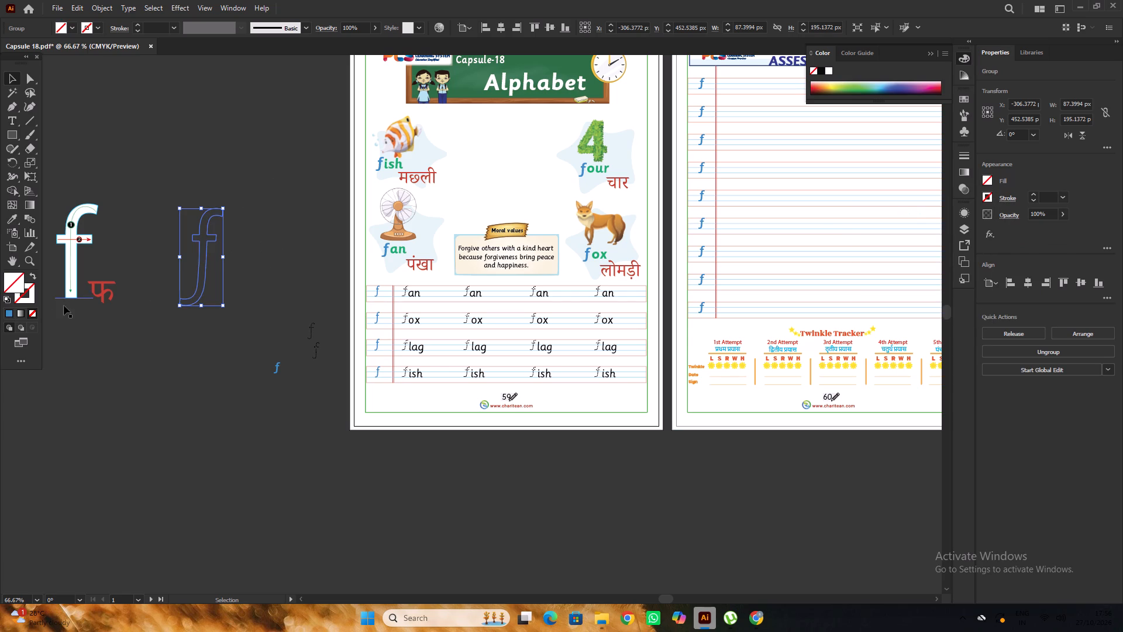
Isolate the white numbered f, copy its stroke colour code 00aeef, and leave isolation.
{"action": "scroll", "coordinate": [76, 277], "scroll_direction": "up", "scroll_amount": 2, "text": "alt"}
{"action": "left_click", "coordinate": [78, 269]}
{"action": "scroll", "coordinate": [78, 269], "scroll_direction": "down", "scroll_amount": 1, "text": "alt"}
{"action": "scroll", "coordinate": [78, 269], "scroll_direction": "up", "scroll_amount": 3, "text": "alt"}
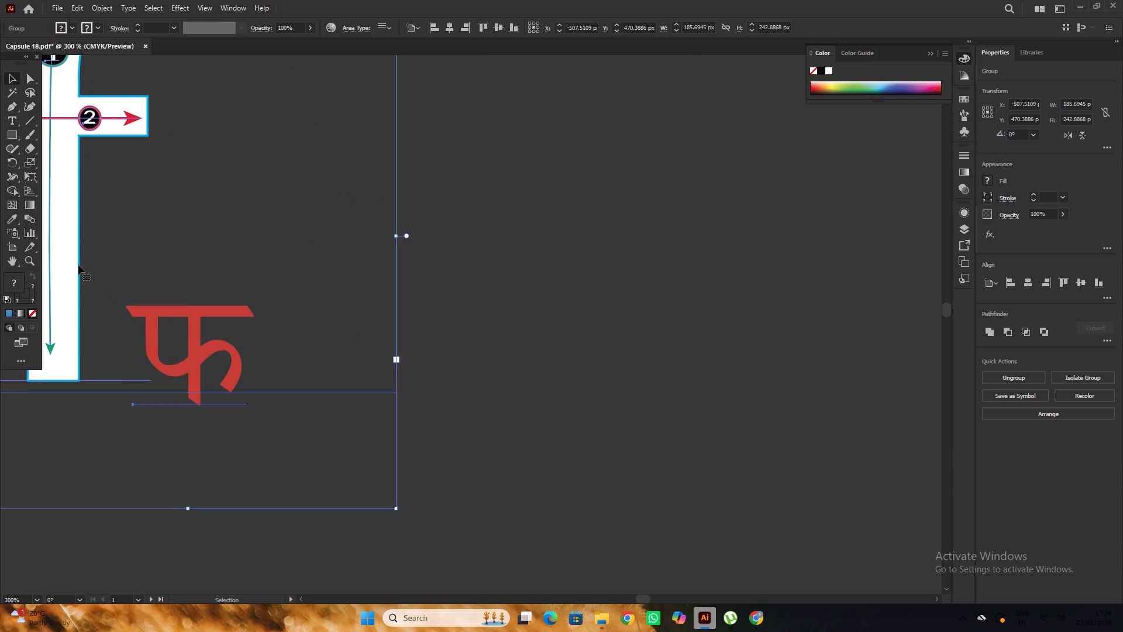
{"action": "triple_click", "coordinate": [78, 265]}
{"action": "left_click", "coordinate": [78, 265]}
{"action": "double_click", "coordinate": [78, 265]}
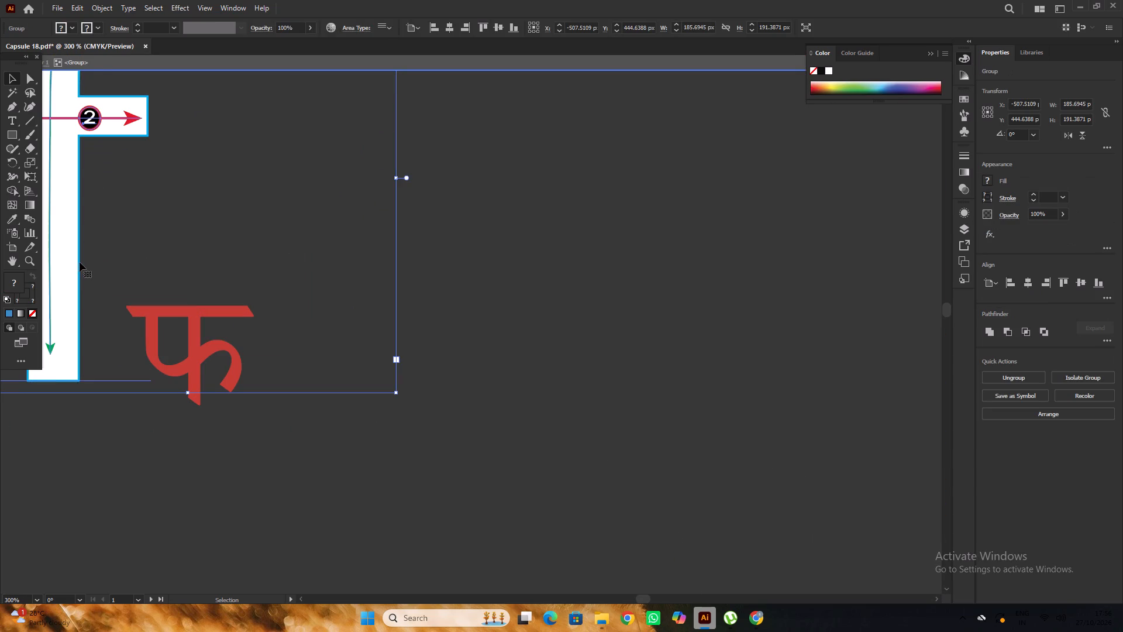
{"action": "double_click", "coordinate": [80, 262]}
{"action": "left_click", "coordinate": [80, 262]}
{"action": "left_click", "coordinate": [30, 295]}
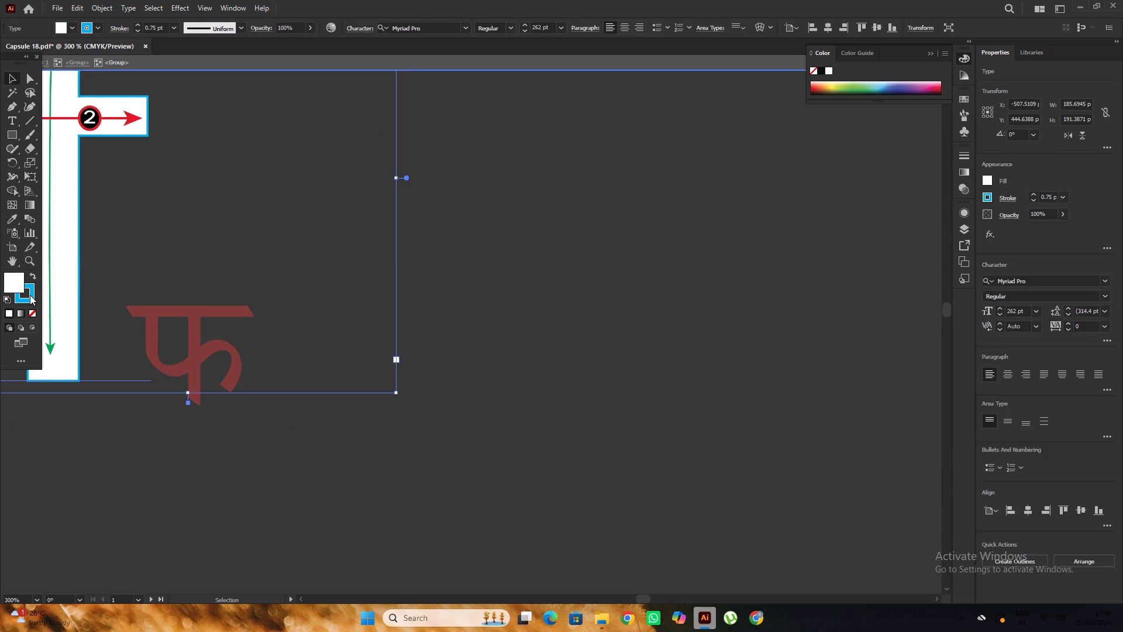
{"action": "left_click", "coordinate": [30, 295]}
{"action": "left_click", "coordinate": [29, 294]}
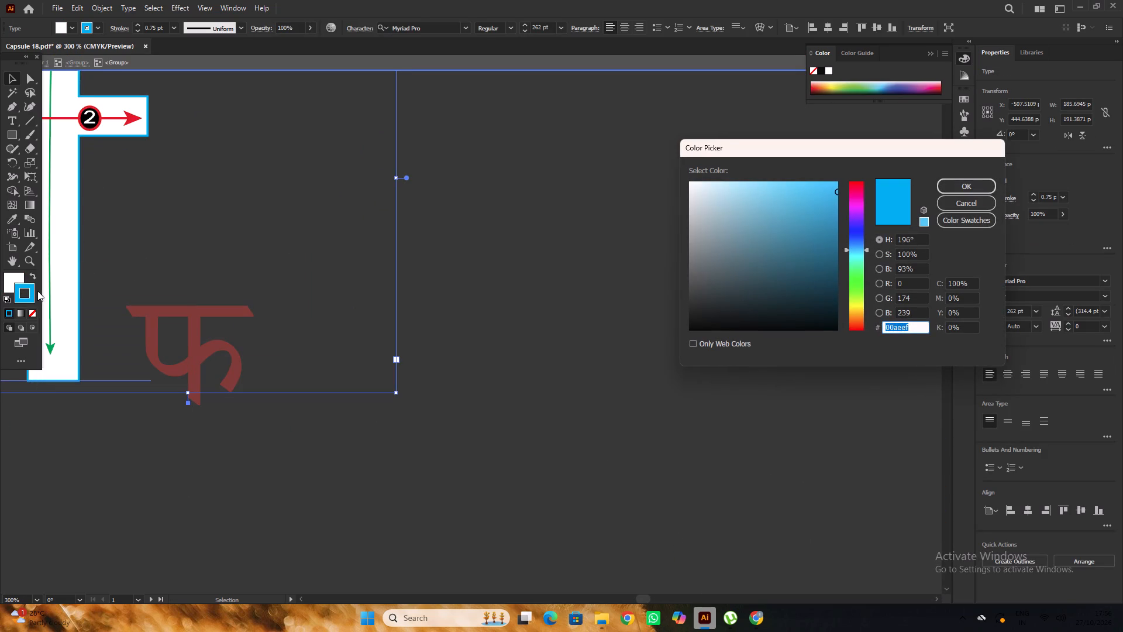
{"action": "key", "text": "ctrl+c"}
{"action": "left_click", "coordinate": [987, 189]}
{"action": "scroll", "coordinate": [229, 209], "scroll_direction": "down", "scroll_amount": 4, "text": "alt"}
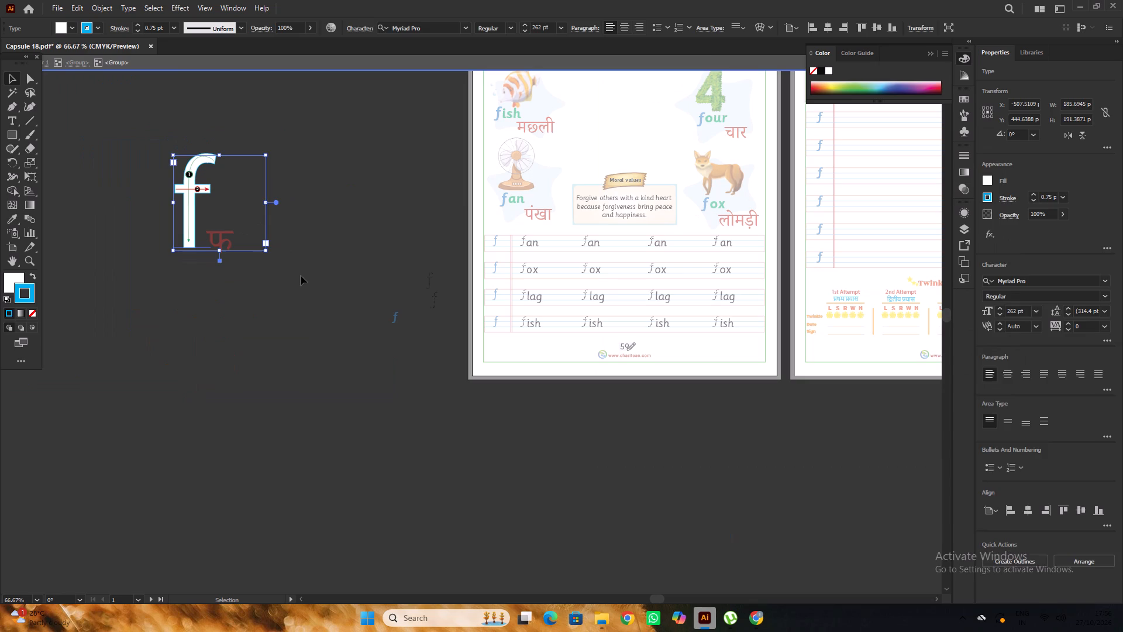
{"action": "left_click", "coordinate": [301, 276]}
{"action": "double_click", "coordinate": [297, 272]}
Set the stroke colour of the unfilled outlined f to 00aeef.
{"action": "scroll", "coordinate": [252, 255], "scroll_direction": "up", "scroll_amount": 3}
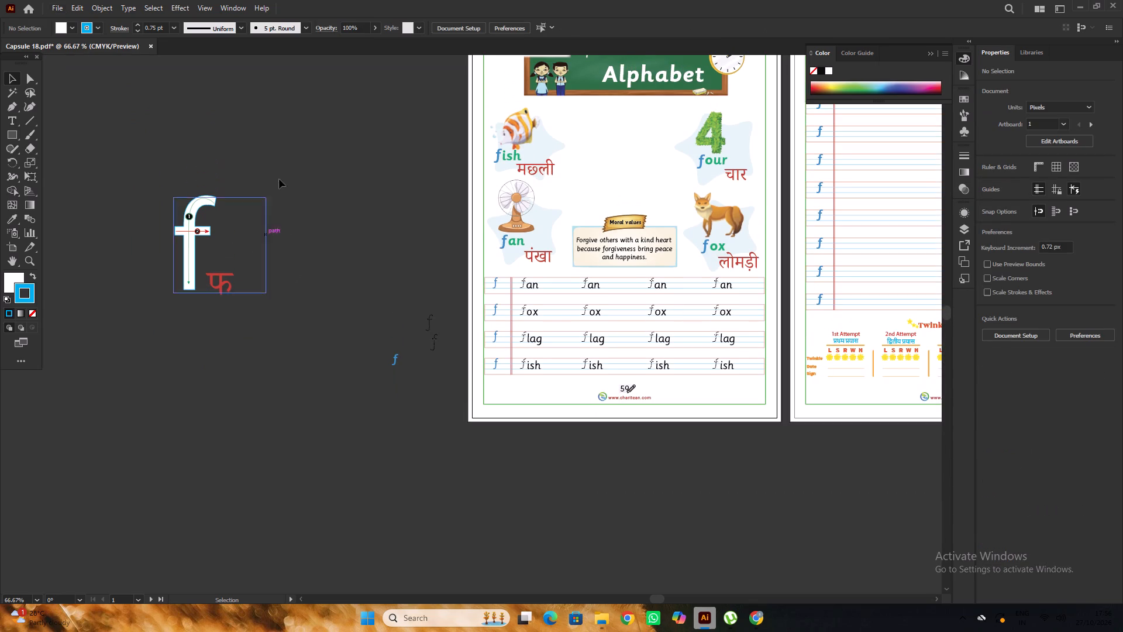
{"action": "left_click_drag", "start_coordinate": [262, 125], "coordinate": [322, 298]}
{"action": "left_click", "coordinate": [383, 237]}
{"action": "left_click_drag", "start_coordinate": [305, 181], "coordinate": [305, 183]}
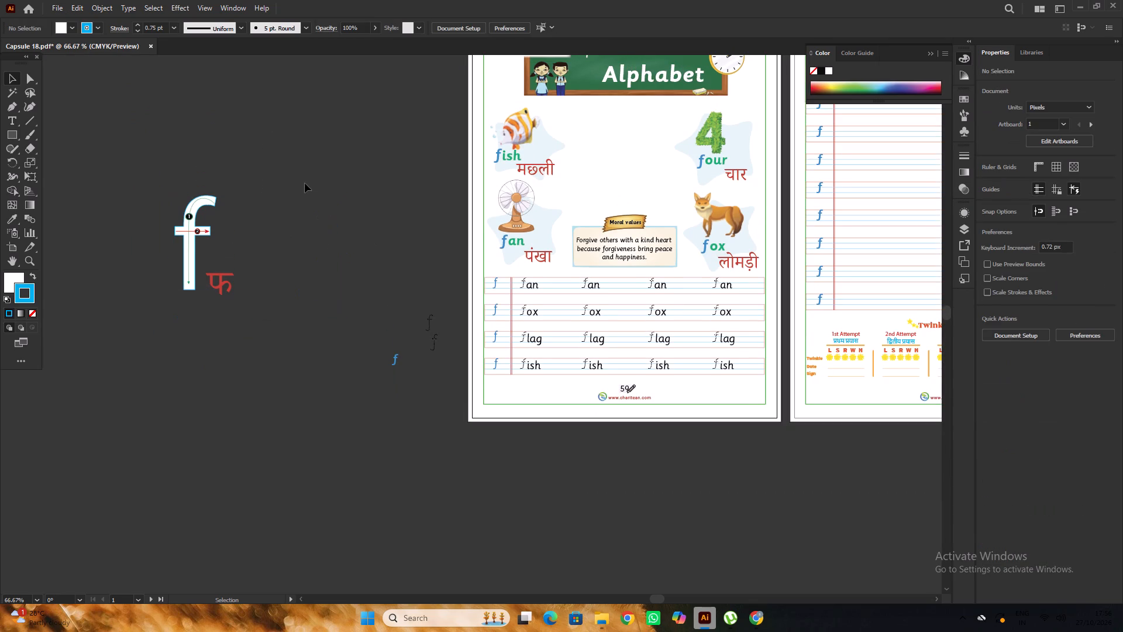
{"action": "left_click_drag", "start_coordinate": [305, 183], "coordinate": [353, 327]}
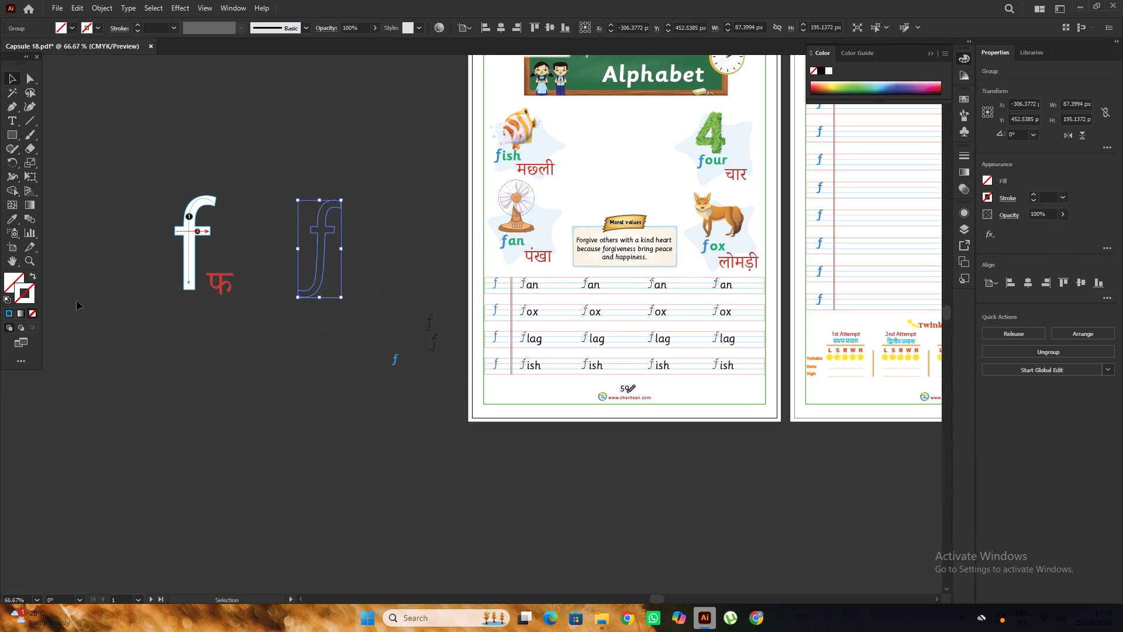
{"action": "double_click", "coordinate": [29, 302]}
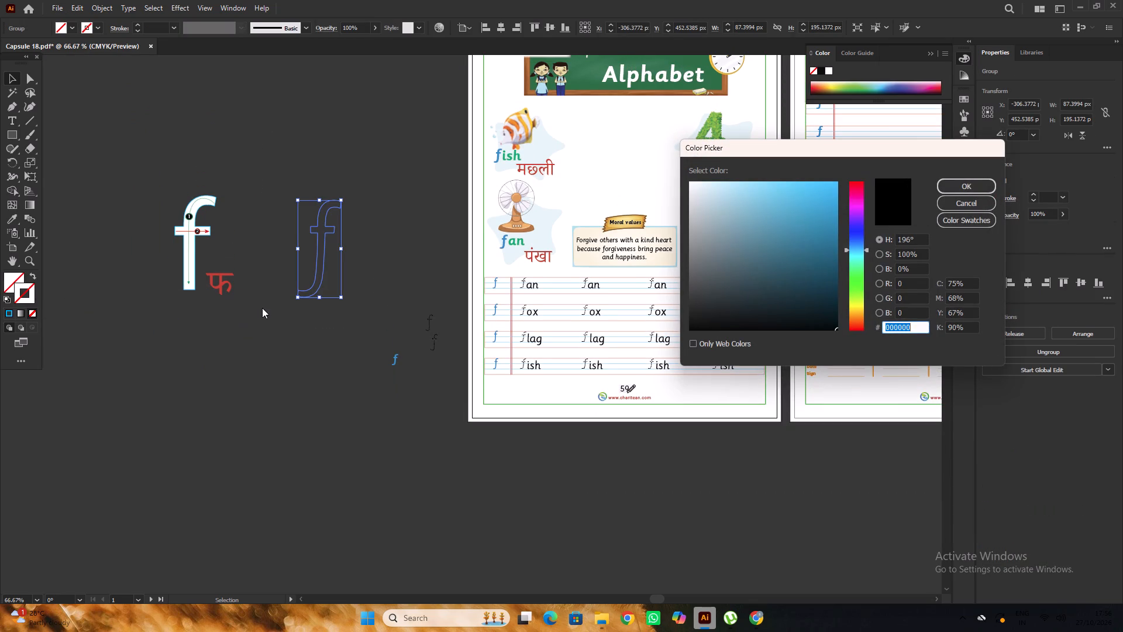
{"action": "key", "text": "ctrl+v"}
{"action": "left_click", "coordinate": [980, 187]}
{"action": "double_click", "coordinate": [328, 150]}
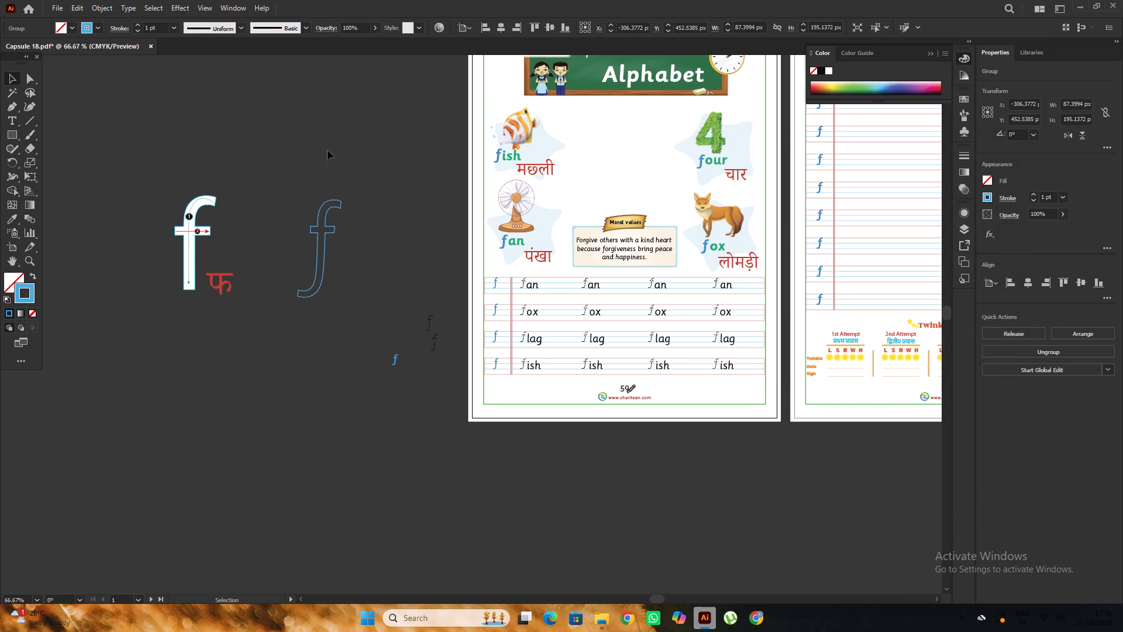
Move the blue-outlined f onto the Capsule-18 Alphabet page, into the empty space above the Moral values box.
{"action": "key", "text": "space"}
{"action": "left_click_drag", "start_coordinate": [377, 199], "coordinate": [283, 220]}
{"action": "left_click", "coordinate": [235, 258]}
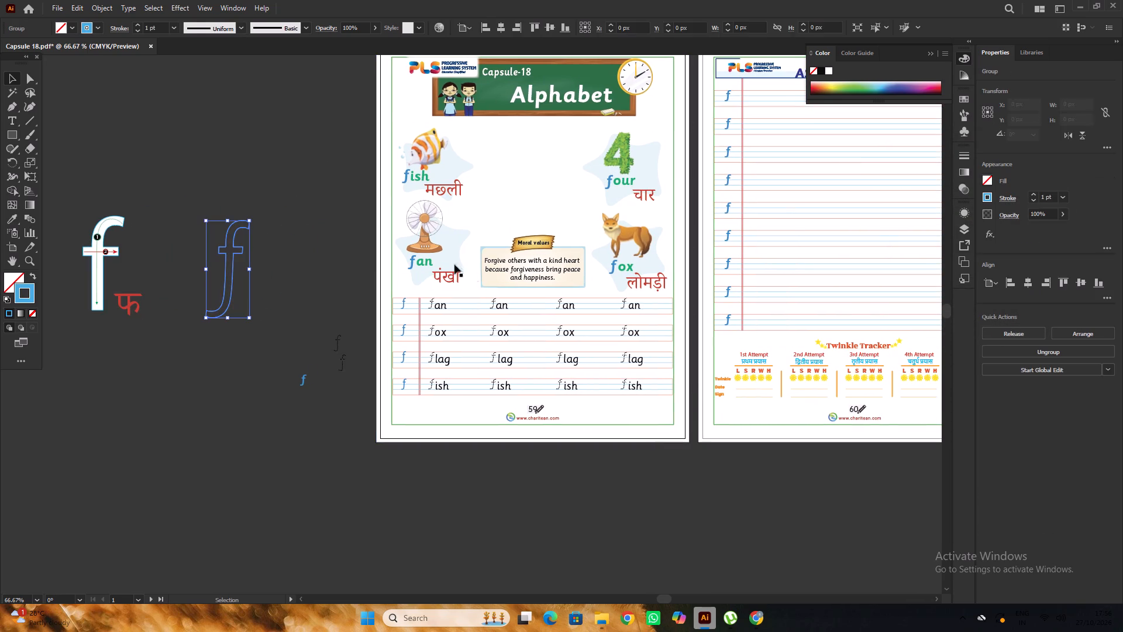
{"action": "left_click_drag", "start_coordinate": [238, 256], "coordinate": [210, 214]}
{"action": "left_click", "coordinate": [272, 153]}
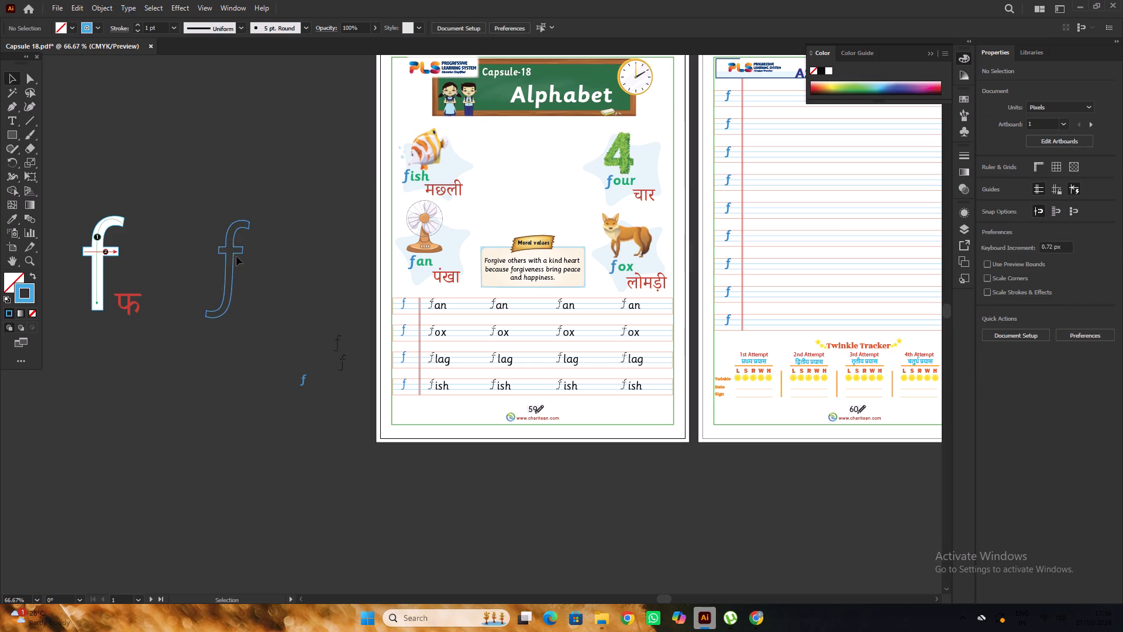
{"action": "left_click_drag", "start_coordinate": [237, 255], "coordinate": [533, 164]}
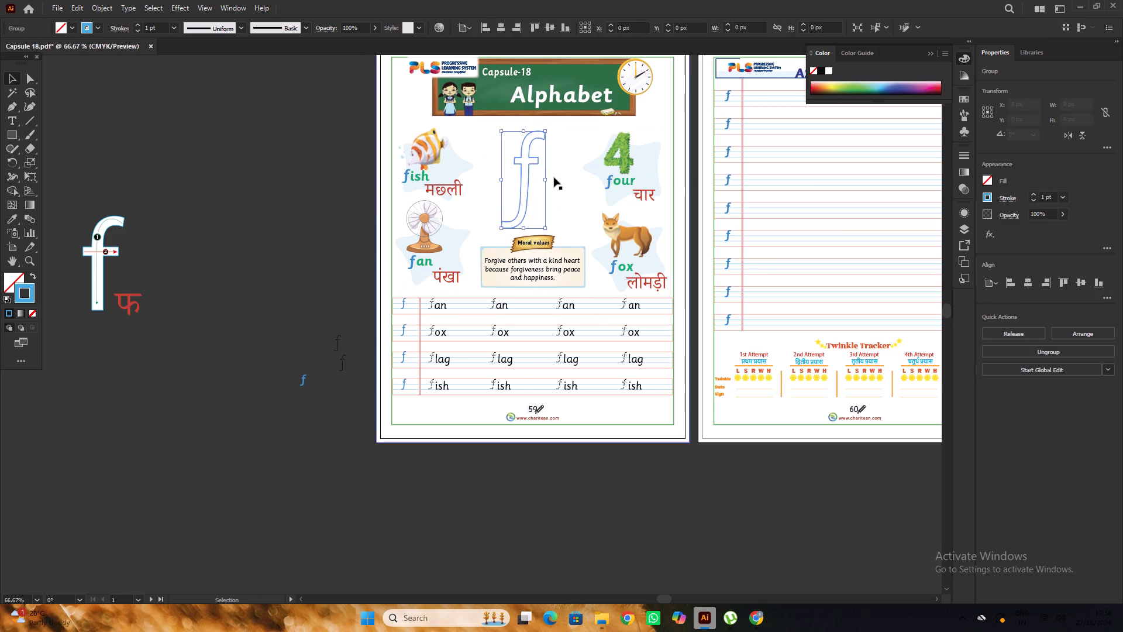
Shrink the outlined f to about 82.5 × 184.3 px and shift it slightly down, between the fish and four pictures.
{"action": "scroll", "coordinate": [554, 177], "scroll_direction": "up", "scroll_amount": 2, "text": "alt"}
{"action": "scroll", "coordinate": [540, 201], "scroll_direction": "down", "scroll_amount": 1, "text": "alt"}
{"action": "left_click_drag", "start_coordinate": [536, 262], "coordinate": [533, 256], "text": "alt+shift"}
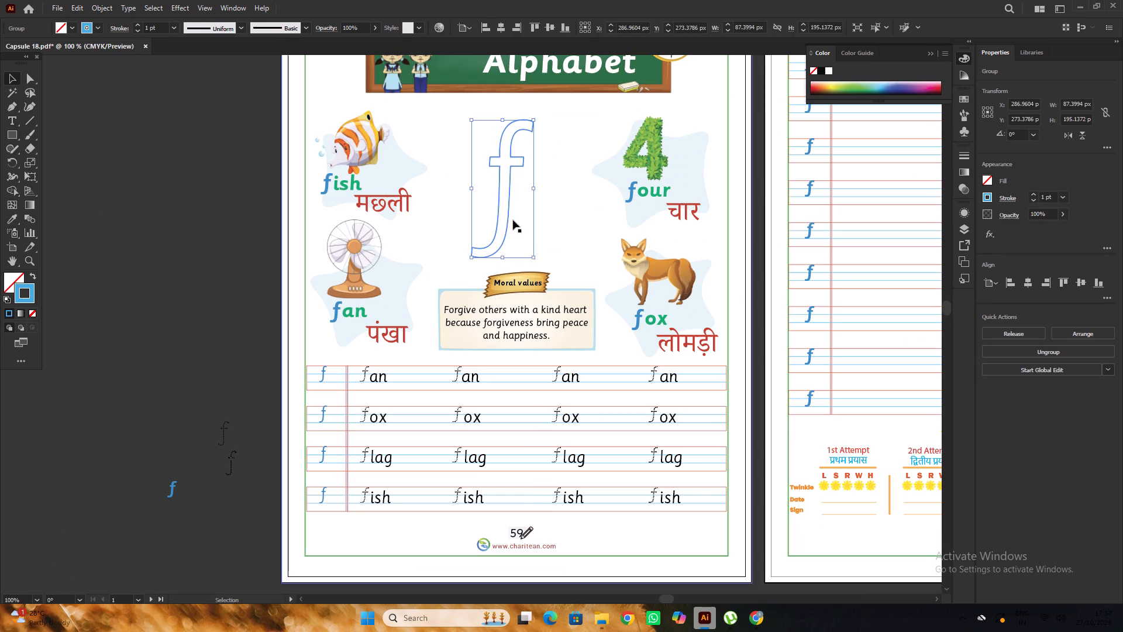
{"action": "left_click_drag", "start_coordinate": [509, 213], "coordinate": [503, 220]}
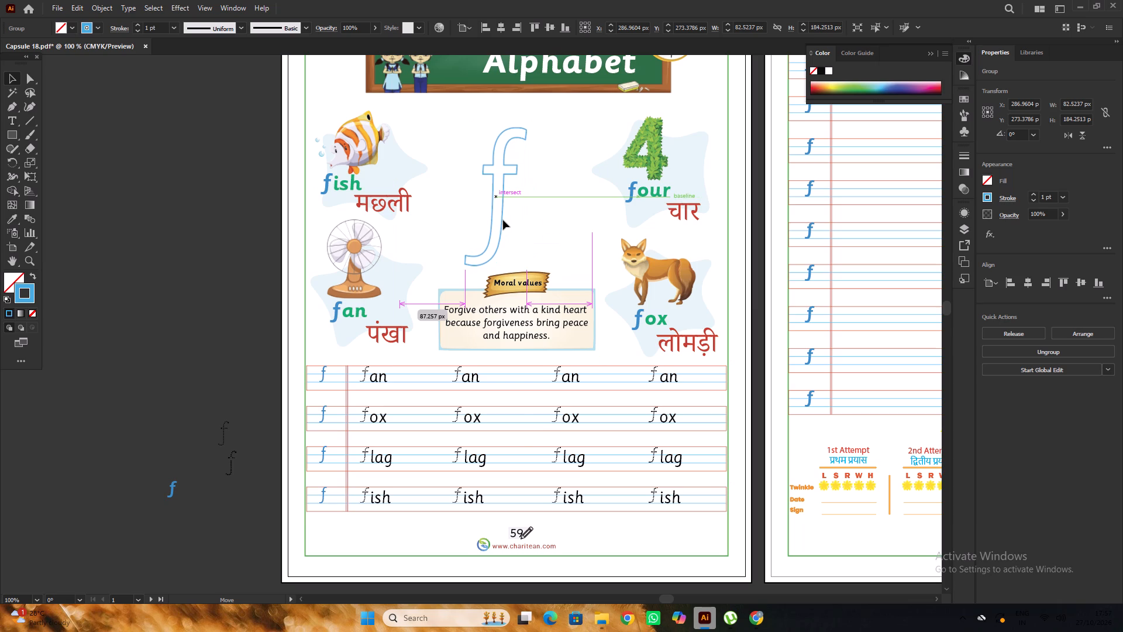
{"action": "left_click_drag", "start_coordinate": [503, 220], "coordinate": [503, 219]}
Ungroup the off-page white numbered f artwork twice so the letter, stroke arrows and red फ are separate objects.
{"action": "scroll", "coordinate": [500, 214], "scroll_direction": "down", "scroll_amount": 3, "text": "alt"}
{"action": "left_click", "coordinate": [307, 185]}
{"action": "key", "text": "space"}
{"action": "left_click_drag", "start_coordinate": [345, 176], "coordinate": [254, 176]}
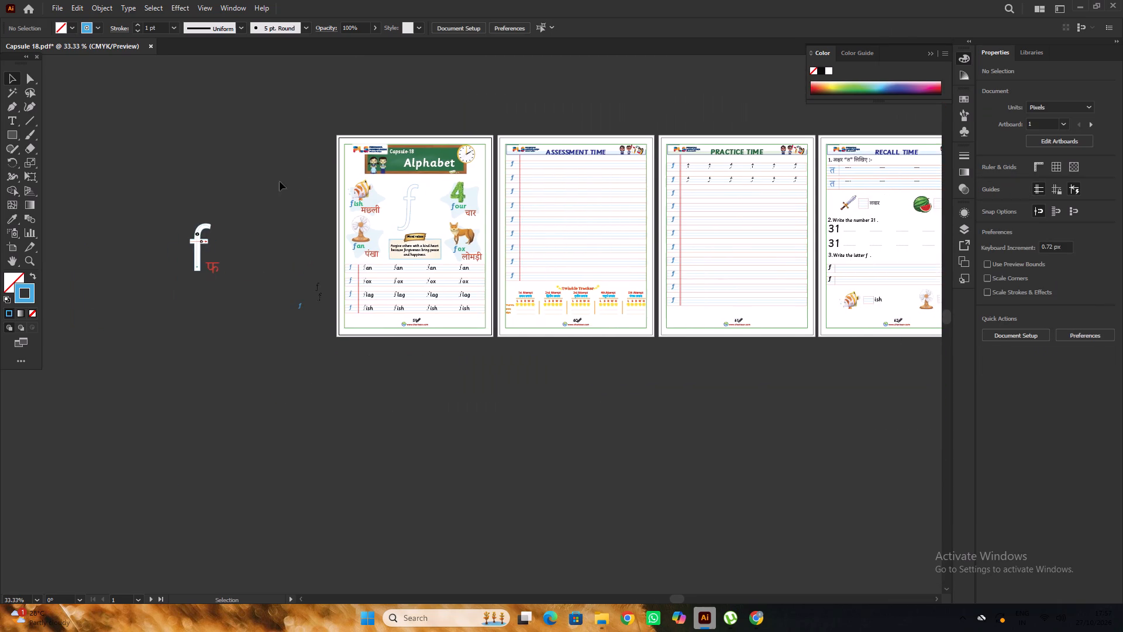
{"action": "scroll", "coordinate": [291, 183], "scroll_direction": "up", "scroll_amount": 2, "text": "alt"}
{"action": "scroll", "coordinate": [377, 197], "scroll_direction": "down", "scroll_amount": 1, "text": "alt"}
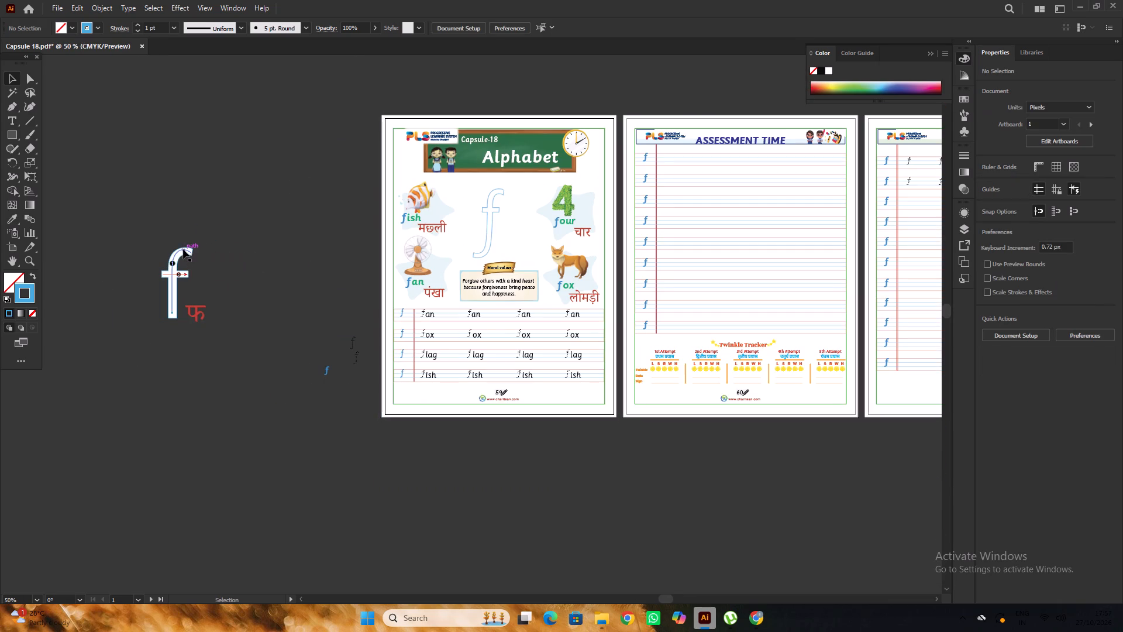
{"action": "left_click_drag", "start_coordinate": [183, 249], "coordinate": [160, 214]}
{"action": "right_click", "coordinate": [159, 213]}
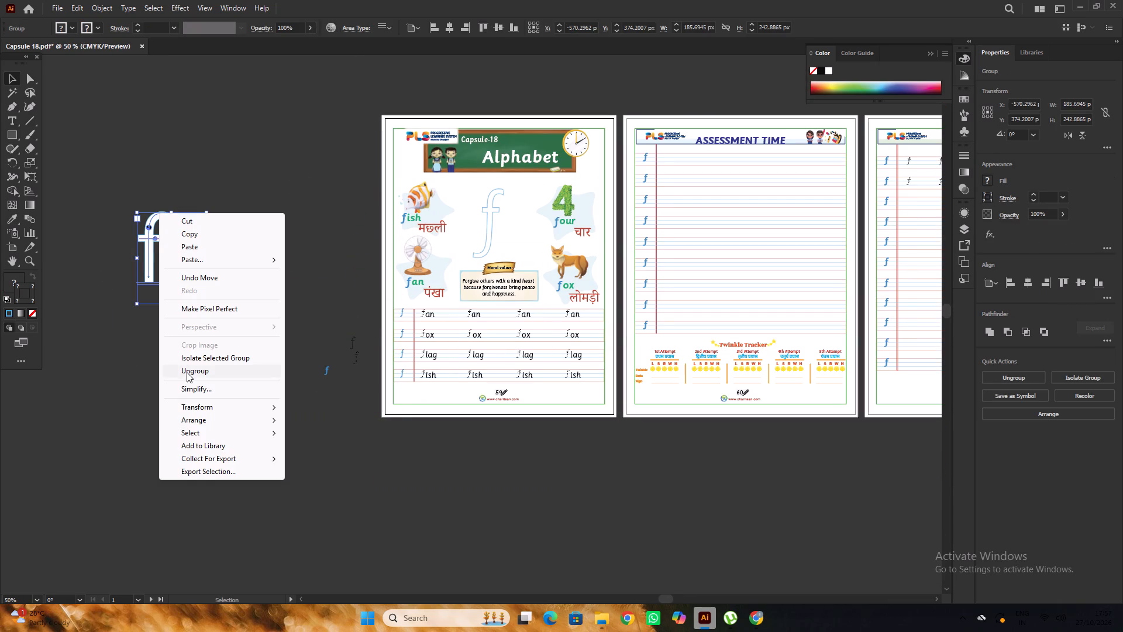
{"action": "left_click", "coordinate": [187, 372]}
{"action": "left_click", "coordinate": [223, 280]}
{"action": "left_click_drag", "start_coordinate": [149, 260], "coordinate": [188, 267]}
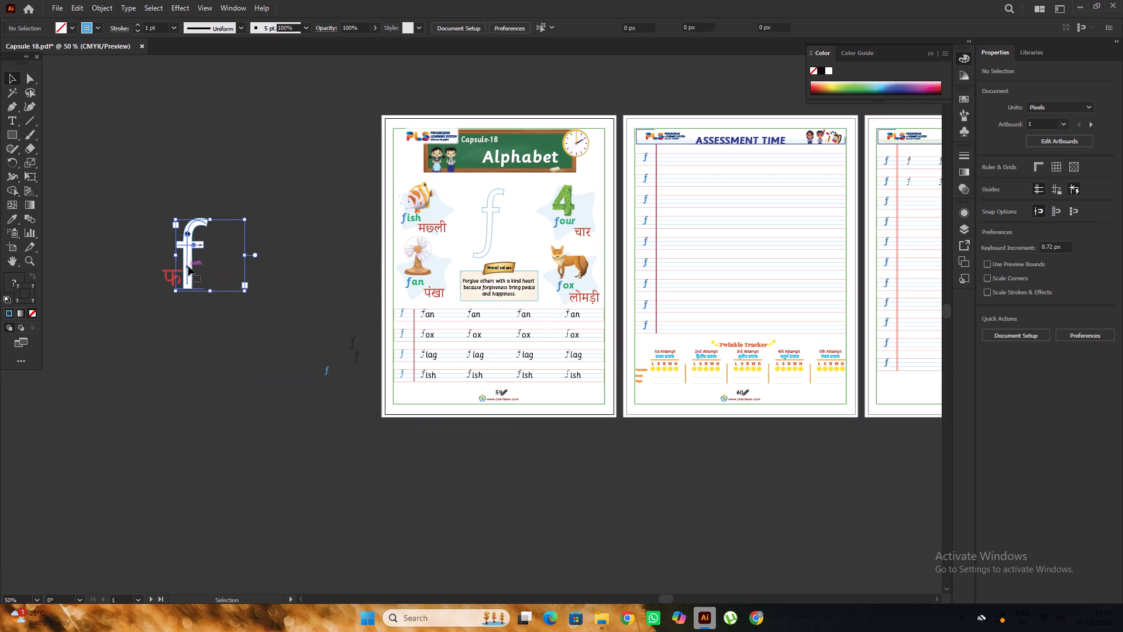
{"action": "right_click", "coordinate": [188, 266]}
{"action": "left_click_drag", "start_coordinate": [223, 427], "coordinate": [224, 421]}
{"action": "left_click", "coordinate": [274, 259]}
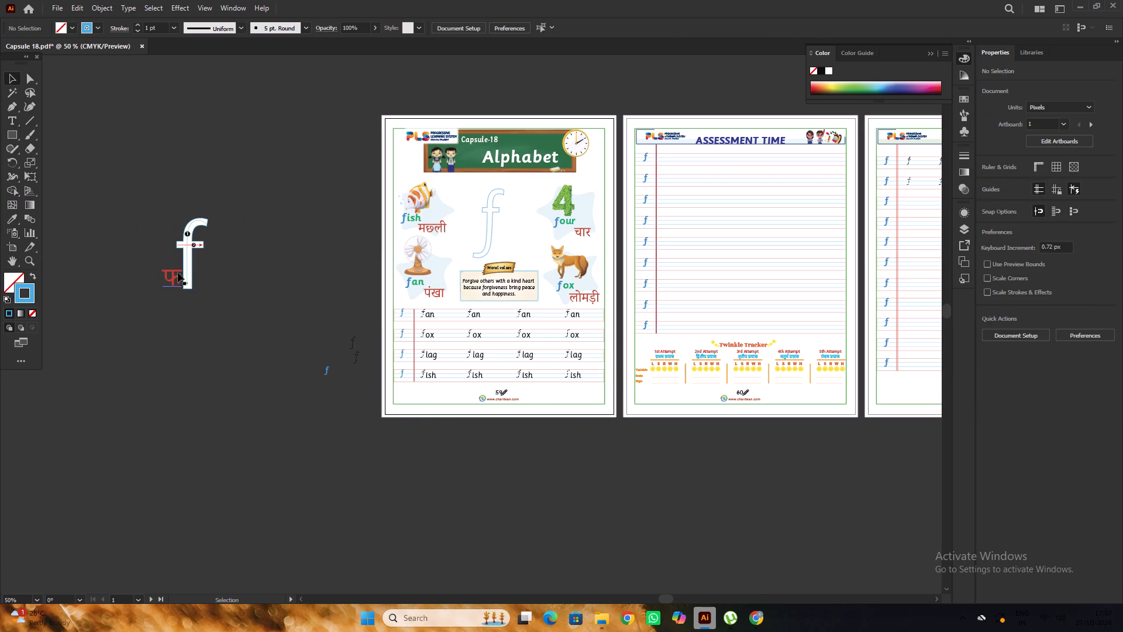
Move the red फ down, clear of the white numbered f.
{"action": "left_click_drag", "start_coordinate": [170, 279], "coordinate": [151, 336]}
{"action": "left_click", "coordinate": [257, 279]}
Copy the long green stroke arrow from the white f onto the page's outlined f, at about X 295, Y 270.8 px.
{"action": "left_click_drag", "start_coordinate": [185, 269], "coordinate": [443, 253]}
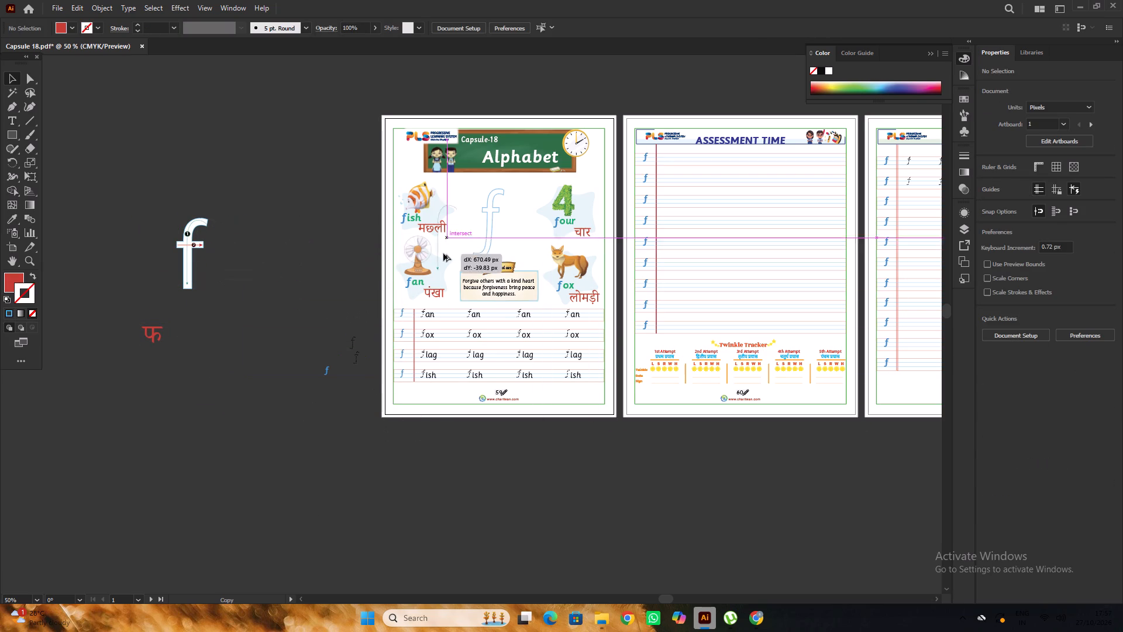
{"action": "left_click_drag", "start_coordinate": [443, 253], "coordinate": [486, 236]}
{"action": "scroll", "coordinate": [513, 195], "scroll_direction": "up", "scroll_amount": 4, "text": "alt"}
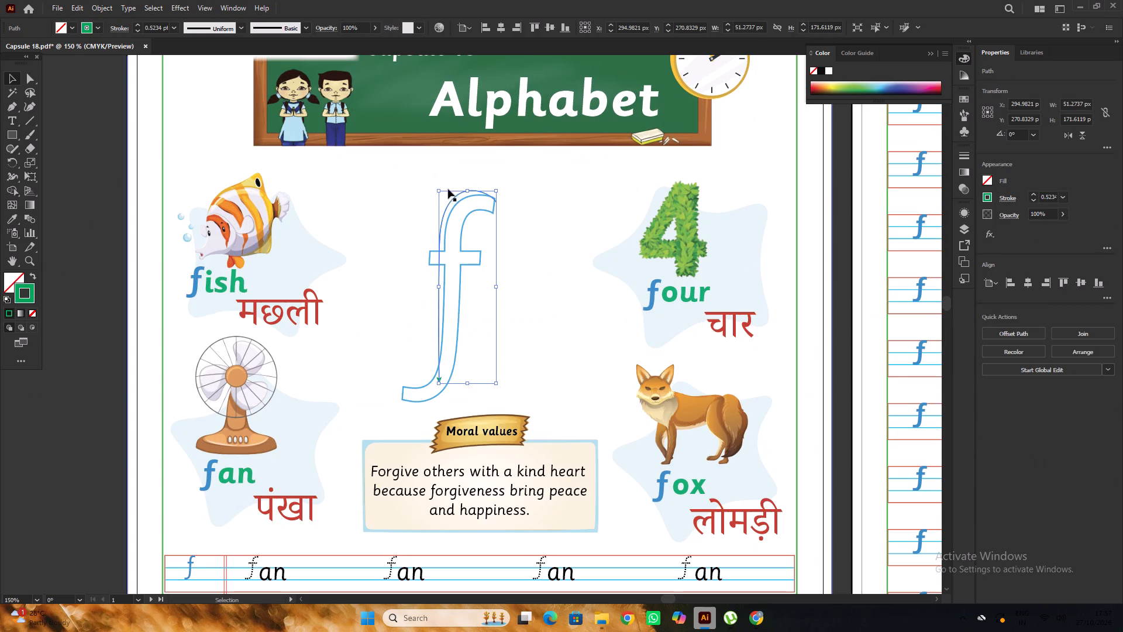
Lock the white background rectangle of the Capsule-18 Alphabet page in its original position.
{"action": "left_click_drag", "start_coordinate": [454, 194], "coordinate": [456, 207]}
{"action": "scroll", "coordinate": [441, 195], "scroll_direction": "down", "scroll_amount": 2, "text": "alt"}
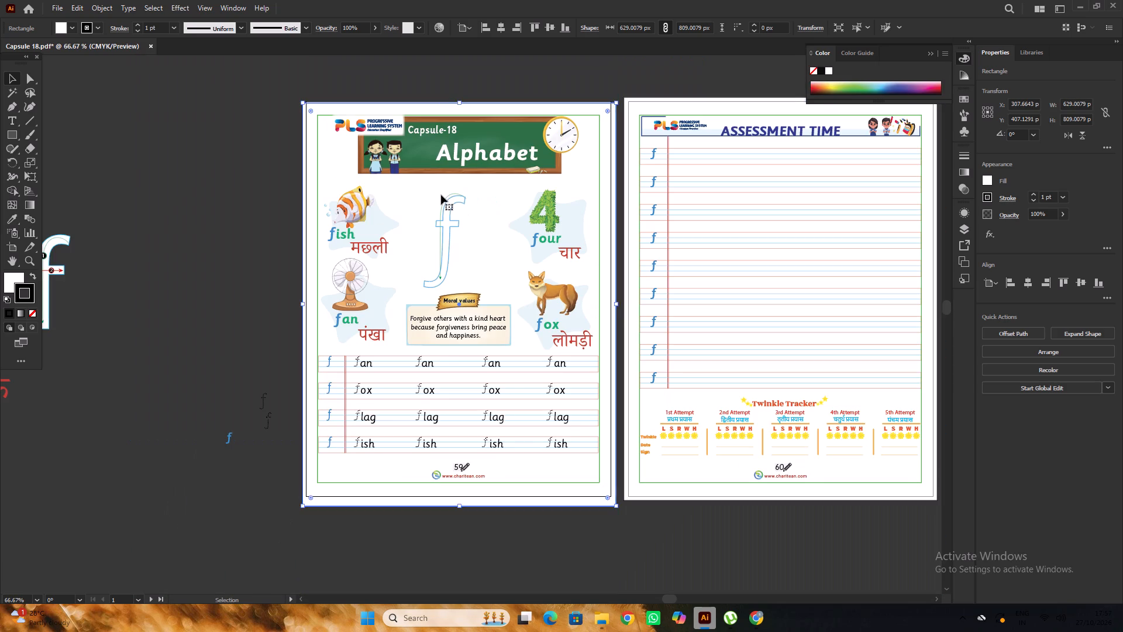
{"action": "key", "text": "ctrl+z"}
{"action": "key", "text": "ctrl+2"}
Move the copied green arrow path inside the outlined f's stem, to about X 305.6, Y 279.9 px.
{"action": "scroll", "coordinate": [483, 191], "scroll_direction": "up", "scroll_amount": 2, "text": "alt"}
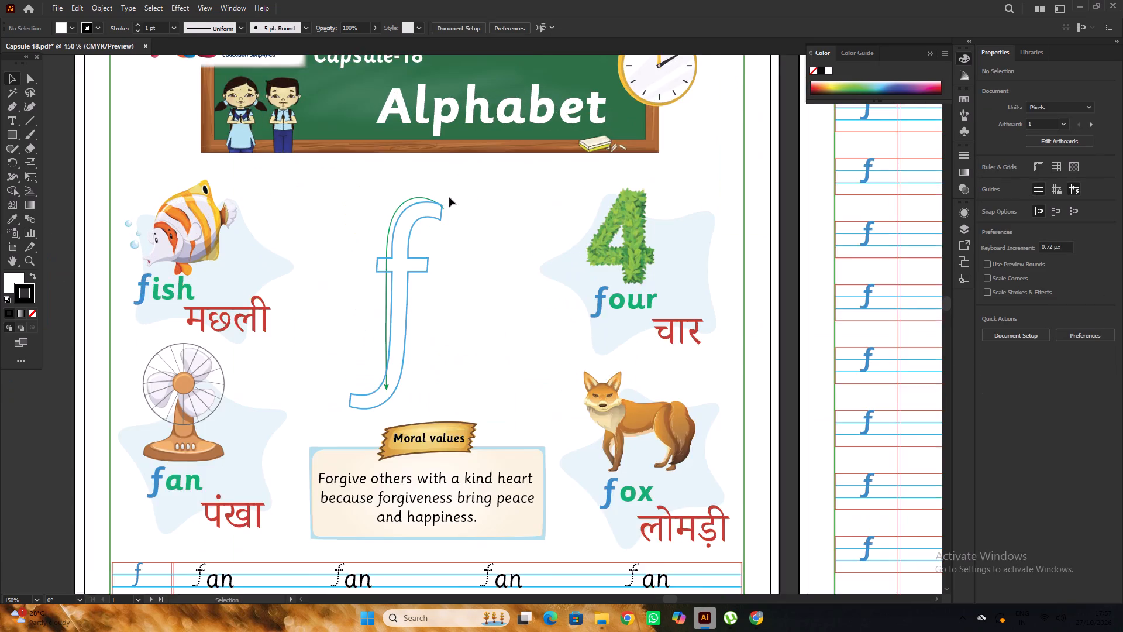
{"action": "scroll", "coordinate": [449, 197], "scroll_direction": "up", "scroll_amount": 1, "text": "alt"}
{"action": "left_click", "coordinate": [415, 197]}
{"action": "left_click_drag", "start_coordinate": [411, 197], "coordinate": [412, 217]}
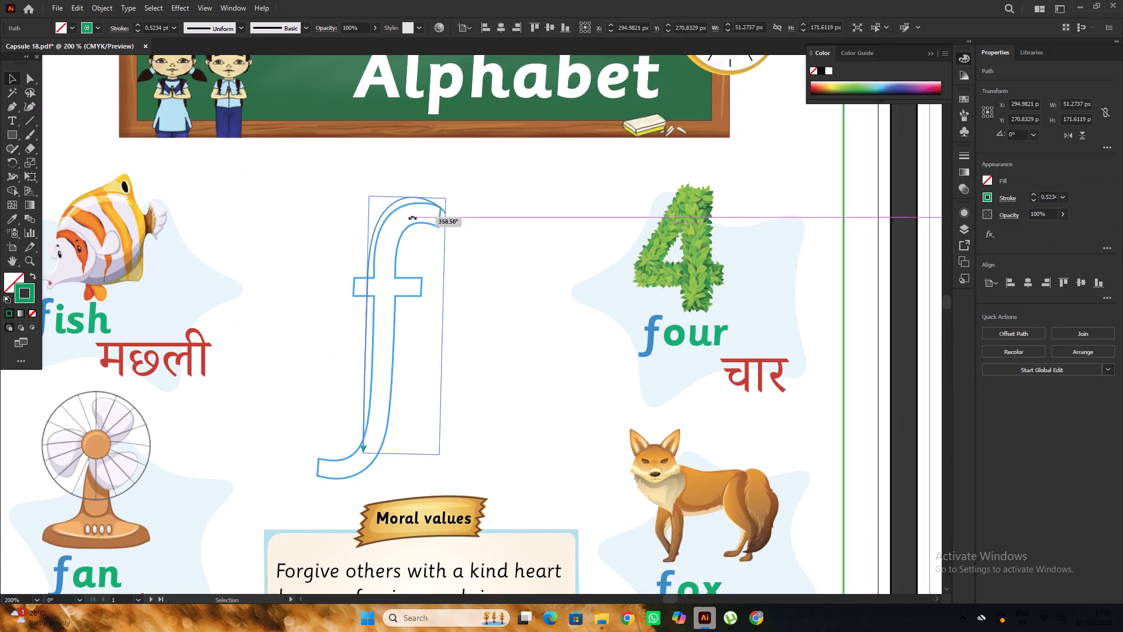
{"action": "left_click_drag", "start_coordinate": [412, 217], "coordinate": [412, 218]}
{"action": "key", "text": "ctrl+z"}
{"action": "scroll", "coordinate": [413, 213], "scroll_direction": "up", "scroll_amount": 1, "text": "alt"}
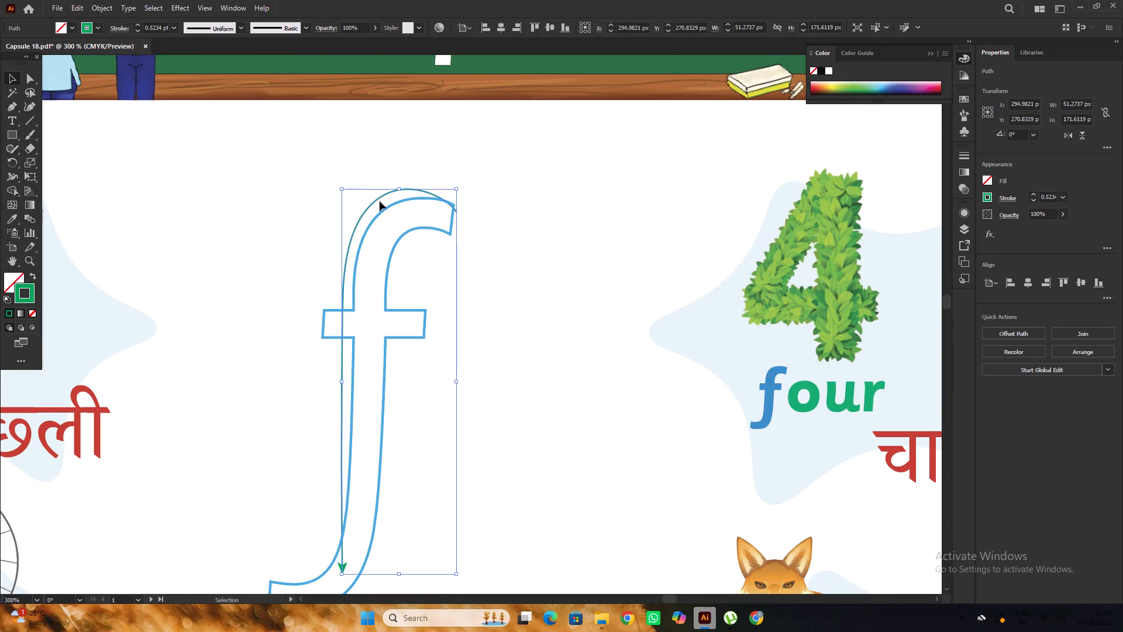
{"action": "left_click_drag", "start_coordinate": [377, 201], "coordinate": [390, 221]}
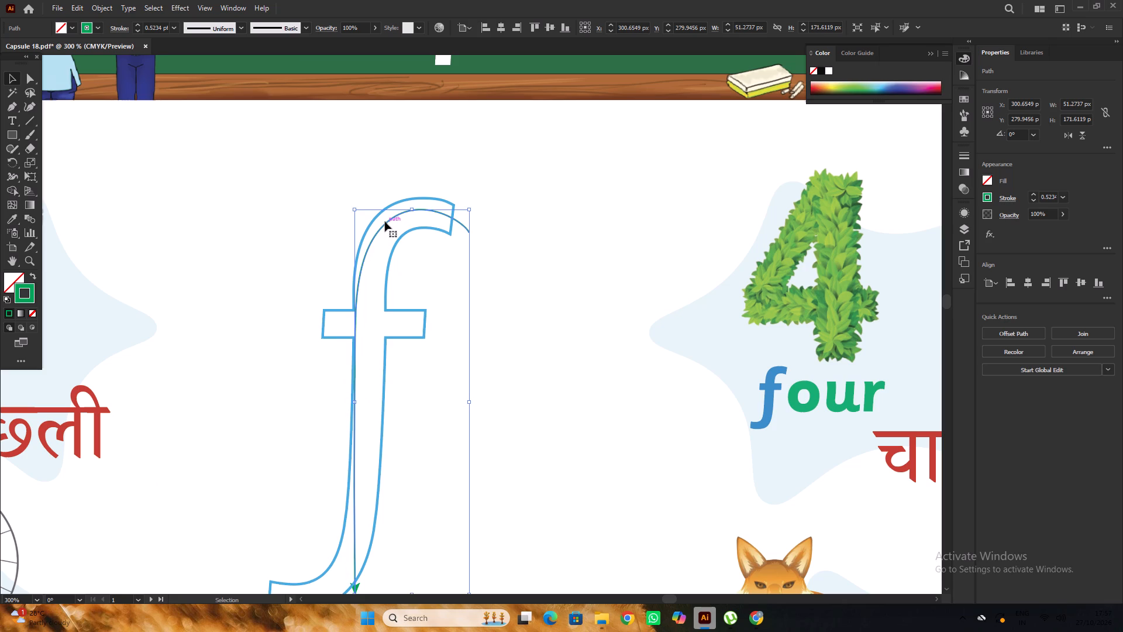
{"action": "left_click_drag", "start_coordinate": [384, 224], "coordinate": [395, 225]}
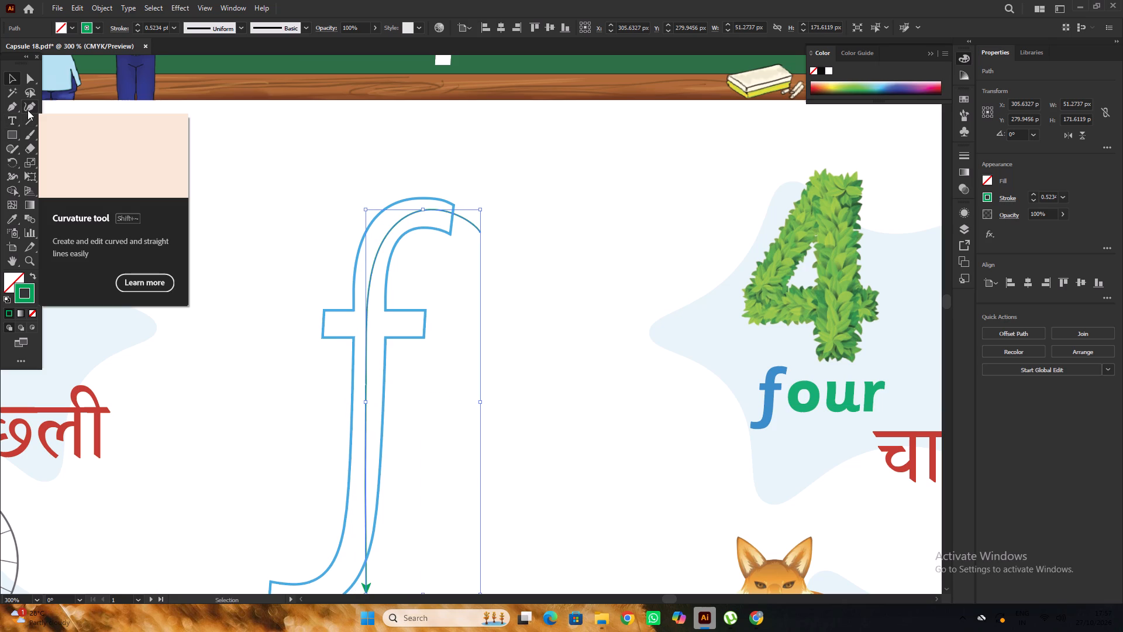
With the Curvature tool, move the green arrow path's start and top bend inside the outlined f's upper hook.
{"action": "left_click", "coordinate": [27, 110]}
{"action": "left_click_drag", "start_coordinate": [478, 231], "coordinate": [436, 214]}
{"action": "left_click", "coordinate": [392, 226]}
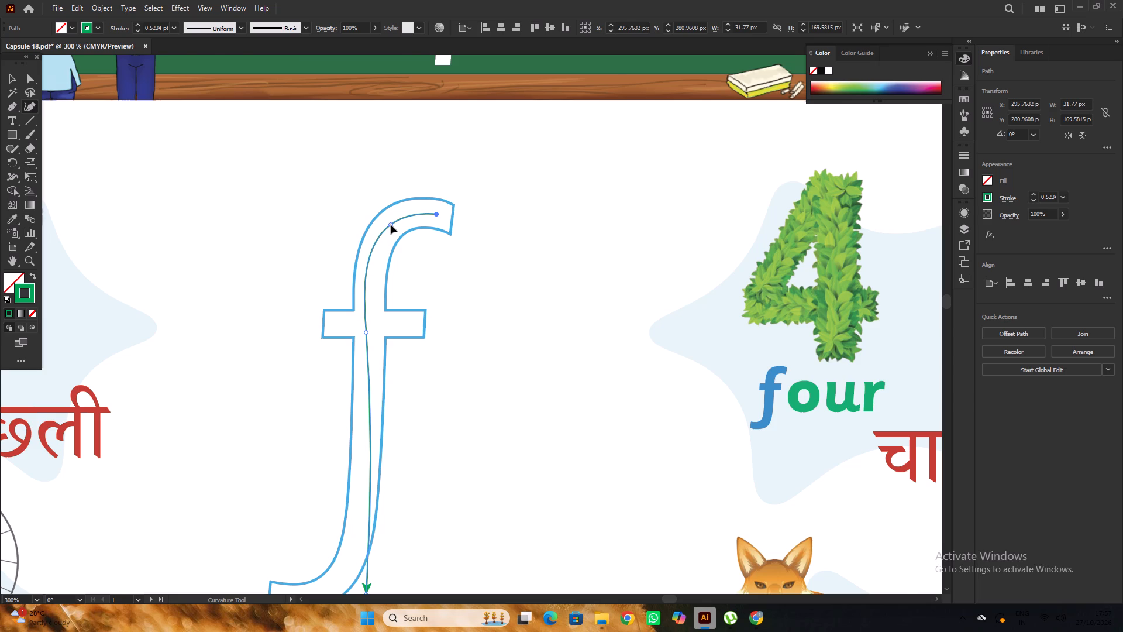
Move the arrow's tip into the outlined f's lower tail and add a curve point so the path follows the bend.
{"action": "scroll", "coordinate": [394, 225], "scroll_direction": "down", "scroll_amount": 6, "text": "alt"}
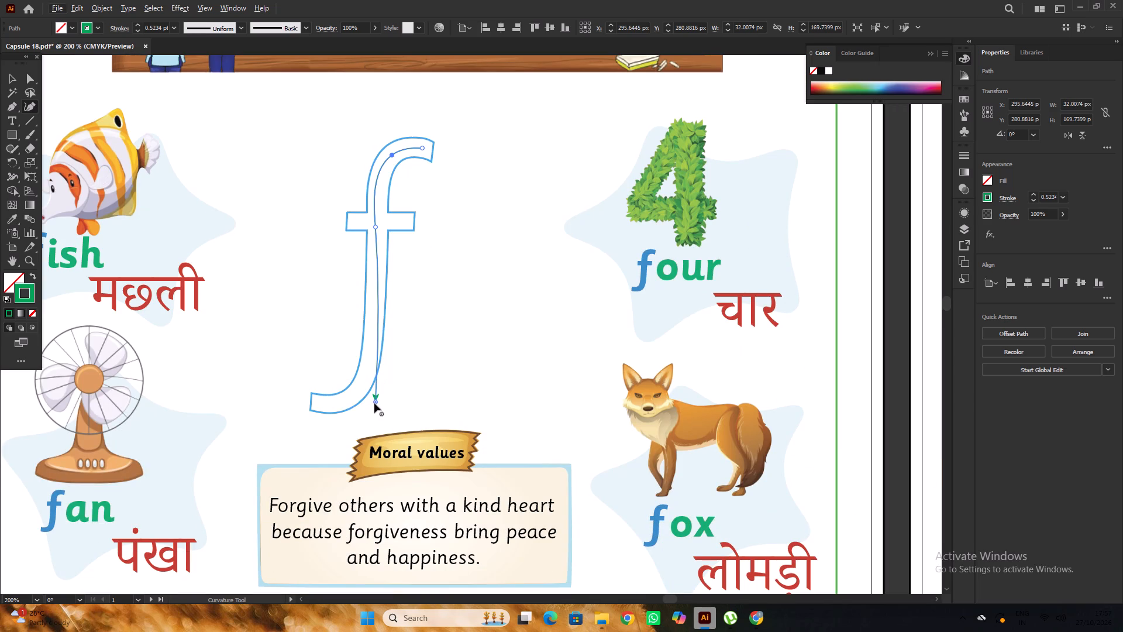
{"action": "left_click_drag", "start_coordinate": [375, 403], "coordinate": [324, 406]}
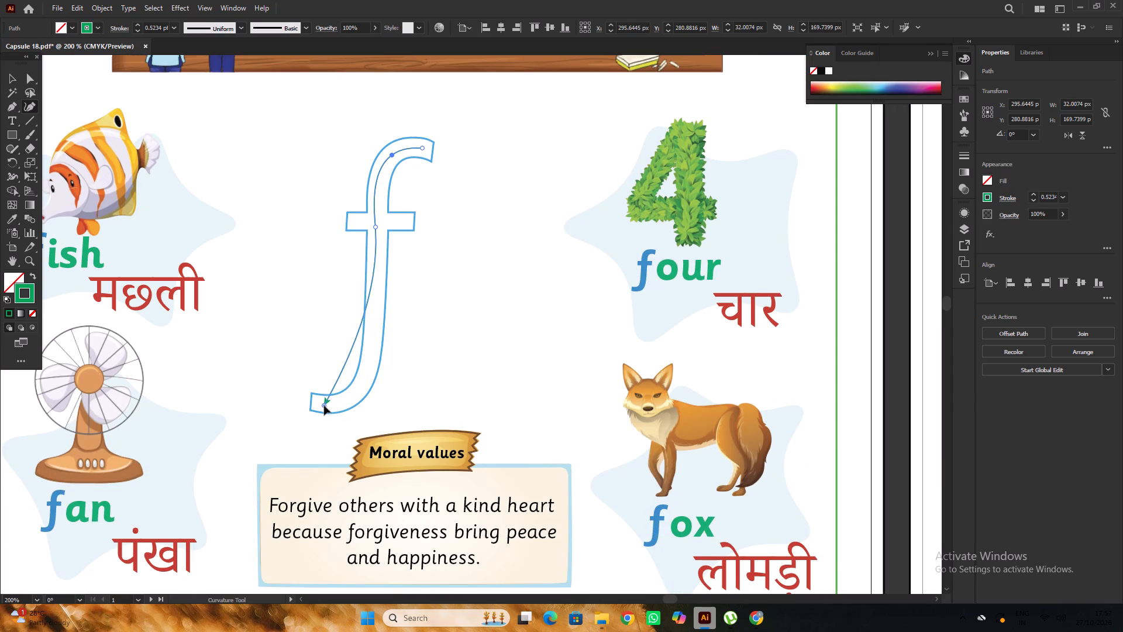
{"action": "left_click_drag", "start_coordinate": [324, 406], "coordinate": [323, 405]}
{"action": "scroll", "coordinate": [354, 362], "scroll_direction": "up", "scroll_amount": 2, "text": "alt"}
{"action": "left_click_drag", "start_coordinate": [348, 342], "coordinate": [355, 352]}
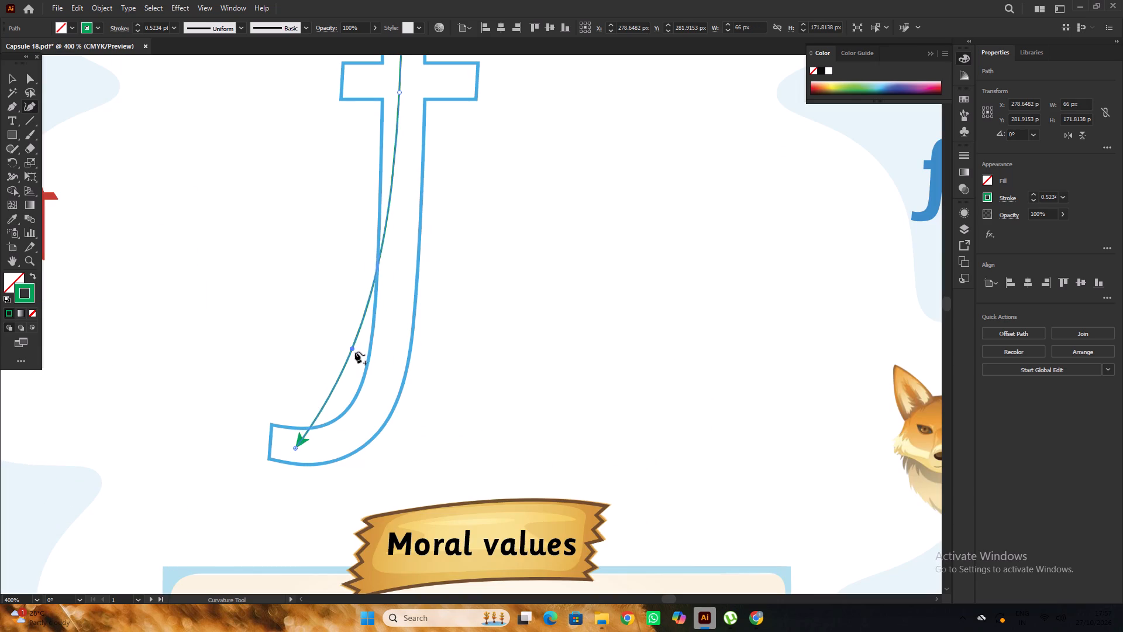
{"action": "left_click_drag", "start_coordinate": [355, 352], "coordinate": [370, 411]}
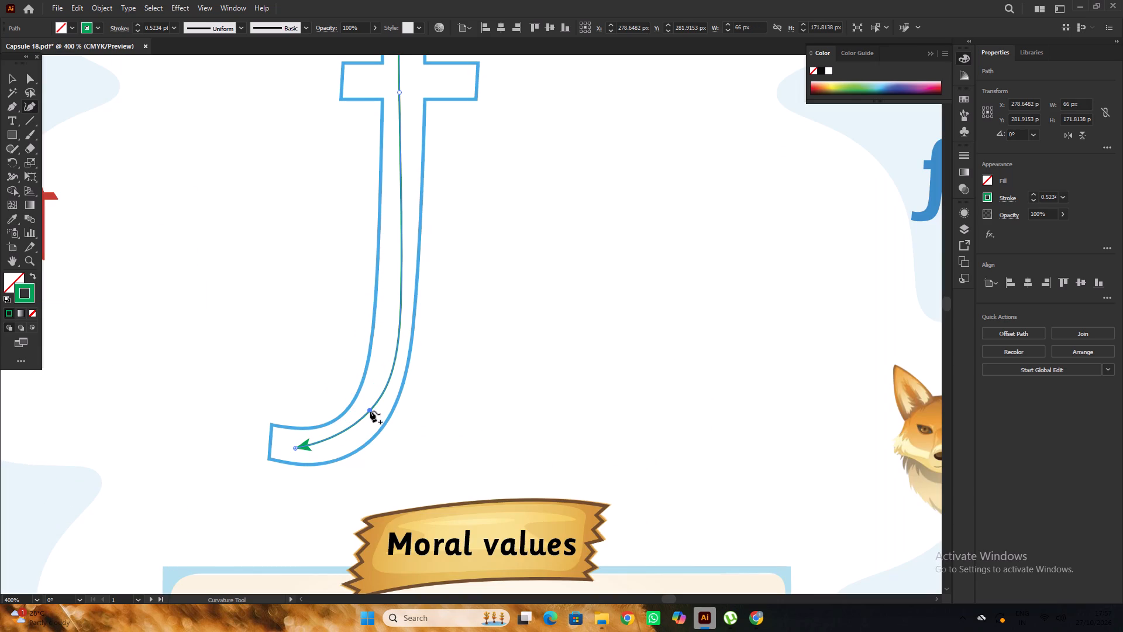
{"action": "left_click_drag", "start_coordinate": [370, 411], "coordinate": [363, 415]}
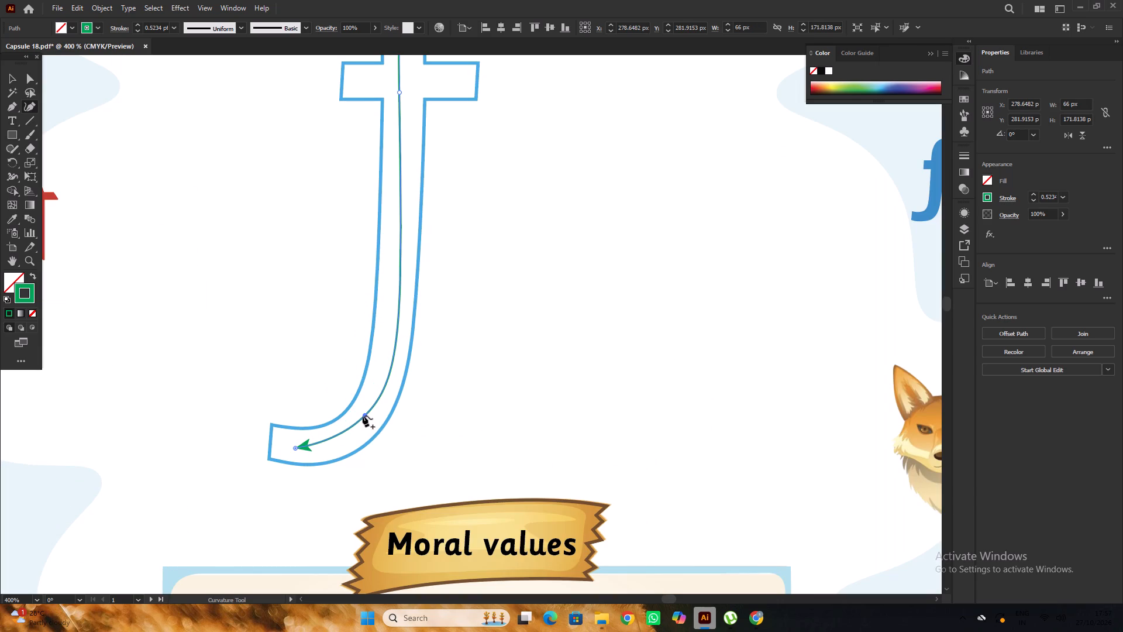
{"action": "left_click_drag", "start_coordinate": [363, 415], "coordinate": [361, 415]}
Extend the arrow tip closer to the tail's end, refine the lower bend point, and leave the path deselected.
{"action": "scroll", "coordinate": [362, 396], "scroll_direction": "down", "scroll_amount": 4, "text": "alt"}
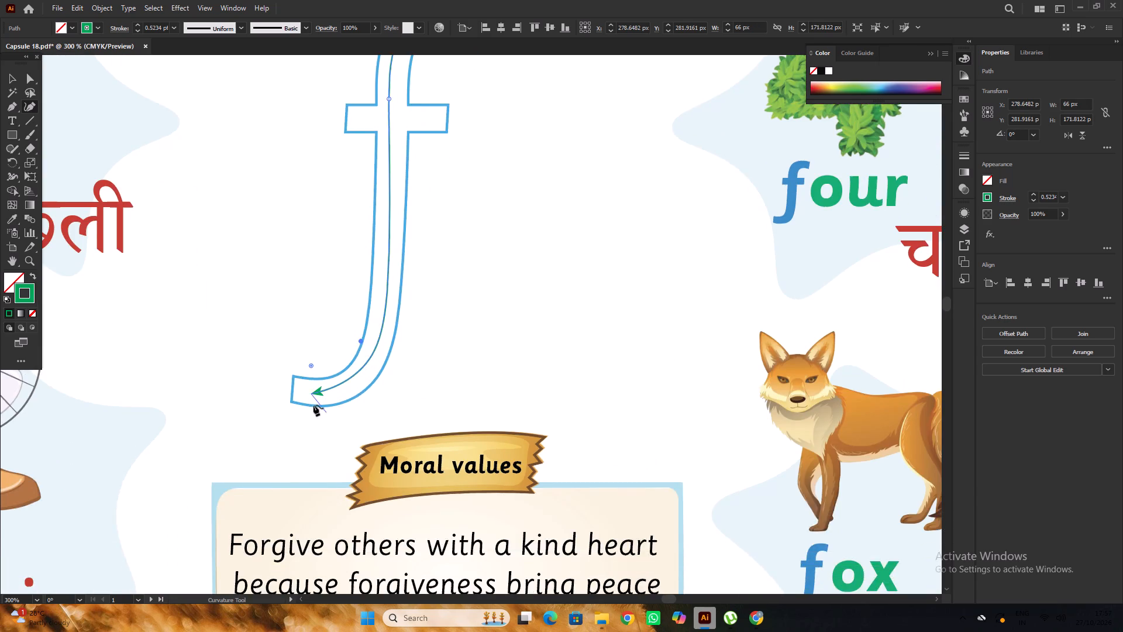
{"action": "scroll", "coordinate": [314, 405], "scroll_direction": "up", "scroll_amount": 2, "text": "alt"}
{"action": "left_click_drag", "start_coordinate": [309, 382], "coordinate": [288, 380]}
{"action": "left_click_drag", "start_coordinate": [409, 333], "coordinate": [411, 339]}
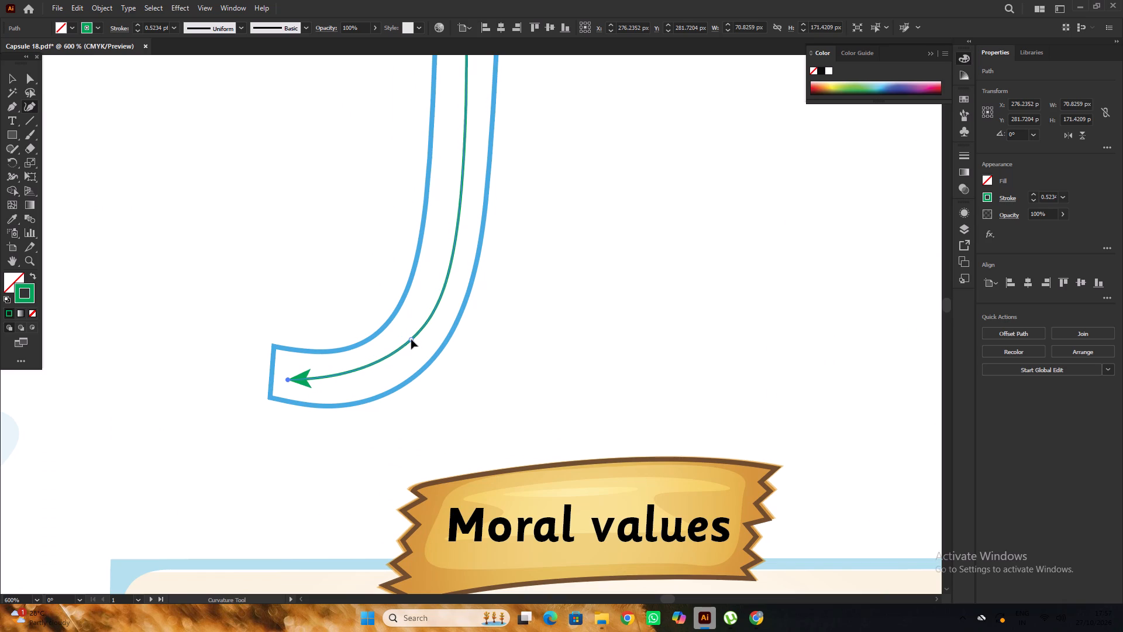
{"action": "left_click_drag", "start_coordinate": [411, 339], "coordinate": [409, 344]}
{"action": "left_click", "coordinate": [369, 367]}
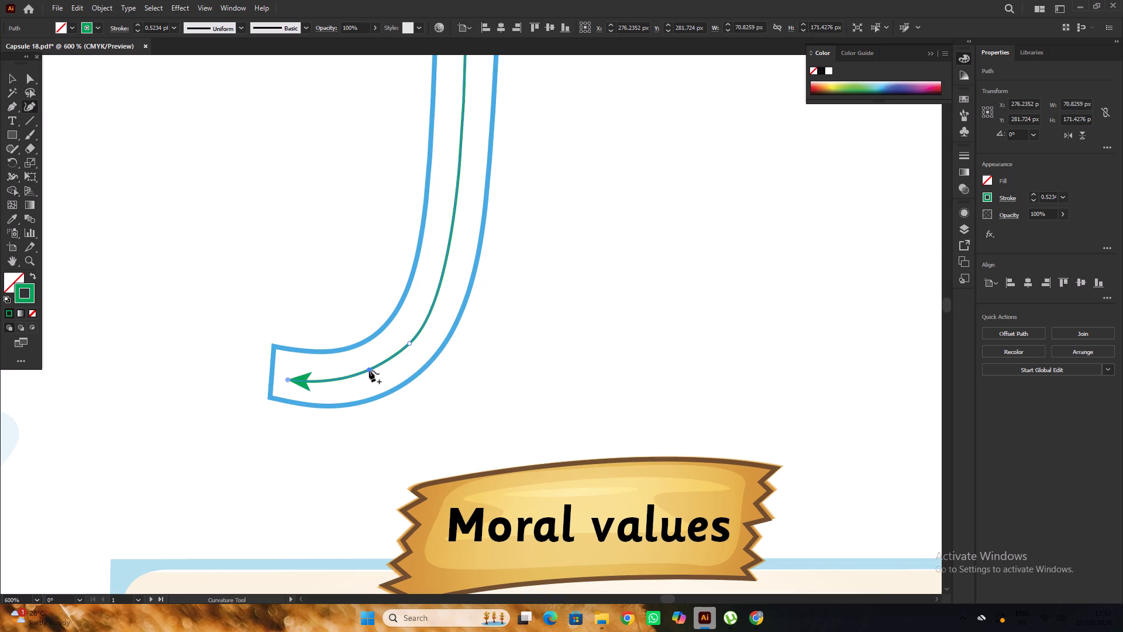
{"action": "key", "text": "ctrl+z"}
{"action": "scroll", "coordinate": [367, 364], "scroll_direction": "down", "scroll_amount": 3, "text": "alt"}
{"action": "scroll", "coordinate": [367, 364], "scroll_direction": "up", "scroll_amount": 2}
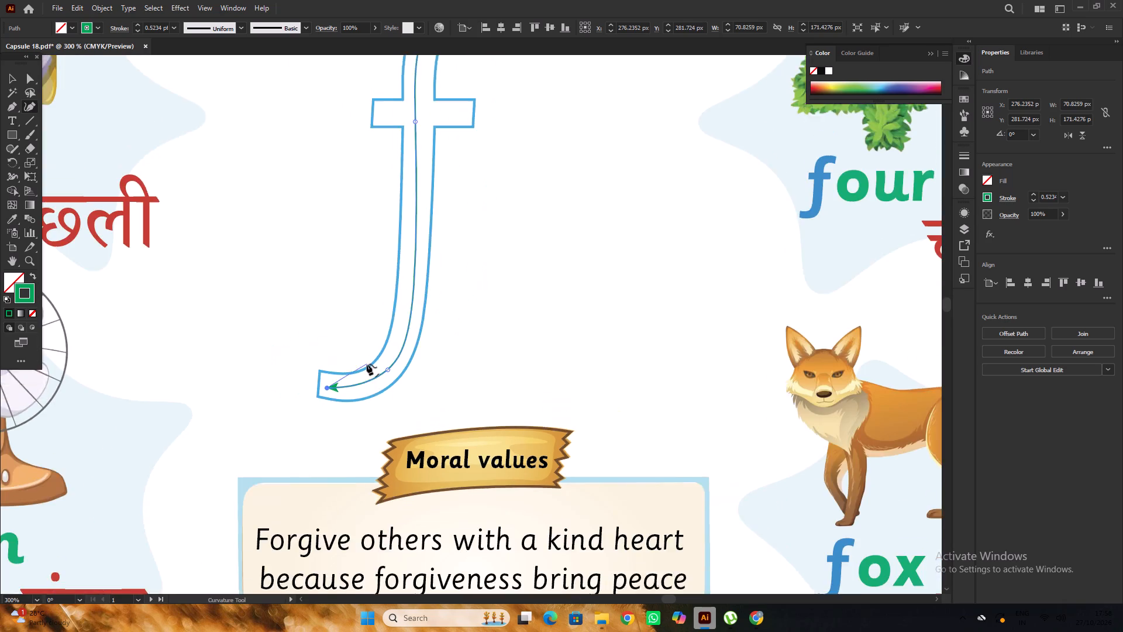
{"action": "scroll", "coordinate": [367, 364], "scroll_direction": "down", "scroll_amount": 2, "text": "alt"}
{"action": "scroll", "coordinate": [316, 274], "scroll_direction": "down", "scroll_amount": 2, "text": "alt"}
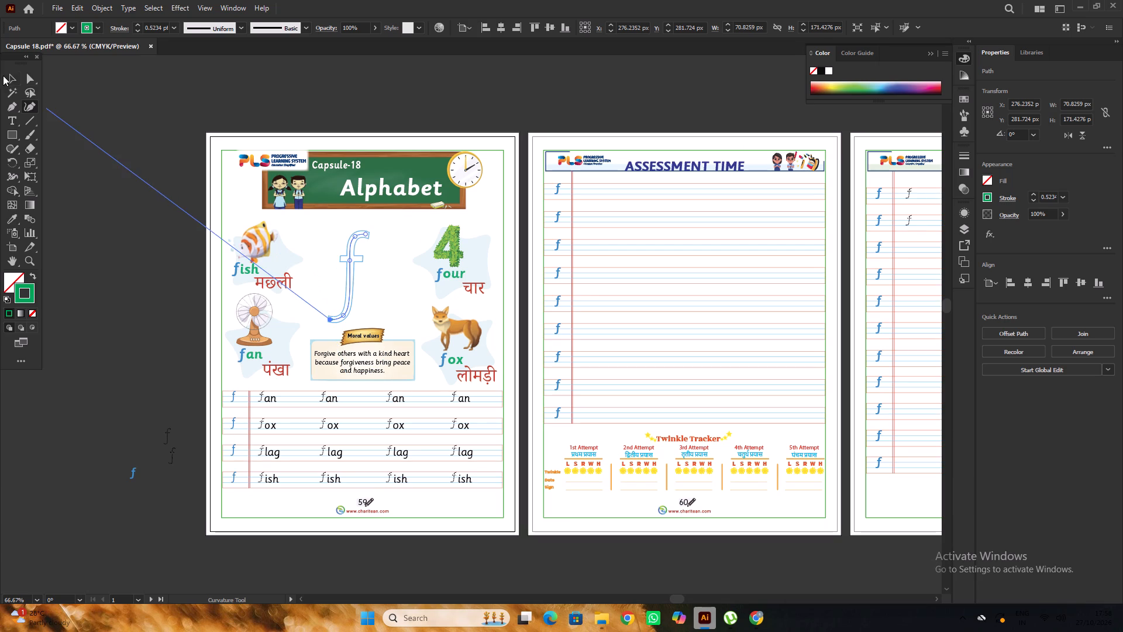
{"action": "left_click", "coordinate": [10, 77]}
{"action": "left_click", "coordinate": [80, 127]}
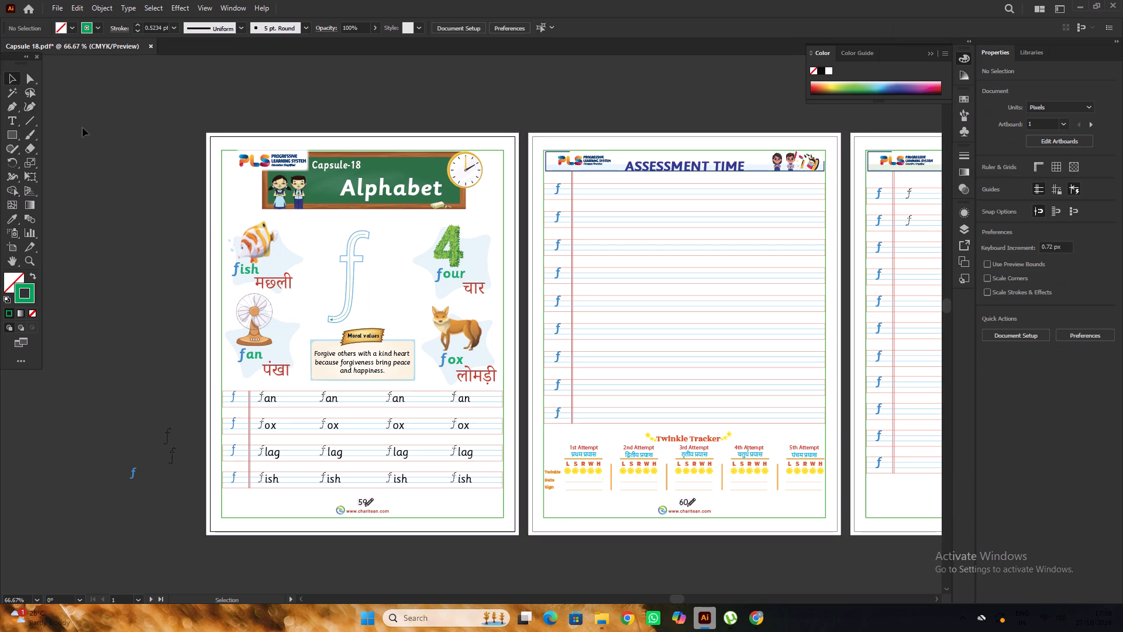
With the Curvature tool, refine the green arrow path's upper bend point and crossbar-level stem point inside the outlined f.
{"action": "scroll", "coordinate": [343, 269], "scroll_direction": "up", "scroll_amount": 1, "text": "alt"}
{"action": "left_click", "coordinate": [355, 265]}
{"action": "scroll", "coordinate": [355, 265], "scroll_direction": "up", "scroll_amount": 1, "text": "alt"}
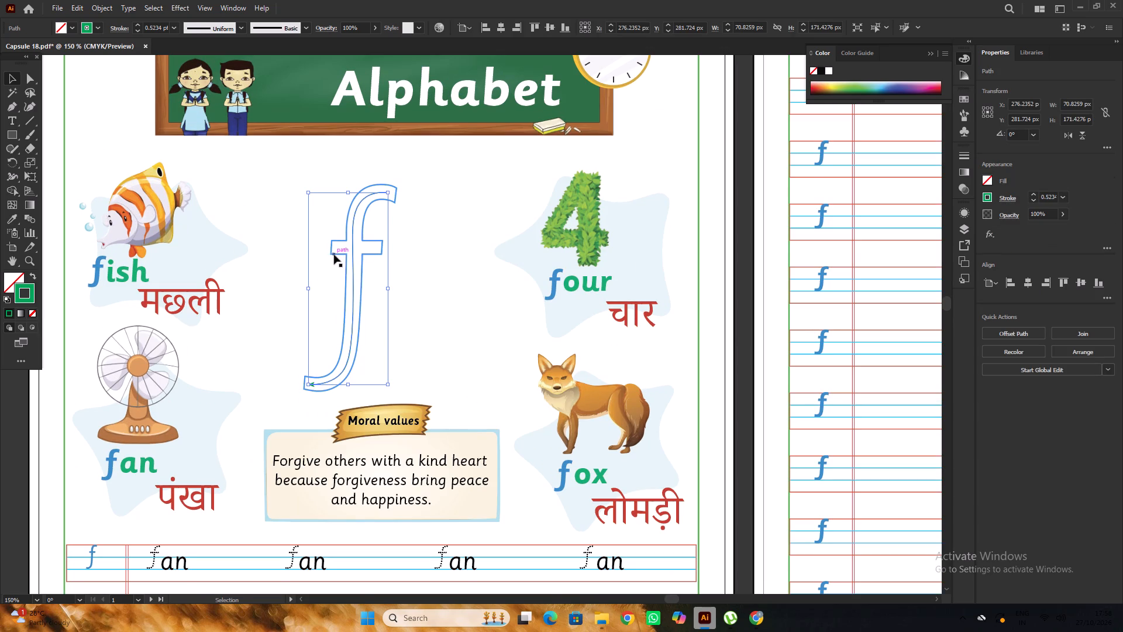
{"action": "scroll", "coordinate": [334, 255], "scroll_direction": "up", "scroll_amount": 2}
{"action": "left_click", "coordinate": [27, 109]}
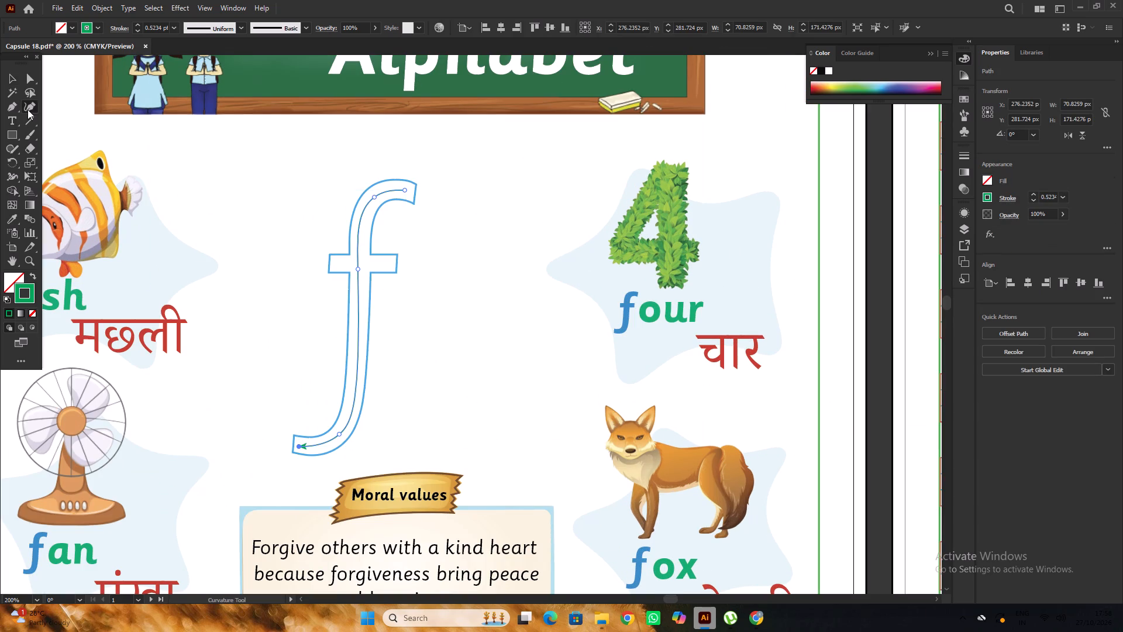
{"action": "scroll", "coordinate": [343, 291], "scroll_direction": "up", "scroll_amount": 2, "text": "alt"}
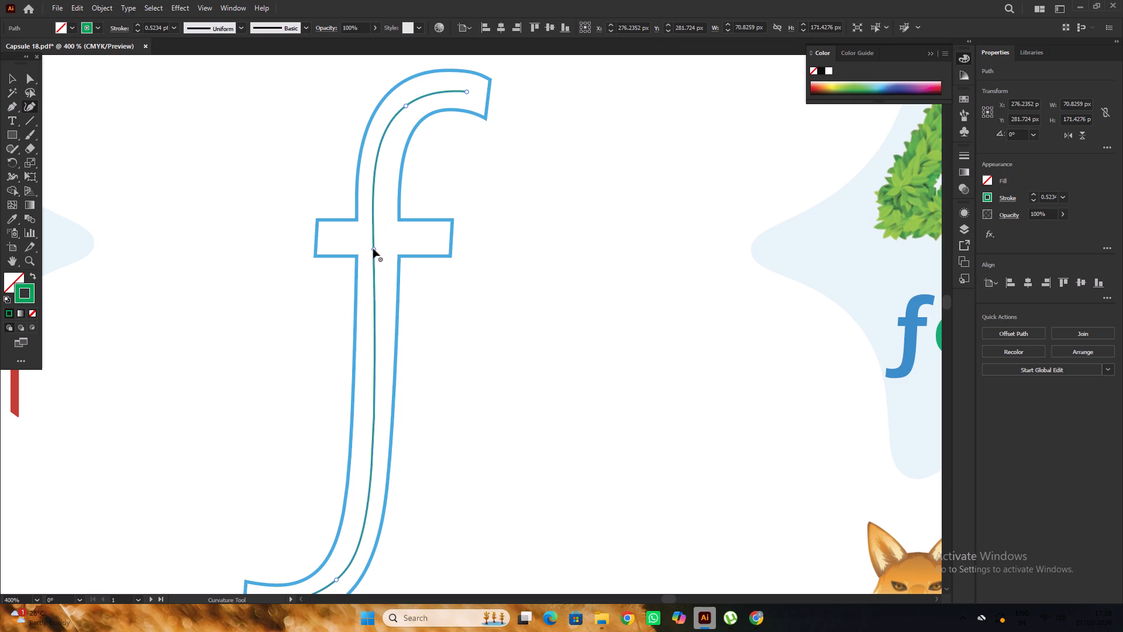
{"action": "left_click", "coordinate": [373, 249]}
{"action": "left_click", "coordinate": [407, 108]}
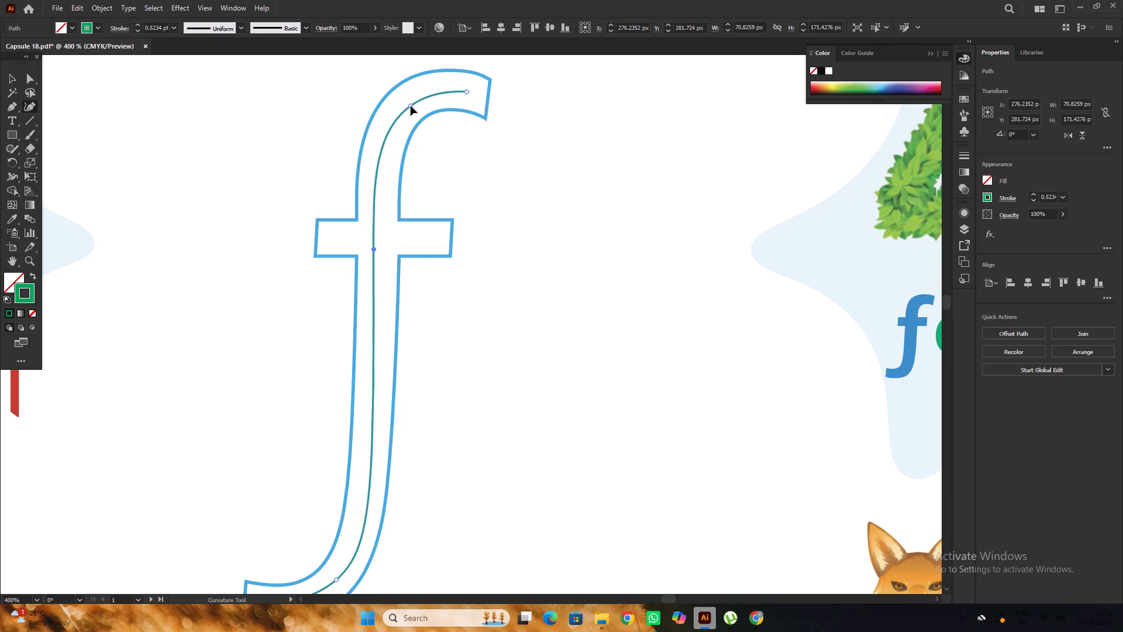
{"action": "scroll", "coordinate": [411, 106], "scroll_direction": "down", "scroll_amount": 1, "text": "alt"}
{"action": "scroll", "coordinate": [388, 200], "scroll_direction": "up", "scroll_amount": 2, "text": "alt"}
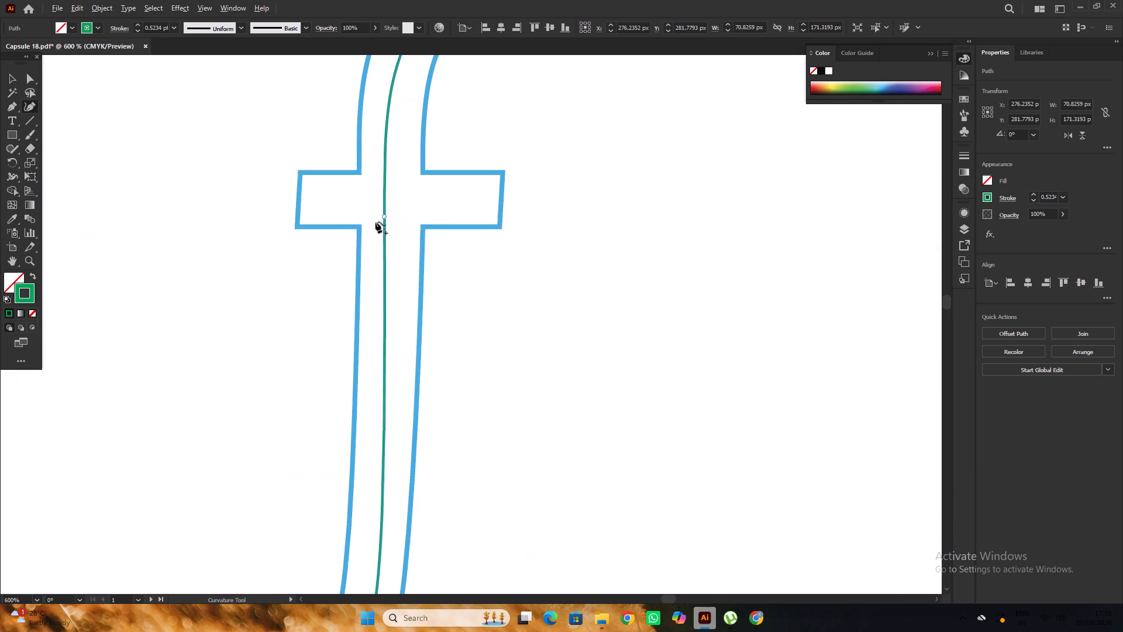
{"action": "scroll", "coordinate": [376, 222], "scroll_direction": "up", "scroll_amount": 1, "text": "alt"}
{"action": "left_click_drag", "start_coordinate": [383, 232], "coordinate": [385, 231]}
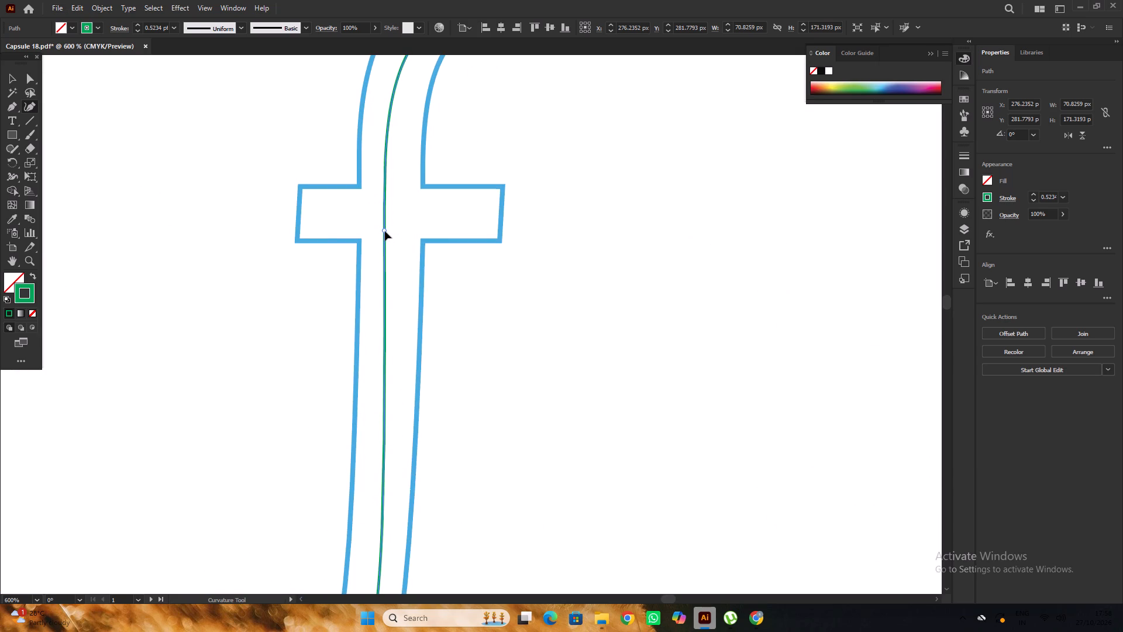
{"action": "left_click_drag", "start_coordinate": [385, 231], "coordinate": [388, 231]}
{"action": "scroll", "coordinate": [388, 230], "scroll_direction": "down", "scroll_amount": 2, "text": "alt"}
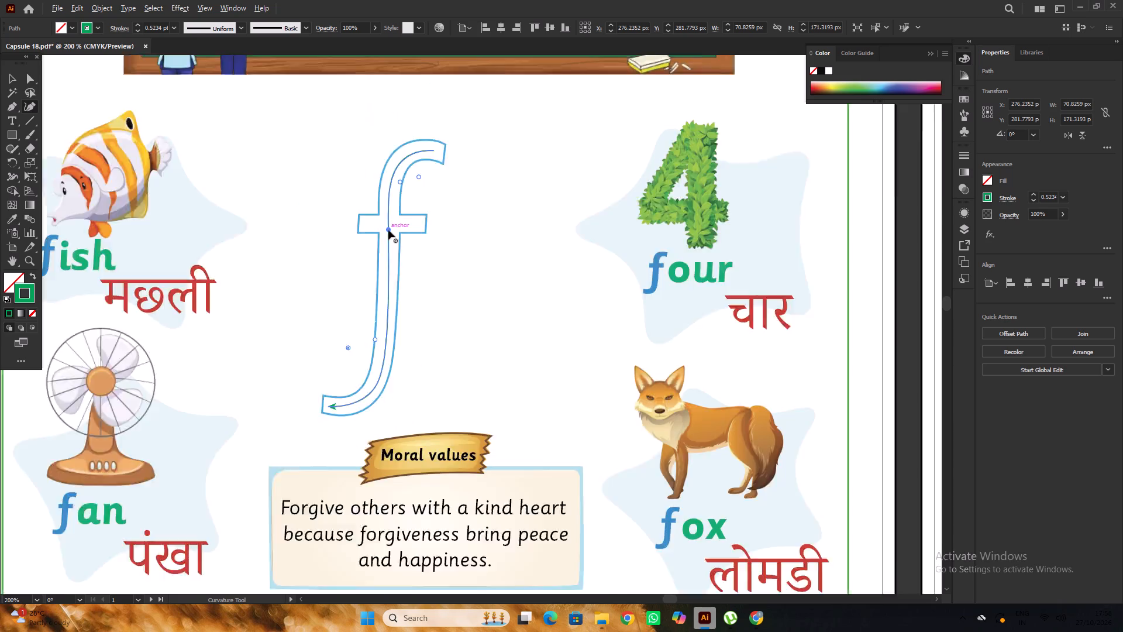
Adjust the green path's lower bend point to follow the outlined f's tail, and leave the path deselected.
{"action": "scroll", "coordinate": [388, 230], "scroll_direction": "down", "scroll_amount": 4, "text": "alt"}
{"action": "scroll", "coordinate": [385, 313], "scroll_direction": "up", "scroll_amount": 4, "text": "alt"}
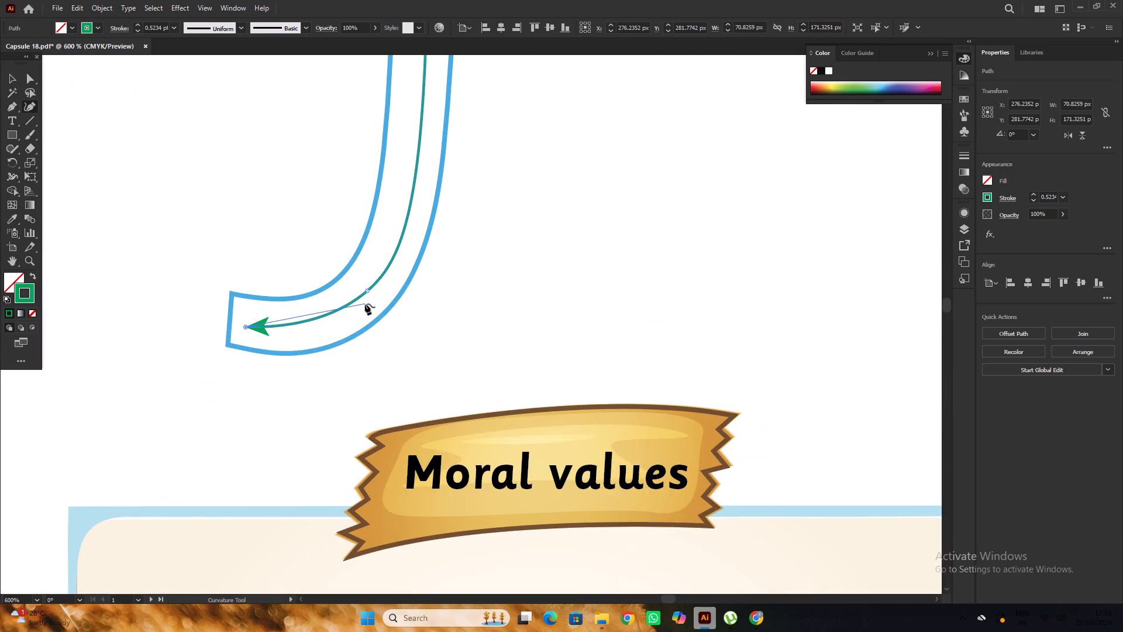
{"action": "scroll", "coordinate": [365, 304], "scroll_direction": "up", "scroll_amount": 1, "text": "alt"}
{"action": "left_click", "coordinate": [370, 287]}
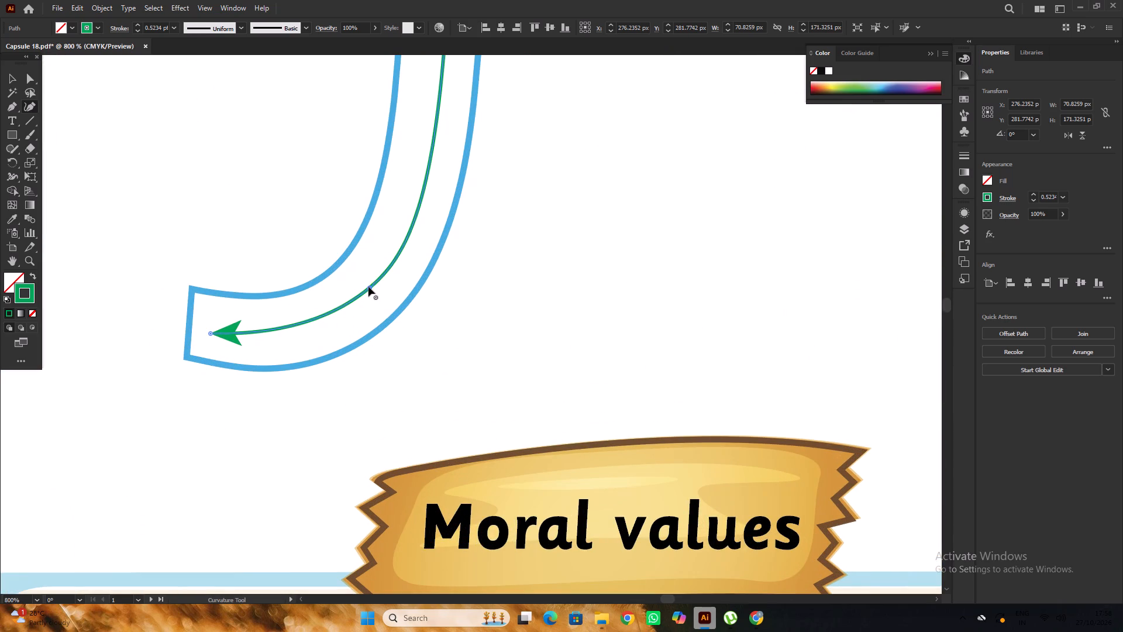
{"action": "scroll", "coordinate": [368, 287], "scroll_direction": "down", "scroll_amount": 5, "text": "alt"}
{"action": "scroll", "coordinate": [368, 287], "scroll_direction": "up", "scroll_amount": 4}
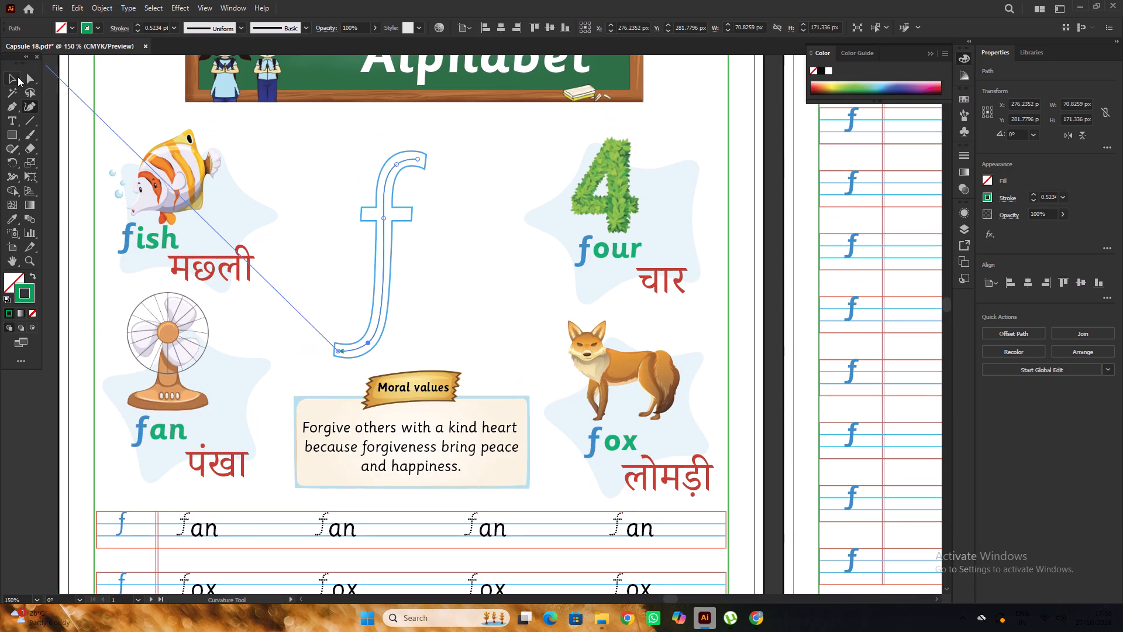
{"action": "left_click", "coordinate": [12, 80]}
{"action": "scroll", "coordinate": [458, 226], "scroll_direction": "down", "scroll_amount": 1, "text": "alt"}
{"action": "left_click", "coordinate": [163, 152]}
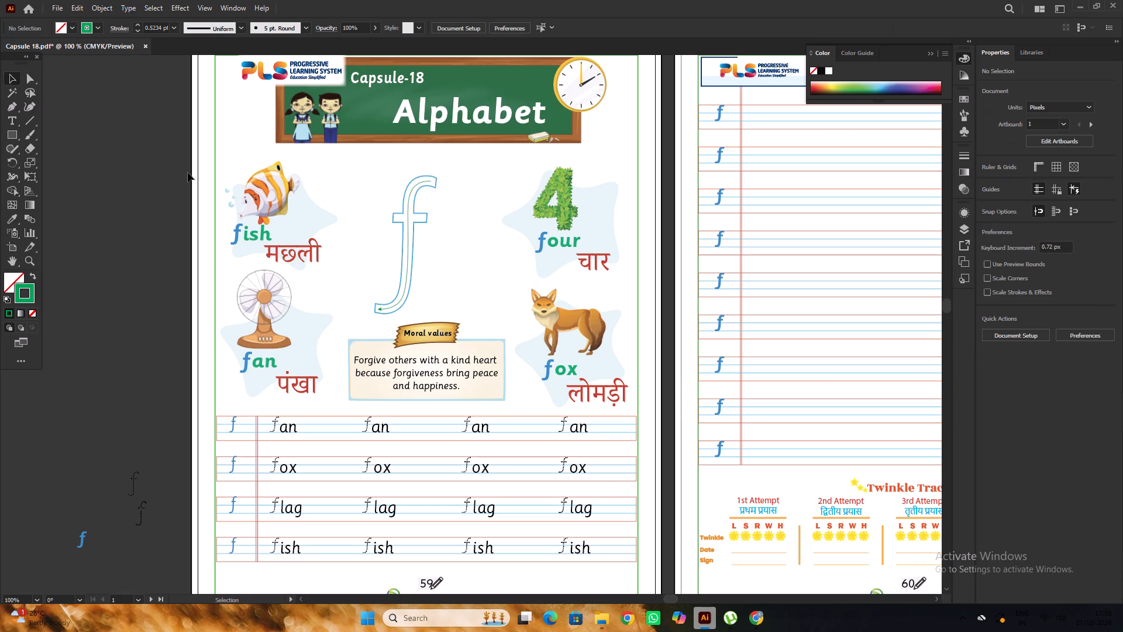
Beside the artboard, pull the number 1 badge off the old white f and move that f below, clear of its stroke markers.
{"action": "scroll", "coordinate": [399, 217], "scroll_direction": "up", "scroll_amount": 2, "text": "alt"}
{"action": "scroll", "coordinate": [400, 215], "scroll_direction": "down", "scroll_amount": 4, "text": "alt"}
{"action": "scroll", "coordinate": [221, 266], "scroll_direction": "up", "scroll_amount": 3, "text": "alt"}
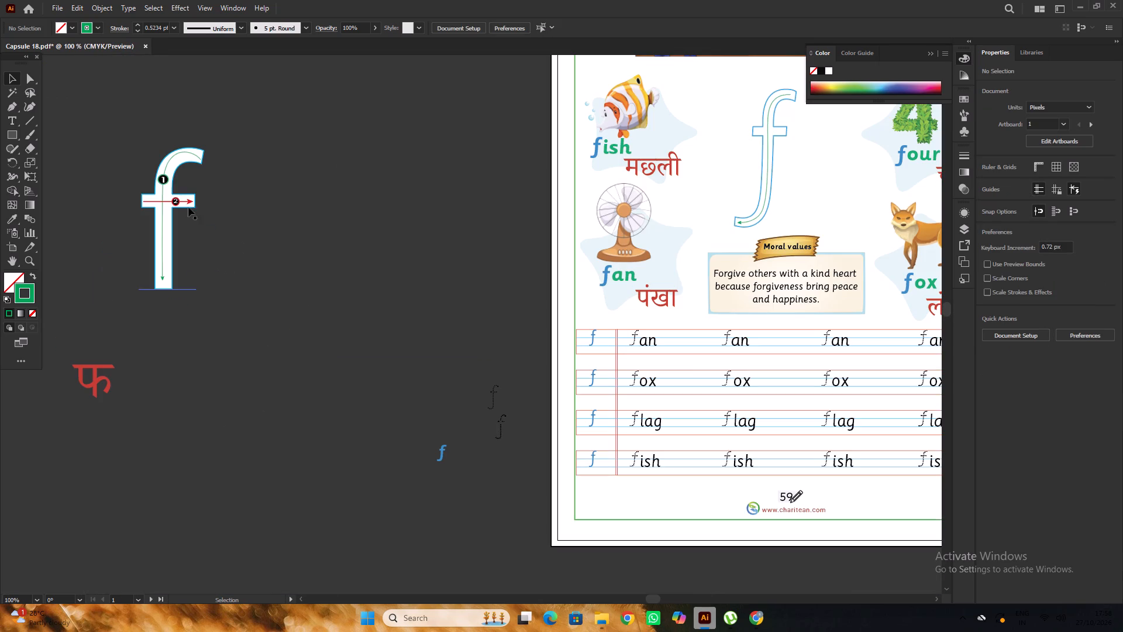
{"action": "left_click_drag", "start_coordinate": [166, 183], "coordinate": [259, 264]}
{"action": "left_click", "coordinate": [294, 254]}
{"action": "left_click_drag", "start_coordinate": [280, 249], "coordinate": [243, 288]}
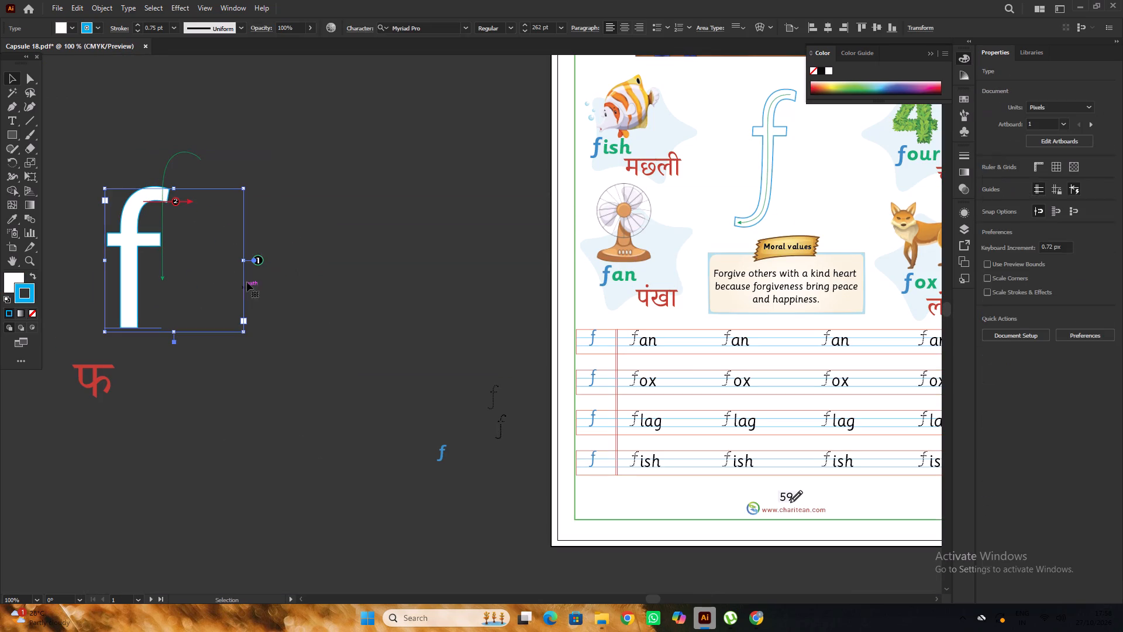
{"action": "left_click", "coordinate": [325, 241]}
{"action": "left_click_drag", "start_coordinate": [233, 253], "coordinate": [309, 304]}
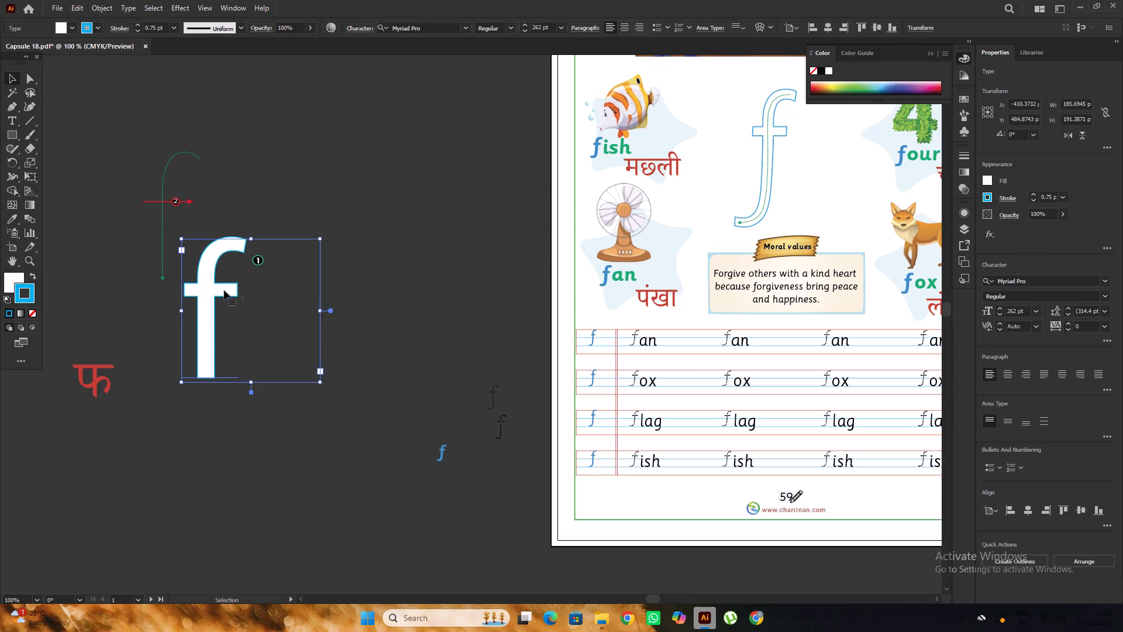
{"action": "left_click_drag", "start_coordinate": [218, 288], "coordinate": [170, 565]}
{"action": "left_click", "coordinate": [322, 399]}
Group the number 1 badge and place it on the outlined f's stem above the crossbar, at about X 281.6, Y 230.1 px.
{"action": "left_click_drag", "start_coordinate": [238, 246], "coordinate": [301, 292]}
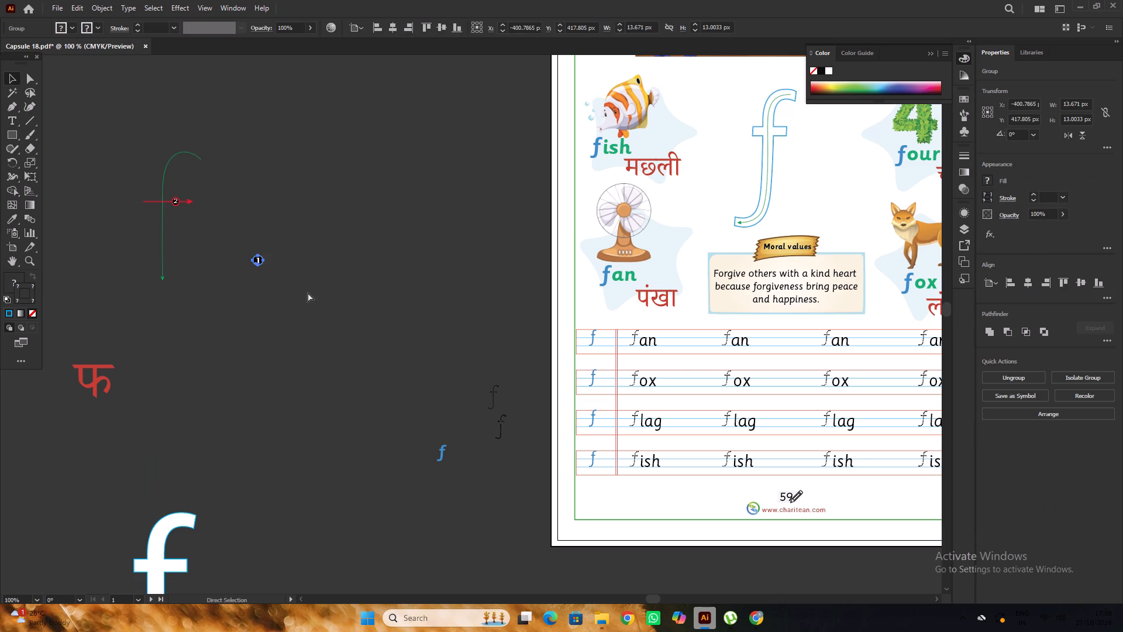
{"action": "key", "text": "ctrl+g"}
{"action": "left_click", "coordinate": [310, 294]}
{"action": "left_click_drag", "start_coordinate": [254, 265], "coordinate": [769, 136]}
{"action": "scroll", "coordinate": [784, 140], "scroll_direction": "up", "scroll_amount": 8, "text": "alt"}
{"action": "left_click_drag", "start_coordinate": [728, 174], "coordinate": [718, 119]}
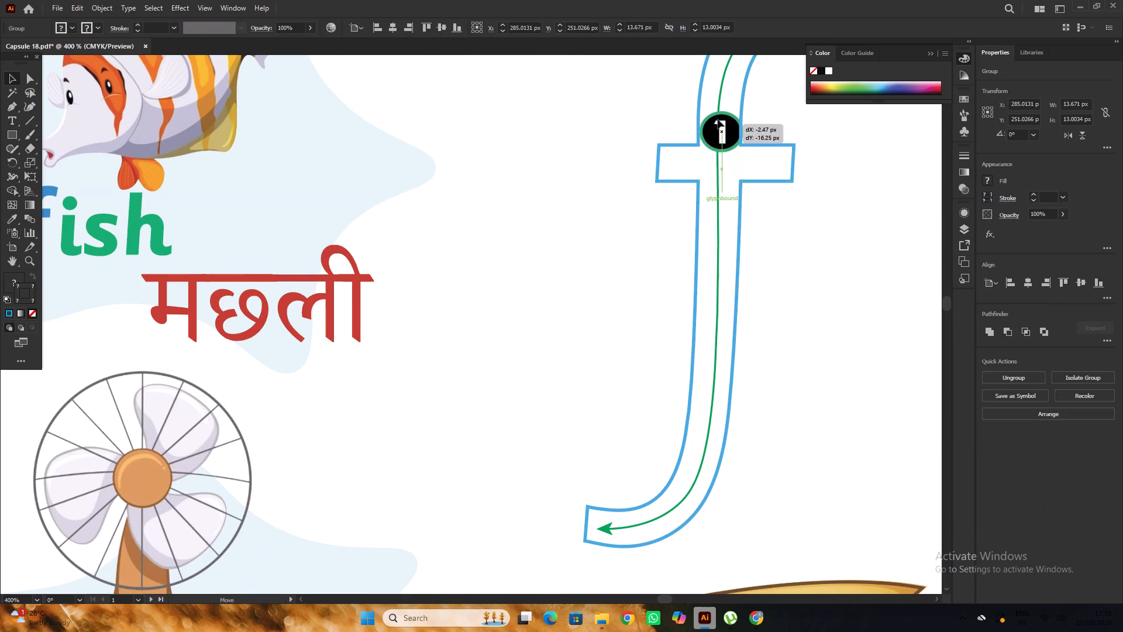
{"action": "left_click_drag", "start_coordinate": [718, 119], "coordinate": [716, 110]}
Scale the number 1 badge down to about 7.9 × 7.5 px so it fits within the stem.
{"action": "scroll", "coordinate": [733, 123], "scroll_direction": "up", "scroll_amount": 1}
{"action": "scroll", "coordinate": [374, 219], "scroll_direction": "down", "scroll_amount": 2, "text": "alt"}
{"action": "scroll", "coordinate": [528, 205], "scroll_direction": "up", "scroll_amount": 5}
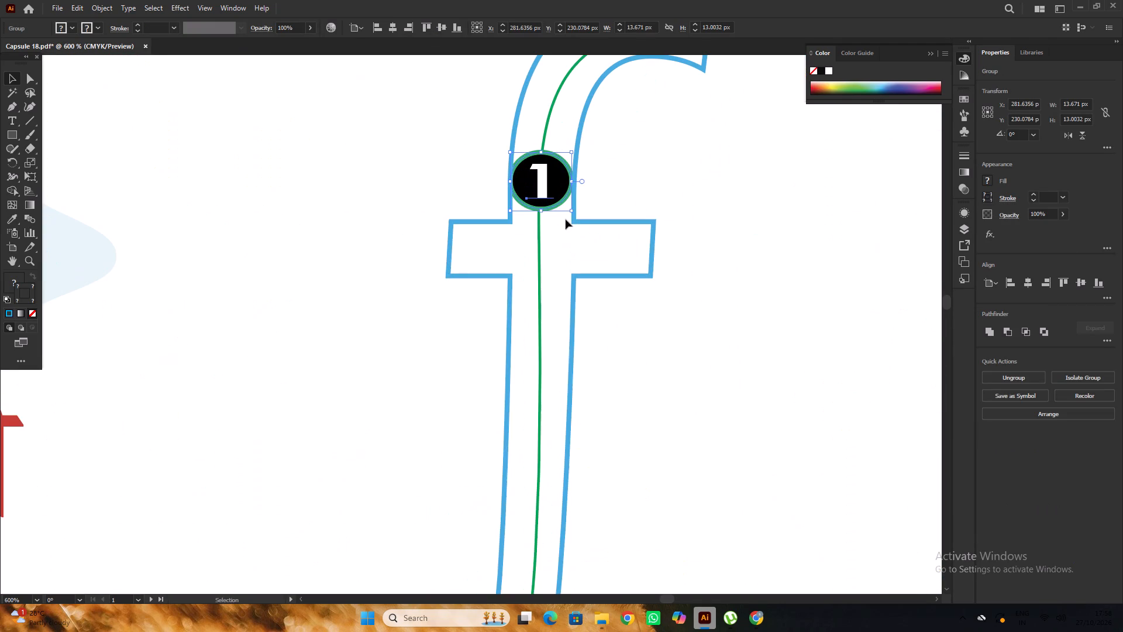
{"action": "left_click_drag", "start_coordinate": [573, 210], "coordinate": [564, 198], "text": "alt+shift"}
{"action": "left_click", "coordinate": [624, 181]}
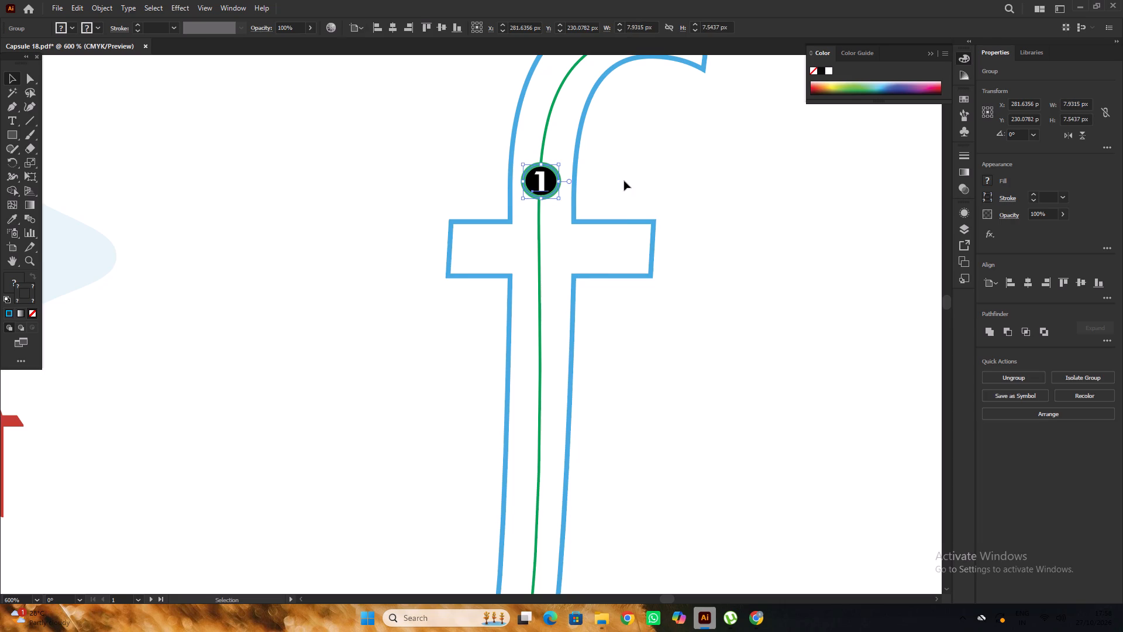
Stretch the number 1 badge upward to about 7.7 px high to make it rounder.
{"action": "scroll", "coordinate": [552, 158], "scroll_direction": "up", "scroll_amount": 1, "text": "alt"}
{"action": "left_click", "coordinate": [554, 166]}
{"action": "left_click", "coordinate": [549, 176]}
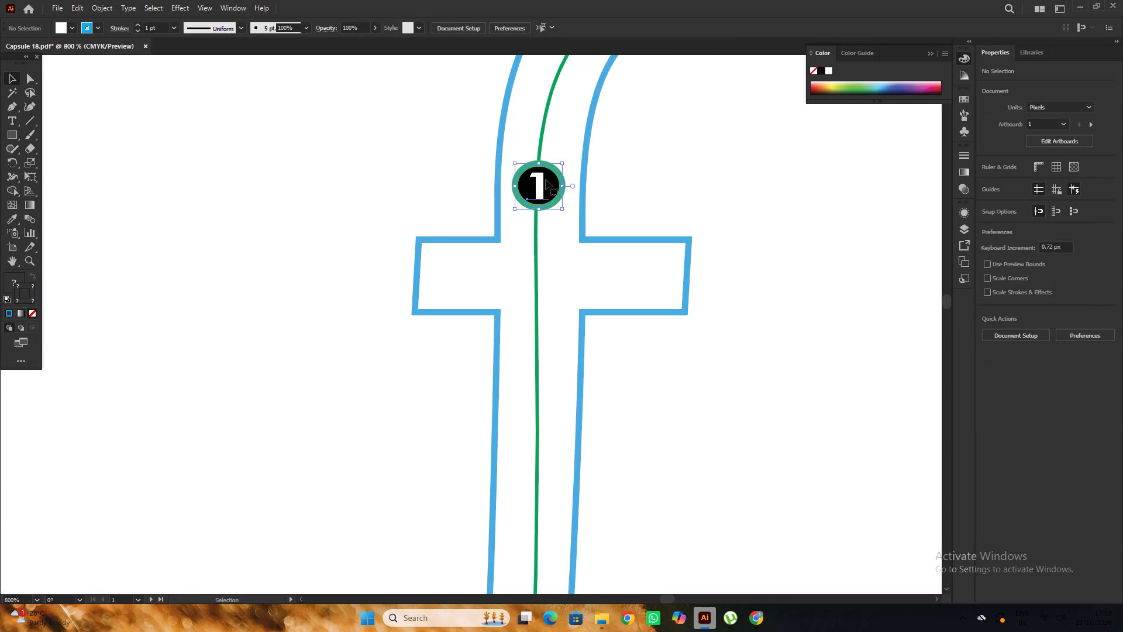
{"action": "scroll", "coordinate": [538, 171], "scroll_direction": "up", "scroll_amount": 2, "text": "alt"}
{"action": "scroll", "coordinate": [538, 170], "scroll_direction": "down", "scroll_amount": 1, "text": "alt"}
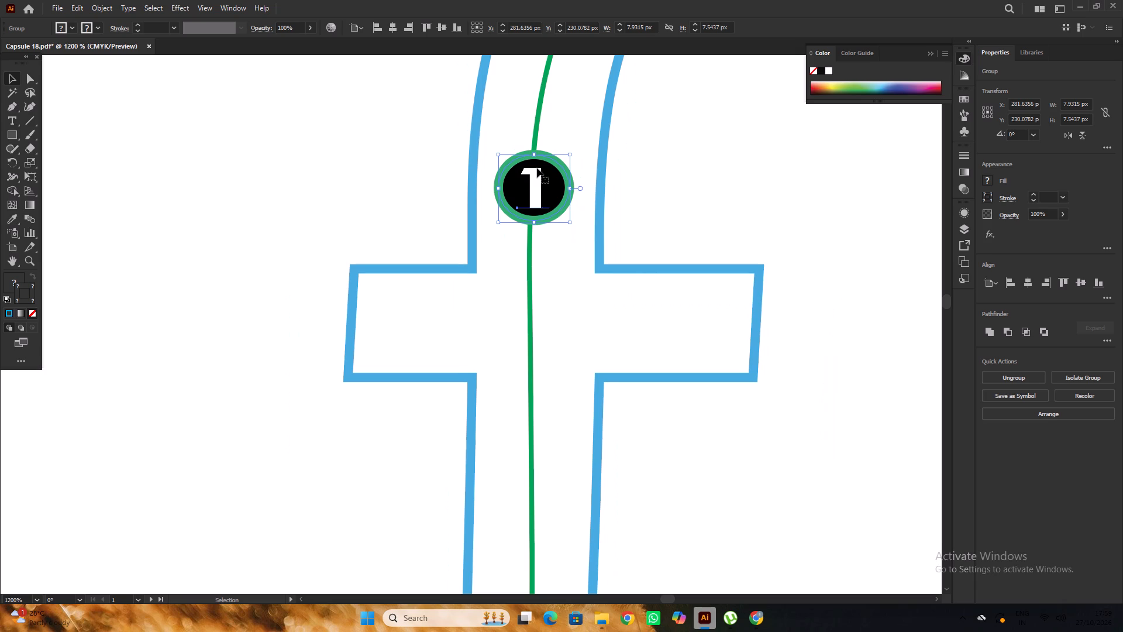
{"action": "scroll", "coordinate": [566, 169], "scroll_direction": "up", "scroll_amount": 1}
{"action": "left_click", "coordinate": [535, 167]}
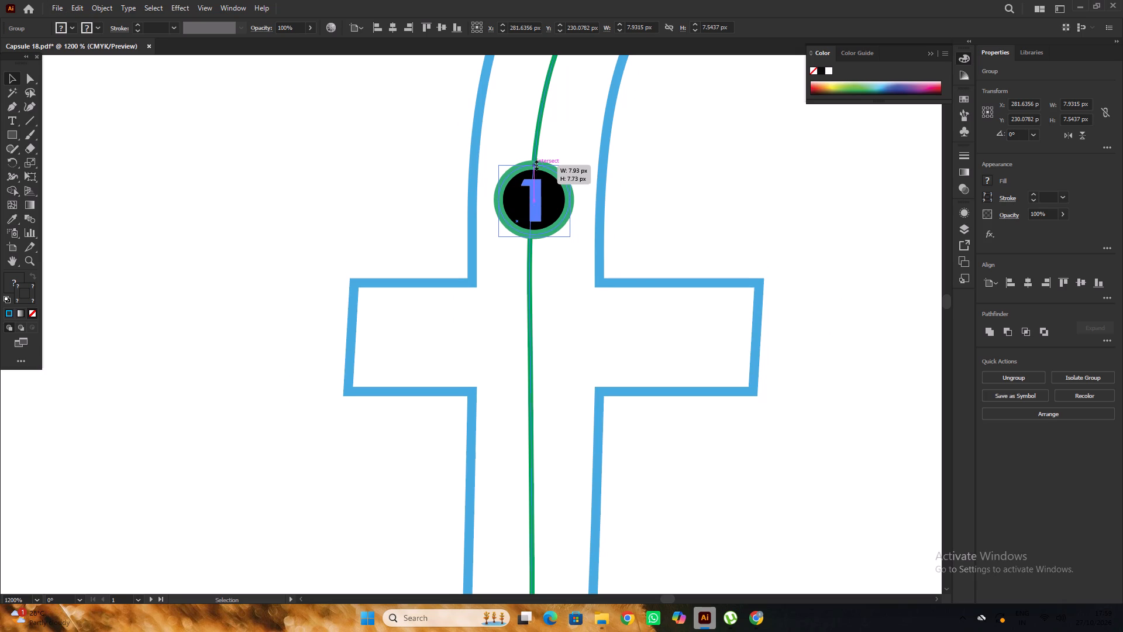
{"action": "left_click", "coordinate": [669, 174]}
{"action": "scroll", "coordinate": [517, 159], "scroll_direction": "down", "scroll_amount": 1, "text": "alt"}
{"action": "scroll", "coordinate": [538, 175], "scroll_direction": "up", "scroll_amount": 1, "text": "alt"}
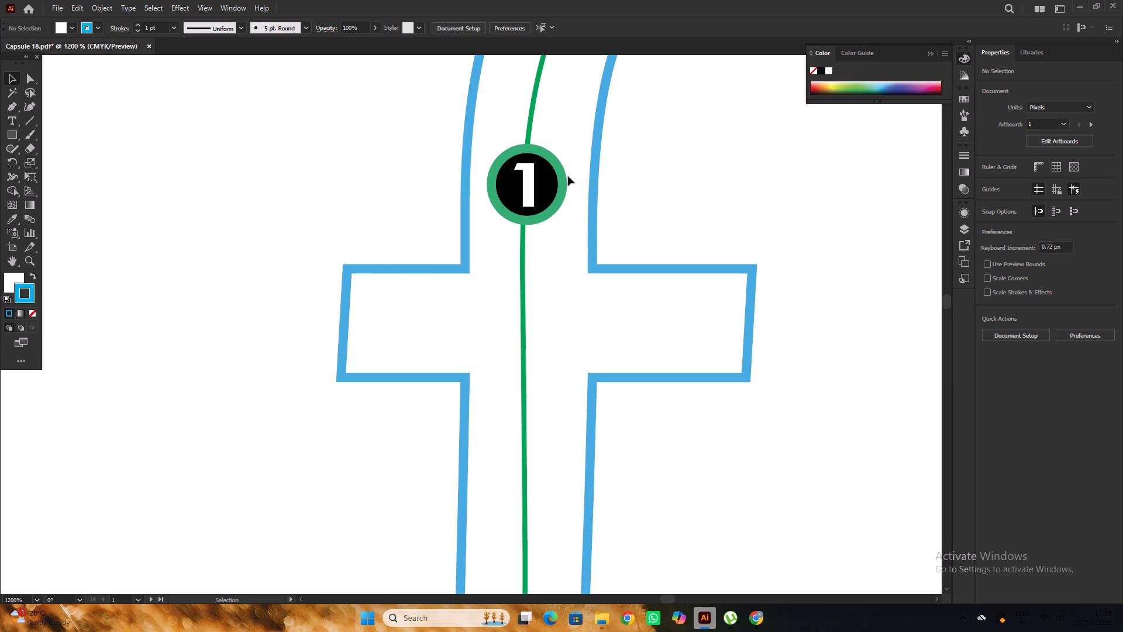
Shift the number 1 badge about 0.72 px left onto the green path and leave it deselected.
{"action": "scroll", "coordinate": [556, 173], "scroll_direction": "up", "scroll_amount": 4}
{"action": "scroll", "coordinate": [536, 183], "scroll_direction": "down", "scroll_amount": 3, "text": "alt"}
{"action": "scroll", "coordinate": [543, 192], "scroll_direction": "up", "scroll_amount": 3, "text": "alt"}
{"action": "left_click", "coordinate": [529, 224]}
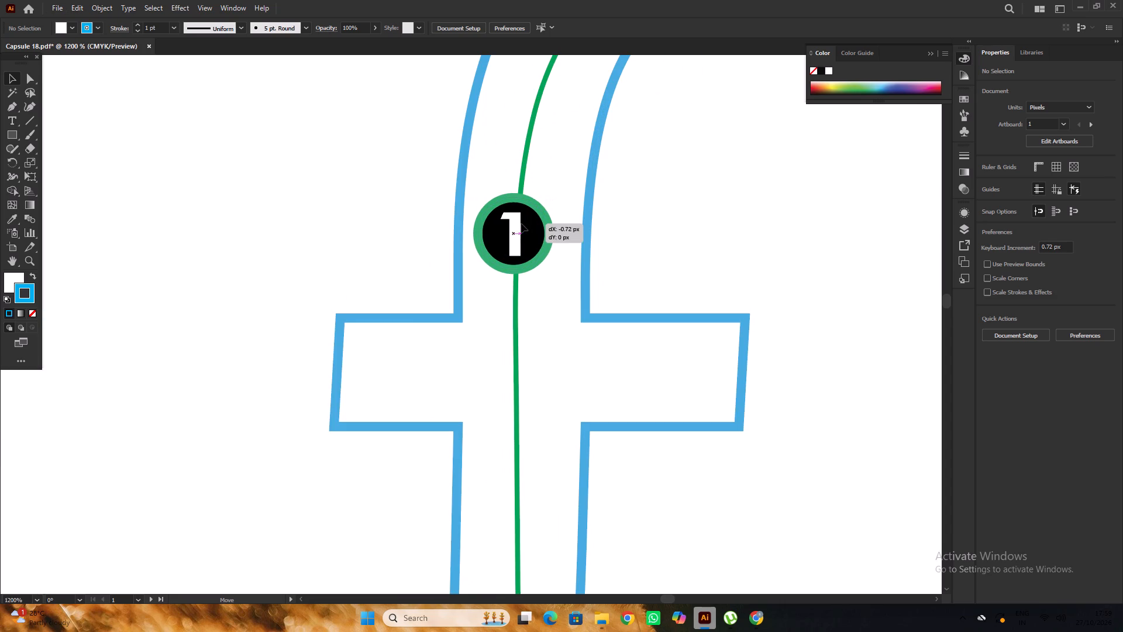
{"action": "scroll", "coordinate": [485, 202], "scroll_direction": "down", "scroll_amount": 4, "text": "alt"}
{"action": "left_click", "coordinate": [590, 200]}
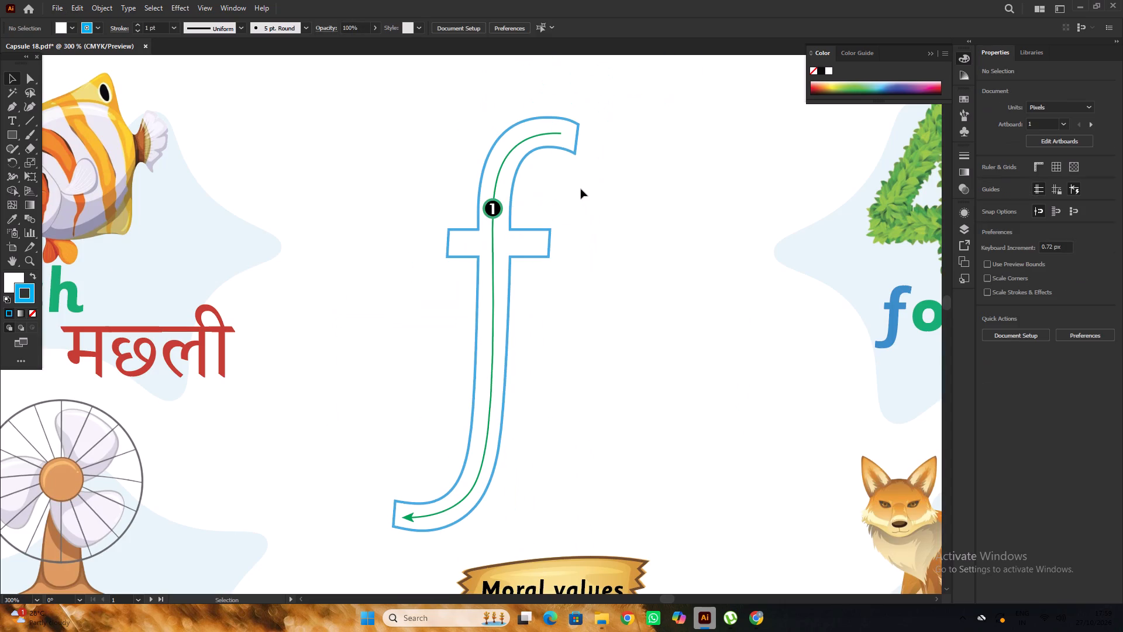
Beside the artboard, move the original green arrow path down, away from the red number 2 arrow.
{"action": "scroll", "coordinate": [567, 148], "scroll_direction": "up", "scroll_amount": 4}
{"action": "scroll", "coordinate": [543, 159], "scroll_direction": "down", "scroll_amount": 5, "text": "alt"}
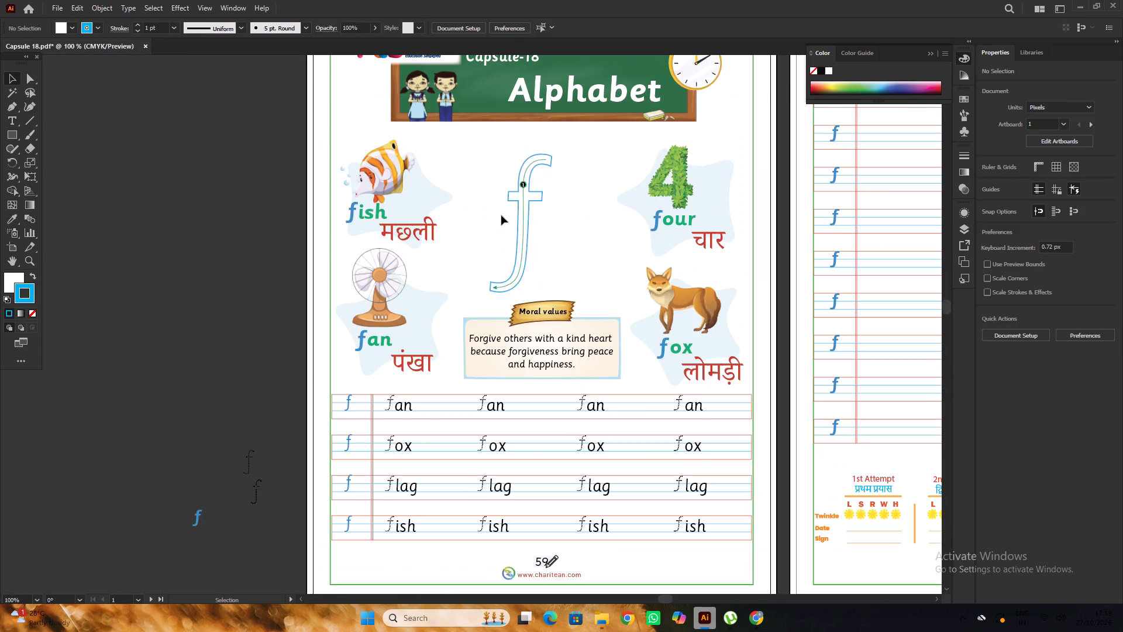
{"action": "scroll", "coordinate": [506, 216], "scroll_direction": "down", "scroll_amount": 1, "text": "alt"}
{"action": "left_click", "coordinate": [263, 248]}
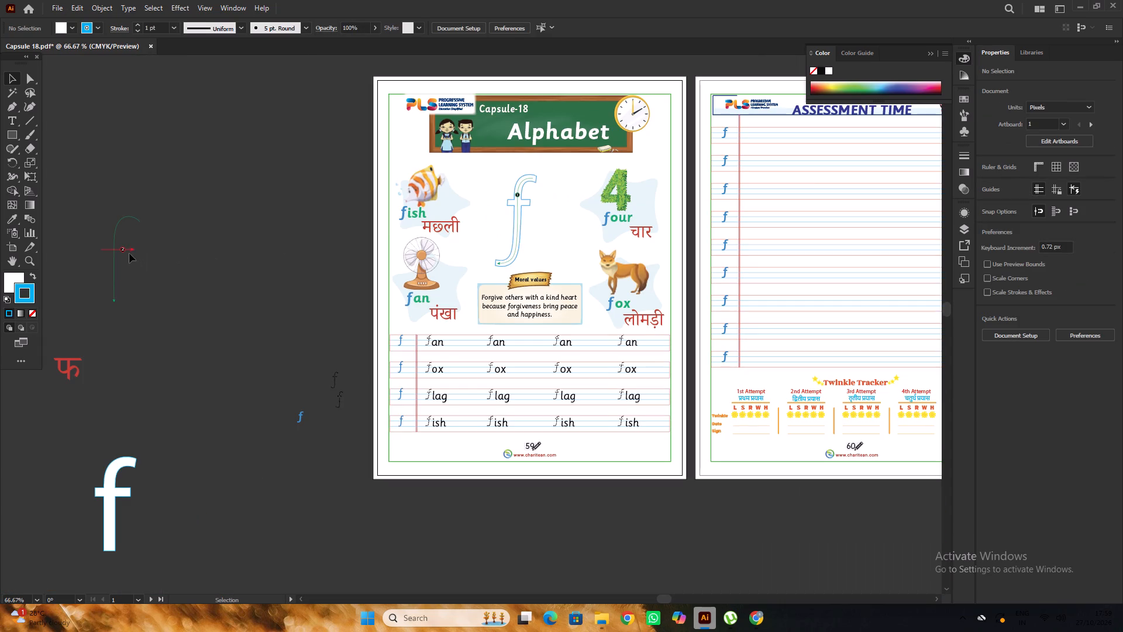
{"action": "left_click_drag", "start_coordinate": [129, 253], "coordinate": [191, 257]}
{"action": "left_click", "coordinate": [198, 262]}
{"action": "left_click_drag", "start_coordinate": [120, 221], "coordinate": [171, 361]}
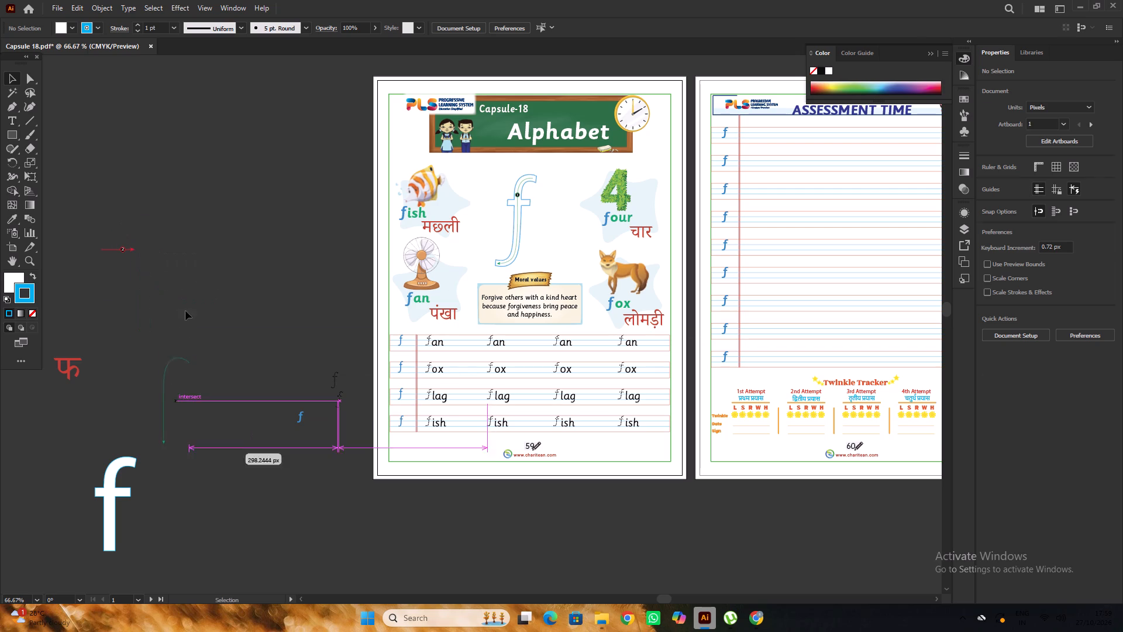
{"action": "left_click", "coordinate": [199, 272]}
Group the red arrow with its number 2 badge and place it on the outlined f's crossbar, about X 295, Y 245.8 px.
{"action": "scroll", "coordinate": [143, 246], "scroll_direction": "up", "scroll_amount": 2, "text": "alt"}
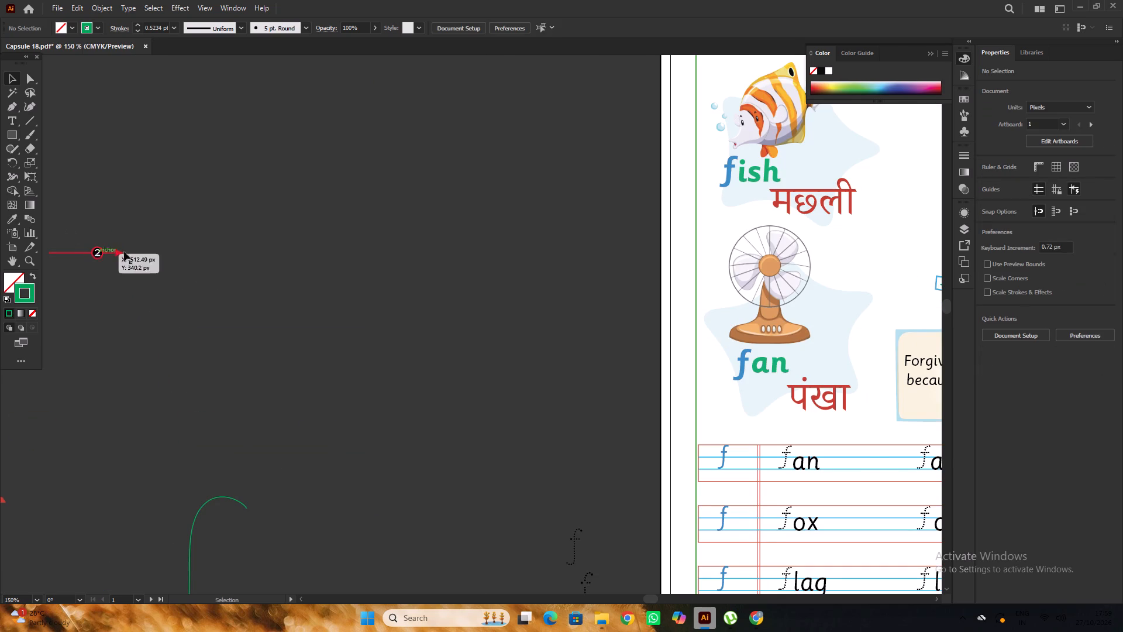
{"action": "scroll", "coordinate": [196, 229], "scroll_direction": "down", "scroll_amount": 1, "text": "alt"}
{"action": "left_click_drag", "start_coordinate": [89, 223], "coordinate": [170, 274]}
{"action": "key", "text": "ctrl+g"}
{"action": "left_click", "coordinate": [185, 284], "text": "ctrl"}
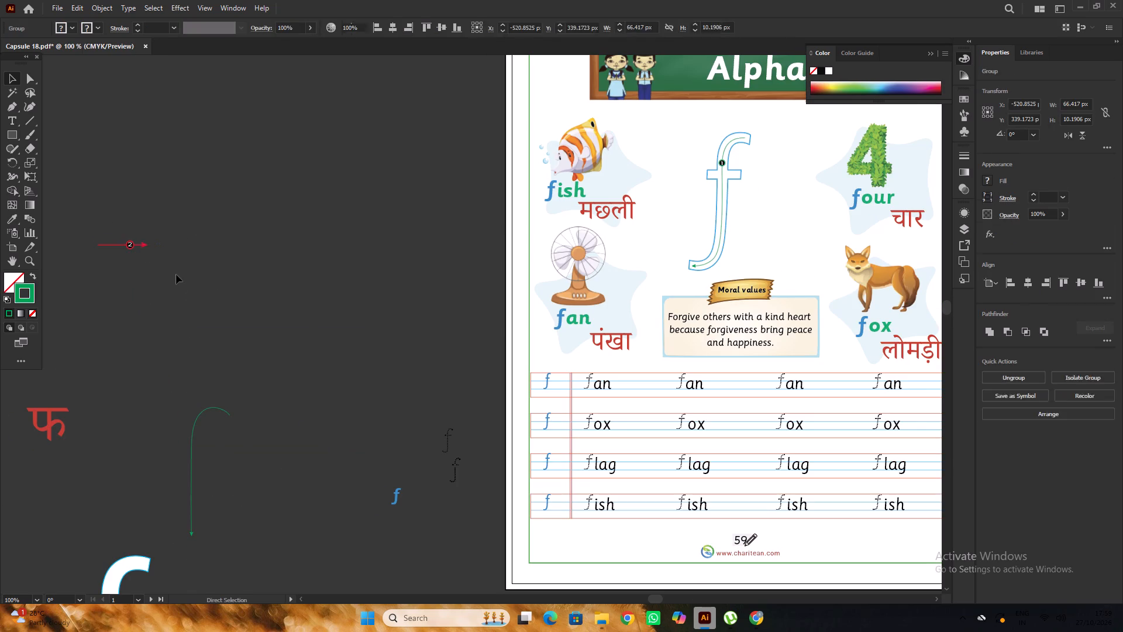
{"action": "left_click_drag", "start_coordinate": [137, 245], "coordinate": [746, 176]}
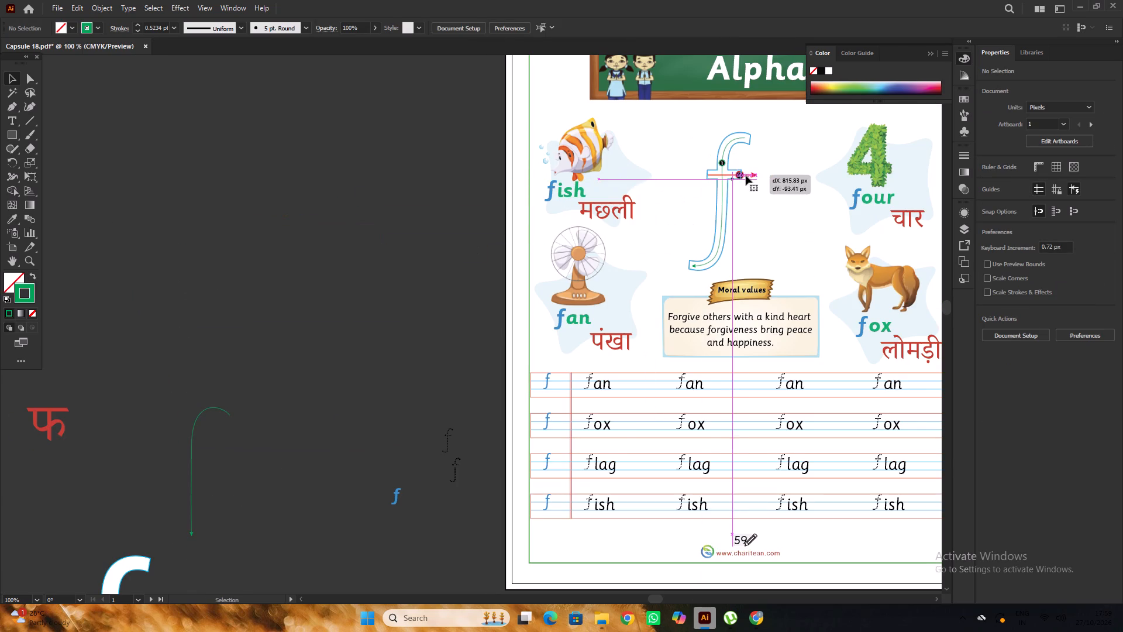
Shrink the grouped red arrow and number 2 badge to about 50.4 px wide and 7.7 px high, keeping it centred.
{"action": "scroll", "coordinate": [753, 191], "scroll_direction": "up", "scroll_amount": 2, "text": "alt"}
{"action": "key", "text": "space"}
{"action": "left_click_drag", "start_coordinate": [778, 207], "coordinate": [657, 259]}
{"action": "scroll", "coordinate": [626, 218], "scroll_direction": "up", "scroll_amount": 2, "text": "alt"}
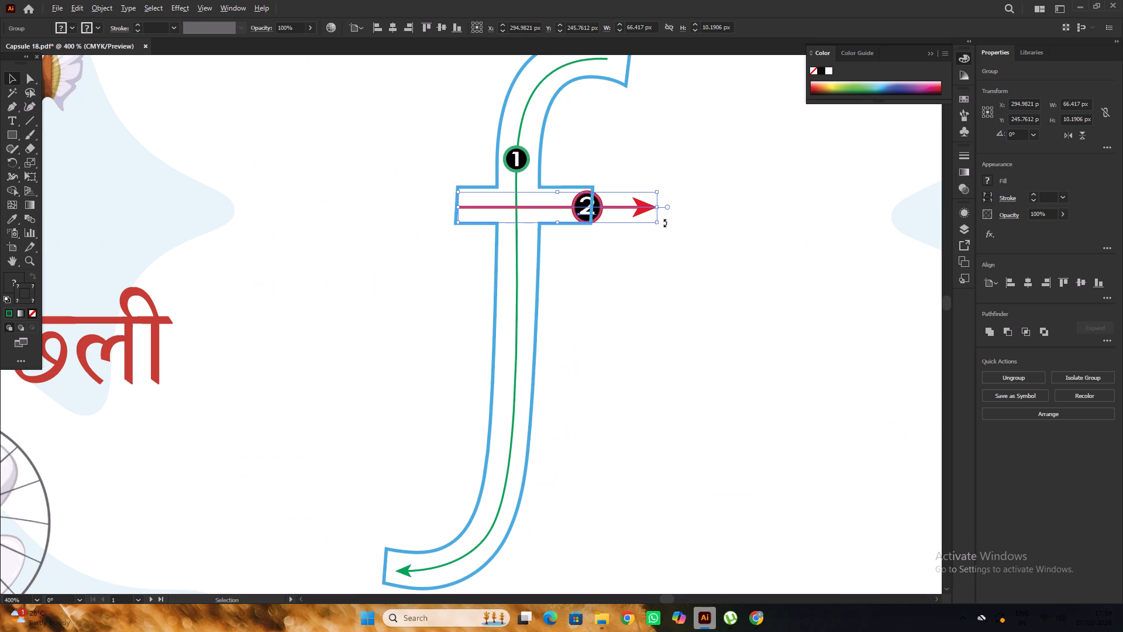
{"action": "left_click_drag", "start_coordinate": [654, 224], "coordinate": [633, 221], "text": "alt+shift"}
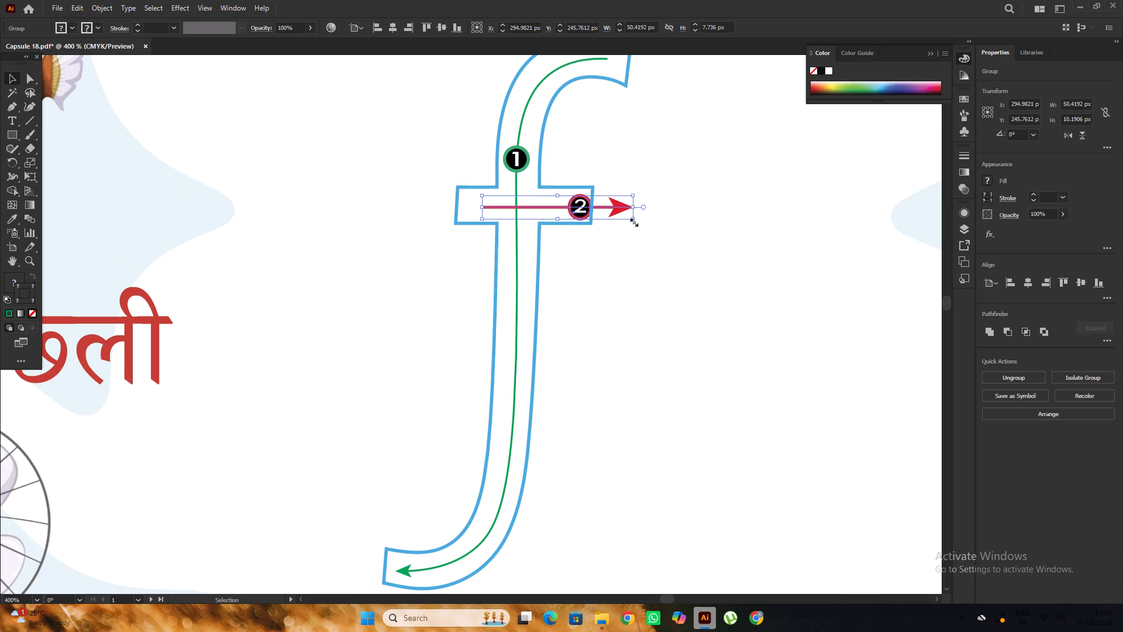
Shift the red arrow group left into the outlined f's crossbar and shrink it to about 39.6 px wide, leaving it deselected.
{"action": "scroll", "coordinate": [616, 201], "scroll_direction": "up", "scroll_amount": 4}
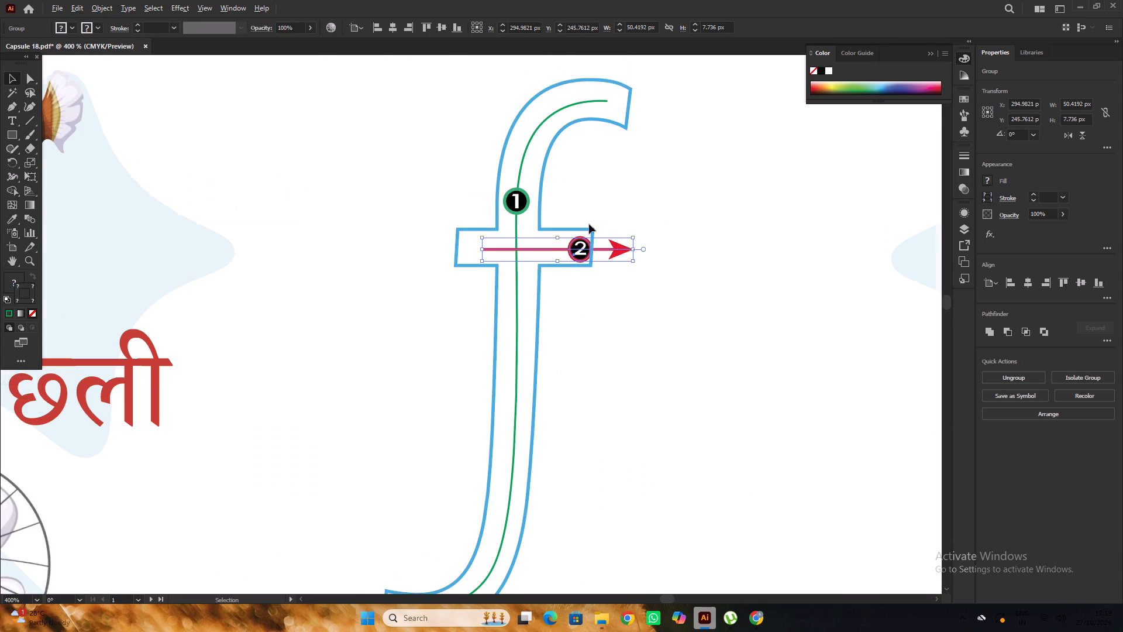
{"action": "scroll", "coordinate": [589, 224], "scroll_direction": "up", "scroll_amount": 1}
{"action": "left_click_drag", "start_coordinate": [576, 298], "coordinate": [516, 290]}
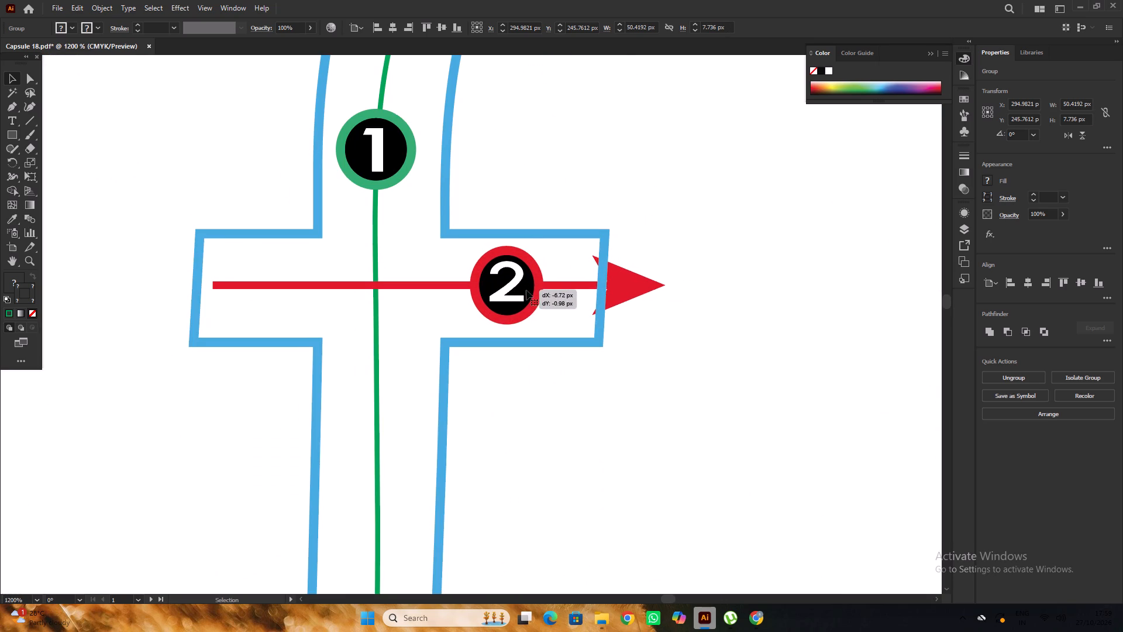
{"action": "left_click_drag", "start_coordinate": [666, 320], "coordinate": [572, 322]}
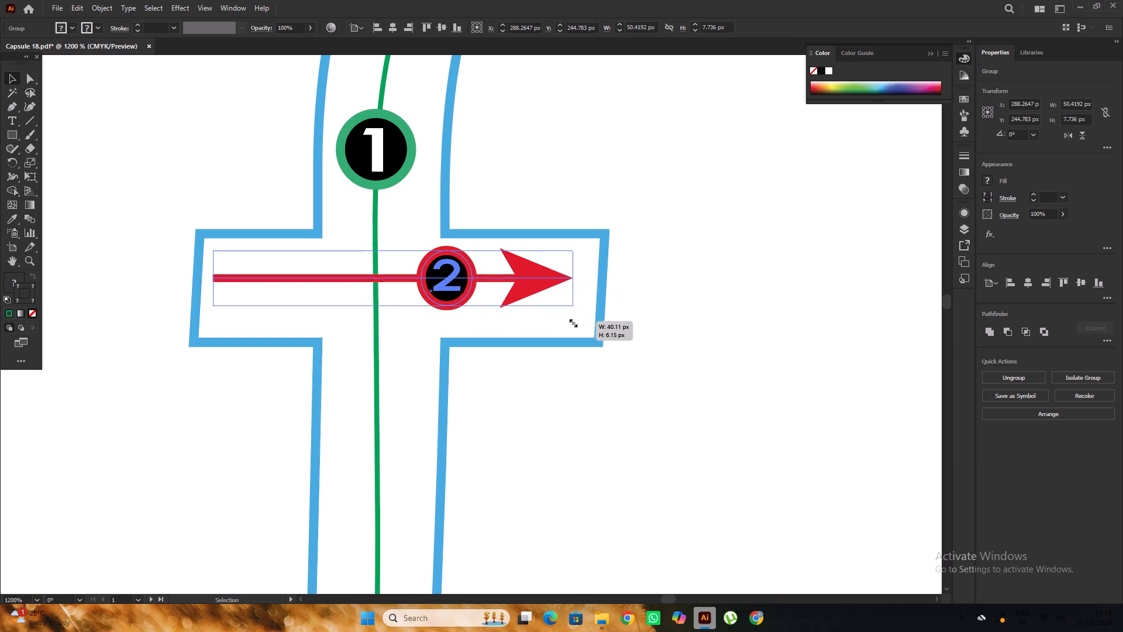
{"action": "left_click_drag", "start_coordinate": [572, 322], "coordinate": [568, 323]}
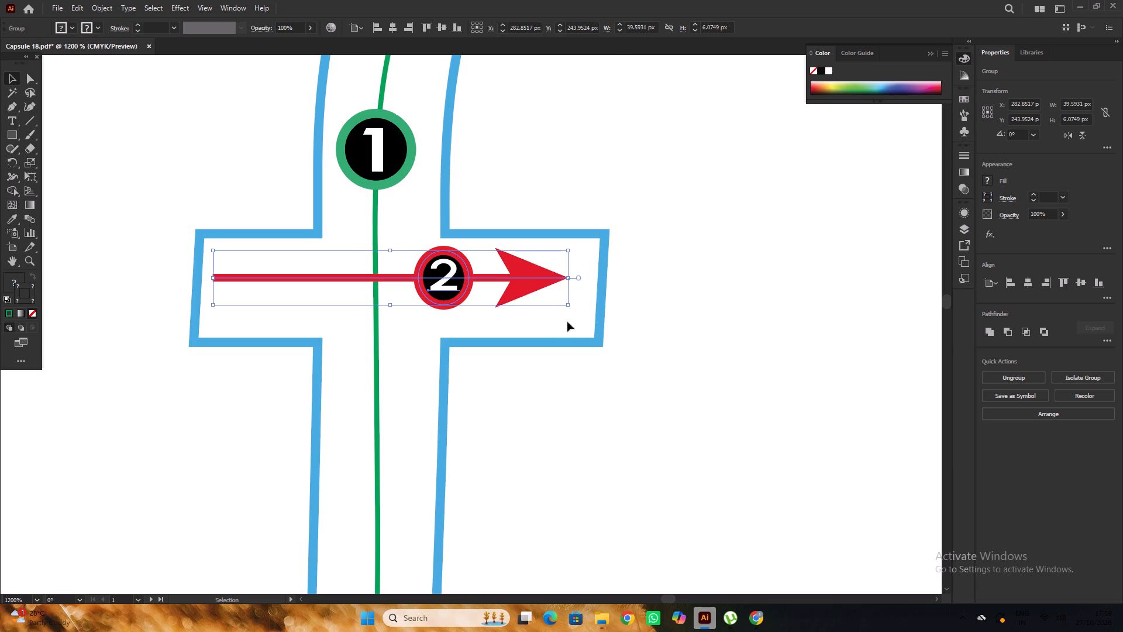
{"action": "scroll", "coordinate": [567, 322], "scroll_direction": "down", "scroll_amount": 11, "text": "alt"}
{"action": "scroll", "coordinate": [565, 319], "scroll_direction": "down", "scroll_amount": 2}
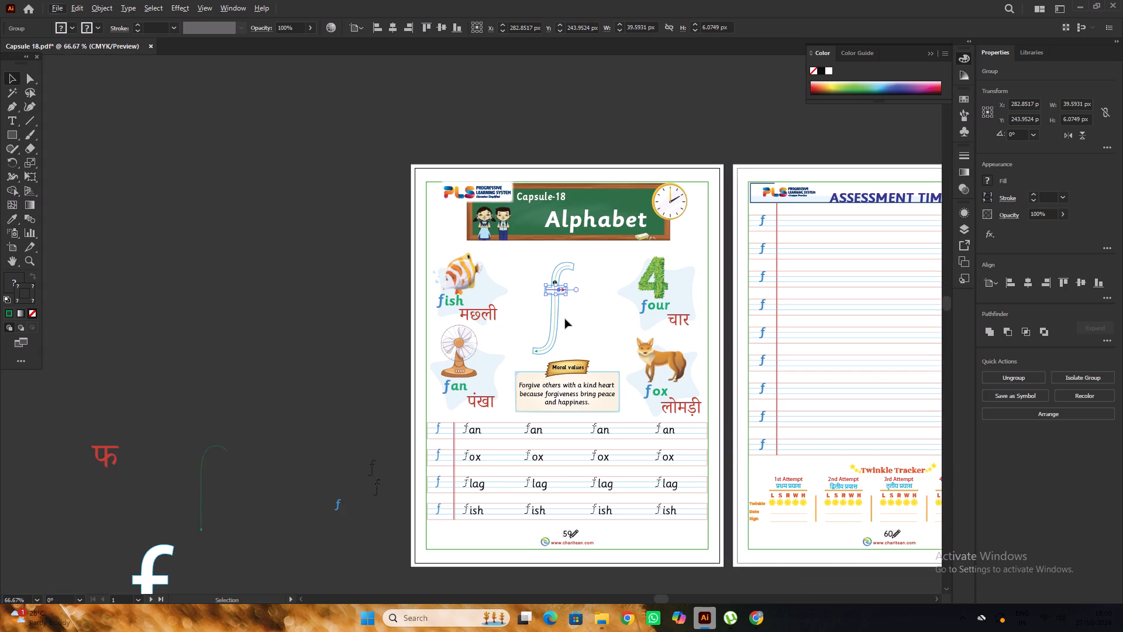
{"action": "scroll", "coordinate": [565, 319], "scroll_direction": "down", "scroll_amount": 4}
{"action": "scroll", "coordinate": [580, 255], "scroll_direction": "up", "scroll_amount": 3}
{"action": "left_click", "coordinate": [588, 255]}
{"action": "scroll", "coordinate": [581, 273], "scroll_direction": "up", "scroll_amount": 3, "text": "alt"}
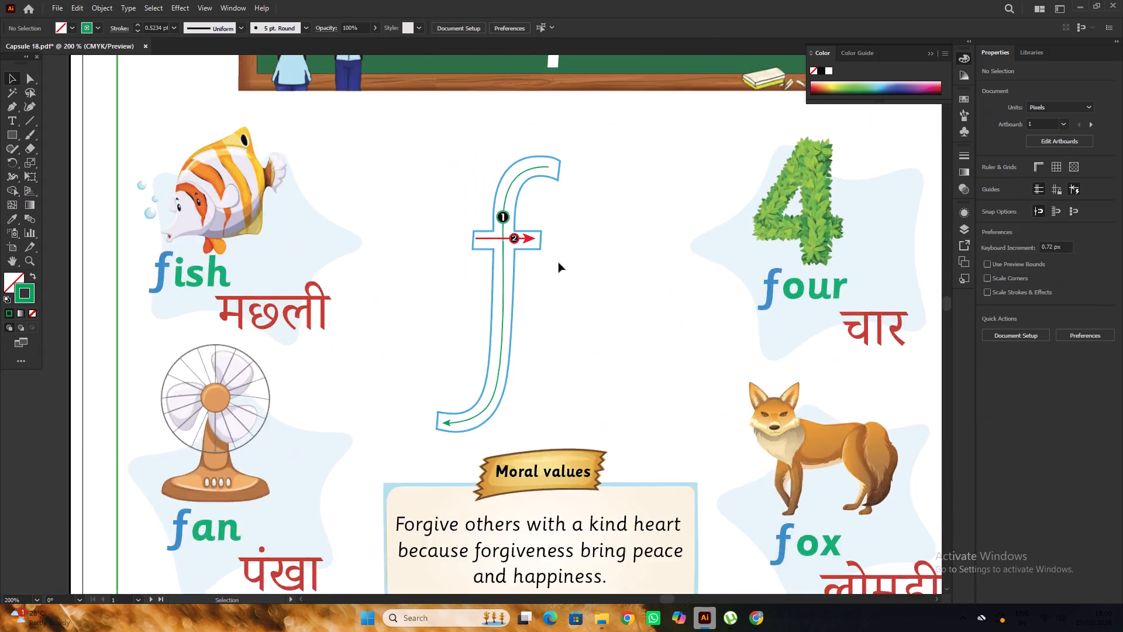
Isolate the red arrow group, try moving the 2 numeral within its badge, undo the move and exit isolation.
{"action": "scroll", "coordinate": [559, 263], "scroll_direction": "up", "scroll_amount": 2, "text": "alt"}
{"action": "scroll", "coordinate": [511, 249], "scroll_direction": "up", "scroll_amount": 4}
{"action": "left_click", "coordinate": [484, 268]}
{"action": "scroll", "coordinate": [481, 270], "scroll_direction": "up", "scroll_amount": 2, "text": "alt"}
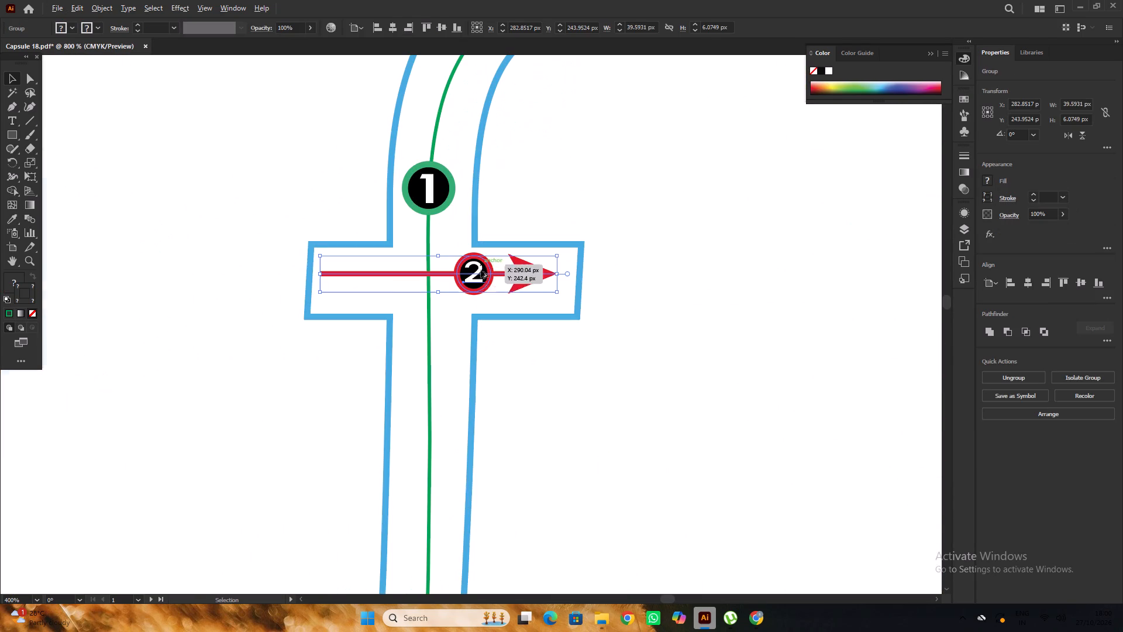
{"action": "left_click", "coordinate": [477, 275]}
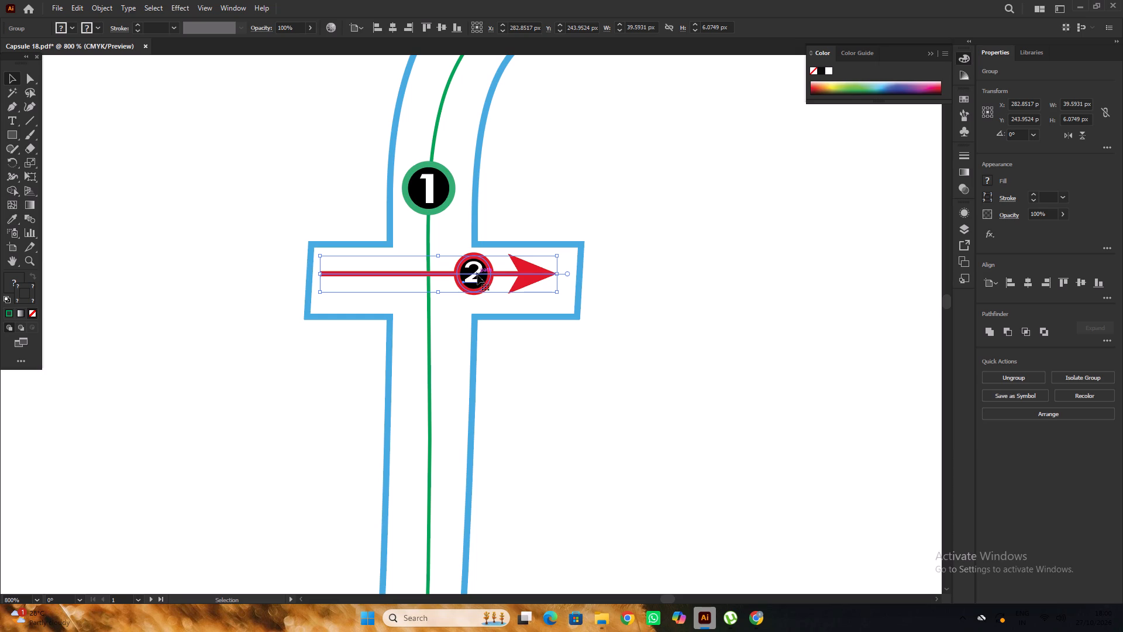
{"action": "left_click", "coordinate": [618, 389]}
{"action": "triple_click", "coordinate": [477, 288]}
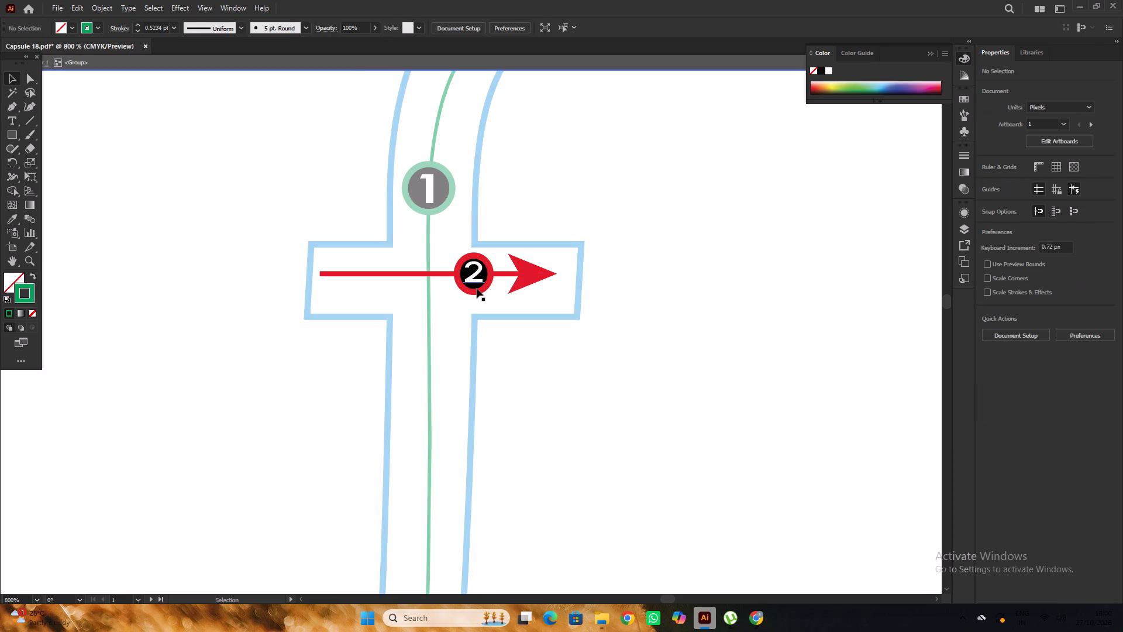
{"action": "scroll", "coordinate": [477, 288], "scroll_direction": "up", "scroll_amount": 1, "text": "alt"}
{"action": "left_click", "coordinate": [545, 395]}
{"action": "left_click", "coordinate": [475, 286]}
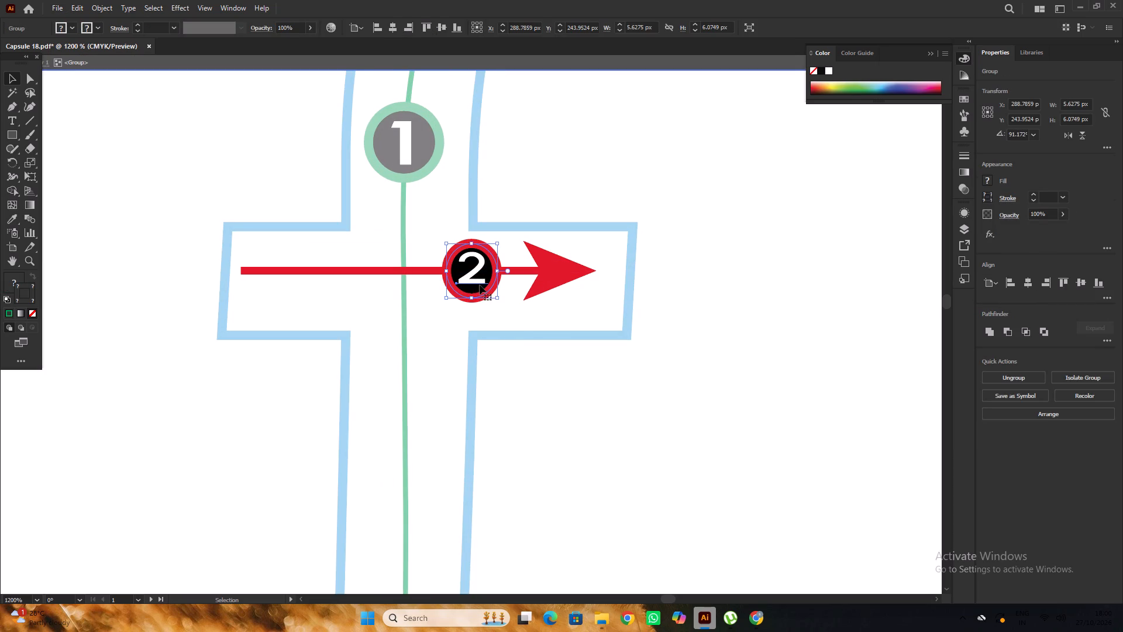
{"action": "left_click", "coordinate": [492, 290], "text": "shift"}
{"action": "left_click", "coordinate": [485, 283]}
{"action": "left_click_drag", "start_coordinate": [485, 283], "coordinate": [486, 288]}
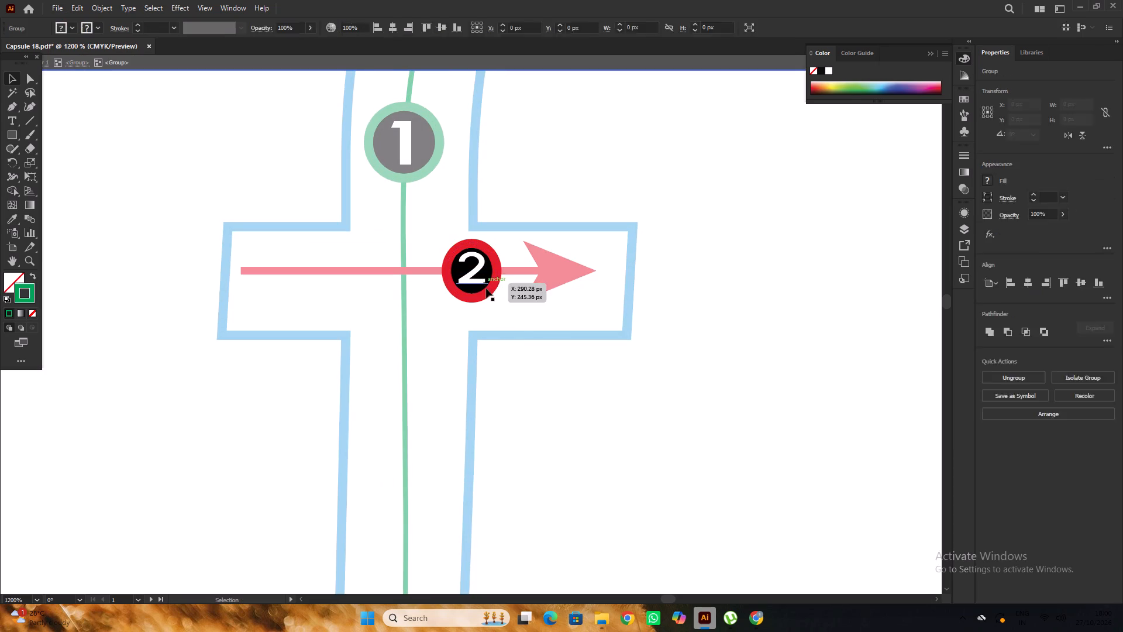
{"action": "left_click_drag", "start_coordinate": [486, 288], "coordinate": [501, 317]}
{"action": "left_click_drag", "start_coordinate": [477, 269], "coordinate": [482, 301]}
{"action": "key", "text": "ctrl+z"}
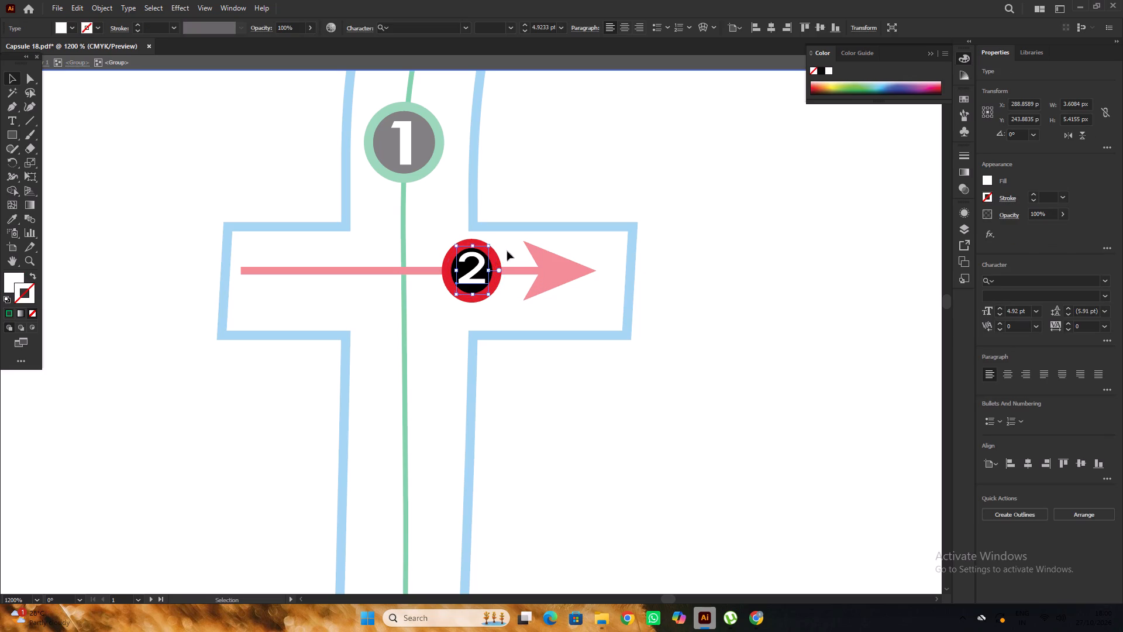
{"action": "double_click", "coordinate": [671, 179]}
Ungroup the red arrow from its number 2 badge on the crossbar.
{"action": "left_click", "coordinate": [497, 274]}
{"action": "right_click", "coordinate": [497, 274]}
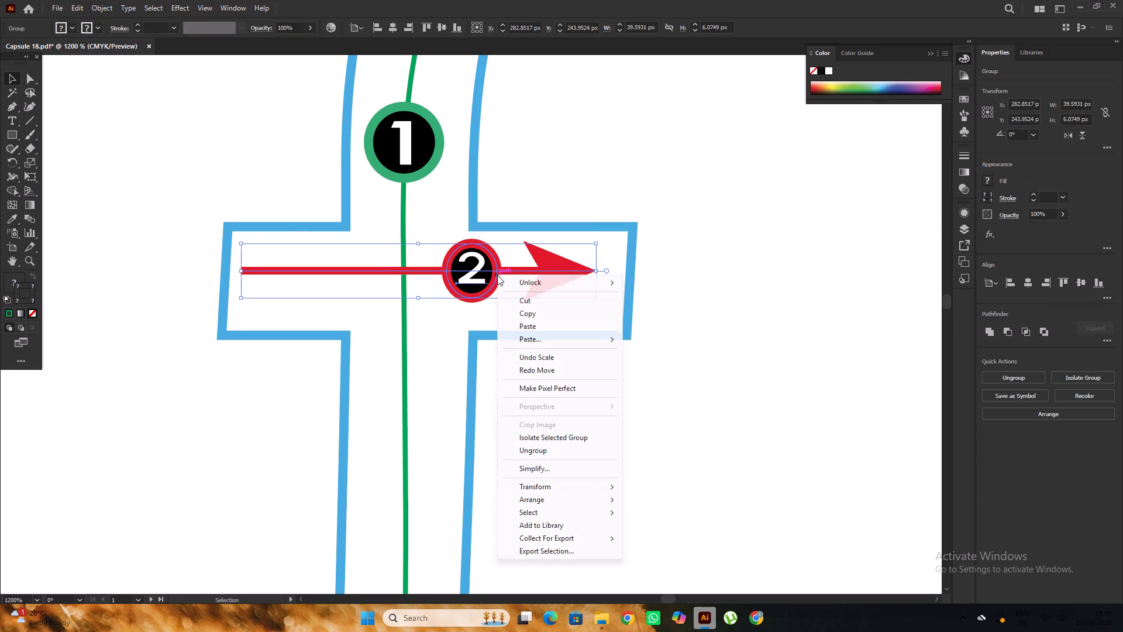
{"action": "left_click", "coordinate": [550, 449]}
{"action": "left_click", "coordinate": [586, 437]}
Move the number 2 badge left along the red arrow onto the green path, at about X 281.5, Y 244.1 px.
{"action": "left_click_drag", "start_coordinate": [495, 285], "coordinate": [491, 287]}
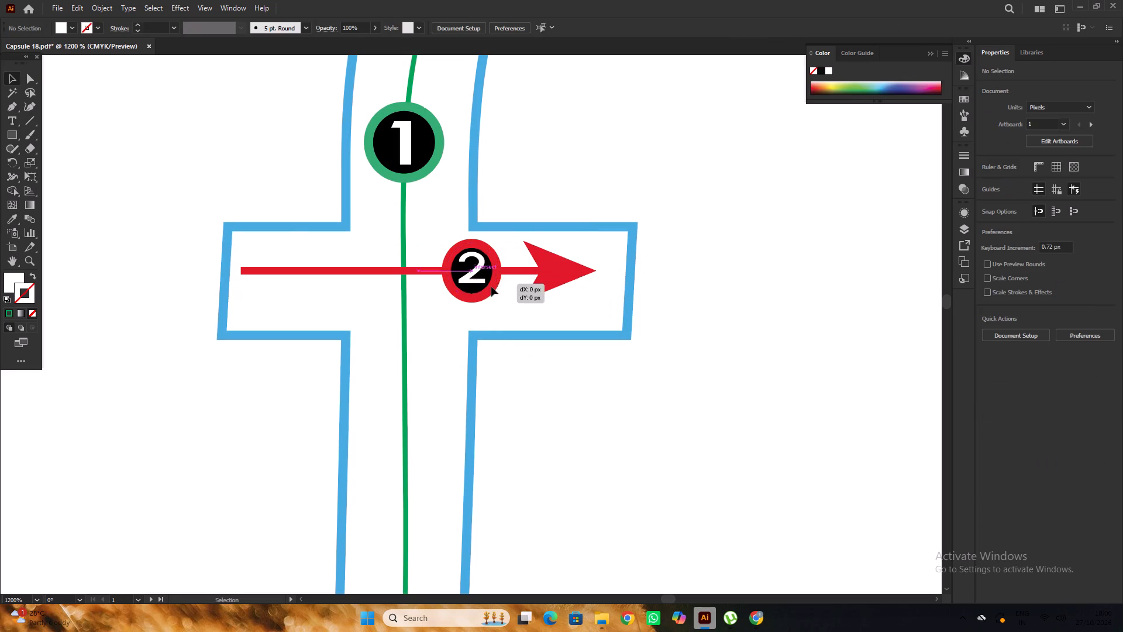
{"action": "left_click_drag", "start_coordinate": [491, 287], "coordinate": [426, 286]}
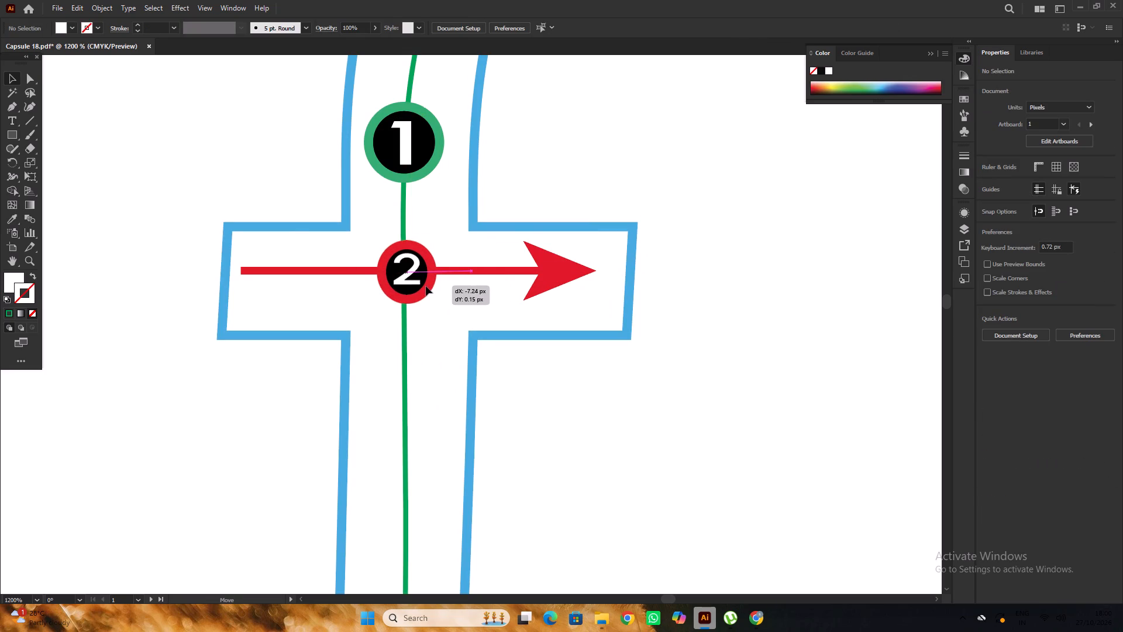
{"action": "left_click_drag", "start_coordinate": [426, 286], "coordinate": [494, 285]}
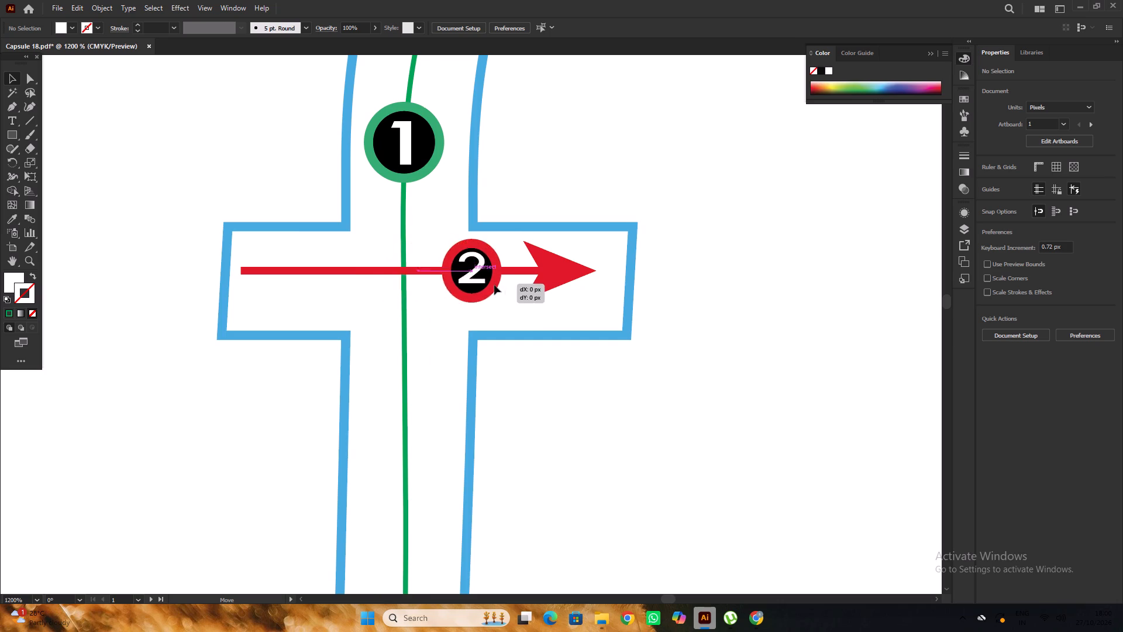
{"action": "left_click_drag", "start_coordinate": [494, 285], "coordinate": [429, 287]}
{"action": "scroll", "coordinate": [528, 274], "scroll_direction": "down", "scroll_amount": 8, "text": "alt"}
{"action": "scroll", "coordinate": [360, 301], "scroll_direction": "down", "scroll_amount": 2, "text": "alt"}
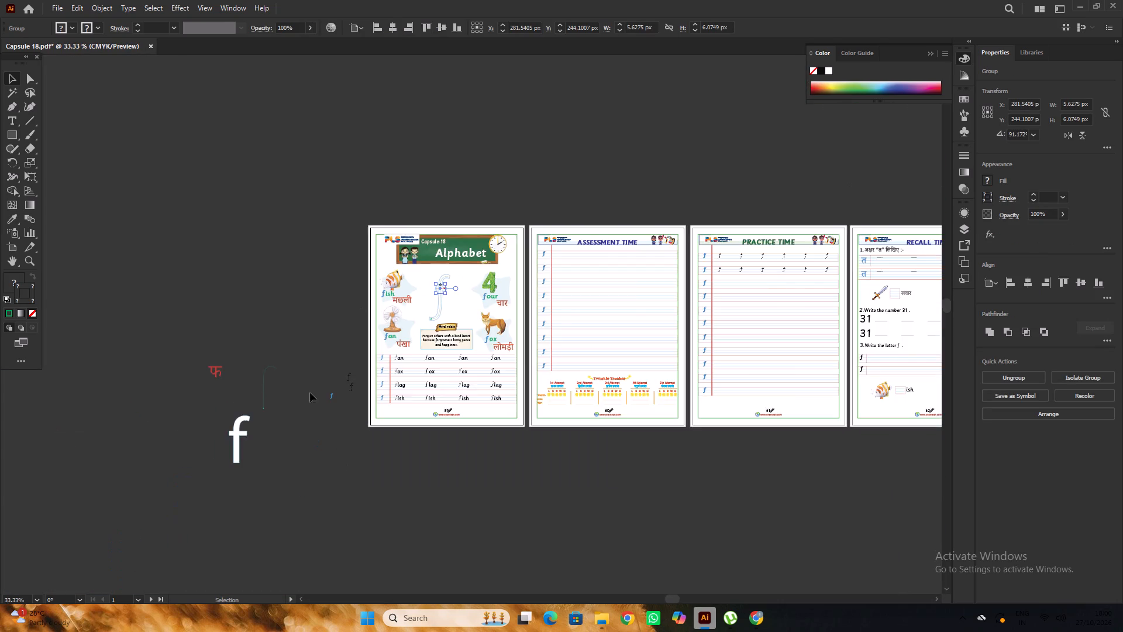
{"action": "scroll", "coordinate": [290, 431], "scroll_direction": "up", "scroll_amount": 4, "text": "alt"}
{"action": "scroll", "coordinate": [289, 355], "scroll_direction": "down", "scroll_amount": 4, "text": "alt"}
{"action": "scroll", "coordinate": [452, 251], "scroll_direction": "up", "scroll_amount": 9}
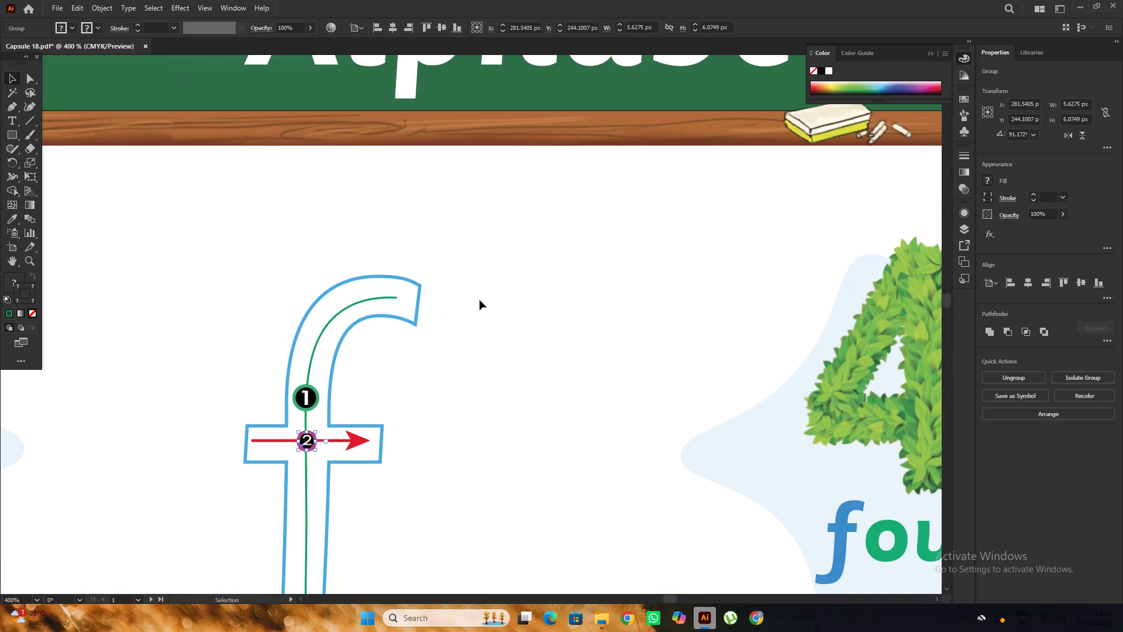
{"action": "left_click", "coordinate": [480, 300]}
Group the blue-outlined f together with its green and red arrows and both numbered badges.
{"action": "scroll", "coordinate": [480, 300], "scroll_direction": "down", "scroll_amount": 6, "text": "alt"}
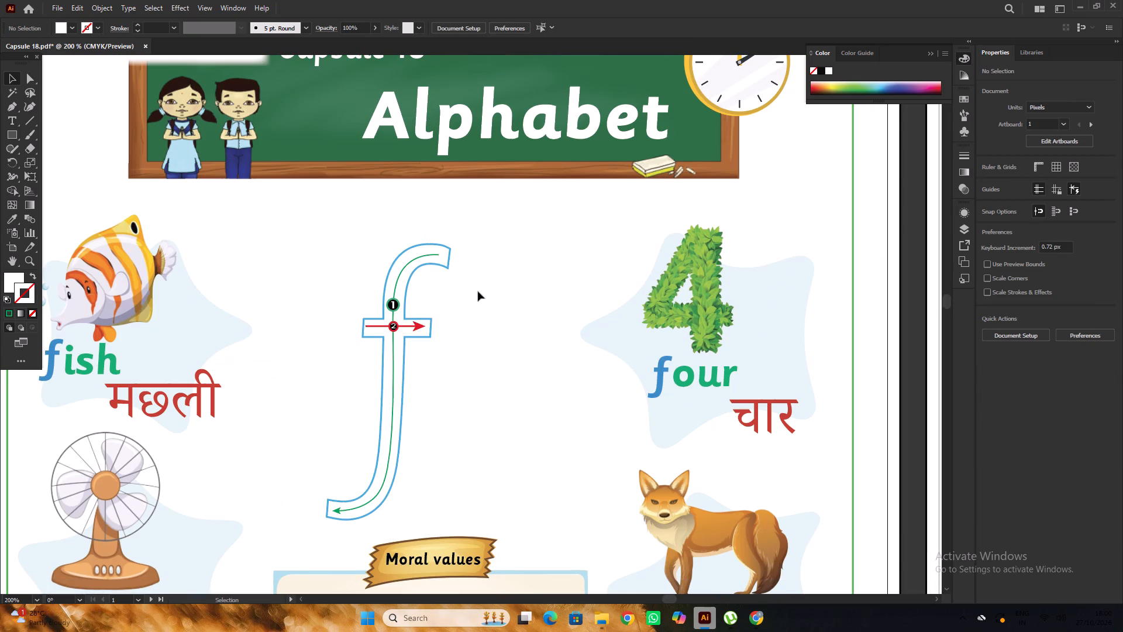
{"action": "scroll", "coordinate": [478, 291], "scroll_direction": "down", "scroll_amount": 2, "text": "alt"}
{"action": "scroll", "coordinate": [478, 291], "scroll_direction": "down", "scroll_amount": 4}
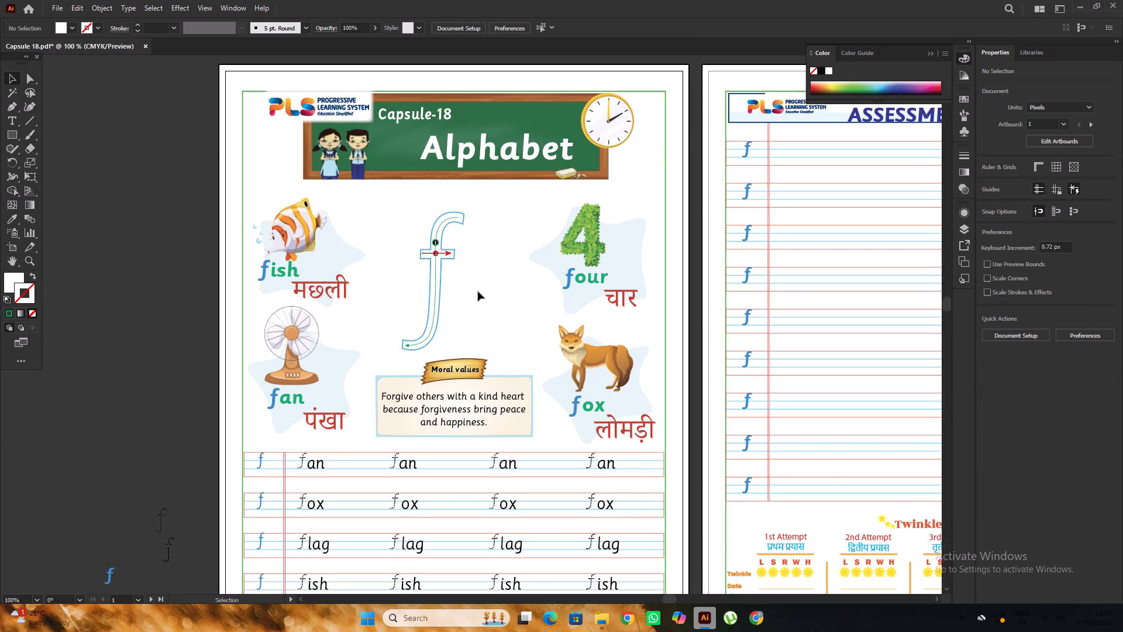
{"action": "scroll", "coordinate": [478, 291], "scroll_direction": "down", "scroll_amount": 1}
{"action": "scroll", "coordinate": [475, 290], "scroll_direction": "up", "scroll_amount": 1, "text": "alt"}
{"action": "left_click_drag", "start_coordinate": [399, 212], "coordinate": [473, 344]}
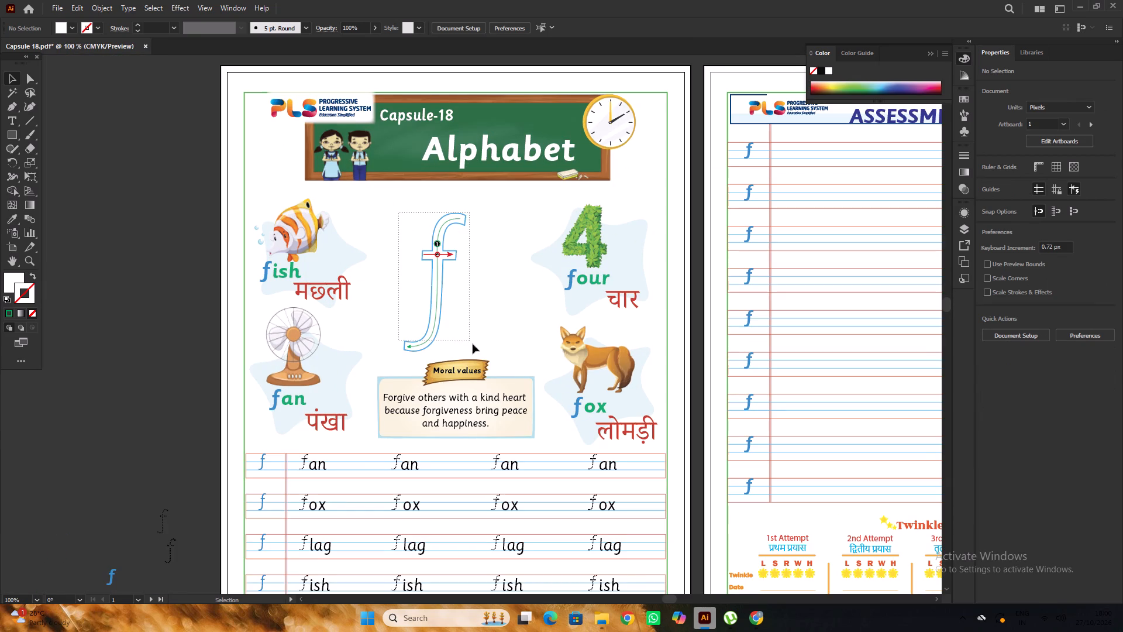
{"action": "left_click_drag", "start_coordinate": [473, 344], "coordinate": [478, 352]}
{"action": "key", "text": "ctrl+g"}
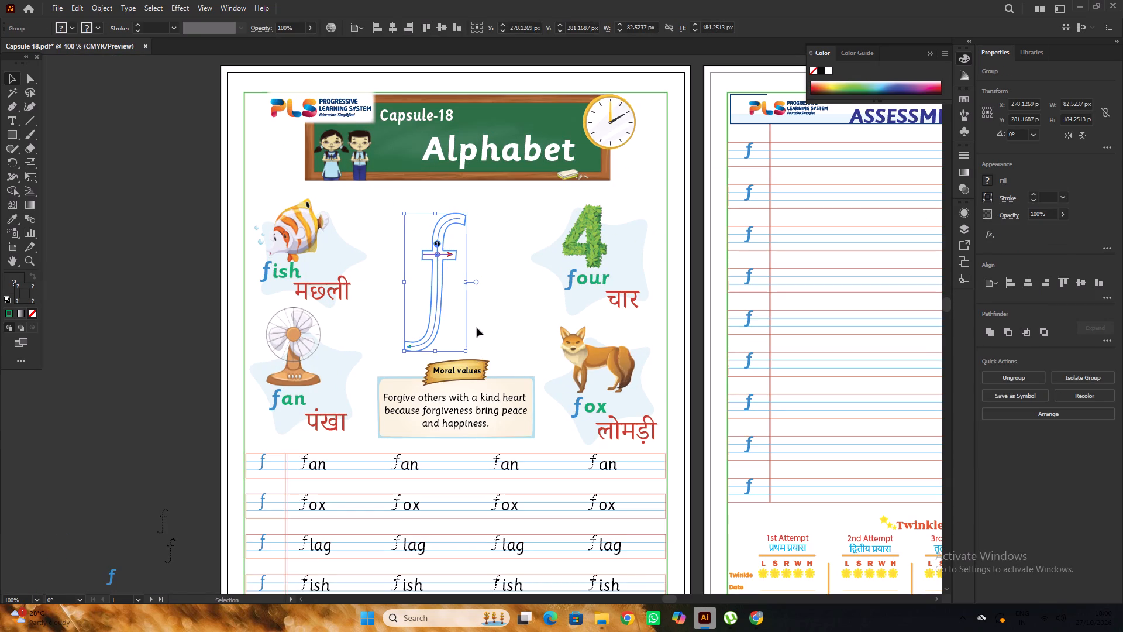
Enlarge the grouped outlined f proportionally to about 85.9 px wide and 191.7 px high, and deselect it.
{"action": "left_click_drag", "start_coordinate": [466, 213], "coordinate": [473, 209], "text": "shift"}
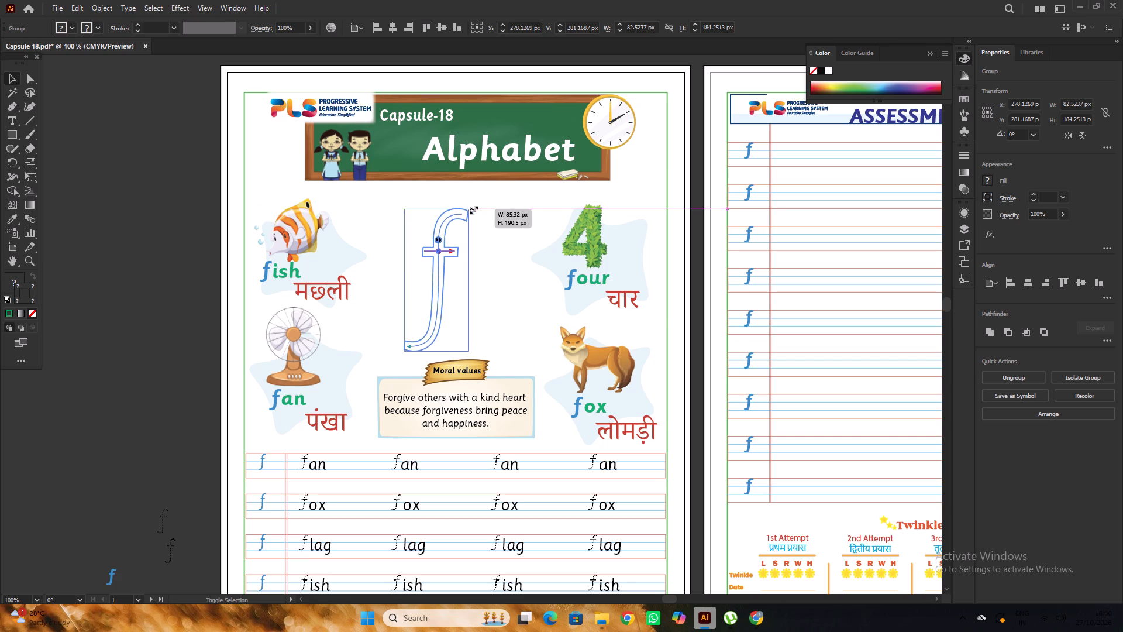
{"action": "left_click_drag", "start_coordinate": [473, 209], "coordinate": [474, 208], "text": "shift"}
{"action": "left_click", "coordinate": [493, 286]}
Move the red letter फ from beside the artboard onto page 59, beside the f's lower stem at about X 362, Y 363 px.
{"action": "scroll", "coordinate": [301, 231], "scroll_direction": "down", "scroll_amount": 2, "text": "alt"}
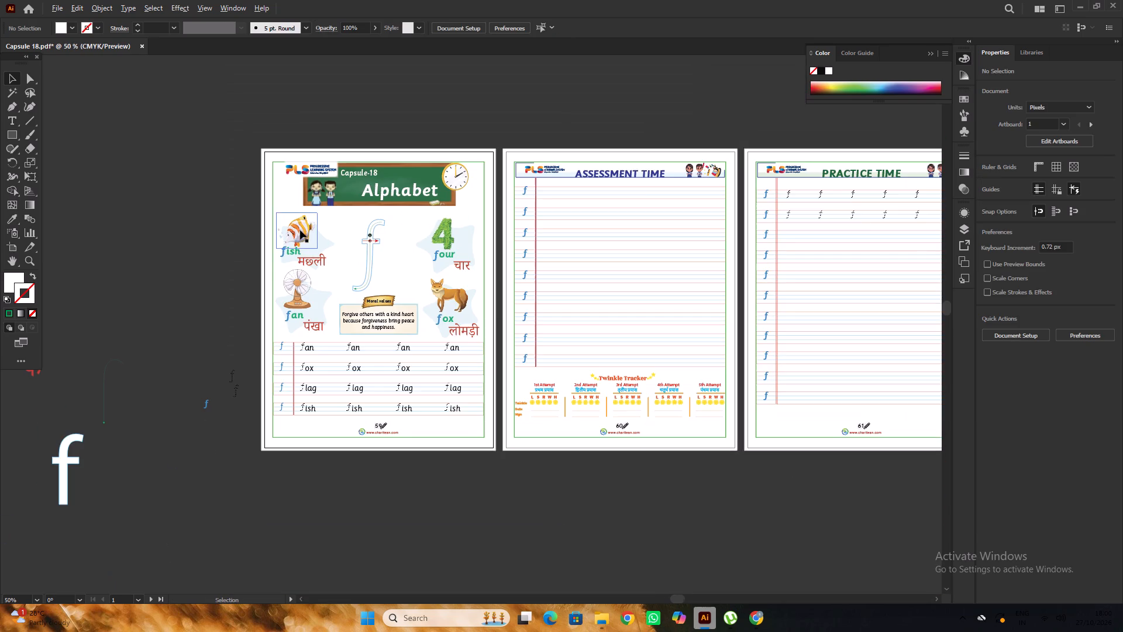
{"action": "left_click", "coordinate": [220, 242]}
{"action": "scroll", "coordinate": [321, 233], "scroll_direction": "down", "scroll_amount": 2, "text": "alt"}
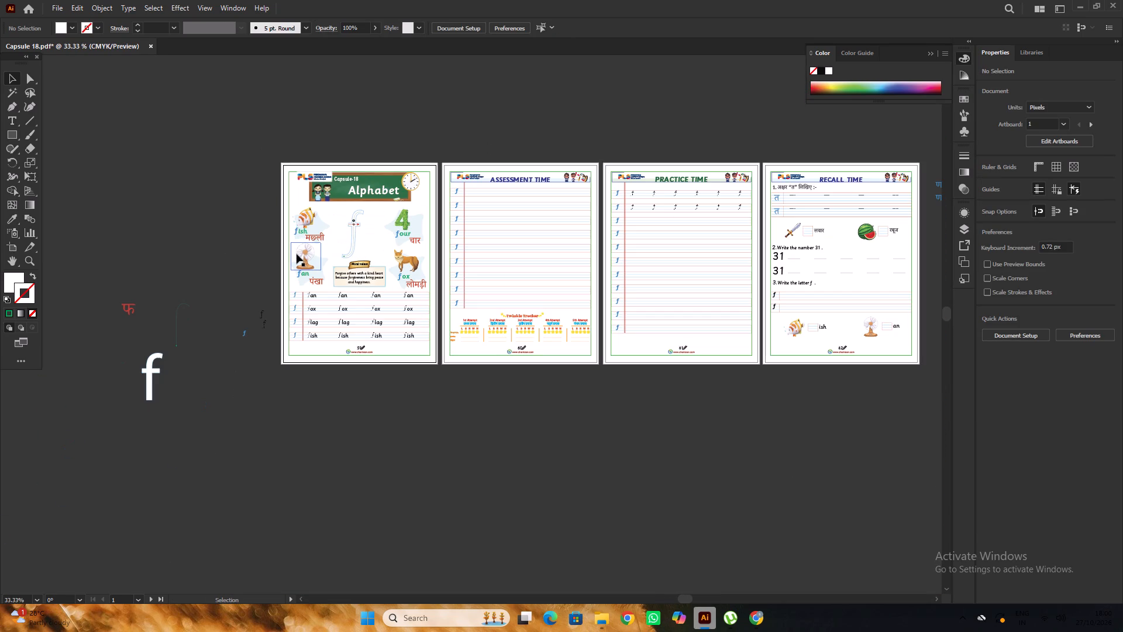
{"action": "left_click_drag", "start_coordinate": [134, 311], "coordinate": [391, 244]}
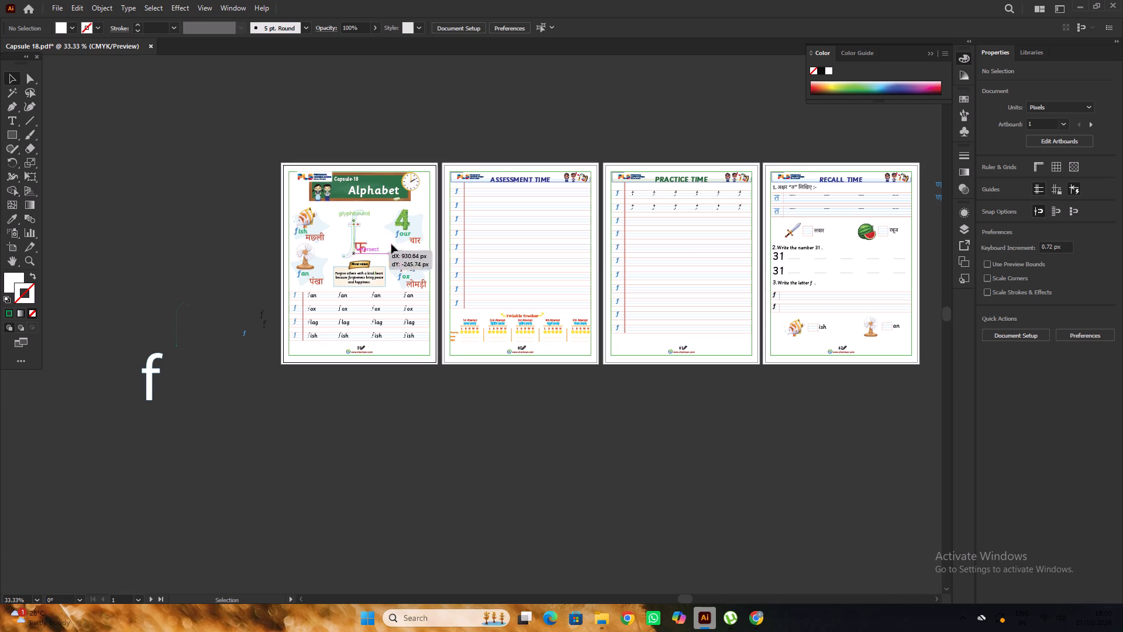
{"action": "left_click_drag", "start_coordinate": [391, 244], "coordinate": [375, 249]}
{"action": "scroll", "coordinate": [373, 249], "scroll_direction": "up", "scroll_amount": 5, "text": "alt"}
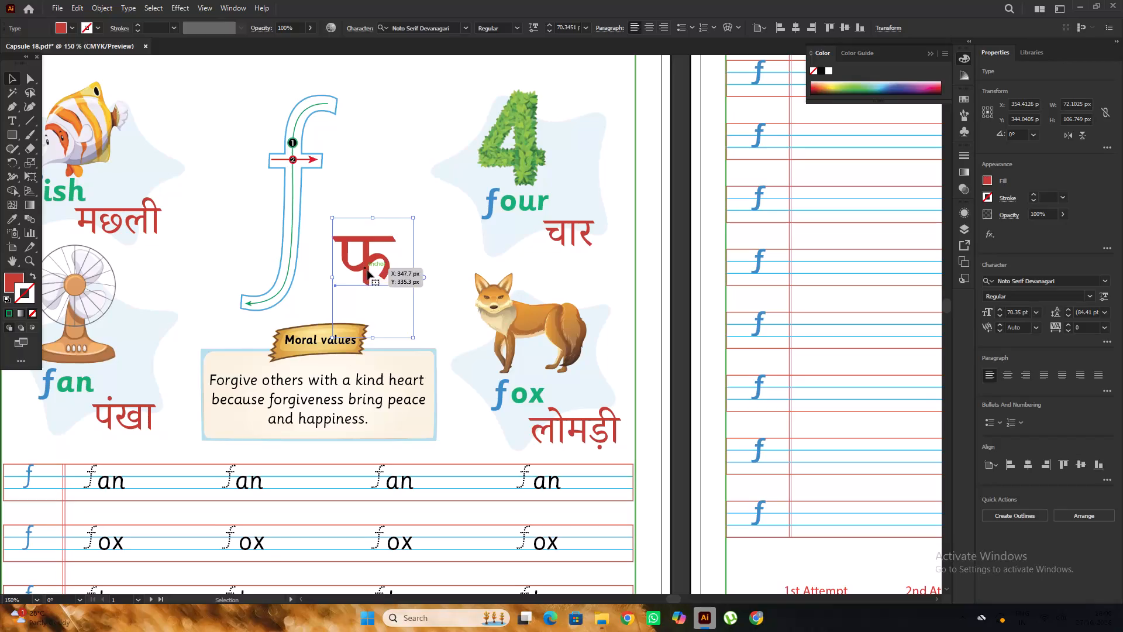
{"action": "left_click_drag", "start_coordinate": [368, 270], "coordinate": [377, 291]}
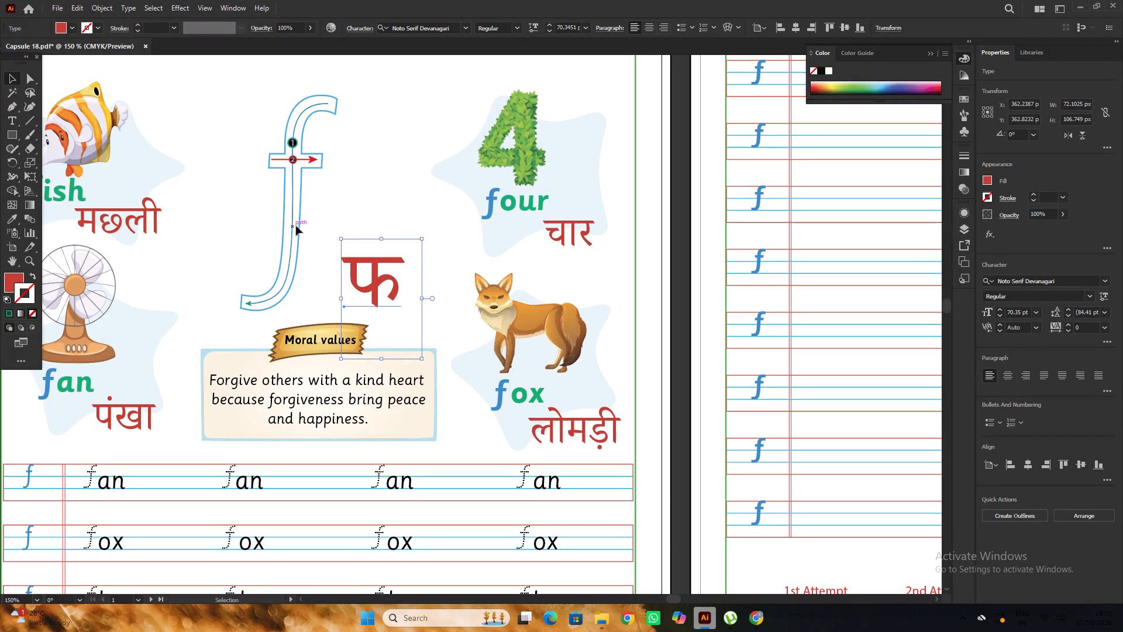
Move the outlined f group about 17 px right and 4 px up, closer to the red फ, and deselect it.
{"action": "left_click", "coordinate": [299, 225]}
{"action": "left_click_drag", "start_coordinate": [299, 224], "coordinate": [318, 222]}
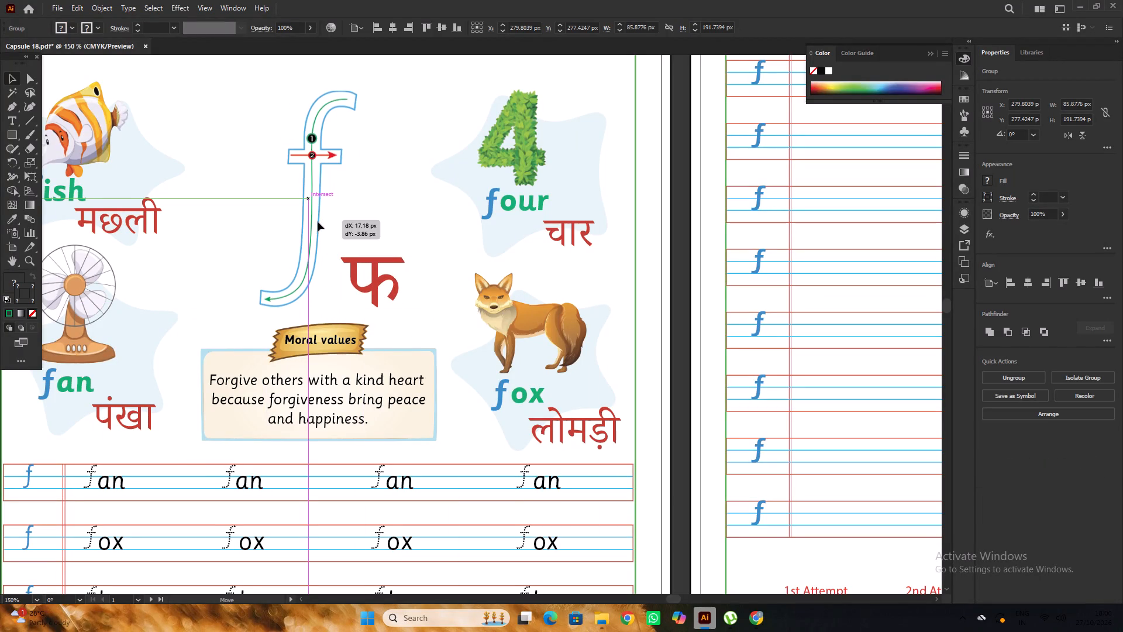
{"action": "left_click_drag", "start_coordinate": [318, 222], "coordinate": [317, 222]}
{"action": "left_click", "coordinate": [407, 200]}
Look over the Capsule 18 pages, examining the lower parts of pages 59 to 61.
{"action": "scroll", "coordinate": [407, 200], "scroll_direction": "down", "scroll_amount": 2, "text": "alt"}
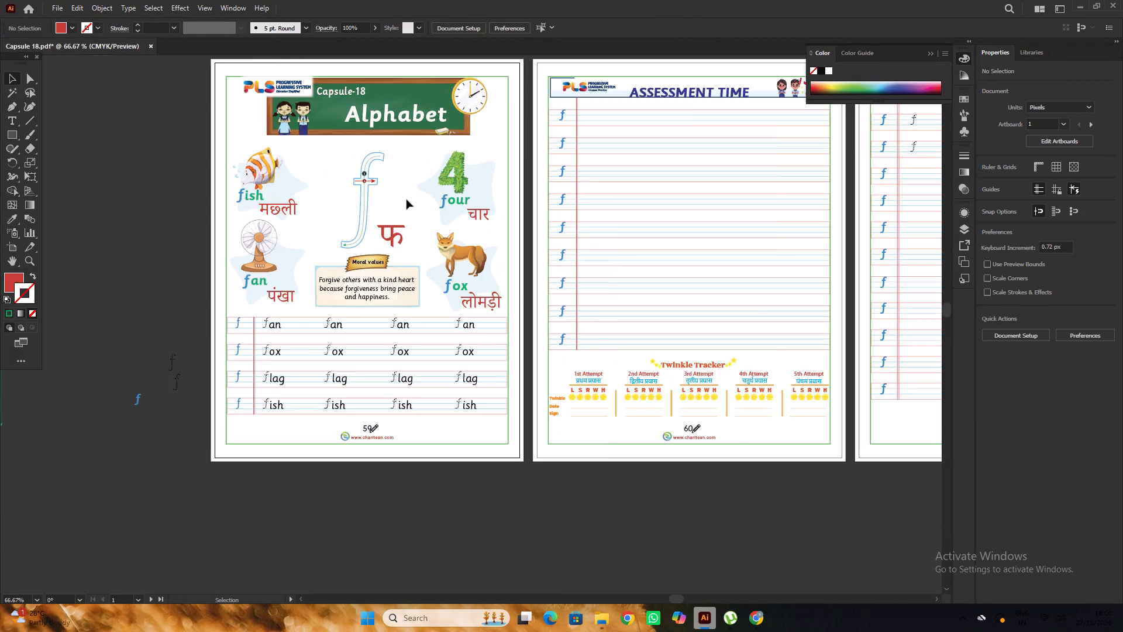
{"action": "scroll", "coordinate": [407, 200], "scroll_direction": "down", "scroll_amount": 1, "text": "alt"}
{"action": "scroll", "coordinate": [188, 193], "scroll_direction": "down", "scroll_amount": 4}
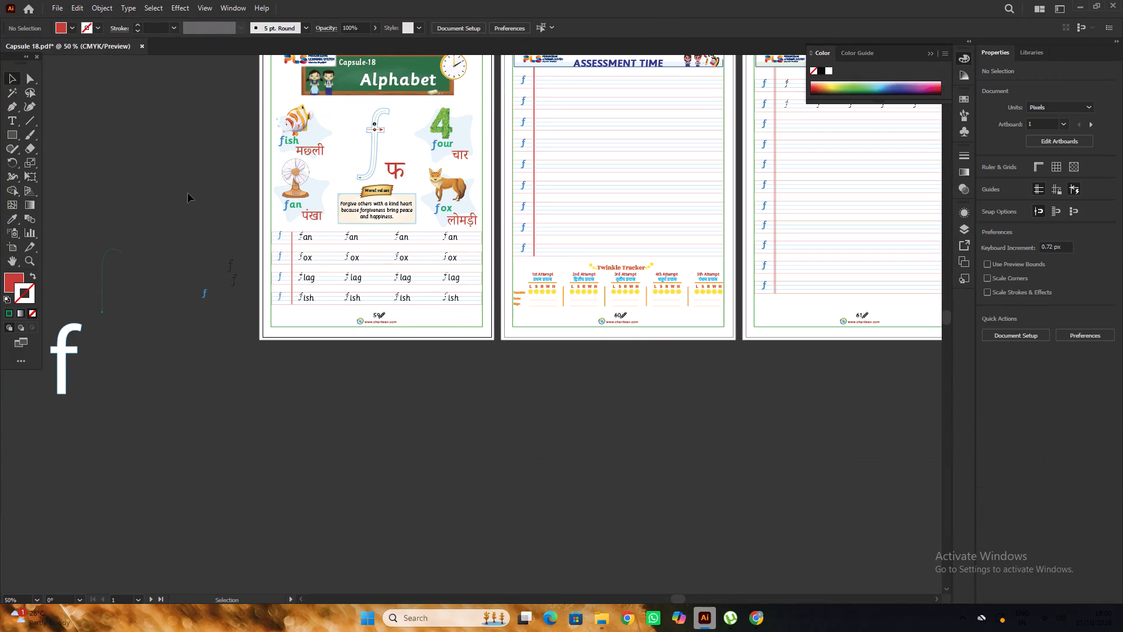
{"action": "scroll", "coordinate": [188, 193], "scroll_direction": "down", "scroll_amount": 7}
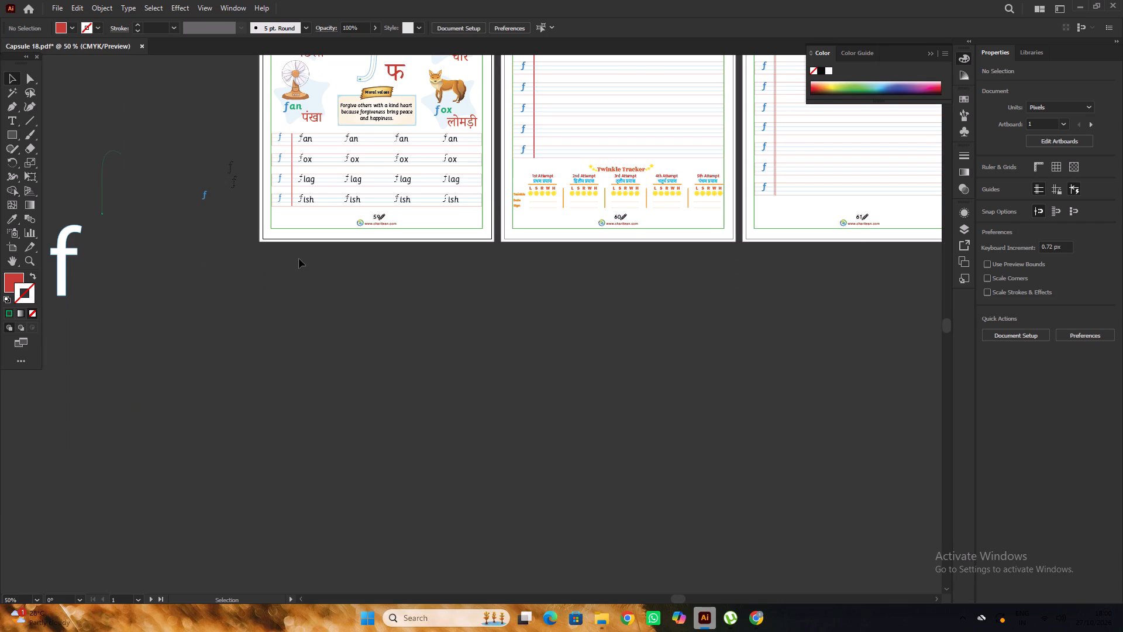
{"action": "scroll", "coordinate": [299, 259], "scroll_direction": "down", "scroll_amount": 2, "text": "alt"}
{"action": "key", "text": "space"}
{"action": "left_click_drag", "start_coordinate": [538, 303], "coordinate": [490, 324]}
{"action": "scroll", "coordinate": [350, 242], "scroll_direction": "up", "scroll_amount": 3, "text": "alt"}
{"action": "scroll", "coordinate": [350, 241], "scroll_direction": "up", "scroll_amount": 2}
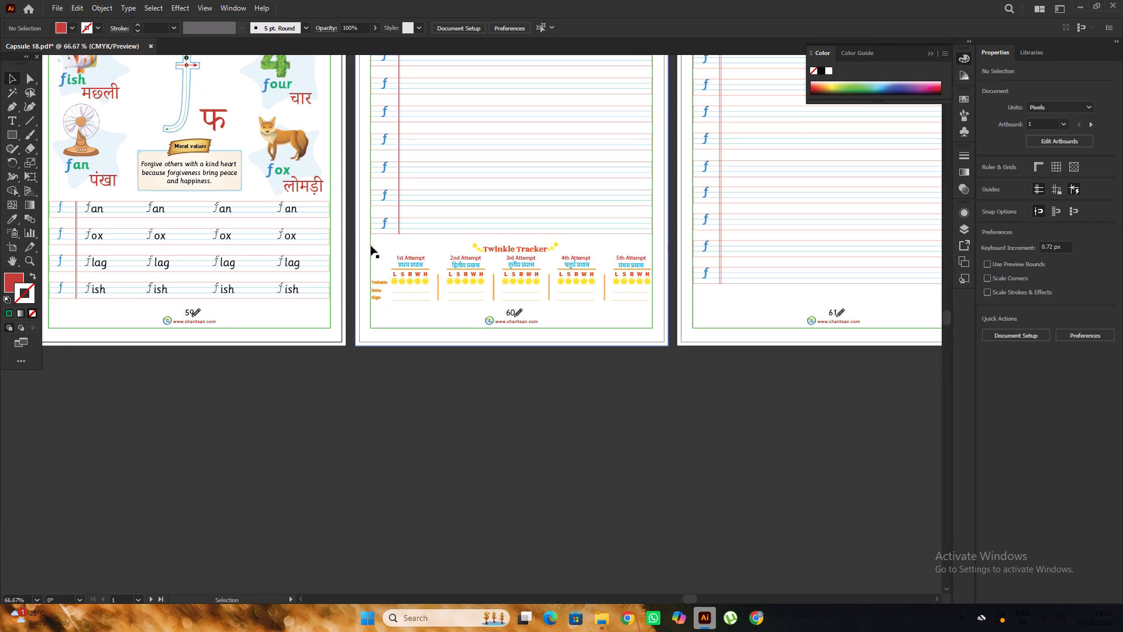
Look over the Capsule 18 pages, examining the f word-tracing rows on page 59.
{"action": "scroll", "coordinate": [371, 246], "scroll_direction": "up", "scroll_amount": 2}
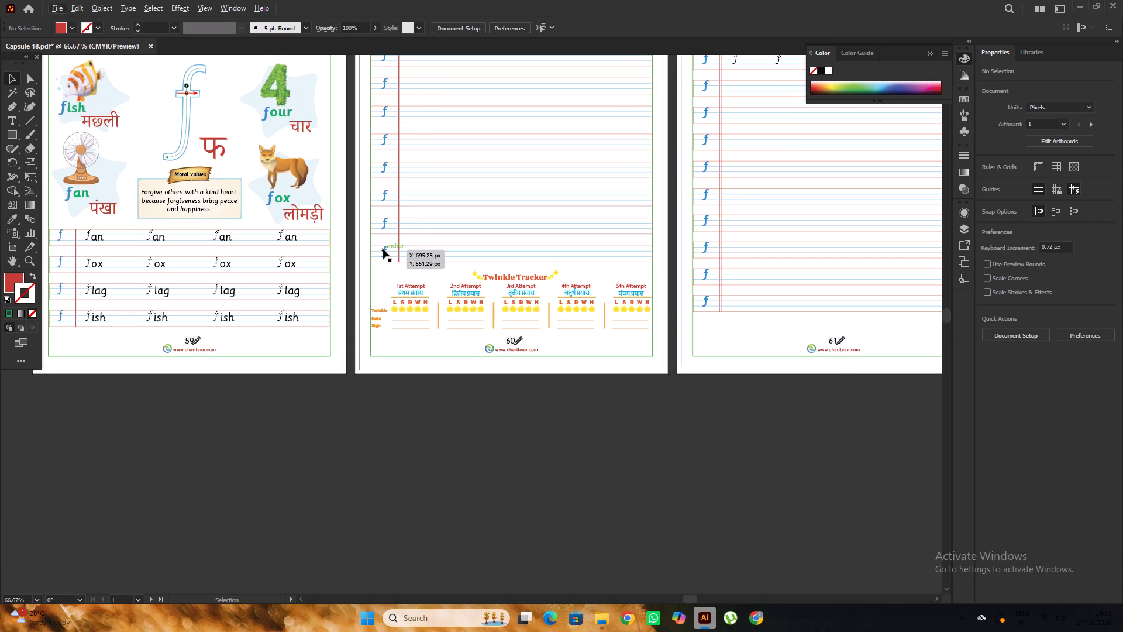
{"action": "scroll", "coordinate": [383, 249], "scroll_direction": "down", "scroll_amount": 2, "text": "alt"}
{"action": "left_click", "coordinate": [439, 362]}
{"action": "scroll", "coordinate": [453, 280], "scroll_direction": "up", "scroll_amount": 2}
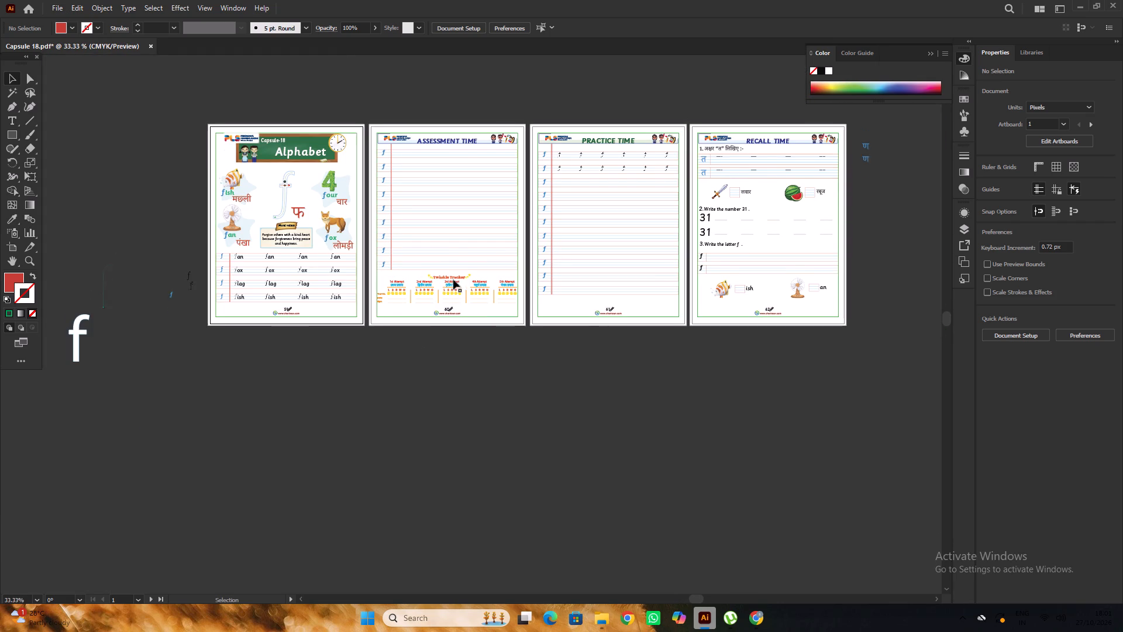
{"action": "scroll", "coordinate": [453, 280], "scroll_direction": "up", "scroll_amount": 3}
{"action": "scroll", "coordinate": [473, 265], "scroll_direction": "down", "scroll_amount": 2, "text": "alt"}
{"action": "scroll", "coordinate": [309, 284], "scroll_direction": "down", "scroll_amount": 5}
{"action": "scroll", "coordinate": [292, 249], "scroll_direction": "up", "scroll_amount": 3, "text": "alt"}
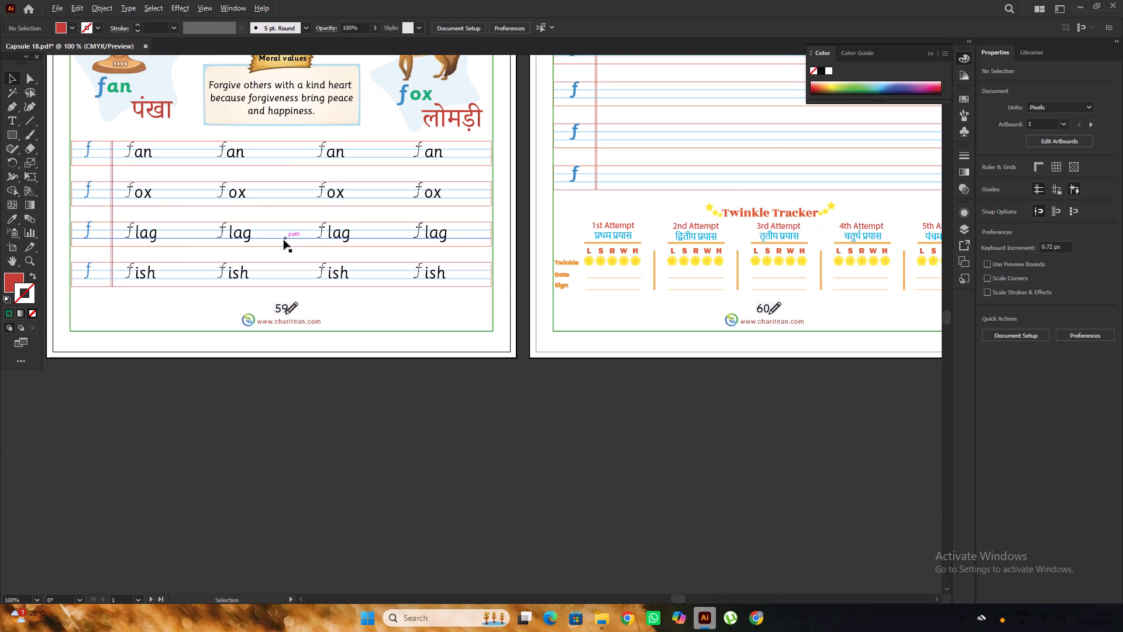
{"action": "scroll", "coordinate": [336, 242], "scroll_direction": "down", "scroll_amount": 1, "text": "alt"}
{"action": "scroll", "coordinate": [230, 204], "scroll_direction": "up", "scroll_amount": 2, "text": "alt"}
Check the font and style of the first-column endings an, ox and lag on page 59, and deselect them.
{"action": "left_click", "coordinate": [185, 160]}
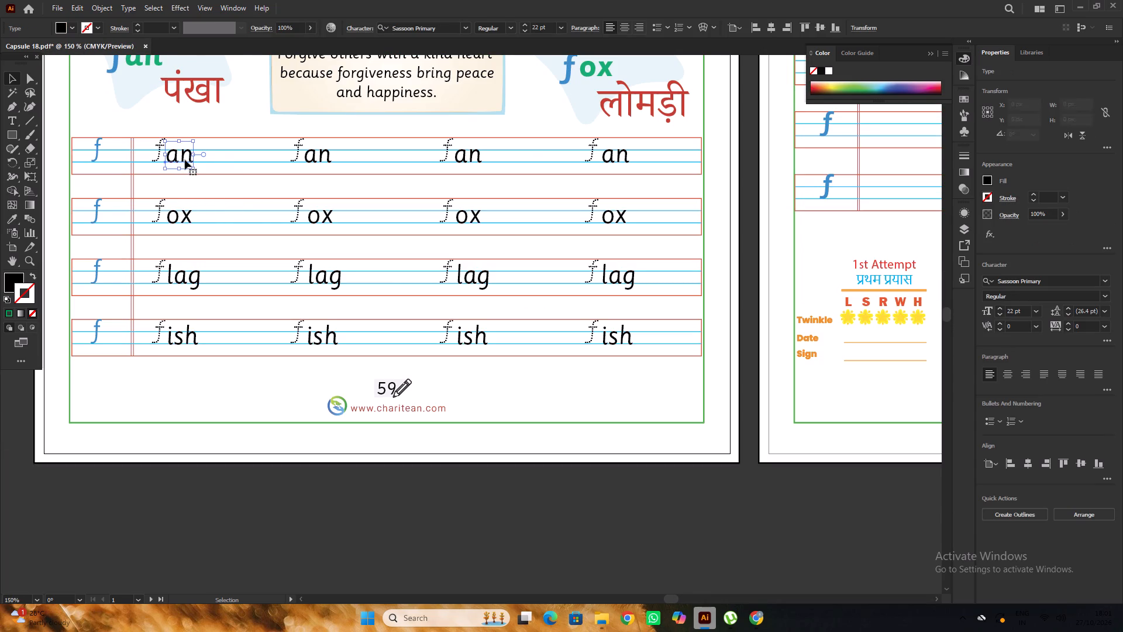
{"action": "scroll", "coordinate": [259, 215], "scroll_direction": "down", "scroll_amount": 1, "text": "alt"}
{"action": "scroll", "coordinate": [212, 217], "scroll_direction": "up", "scroll_amount": 1, "text": "alt"}
{"action": "left_click", "coordinate": [212, 220], "text": "shift"}
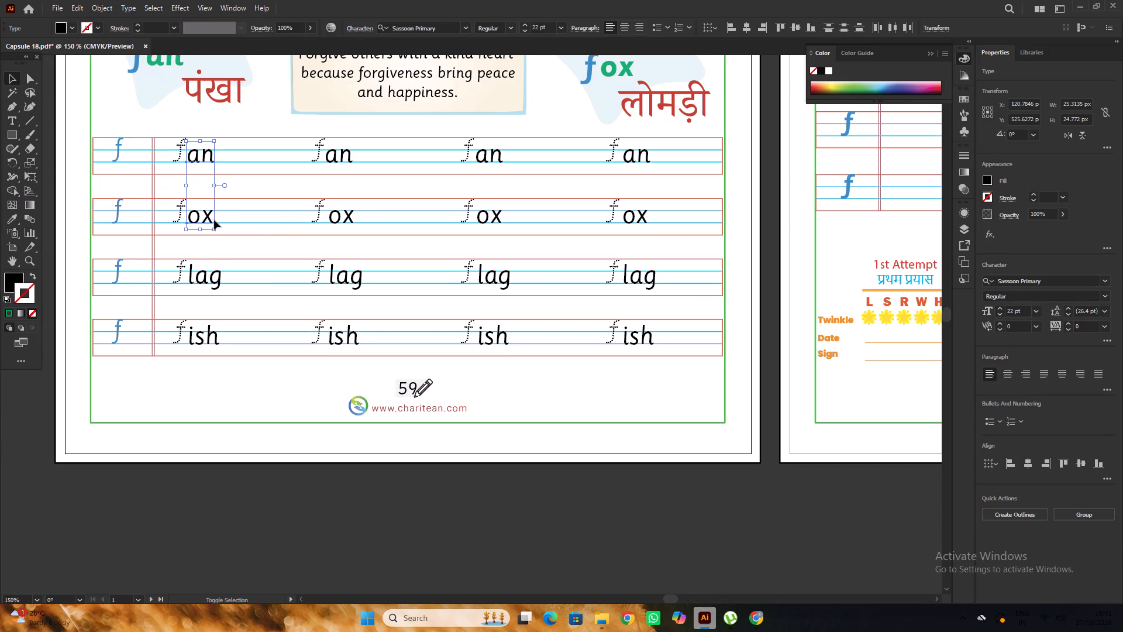
{"action": "left_click", "coordinate": [207, 277], "text": "shift"}
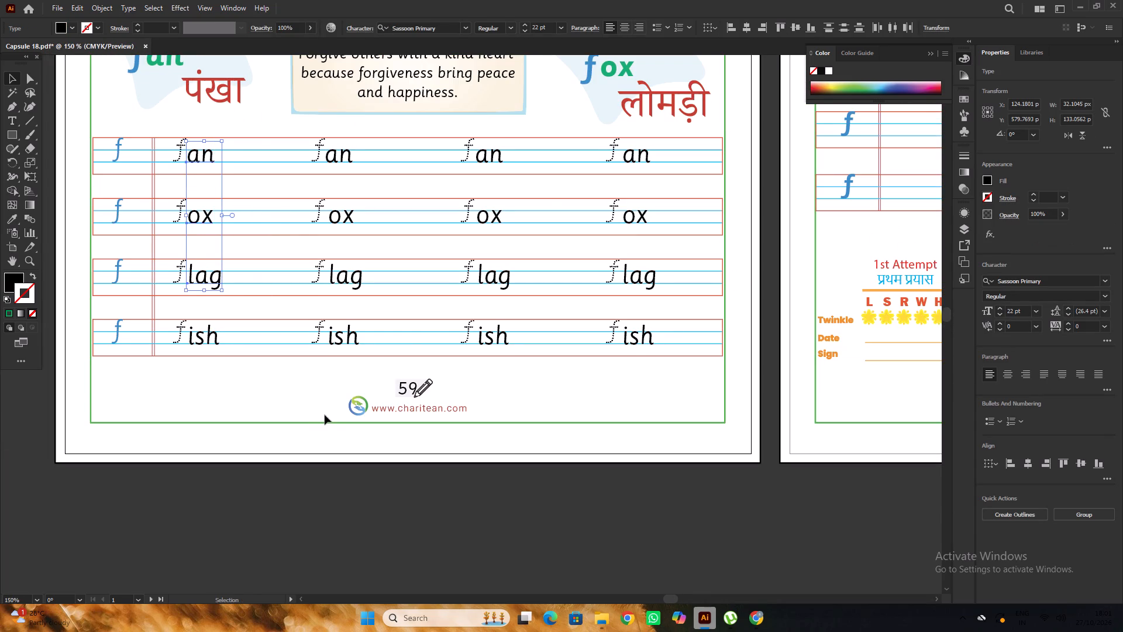
{"action": "scroll", "coordinate": [278, 365], "scroll_direction": "down", "scroll_amount": 1, "text": "alt"}
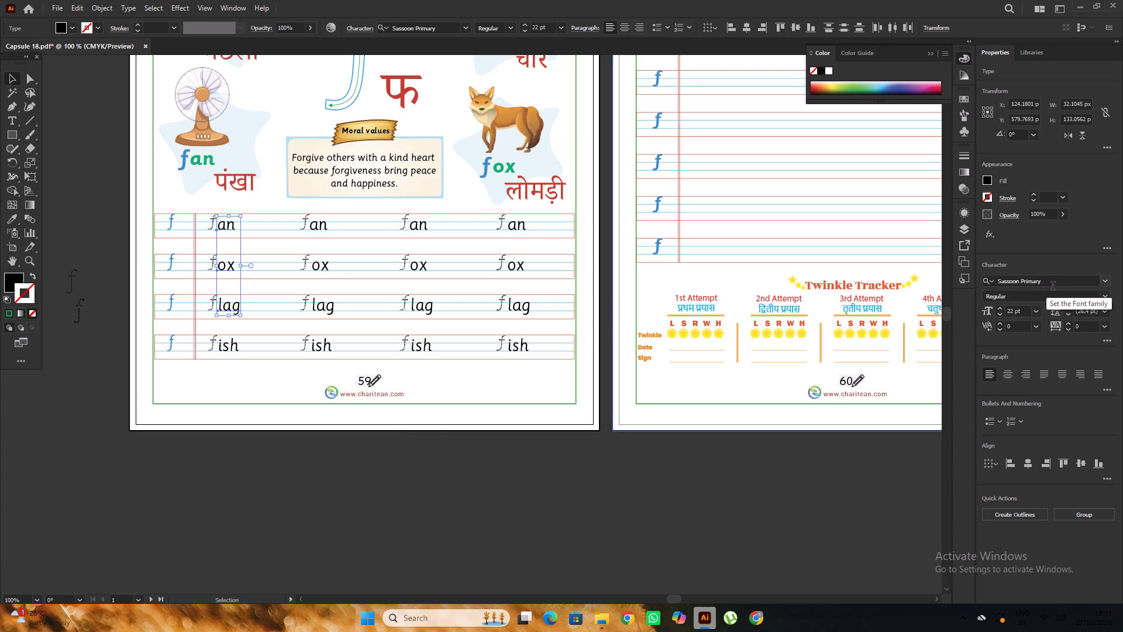
{"action": "left_click", "coordinate": [1105, 298]}
{"action": "left_click", "coordinate": [684, 568]}
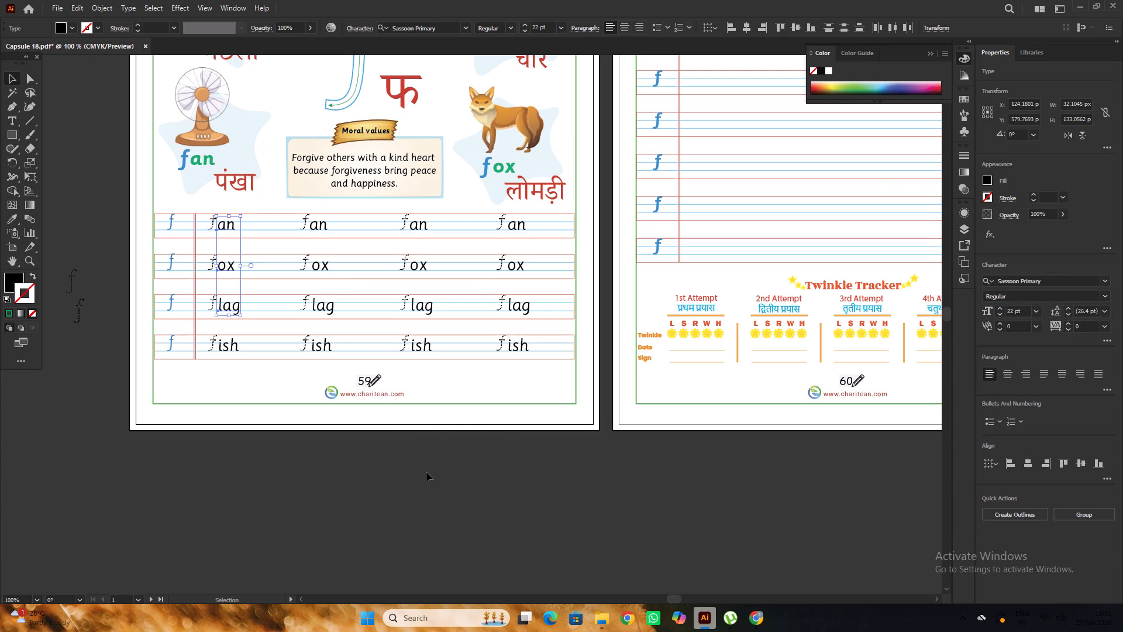
{"action": "left_click", "coordinate": [426, 472]}
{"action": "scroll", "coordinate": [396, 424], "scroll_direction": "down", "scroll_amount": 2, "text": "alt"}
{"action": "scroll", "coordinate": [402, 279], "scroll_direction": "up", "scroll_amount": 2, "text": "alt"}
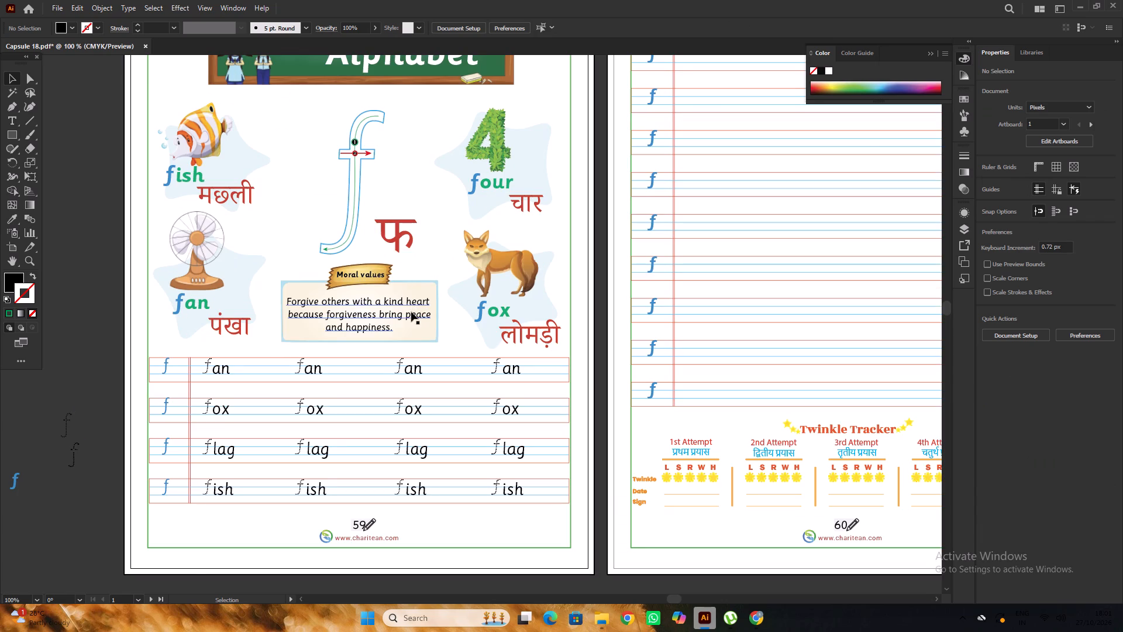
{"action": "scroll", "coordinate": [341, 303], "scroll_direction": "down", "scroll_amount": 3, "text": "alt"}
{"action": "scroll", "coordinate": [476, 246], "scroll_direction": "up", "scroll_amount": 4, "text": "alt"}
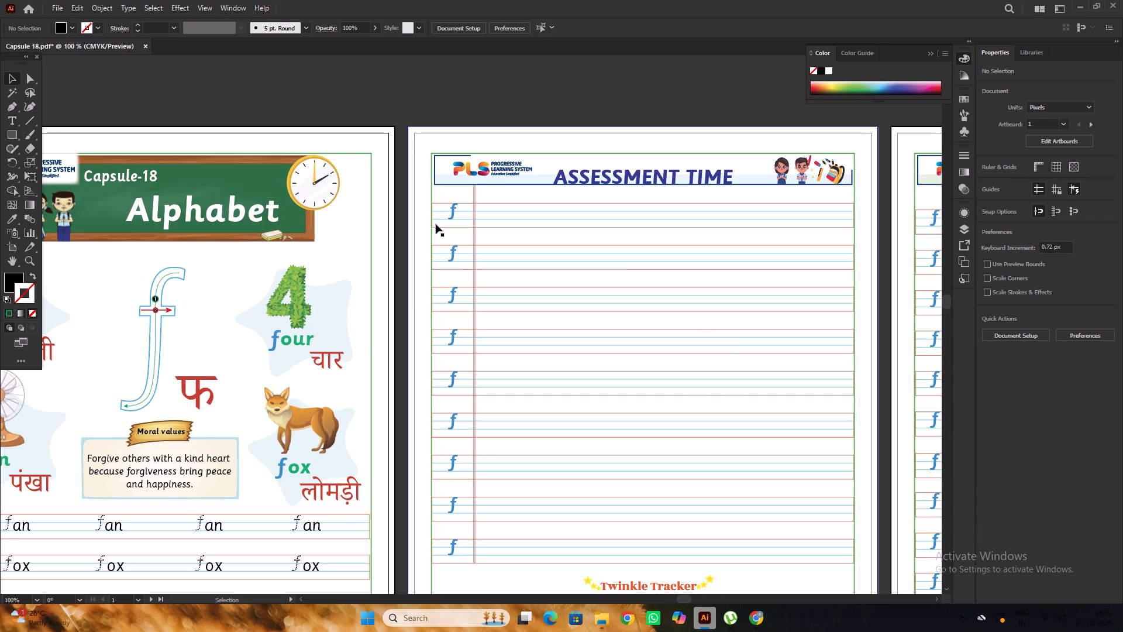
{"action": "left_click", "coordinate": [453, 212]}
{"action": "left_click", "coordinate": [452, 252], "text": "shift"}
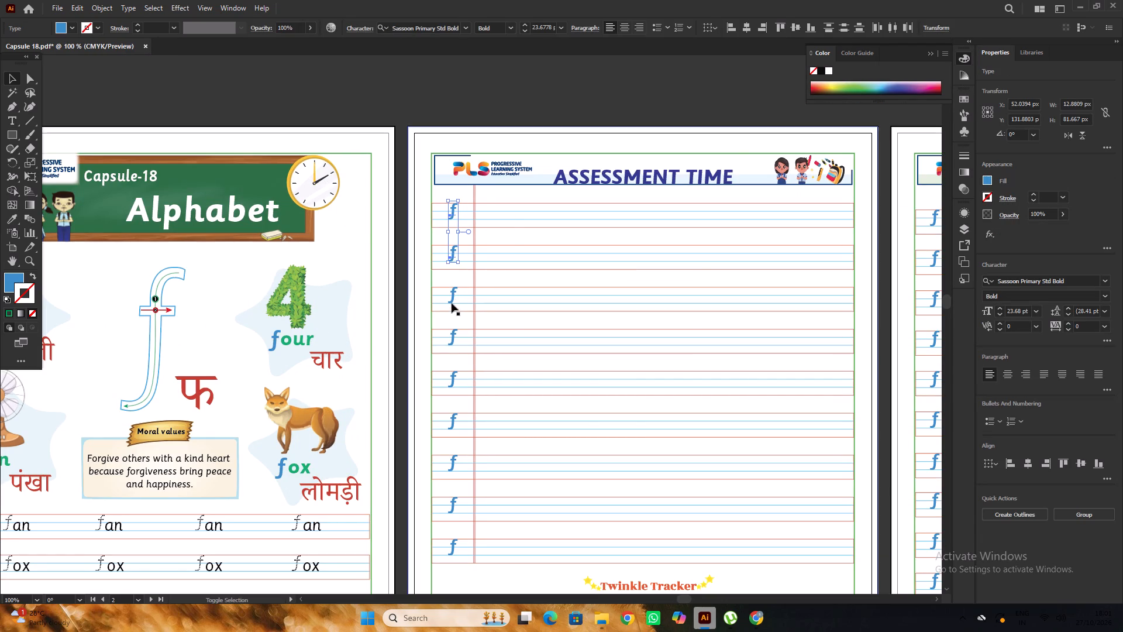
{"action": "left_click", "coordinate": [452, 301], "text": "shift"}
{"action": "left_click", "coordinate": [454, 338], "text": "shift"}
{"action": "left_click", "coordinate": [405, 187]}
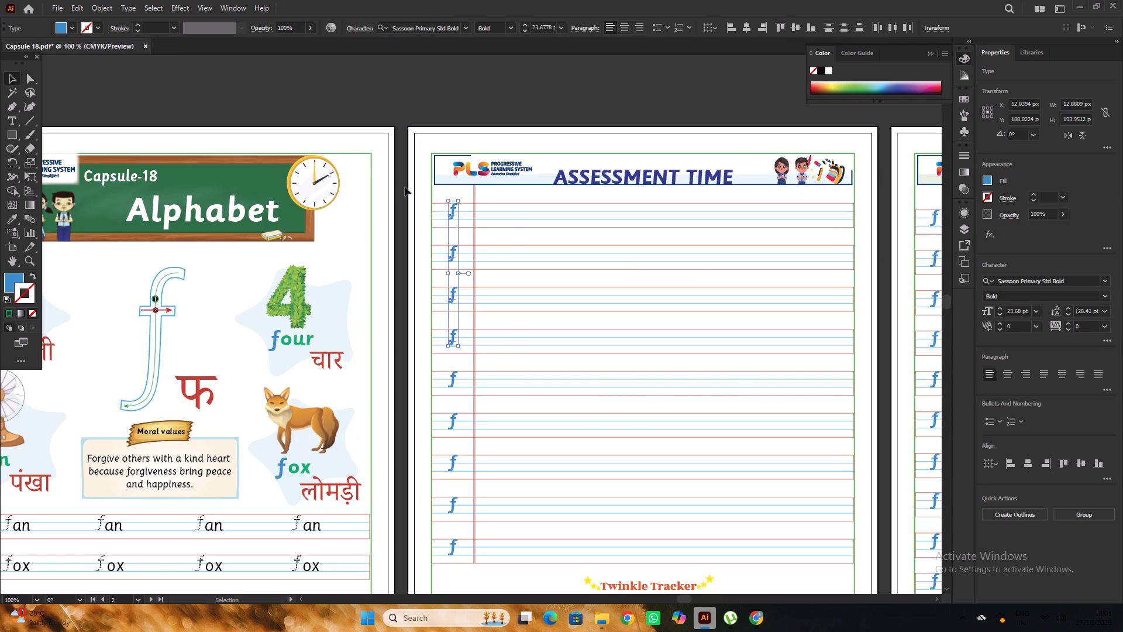
Change the font of the first blue f on page 60 to Sassoon Primary Regular.
{"action": "left_click", "coordinate": [452, 210]}
{"action": "left_click", "coordinate": [1067, 280]}
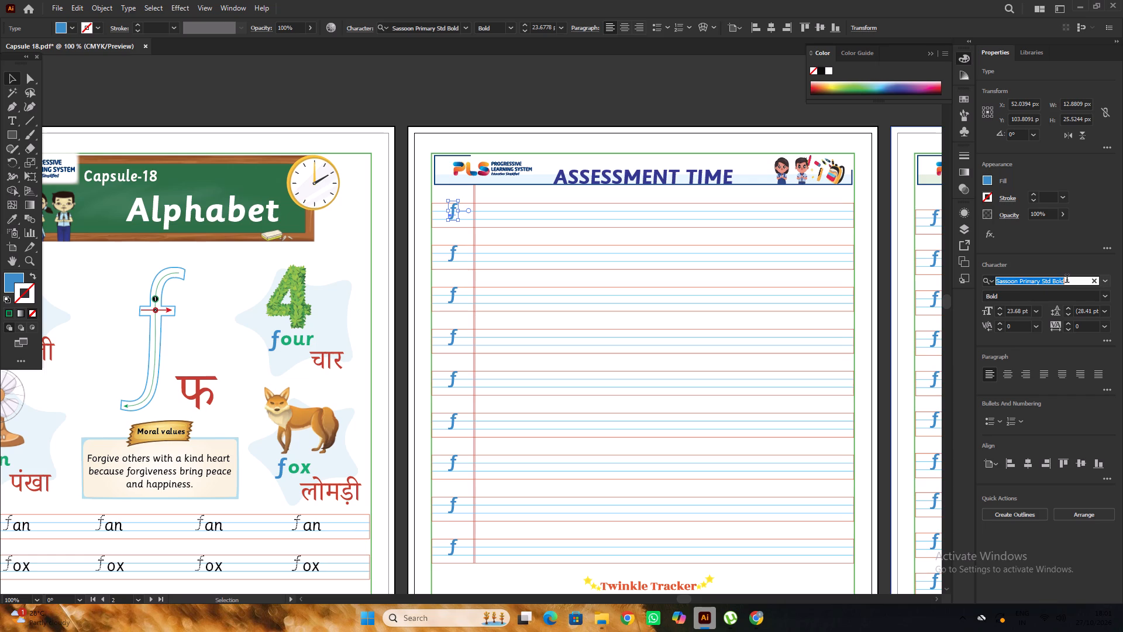
{"action": "key", "text": "s"}
{"action": "type", "text": "ass"}
{"action": "left_click", "coordinate": [950, 350]}
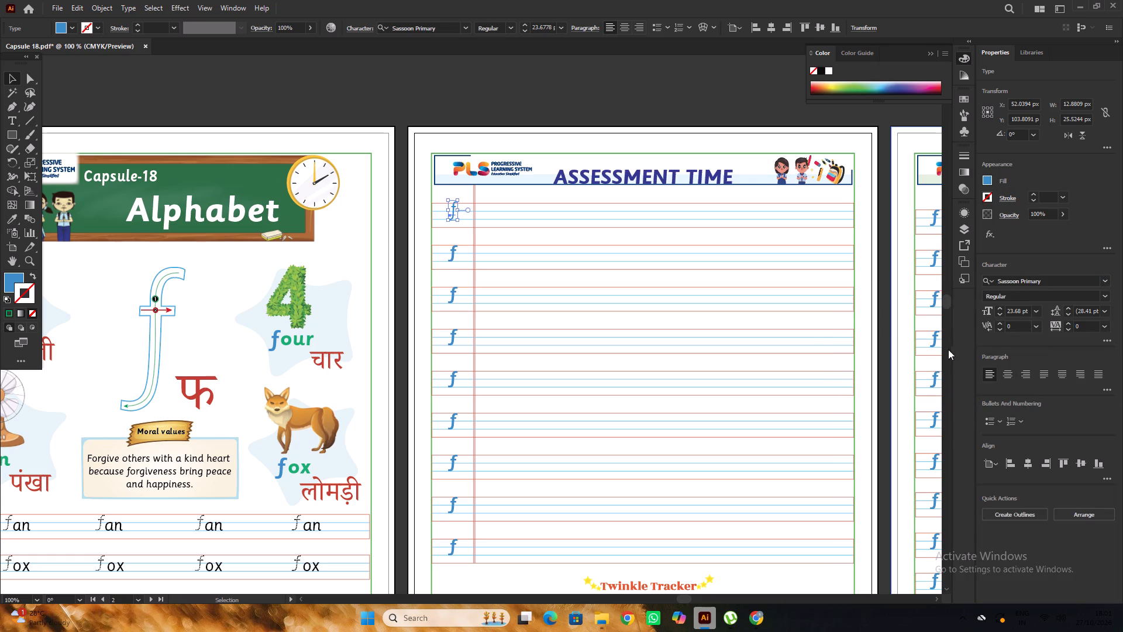
{"action": "left_click", "coordinate": [512, 110]}
Move the first blue f on page 60 slightly down to about X 50.2, Y 106.1 px.
{"action": "scroll", "coordinate": [456, 199], "scroll_direction": "up", "scroll_amount": 5, "text": "alt"}
{"action": "left_click_drag", "start_coordinate": [446, 241], "coordinate": [443, 249]}
Compare with page 59's f rows, move page 60's first f about 0.6 px left and 3.1 px down, crossbar on the upper blue line, and deselect.
{"action": "scroll", "coordinate": [526, 246], "scroll_direction": "down", "scroll_amount": 1, "text": "alt"}
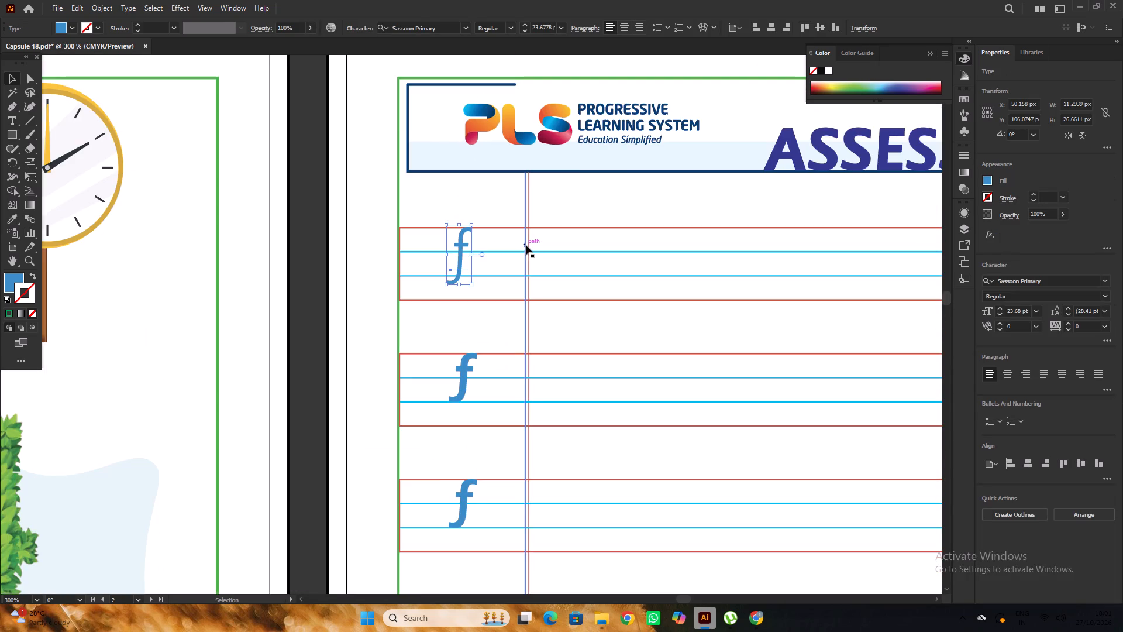
{"action": "scroll", "coordinate": [522, 249], "scroll_direction": "down", "scroll_amount": 8, "text": "alt"}
{"action": "scroll", "coordinate": [345, 344], "scroll_direction": "up", "scroll_amount": 5, "text": "alt"}
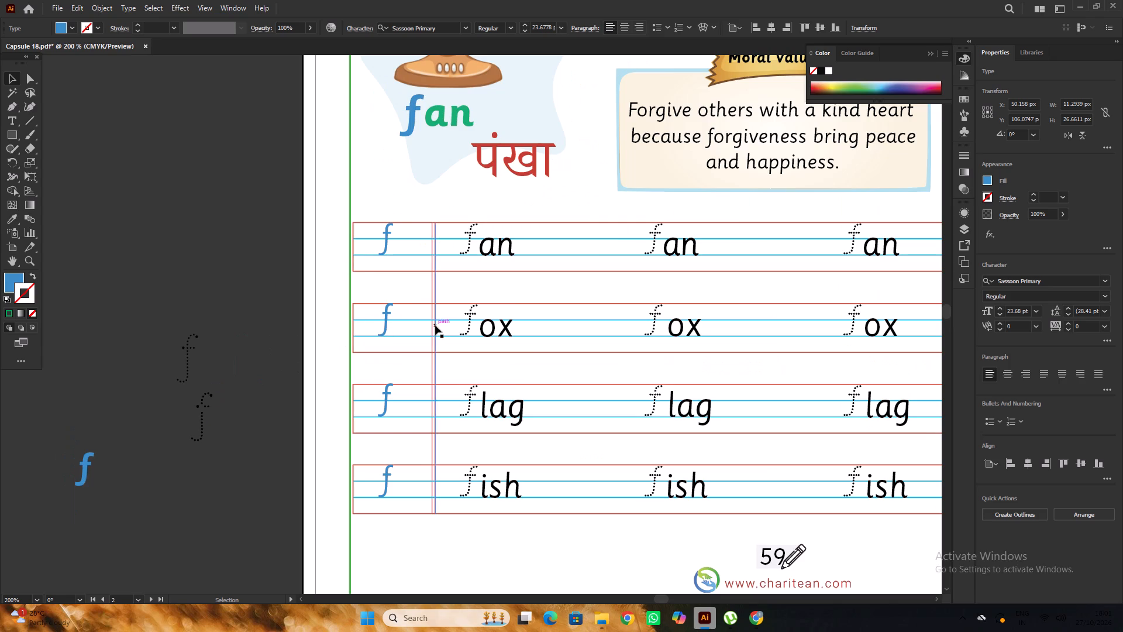
{"action": "scroll", "coordinate": [159, 278], "scroll_direction": "down", "scroll_amount": 2, "text": "alt"}
{"action": "scroll", "coordinate": [501, 200], "scroll_direction": "up", "scroll_amount": 2}
{"action": "scroll", "coordinate": [249, 211], "scroll_direction": "down", "scroll_amount": 1, "text": "alt"}
{"action": "scroll", "coordinate": [505, 211], "scroll_direction": "up", "scroll_amount": 2}
{"action": "scroll", "coordinate": [652, 180], "scroll_direction": "up", "scroll_amount": 5}
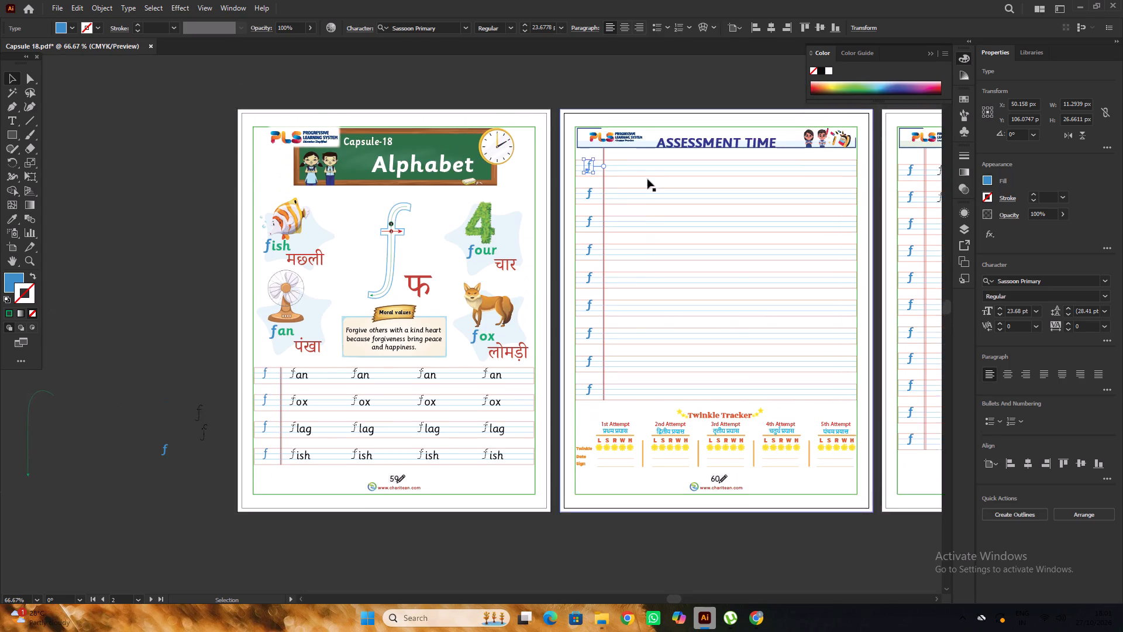
{"action": "scroll", "coordinate": [647, 179], "scroll_direction": "up", "scroll_amount": 6}
{"action": "scroll", "coordinate": [561, 180], "scroll_direction": "up", "scroll_amount": 3}
{"action": "scroll", "coordinate": [538, 189], "scroll_direction": "down", "scroll_amount": 1, "text": "alt"}
{"action": "scroll", "coordinate": [465, 175], "scroll_direction": "up", "scroll_amount": 2, "text": "alt"}
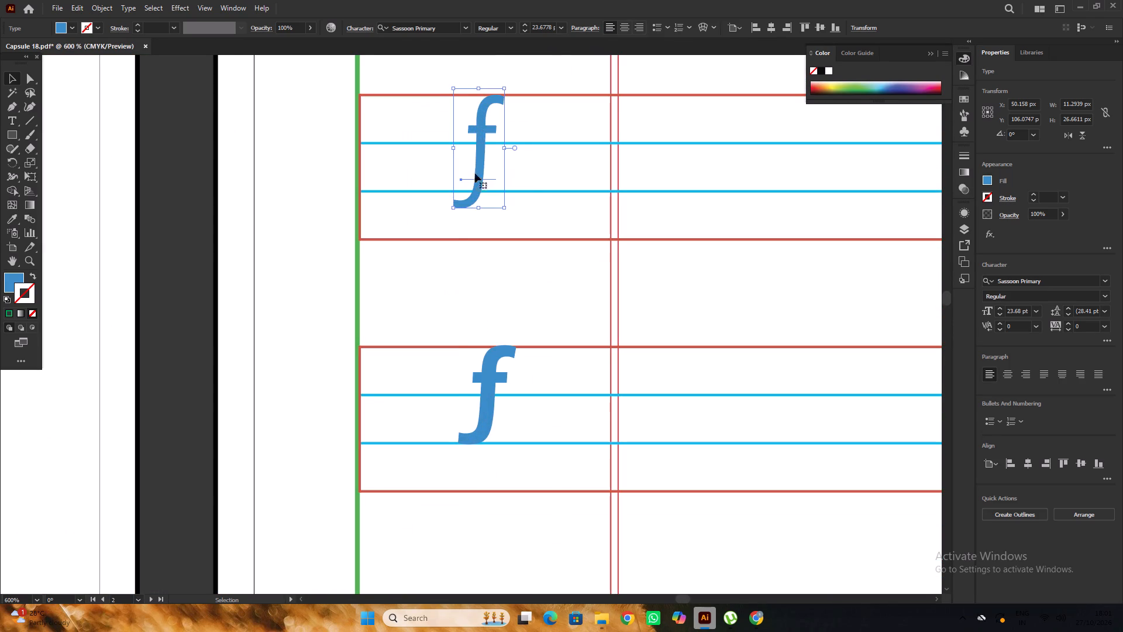
{"action": "left_click_drag", "start_coordinate": [478, 171], "coordinate": [473, 186]}
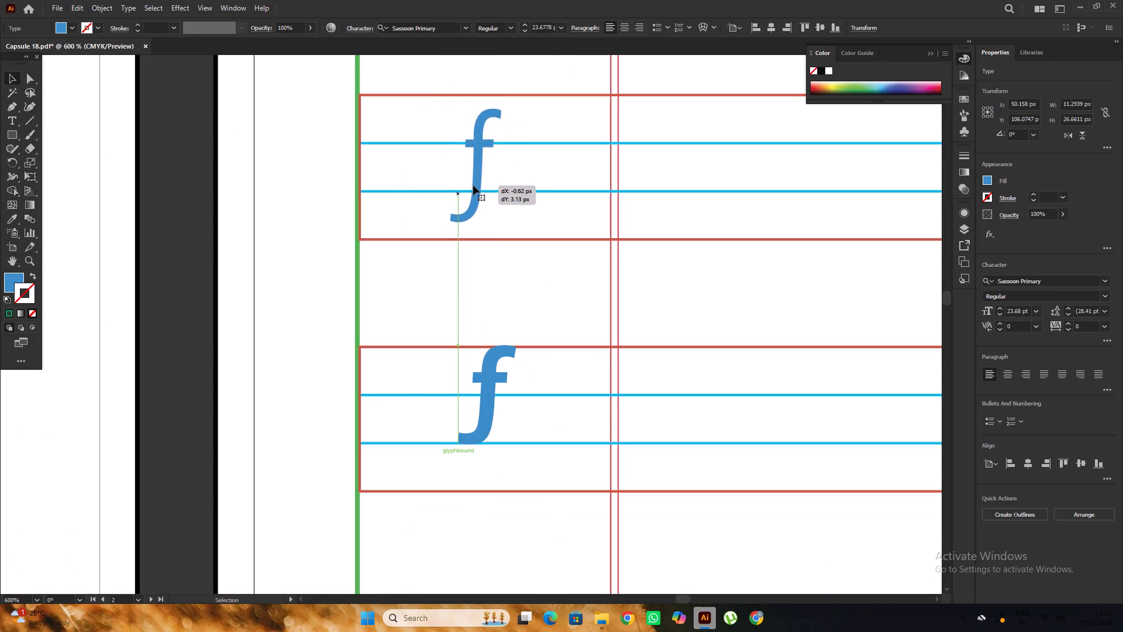
{"action": "scroll", "coordinate": [514, 198], "scroll_direction": "down", "scroll_amount": 6, "text": "alt"}
{"action": "scroll", "coordinate": [514, 198], "scroll_direction": "up", "scroll_amount": 2}
{"action": "left_click", "coordinate": [520, 138]}
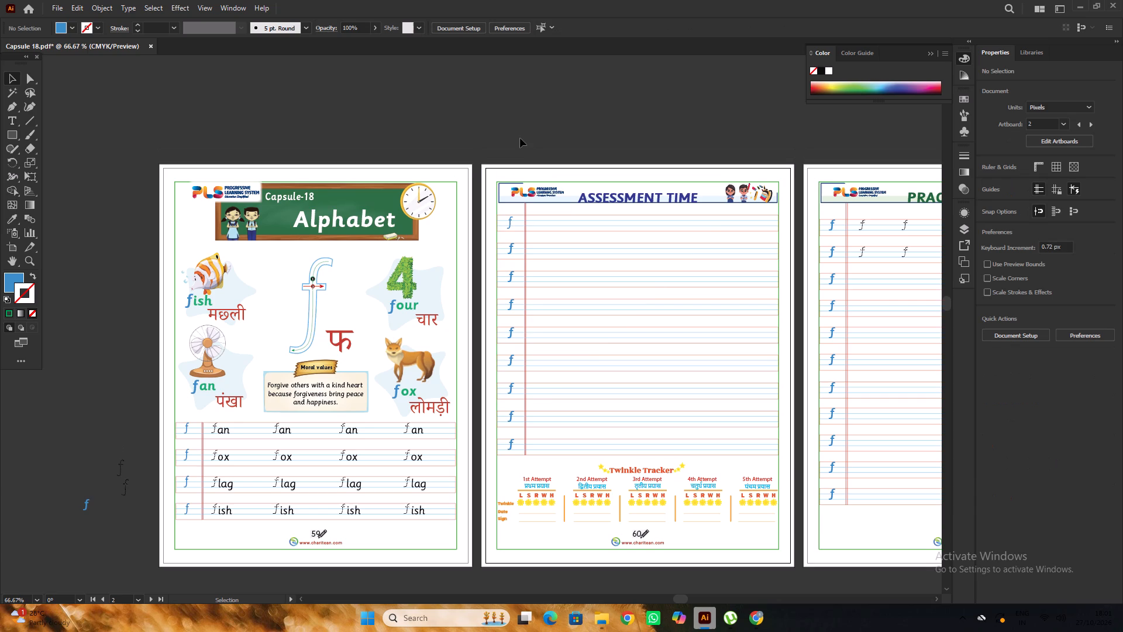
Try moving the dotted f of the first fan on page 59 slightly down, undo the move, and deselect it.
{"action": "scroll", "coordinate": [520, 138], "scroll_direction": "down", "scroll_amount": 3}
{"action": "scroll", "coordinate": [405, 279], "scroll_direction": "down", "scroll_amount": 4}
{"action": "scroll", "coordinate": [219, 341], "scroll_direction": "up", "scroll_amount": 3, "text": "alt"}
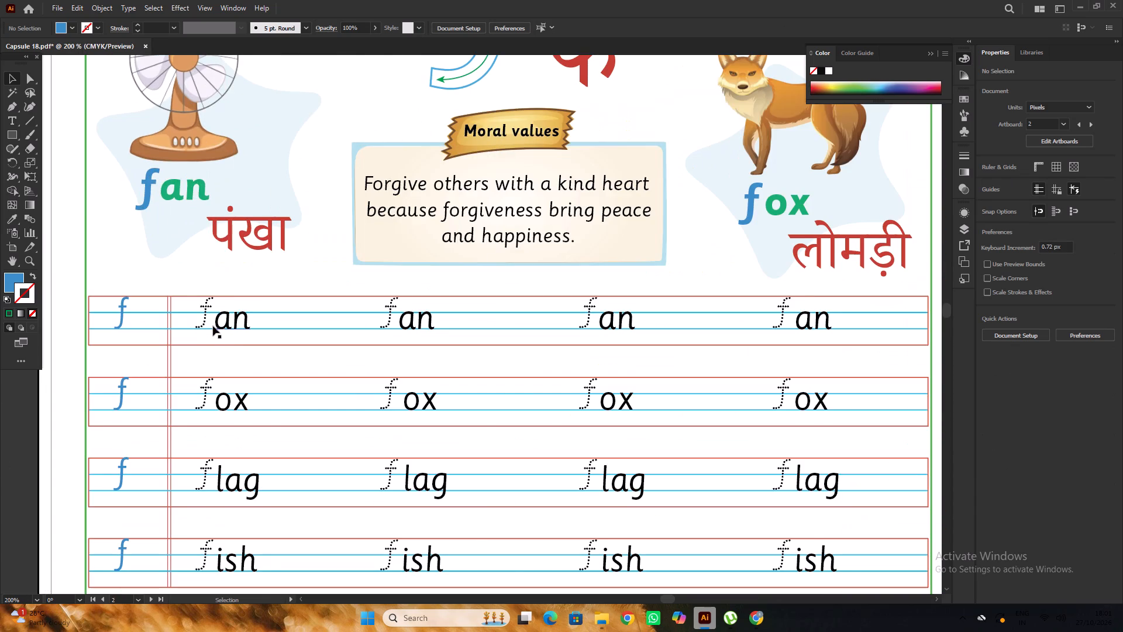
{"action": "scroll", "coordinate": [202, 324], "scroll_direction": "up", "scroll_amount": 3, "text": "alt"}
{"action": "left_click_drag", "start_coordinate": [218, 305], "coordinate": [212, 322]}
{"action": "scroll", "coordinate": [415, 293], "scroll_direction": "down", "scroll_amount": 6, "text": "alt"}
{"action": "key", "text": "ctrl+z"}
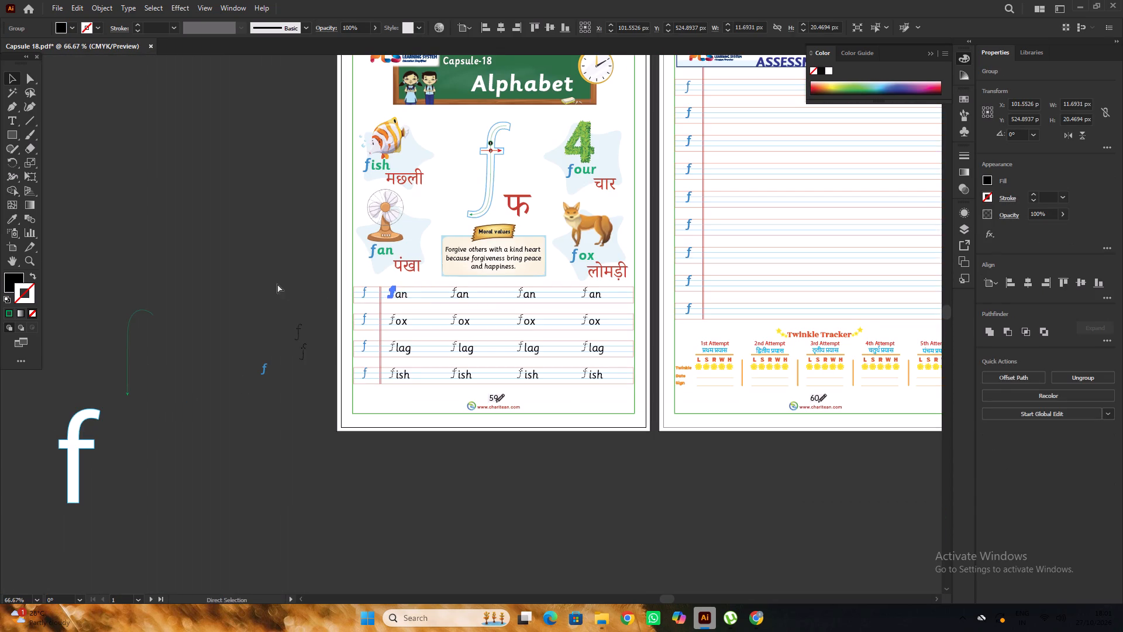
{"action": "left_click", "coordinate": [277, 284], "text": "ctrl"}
Delete the eight bold blue f letters below the first one on page 60.
{"action": "scroll", "coordinate": [277, 284], "scroll_direction": "down", "scroll_amount": 2, "text": "alt"}
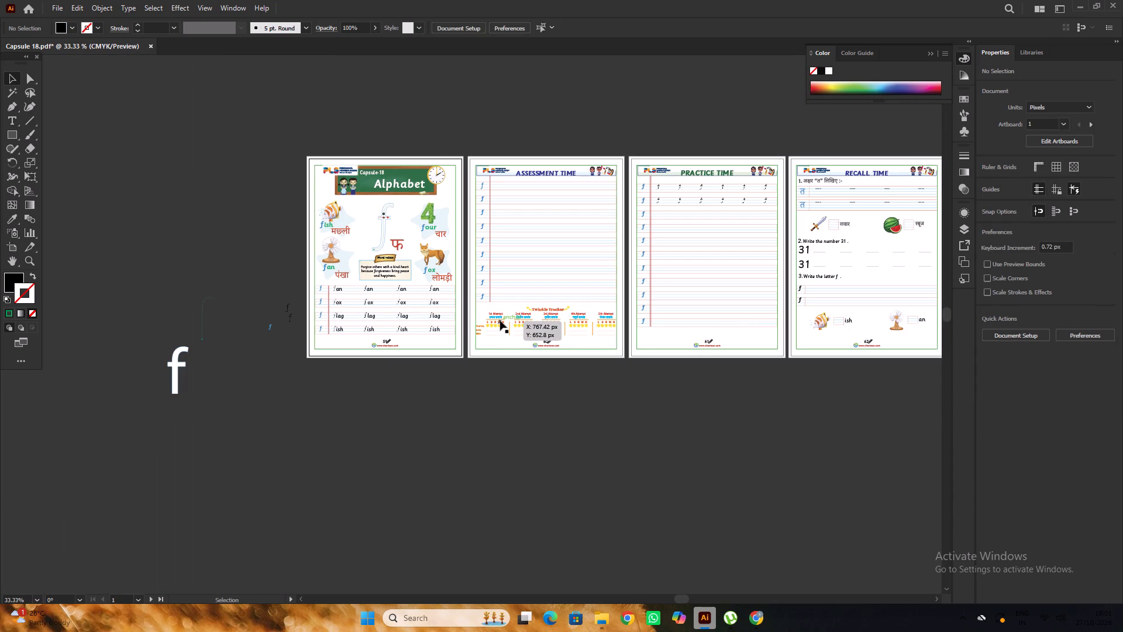
{"action": "scroll", "coordinate": [489, 181], "scroll_direction": "up", "scroll_amount": 4, "text": "alt"}
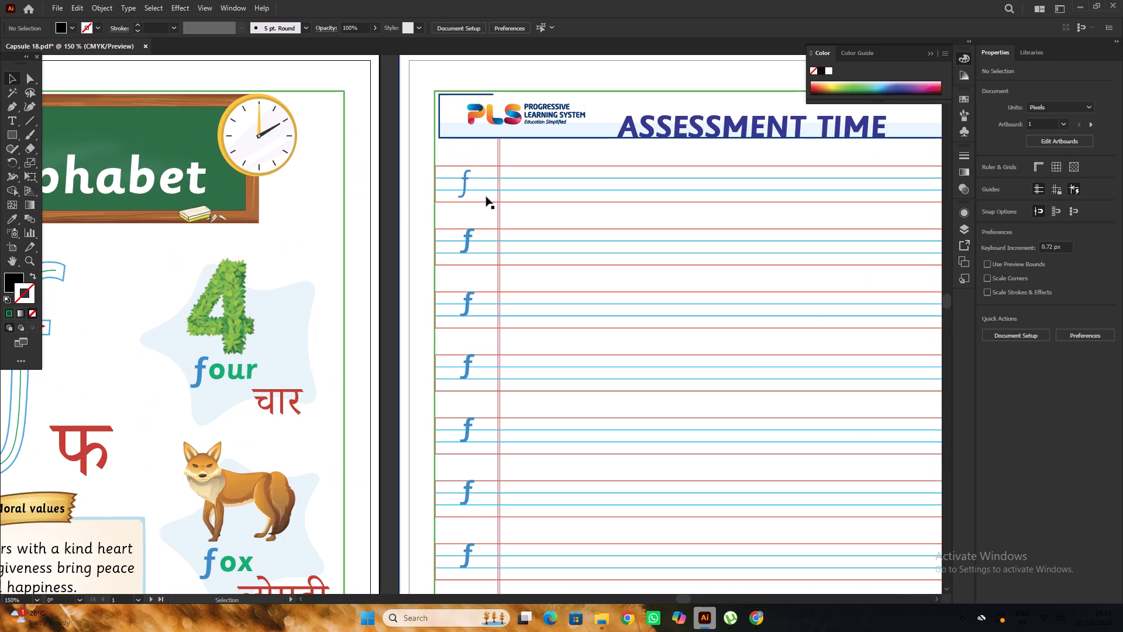
{"action": "scroll", "coordinate": [486, 197], "scroll_direction": "down", "scroll_amount": 2}
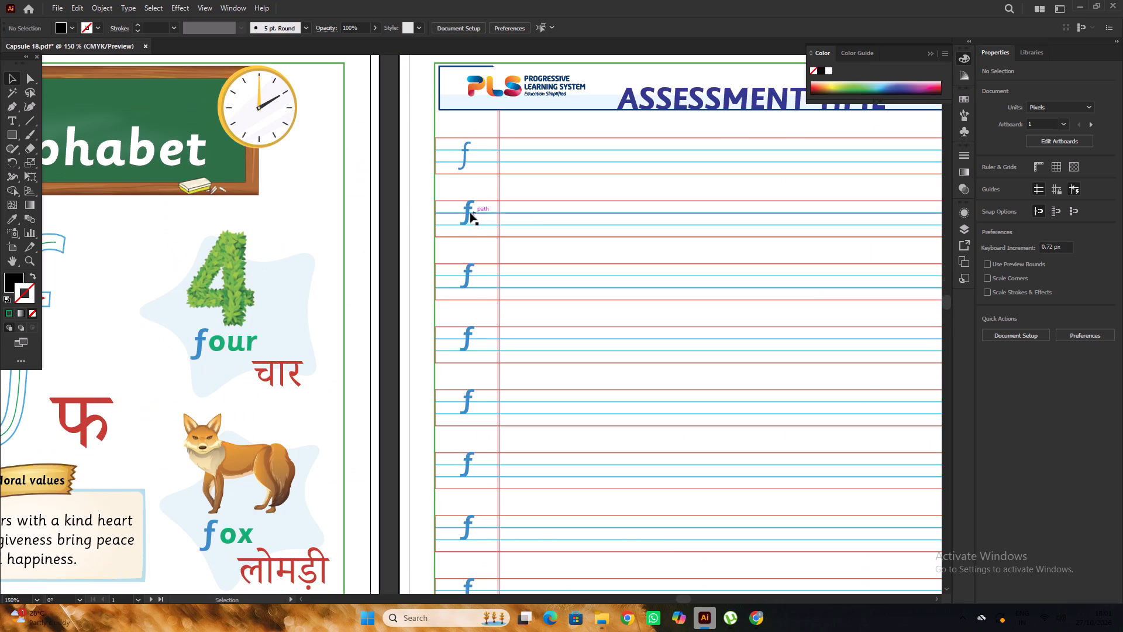
{"action": "left_click", "coordinate": [468, 209]}
{"action": "scroll", "coordinate": [468, 209], "scroll_direction": "down", "scroll_amount": 3, "text": "alt"}
{"action": "left_click", "coordinate": [464, 232], "text": "shift"}
{"action": "left_click", "coordinate": [468, 256], "text": "shift"}
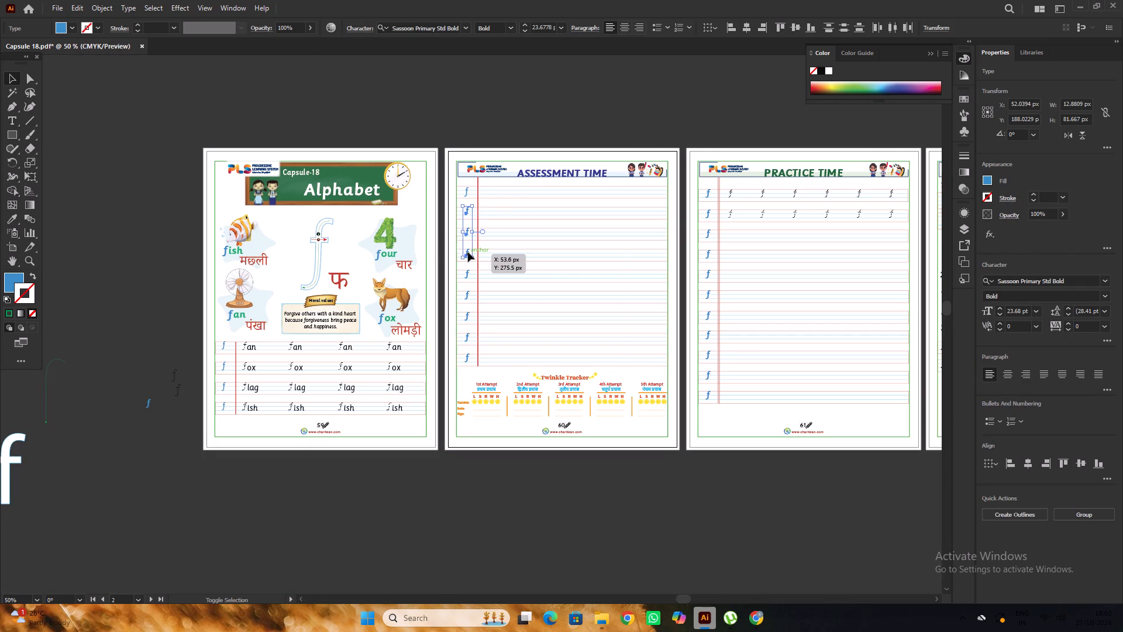
{"action": "scroll", "coordinate": [468, 249], "scroll_direction": "down", "scroll_amount": 3}
{"action": "scroll", "coordinate": [468, 249], "scroll_direction": "up", "scroll_amount": 2, "text": "alt"}
{"action": "left_click", "coordinate": [467, 217], "text": "shift"}
{"action": "left_click", "coordinate": [467, 257], "text": "shift"}
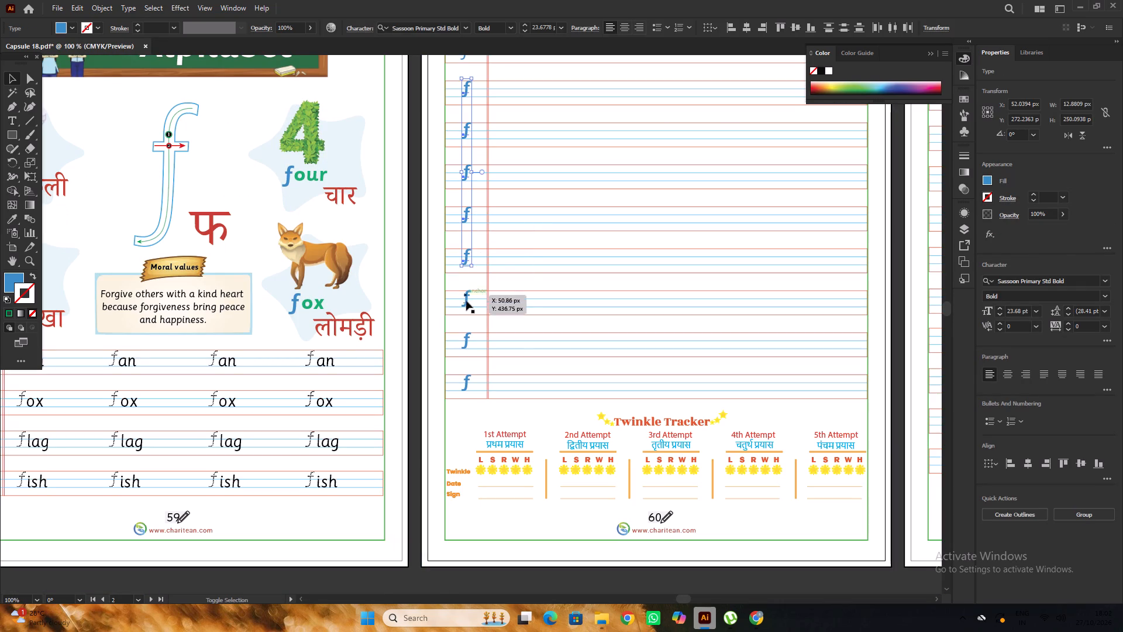
{"action": "left_click", "coordinate": [466, 301], "text": "shift"}
{"action": "left_click", "coordinate": [466, 336], "text": "shift"}
{"action": "left_click", "coordinate": [466, 380], "text": "shift"}
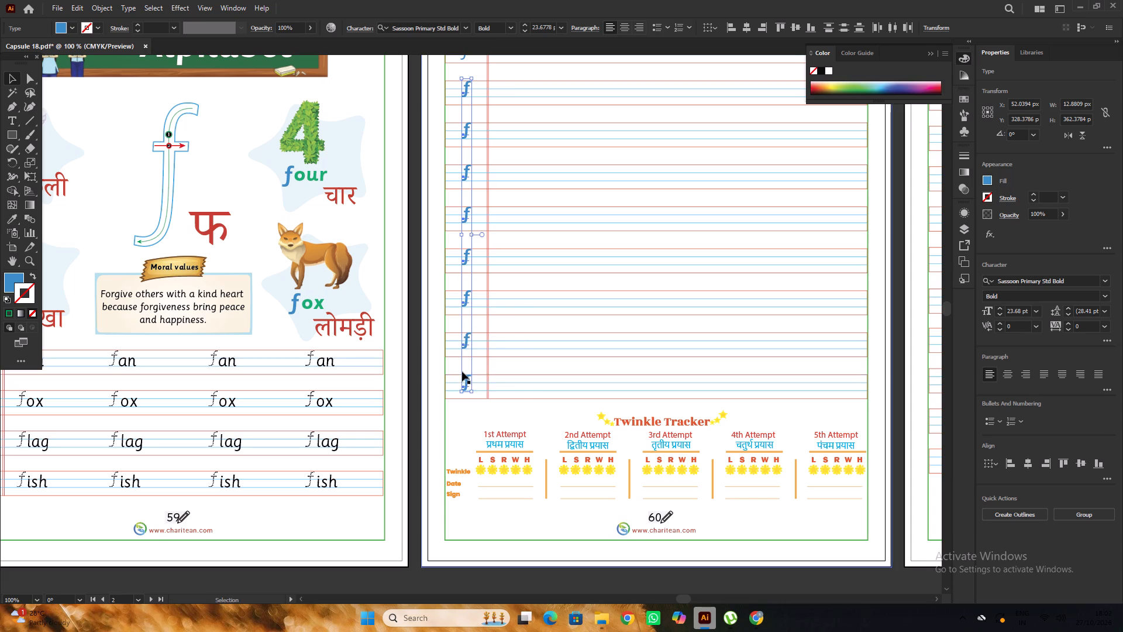
{"action": "key", "text": "Delete"}
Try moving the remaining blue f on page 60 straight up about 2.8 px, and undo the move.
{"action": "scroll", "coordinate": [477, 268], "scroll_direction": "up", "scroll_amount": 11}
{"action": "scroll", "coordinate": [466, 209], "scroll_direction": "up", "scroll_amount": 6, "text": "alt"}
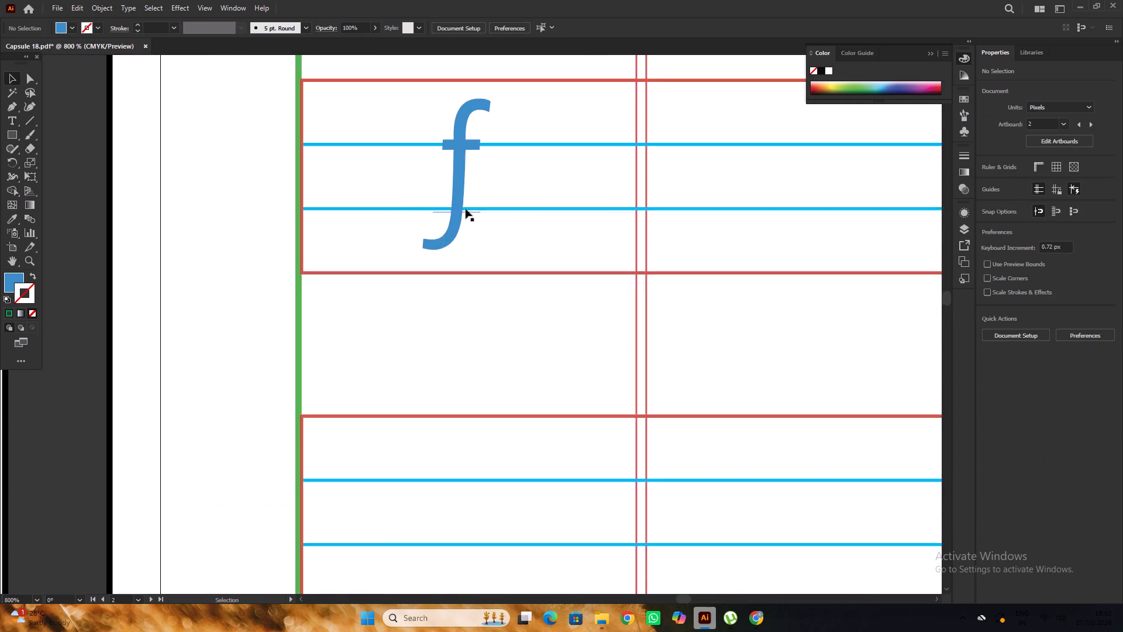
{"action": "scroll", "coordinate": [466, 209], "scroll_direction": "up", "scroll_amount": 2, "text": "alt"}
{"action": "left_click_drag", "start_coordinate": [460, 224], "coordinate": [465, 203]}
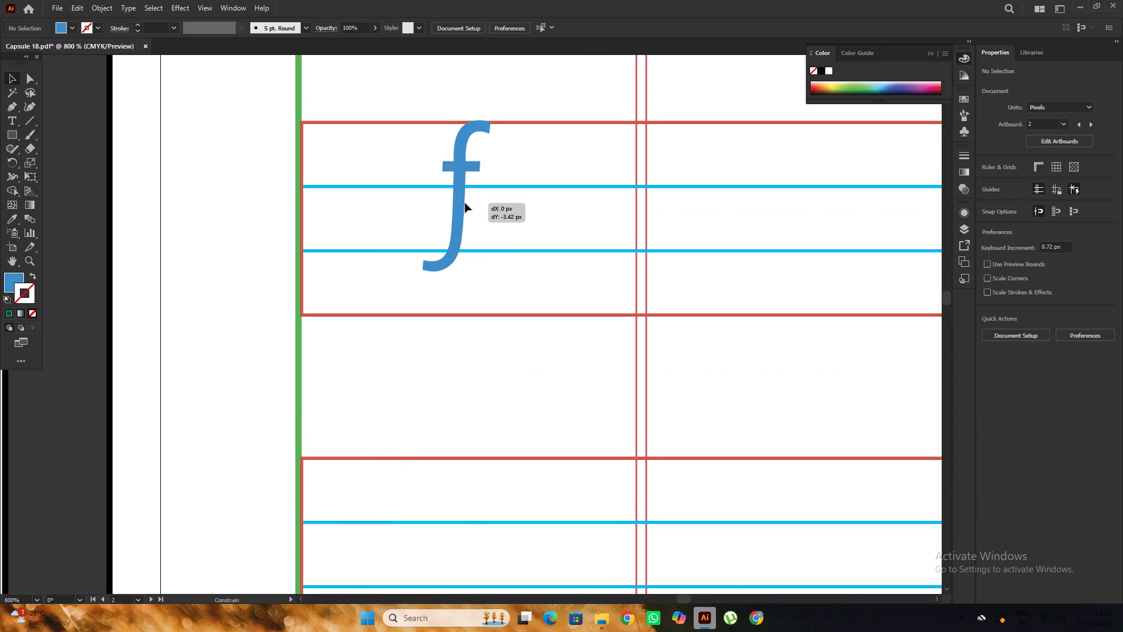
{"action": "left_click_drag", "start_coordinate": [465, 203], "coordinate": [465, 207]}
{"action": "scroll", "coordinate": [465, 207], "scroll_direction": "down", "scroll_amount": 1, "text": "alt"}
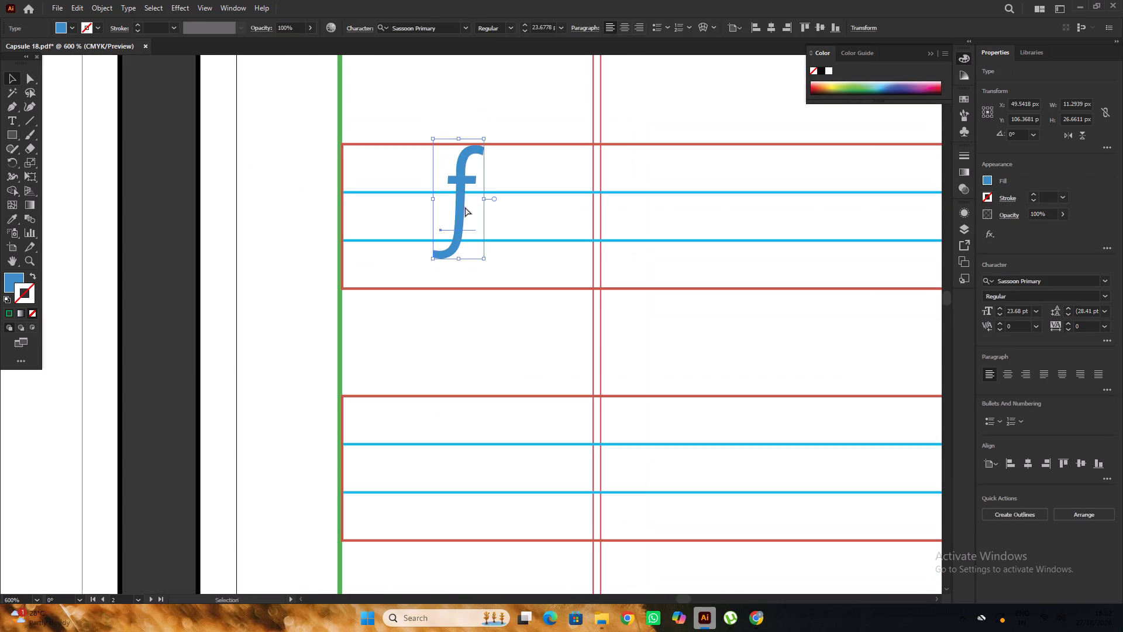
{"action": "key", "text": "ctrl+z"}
Duplicate the first blue f straight down about 56.3 px onto page 60's second ruled line, deselect it, and check its placement.
{"action": "left_click_drag", "start_coordinate": [464, 208], "coordinate": [438, 476], "text": "alt+shift"}
{"action": "left_click", "coordinate": [453, 254]}
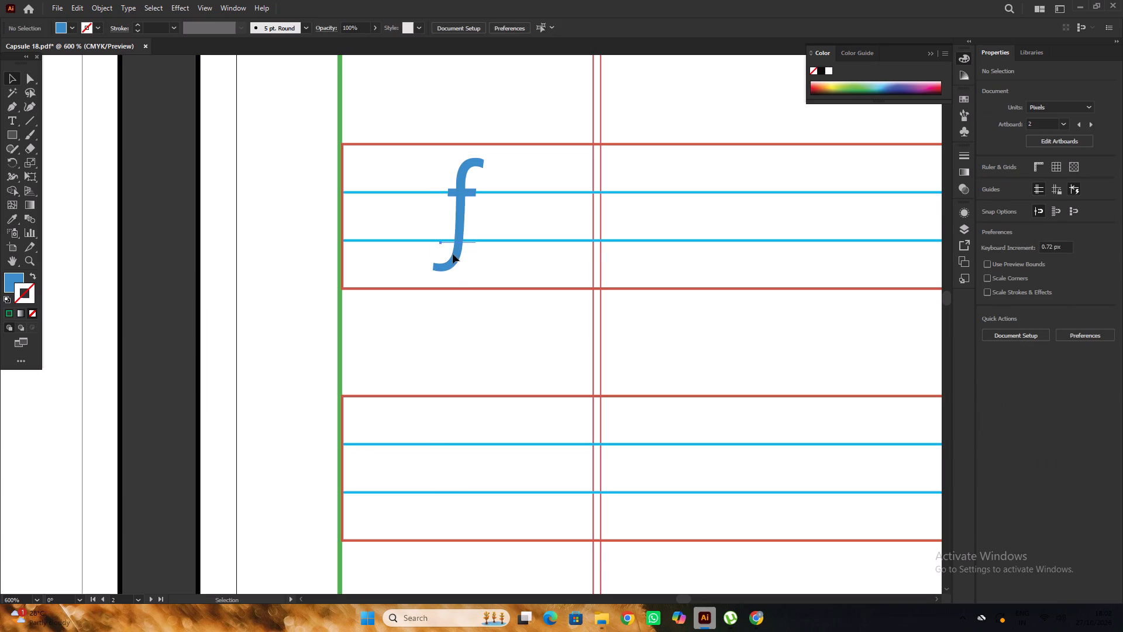
{"action": "left_click_drag", "start_coordinate": [459, 250], "coordinate": [421, 502], "text": "alt"}
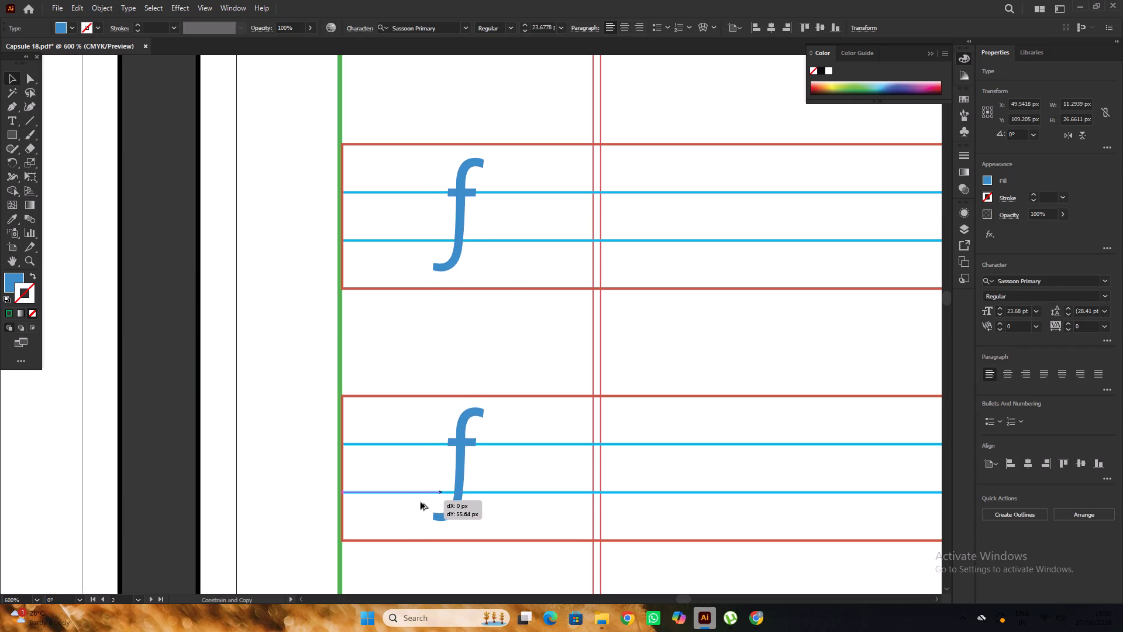
{"action": "left_click_drag", "start_coordinate": [421, 502], "coordinate": [420, 503], "text": "alt"}
{"action": "scroll", "coordinate": [423, 479], "scroll_direction": "down", "scroll_amount": 9, "text": "alt"}
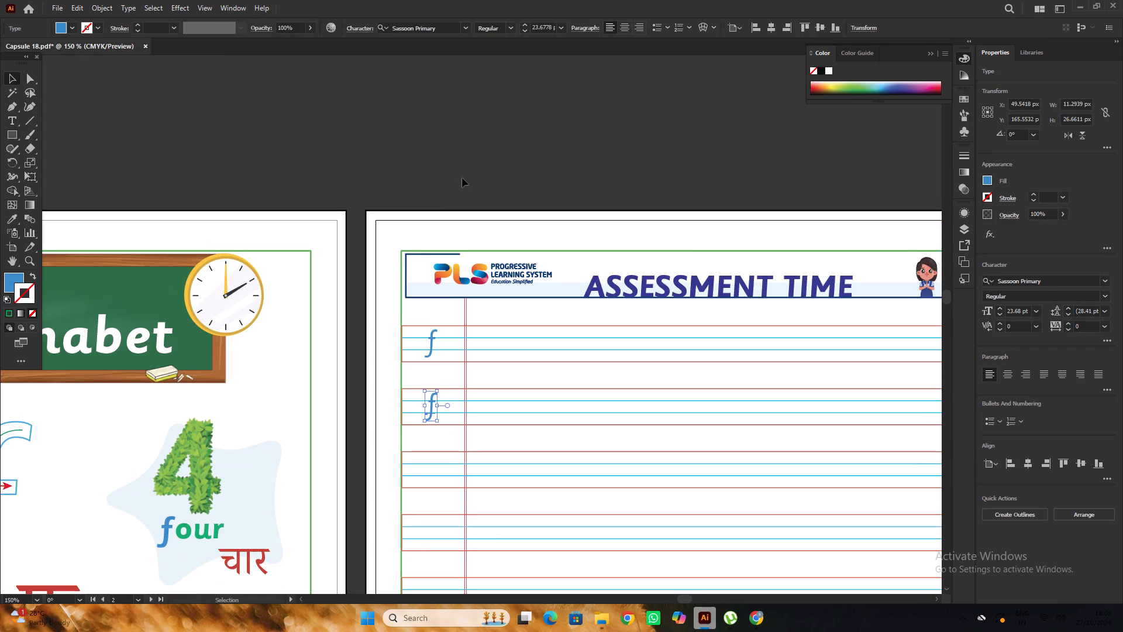
{"action": "left_click", "coordinate": [466, 171]}
{"action": "scroll", "coordinate": [466, 171], "scroll_direction": "down", "scroll_amount": 15}
{"action": "scroll", "coordinate": [428, 212], "scroll_direction": "up", "scroll_amount": 2, "text": "alt"}
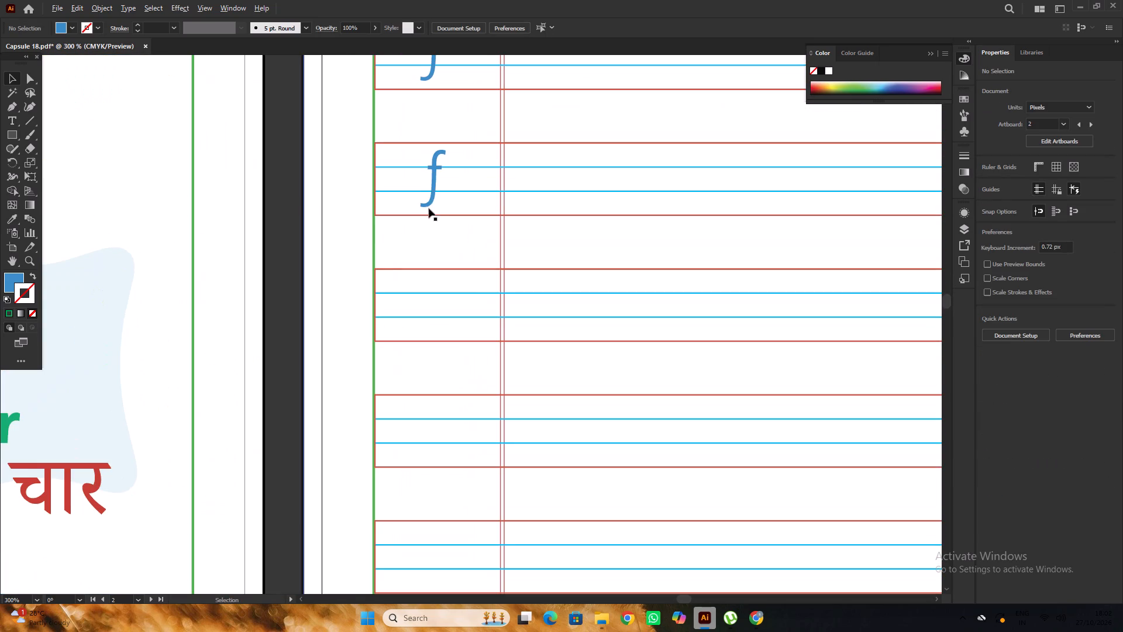
Duplicate the second blue f straight down onto page 60's third ruled line, then raise the copy about 0.9 px.
{"action": "left_click_drag", "start_coordinate": [434, 192], "coordinate": [431, 317], "text": "alt"}
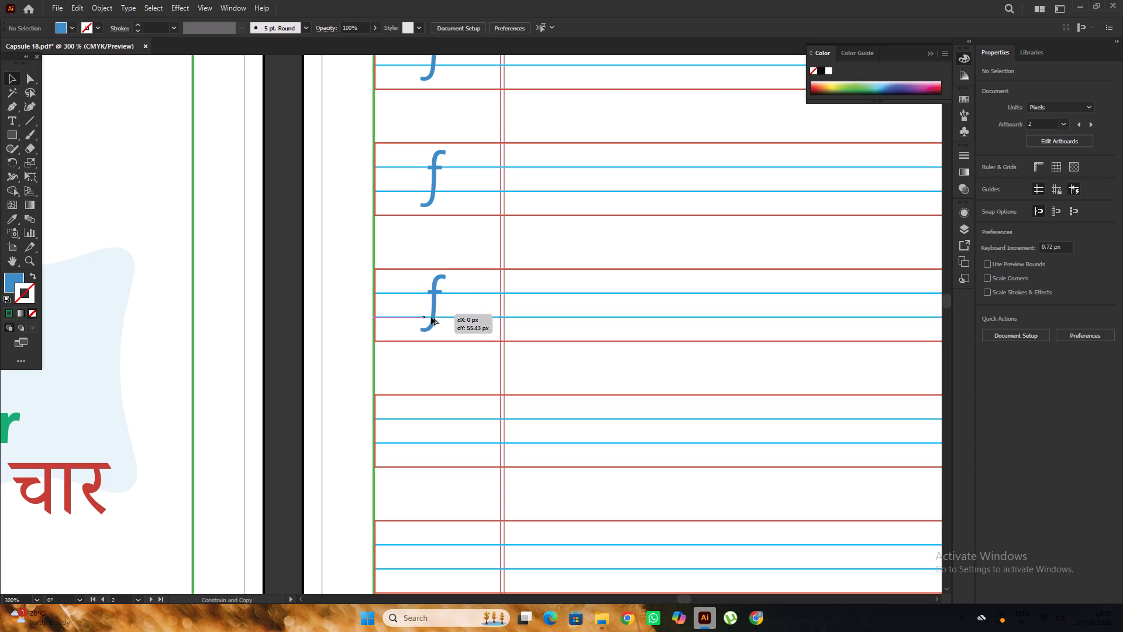
{"action": "left_click_drag", "start_coordinate": [431, 317], "coordinate": [430, 317], "text": "alt"}
{"action": "scroll", "coordinate": [433, 291], "scroll_direction": "up", "scroll_amount": 3, "text": "alt"}
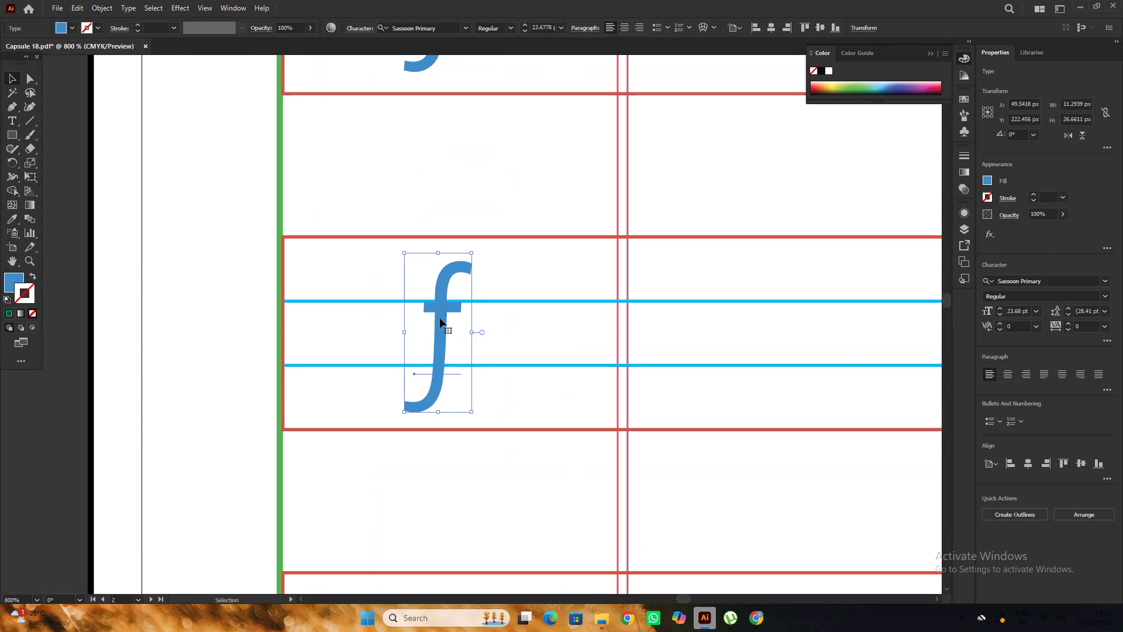
{"action": "left_click_drag", "start_coordinate": [440, 320], "coordinate": [440, 315]}
{"action": "scroll", "coordinate": [438, 307], "scroll_direction": "down", "scroll_amount": 9, "text": "alt"}
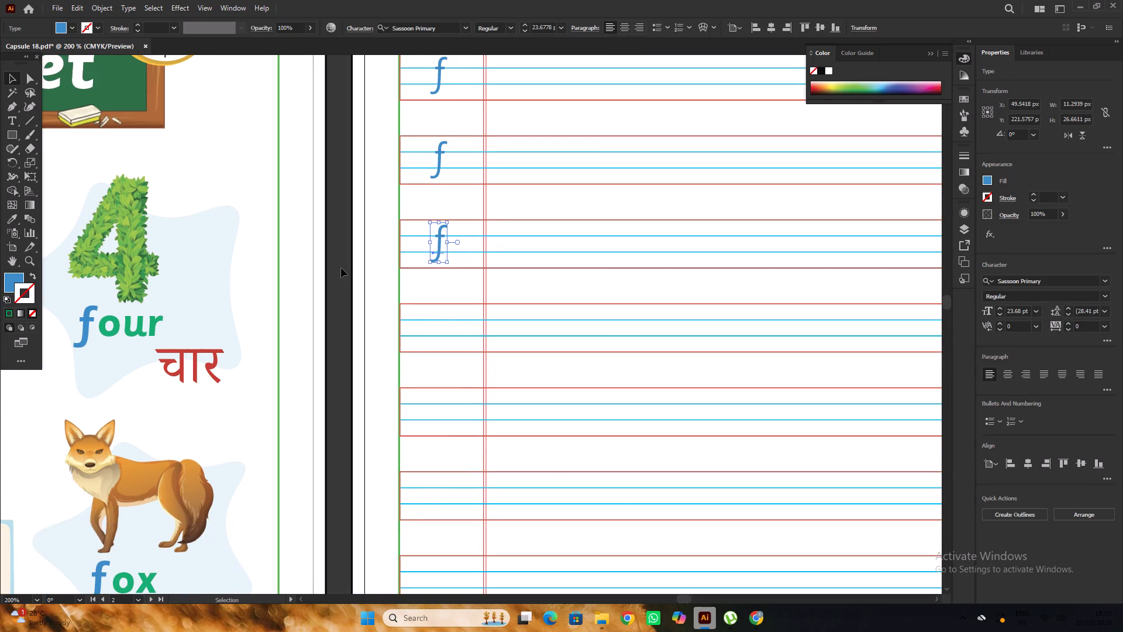
{"action": "left_click", "coordinate": [340, 265]}
Duplicate the third blue f straight down onto page 60's fourth ruled line and deselect it.
{"action": "scroll", "coordinate": [387, 250], "scroll_direction": "down", "scroll_amount": 5}
{"action": "scroll", "coordinate": [454, 198], "scroll_direction": "up", "scroll_amount": 2, "text": "alt"}
{"action": "left_click_drag", "start_coordinate": [428, 160], "coordinate": [413, 259], "text": "alt"}
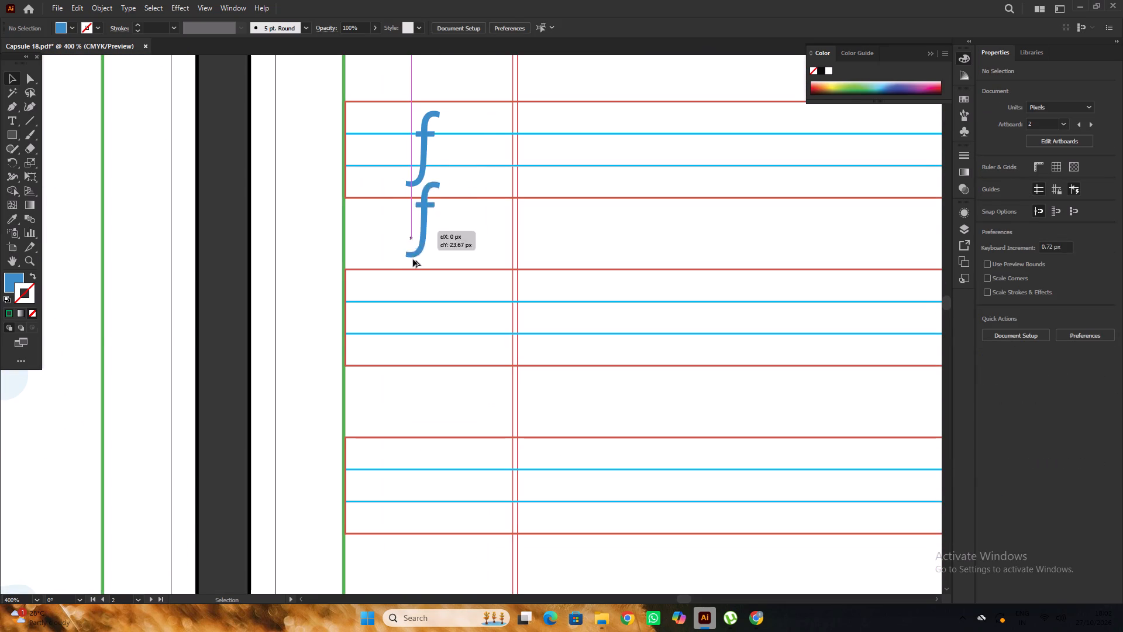
{"action": "left_click_drag", "start_coordinate": [413, 259], "coordinate": [416, 329], "text": "alt"}
{"action": "scroll", "coordinate": [422, 300], "scroll_direction": "down", "scroll_amount": 3, "text": "alt"}
{"action": "left_click", "coordinate": [369, 284]}
Lock the white background rectangle of page 60.
{"action": "scroll", "coordinate": [368, 283], "scroll_direction": "down", "scroll_amount": 5}
{"action": "scroll", "coordinate": [421, 256], "scroll_direction": "up", "scroll_amount": 2, "text": "alt"}
{"action": "scroll", "coordinate": [421, 255], "scroll_direction": "down", "scroll_amount": 2, "text": "alt"}
{"action": "left_click", "coordinate": [352, 257]}
{"action": "left_click", "coordinate": [374, 259]}
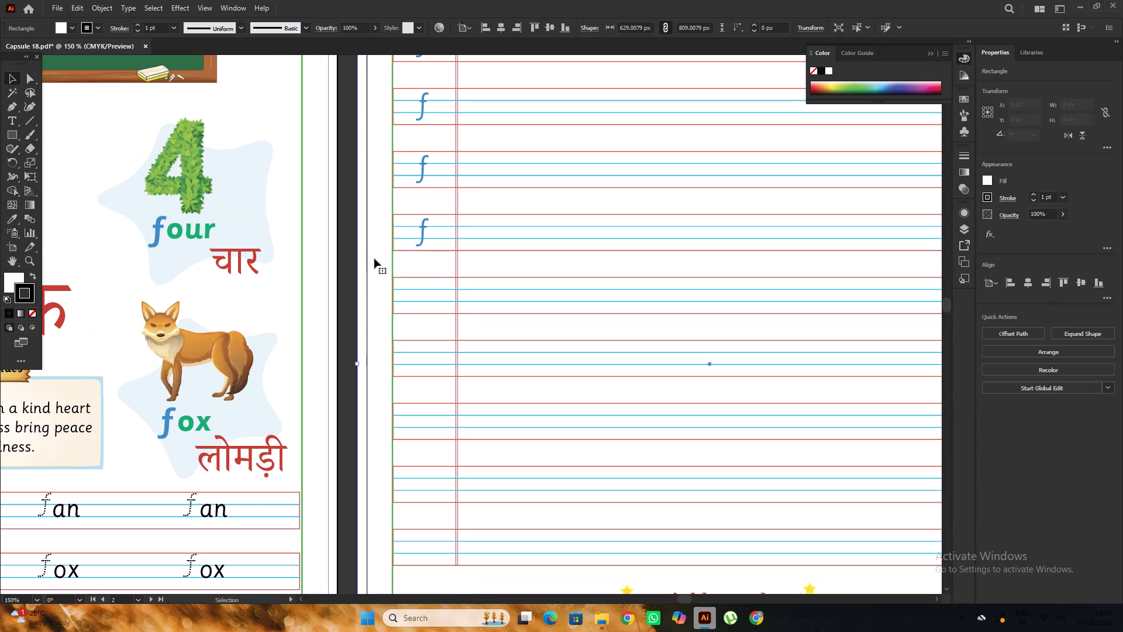
{"action": "key", "text": "ctrl+2"}
Duplicate the fourth blue f straight down onto page 60's fifth ruled line and fine-tune its placement.
{"action": "left_click_drag", "start_coordinate": [424, 233], "coordinate": [417, 295], "text": "alt"}
{"action": "scroll", "coordinate": [419, 296], "scroll_direction": "up", "scroll_amount": 2, "text": "alt"}
{"action": "scroll", "coordinate": [426, 287], "scroll_direction": "down", "scroll_amount": 4}
{"action": "left_click_drag", "start_coordinate": [423, 245], "coordinate": [423, 246], "text": "alt"}
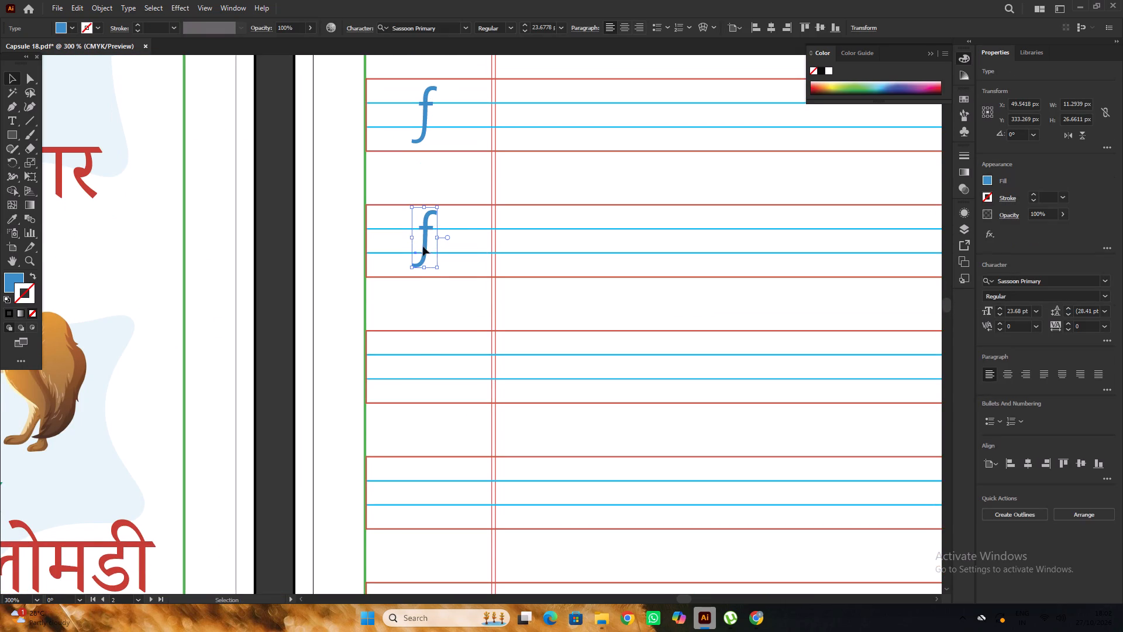
Duplicate the fifth blue f about 56.2 px down onto page 60's sixth ruled line and check its placement.
{"action": "left_click_drag", "start_coordinate": [423, 246], "coordinate": [420, 373], "text": "alt"}
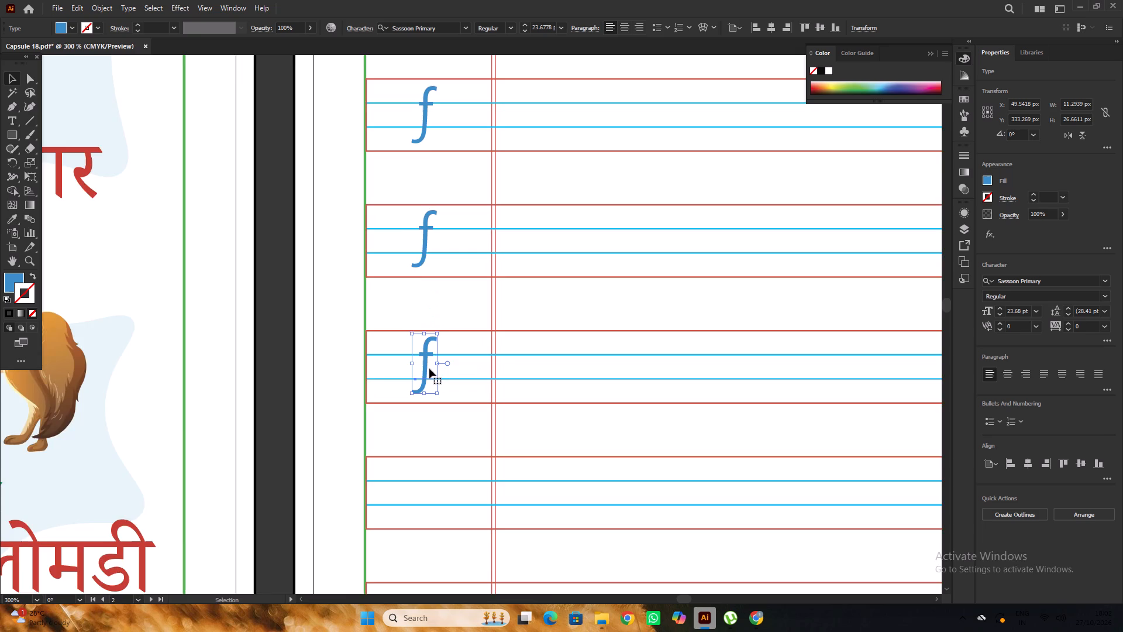
{"action": "scroll", "coordinate": [429, 367], "scroll_direction": "up", "scroll_amount": 2, "text": "alt"}
{"action": "left_click", "coordinate": [423, 353]}
{"action": "scroll", "coordinate": [418, 349], "scroll_direction": "down", "scroll_amount": 7, "text": "alt"}
{"action": "scroll", "coordinate": [415, 314], "scroll_direction": "up", "scroll_amount": 3, "text": "alt"}
{"action": "scroll", "coordinate": [412, 296], "scroll_direction": "down", "scroll_amount": 9}
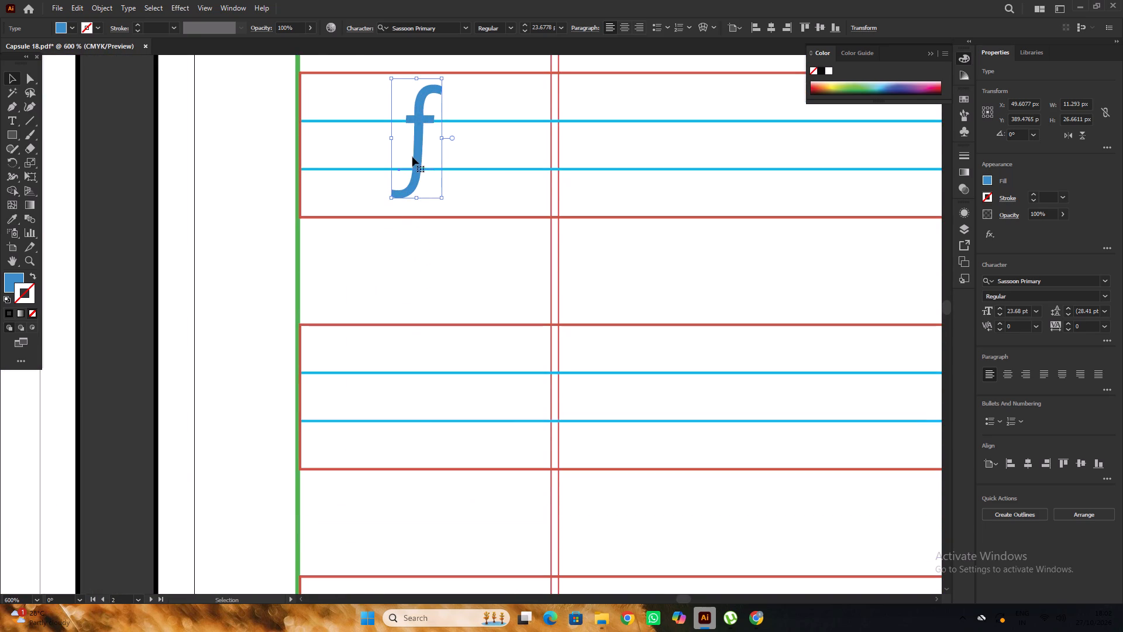
Duplicate the sixth blue f straight down about 56.7 px onto page 60's seventh ruled line and deselect it.
{"action": "left_click_drag", "start_coordinate": [417, 150], "coordinate": [385, 405], "text": "alt"}
{"action": "scroll", "coordinate": [385, 360], "scroll_direction": "down", "scroll_amount": 4, "text": "alt"}
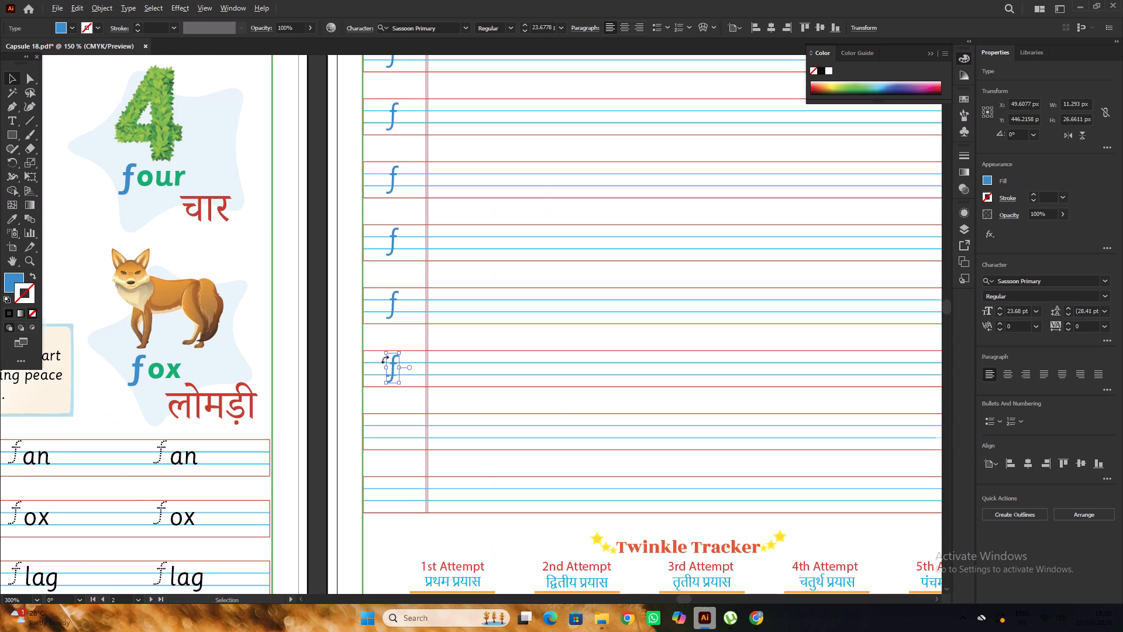
{"action": "left_click", "coordinate": [387, 336]}
{"action": "scroll", "coordinate": [387, 336], "scroll_direction": "down", "scroll_amount": 5}
{"action": "scroll", "coordinate": [393, 305], "scroll_direction": "up", "scroll_amount": 4, "text": "alt"}
Duplicate the seventh blue f straight down onto page 60's eighth ruled line, deselect it, and check its placement.
{"action": "left_click_drag", "start_coordinate": [391, 291], "coordinate": [349, 531], "text": "alt"}
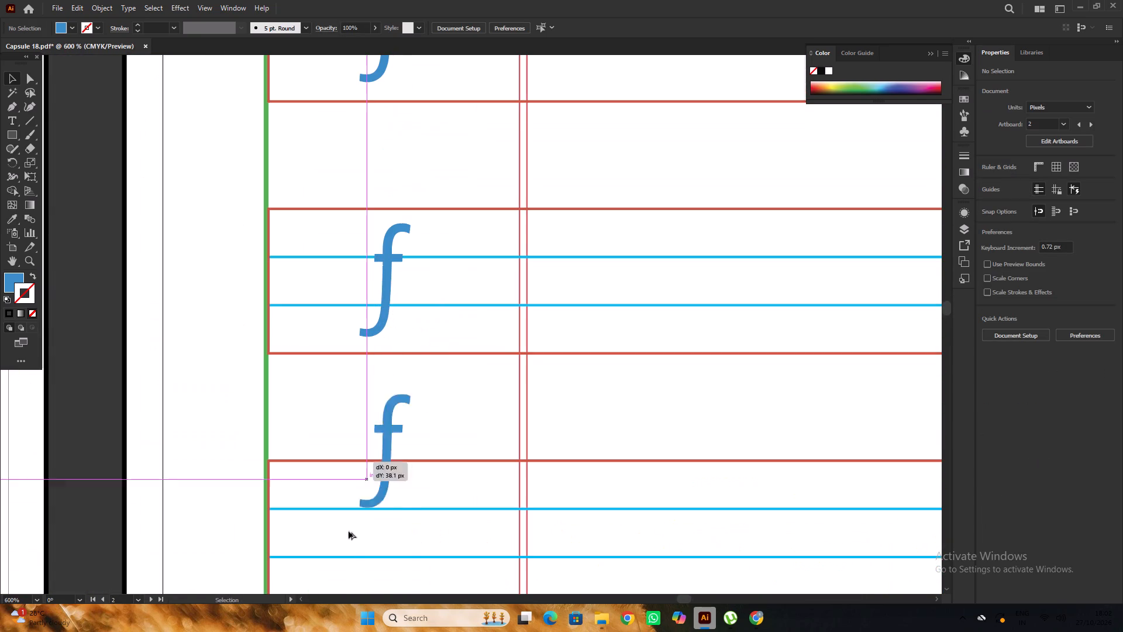
{"action": "left_click_drag", "start_coordinate": [349, 531], "coordinate": [349, 542], "text": "alt"}
{"action": "scroll", "coordinate": [405, 469], "scroll_direction": "down", "scroll_amount": 7, "text": "alt"}
{"action": "scroll", "coordinate": [533, 320], "scroll_direction": "down", "scroll_amount": 12}
{"action": "left_click", "coordinate": [245, 302]}
{"action": "scroll", "coordinate": [285, 289], "scroll_direction": "down", "scroll_amount": 4}
{"action": "scroll", "coordinate": [352, 235], "scroll_direction": "up", "scroll_amount": 2, "text": "alt"}
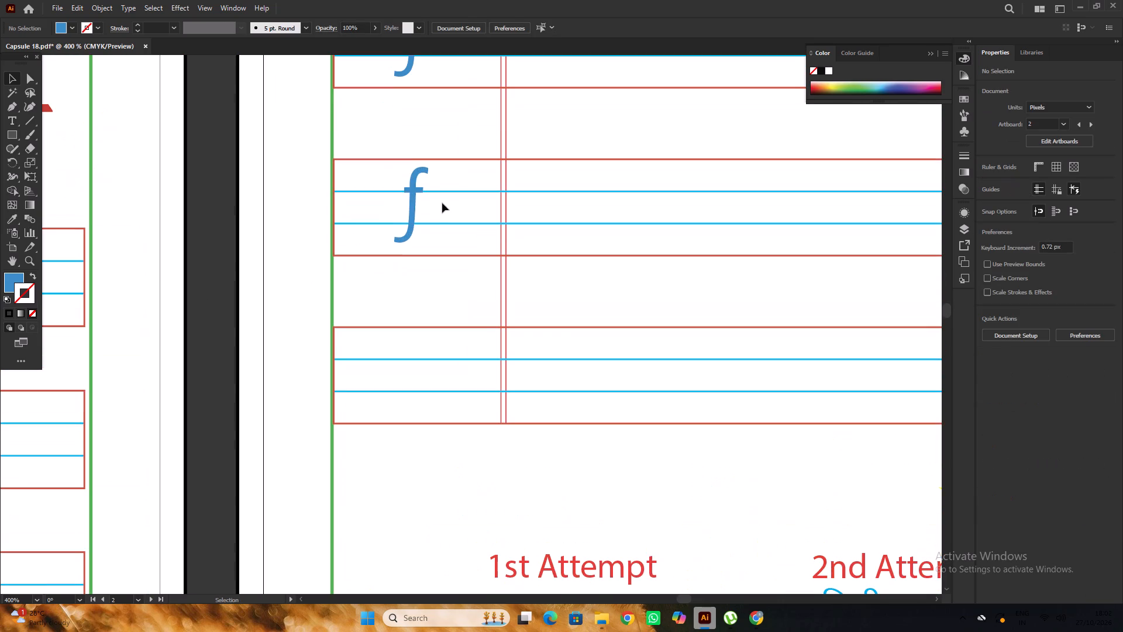
Duplicate the eighth blue f straight down about 56 px onto page 60's ninth and last ruled line, and deselect it.
{"action": "left_click_drag", "start_coordinate": [412, 212], "coordinate": [396, 382], "text": "alt"}
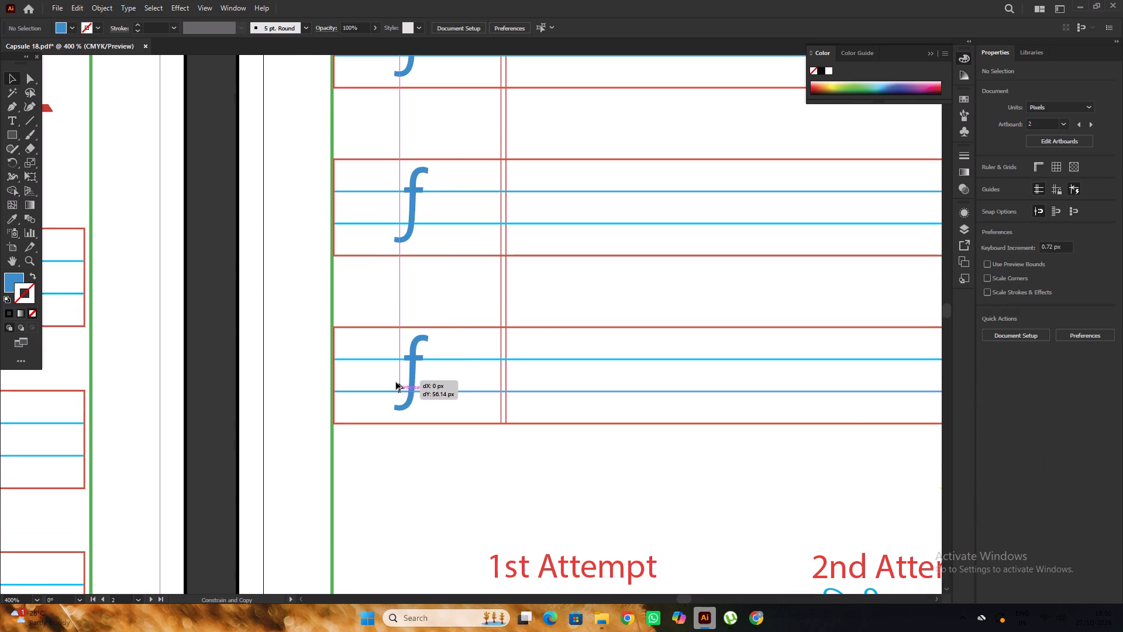
{"action": "left_click_drag", "start_coordinate": [396, 382], "coordinate": [396, 384], "text": "alt"}
{"action": "scroll", "coordinate": [447, 327], "scroll_direction": "down", "scroll_amount": 7, "text": "alt"}
{"action": "left_click", "coordinate": [606, 488]}
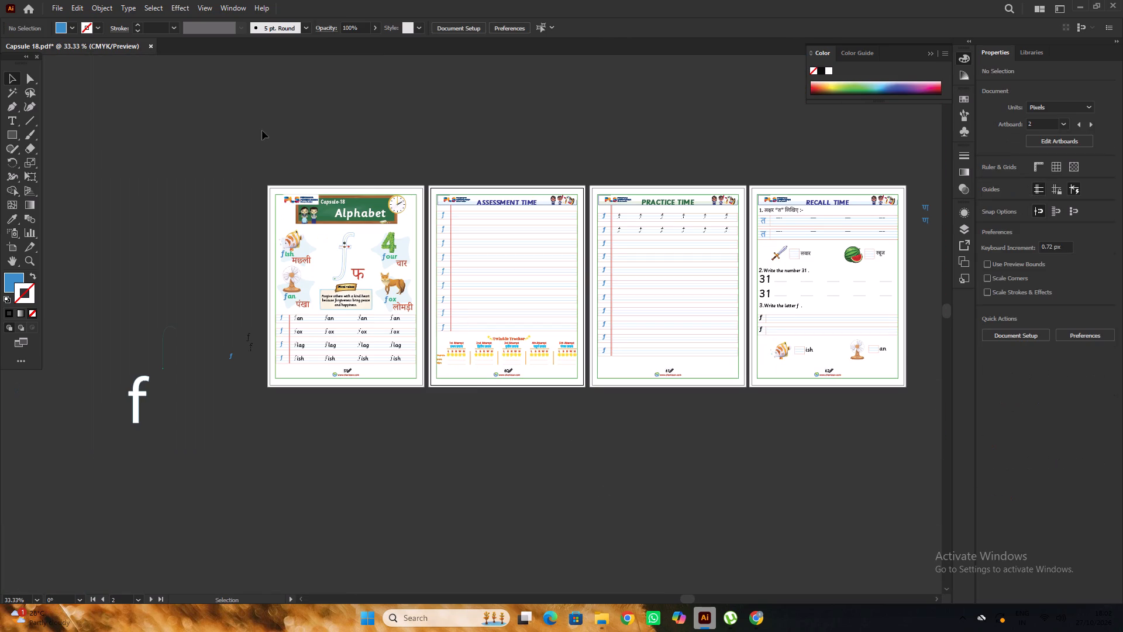
Save the document as the Adobe PDF Capsule 18 in the PRINT FINAL folder, replacing the existing file, with the Illustrator Default preset.
{"action": "left_click", "coordinate": [60, 8]}
{"action": "left_click", "coordinate": [92, 133]}
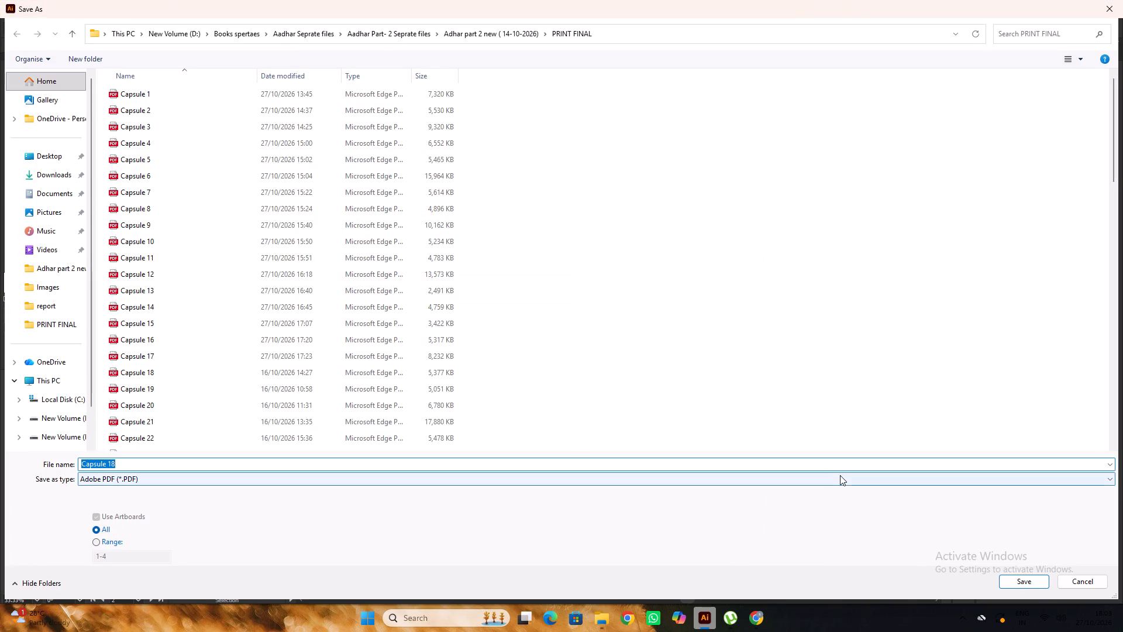
{"action": "left_click", "coordinate": [1018, 580]}
{"action": "left_click", "coordinate": [616, 358]}
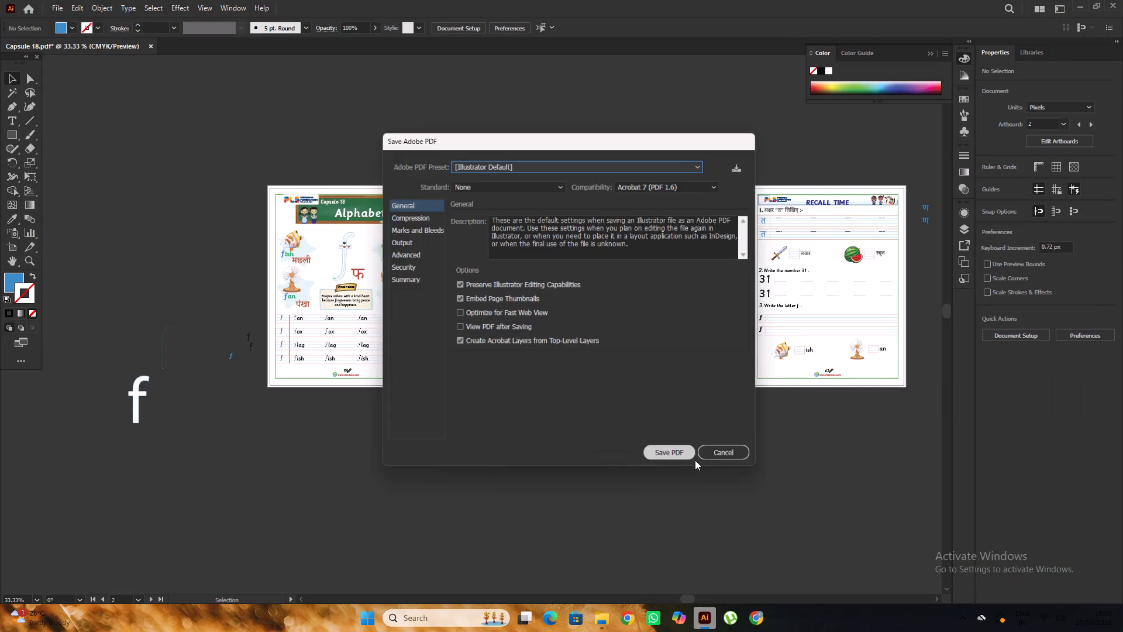
{"action": "left_click", "coordinate": [687, 458]}
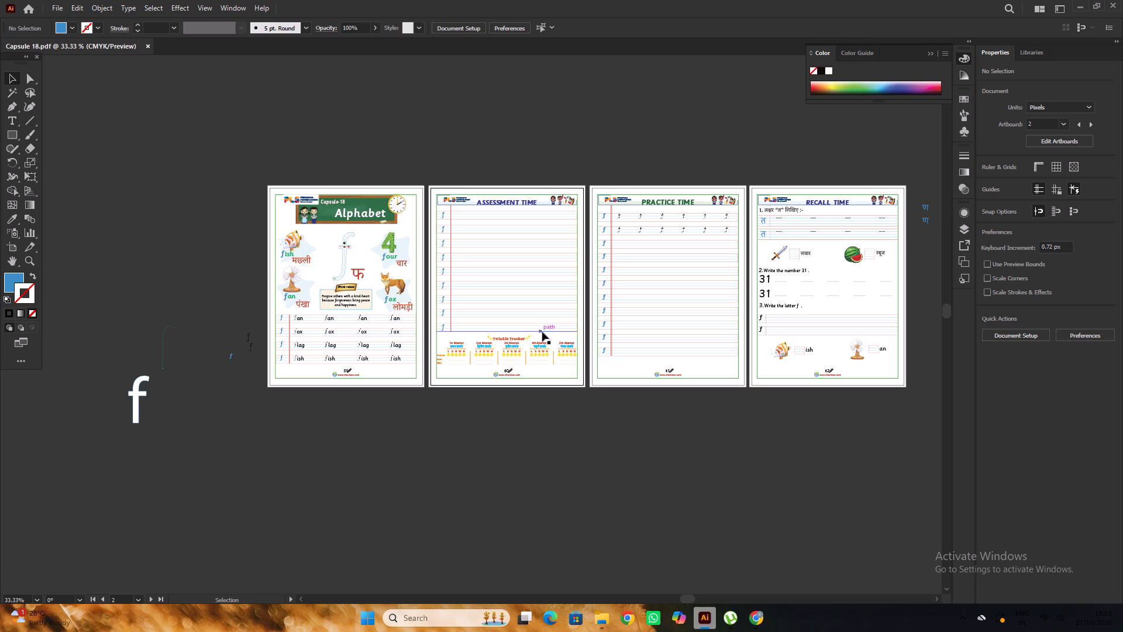
Close Illustrator and all remaining open File Explorer and Chrome windows.
{"action": "triple_click", "coordinate": [1113, 5]}
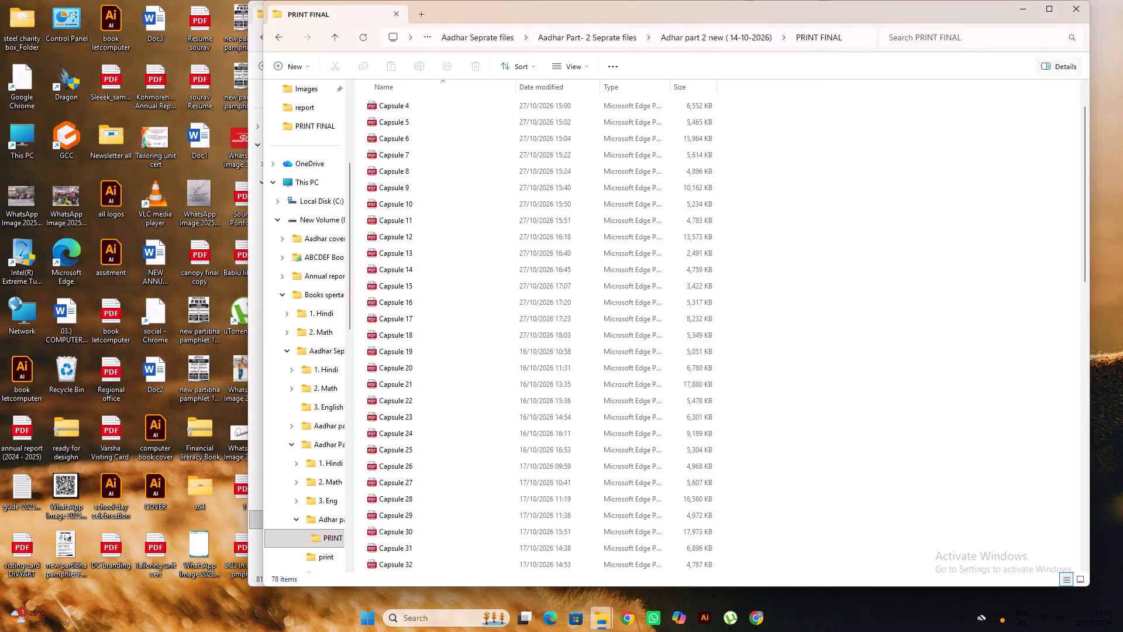
{"action": "left_click", "coordinate": [1071, 16]}
{"action": "double_click", "coordinate": [1055, 12]}
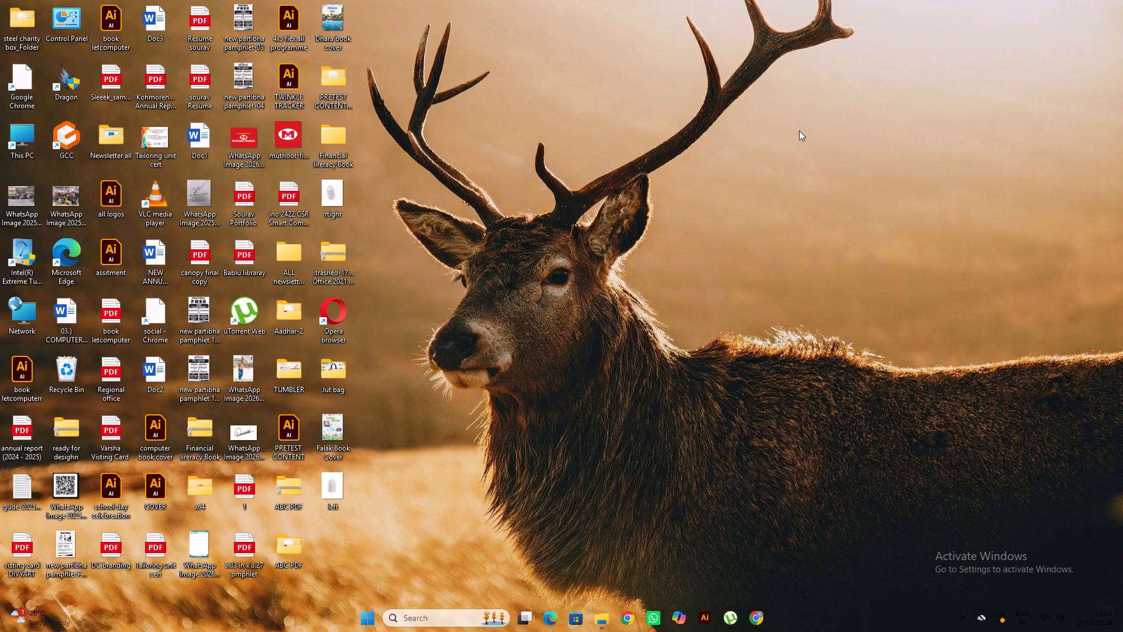
{"action": "right_click", "coordinate": [799, 130]}
{"action": "left_click", "coordinate": [837, 184]}
{"action": "right_click", "coordinate": [747, 622]}
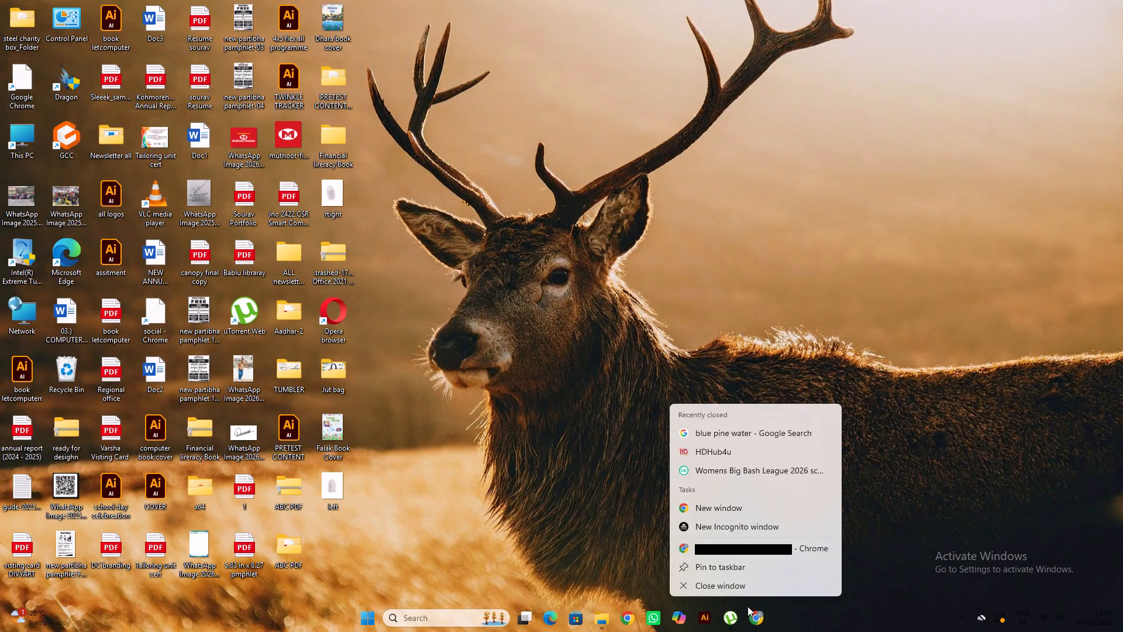
{"action": "left_click", "coordinate": [739, 589]}
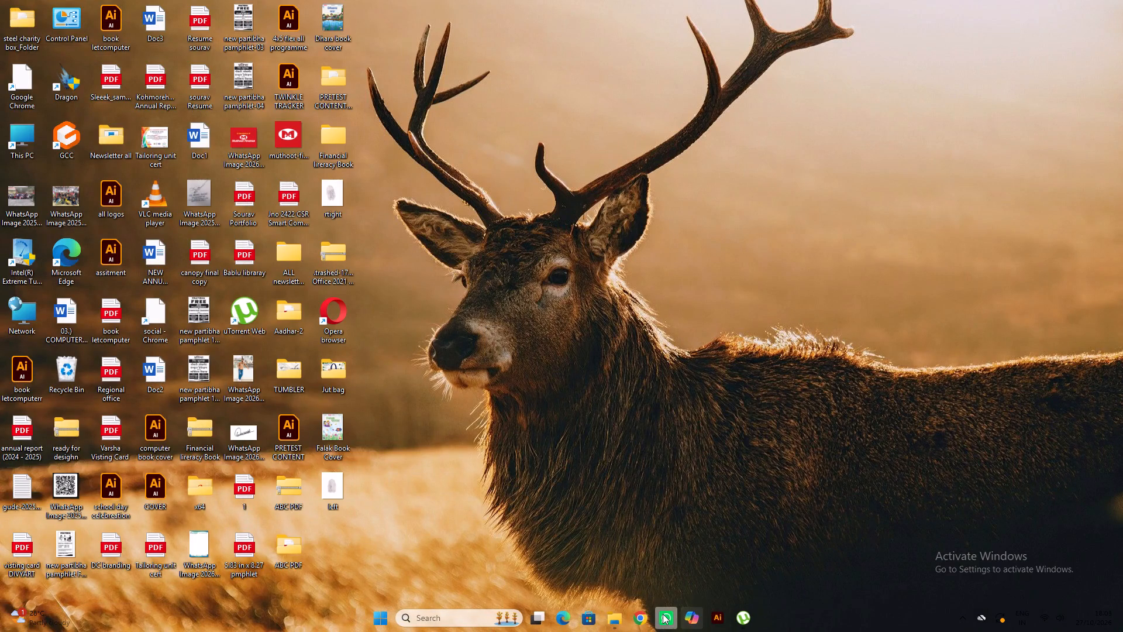
{"action": "right_click", "coordinate": [615, 614]}
{"action": "left_click", "coordinate": [622, 582]}
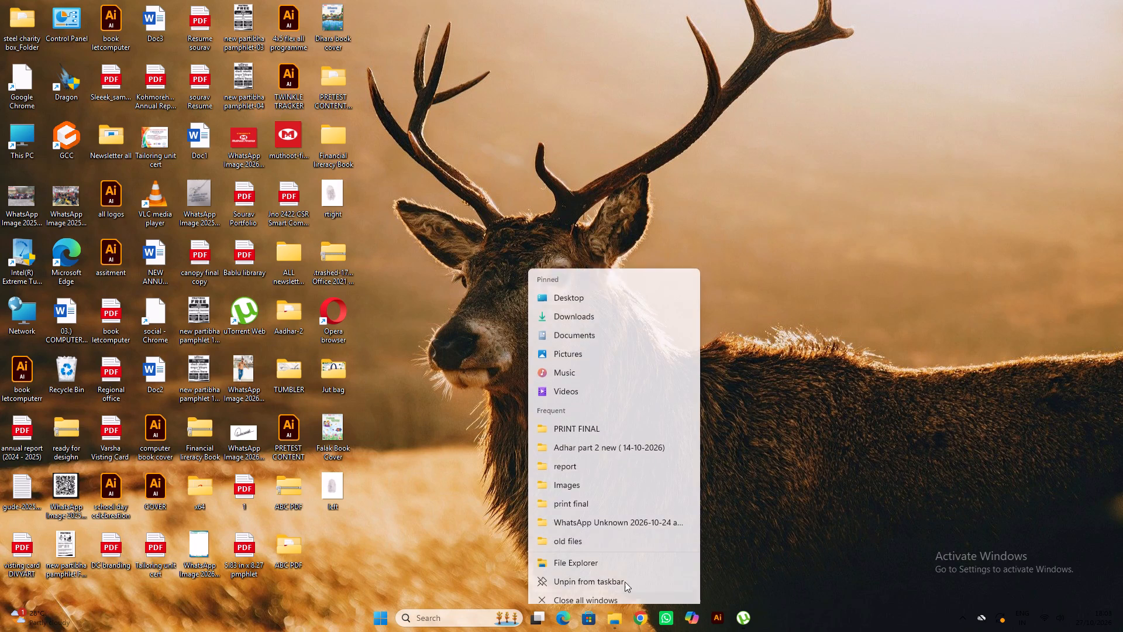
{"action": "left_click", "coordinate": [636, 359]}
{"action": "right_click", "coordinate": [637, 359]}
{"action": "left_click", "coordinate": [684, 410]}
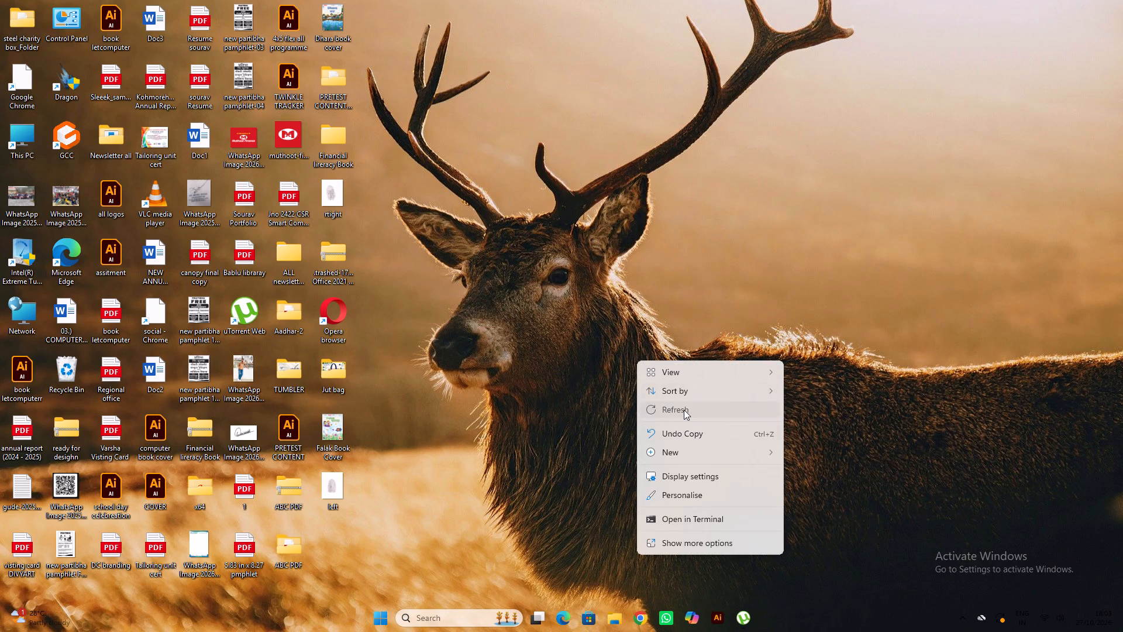
Bring up the Shut Down Windows dialog and choose Shut down as the action.
{"action": "key", "text": "alt+F4"}
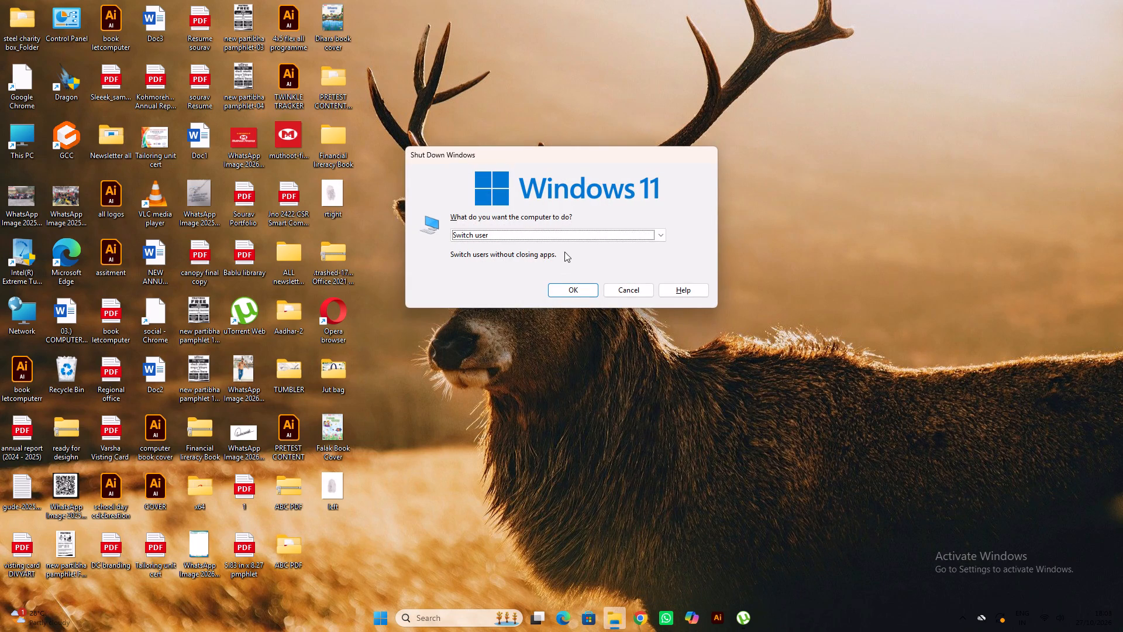
{"action": "left_click", "coordinate": [571, 236]}
{"action": "left_click", "coordinate": [536, 272]}
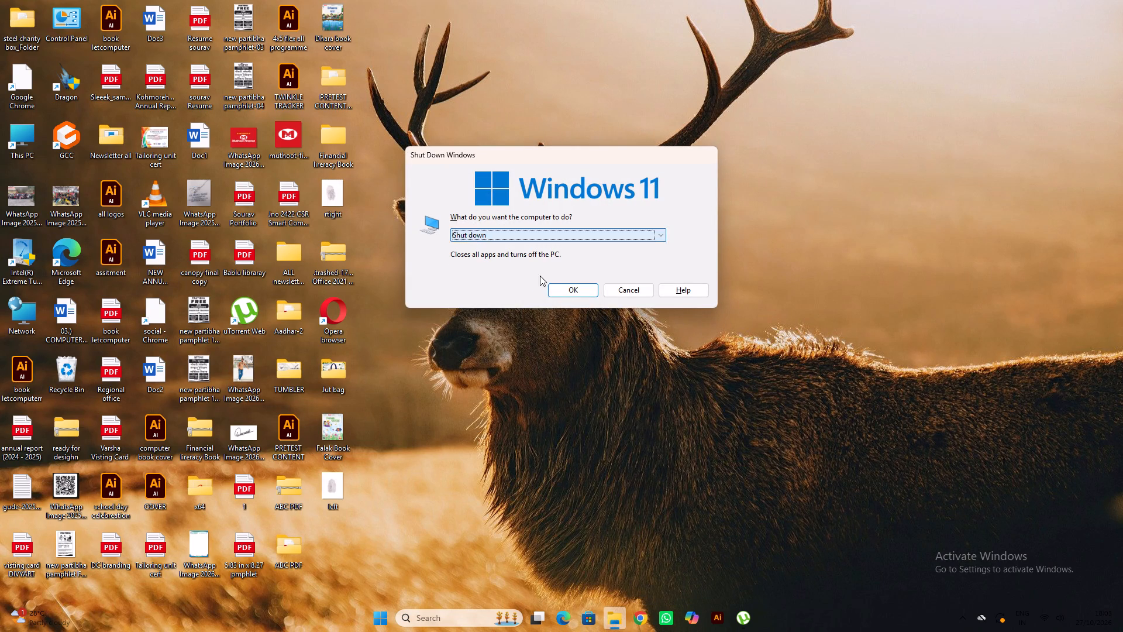